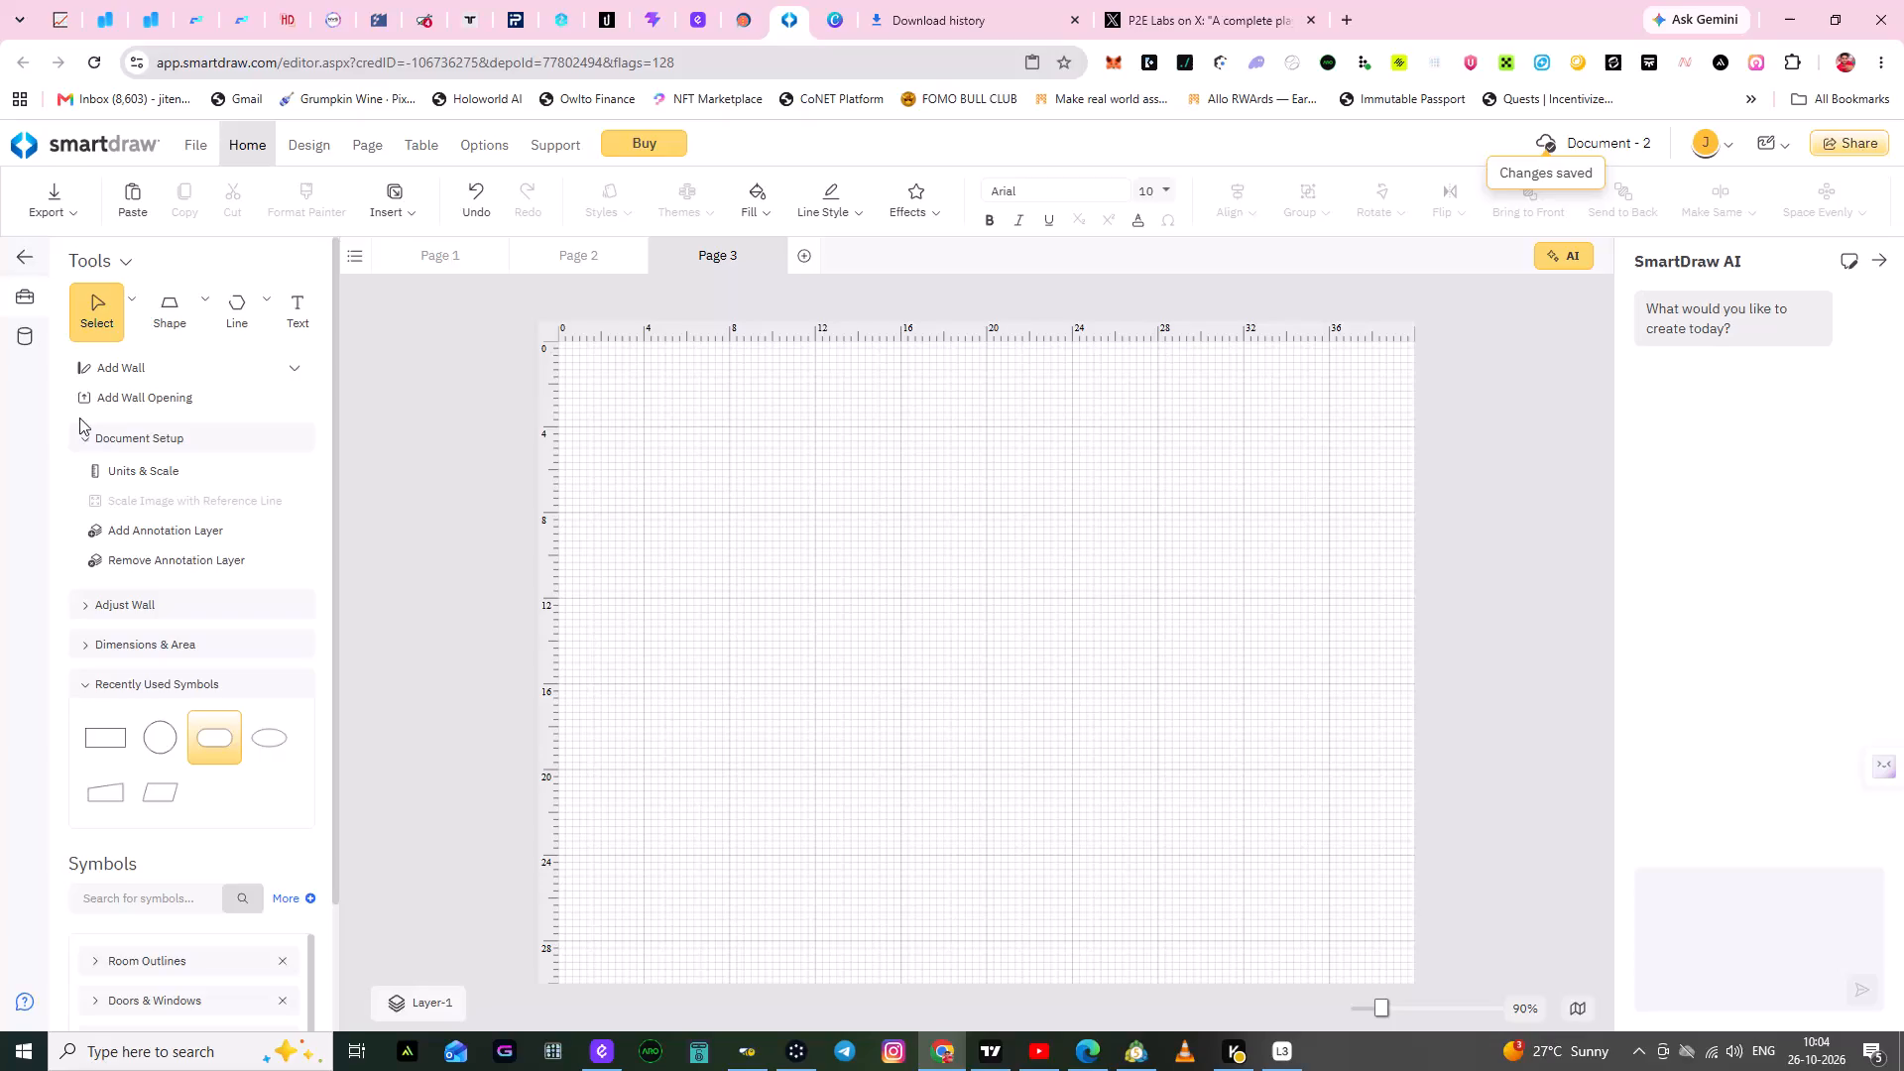
Add a wall opening in the upper-left area of the page grid and stretch its width to about 6' 4".
left_click(151, 397)
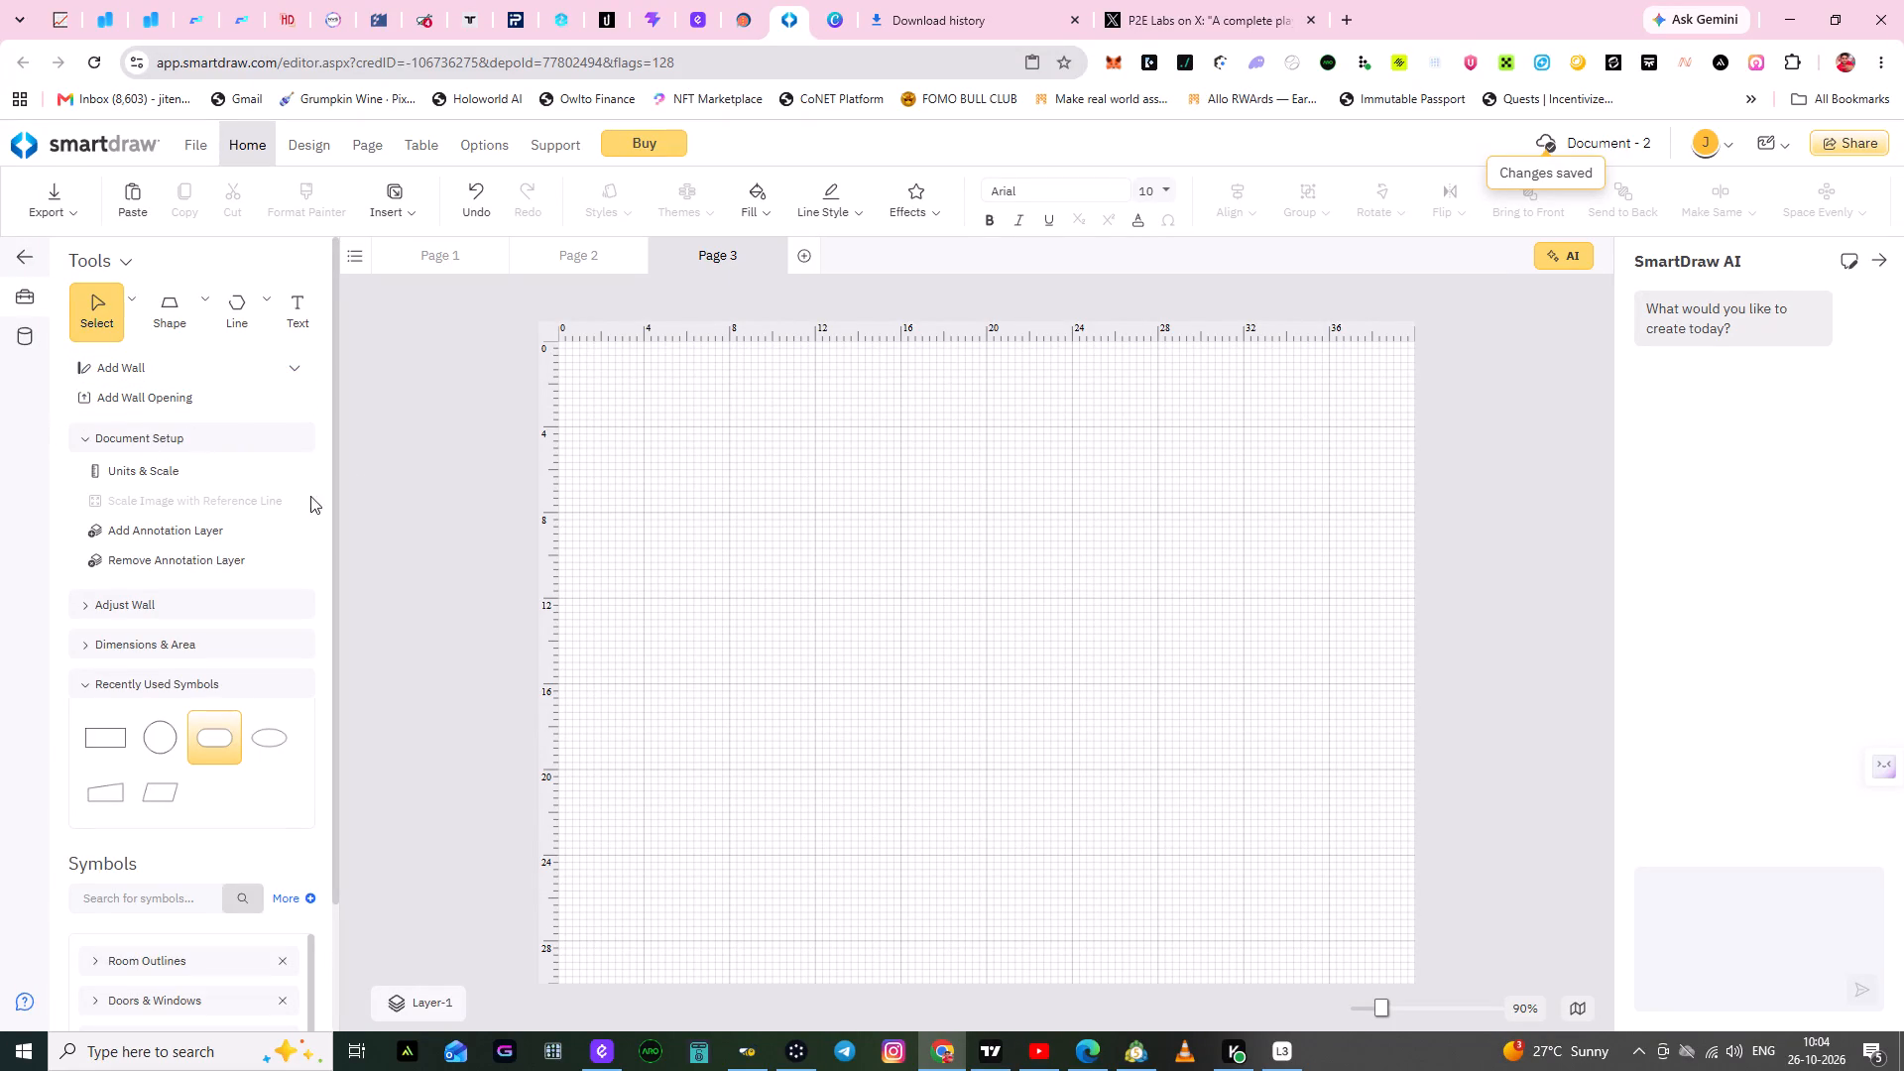
left_click(723, 429)
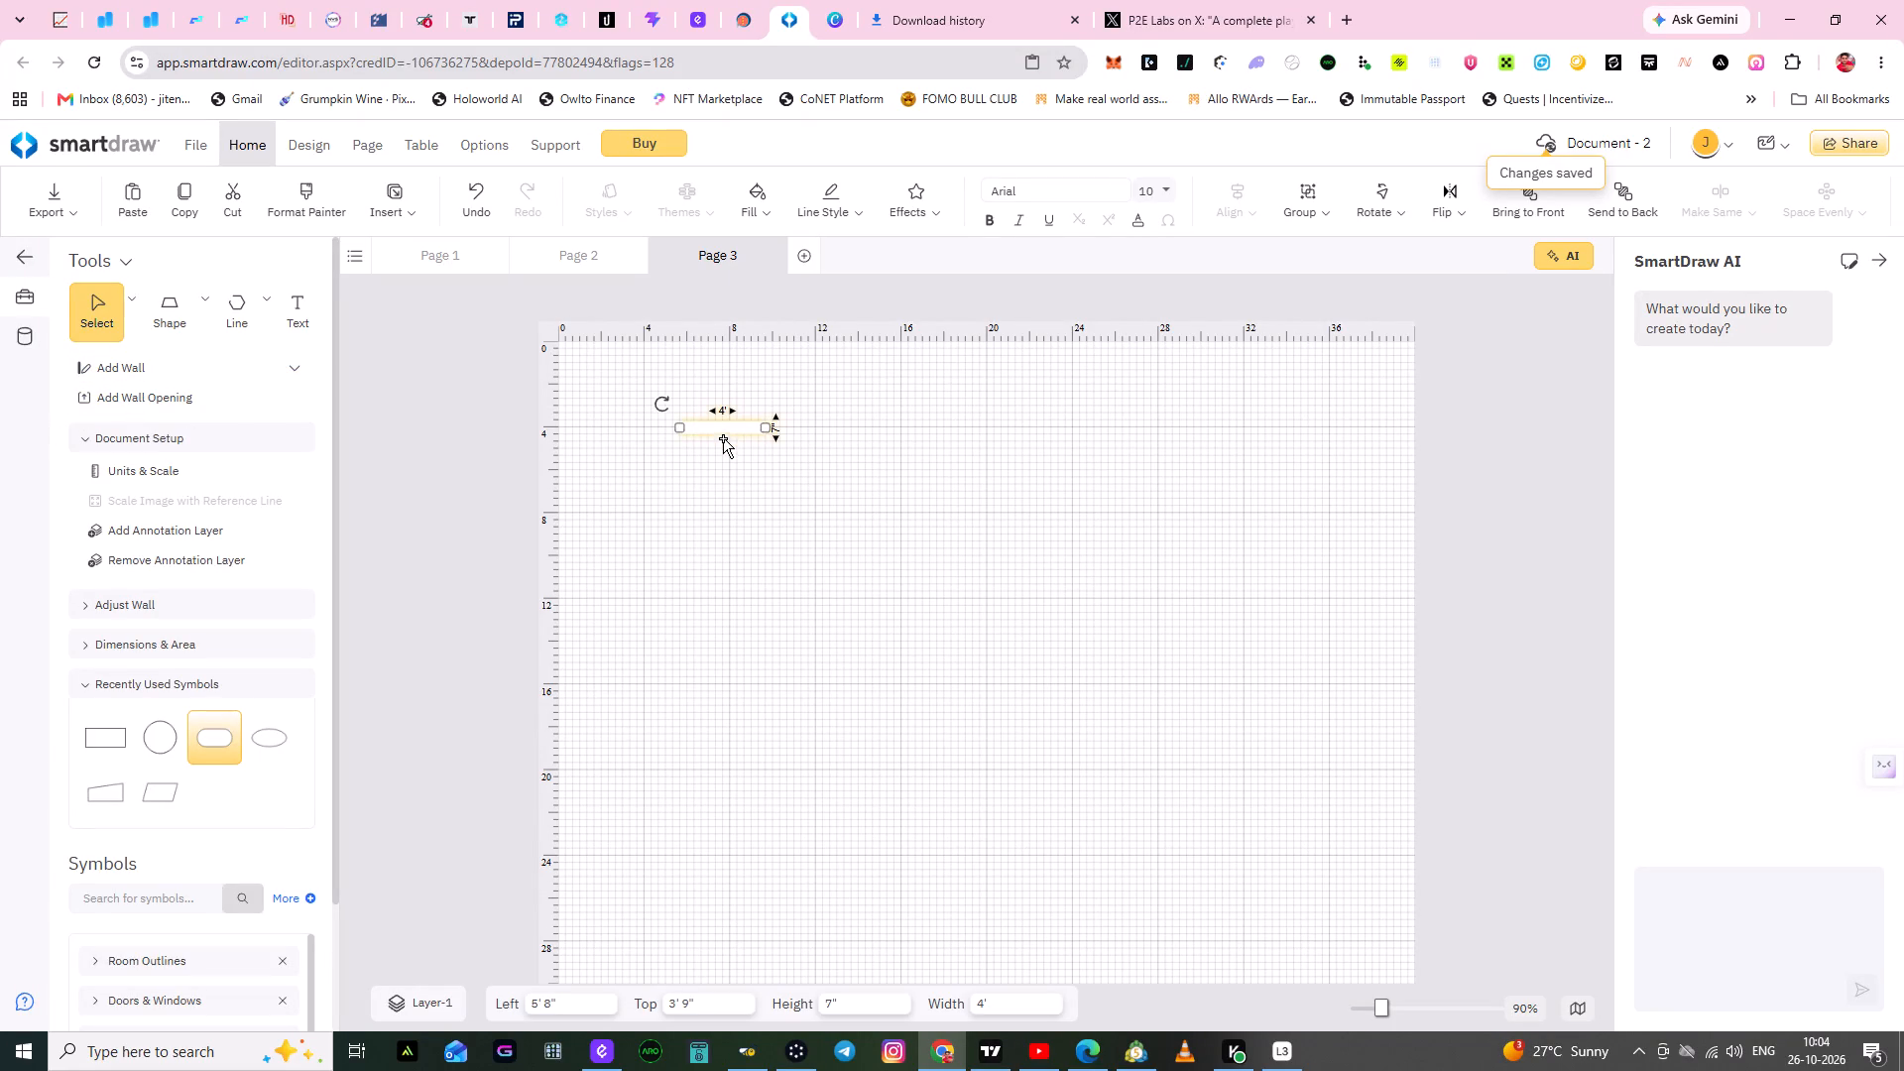
left_click_drag(682, 429, 633, 452)
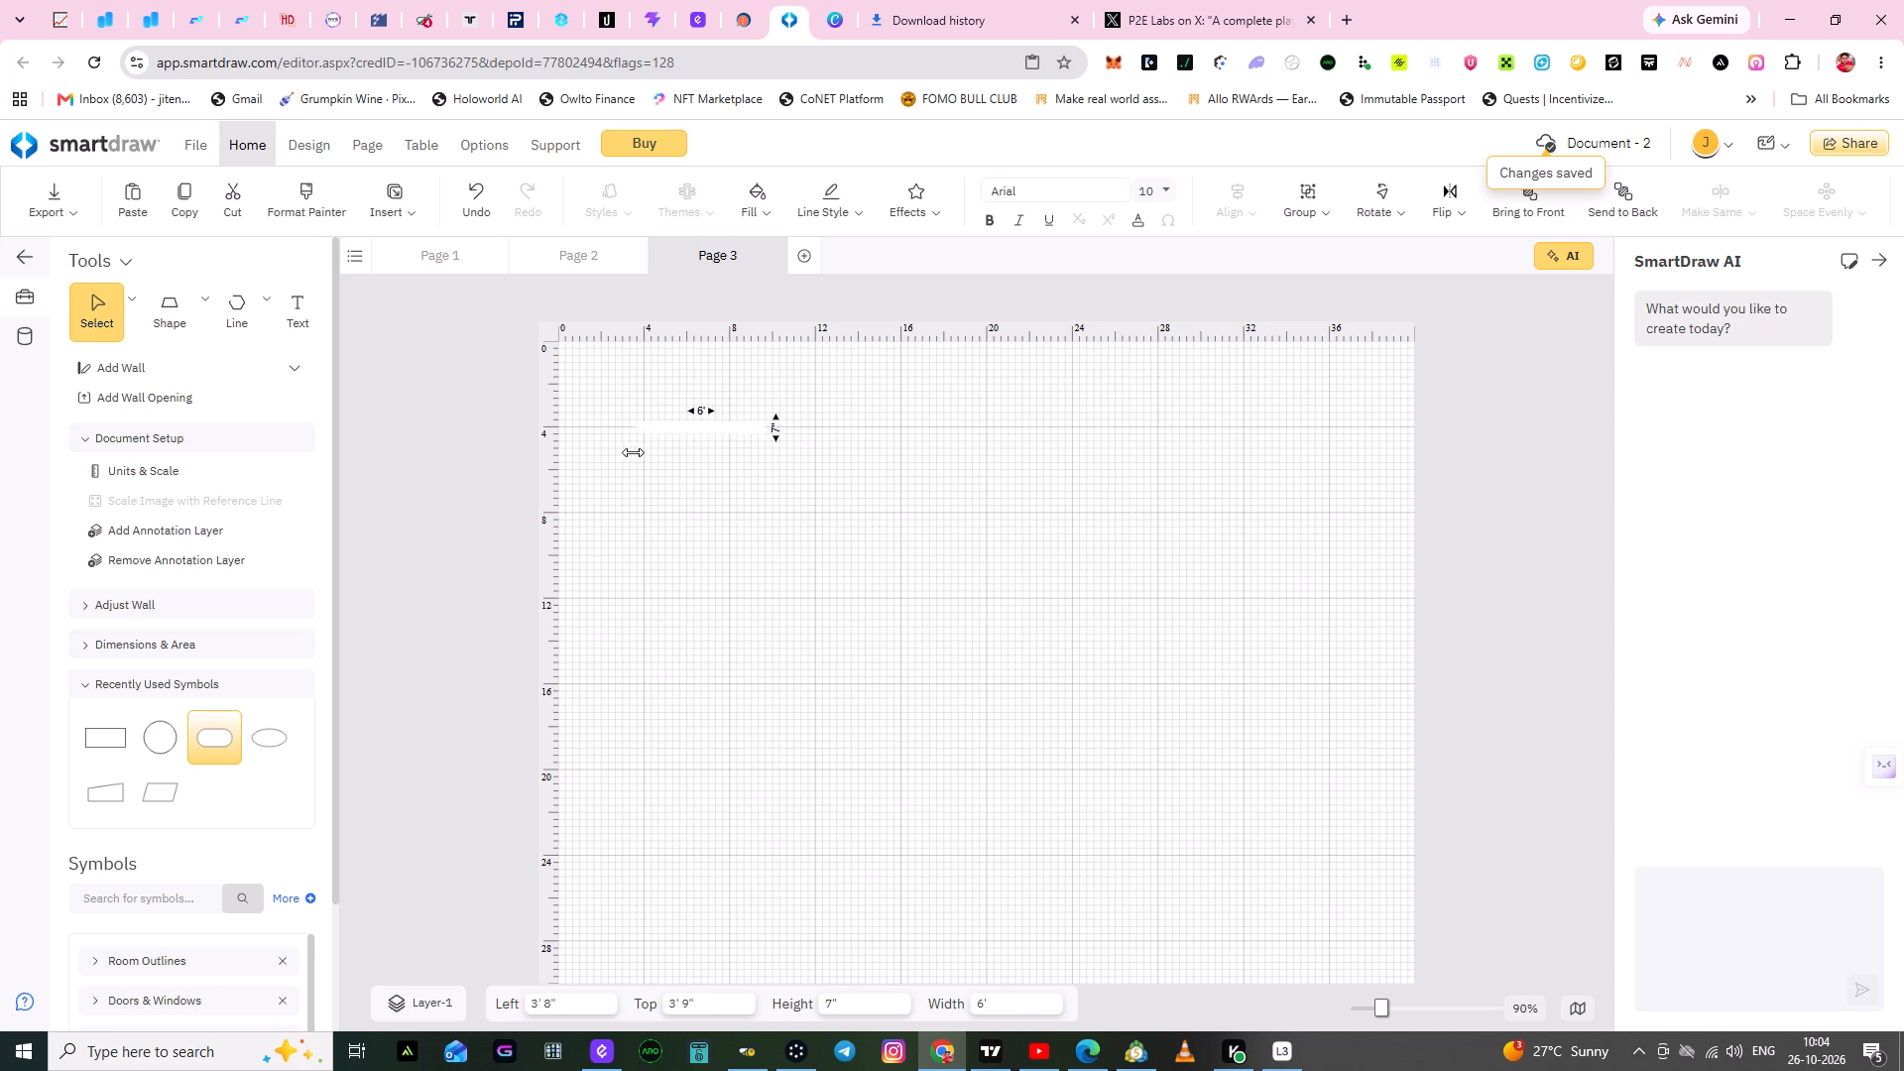
left_click_drag(633, 452, 630, 452)
left_click_drag(773, 433, 771, 487)
left_click(738, 427)
right_click(738, 427)
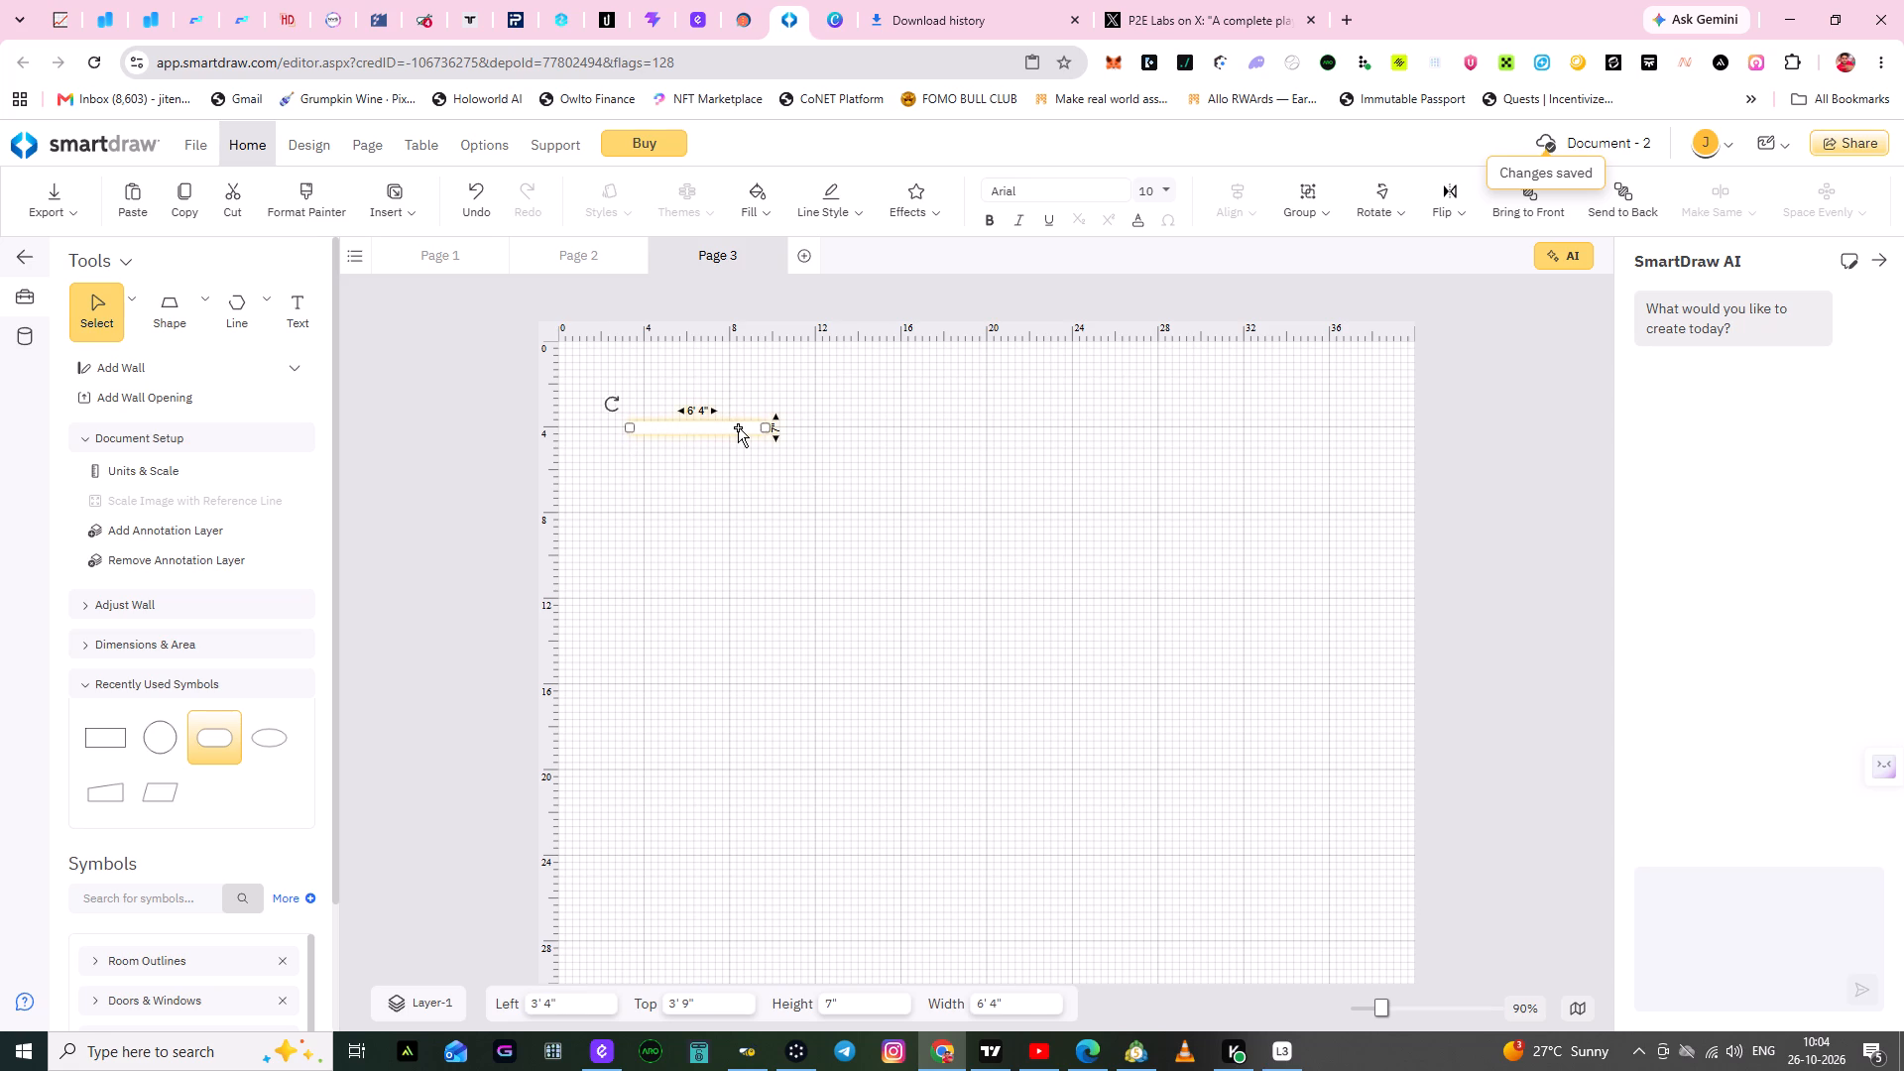
left_click(689, 458)
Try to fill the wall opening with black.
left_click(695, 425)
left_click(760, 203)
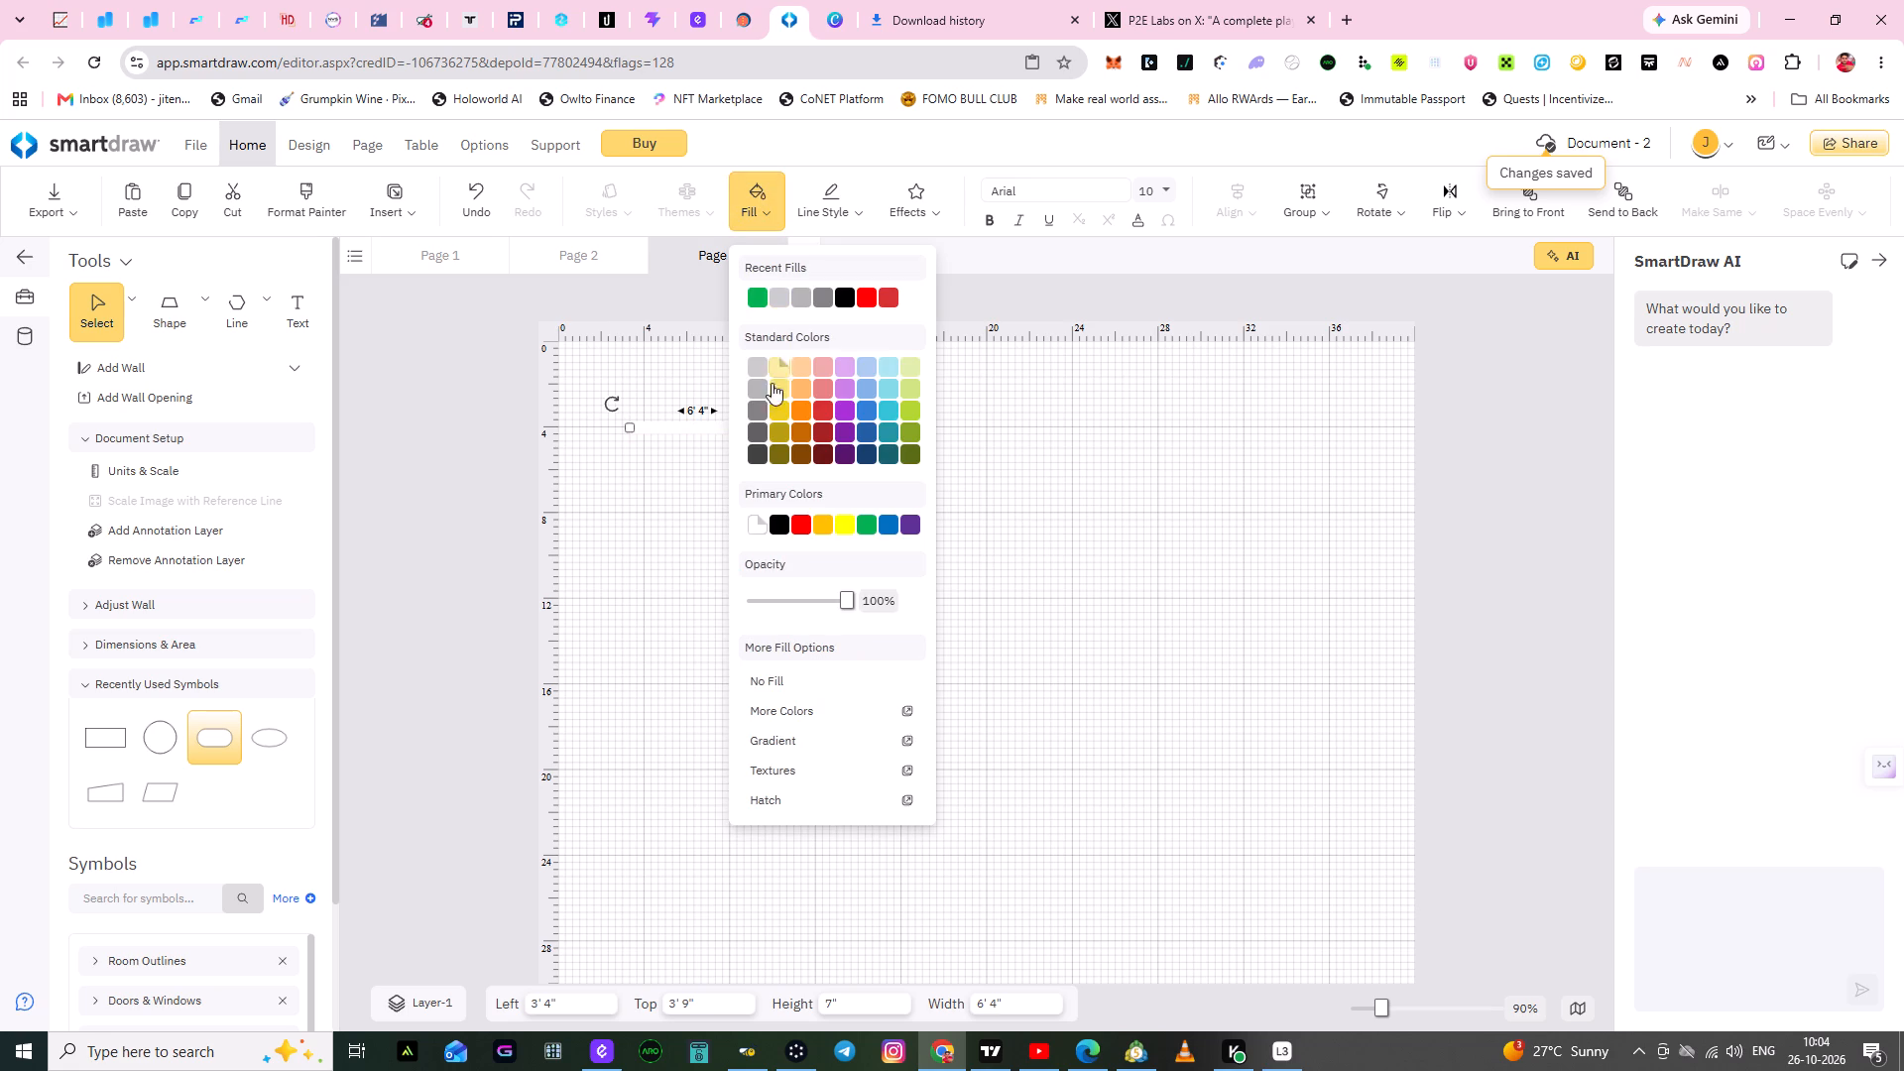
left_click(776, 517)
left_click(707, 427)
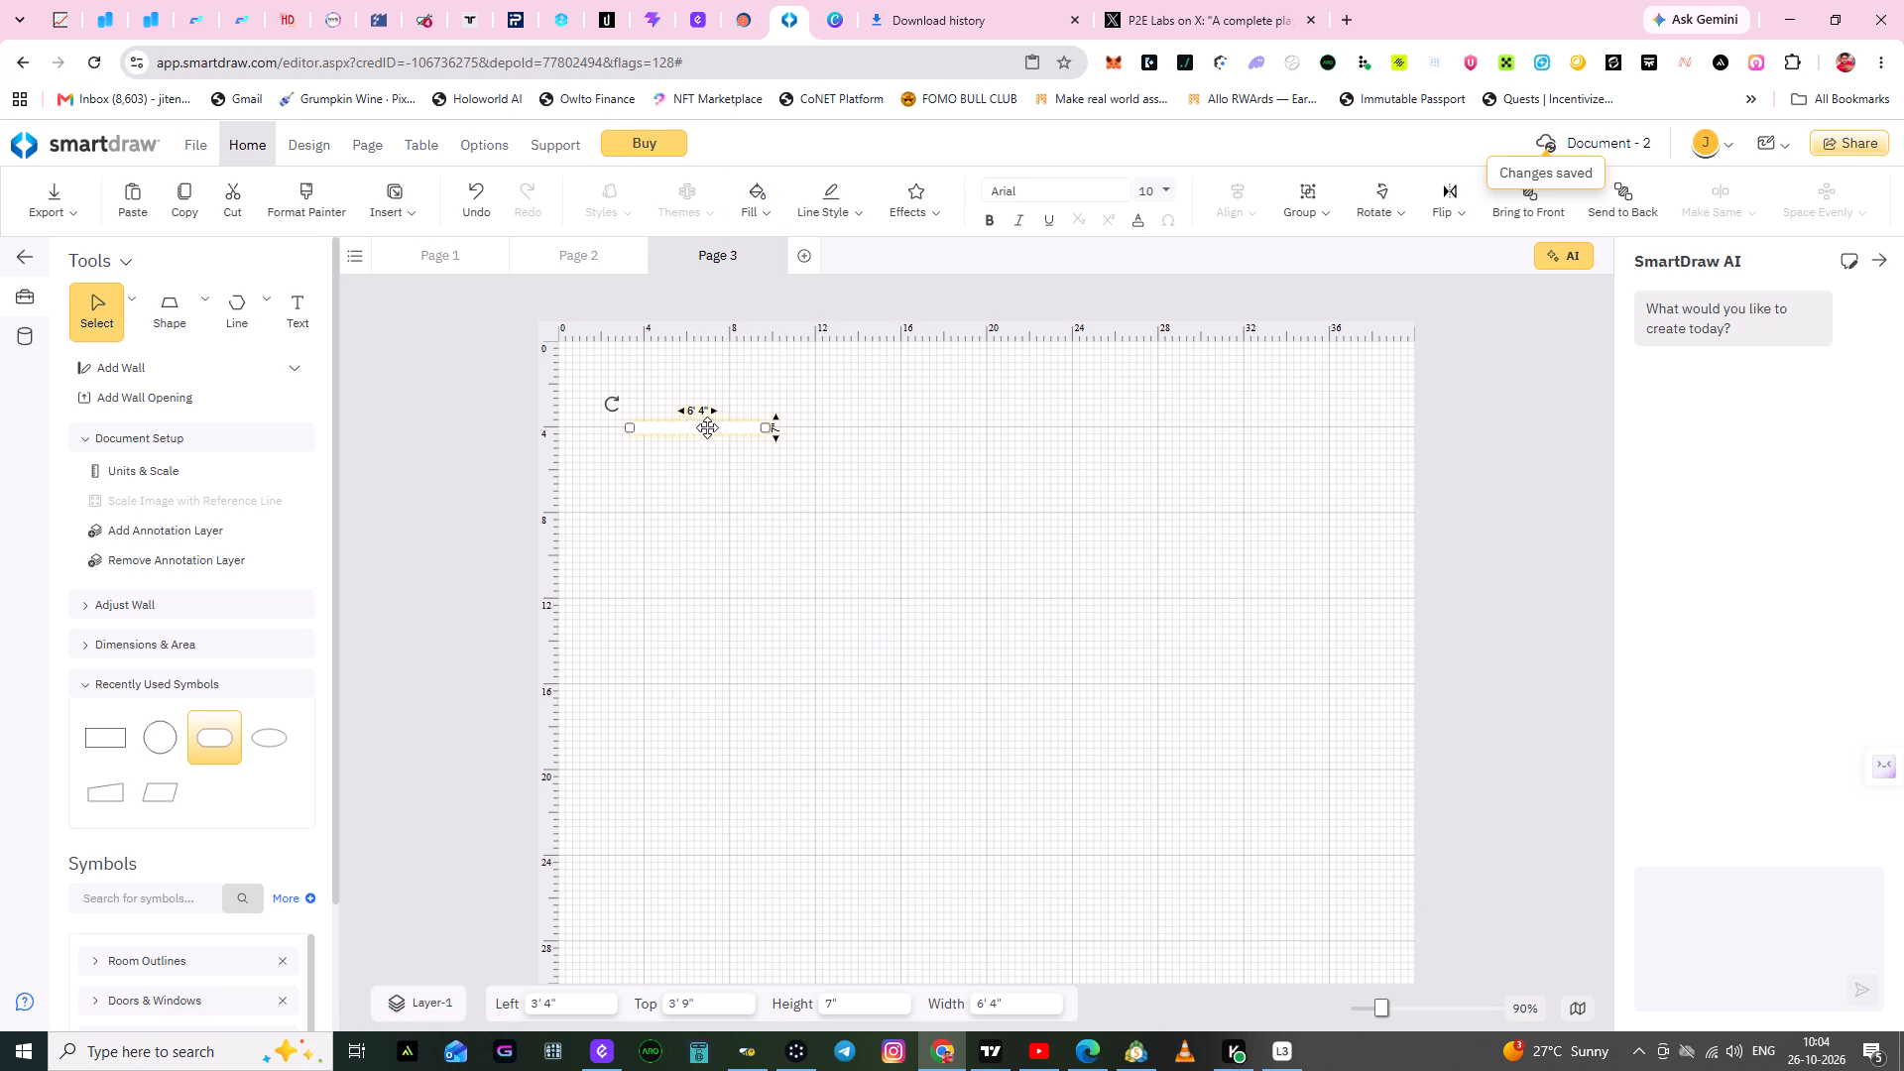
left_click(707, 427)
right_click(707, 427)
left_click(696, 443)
Move the wall opening down the page to about 3' 8" left and 8' 1" top.
left_click(635, 427)
left_click_drag(635, 427, 646, 446)
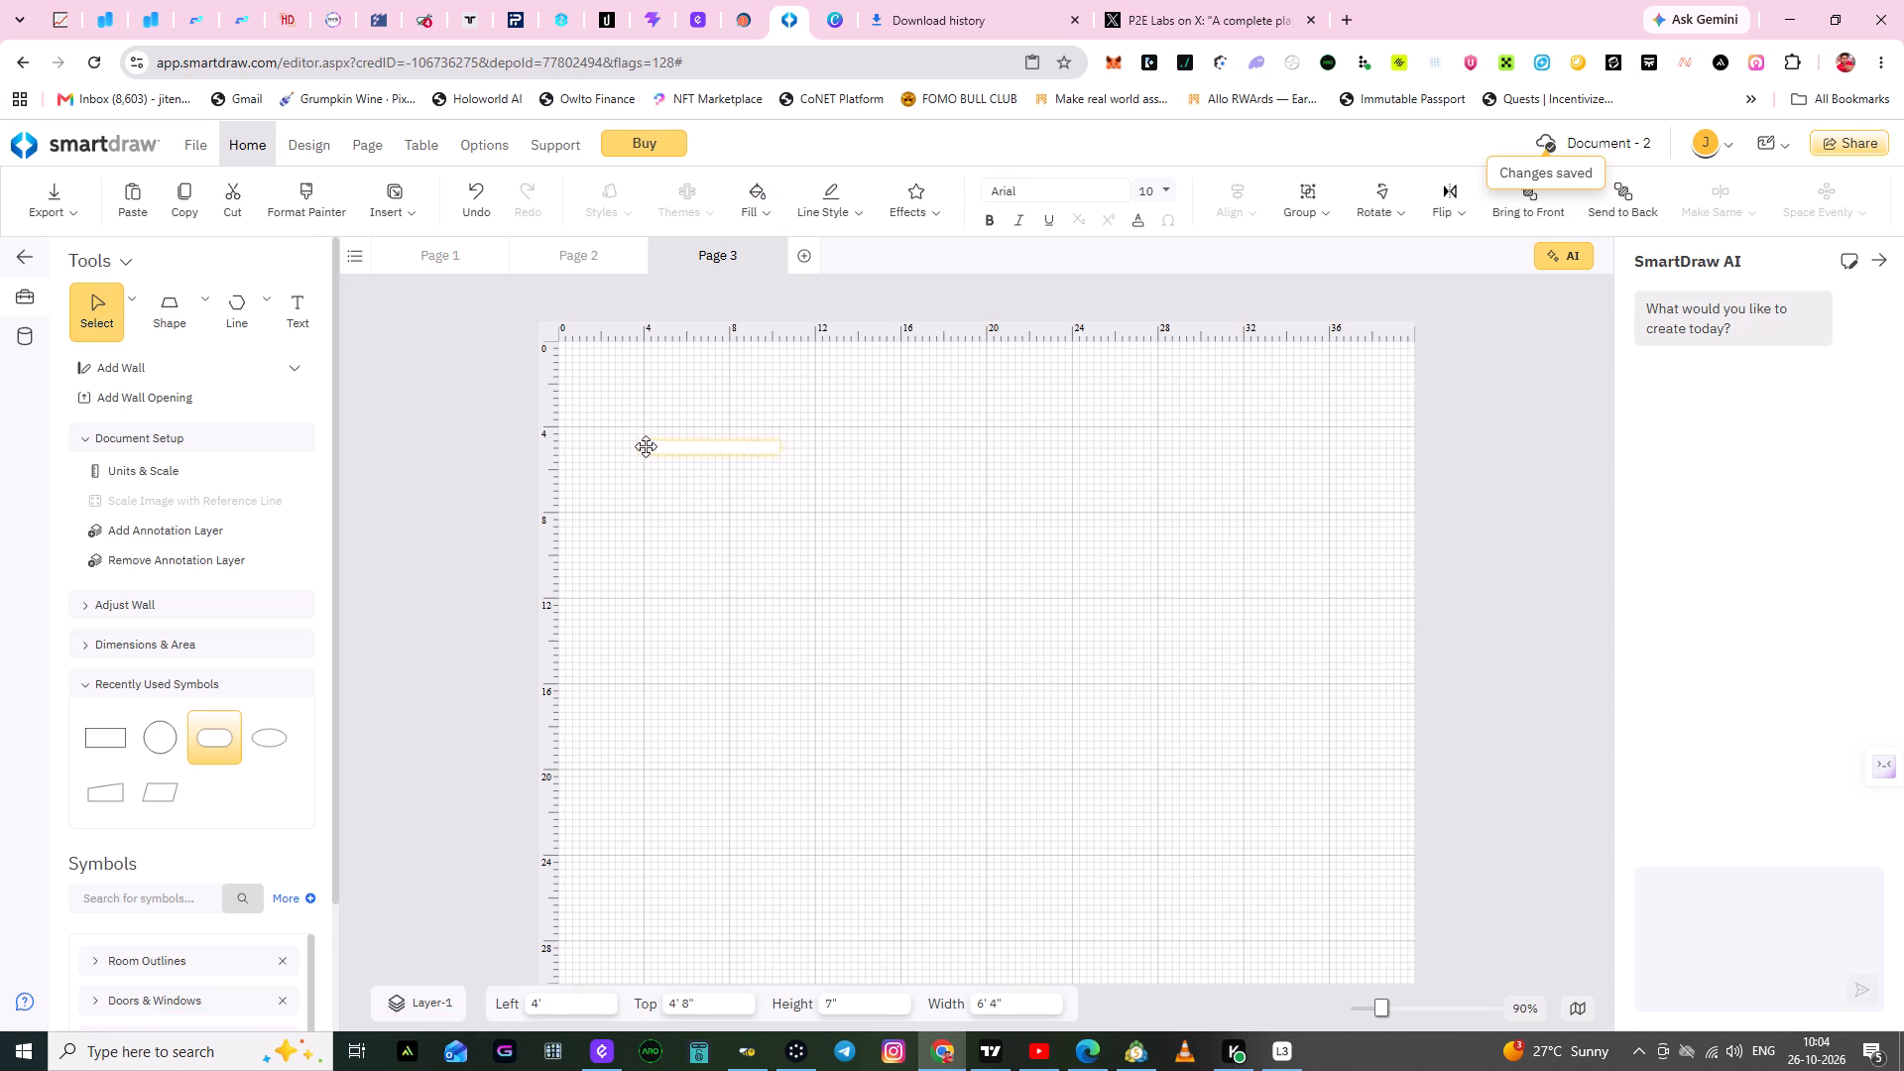
left_click_drag(646, 446, 642, 522)
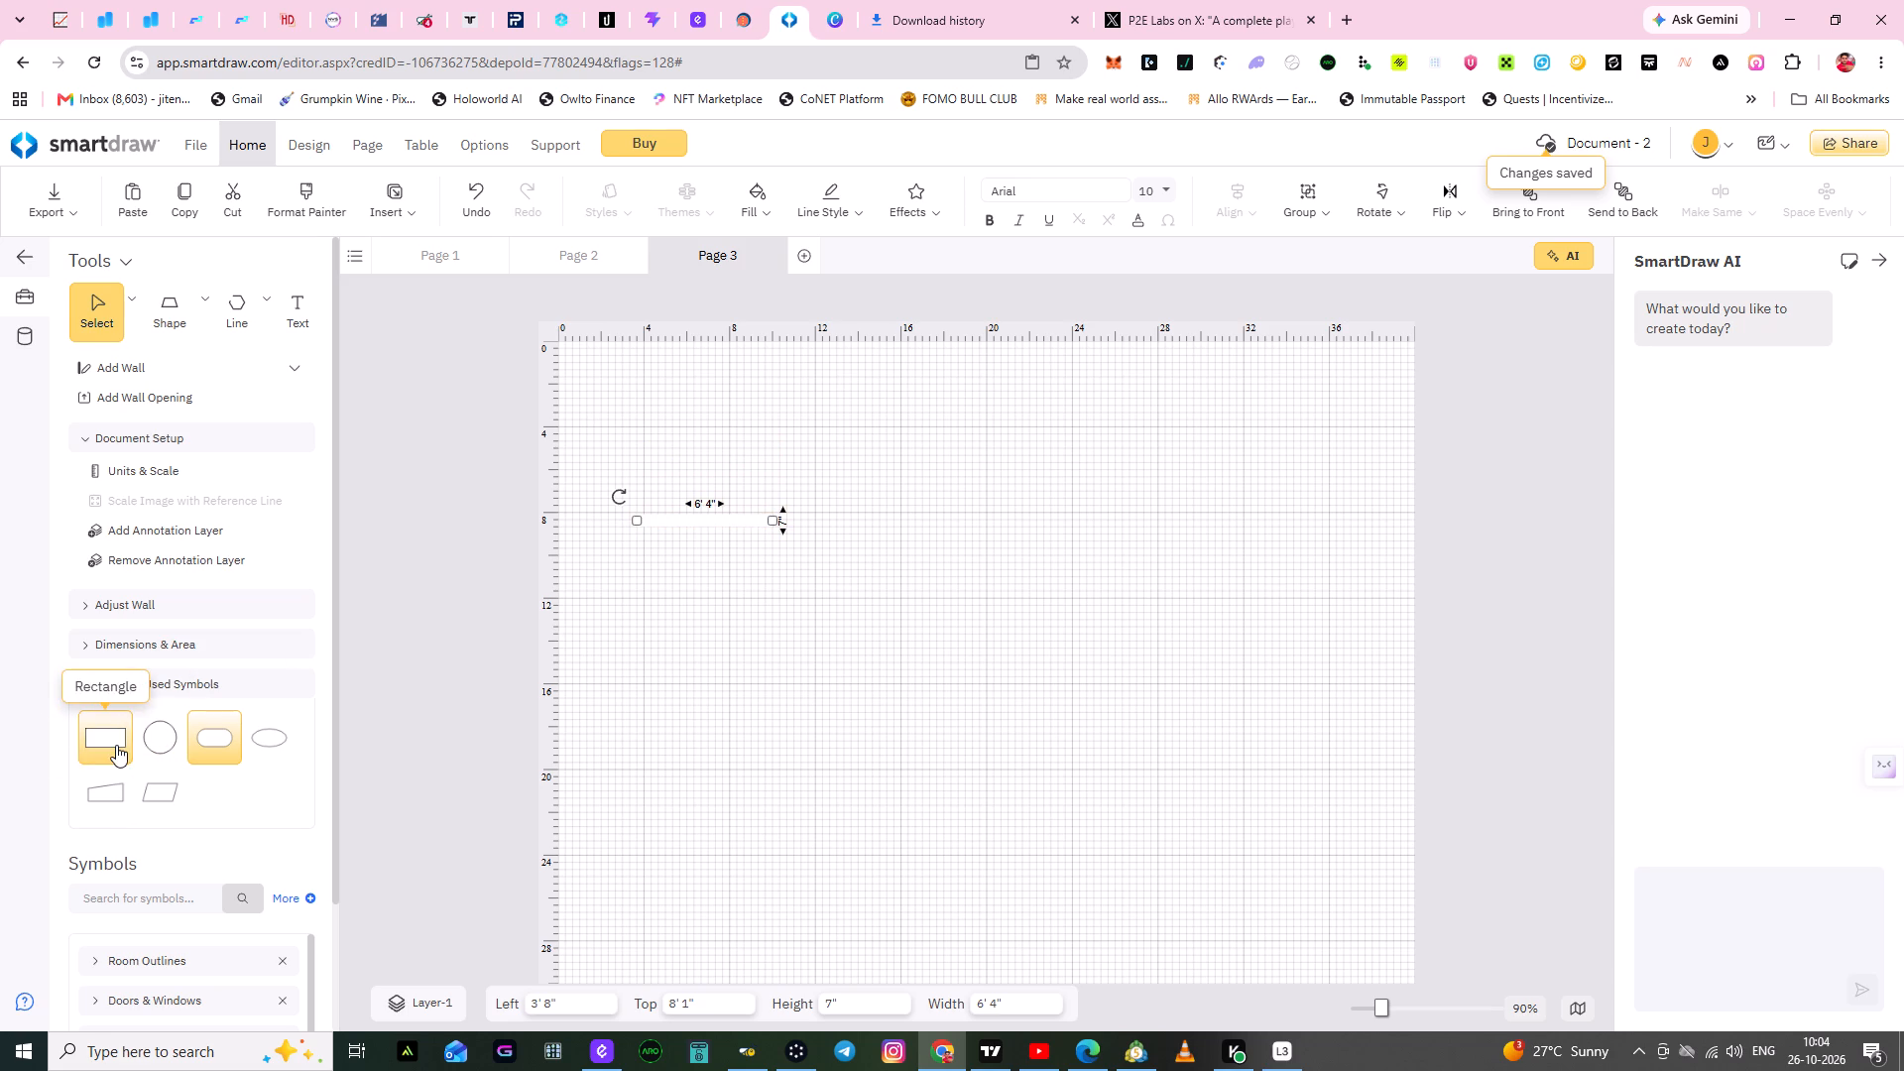
Place a 6' by 3' rectangle just below the wall opening and change its fill to white.
left_click(115, 741)
left_click(762, 562)
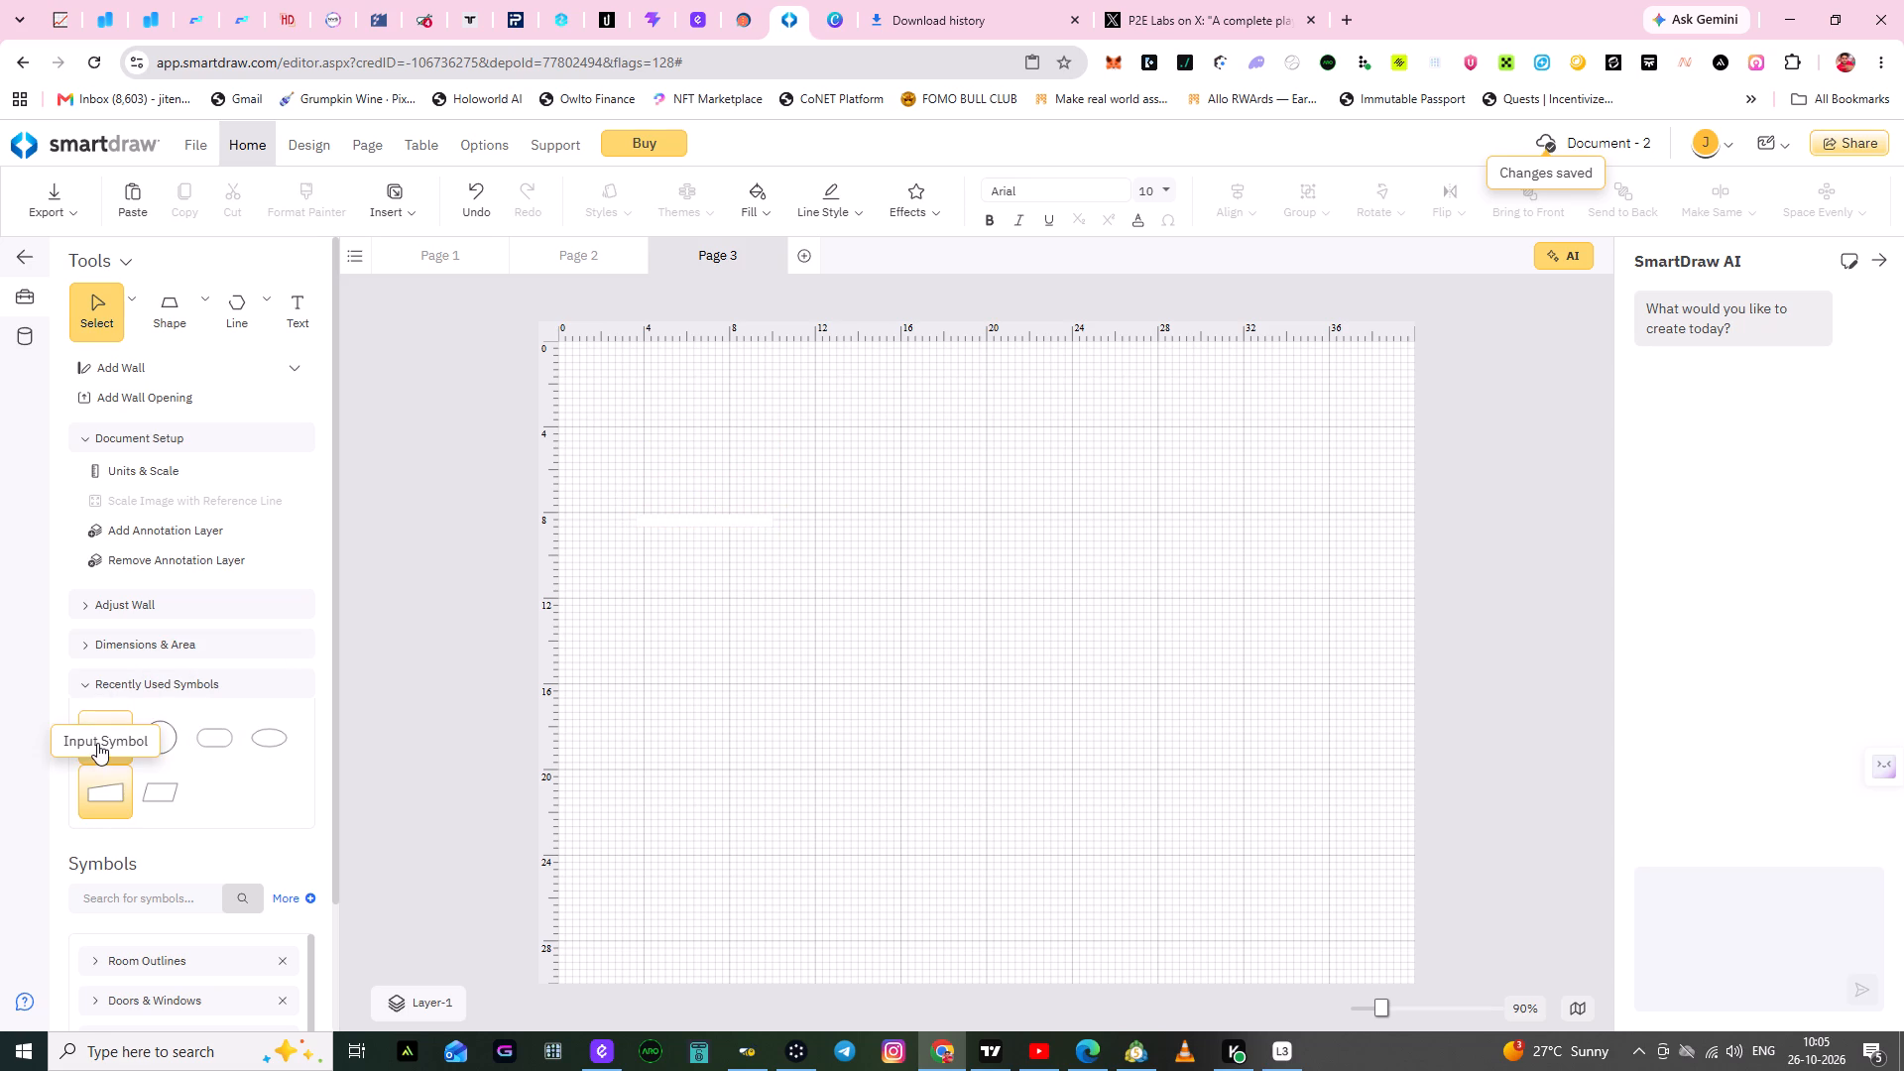
left_click_drag(97, 743, 823, 597)
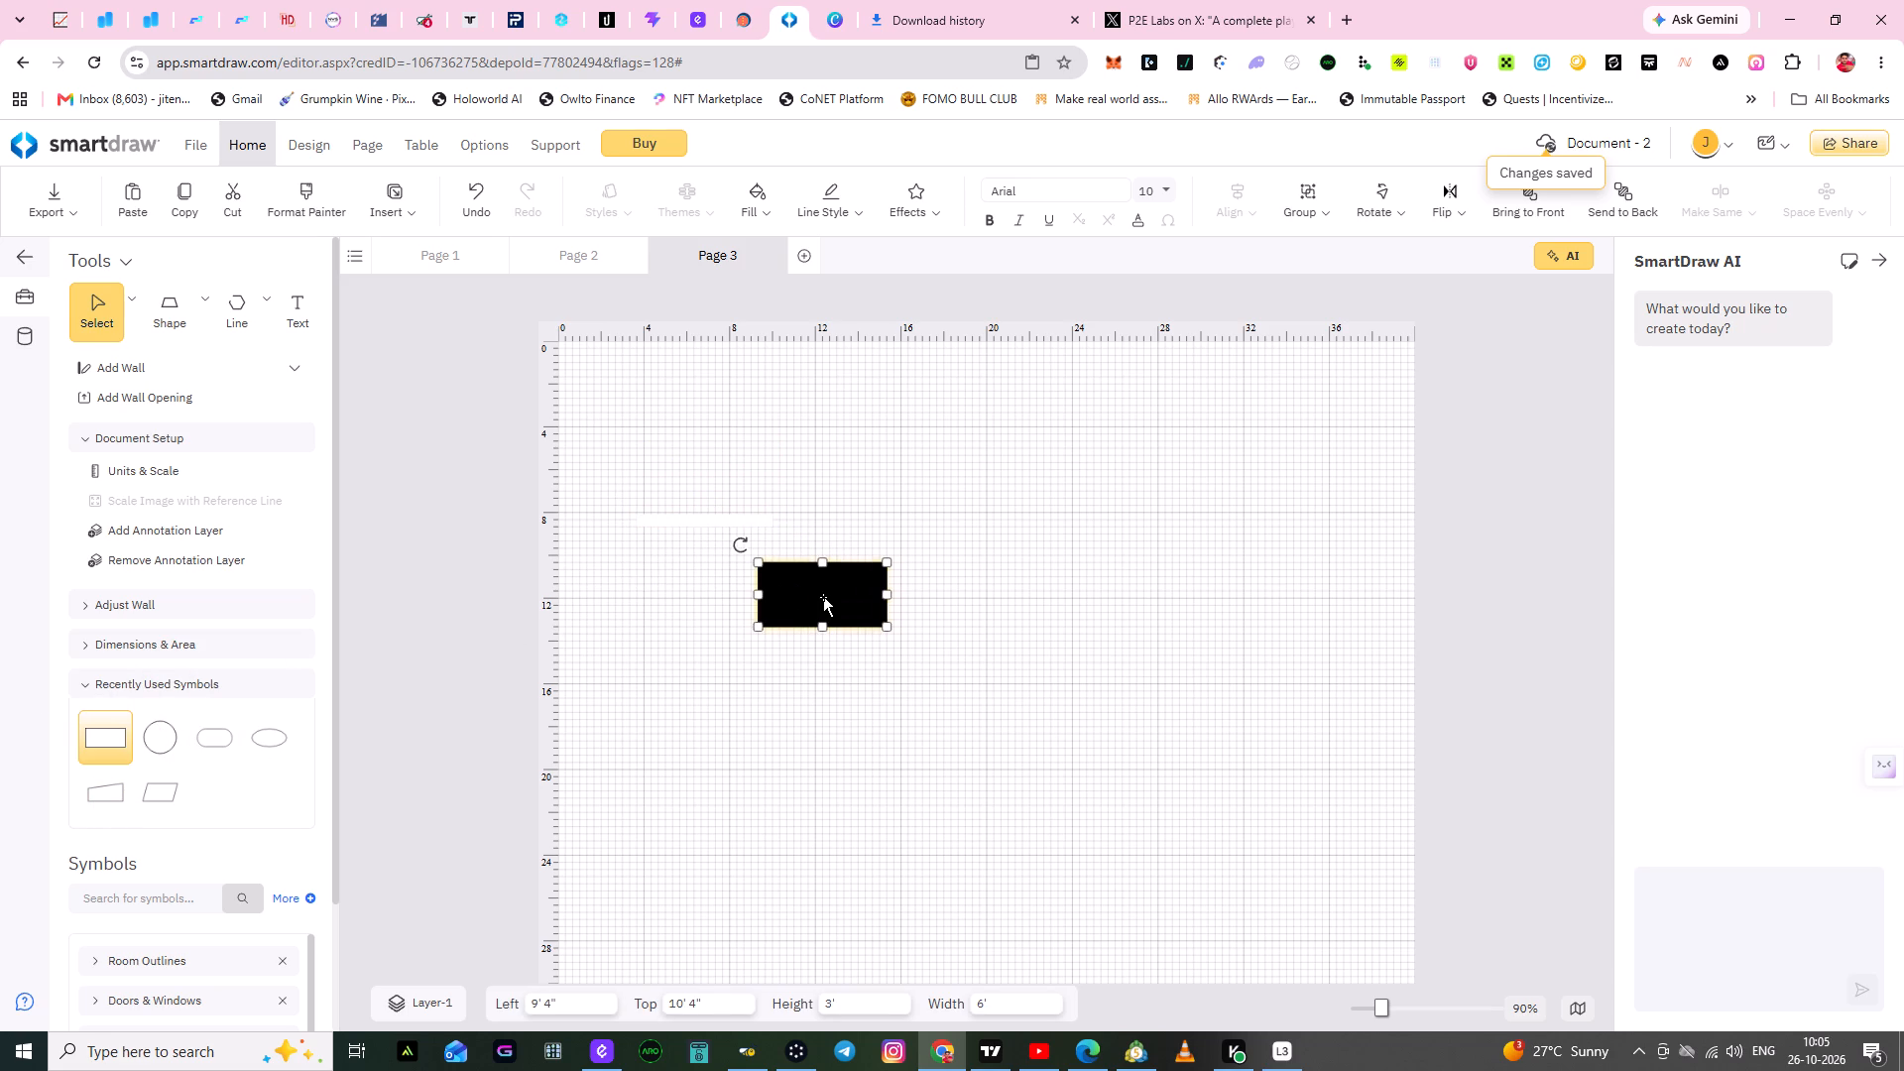
left_click(835, 609)
left_click(760, 200)
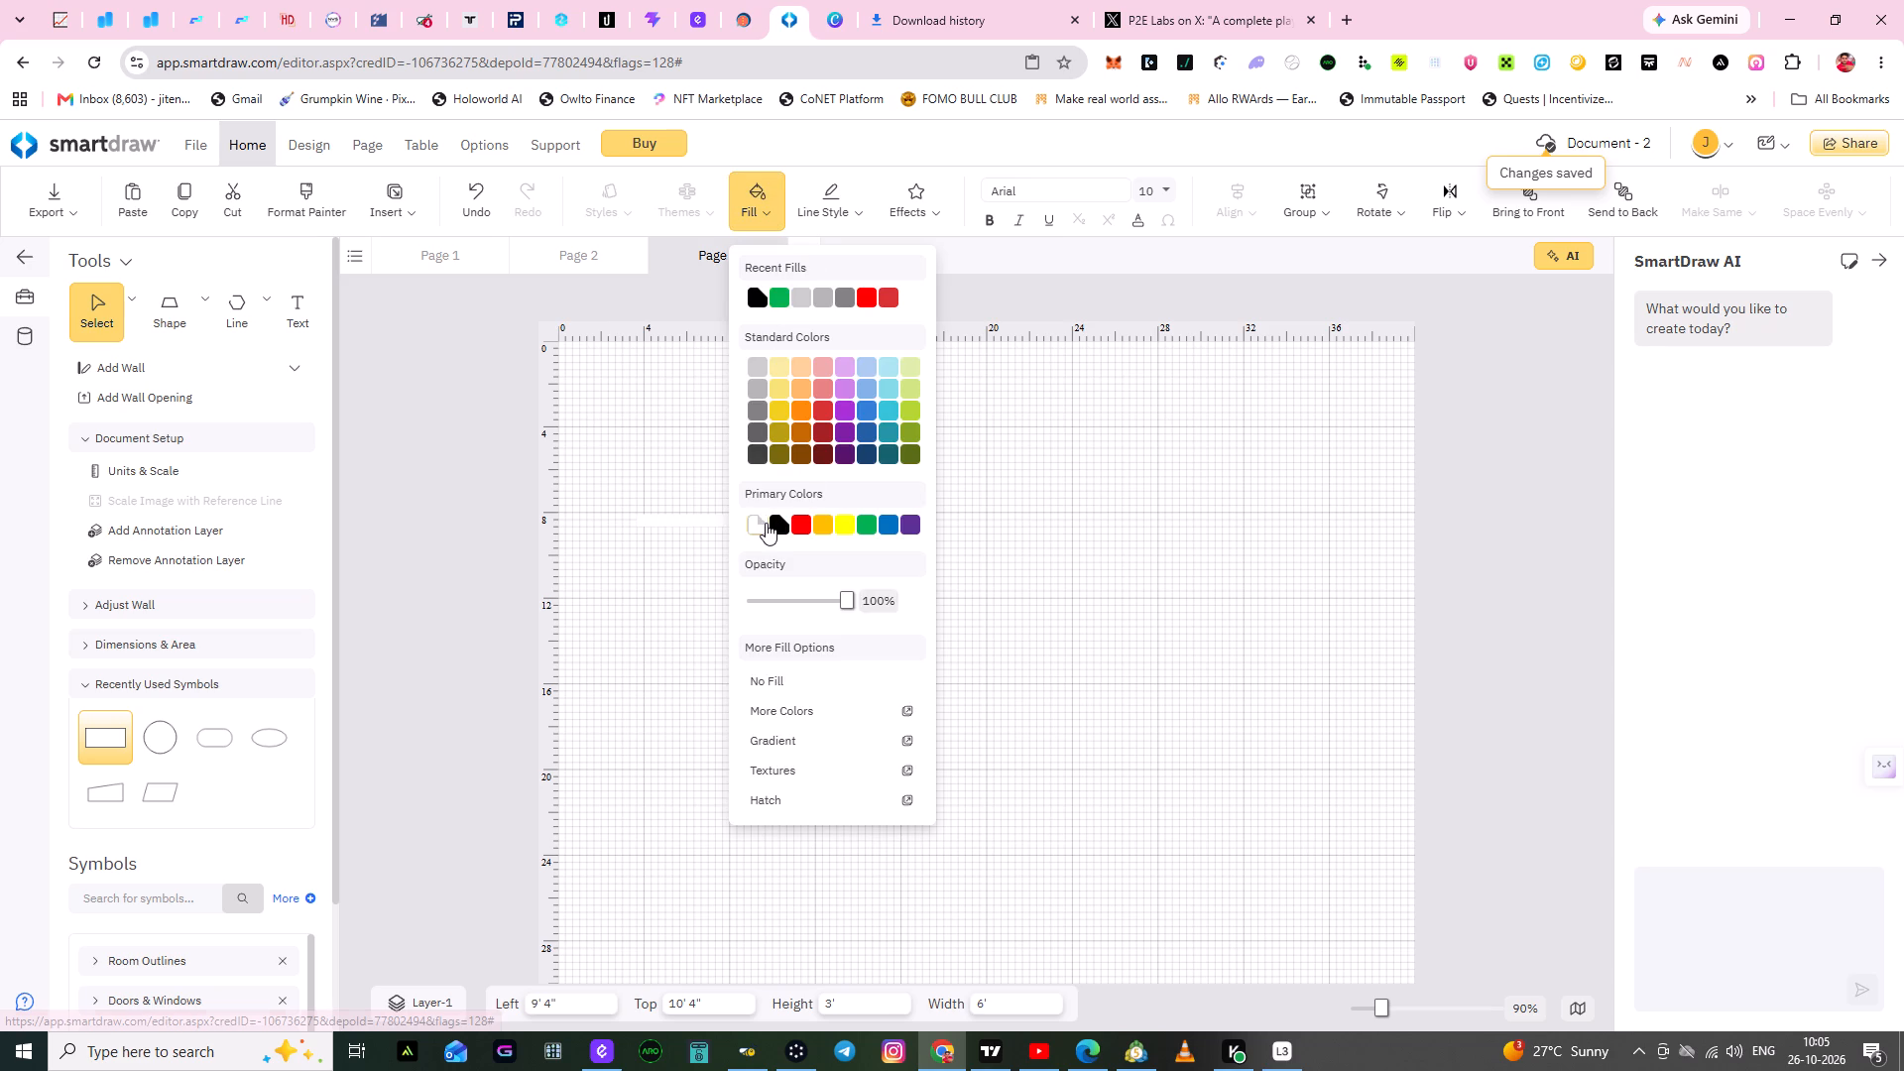
left_click(766, 523)
left_click(848, 619)
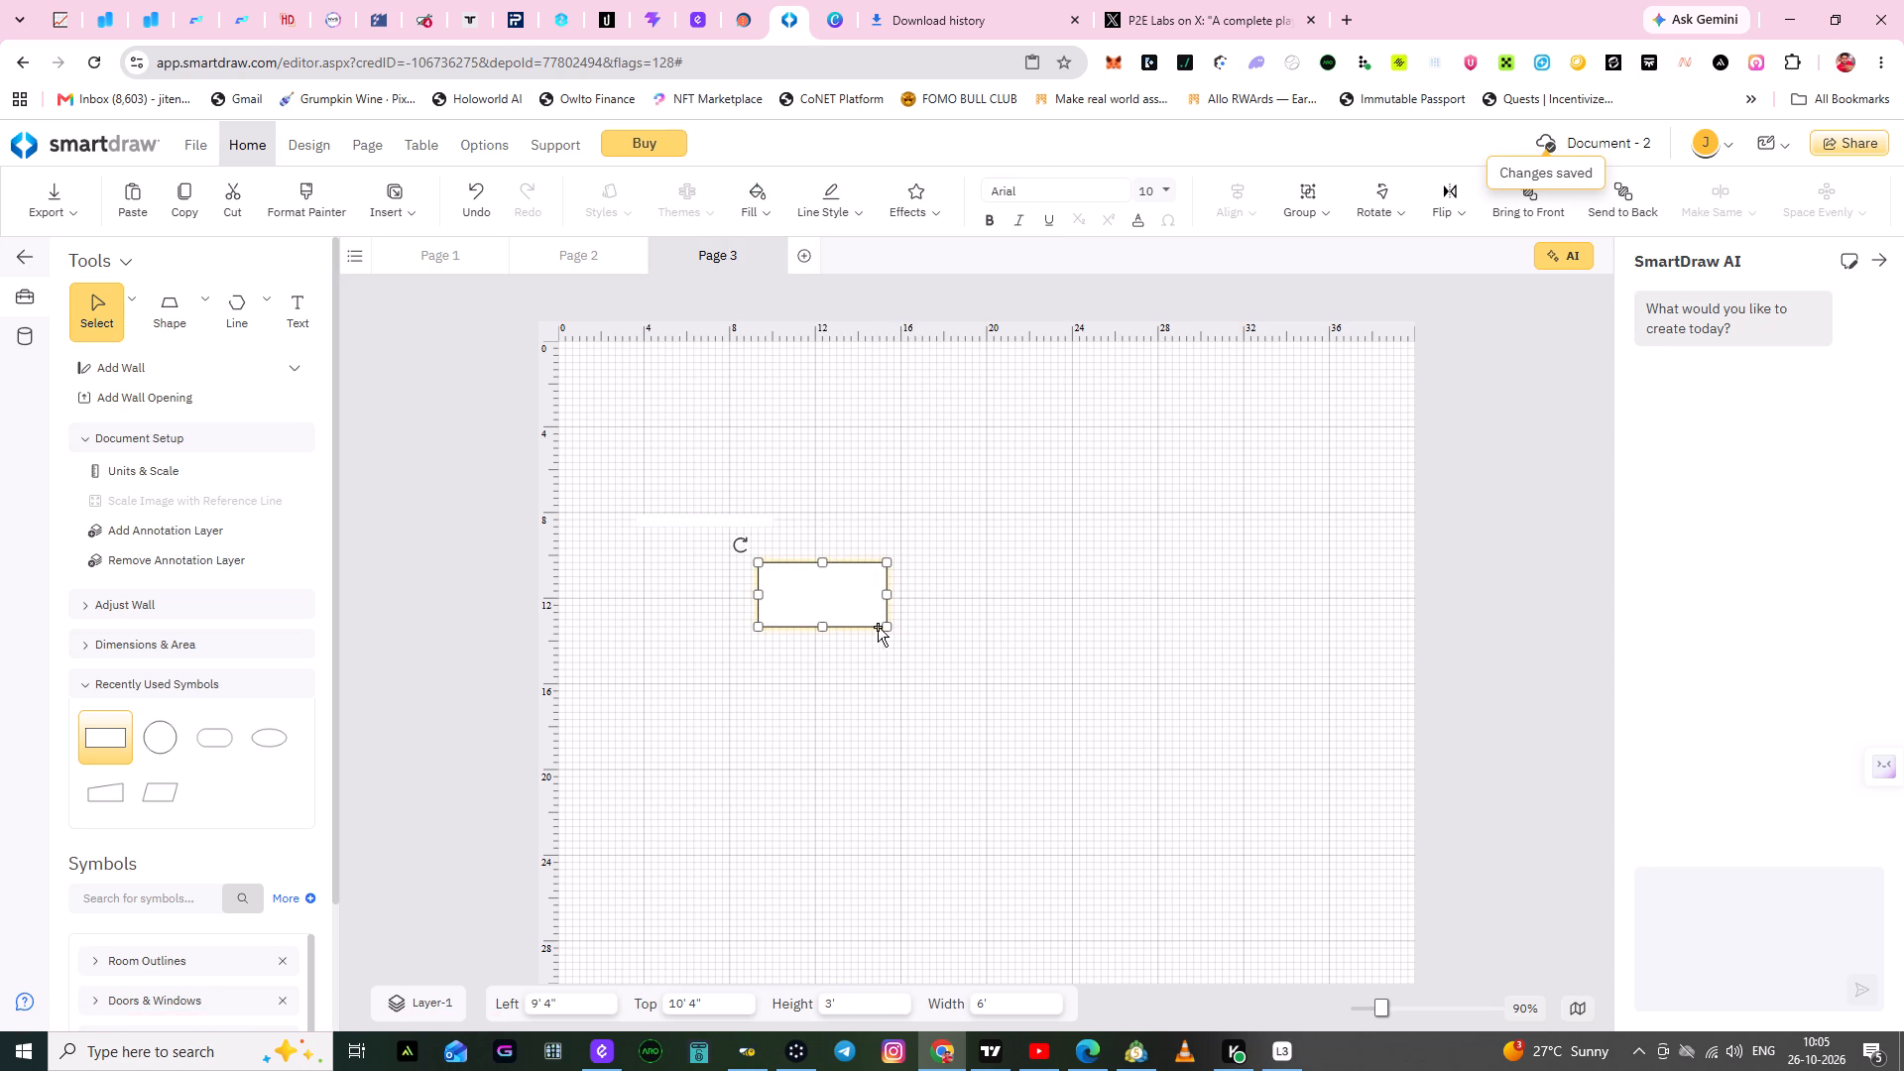
Enlarge the white rectangle to about 23' 4" wide by 13' 8" high, positioned about 5' 4" left and 4' 8" top.
left_click_drag(884, 623, 1010, 707)
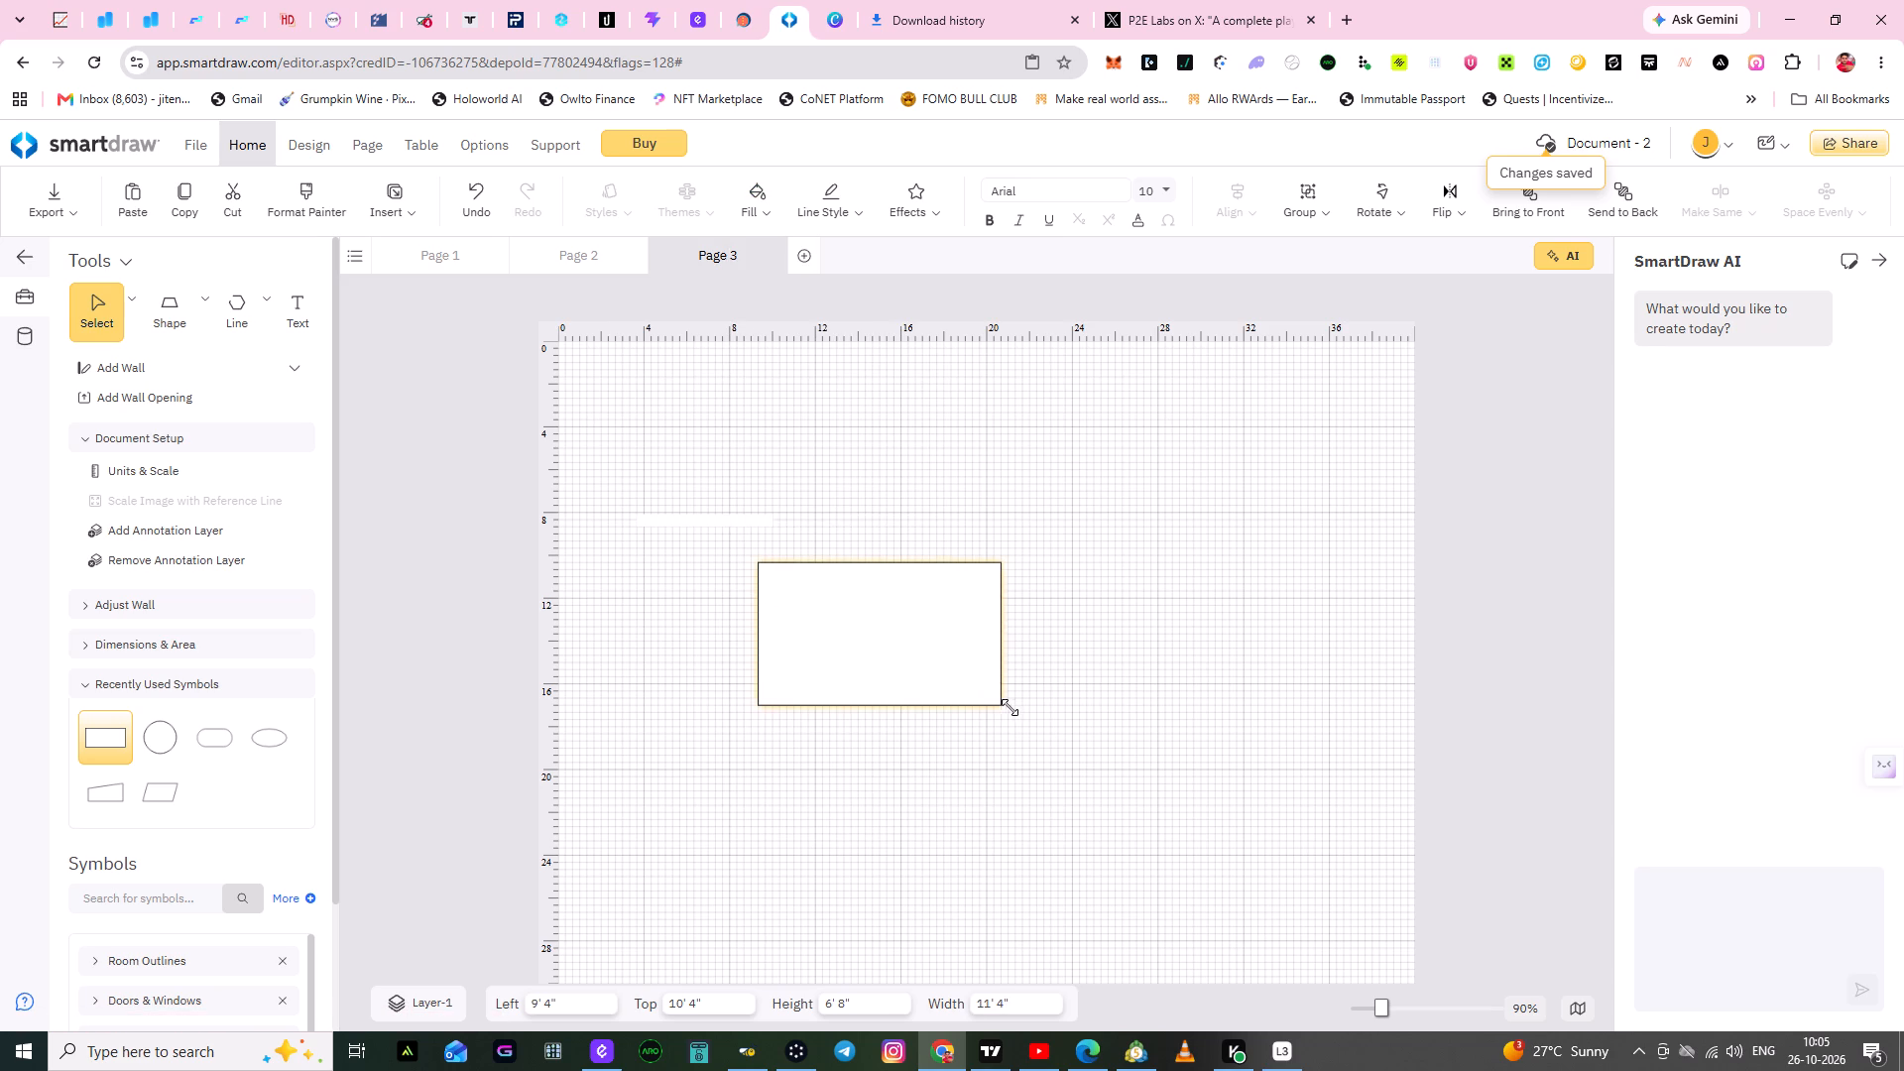
left_click_drag(1010, 707, 1185, 842)
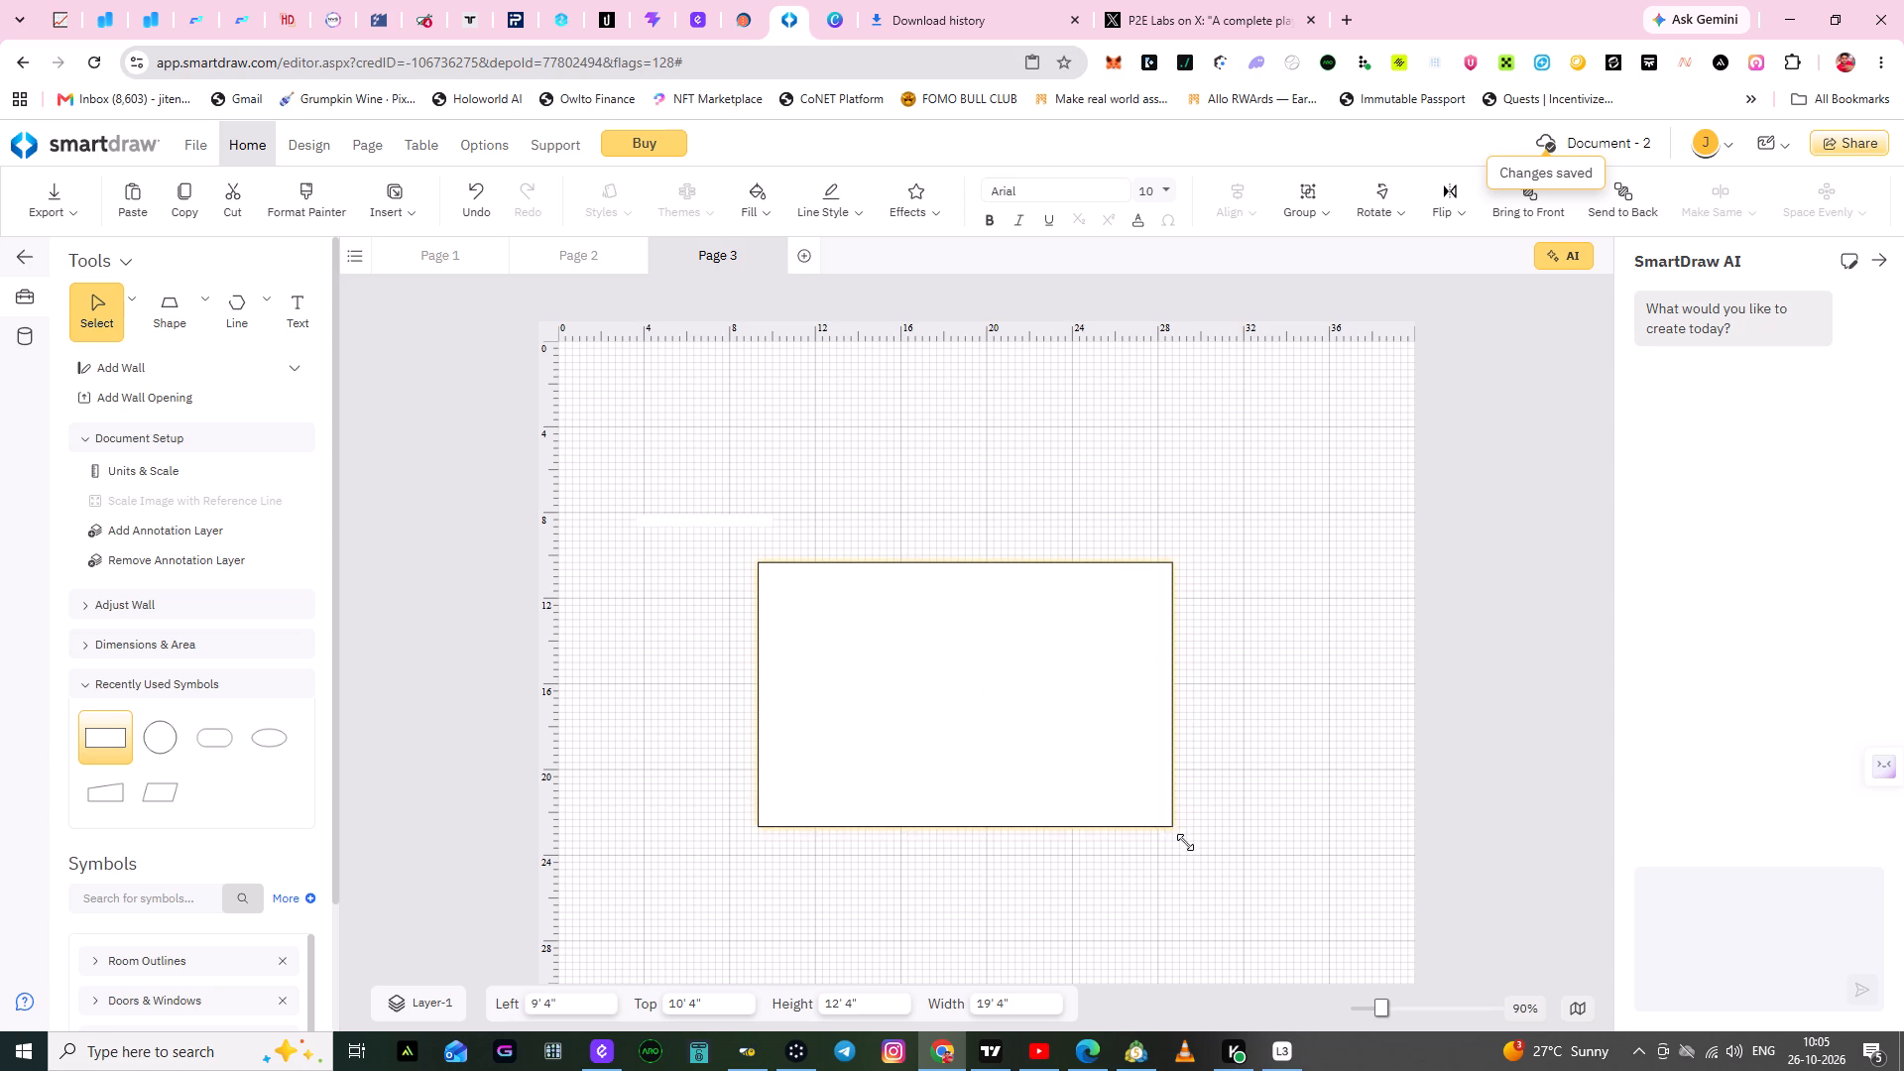
left_click_drag(1185, 842, 1256, 925)
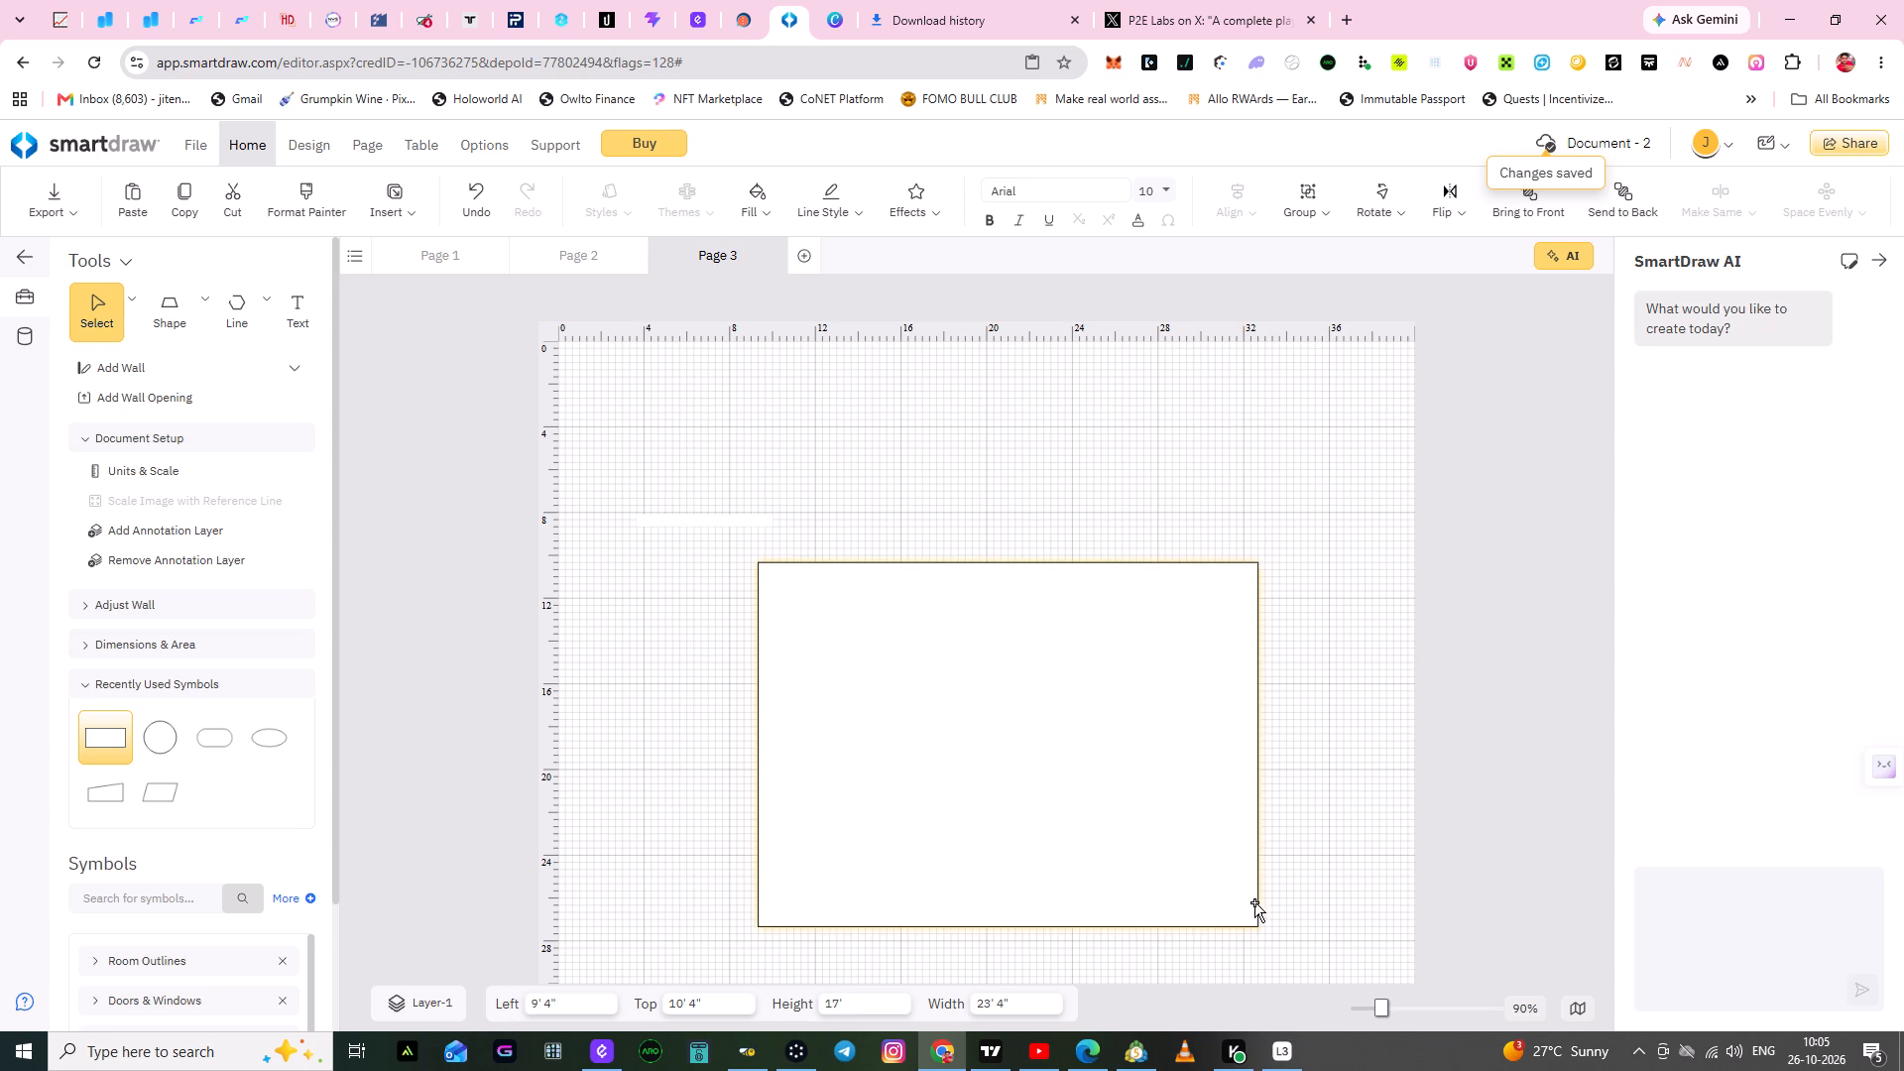
left_click(1085, 496)
left_click(1011, 563)
left_click_drag(820, 562, 733, 439)
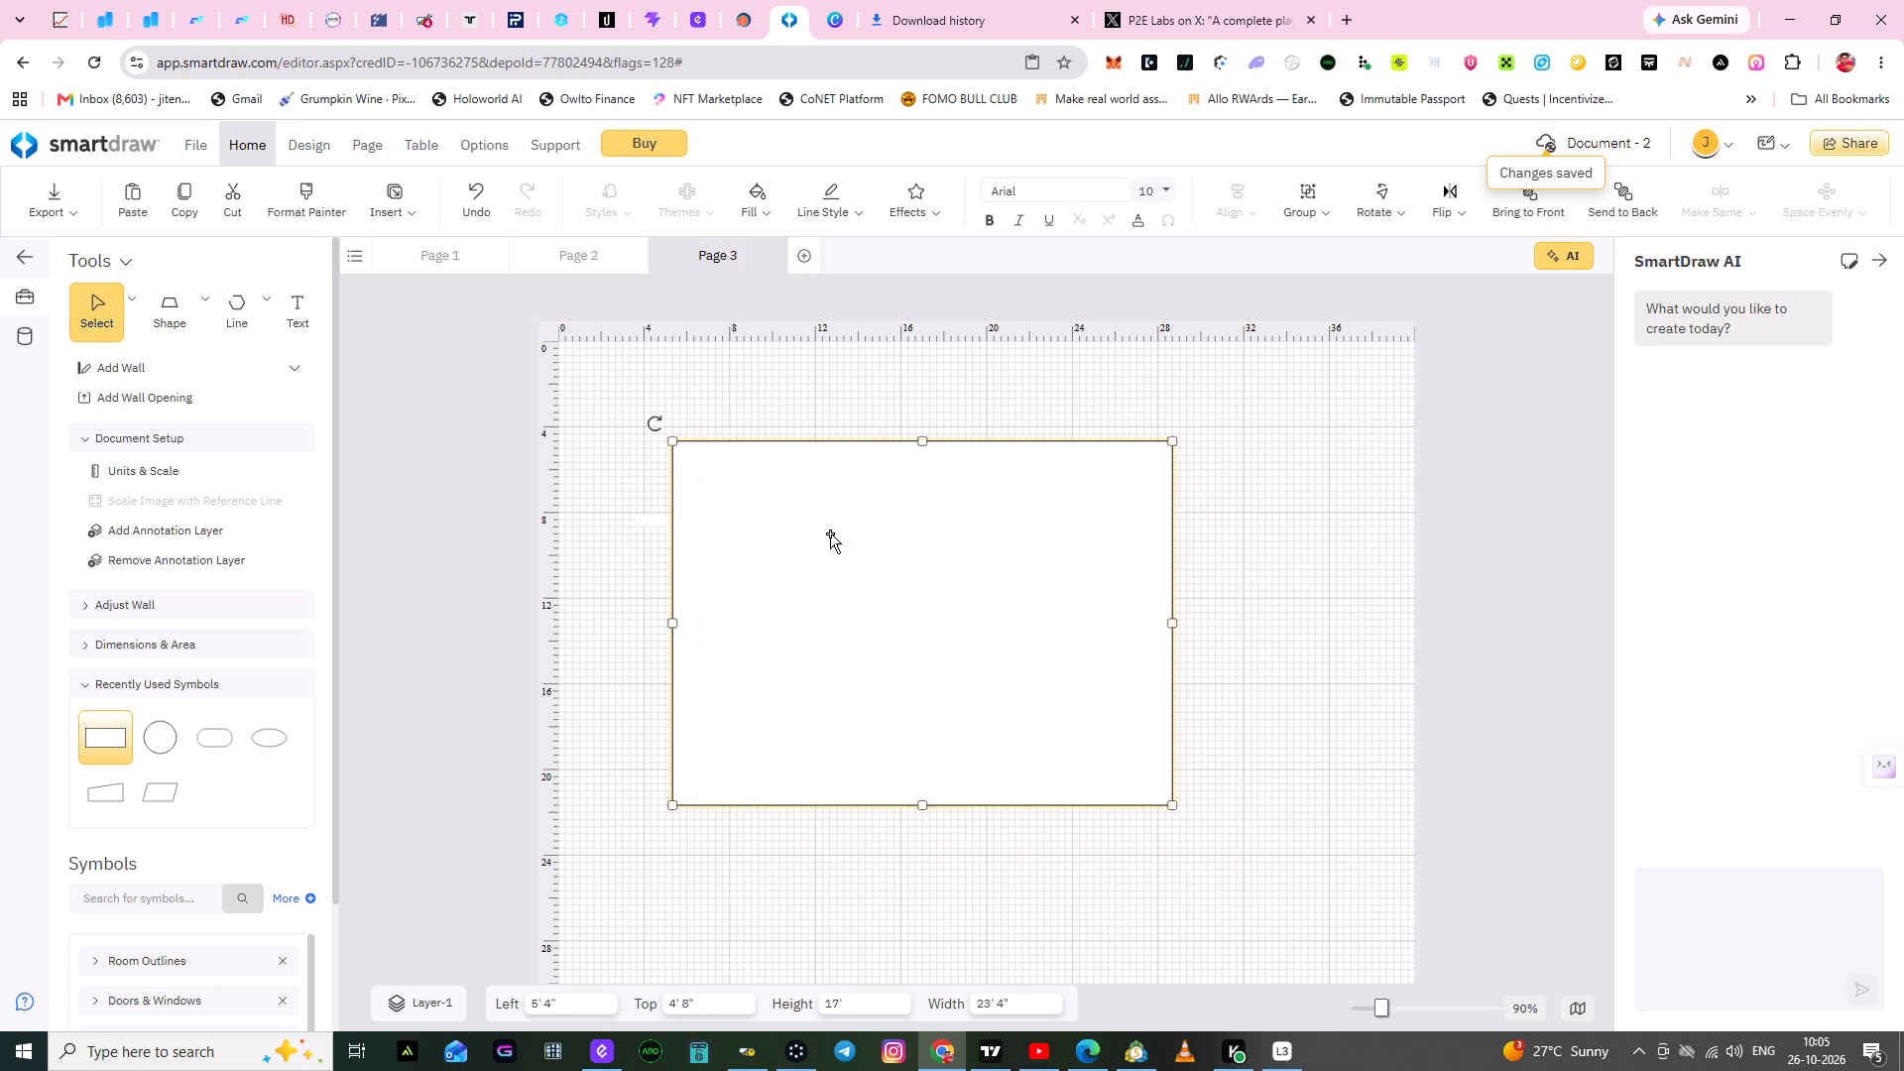
left_click_drag(1169, 806, 1170, 774)
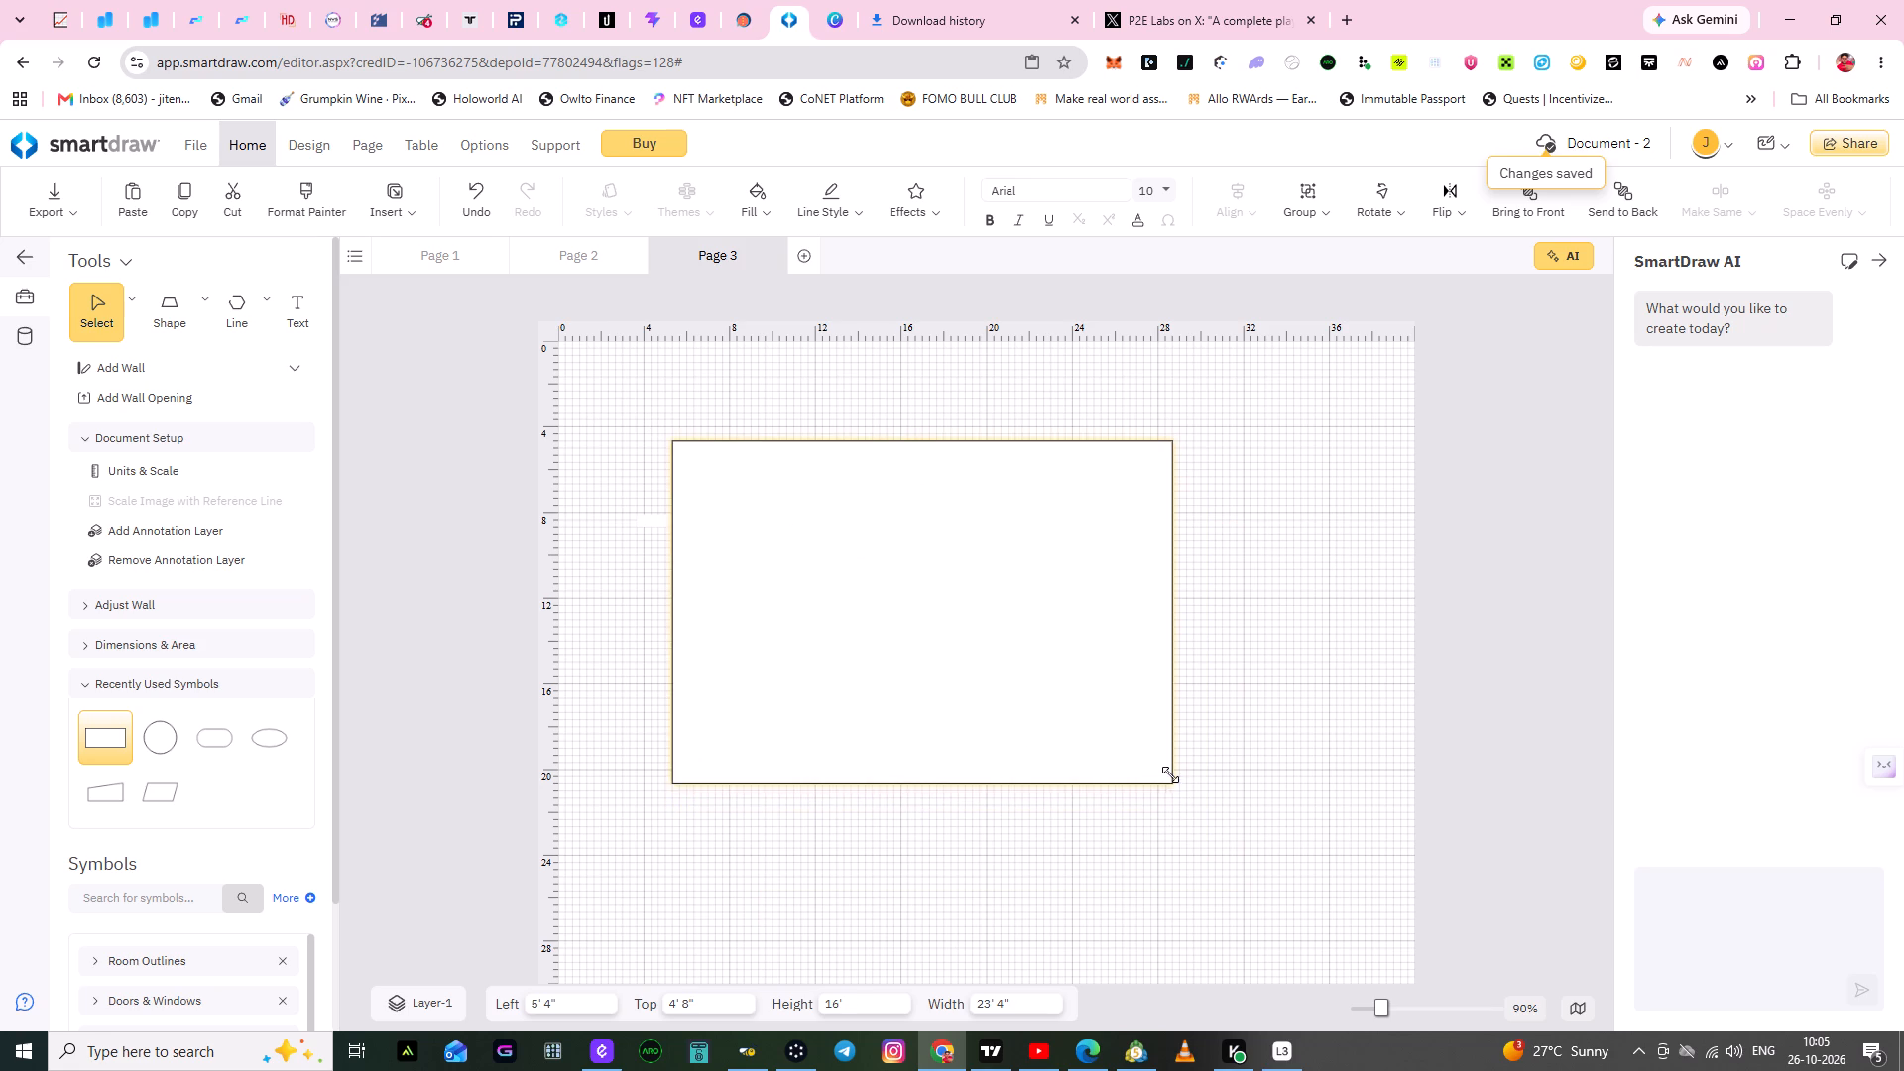
left_click_drag(1170, 774, 1170, 732)
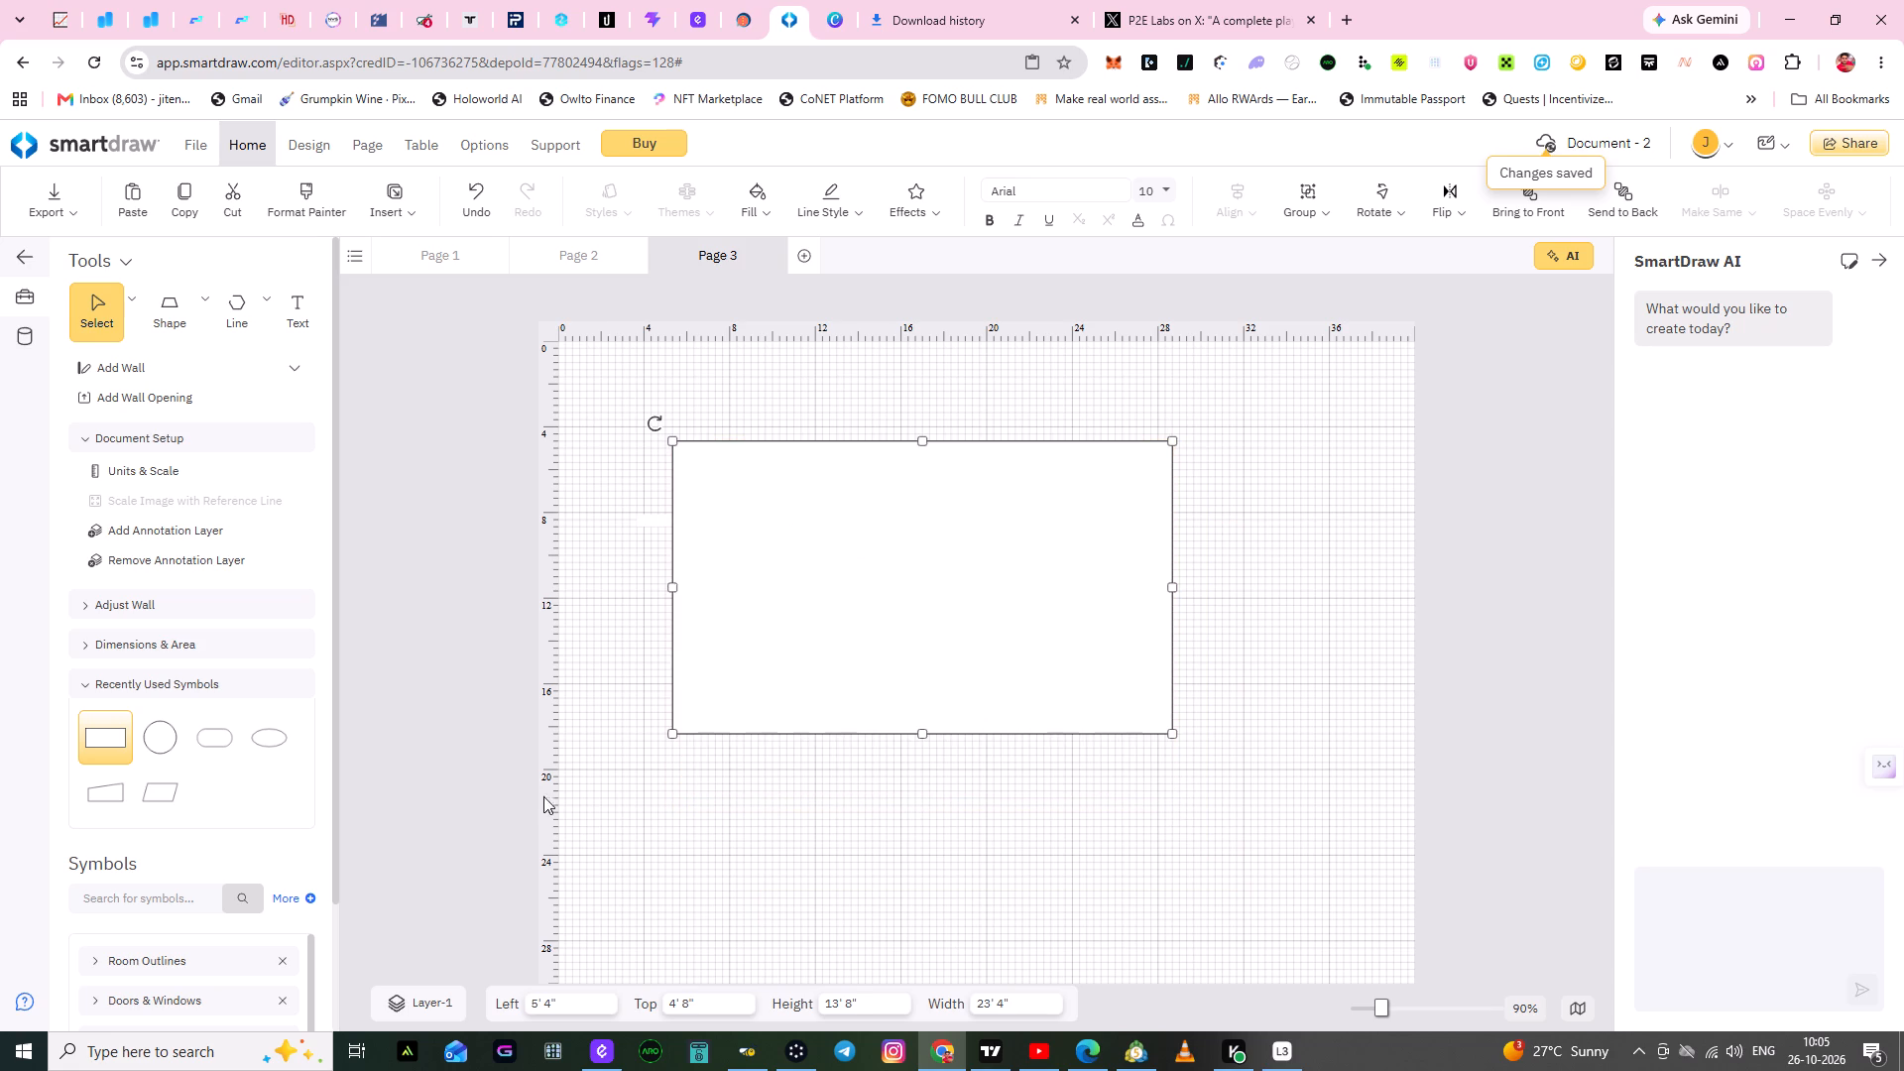
Add a second 6' by 3' rectangle against the large rectangle's right edge, with their top edges aligned.
left_click(122, 742)
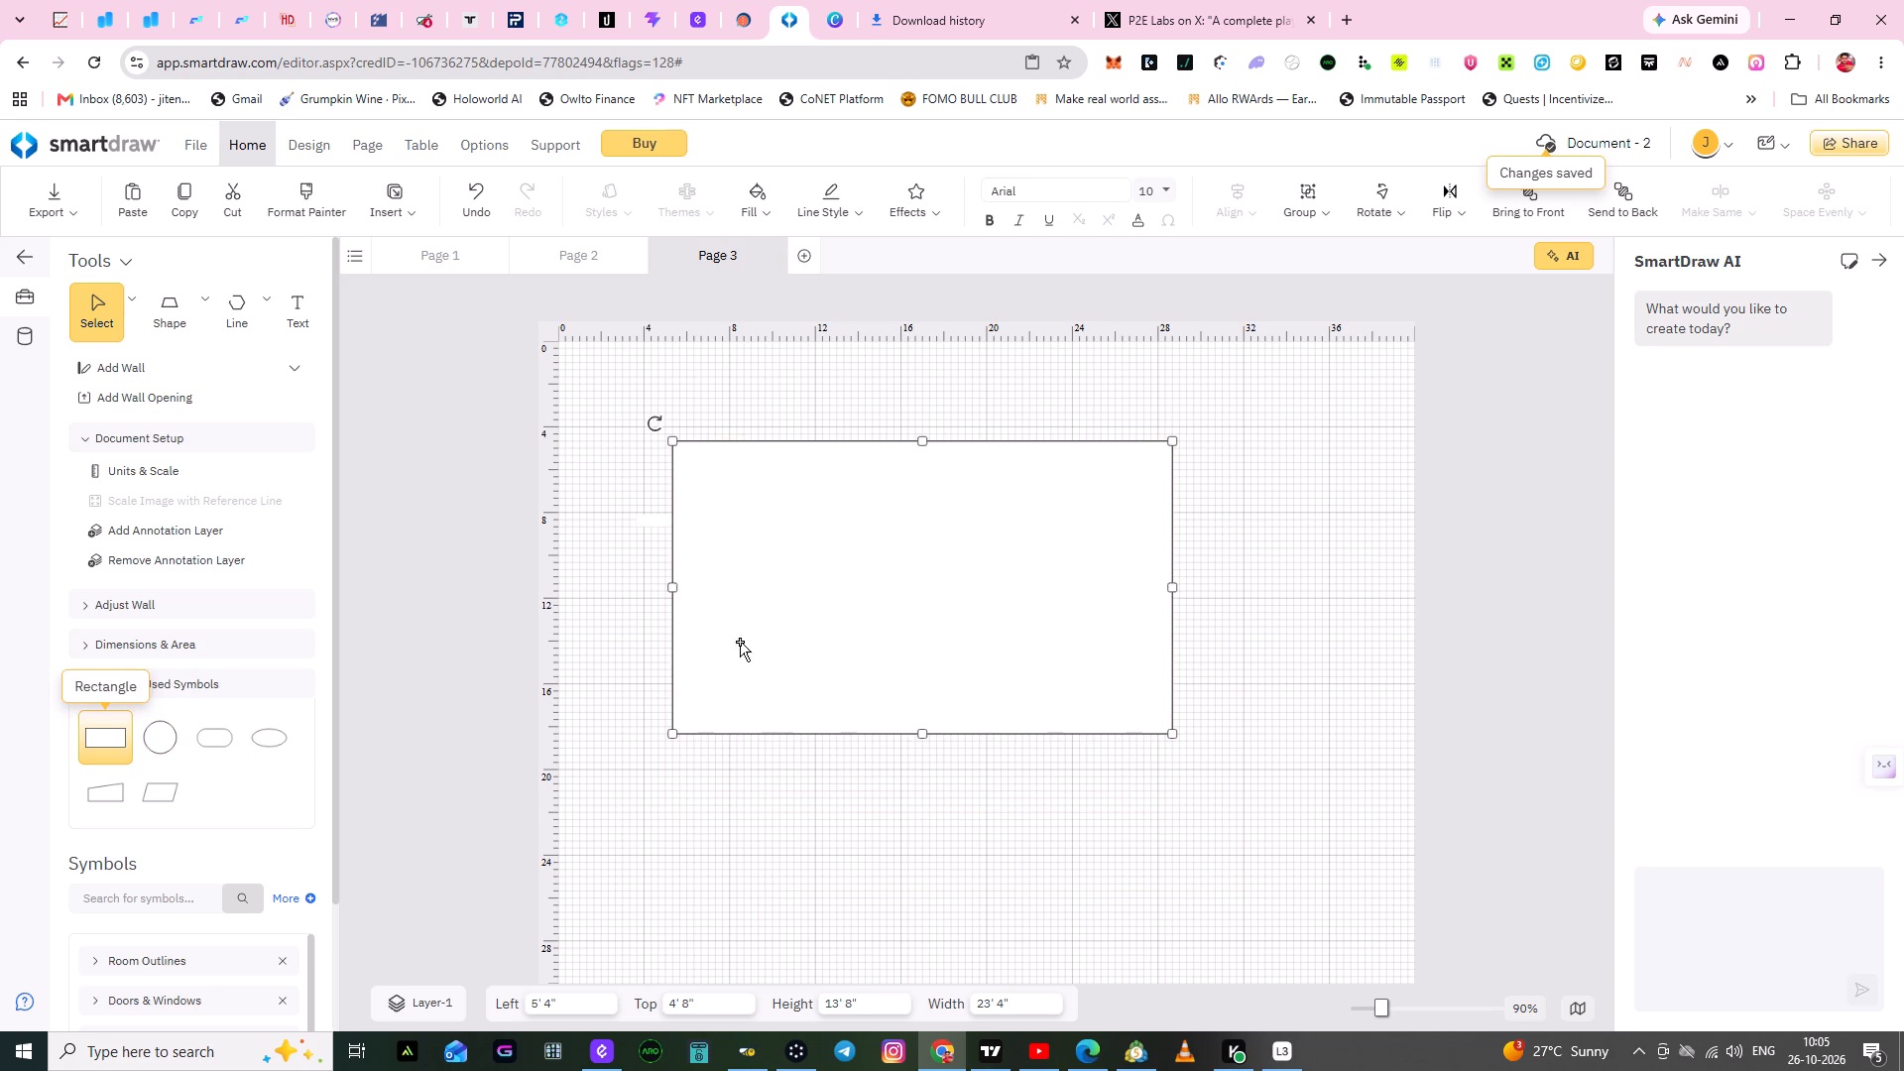
left_click(1196, 462)
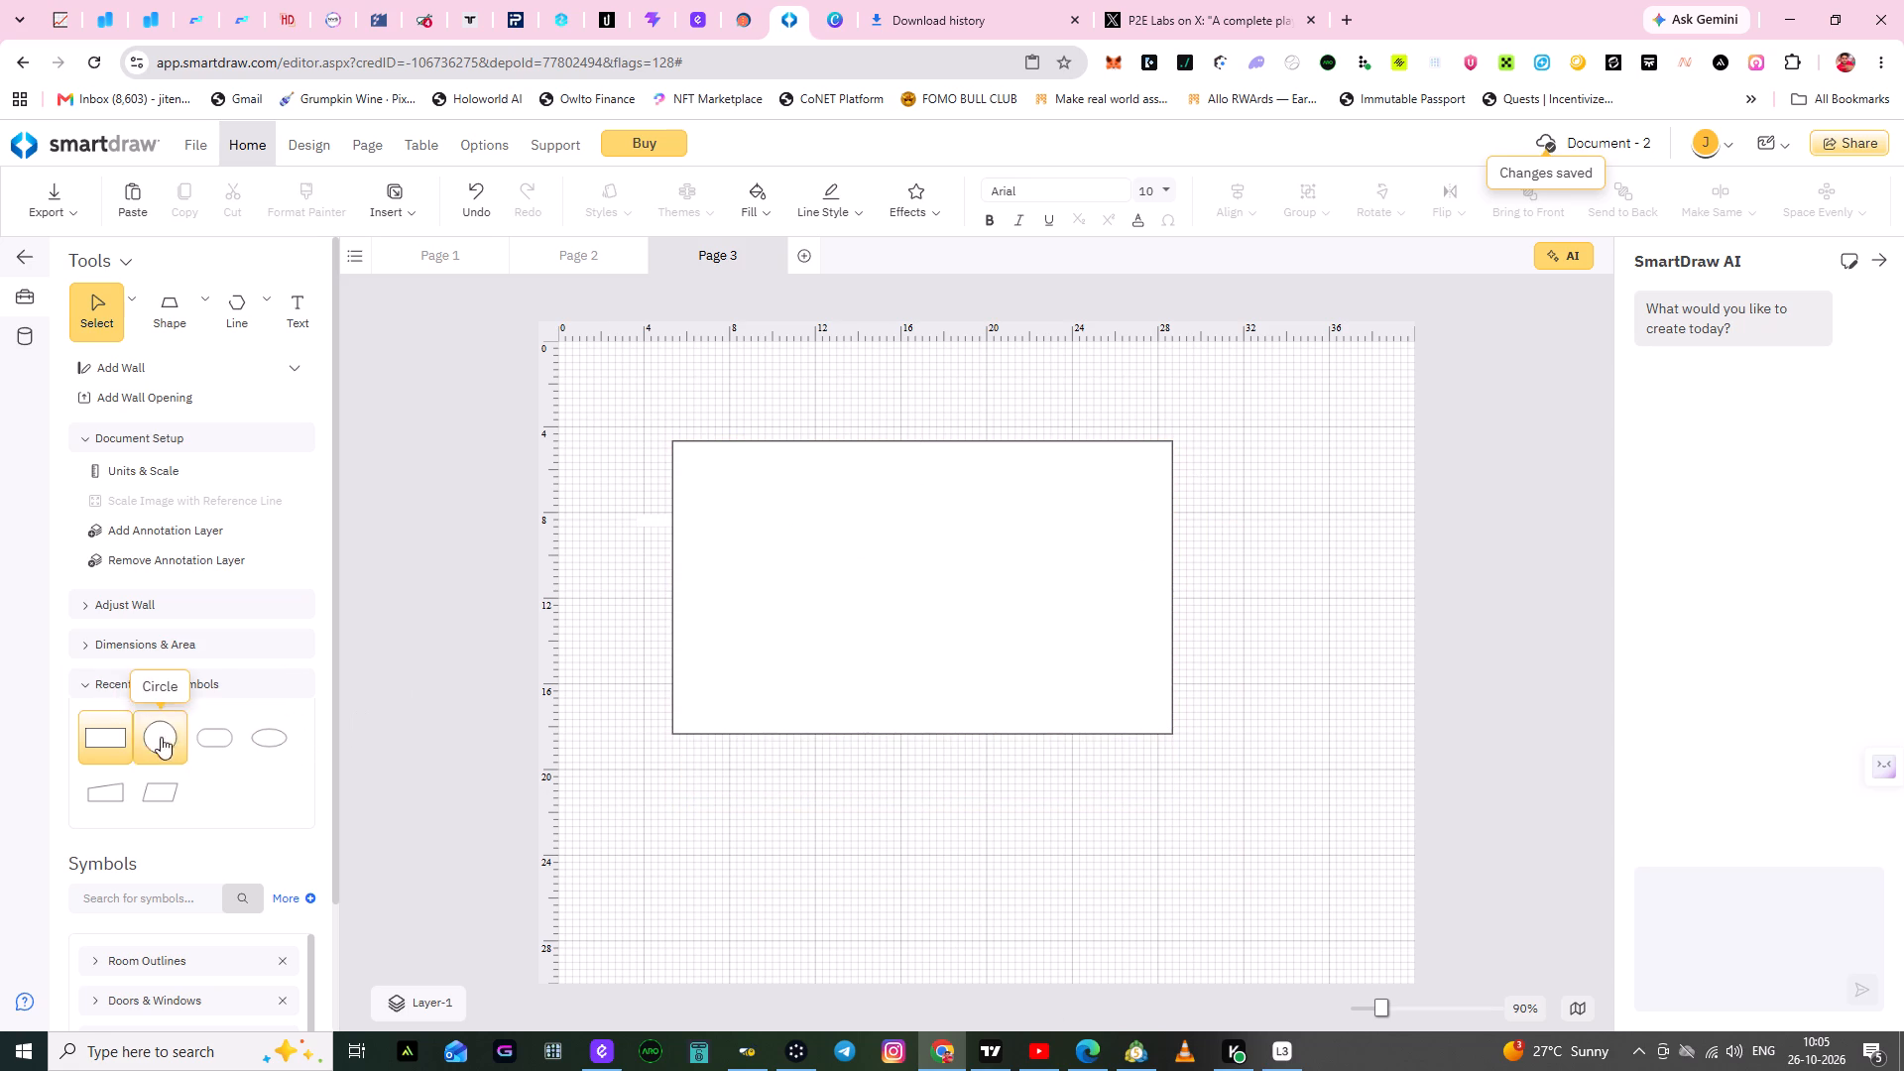
left_click_drag(100, 740, 1175, 776)
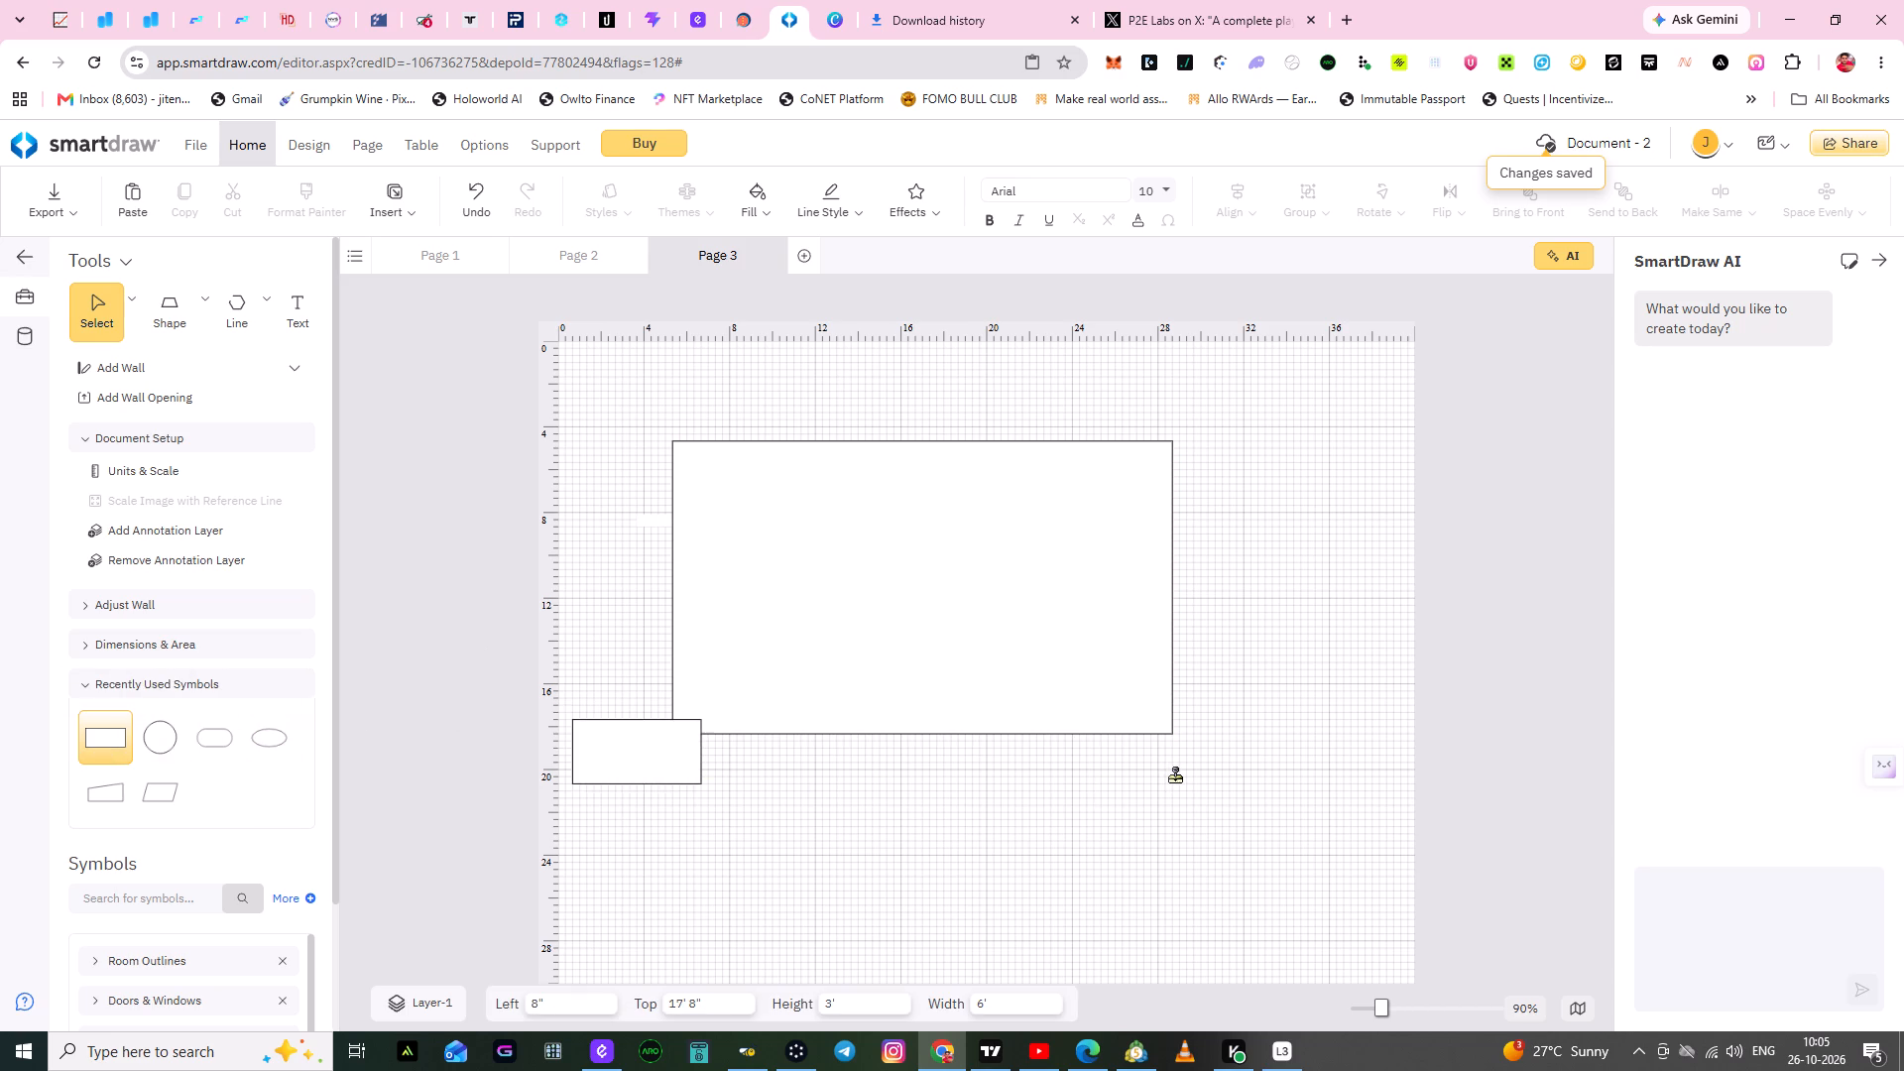
left_click_drag(1175, 776, 1196, 773)
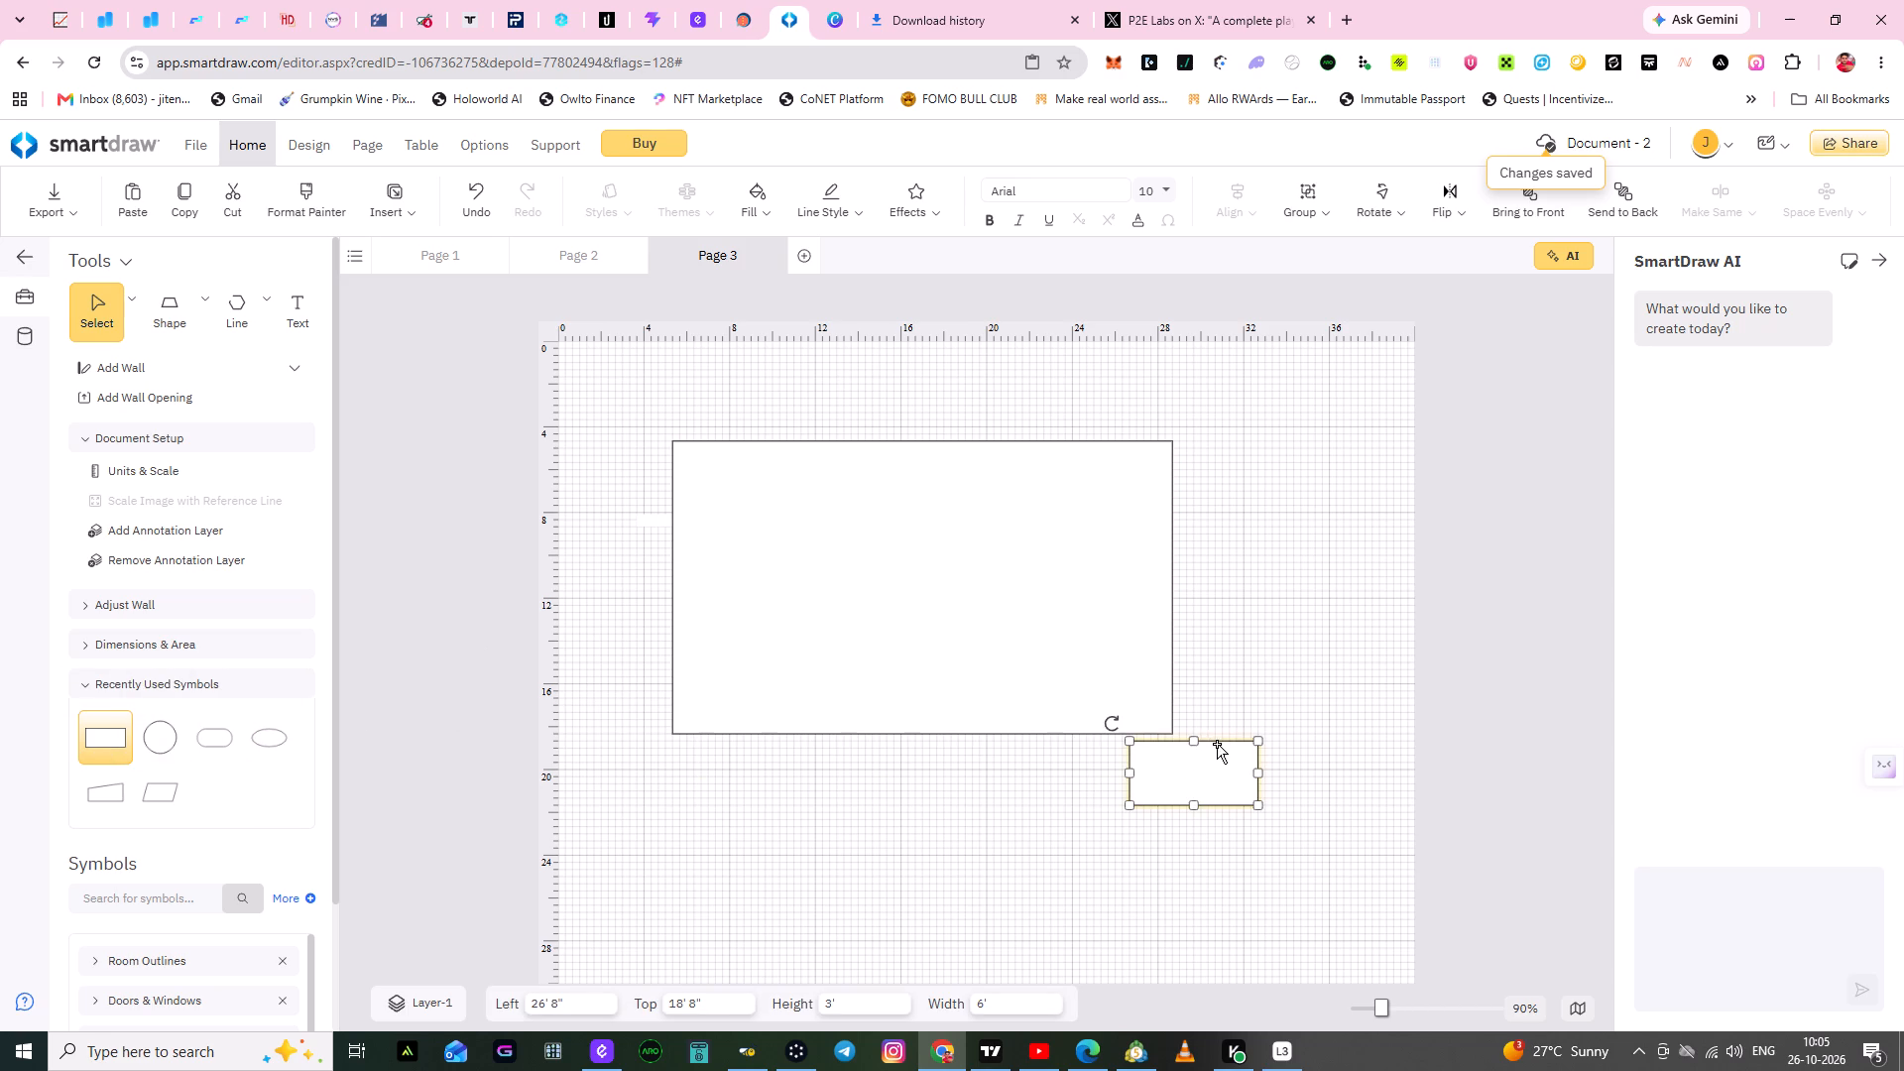
left_click_drag(1217, 785, 1259, 478)
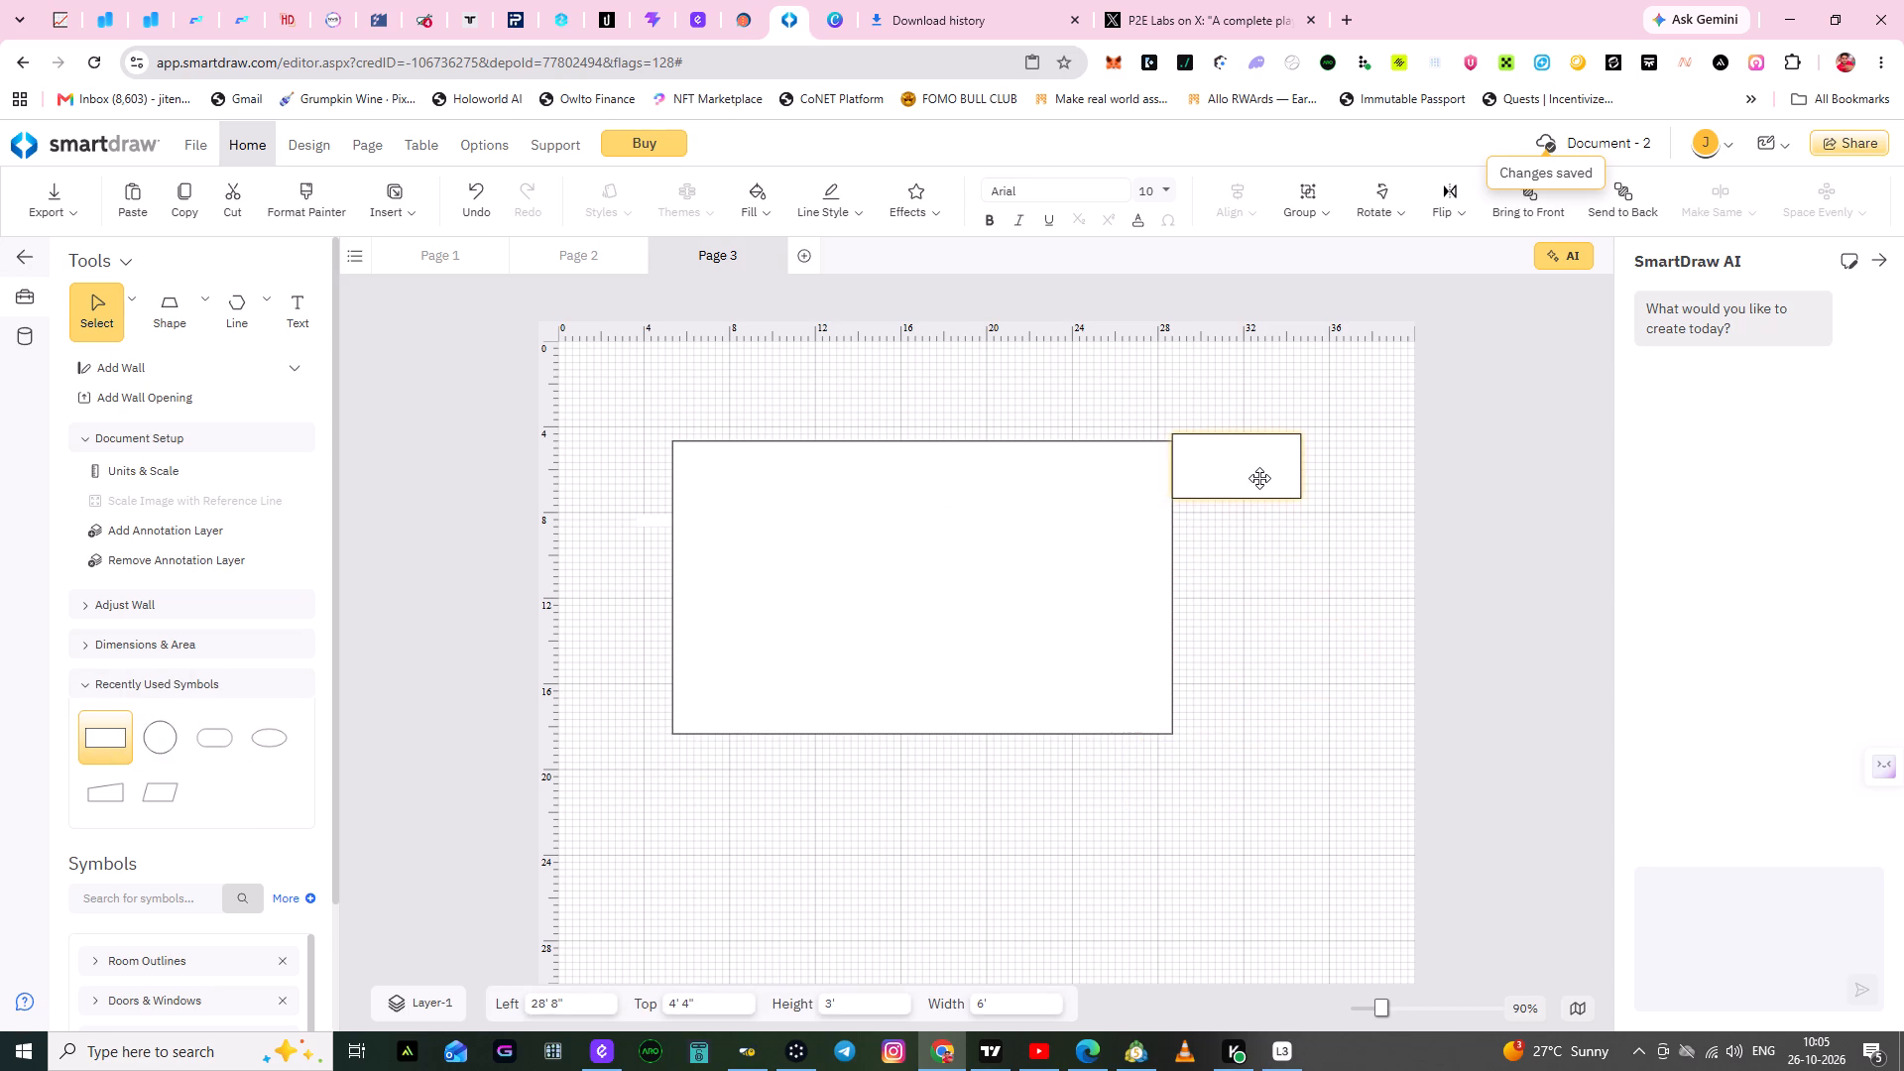
left_click_drag(1259, 478, 1259, 483)
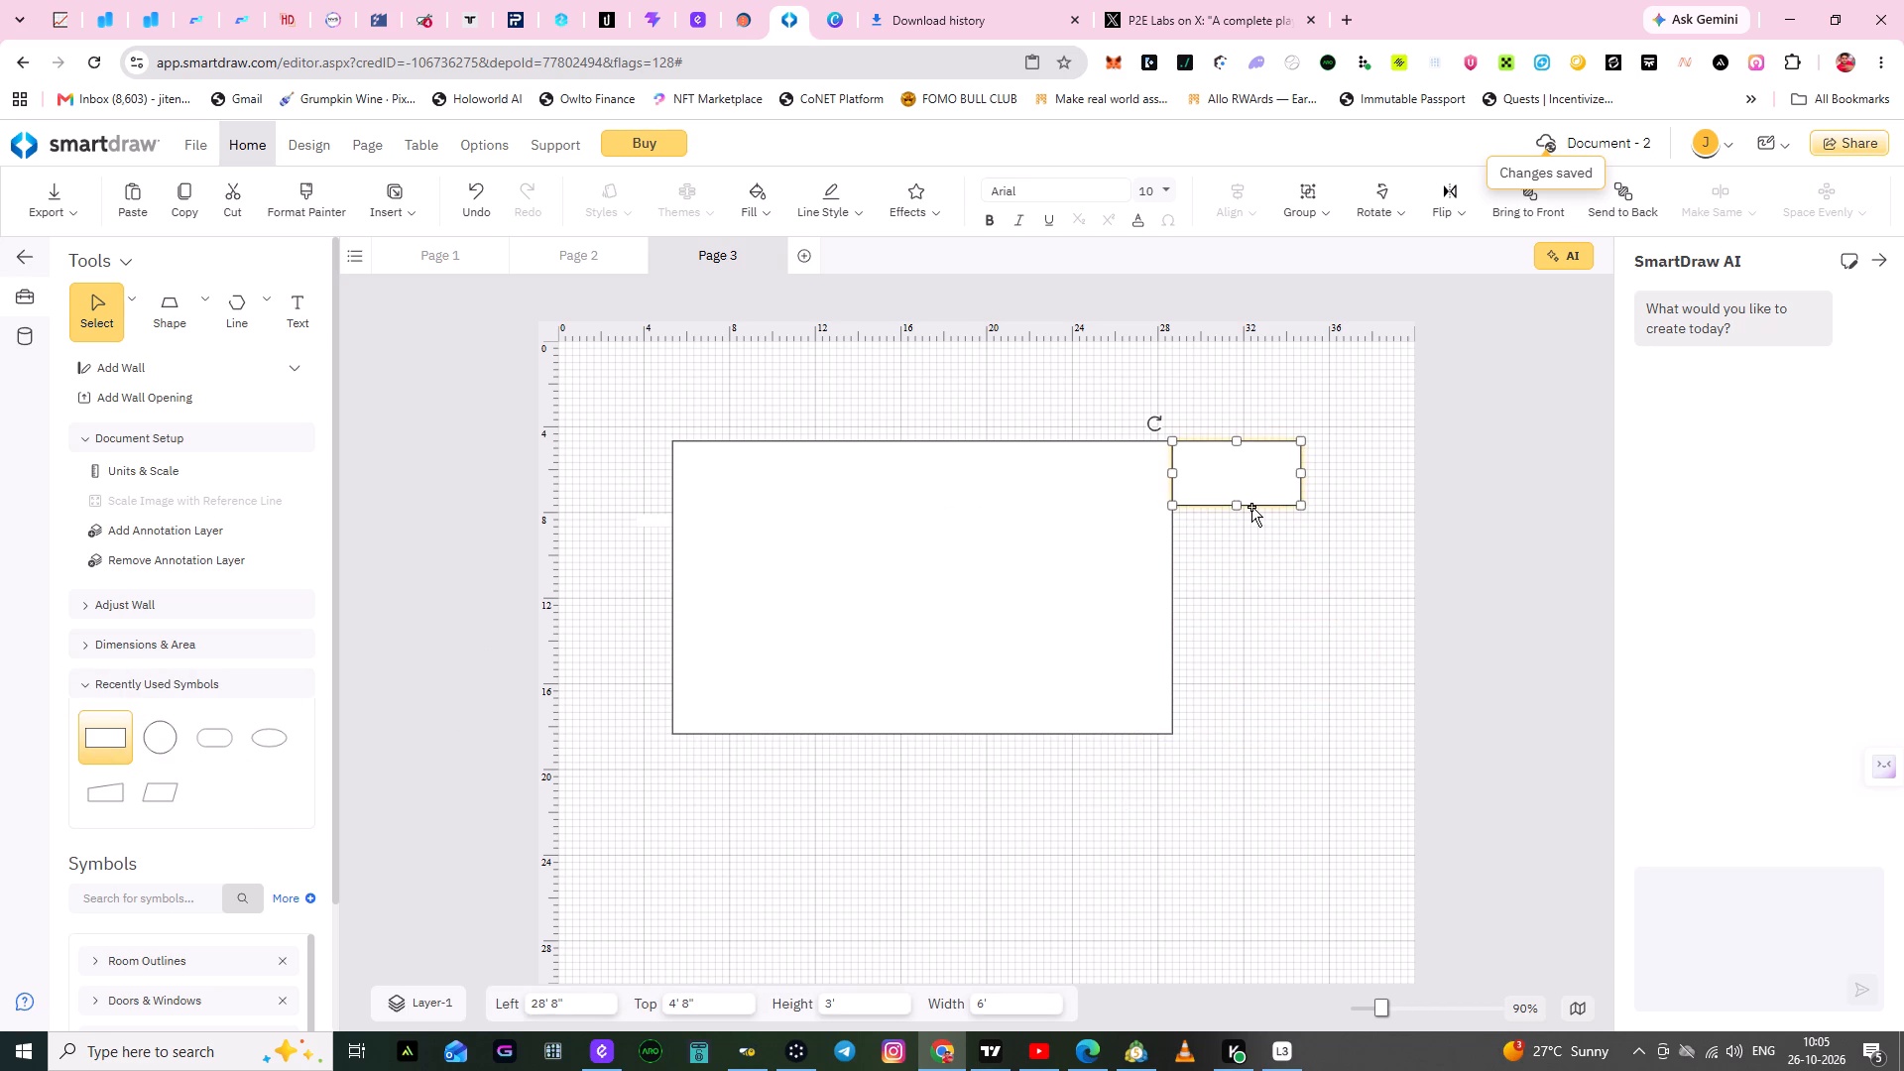
Stretch the second rectangle to match the large rectangle's 13' 8" height and make it about 9' 4" wide.
left_click_drag(1238, 503, 1239, 559)
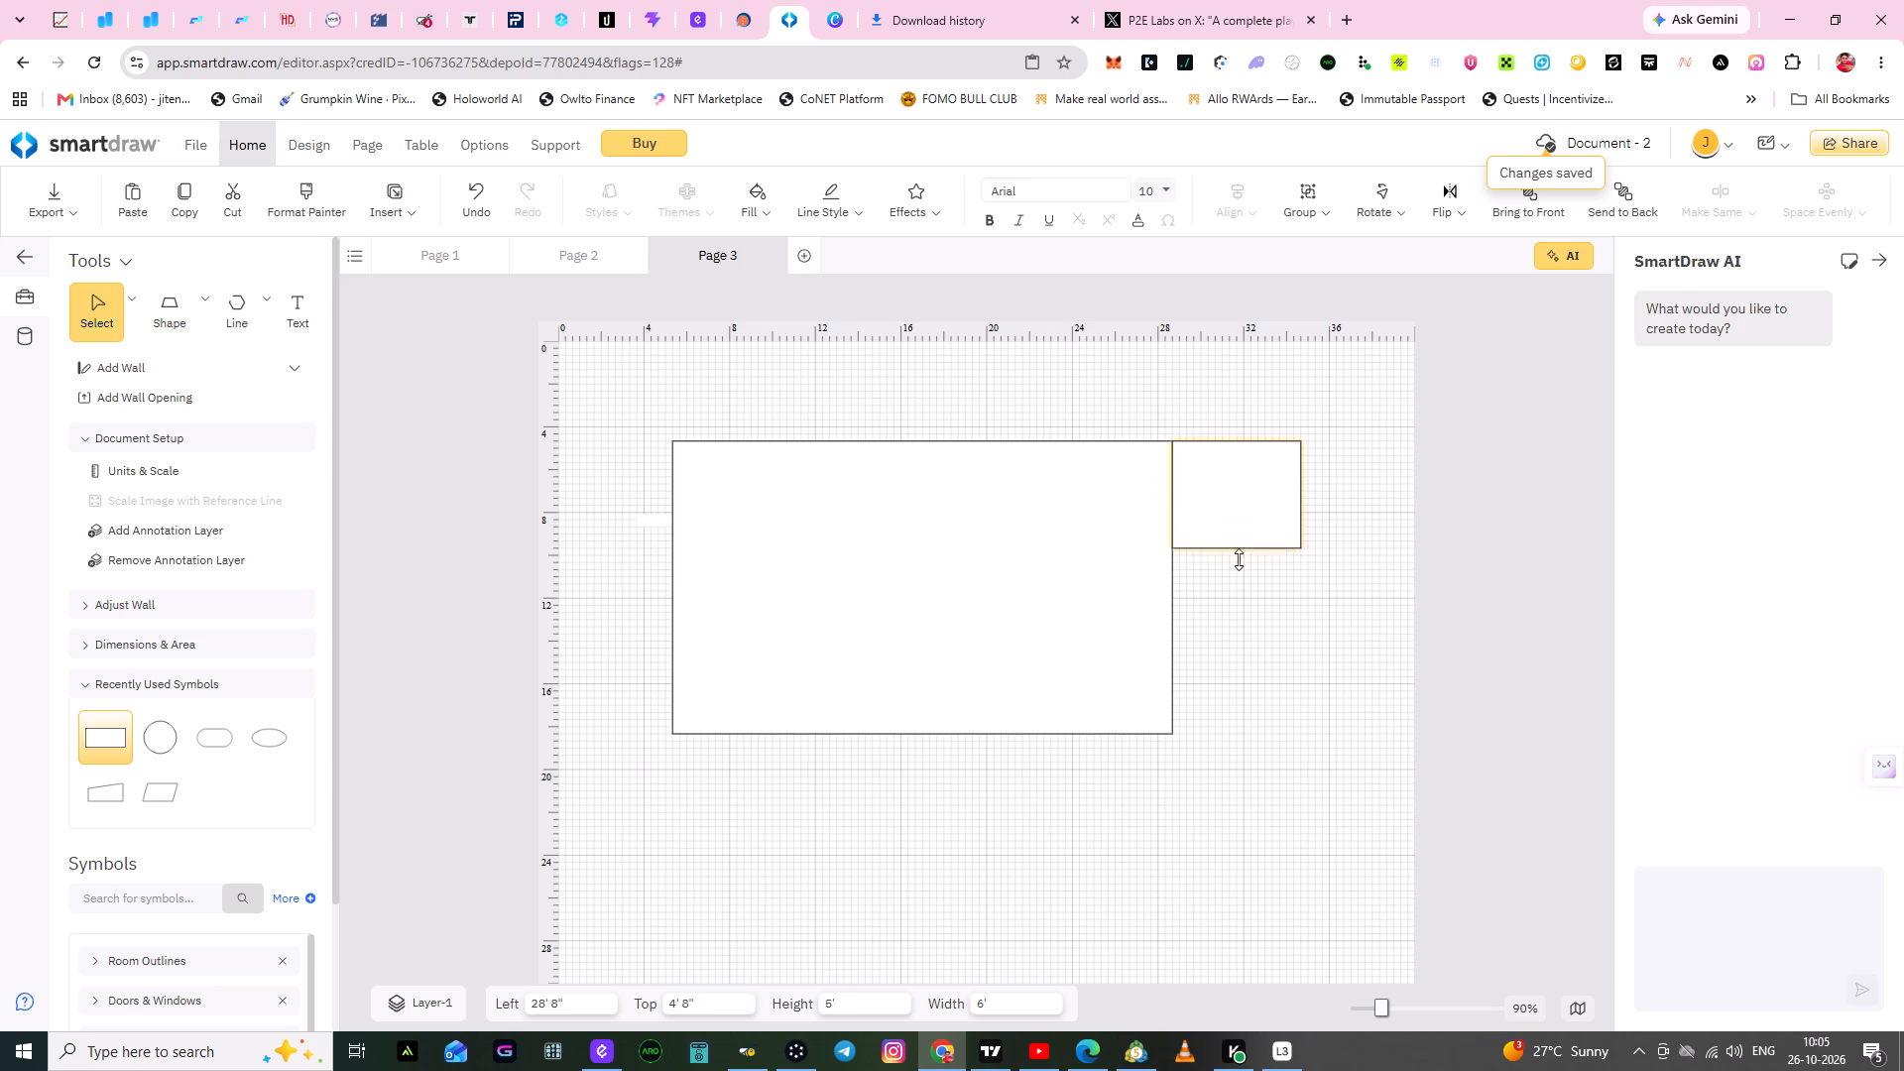
left_click_drag(1239, 559, 1240, 733)
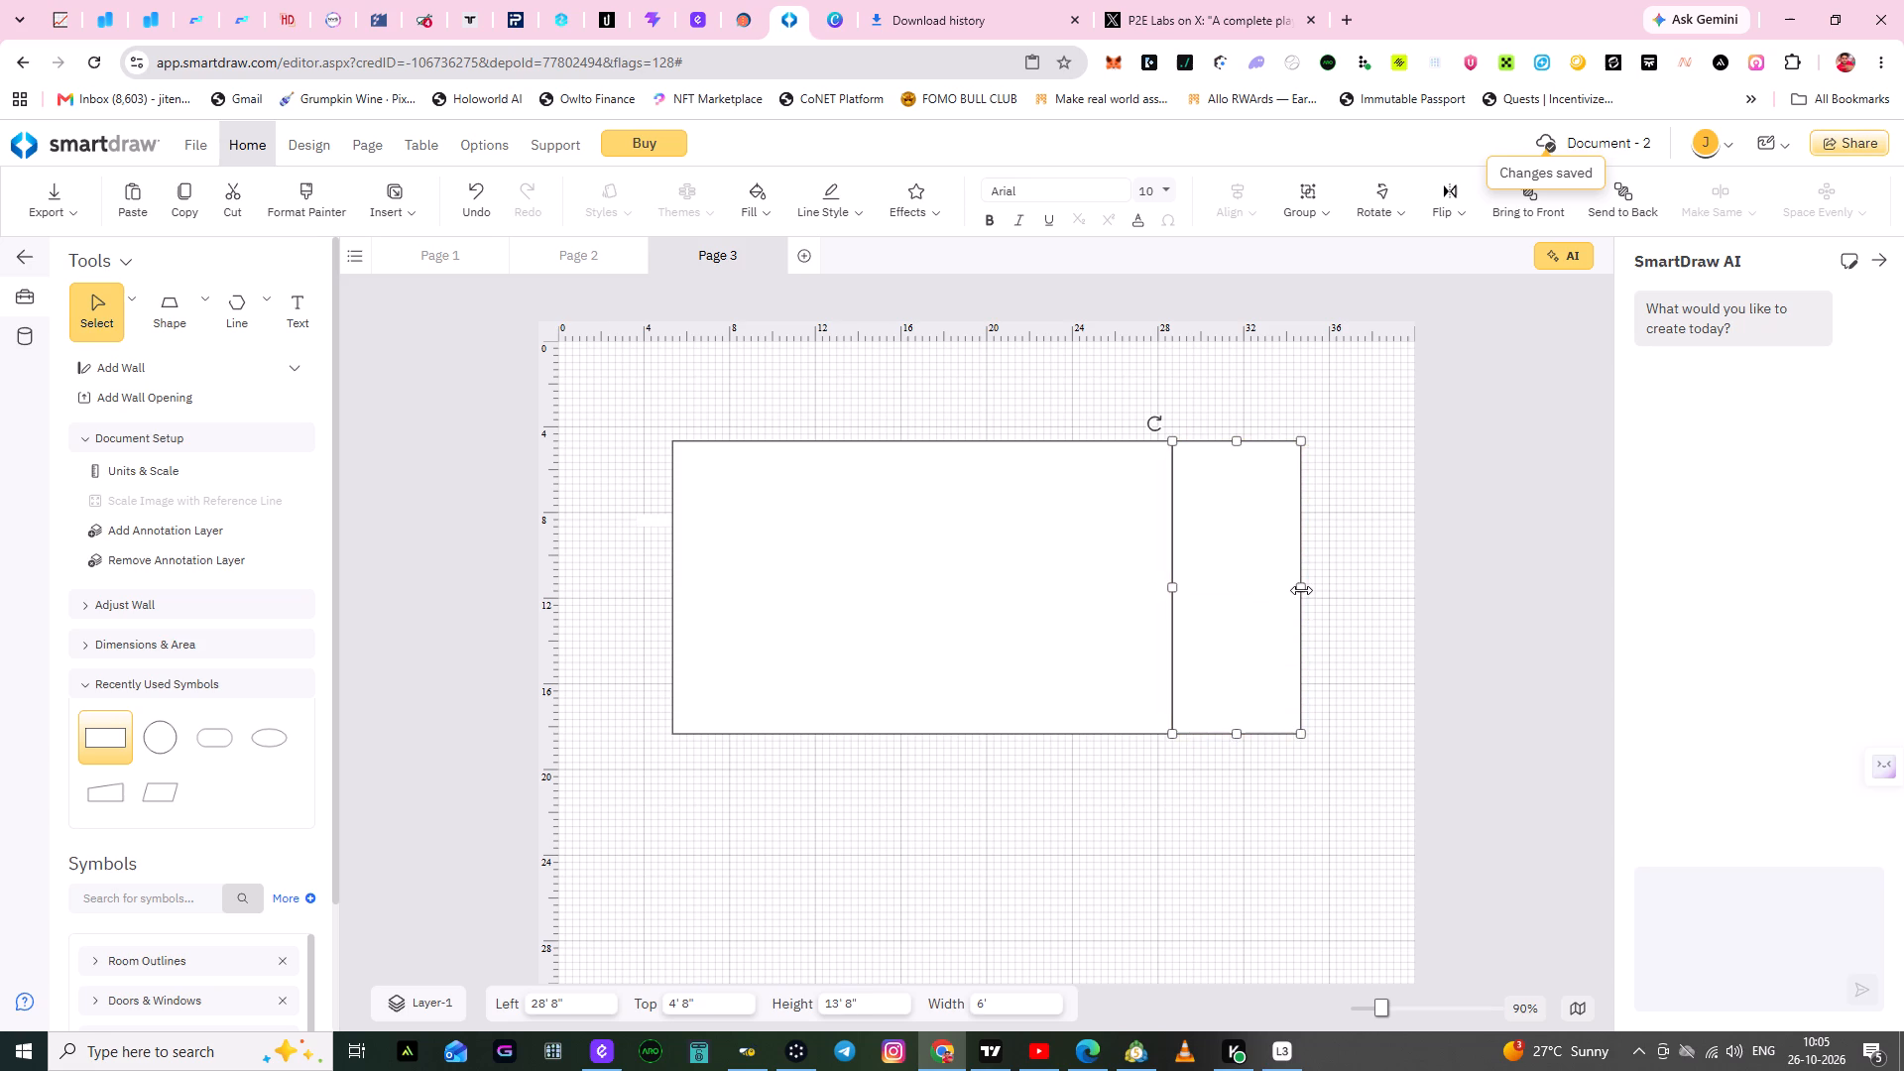
left_click_drag(1301, 590, 1359, 582)
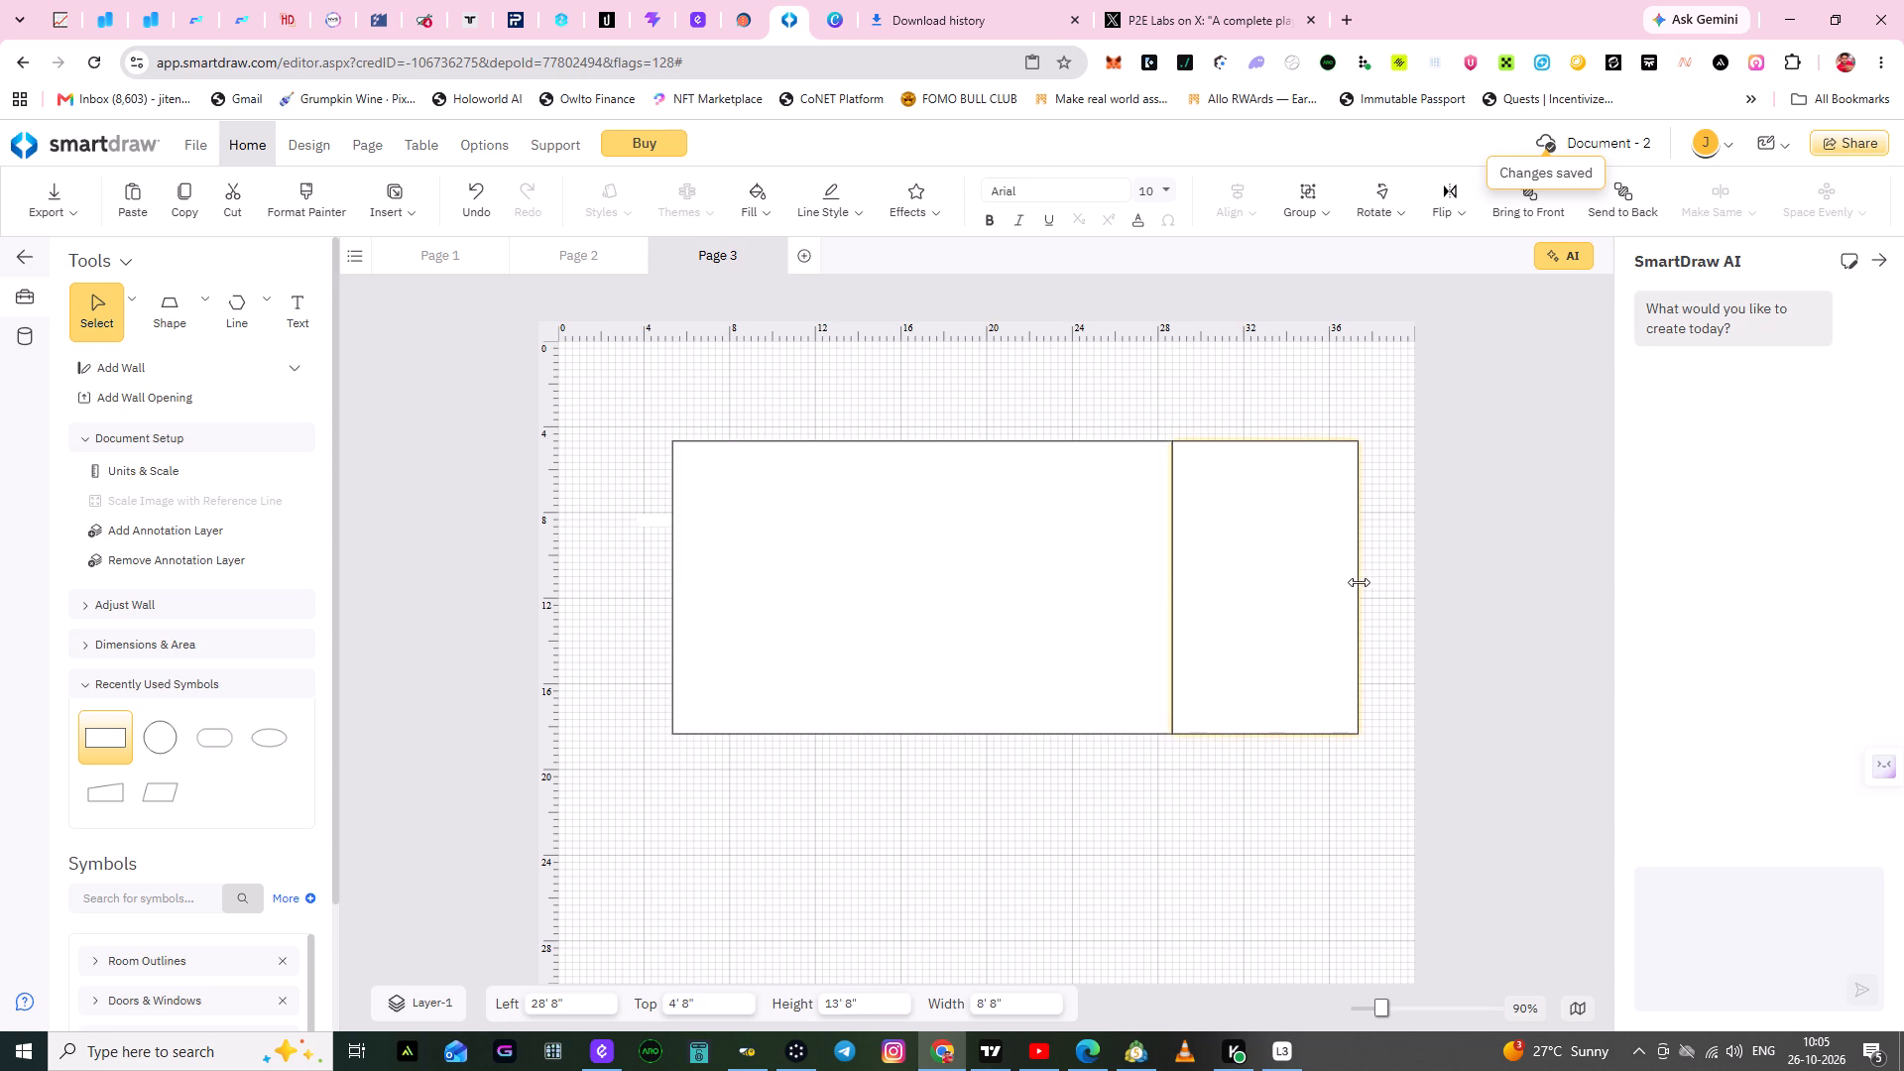
left_click_drag(1359, 582, 1369, 581)
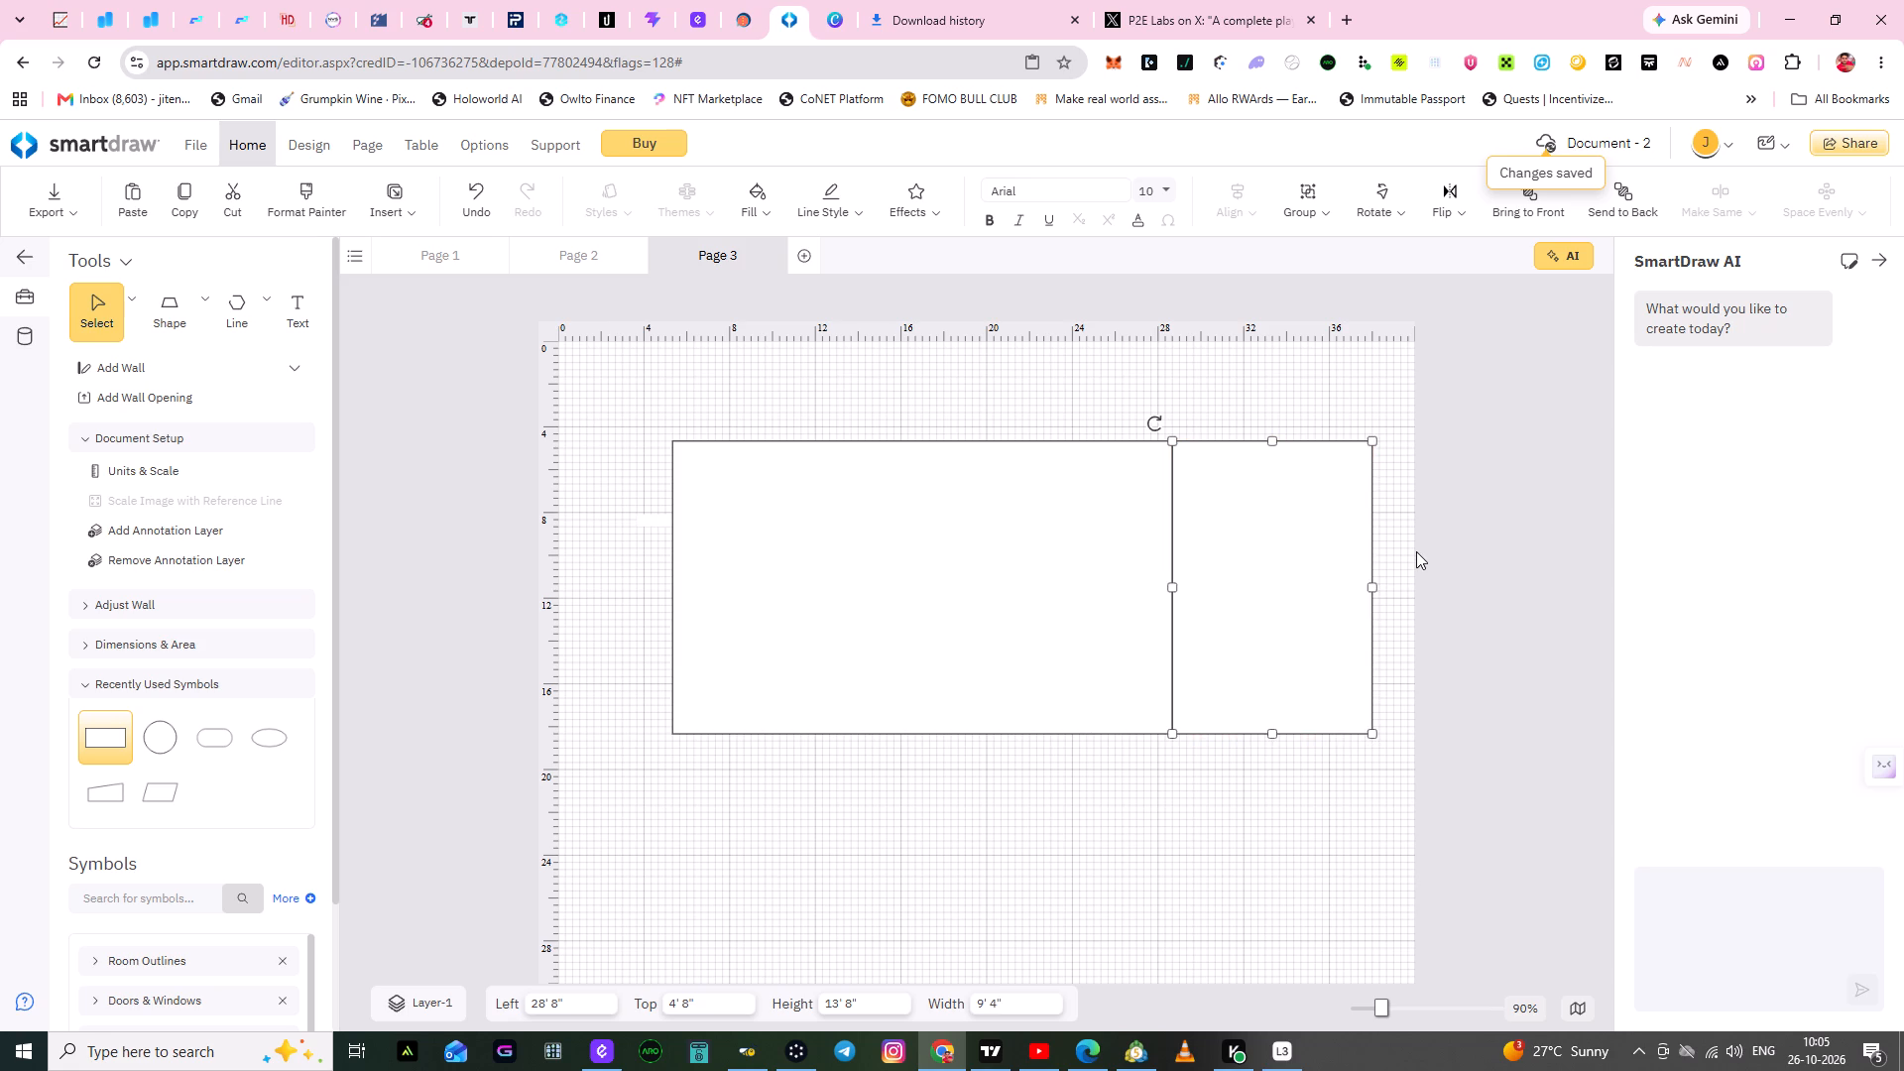
left_click(1416, 551)
left_click(1409, 676)
left_click(1240, 843)
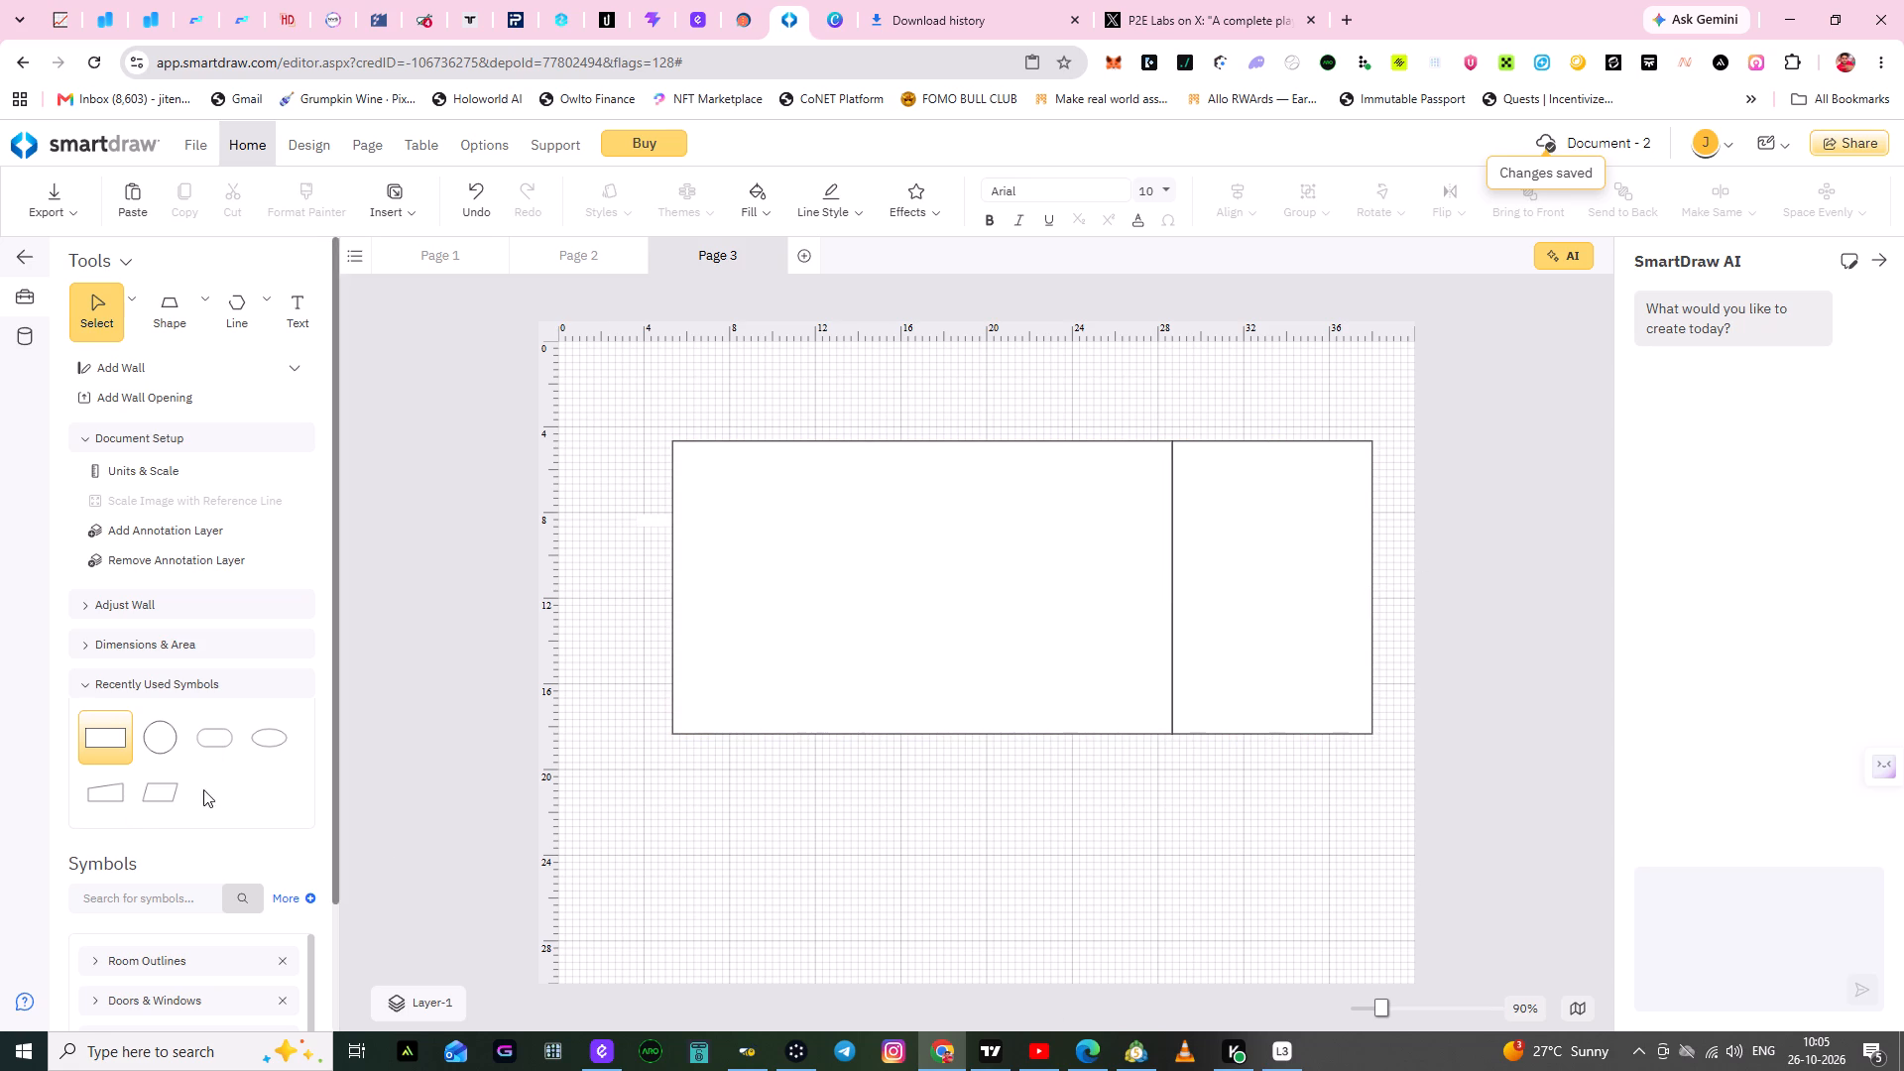
Add a third 6' by 3' rectangle directly below the large rectangle, with their left edges aligned at 5' 4".
left_click(101, 736)
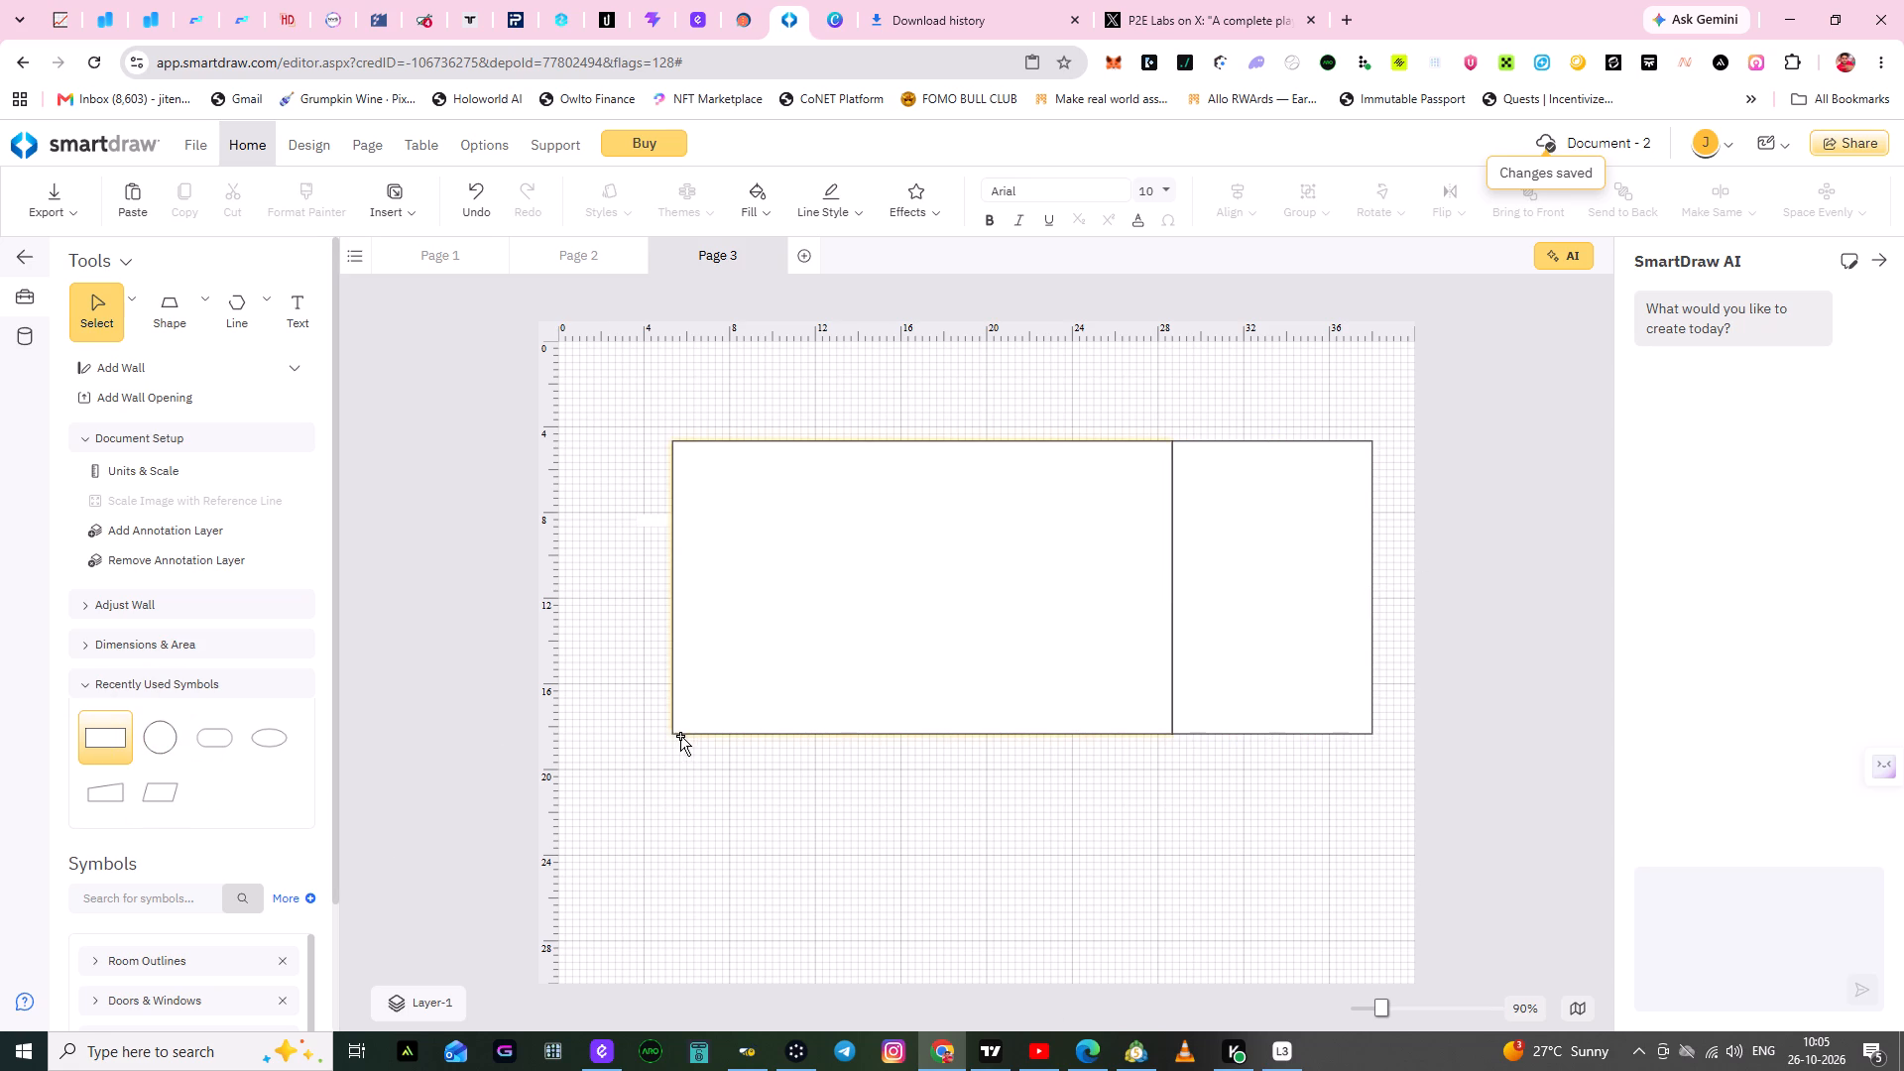
left_click(673, 733)
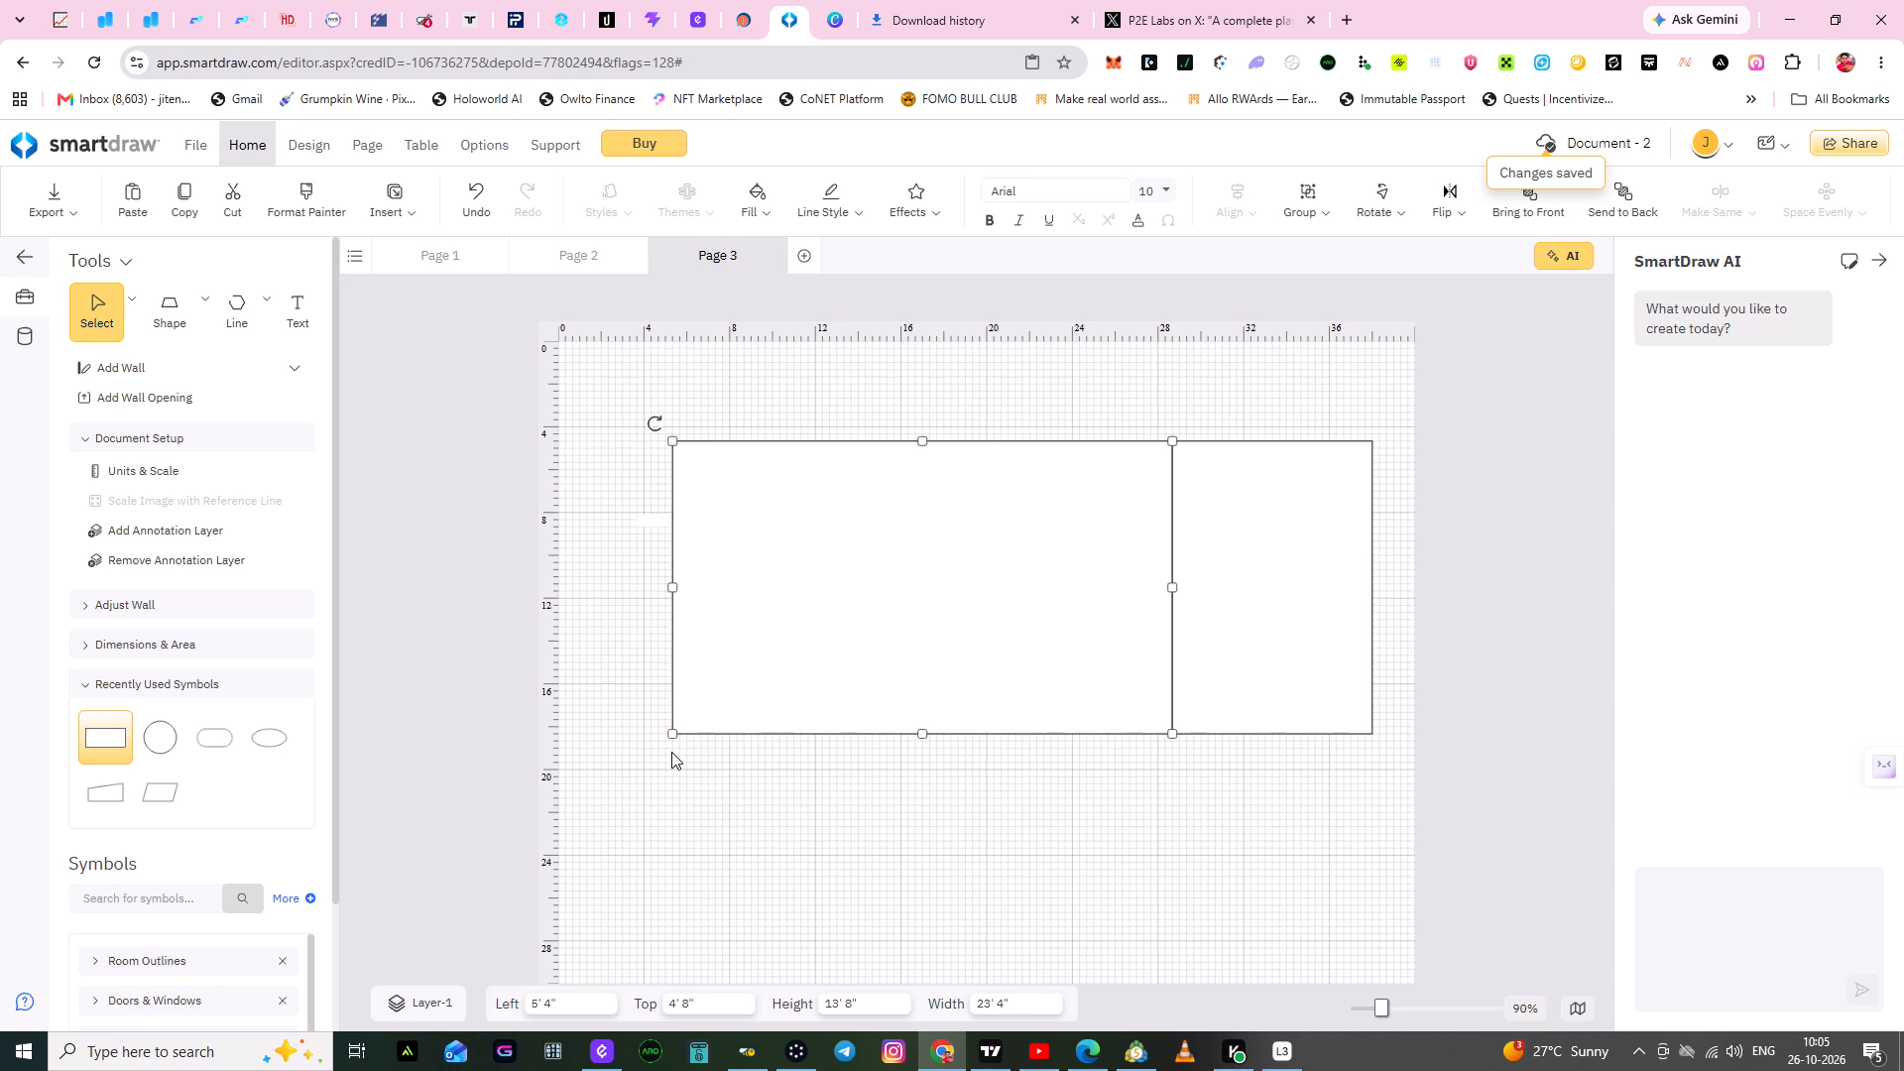
left_click_drag(104, 736, 738, 735)
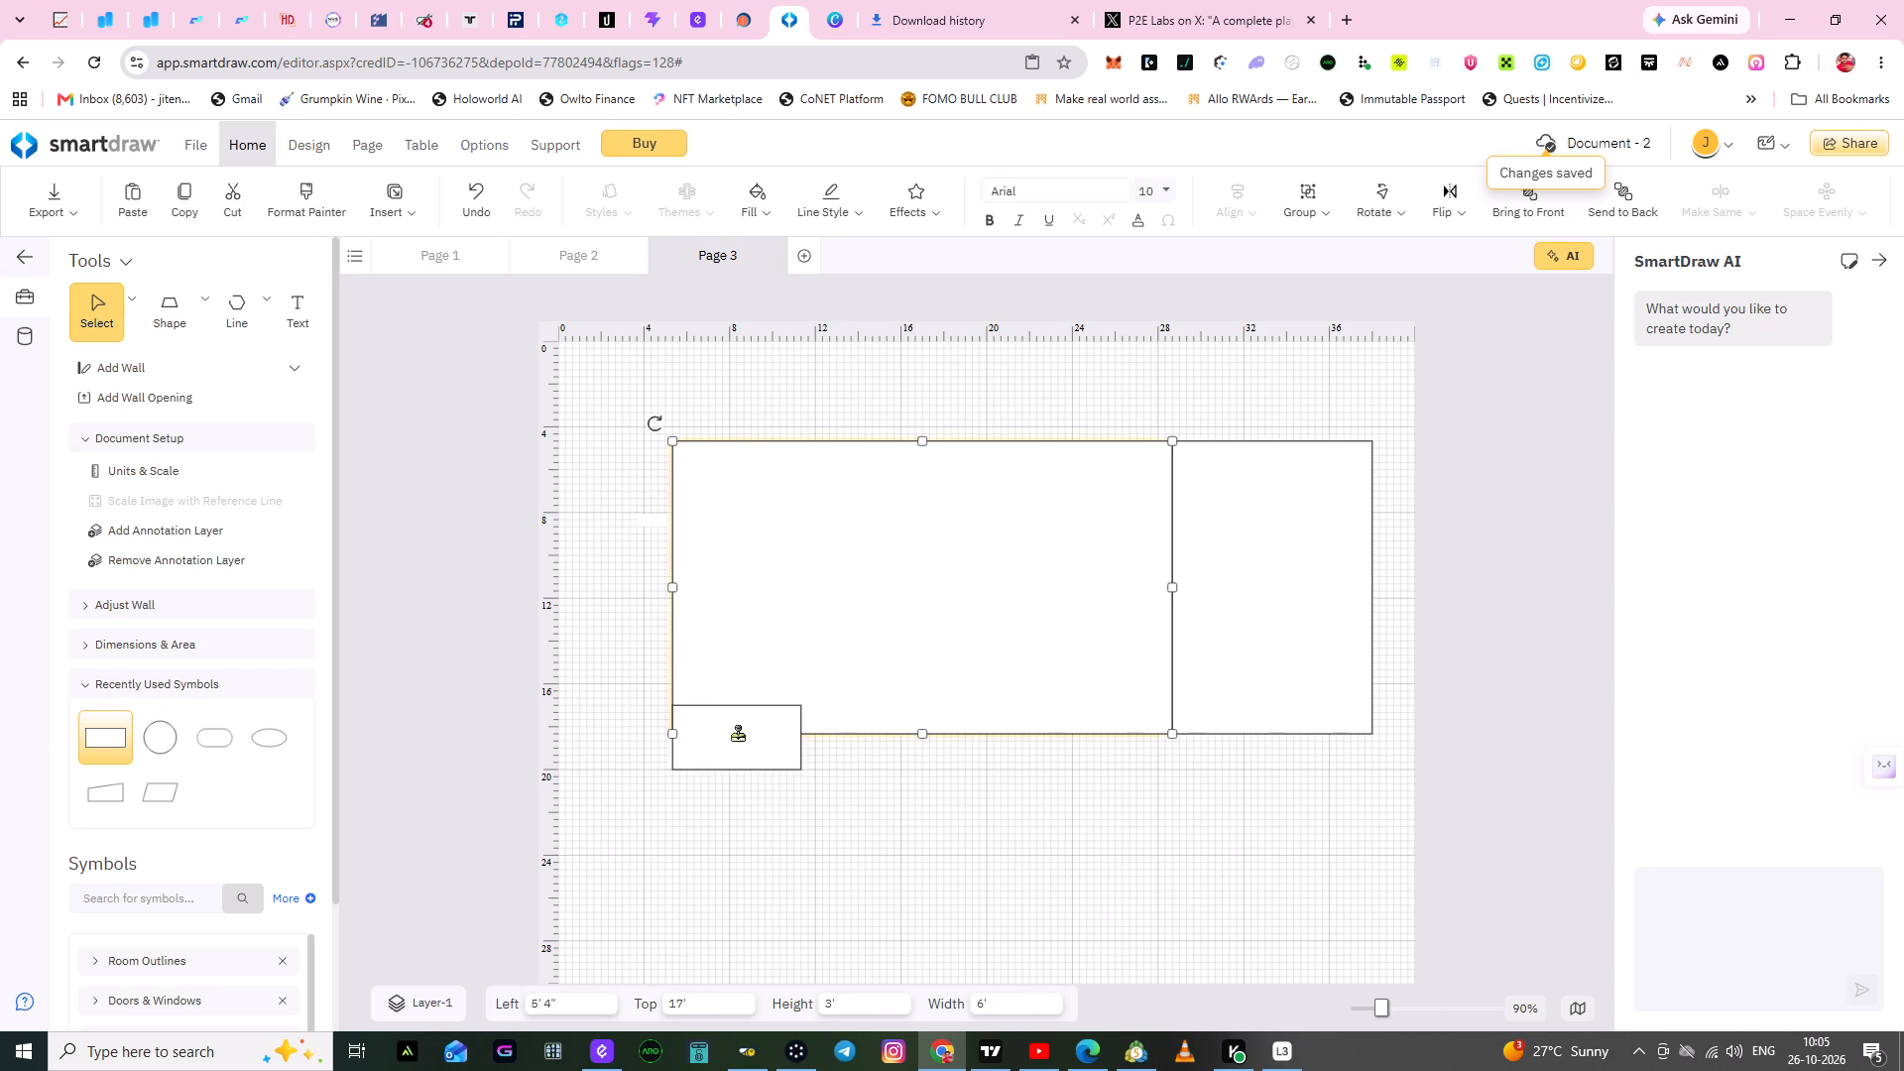
left_click_drag(738, 735, 738, 763)
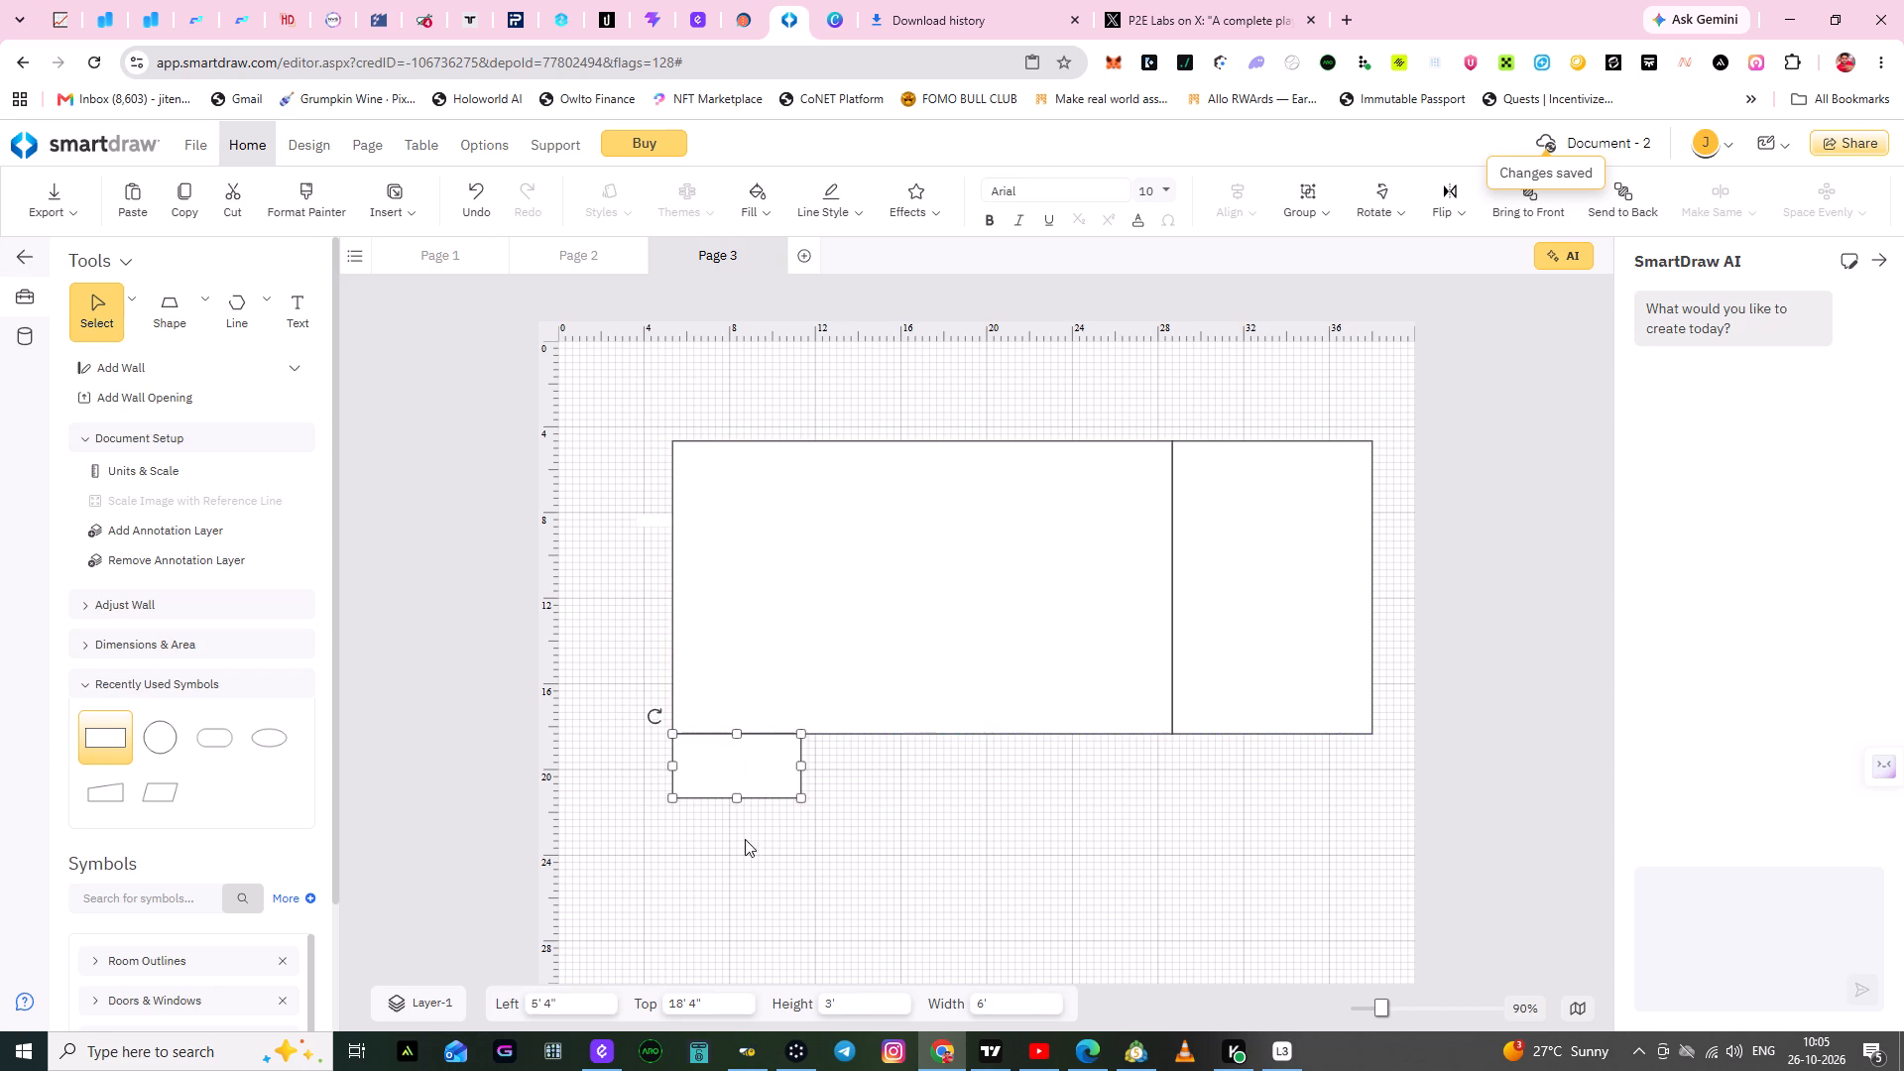
left_click(785, 894)
Stretch the third rectangle to about 9' 4" wide and about 11' high, keeping its top-left corner in place.
left_click(733, 797)
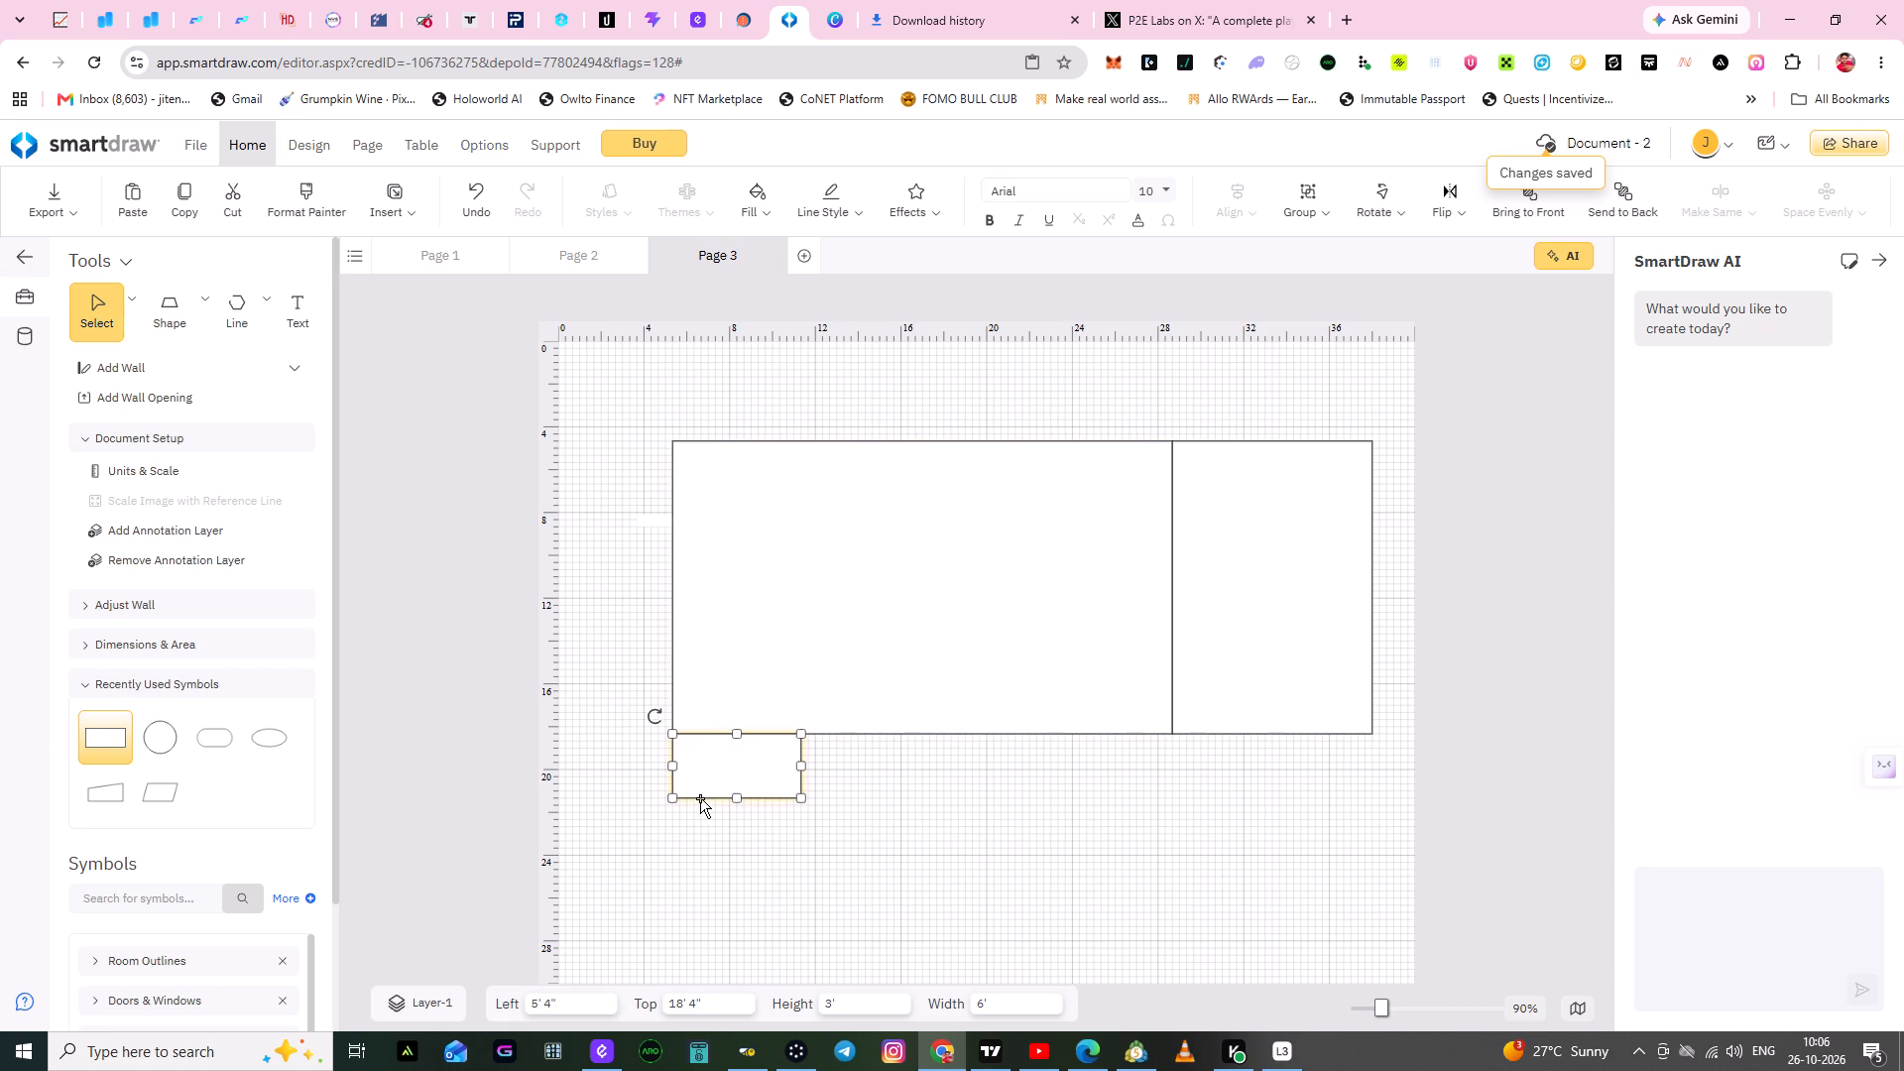
left_click_drag(736, 799, 744, 870)
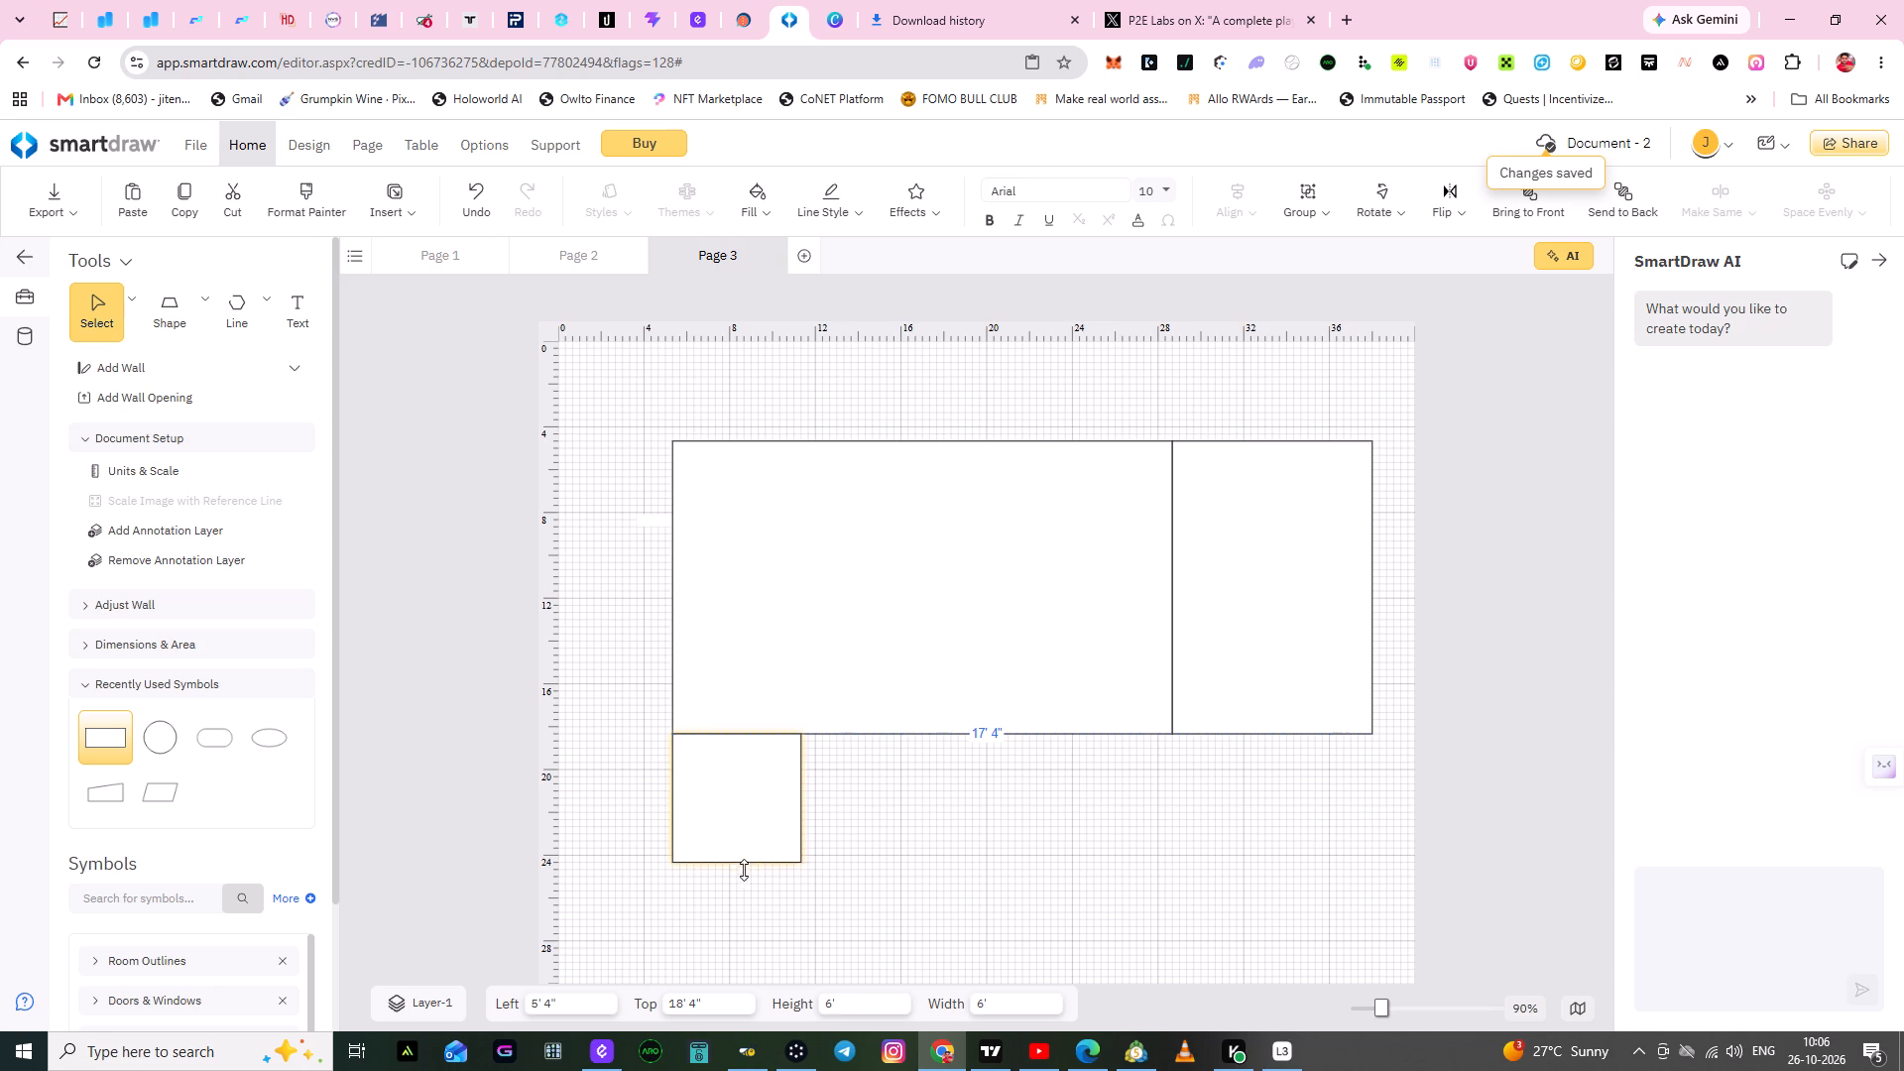
left_click_drag(744, 870, 749, 913)
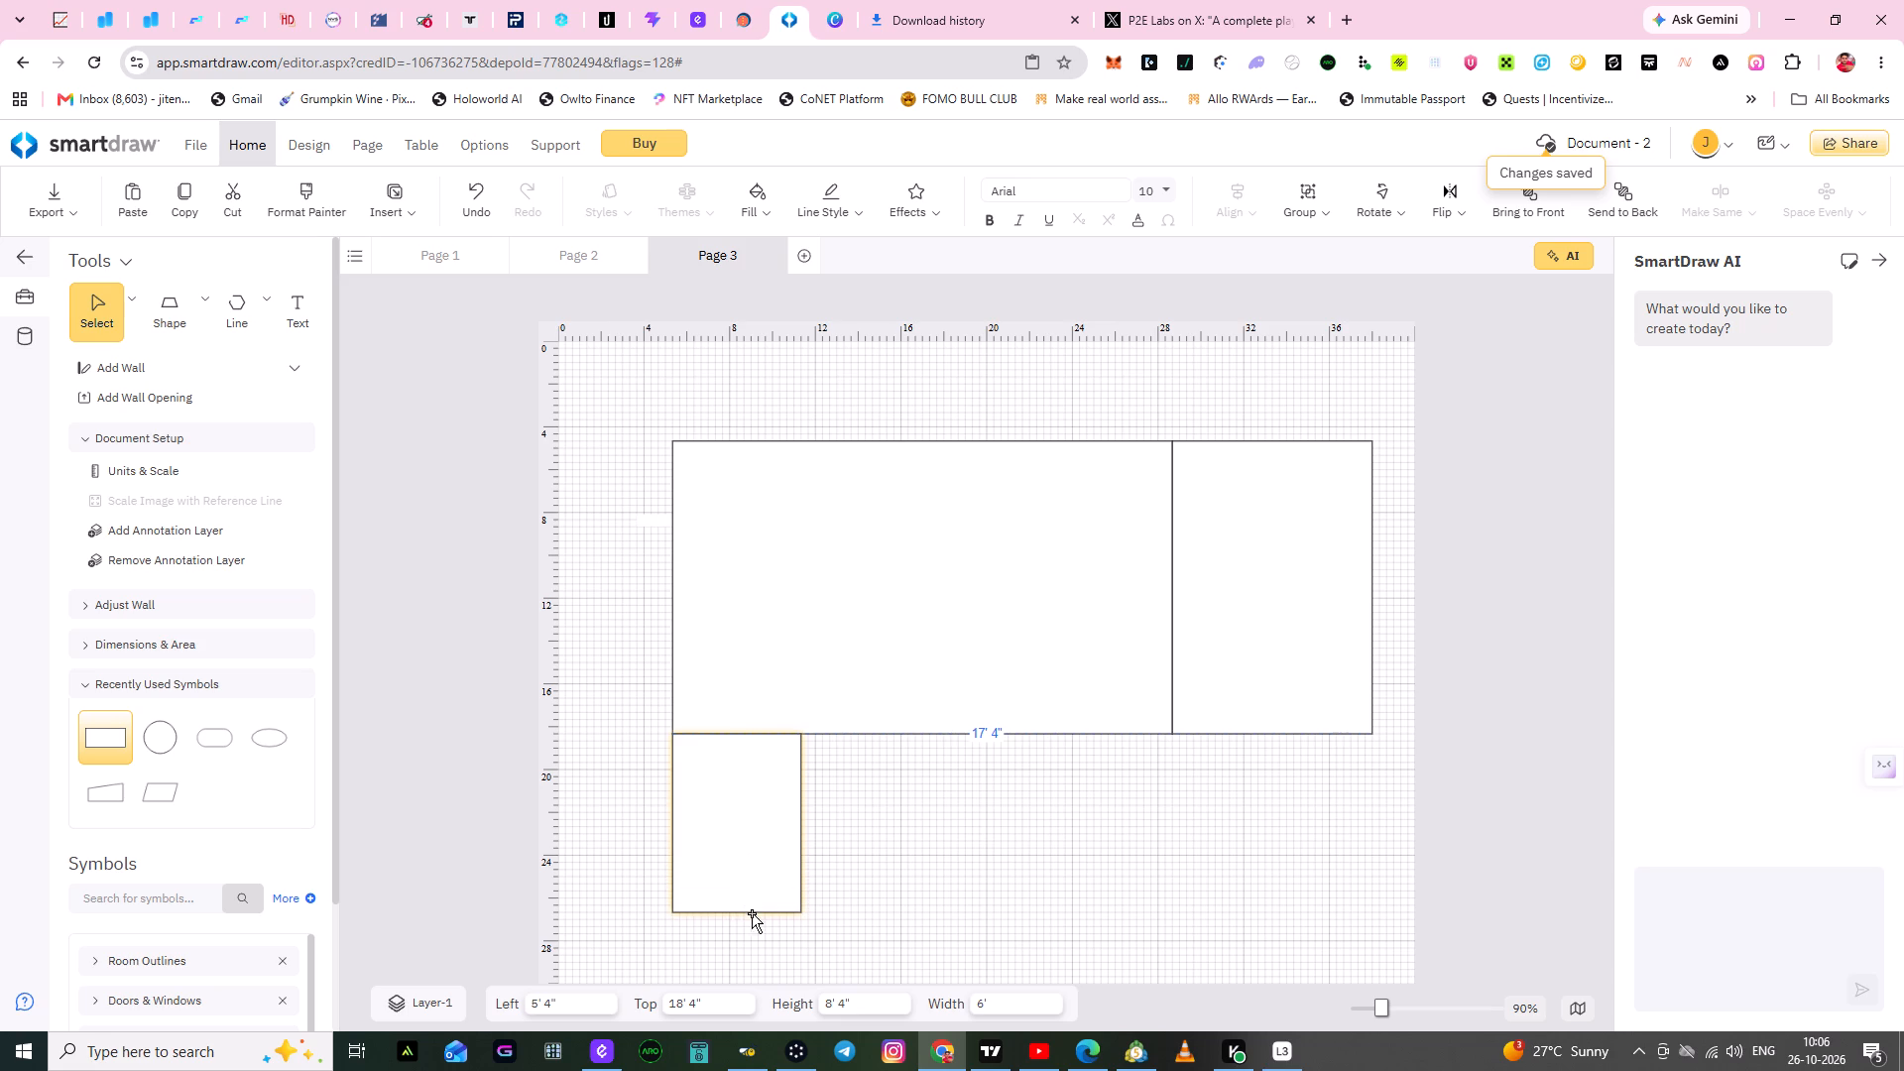
left_click_drag(799, 825, 909, 824)
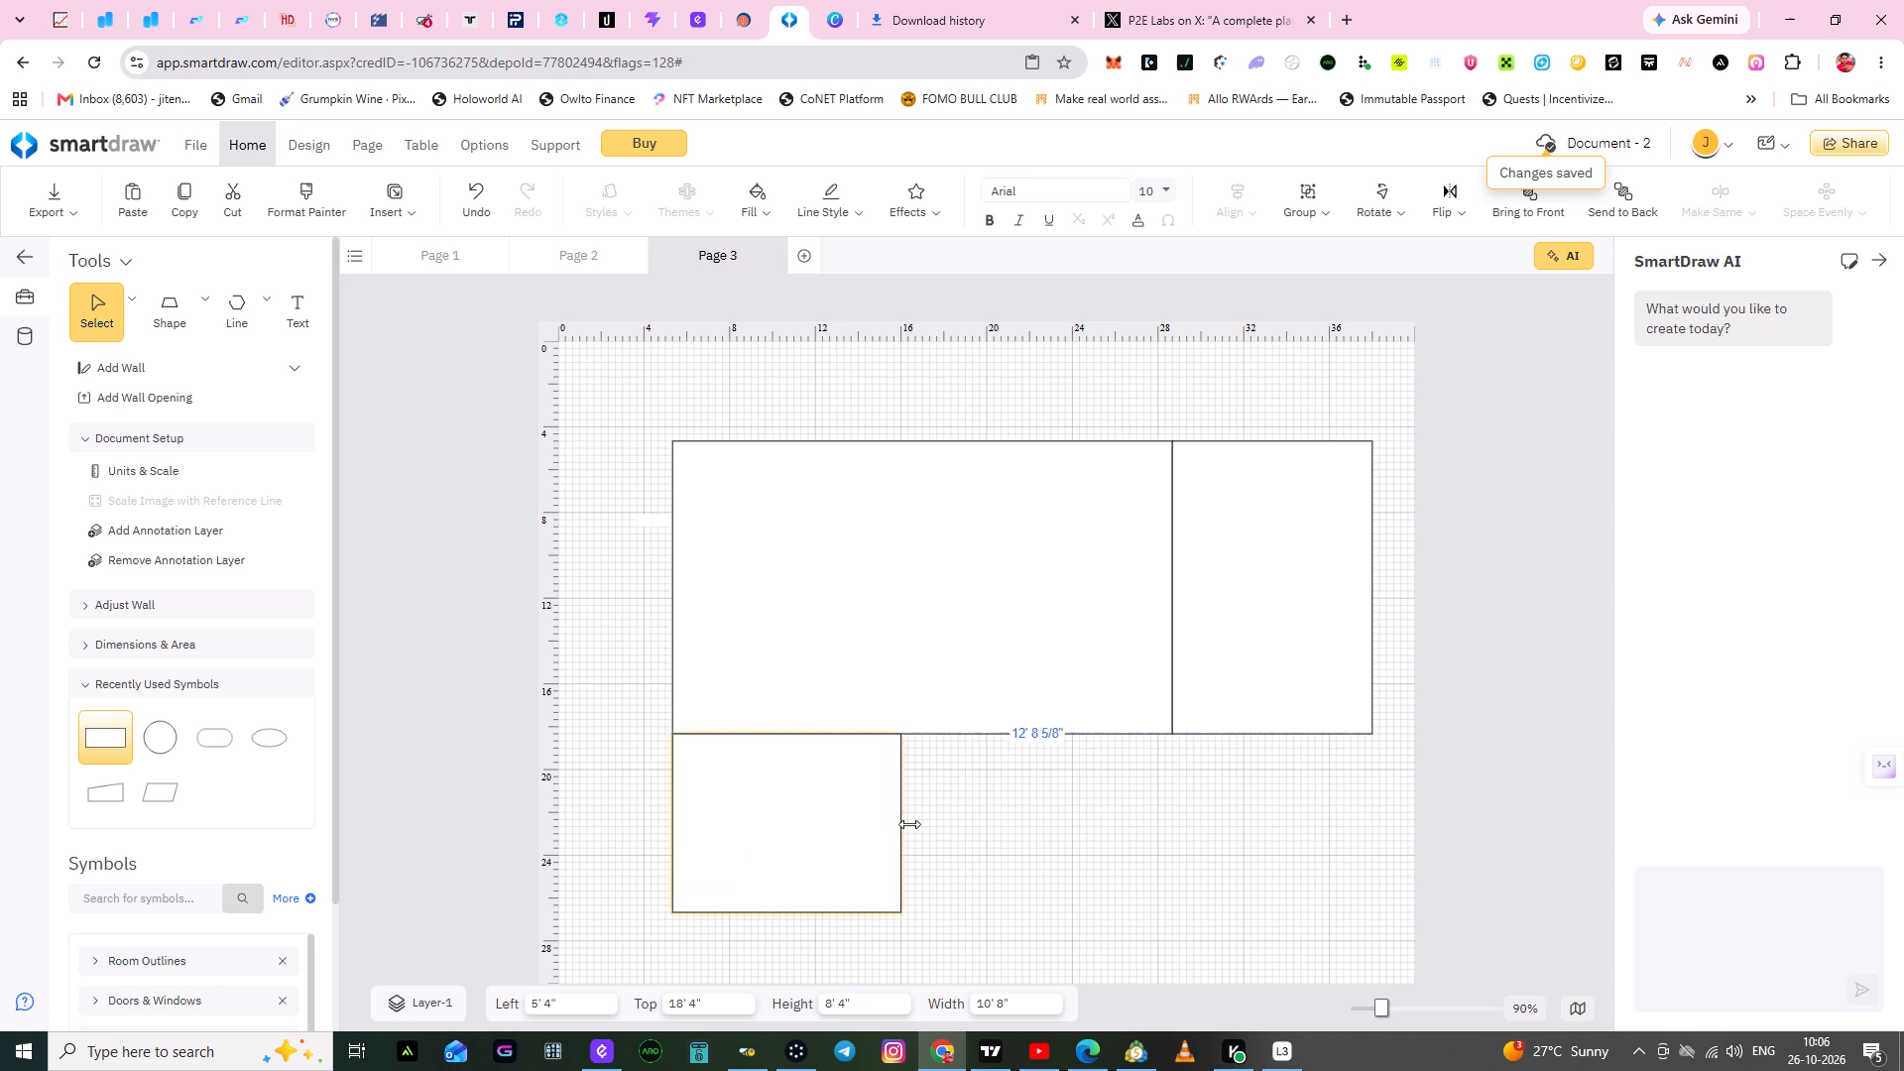
left_click_drag(909, 824, 920, 820)
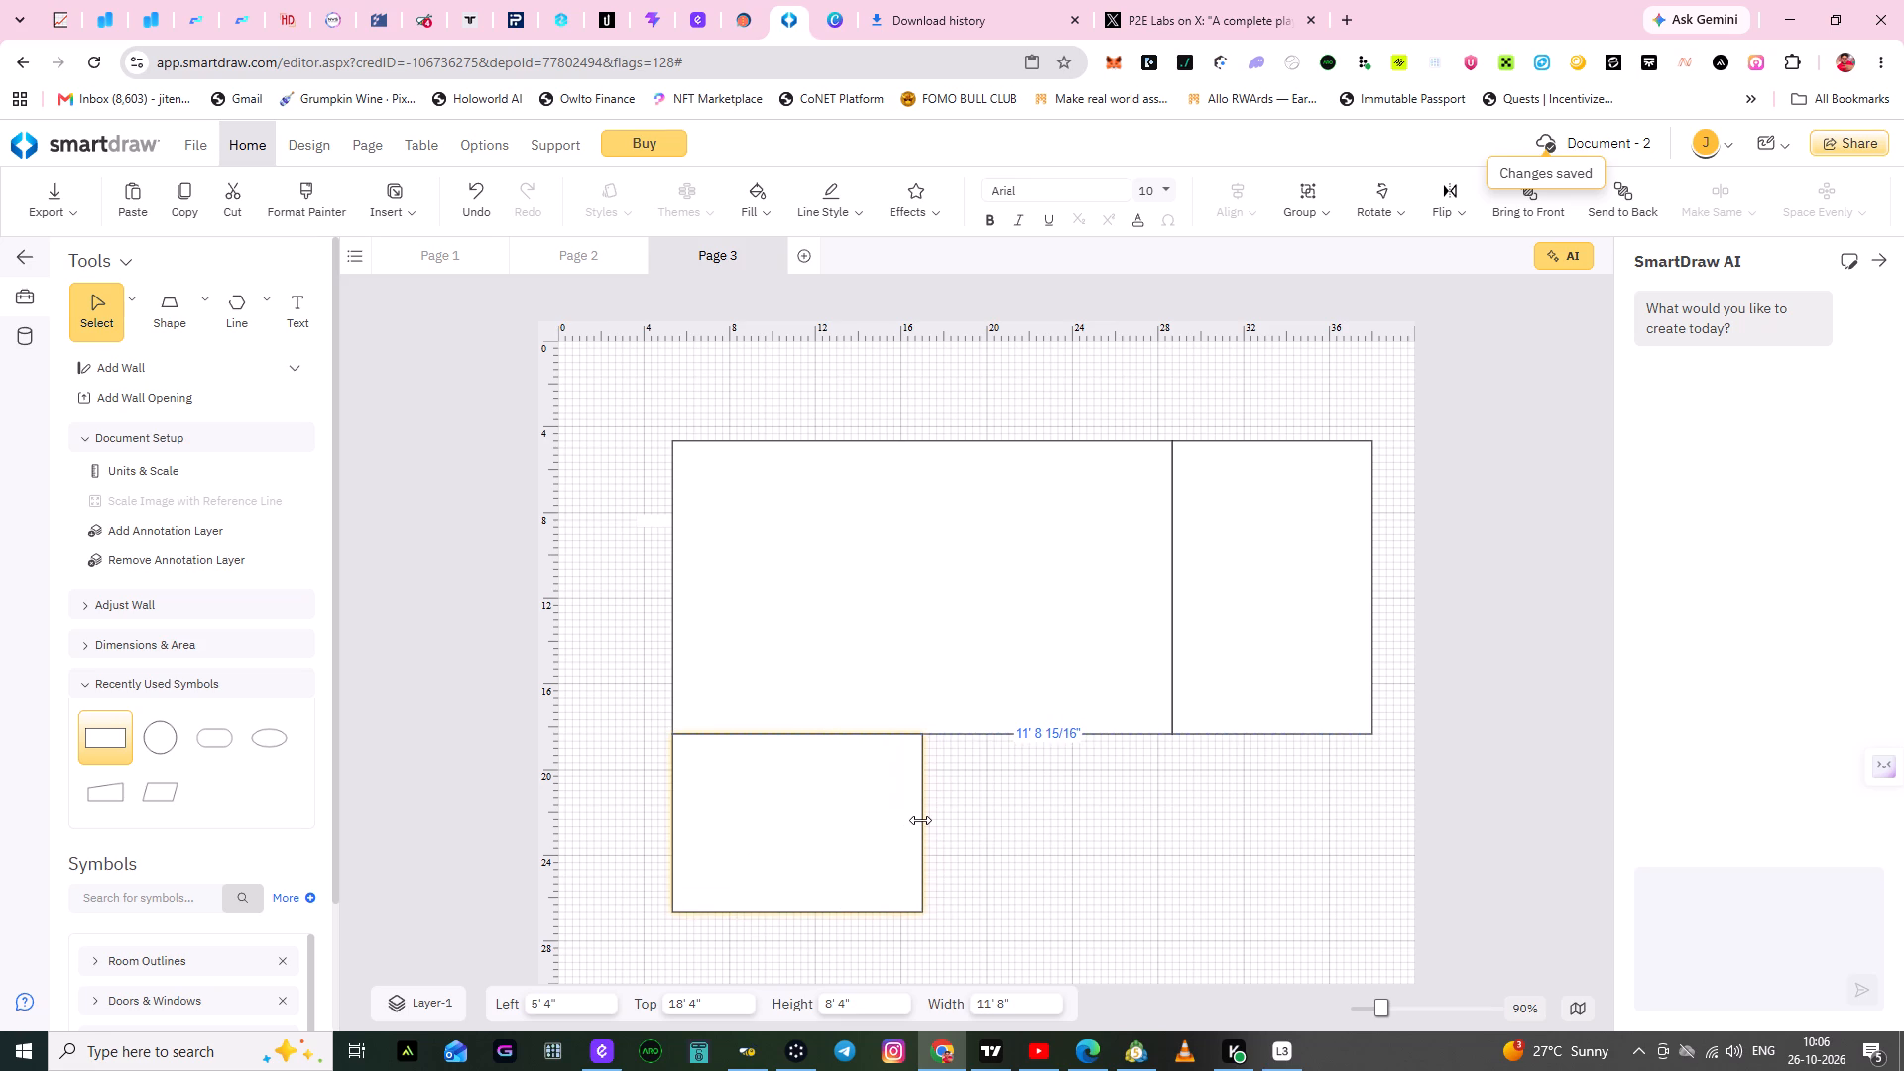
left_click_drag(920, 820, 870, 888)
left_click(1156, 856)
scroll(1130, 831, "down", 4)
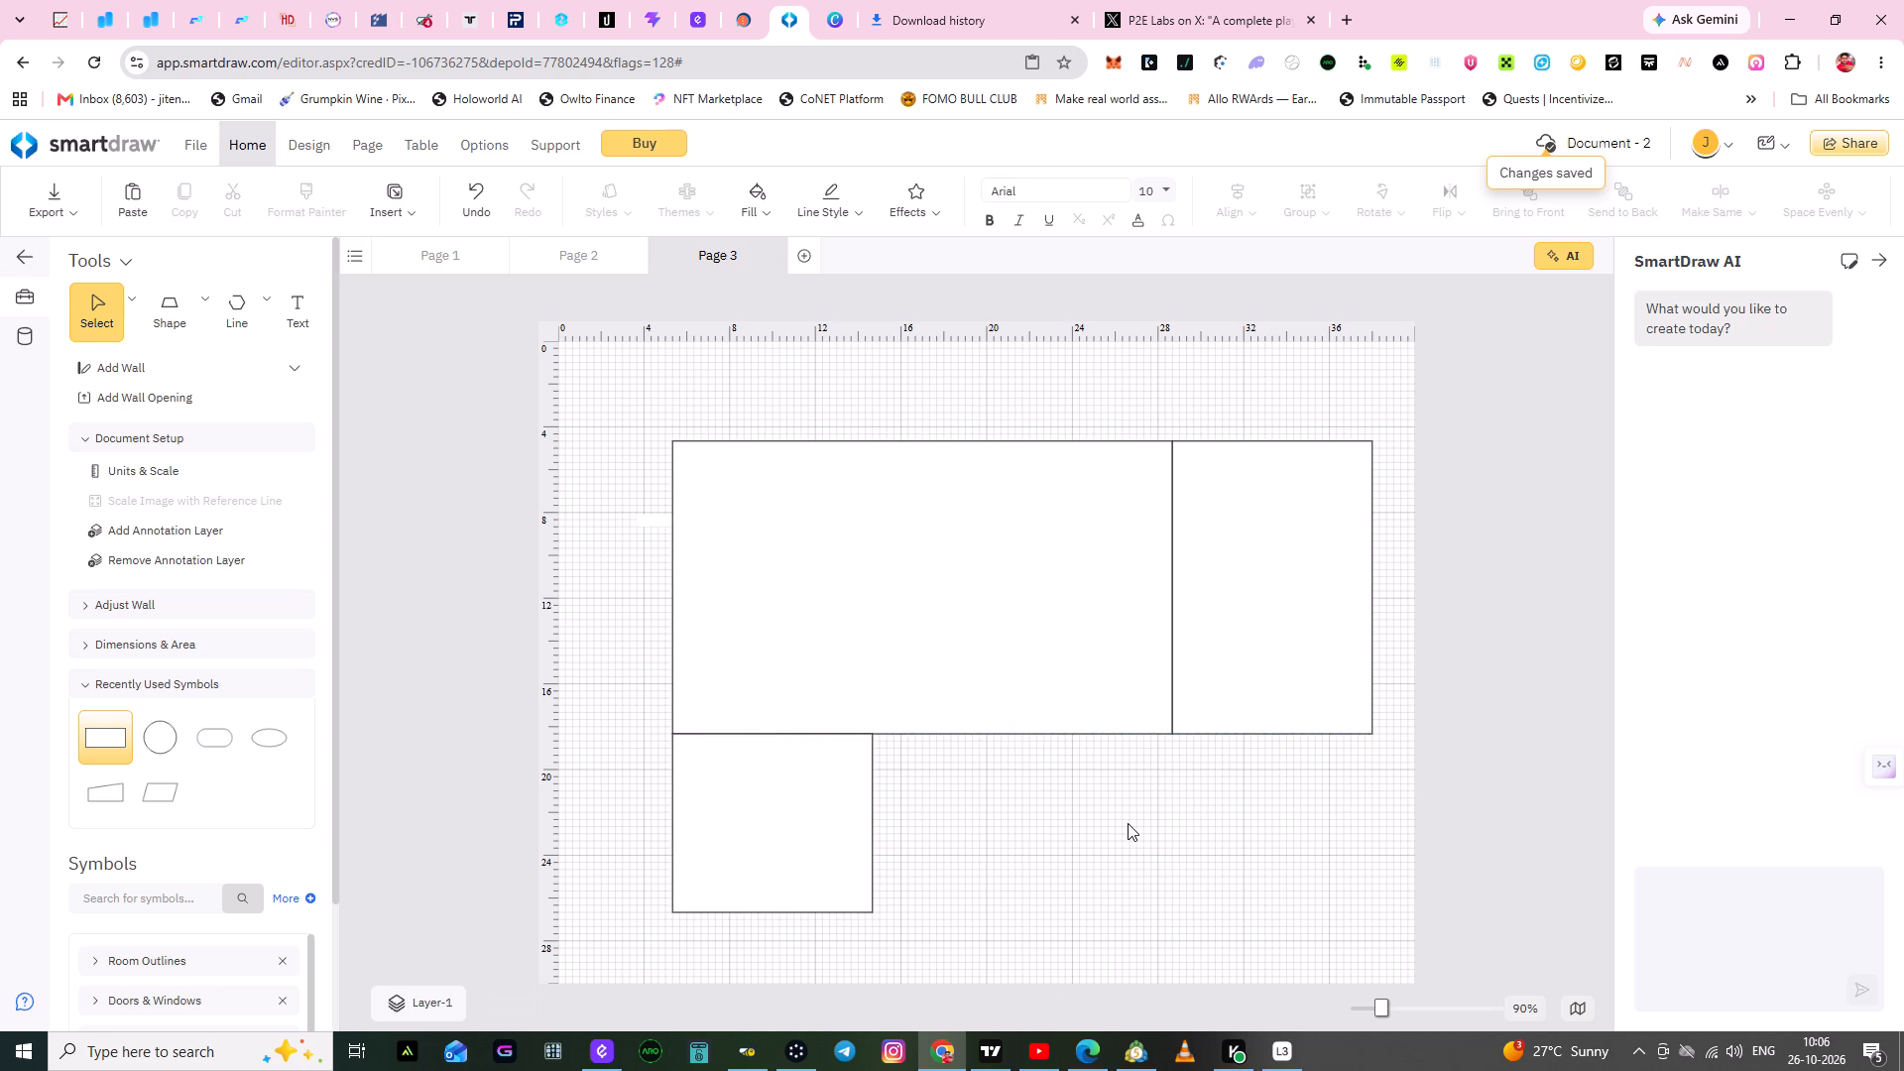
scroll(1128, 823, "up", 3)
scroll(1128, 823, "down", 2)
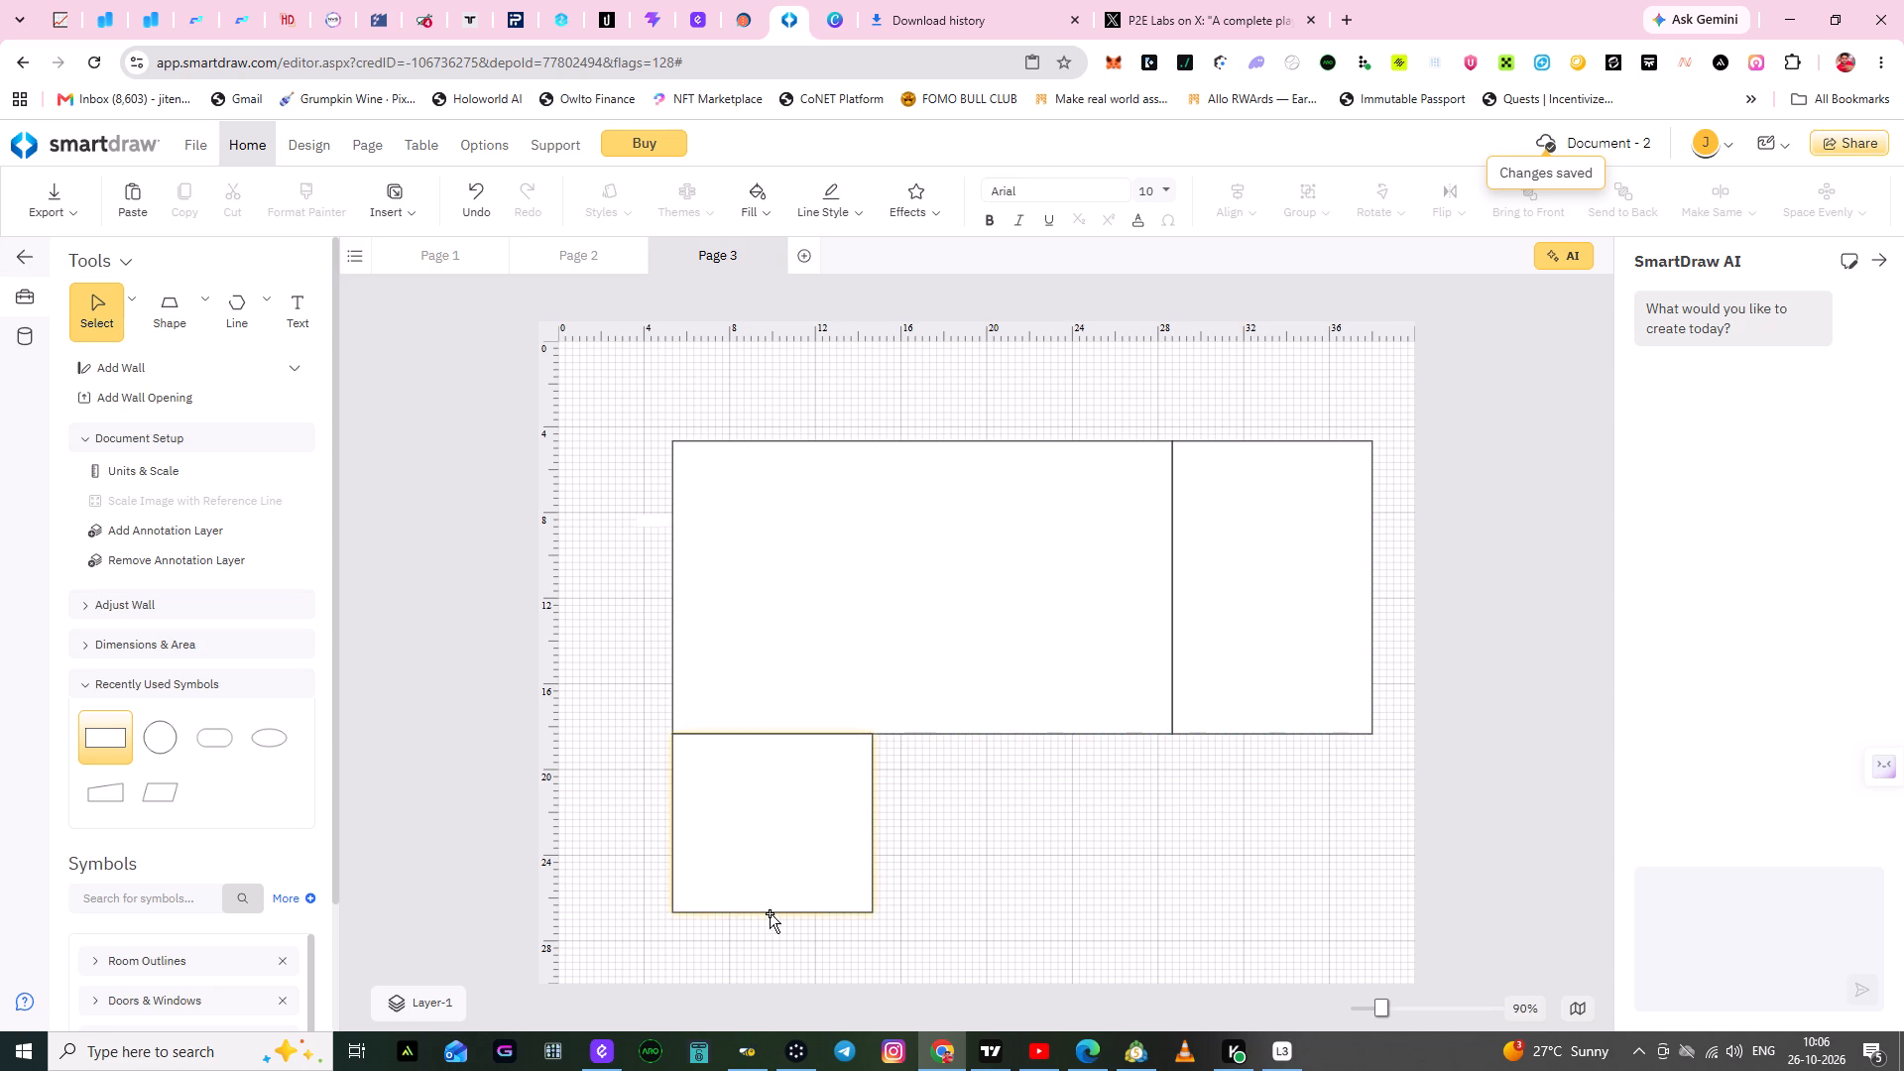
left_click(773, 850)
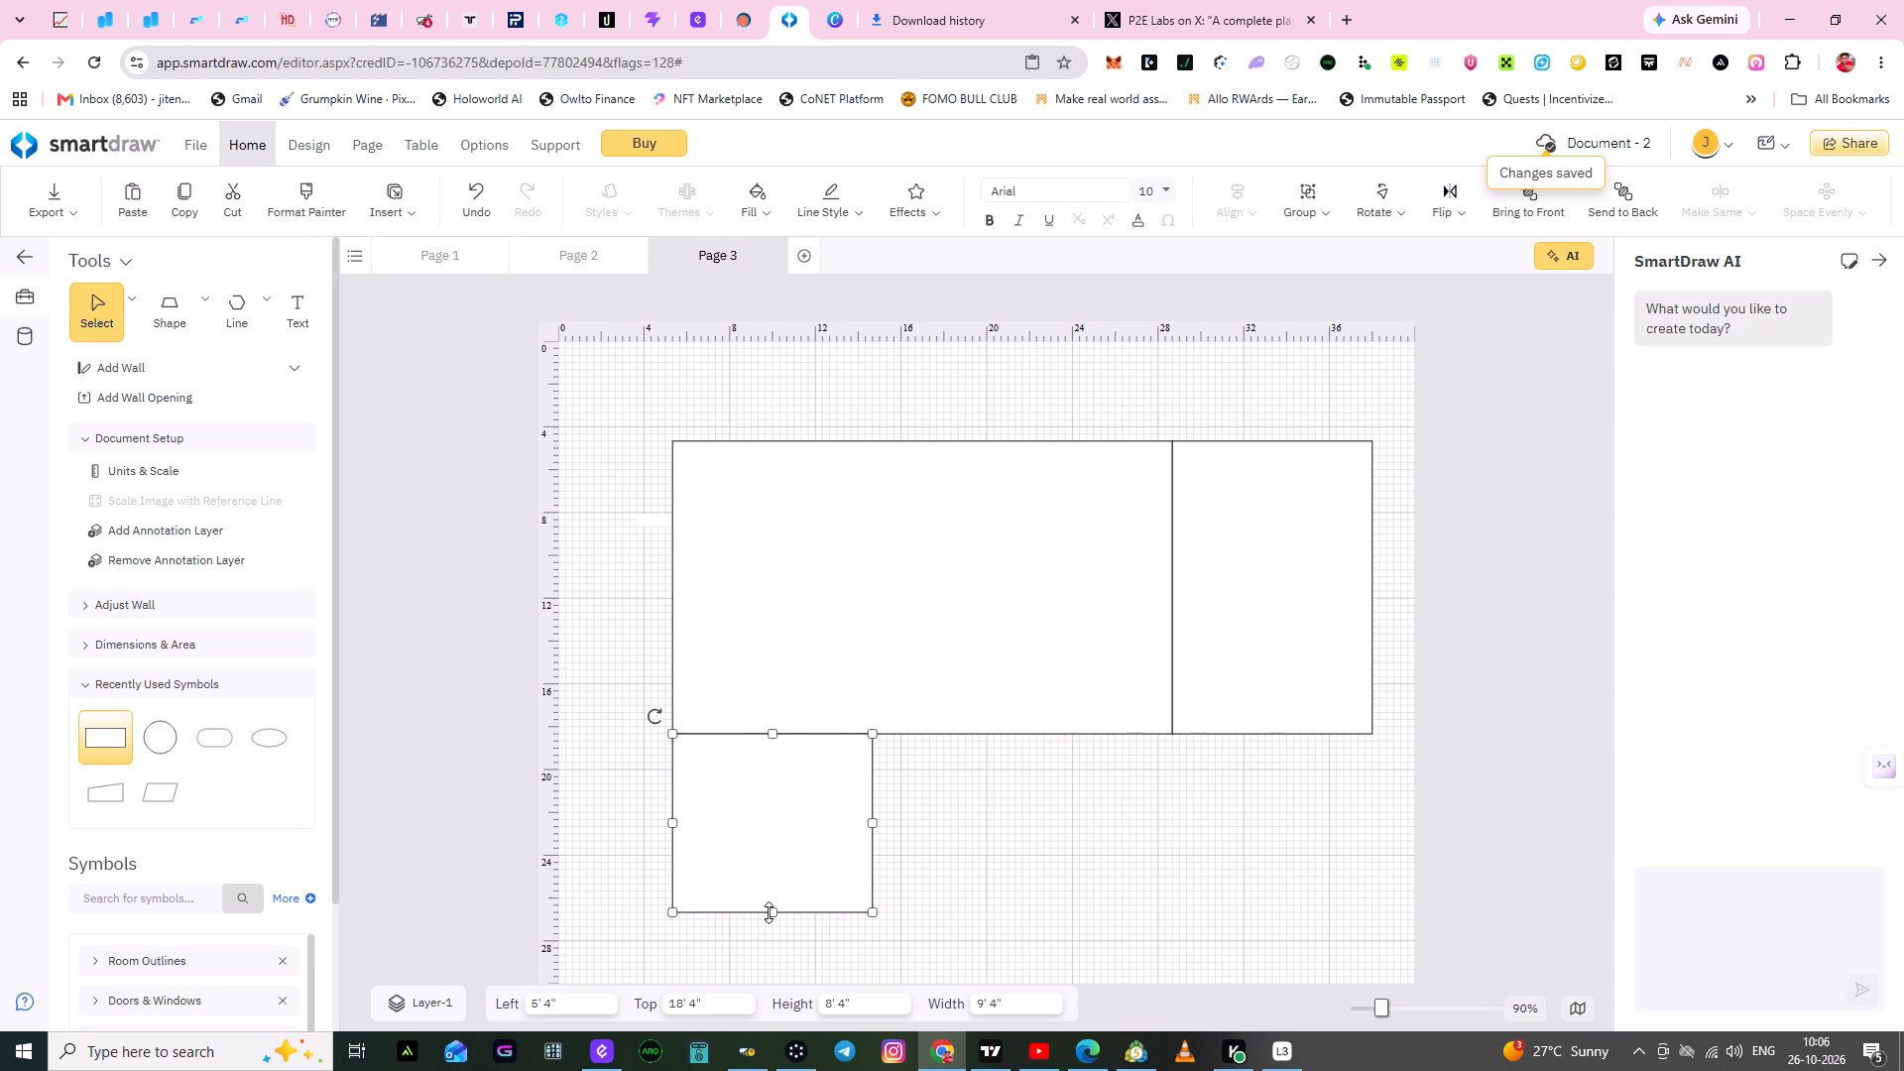
left_click_drag(769, 912, 772, 970)
left_click(1007, 850)
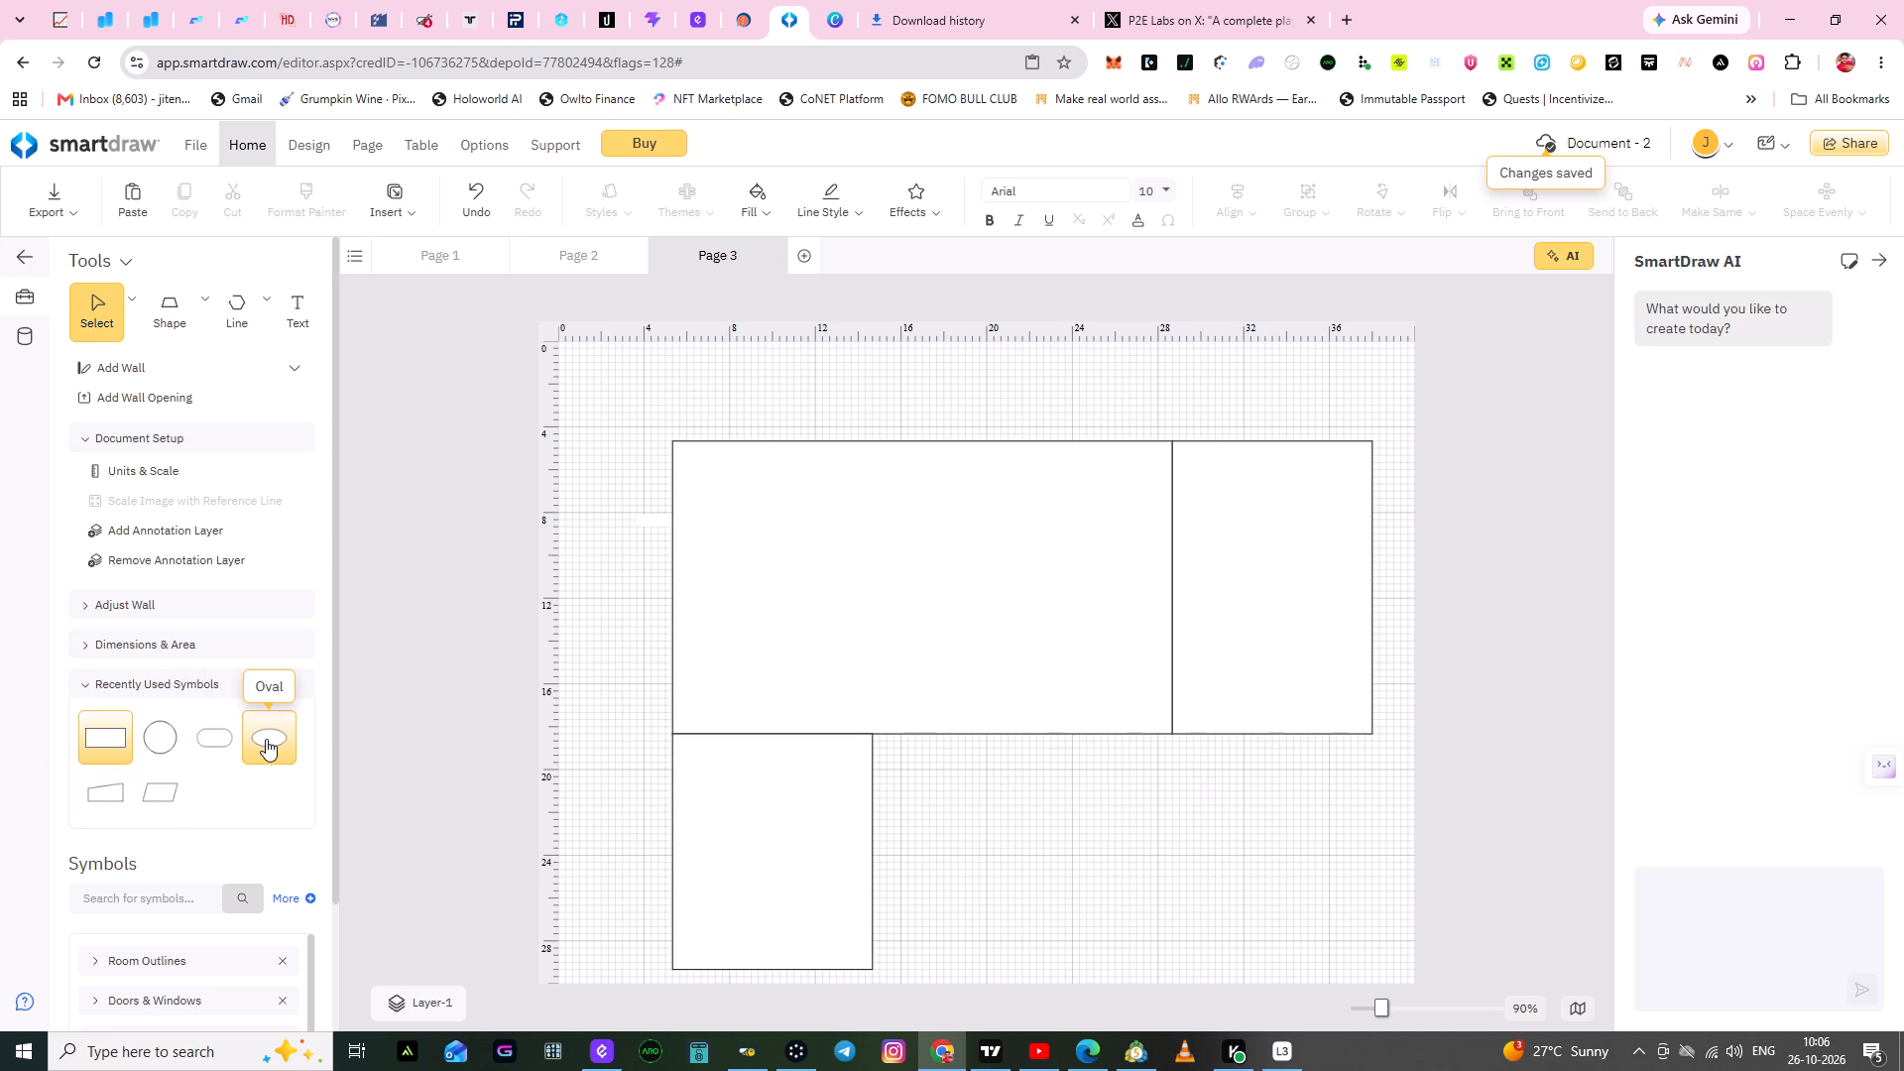
Add a fourth 6' by 3' rectangle below the large rectangle, against the third rectangle's right edge with their tops aligned.
left_click(105, 739)
left_click(889, 740)
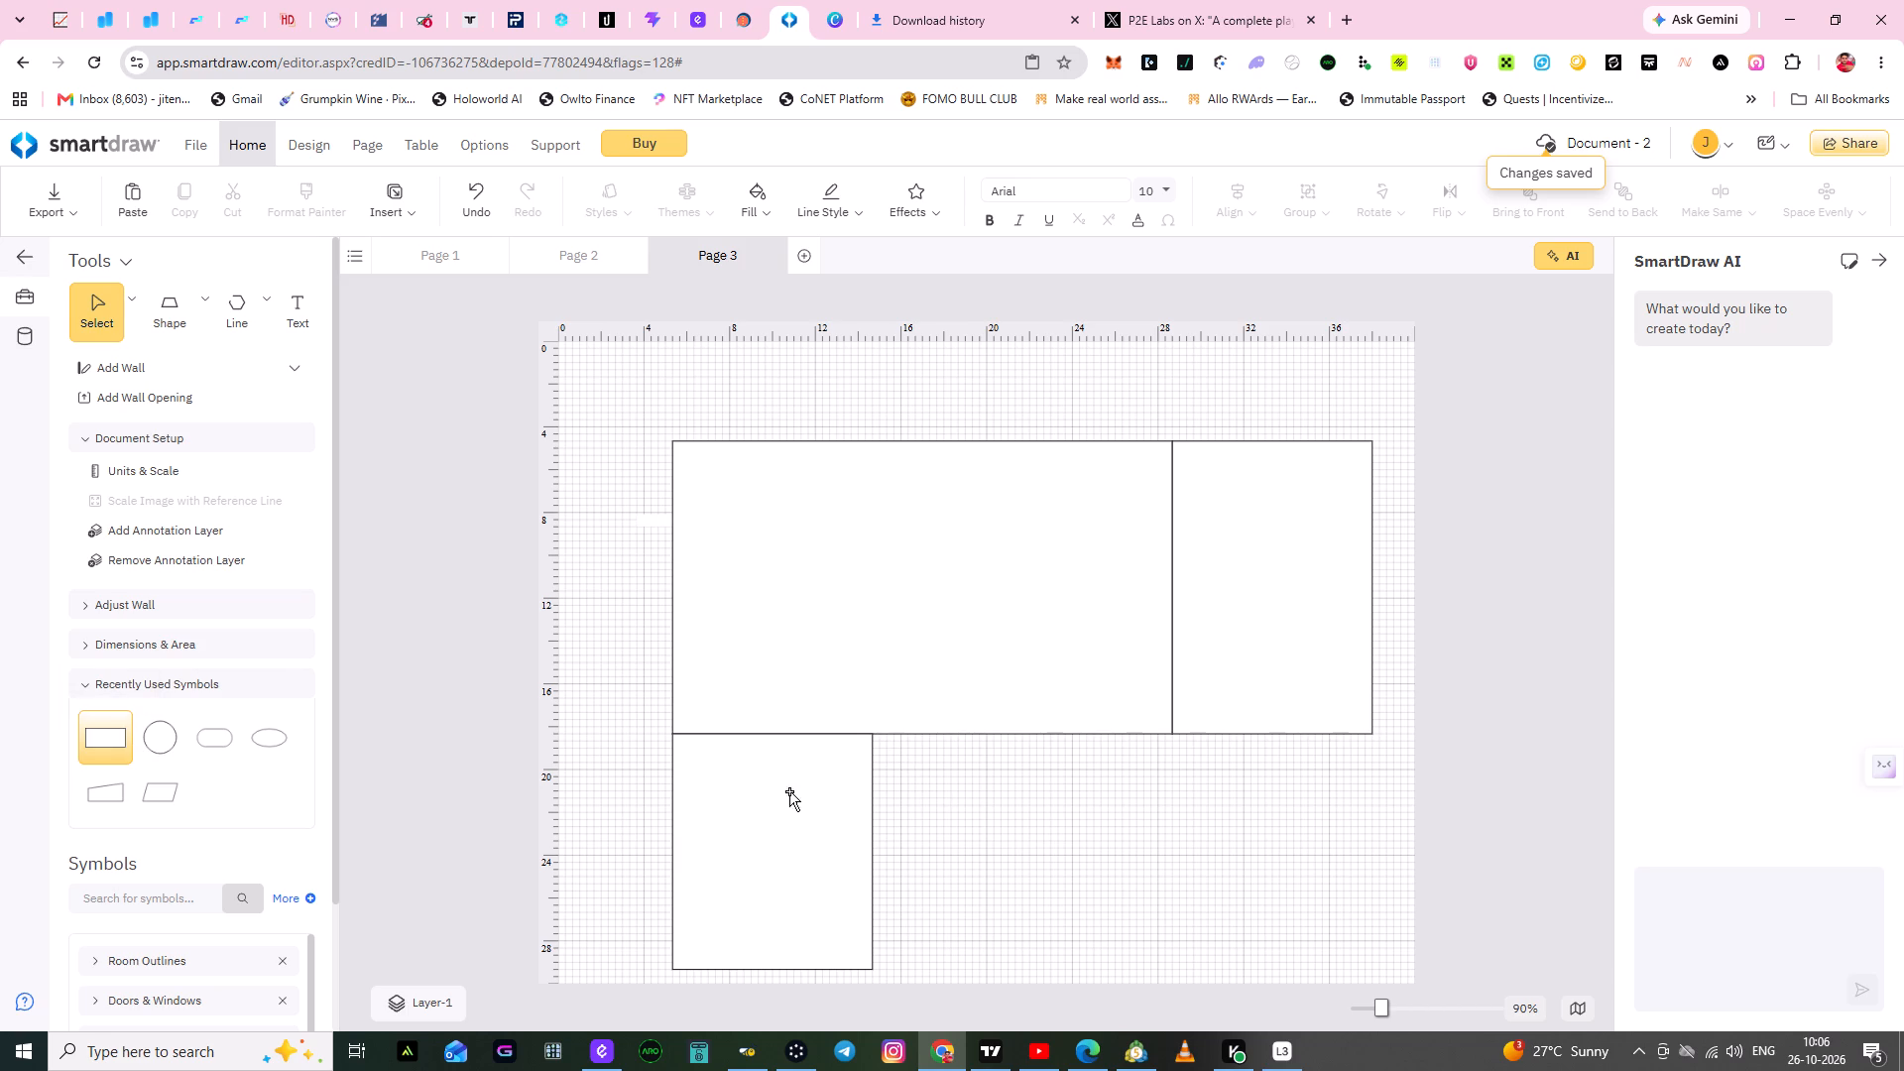
left_click_drag(102, 734, 947, 773)
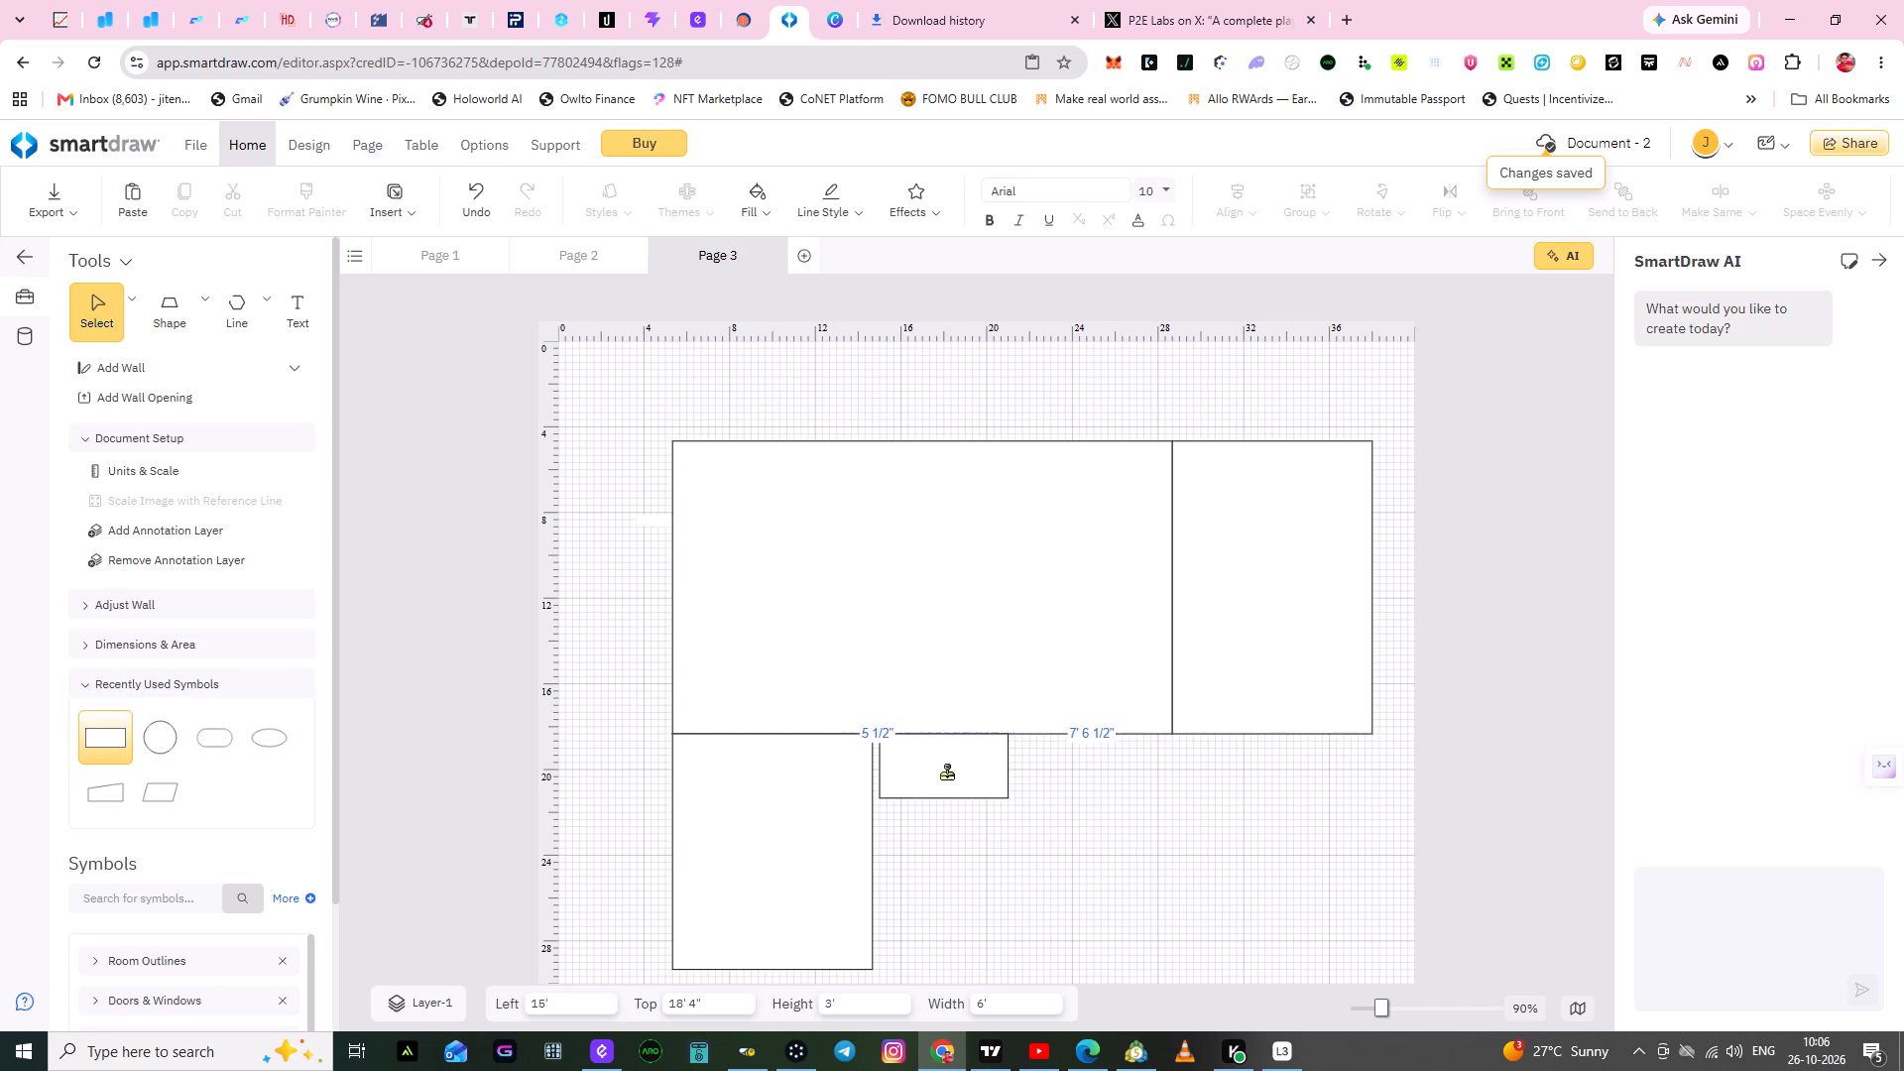
left_click_drag(947, 773, 935, 768)
left_click(1091, 785)
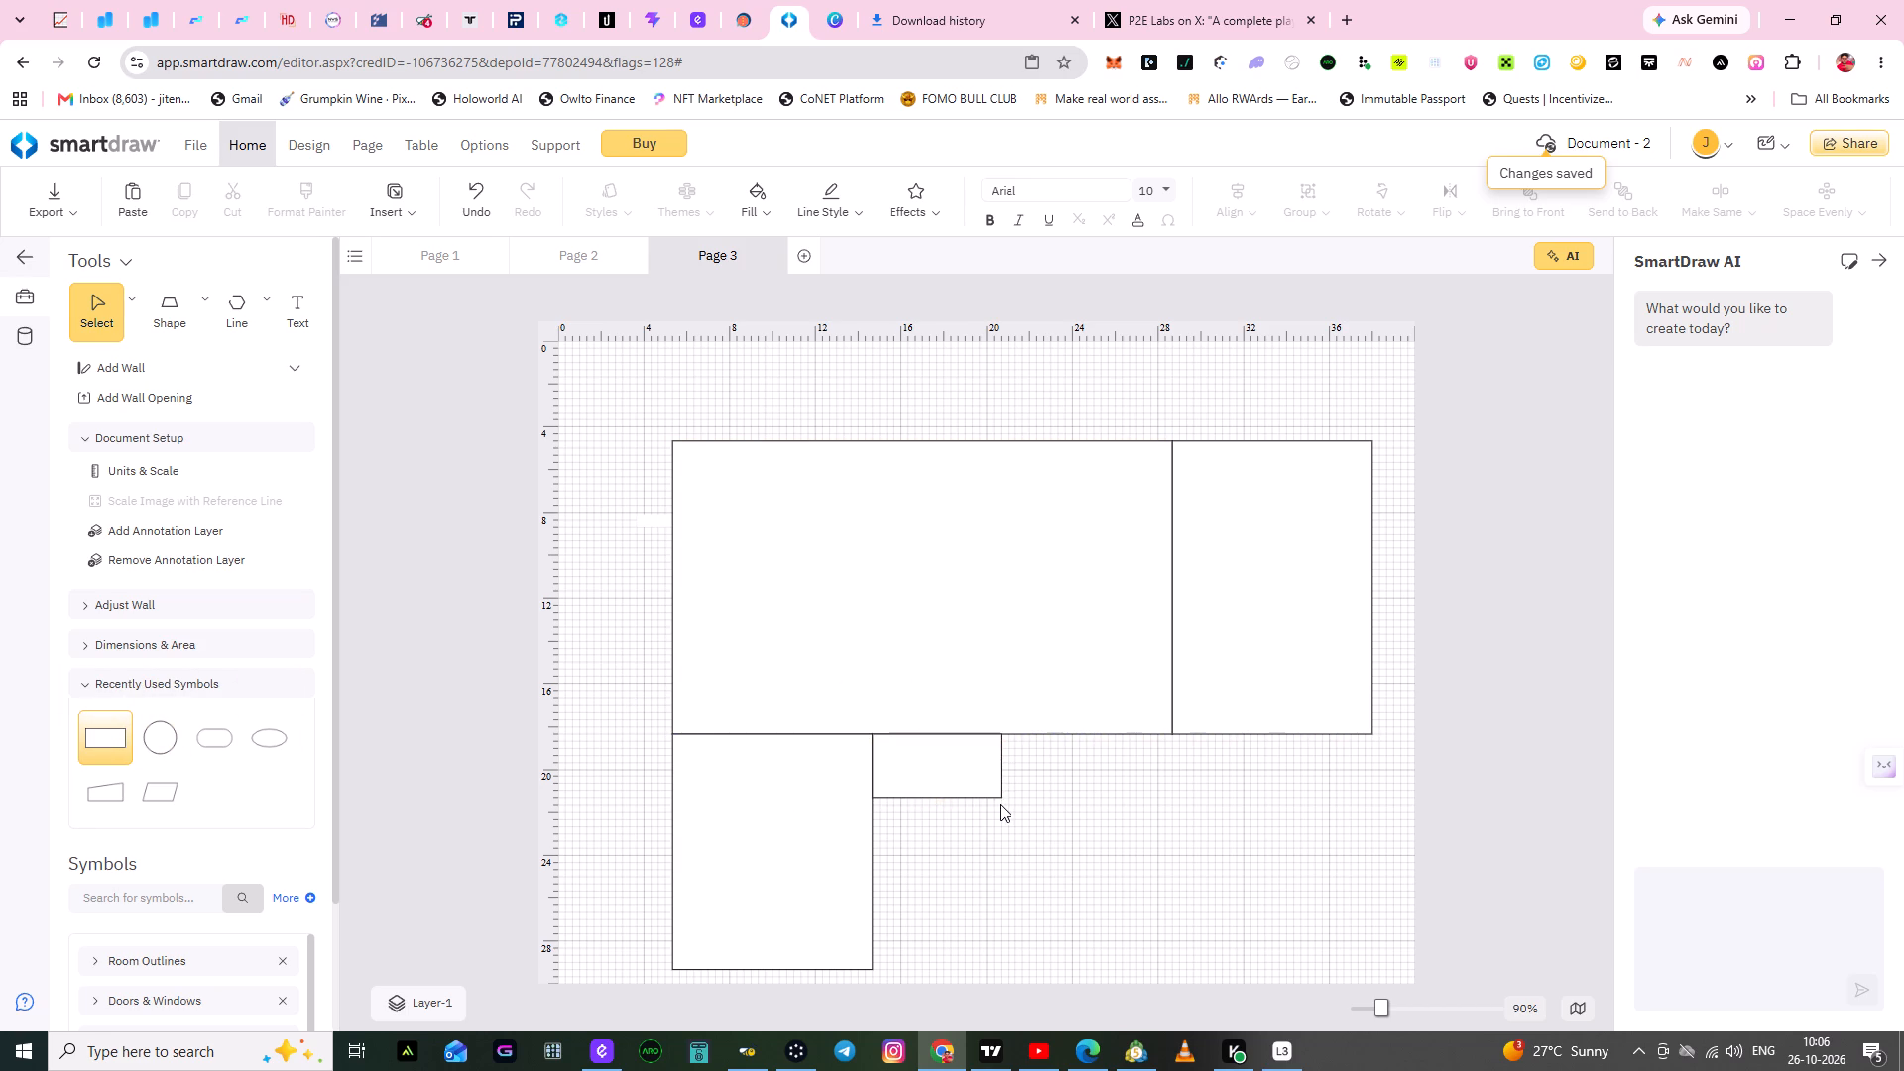
Stretch the fourth rectangle to about 14' wide by 14' 8" high, ending in line with the large rectangle's right edge.
left_click(1000, 795)
left_click_drag(1000, 797, 1049, 835)
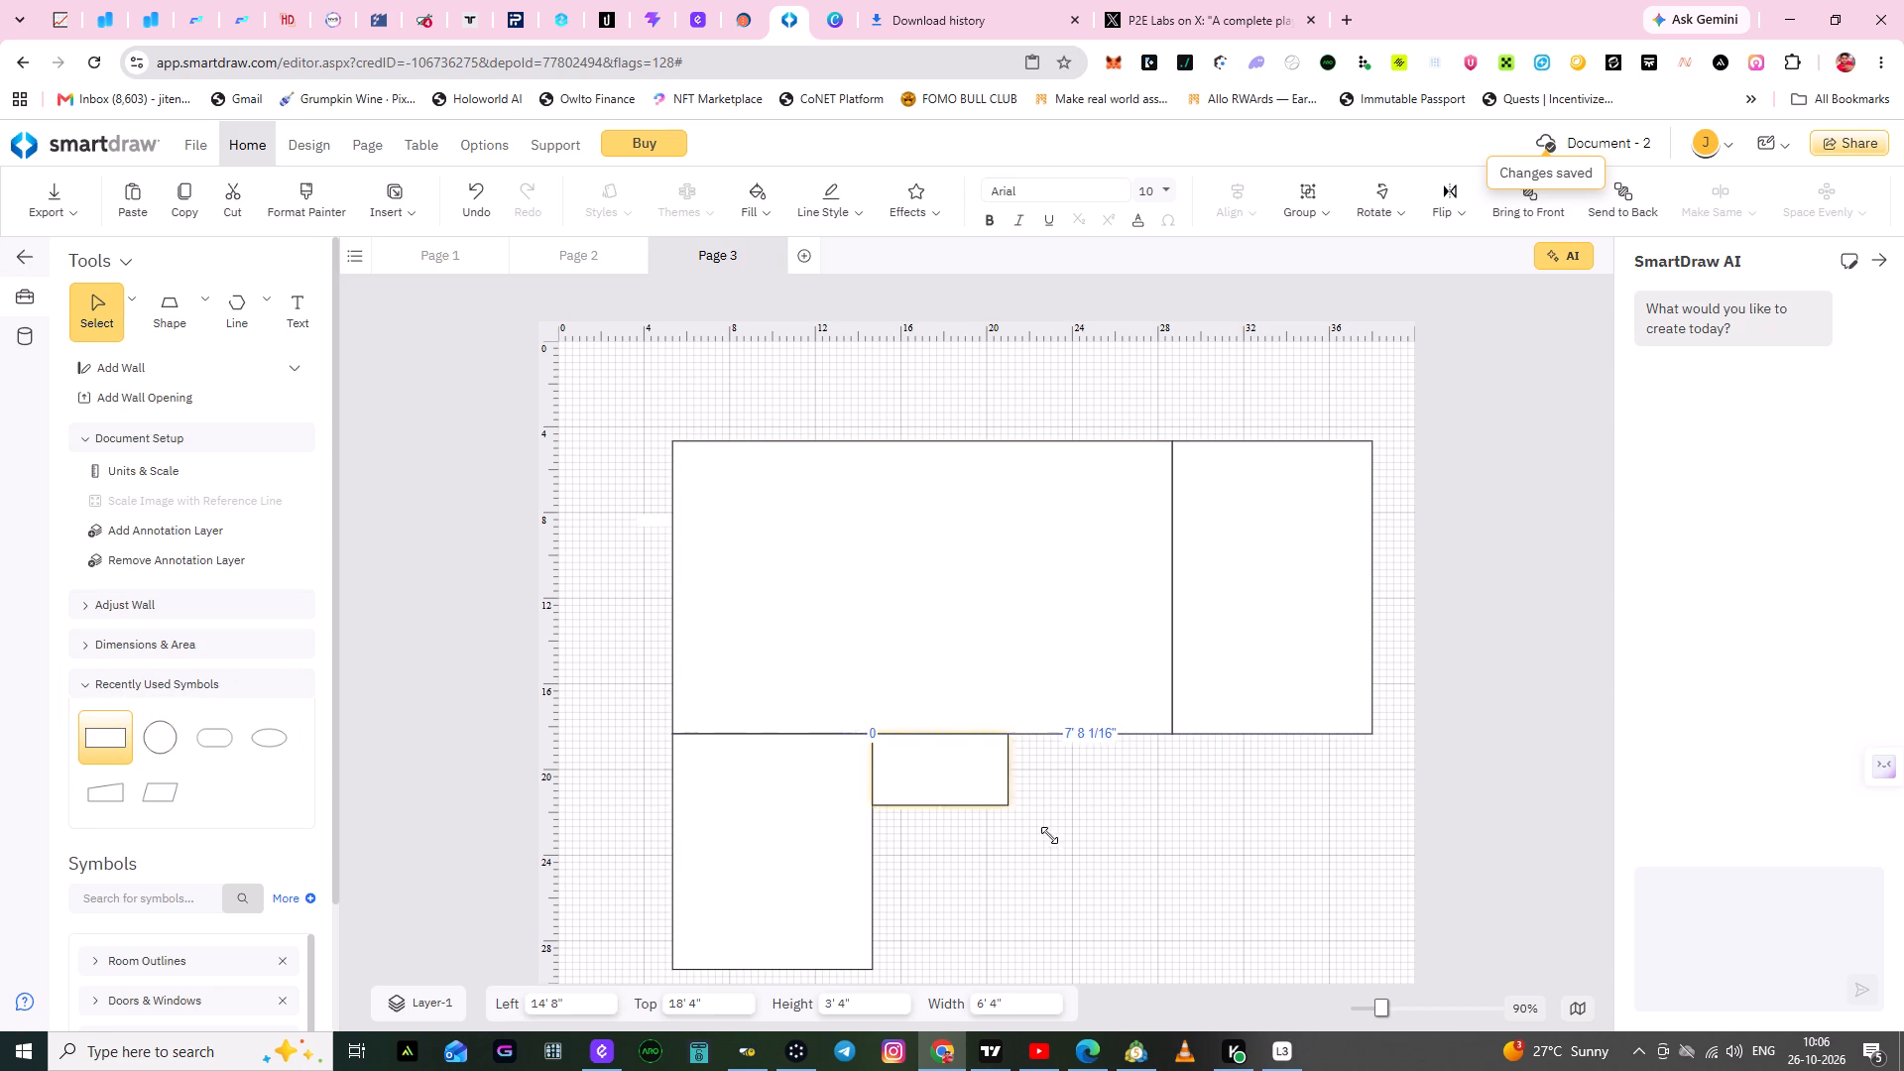
left_click_drag(1049, 835, 1171, 929)
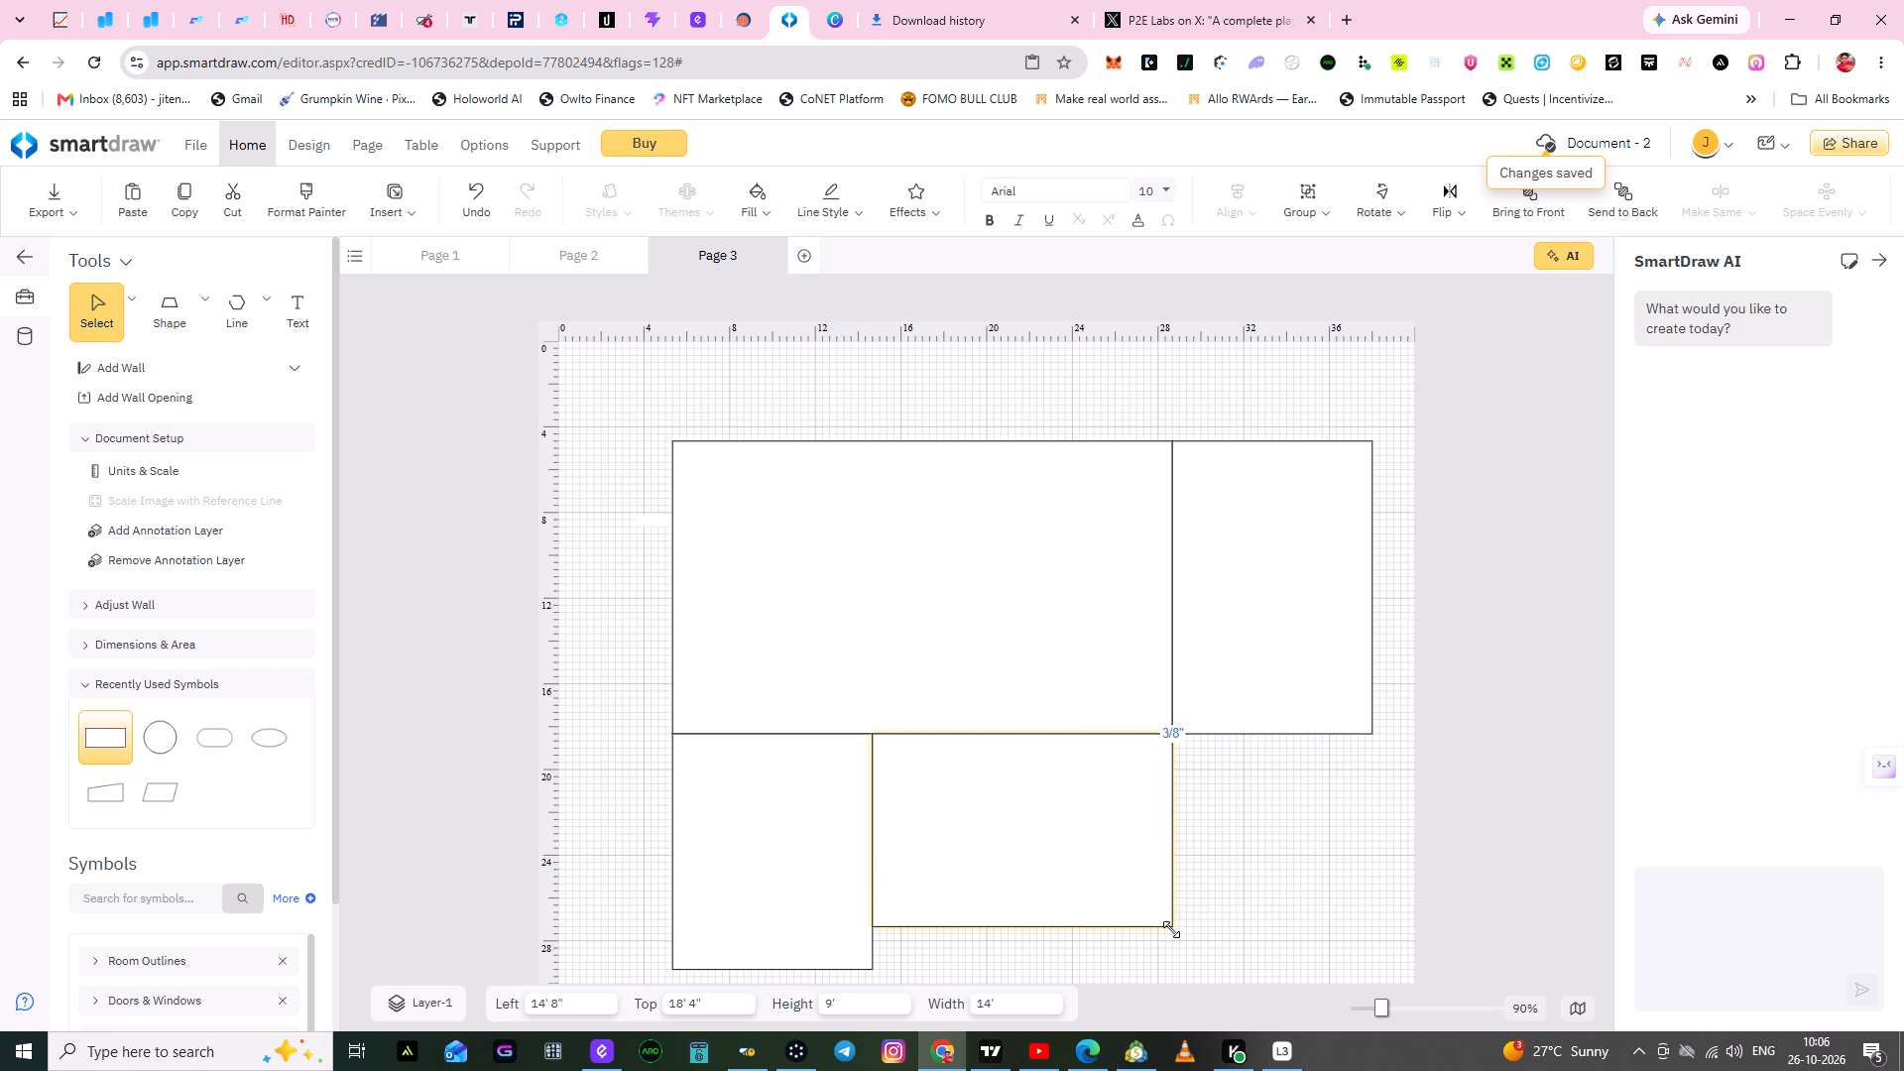
left_click_drag(1171, 929, 1170, 970)
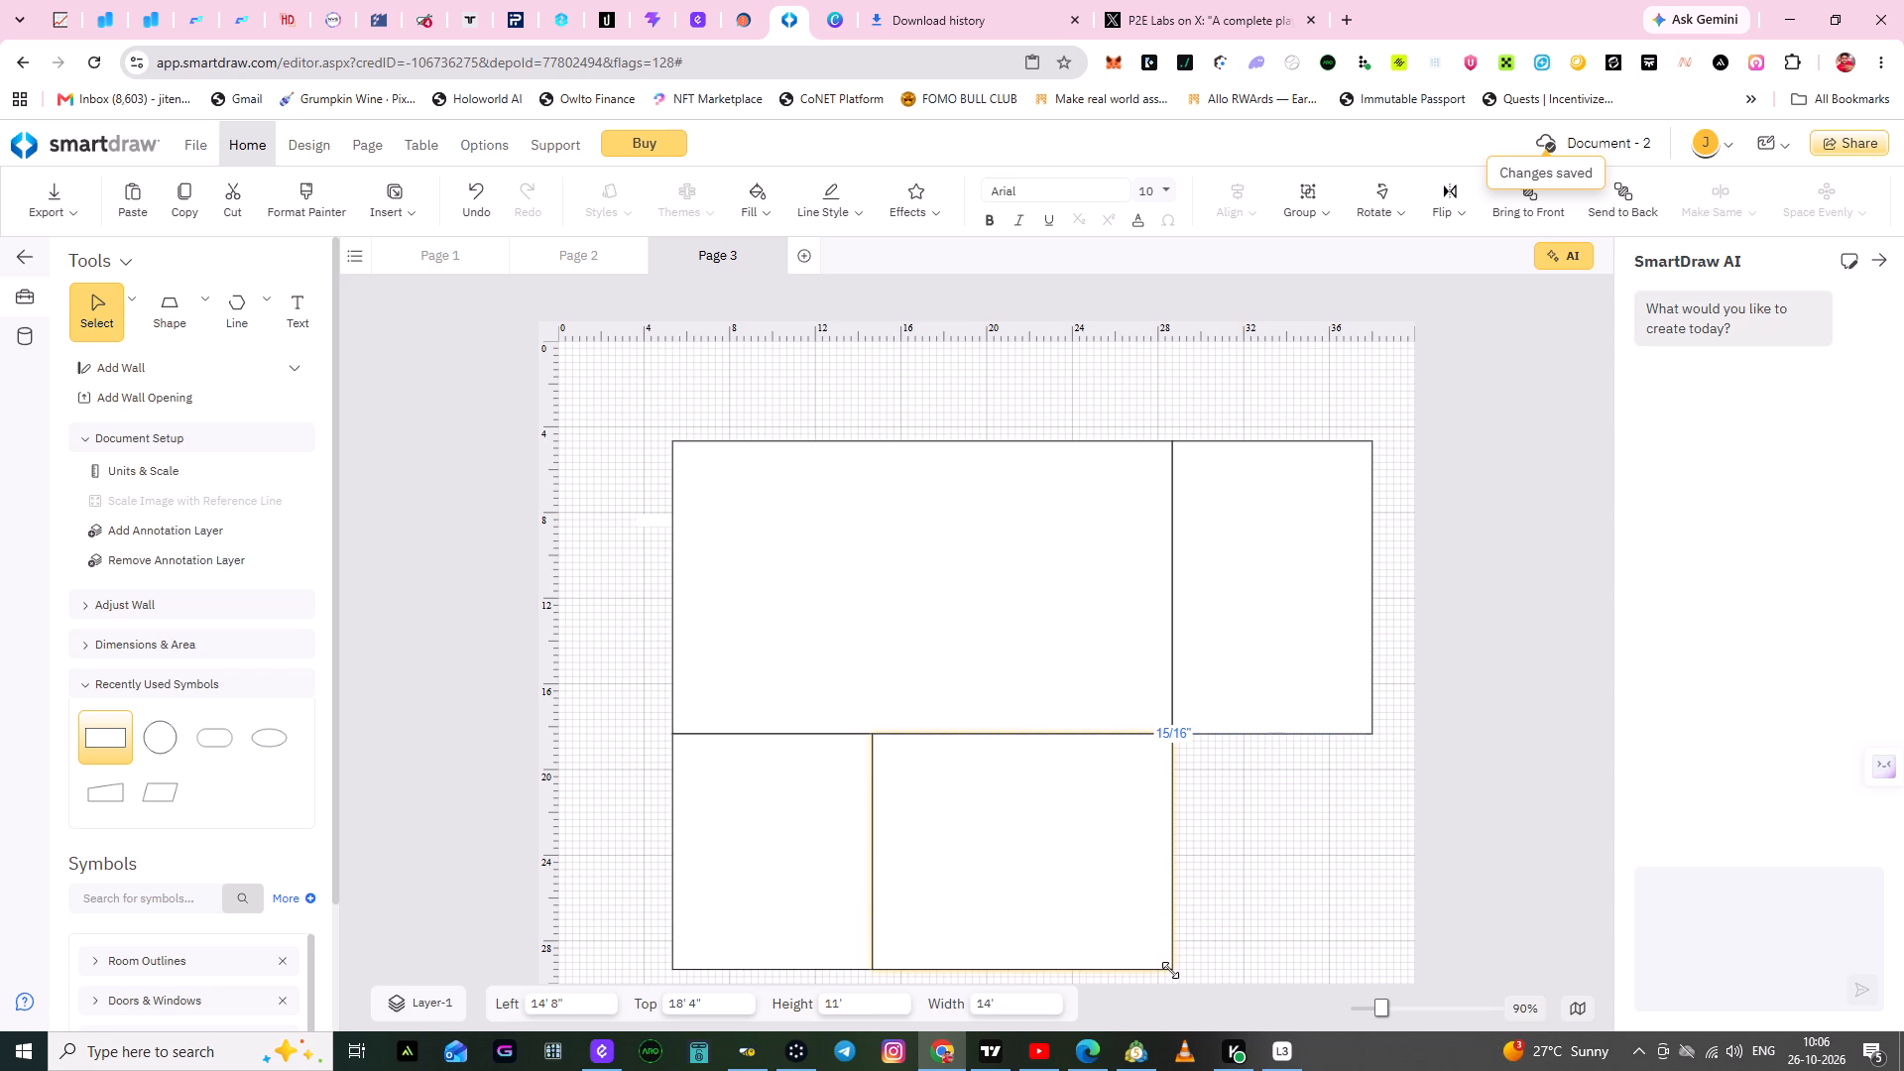
left_click_drag(1170, 970, 1051, 964)
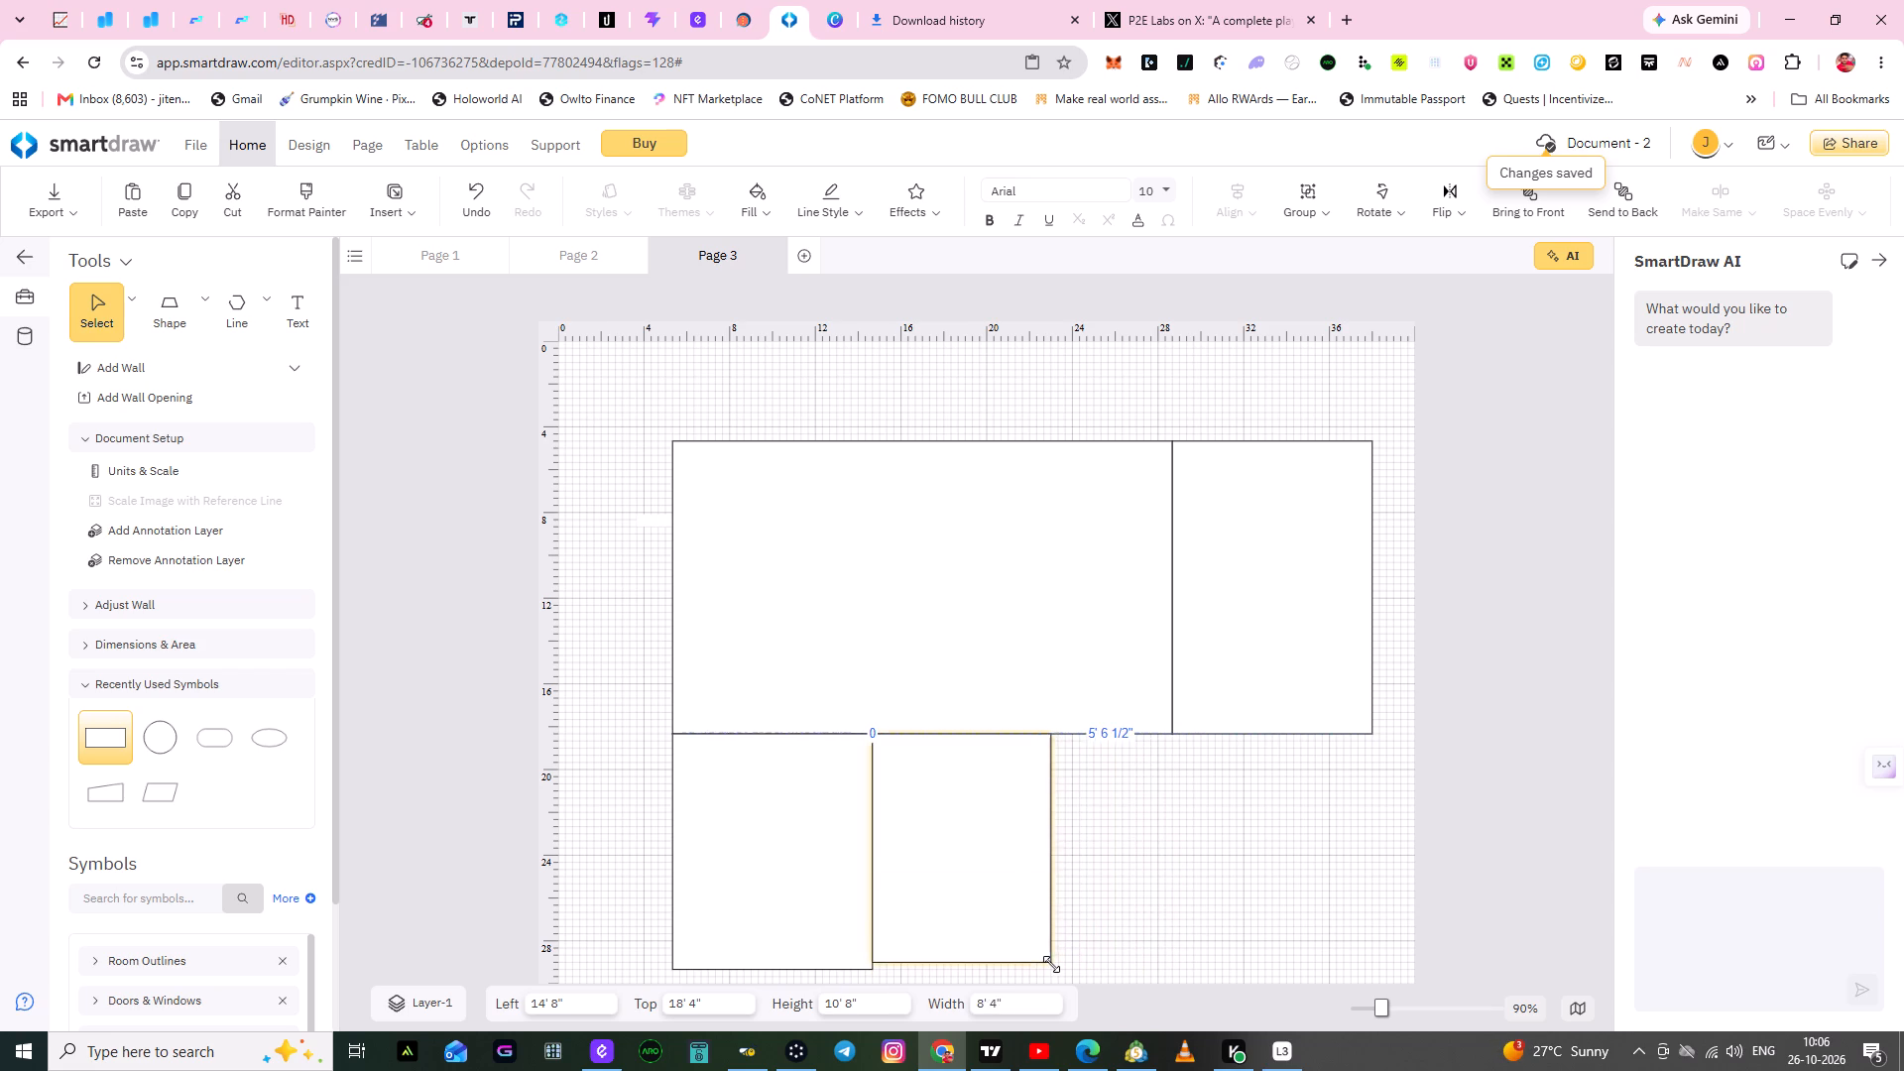
left_click_drag(1051, 964, 1054, 963)
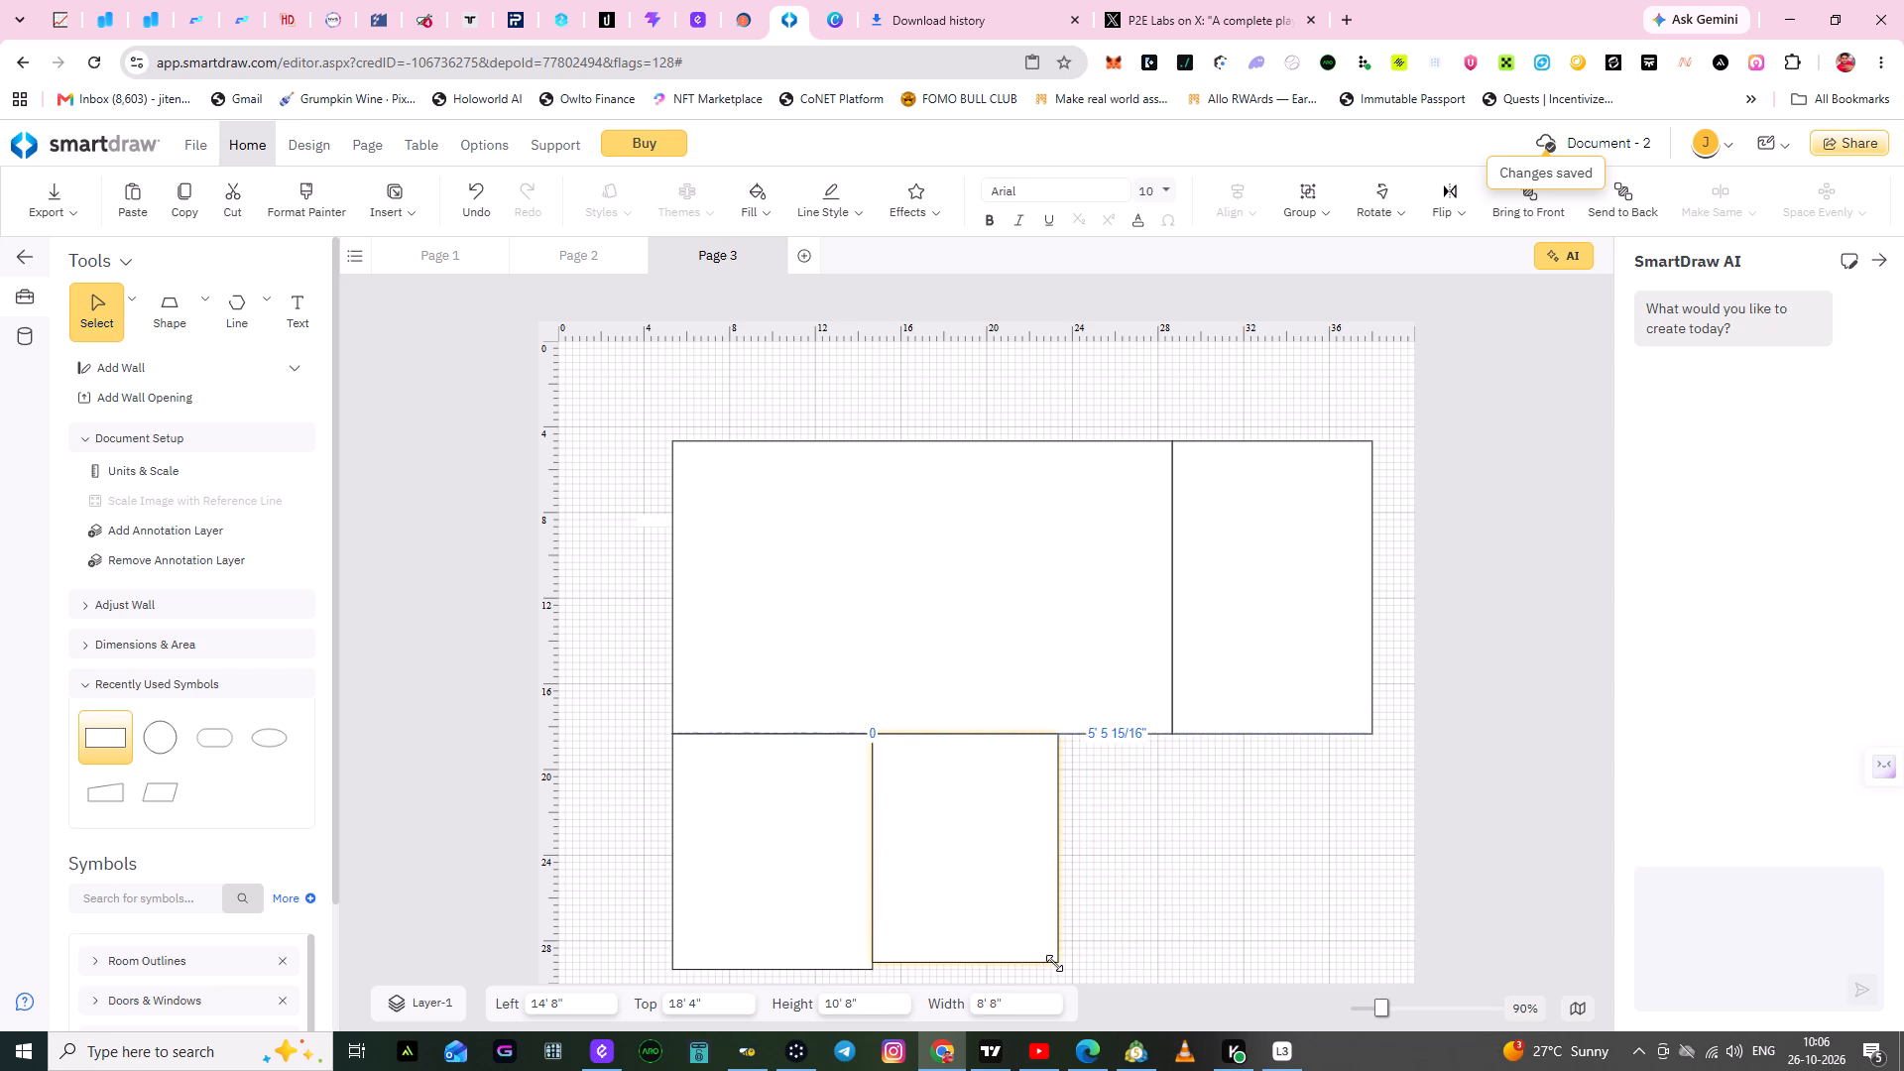
left_click_drag(1054, 963, 1098, 964)
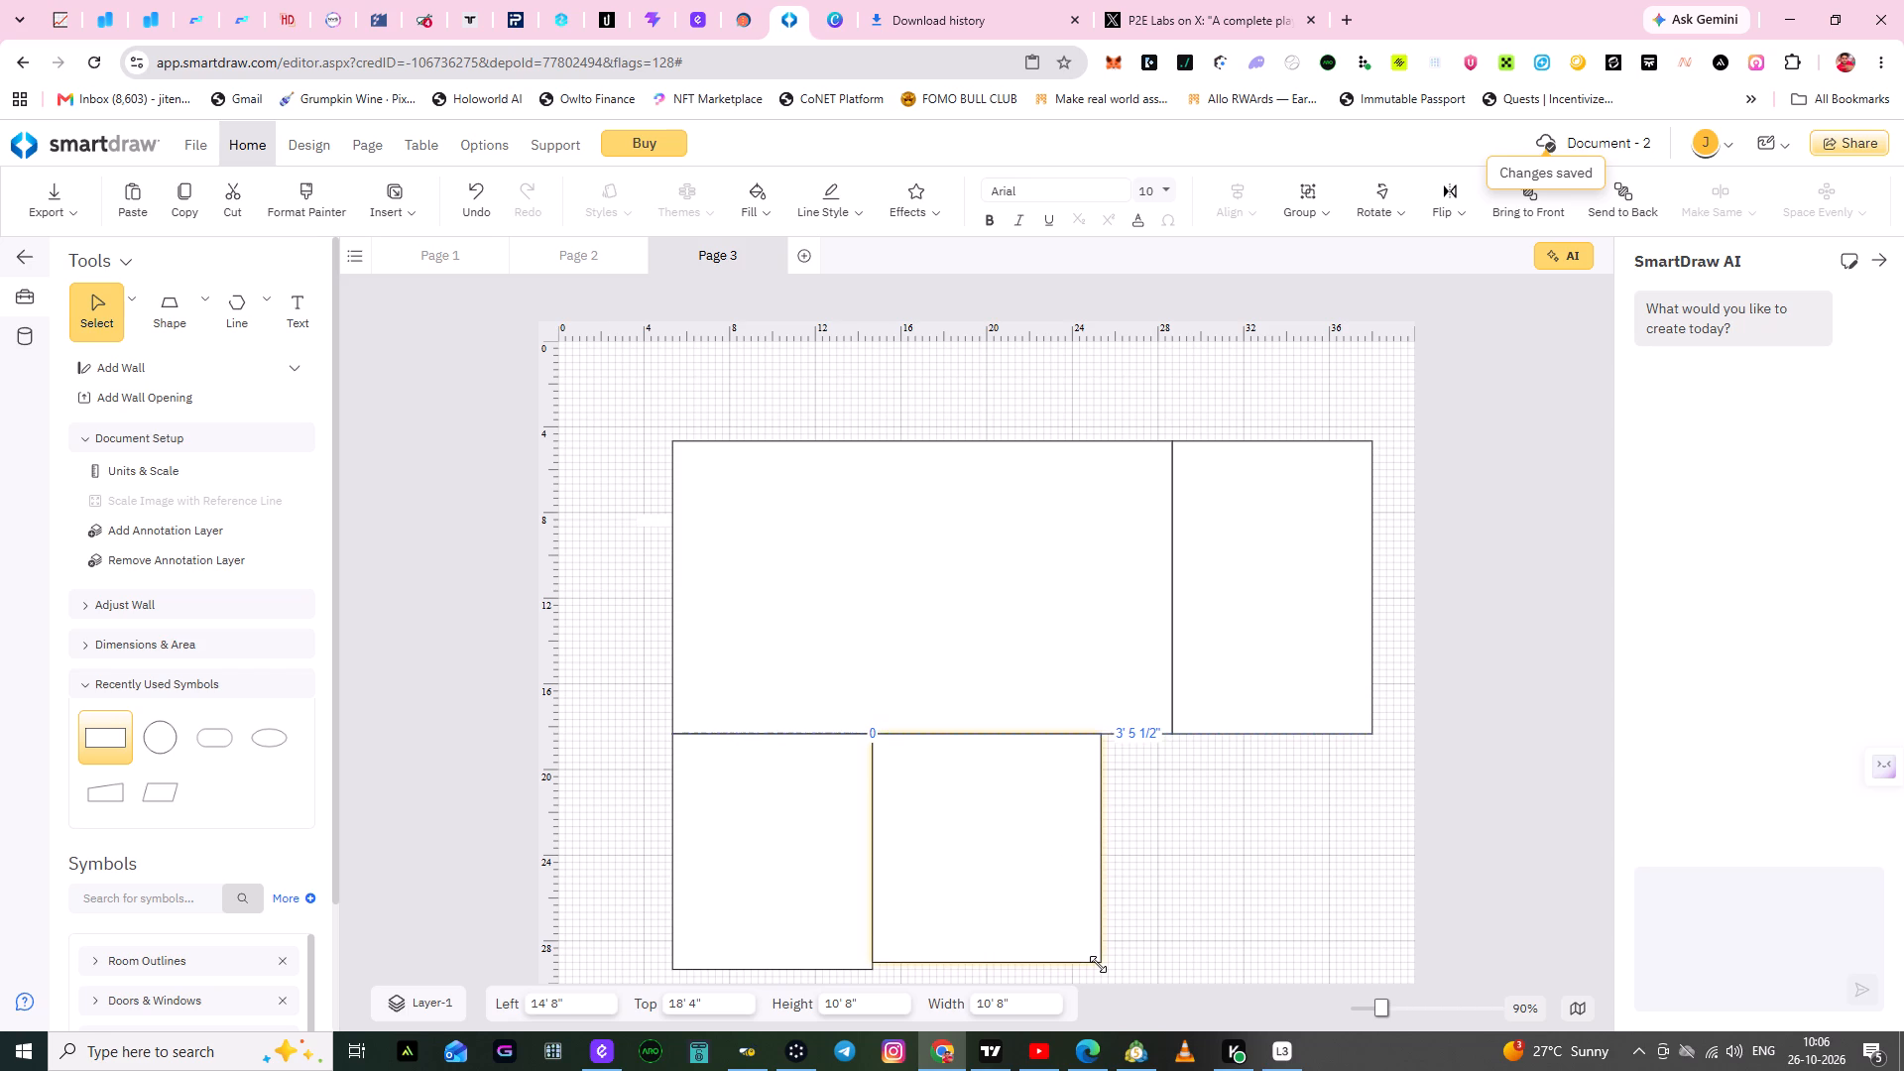
left_click_drag(1098, 964, 1107, 951)
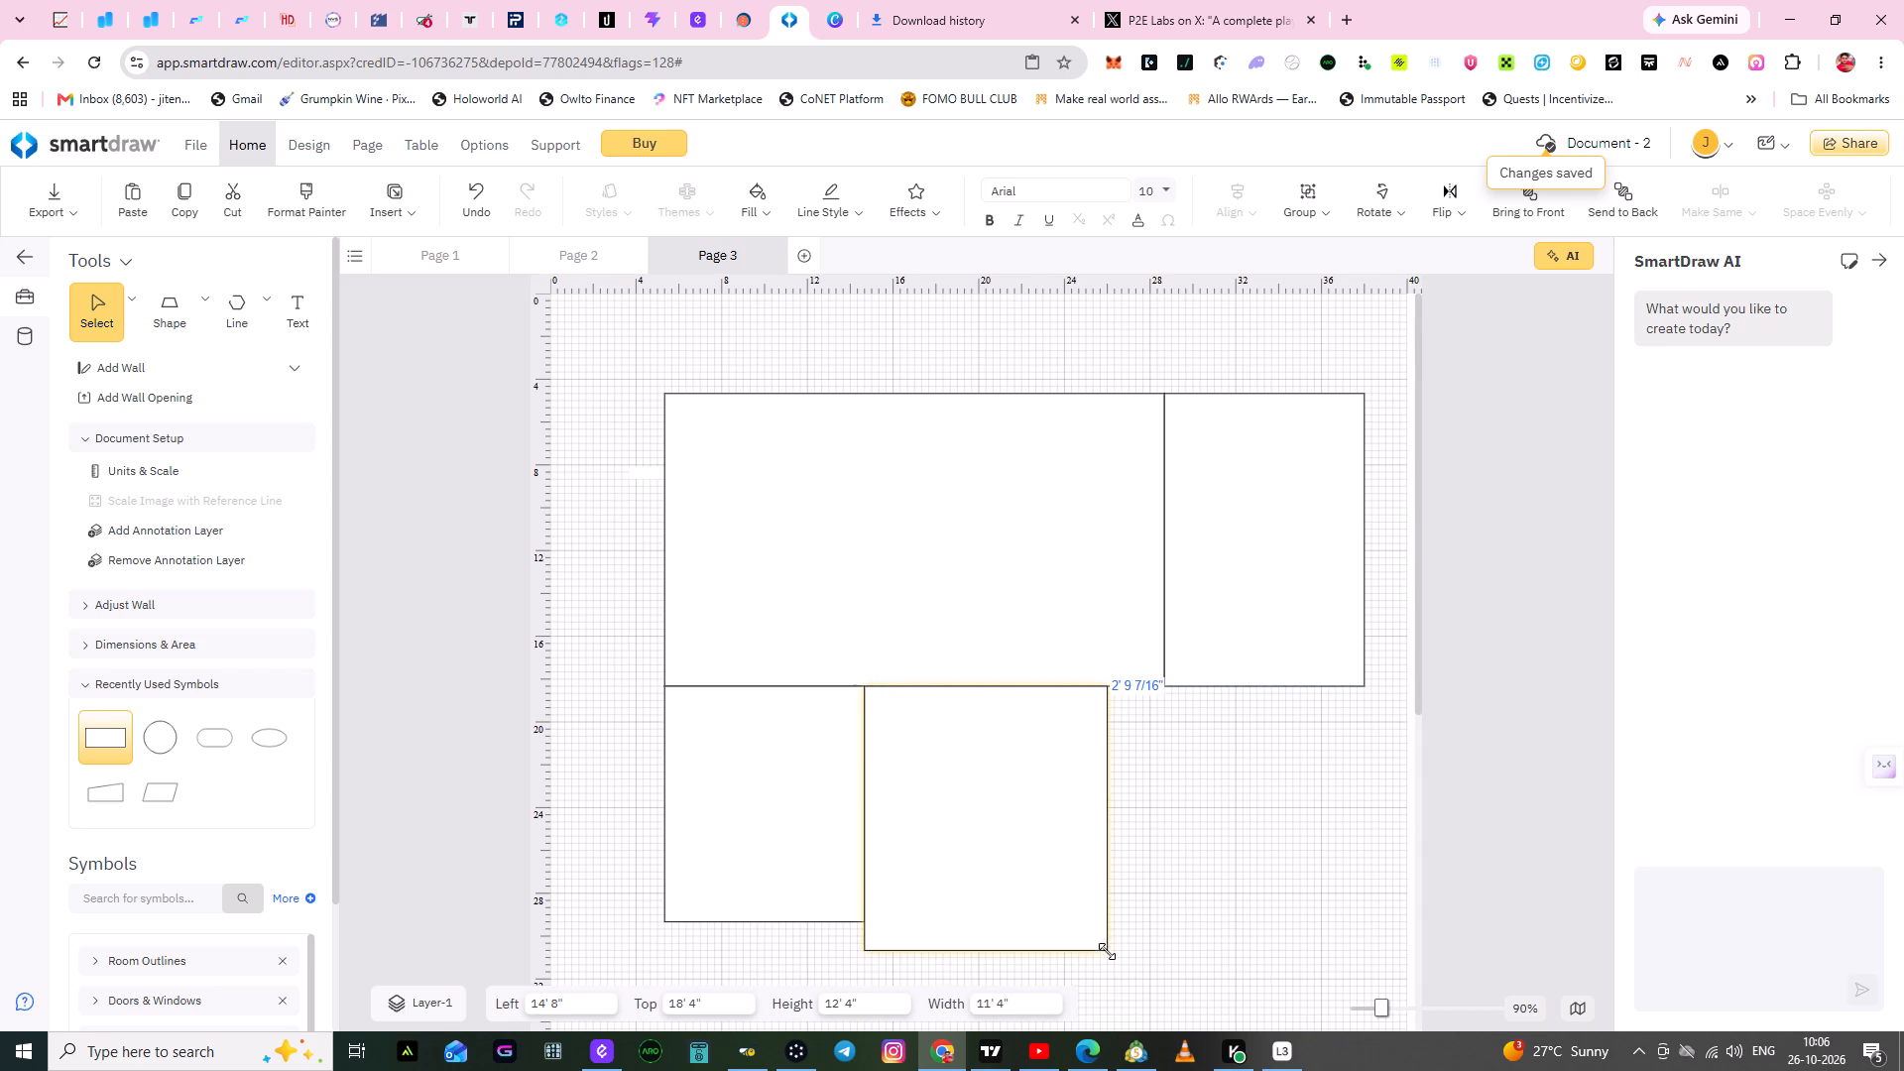
left_click_drag(1107, 951, 1105, 1015)
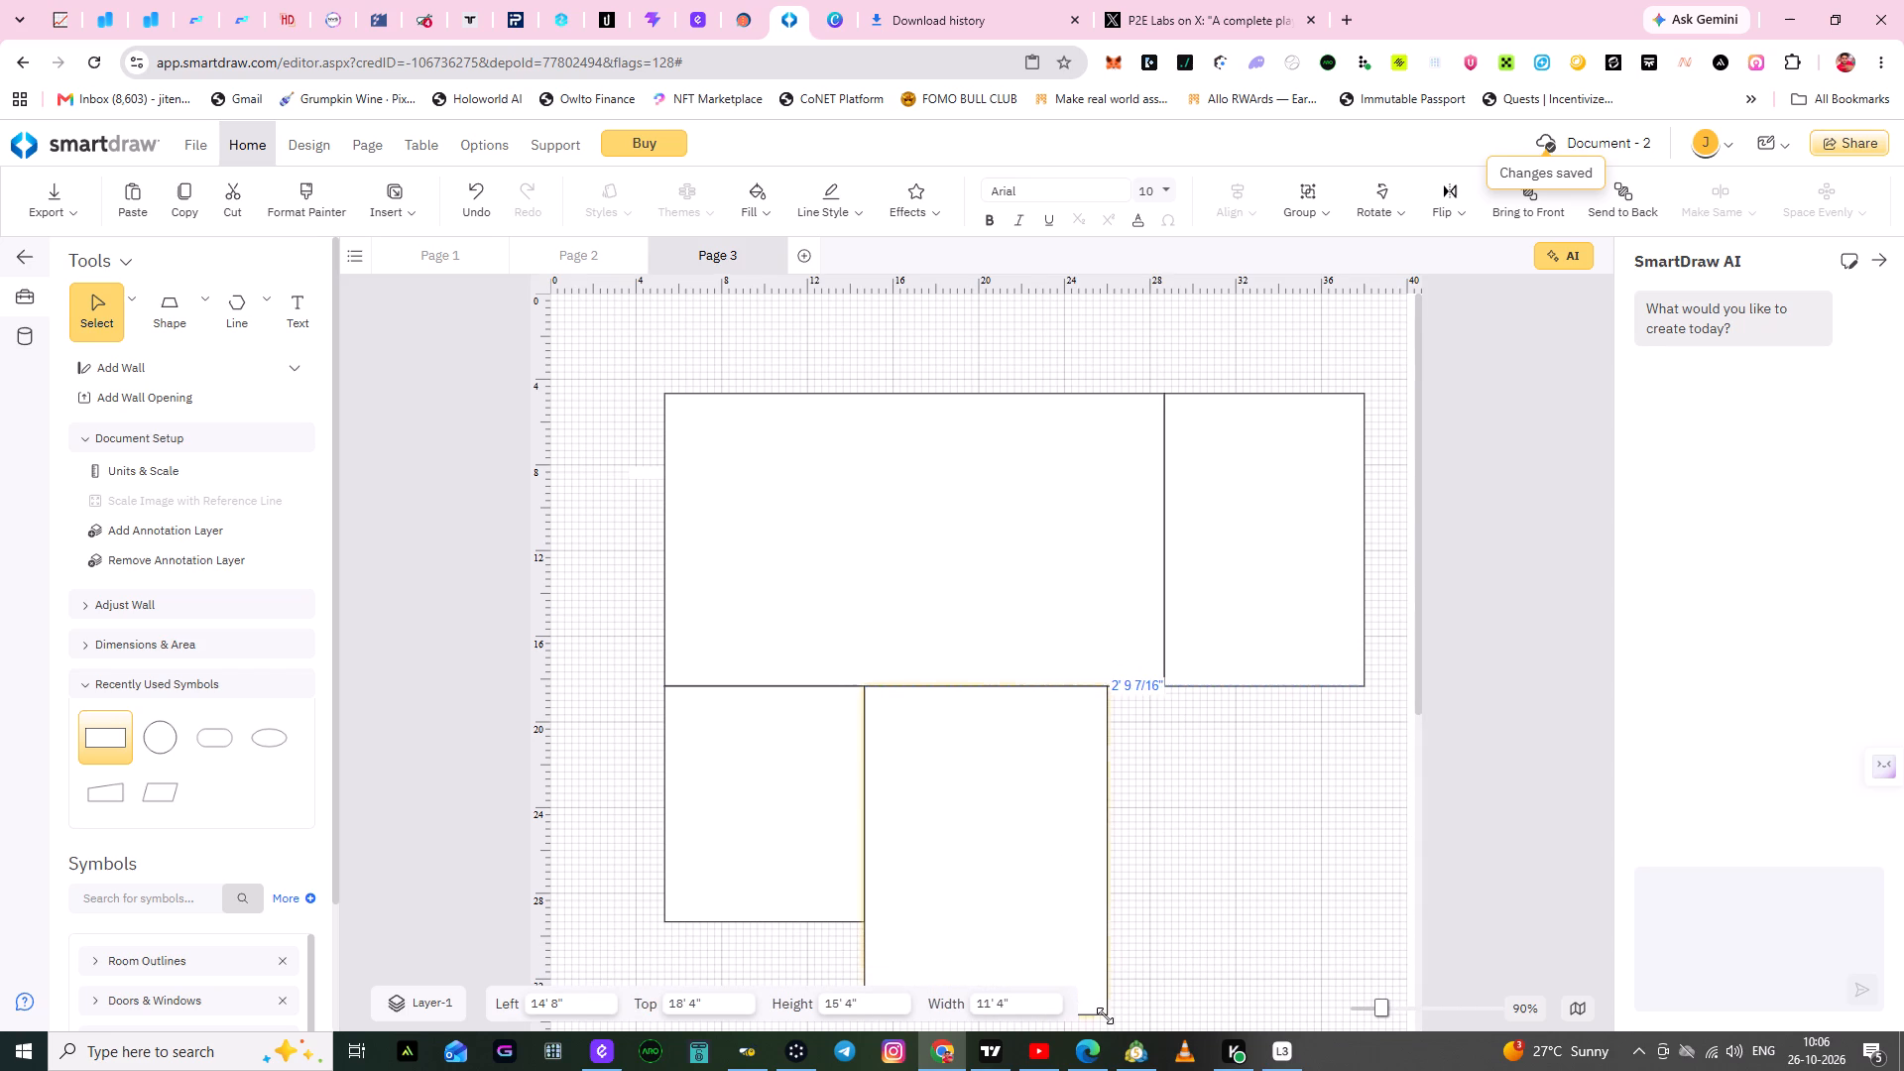
left_click_drag(1105, 1015, 1184, 832)
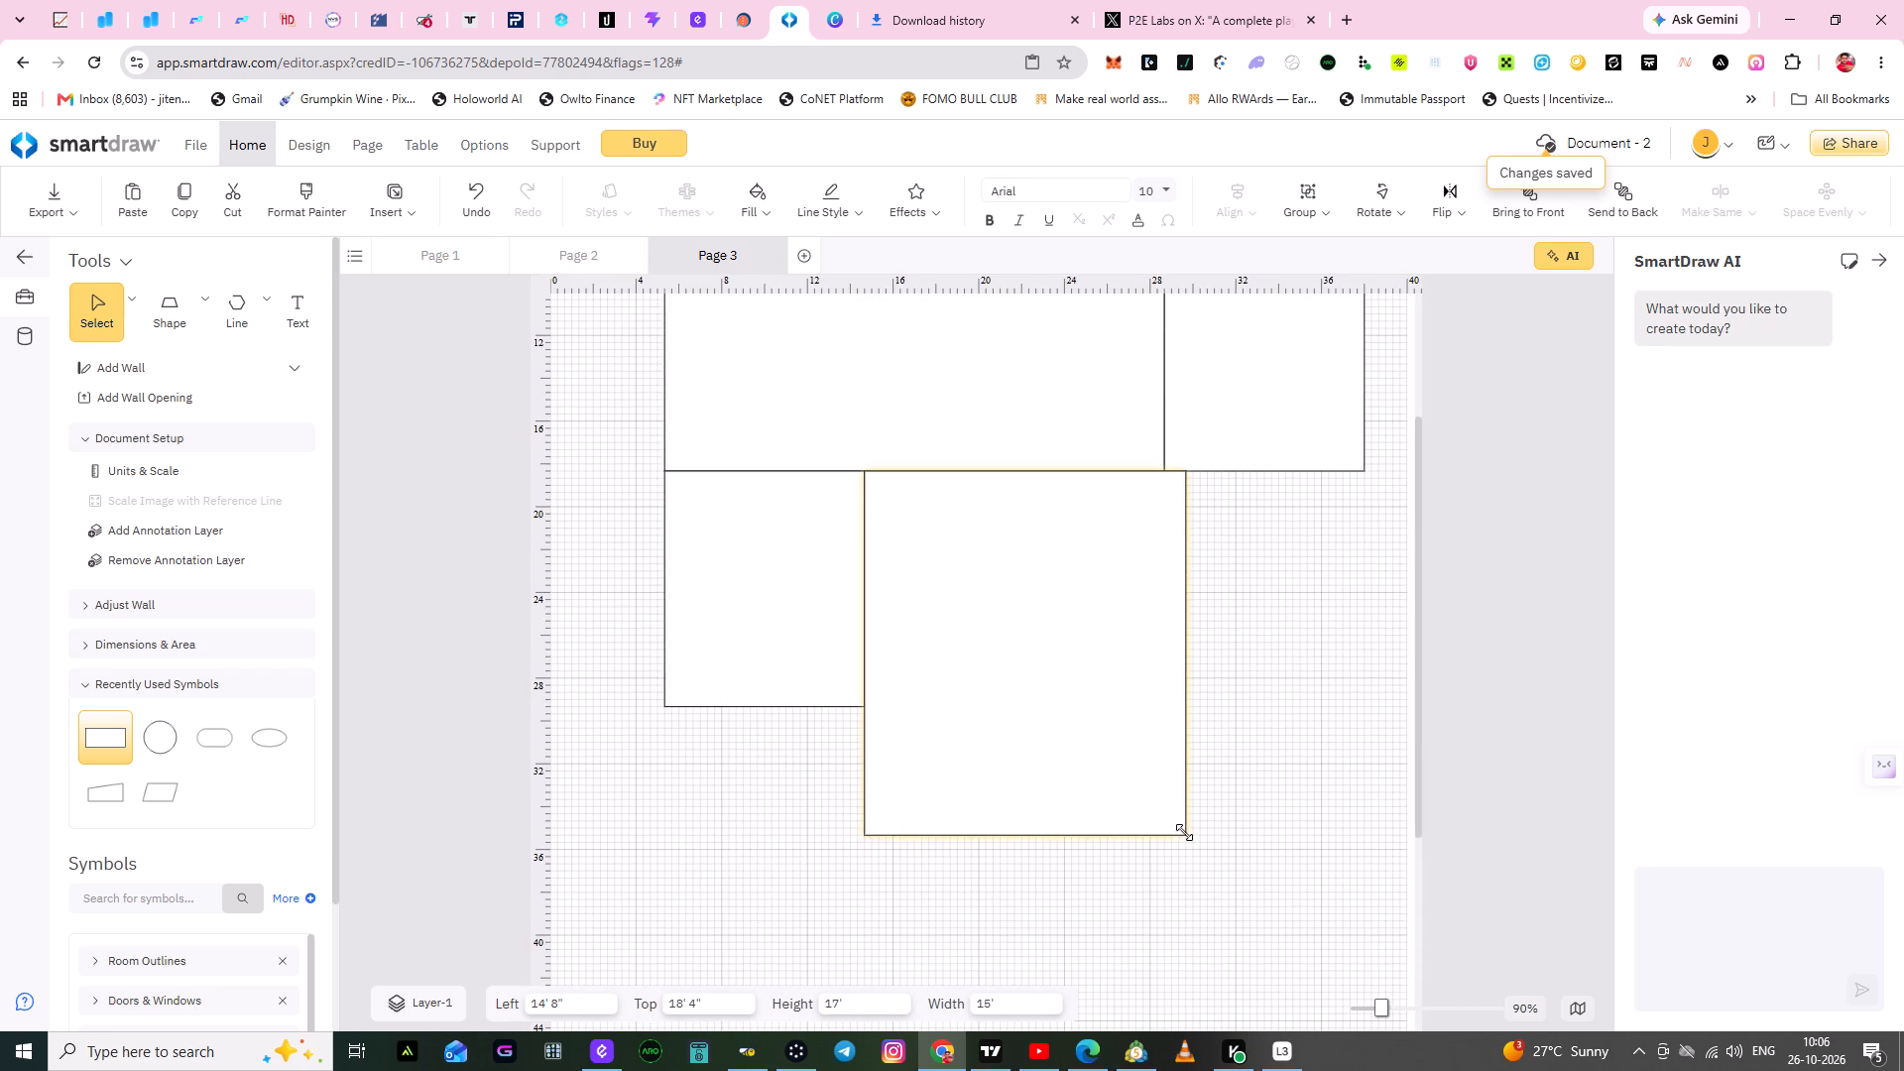
left_click_drag(1184, 832, 1176, 784)
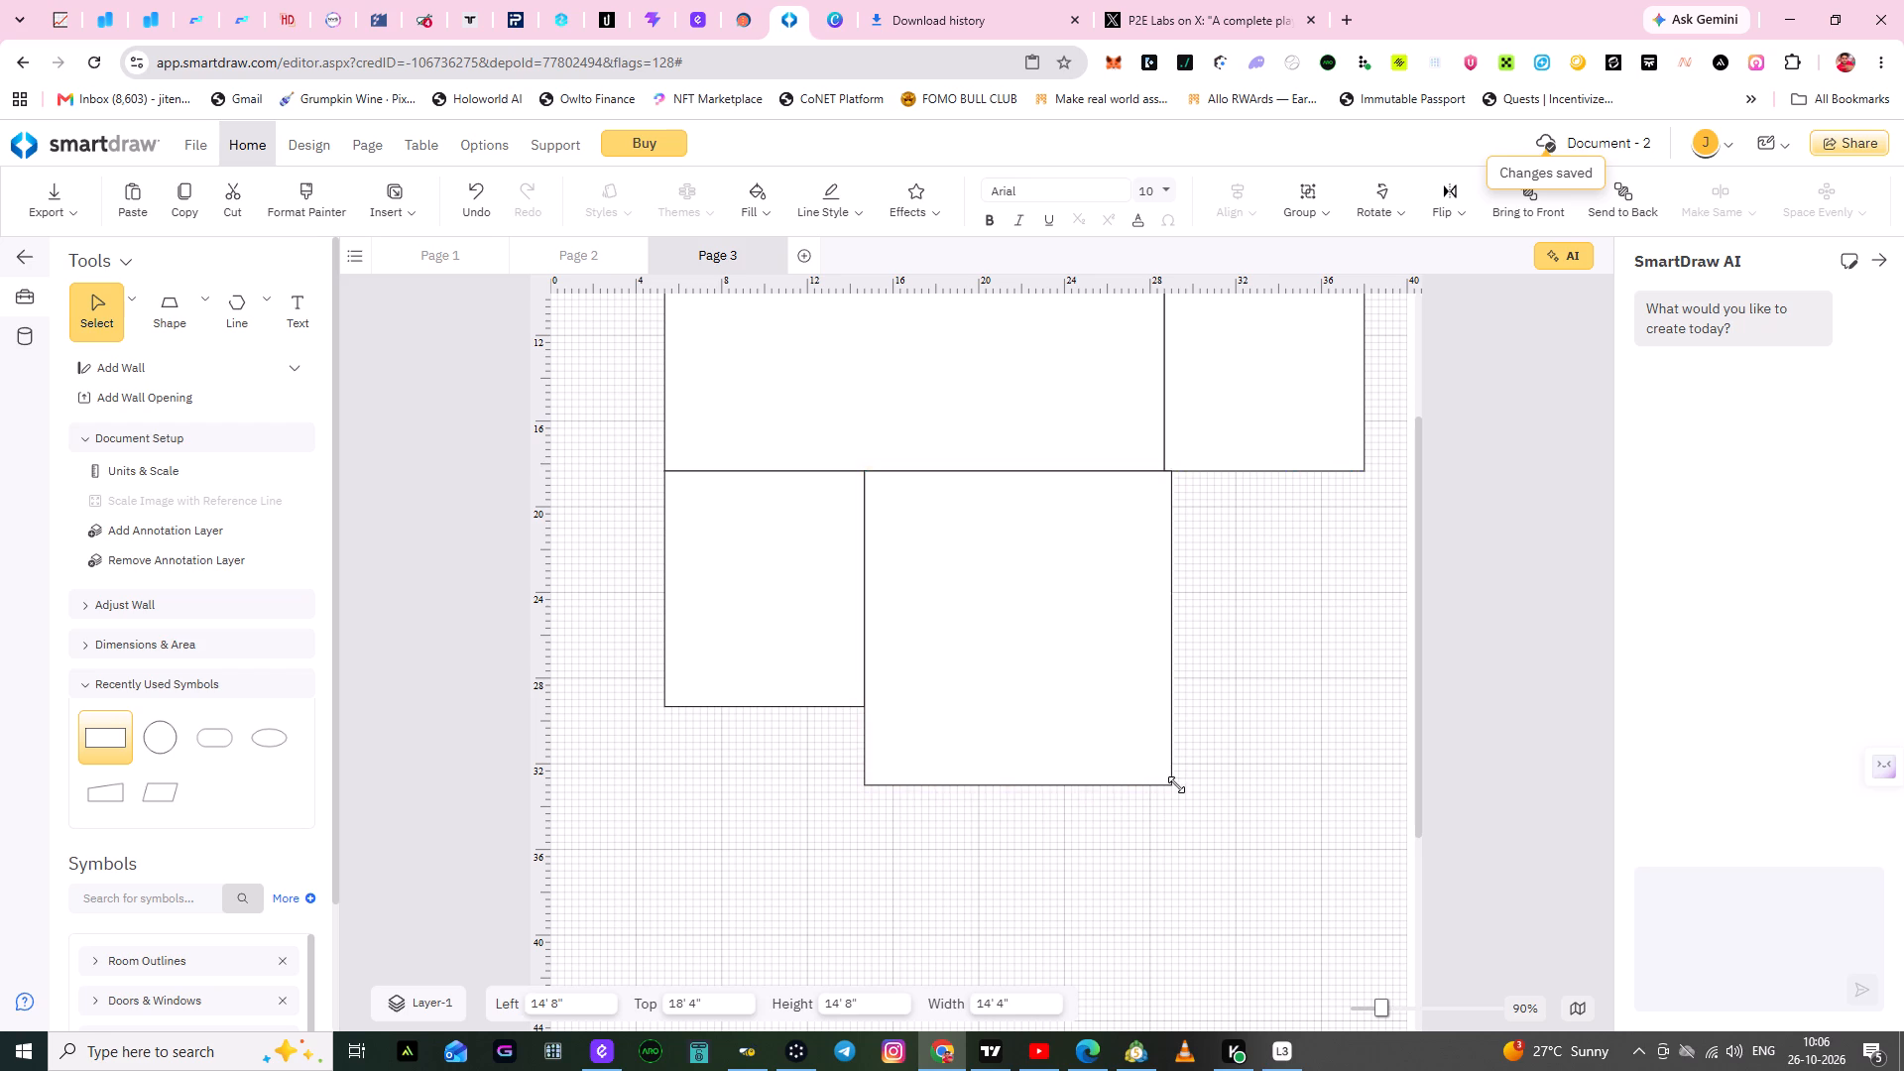
left_click_drag(1176, 784, 1160, 788)
left_click(1288, 808)
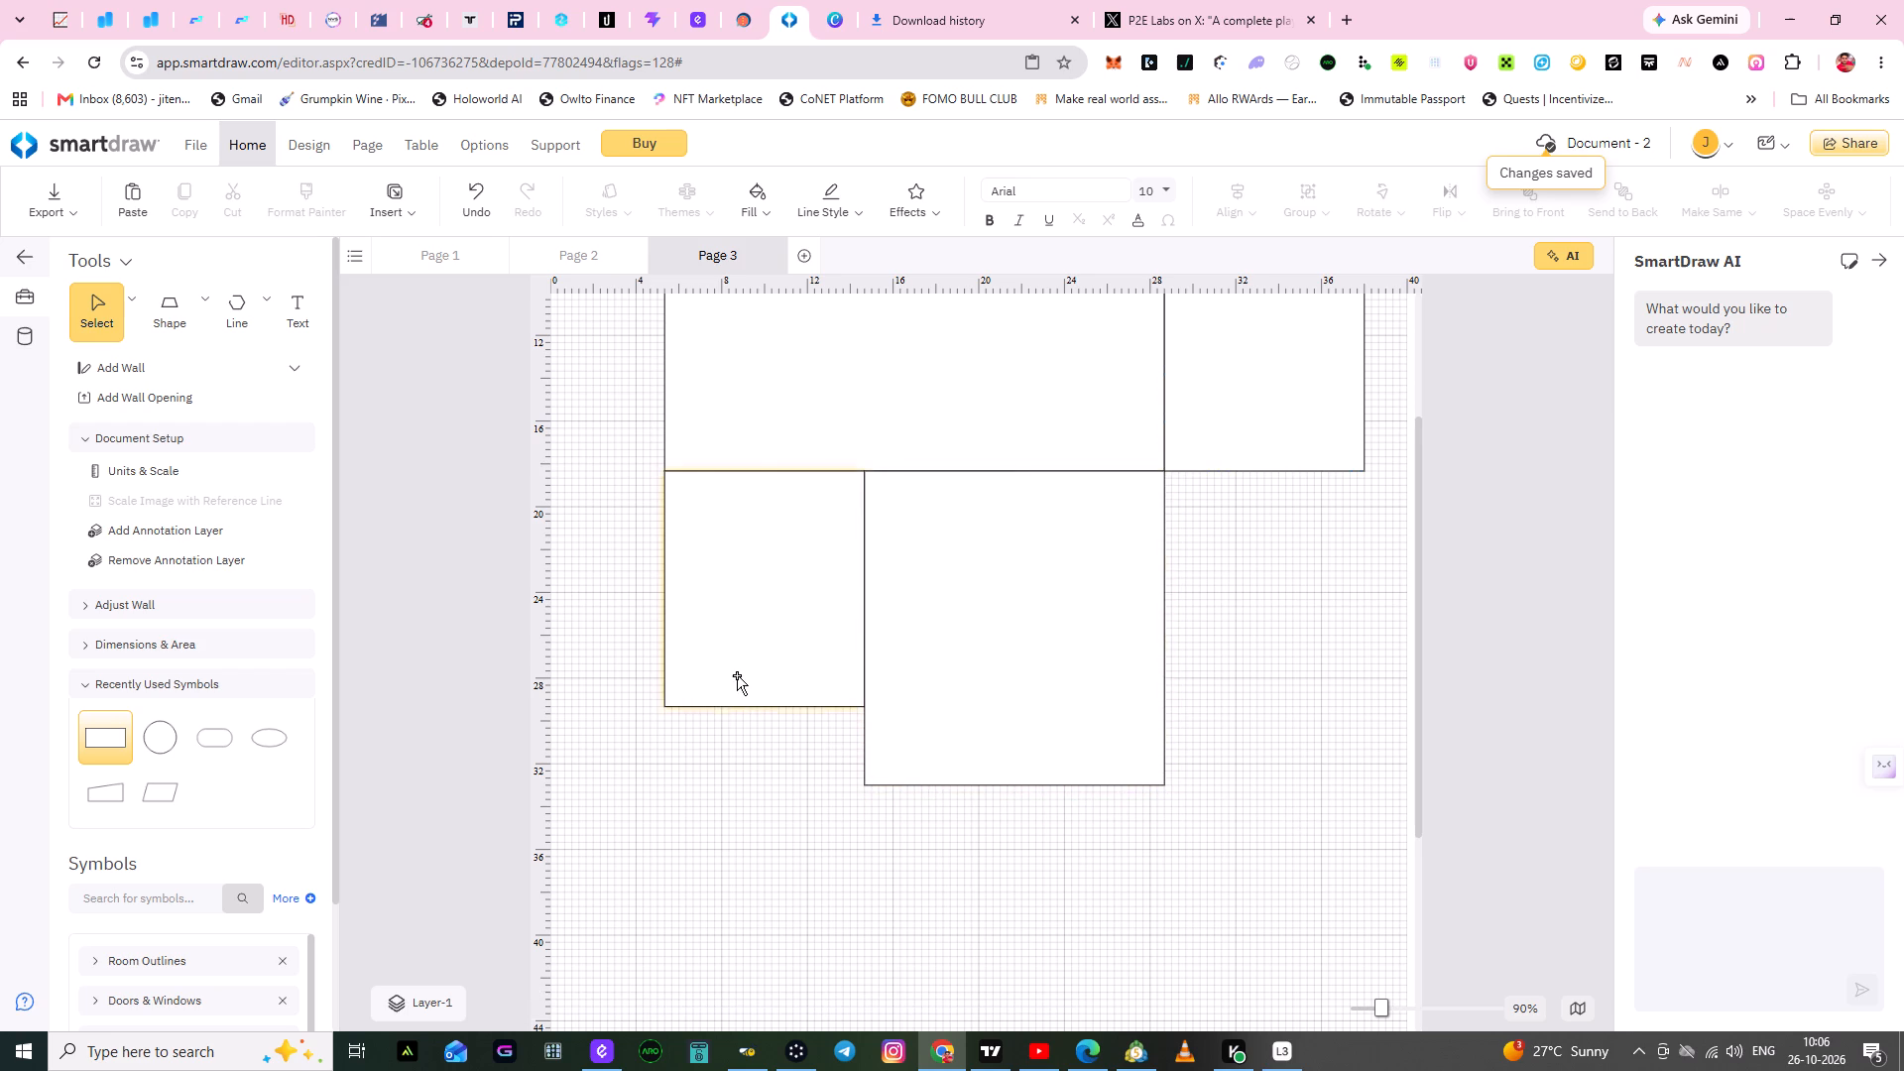
Extend the third rectangle downward to 14' 8" high so its bottom edge lines up with the fourth rectangle's.
left_click(737, 675)
left_click_drag(664, 706, 665, 746)
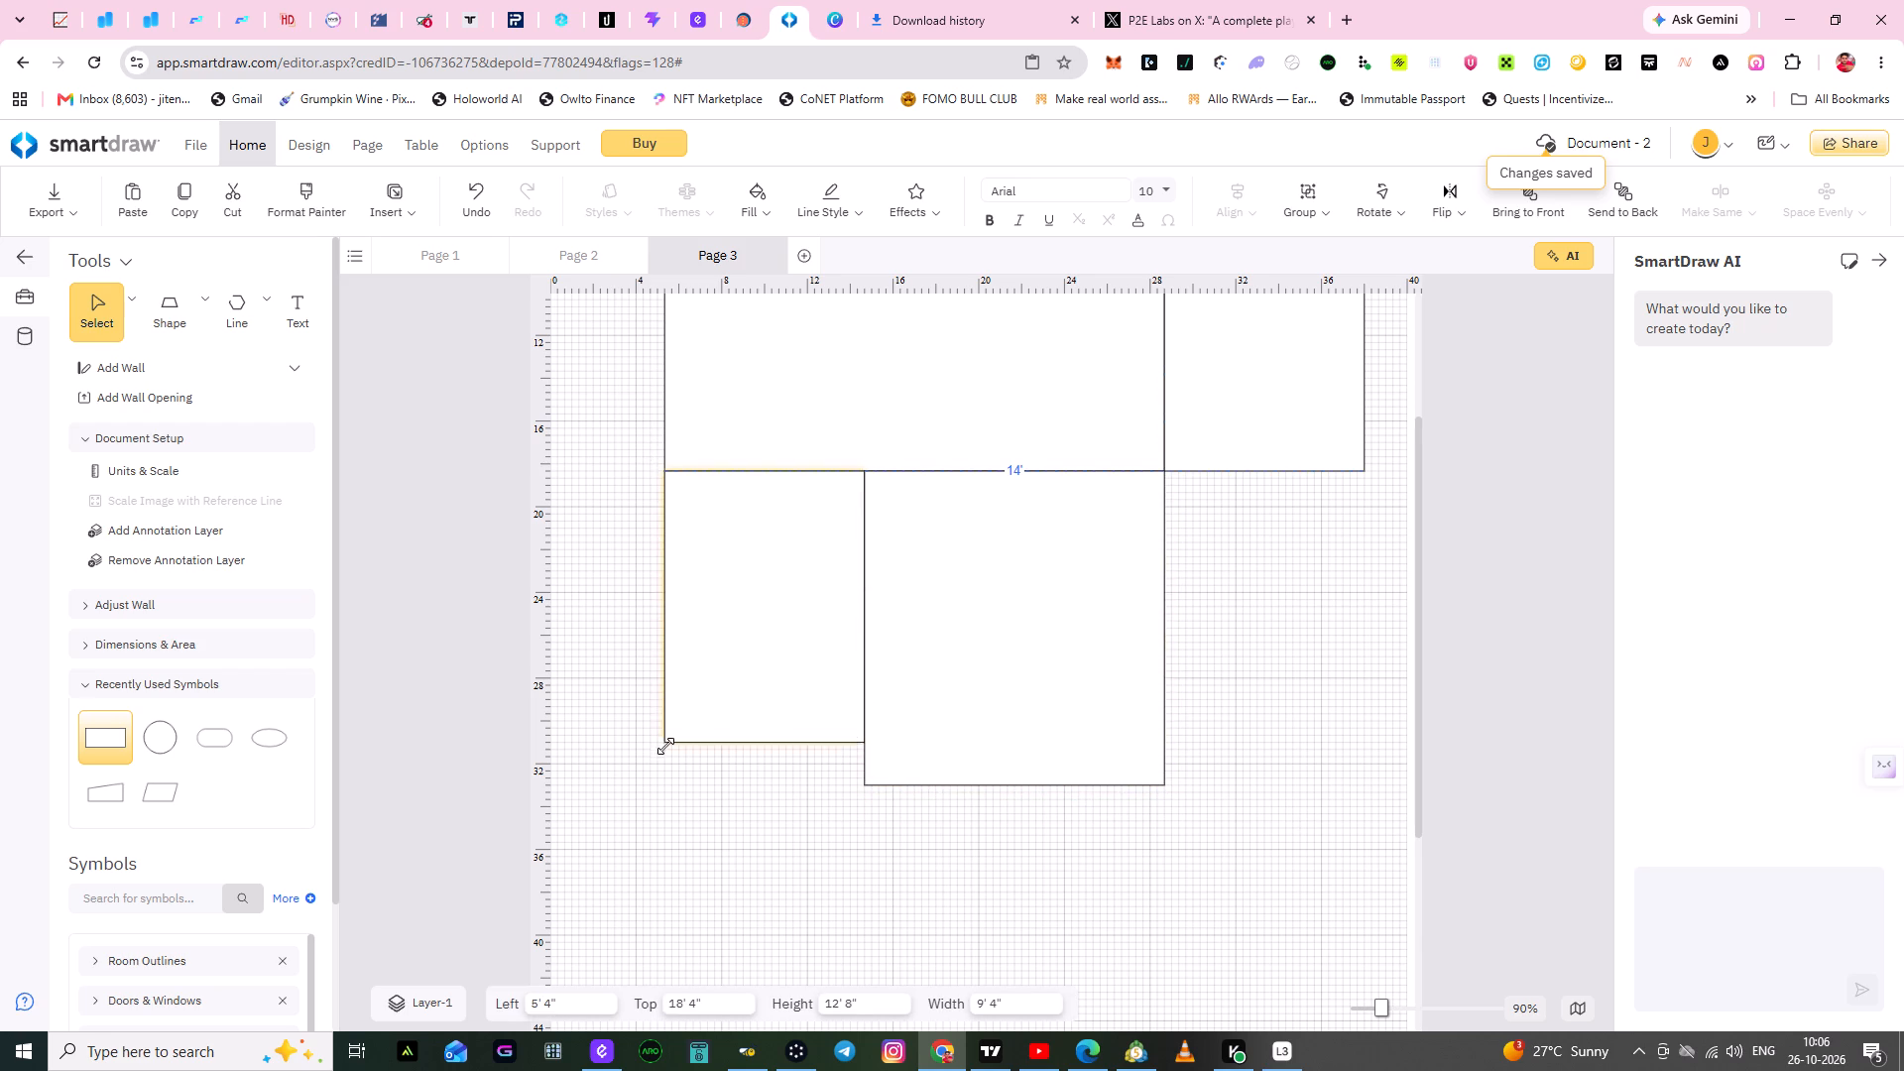
left_click_drag(665, 746, 665, 788)
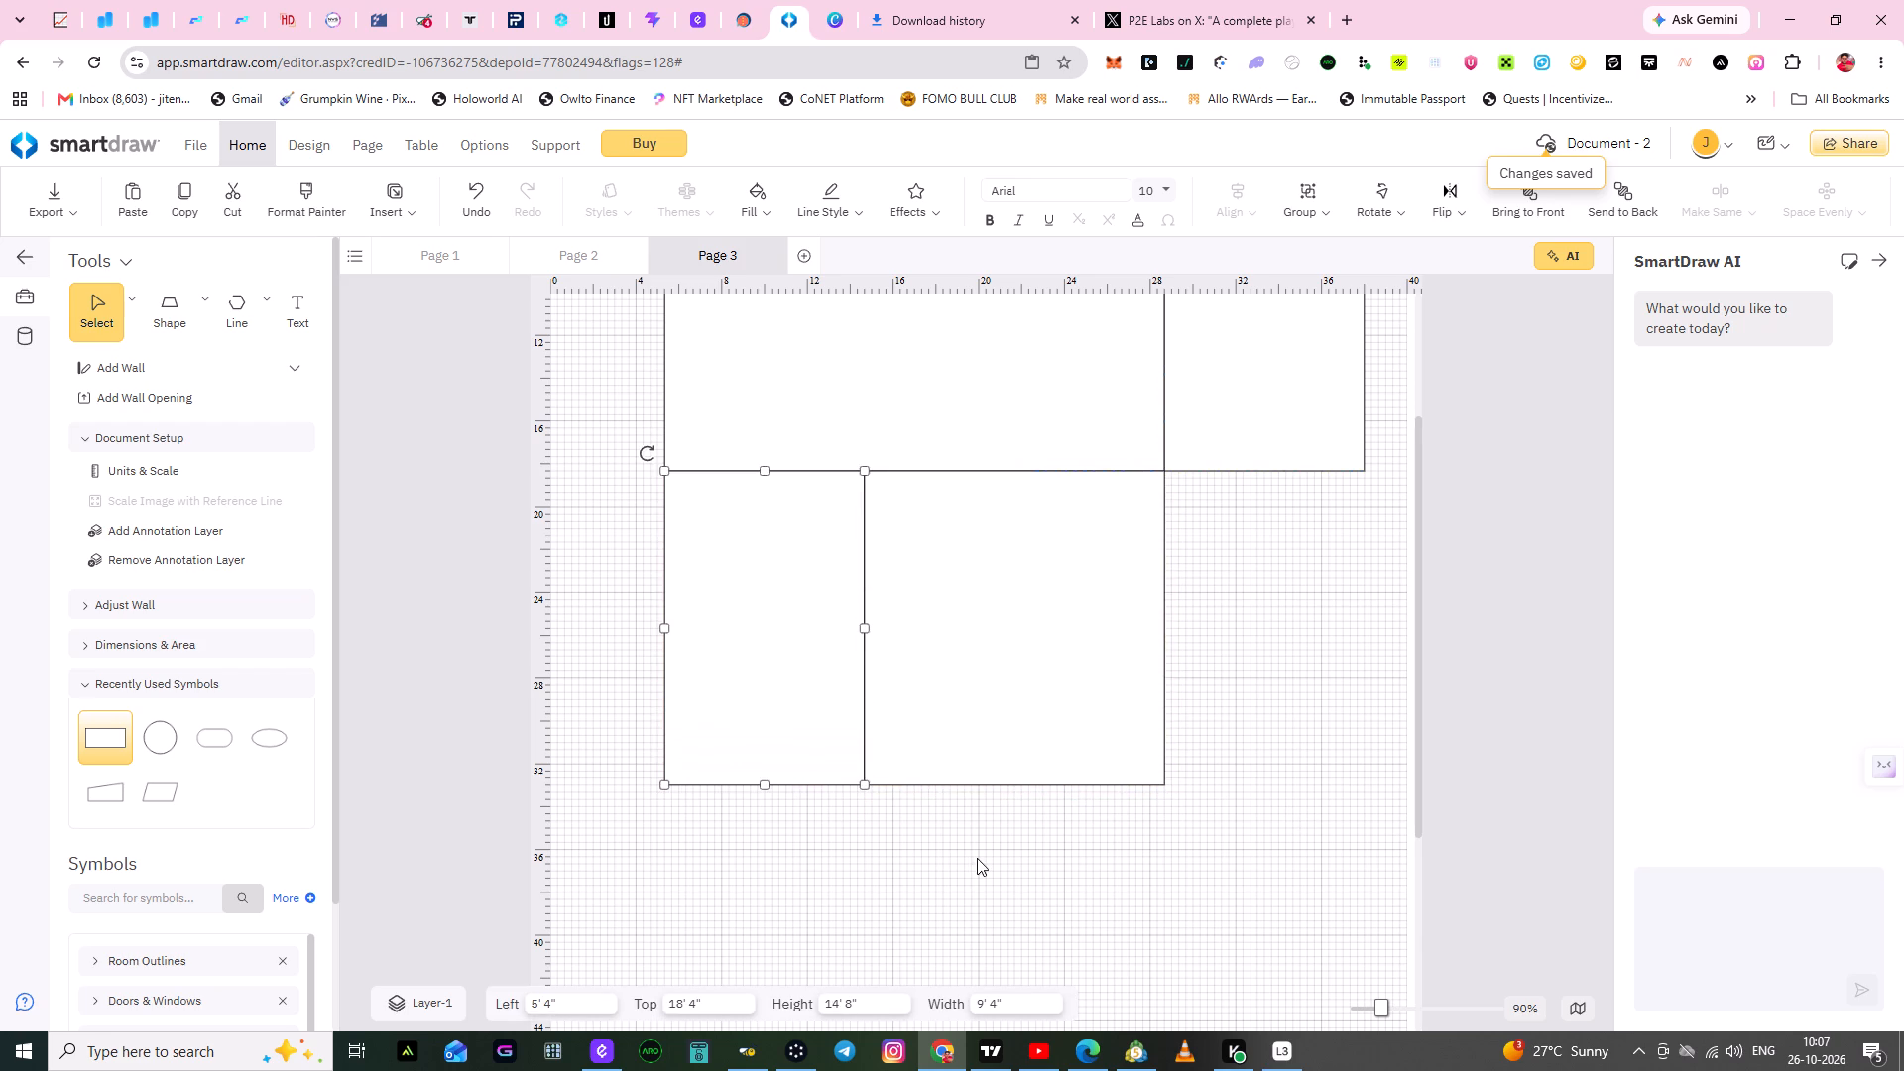
left_click(977, 858)
Narrow the fourth rectangle to 10' wide from its right side, keeping it 14' 8" high.
scroll(1266, 730, "up", 2)
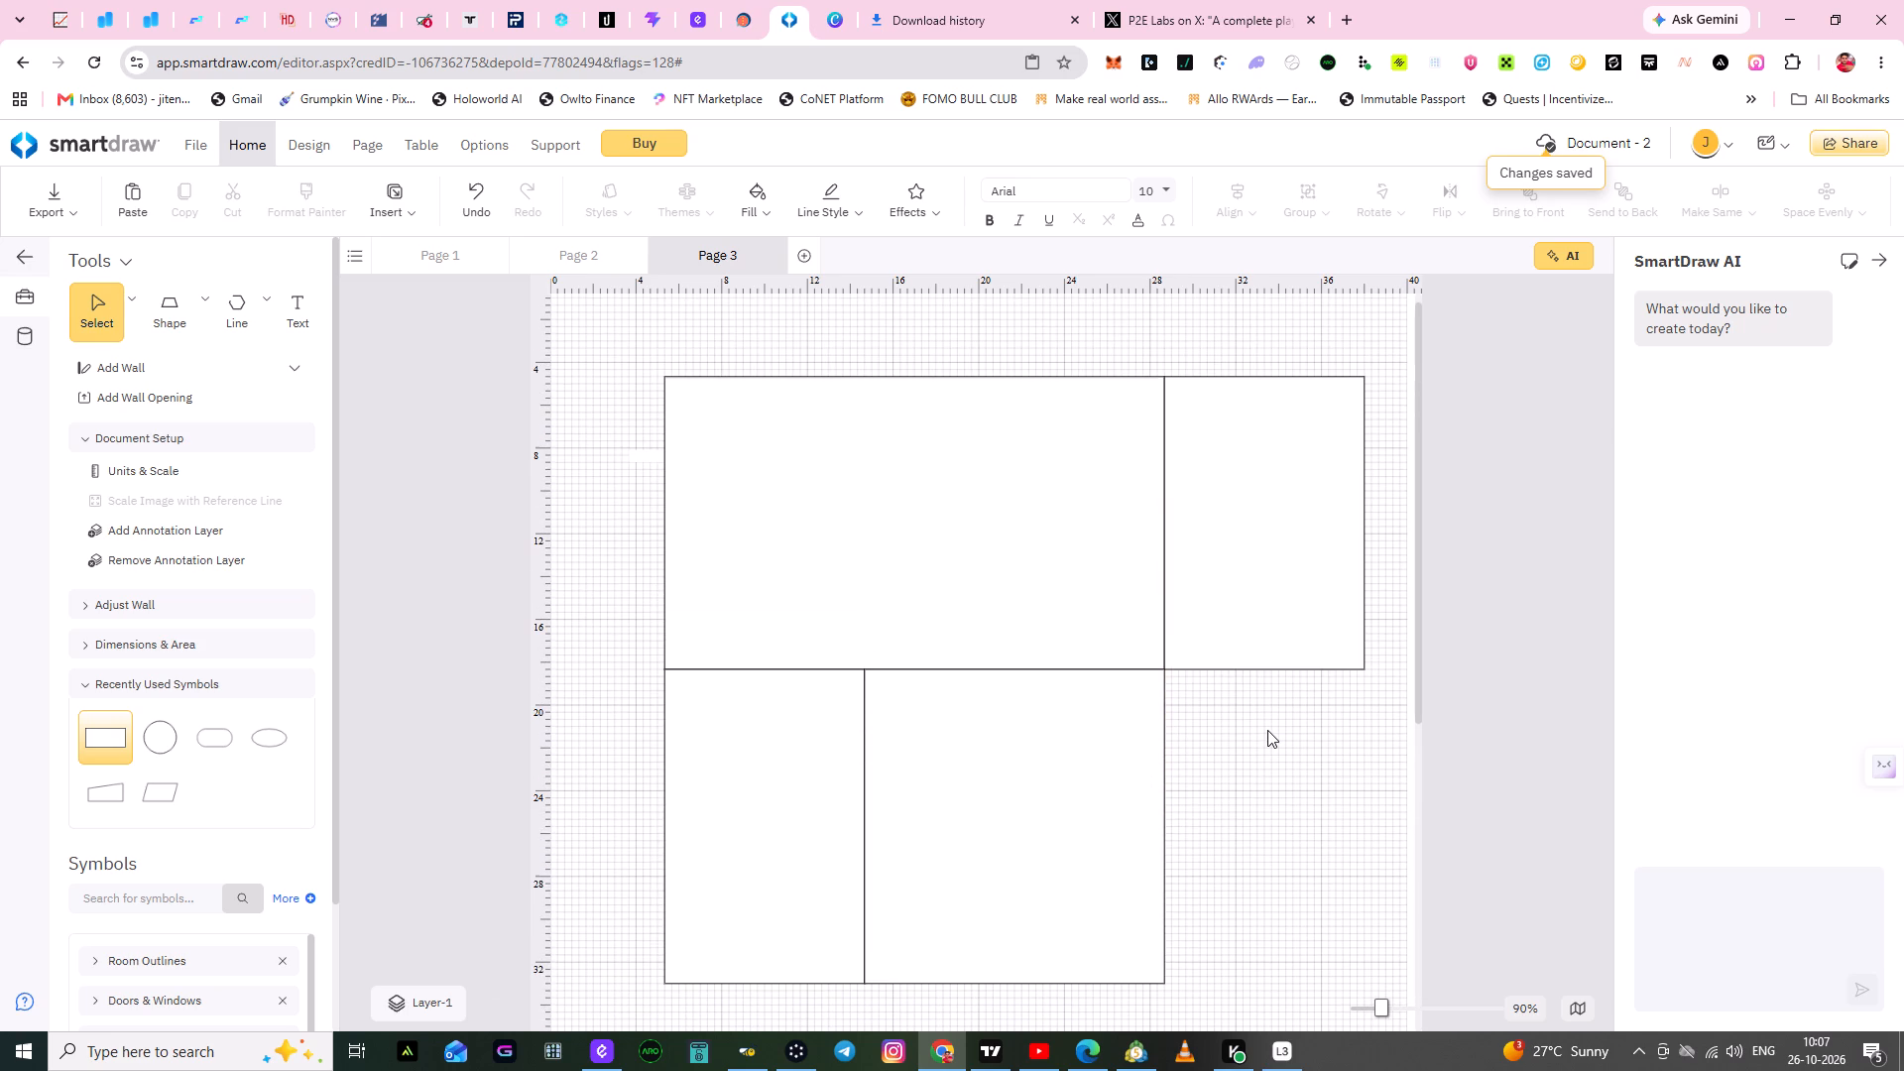
scroll(1267, 730, "down", 1)
left_click(1203, 621)
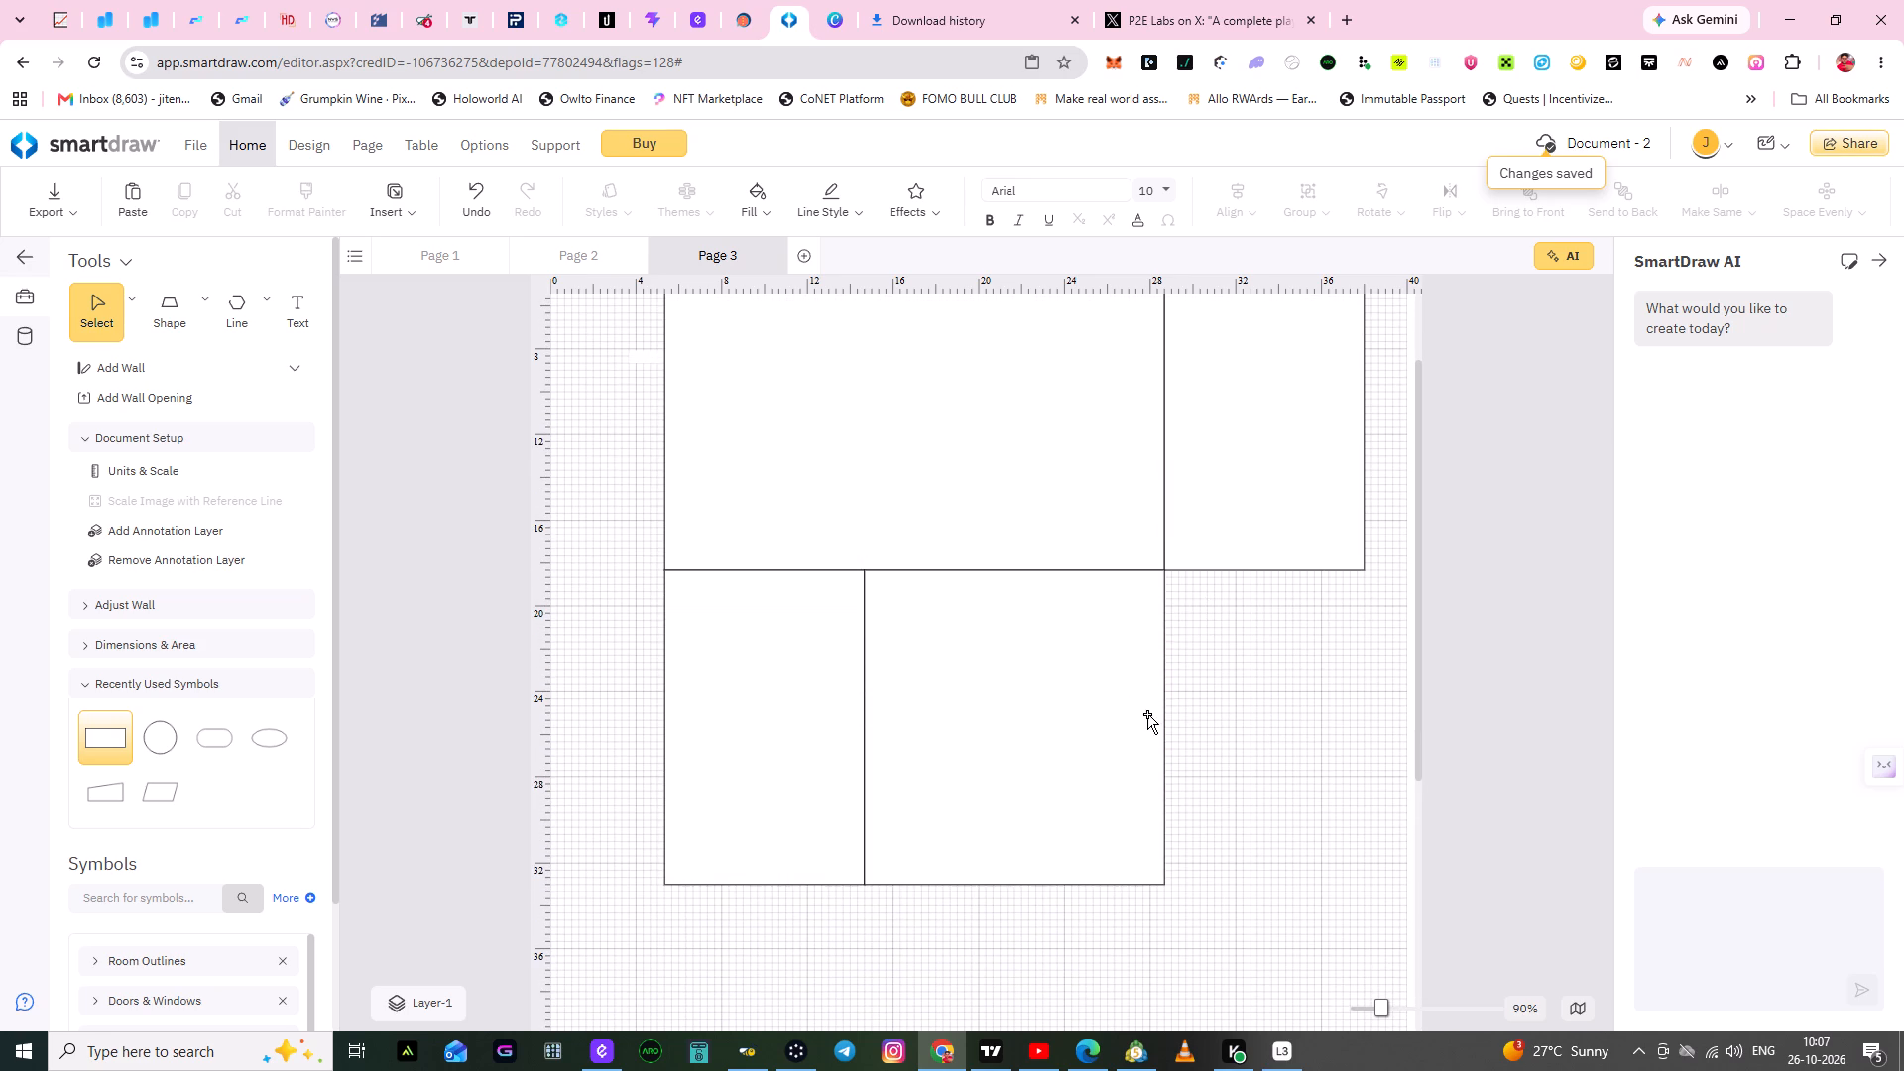
left_click(1164, 709)
left_click_drag(1164, 883, 1081, 890)
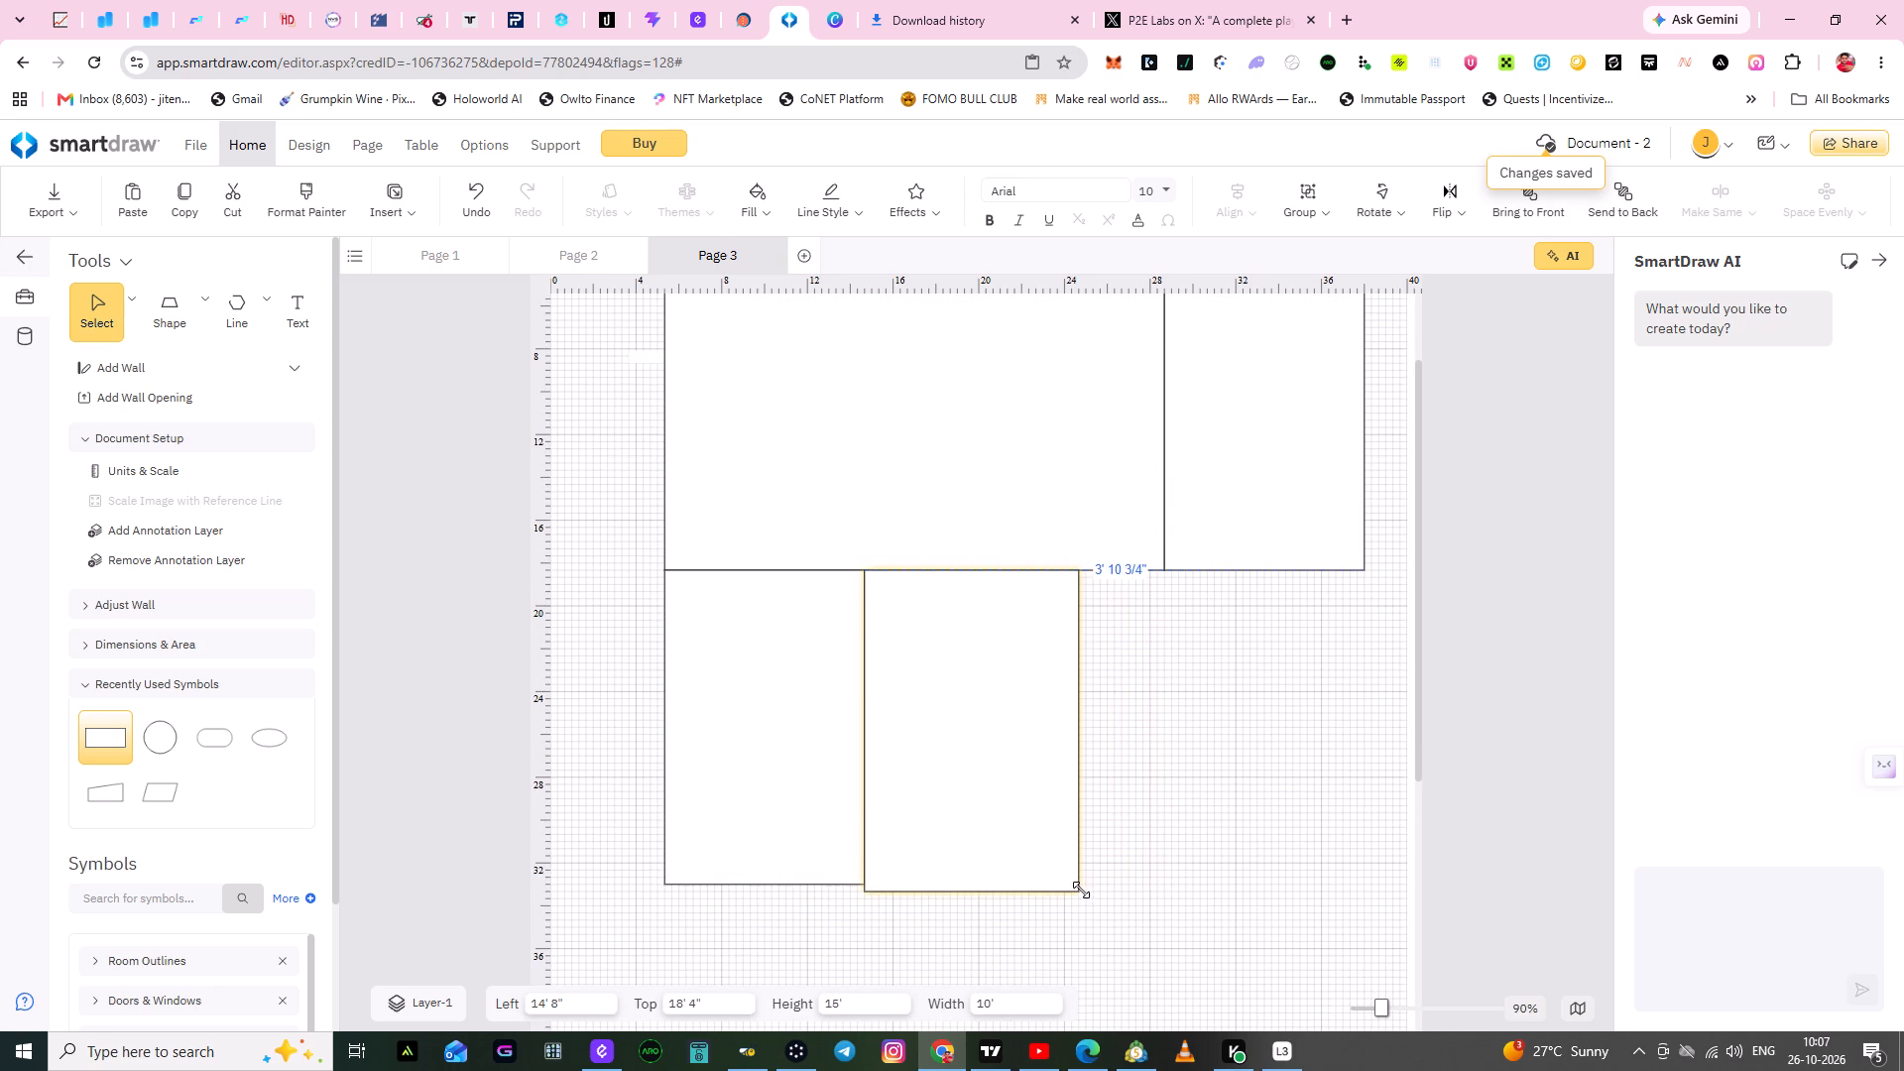
left_click_drag(1081, 890, 1081, 885)
left_click(1288, 800)
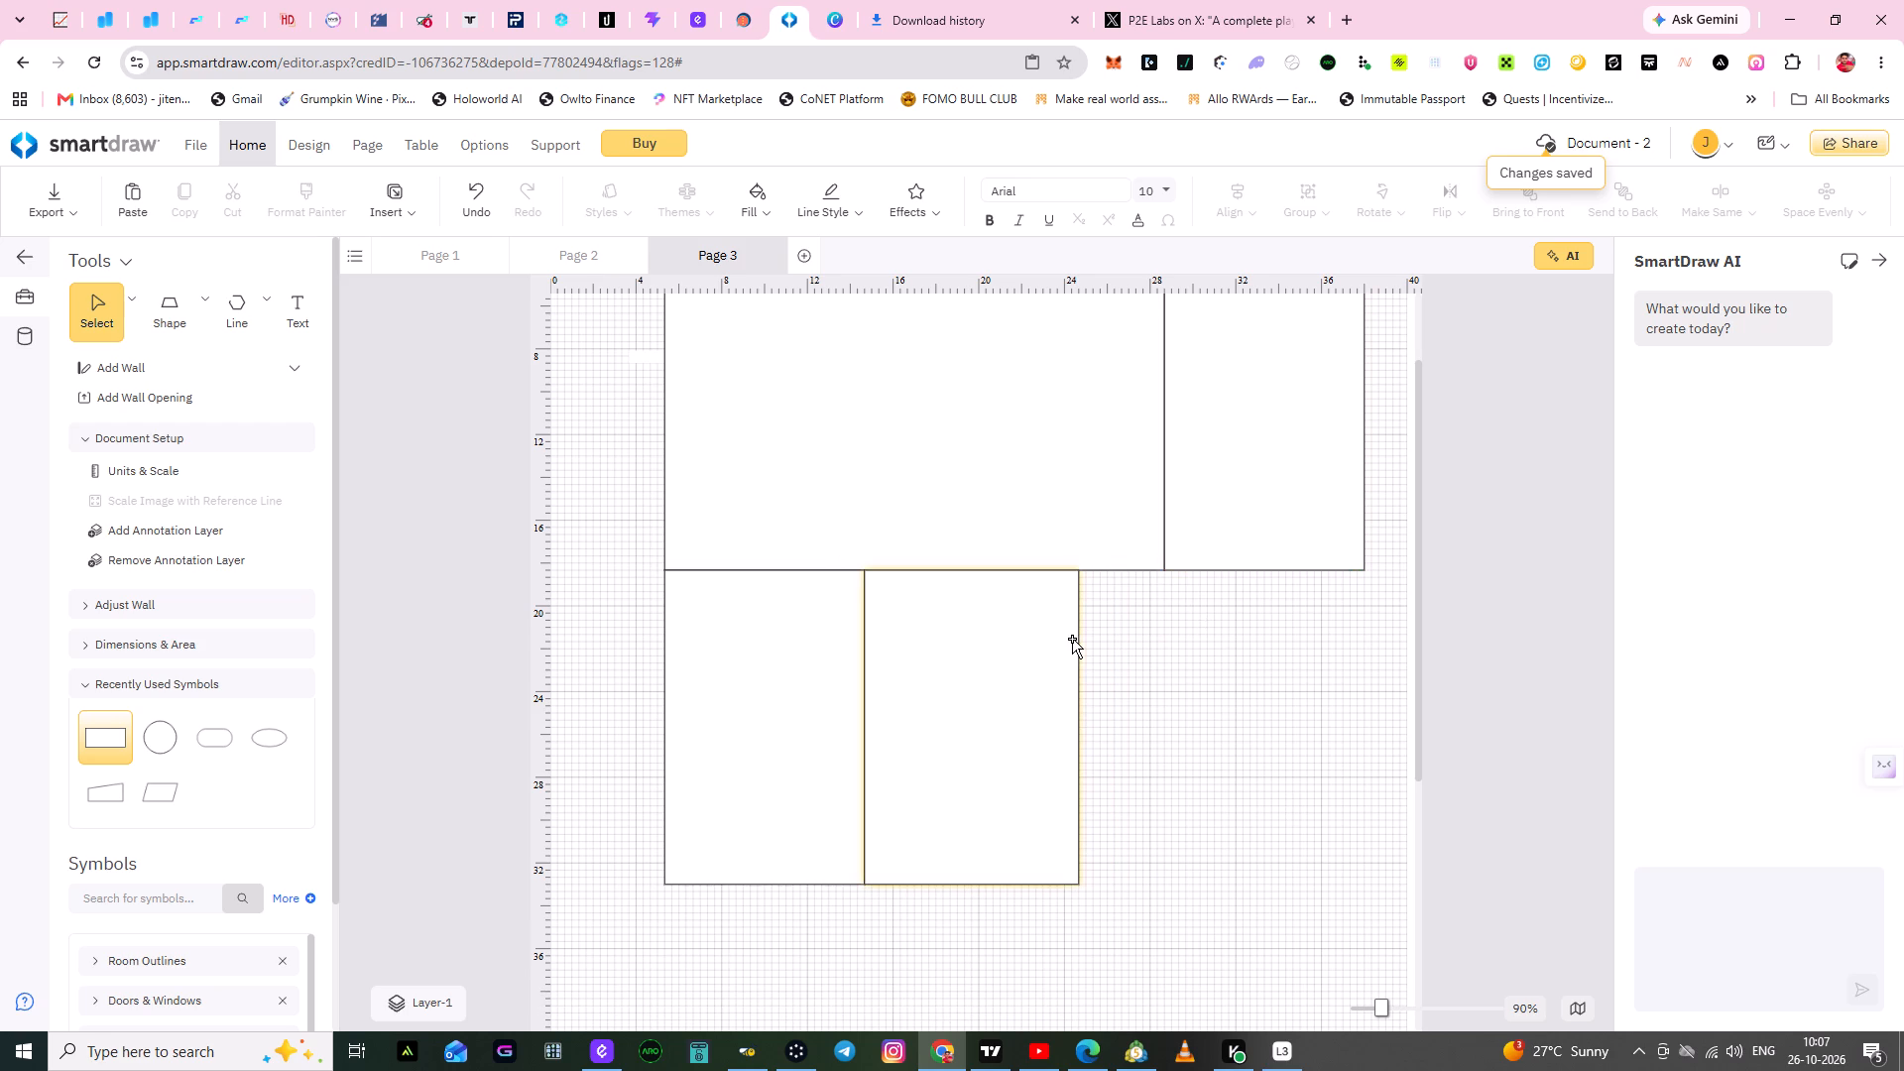
Add a 6' by 3' oval over the fourth rectangle's top-right corner, on the large rectangle's bottom edge.
left_click(266, 750)
left_click(1082, 571)
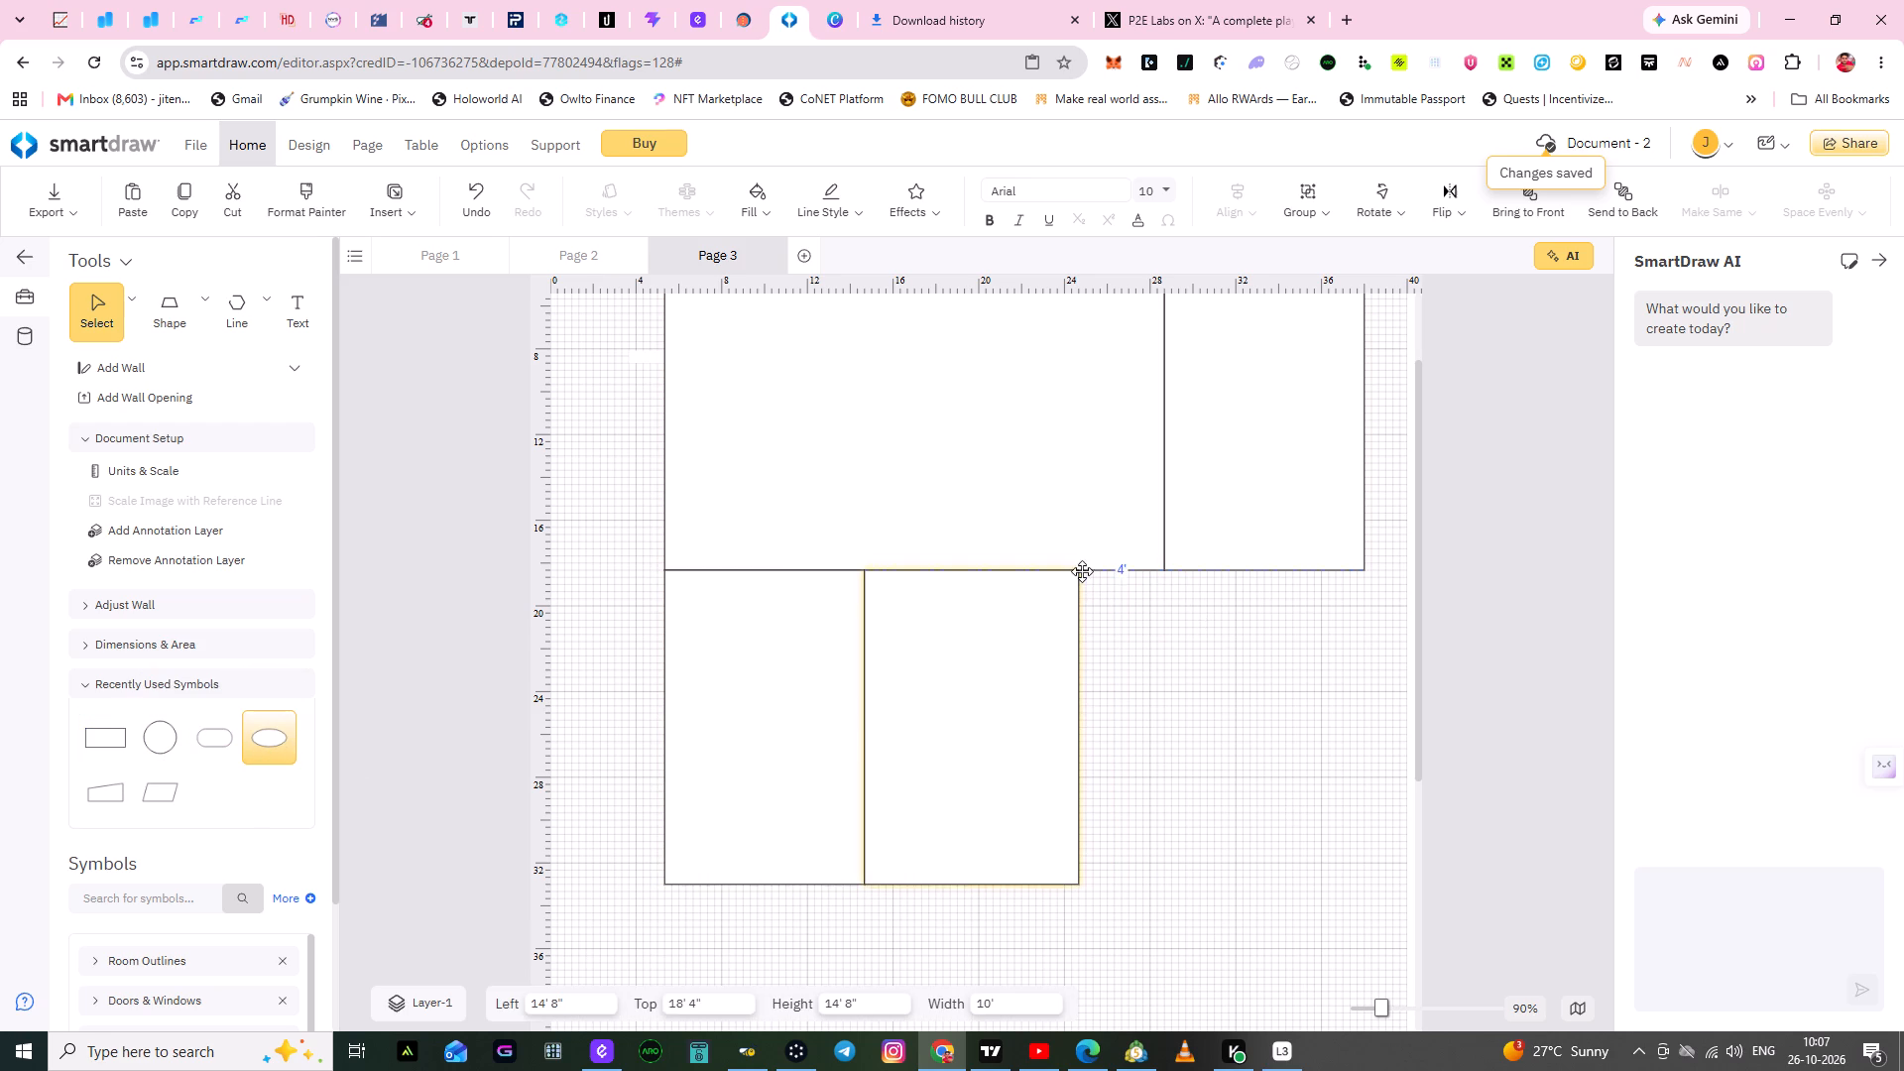
left_click_drag(263, 738, 1023, 608)
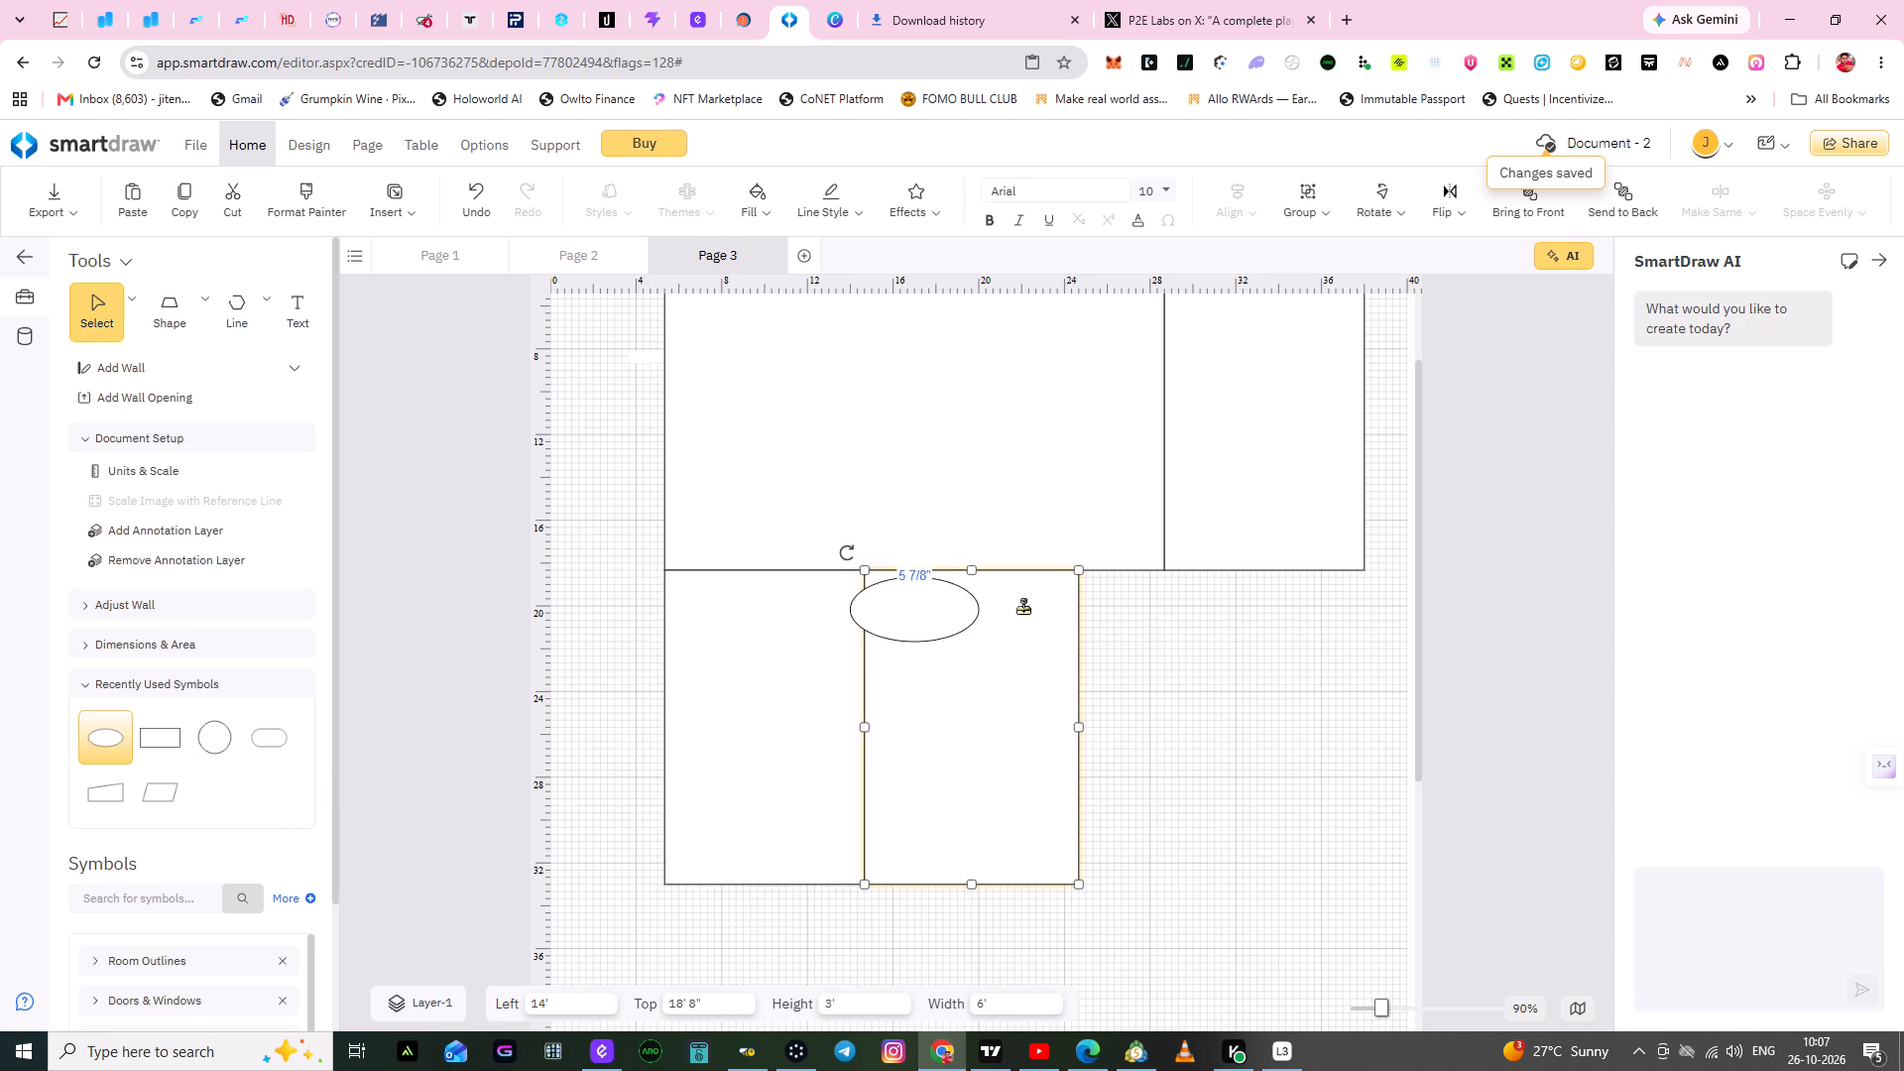
left_click_drag(1023, 608, 1136, 593)
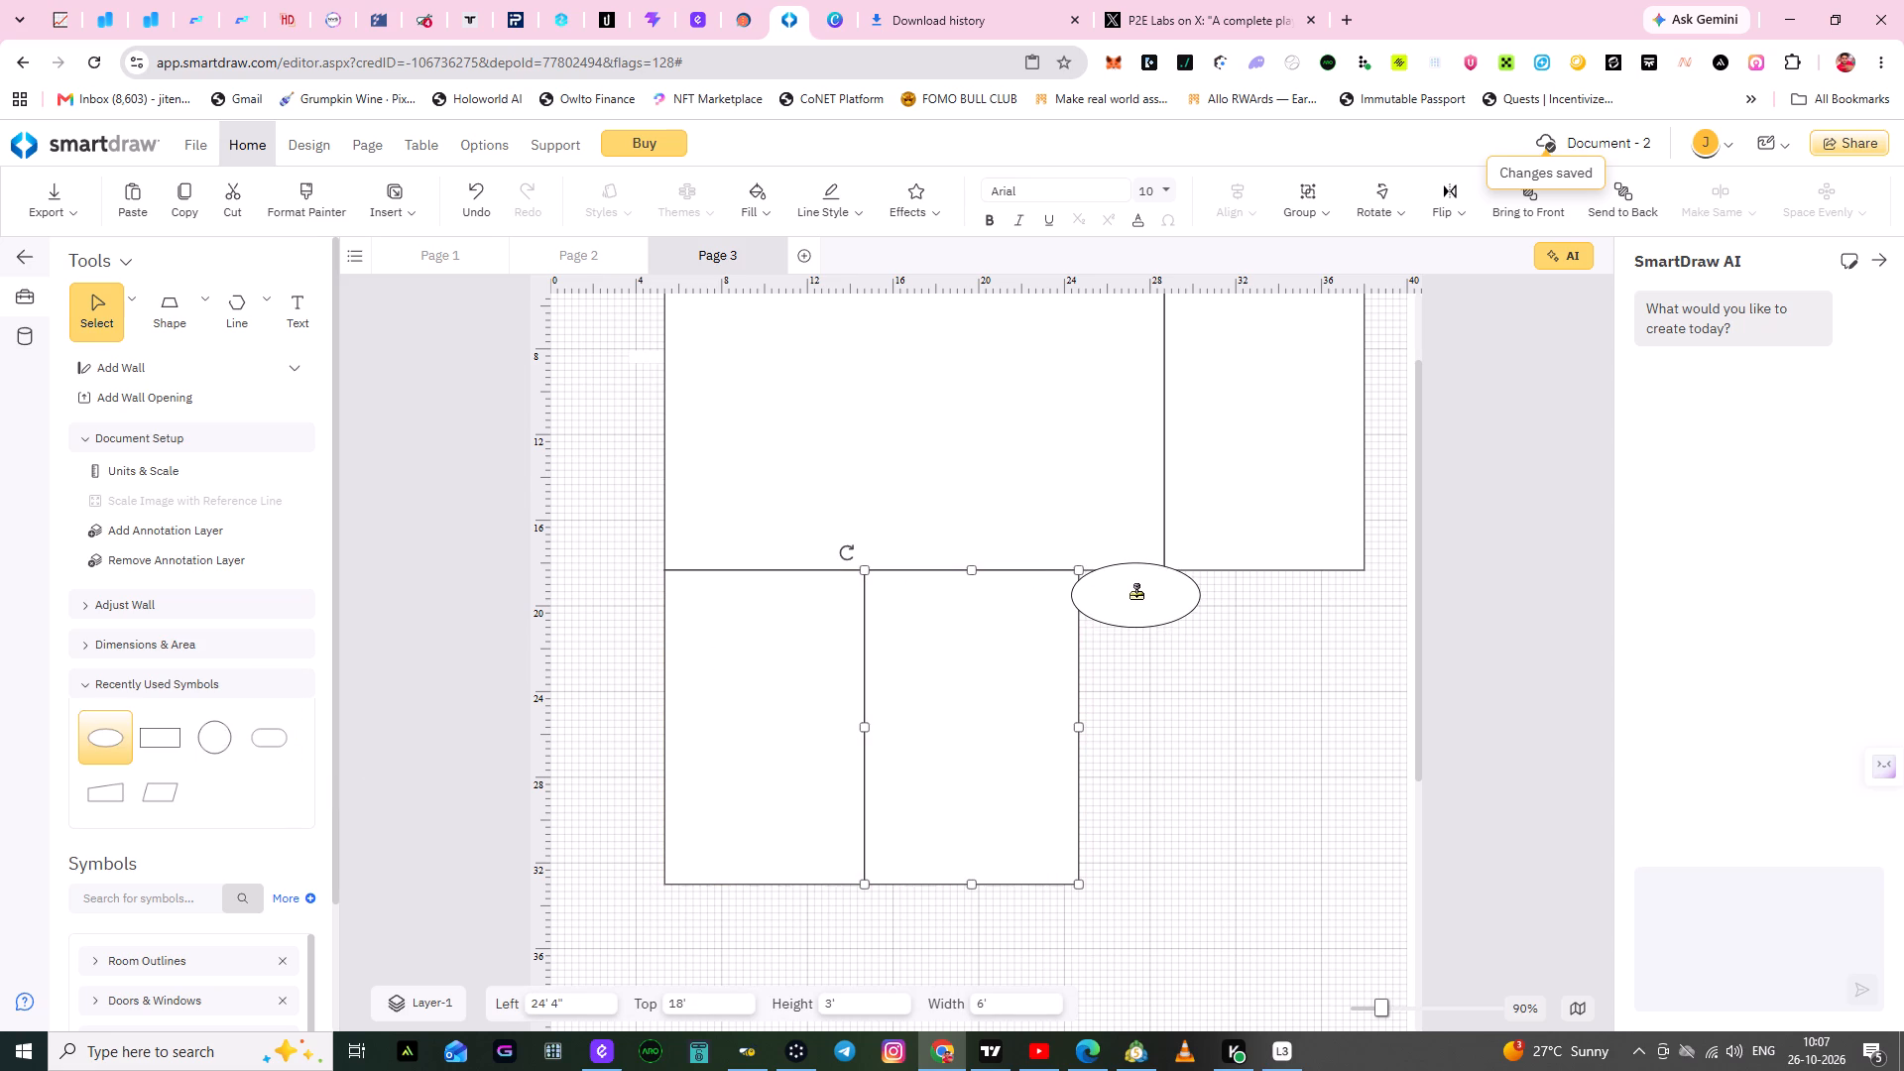
left_click_drag(1136, 593, 1137, 586)
left_click(1192, 708)
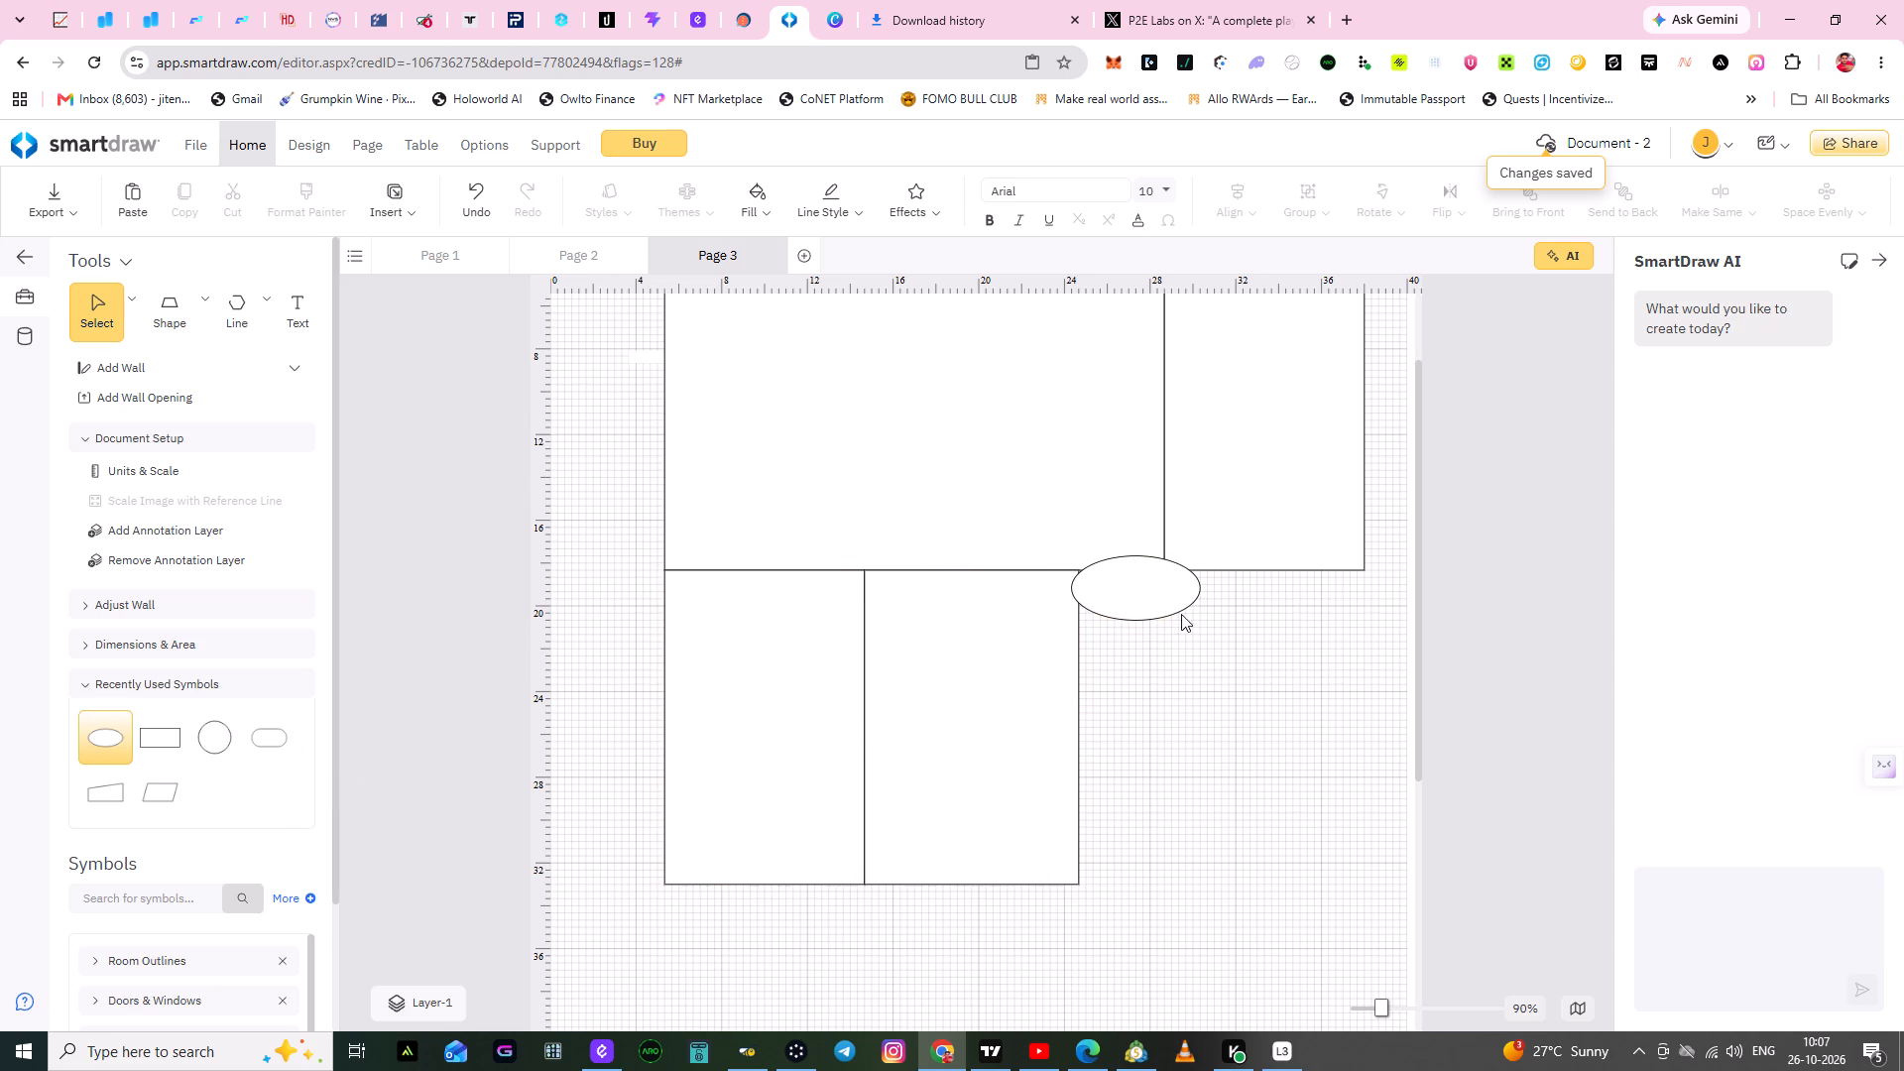
Narrow the oval to 4' wide and centre it on the large rectangle's bottom edge, between the fourth rectangle and the second rectangle's left edge.
left_click(1201, 586)
left_click_drag(1201, 586, 1198, 586)
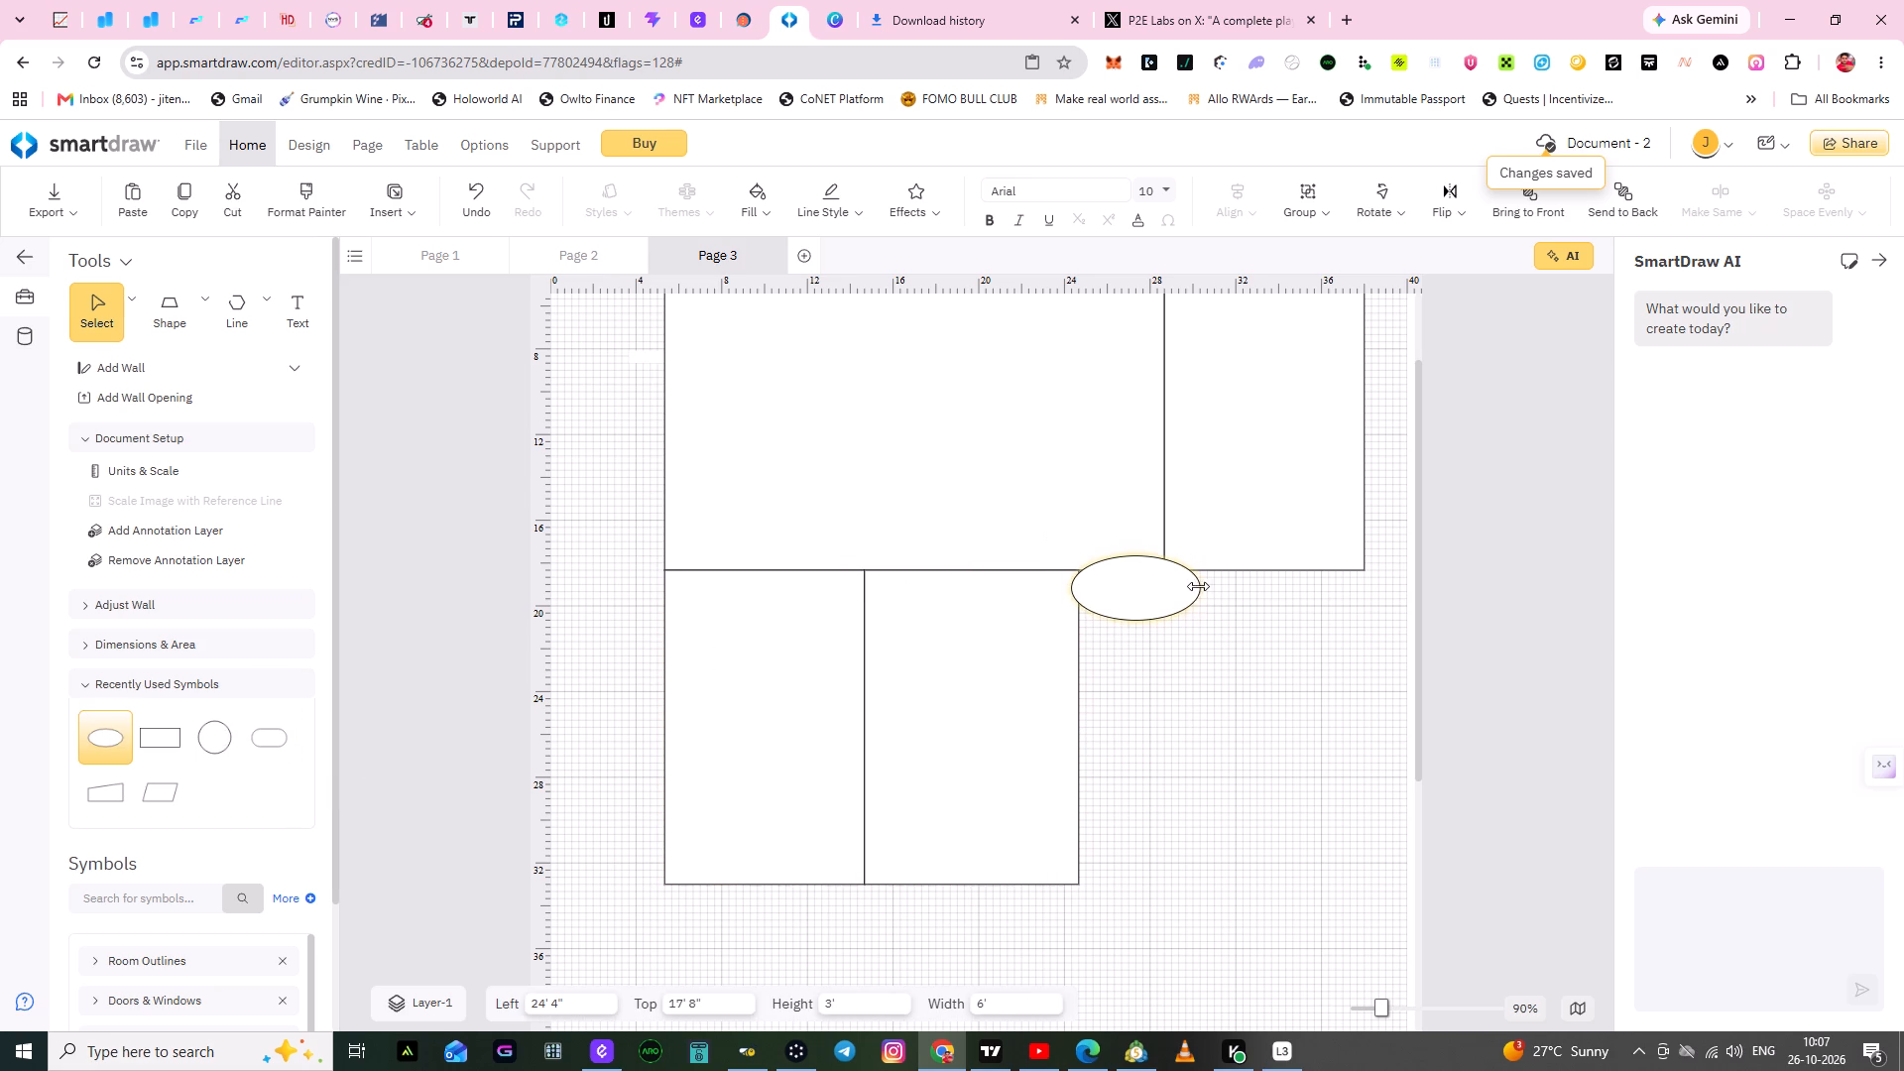
left_click_drag(1198, 586, 1159, 581)
left_click_drag(1132, 607, 1136, 582)
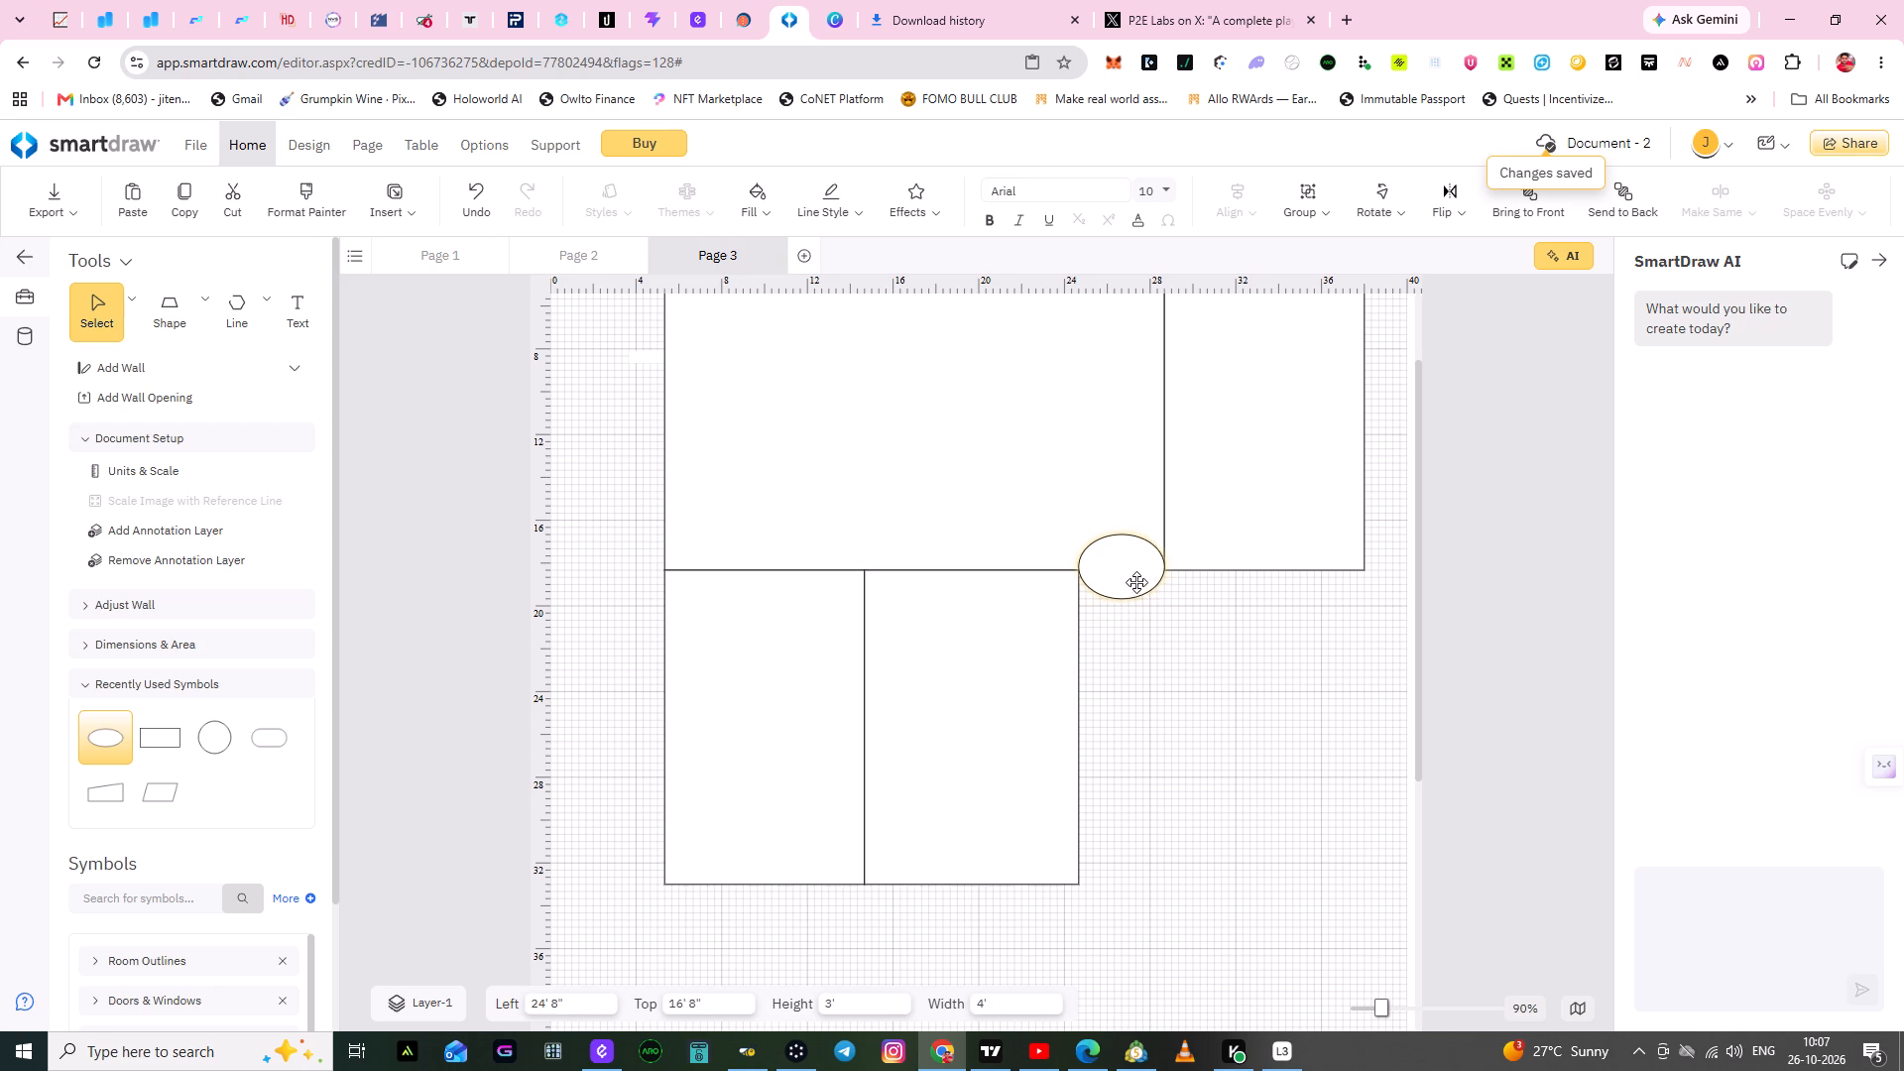
left_click_drag(1136, 582, 1140, 590)
left_click(1185, 705)
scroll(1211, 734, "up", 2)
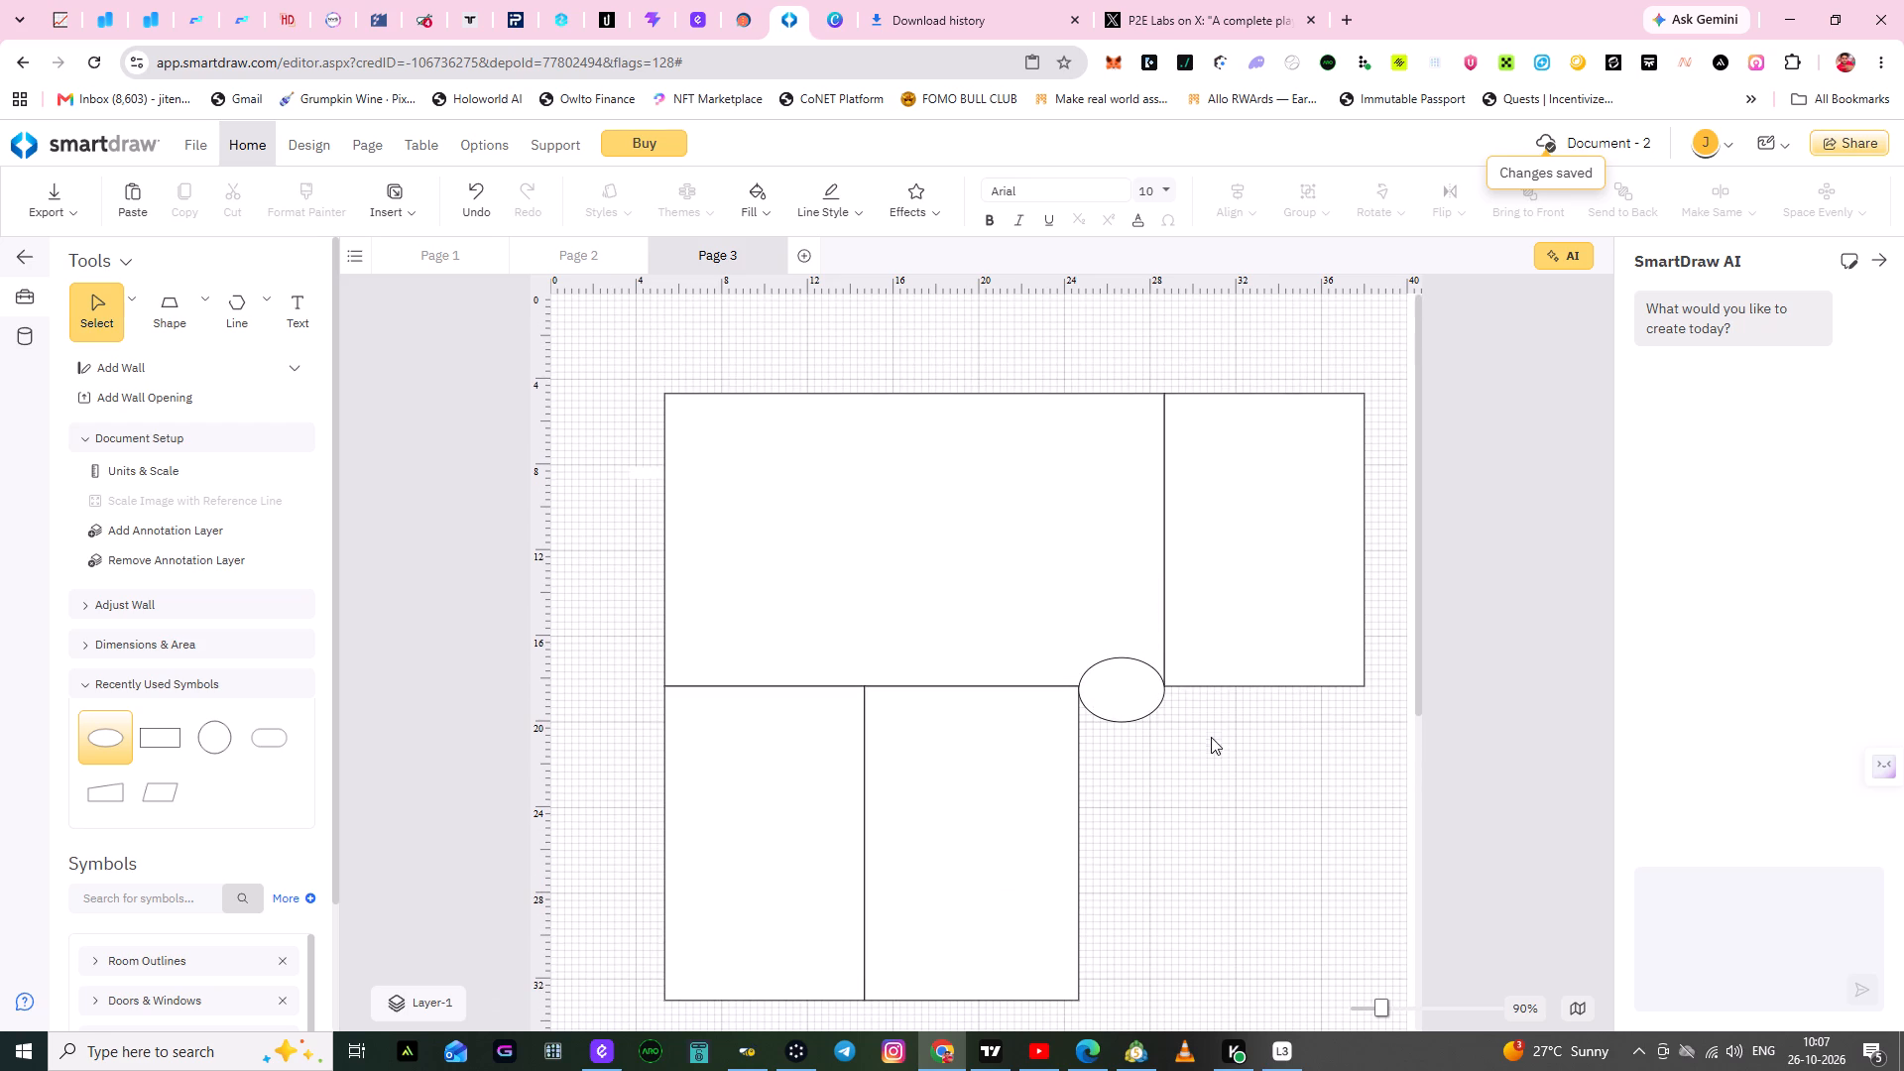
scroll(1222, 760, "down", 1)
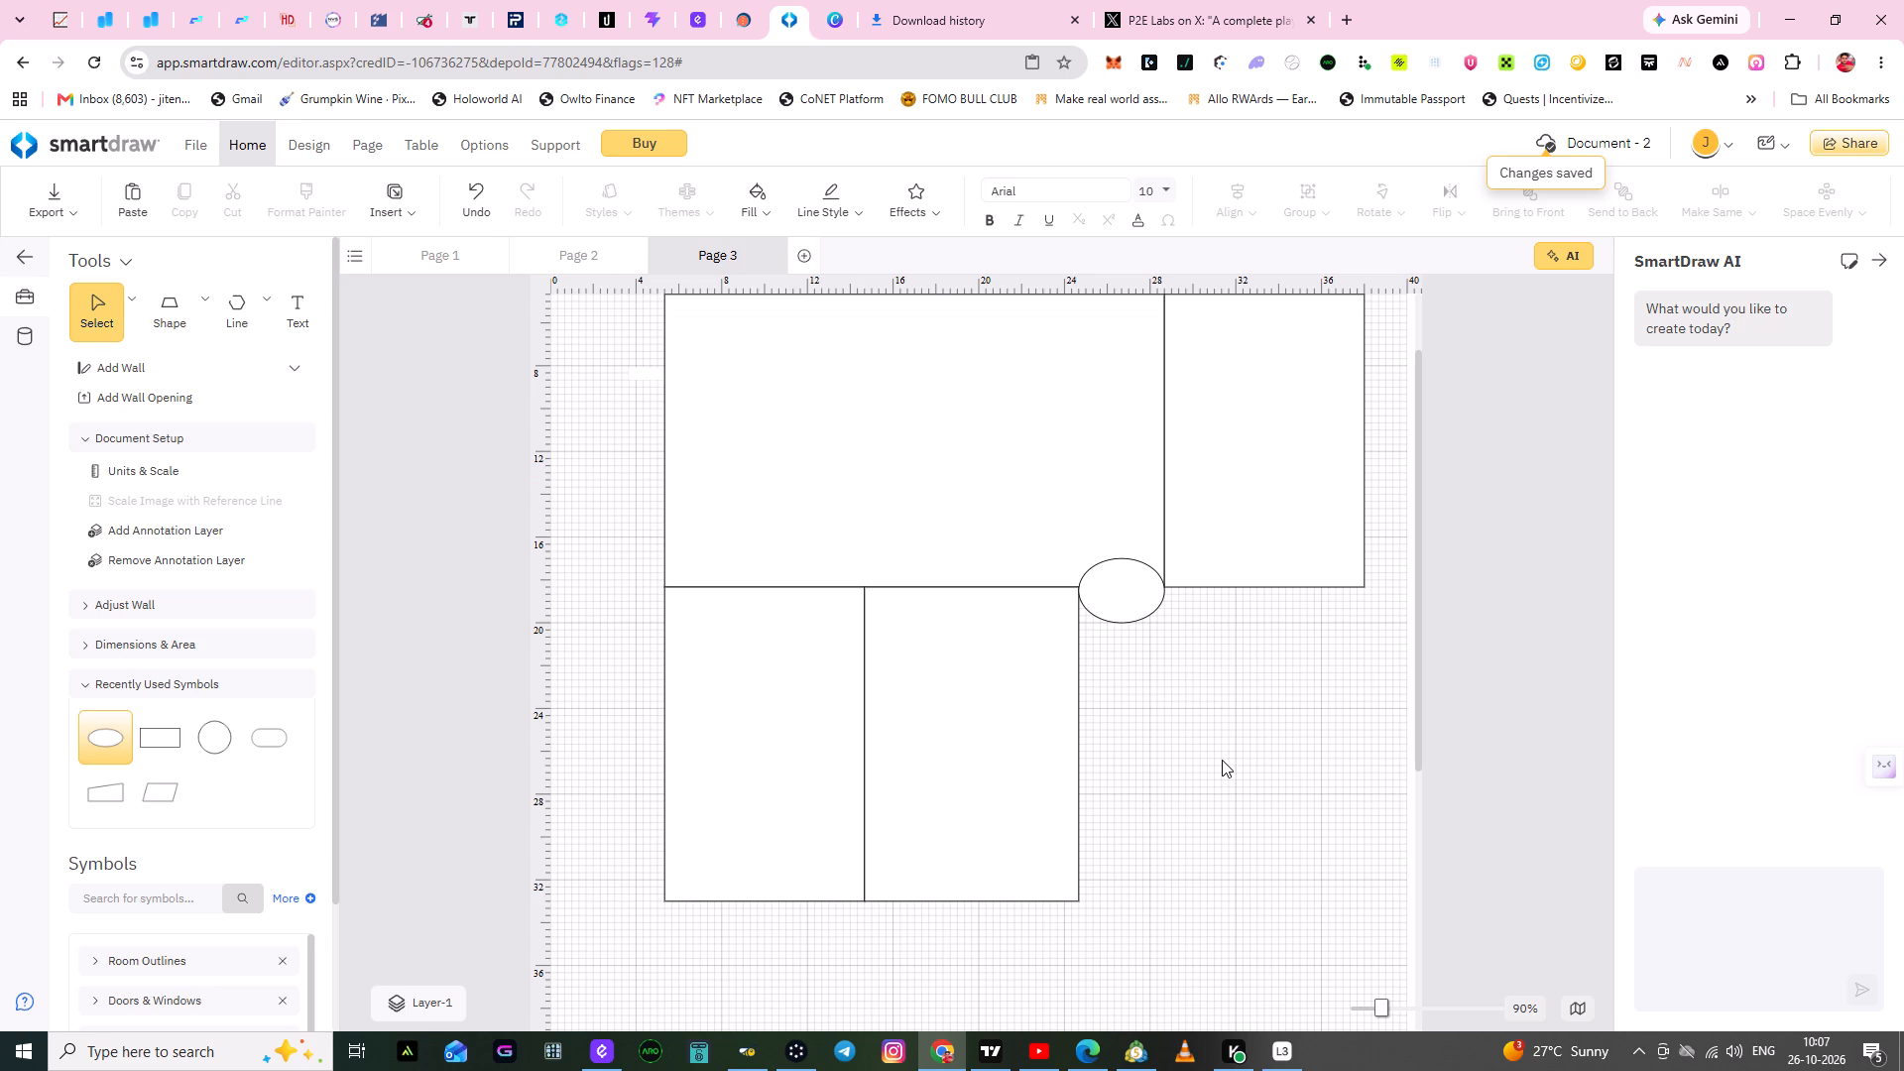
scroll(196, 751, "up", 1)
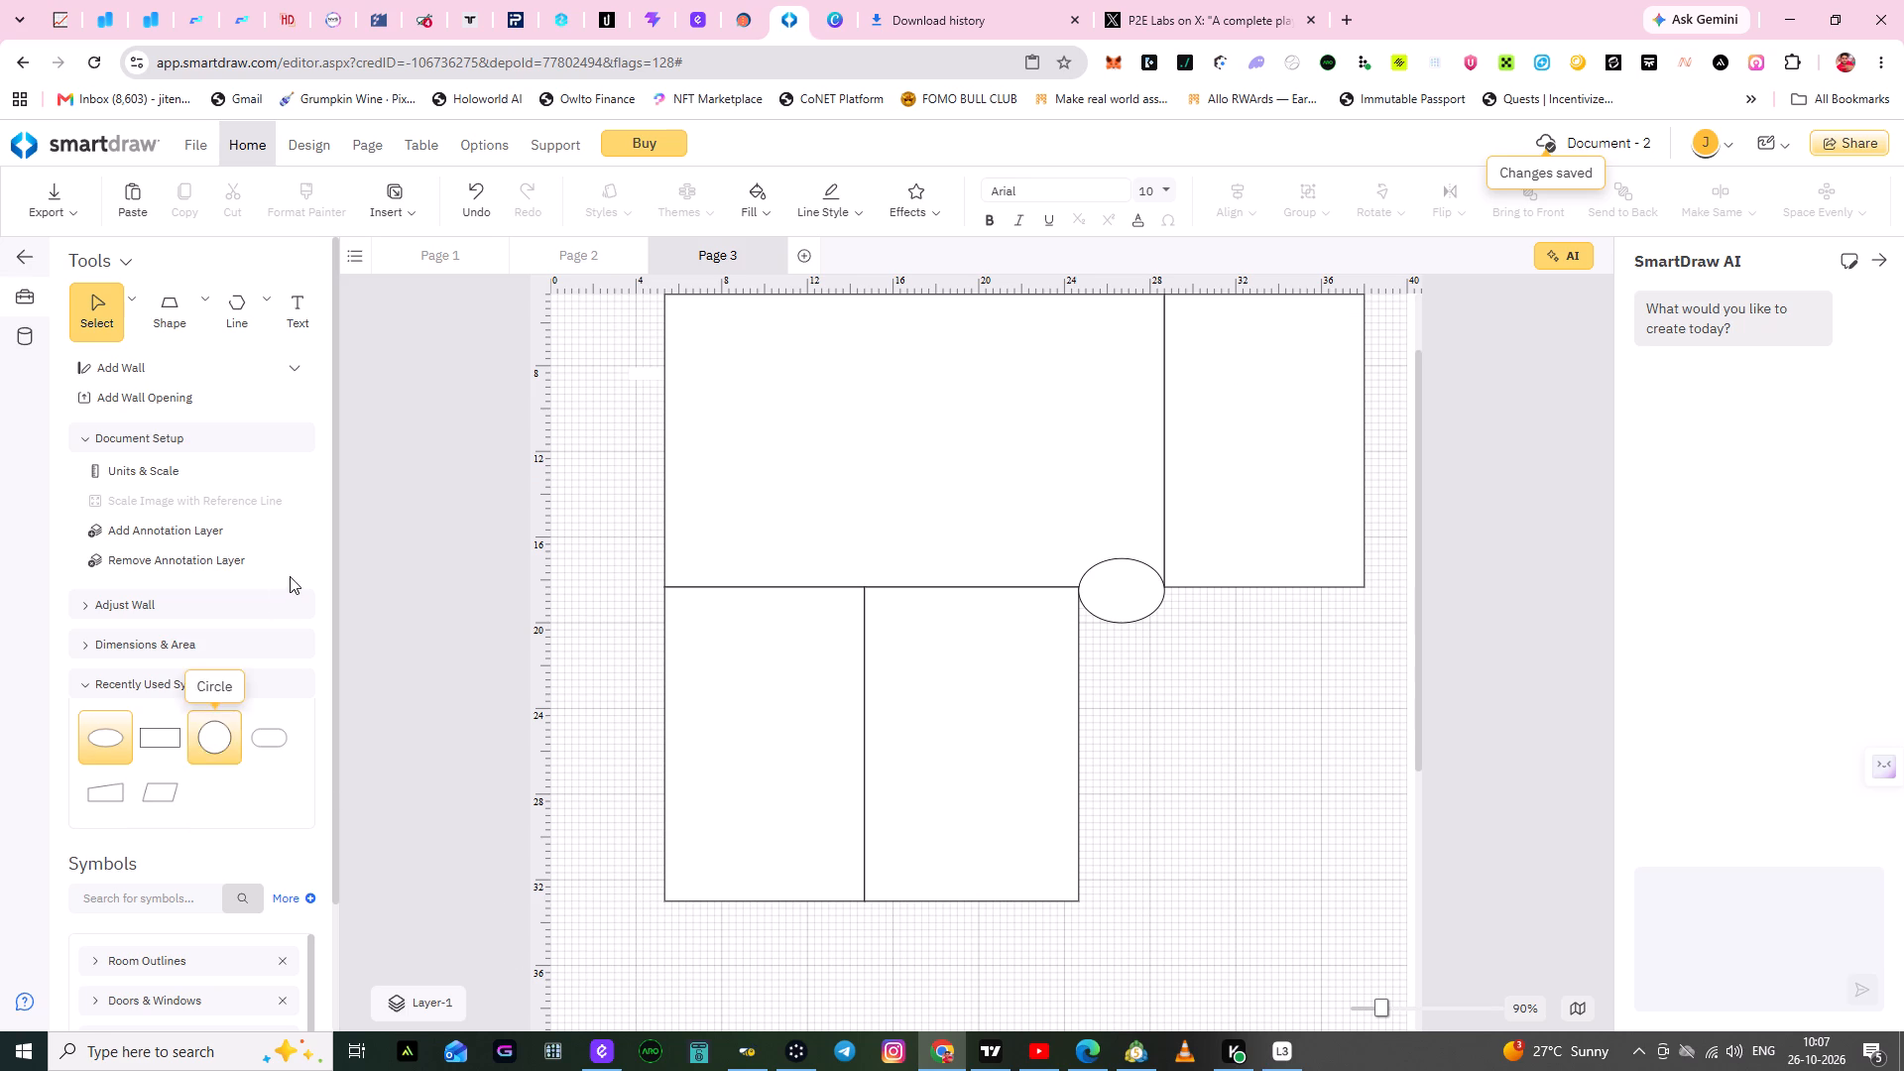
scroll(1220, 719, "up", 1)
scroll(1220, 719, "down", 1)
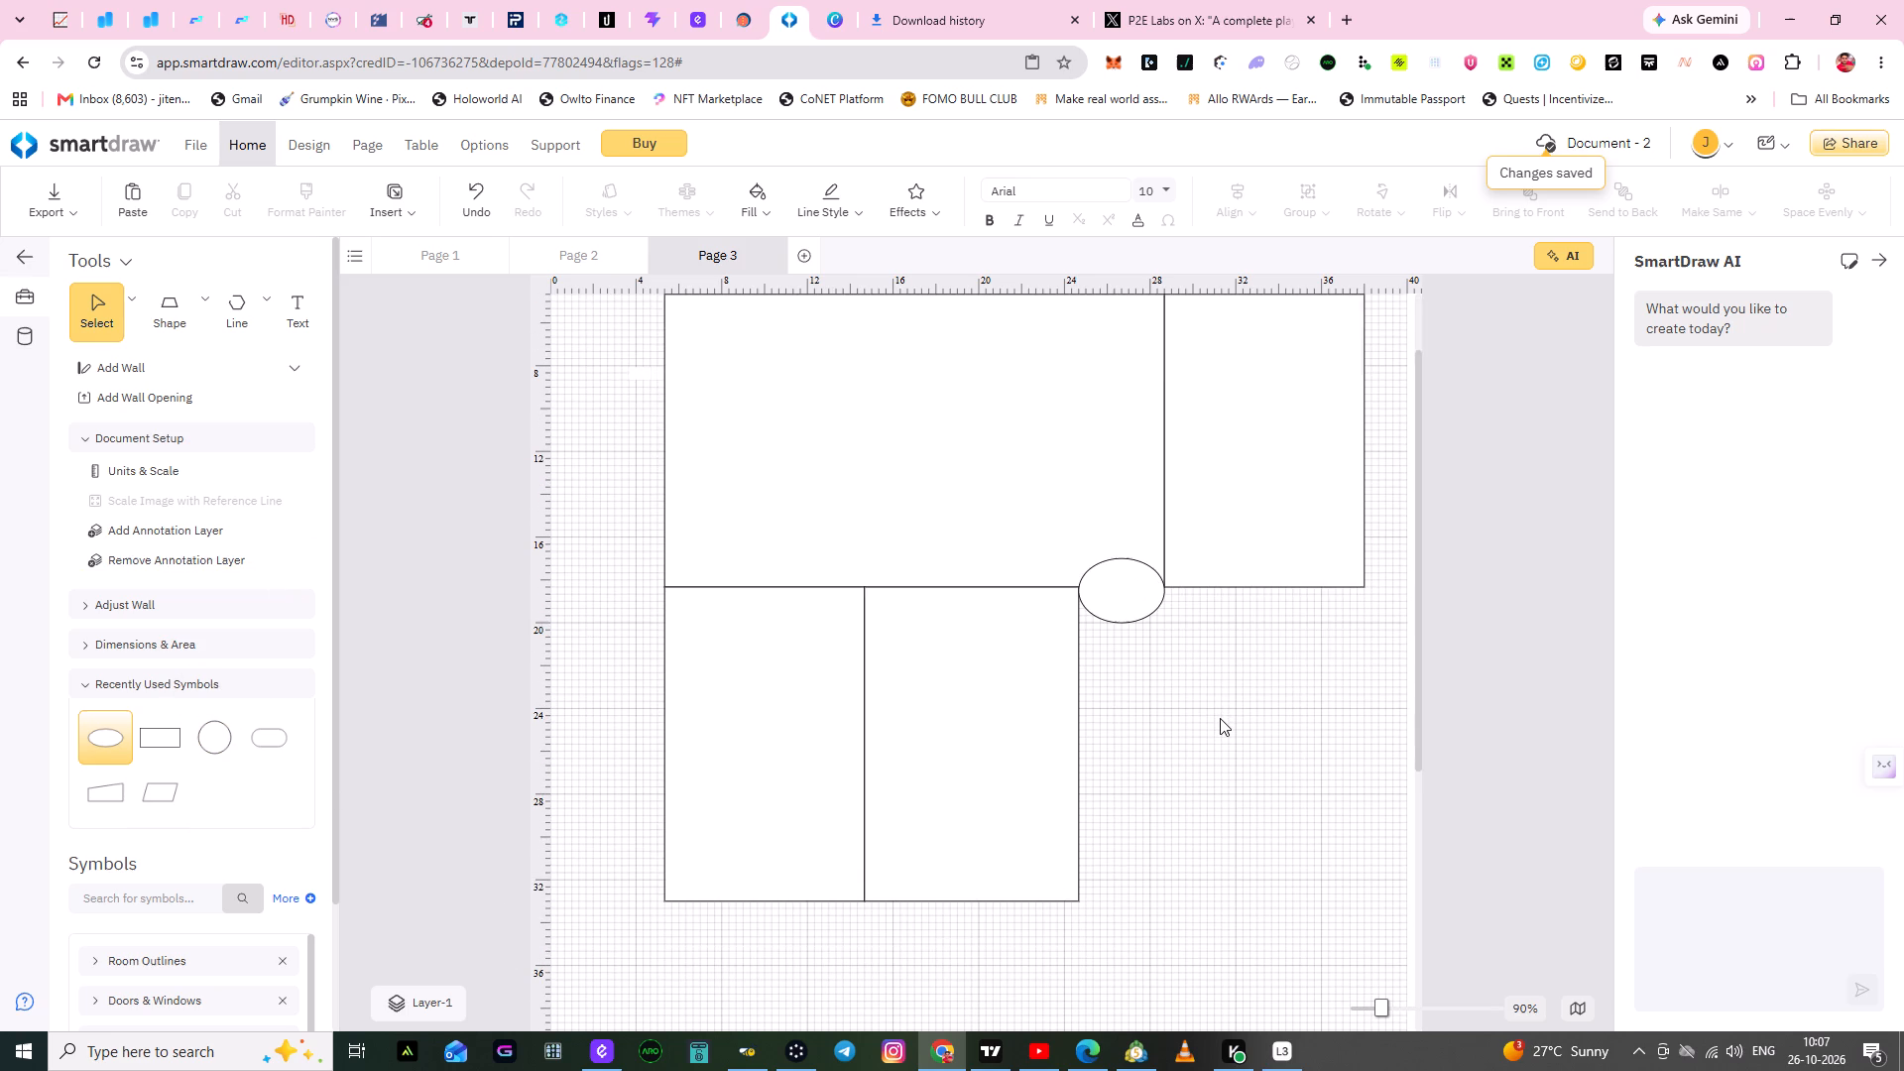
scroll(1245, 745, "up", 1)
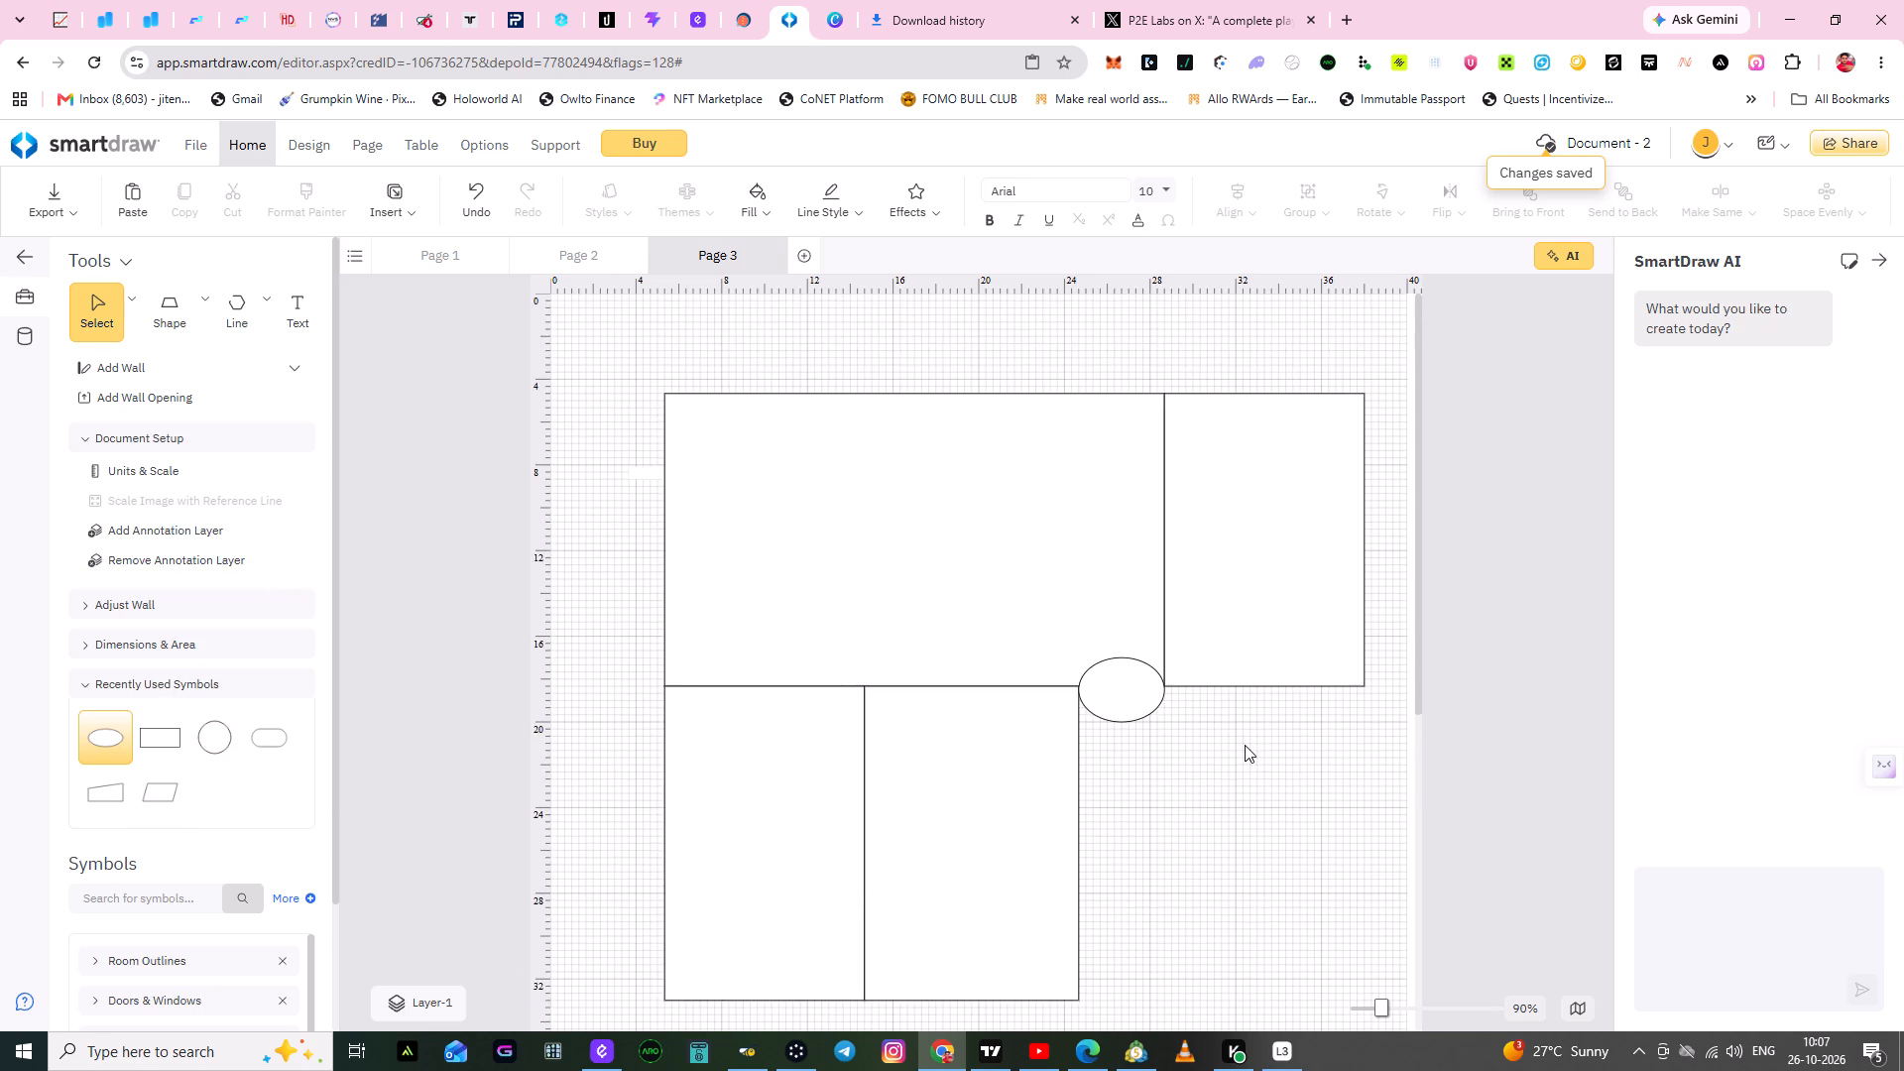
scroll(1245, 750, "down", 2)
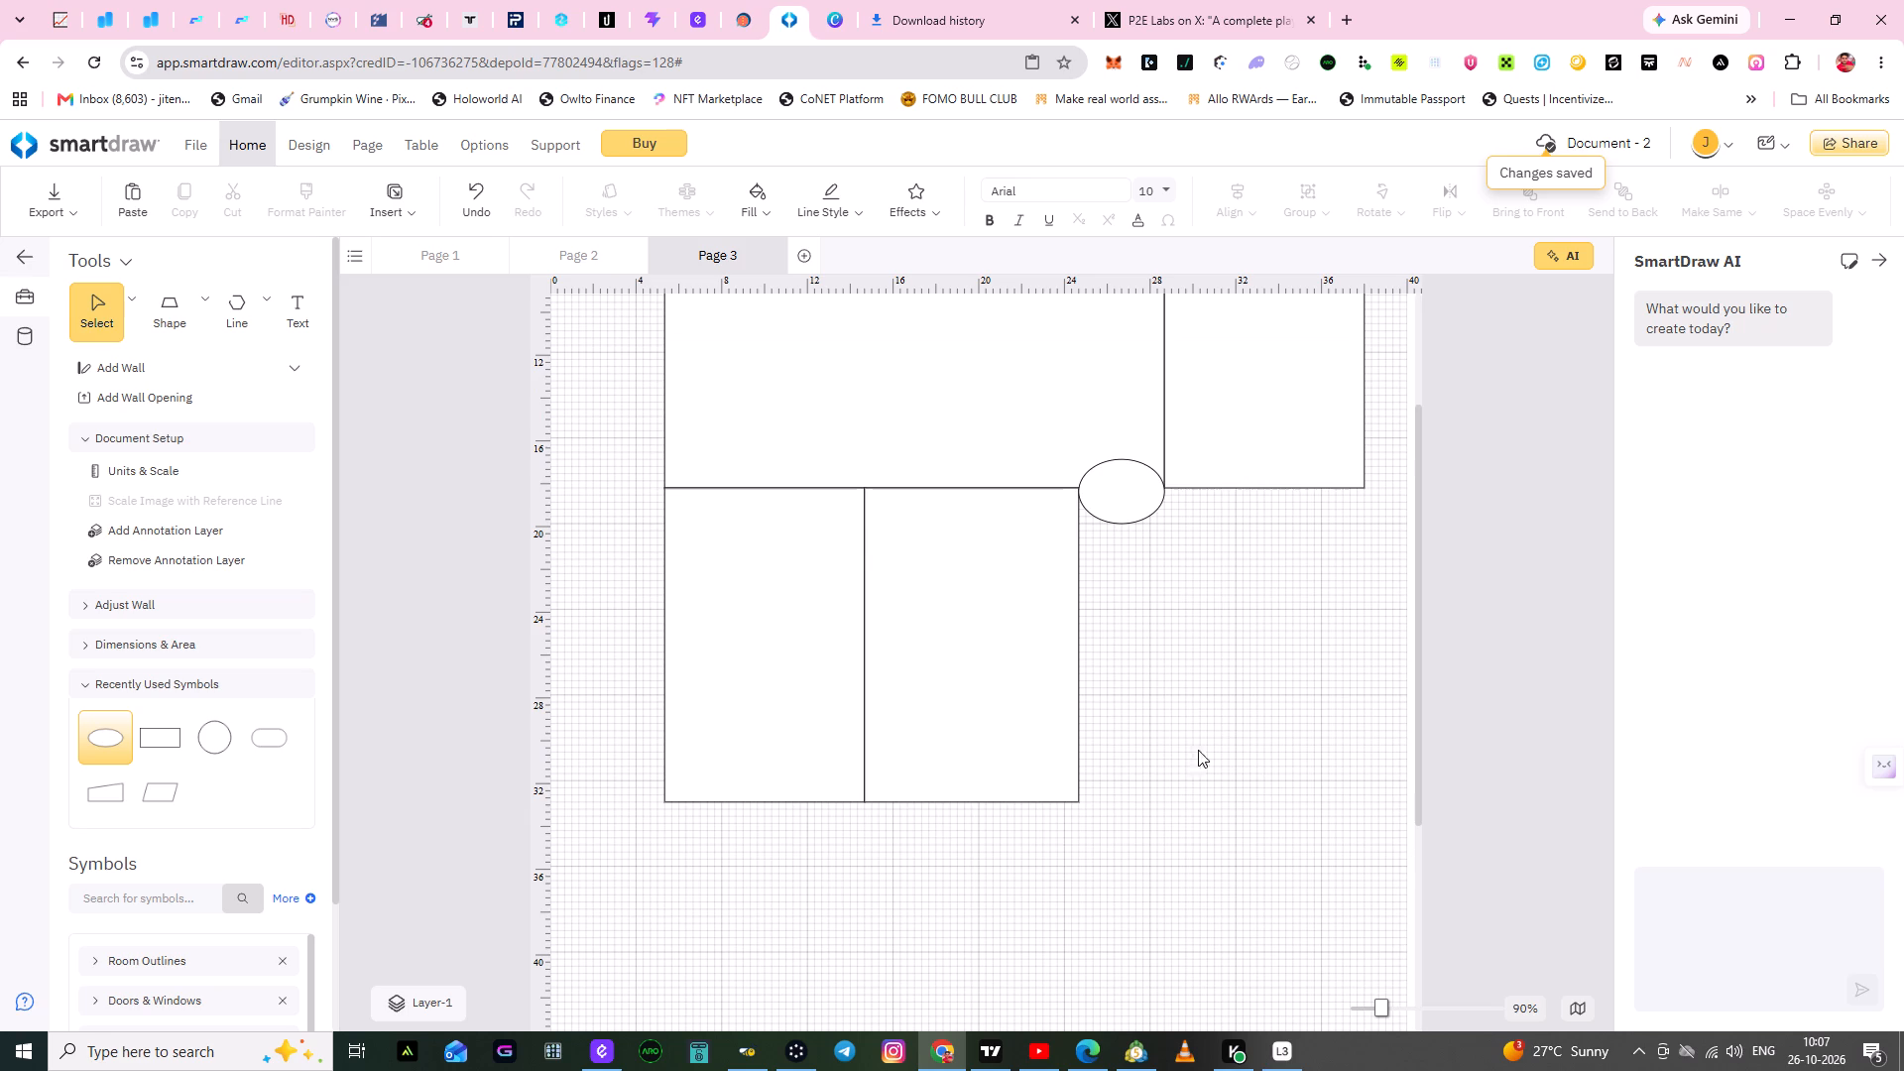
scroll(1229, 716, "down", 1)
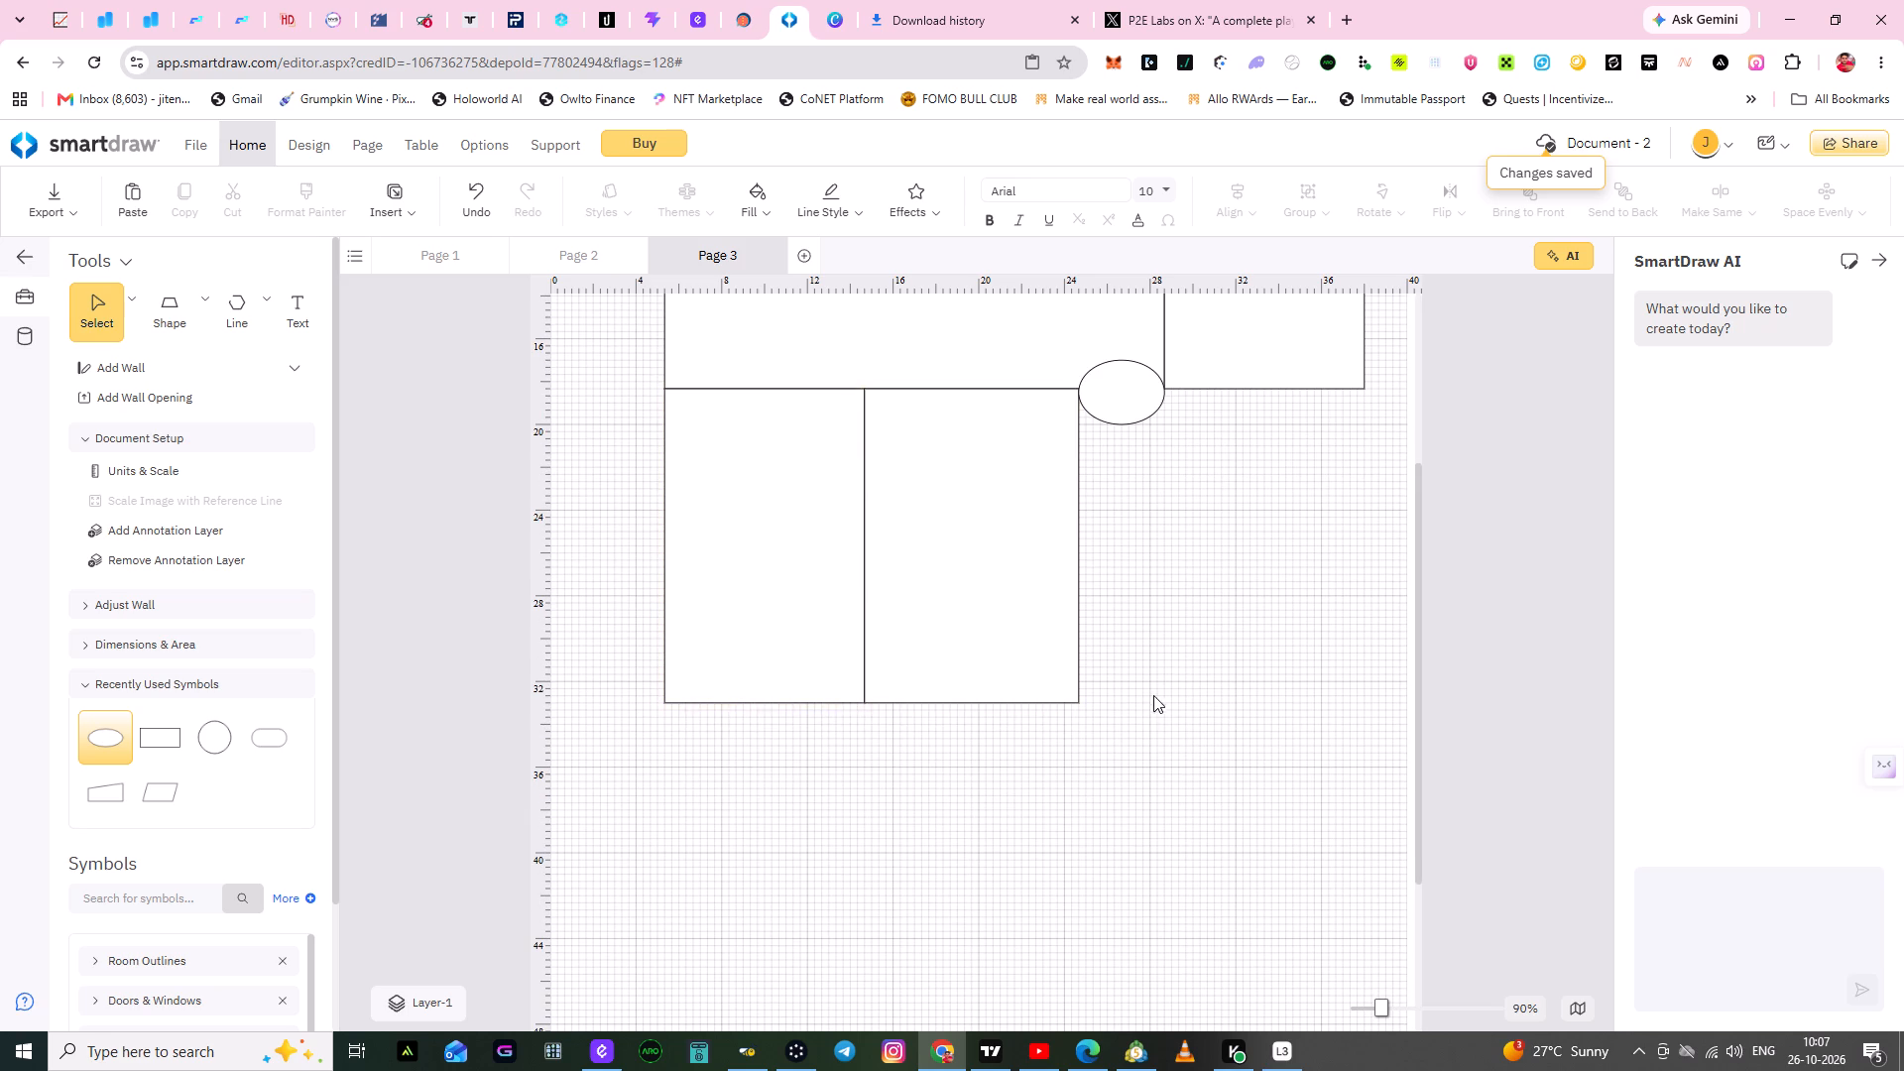
Narrow the fourth rectangle to 4' 4" wide from its right side.
scroll(1163, 693, "up", 1)
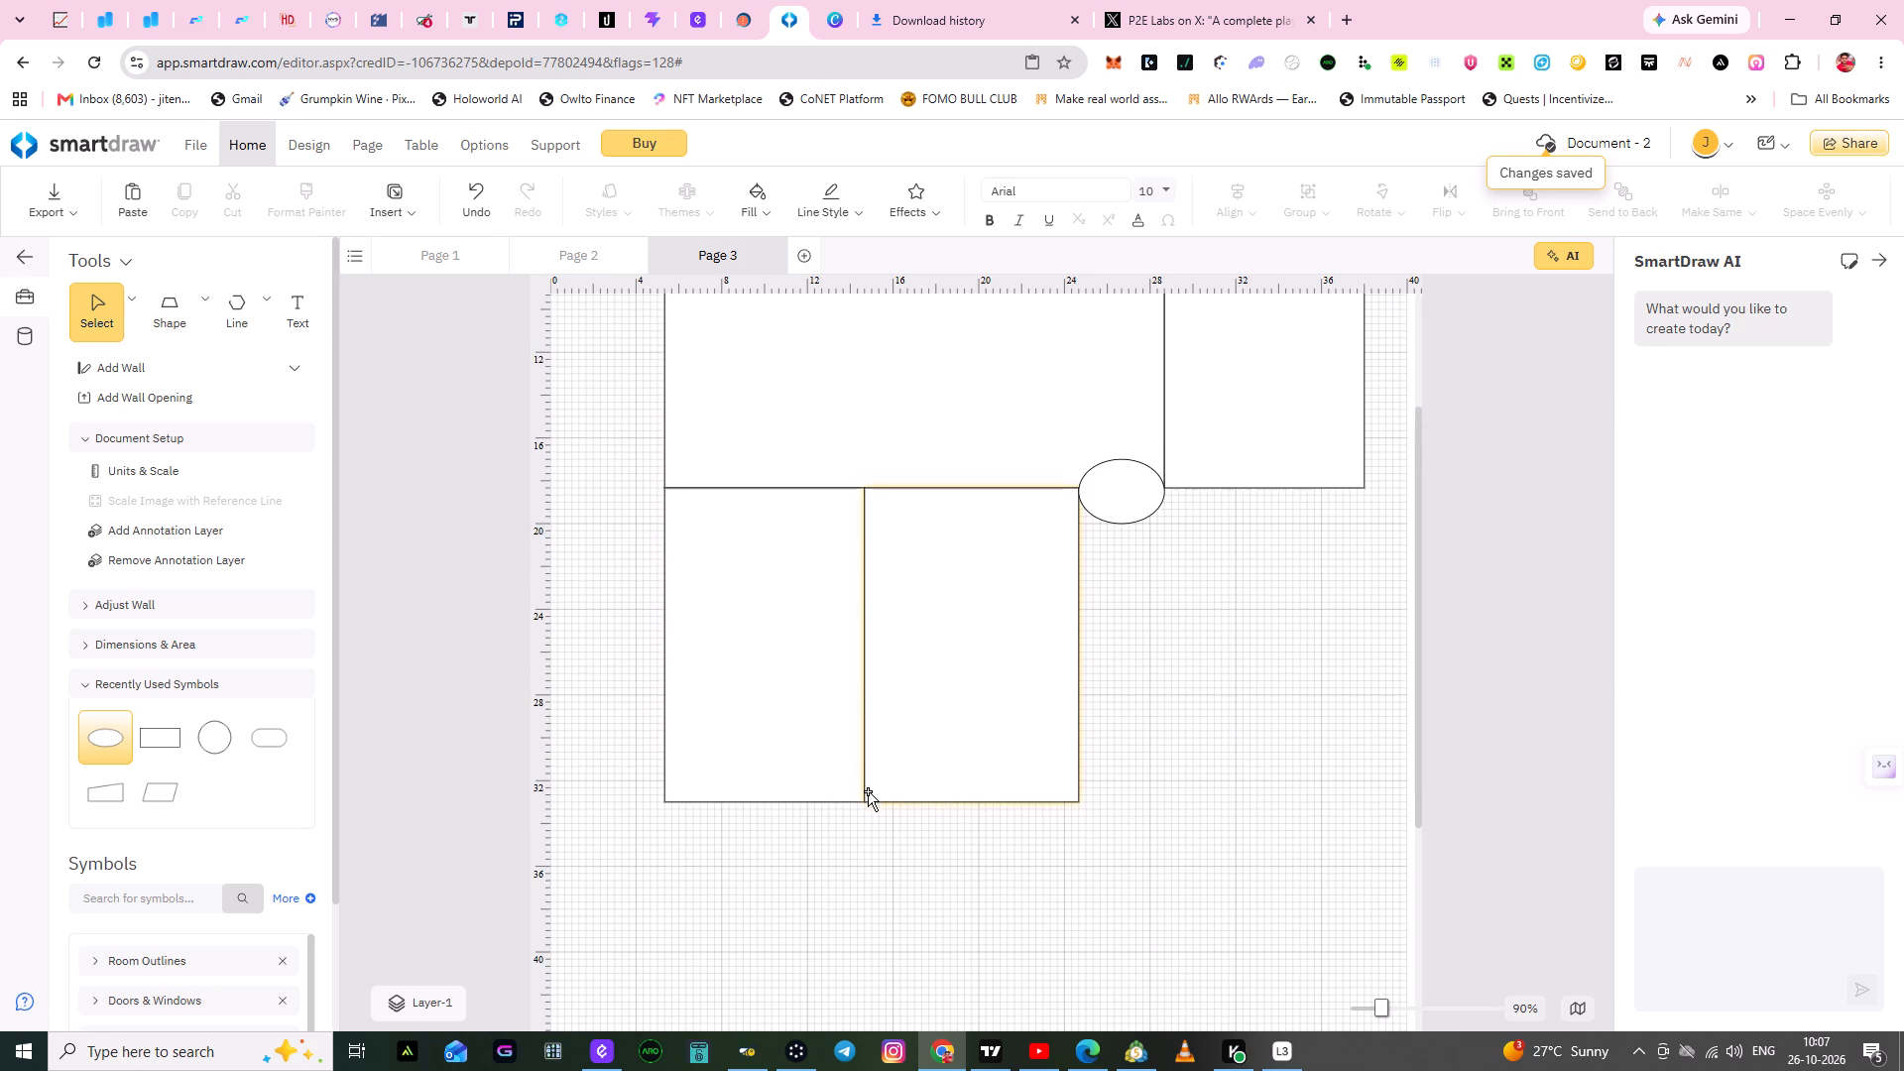
left_click(866, 796)
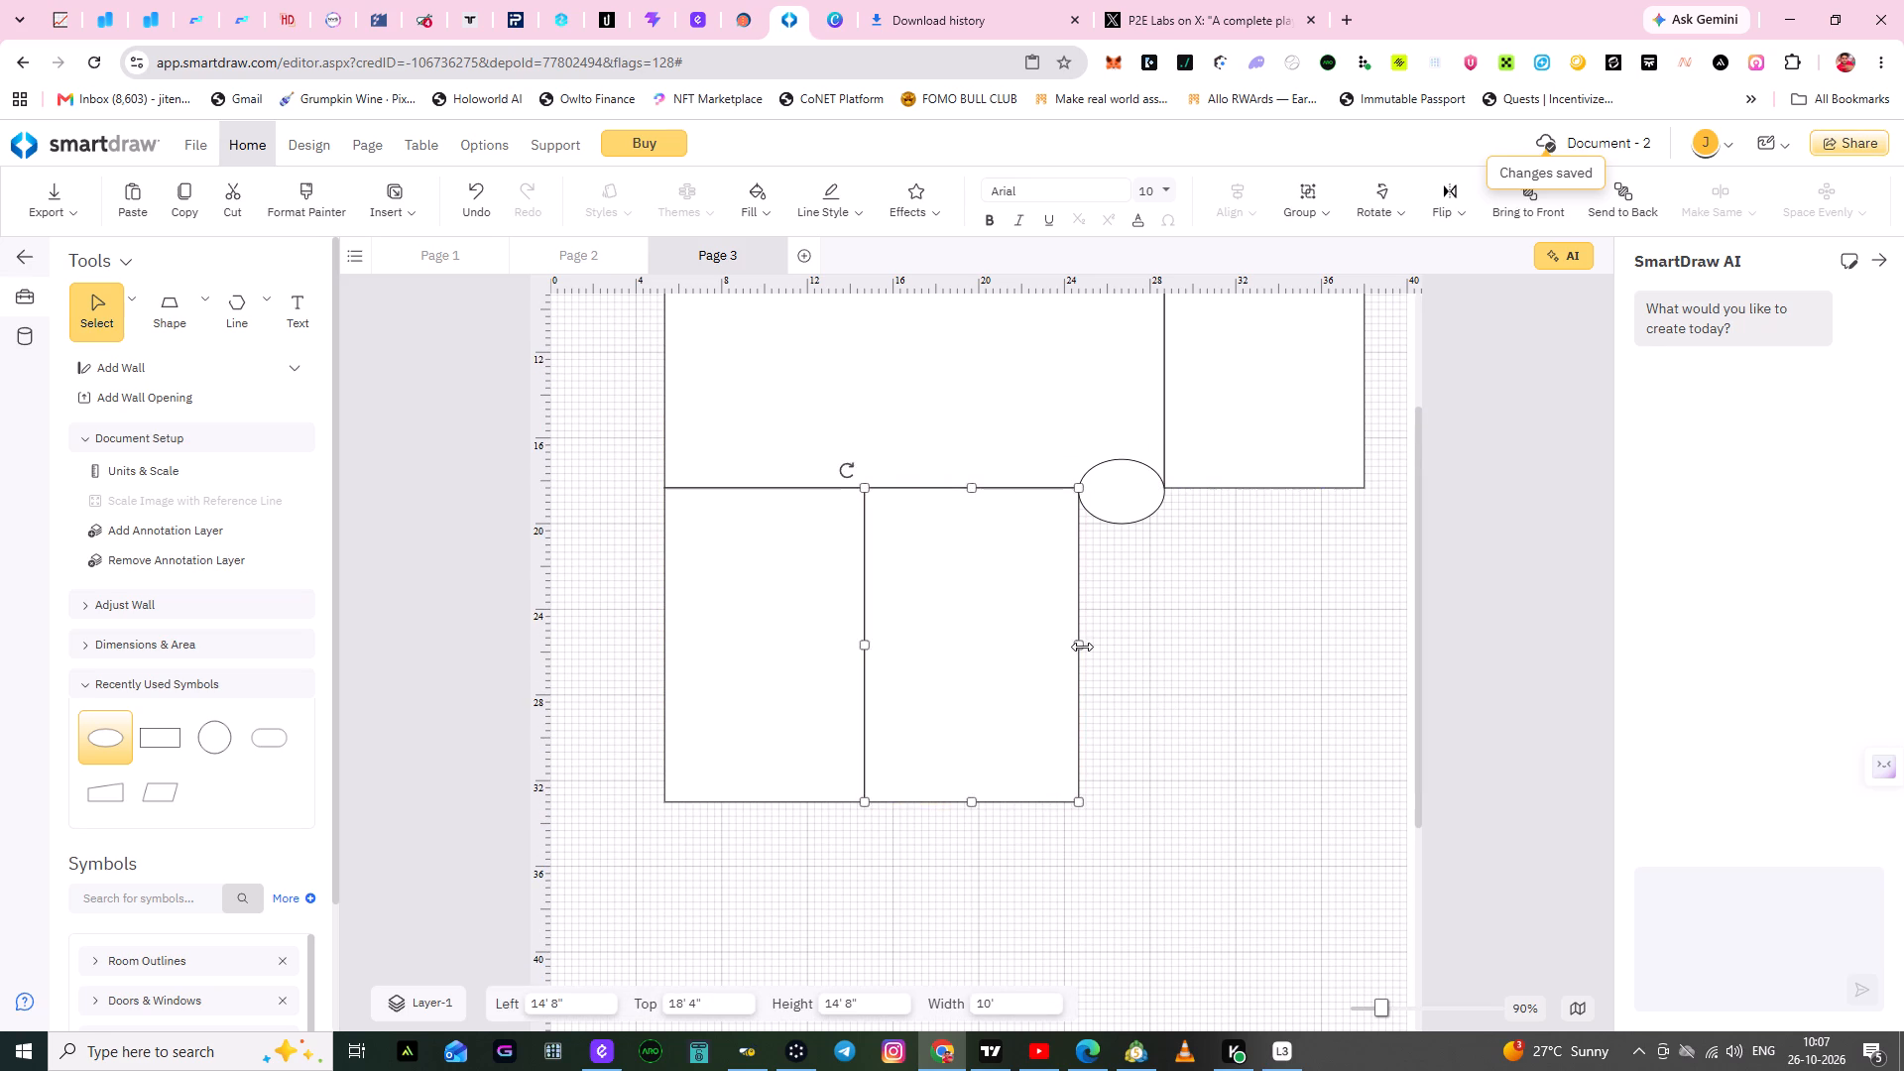
left_click_drag(1082, 647, 950, 650)
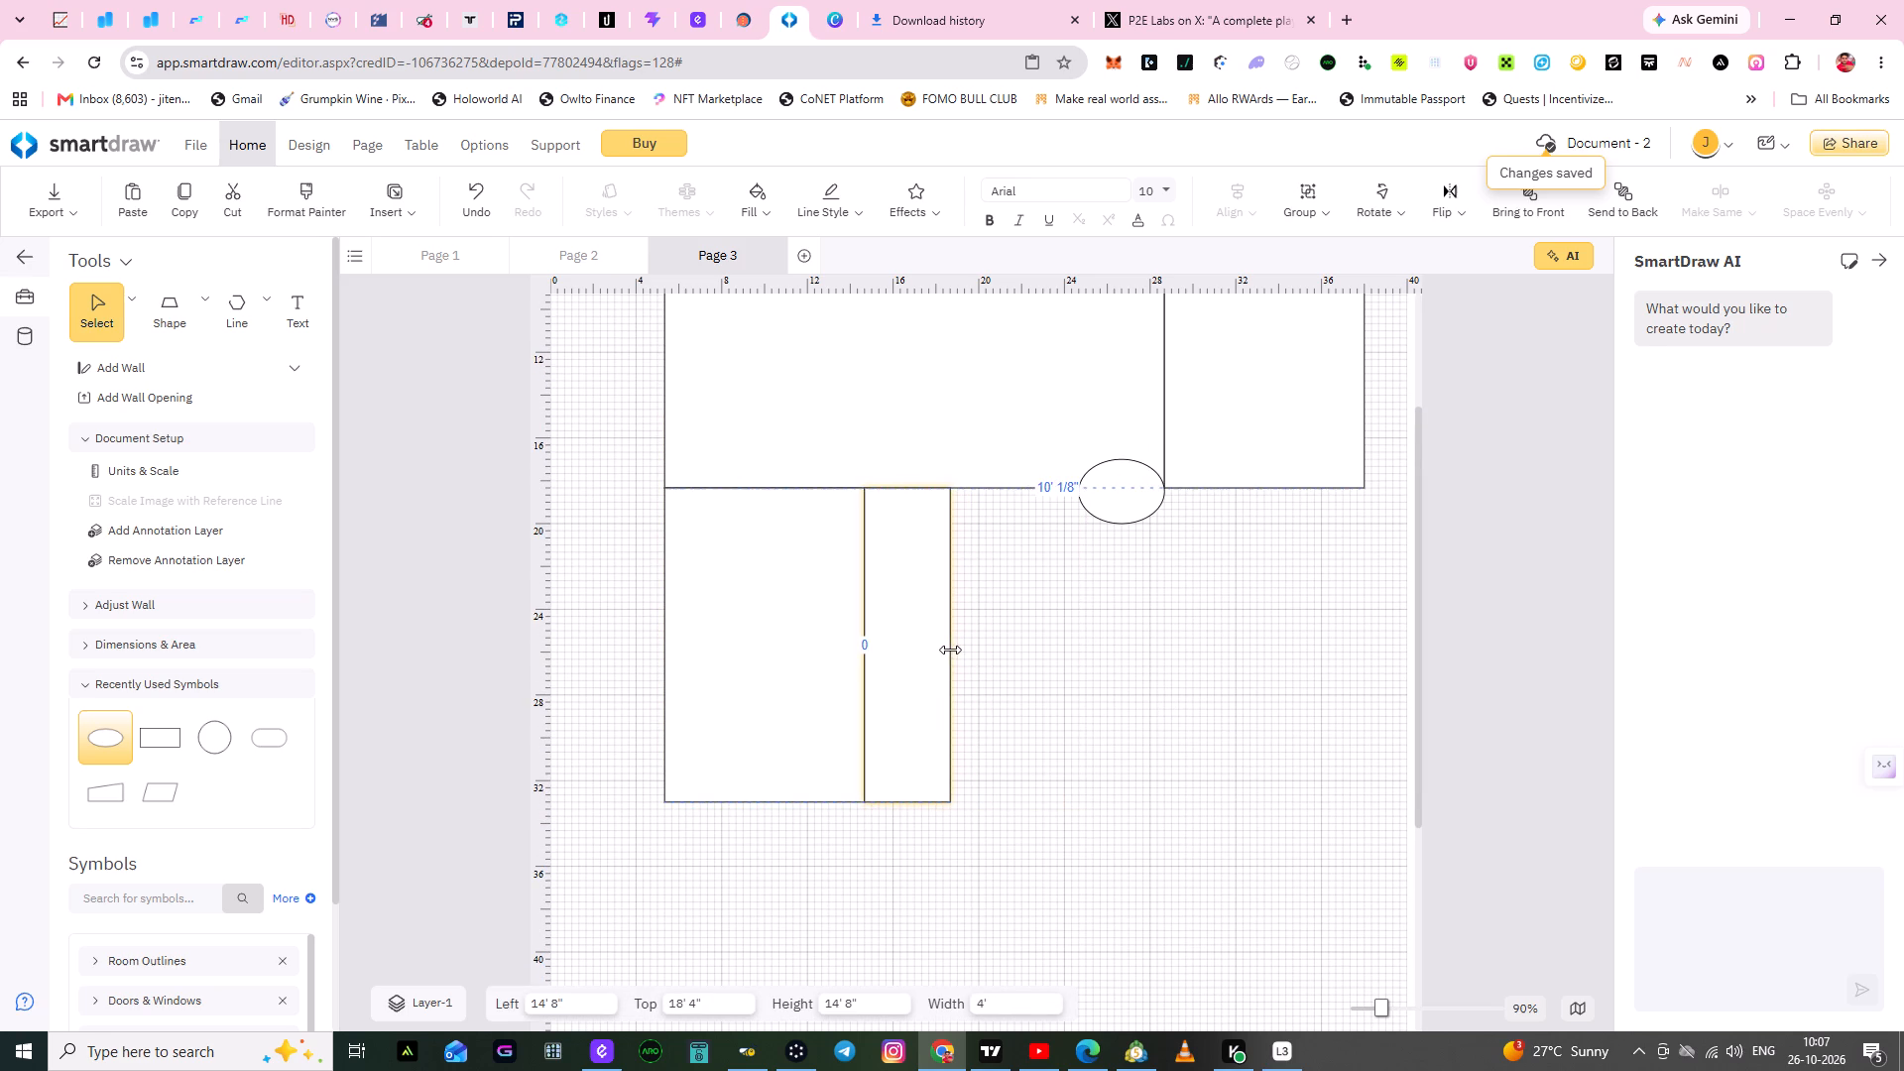
left_click_drag(950, 650, 958, 650)
left_click(1117, 706)
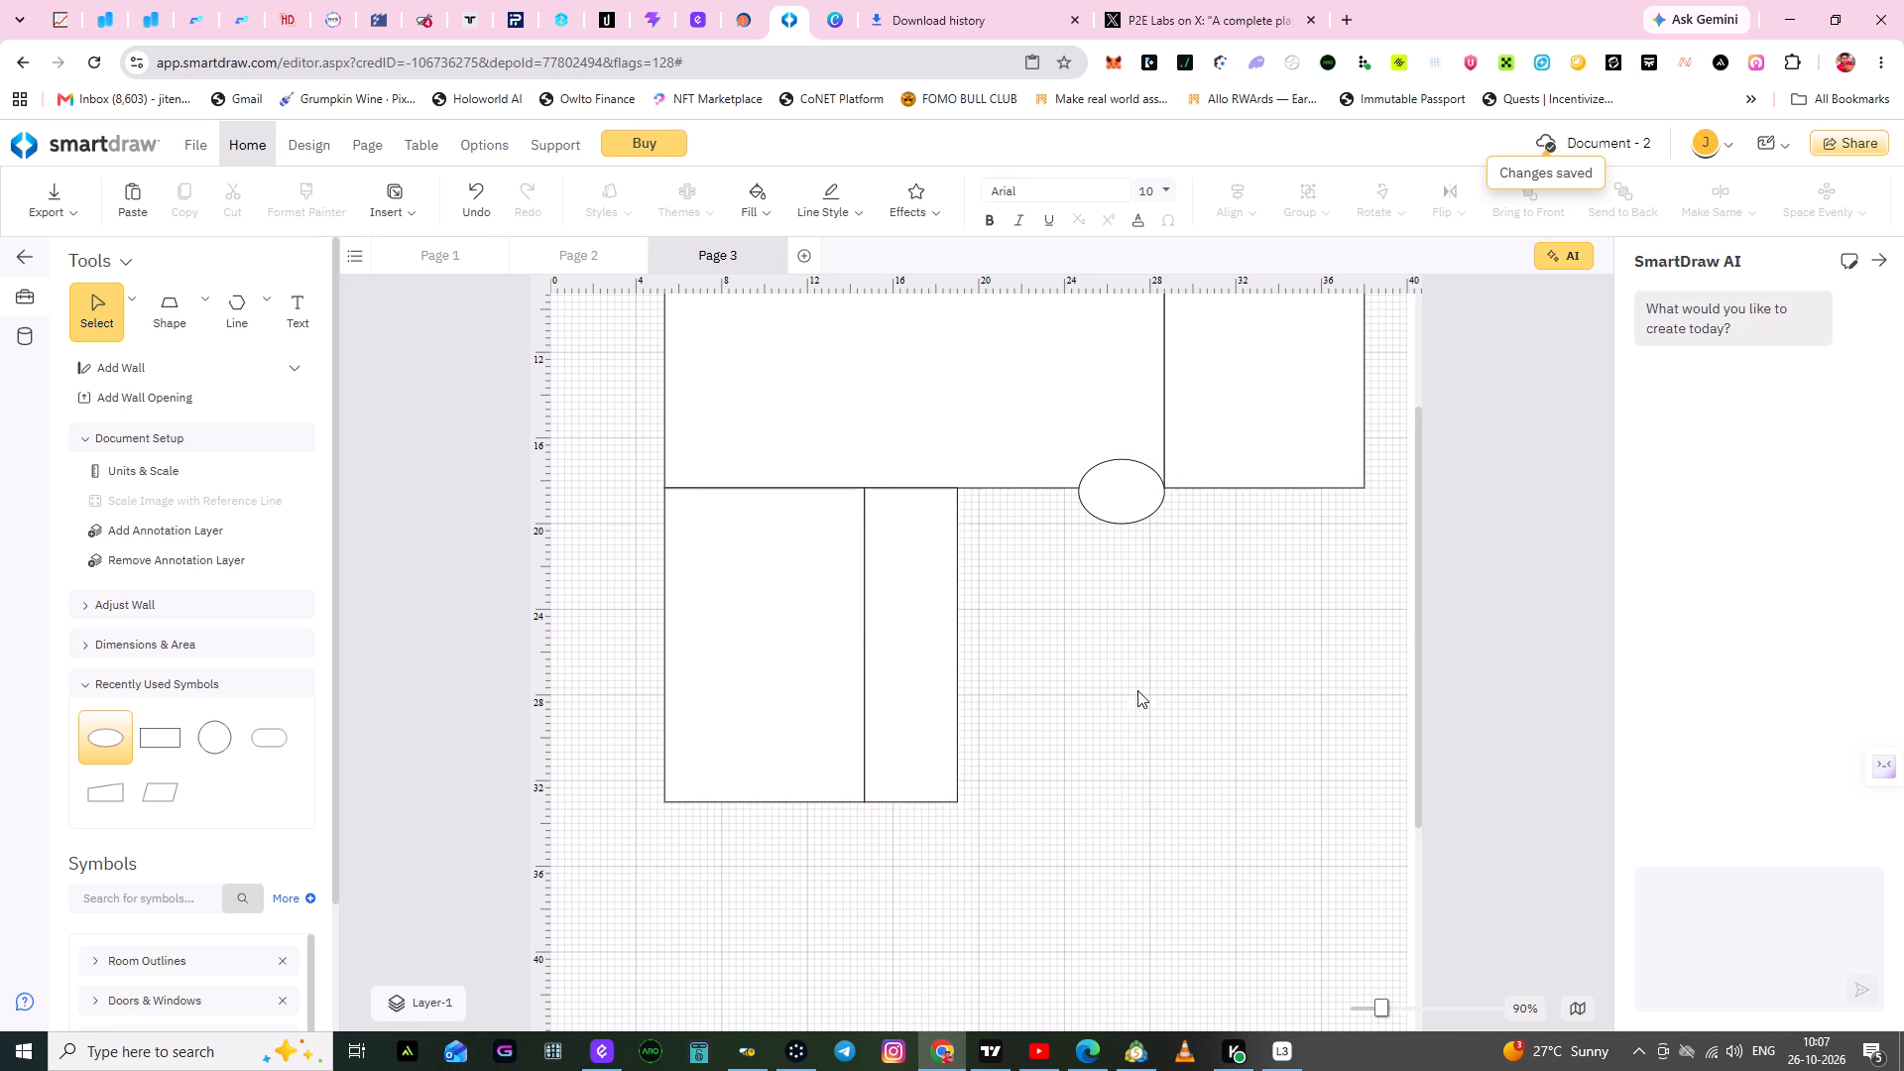
Add a fifth rectangle 9' 4" wide by 10' high against the fourth rectangle's right edge, with their bottom edges aligned.
scroll(1168, 678, "up", 1)
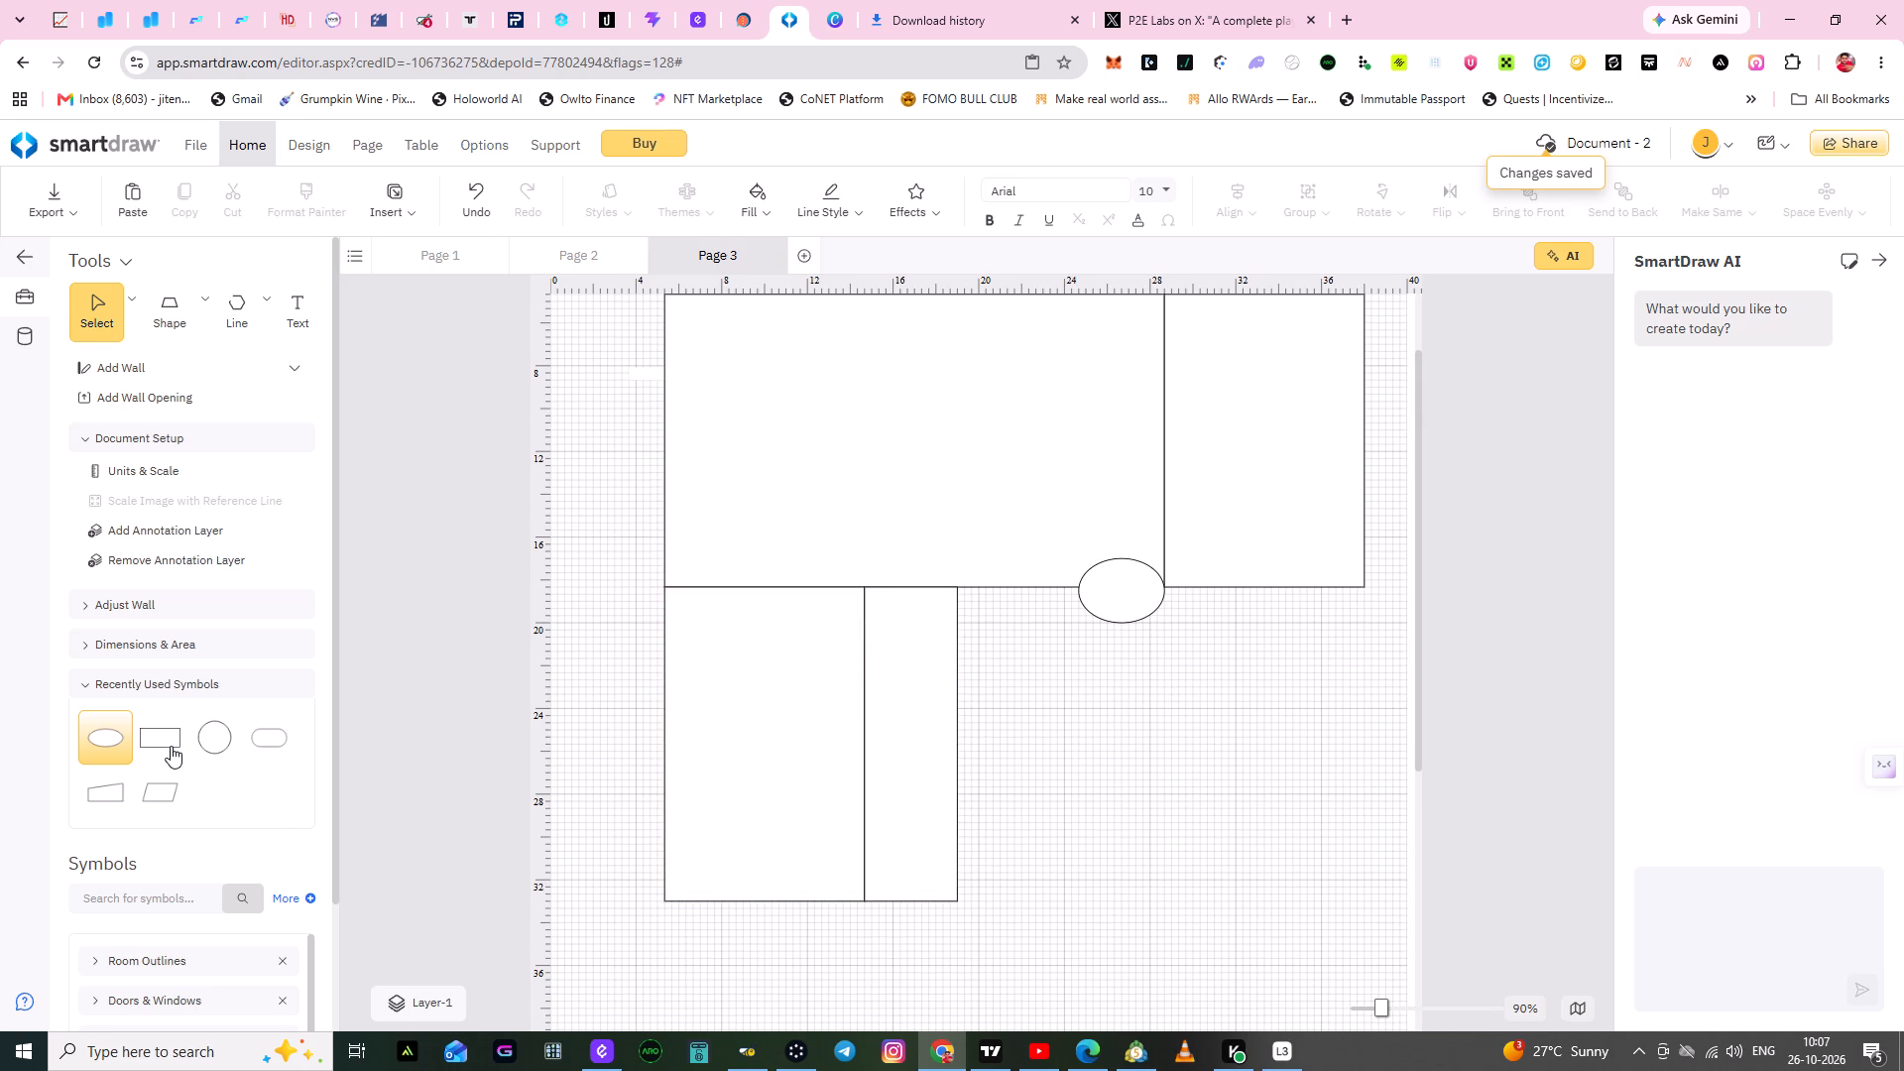
left_click(170, 745)
left_click(1151, 696)
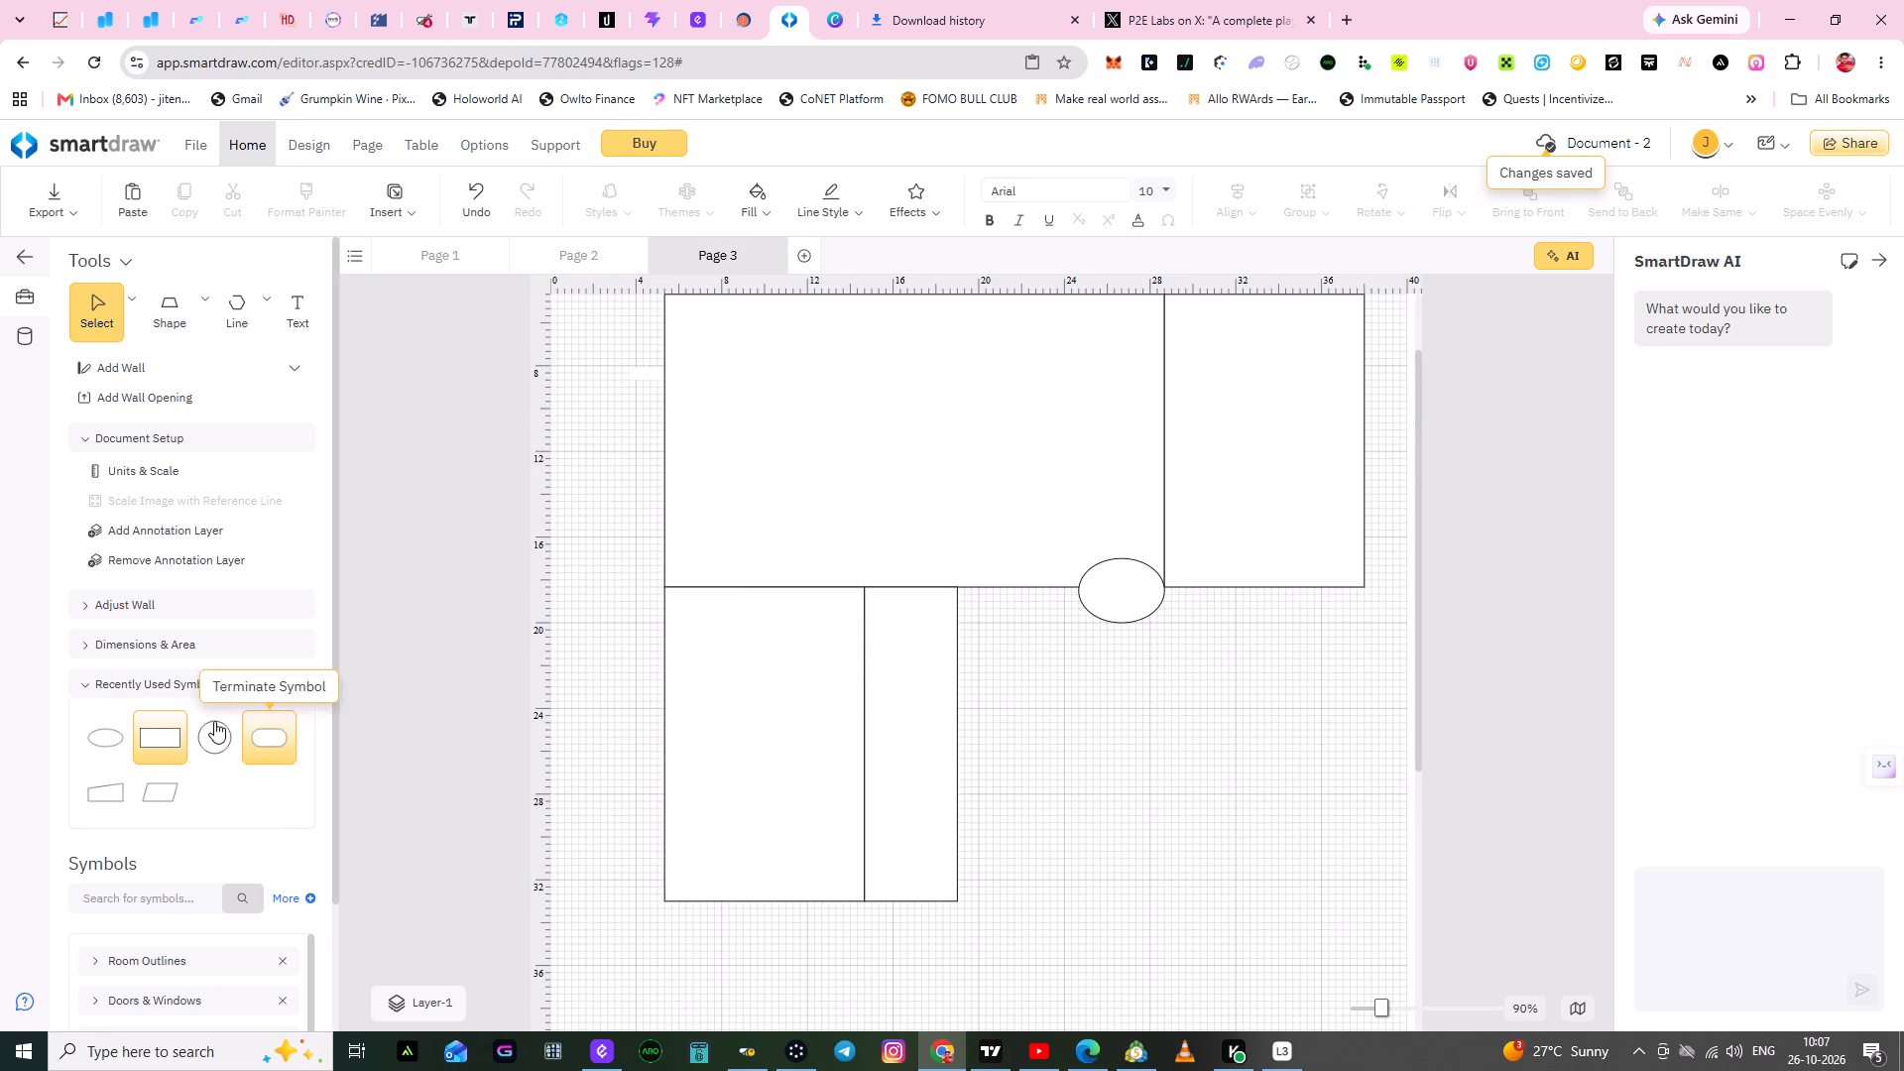
left_click_drag(163, 731, 1095, 722)
left_click_drag(1031, 750, 1021, 779)
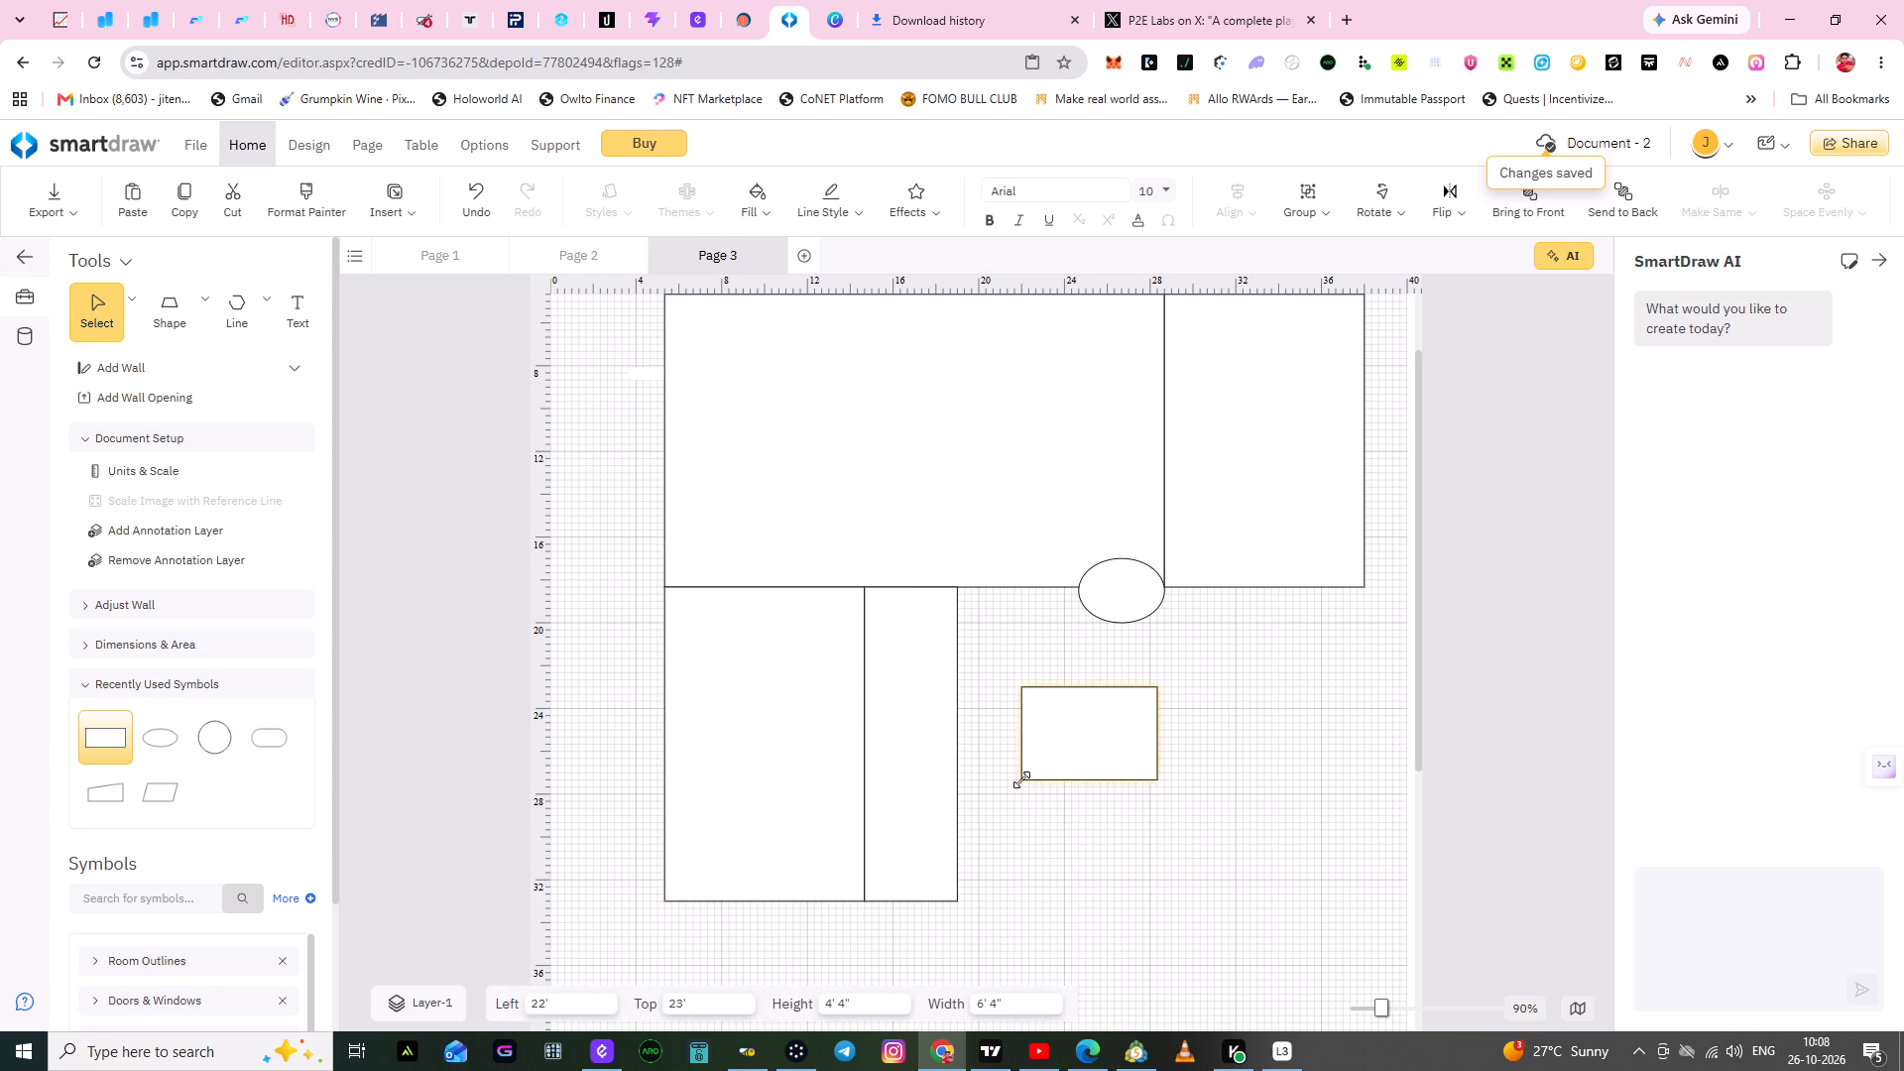
left_click_drag(1021, 779, 958, 896)
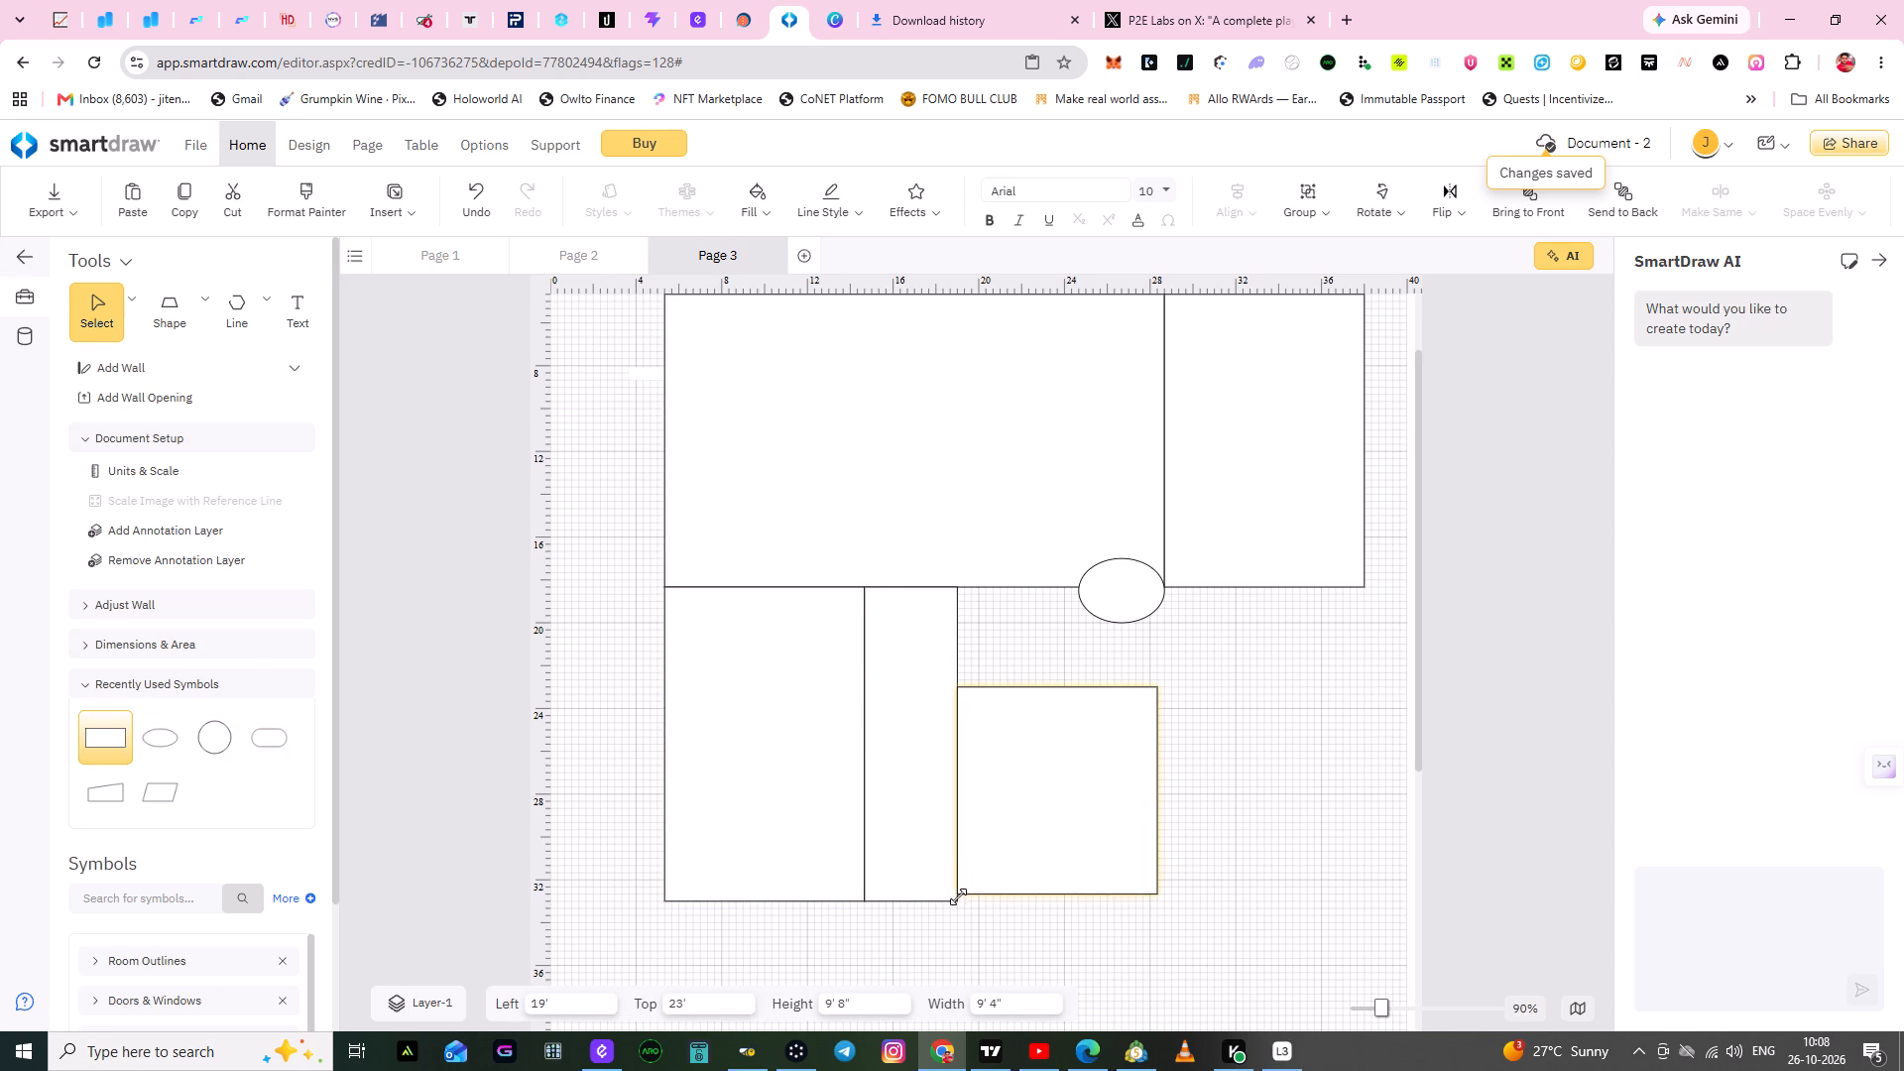
left_click_drag(958, 896, 956, 899)
left_click(1317, 778)
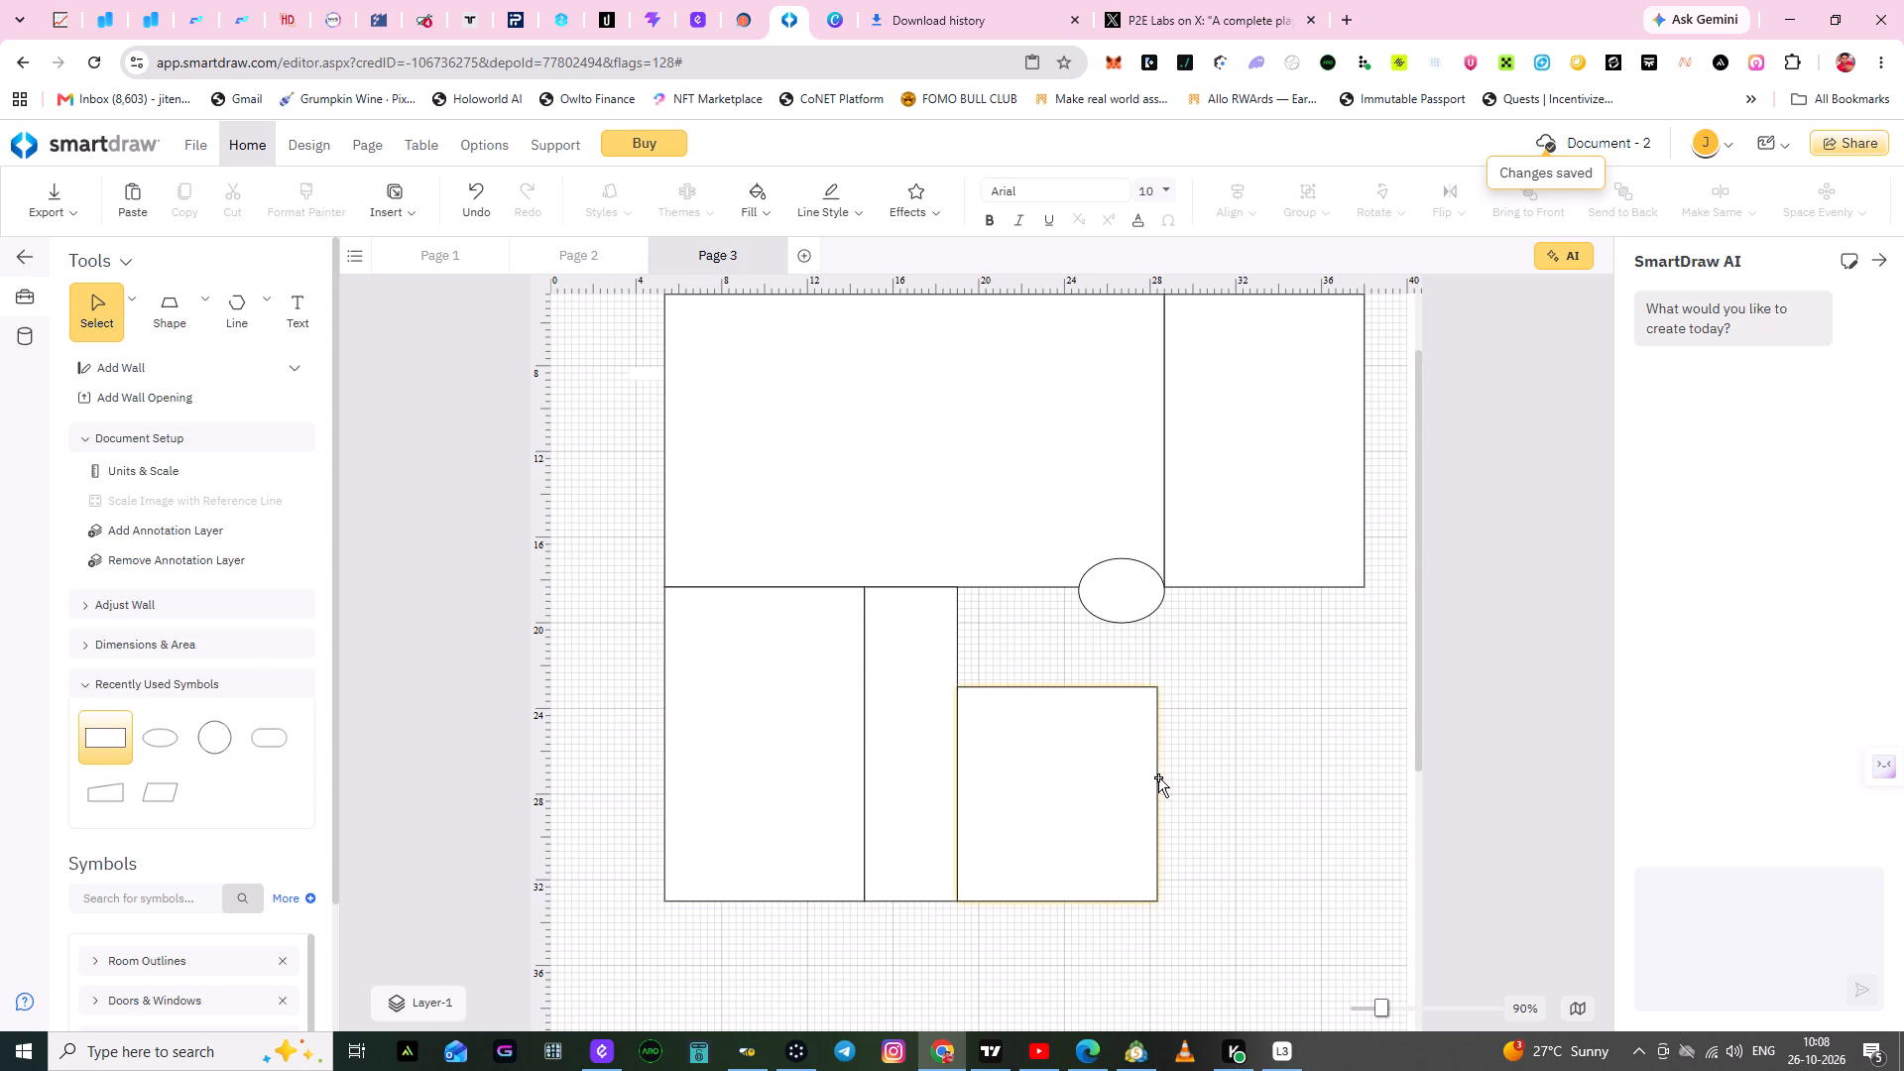
Stretch the fifth rectangle to 19' wide by 14' 8" high, reaching the upper rectangles' bottom edge and the second rectangle's right edge.
left_click(1156, 774)
left_click(1071, 771)
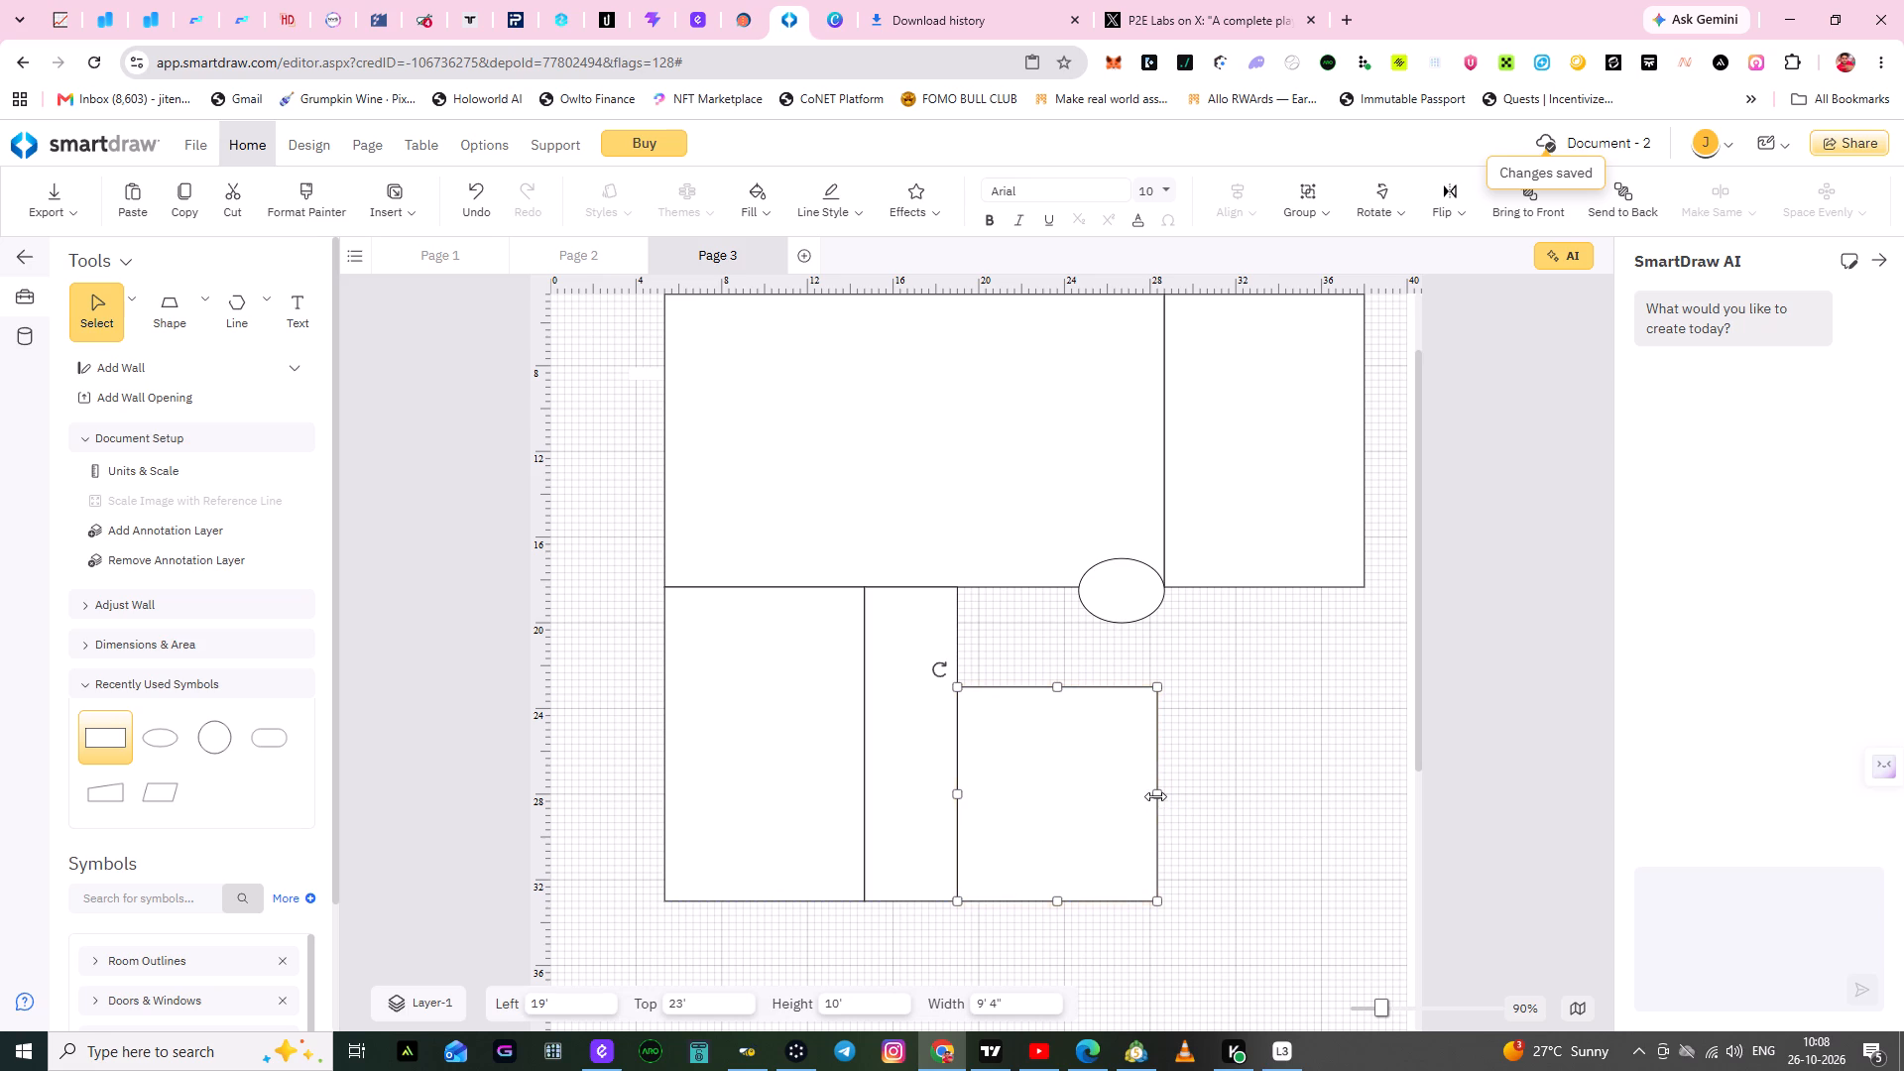
left_click_drag(1156, 796, 1336, 753)
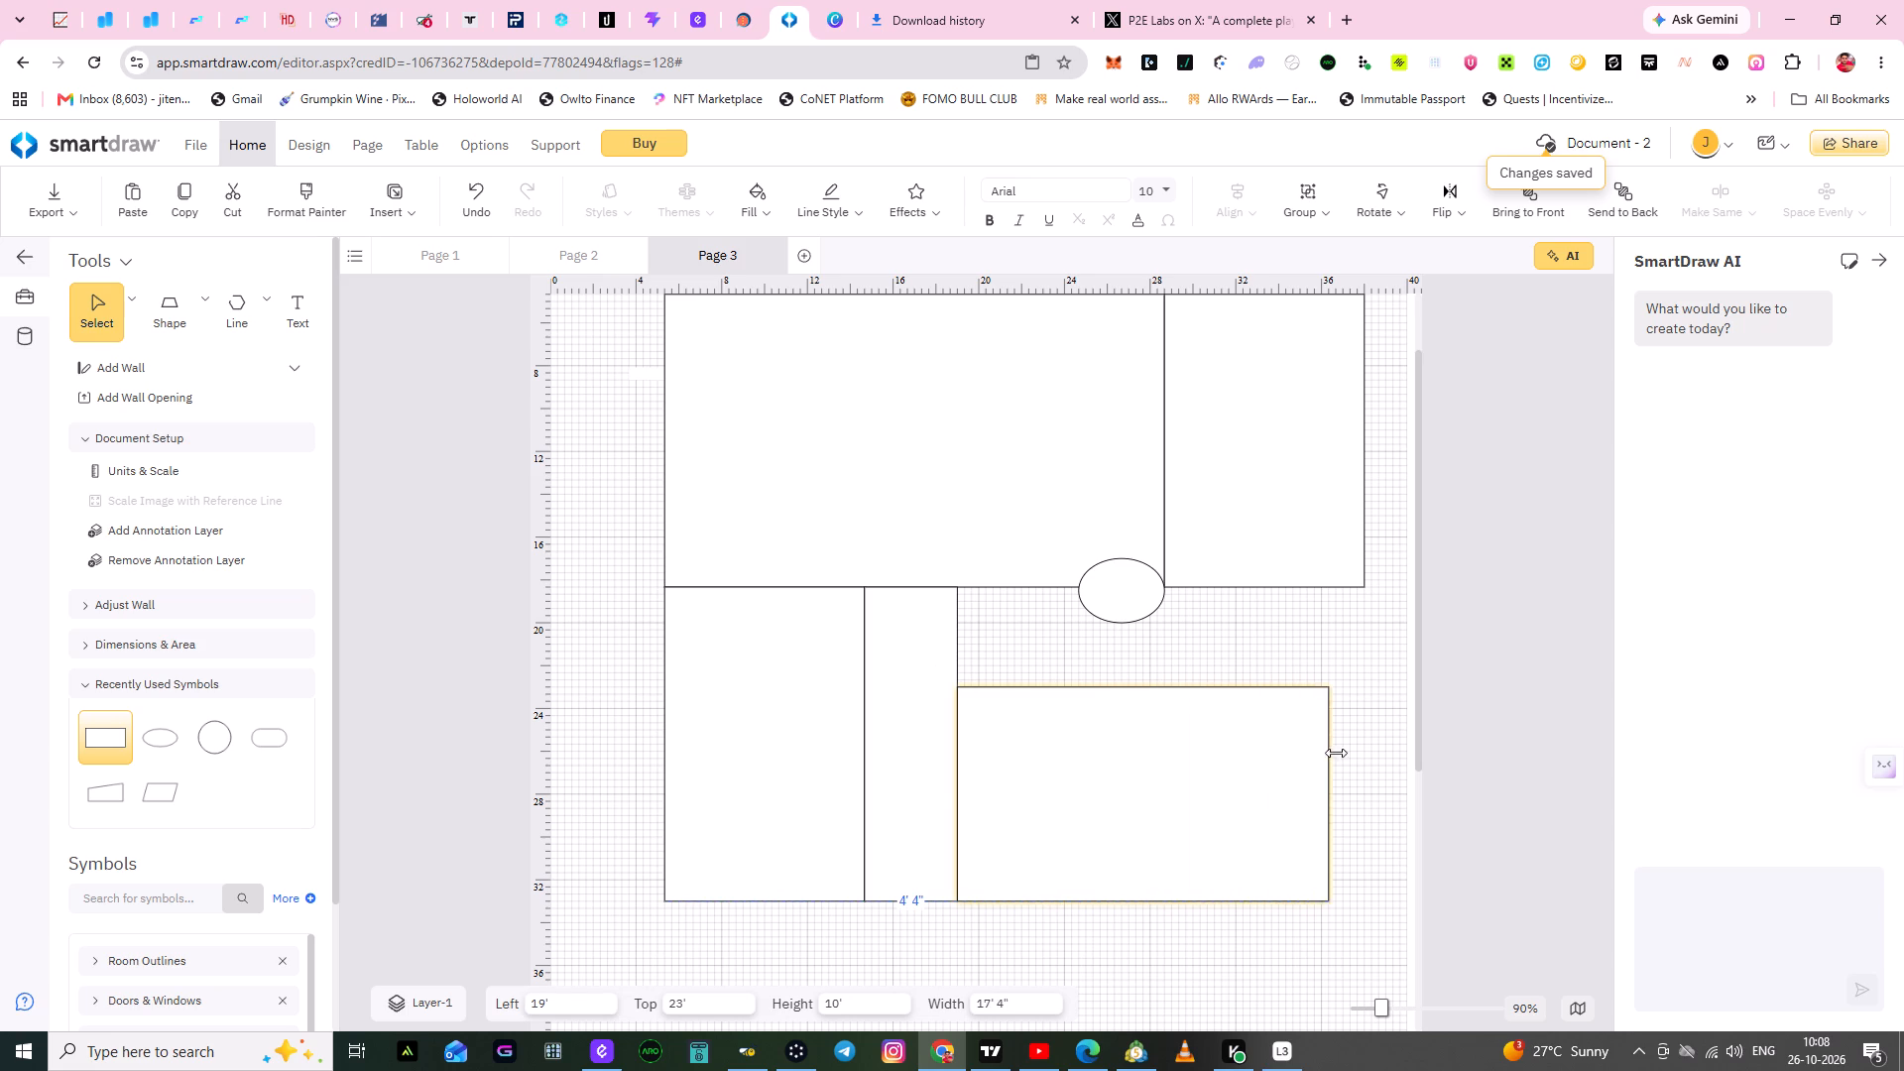
left_click_drag(1336, 753, 1367, 748)
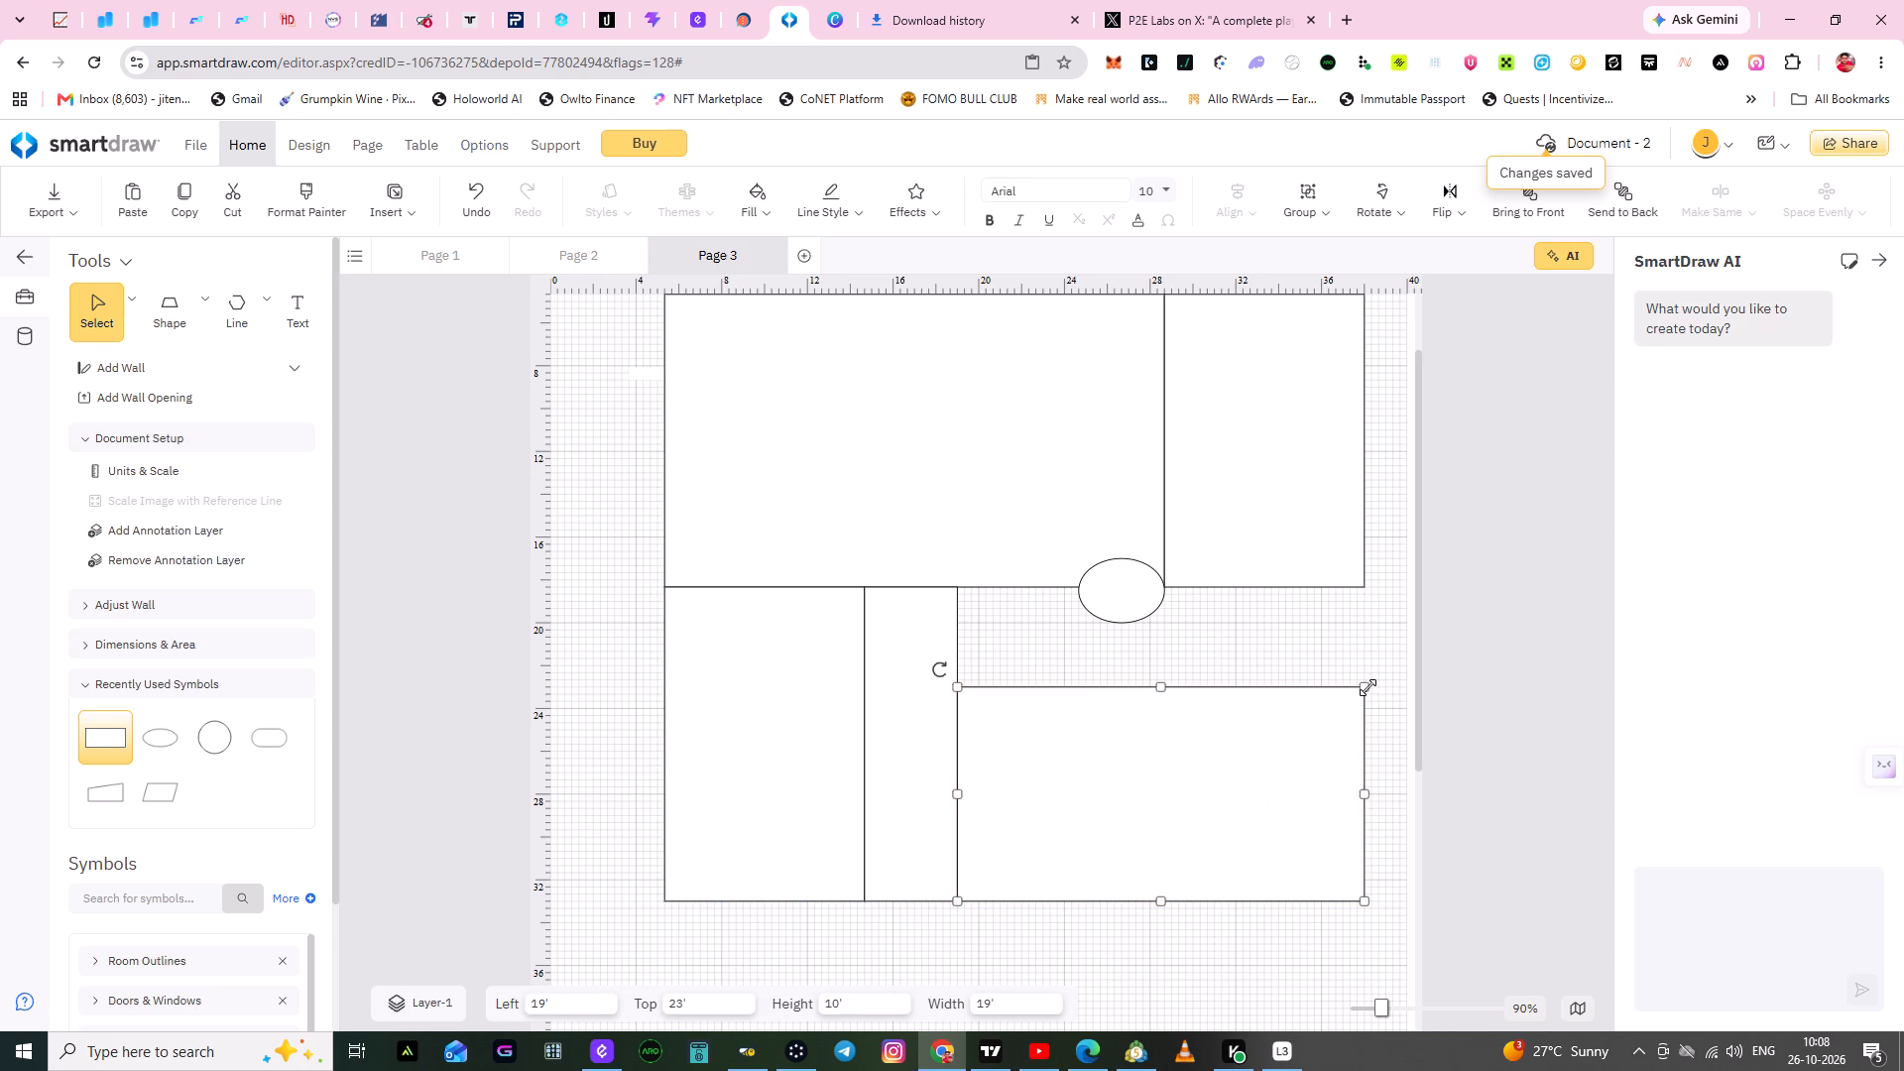
left_click_drag(1160, 689, 1168, 665)
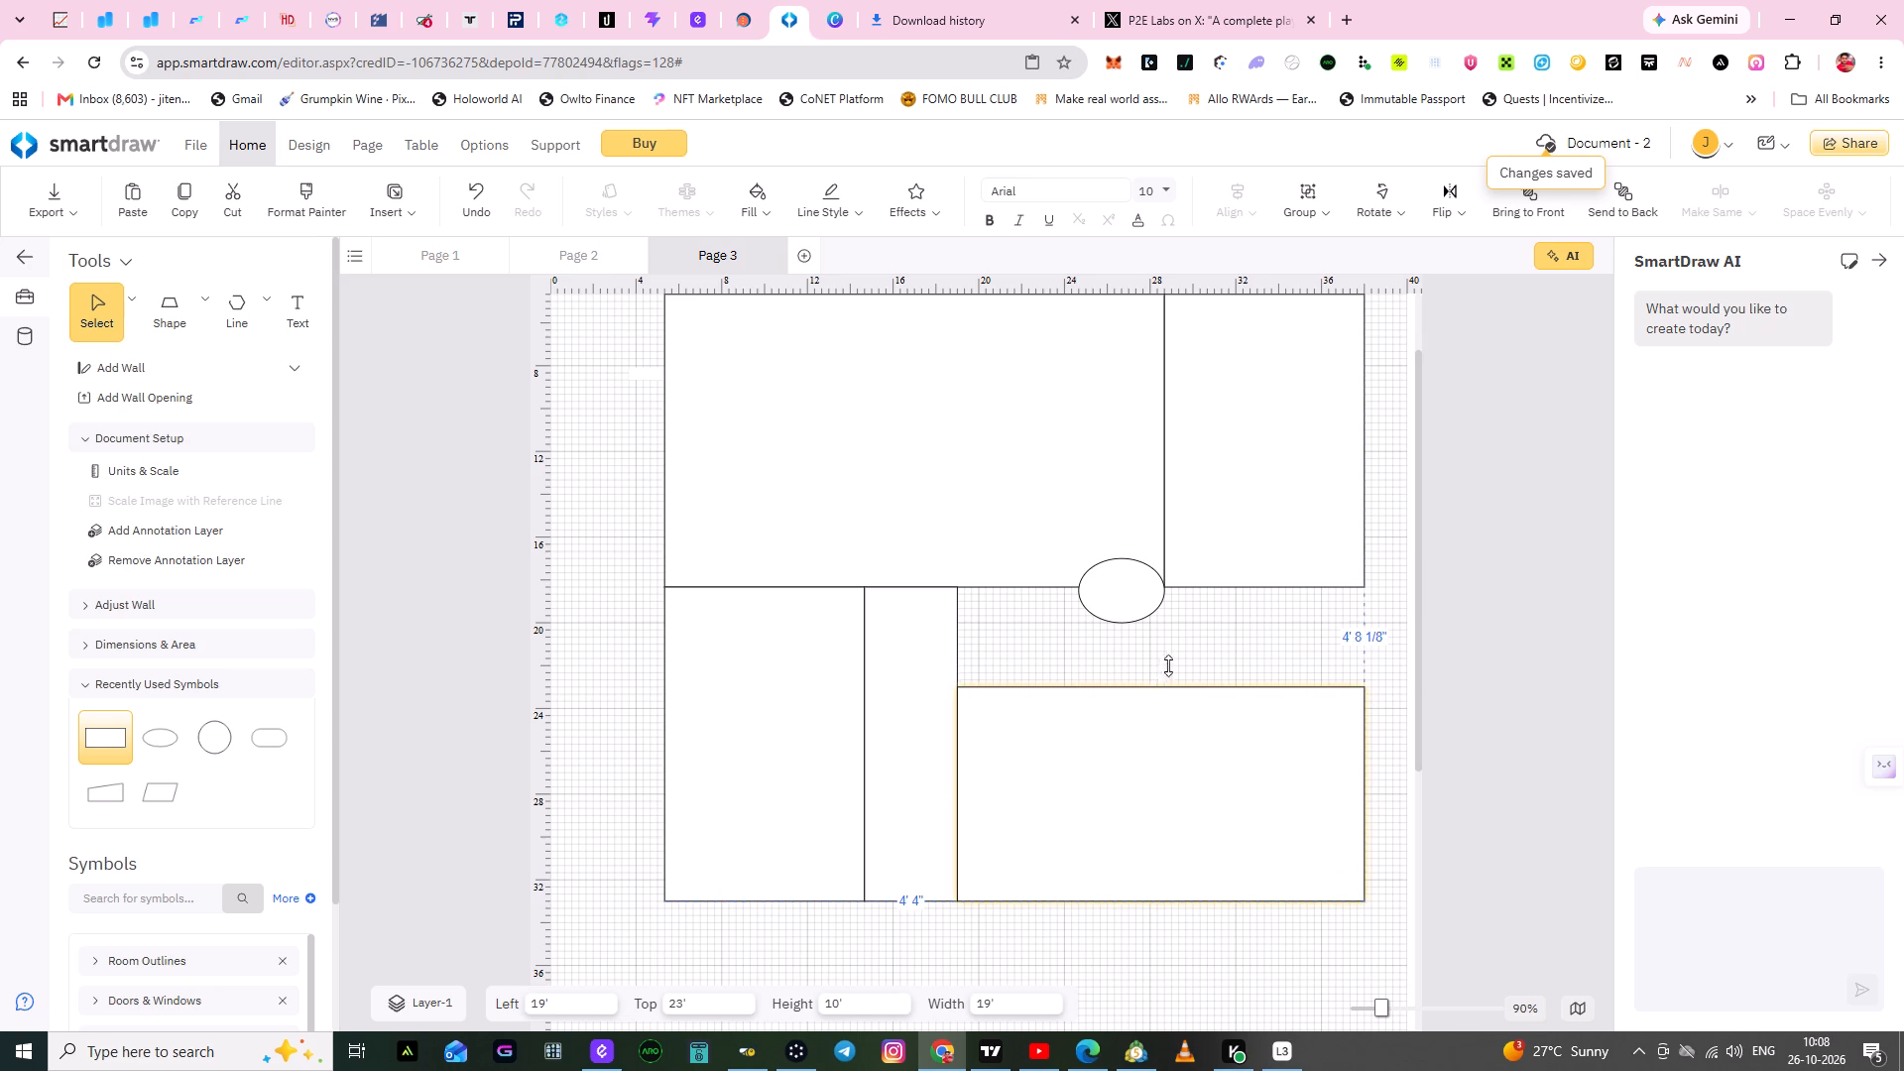
left_click_drag(1168, 665, 1196, 589)
left_click(1188, 735)
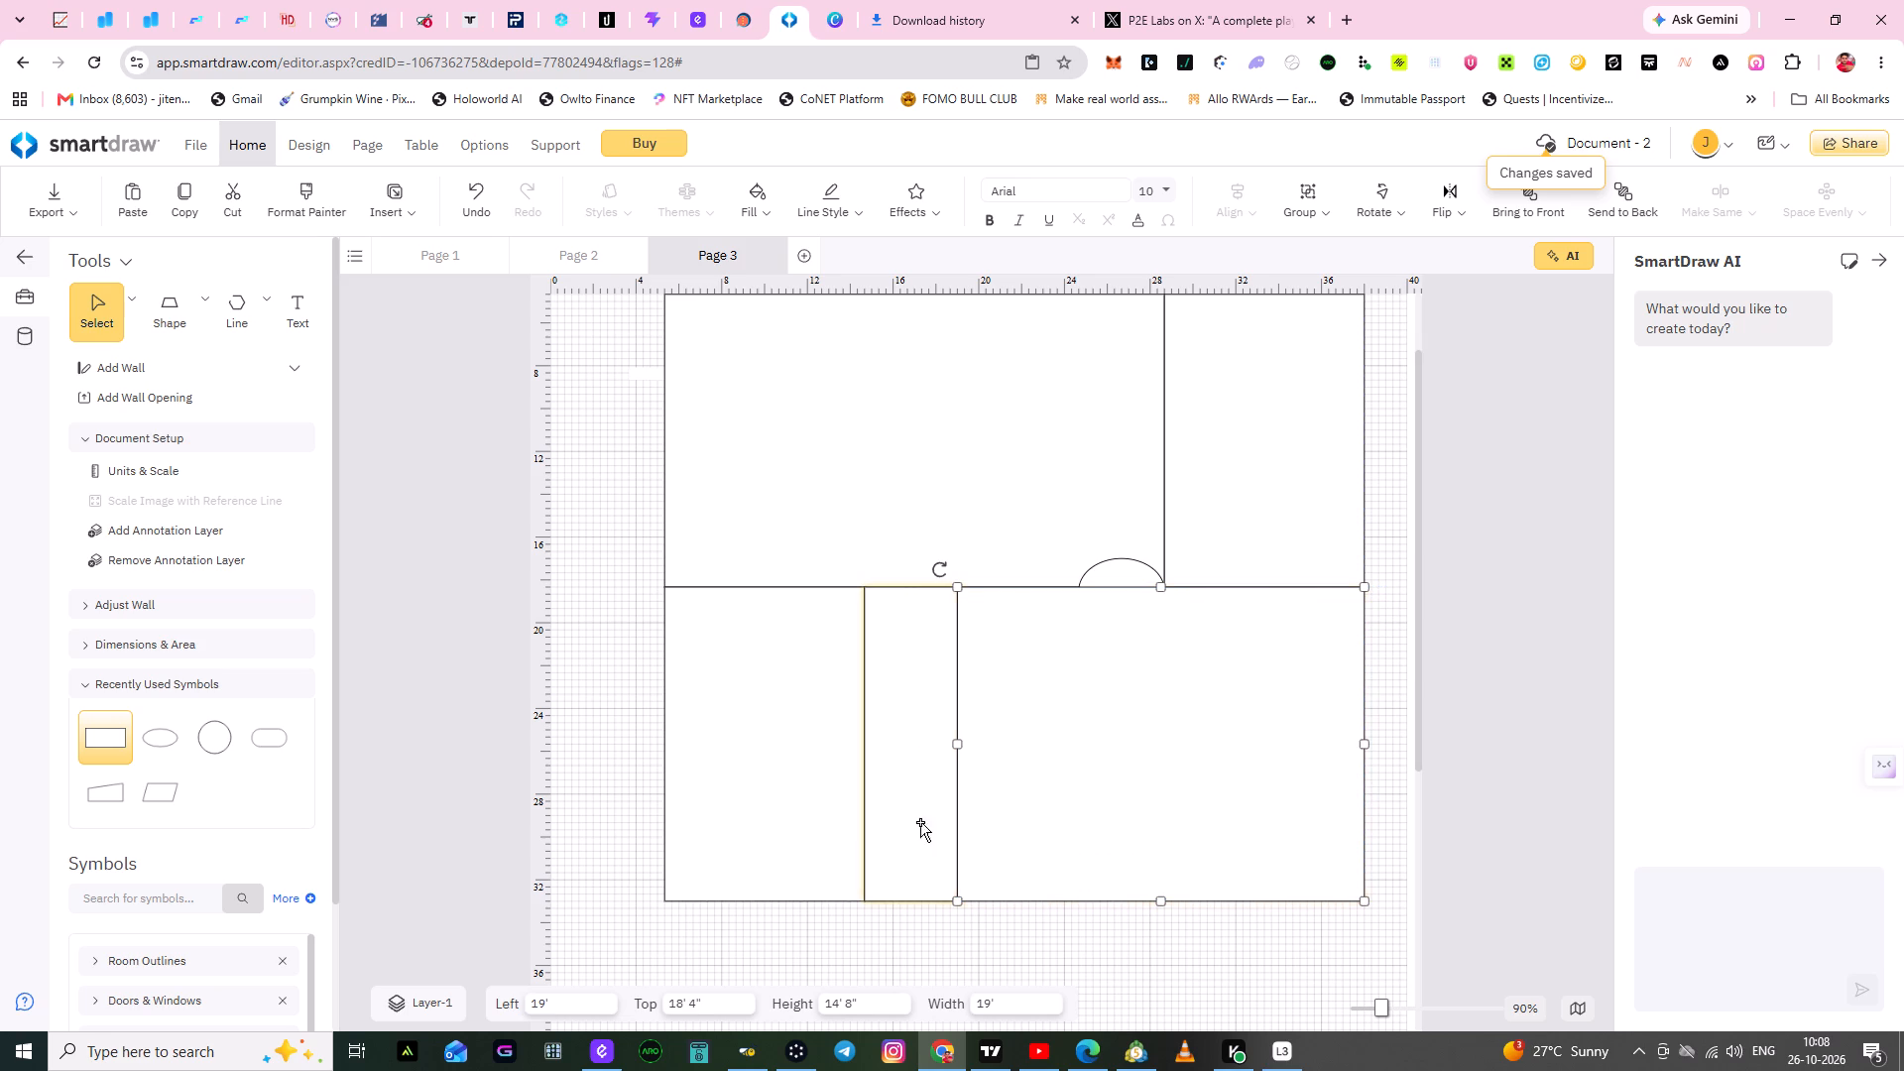
Widen the fourth rectangle leftward to 9' 4", overlapping the third rectangle.
left_click(864, 730)
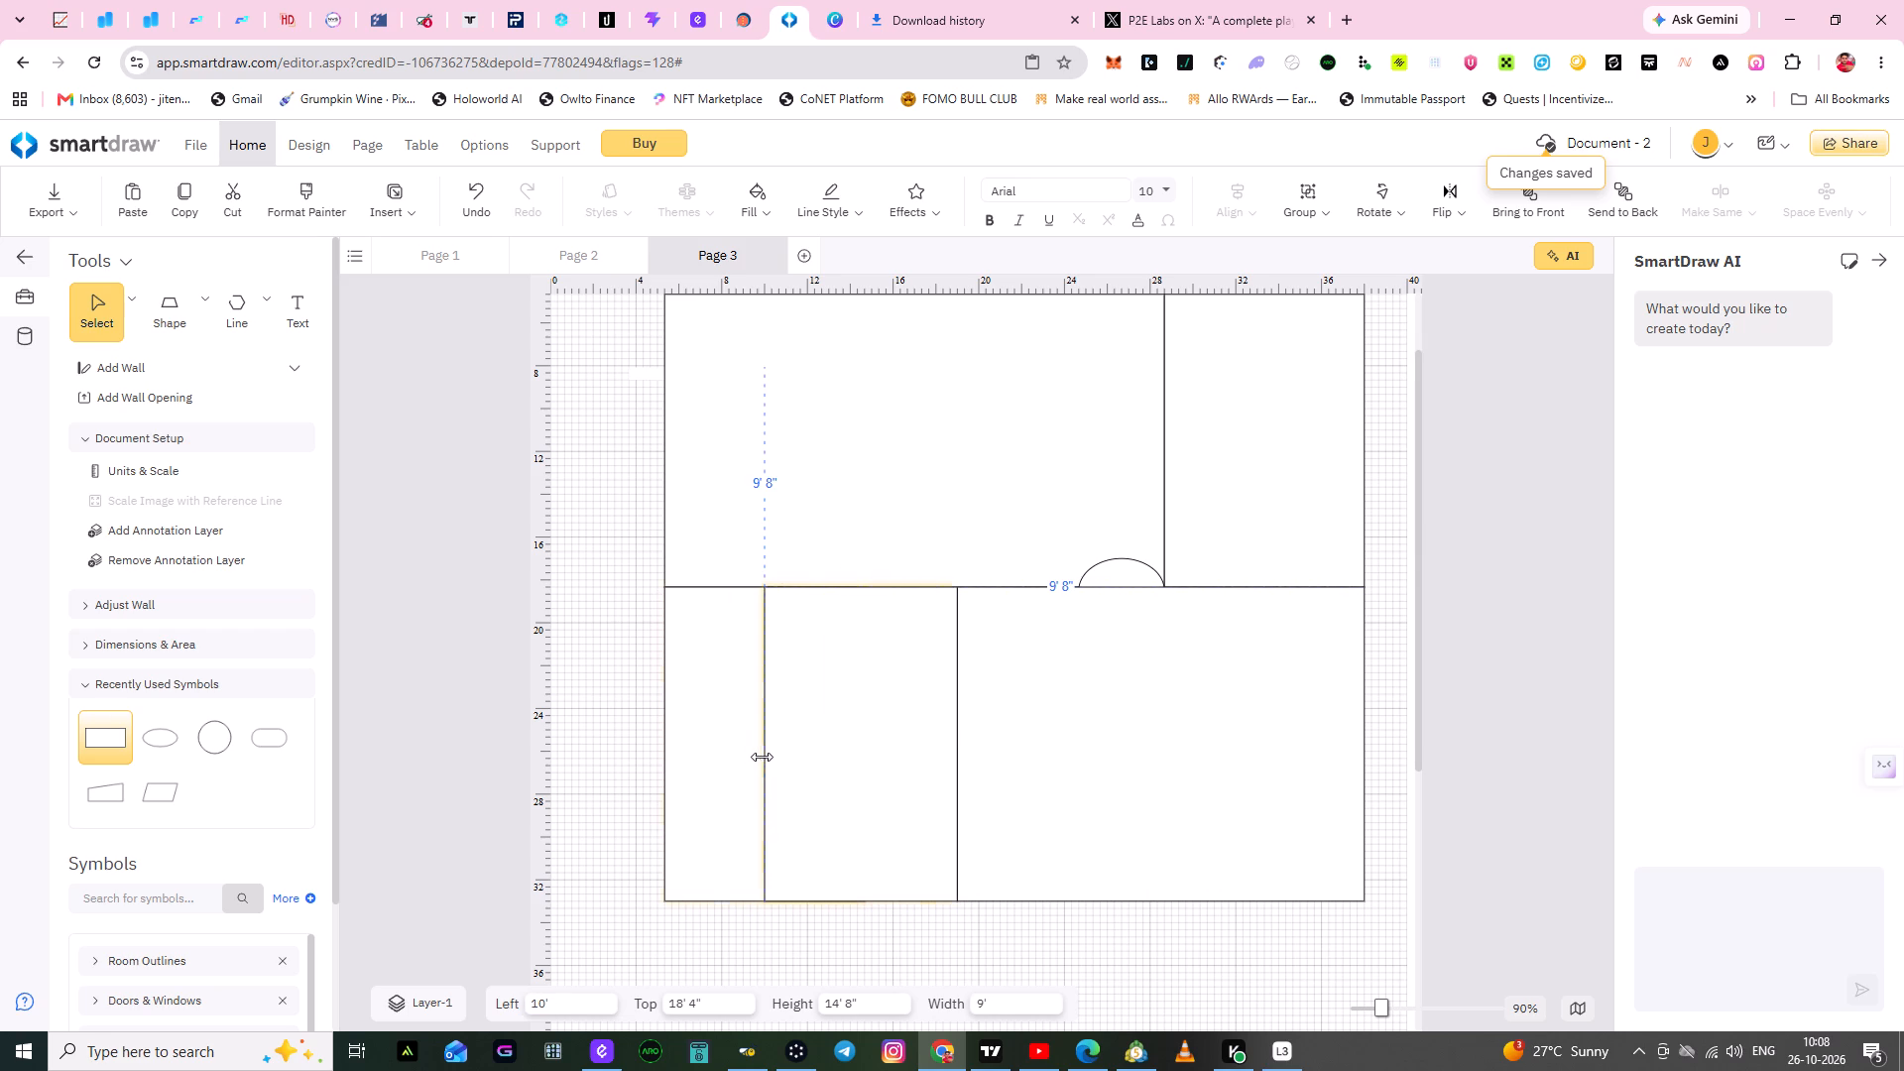
left_click(908, 759)
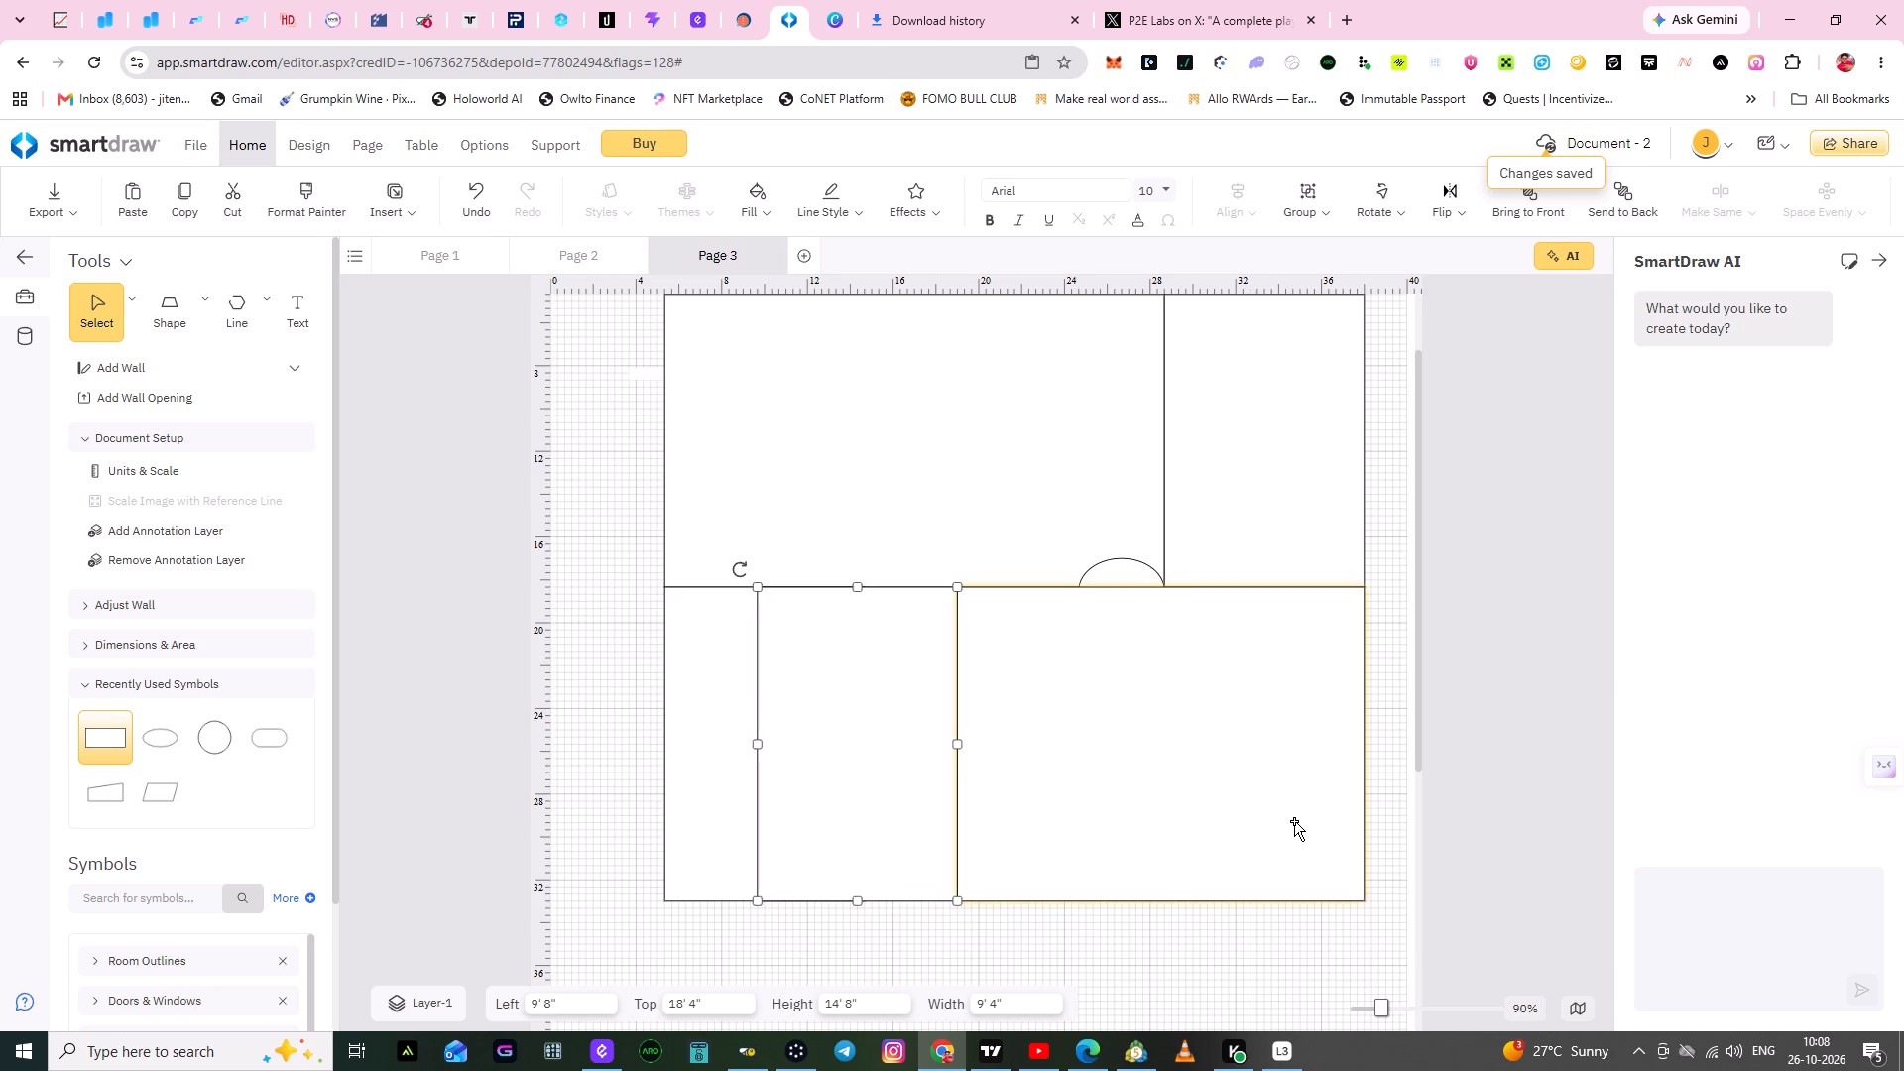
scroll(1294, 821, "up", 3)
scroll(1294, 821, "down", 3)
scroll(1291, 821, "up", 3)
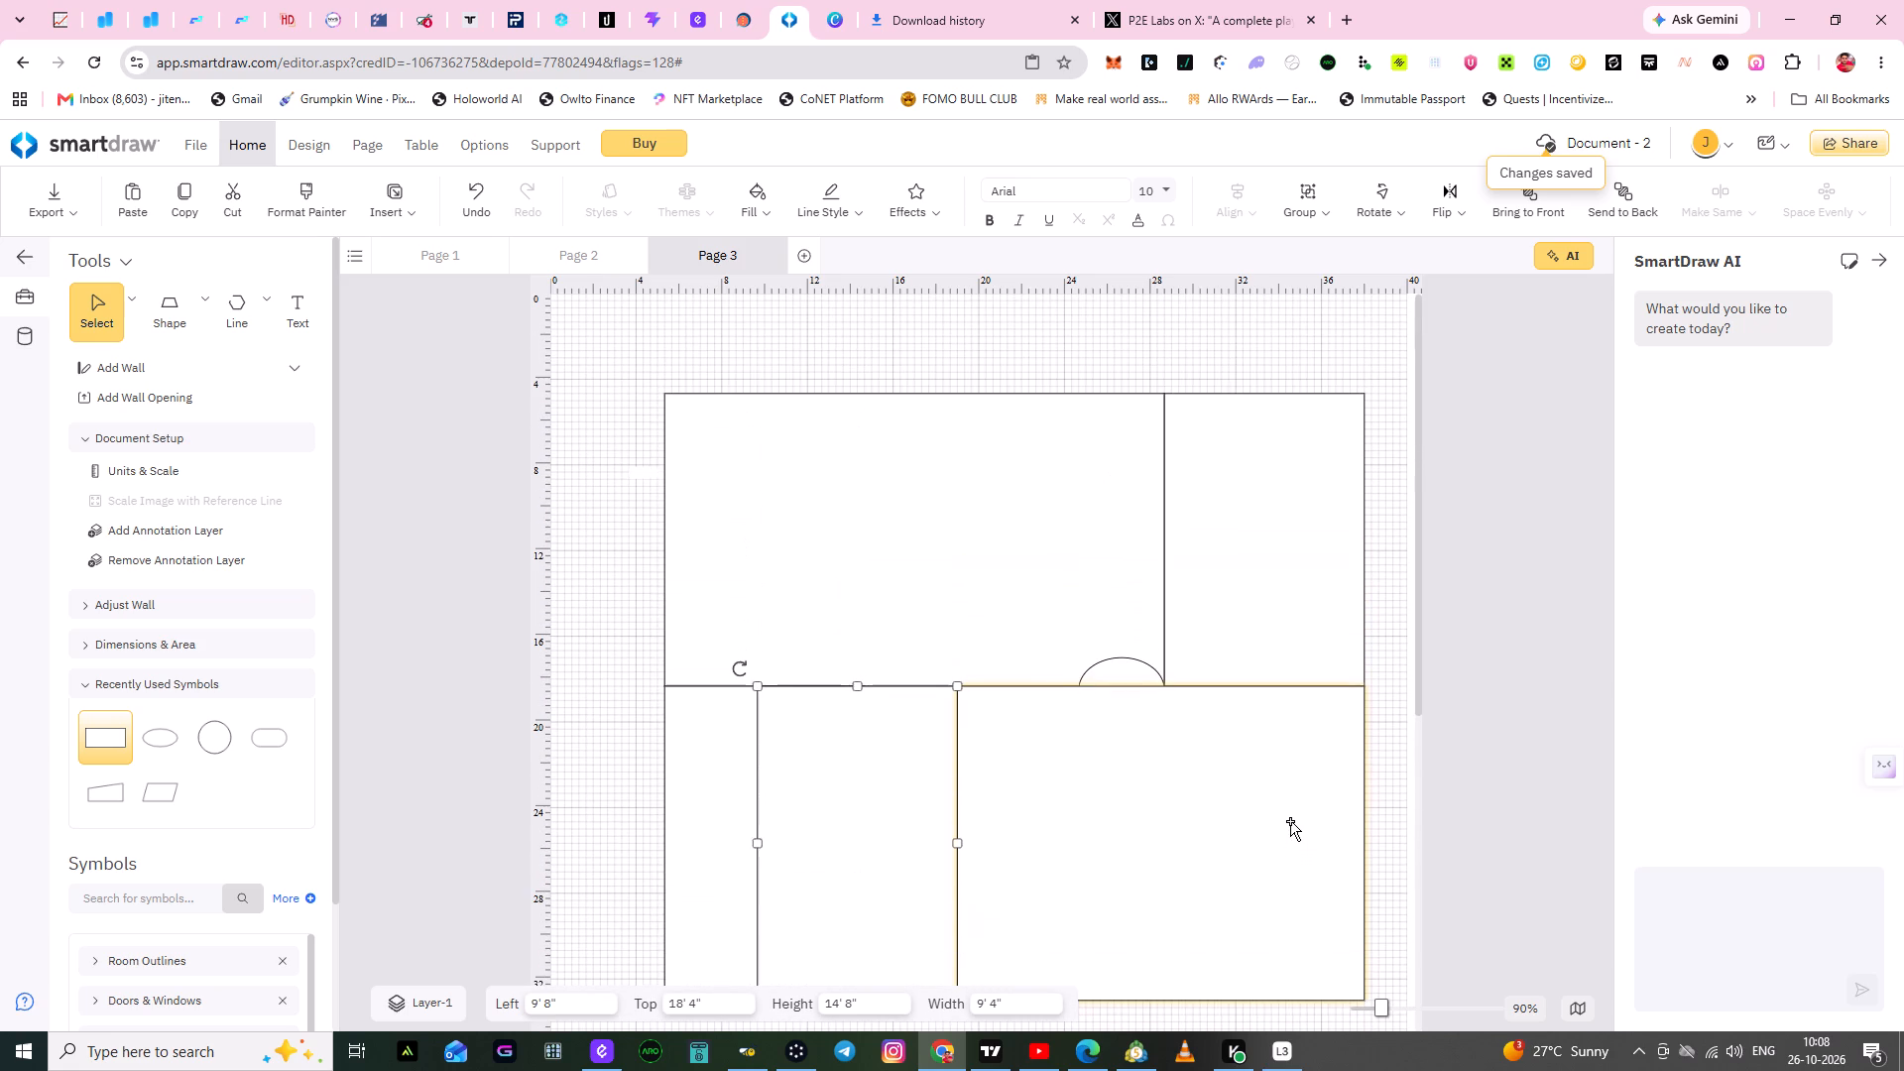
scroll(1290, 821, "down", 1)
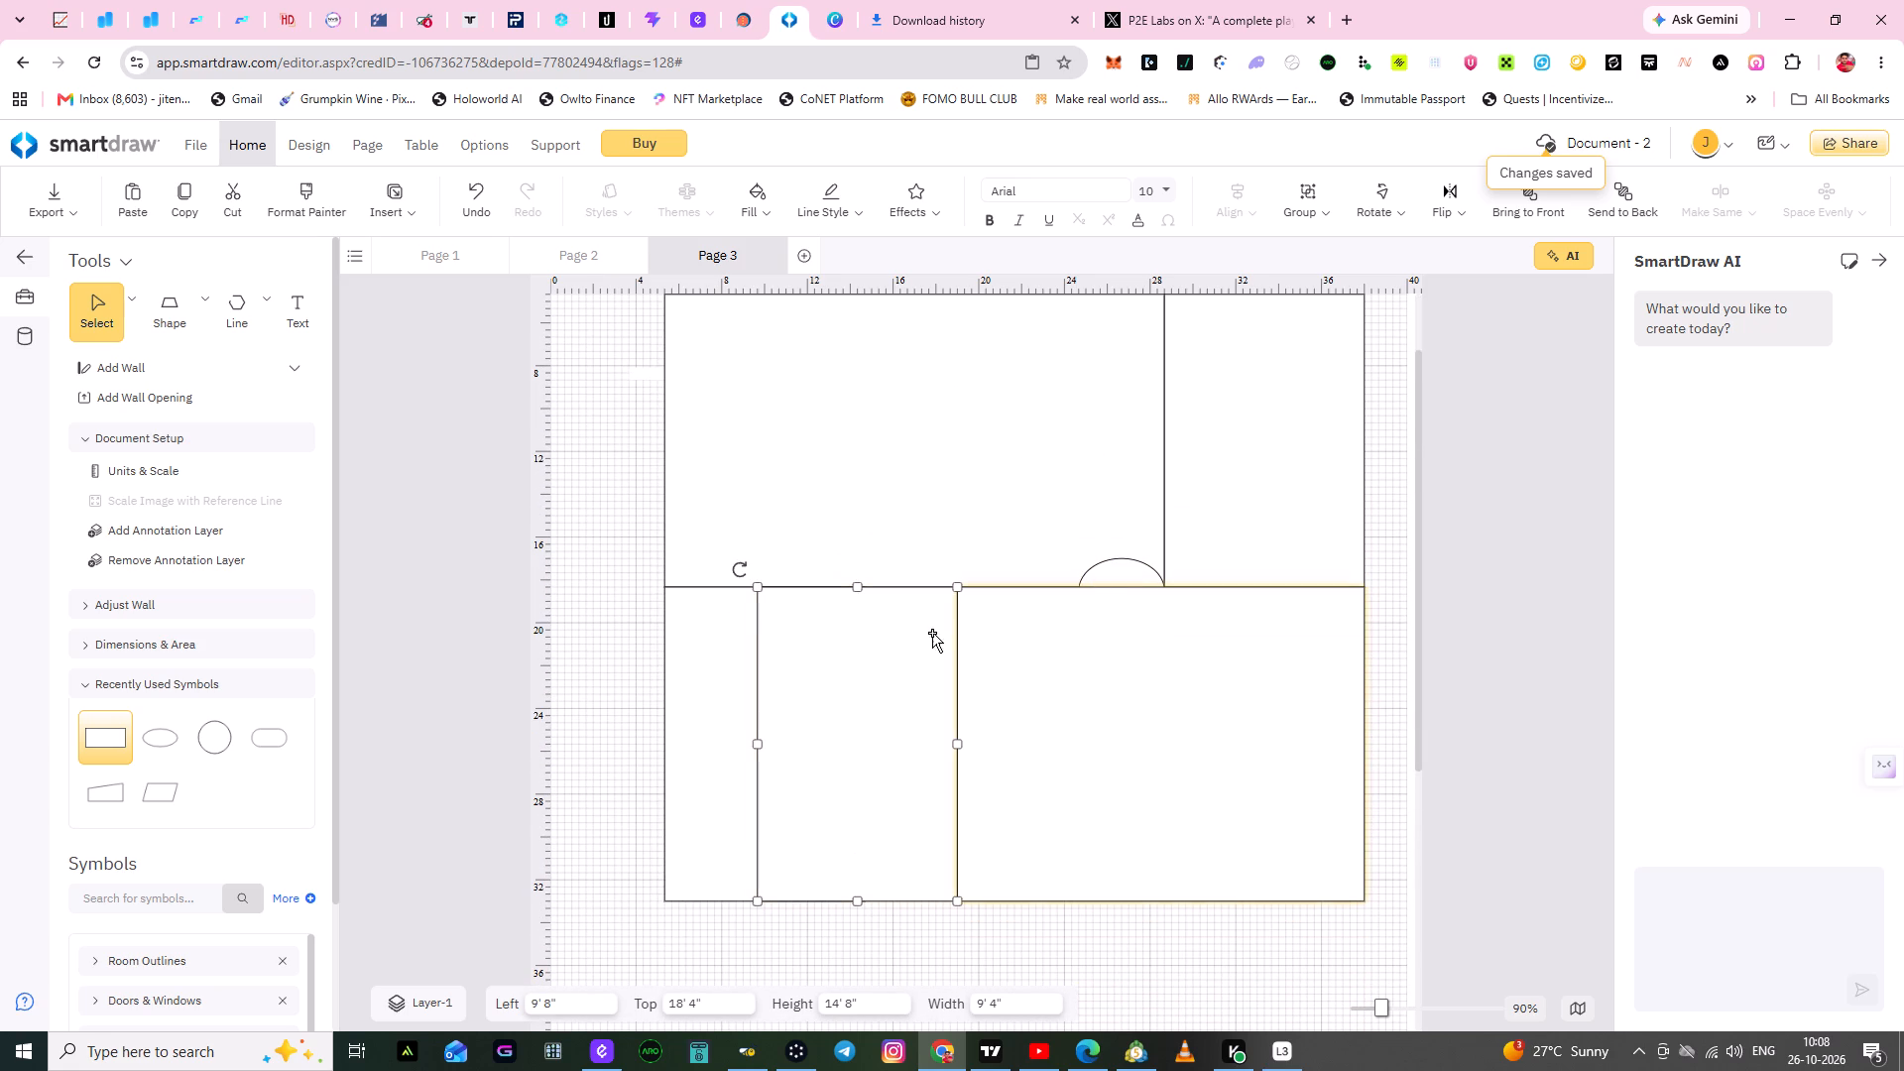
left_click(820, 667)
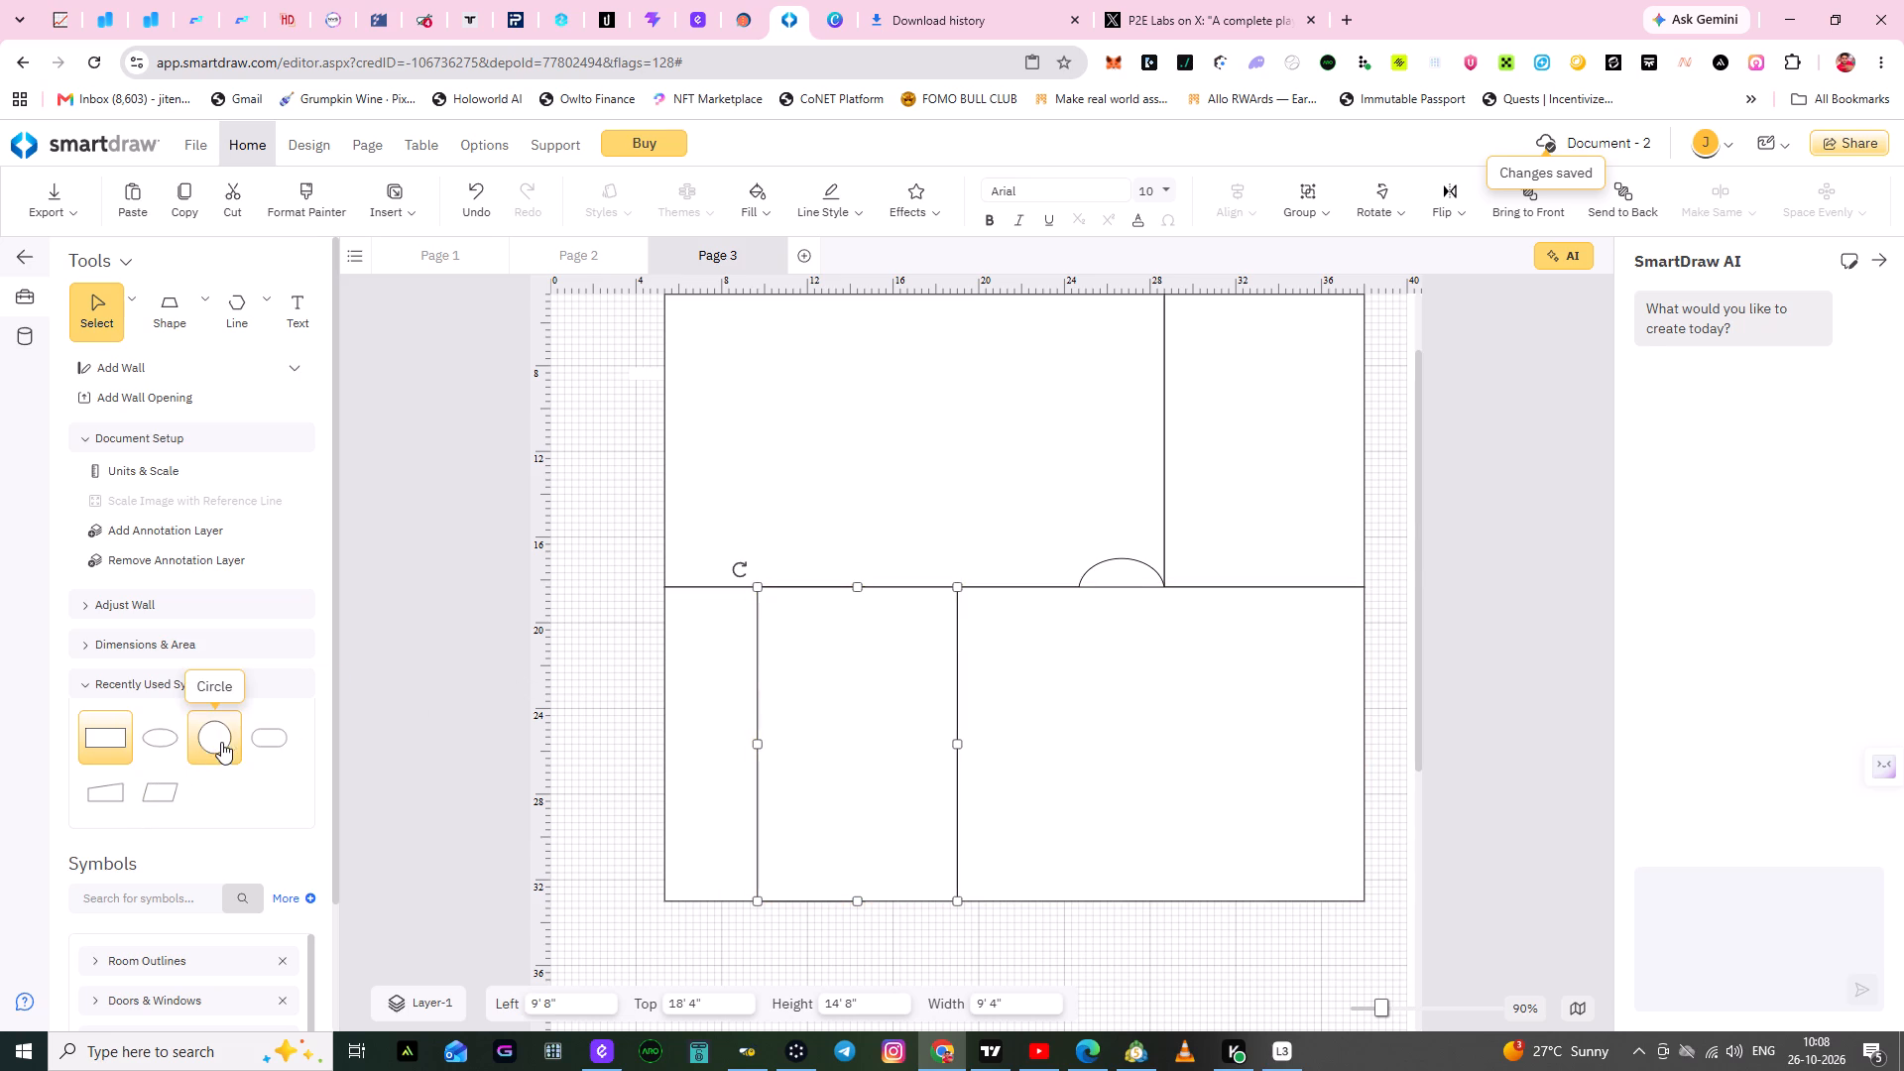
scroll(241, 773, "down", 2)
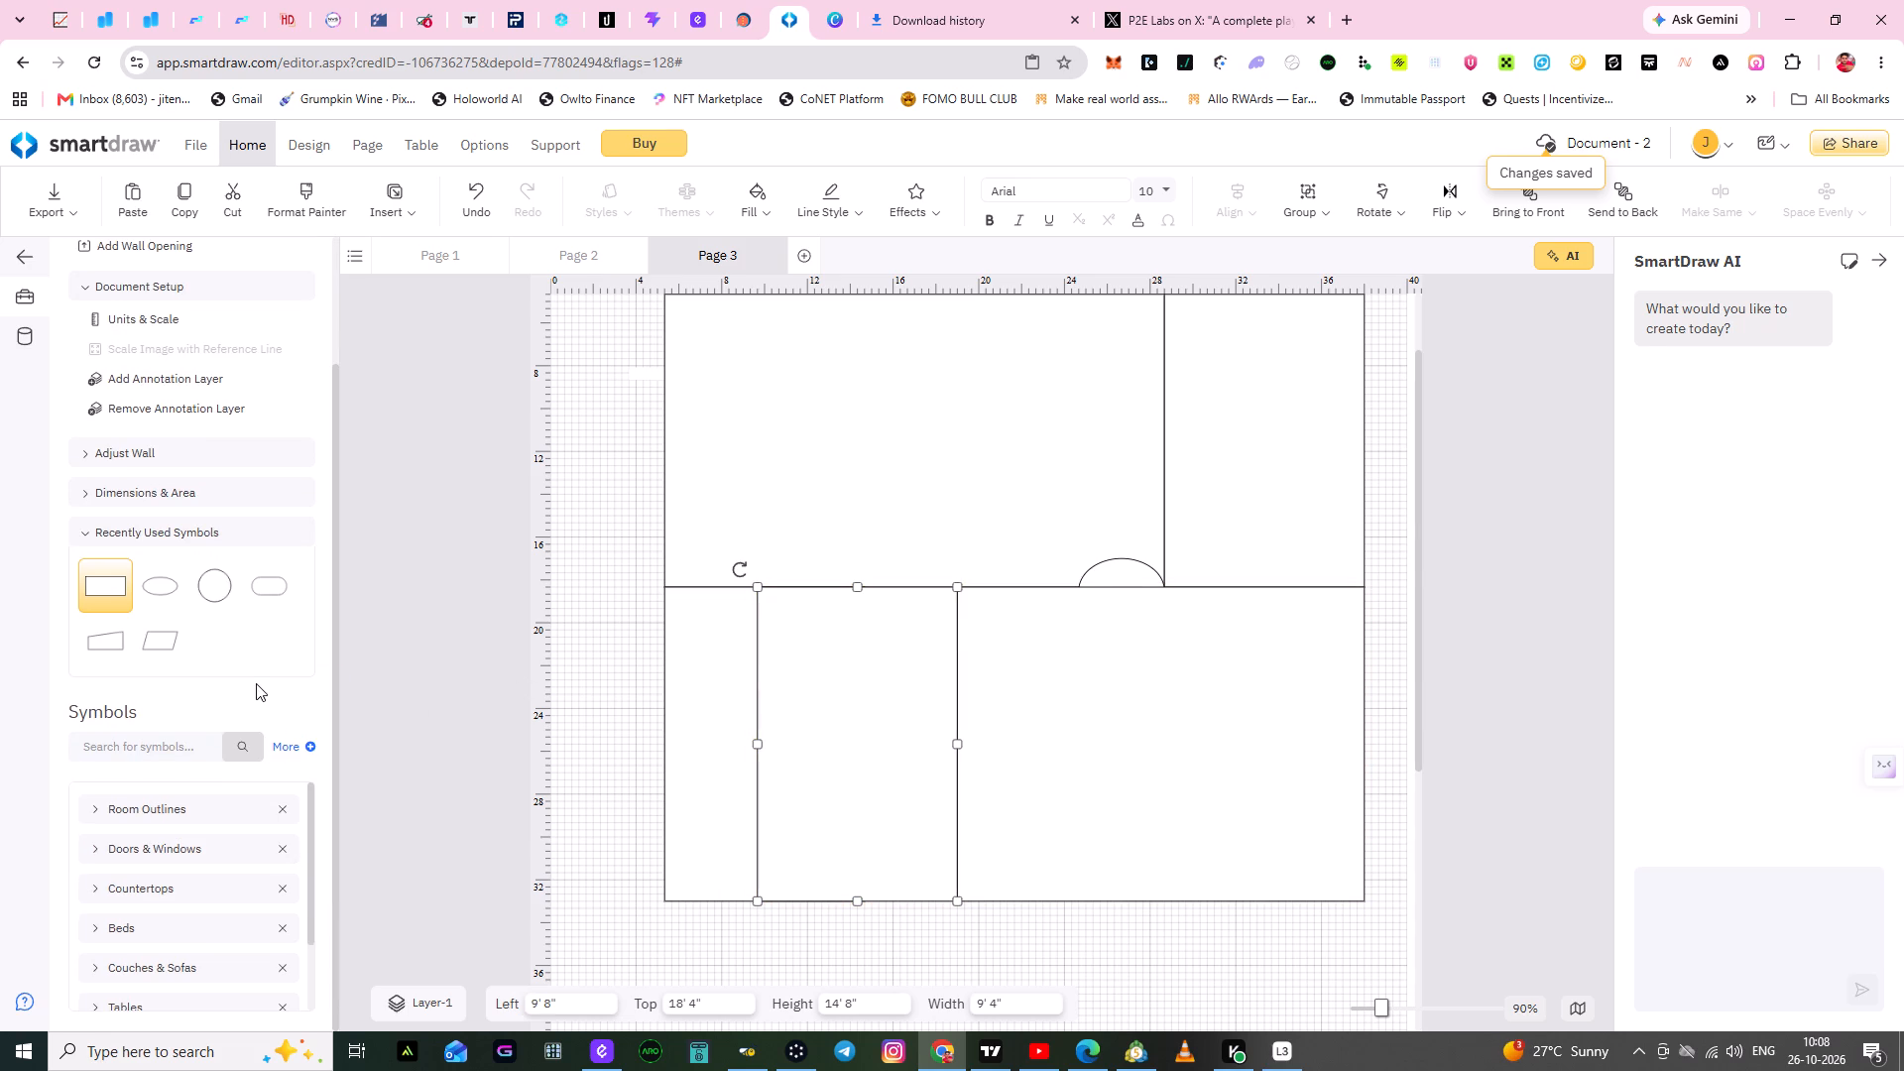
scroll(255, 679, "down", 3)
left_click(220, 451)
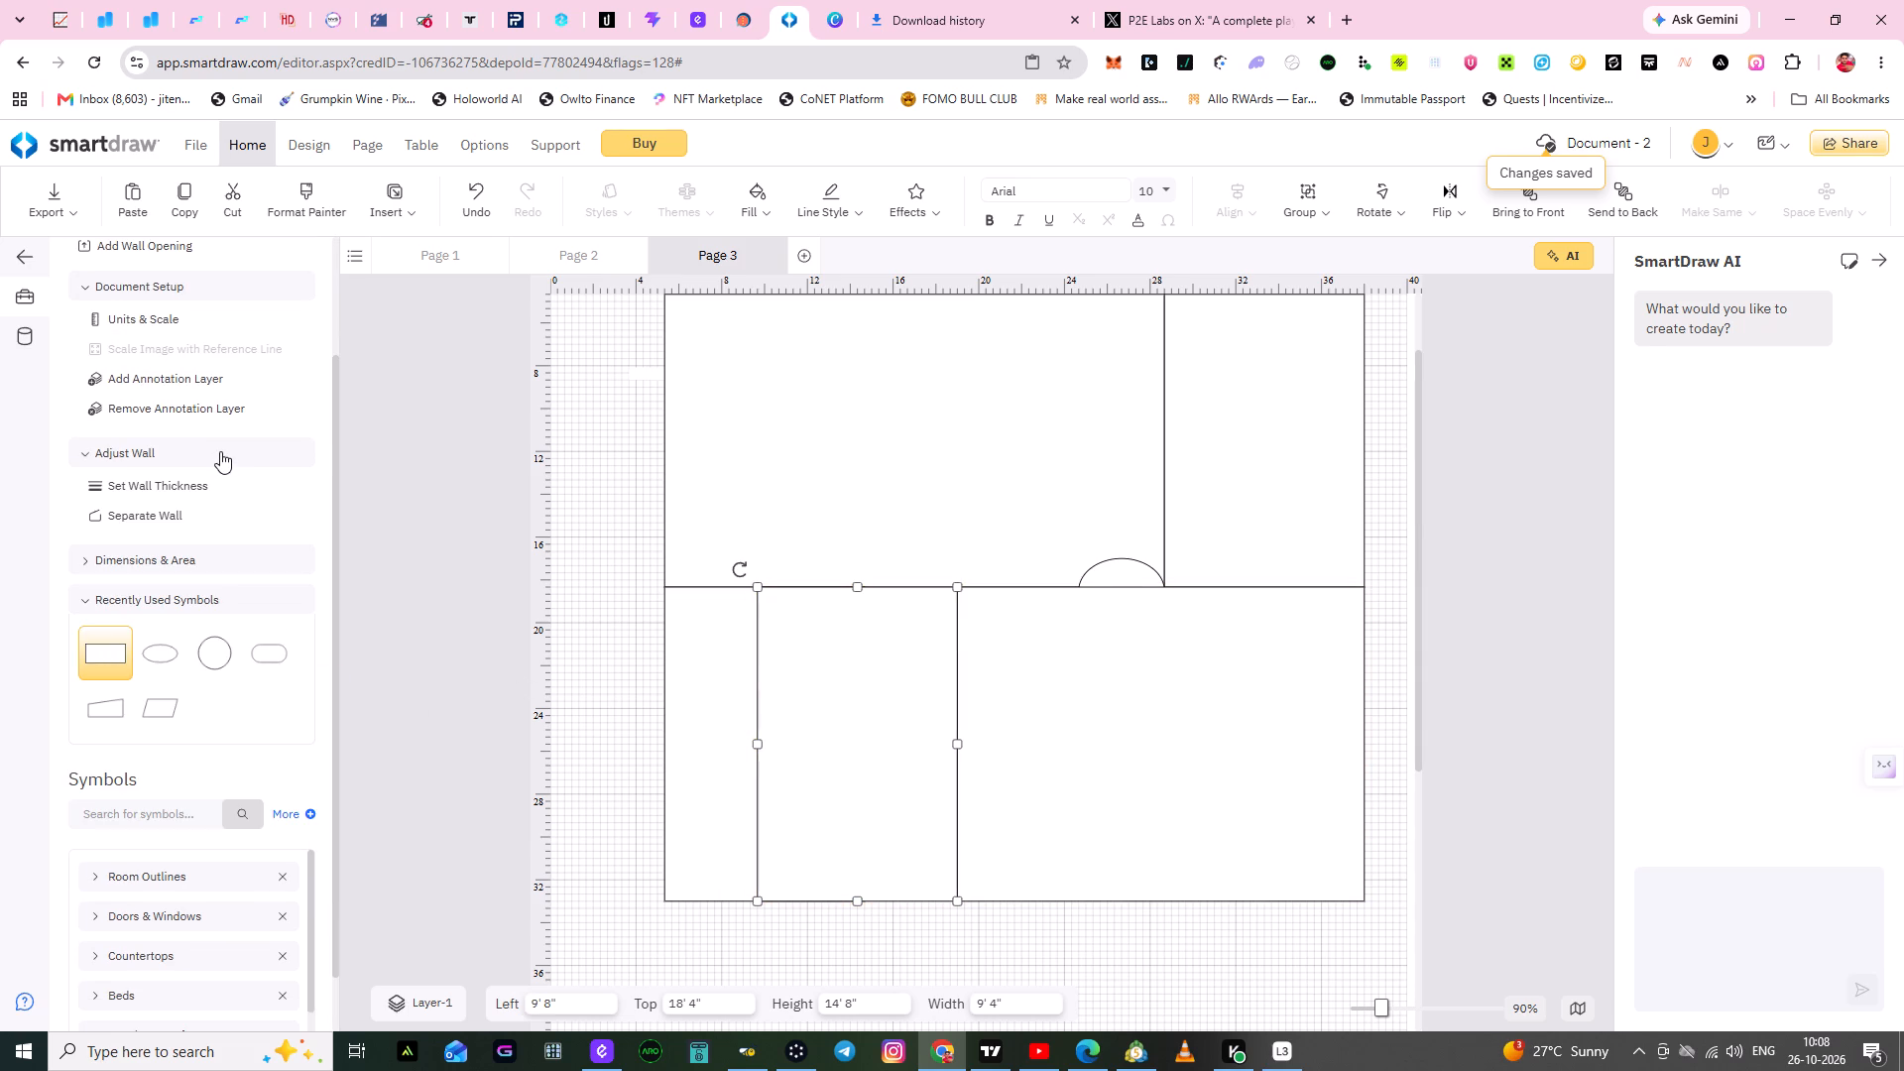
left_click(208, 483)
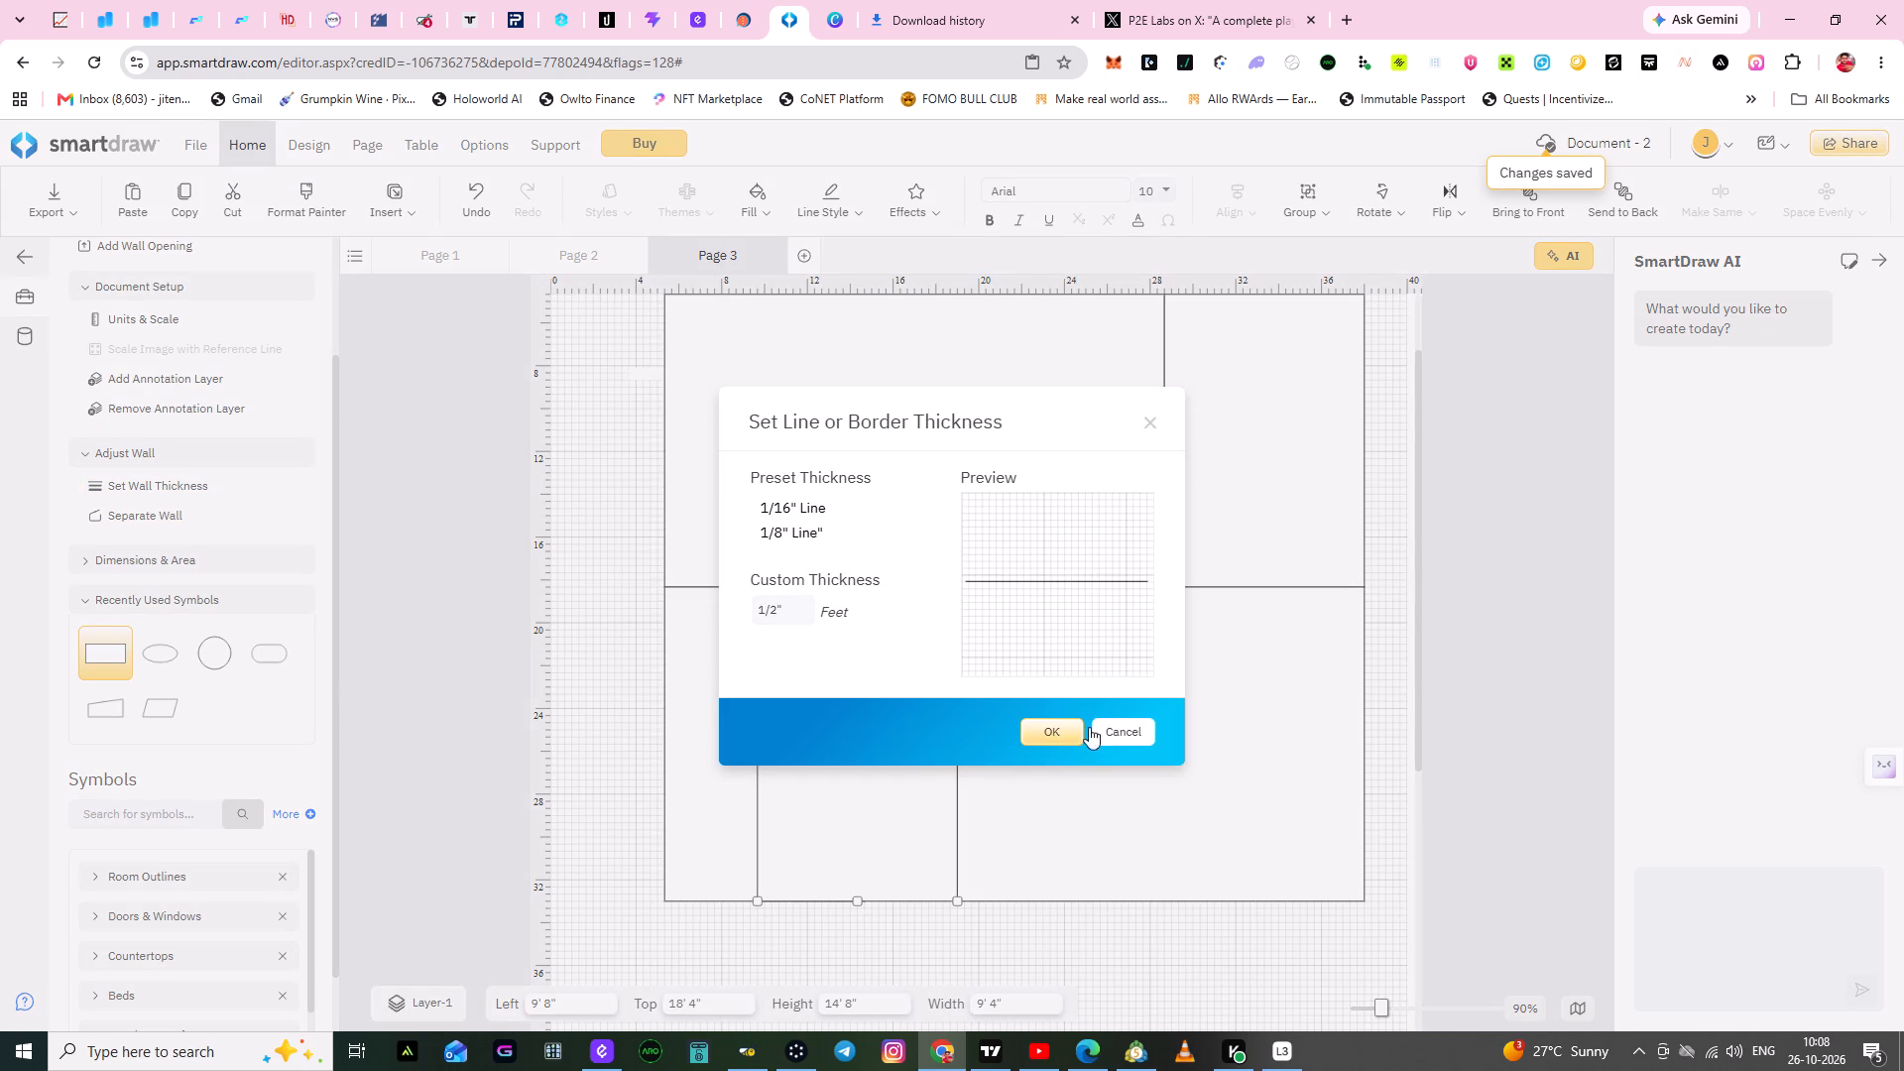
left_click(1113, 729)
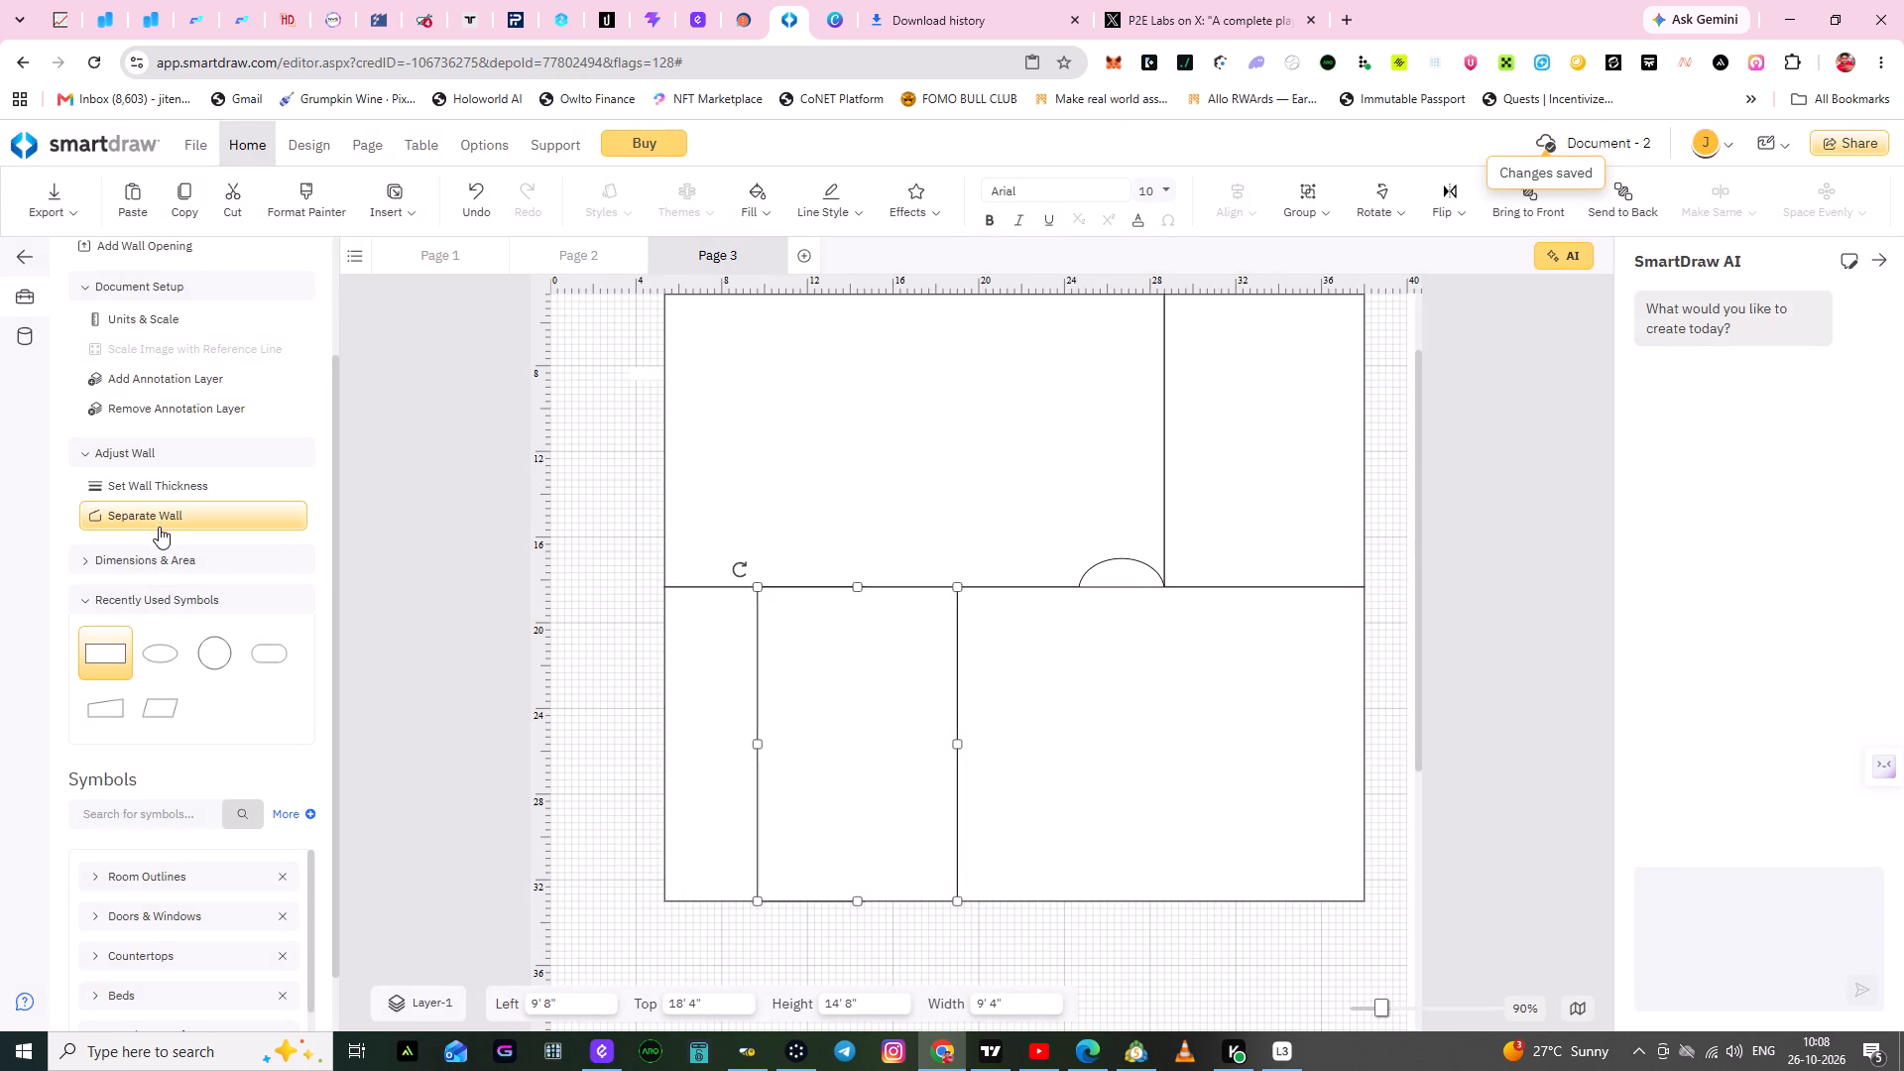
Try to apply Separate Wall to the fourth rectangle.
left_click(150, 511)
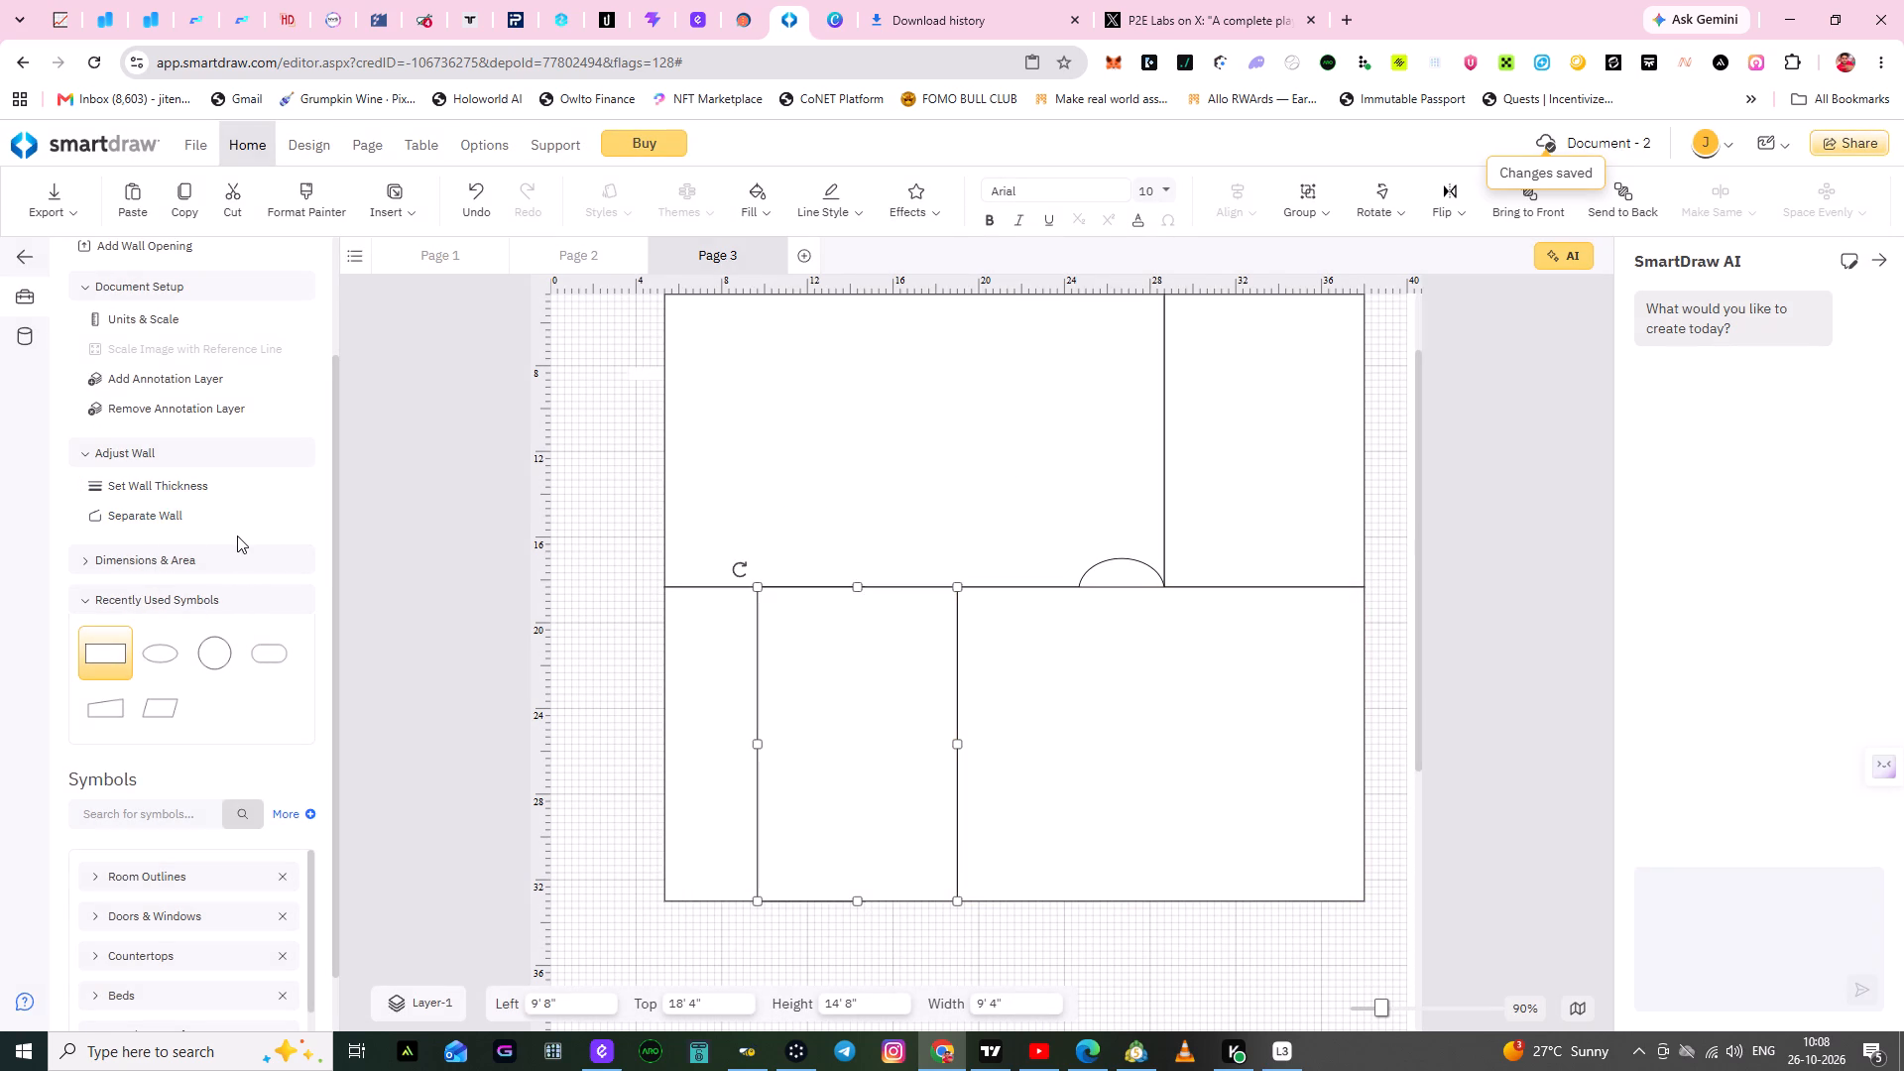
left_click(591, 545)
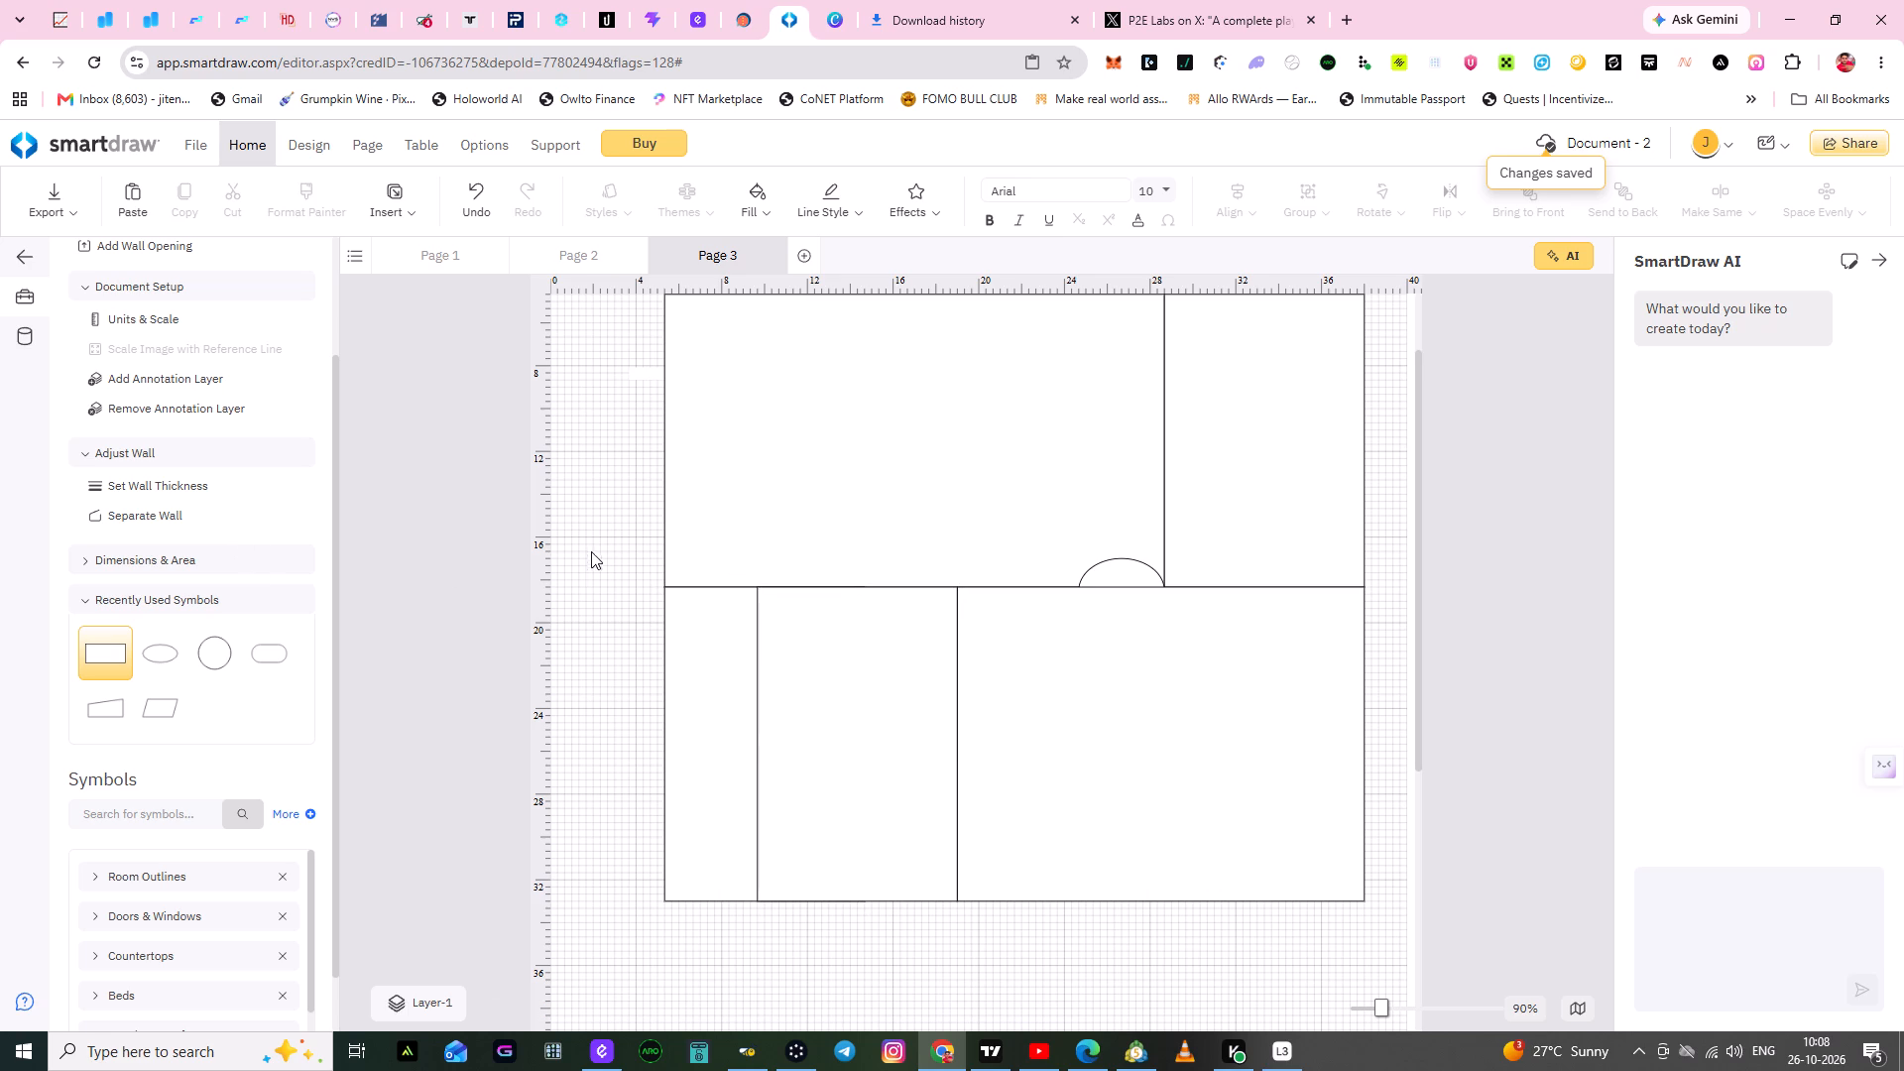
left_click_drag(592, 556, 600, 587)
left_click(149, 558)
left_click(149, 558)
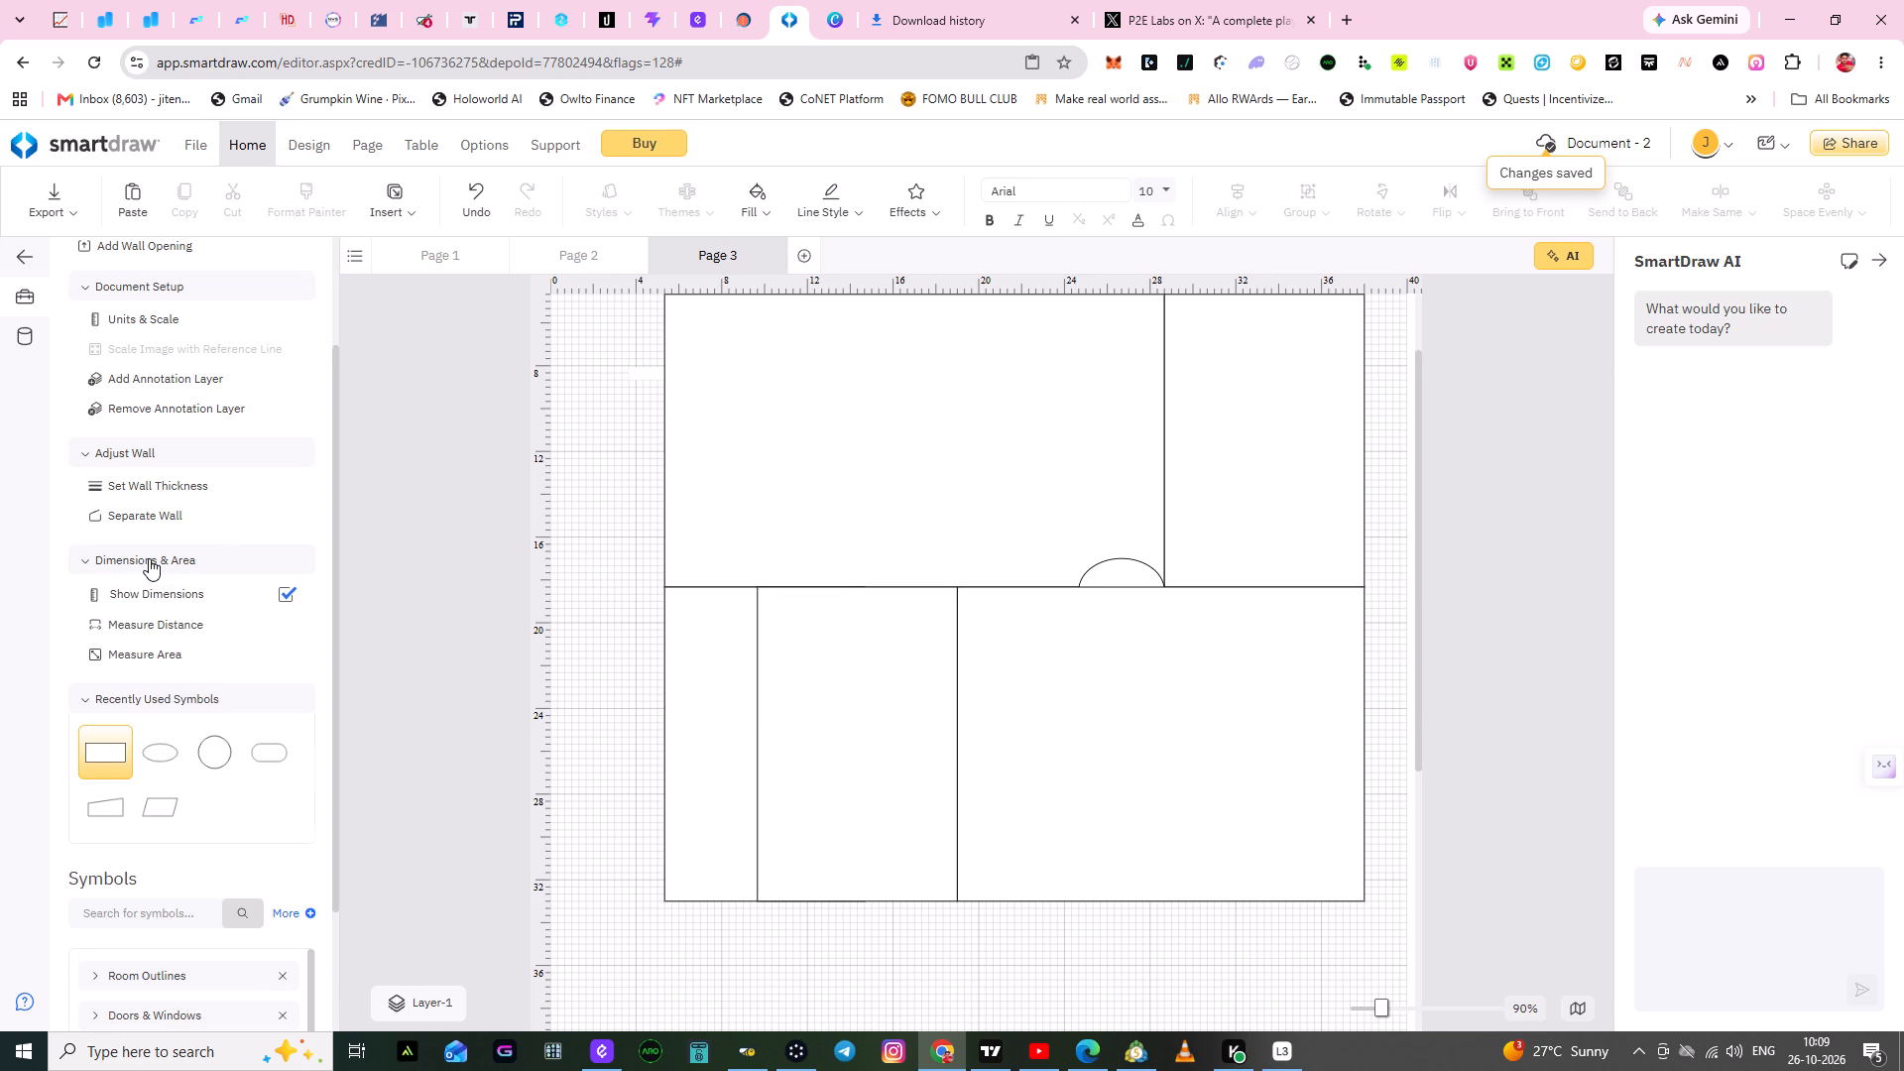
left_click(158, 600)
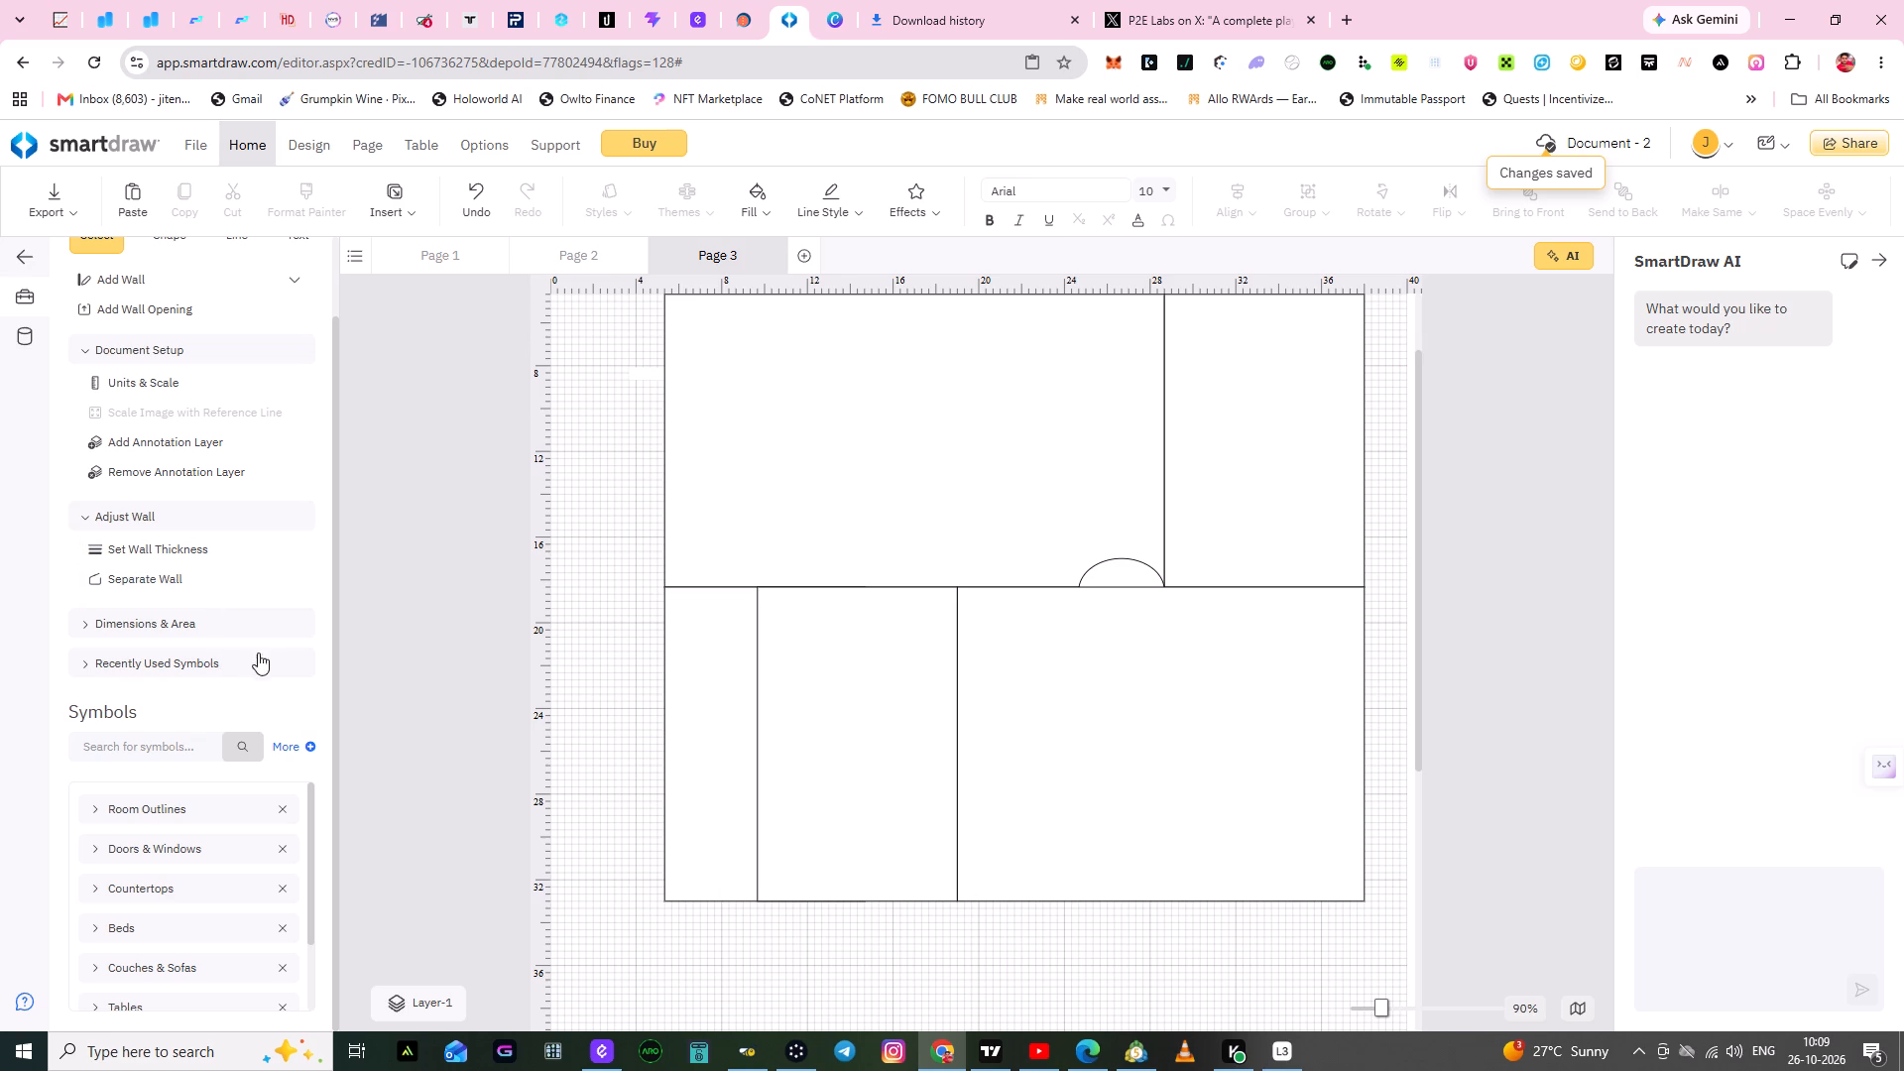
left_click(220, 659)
Browse the symbol library categories and examine the room shapes available under Room Outlines.
scroll(257, 701, "down", 4)
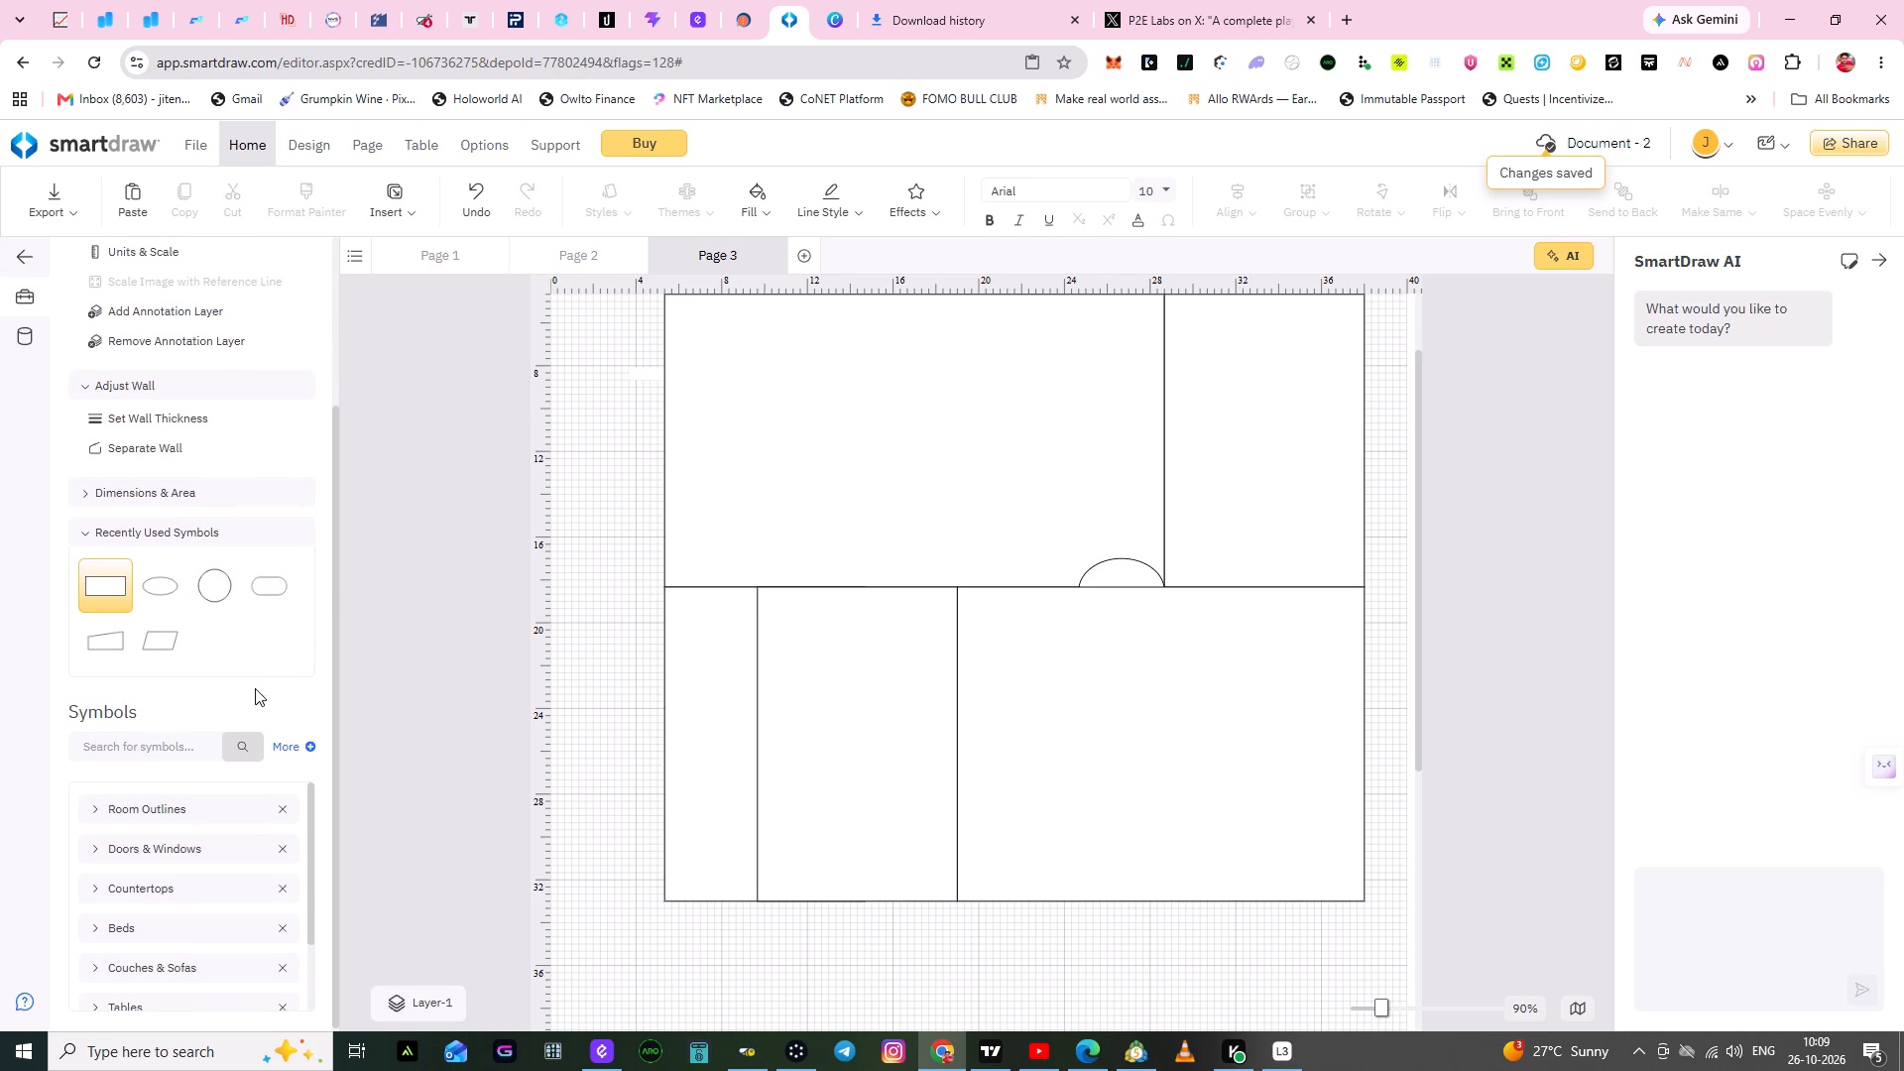
scroll(202, 785, "down", 2)
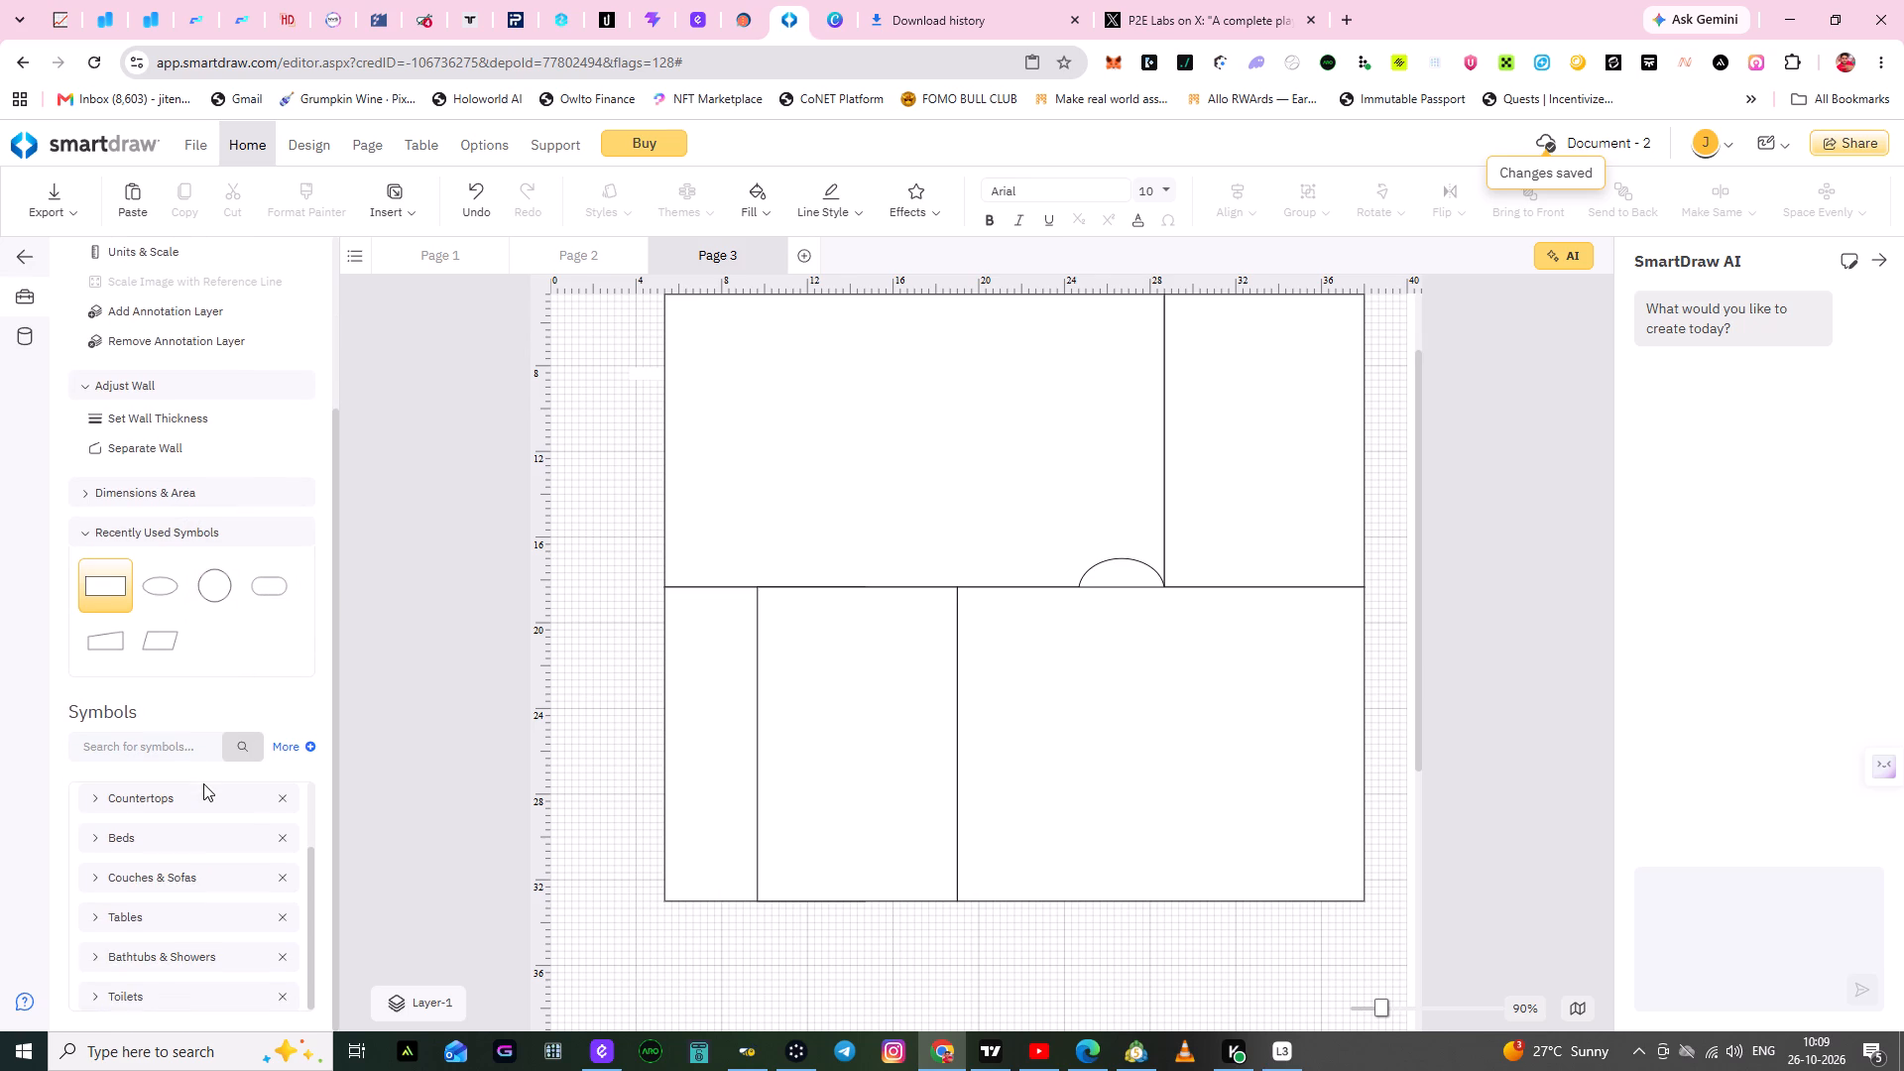
scroll(196, 836, "down", 2)
scroll(223, 892, "up", 3)
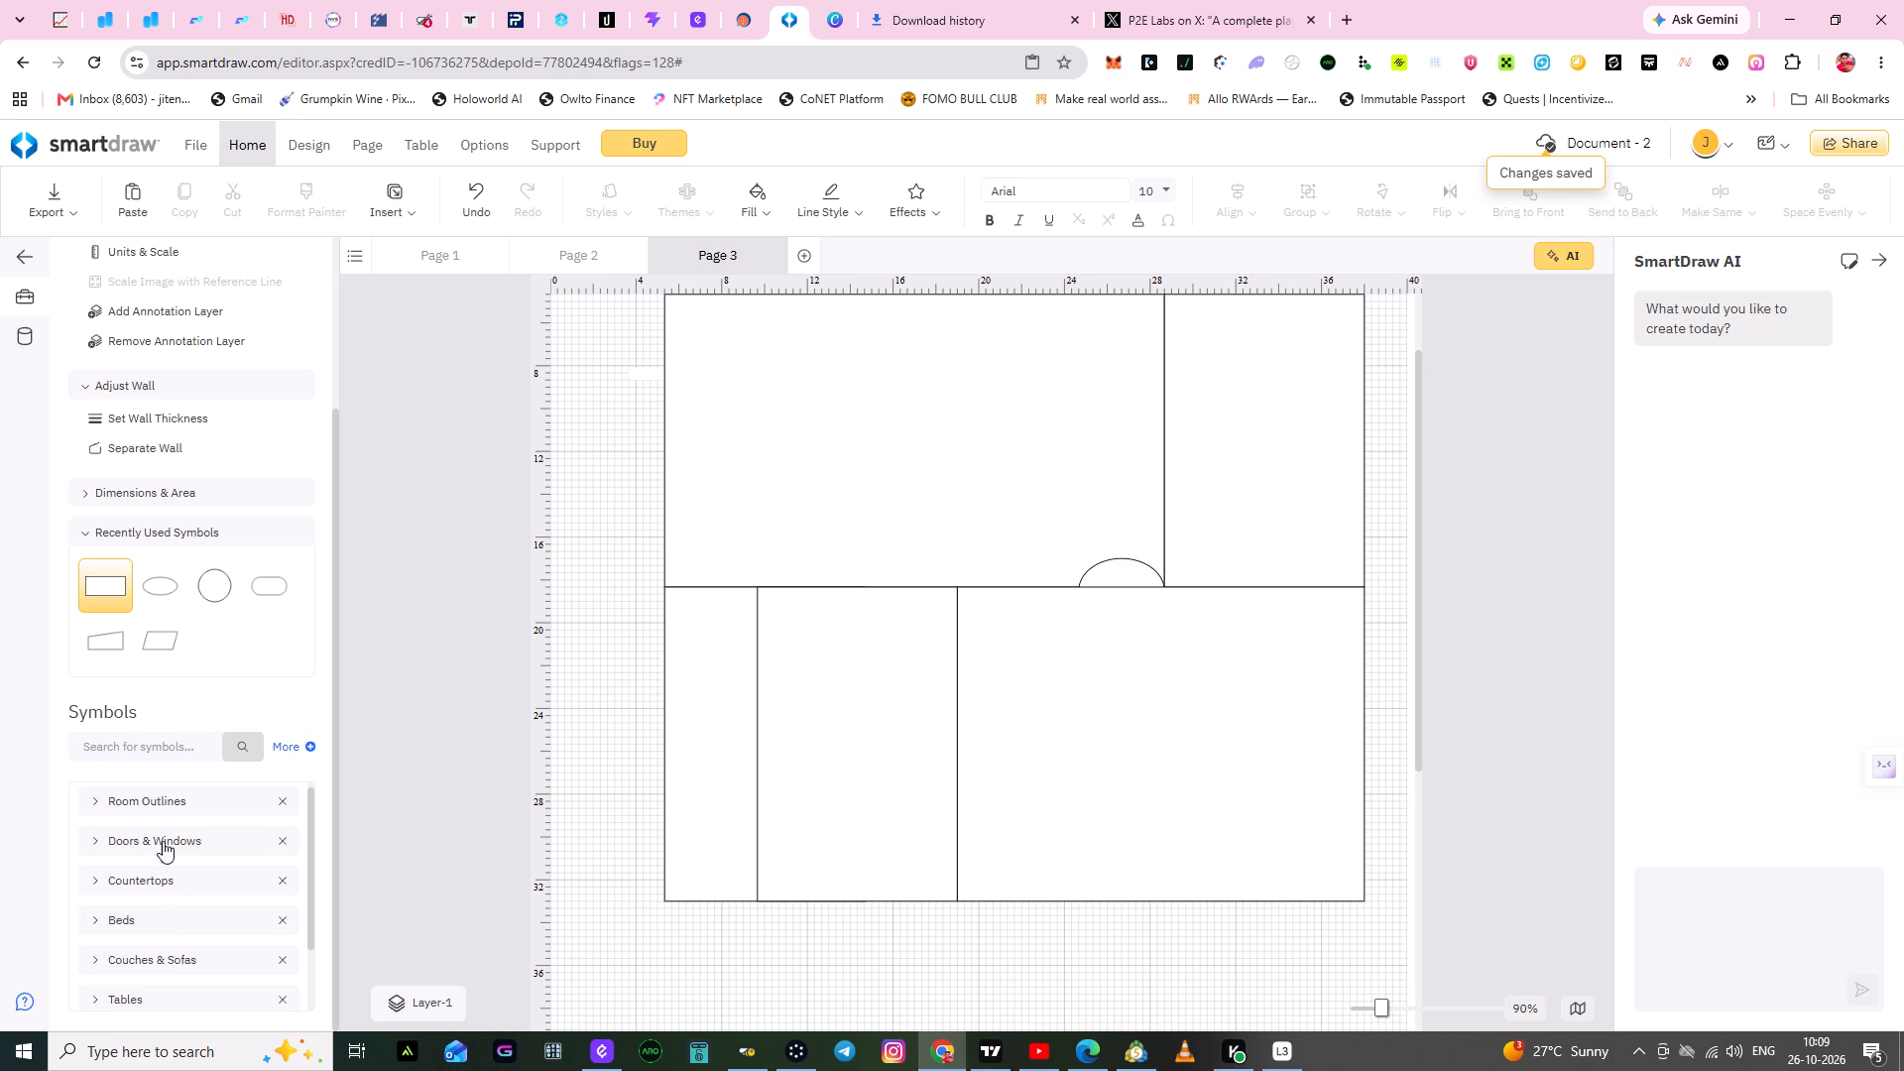
left_click(144, 808)
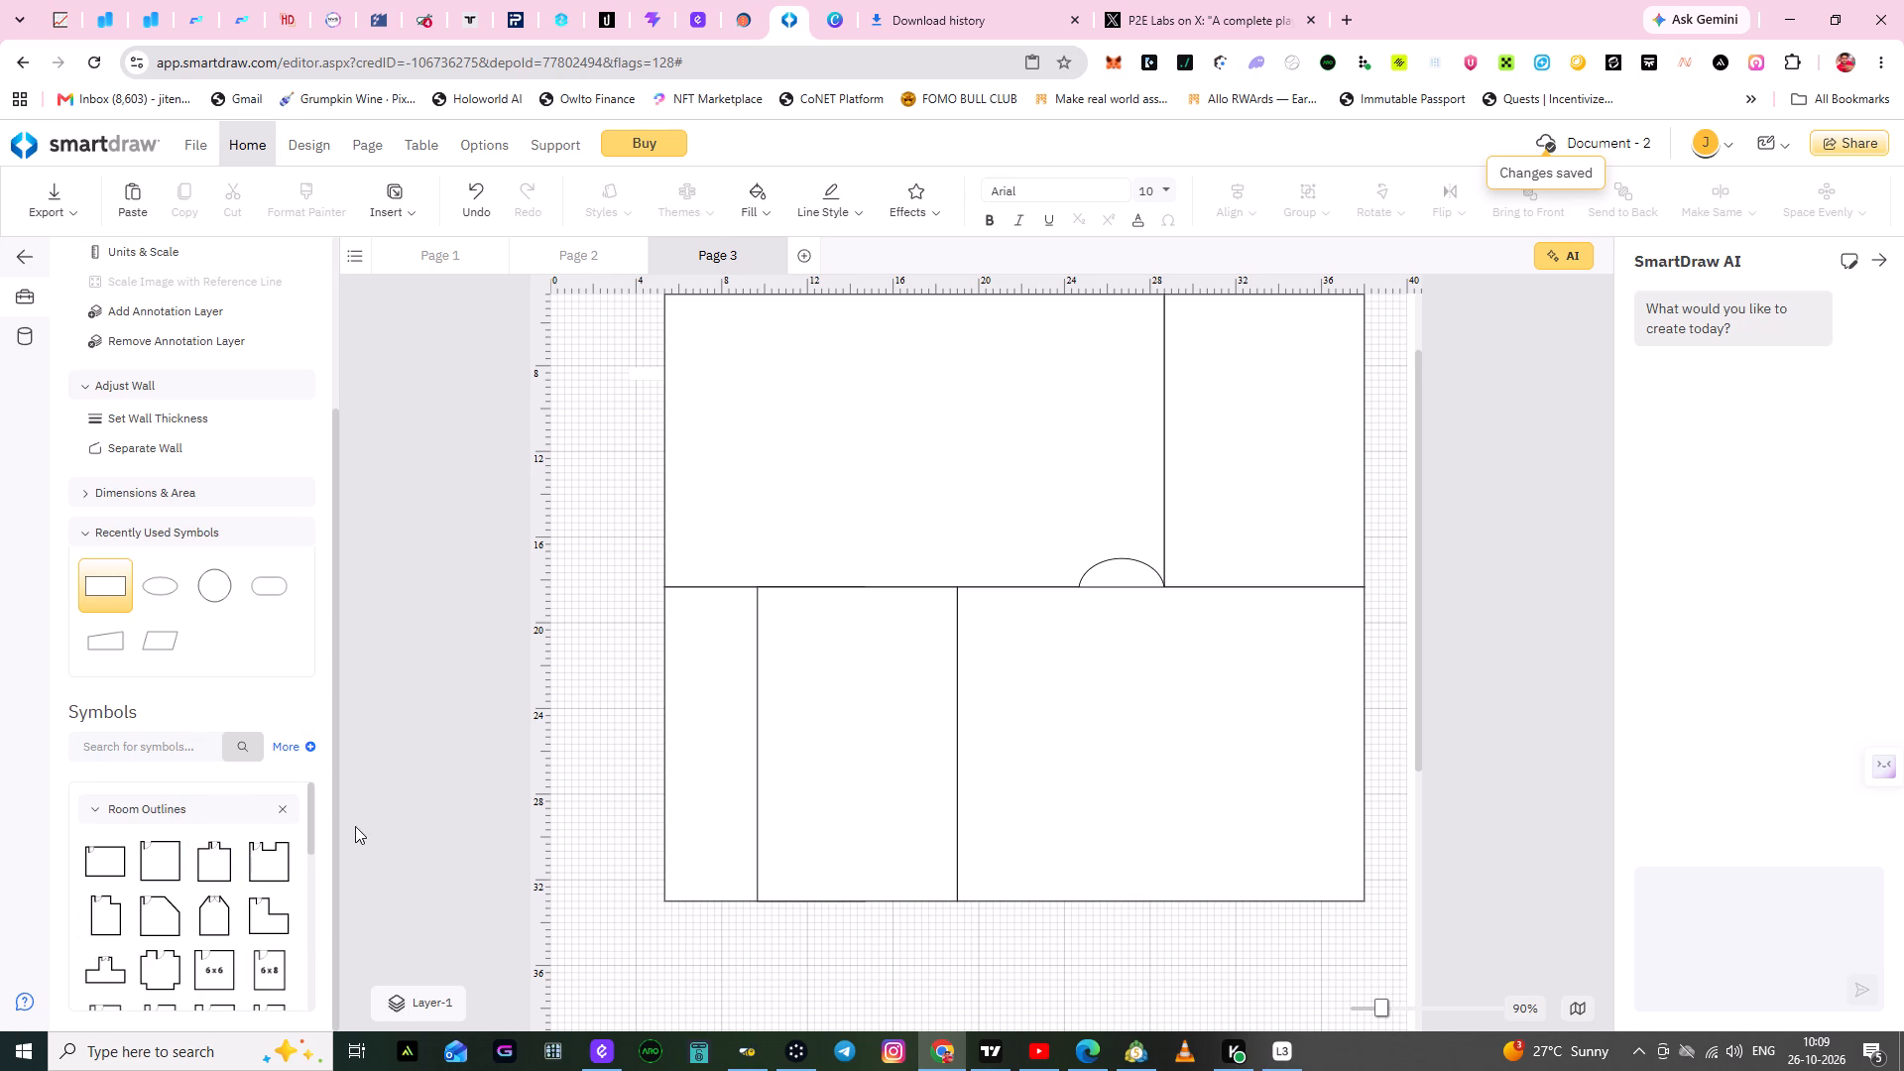
left_click_drag(309, 817, 317, 831)
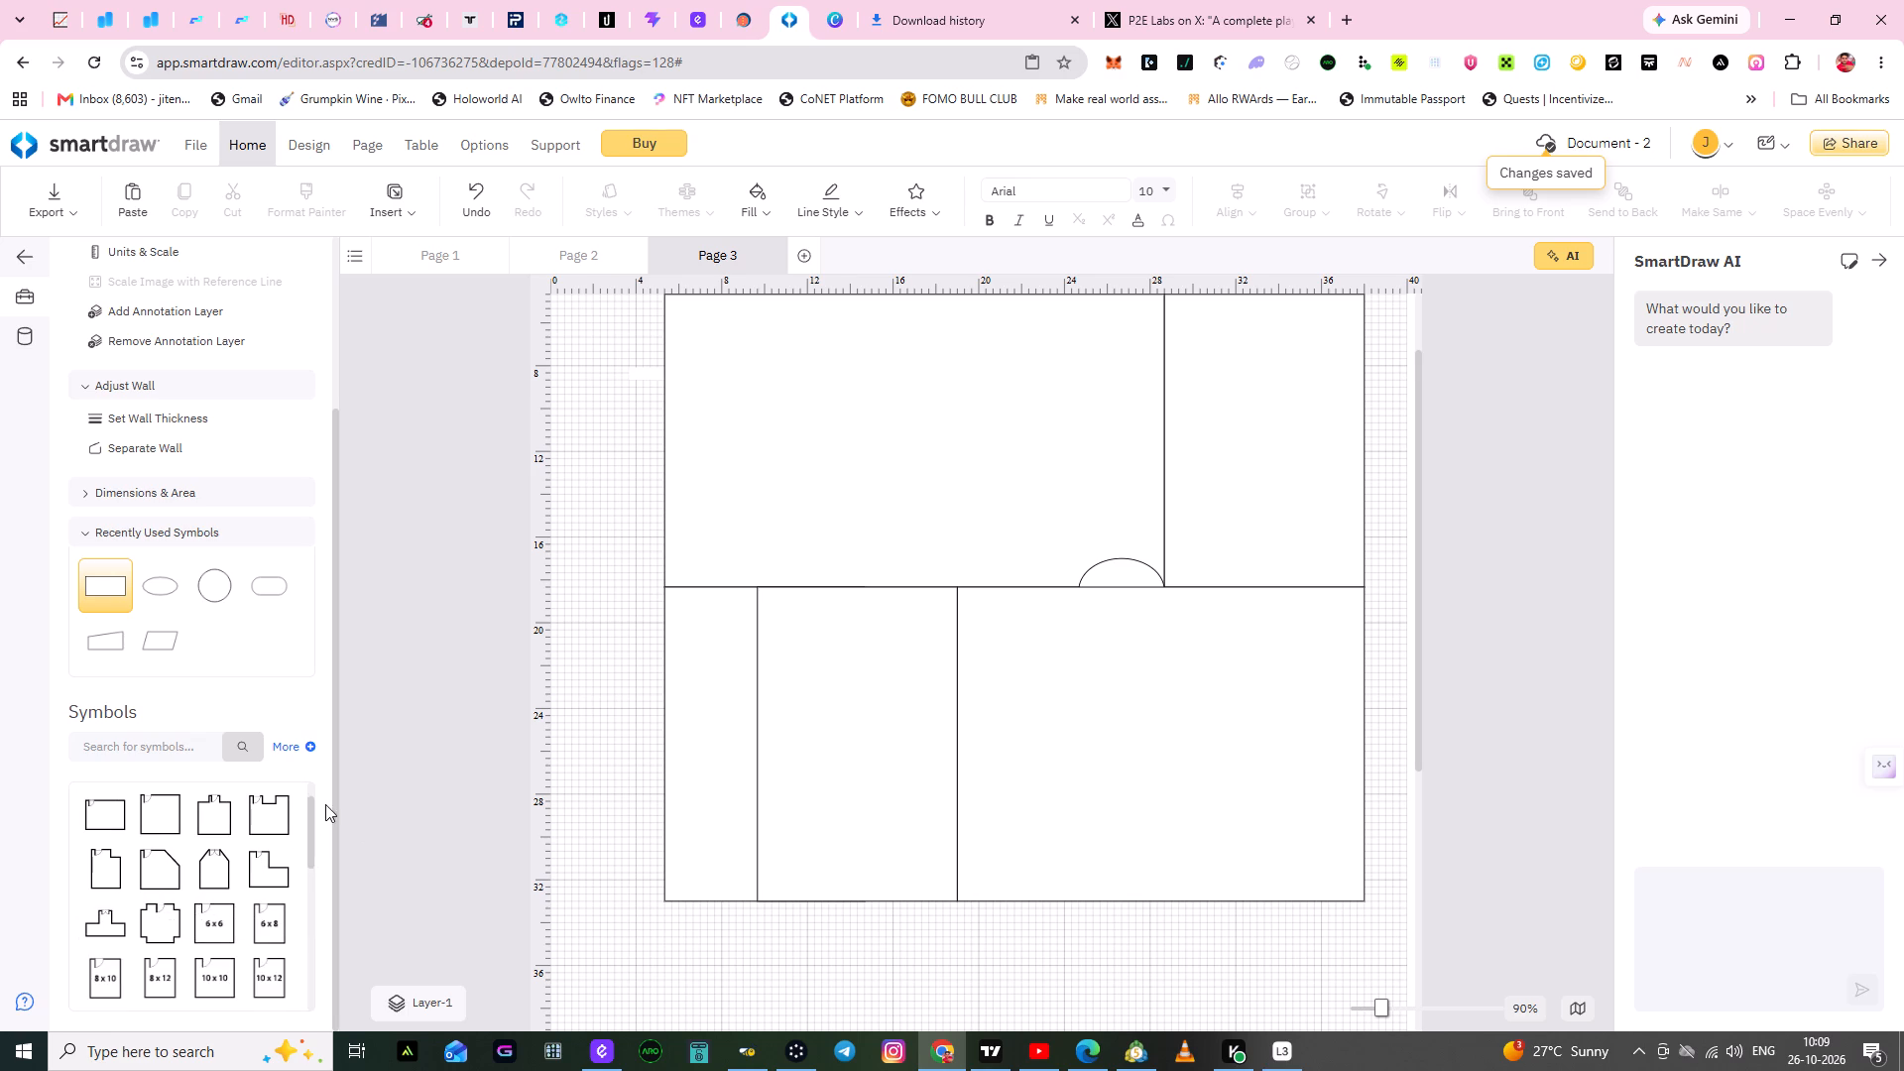
scroll(328, 666, "down", 6)
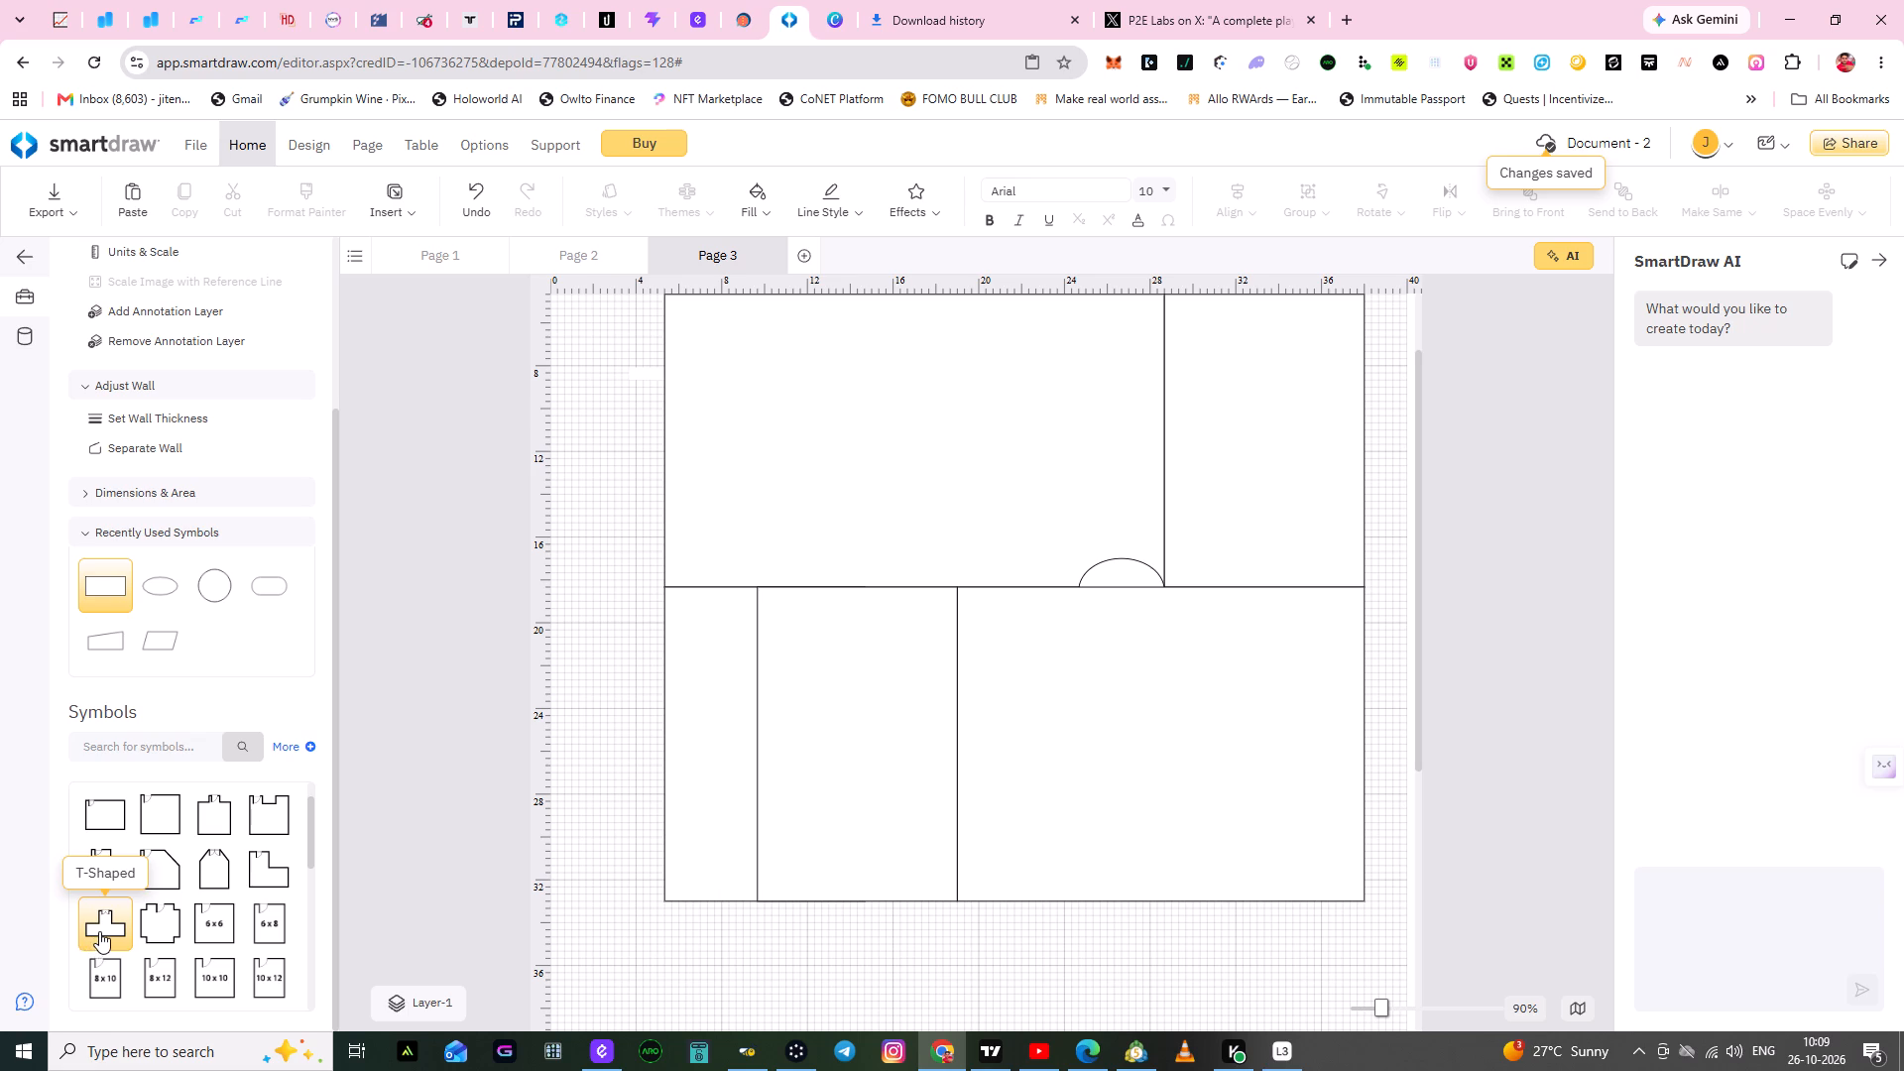
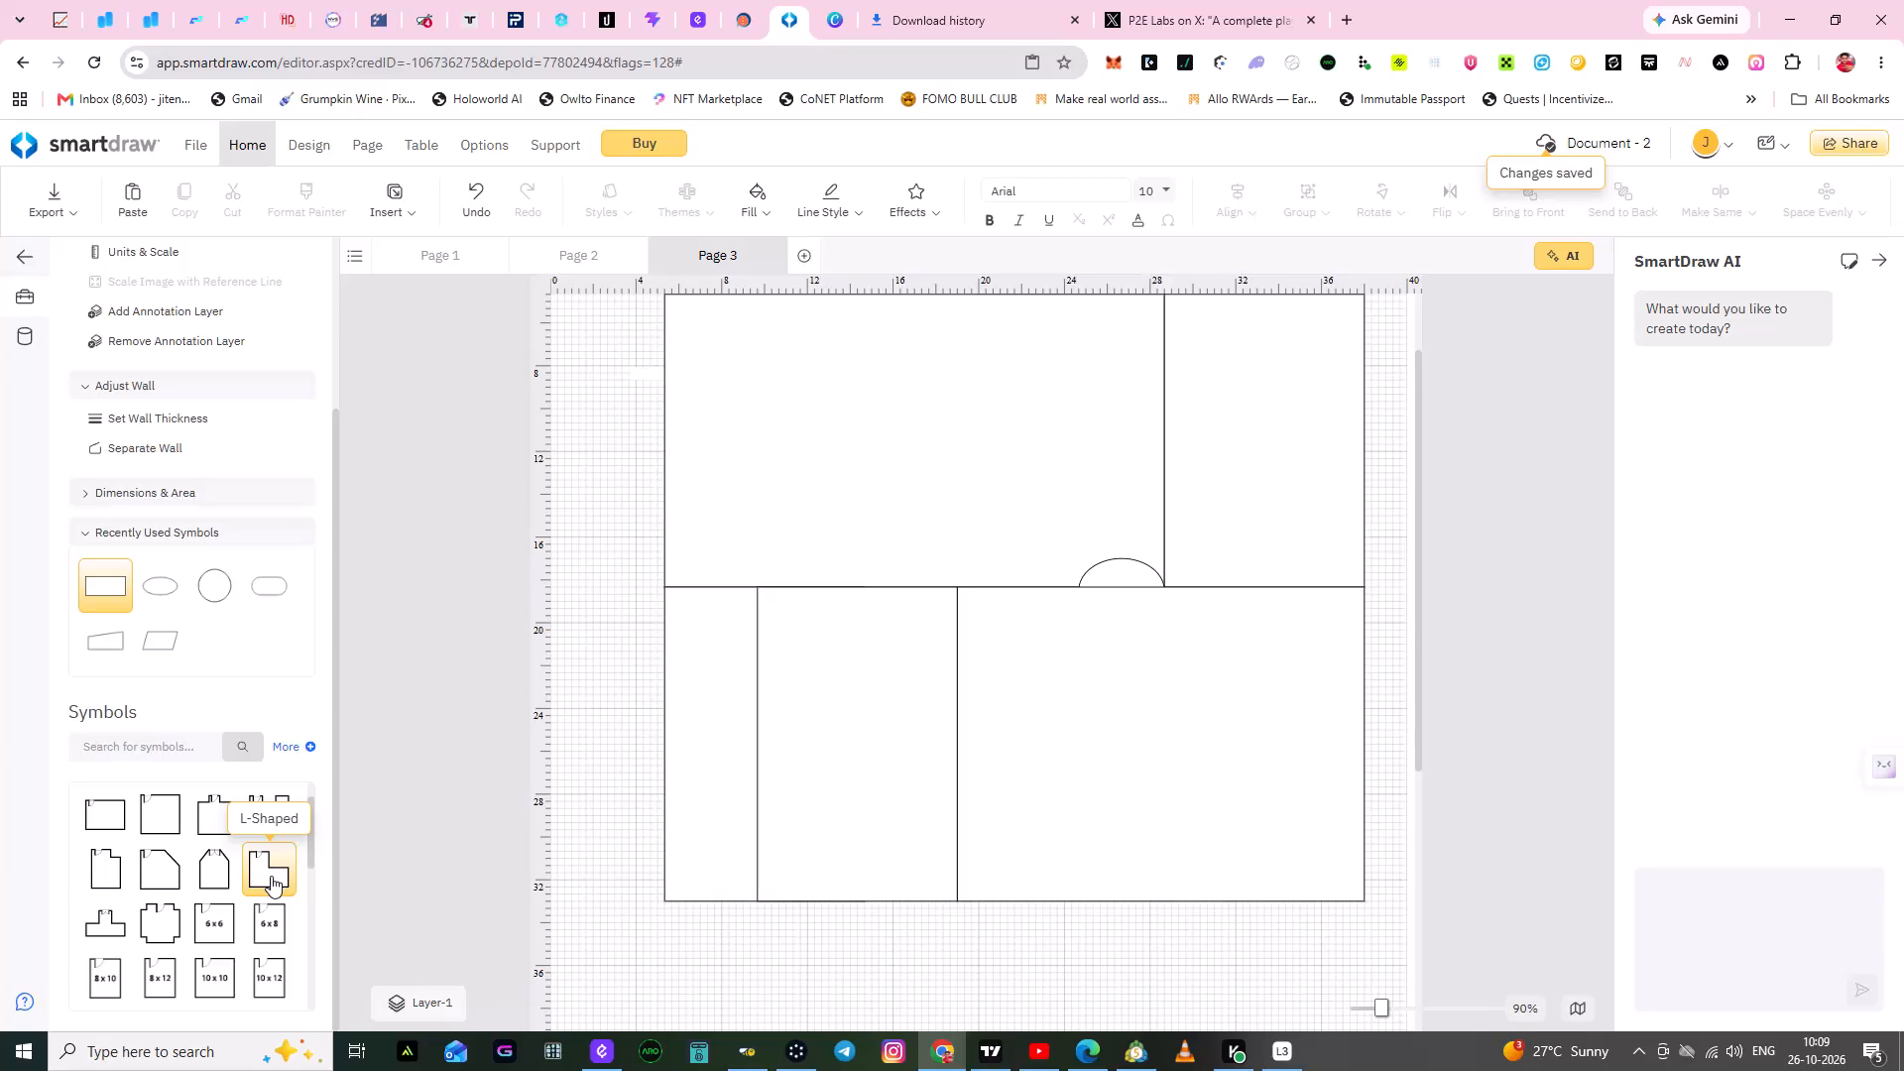
Place an L-Shaped room outline, 20' wide by 18' high, over the adjoining rectangles on Page 3.
left_click_drag(271, 876, 824, 635)
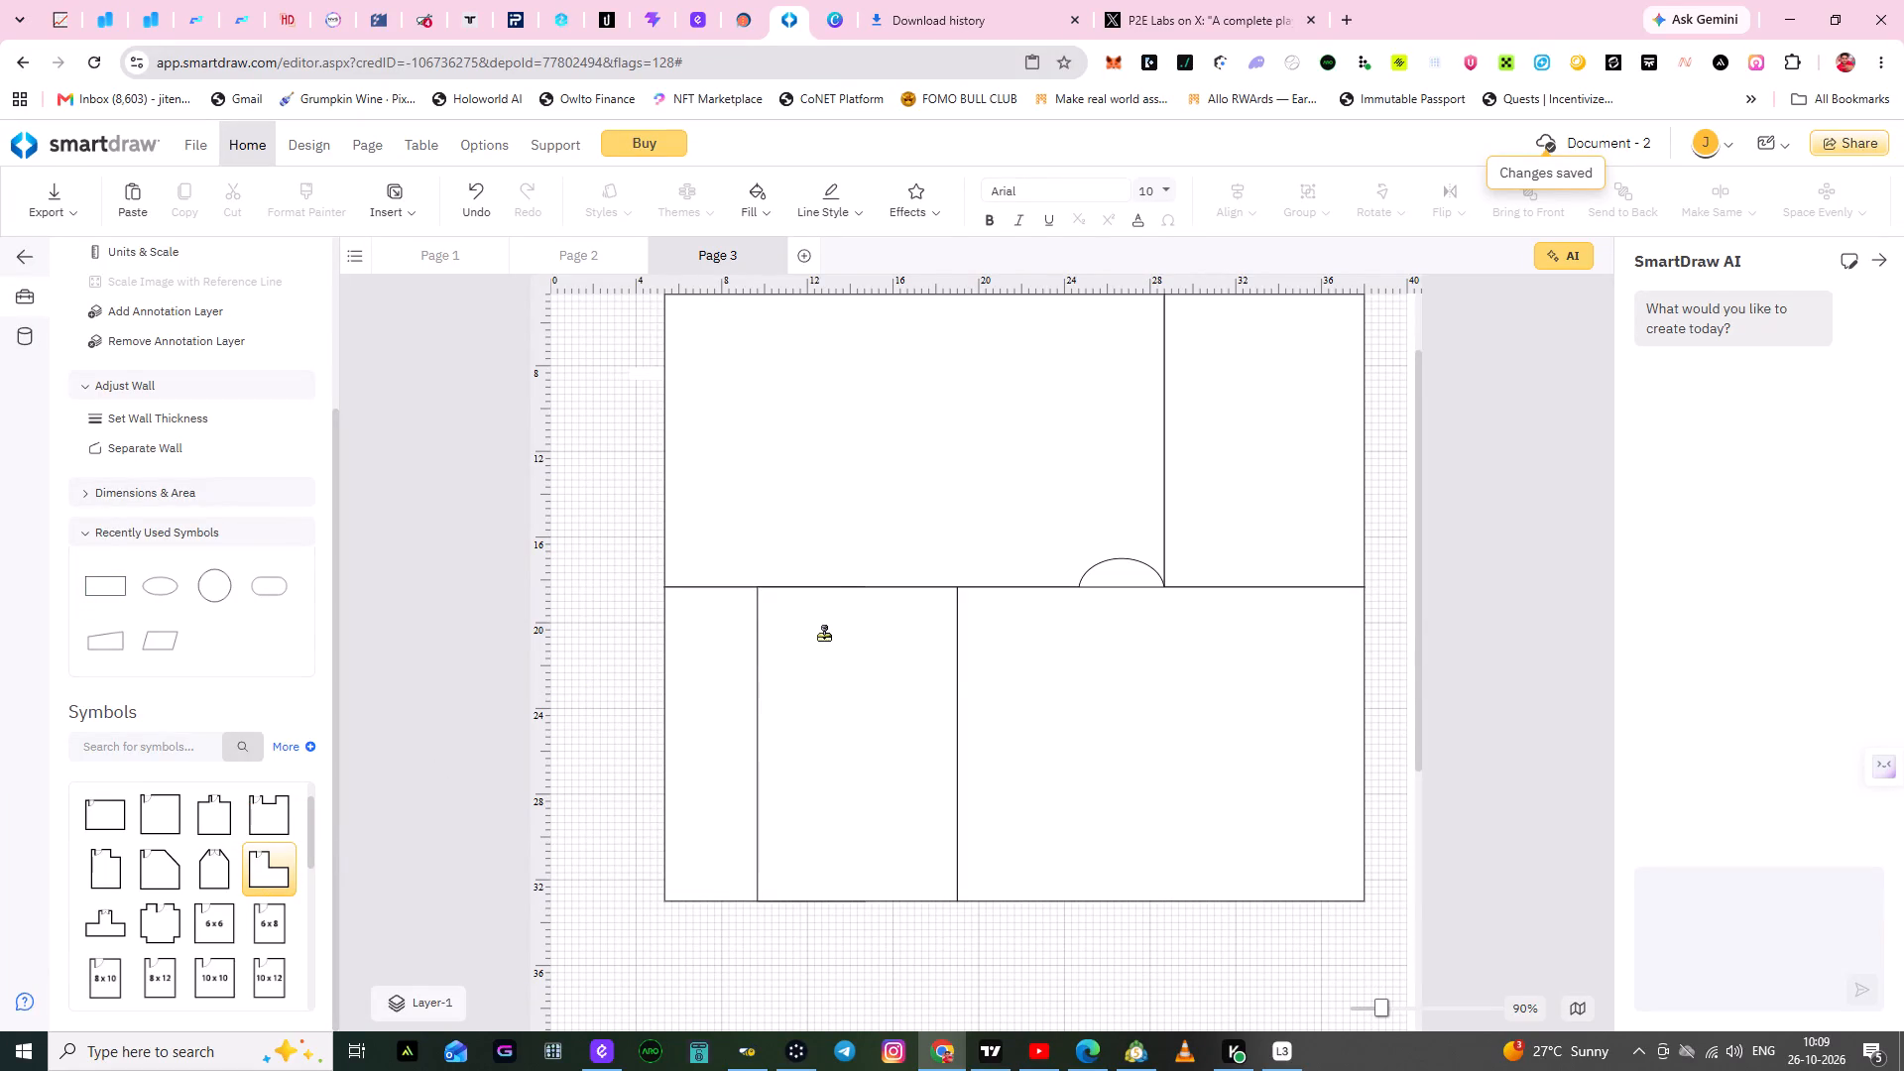
left_click_drag(824, 635, 825, 635)
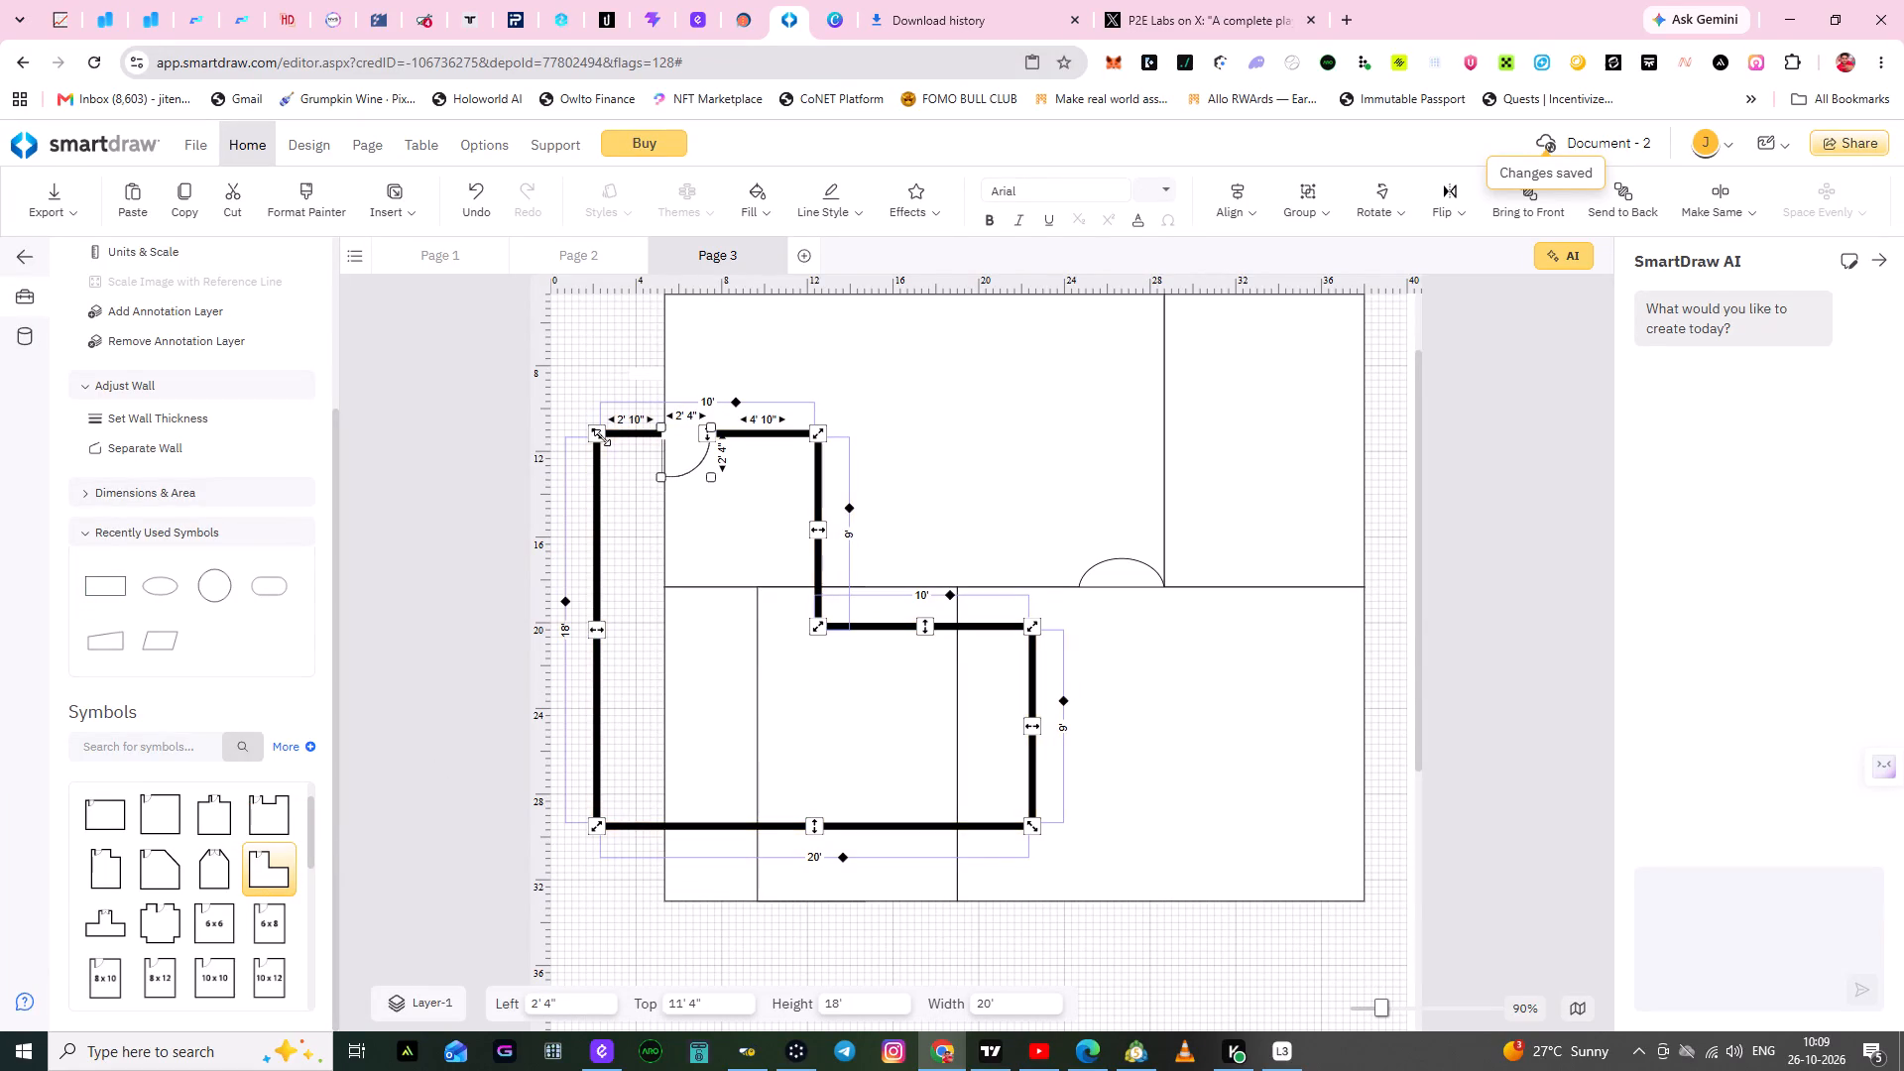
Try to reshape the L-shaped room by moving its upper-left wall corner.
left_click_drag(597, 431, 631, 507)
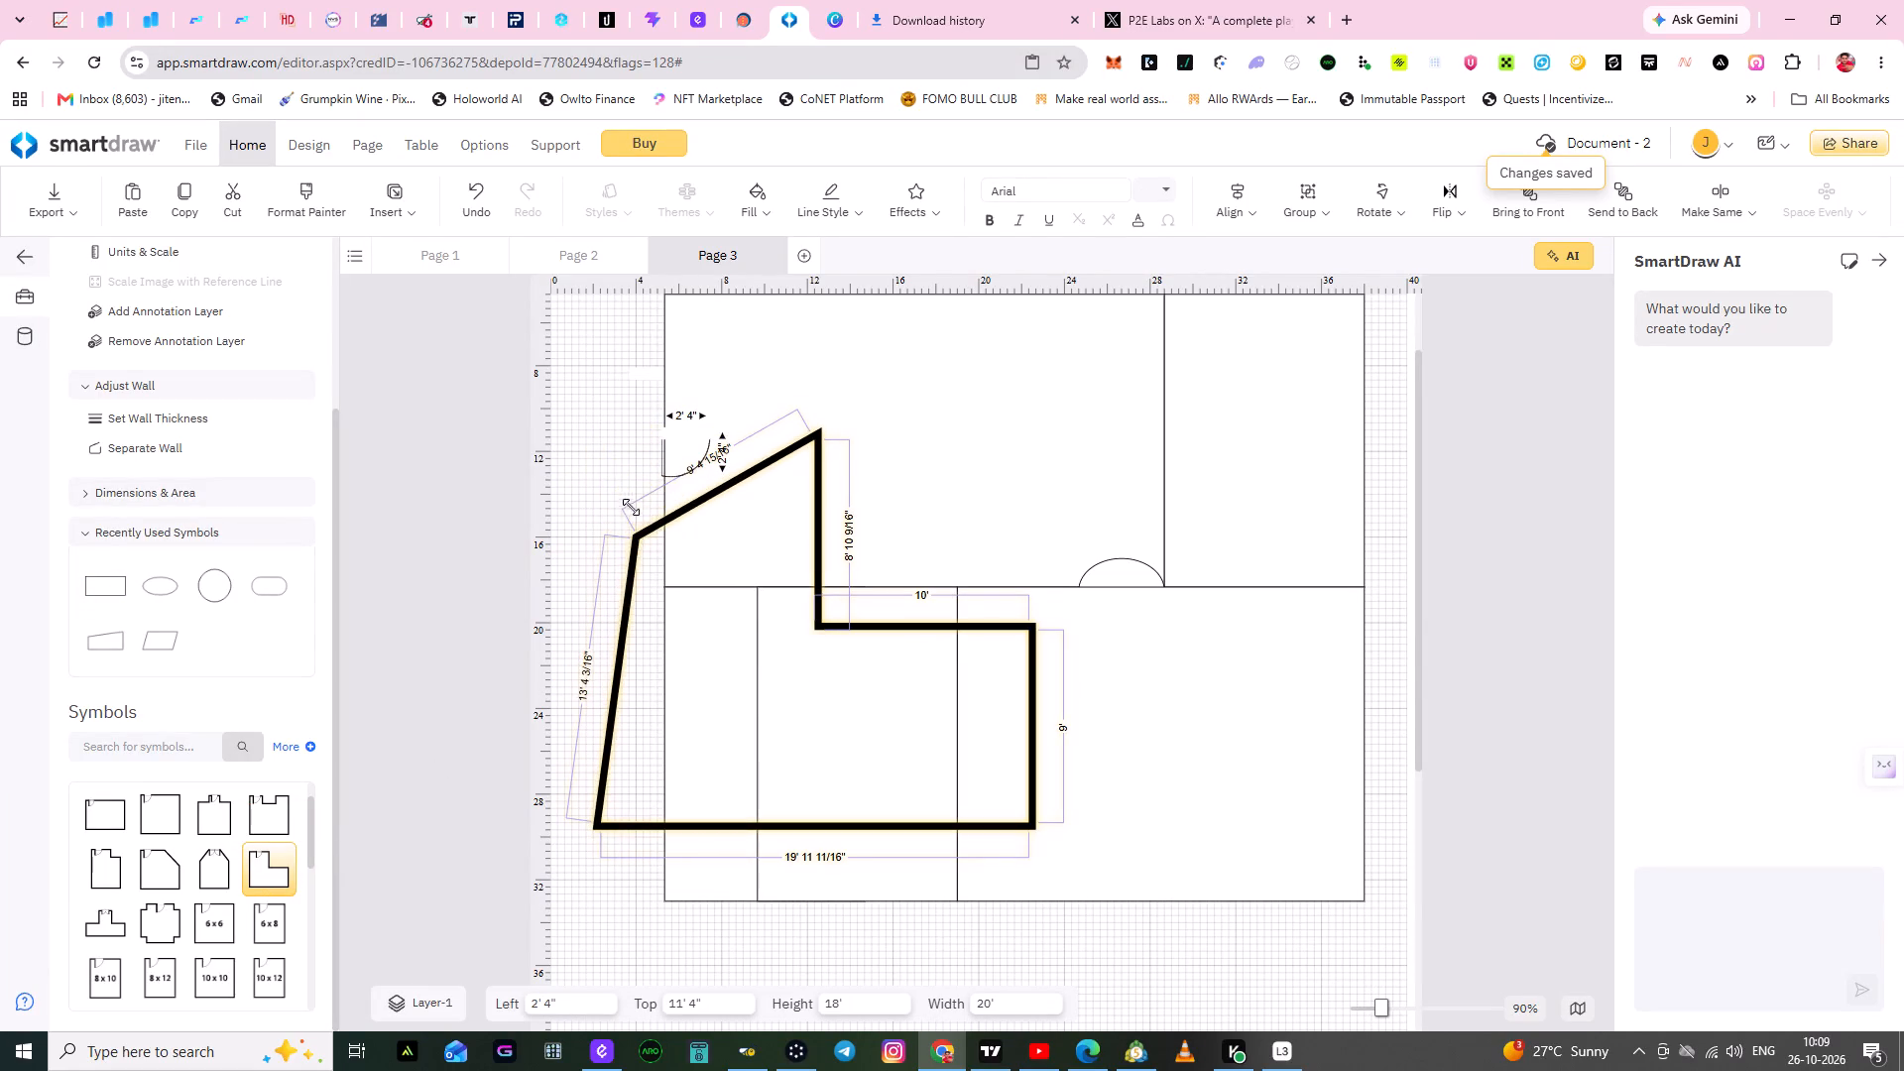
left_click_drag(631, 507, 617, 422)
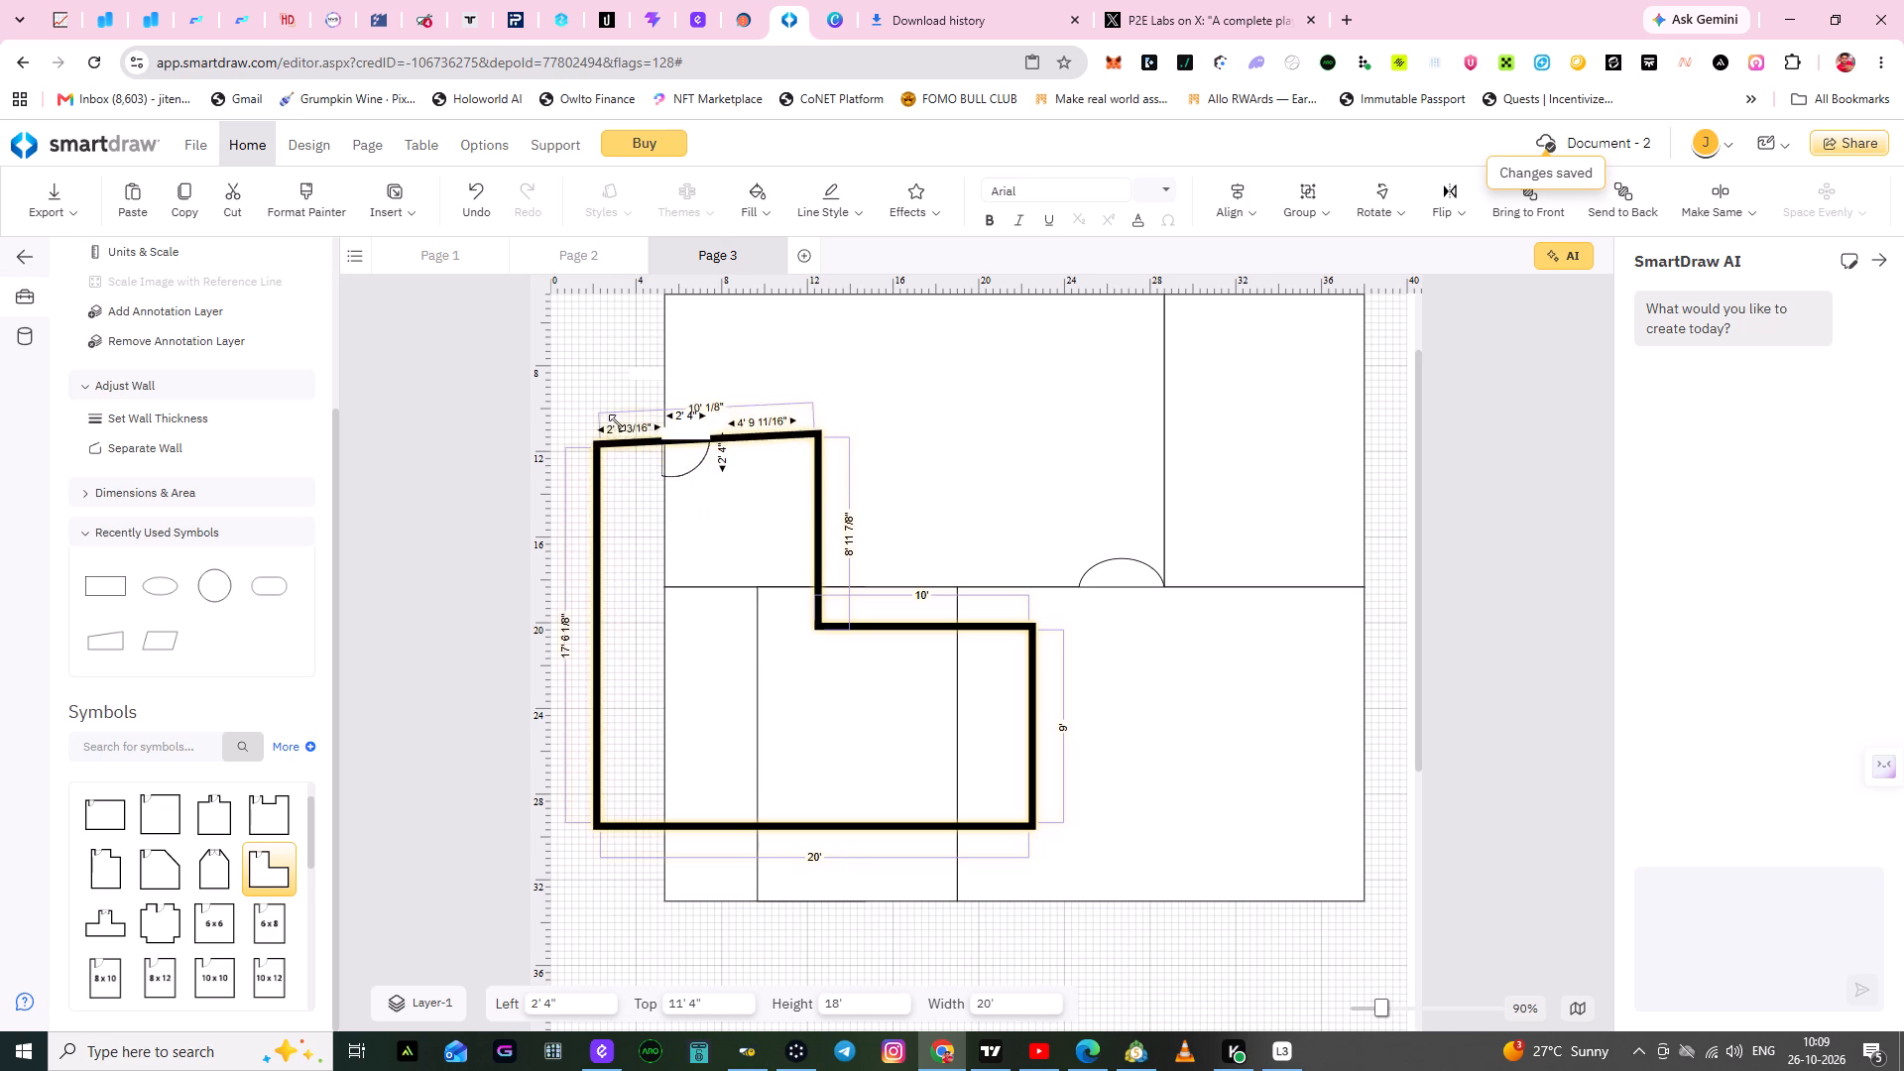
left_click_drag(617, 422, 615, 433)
Widen the fourth rectangle leftward to 10' 8" and position it at left 9' 8", top 18' 4" against the upper rectangle's bottom edge.
left_click(765, 729)
left_click_drag(765, 729, 803, 710)
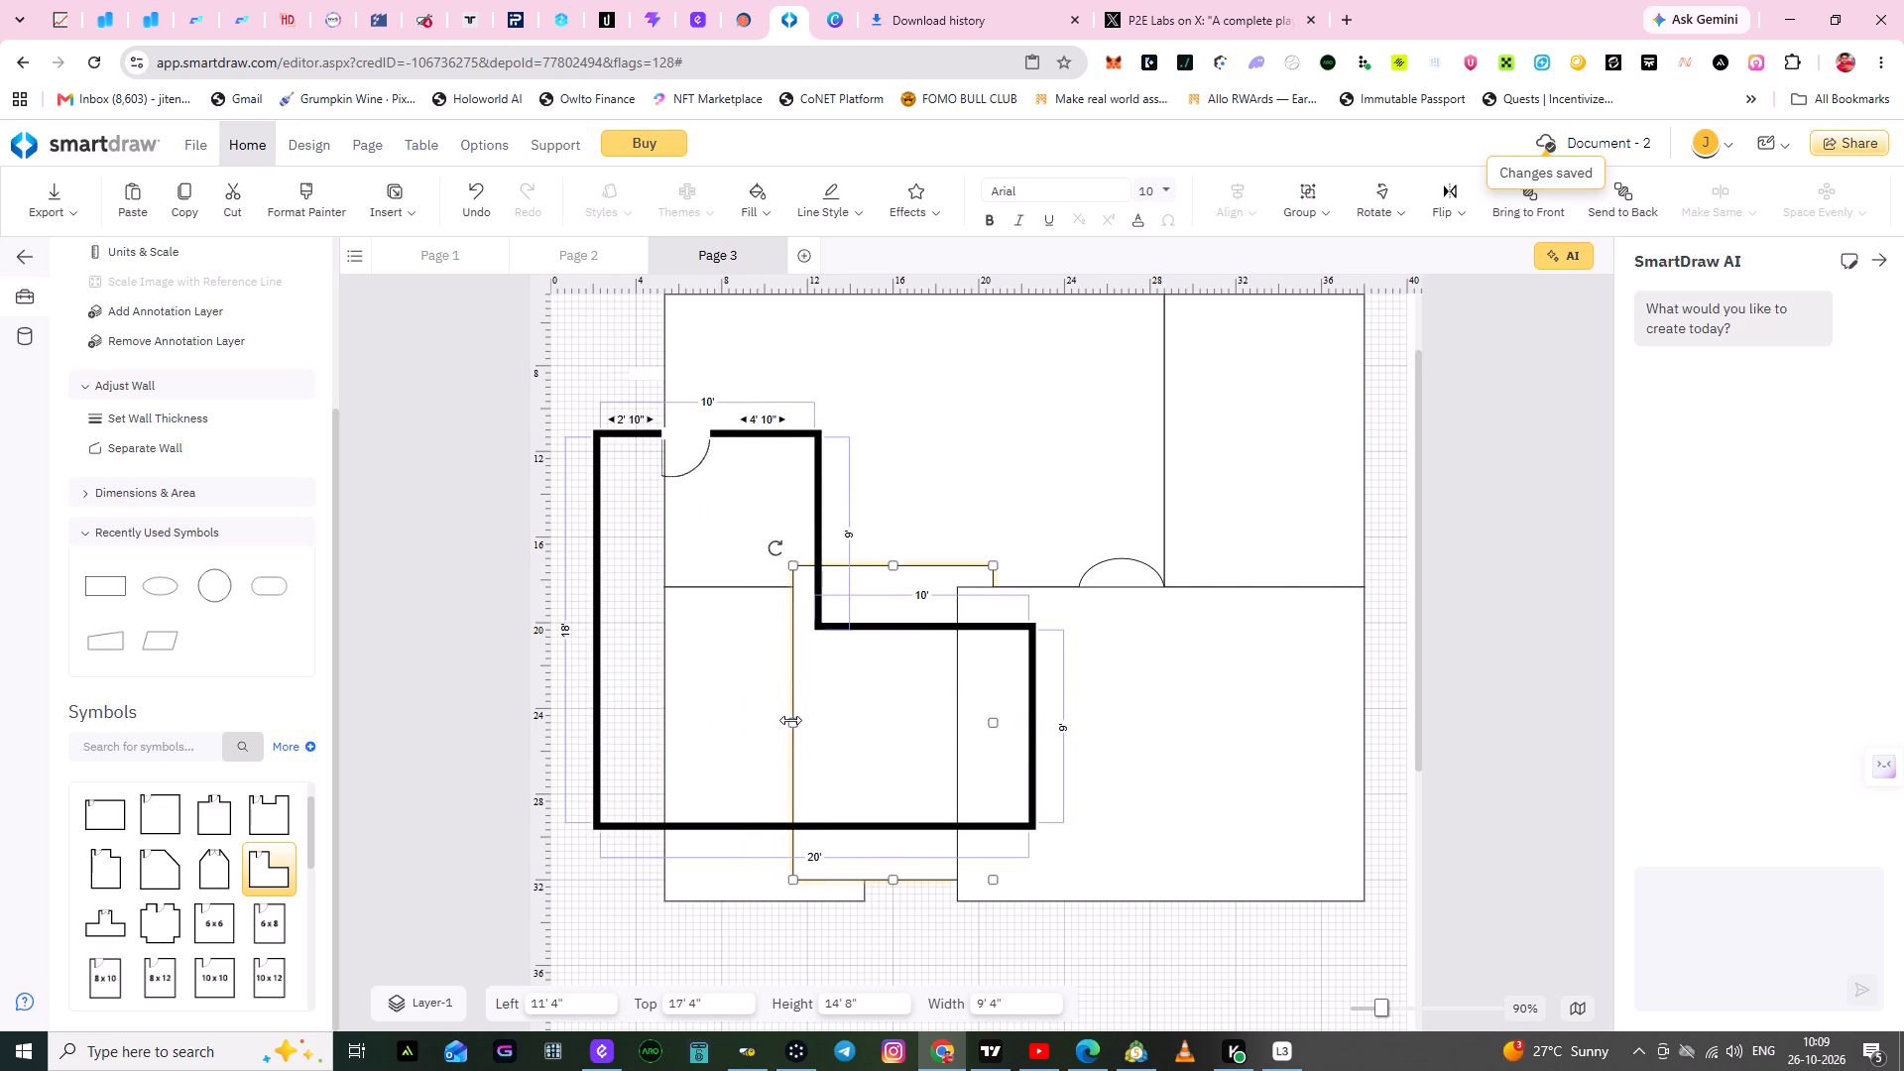
left_click_drag(790, 720, 765, 798)
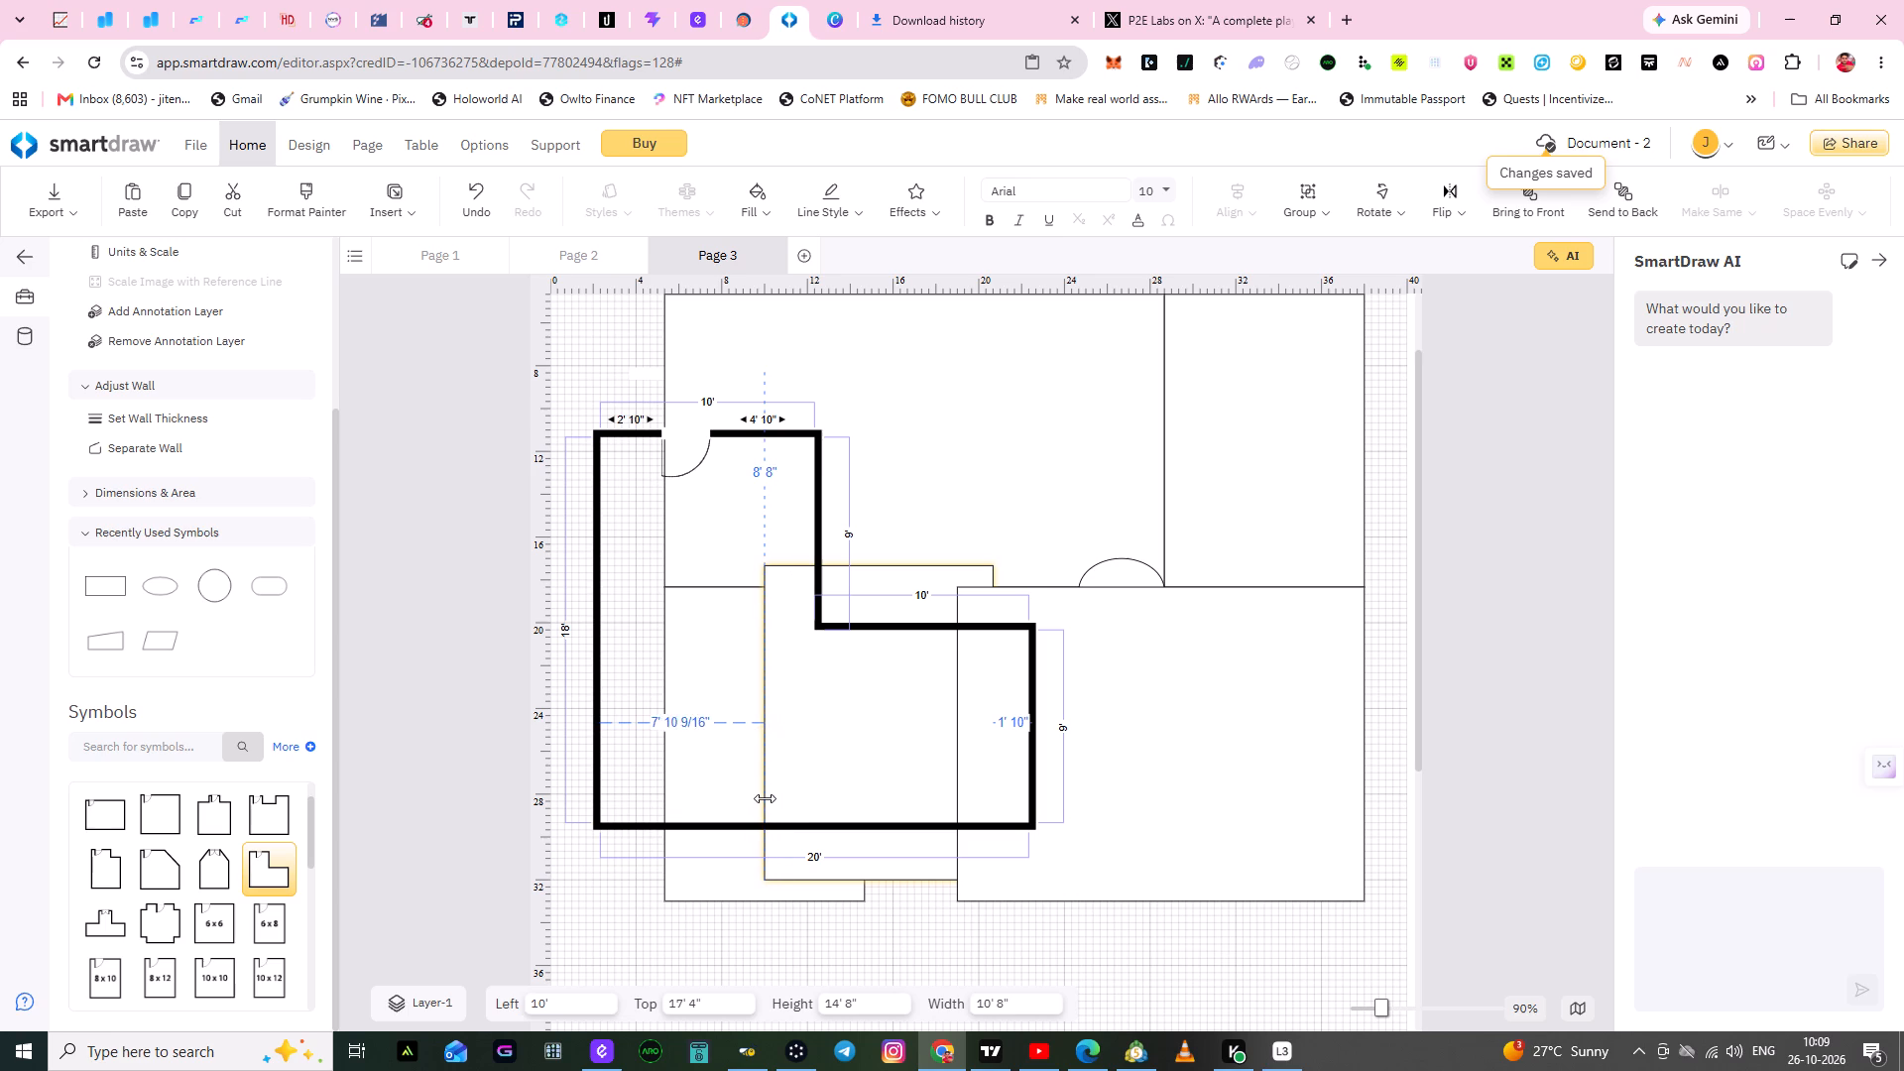
left_click_drag(765, 798, 765, 800)
left_click(829, 732)
left_click_drag(833, 725, 824, 753)
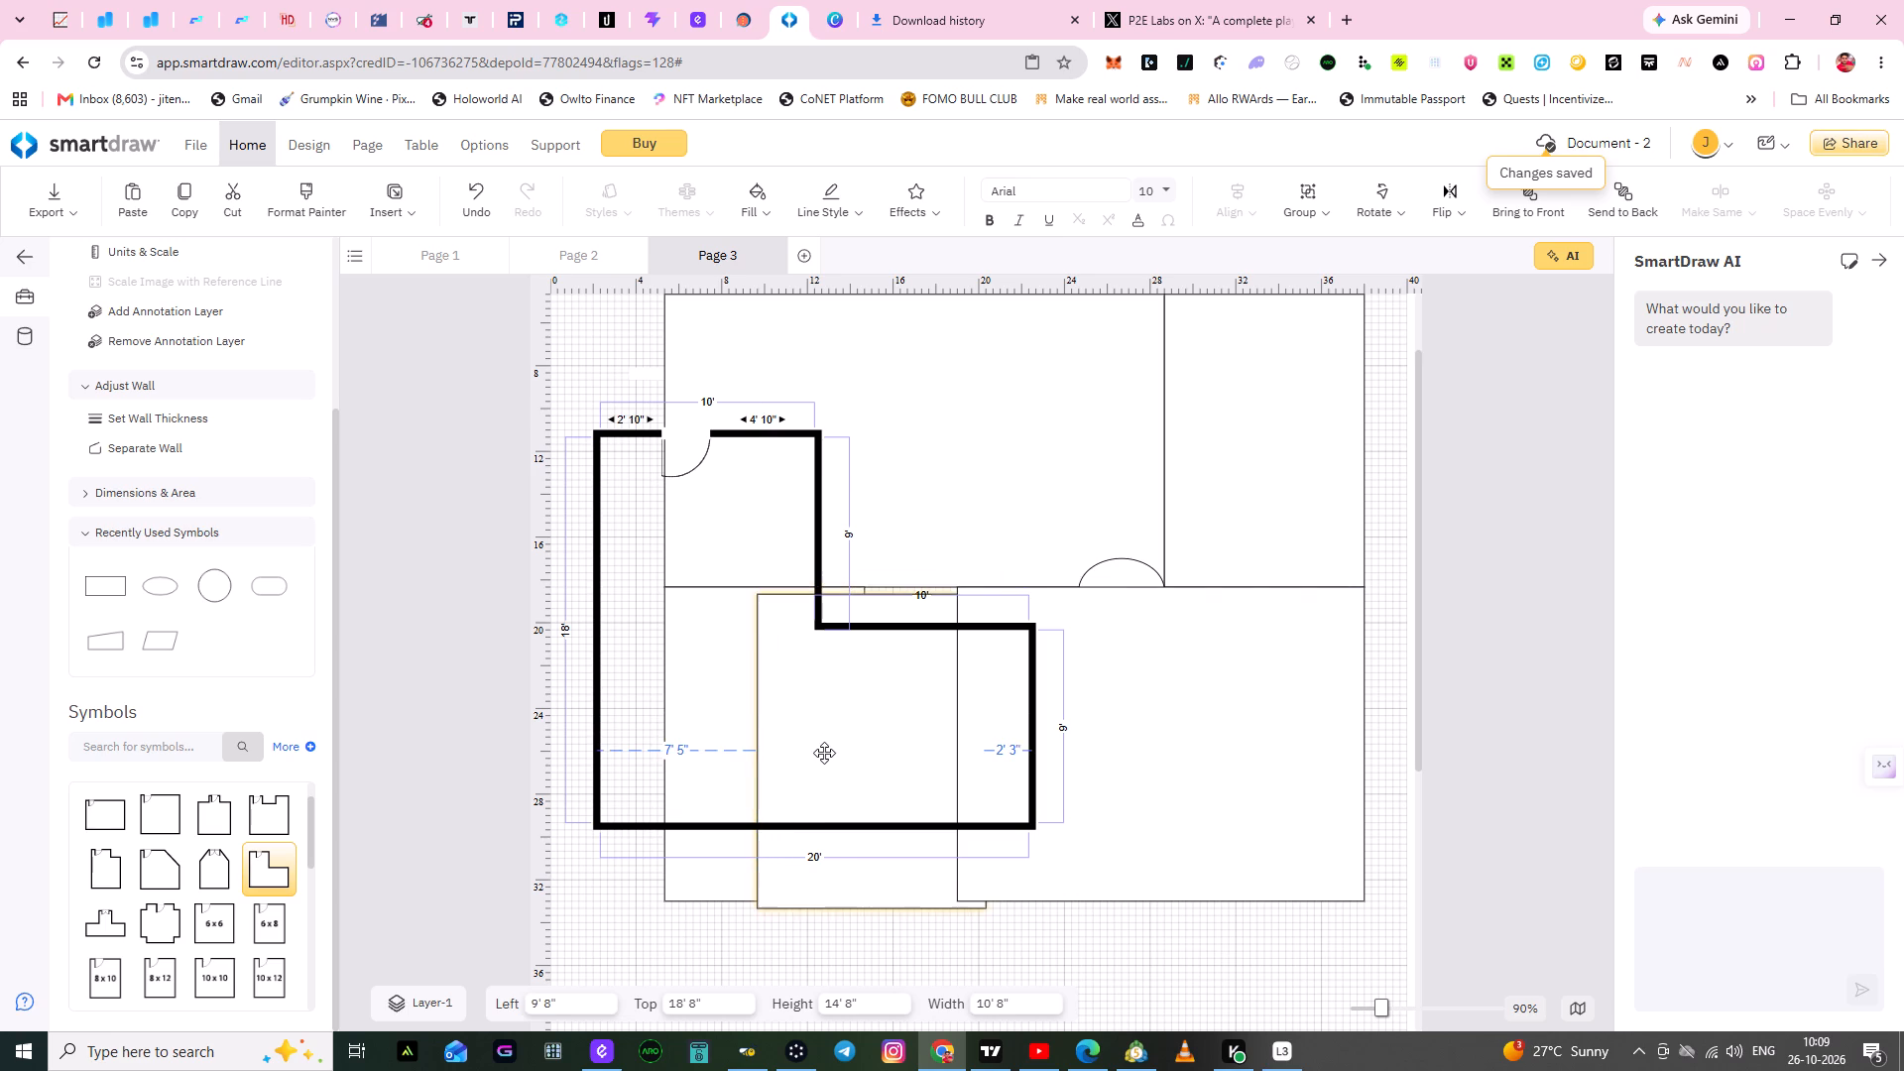
left_click_drag(824, 753, 824, 744)
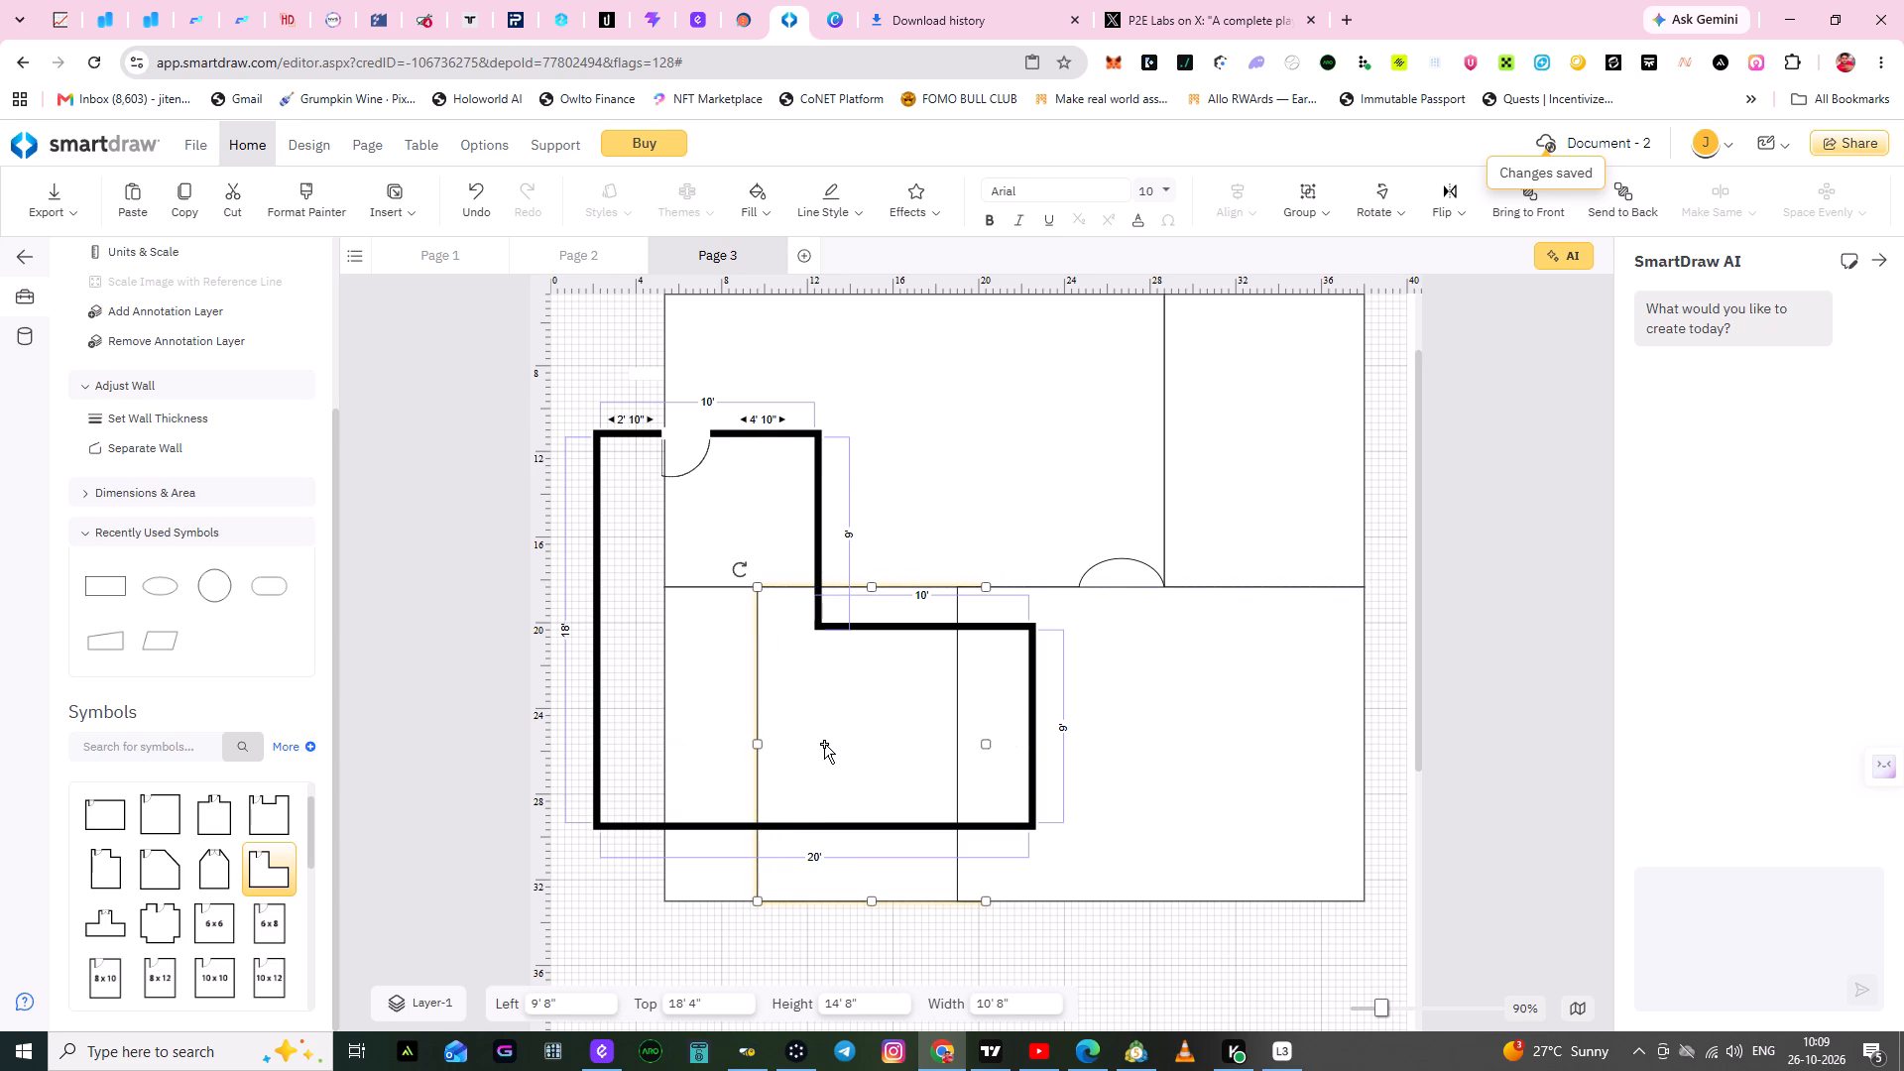
Move the L-shaped room to left 5' 8", top 5', fitting its door corner into the large upper rectangle's upper-left corner.
left_click(818, 557)
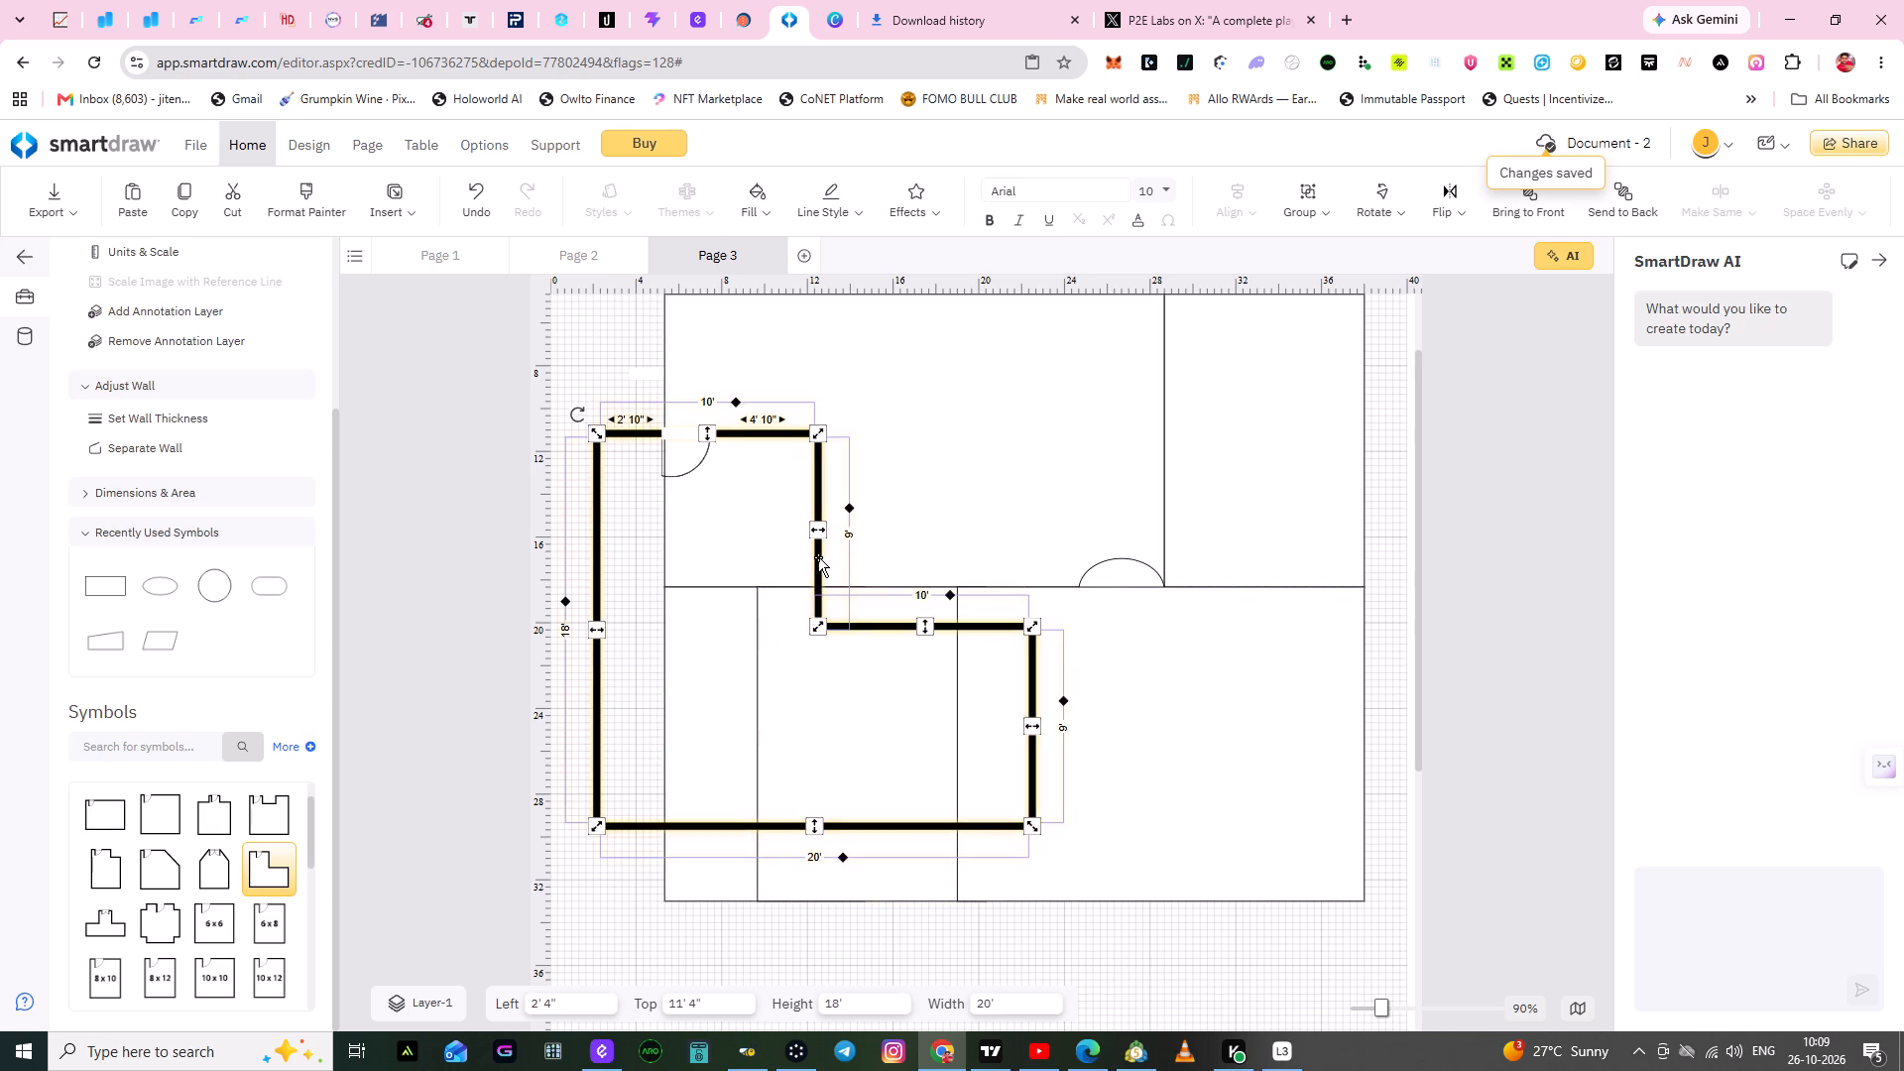
left_click_drag(818, 557, 875, 541)
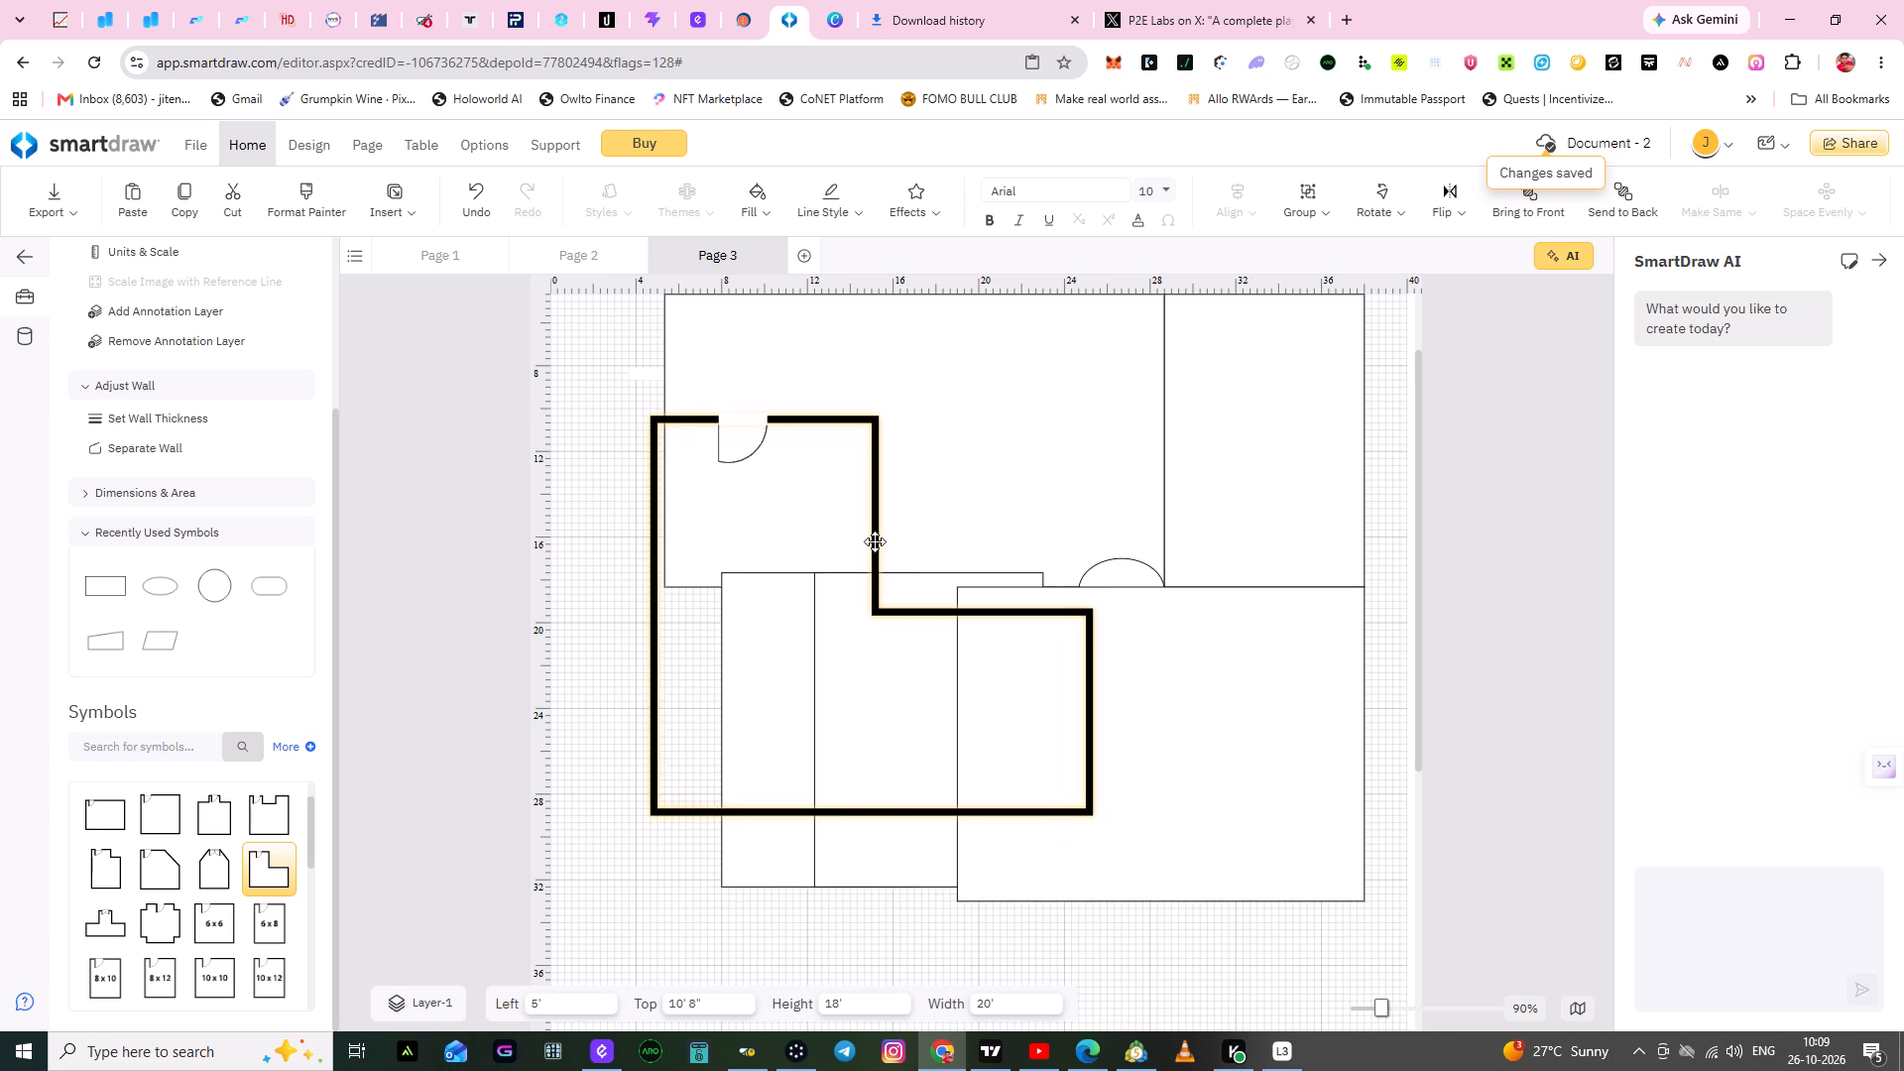
left_click_drag(875, 541, 888, 507)
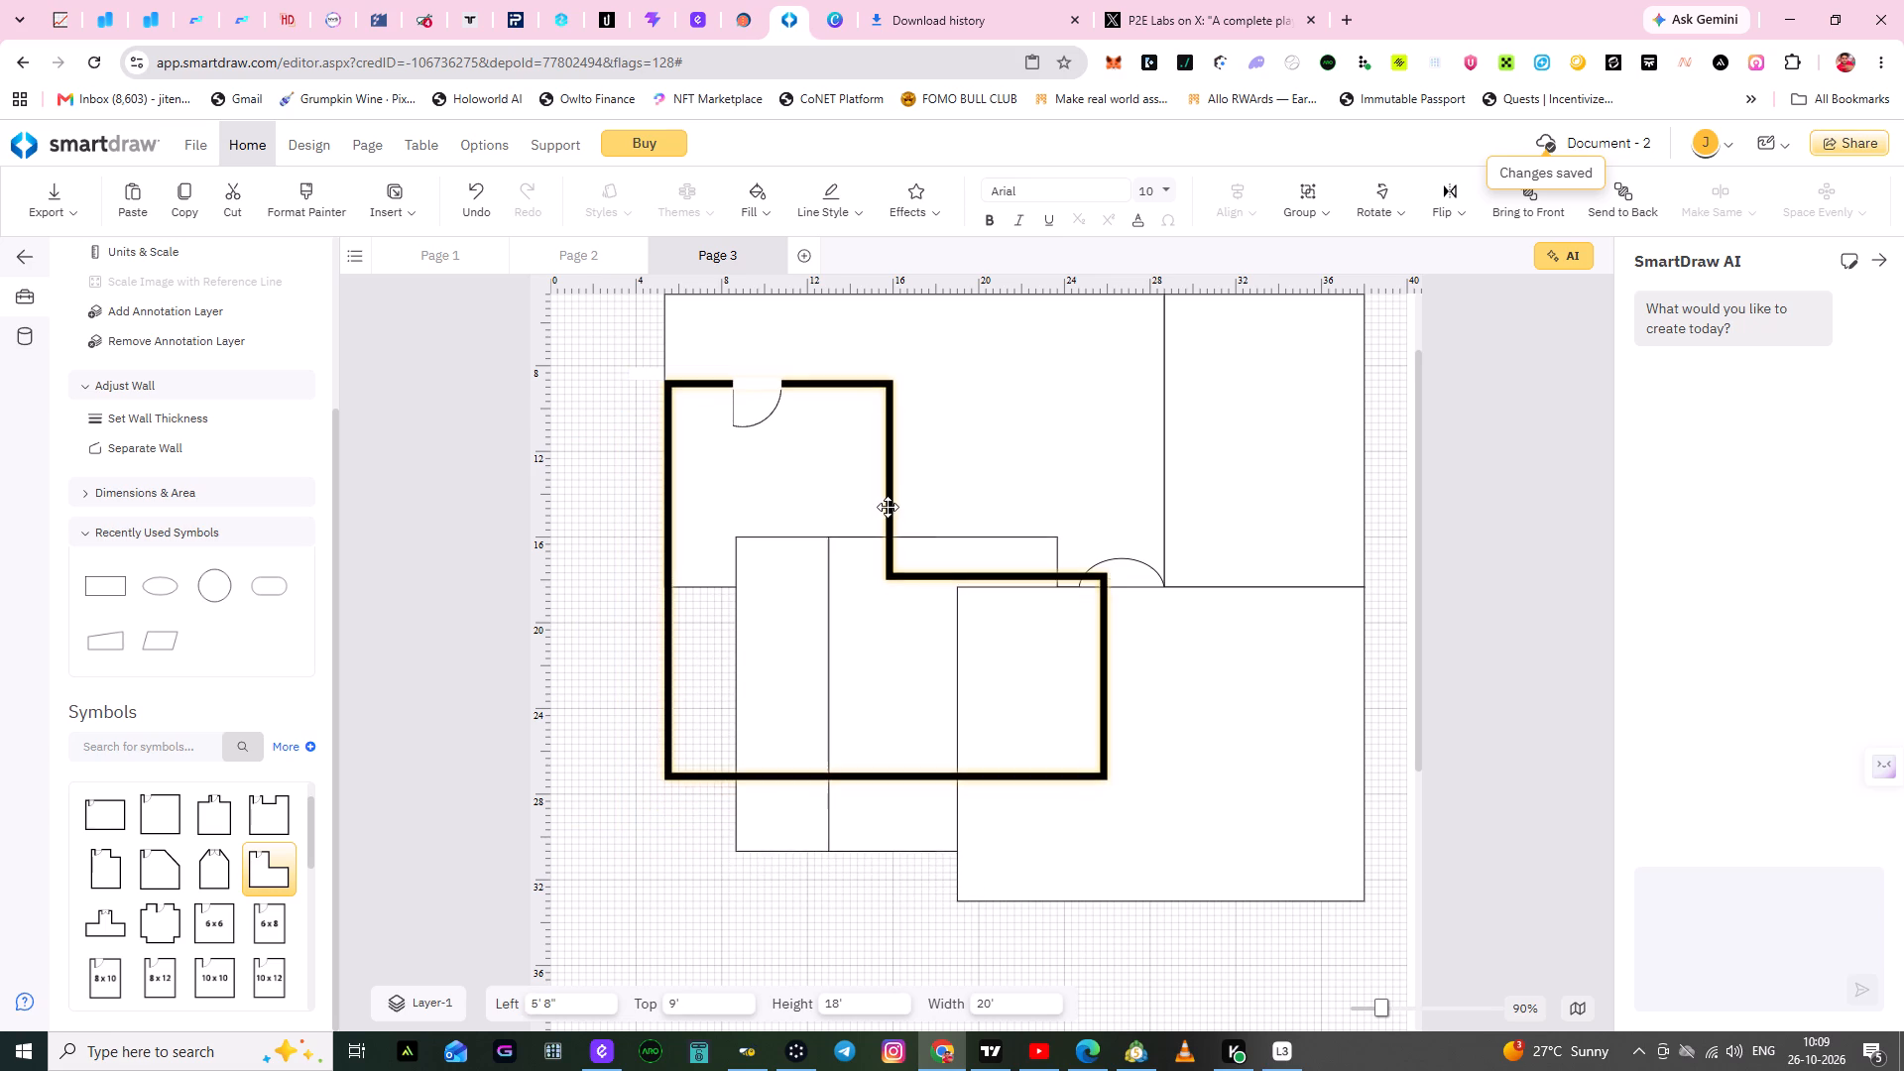
left_click_drag(888, 507, 889, 432)
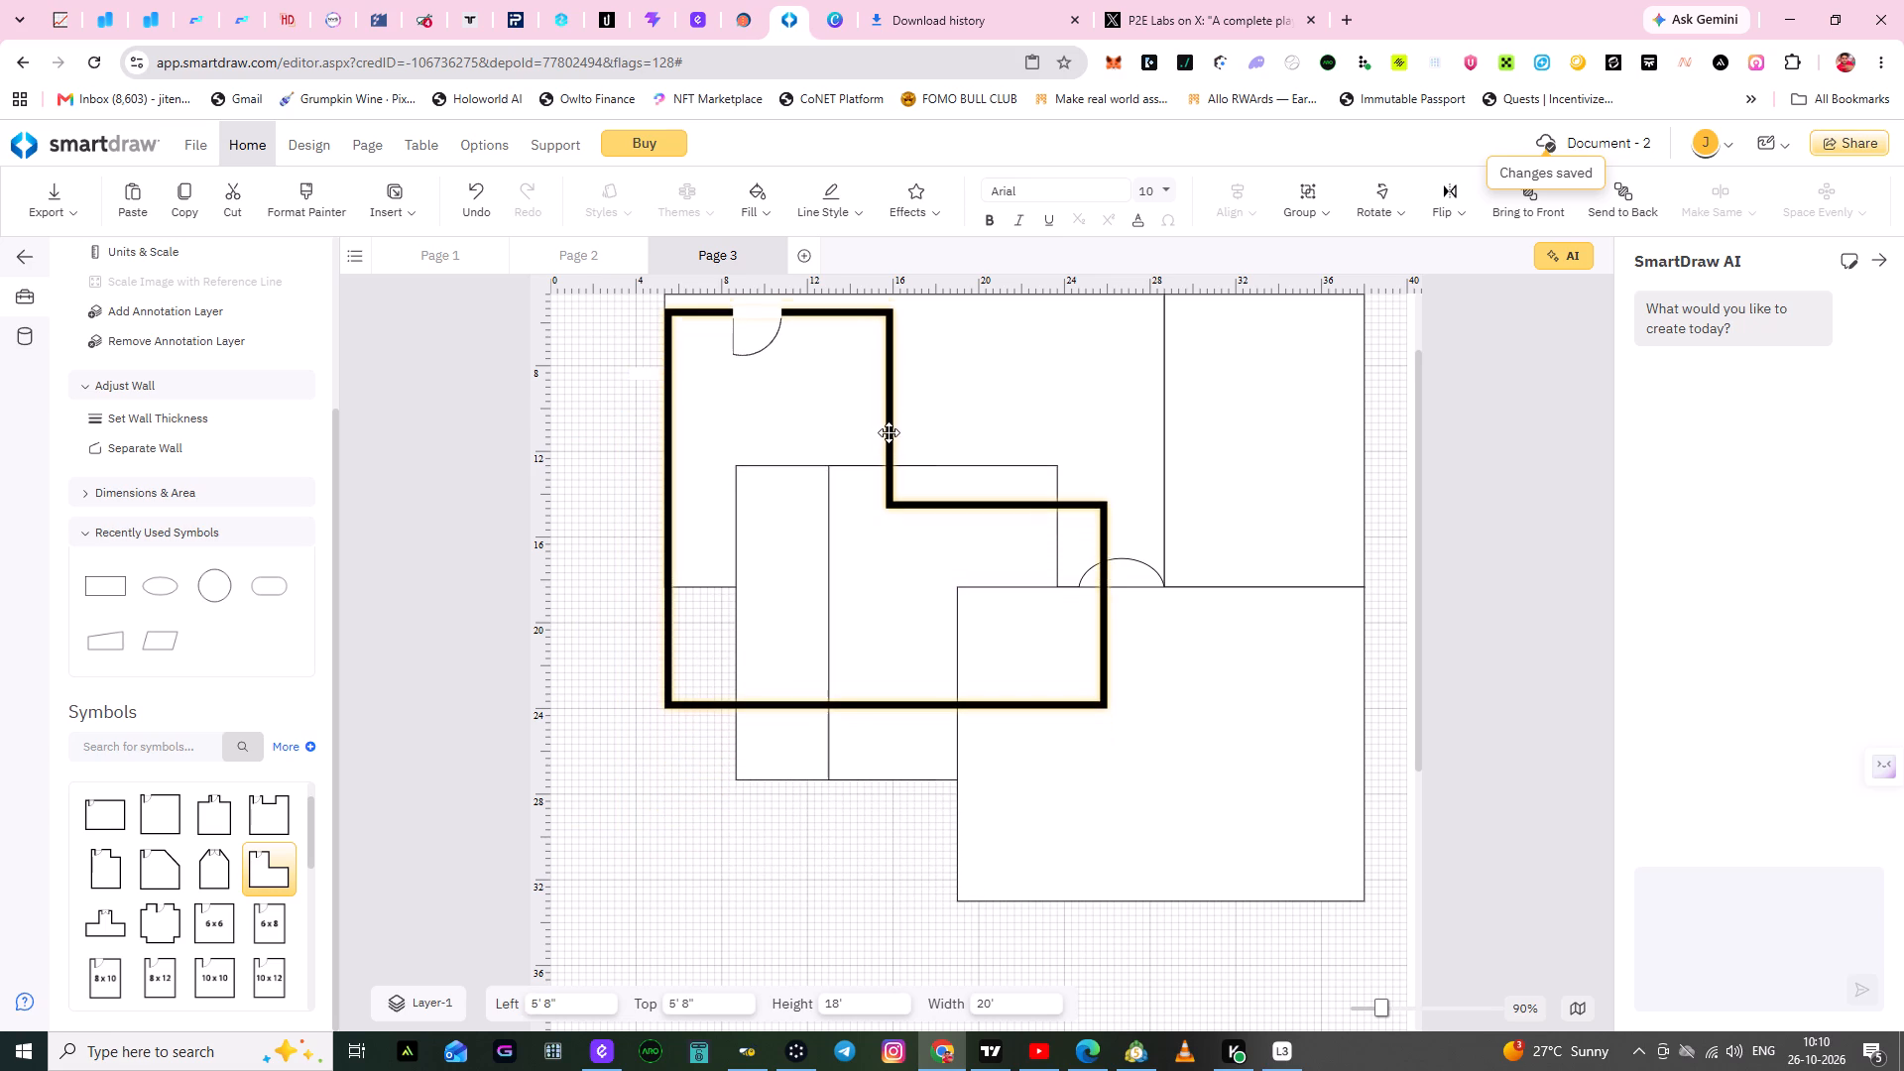
left_click_drag(889, 432, 889, 423)
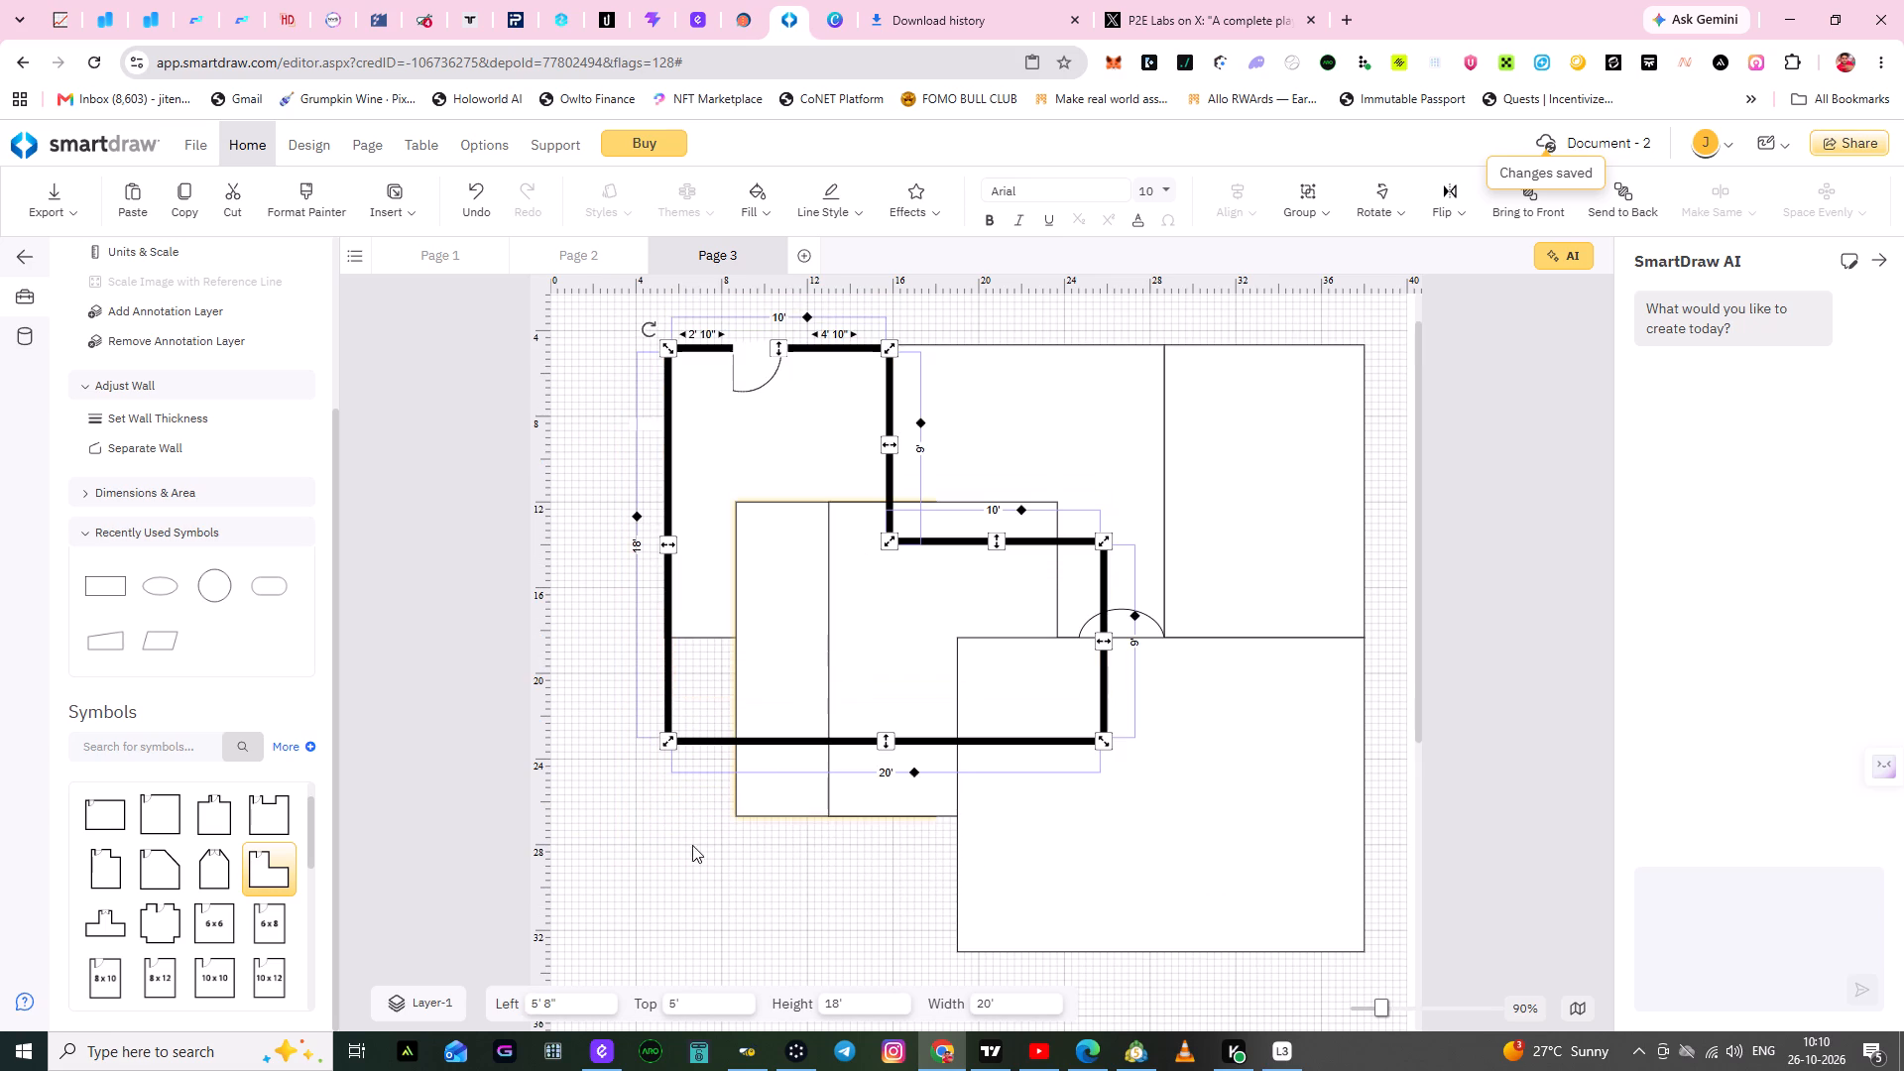
Return the third and fourth rectangles to the lower row, aligning their tops with the upper rectangles' bottom edge and the third at left 5' 8".
left_click(687, 860)
left_click(790, 777)
left_click_drag(790, 779, 755, 869)
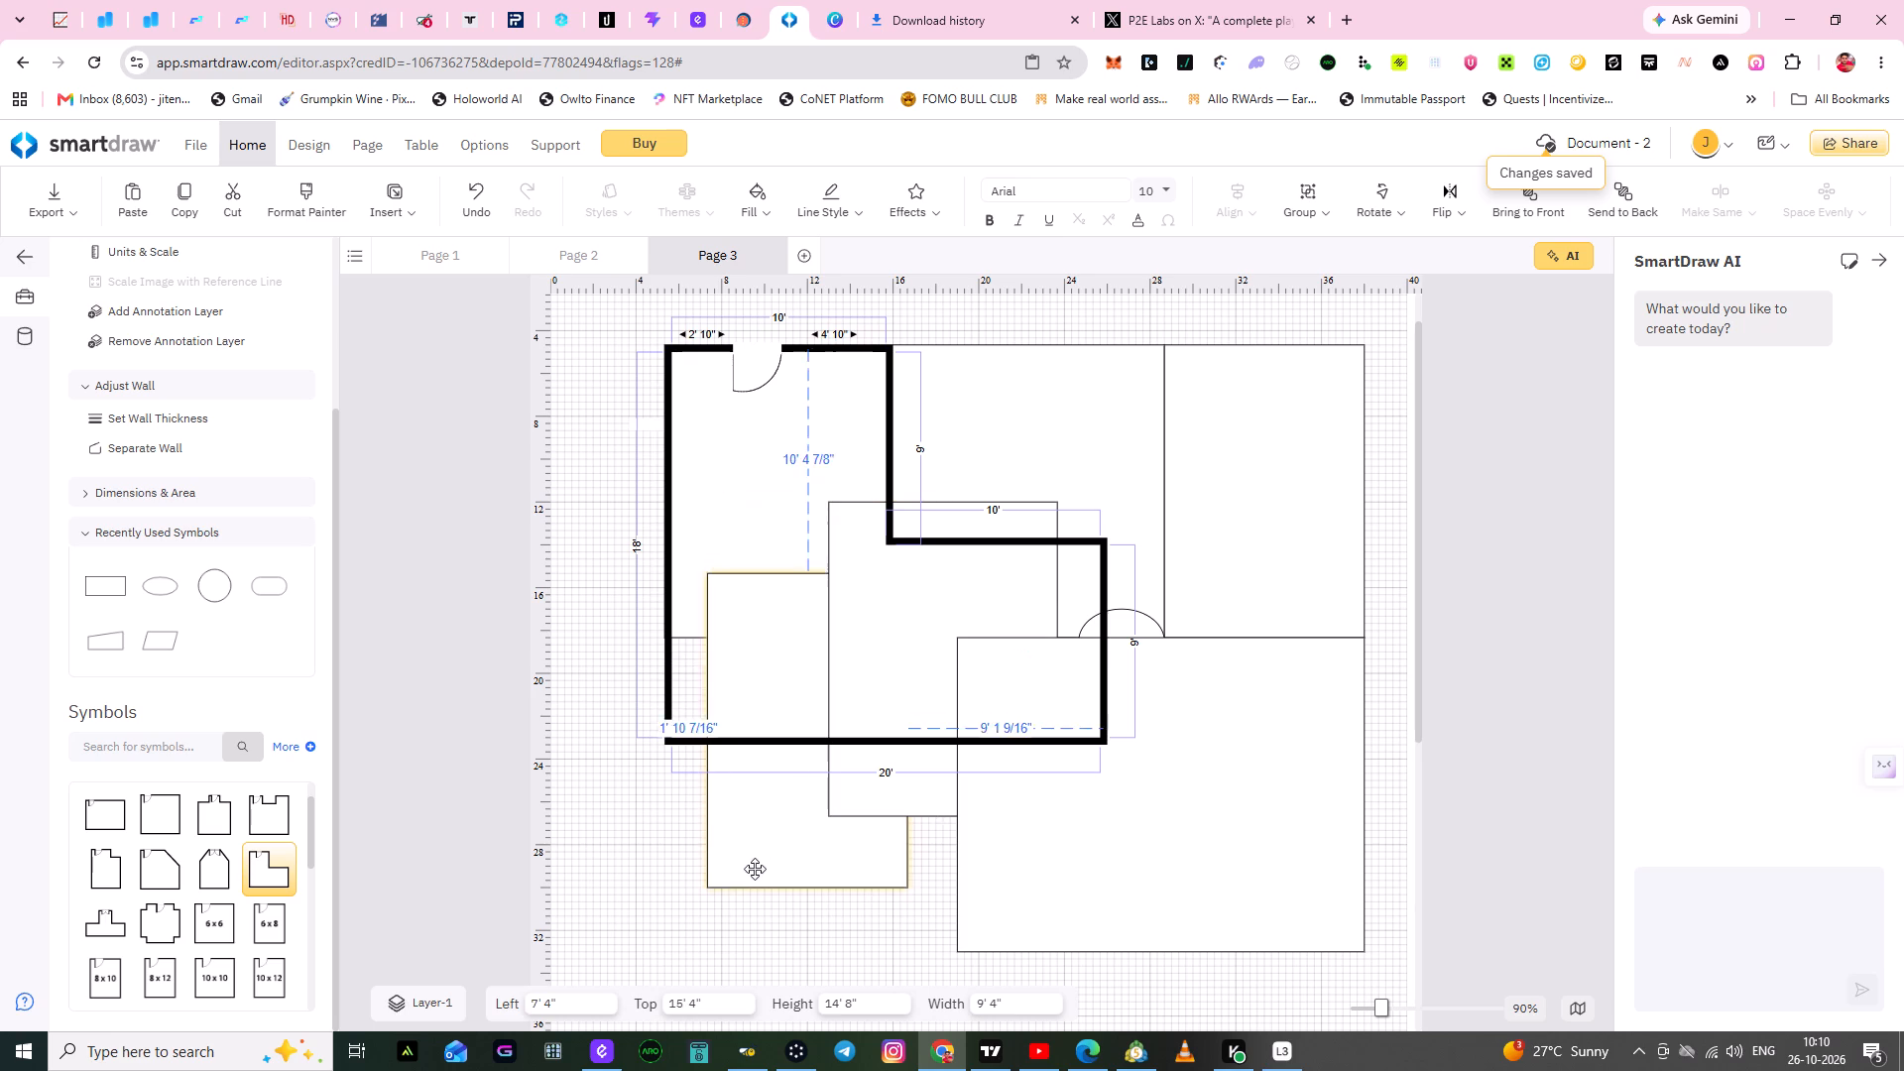
left_click_drag(755, 869, 727, 913)
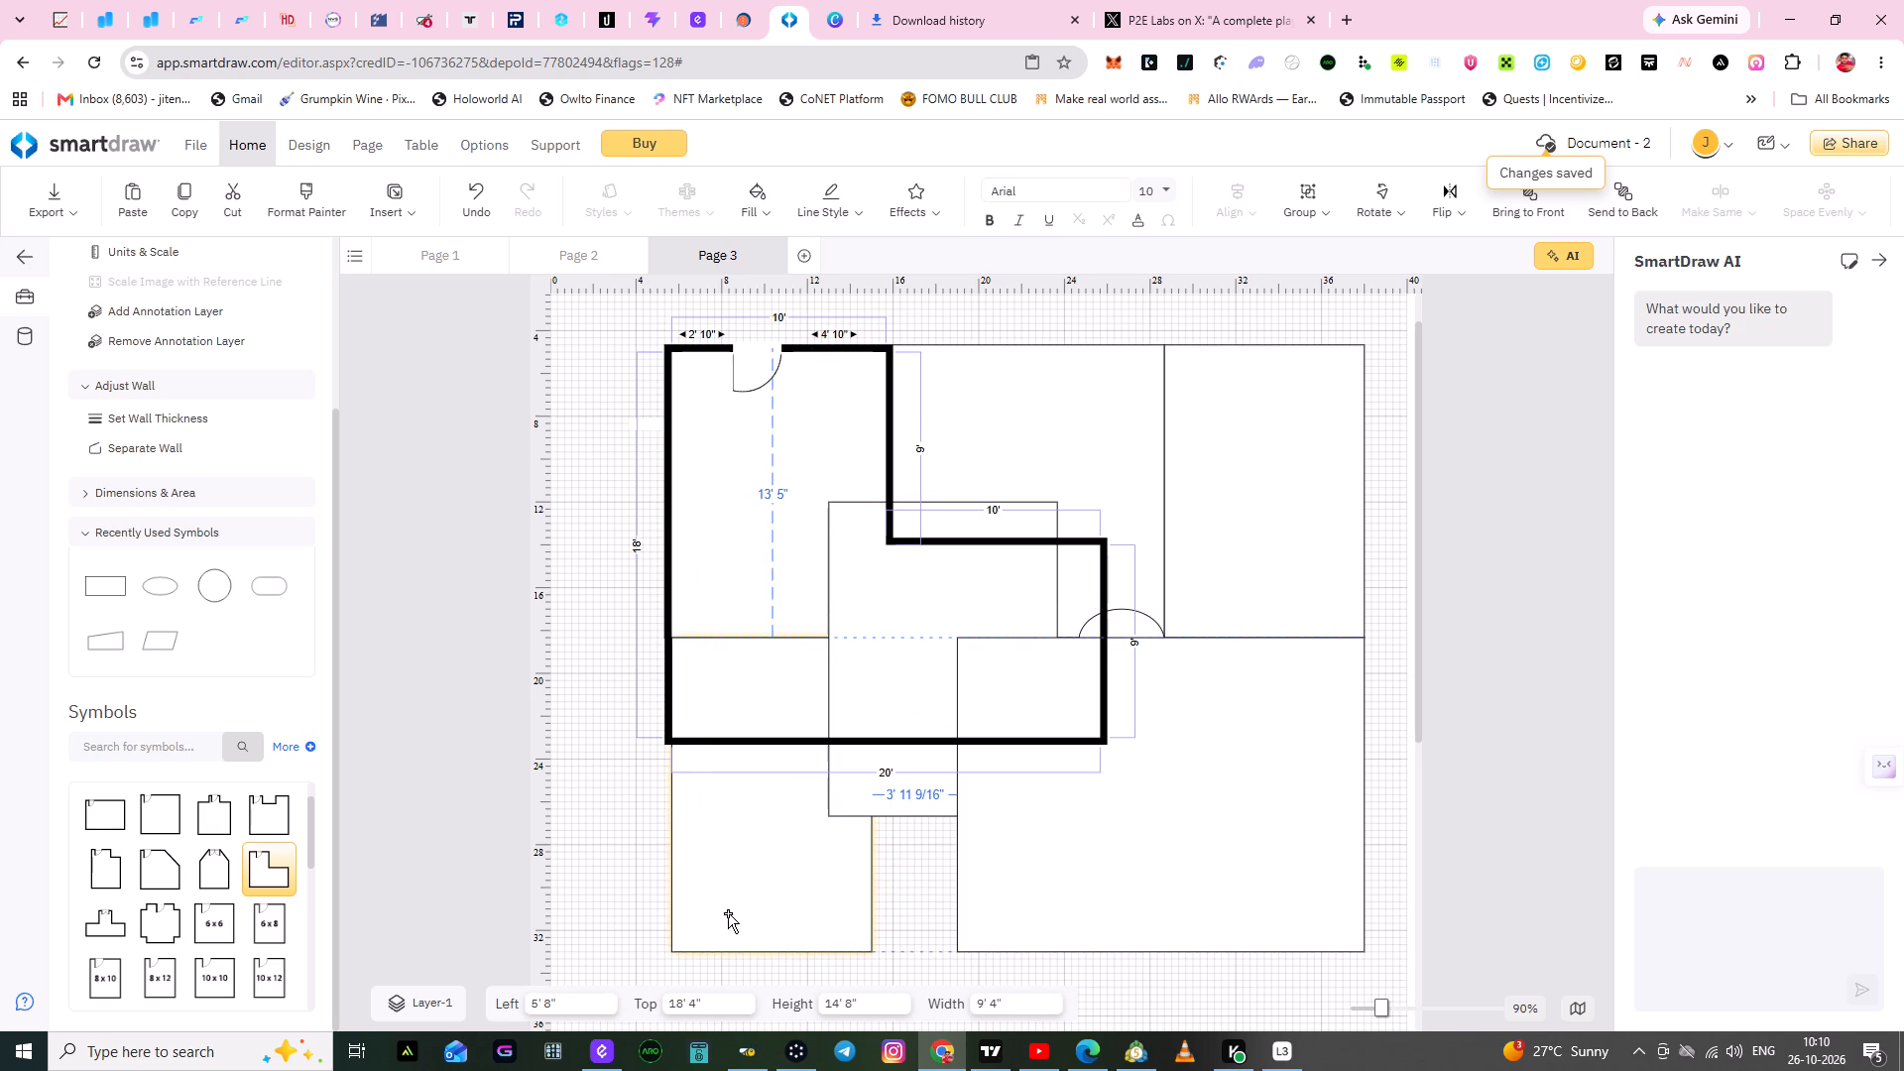
left_click(888, 732)
left_click_drag(888, 732, 884, 890)
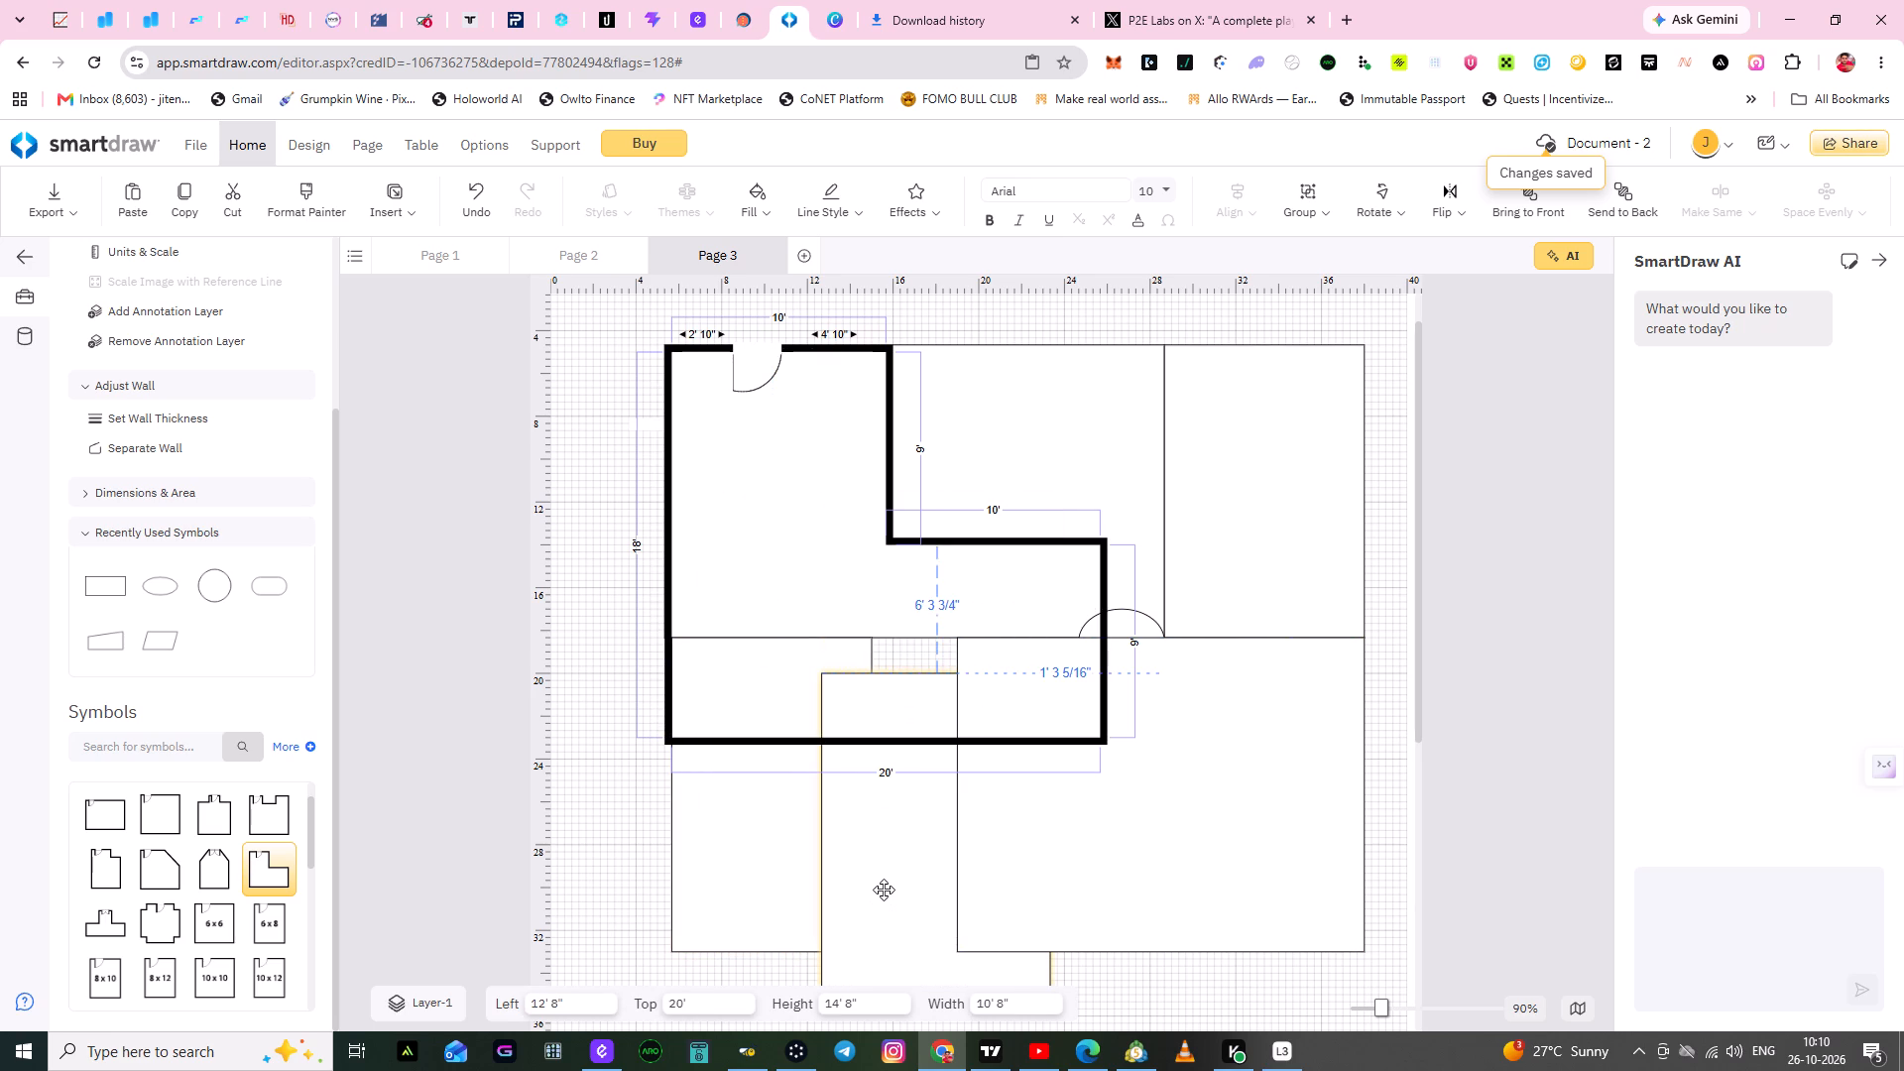
left_click_drag(884, 890, 885, 871)
left_click(614, 876)
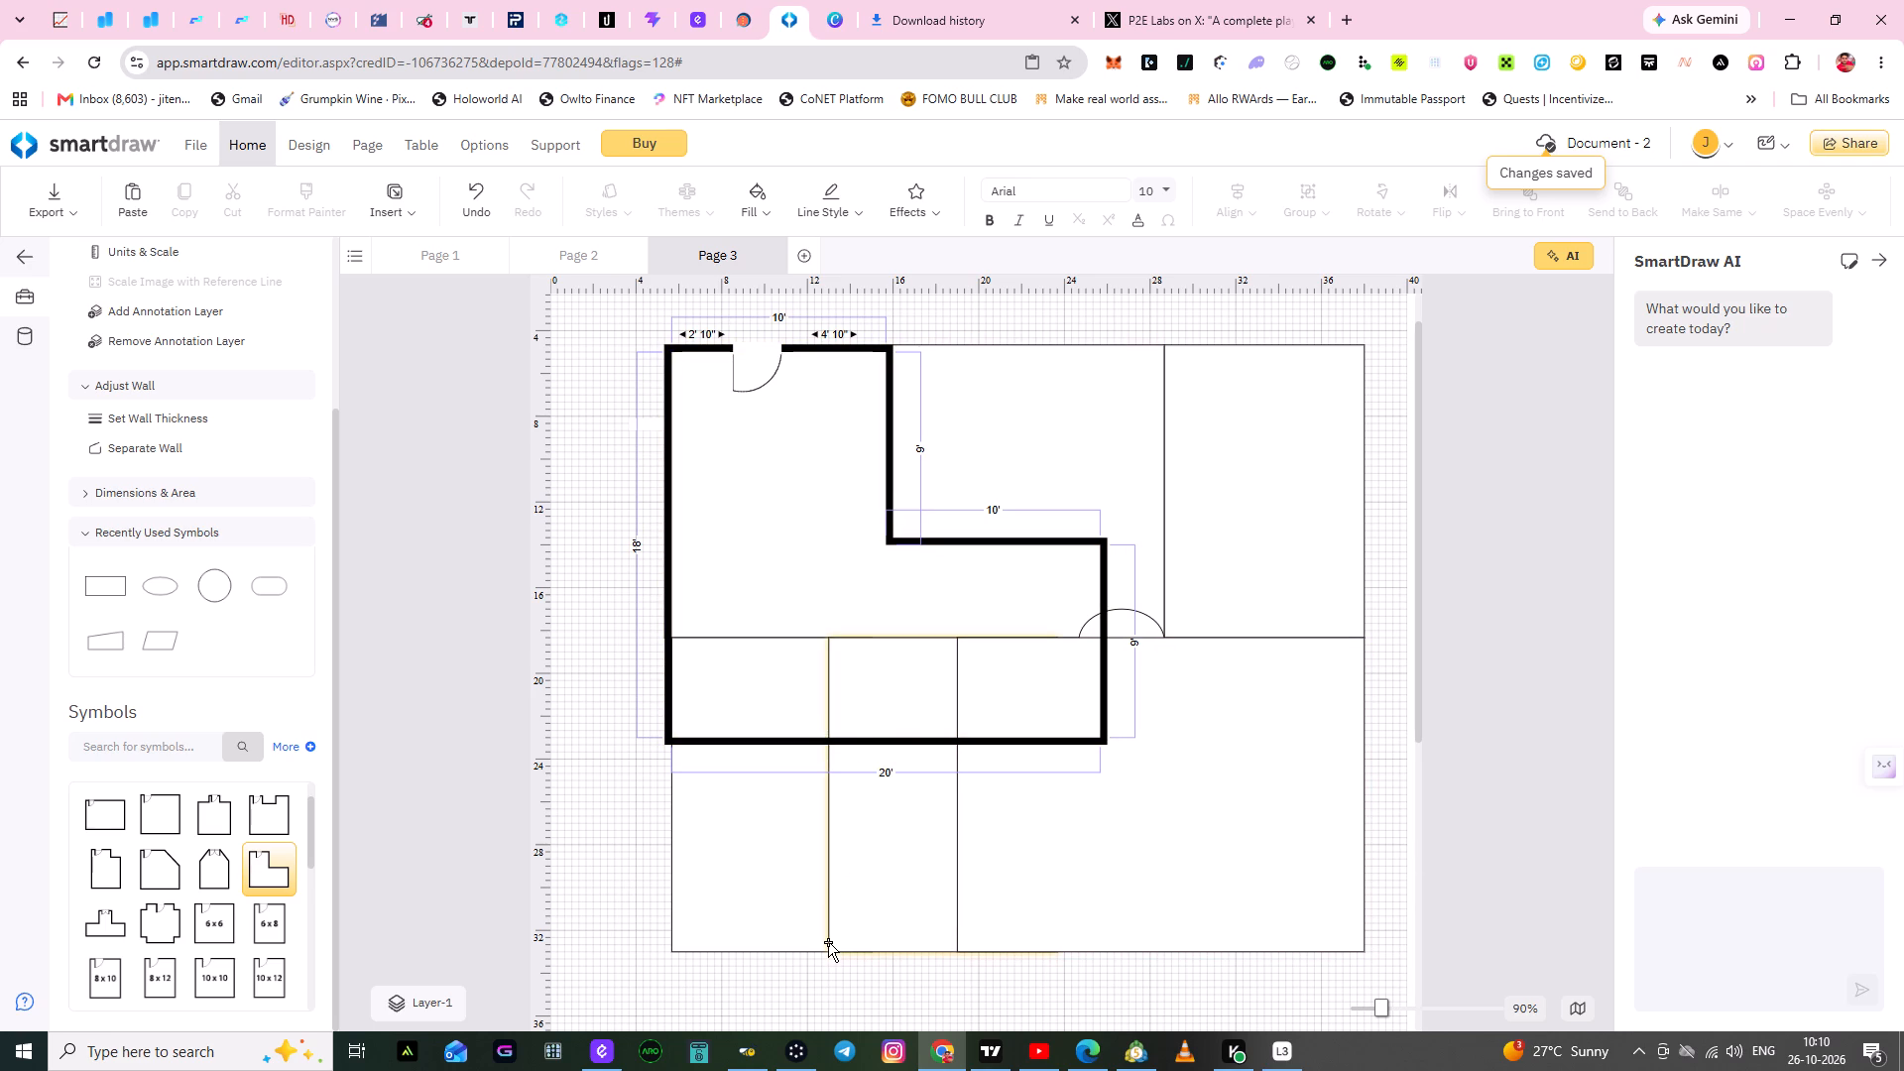
Lower the L-shaped room's inner horizontal wall to the upper rectangles' bottom edge, making the inner vertical wall 13' 5 11/16" long.
left_click(749, 434)
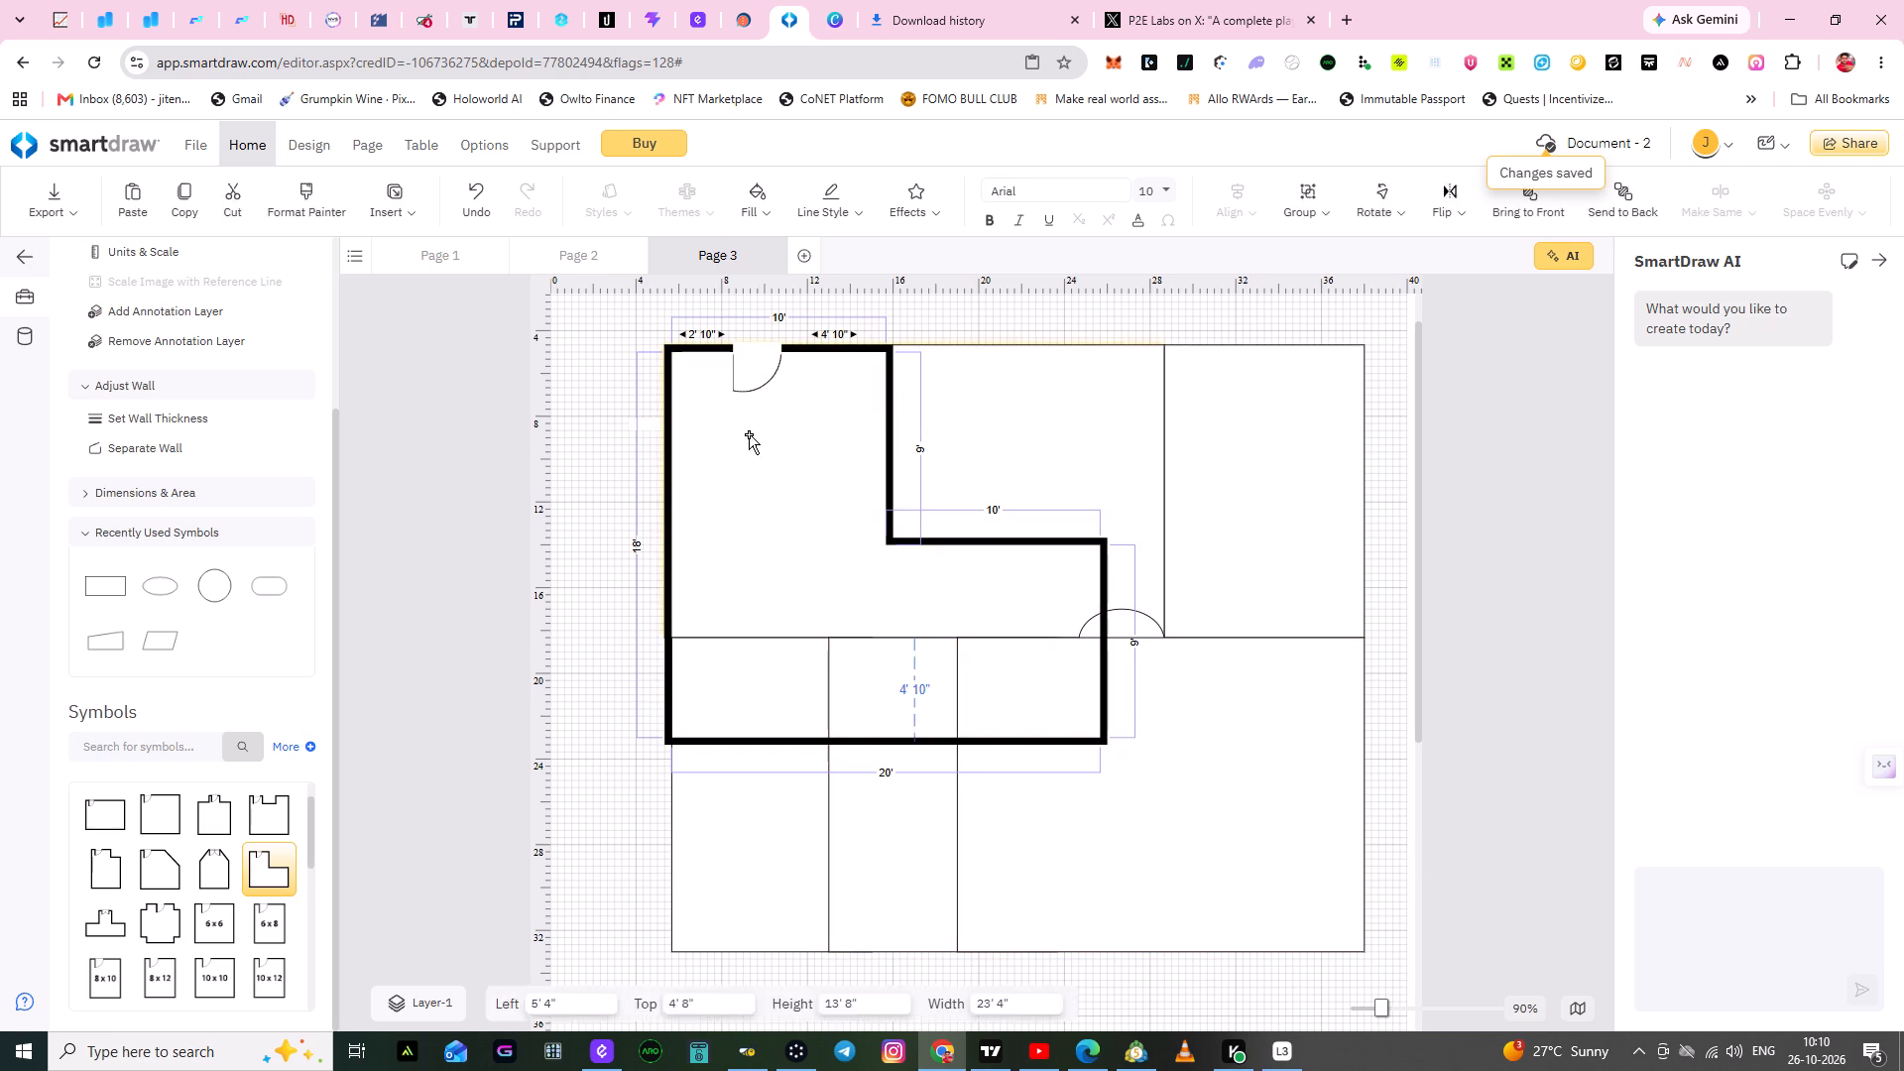
left_click(1061, 543)
left_click_drag(999, 543, 999, 557)
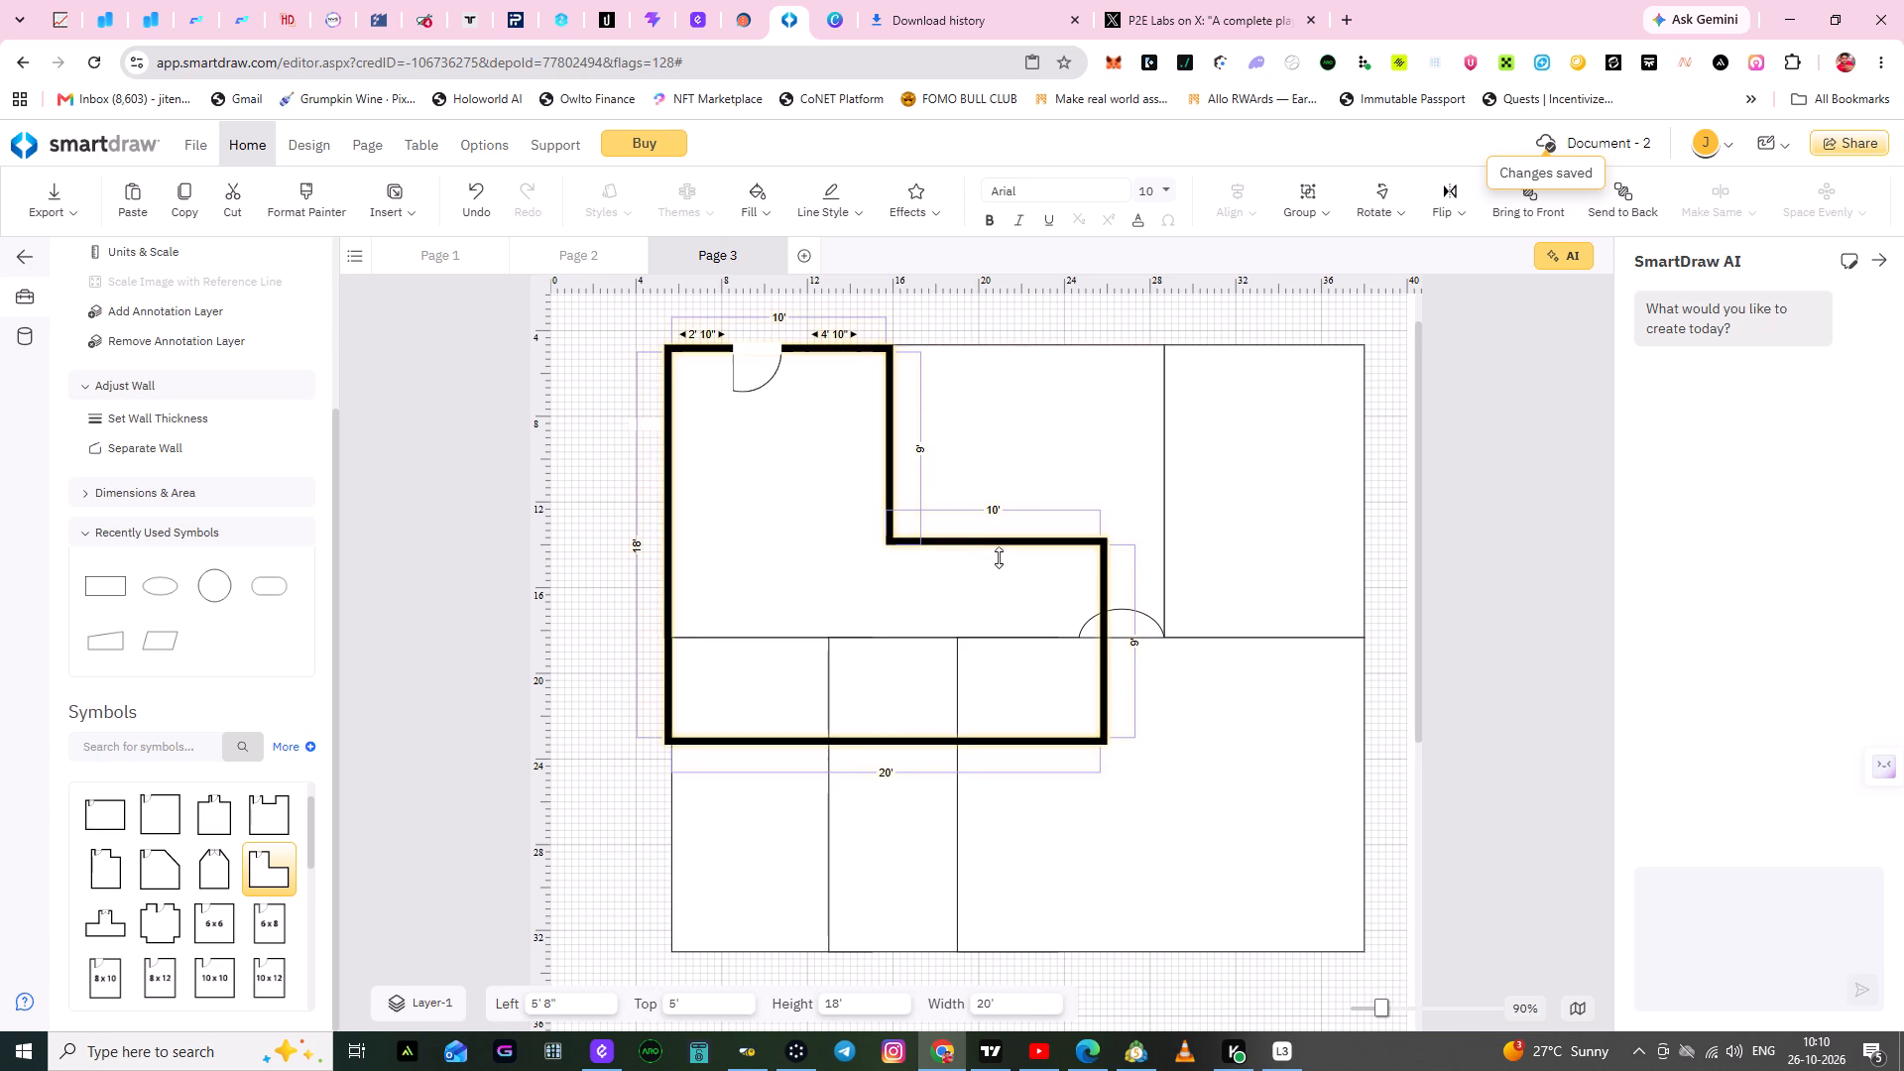
left_click_drag(999, 557, 997, 627)
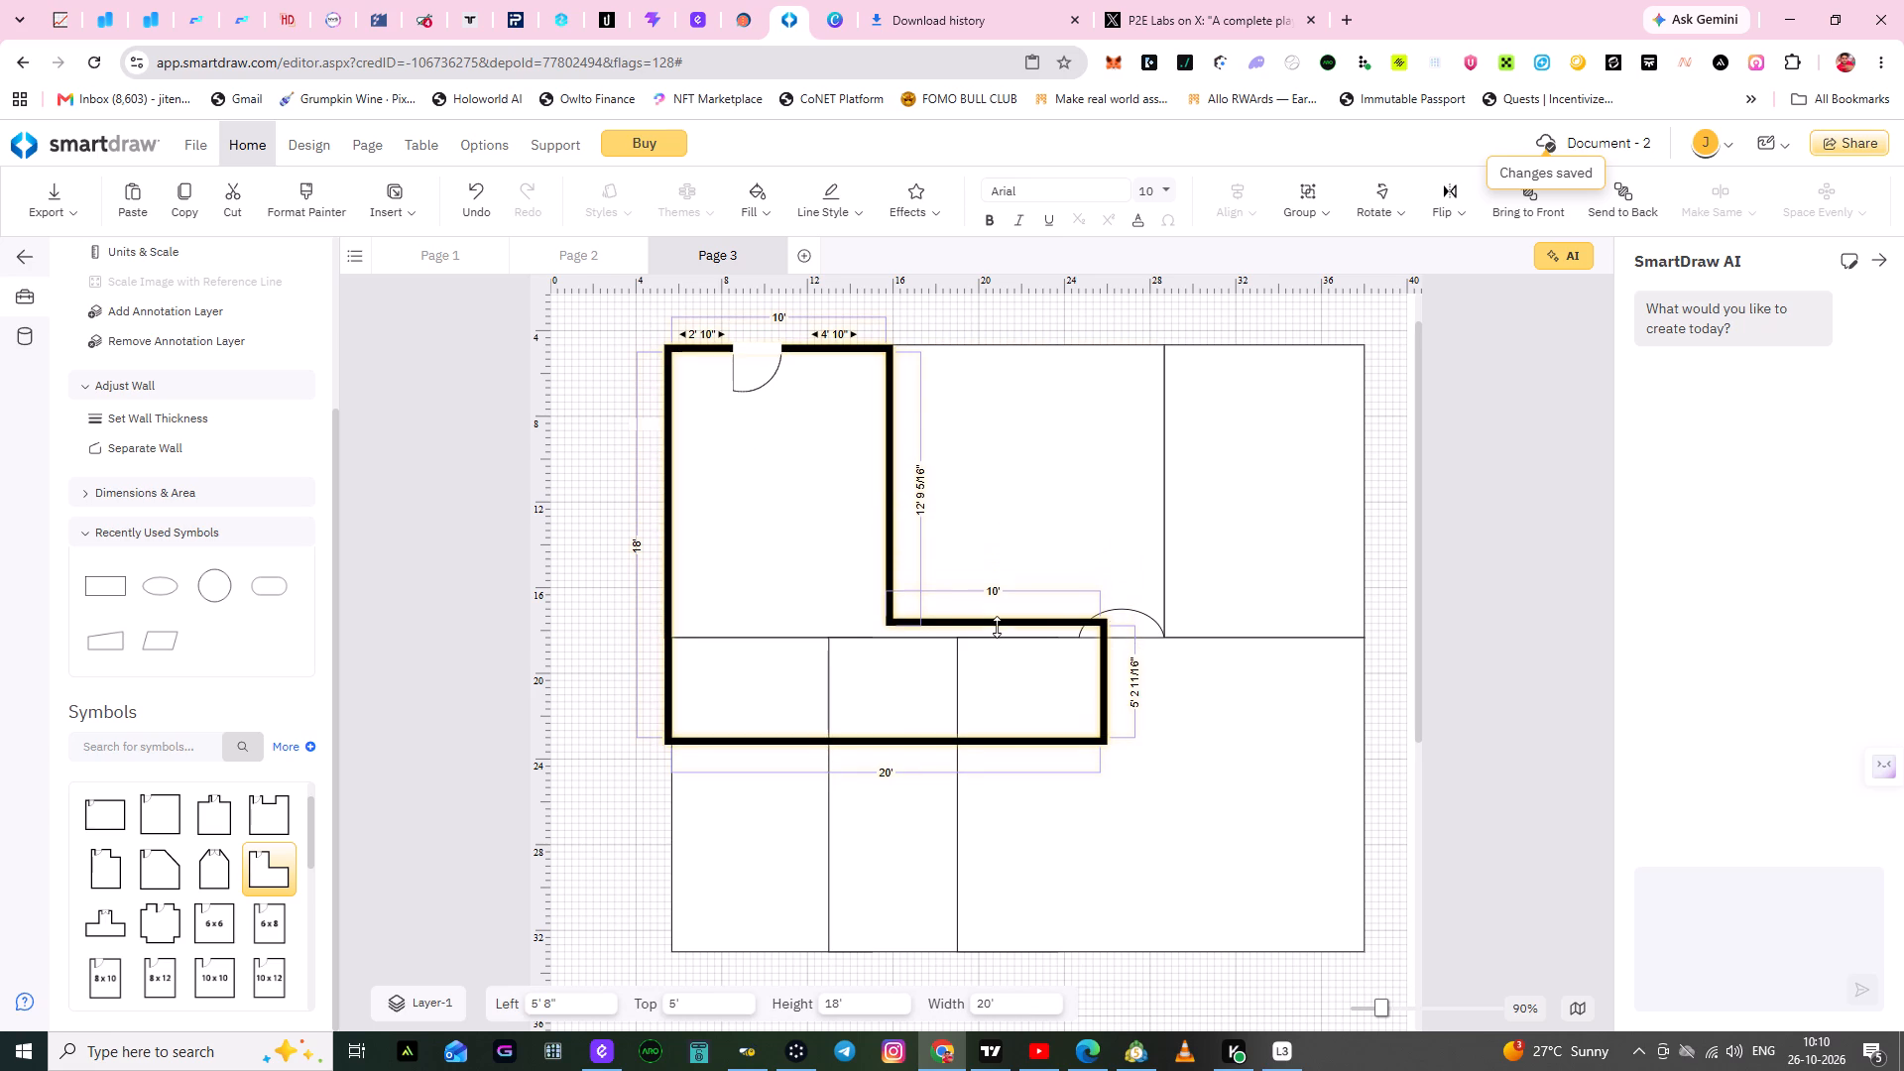
left_click_drag(997, 627, 876, 637)
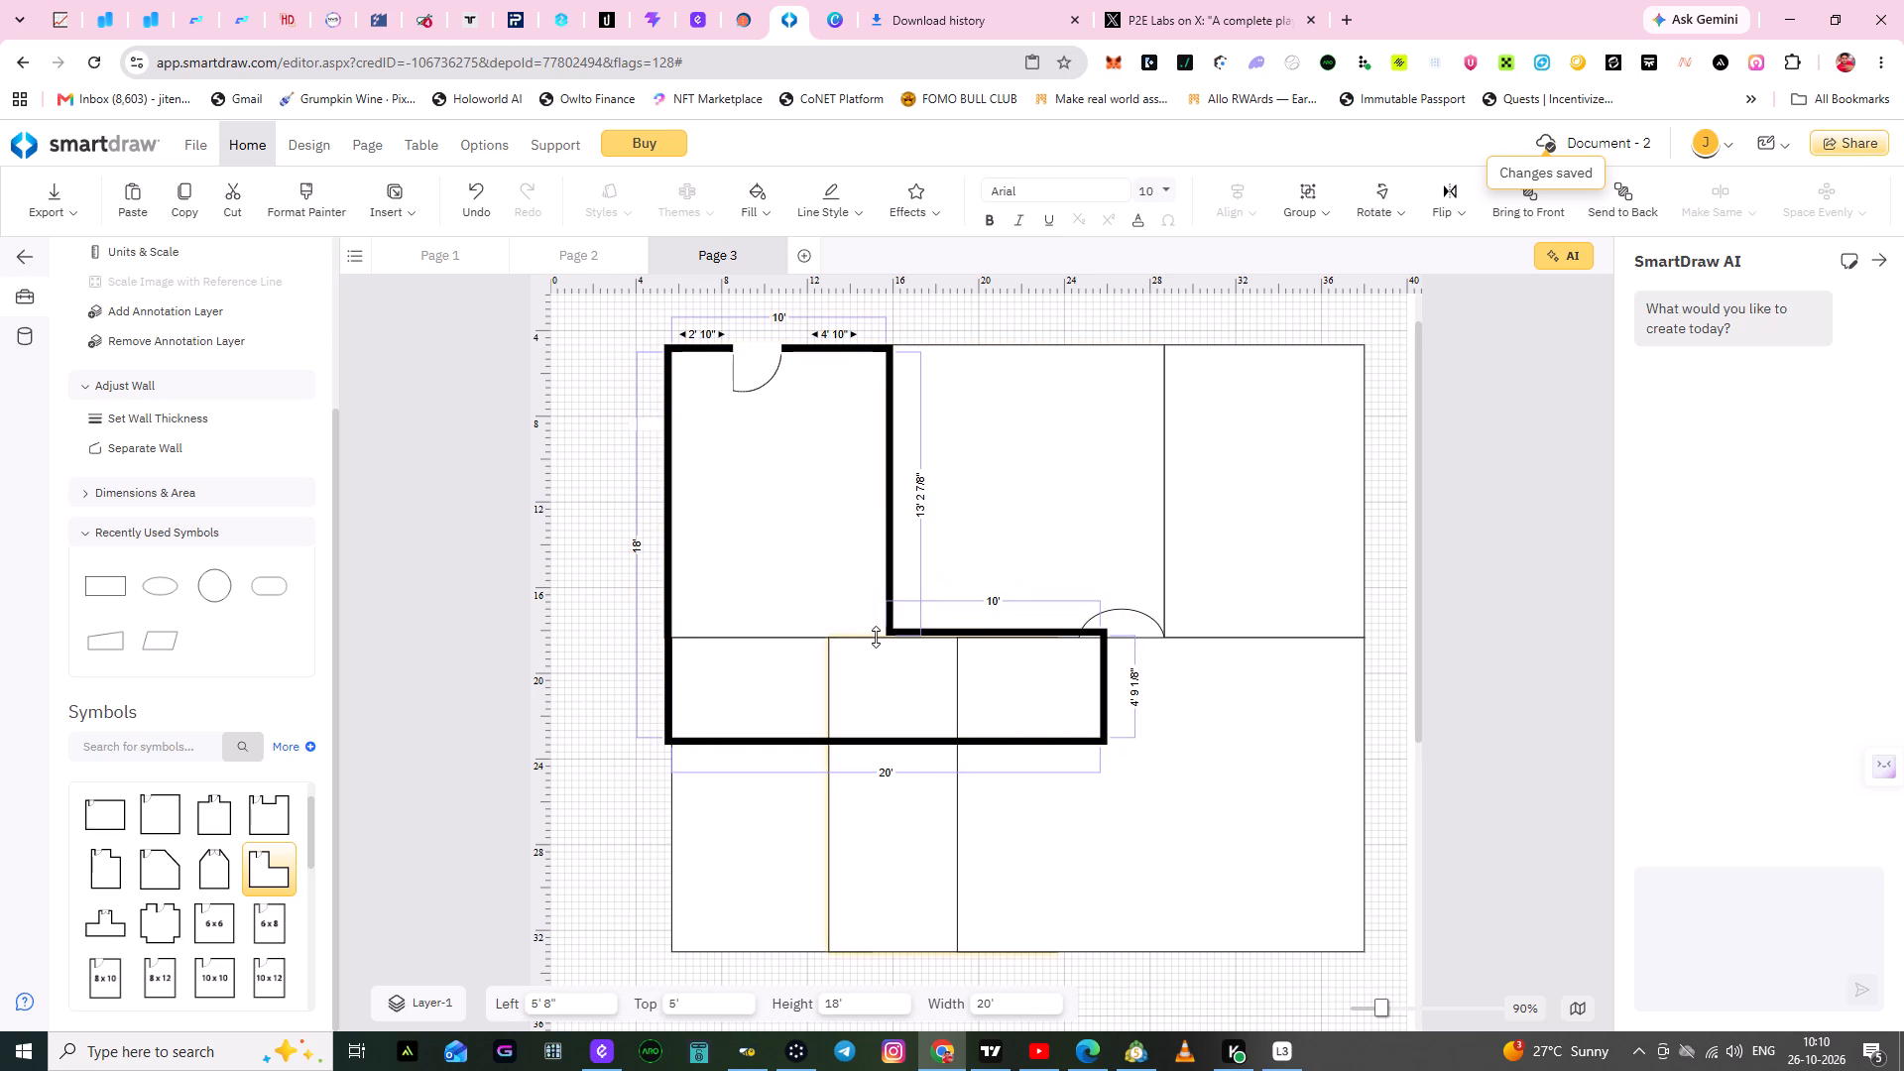
left_click_drag(876, 637, 876, 641)
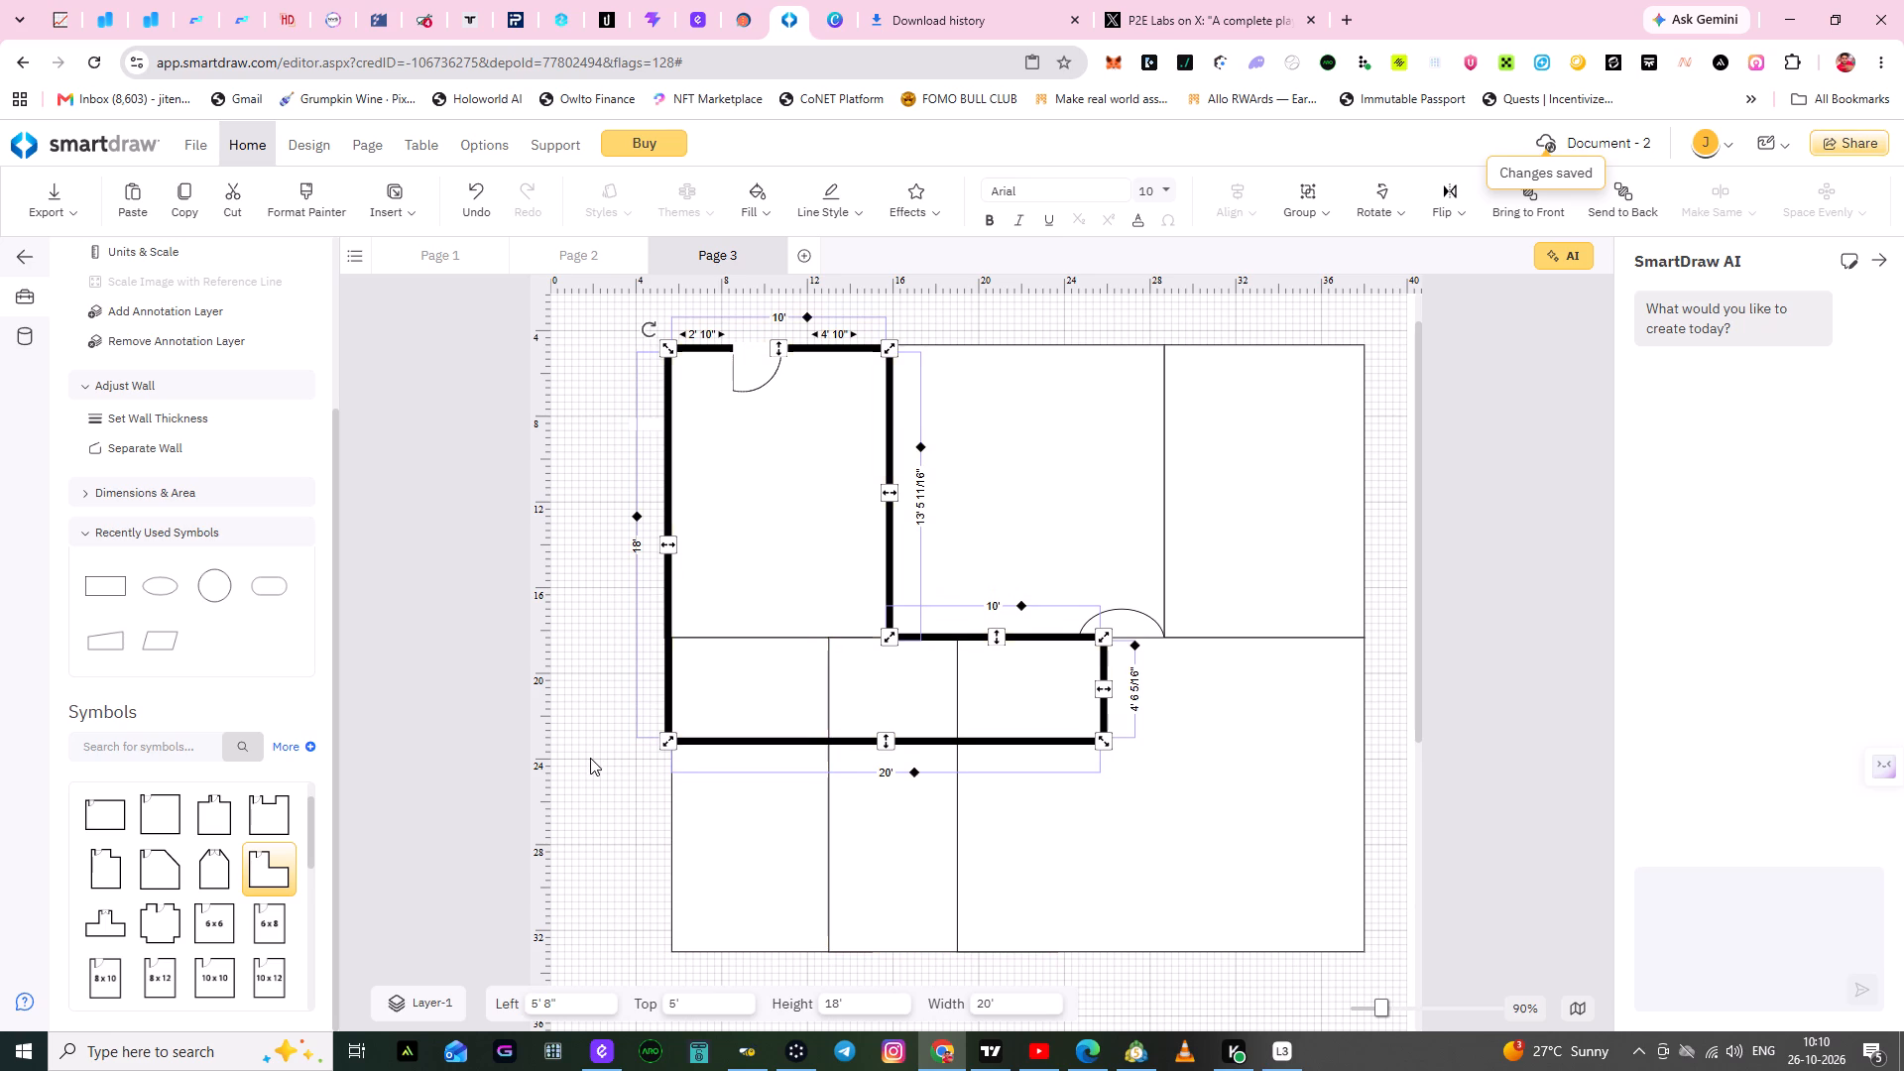
left_click(586, 748)
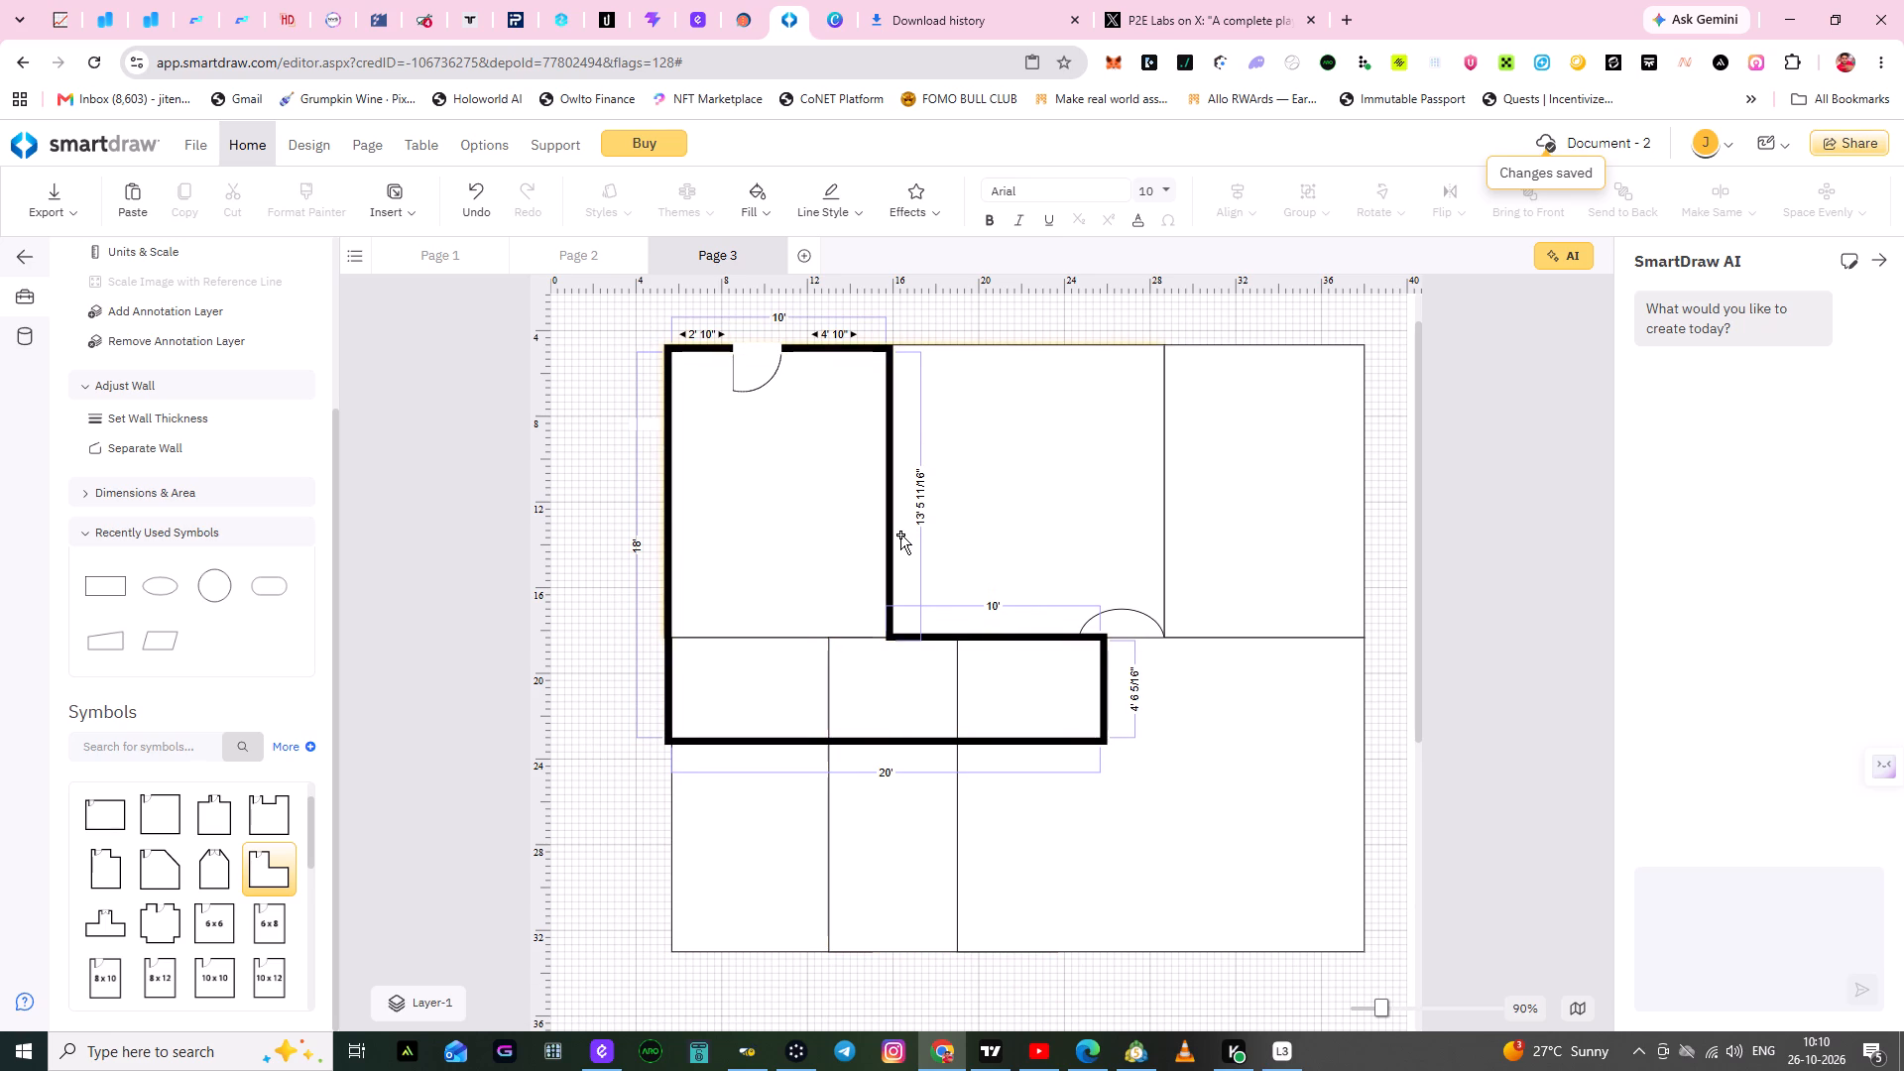
Shift the L-shaped room's inner vertical wall to the fourth rectangle's left edge, narrowing the top wall to 7' 1 7/8".
left_click(890, 531)
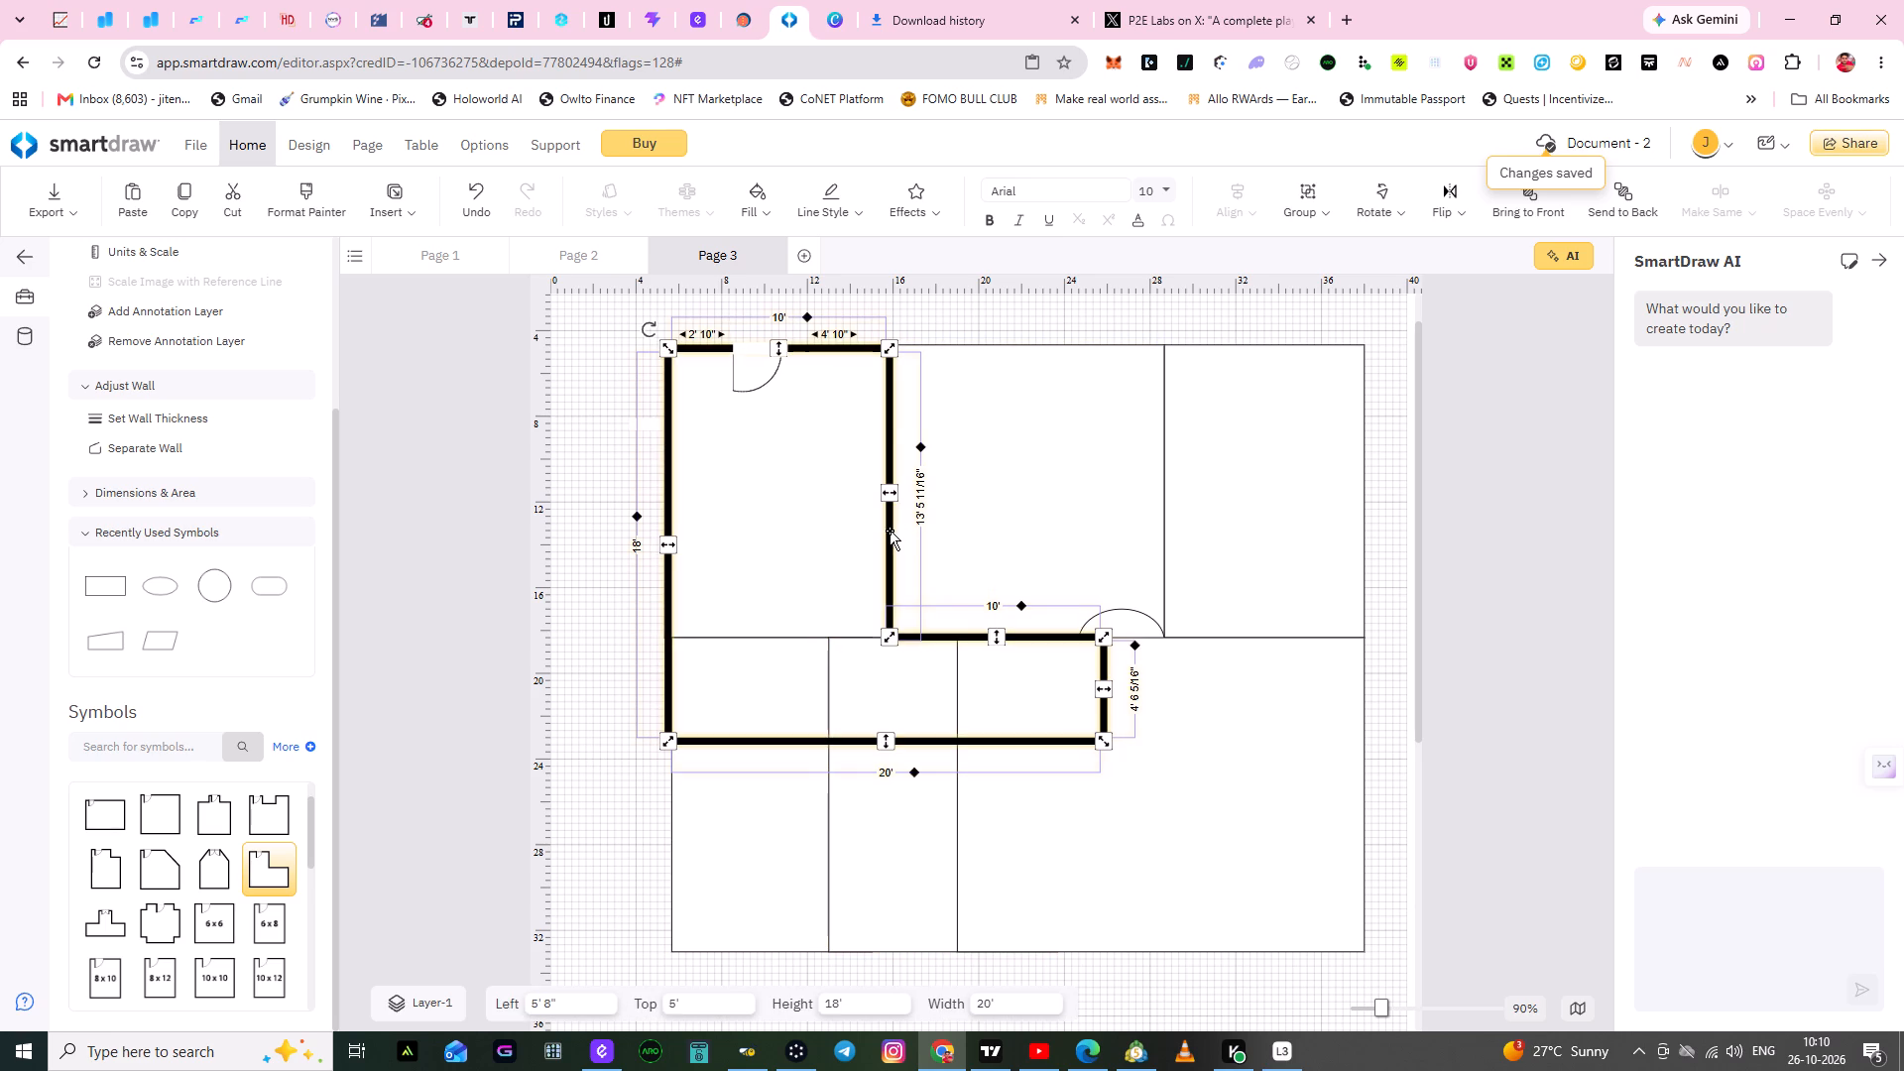
left_click(889, 495)
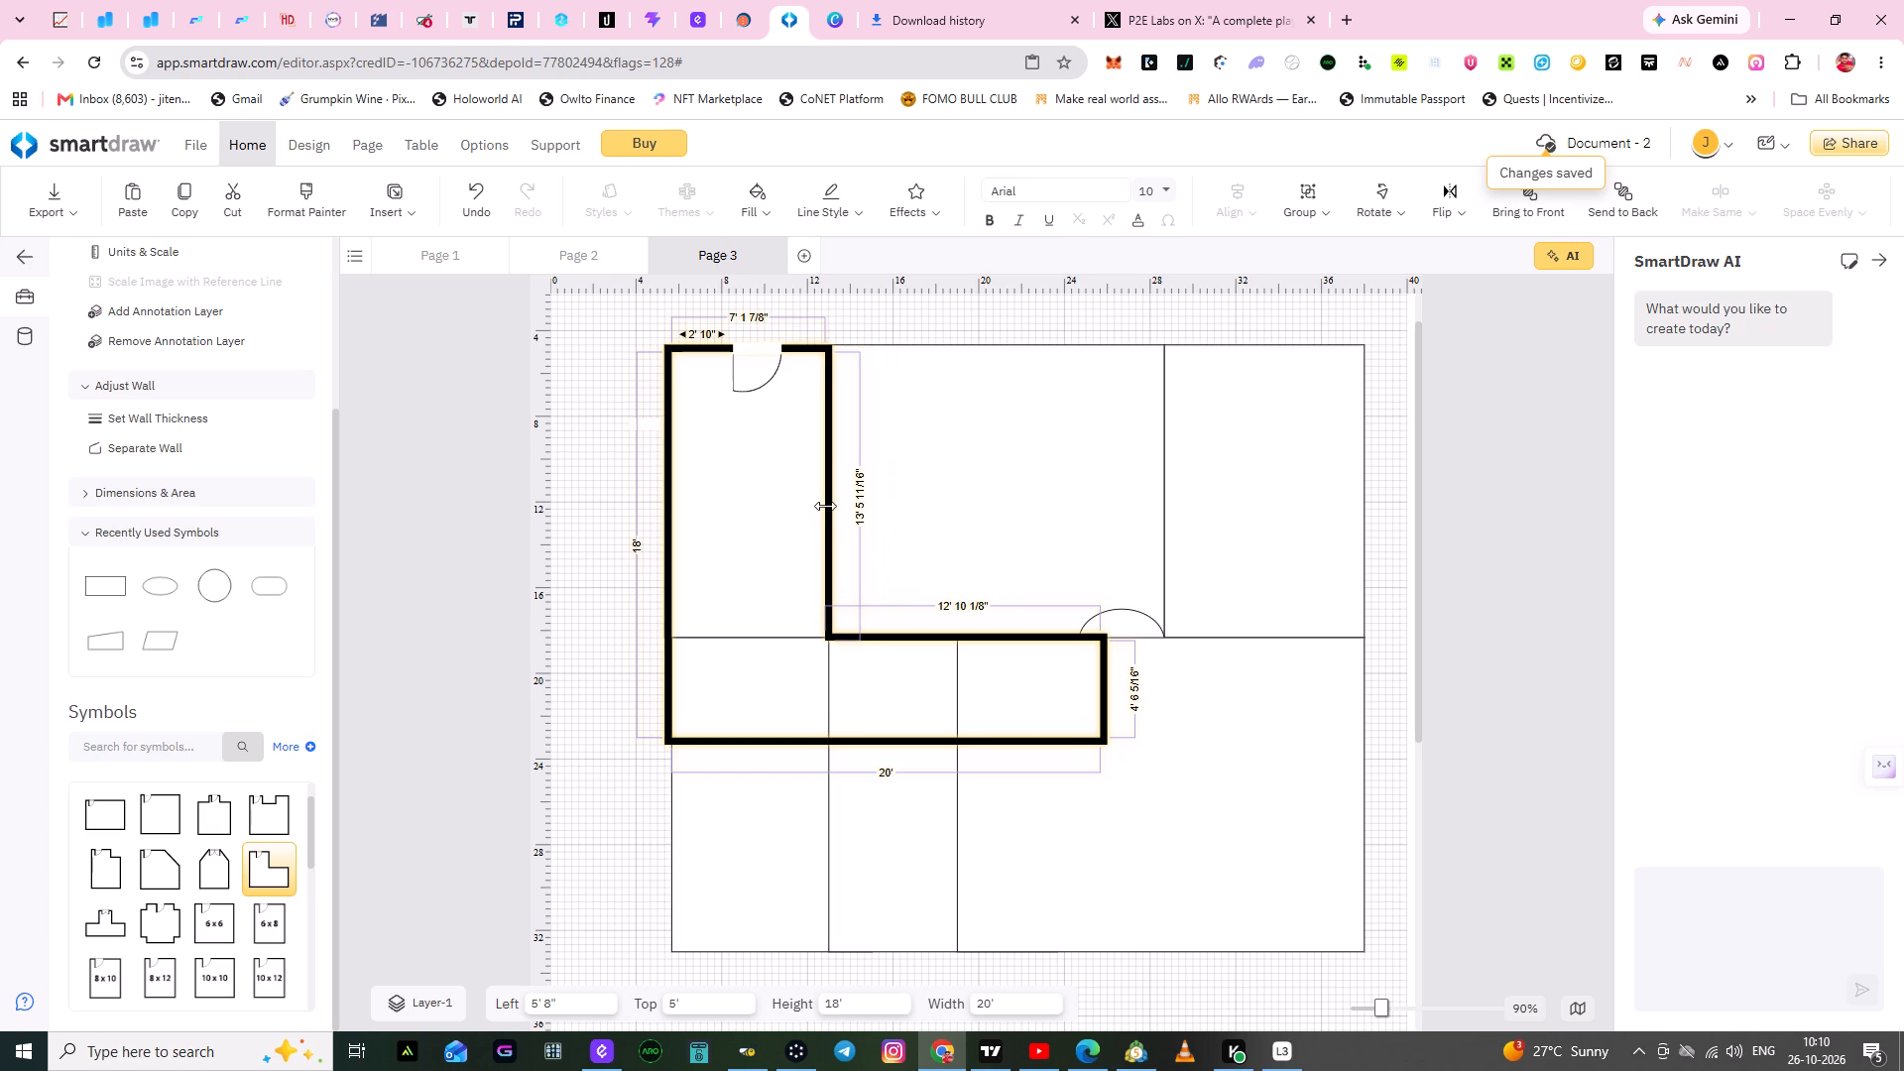
Move the third rectangle out of the lower-left corner to the empty area right of the layout.
left_click(808, 683)
left_click_drag(796, 676, 791, 770)
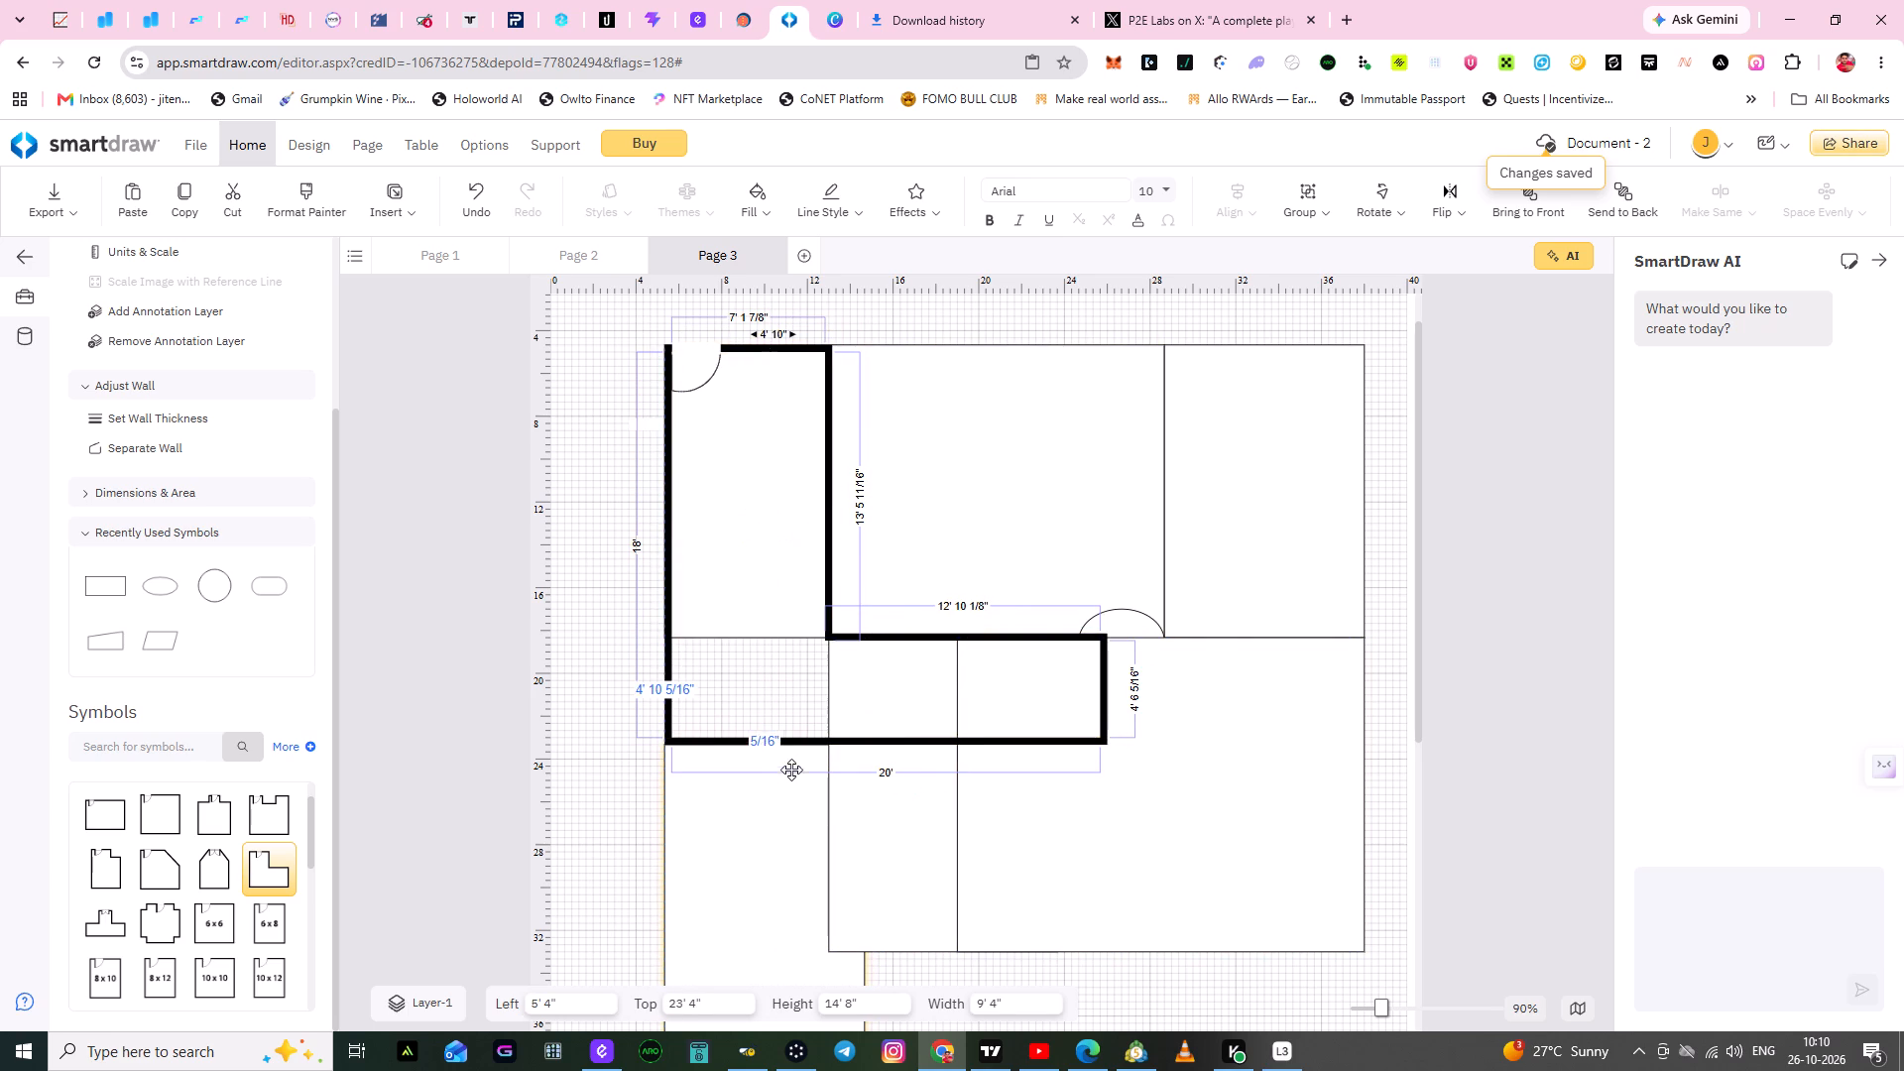
left_click_drag(791, 770, 1381, 642)
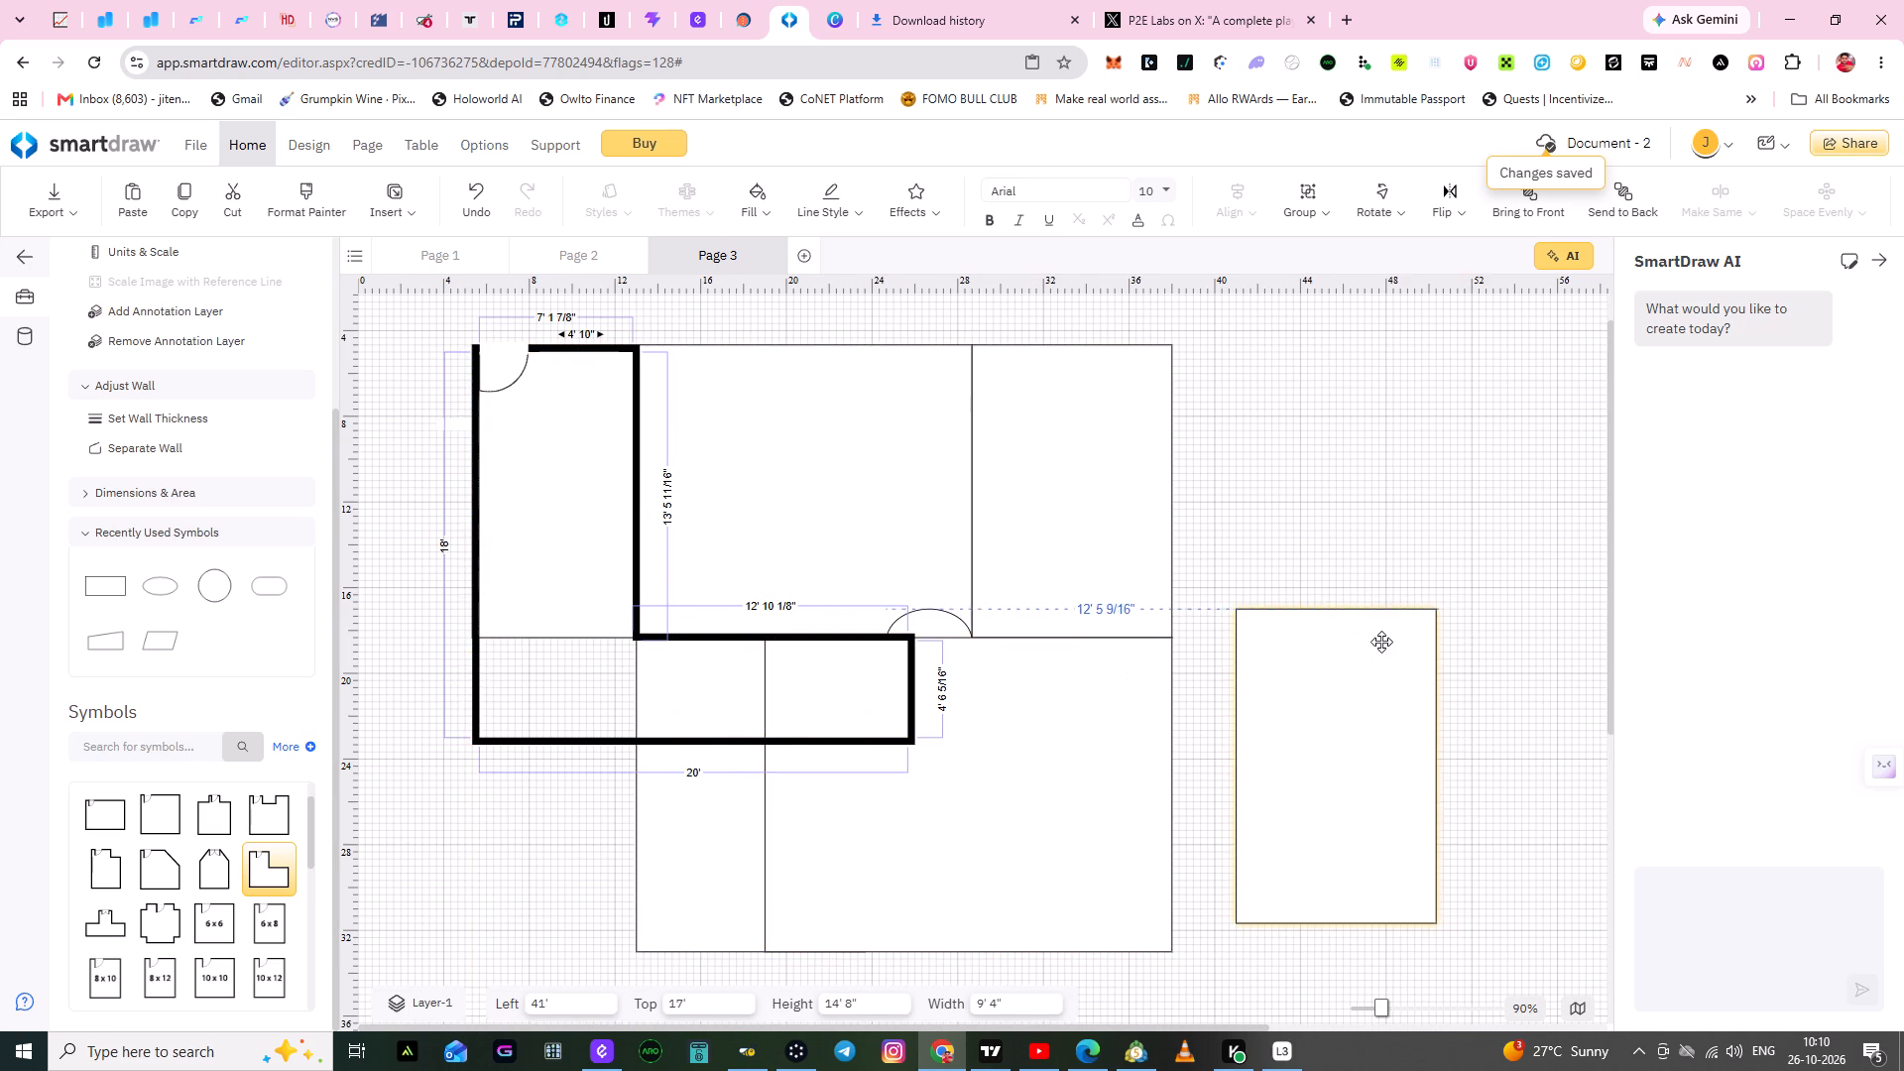
left_click_drag(1381, 642, 1388, 639)
left_click(512, 851)
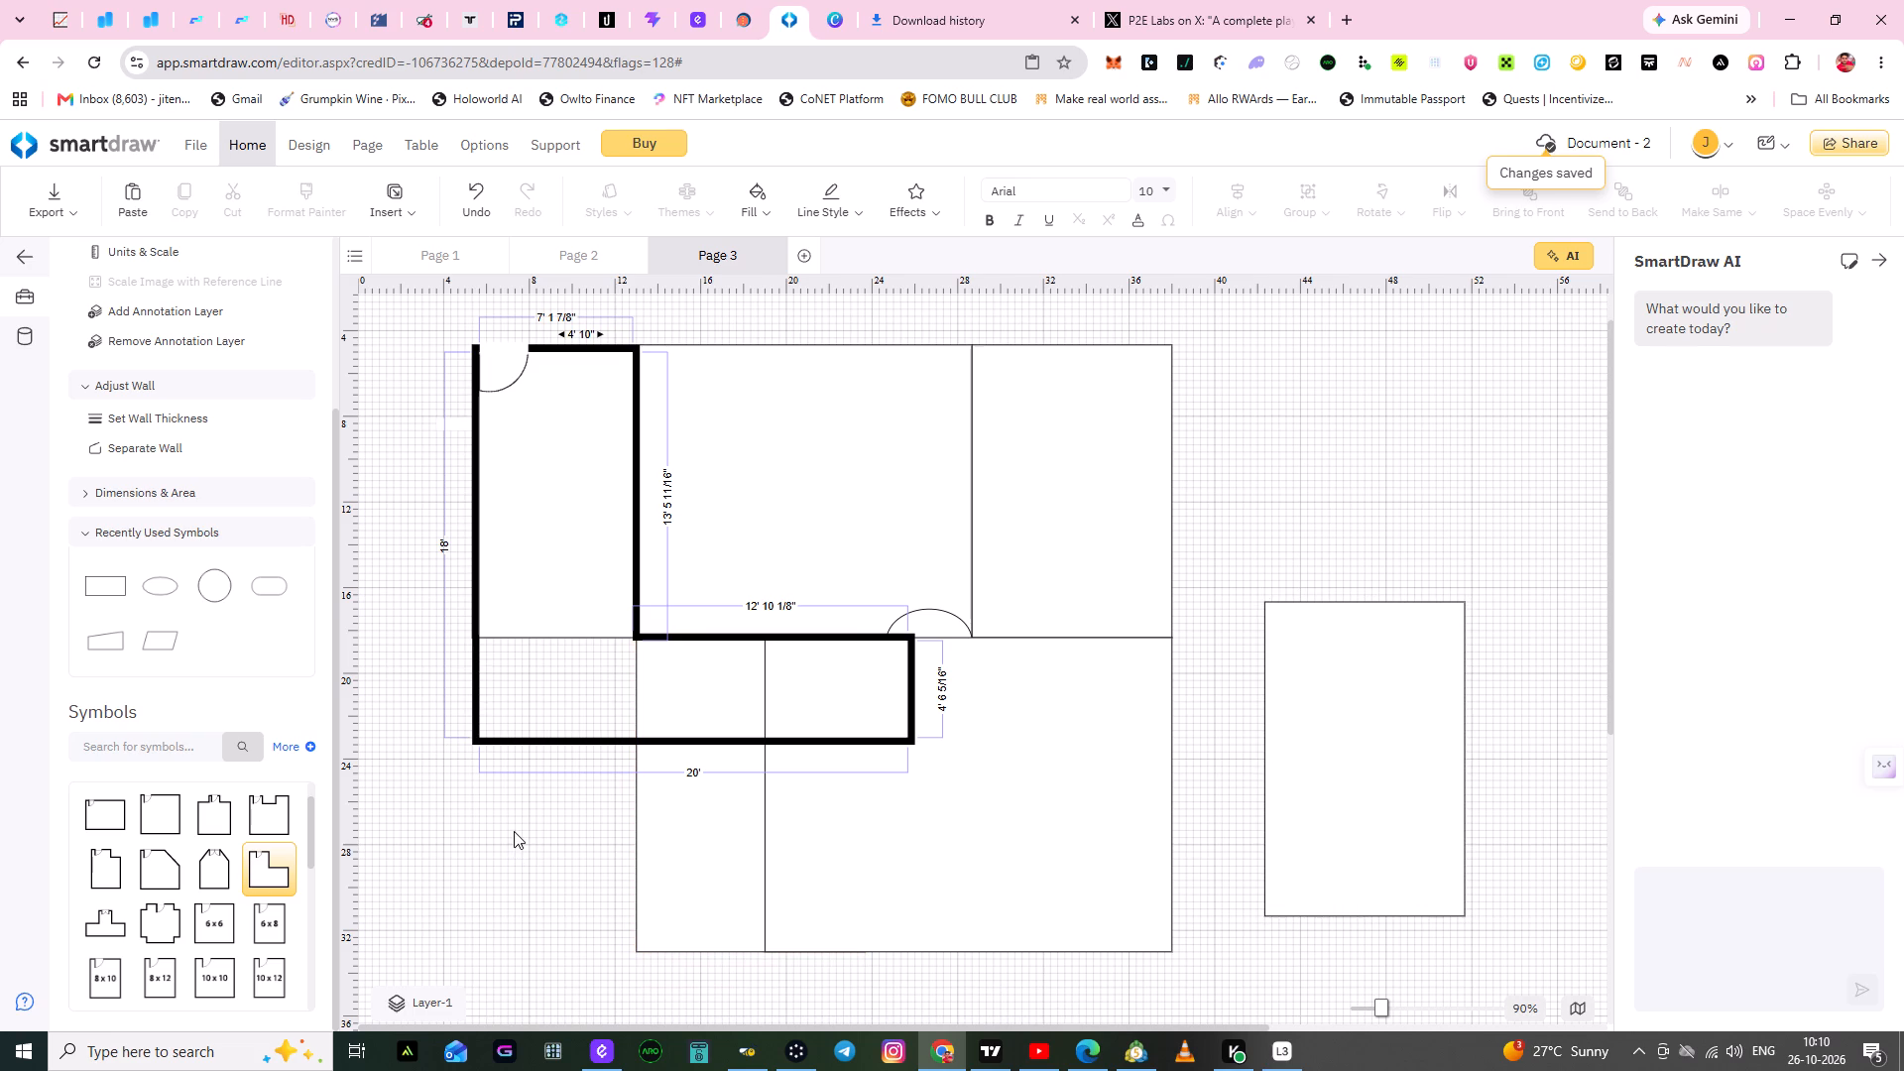
Shift the large upper rectangle to left 6', just inside the L-shaped room's left wall, with its bottom on the lower row's top edge.
left_click(554, 714)
left_click(554, 714)
left_click(559, 545)
left_click_drag(559, 545, 564, 578)
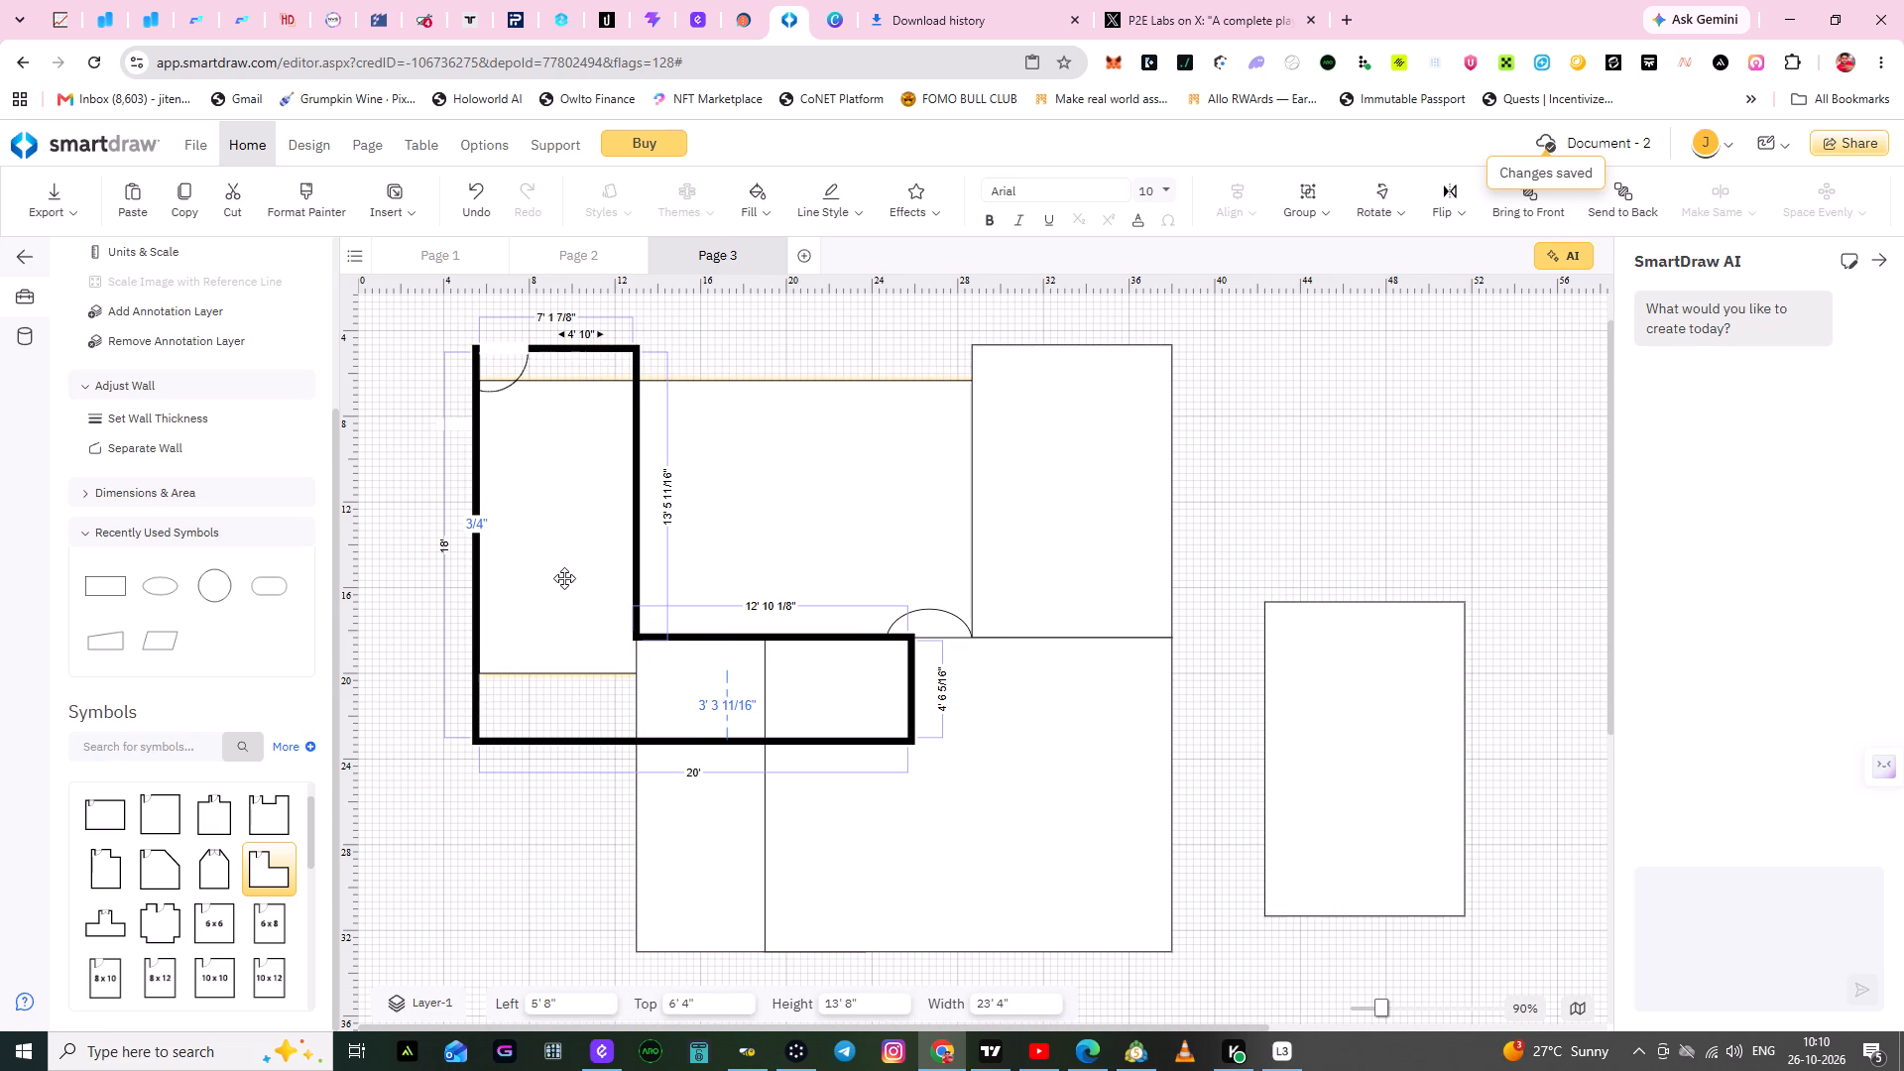
left_click_drag(564, 578, 576, 537)
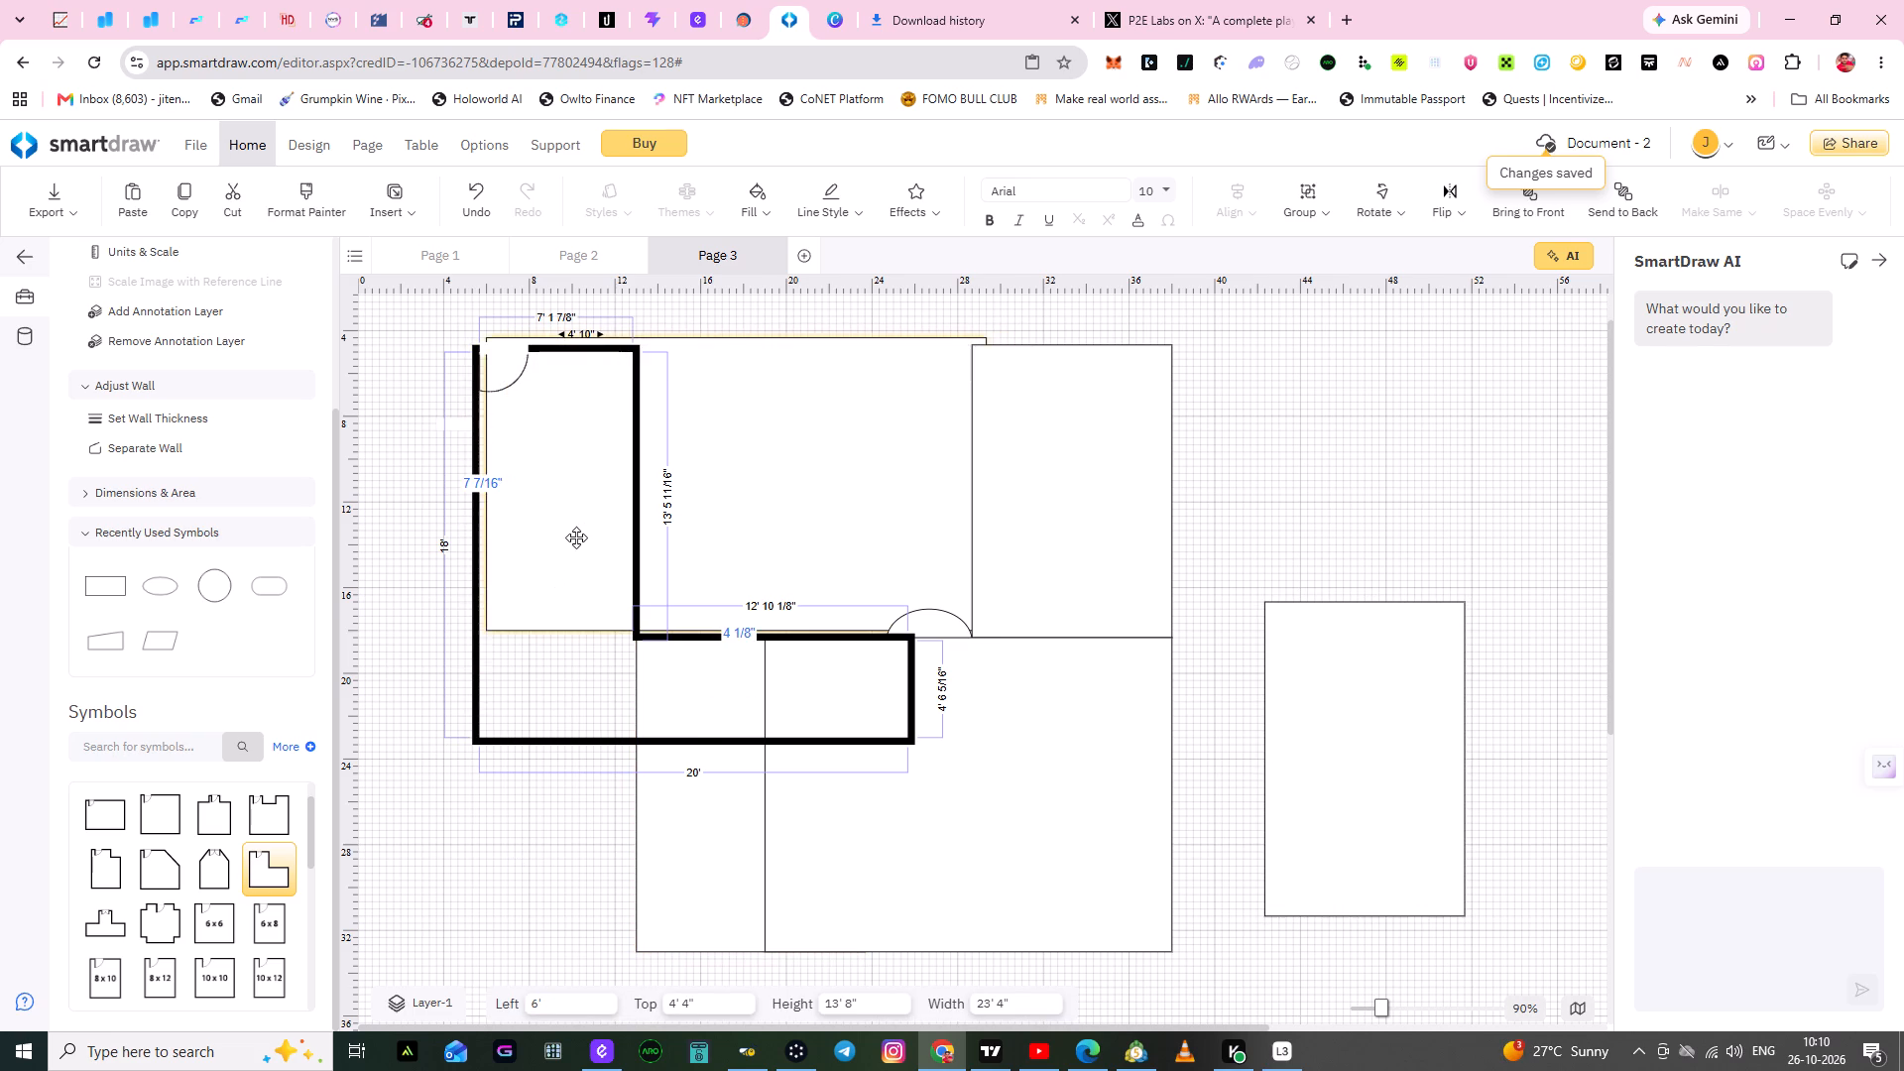
left_click_drag(576, 537, 570, 545)
left_click(468, 893)
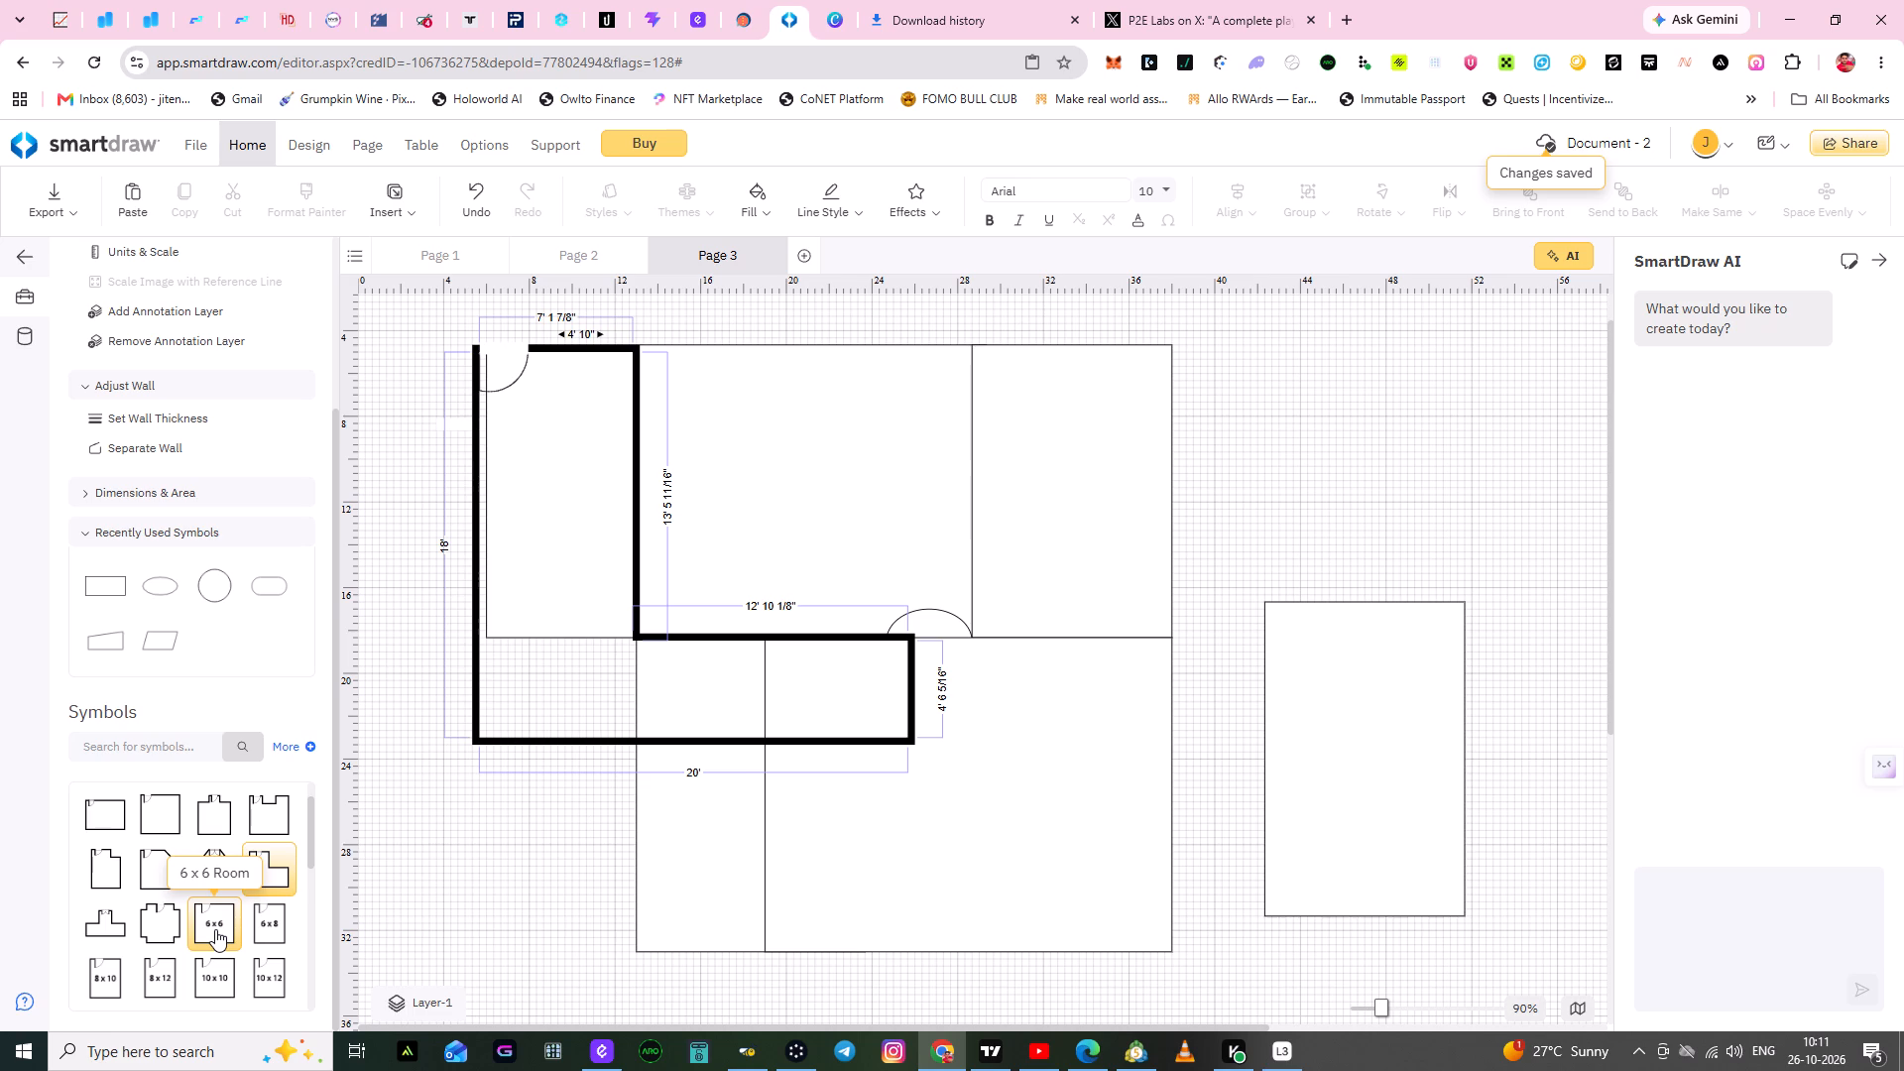
Place a 20' by 15' Rectangular Room overlapping the L-shaped room, with its top wall in line with the L-shaped room's top wall.
left_click(115, 818)
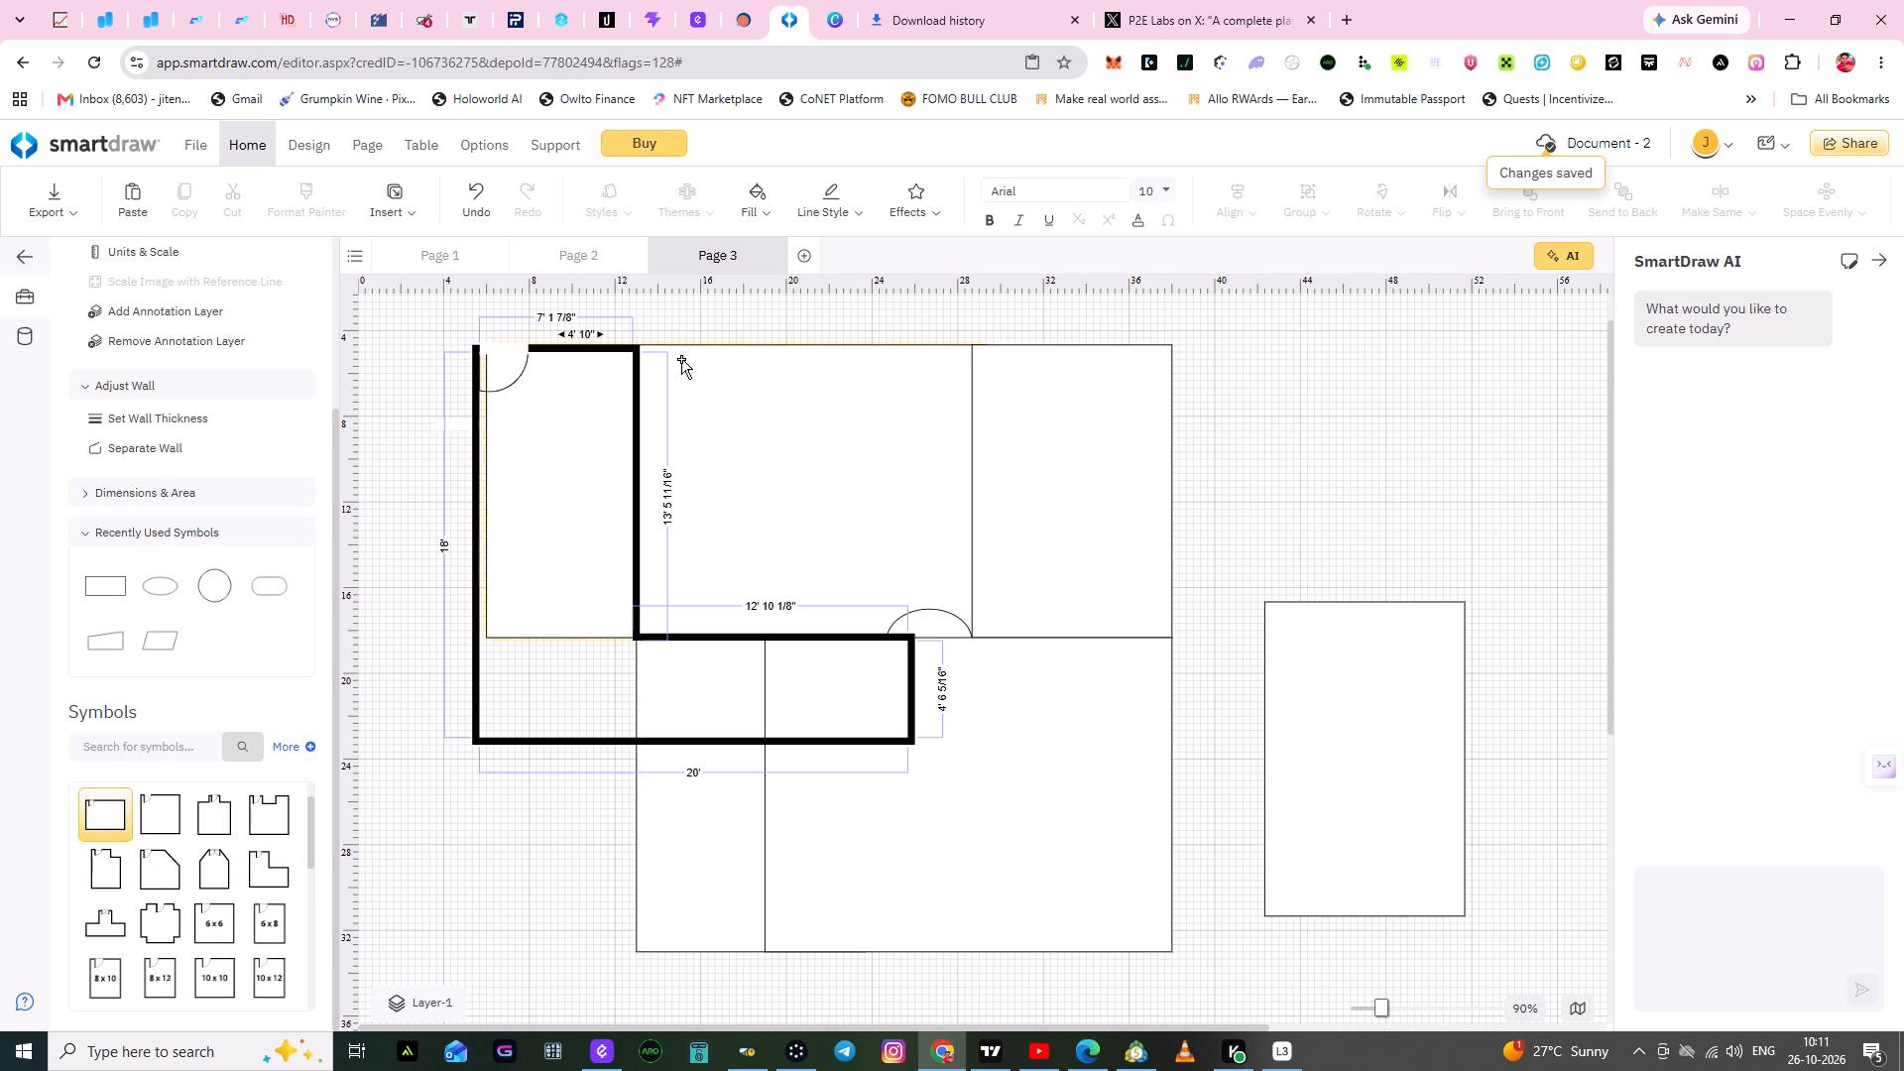
left_click(642, 347)
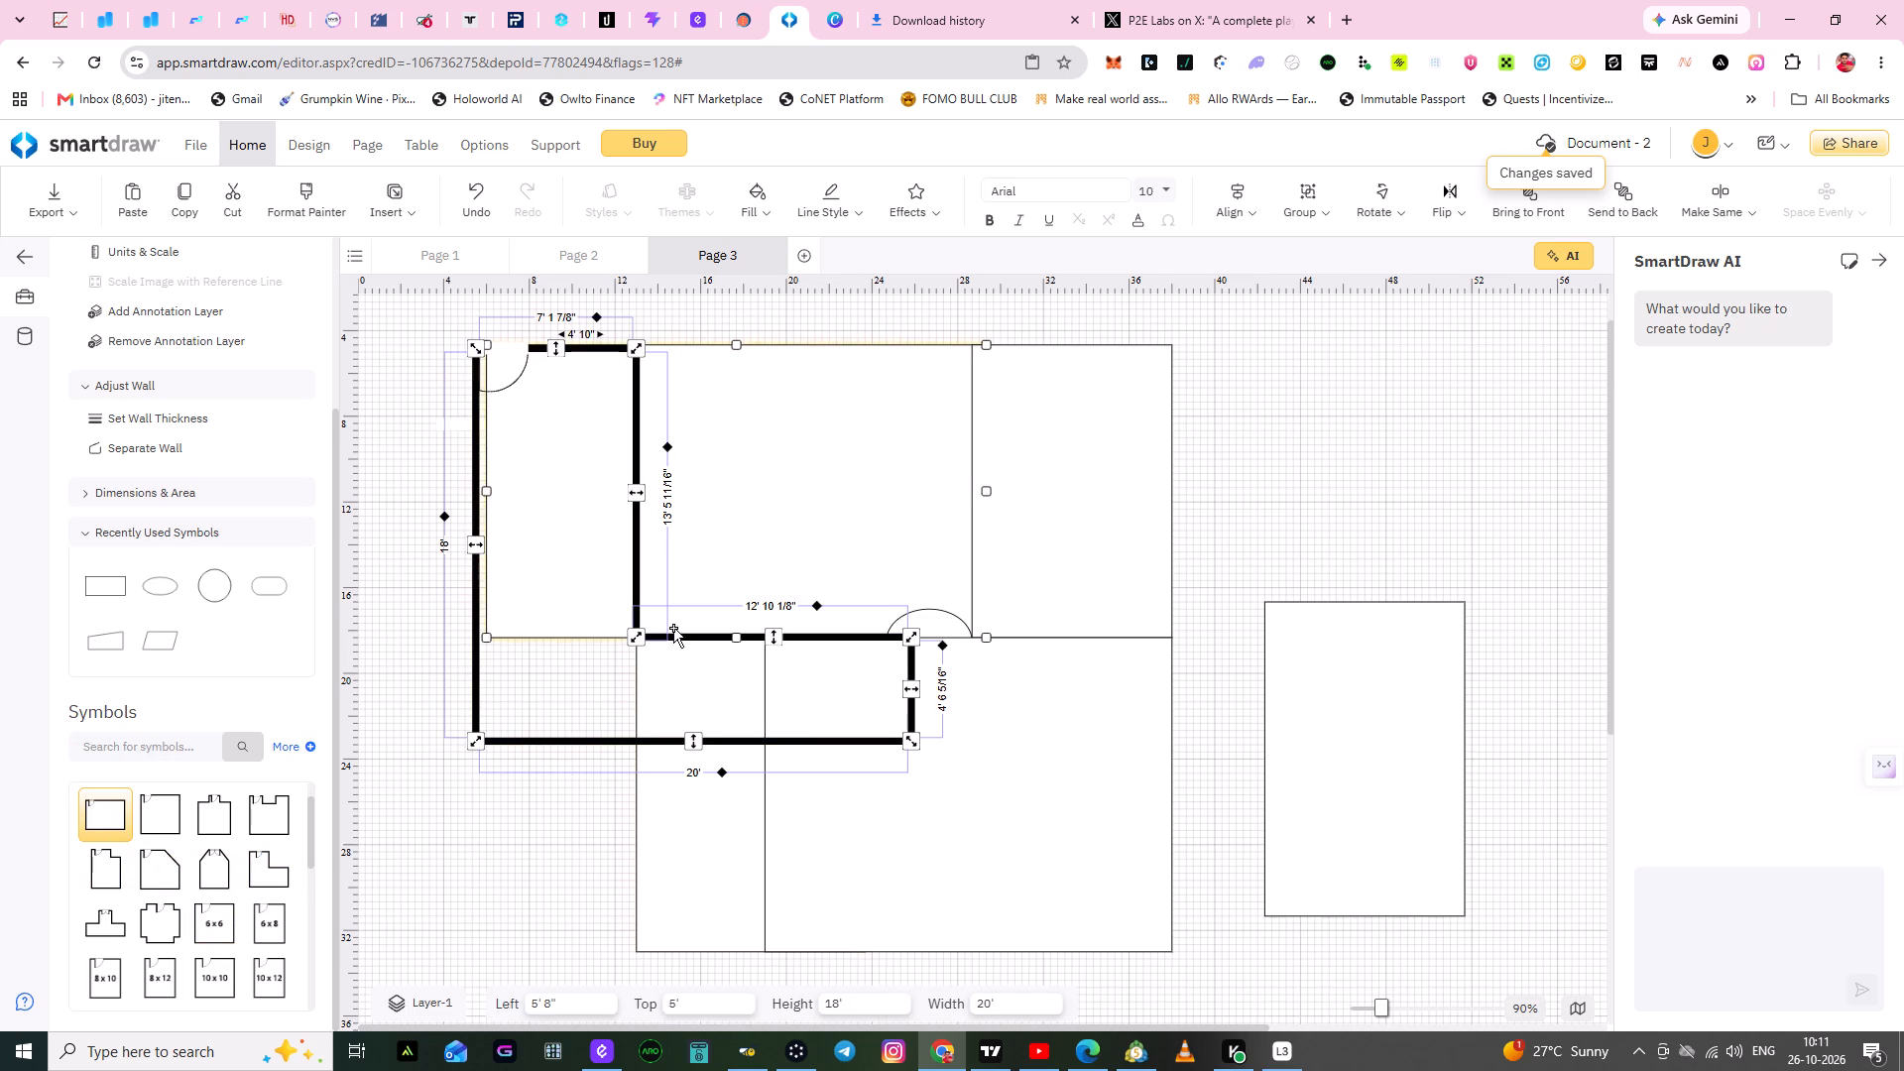
left_click_drag(109, 814, 679, 549)
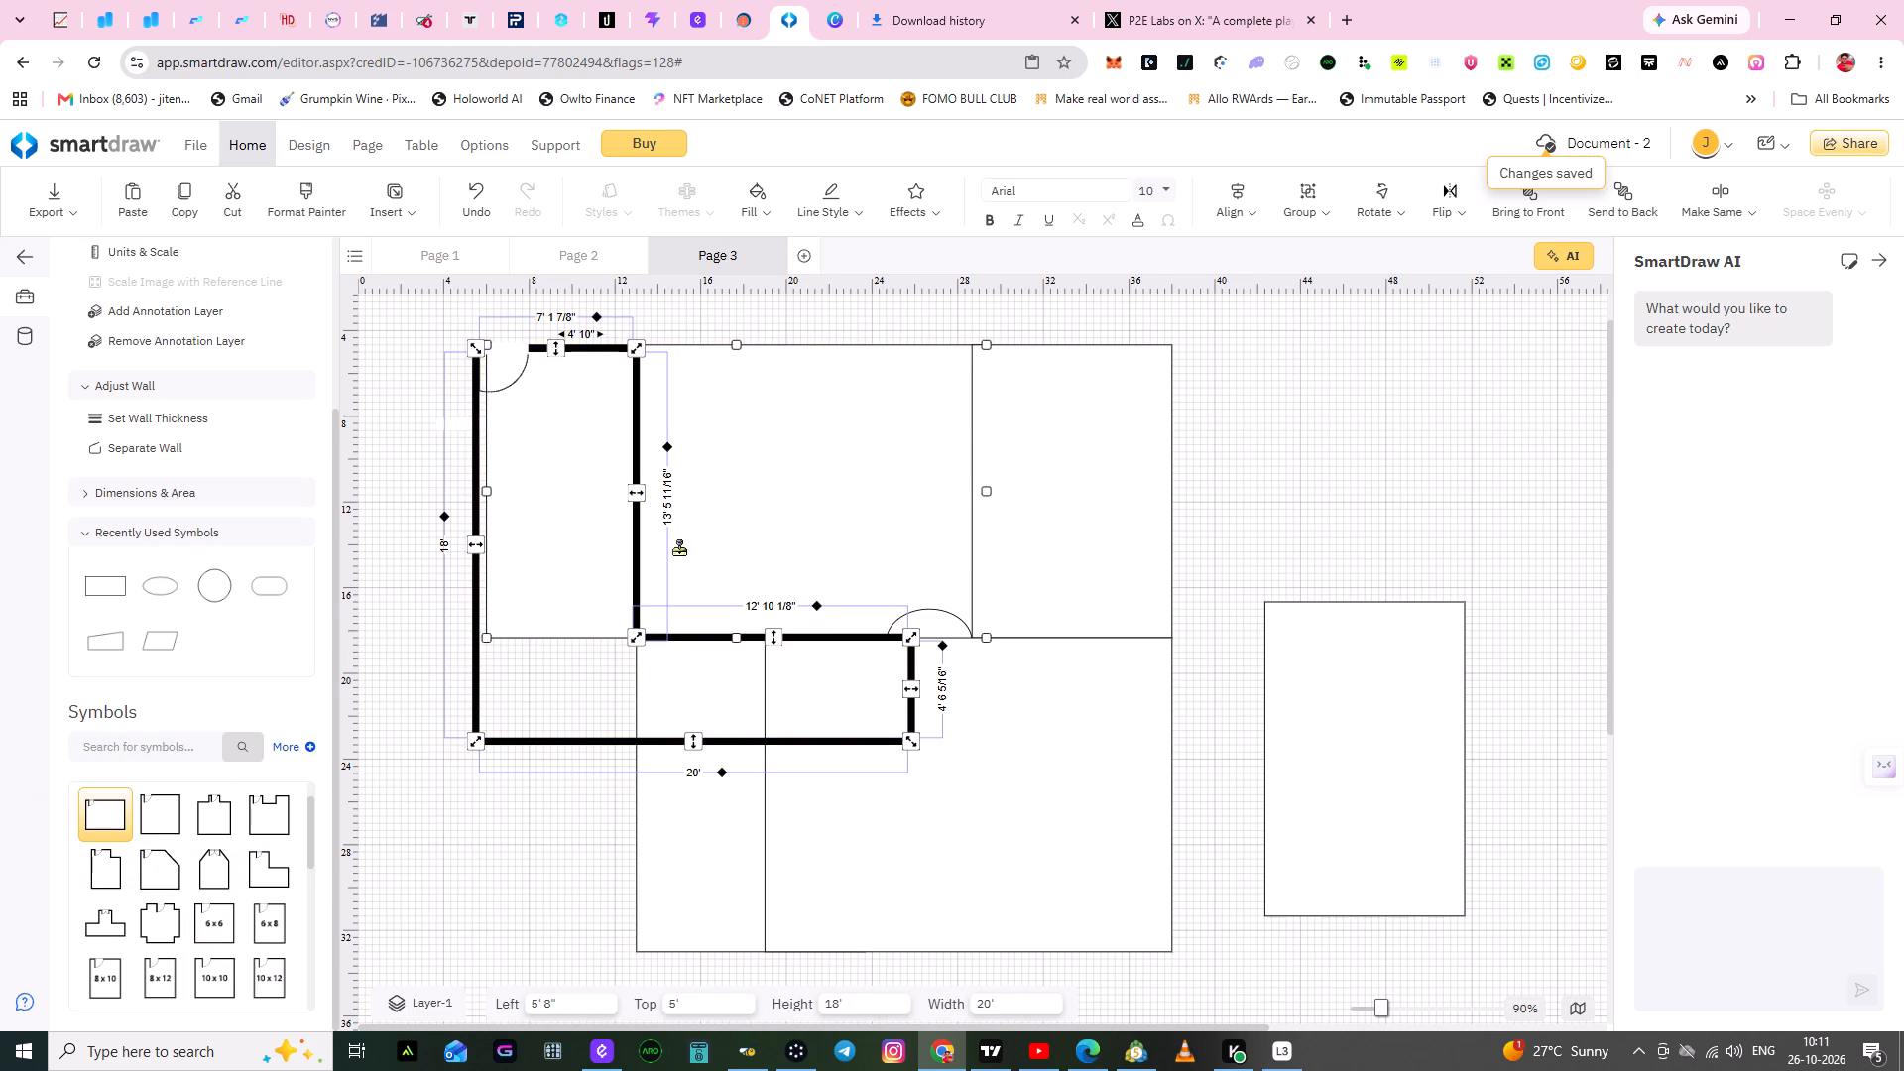
left_click_drag(679, 549, 739, 506)
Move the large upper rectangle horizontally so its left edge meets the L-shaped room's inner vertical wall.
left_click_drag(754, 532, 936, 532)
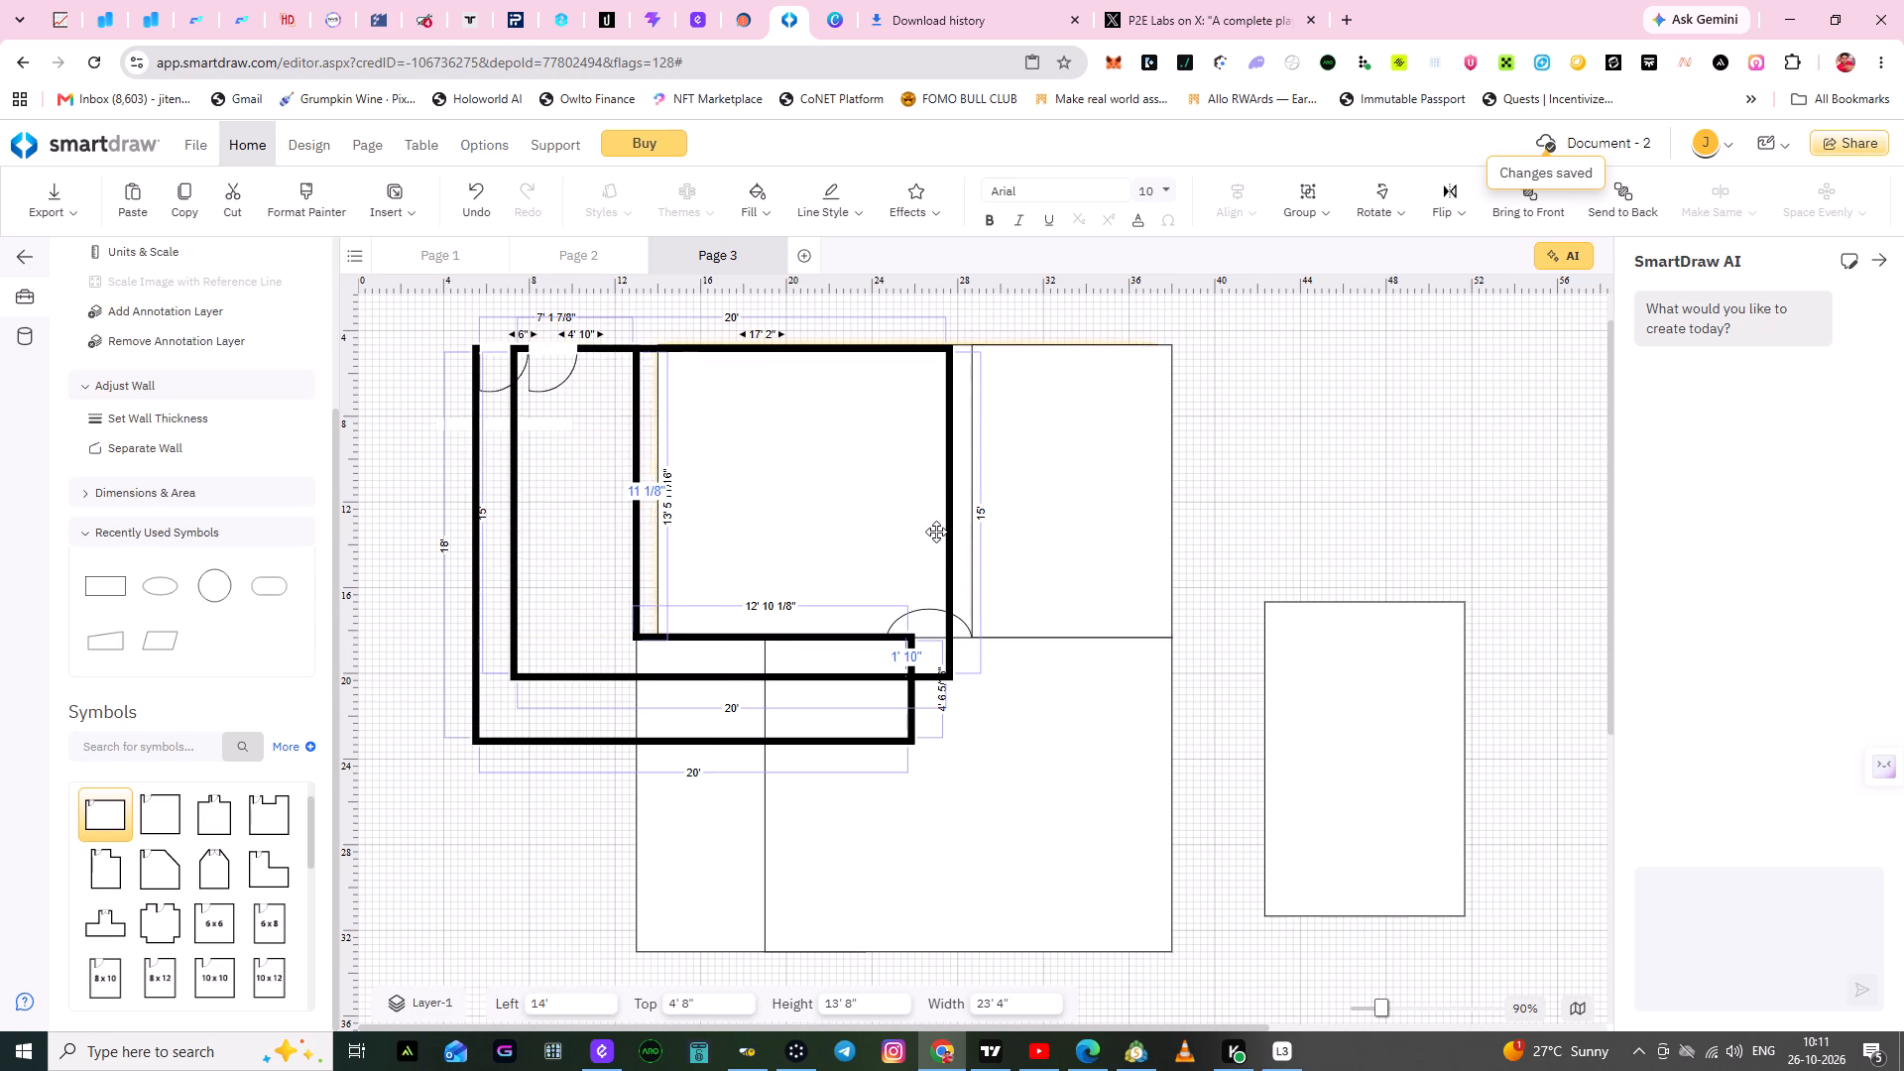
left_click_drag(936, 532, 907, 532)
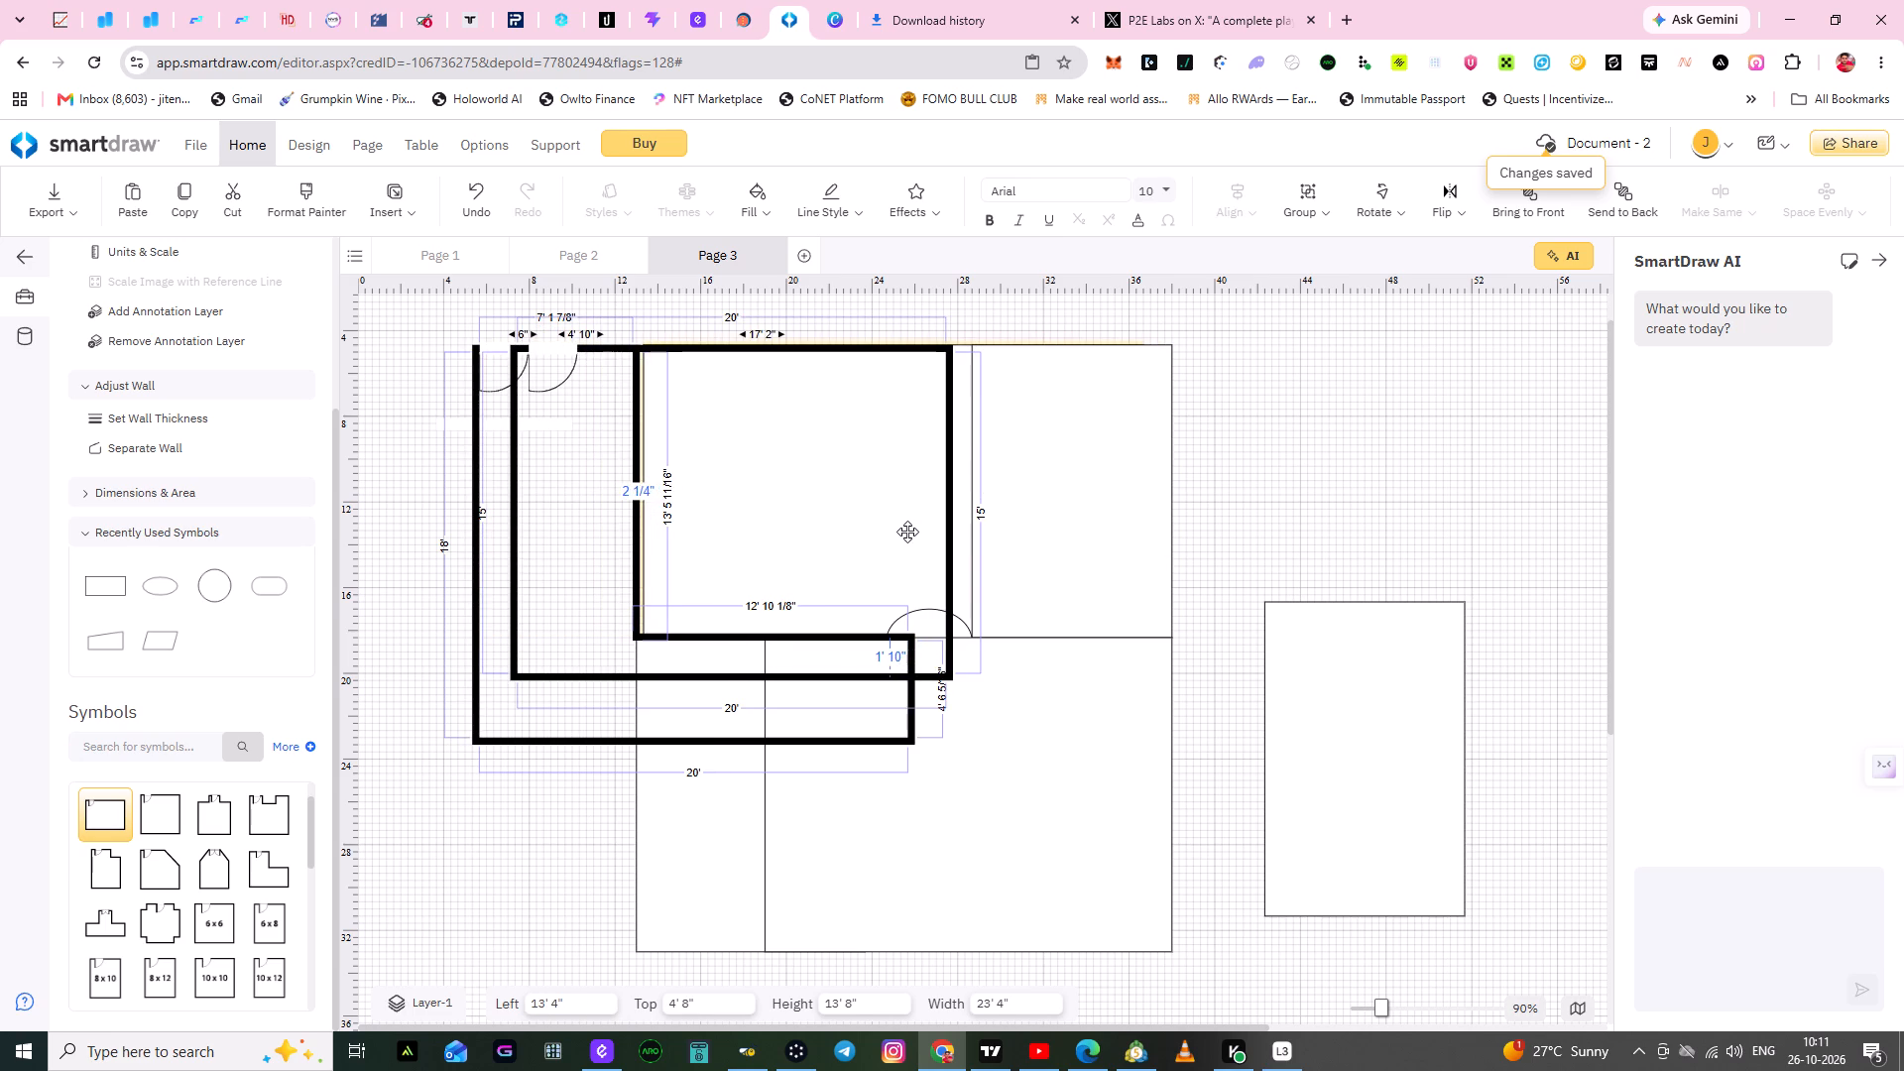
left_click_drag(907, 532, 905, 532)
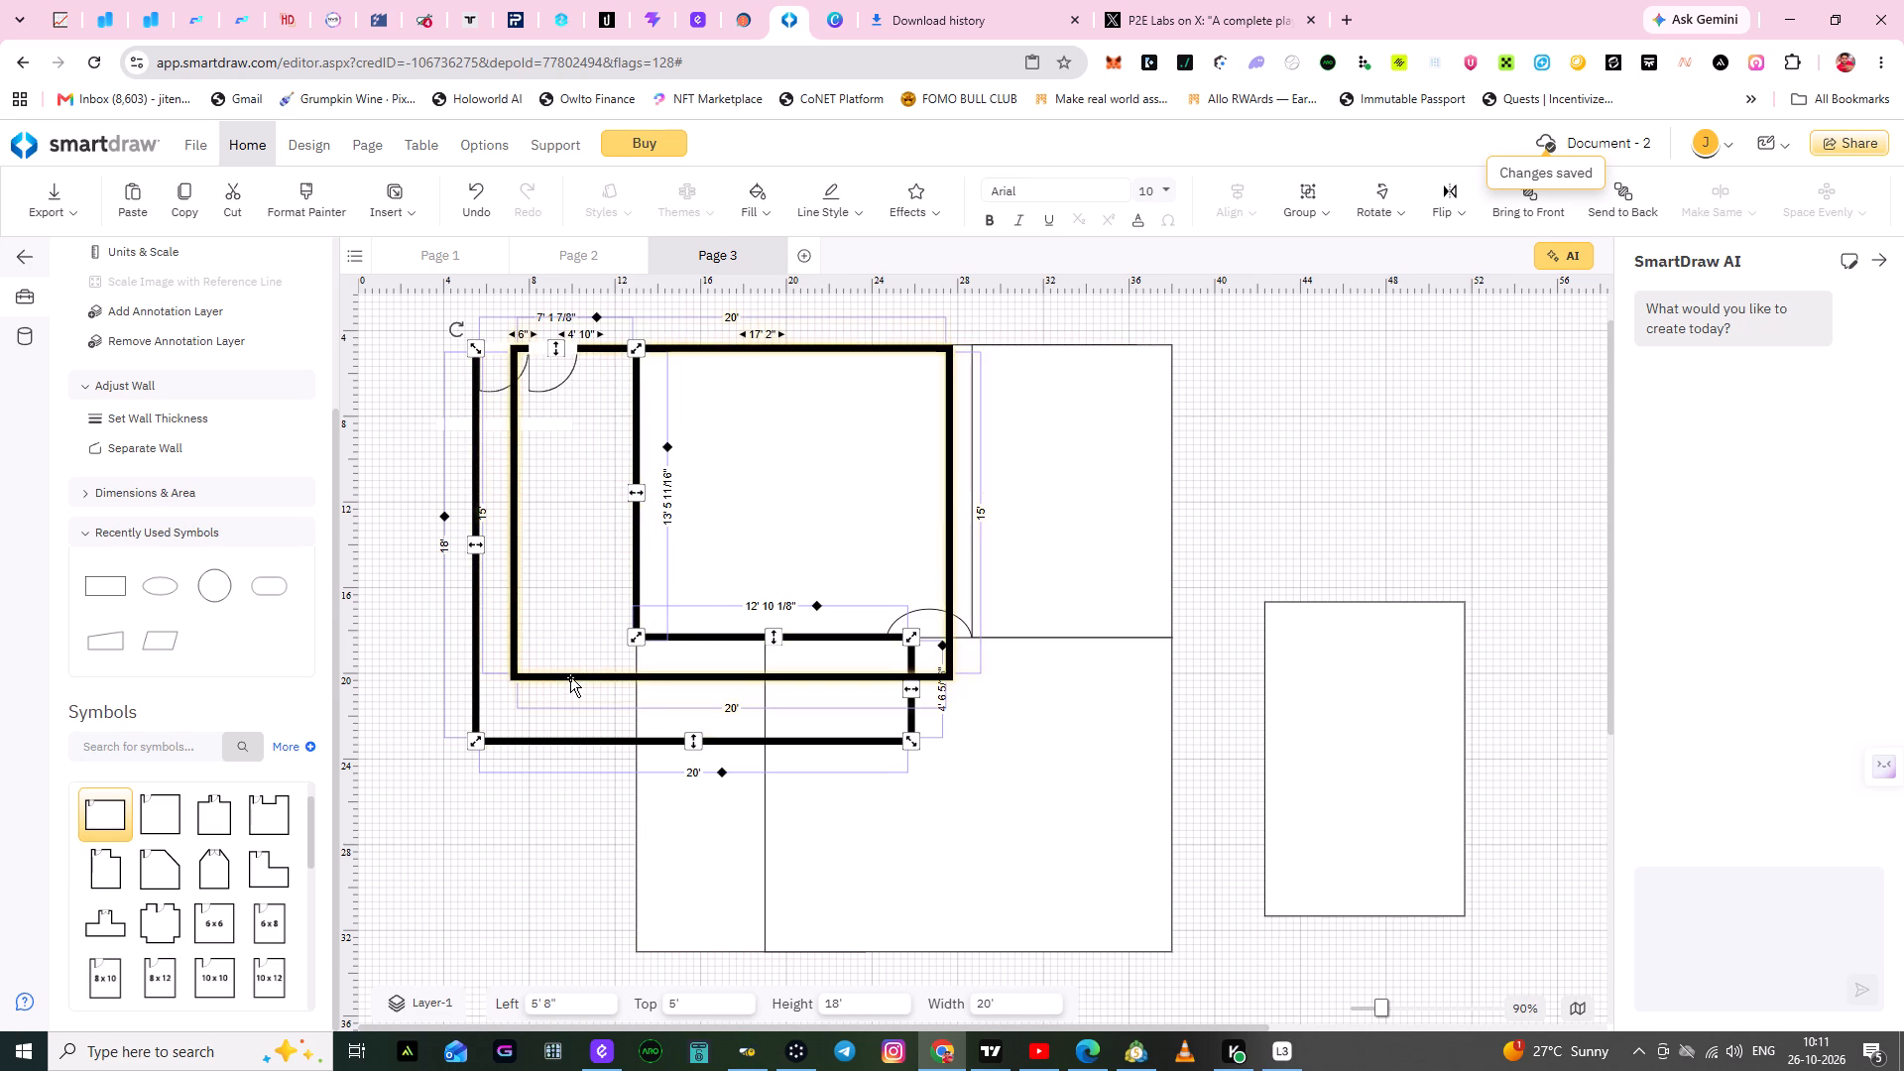
Reposition the rectangular room together with the L-shaped room so the rectangular room sits at left 6' 8" and top 5'.
left_click(570, 677)
left_click_drag(571, 677, 595, 668)
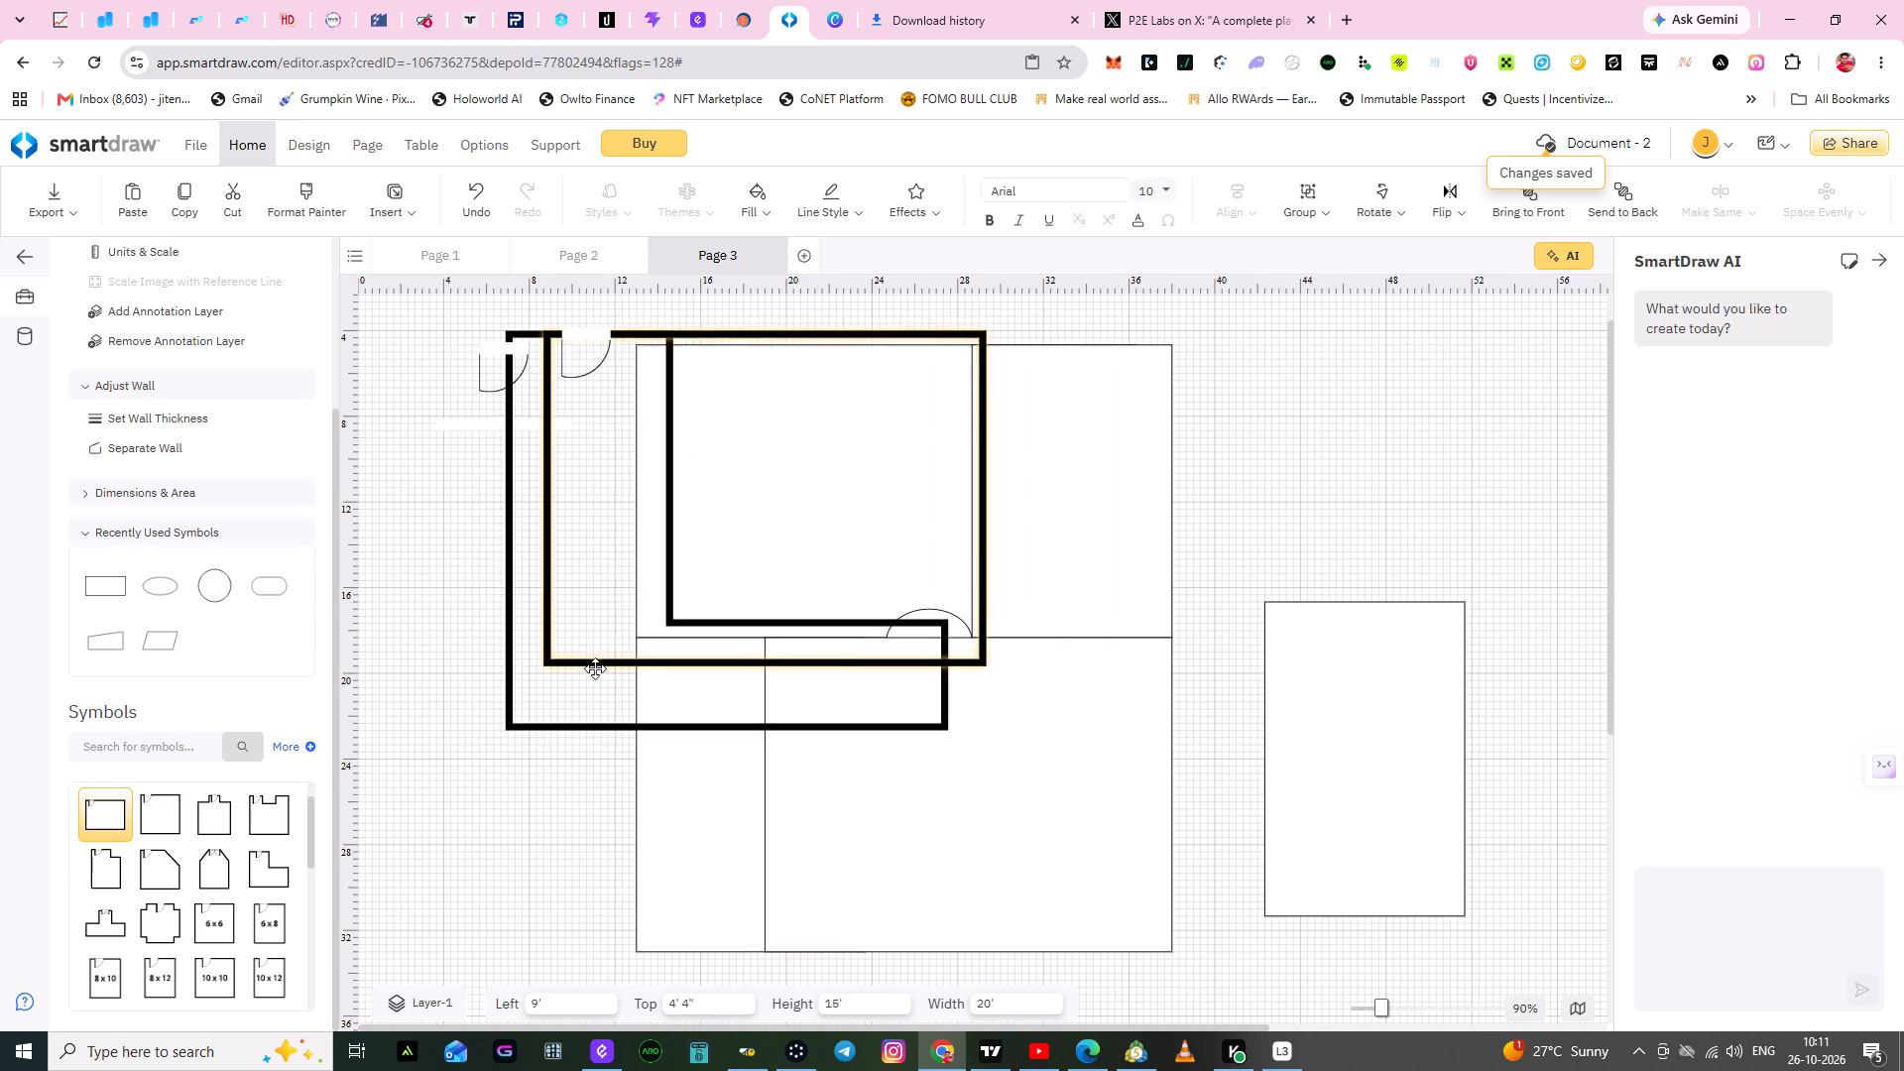
left_click_drag(595, 668, 528, 689)
left_click(615, 363)
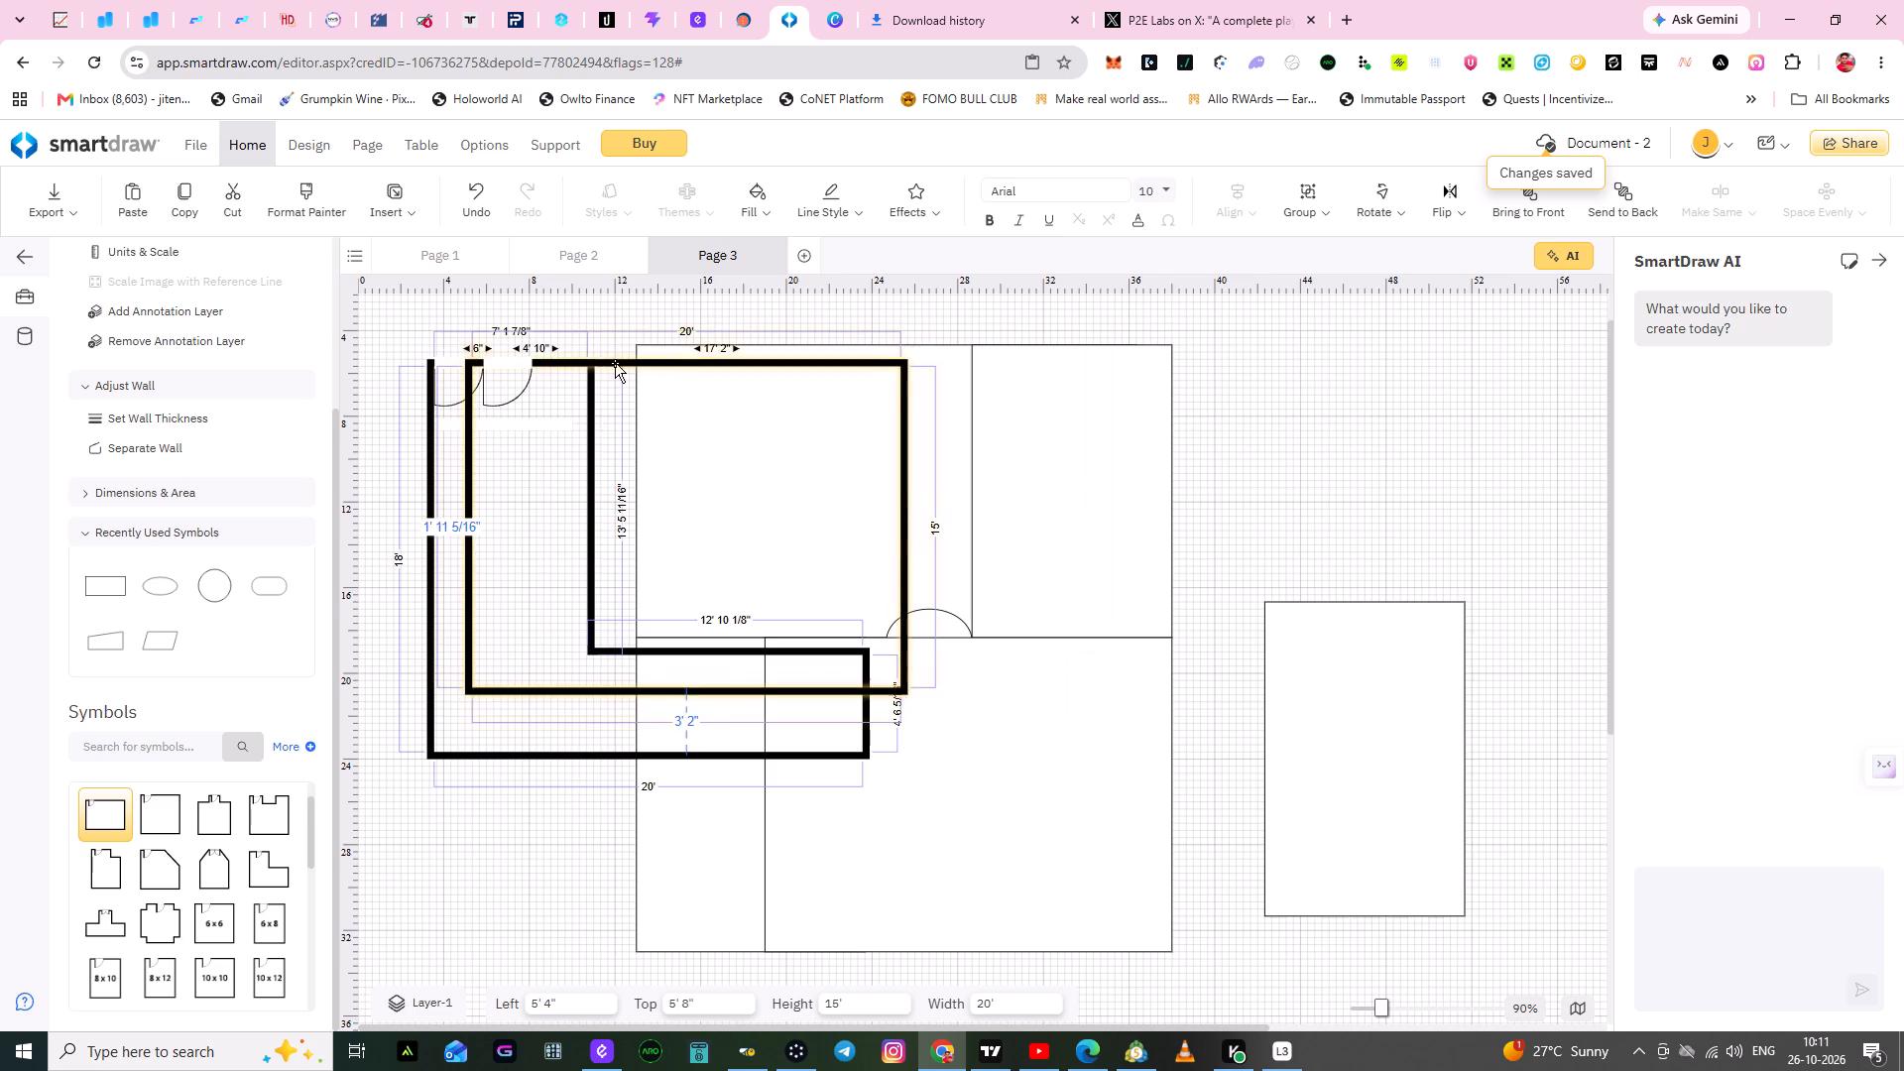
left_click_drag(615, 363, 692, 378)
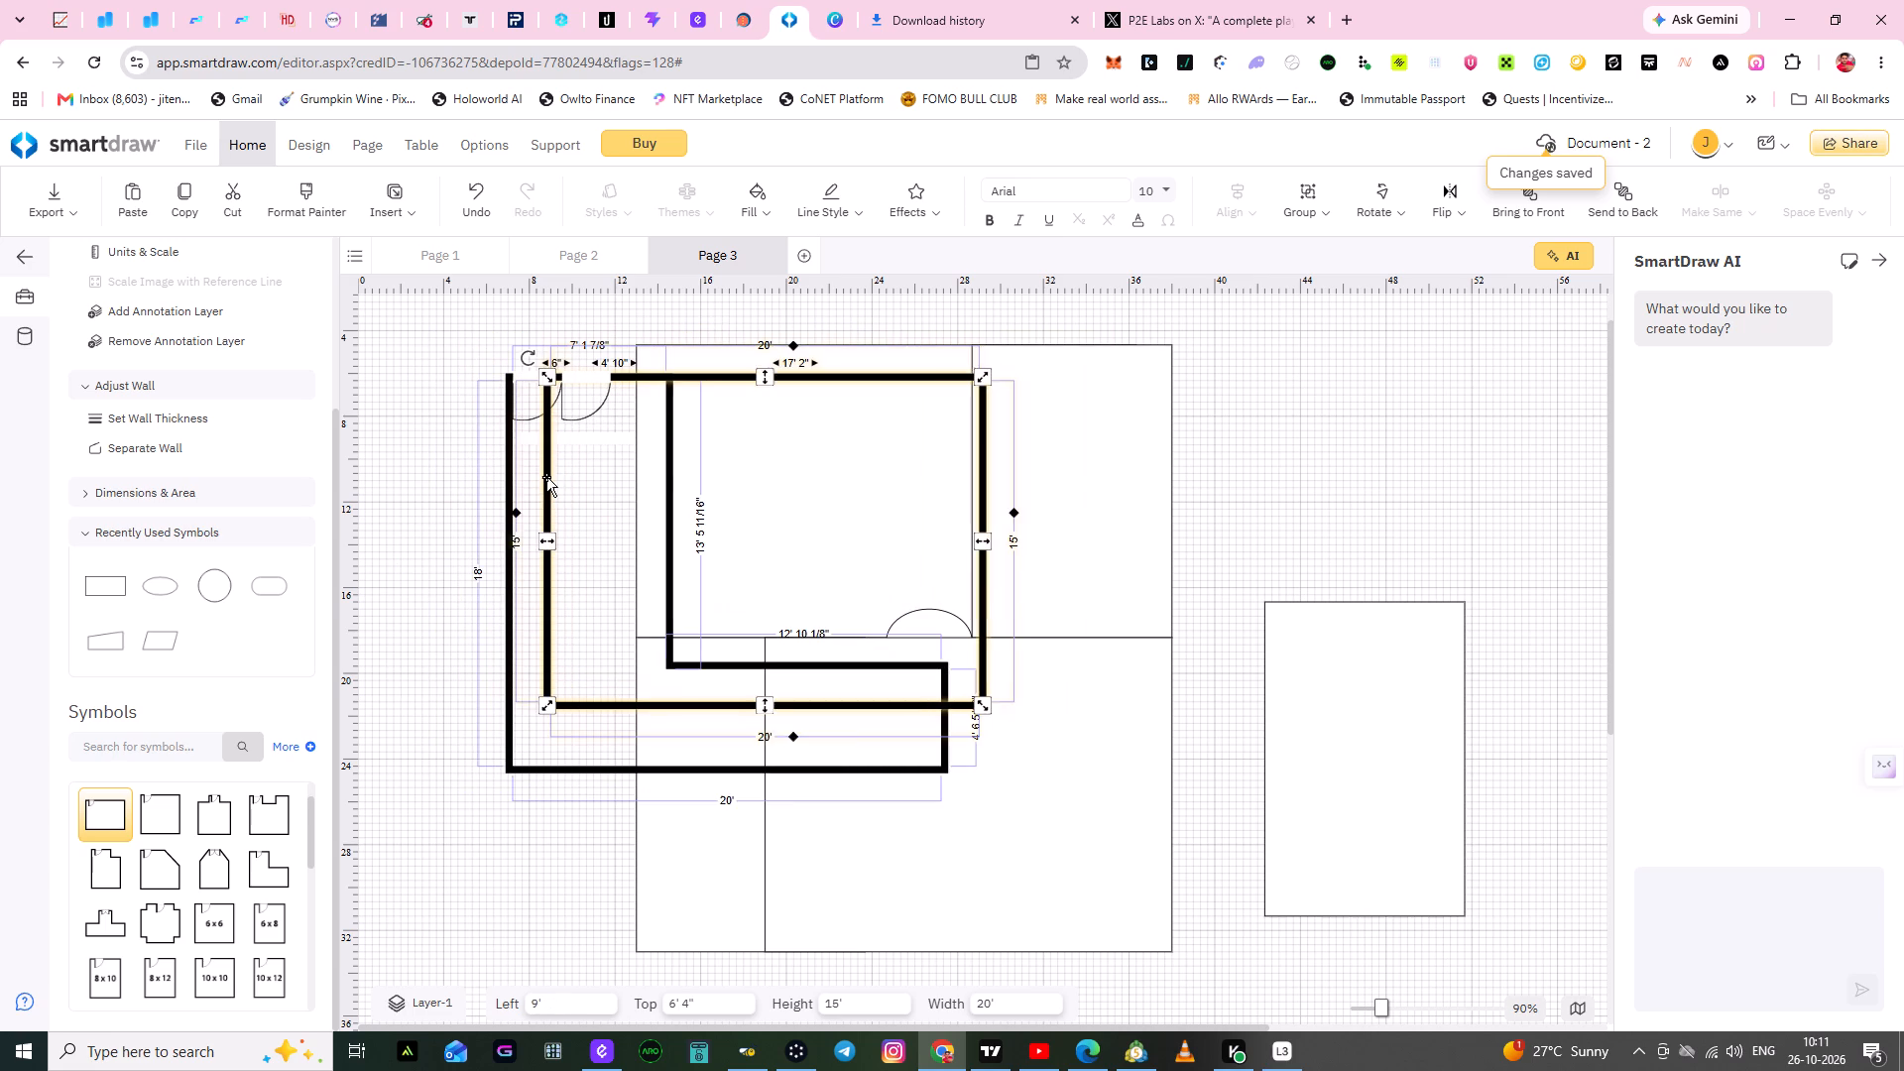
left_click(546, 477)
left_click_drag(546, 477, 509, 477)
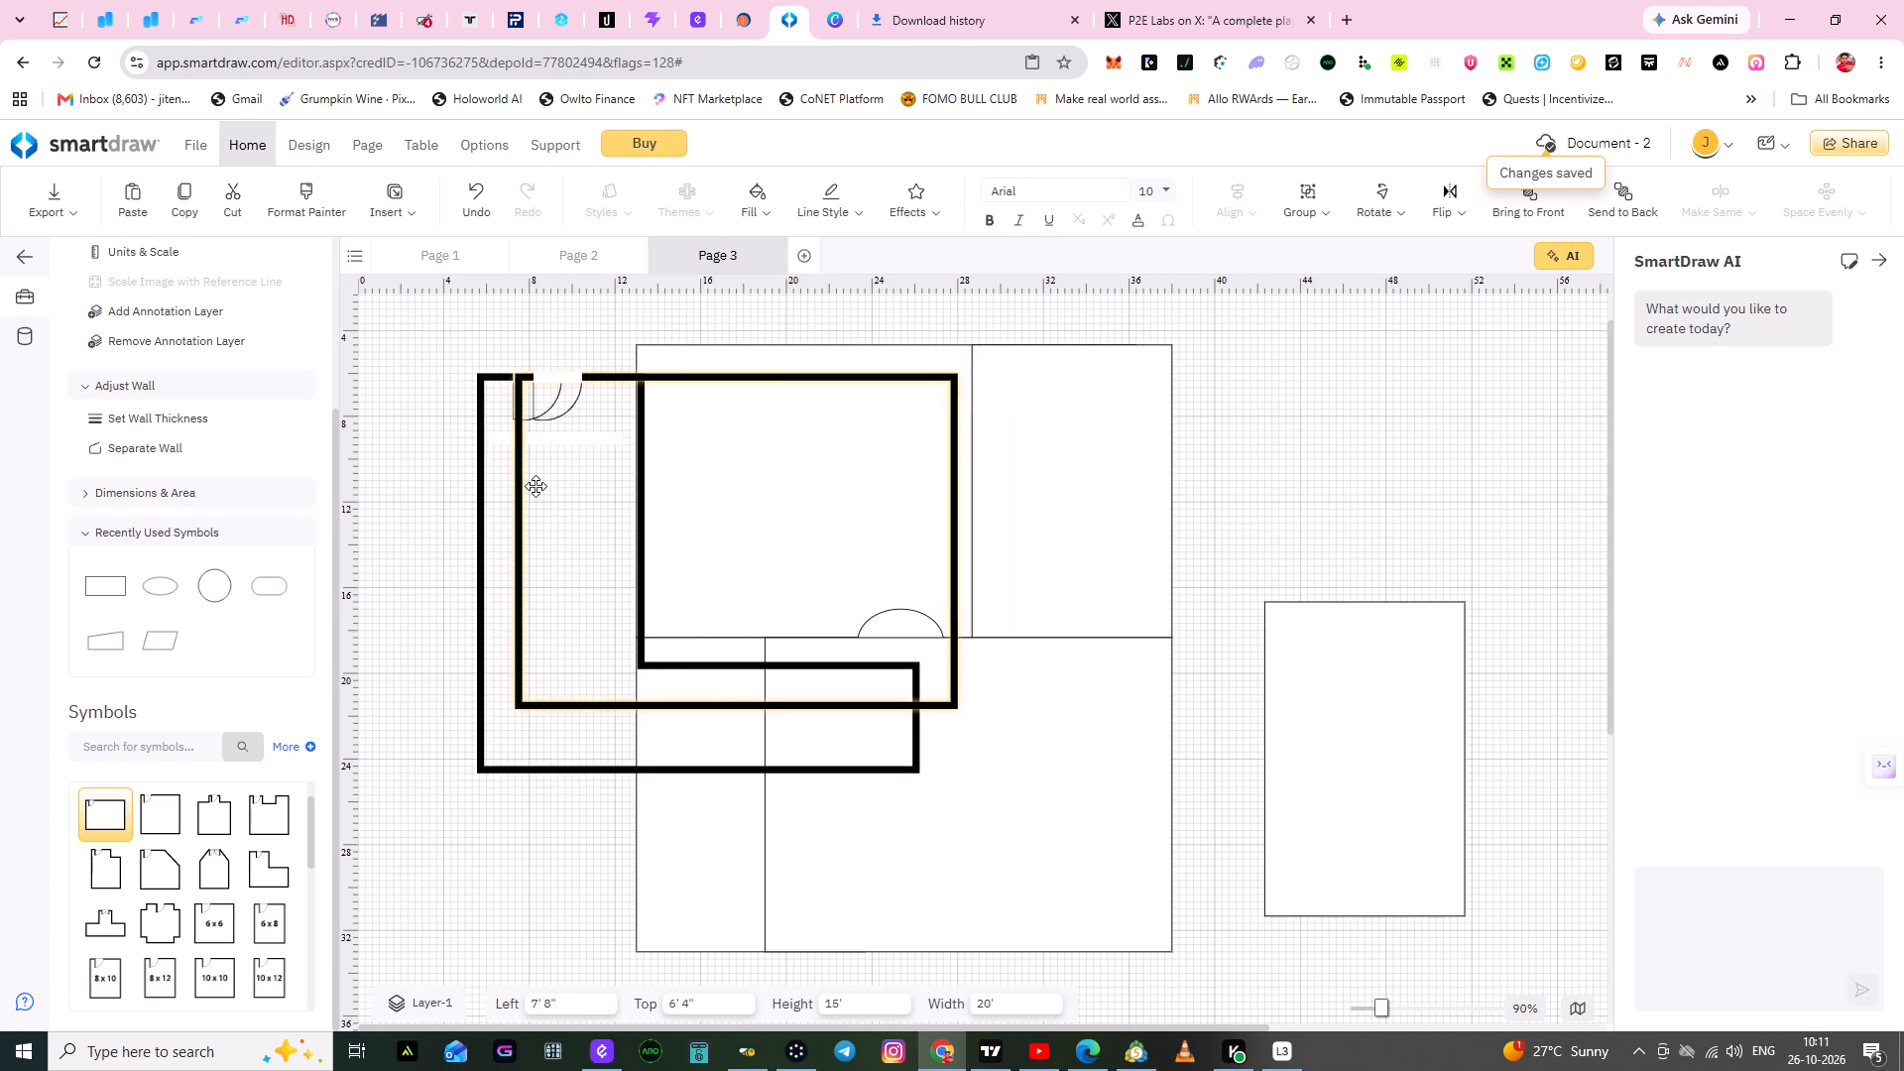
left_click_drag(635, 518, 599, 540)
left_click_drag(651, 401, 655, 443)
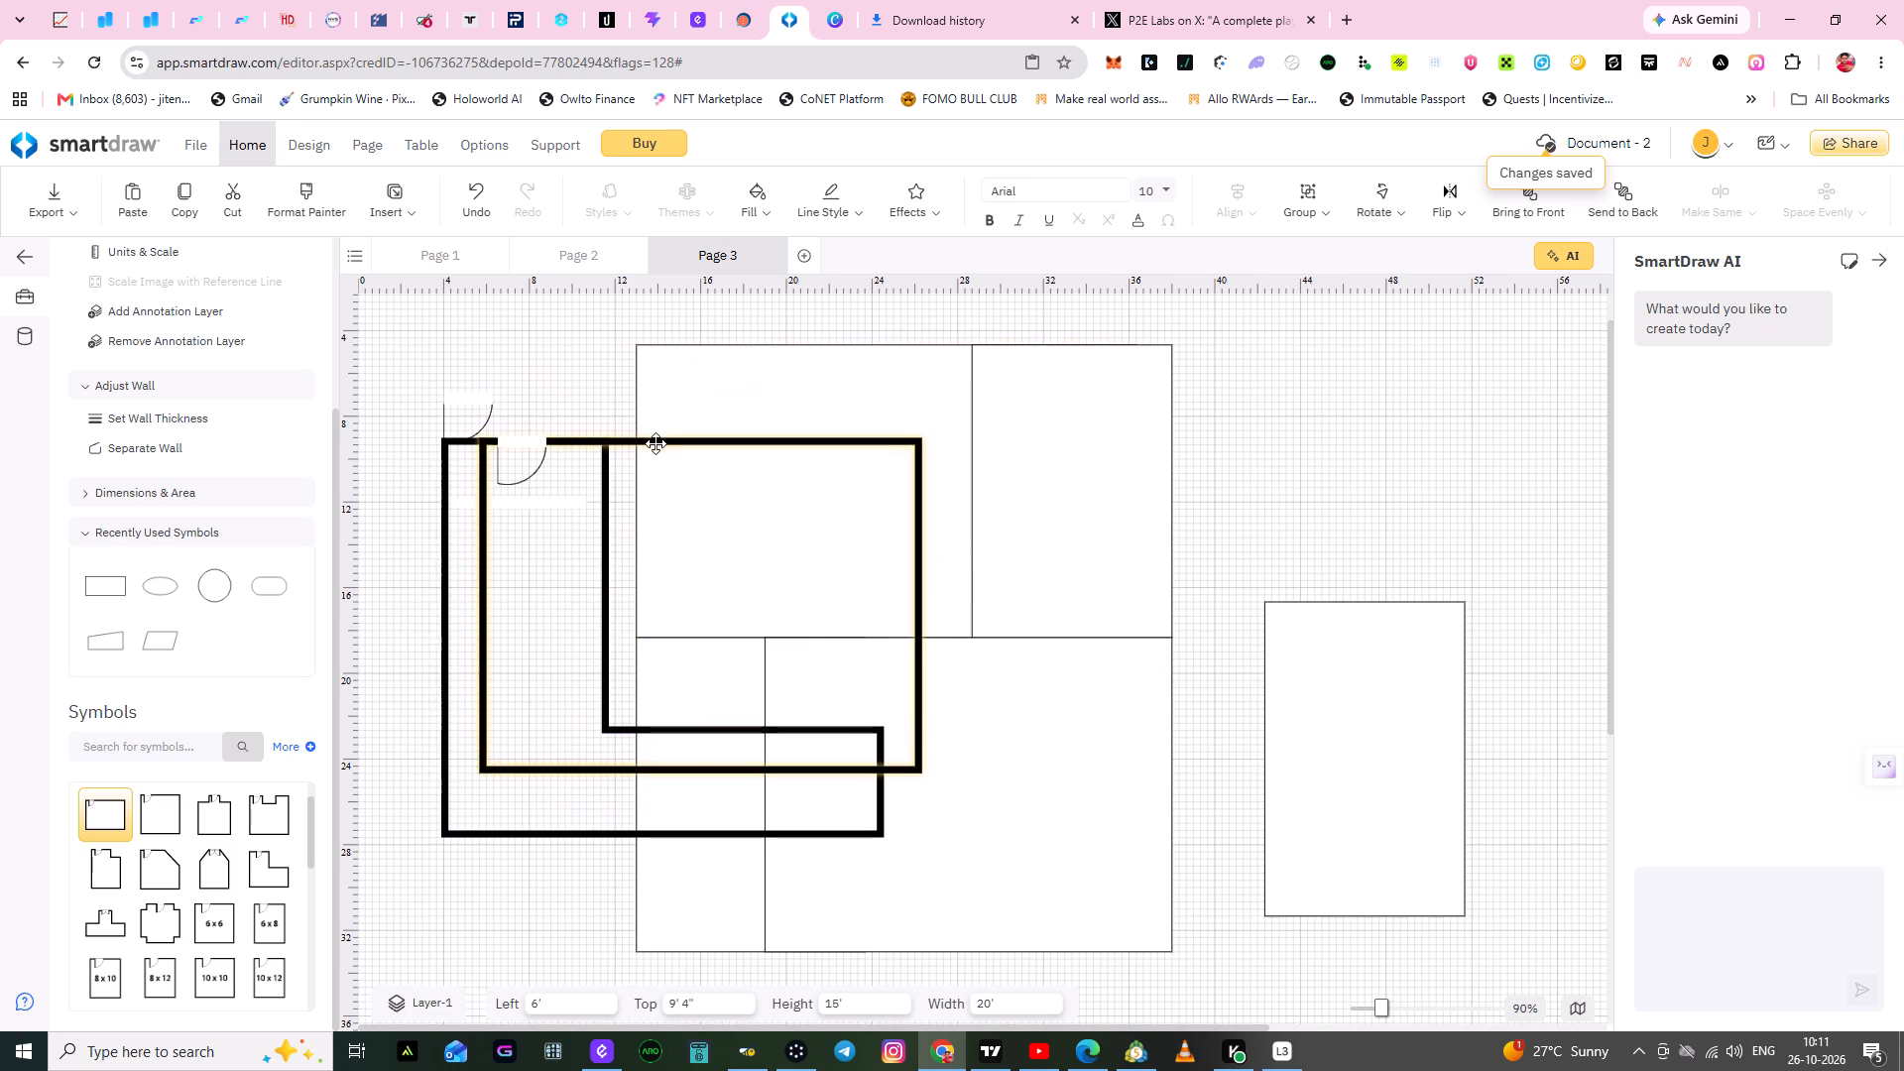
left_click_drag(655, 443, 763, 394)
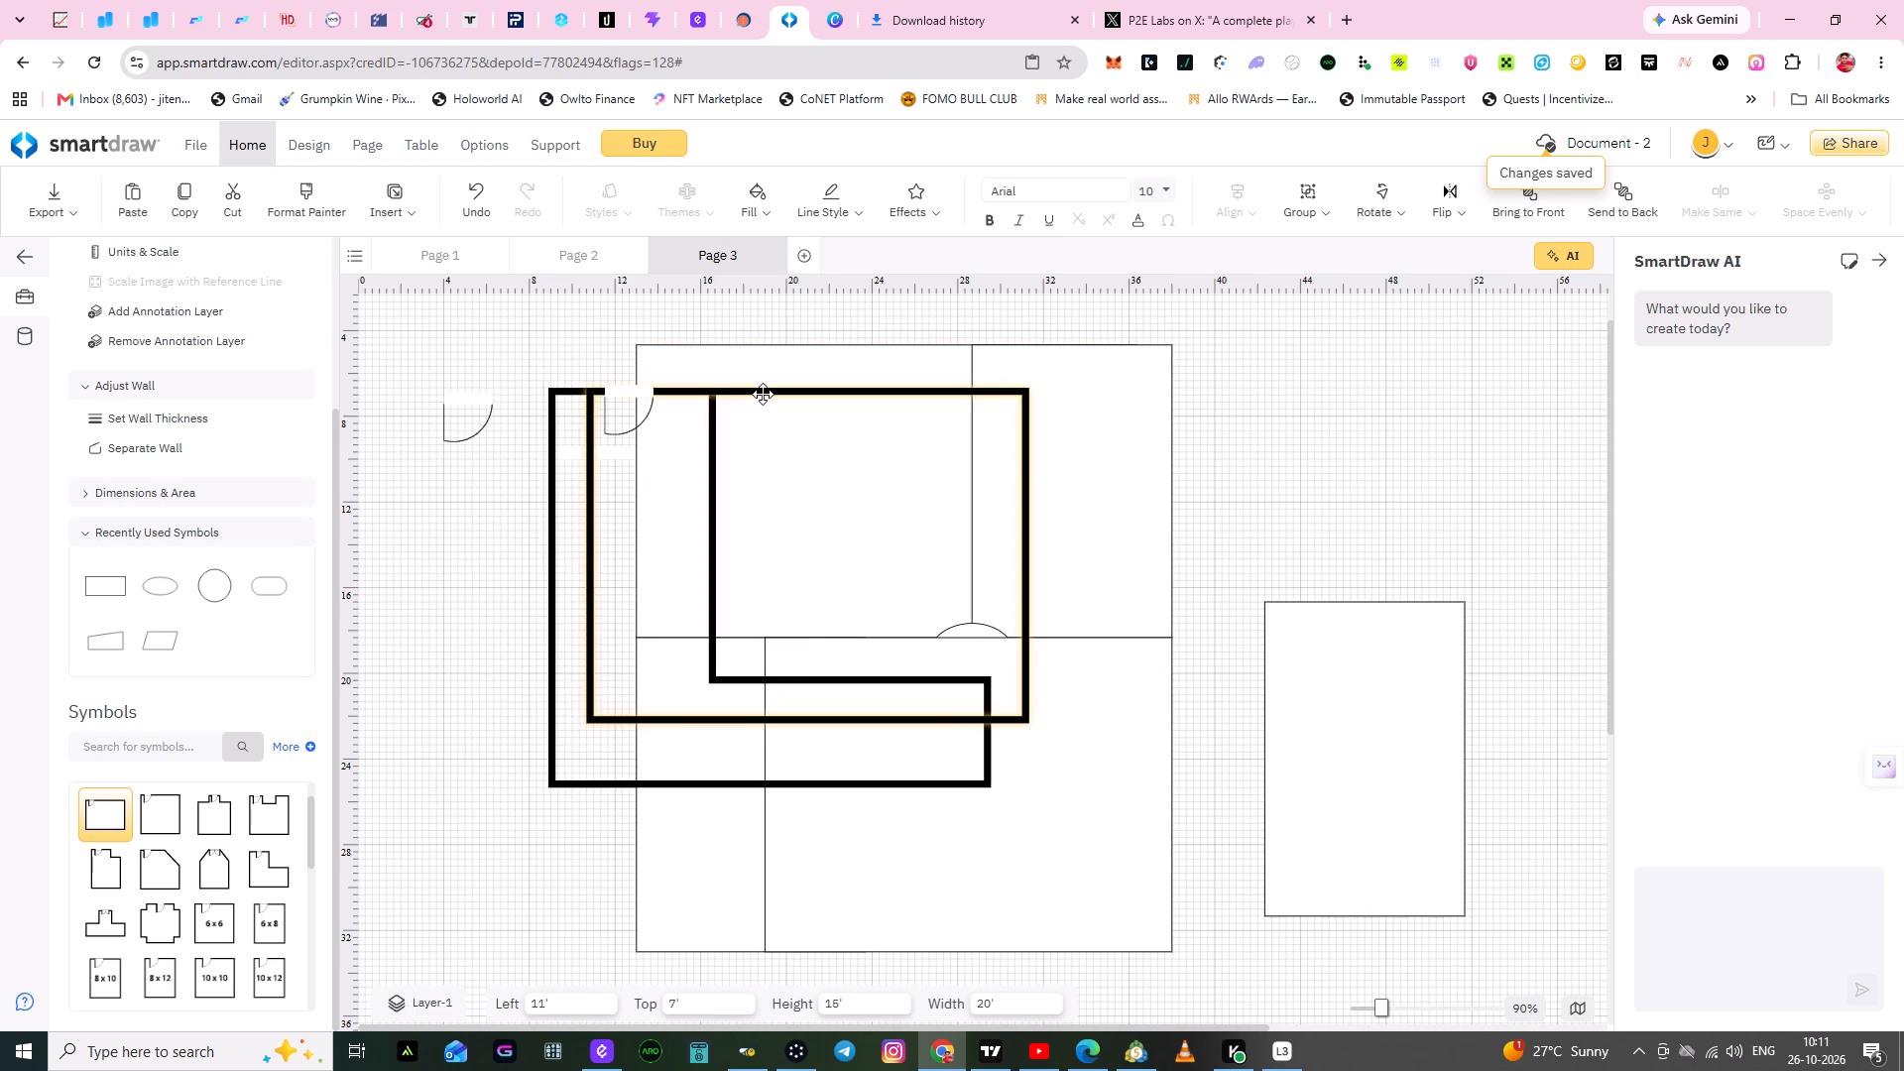
left_click_drag(763, 394, 671, 350)
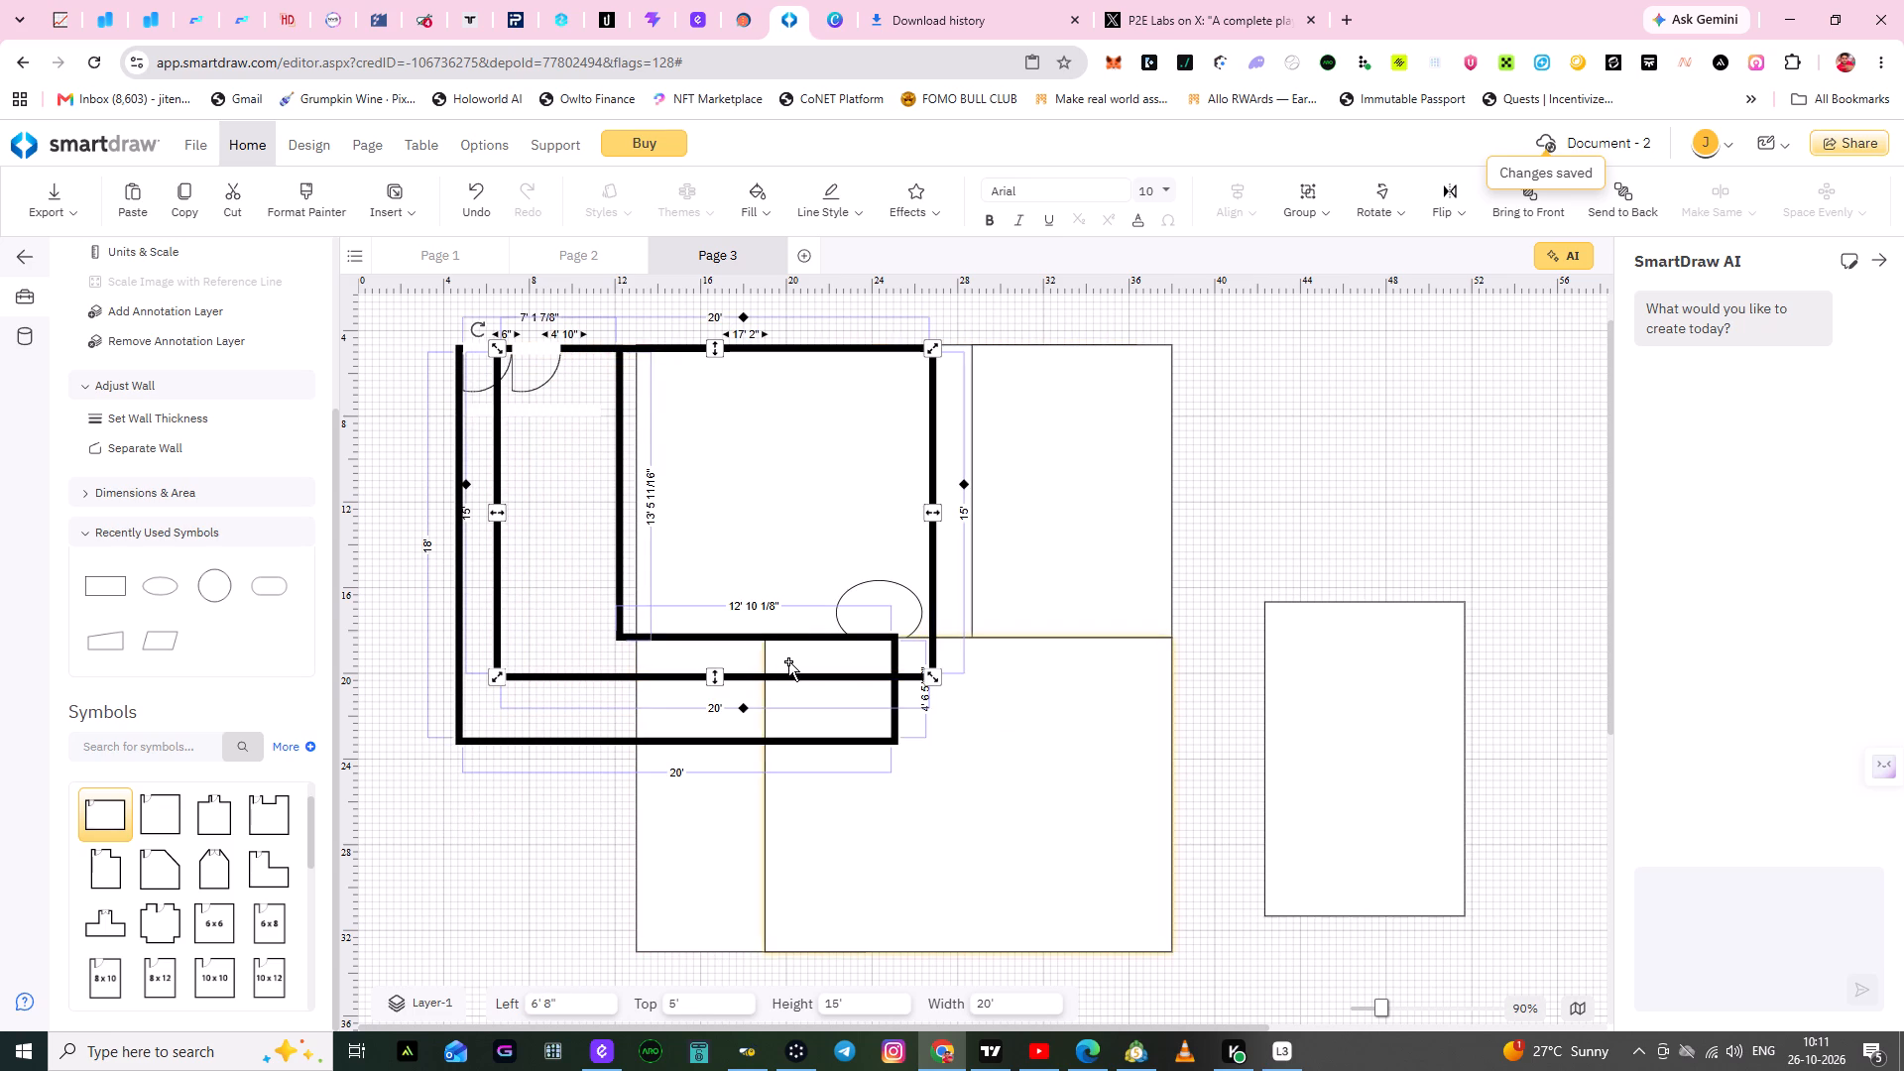
Raise the rectangular room's bottom wall so its height becomes 9' 3 1/8".
left_click_drag(715, 676, 714, 619)
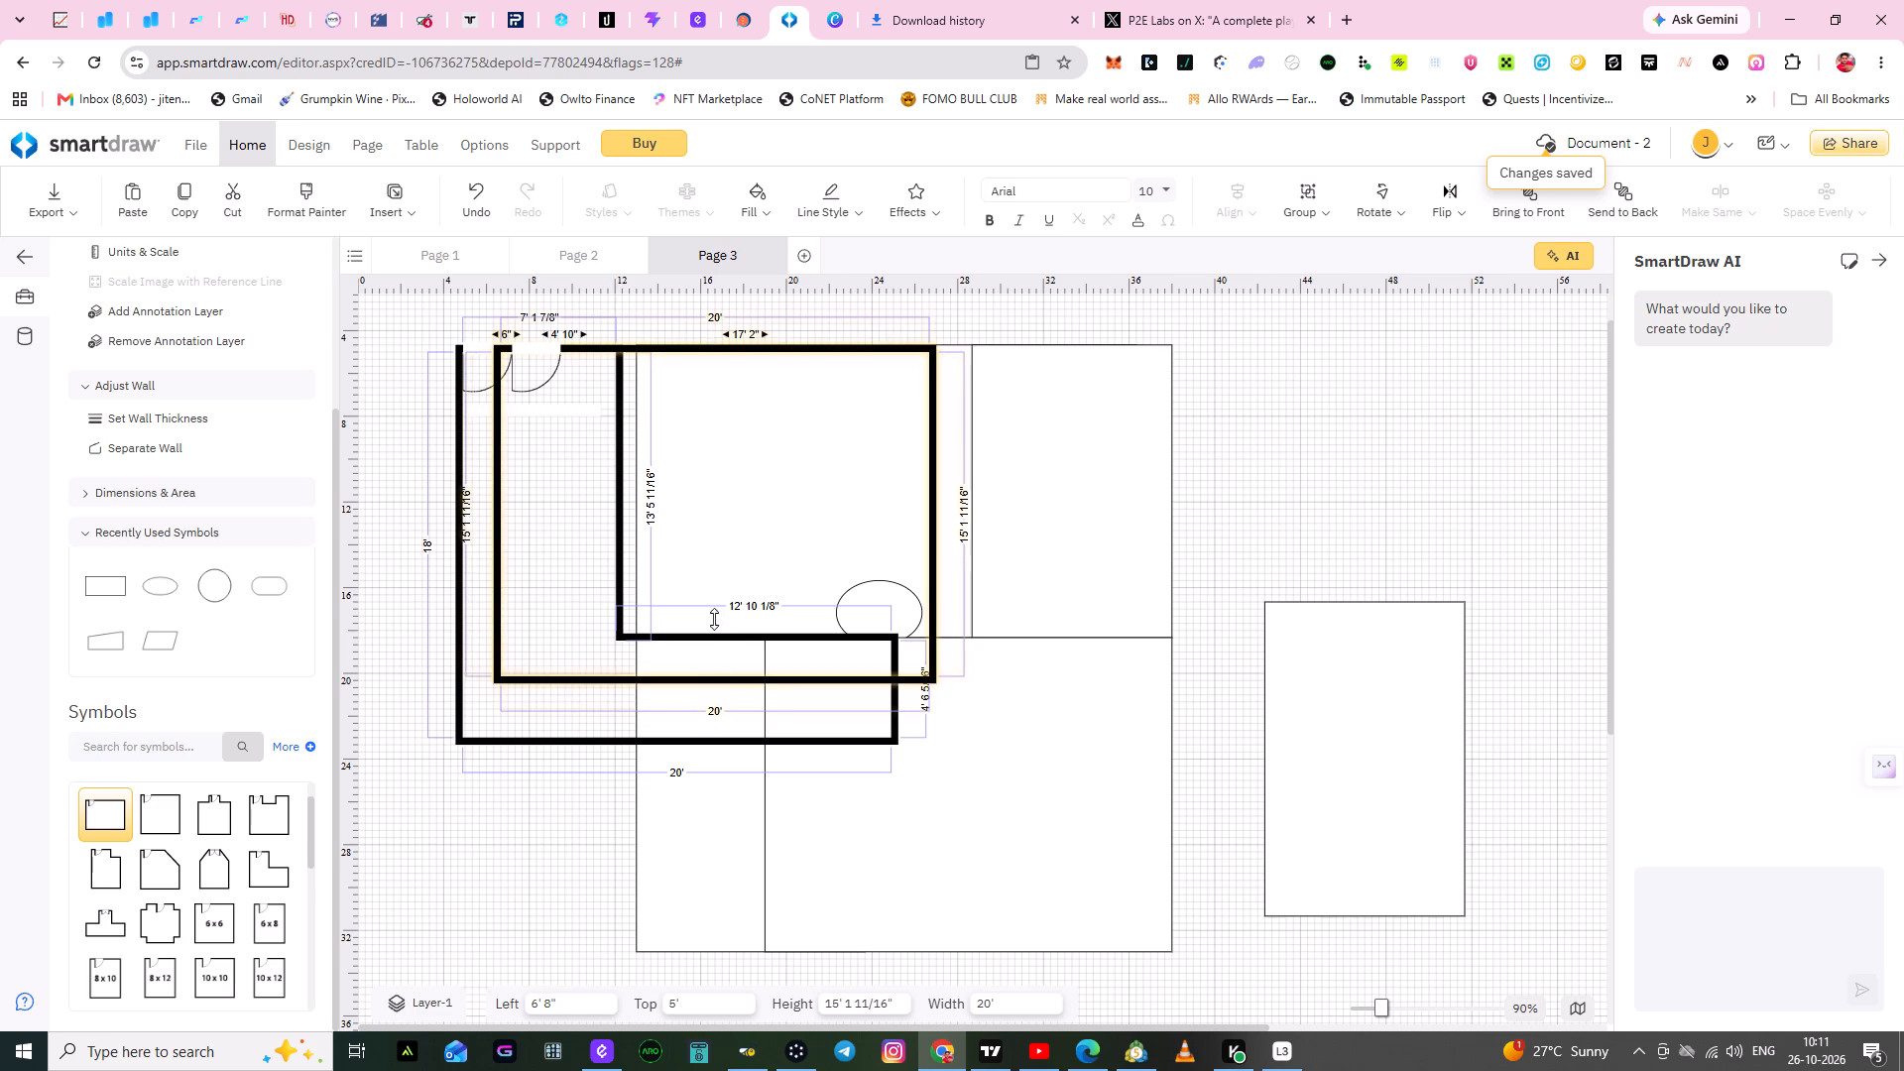
left_click_drag(714, 619, 745, 550)
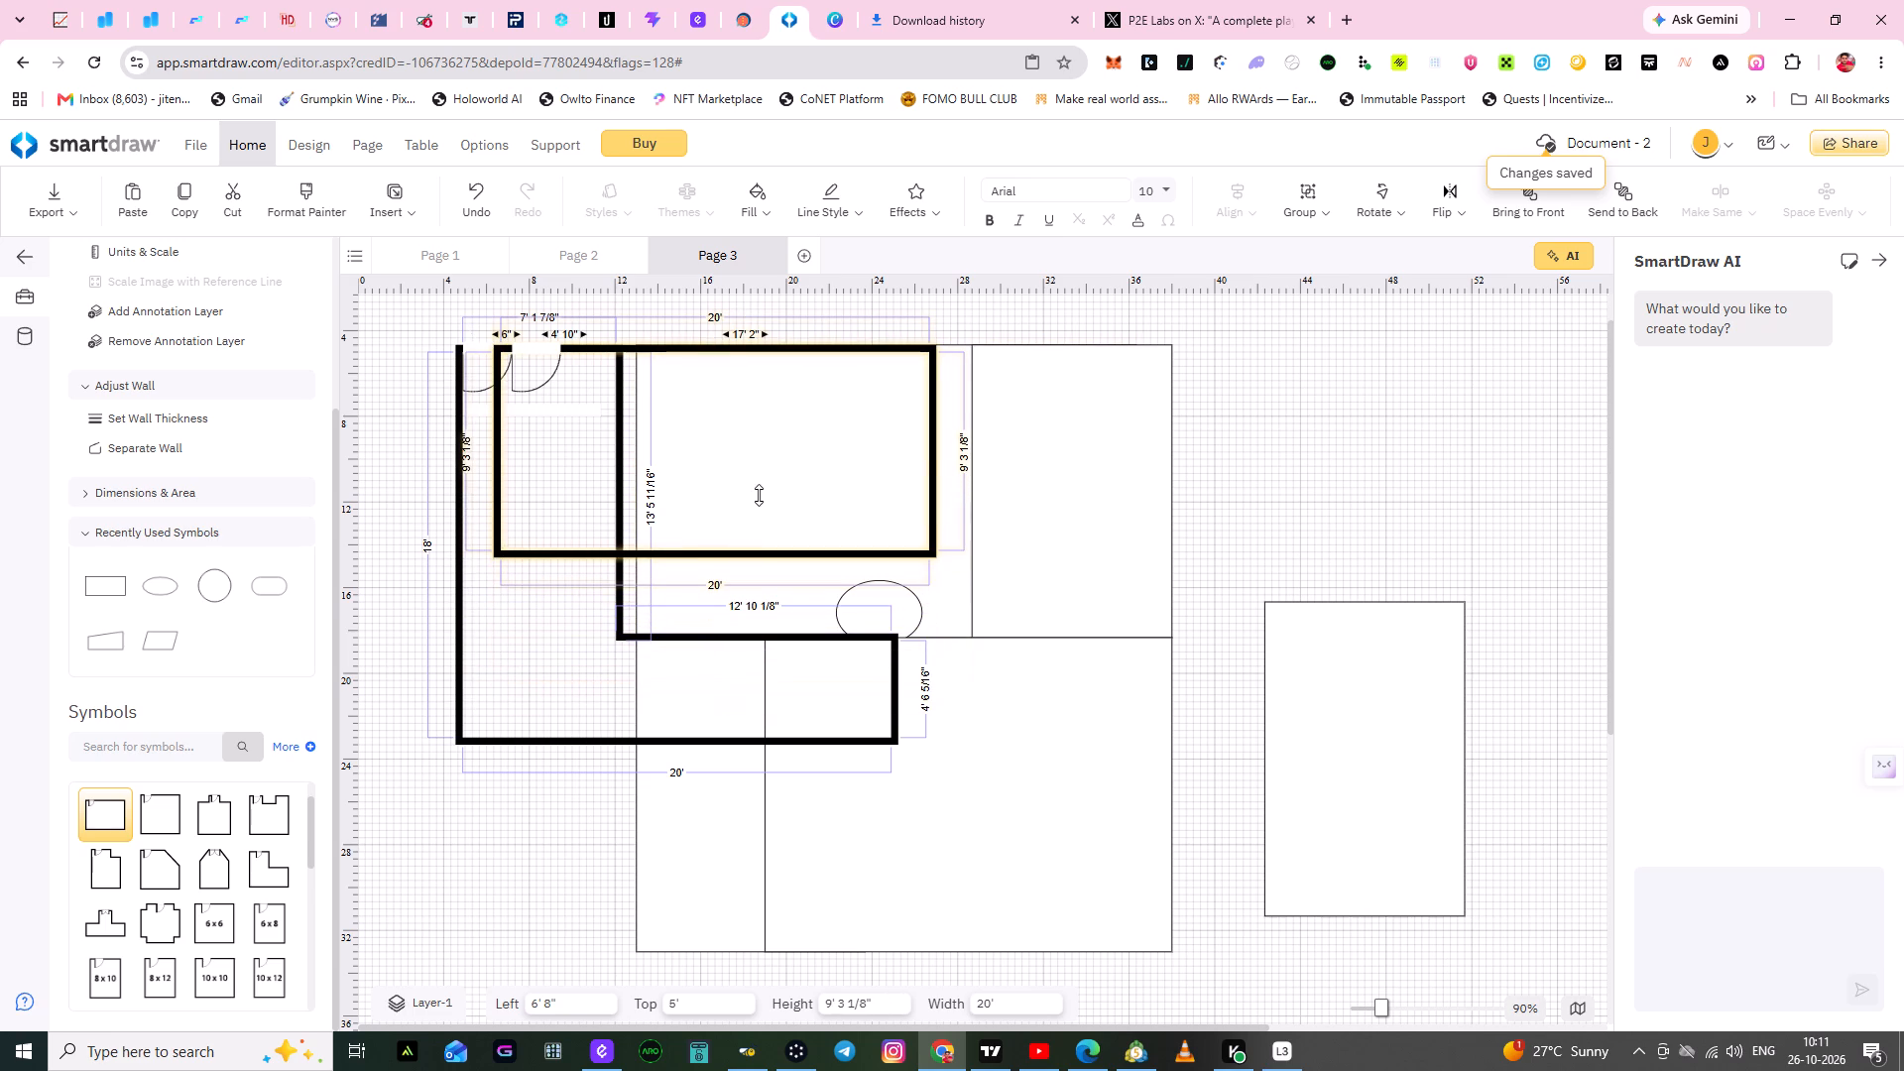
Move the large upper rectangle to left 12' 4" and top 4' 8", against the L-shaped room's inner vertical wall.
left_click(759, 487)
left_click_drag(759, 487, 793, 495)
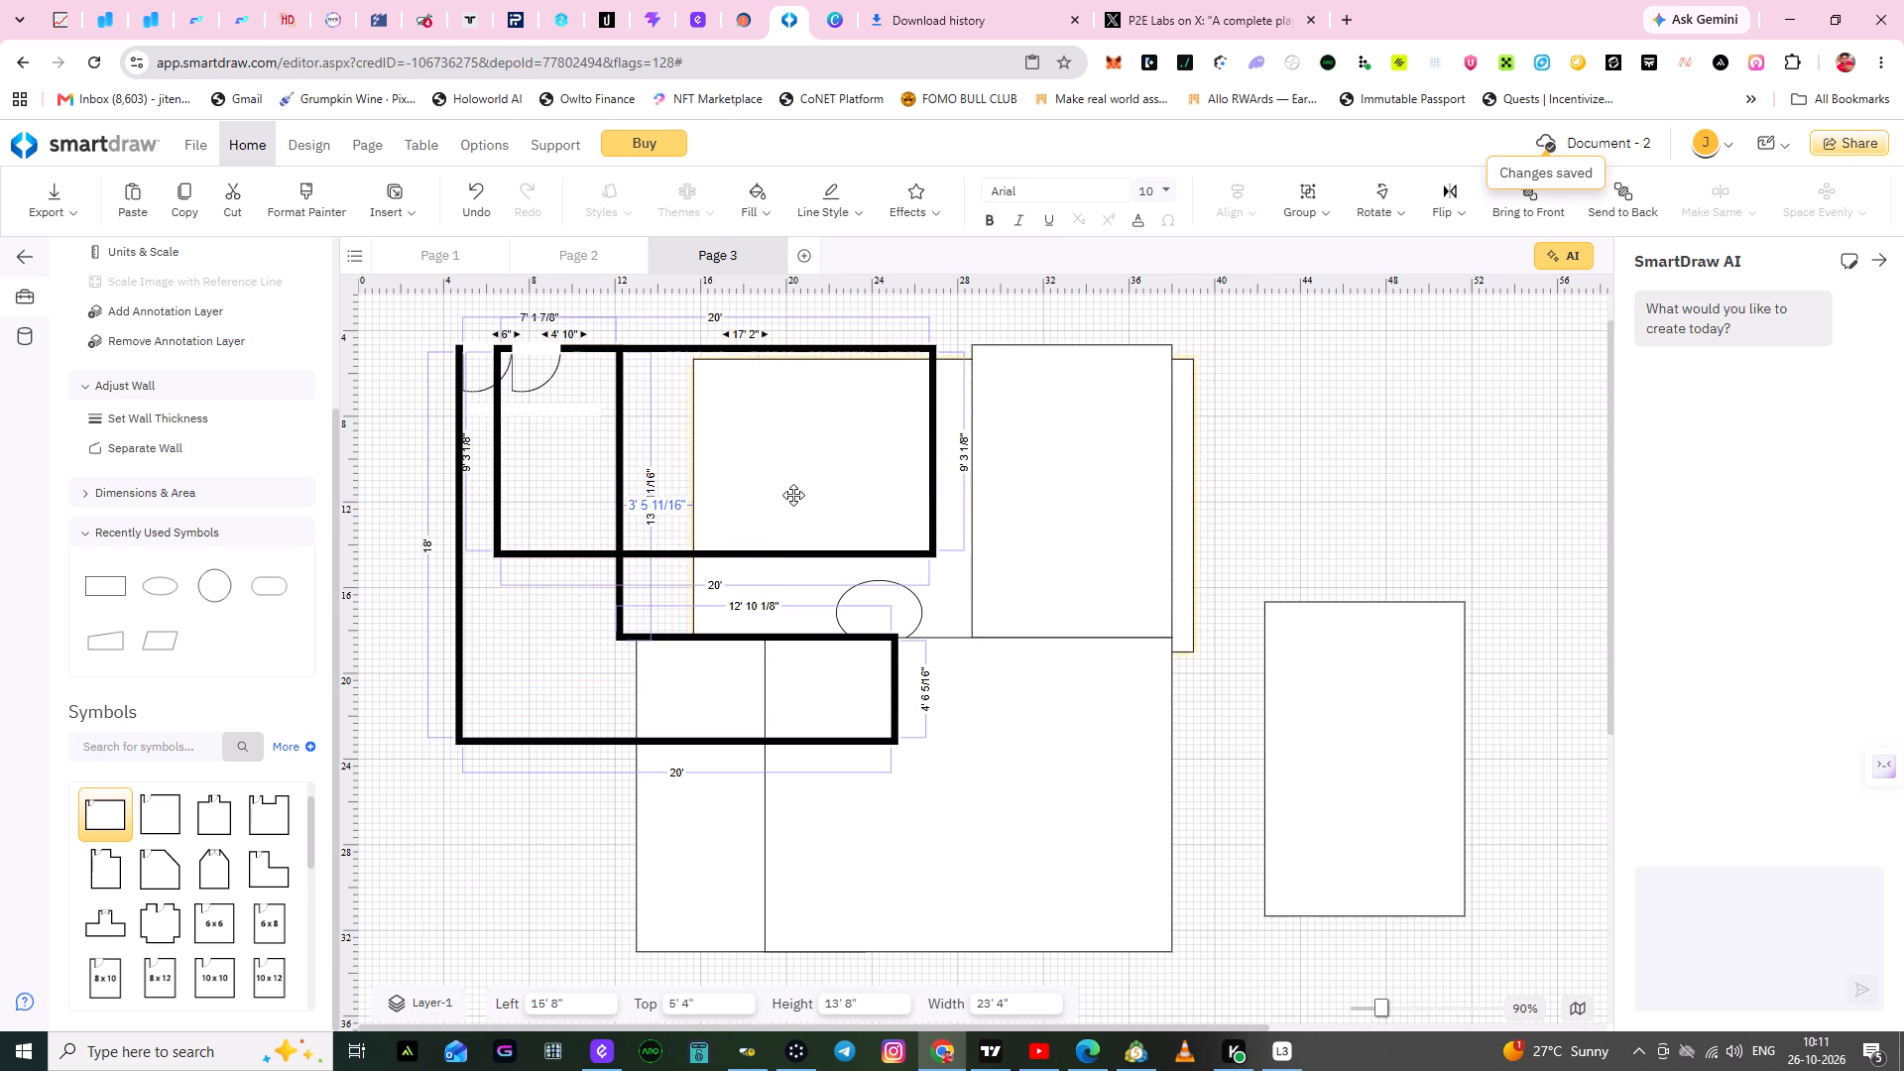
left_click_drag(793, 495, 744, 487)
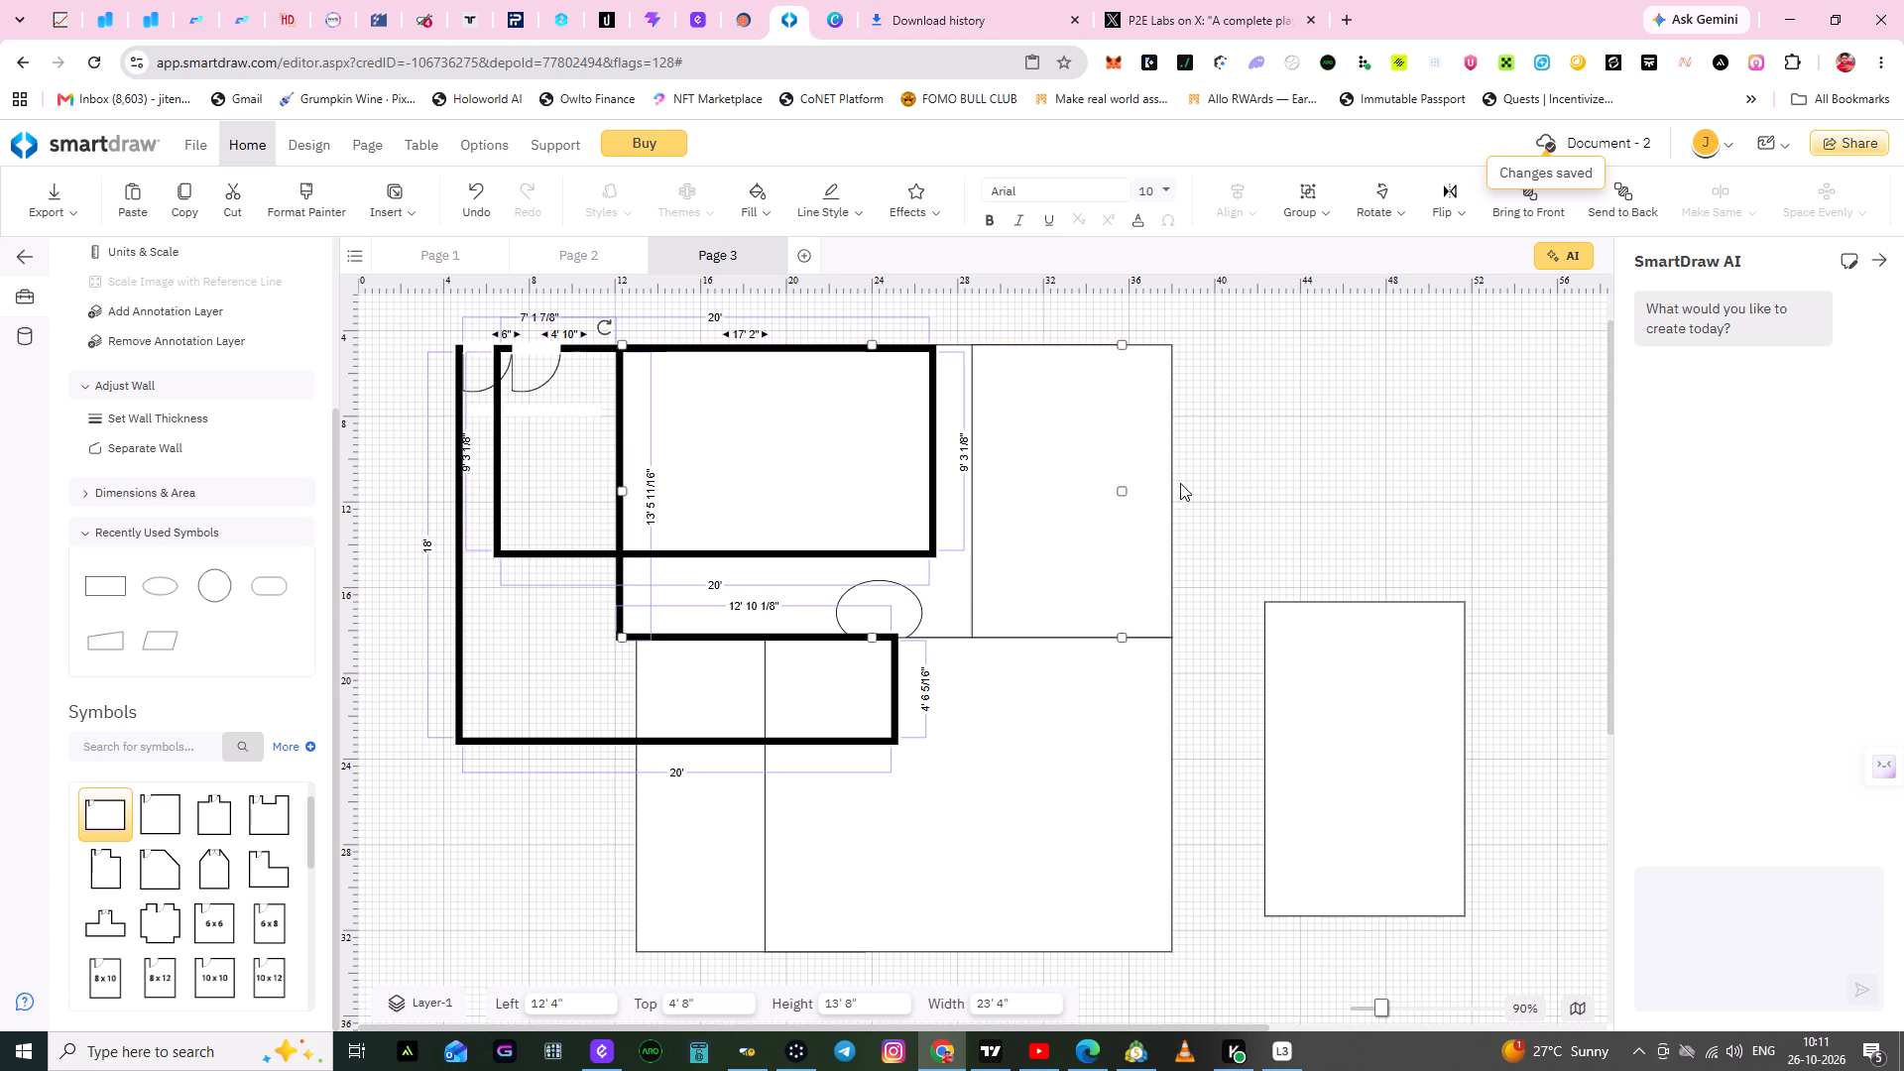
left_click(1343, 381)
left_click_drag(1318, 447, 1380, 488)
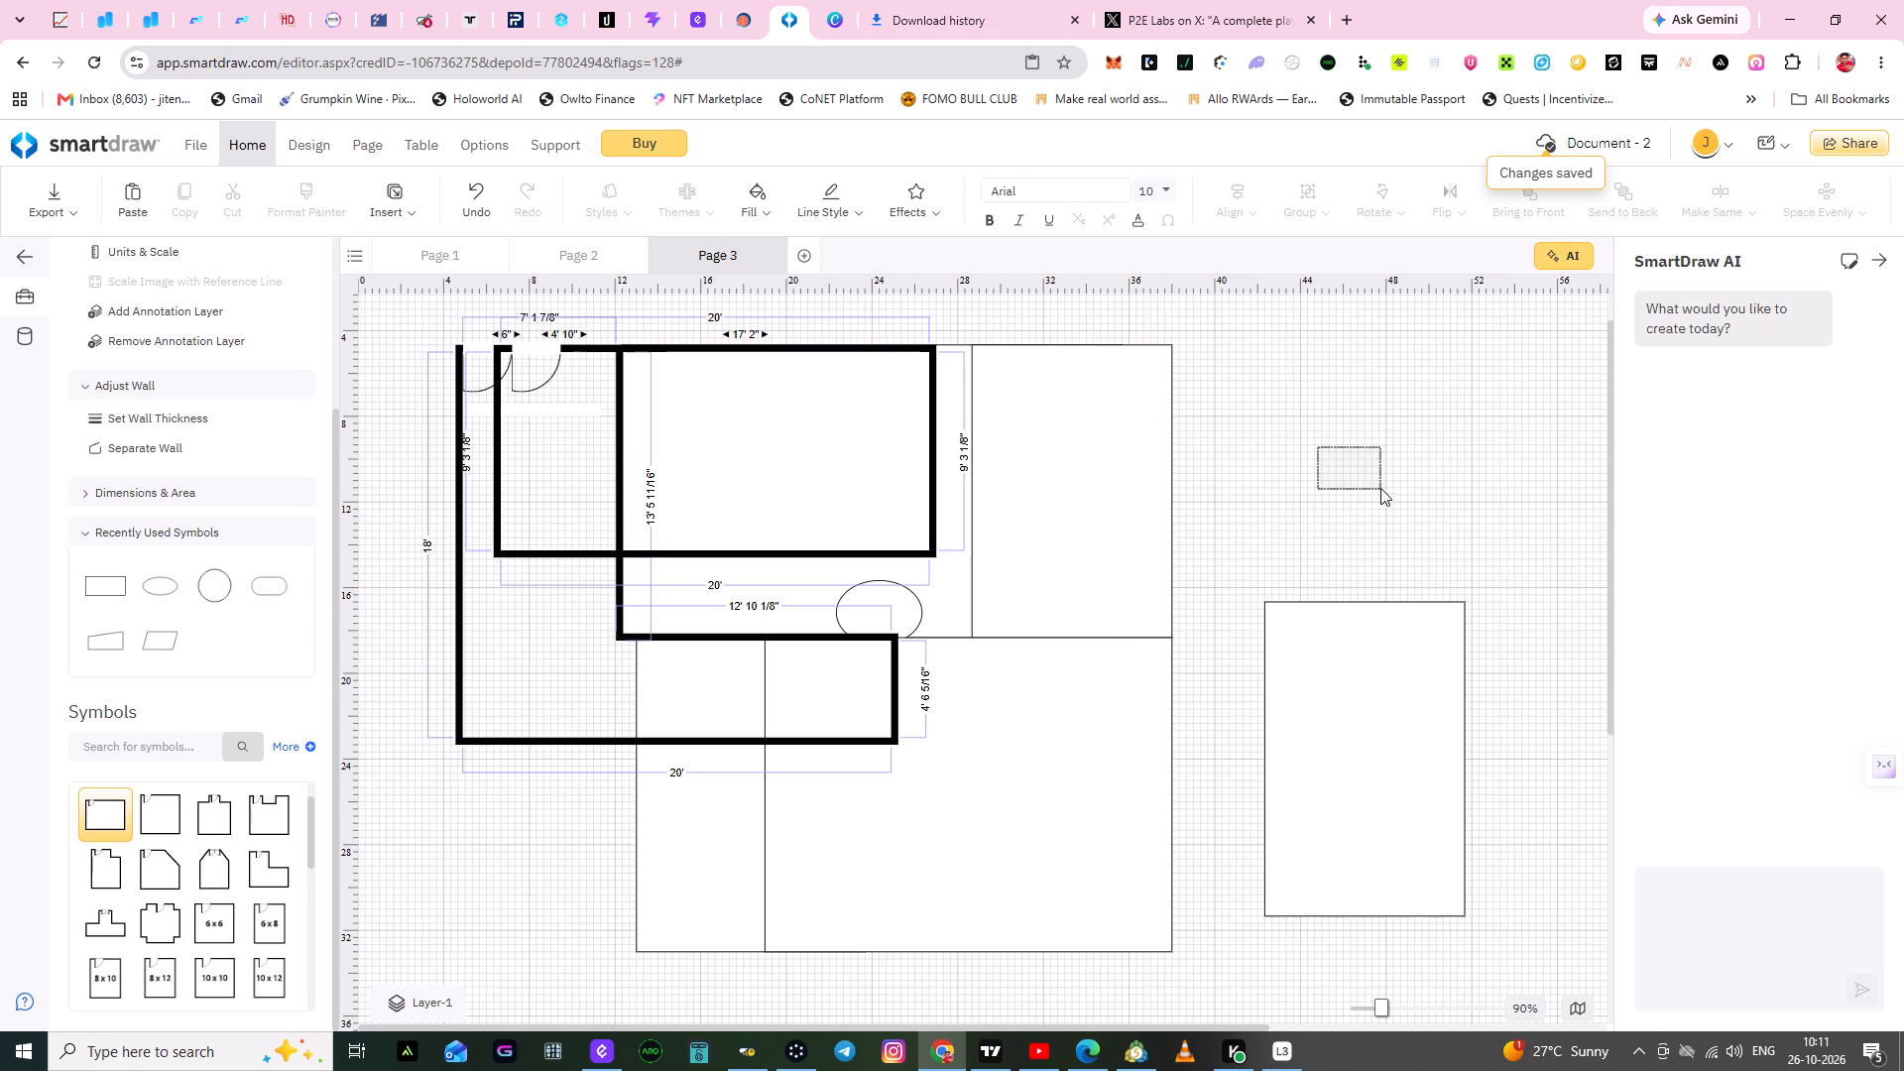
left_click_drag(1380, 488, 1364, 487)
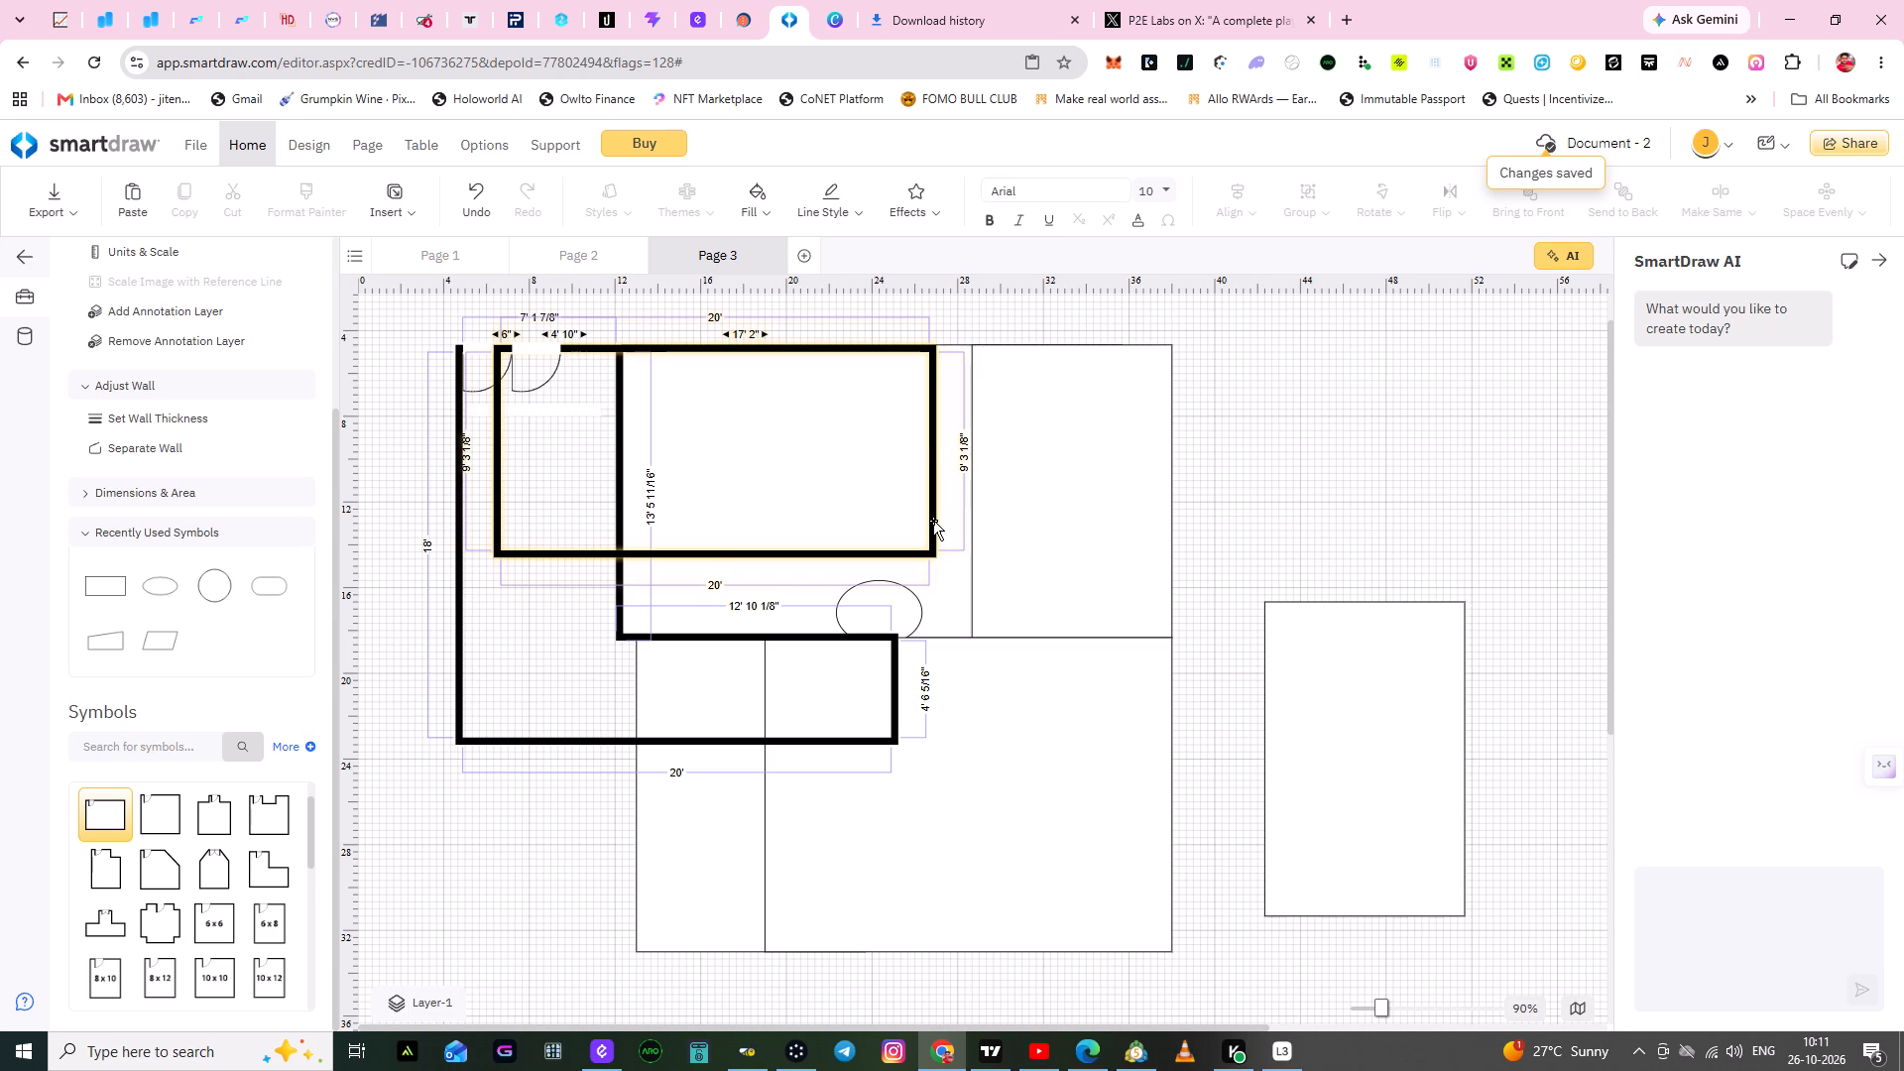
Extend the rectangular room's right and top walls to make it 21' 8" wide and 9' 7 7/16" high.
left_click(933, 521)
left_click(934, 551)
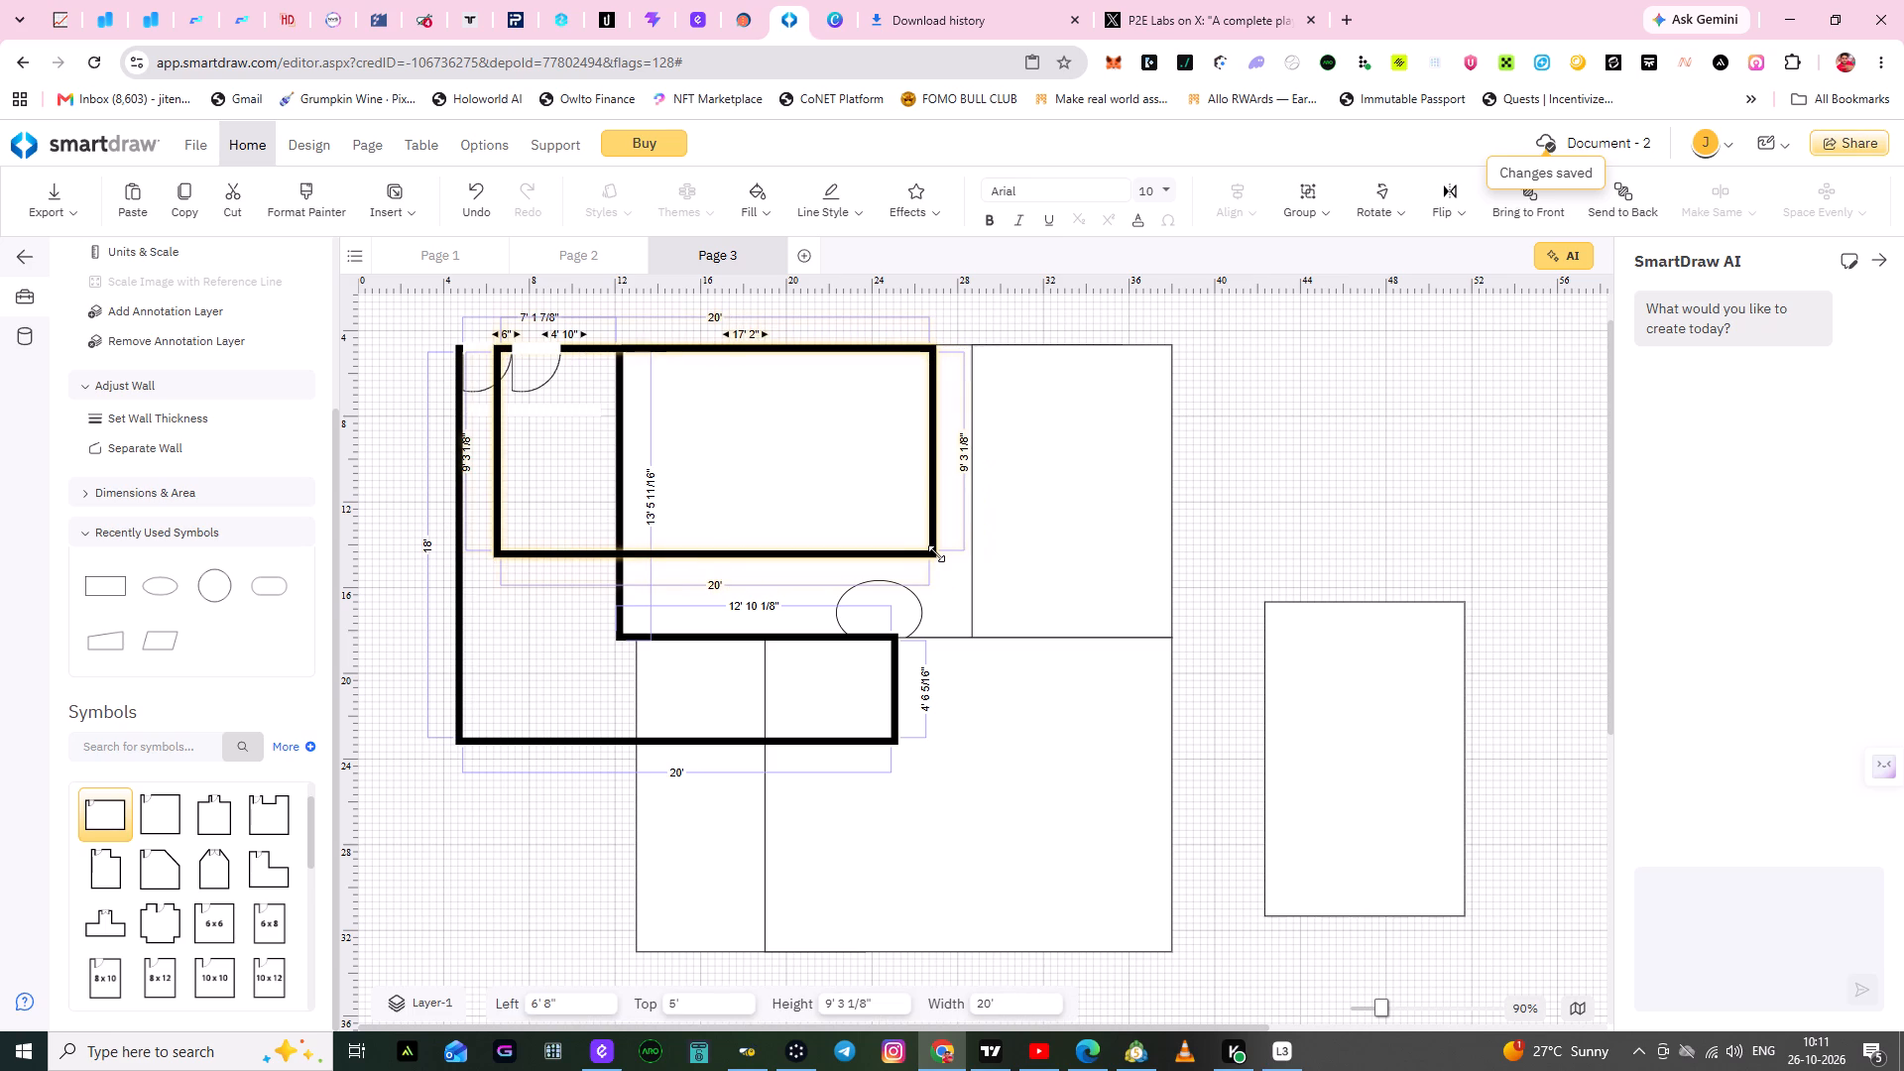
left_click_drag(928, 454, 961, 457)
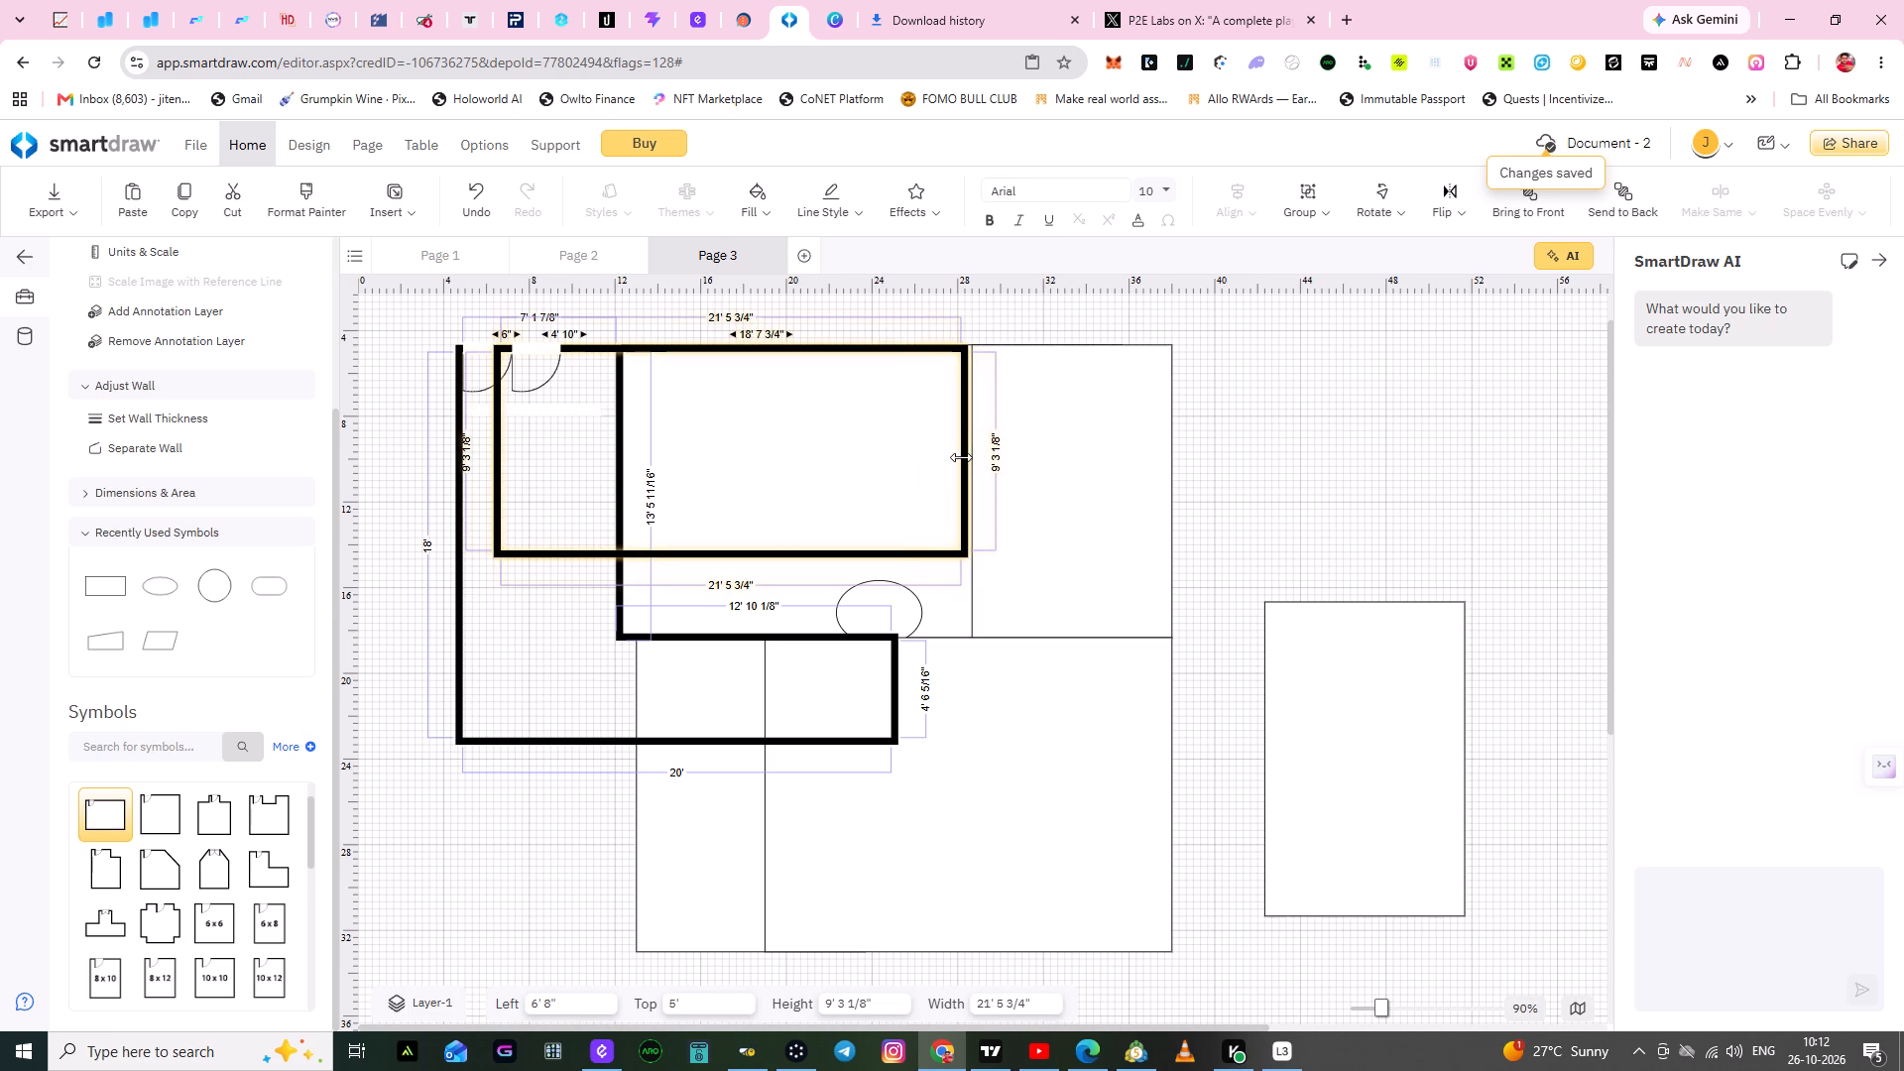
left_click_drag(961, 457, 966, 458)
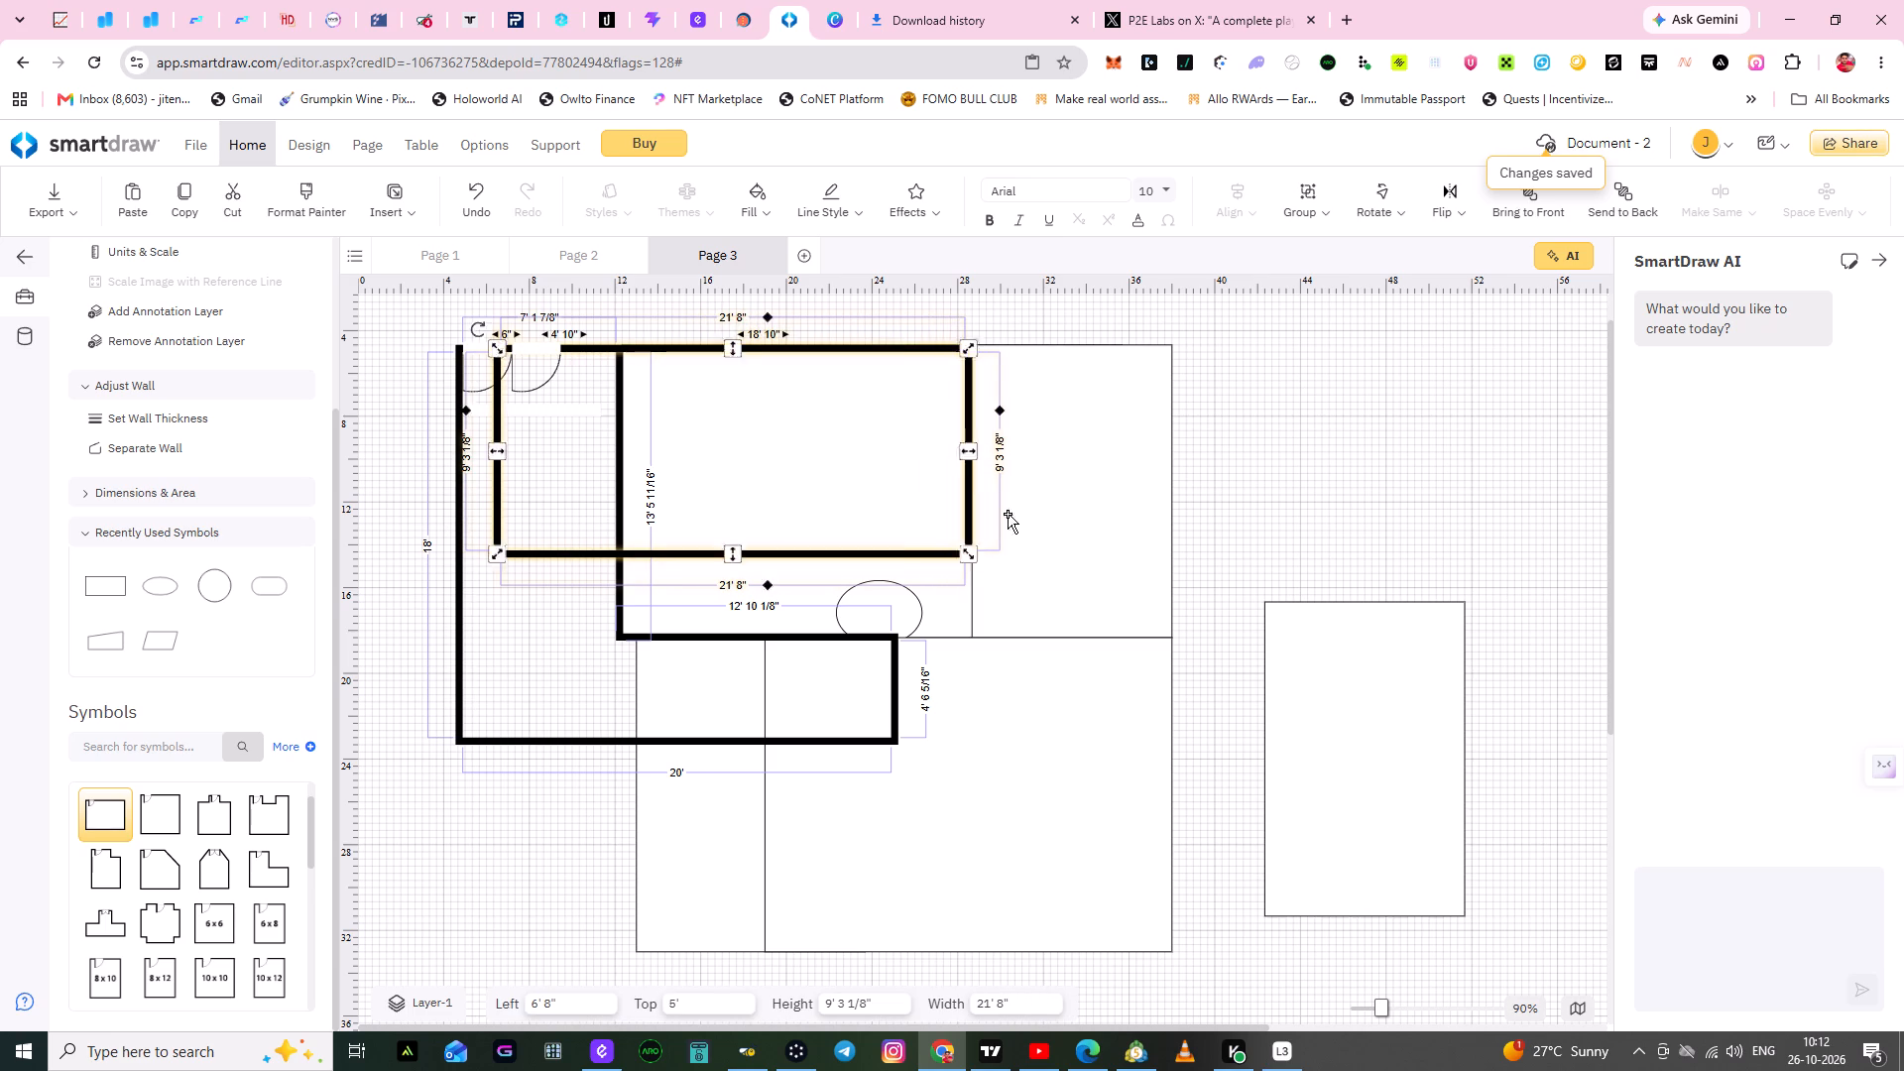
left_click(1402, 466)
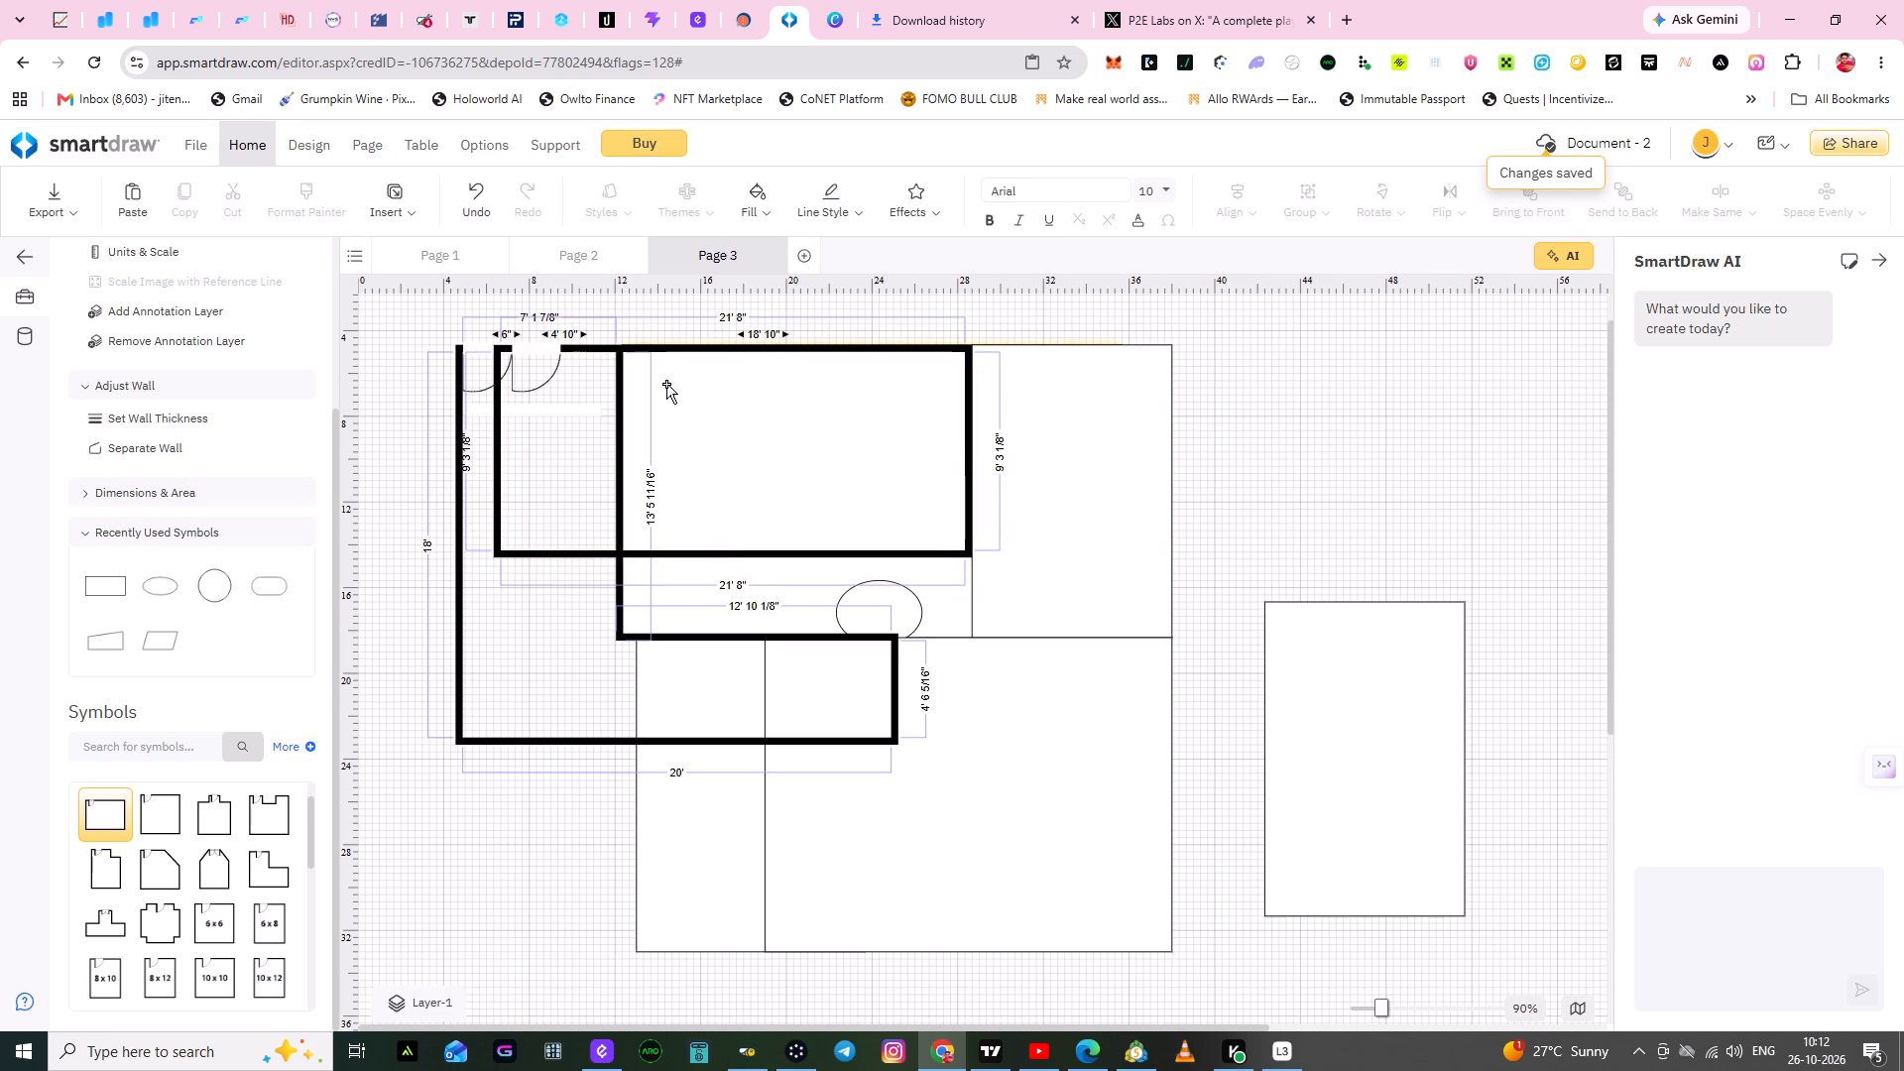
left_click(673, 350)
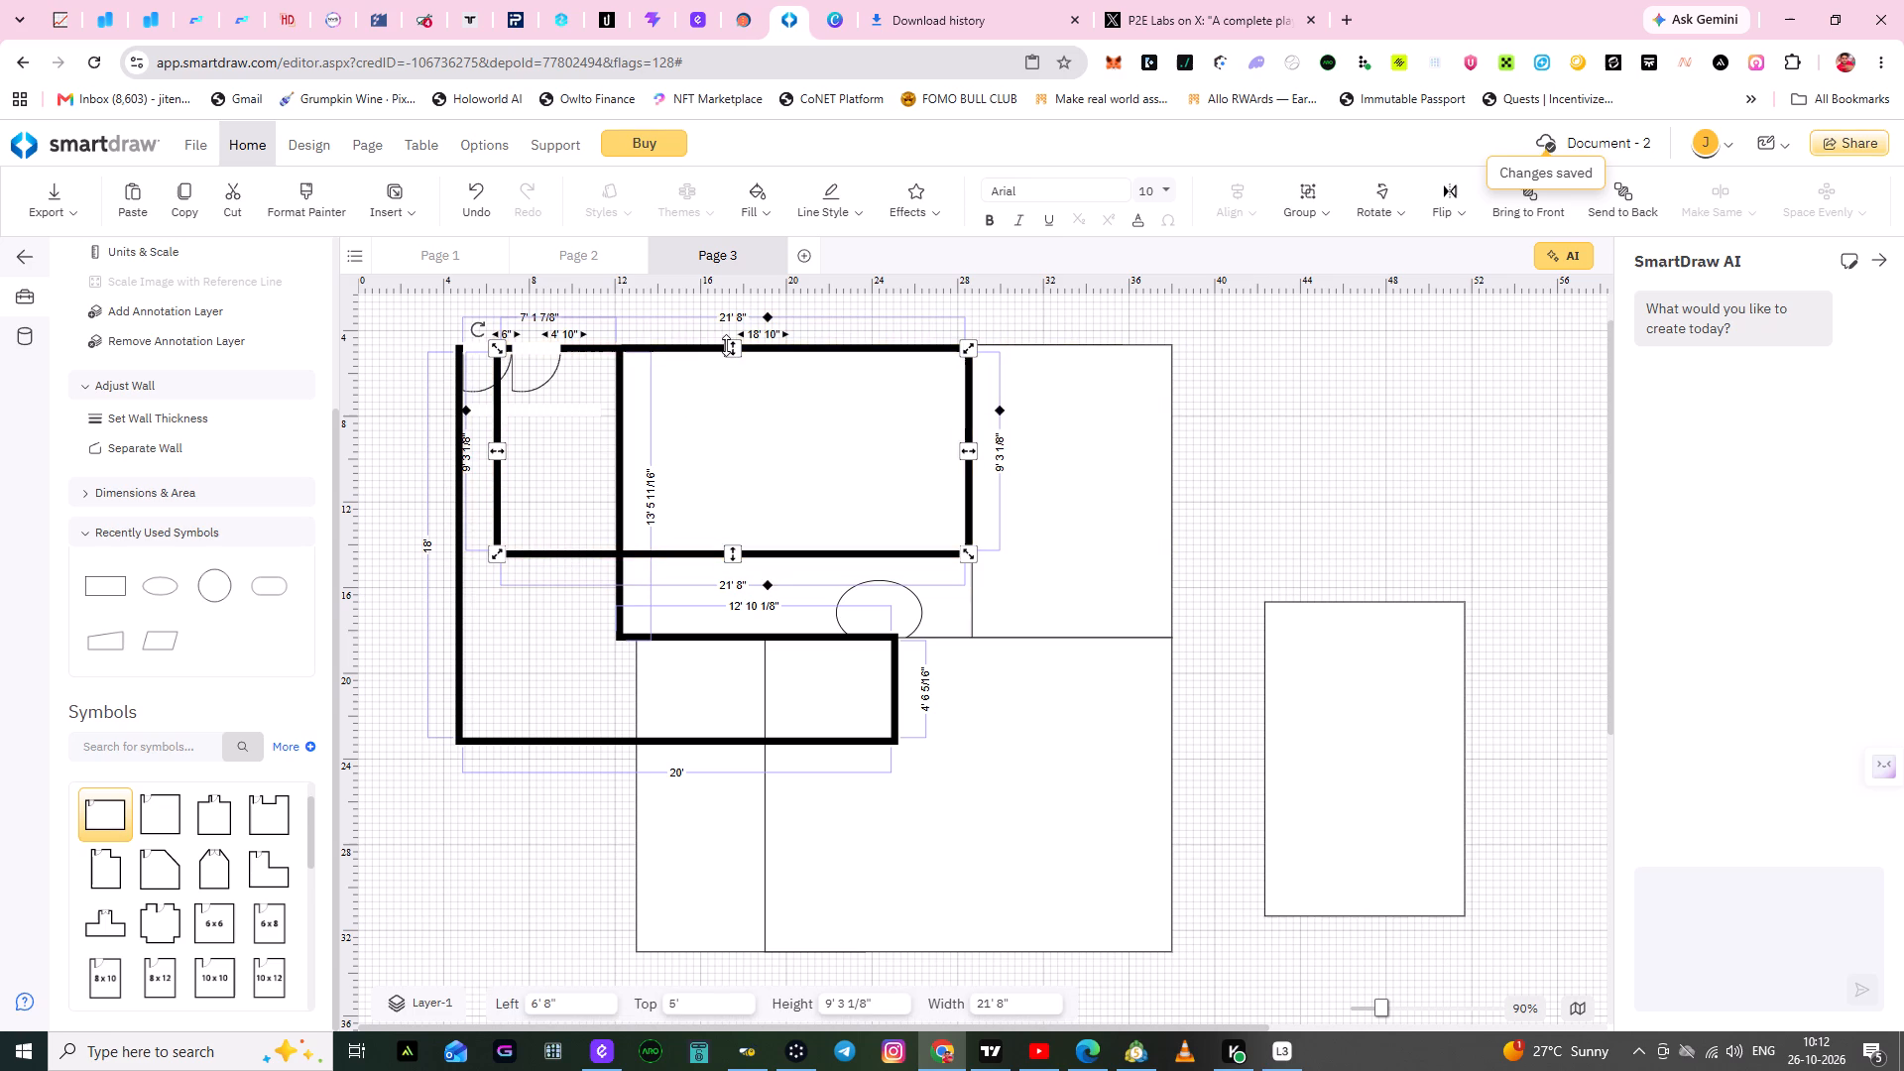
left_click_drag(728, 347, 733, 338)
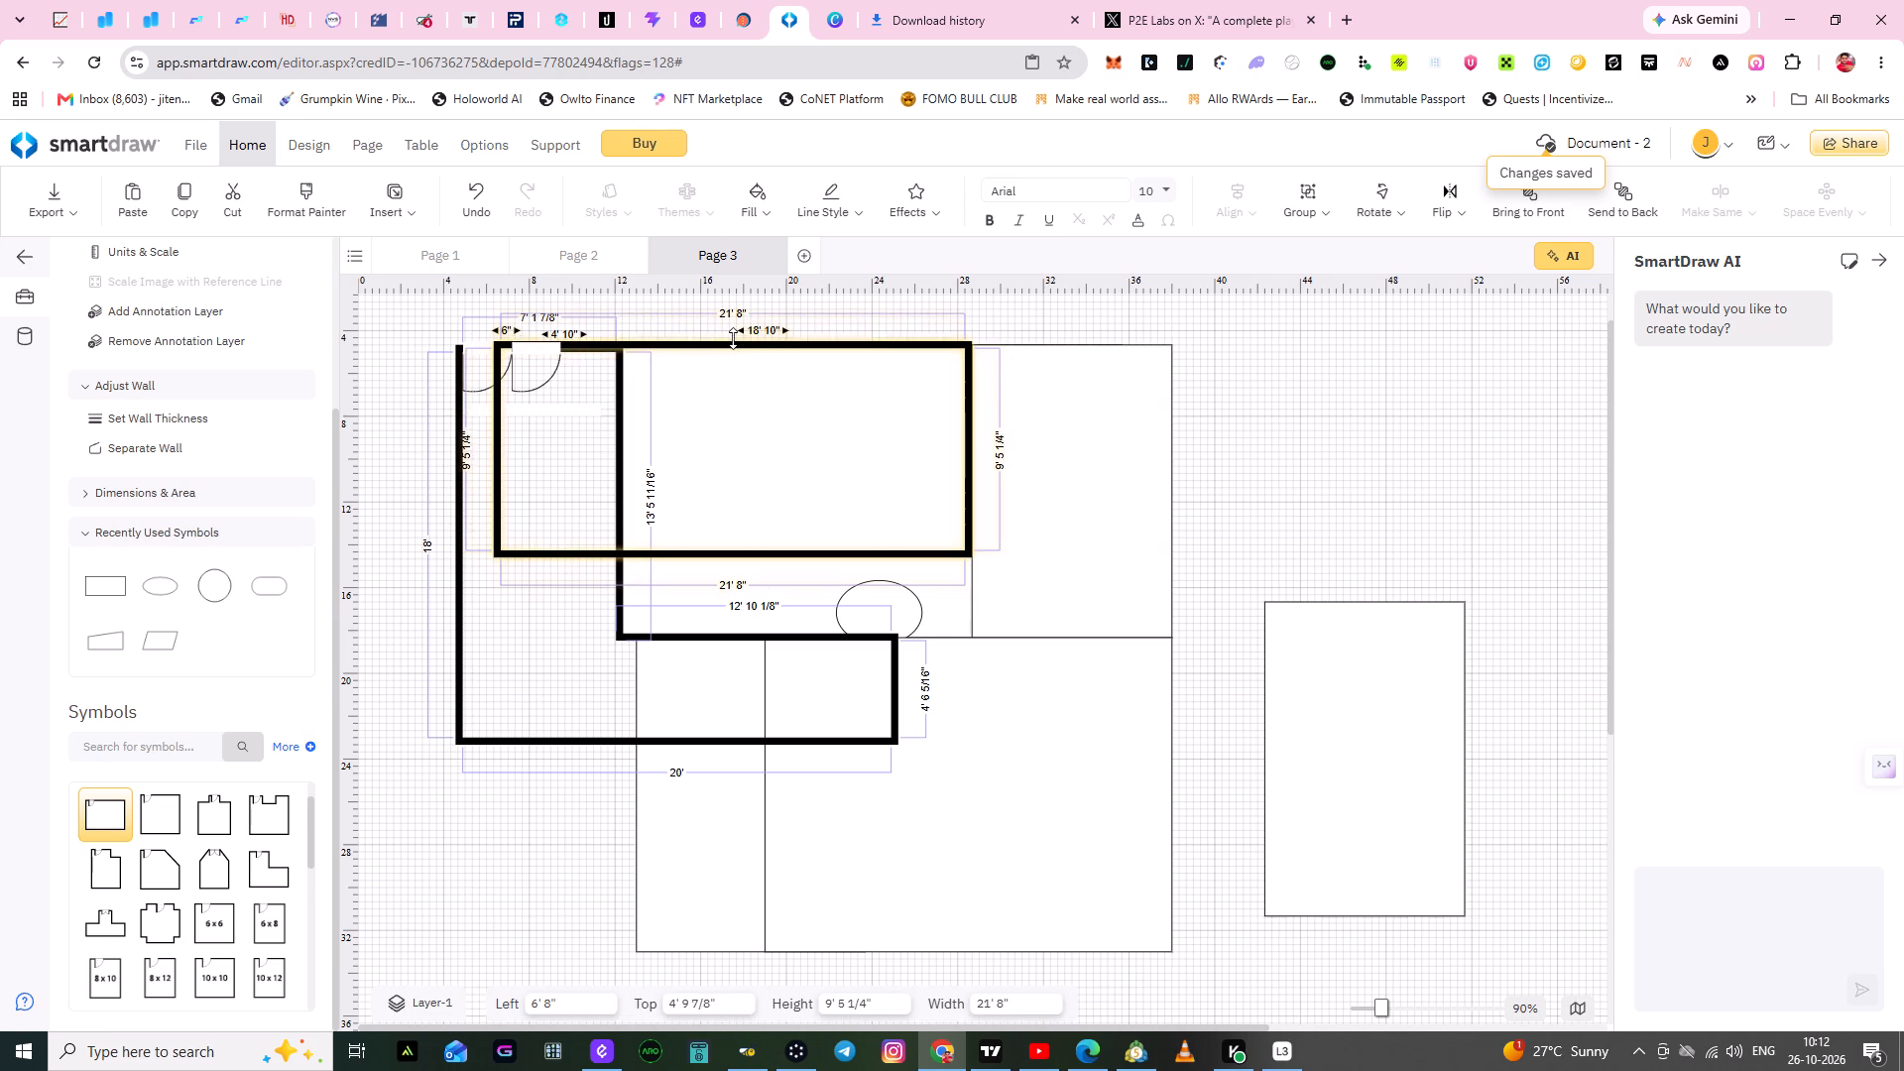
left_click_drag(733, 338, 733, 337)
left_click(1378, 438)
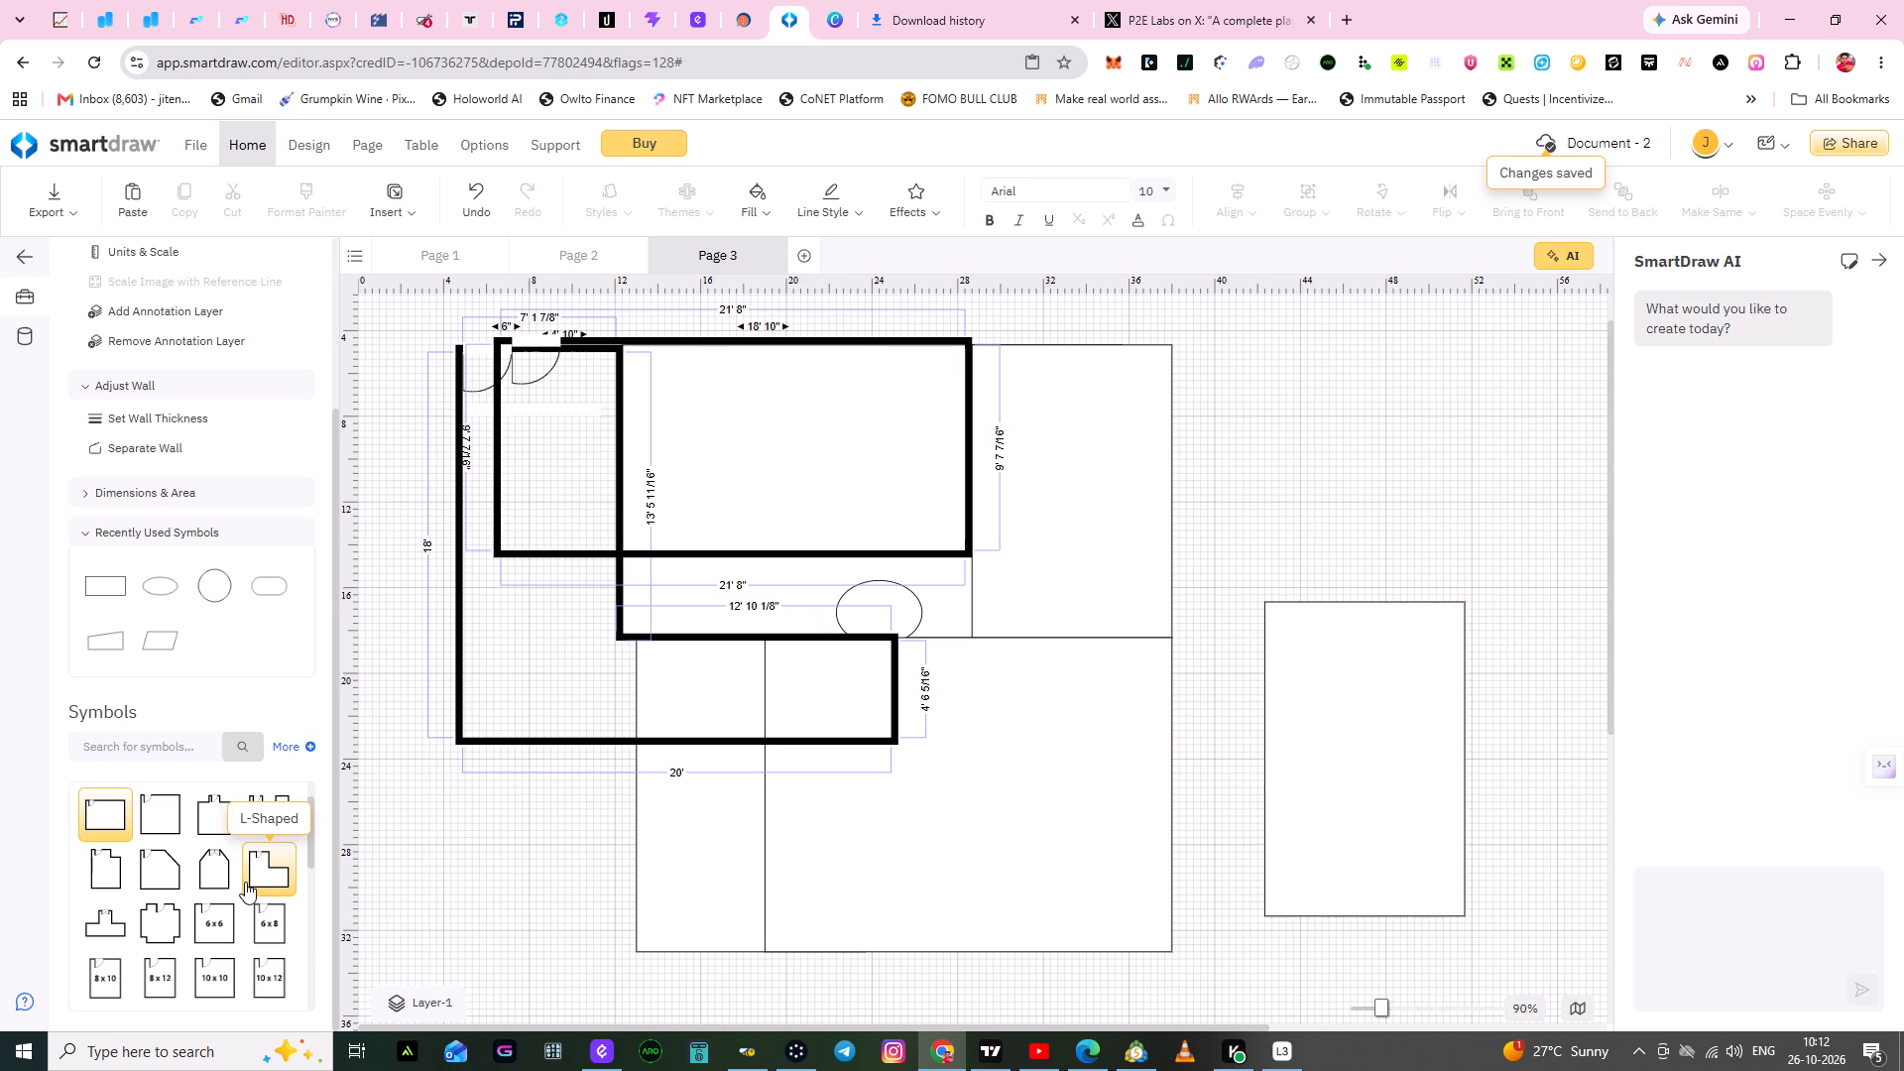
Place a 6 x 8 Room against the rectangular room's right wall at left 28' 8" and top 4' 7 11/16".
left_click(279, 934)
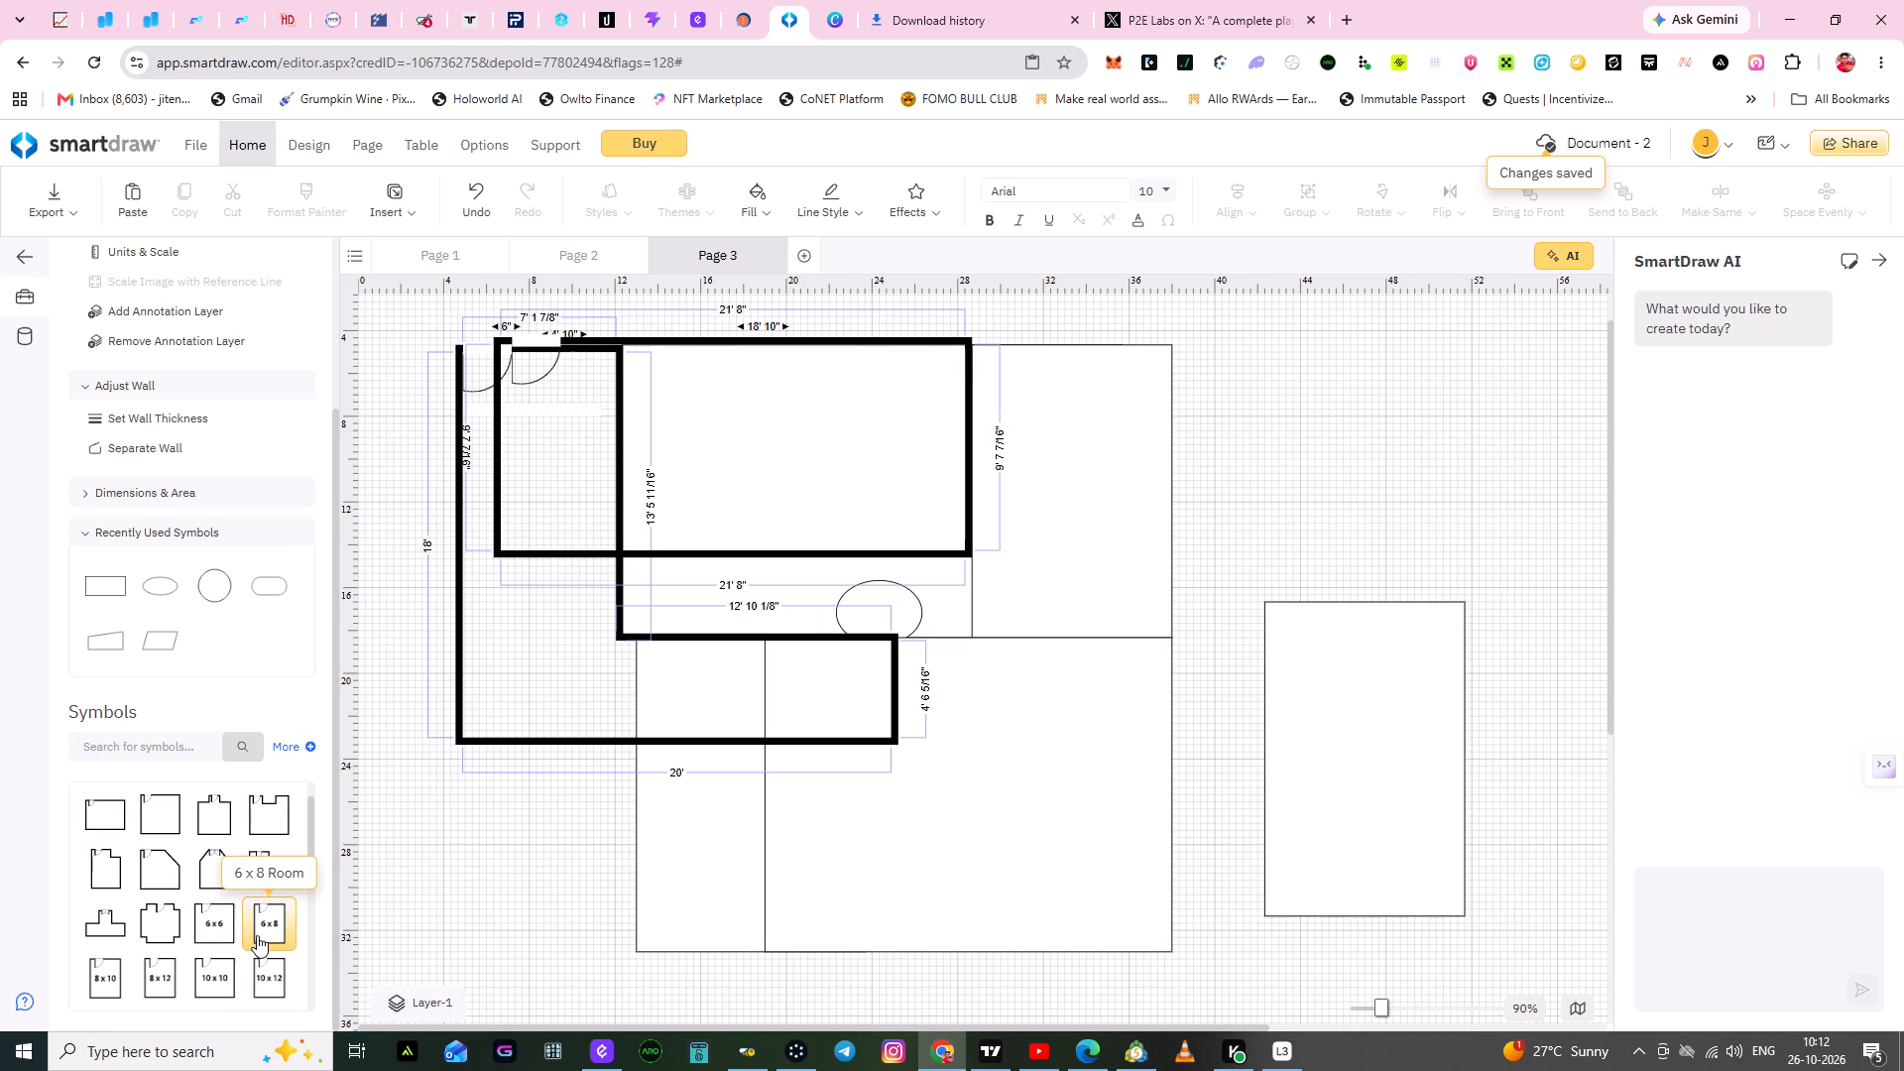
left_click_drag(258, 934, 1013, 630)
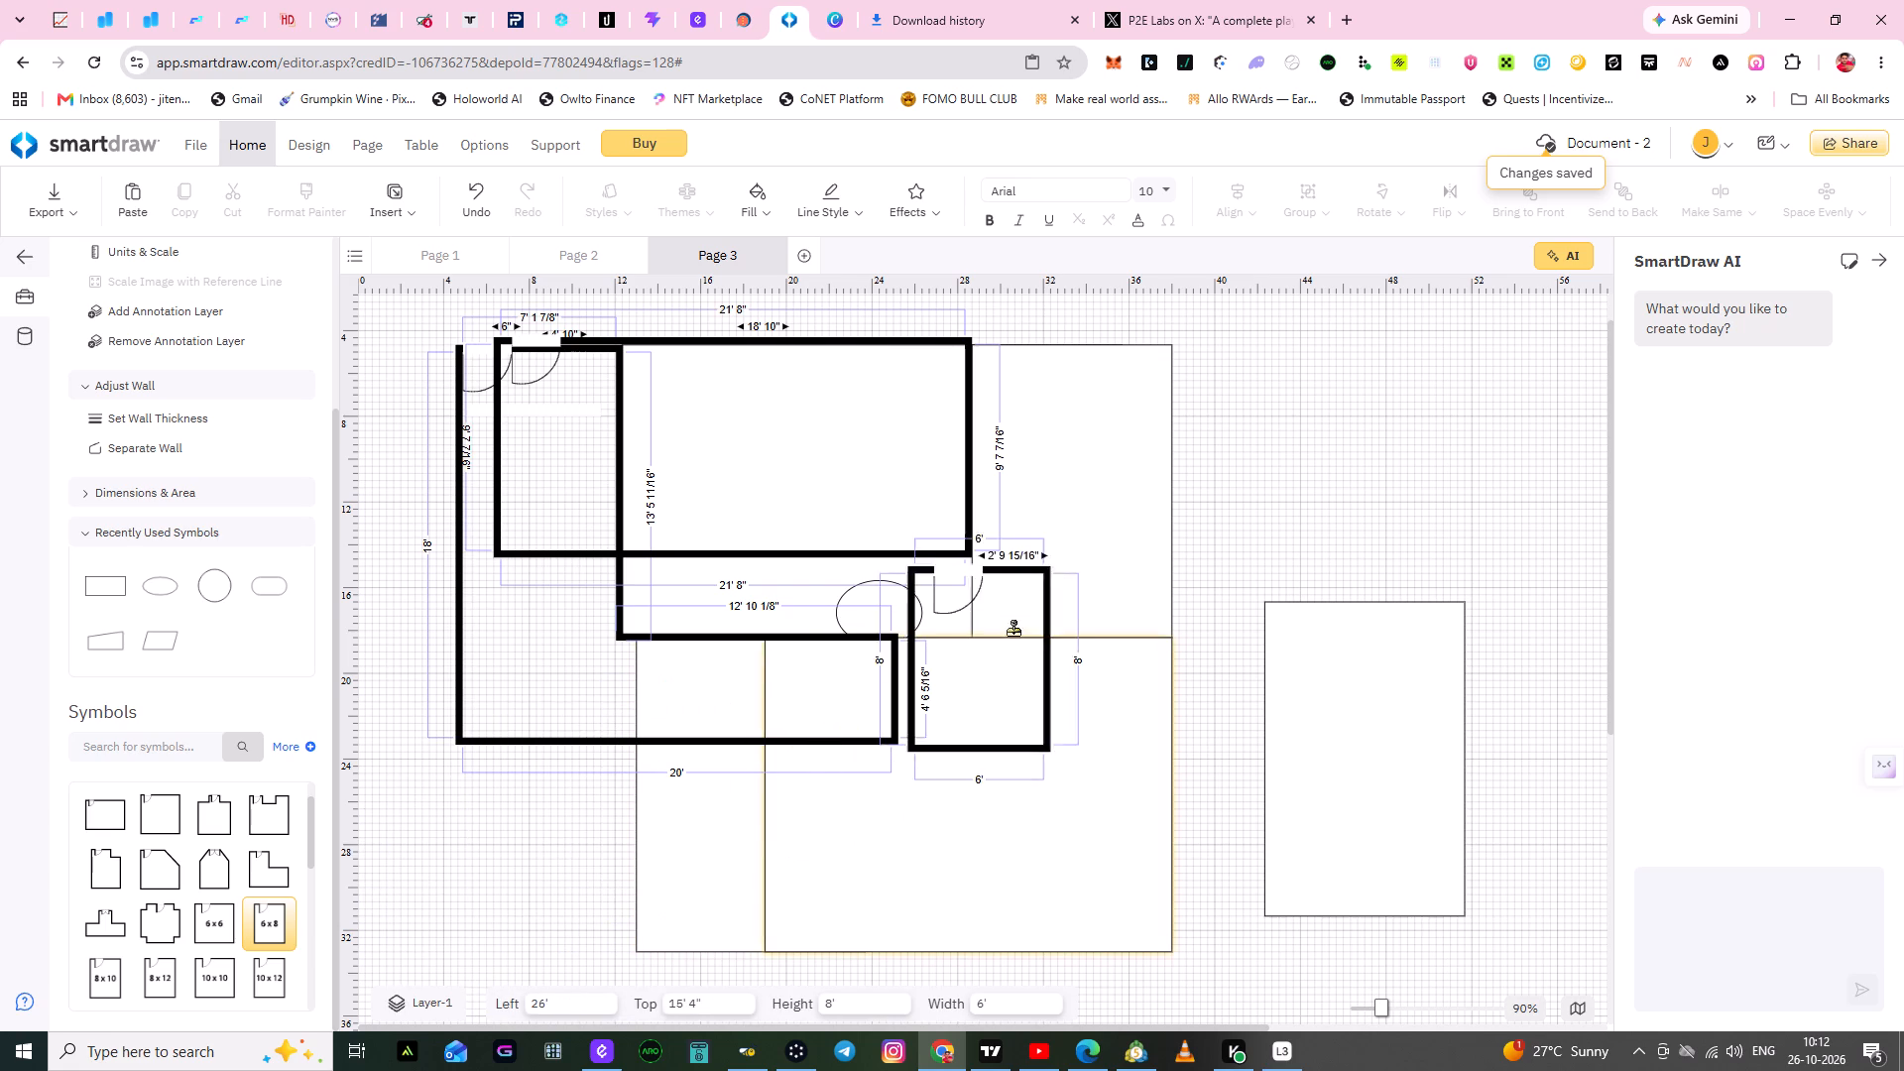
left_click_drag(1013, 630, 1051, 441)
Stretch the 6 x 8 room over the upper-right rectangle to a height of 13' 4" and a width of 9' 11/16".
left_click_drag(1041, 523, 1048, 535)
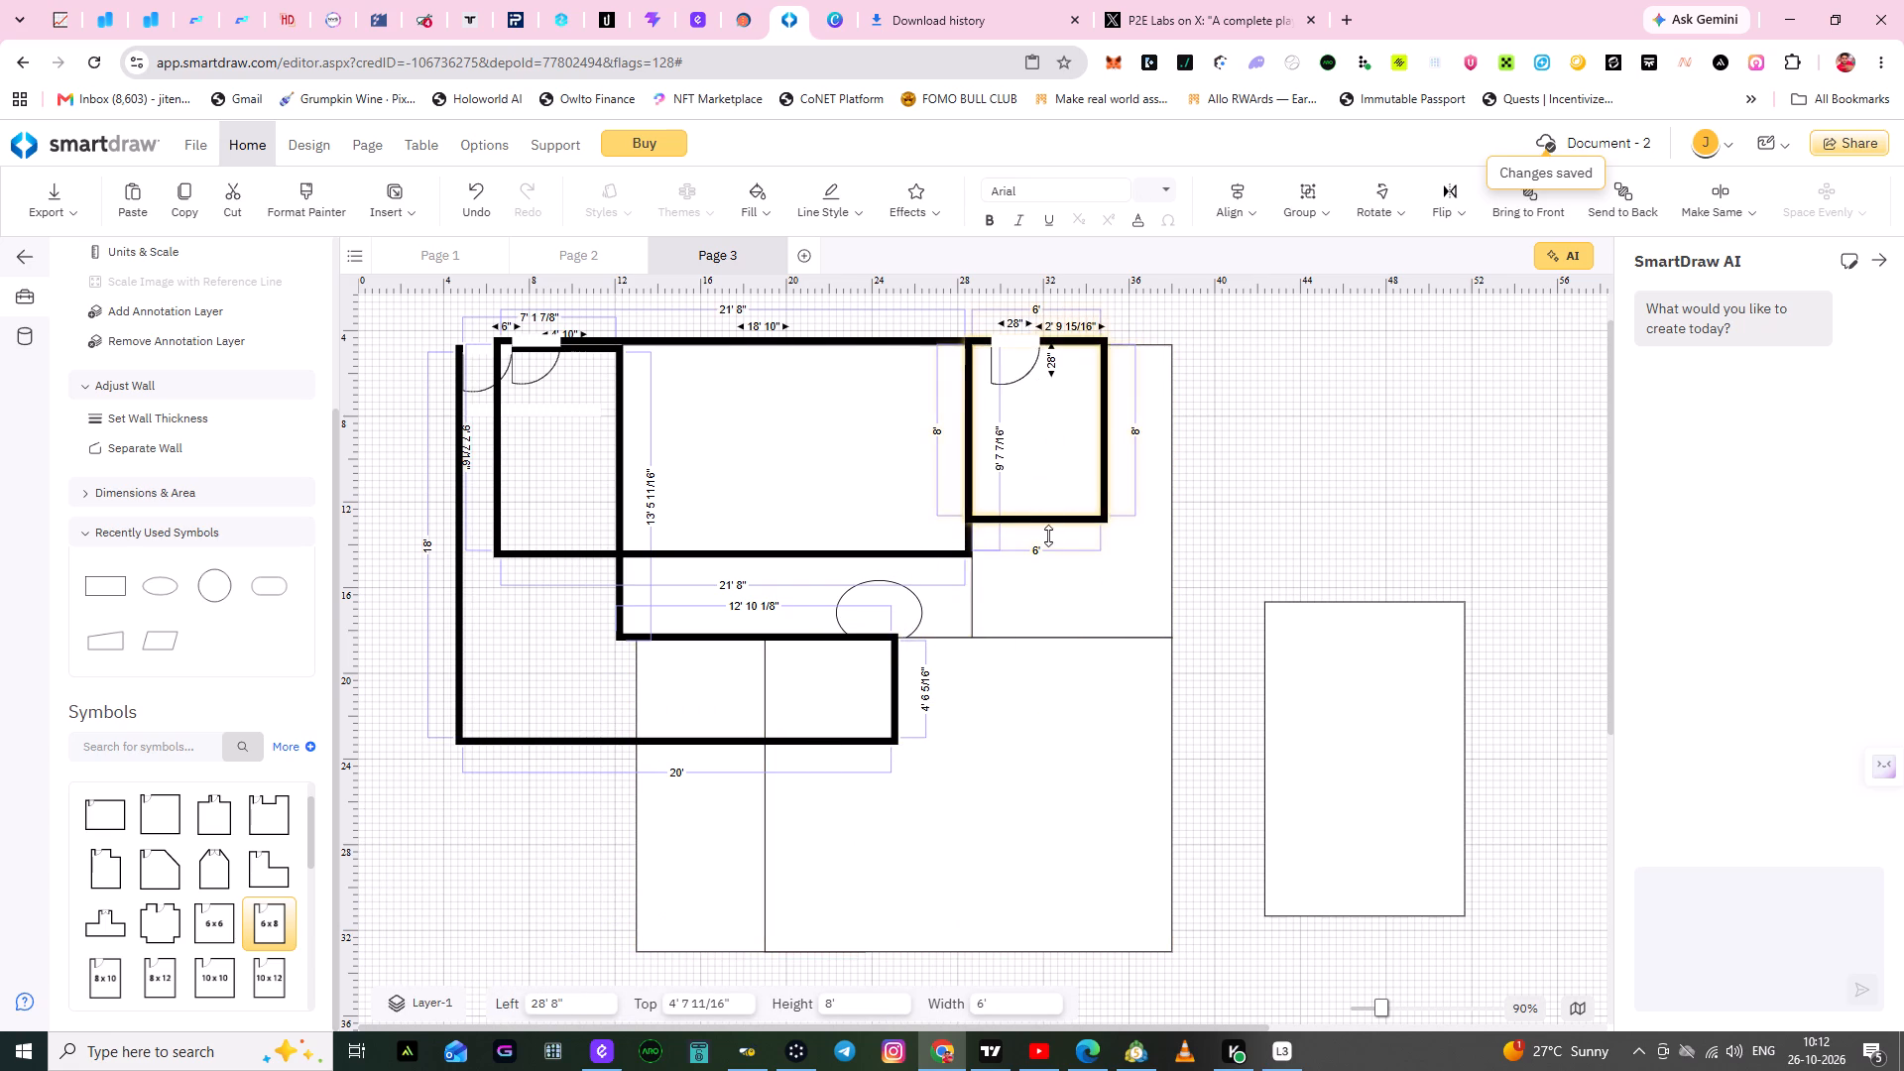
left_click_drag(1048, 535, 1054, 625)
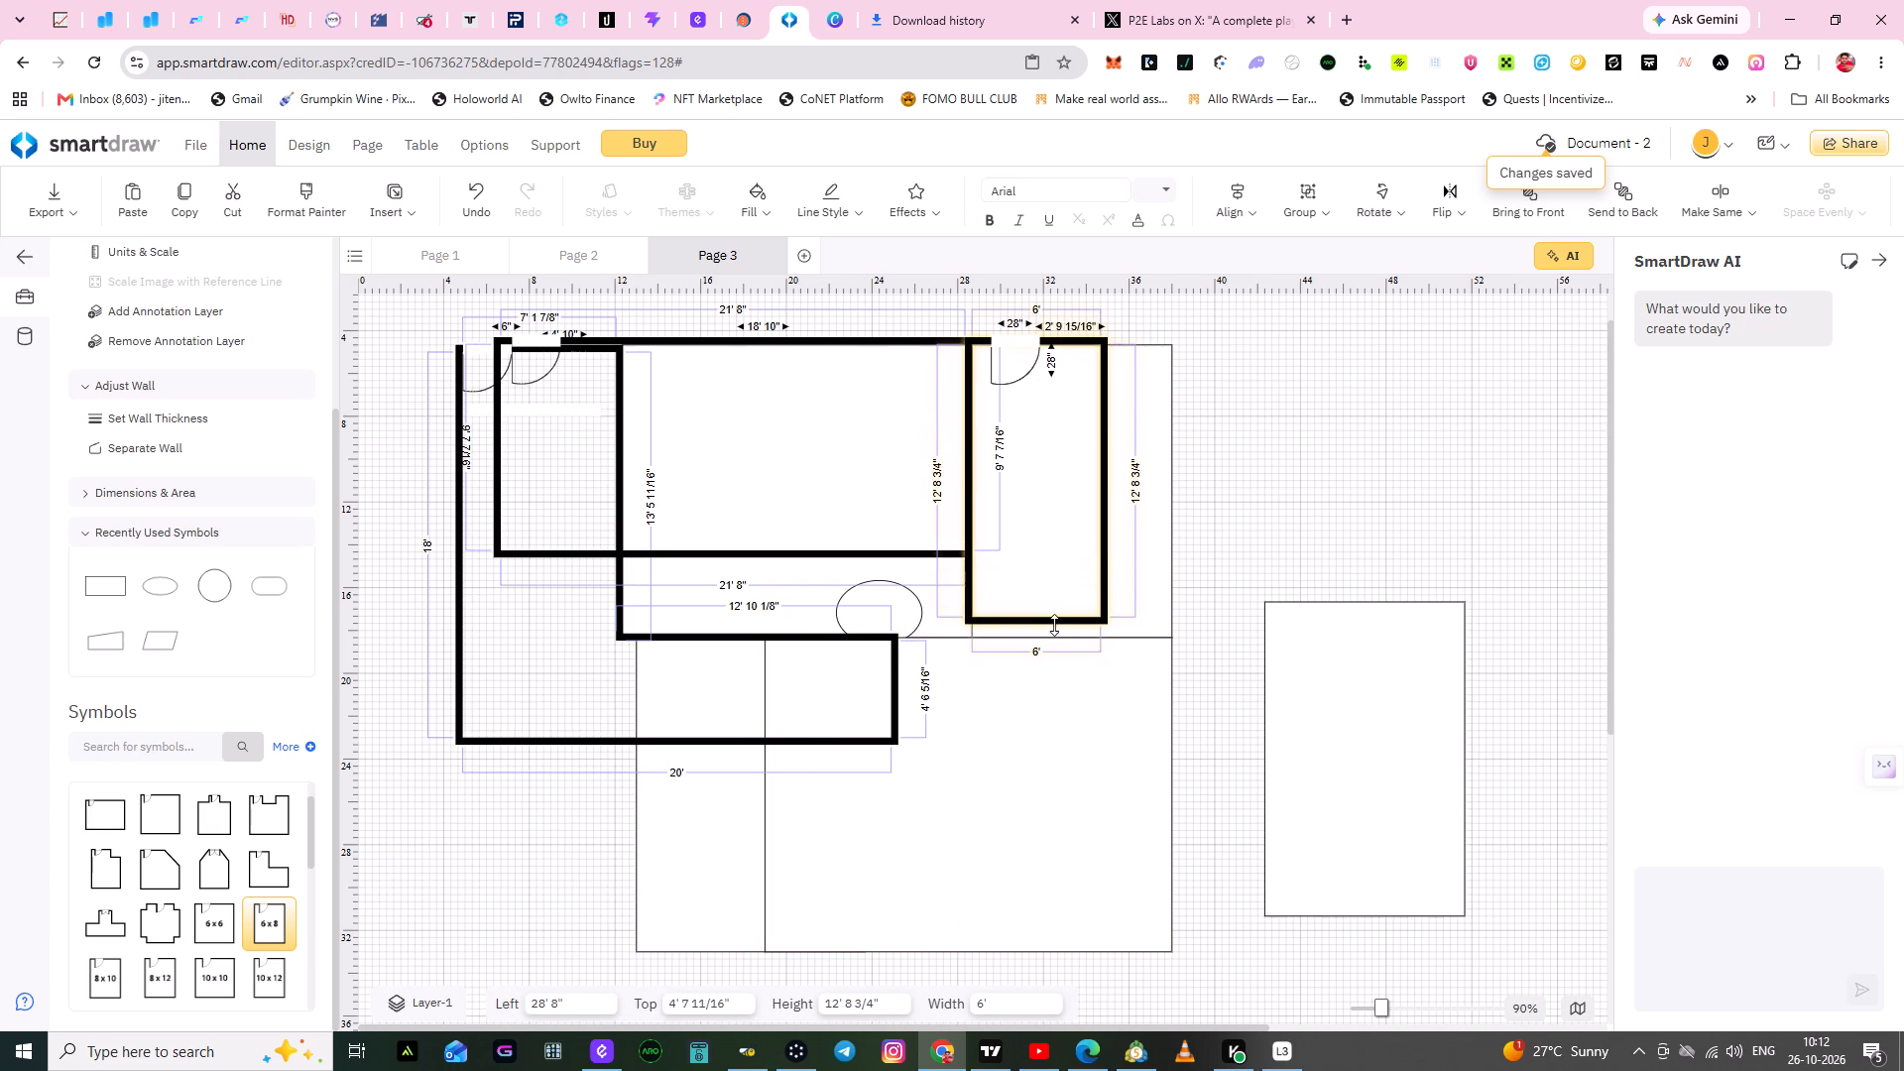
left_click_drag(1054, 625, 1054, 638)
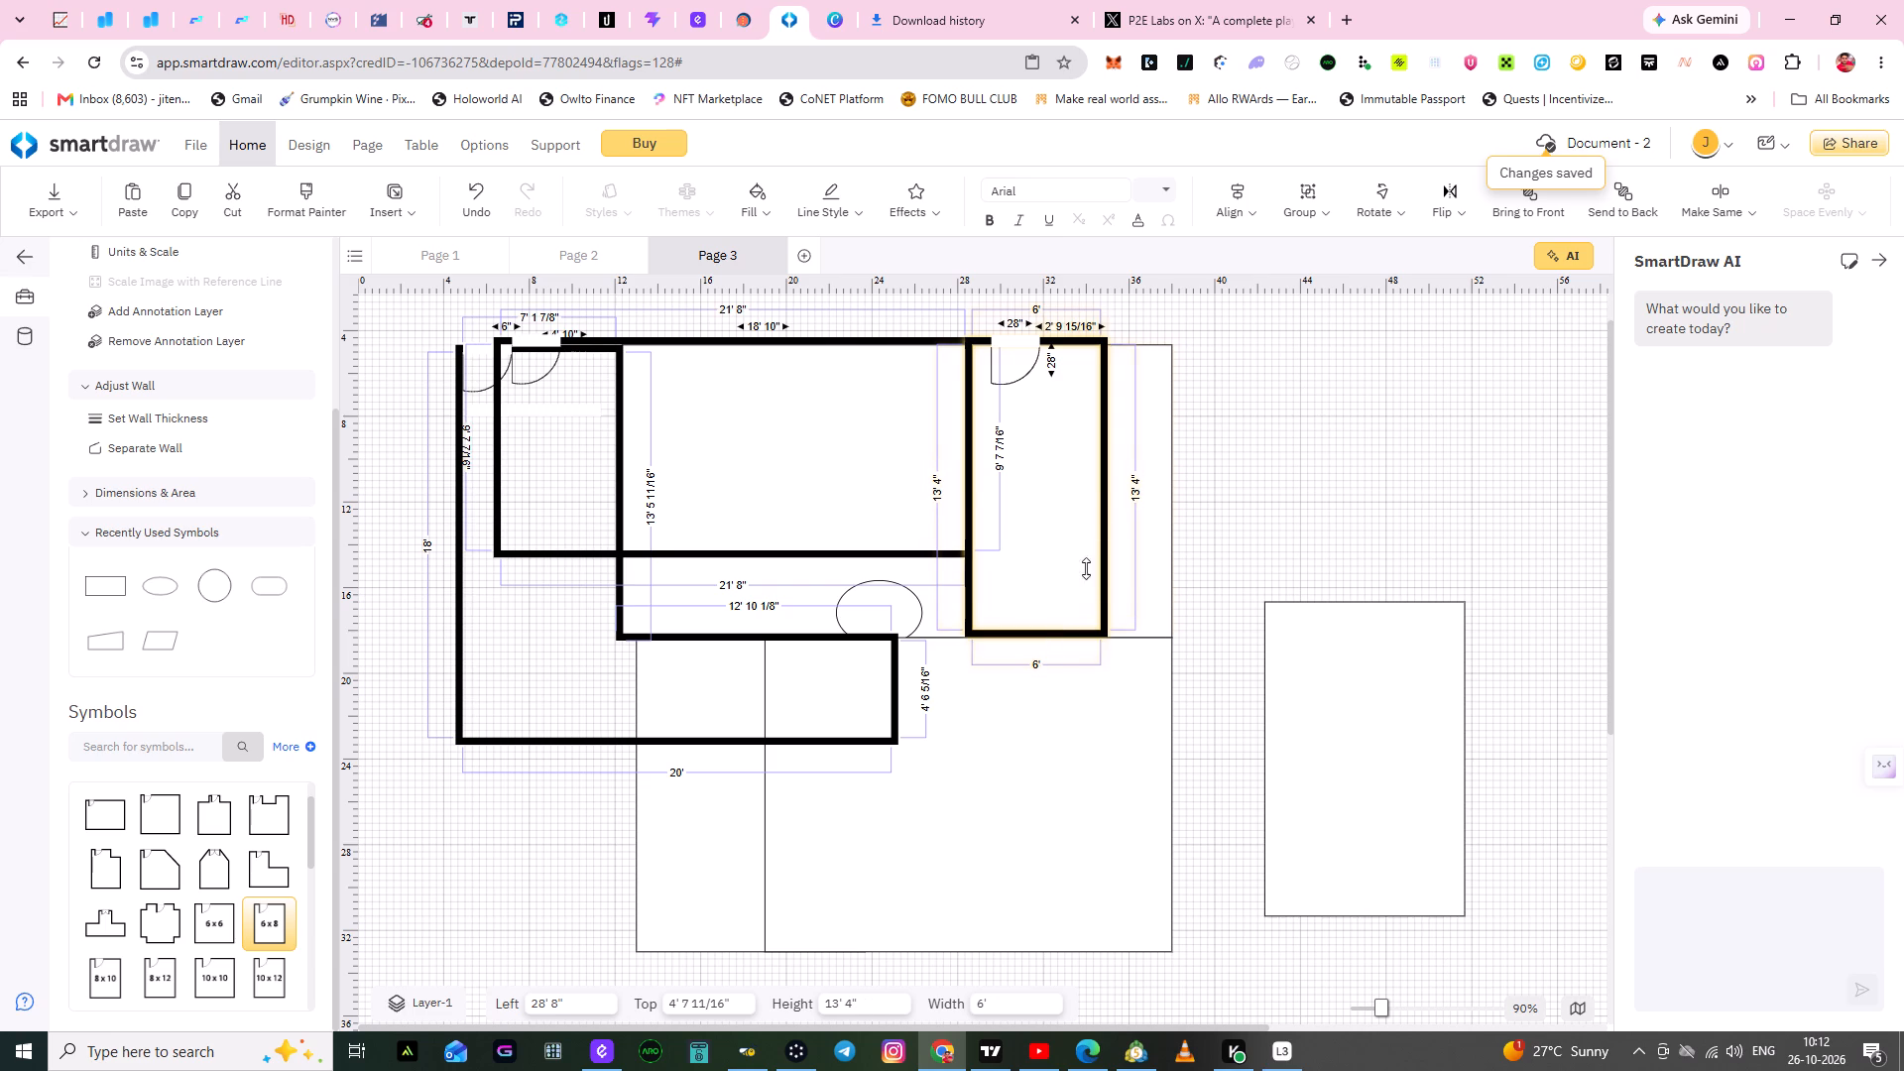
left_click_drag(1106, 491, 1162, 493)
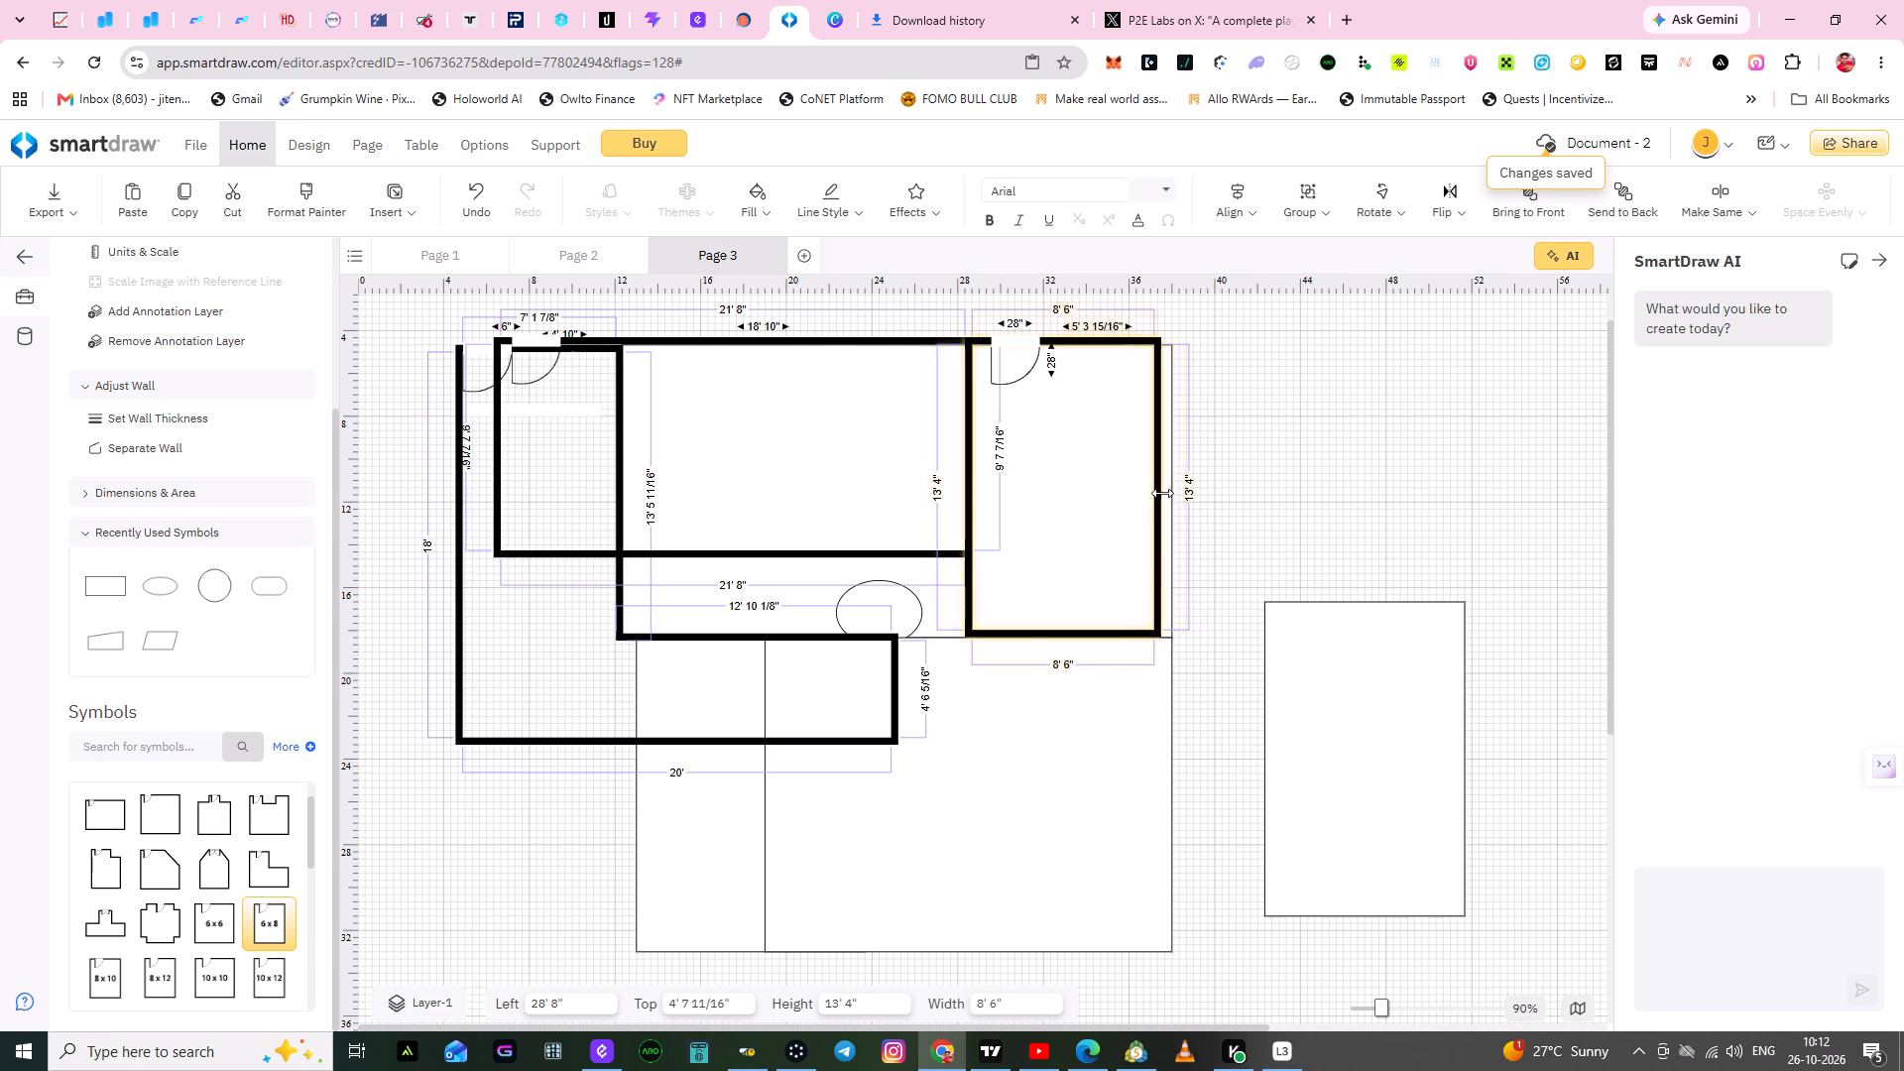
left_click_drag(1162, 493, 1174, 495)
left_click(1260, 470)
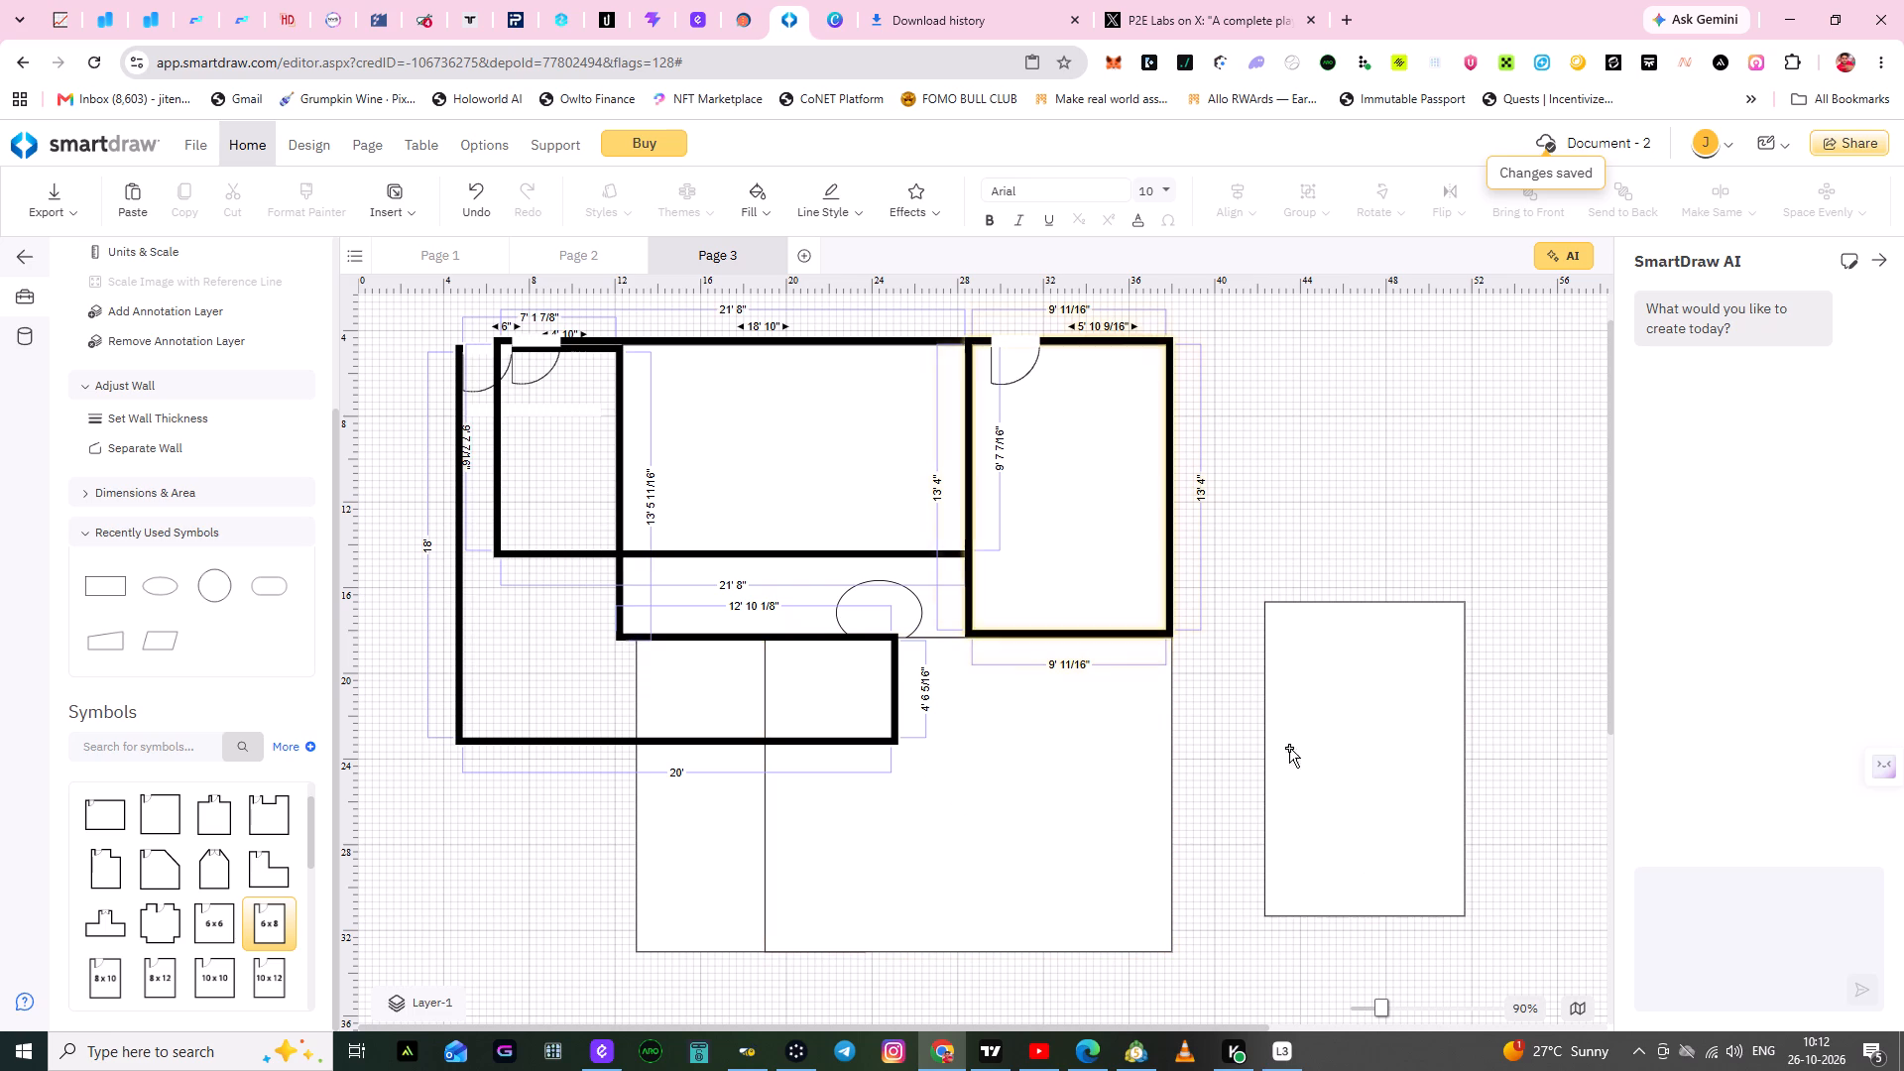
Move the 10' 8" x 14' 8" rectangle below the L-shaped room to left 4' 8" and top 19' 4".
left_click(742, 882)
left_click_drag(742, 882, 622, 891)
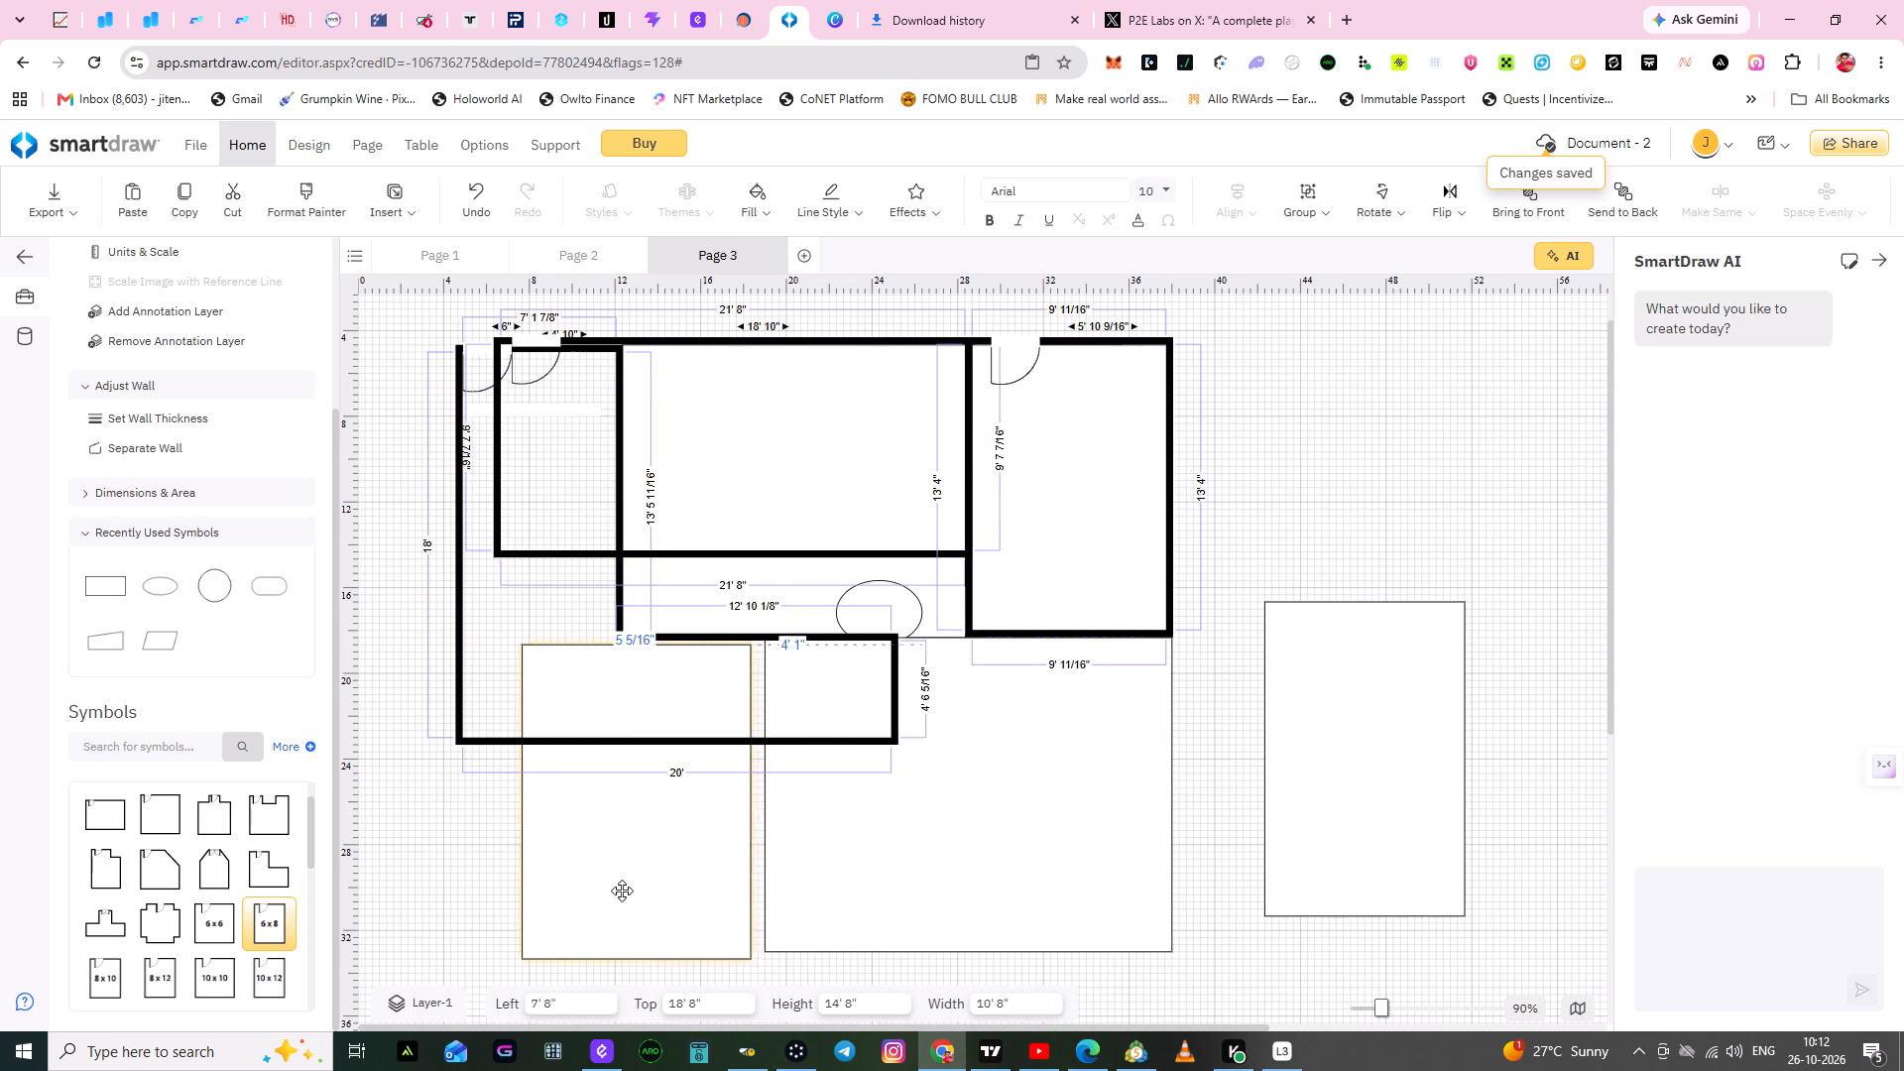
left_click_drag(622, 891, 566, 887)
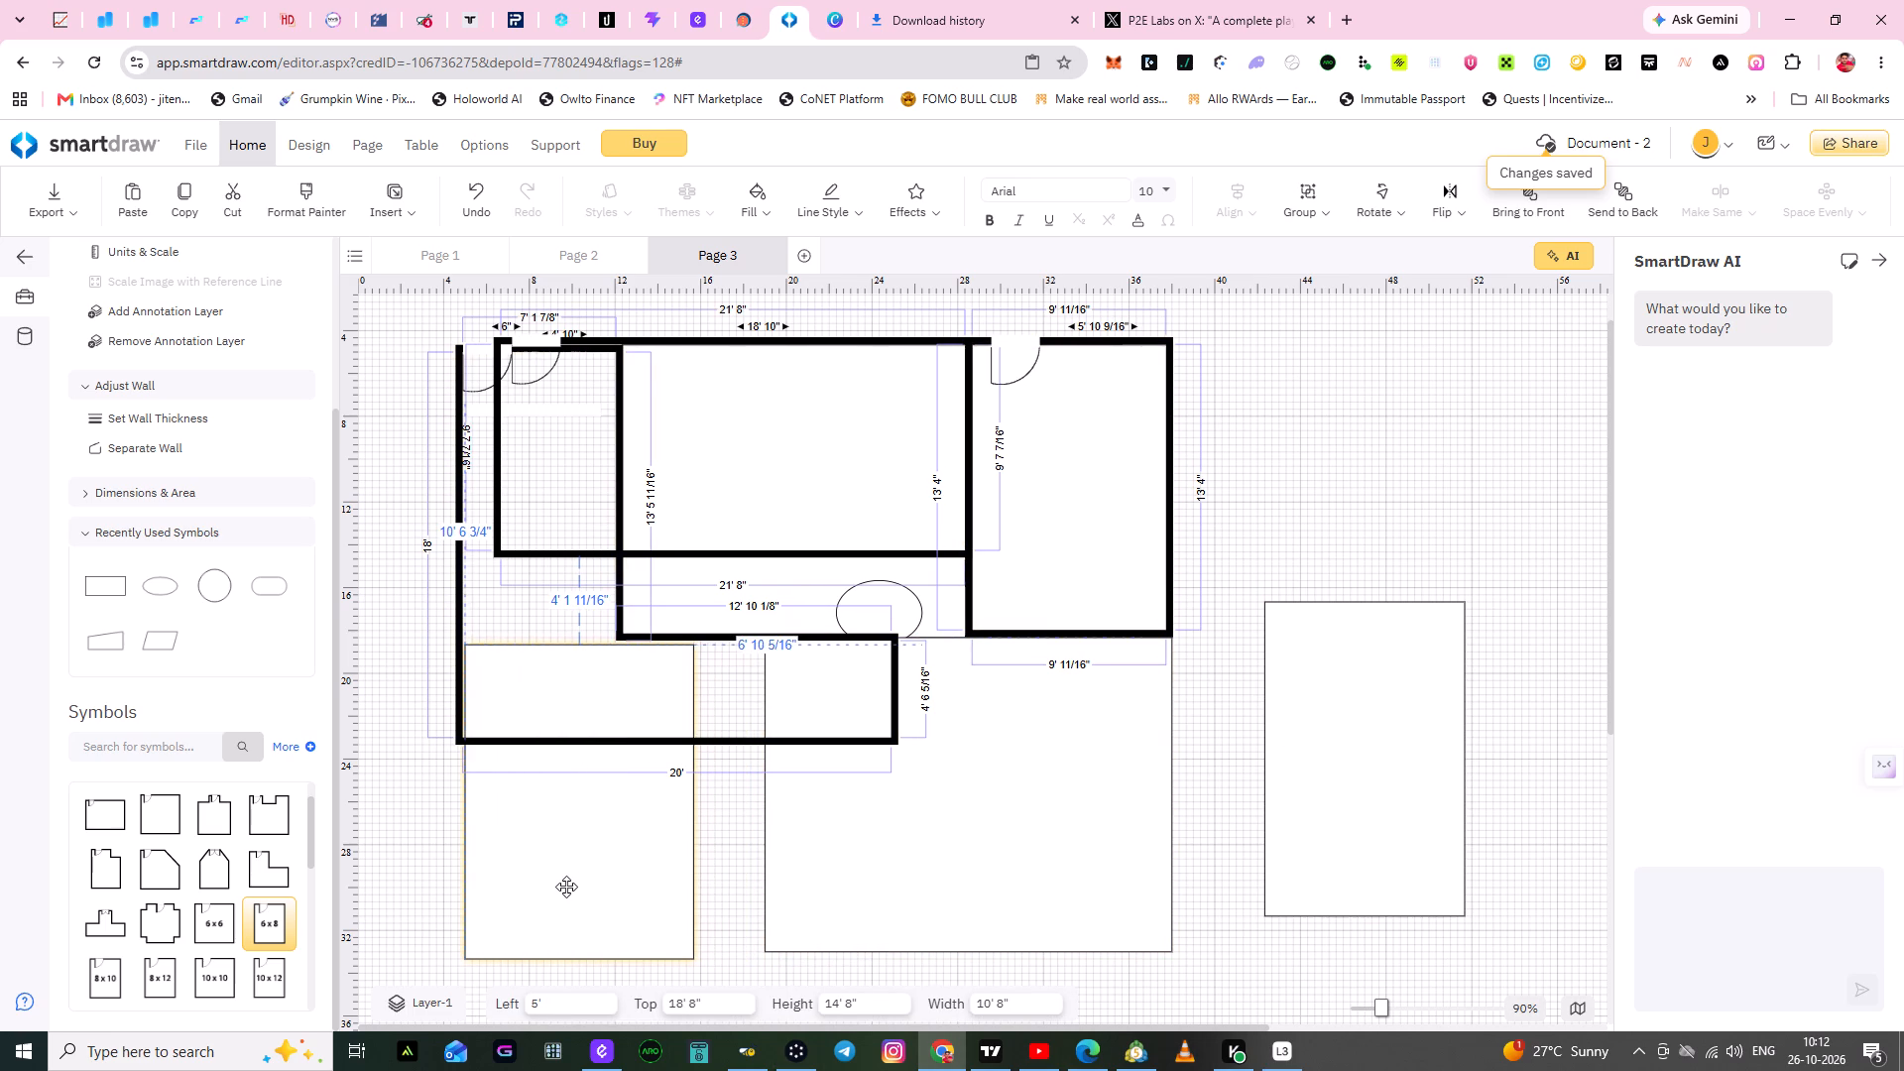
left_click_drag(566, 887, 564, 885)
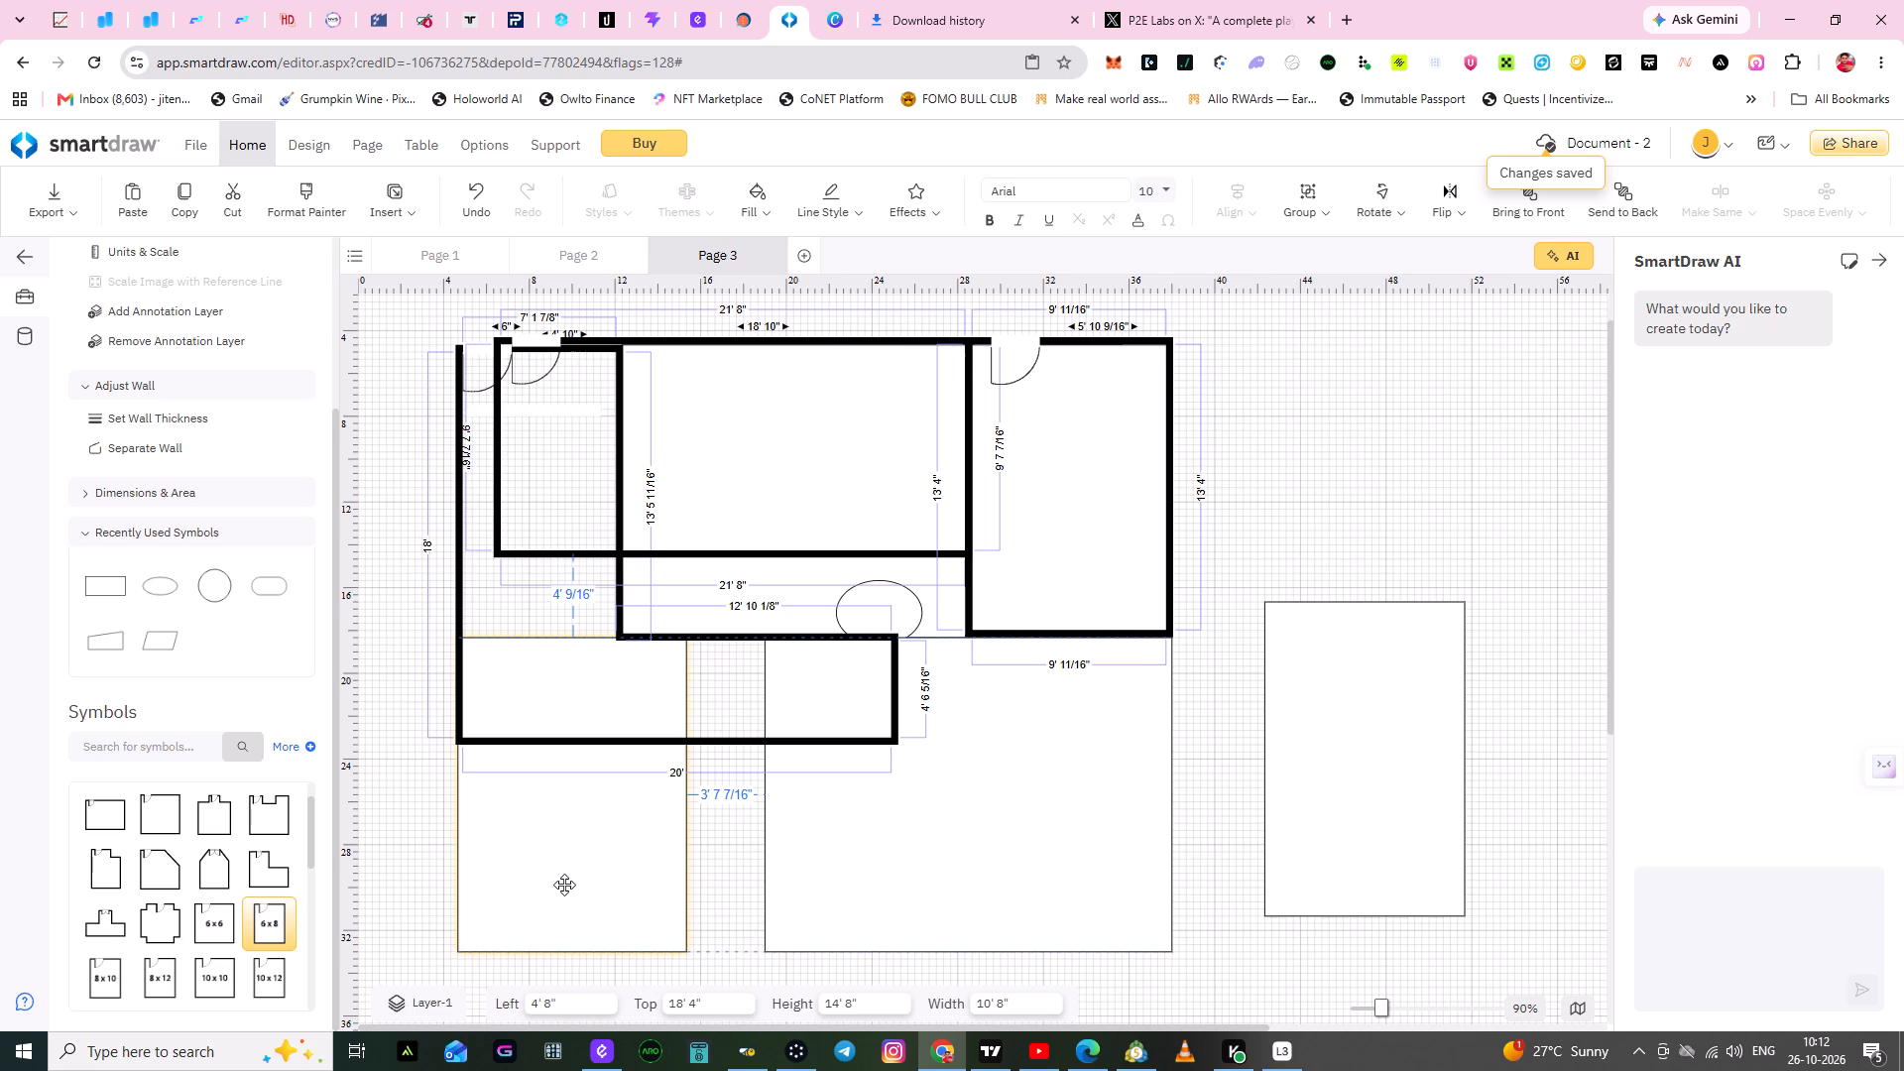
left_click_drag(564, 885, 565, 901)
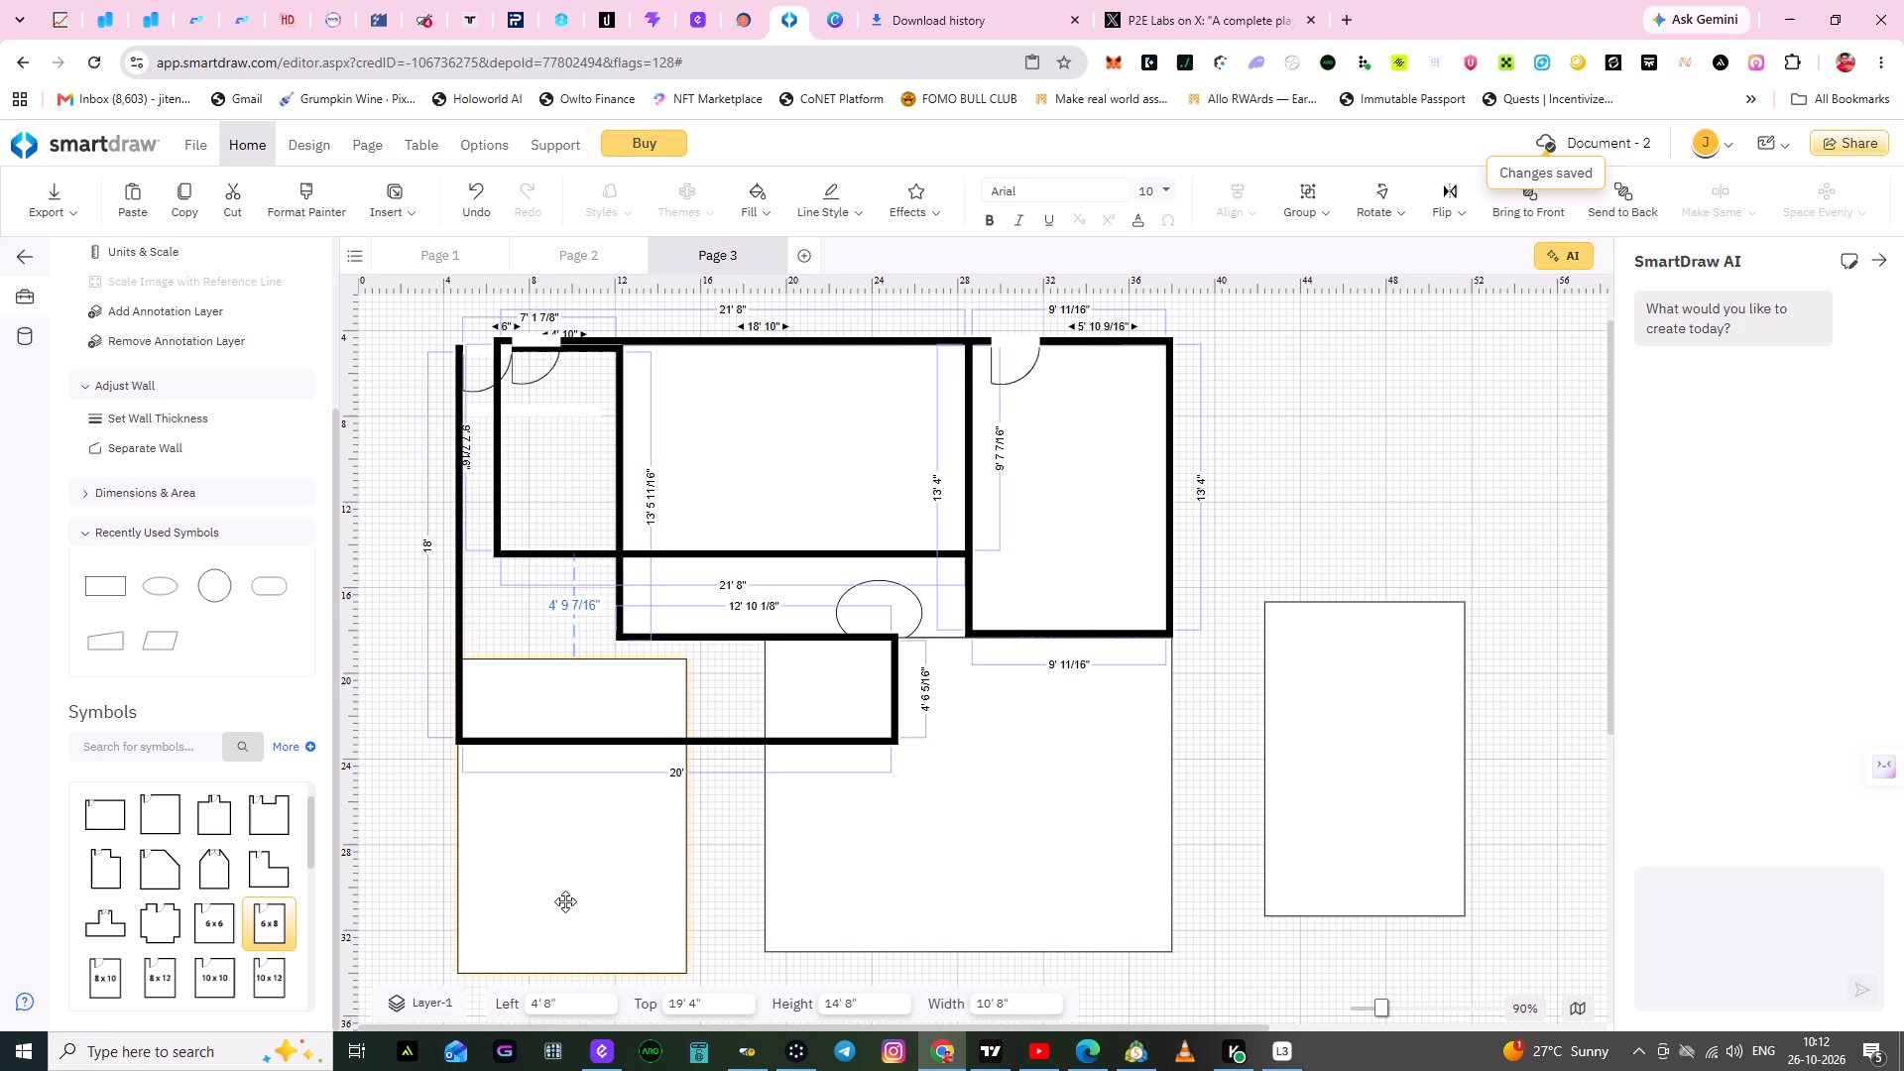
left_click_drag(565, 901, 561, 906)
left_click(389, 860)
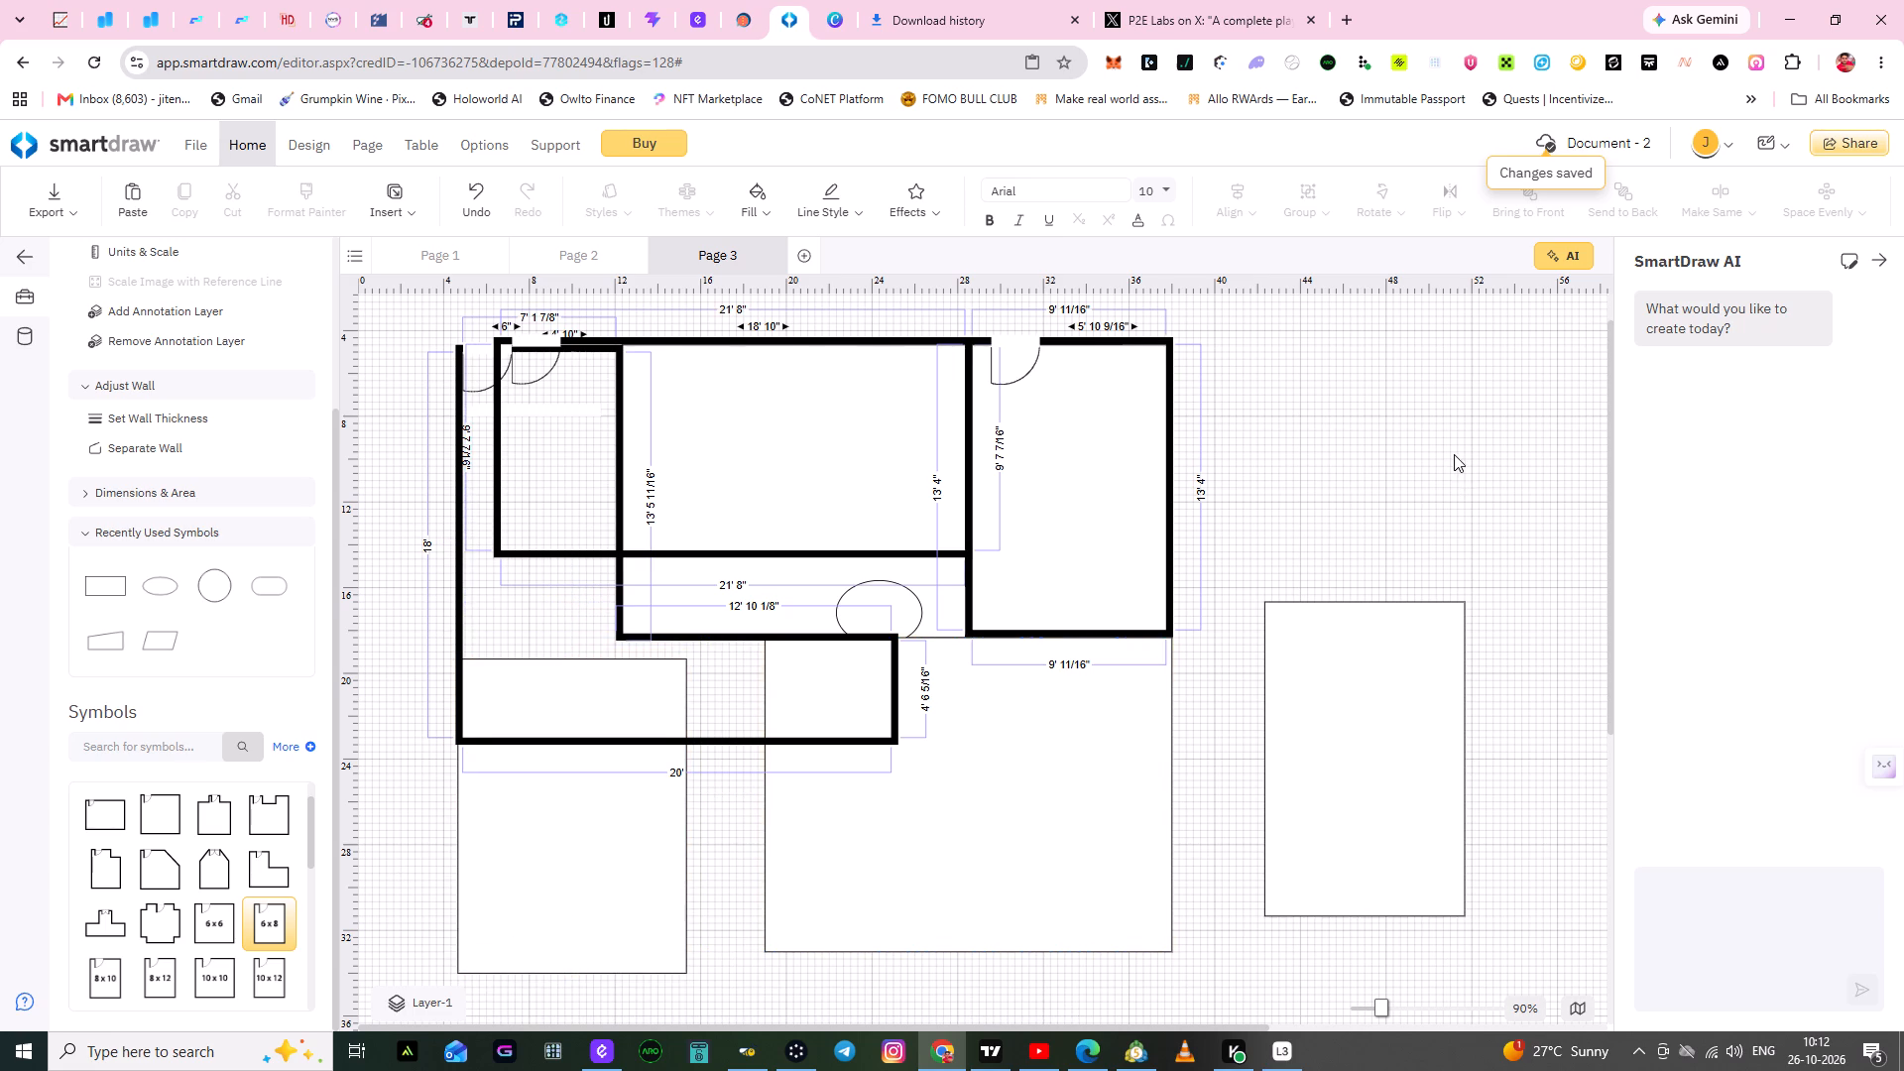
Place a 6 x 8 Room over the moved rectangle at left 4' 10 11/16" and top 22' 6 1/4".
scroll(1454, 454, "down", 2)
scroll(1464, 454, "up", 2)
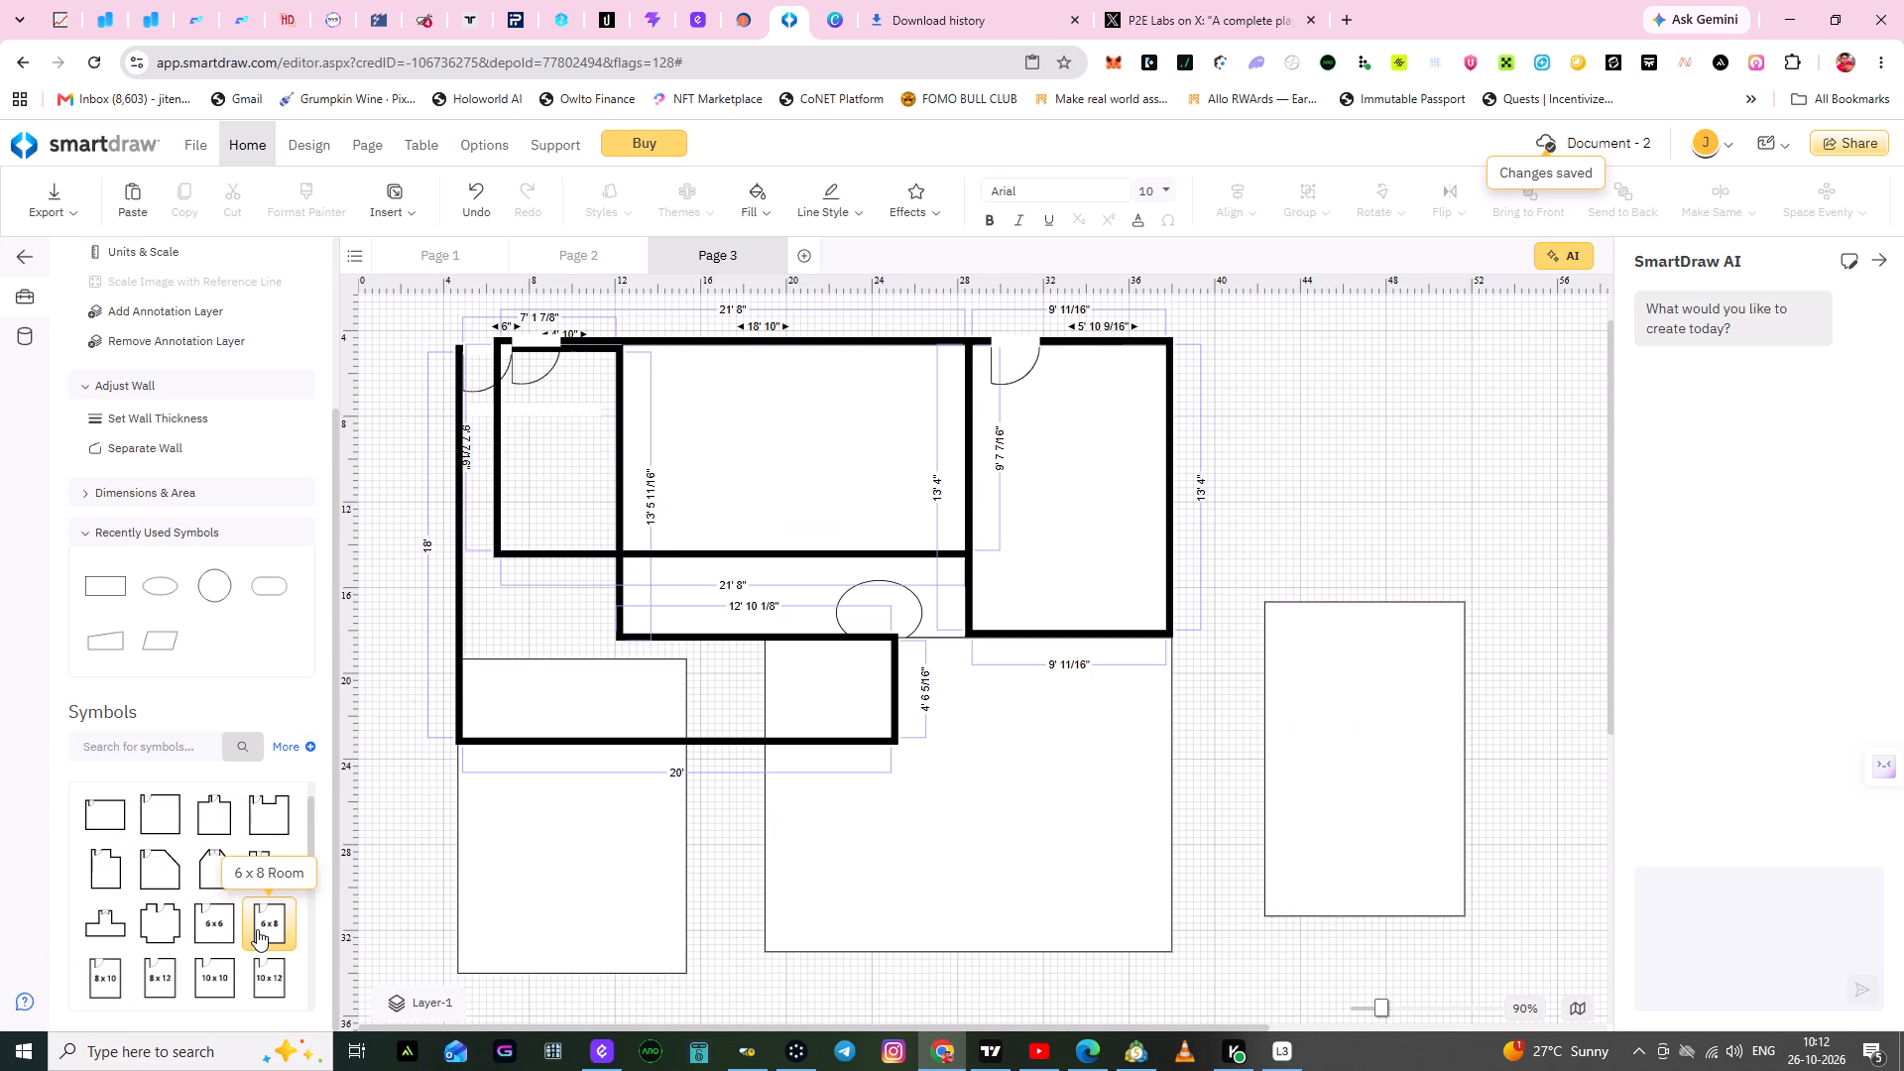
left_click_drag(259, 929, 531, 821)
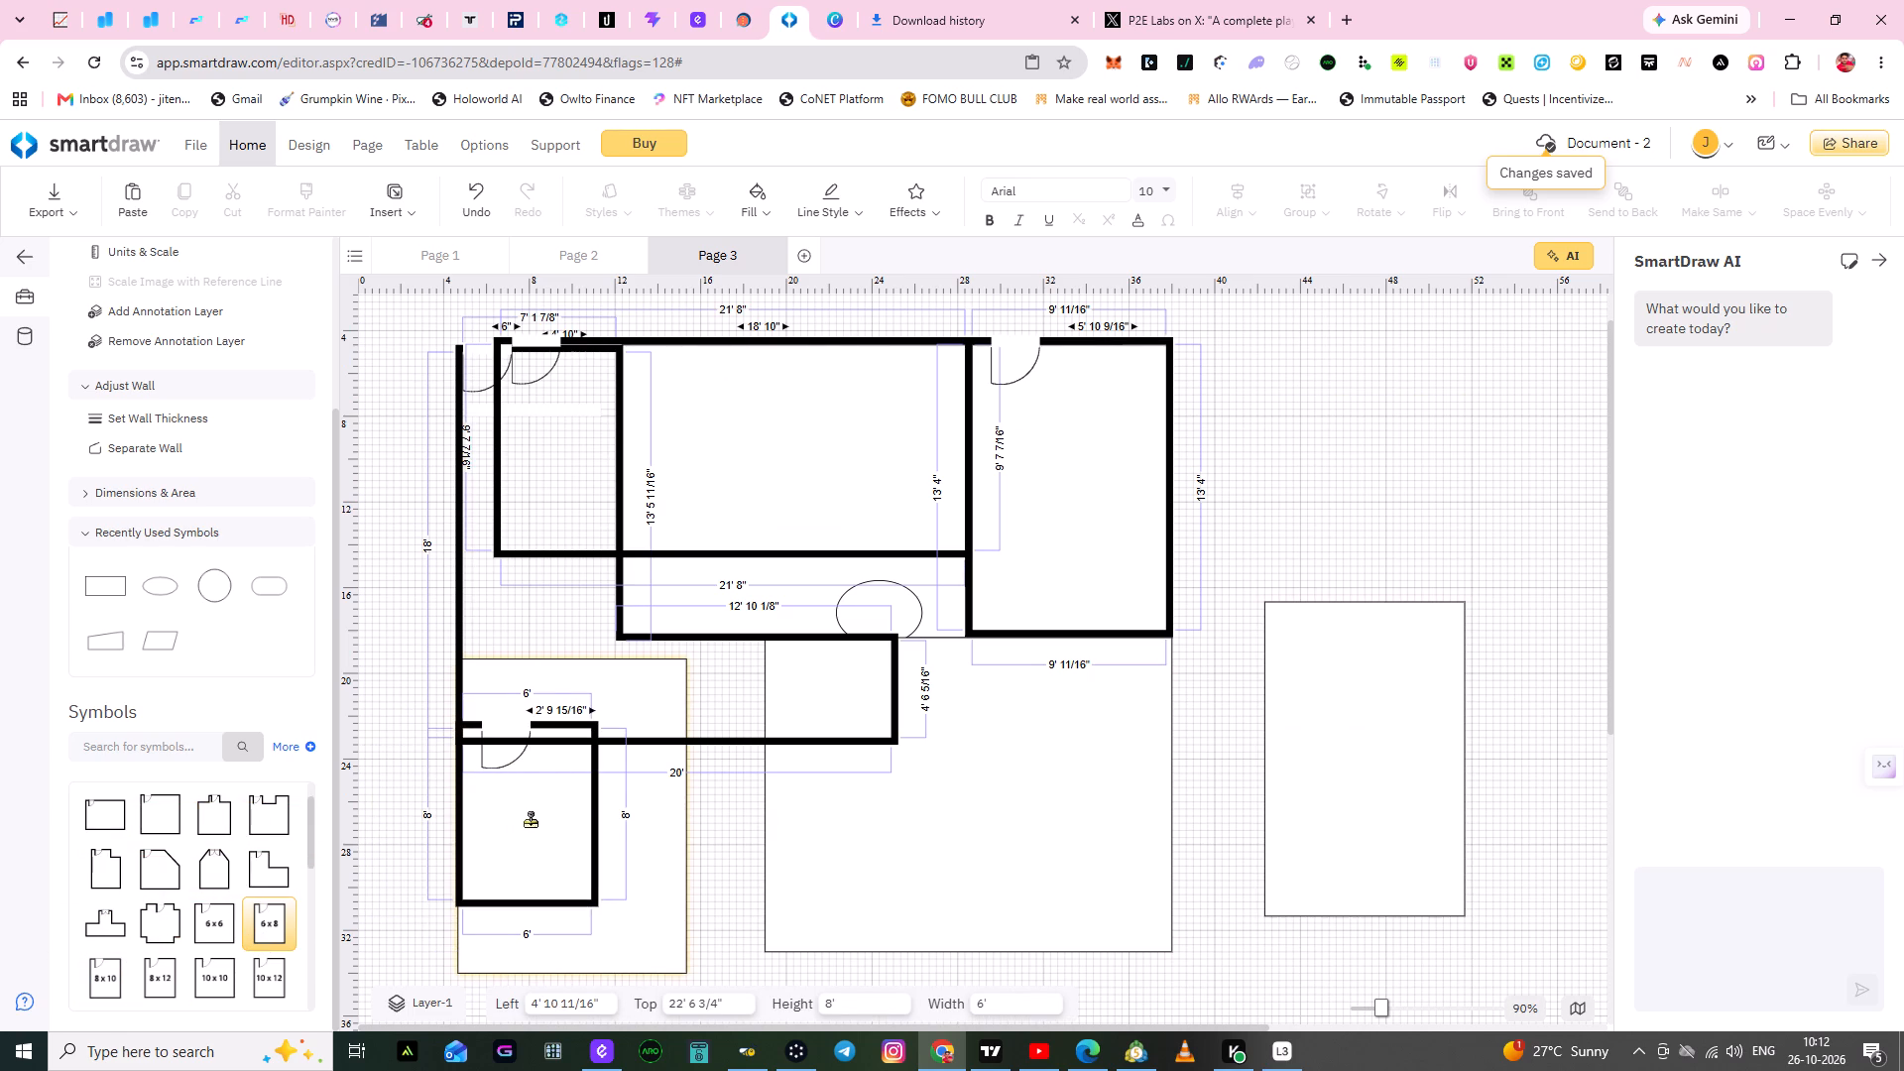
left_click_drag(531, 821, 531, 820)
left_click(660, 878)
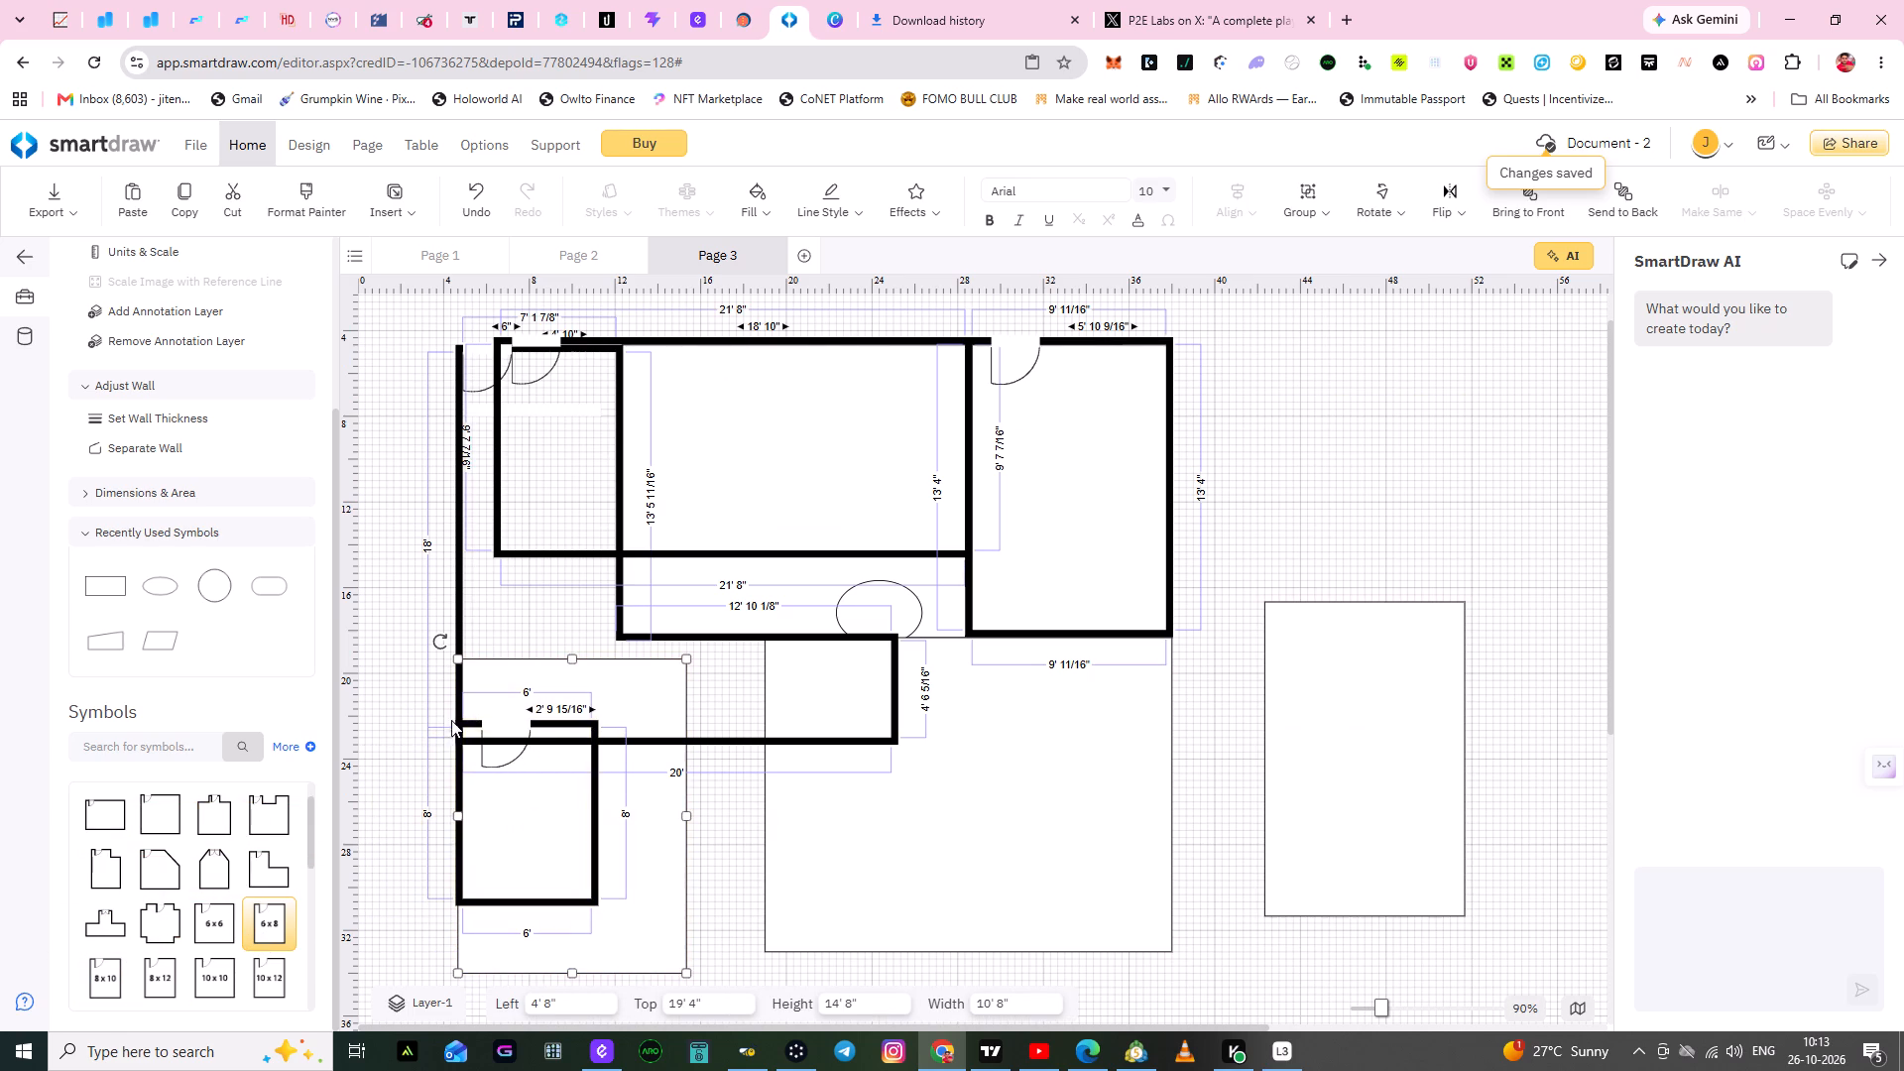
Resize the new room to 10' 3 1/4" wide and 10' 3 3/4" high, with its top wall on the L-shaped room's bottom wall.
left_click(512, 900)
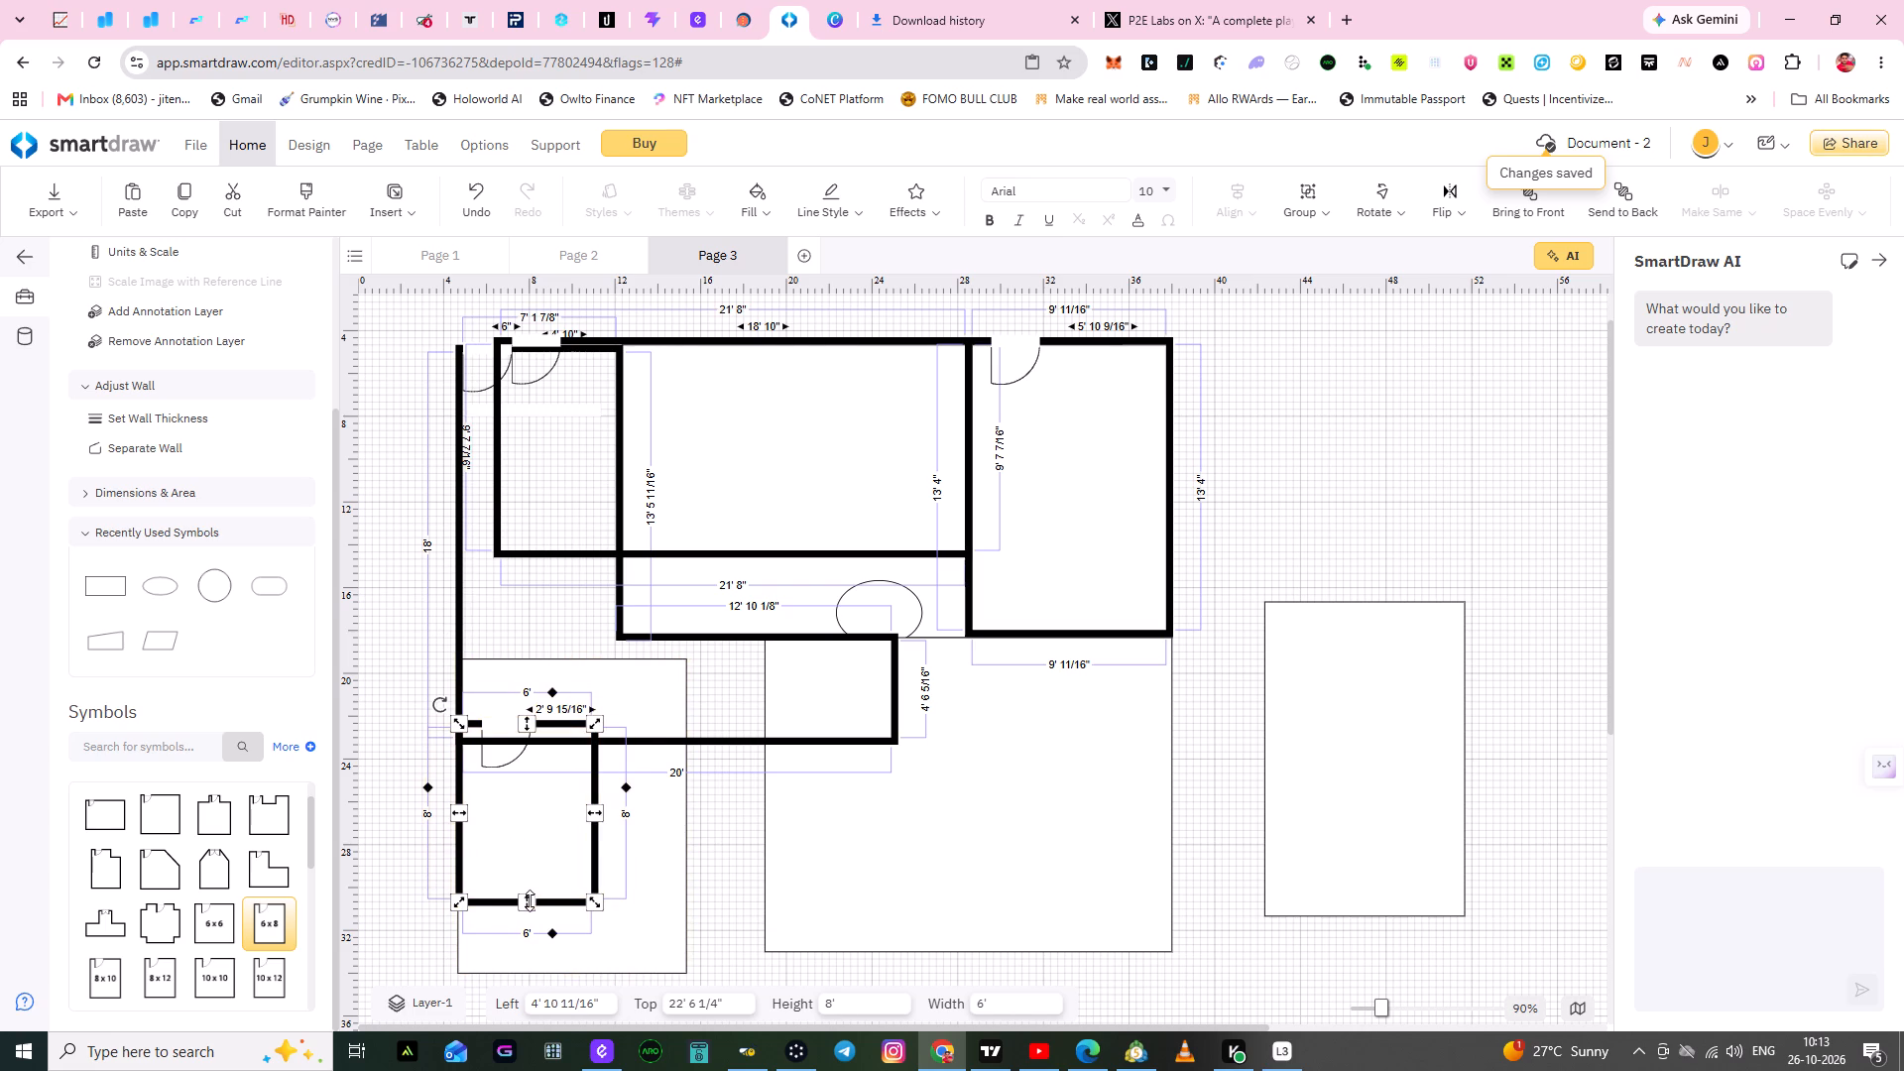
left_click_drag(530, 900, 539, 974)
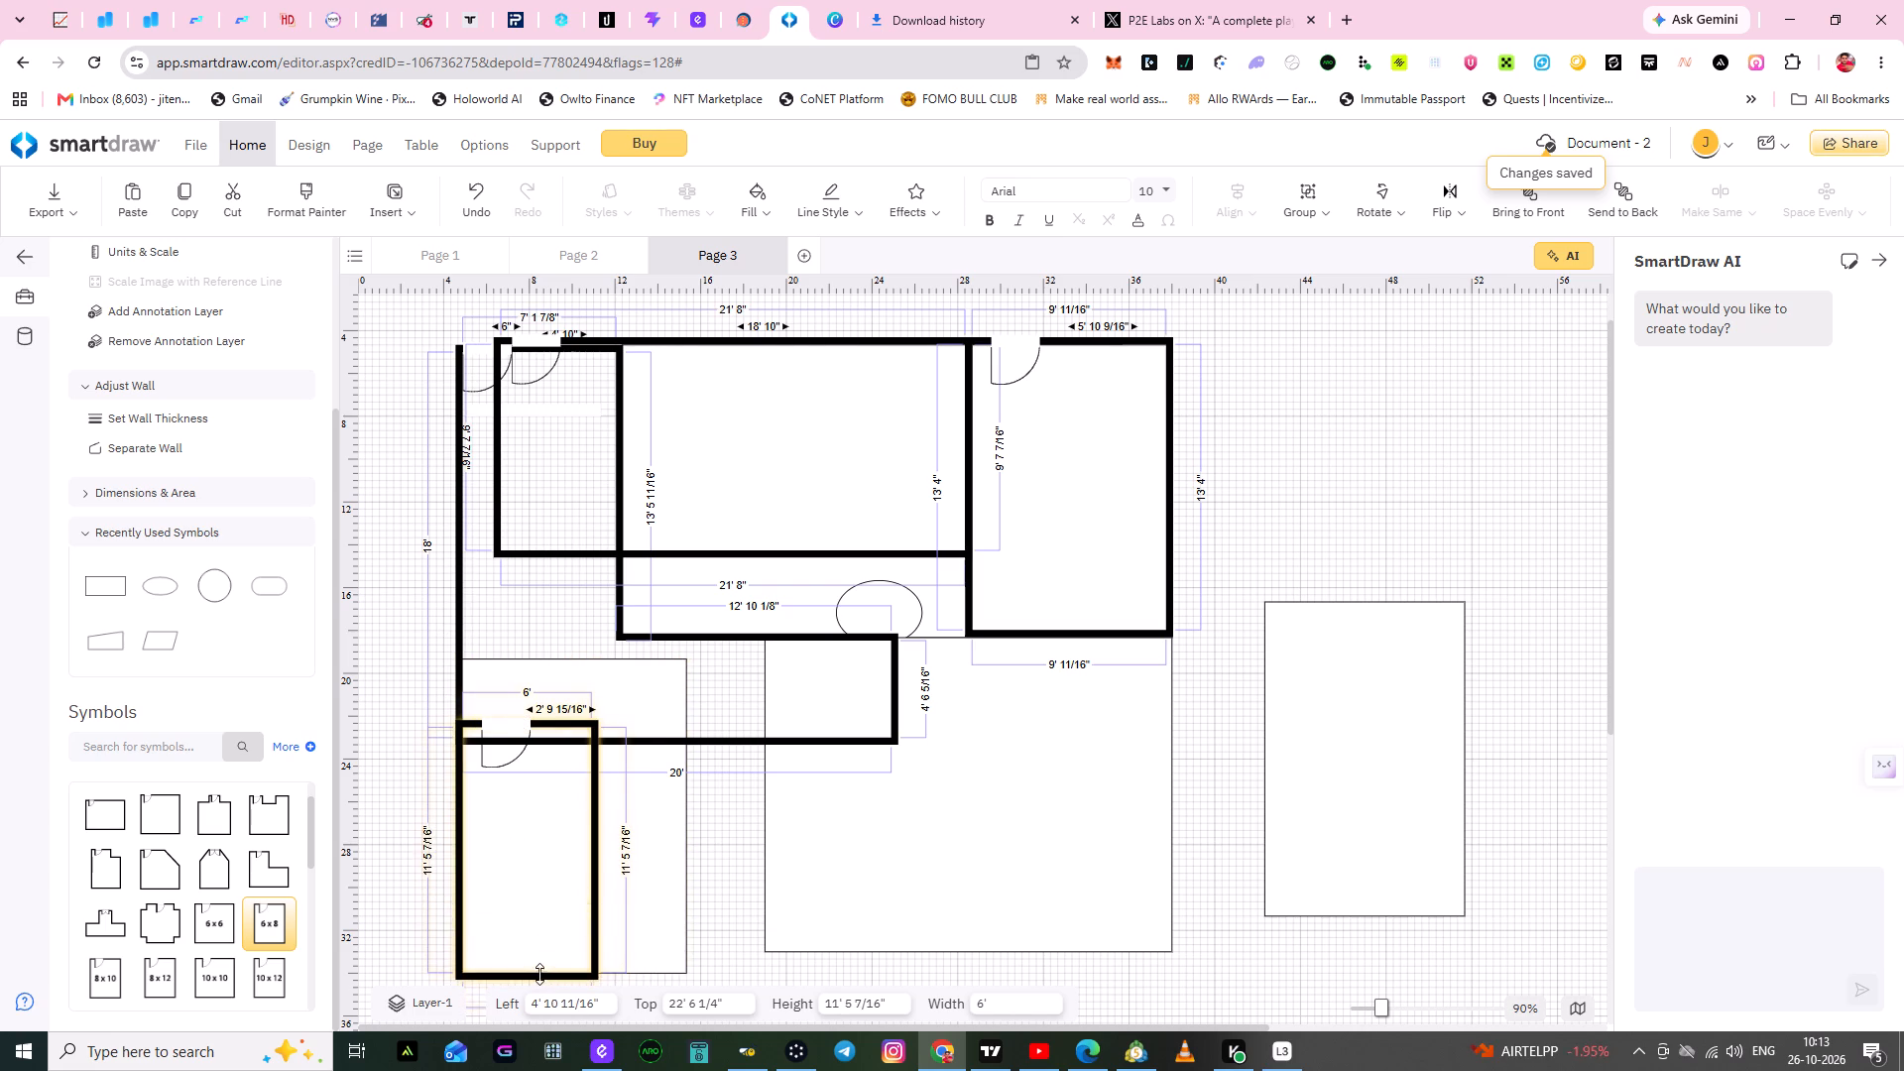
left_click_drag(539, 974, 543, 970)
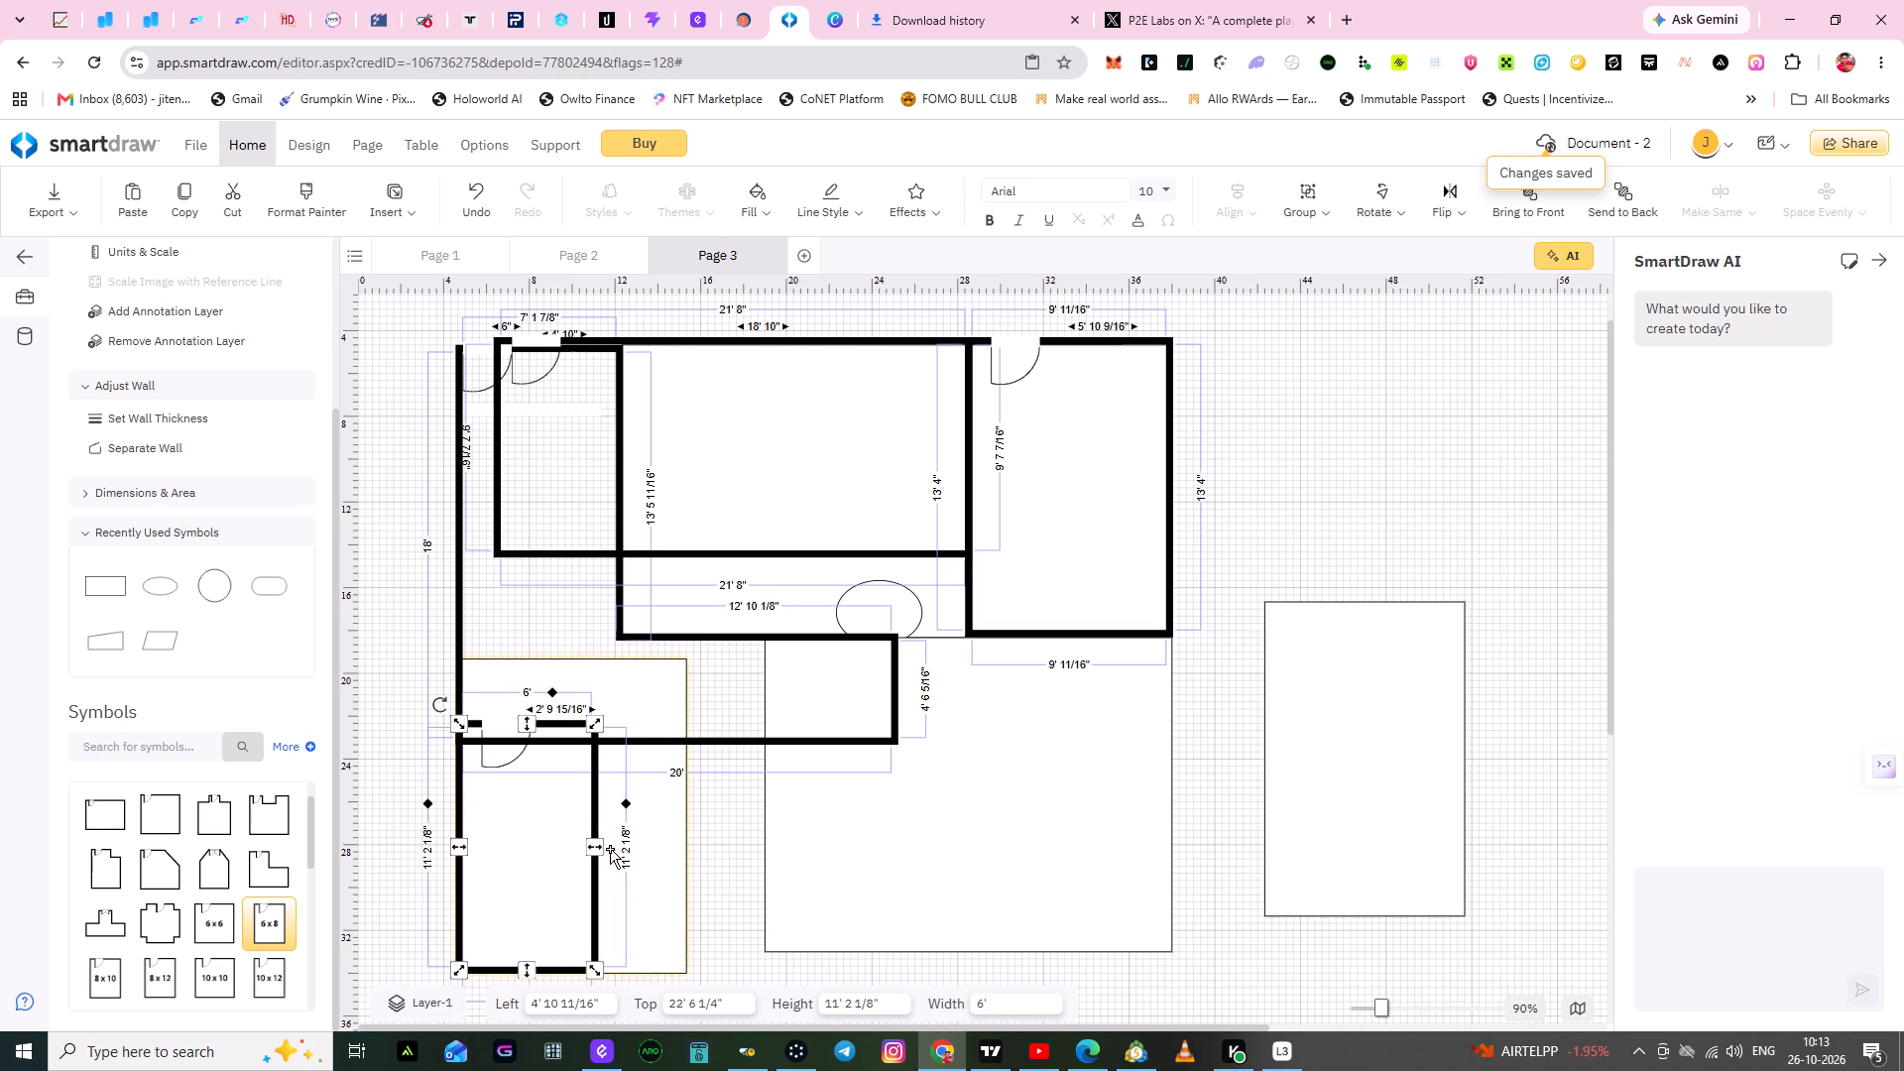
left_click_drag(598, 851, 687, 854)
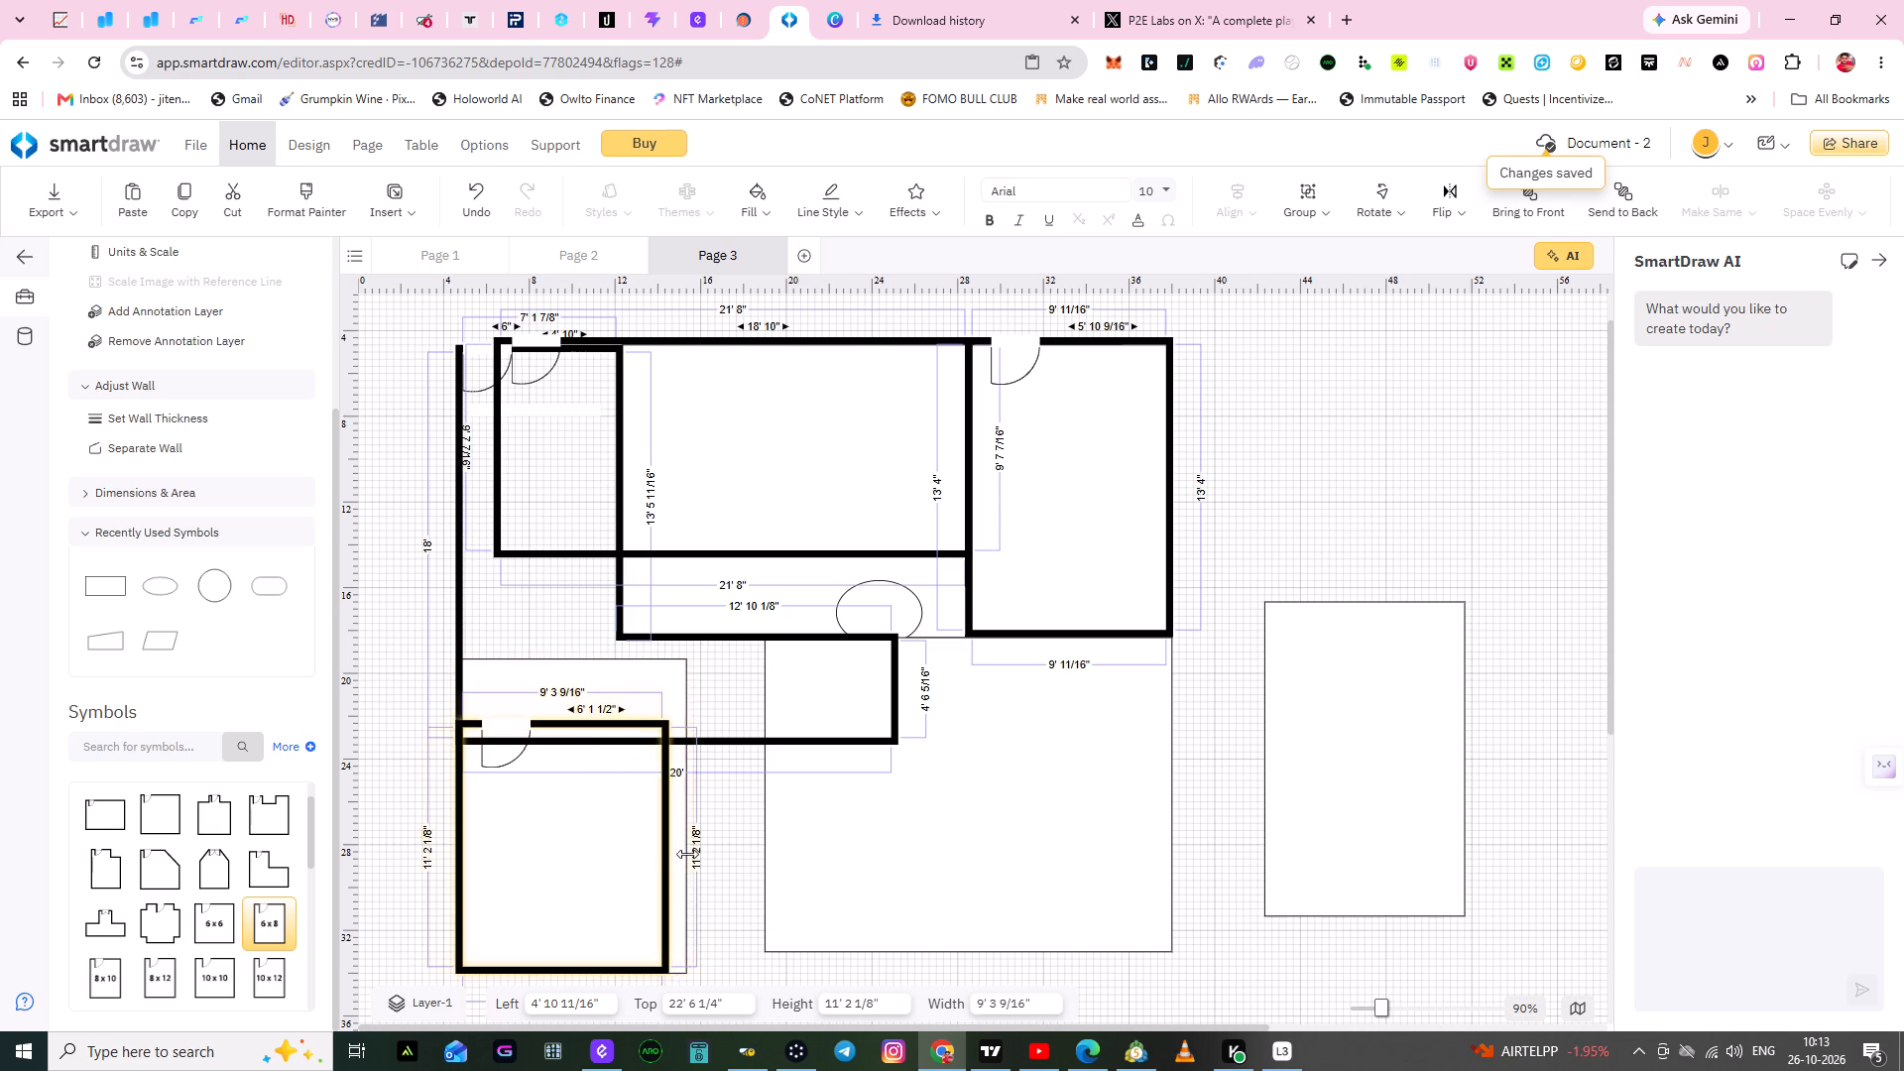
left_click_drag(687, 854, 692, 854)
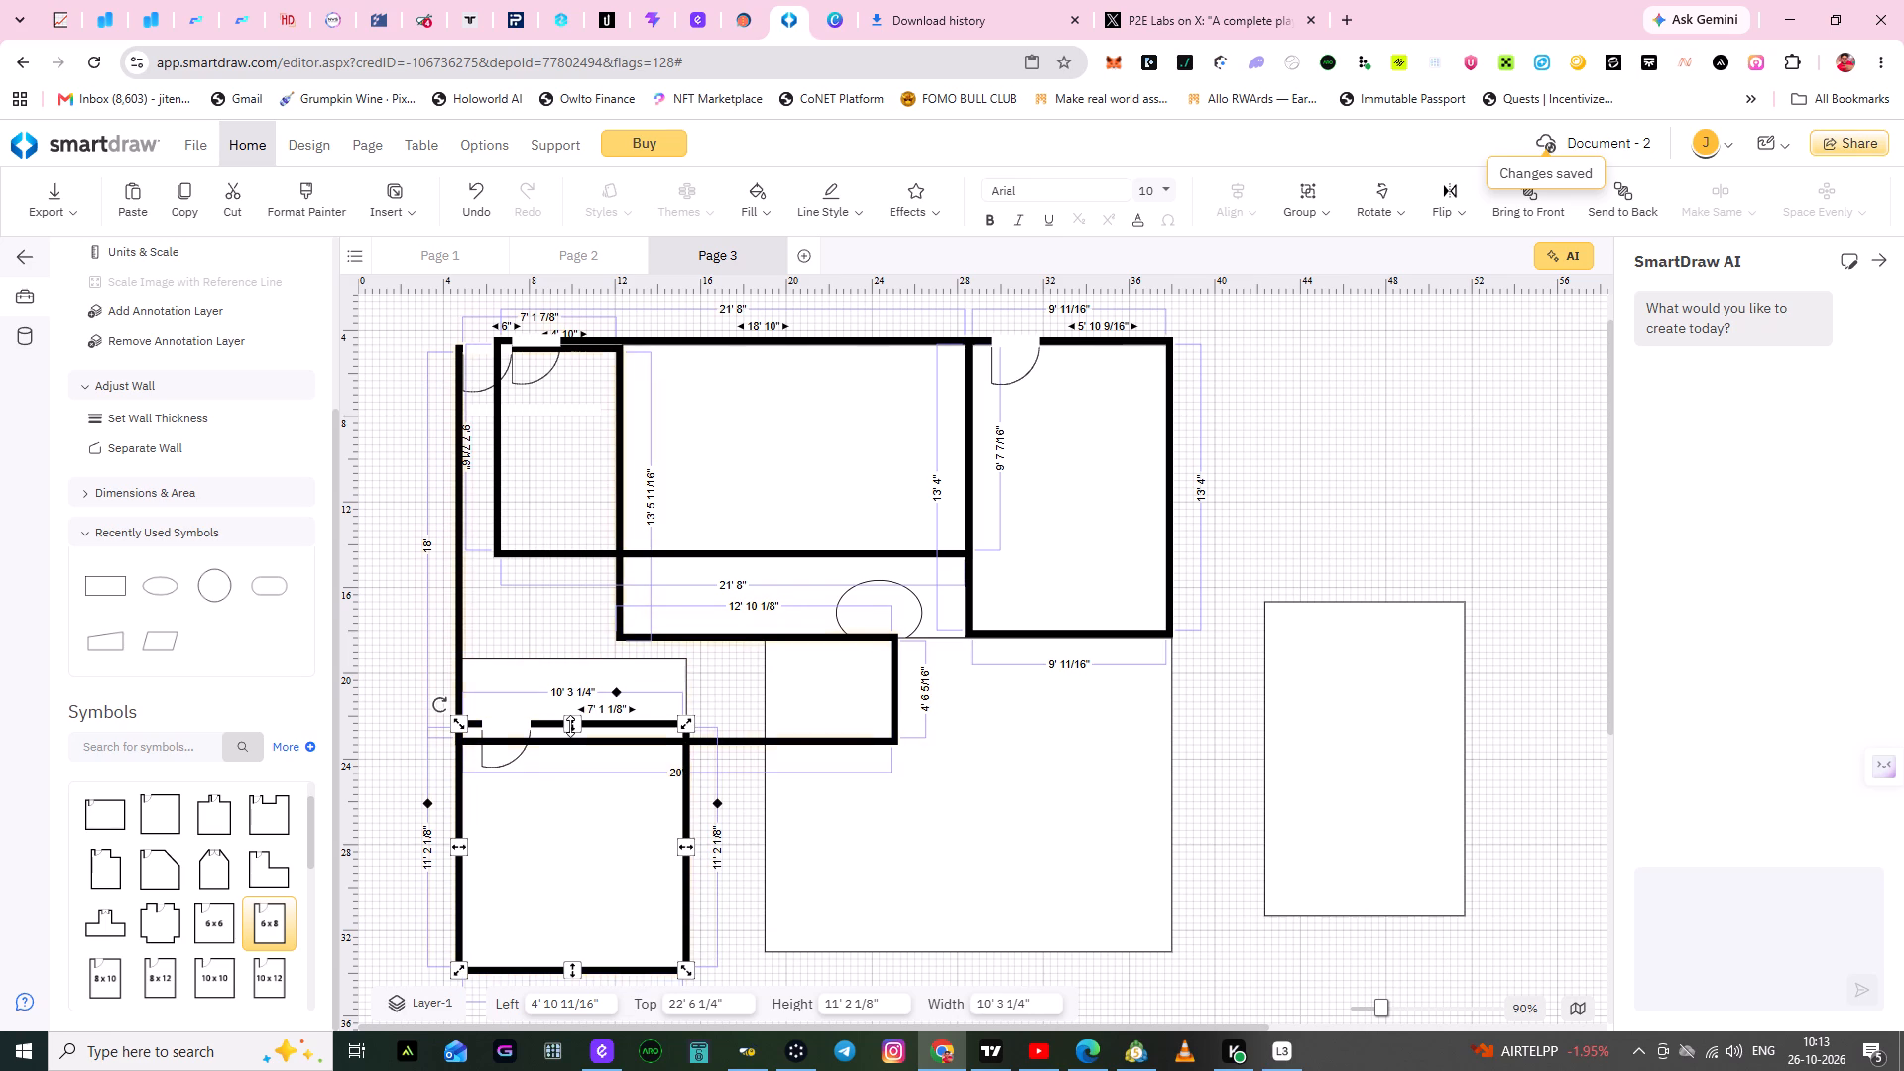
left_click_drag(571, 724, 586, 744)
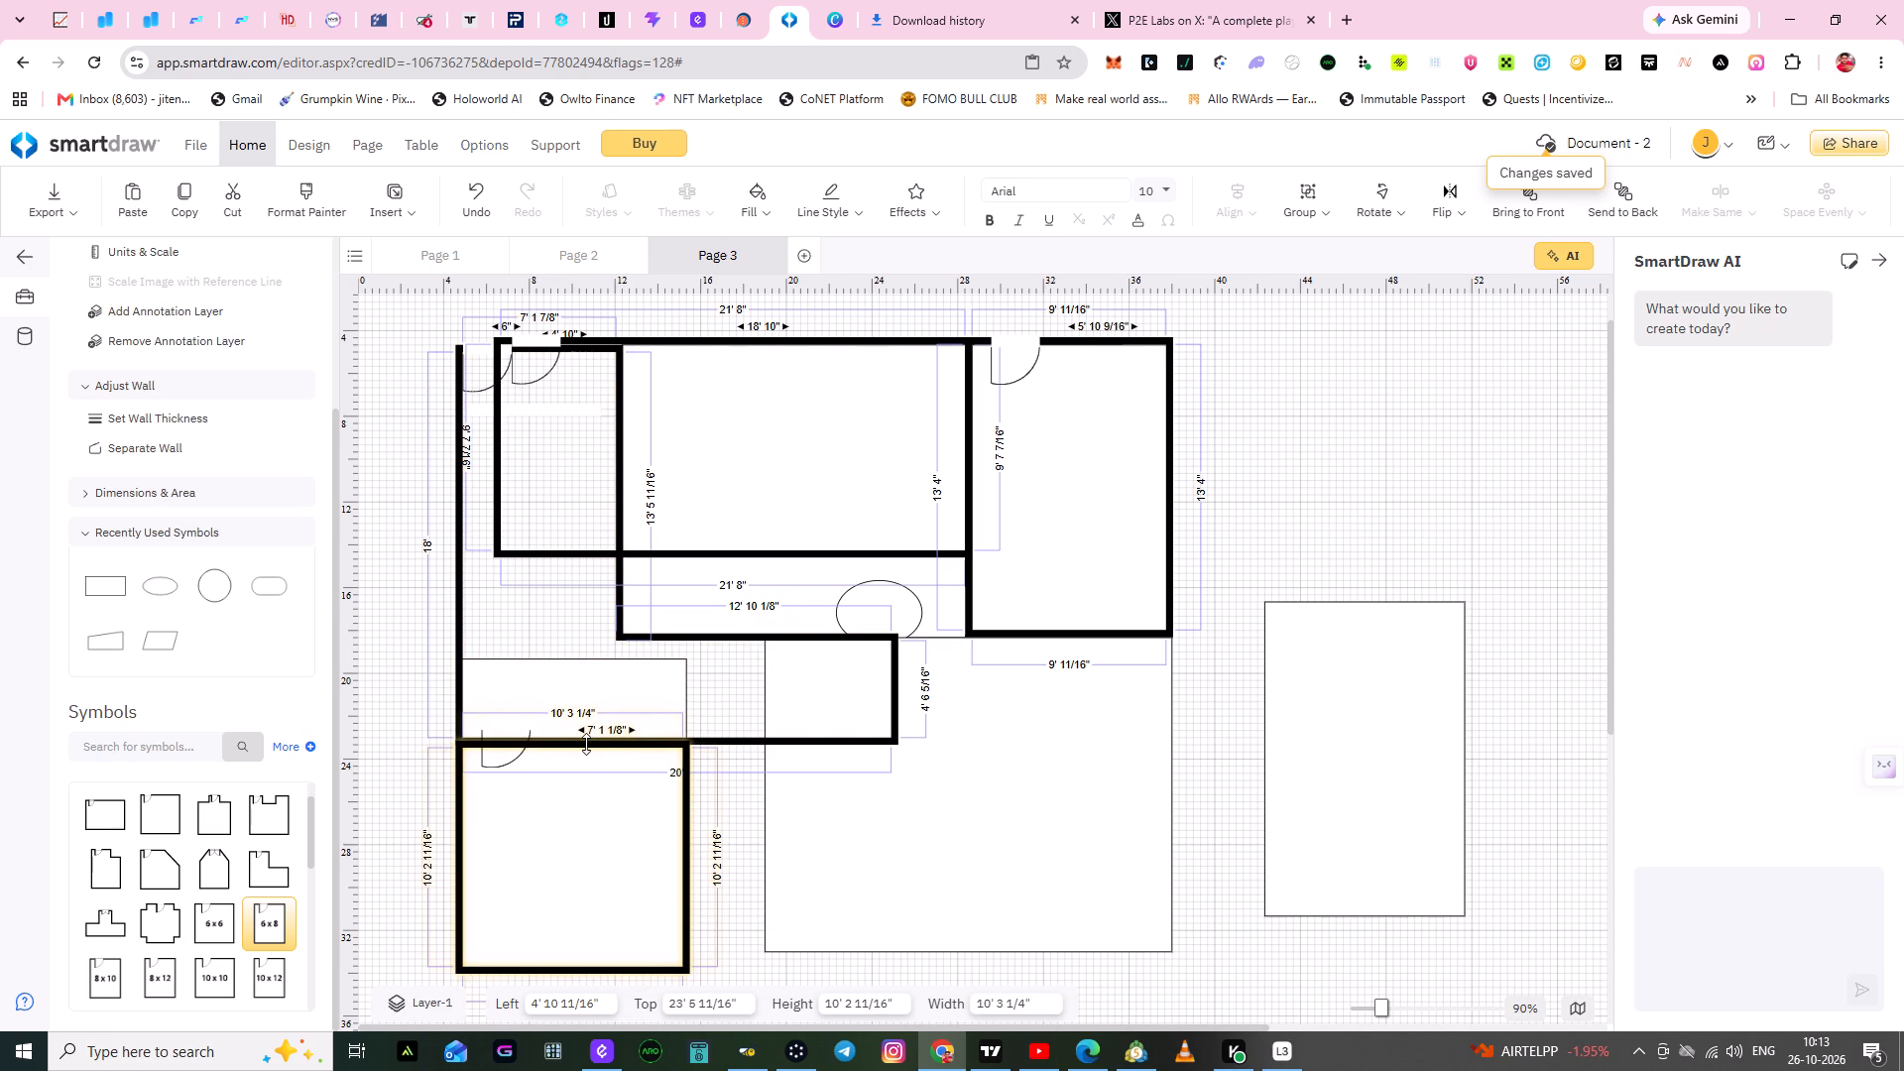
left_click_drag(586, 744, 586, 742)
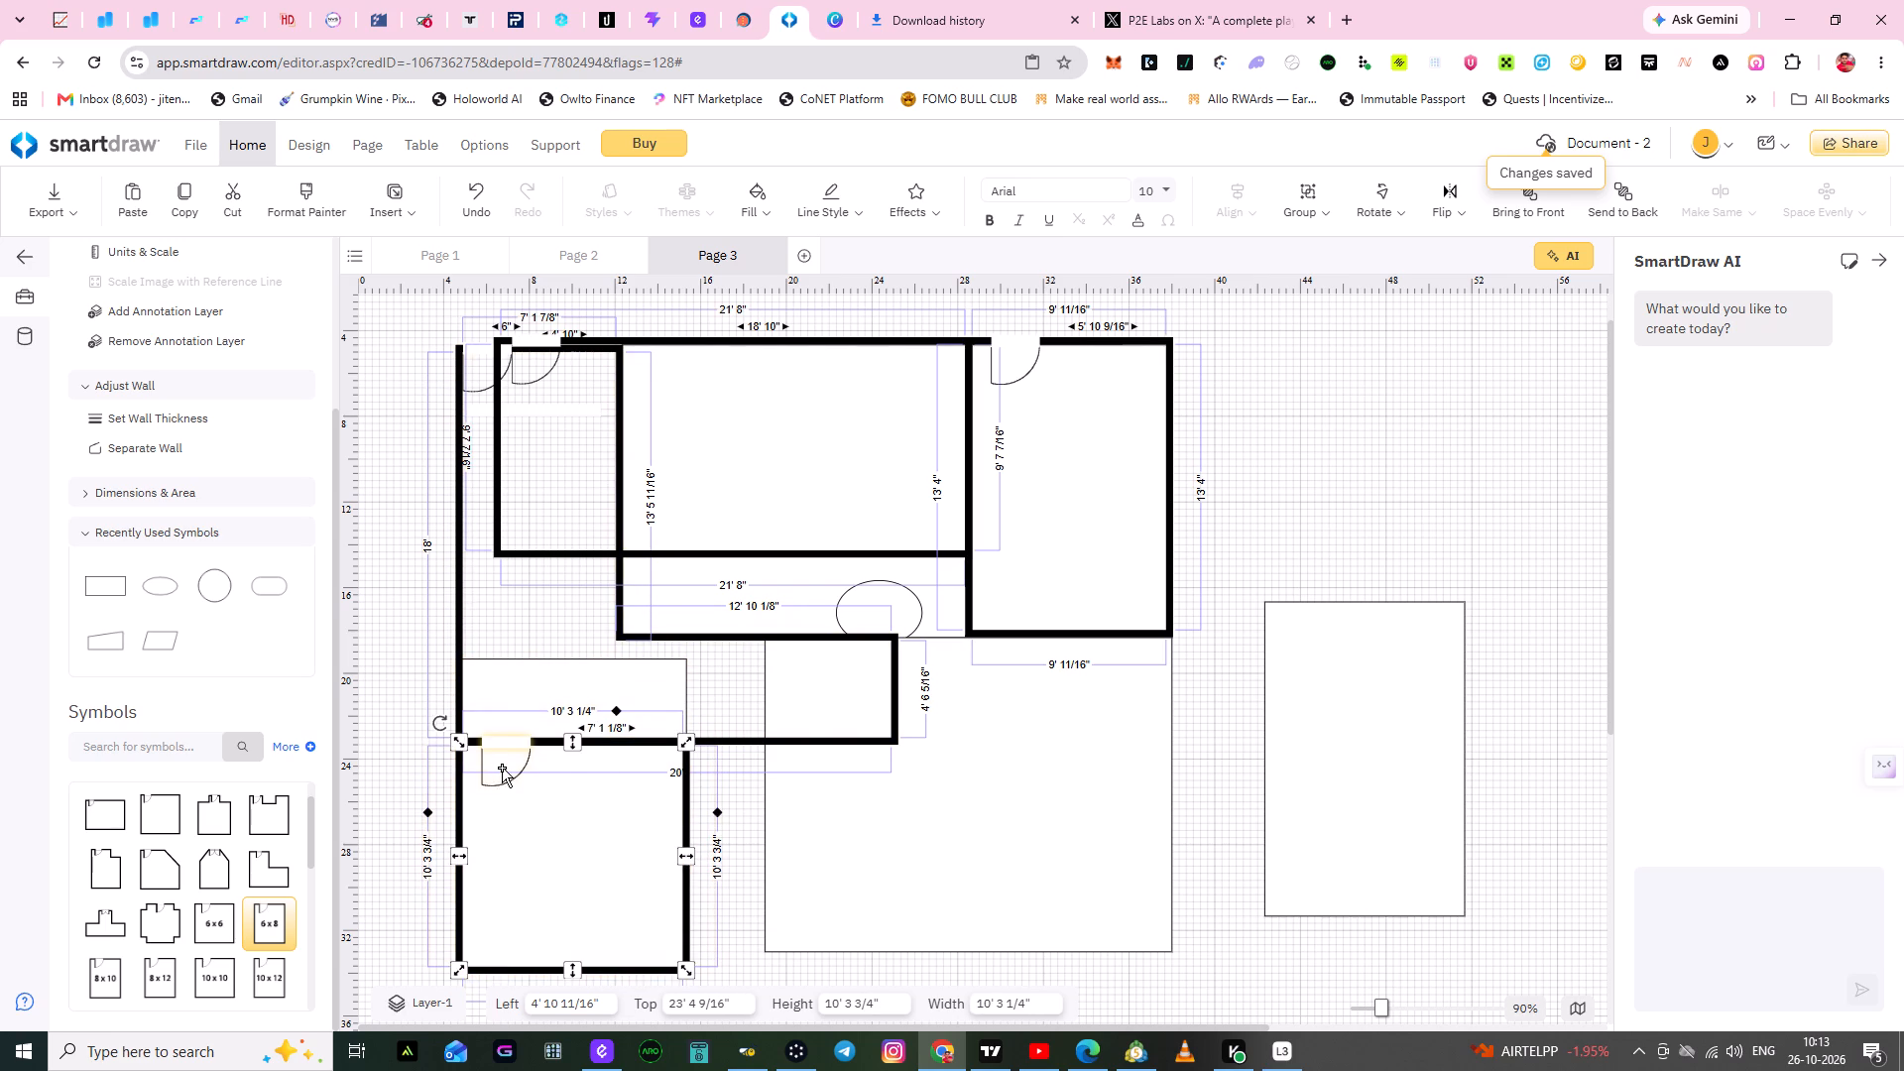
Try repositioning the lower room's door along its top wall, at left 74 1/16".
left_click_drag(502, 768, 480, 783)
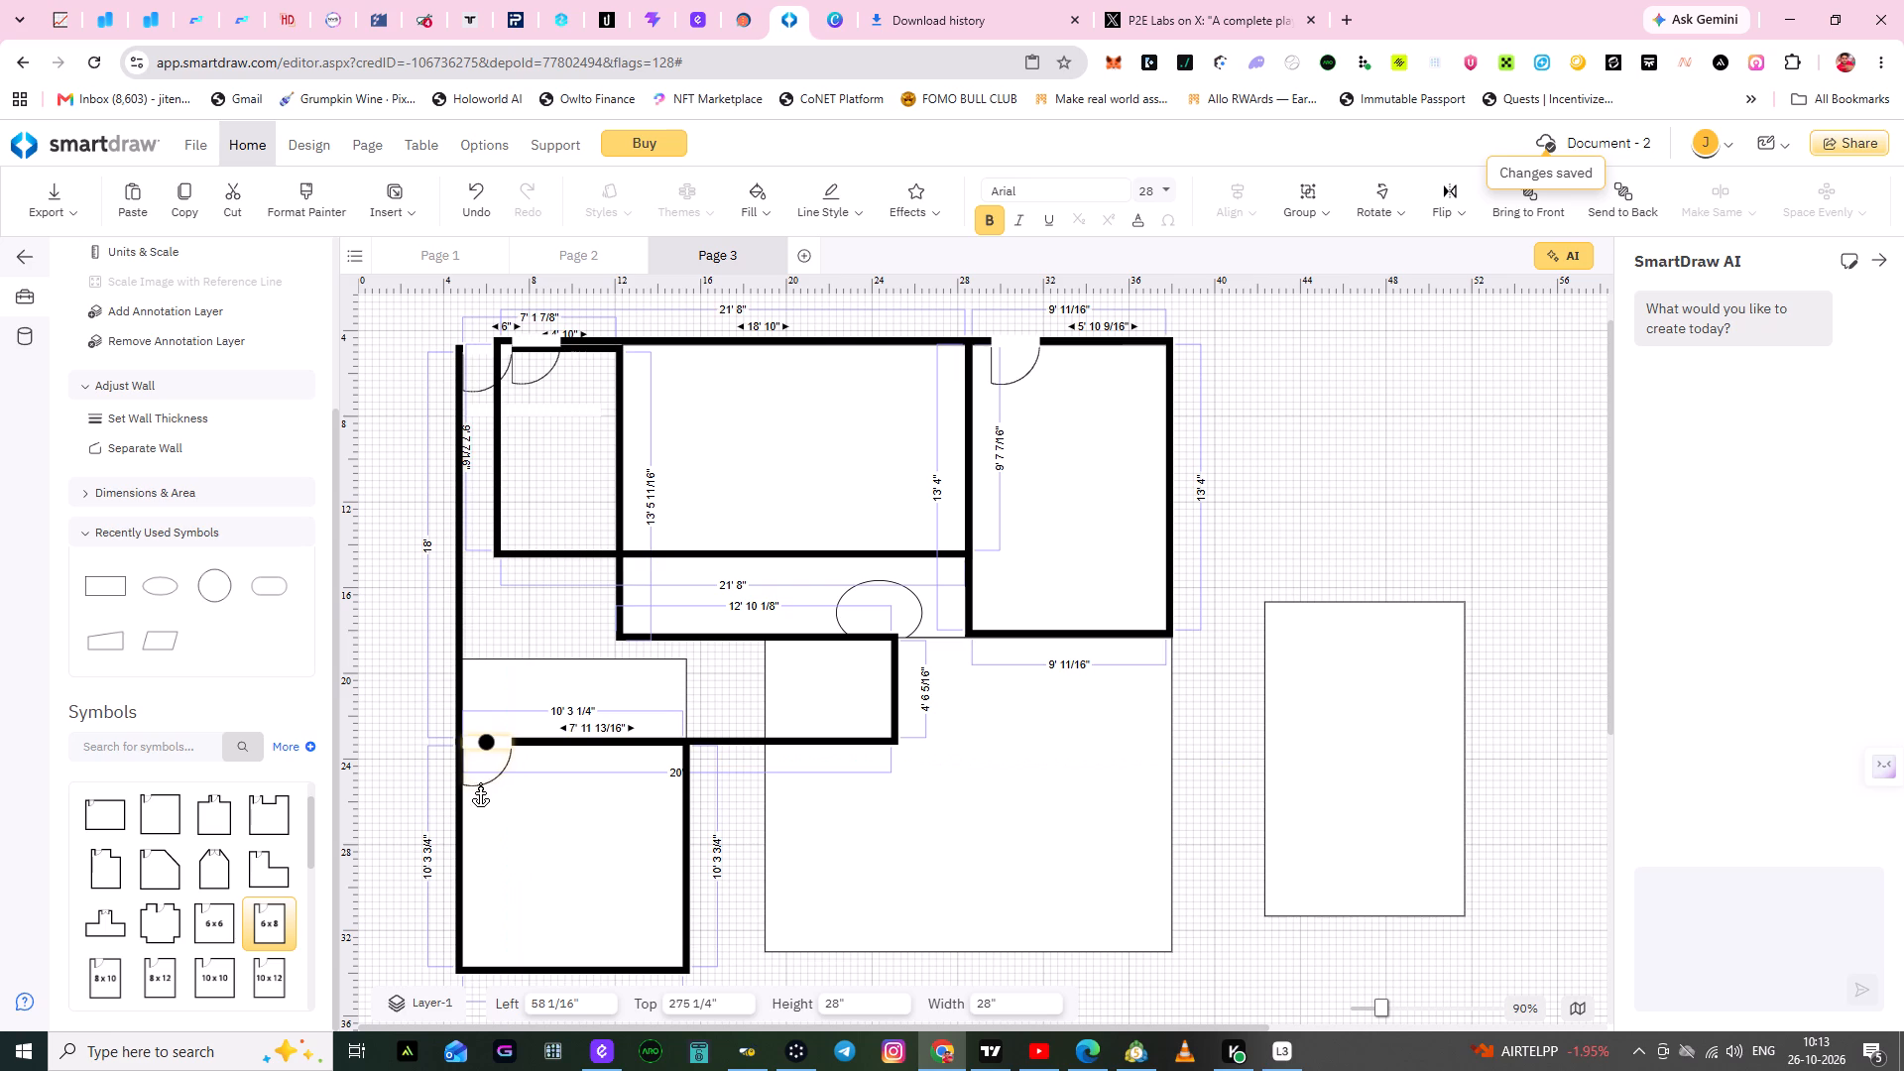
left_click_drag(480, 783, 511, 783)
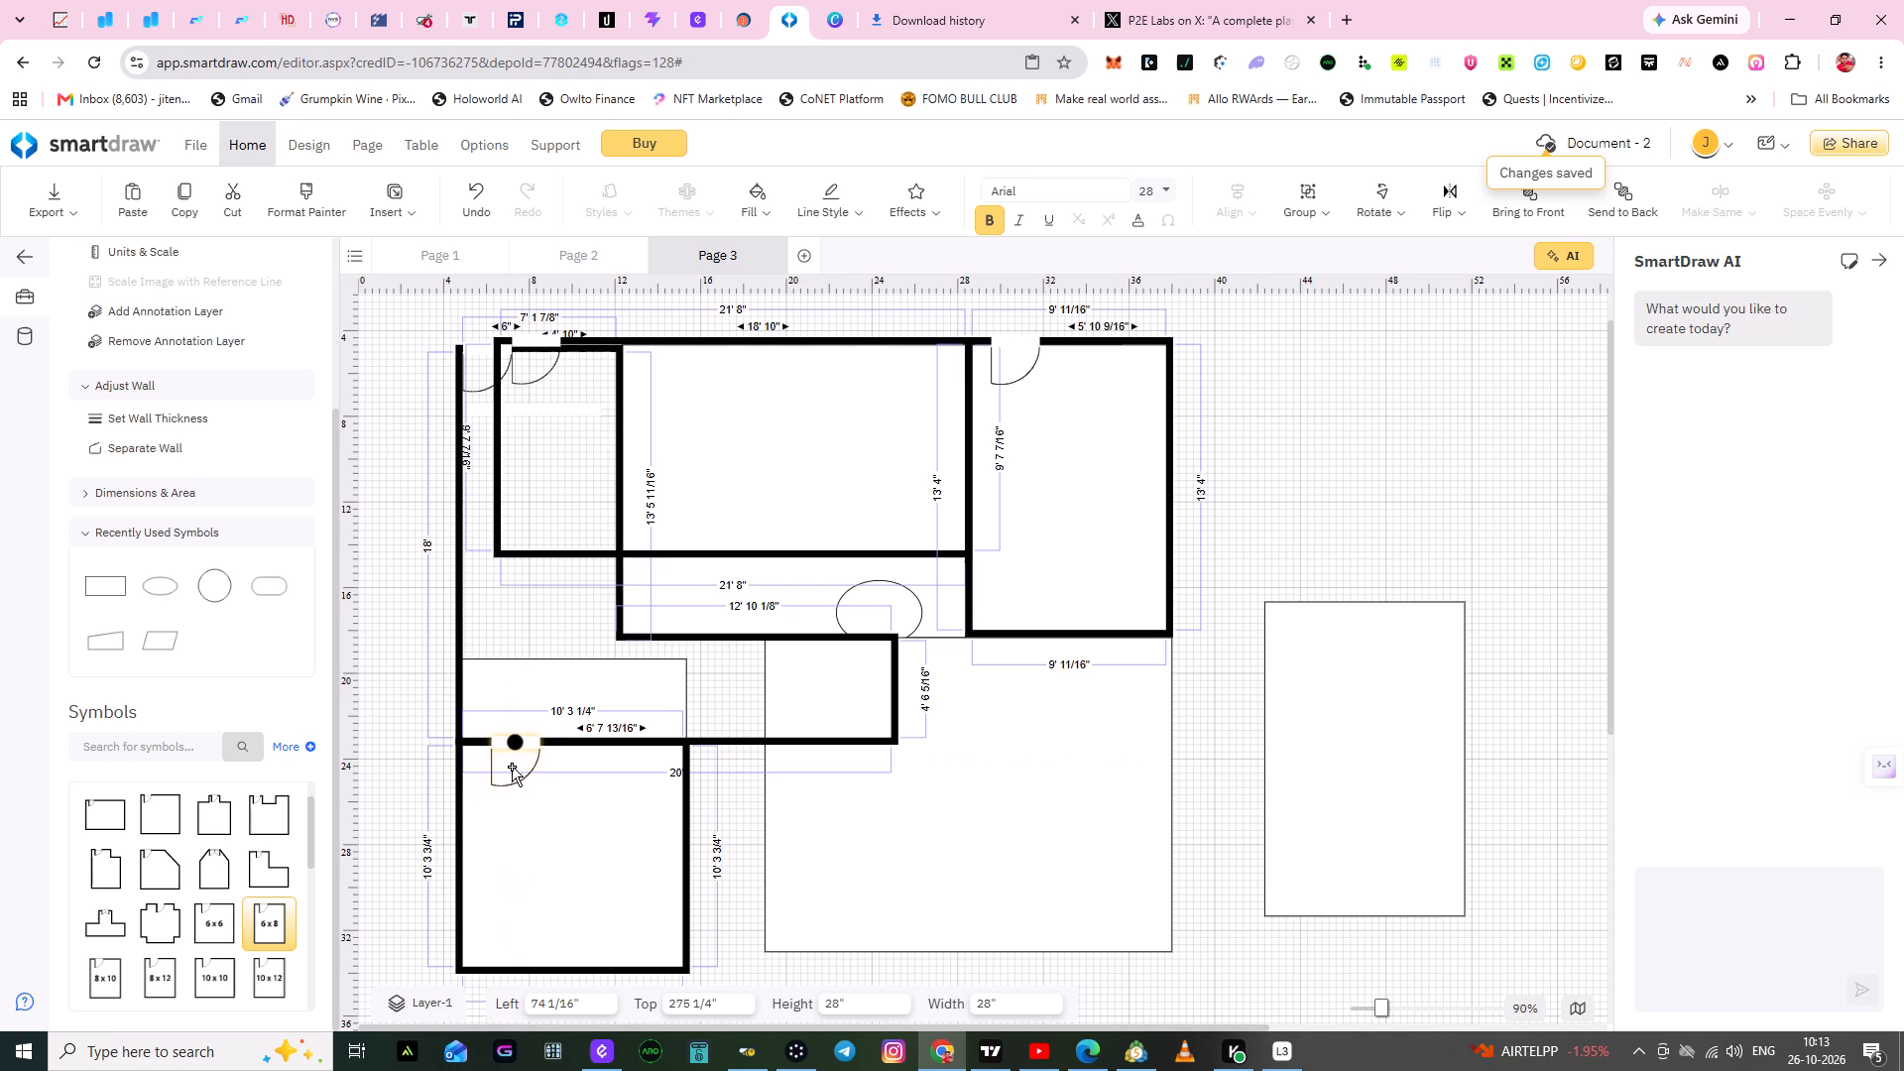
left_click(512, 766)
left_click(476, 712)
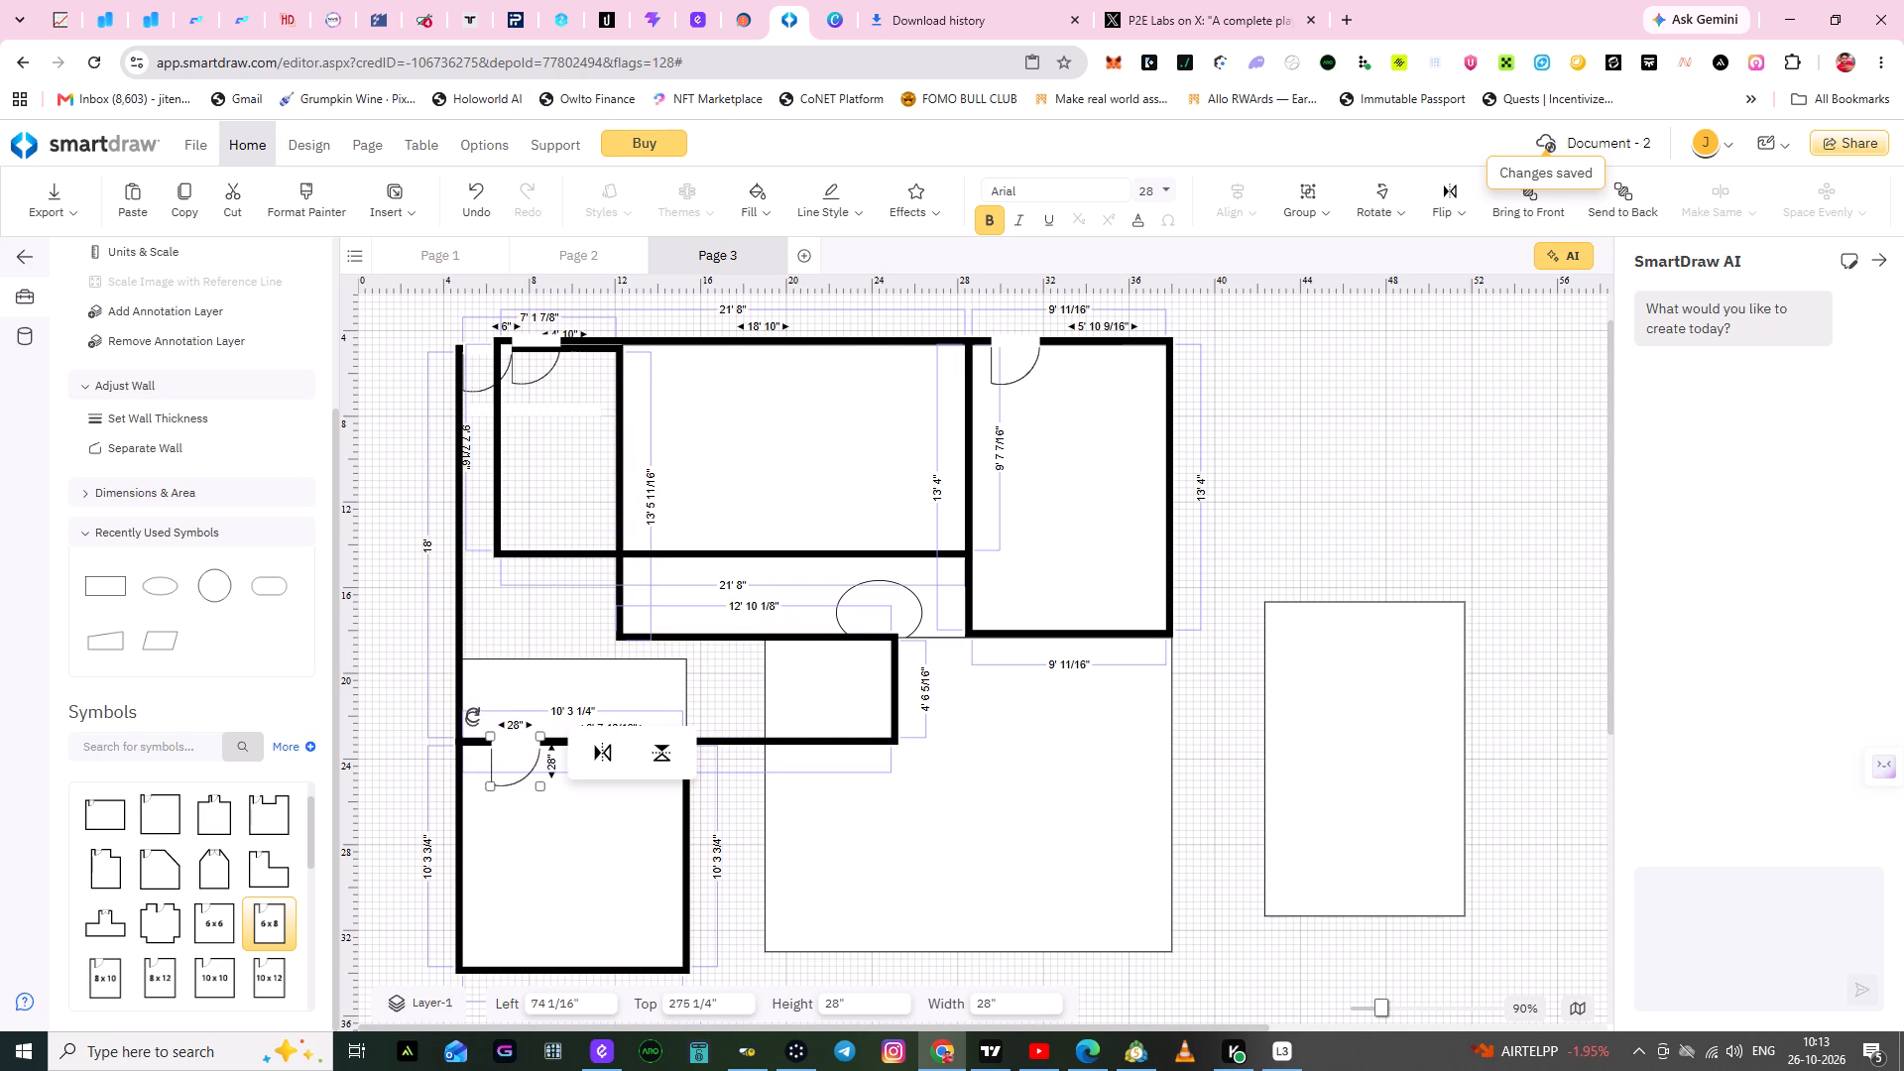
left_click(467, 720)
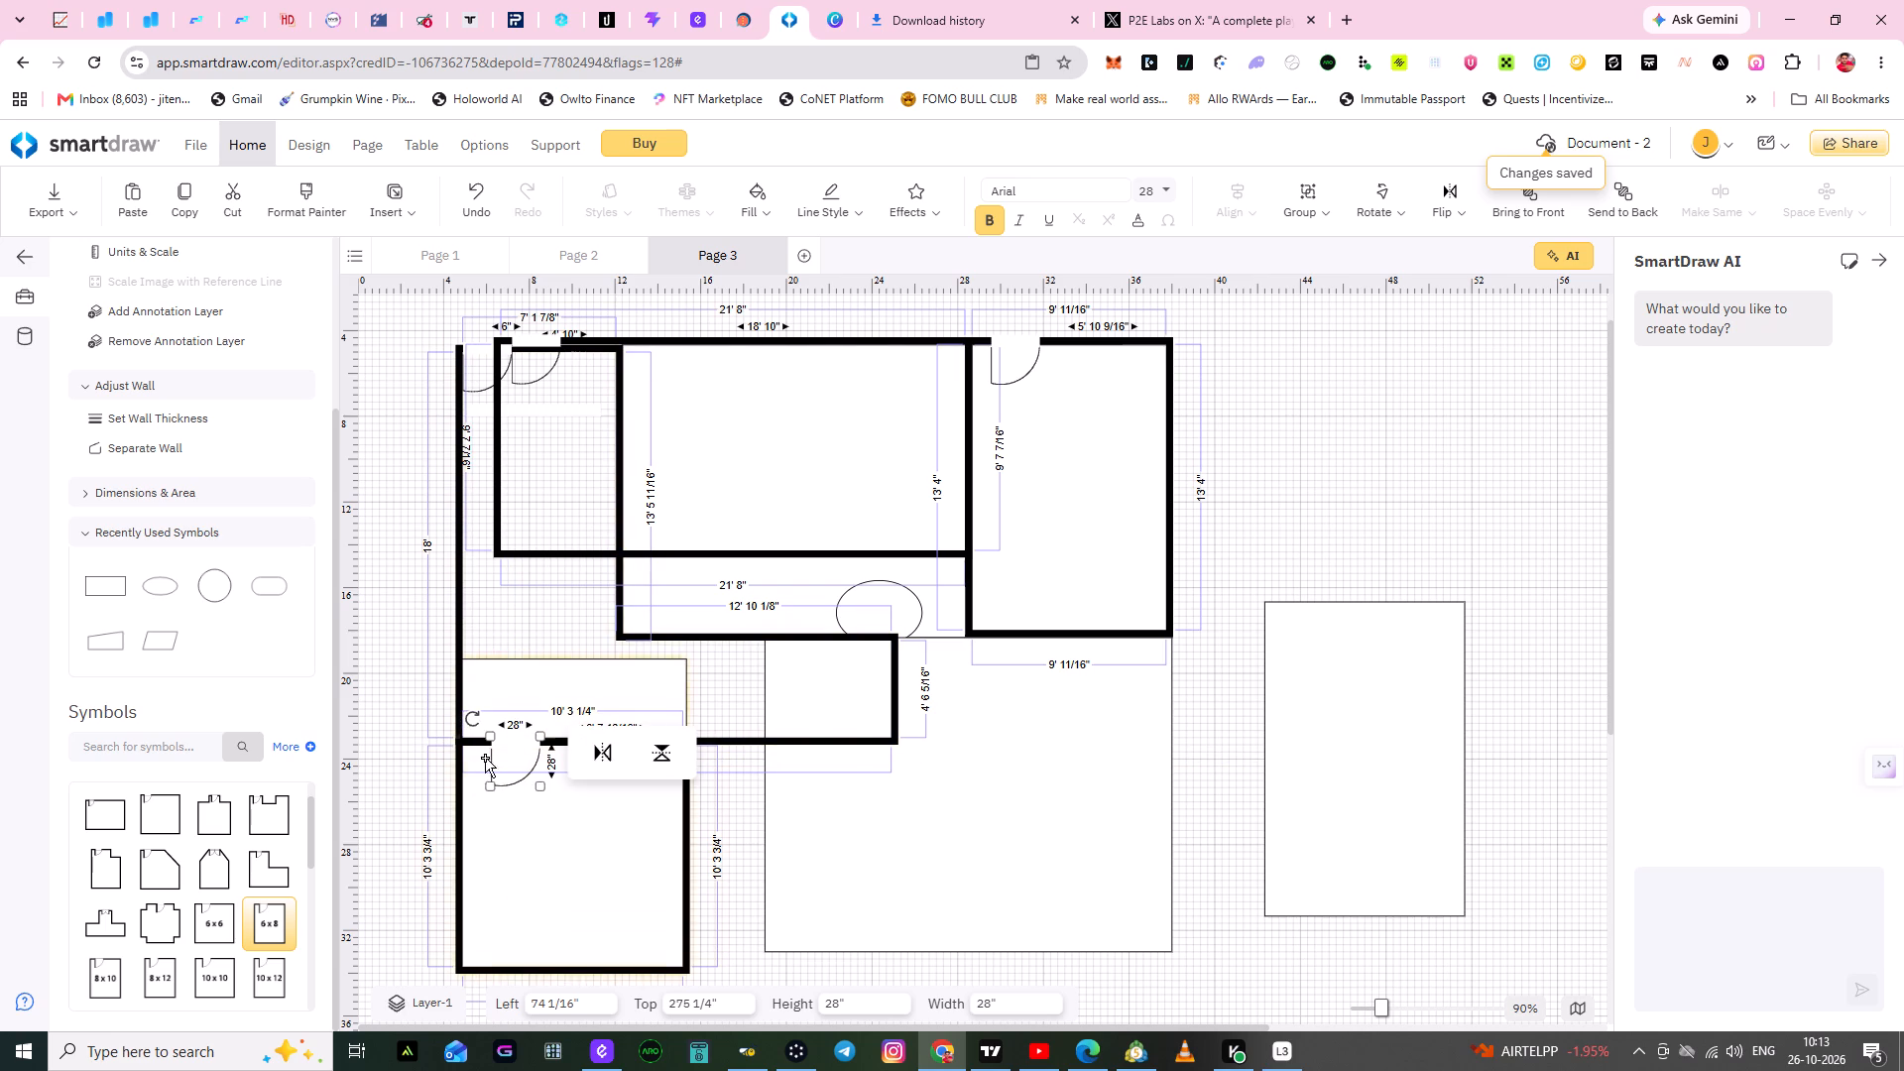
Detach the lower room's door, rotate it and attach it at the upper end of the room's right wall.
left_click_drag(506, 777, 529, 846)
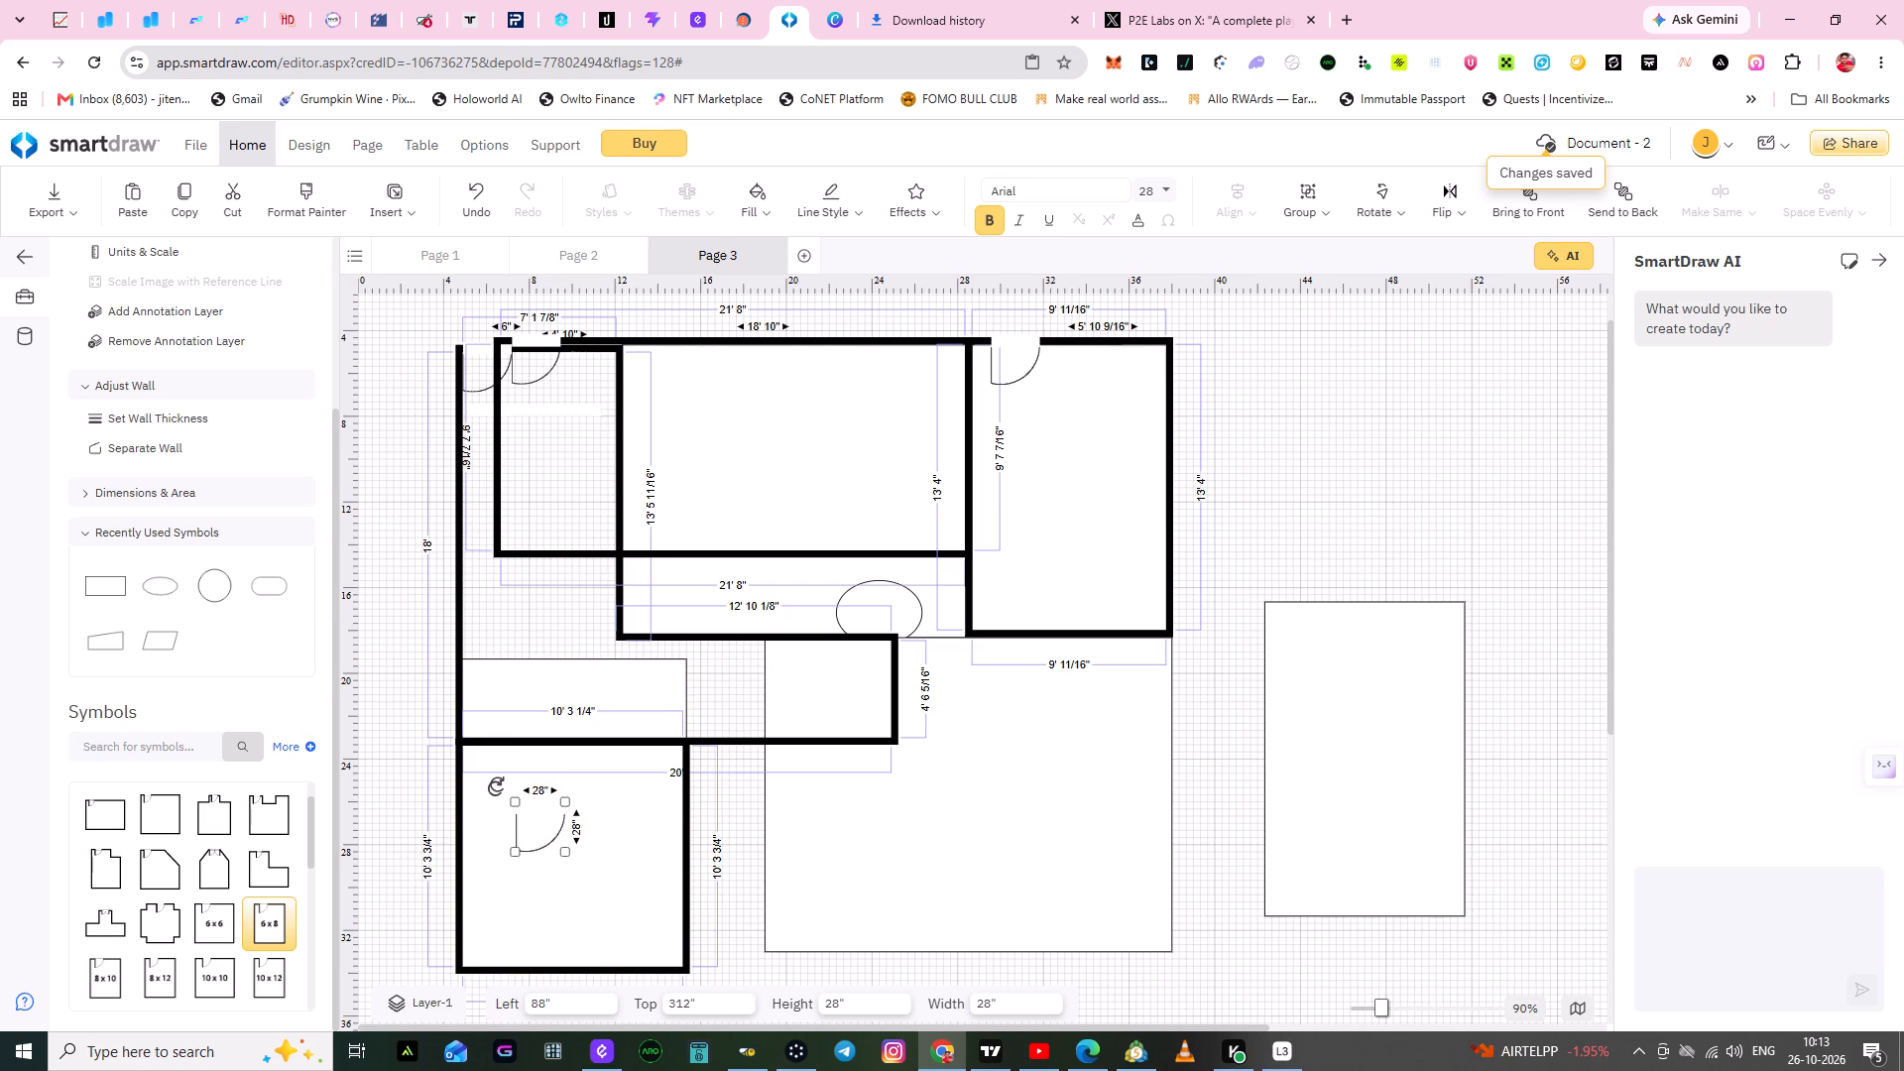
left_click_drag(499, 781, 517, 771)
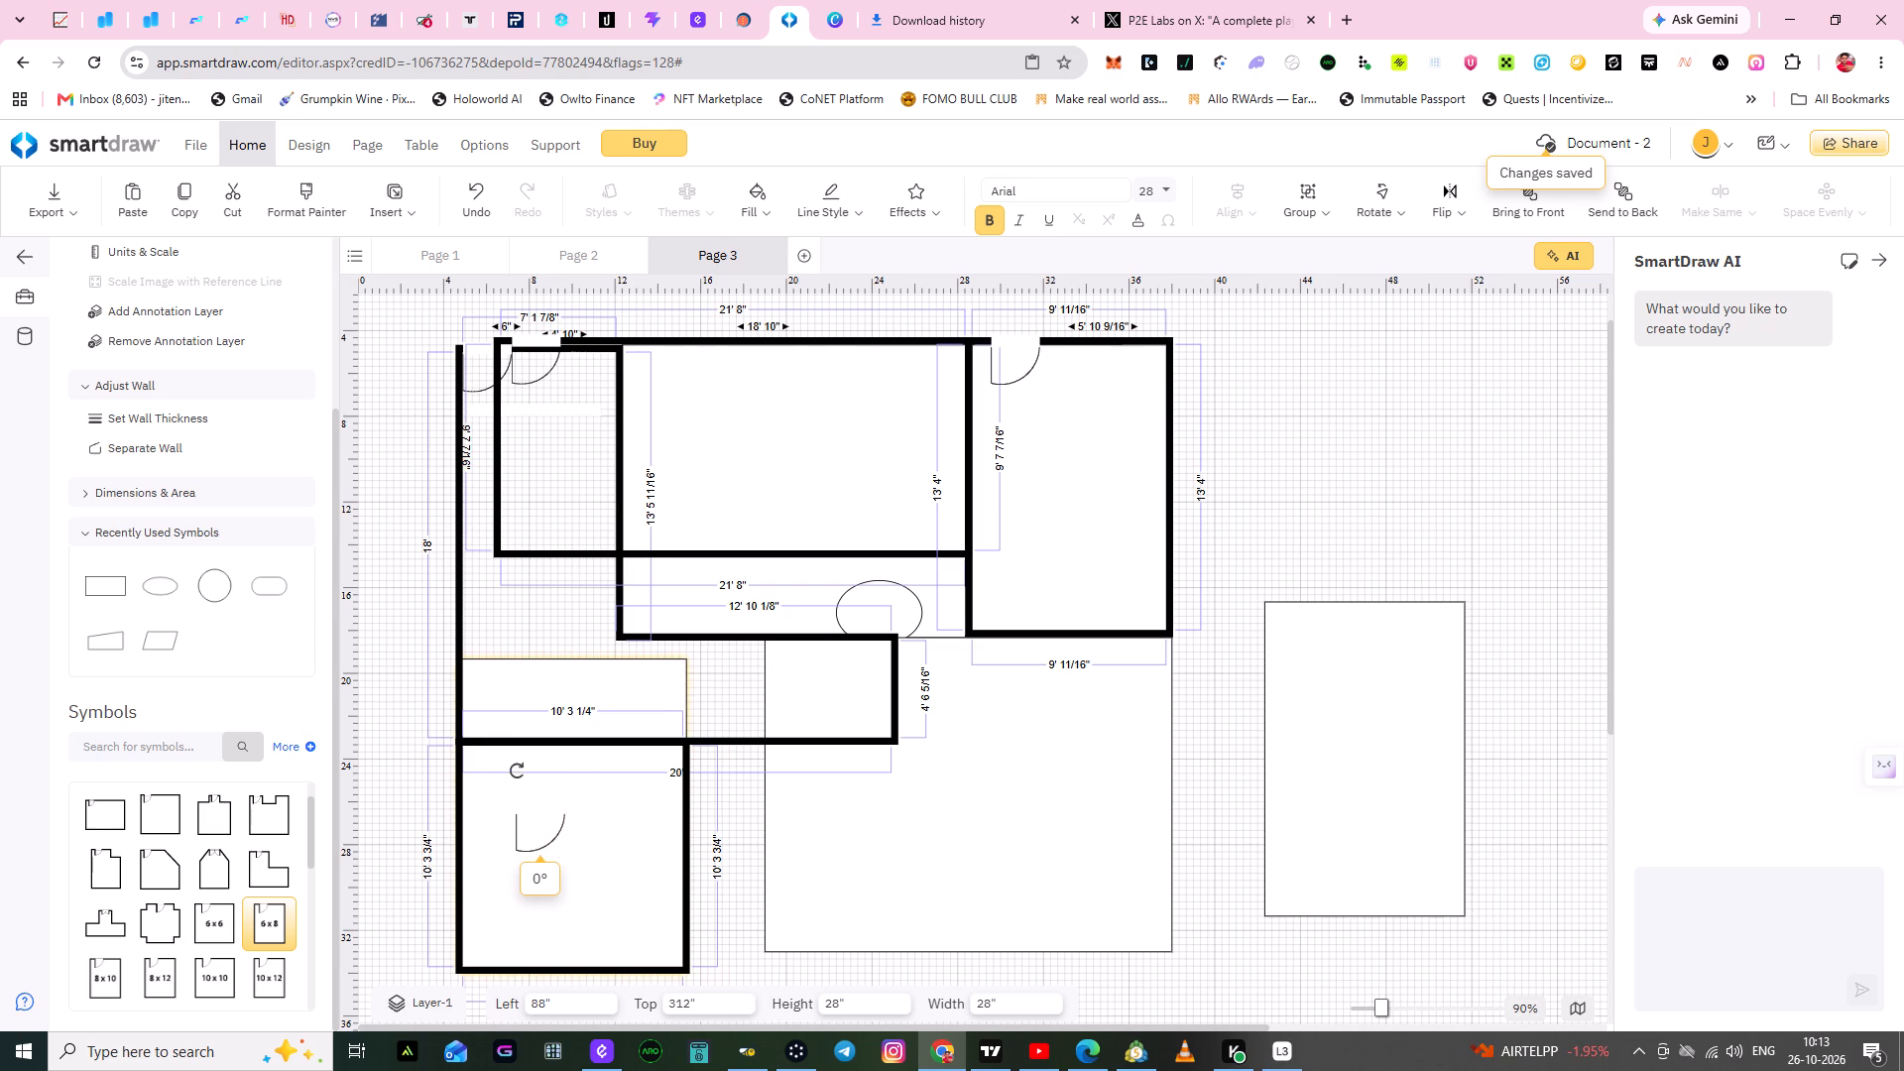
left_click_drag(517, 771, 586, 774)
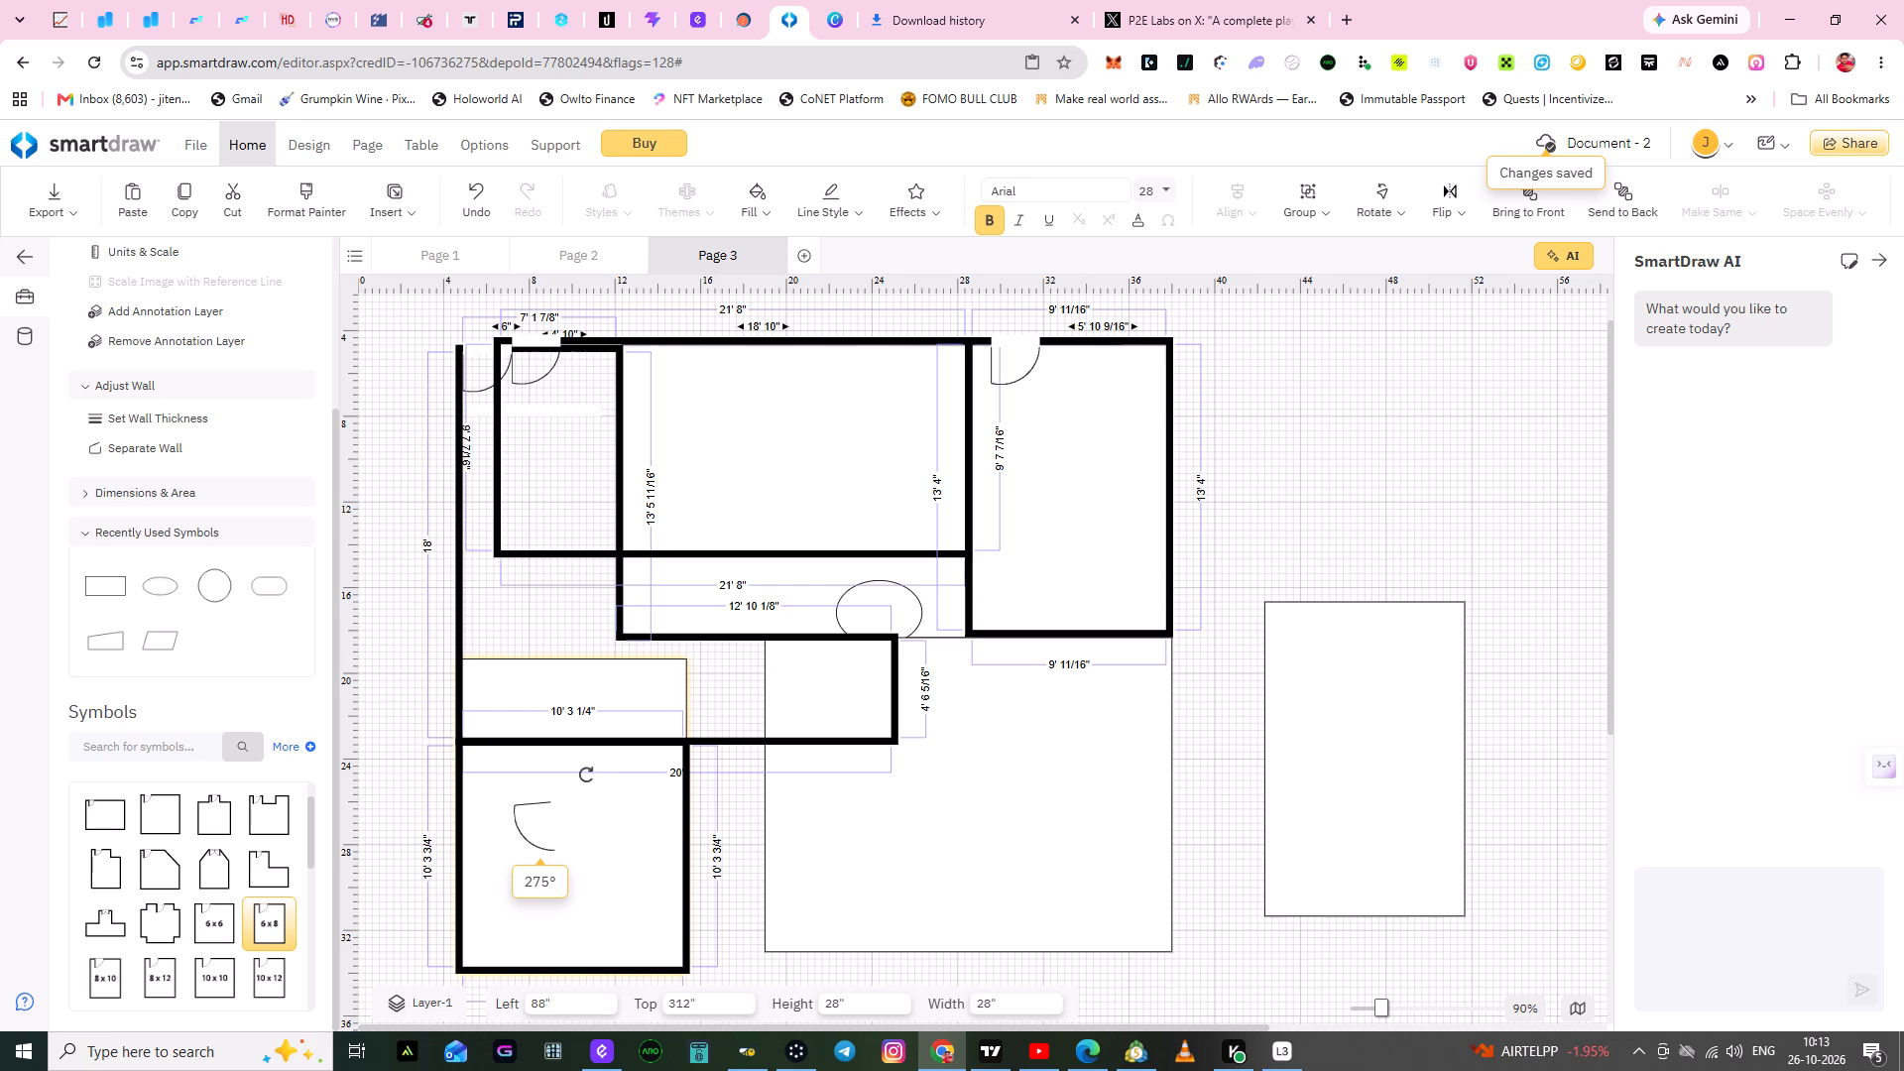
left_click_drag(586, 774, 582, 770)
left_click_drag(527, 834, 574, 825)
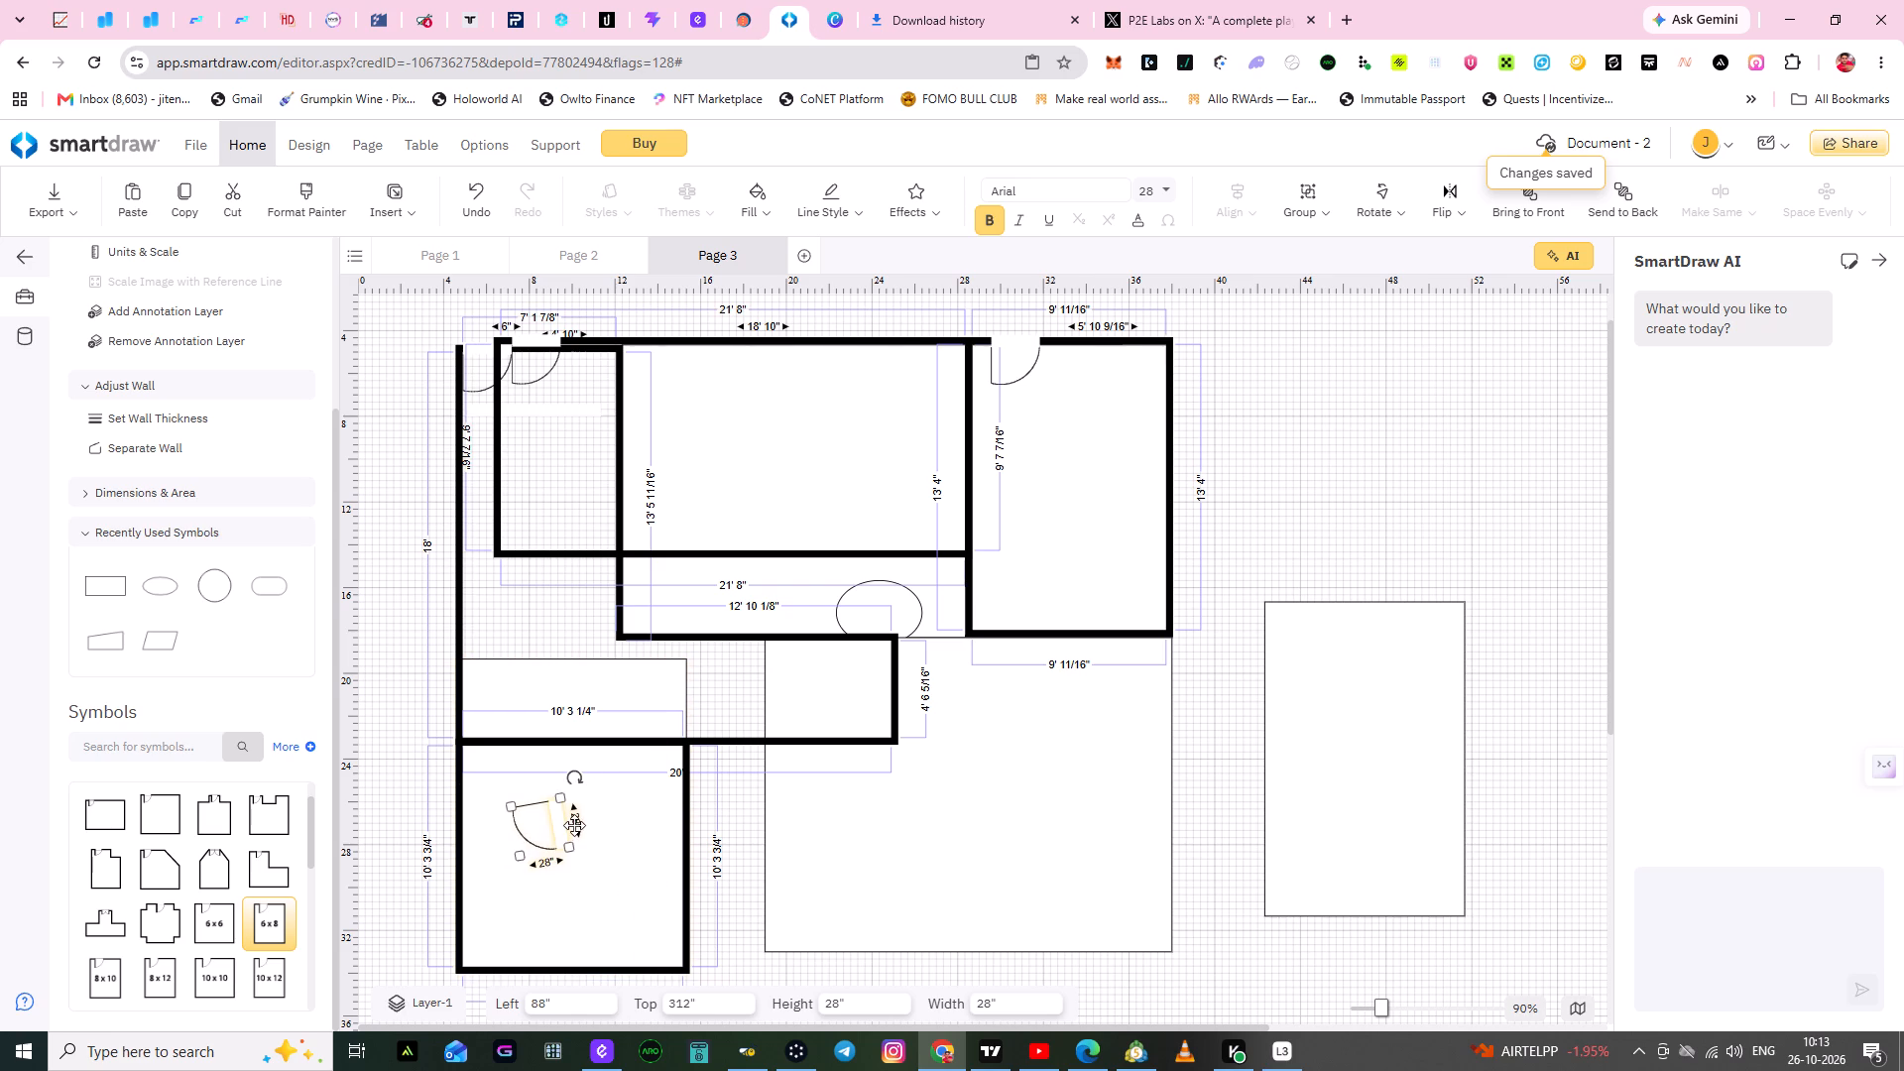
left_click_drag(574, 825, 642, 773)
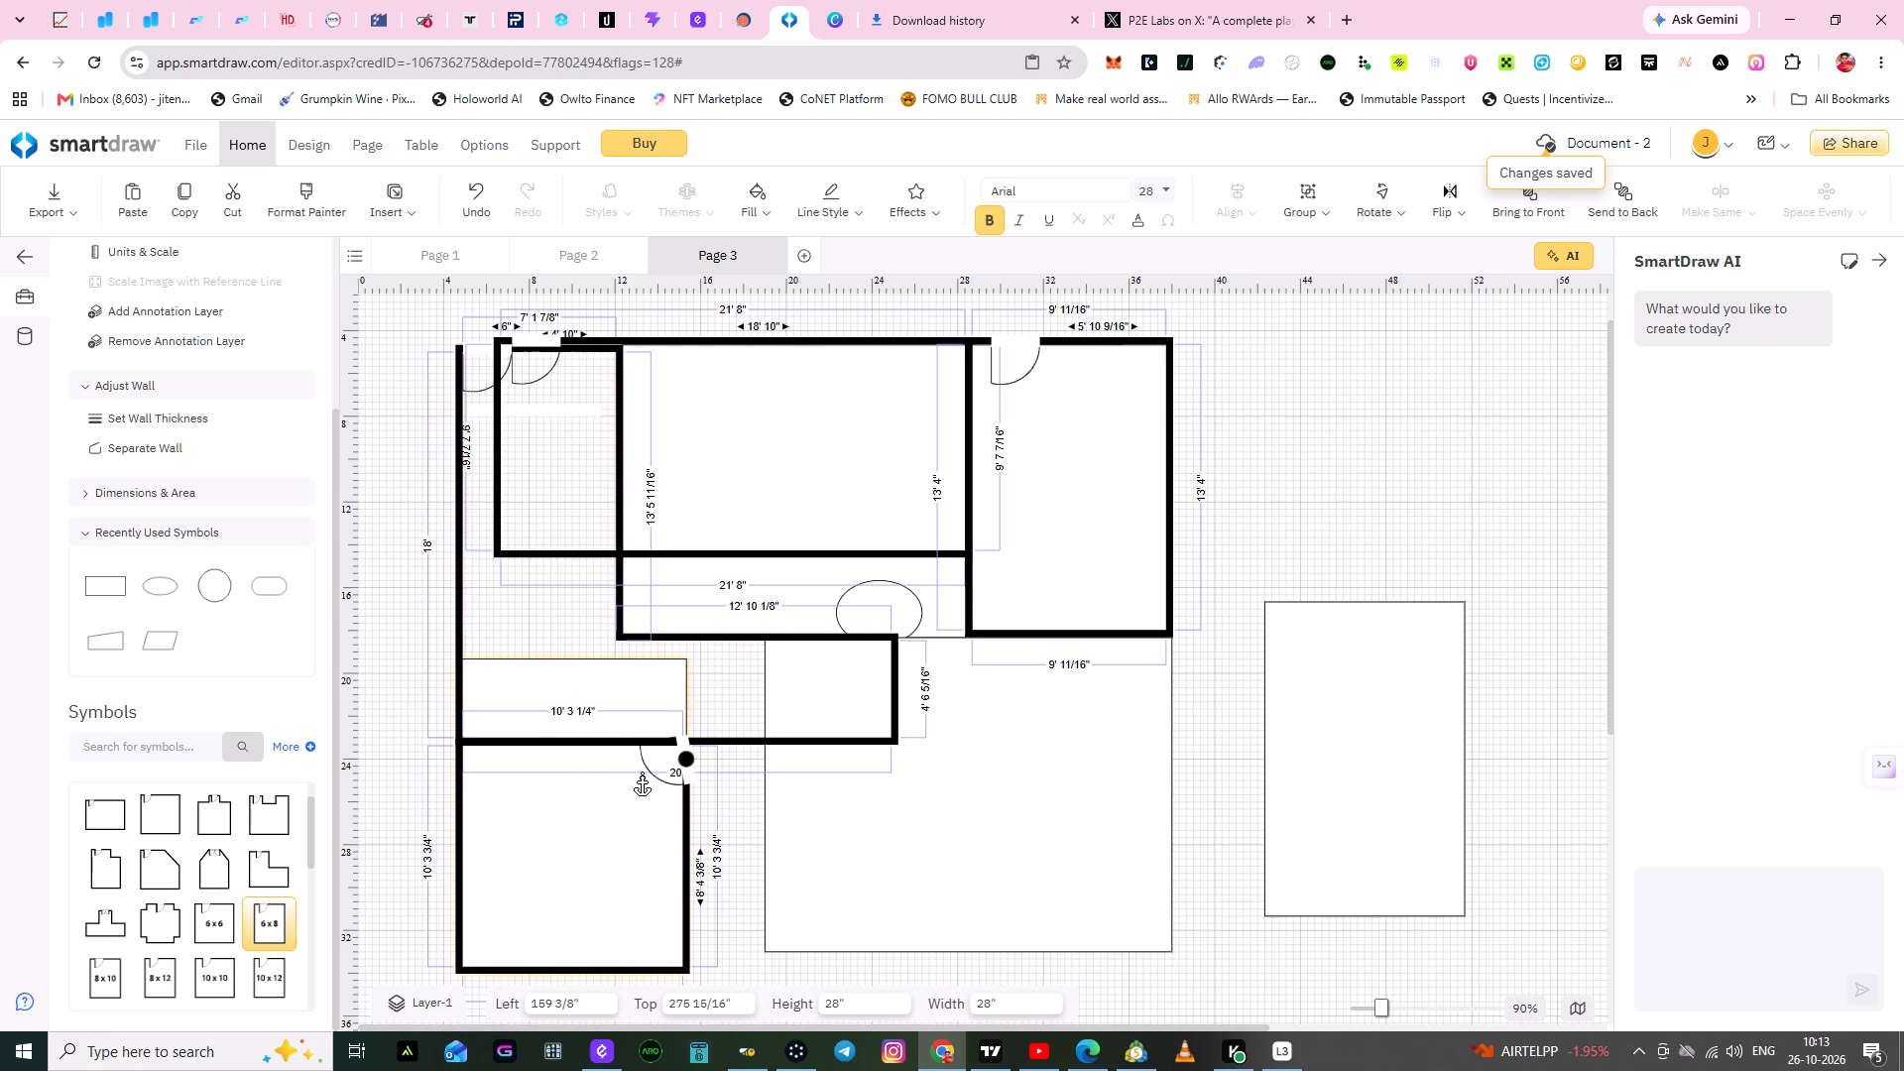
left_click_drag(642, 773, 640, 773)
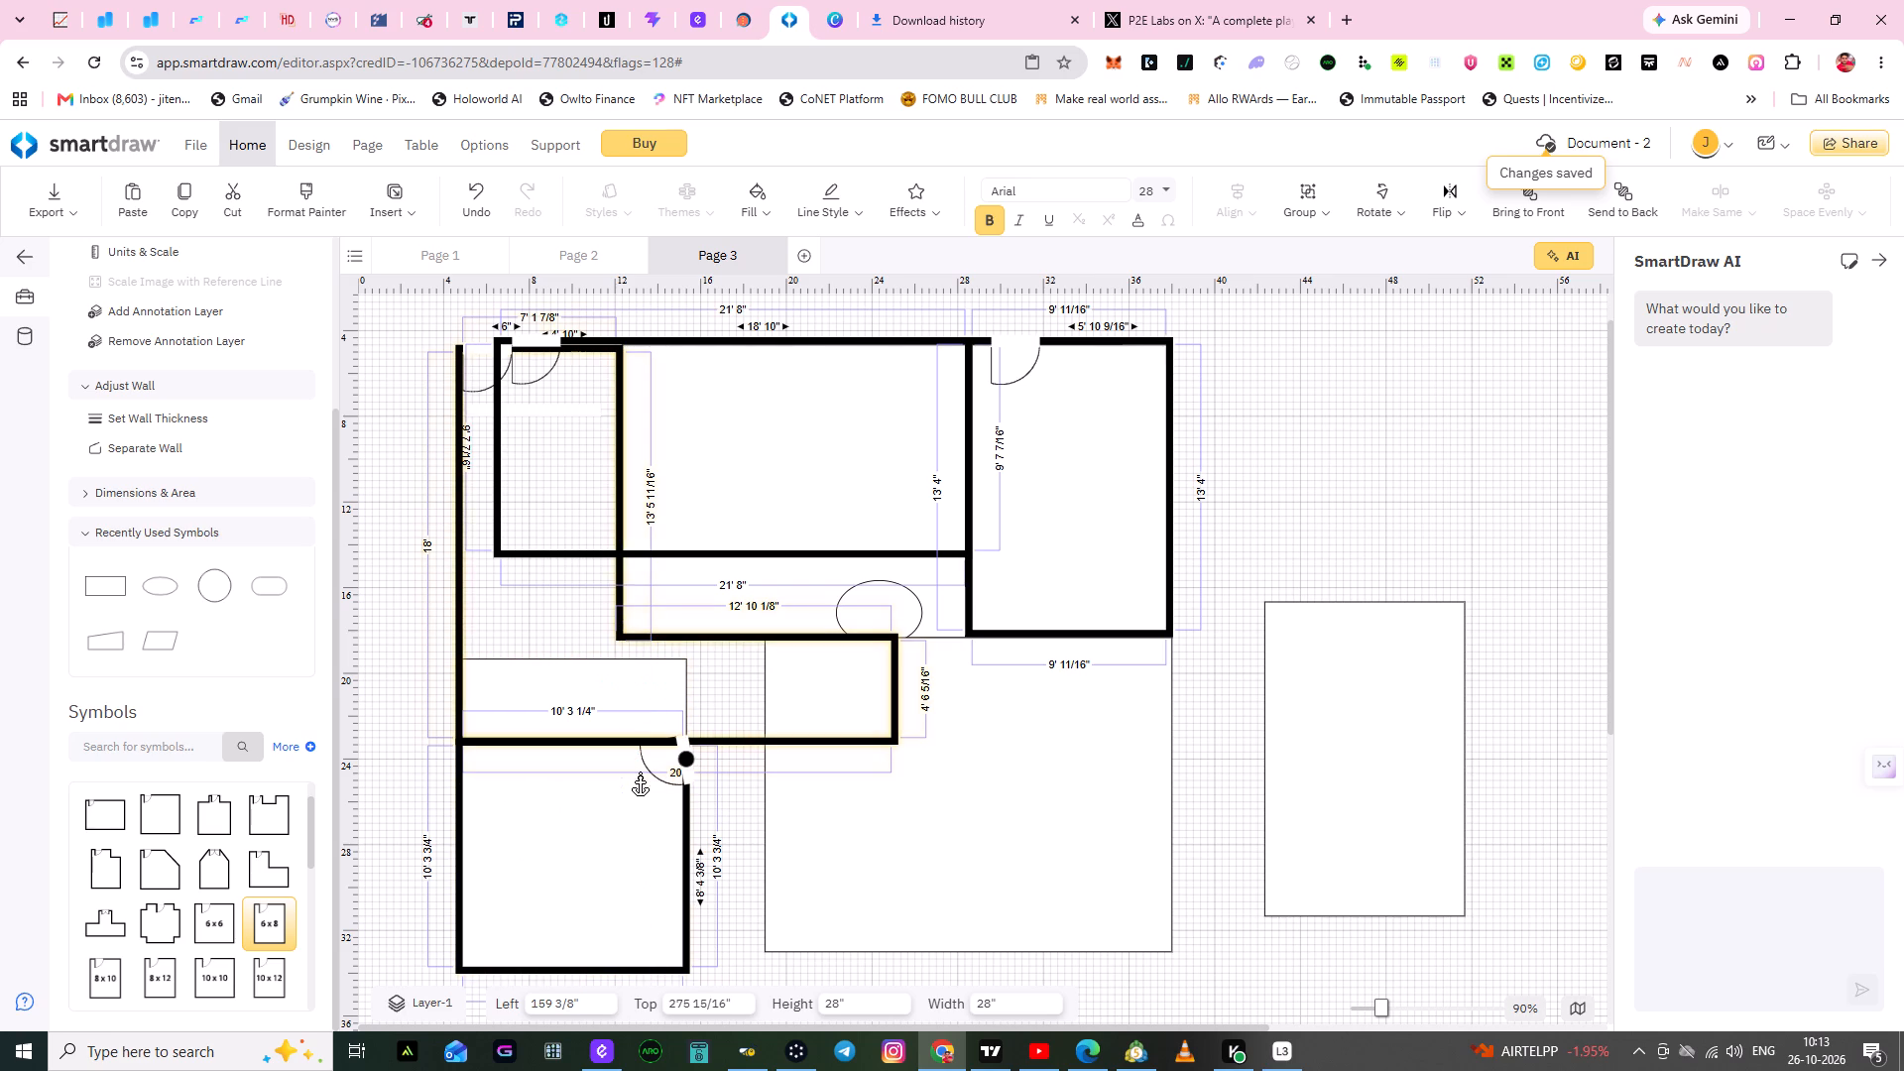
left_click_drag(640, 773, 641, 773)
left_click(561, 822)
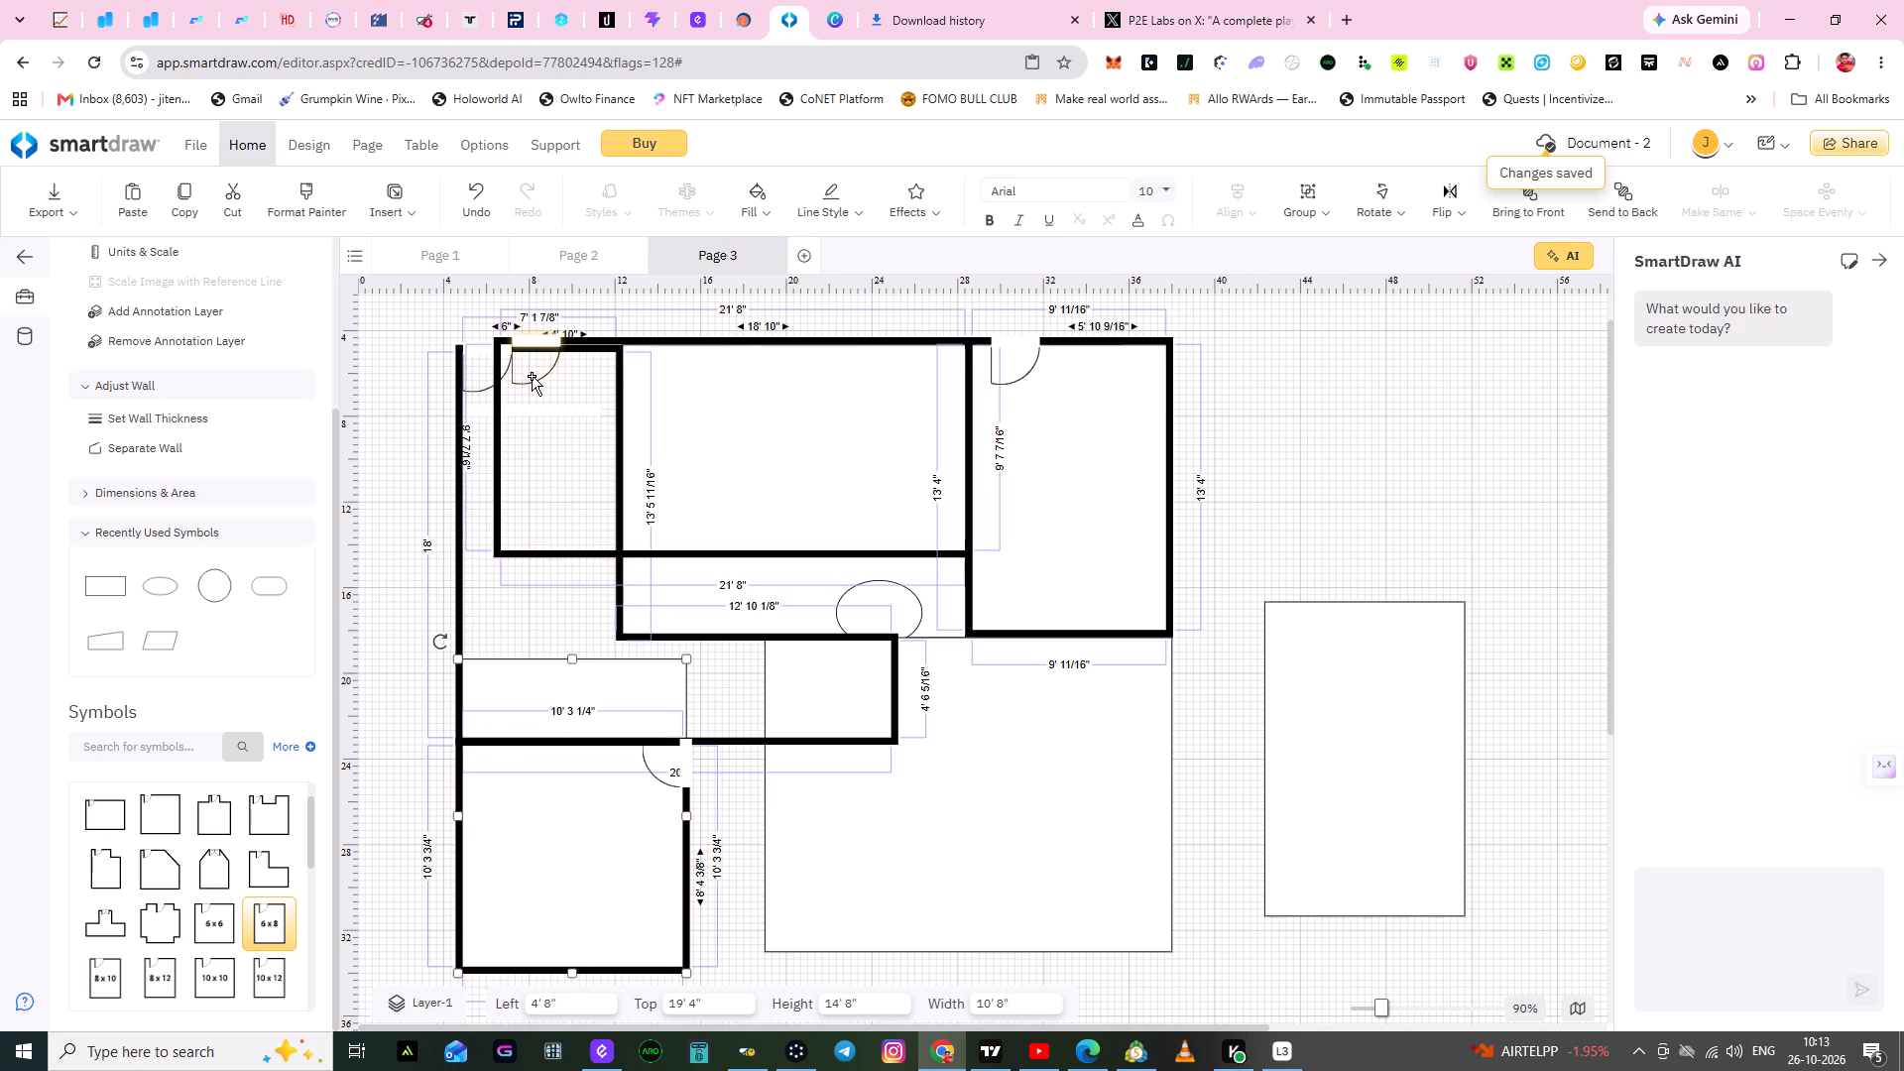
Move the rectangular room's door out of its top wall into the room's interior at left 18' and top 8'.
left_click_drag(532, 376, 767, 458)
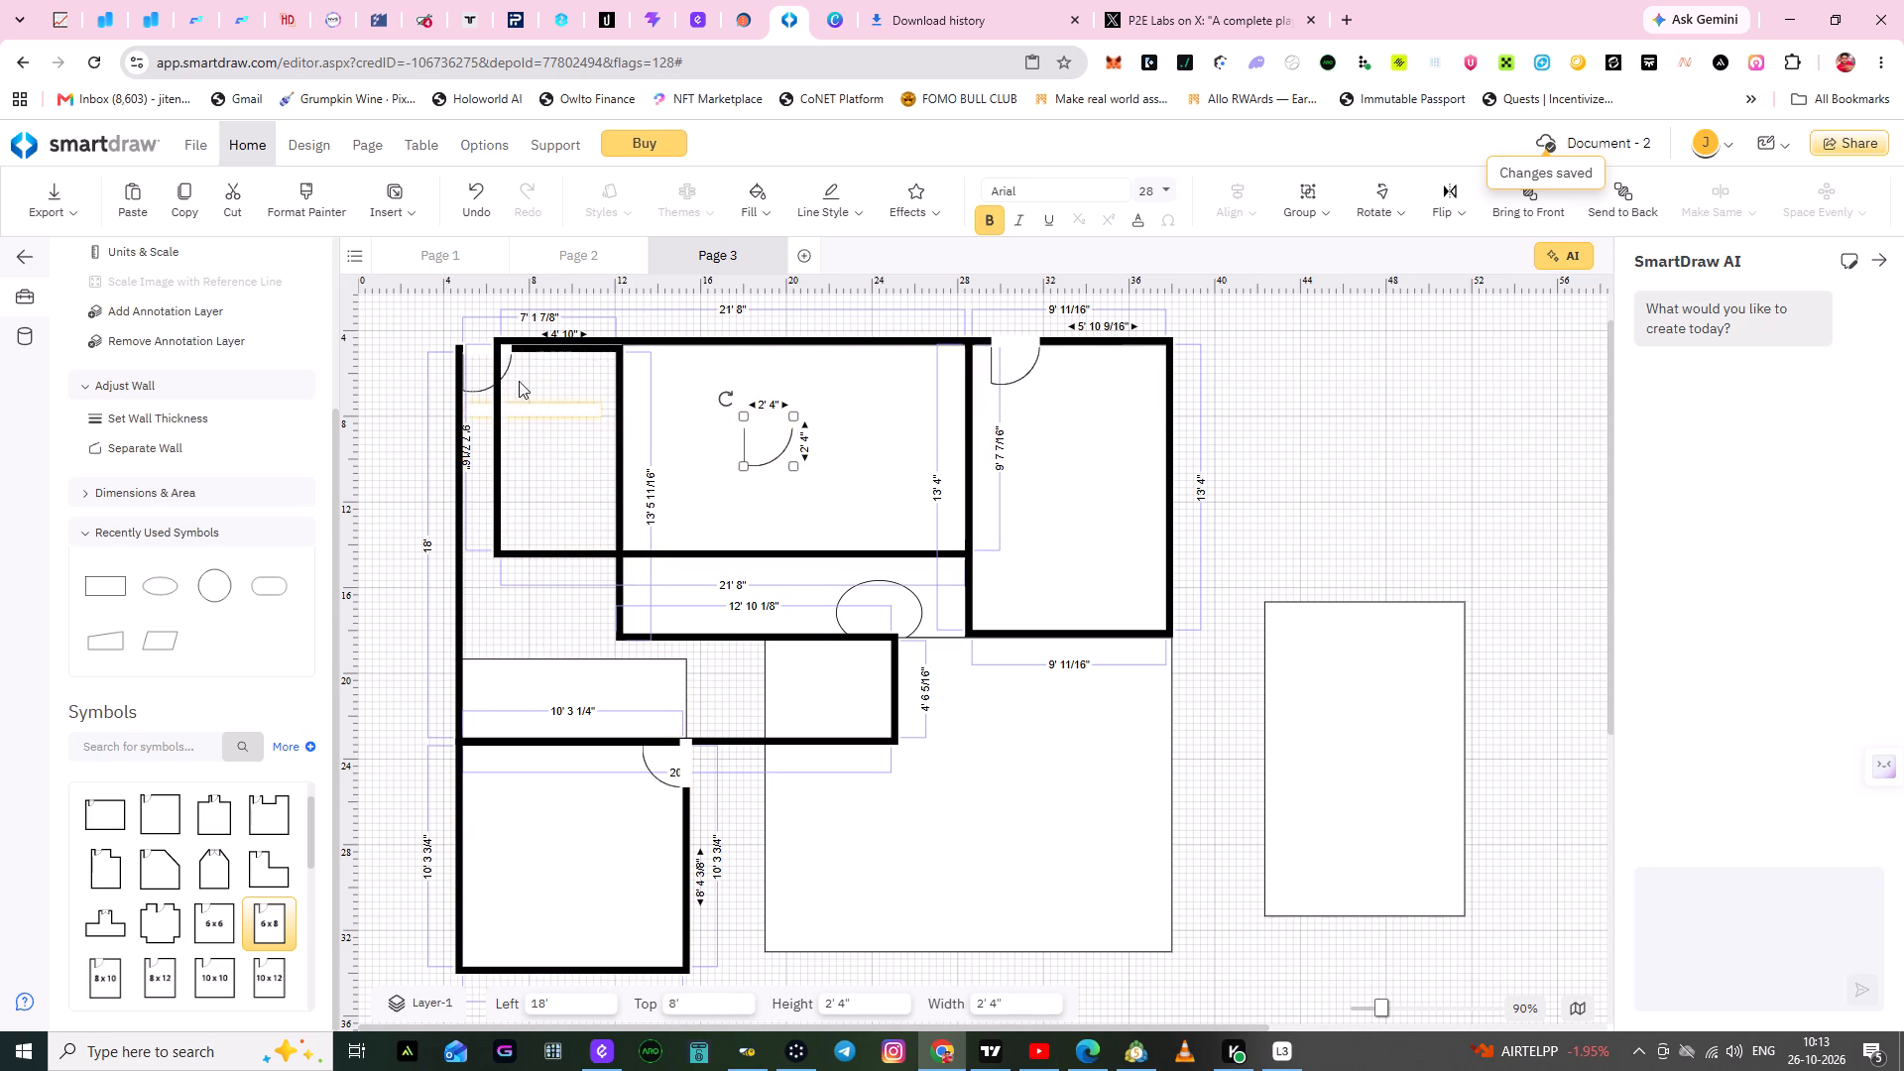
Raise the L-shaped room's upper-left corner toward the rectangular room's top wall, making its left wall about 18' 5 5/16" long.
left_click(460, 346)
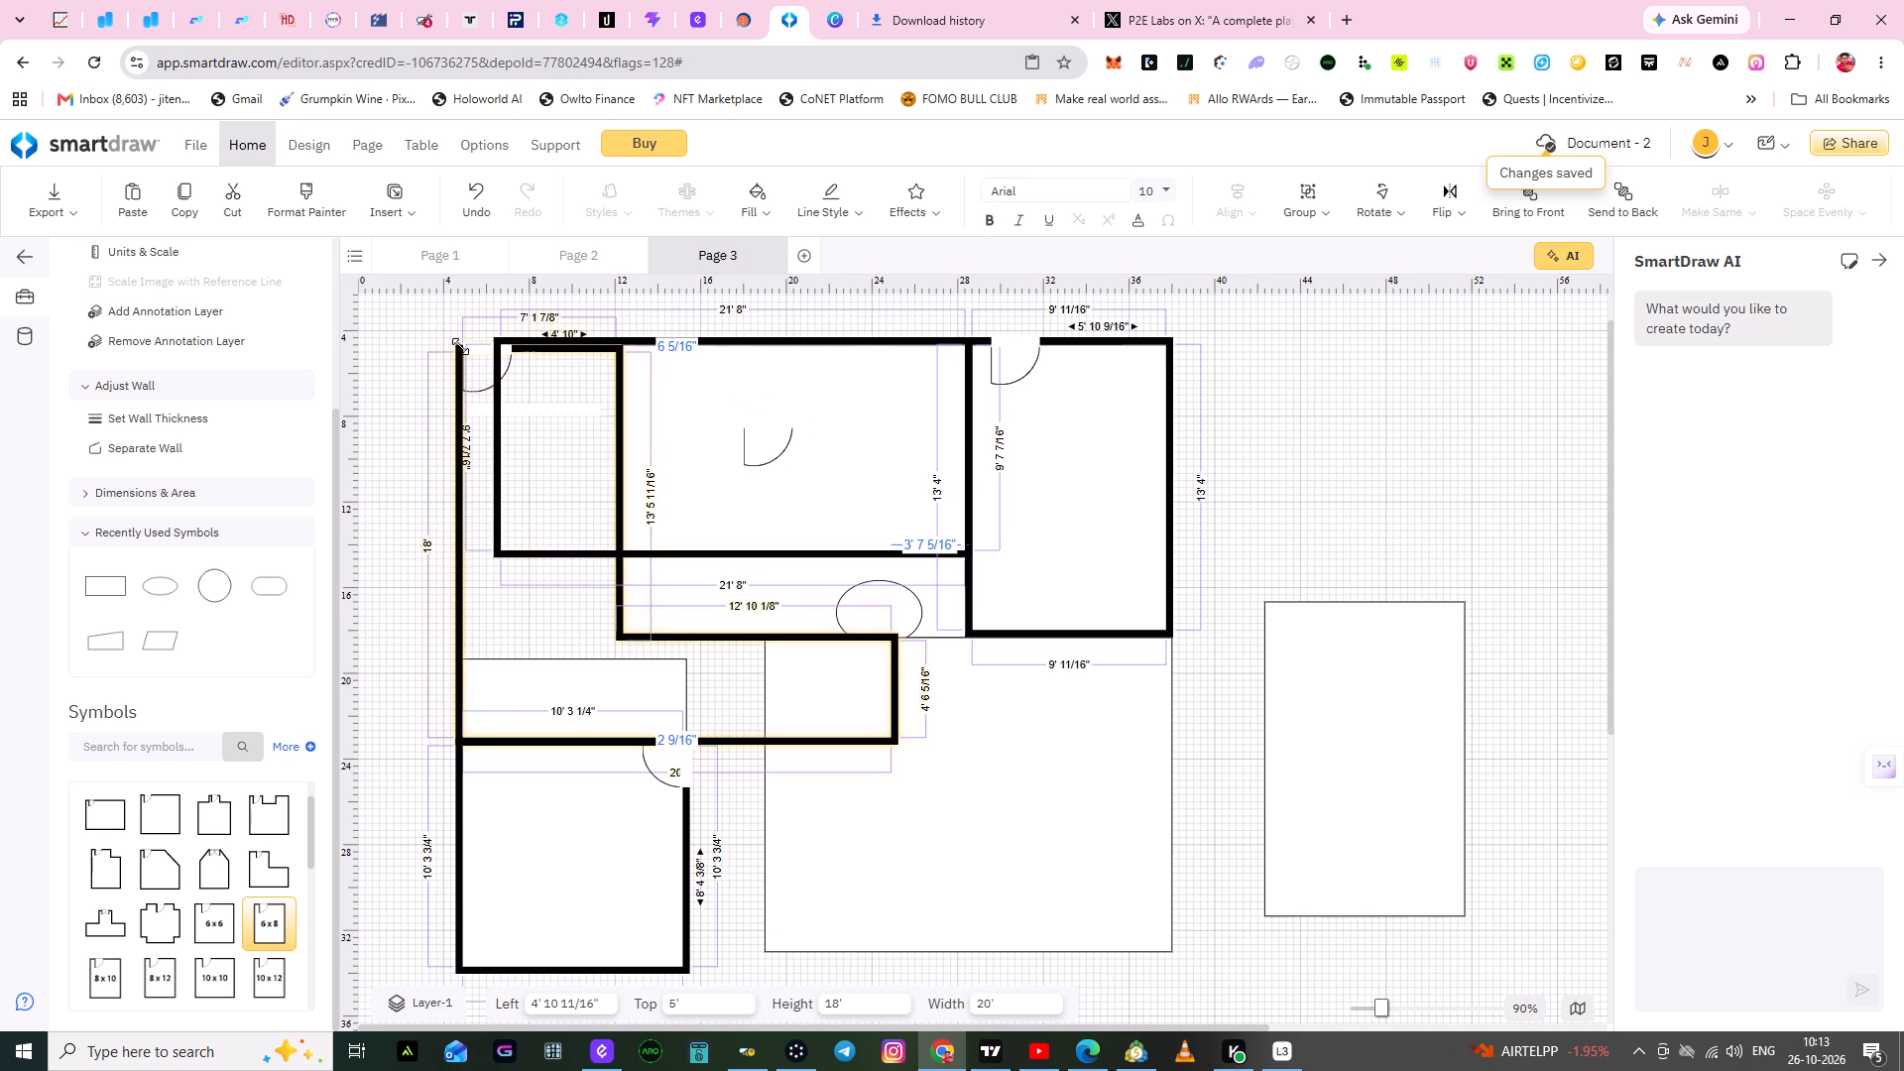
left_click(460, 346)
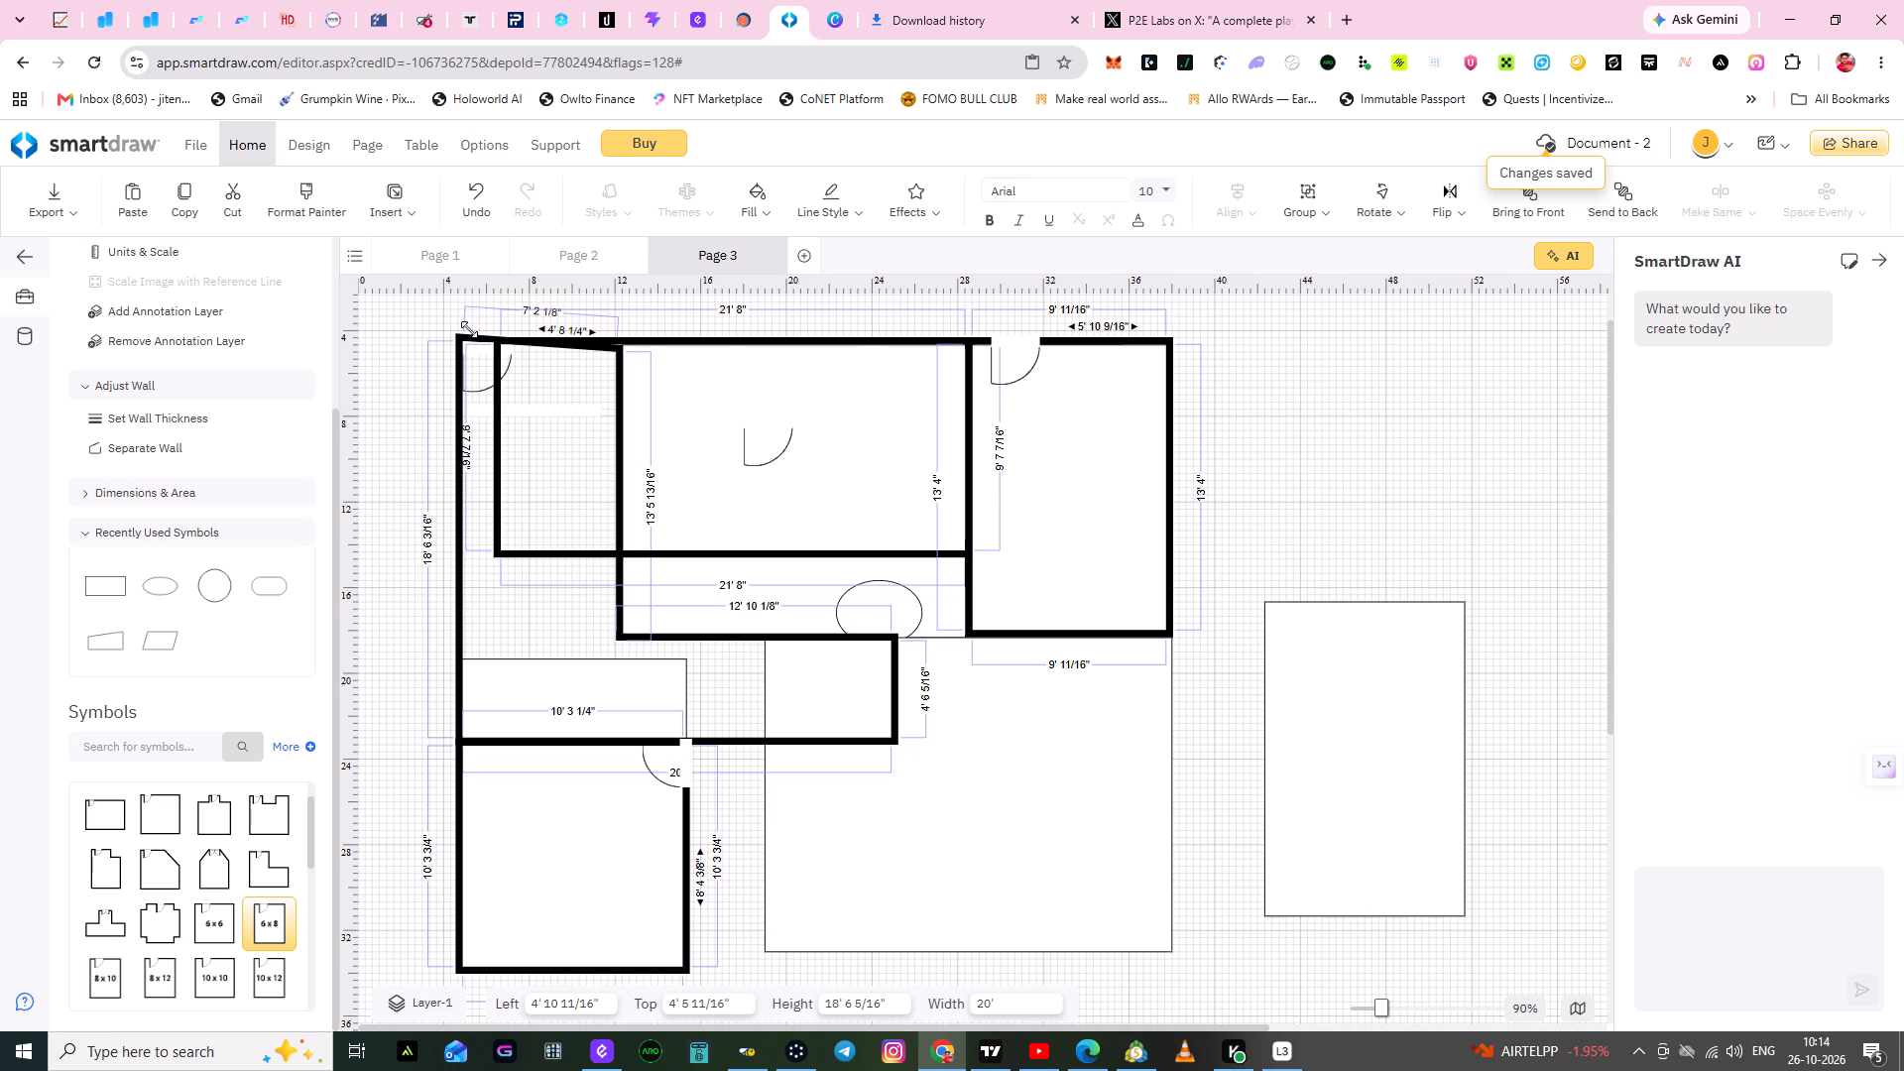
left_click(406, 509)
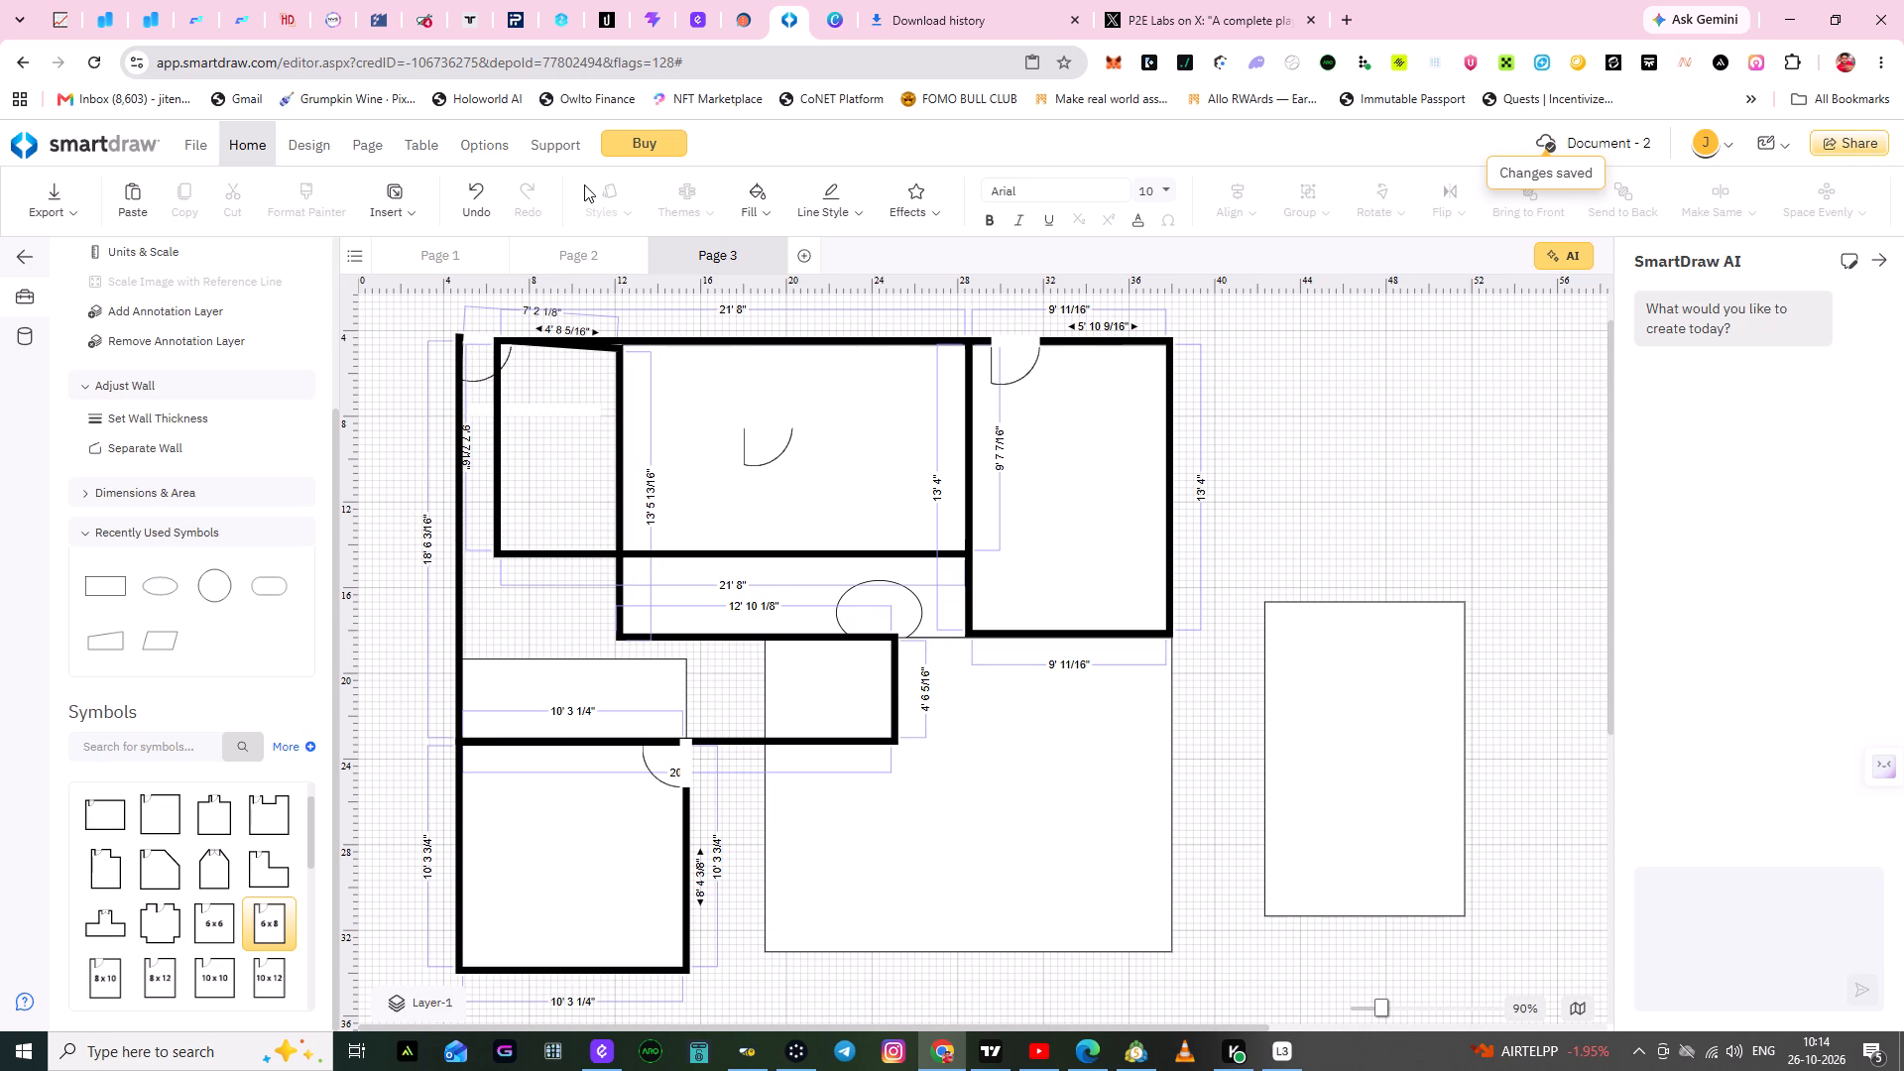
left_click(458, 339)
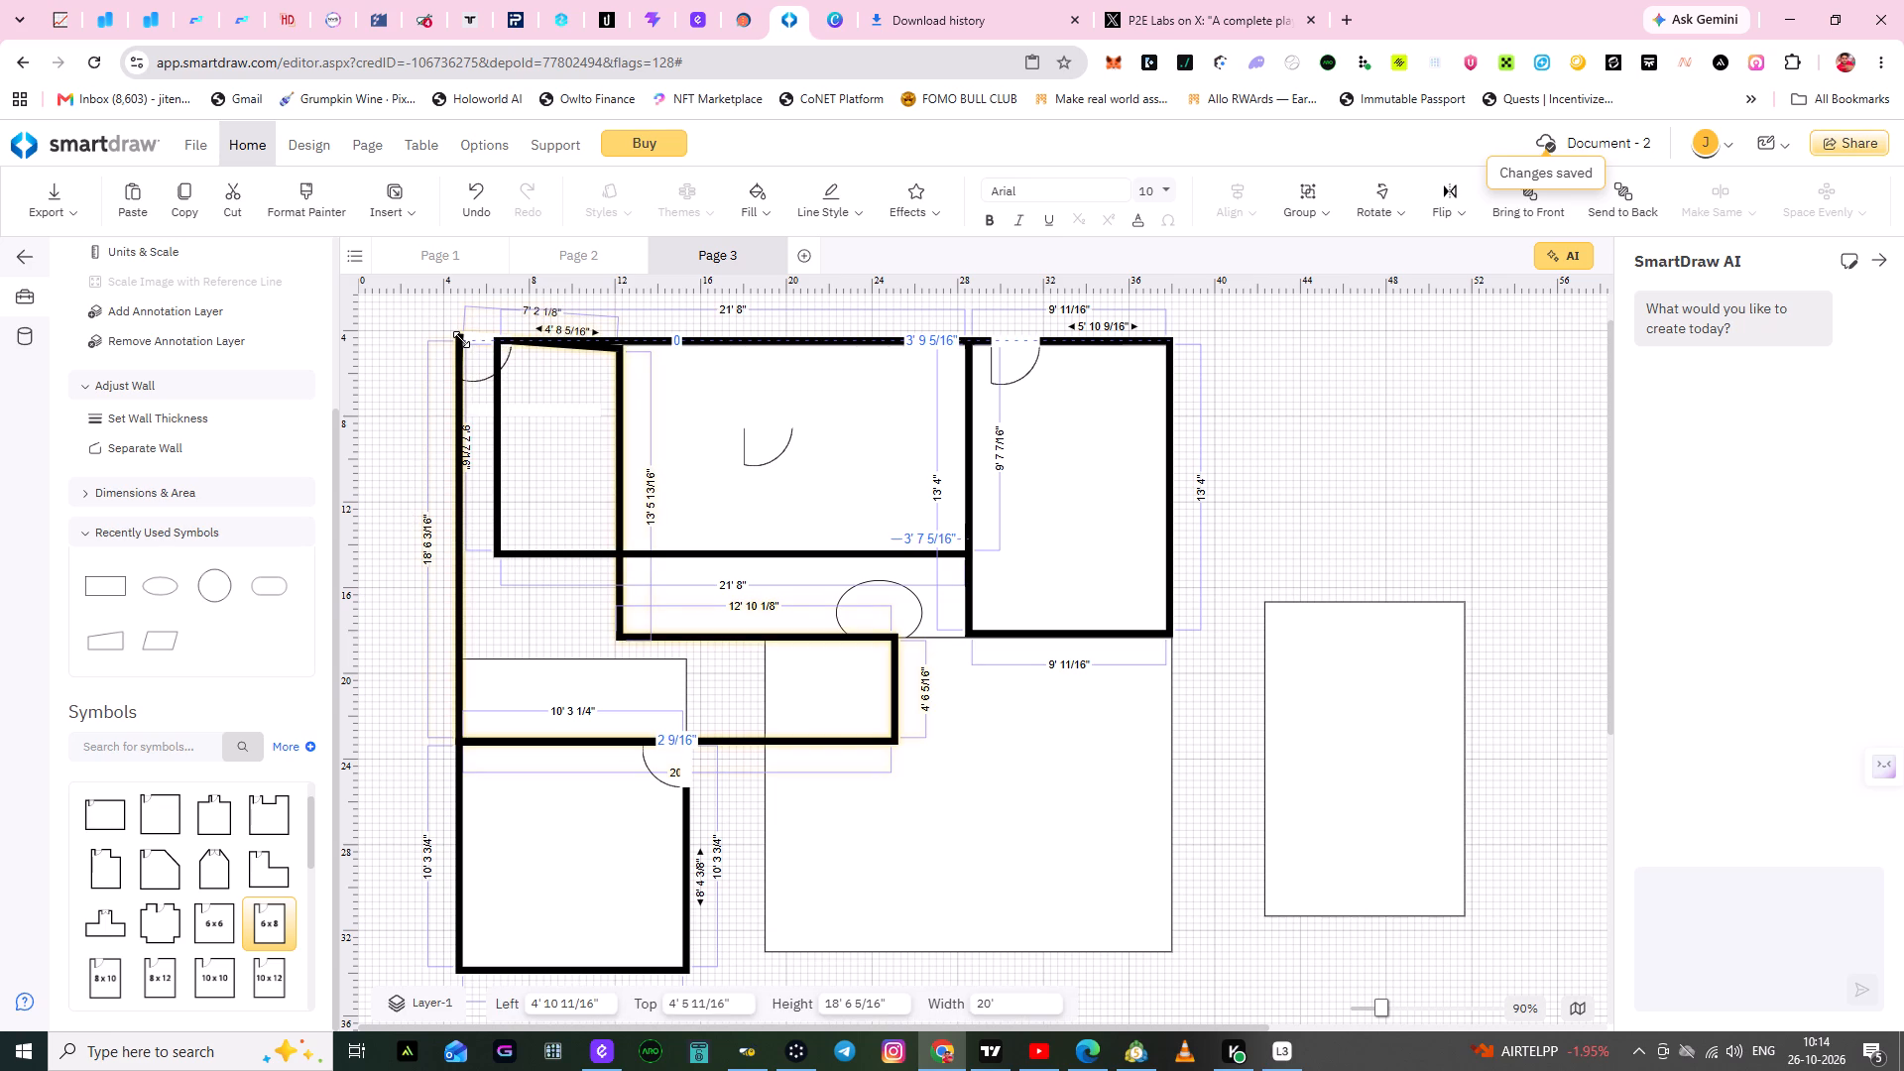
left_click_drag(461, 338, 465, 349)
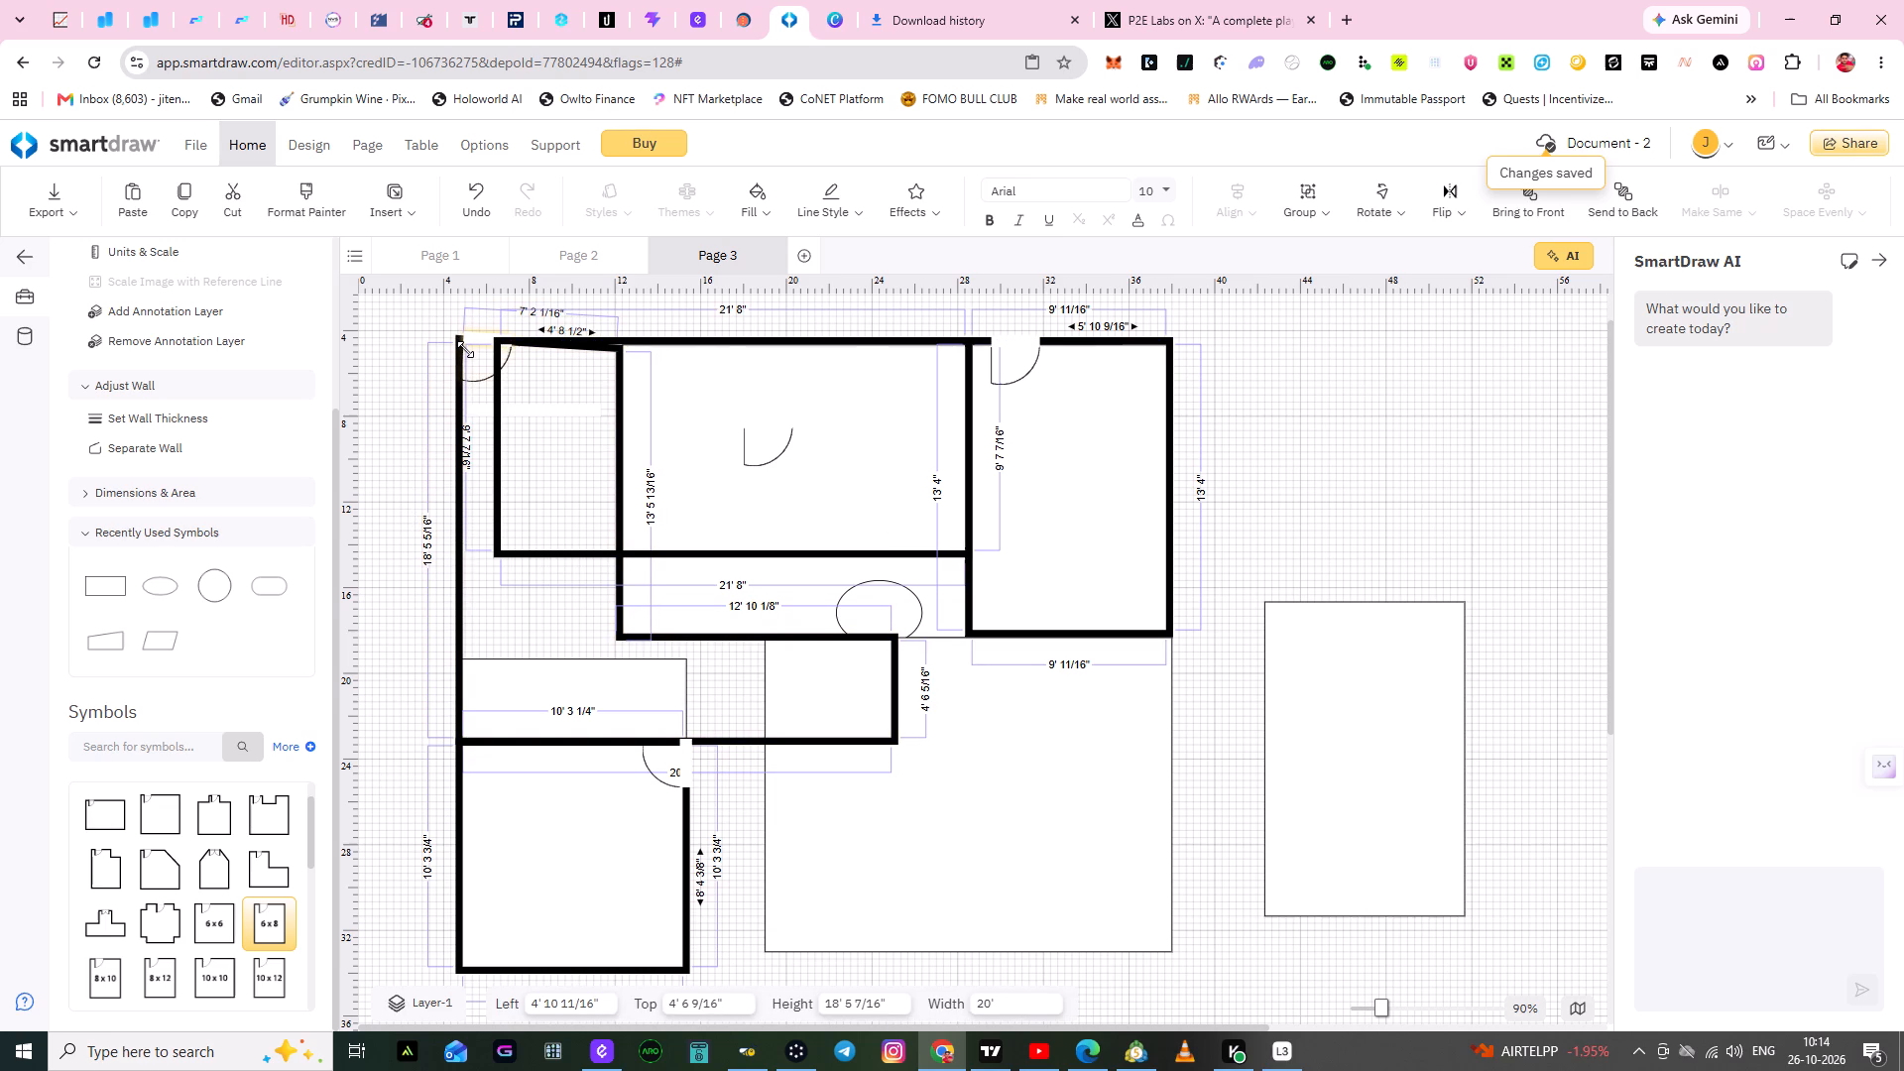
left_click_drag(465, 349, 486, 370)
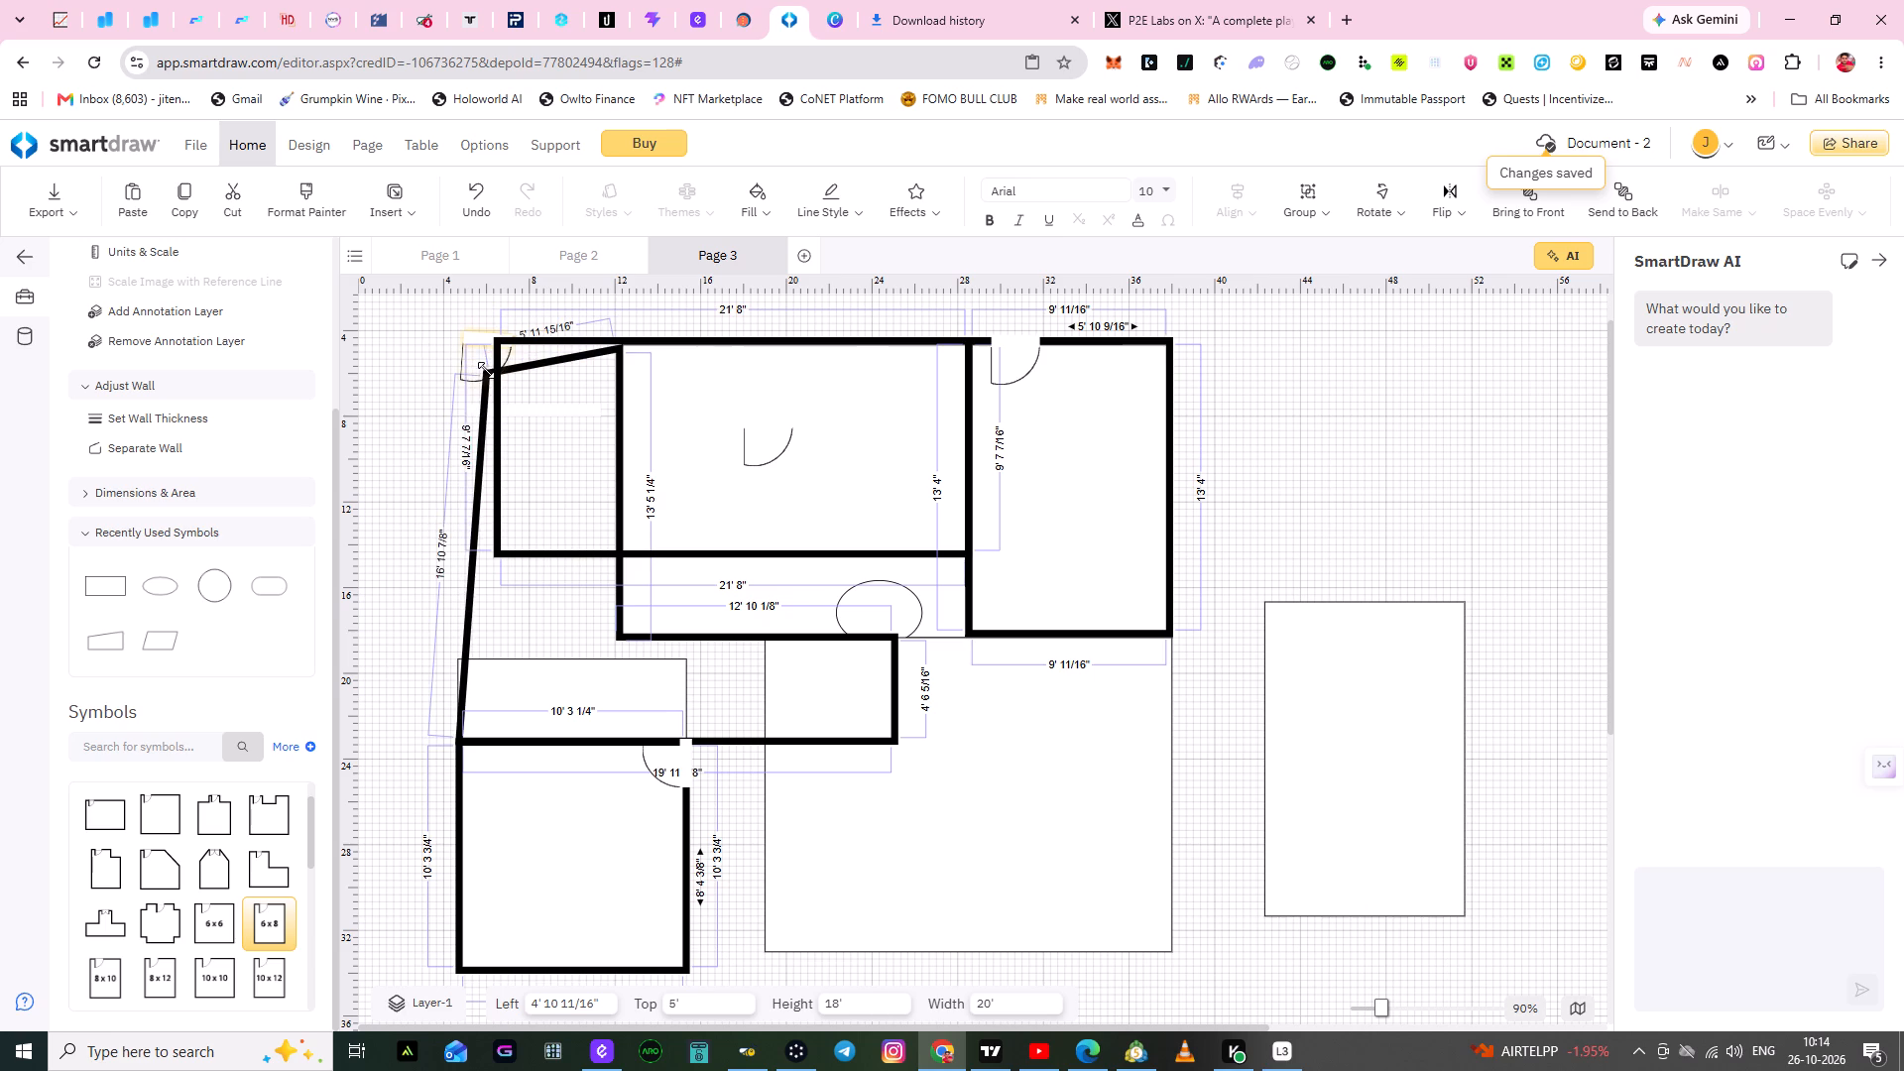
left_click_drag(486, 370, 468, 354)
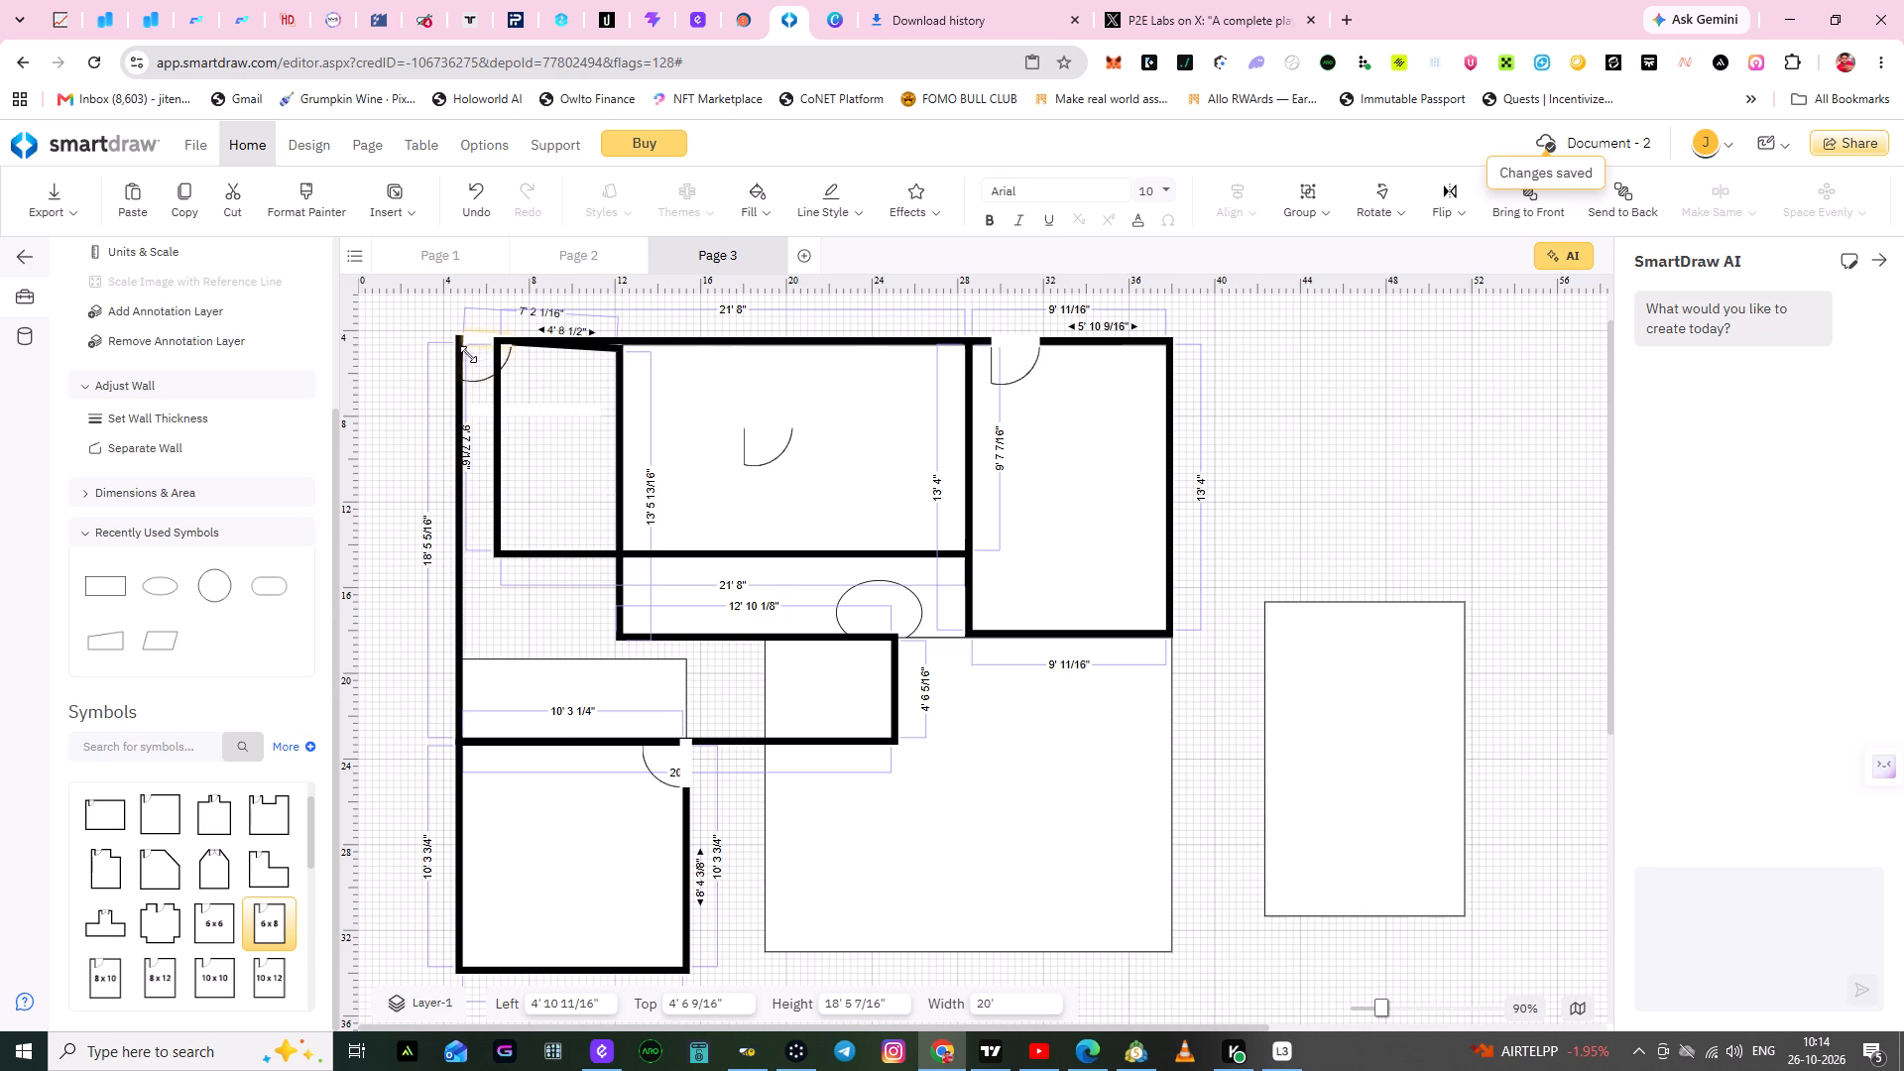
left_click_drag(468, 354, 443, 356)
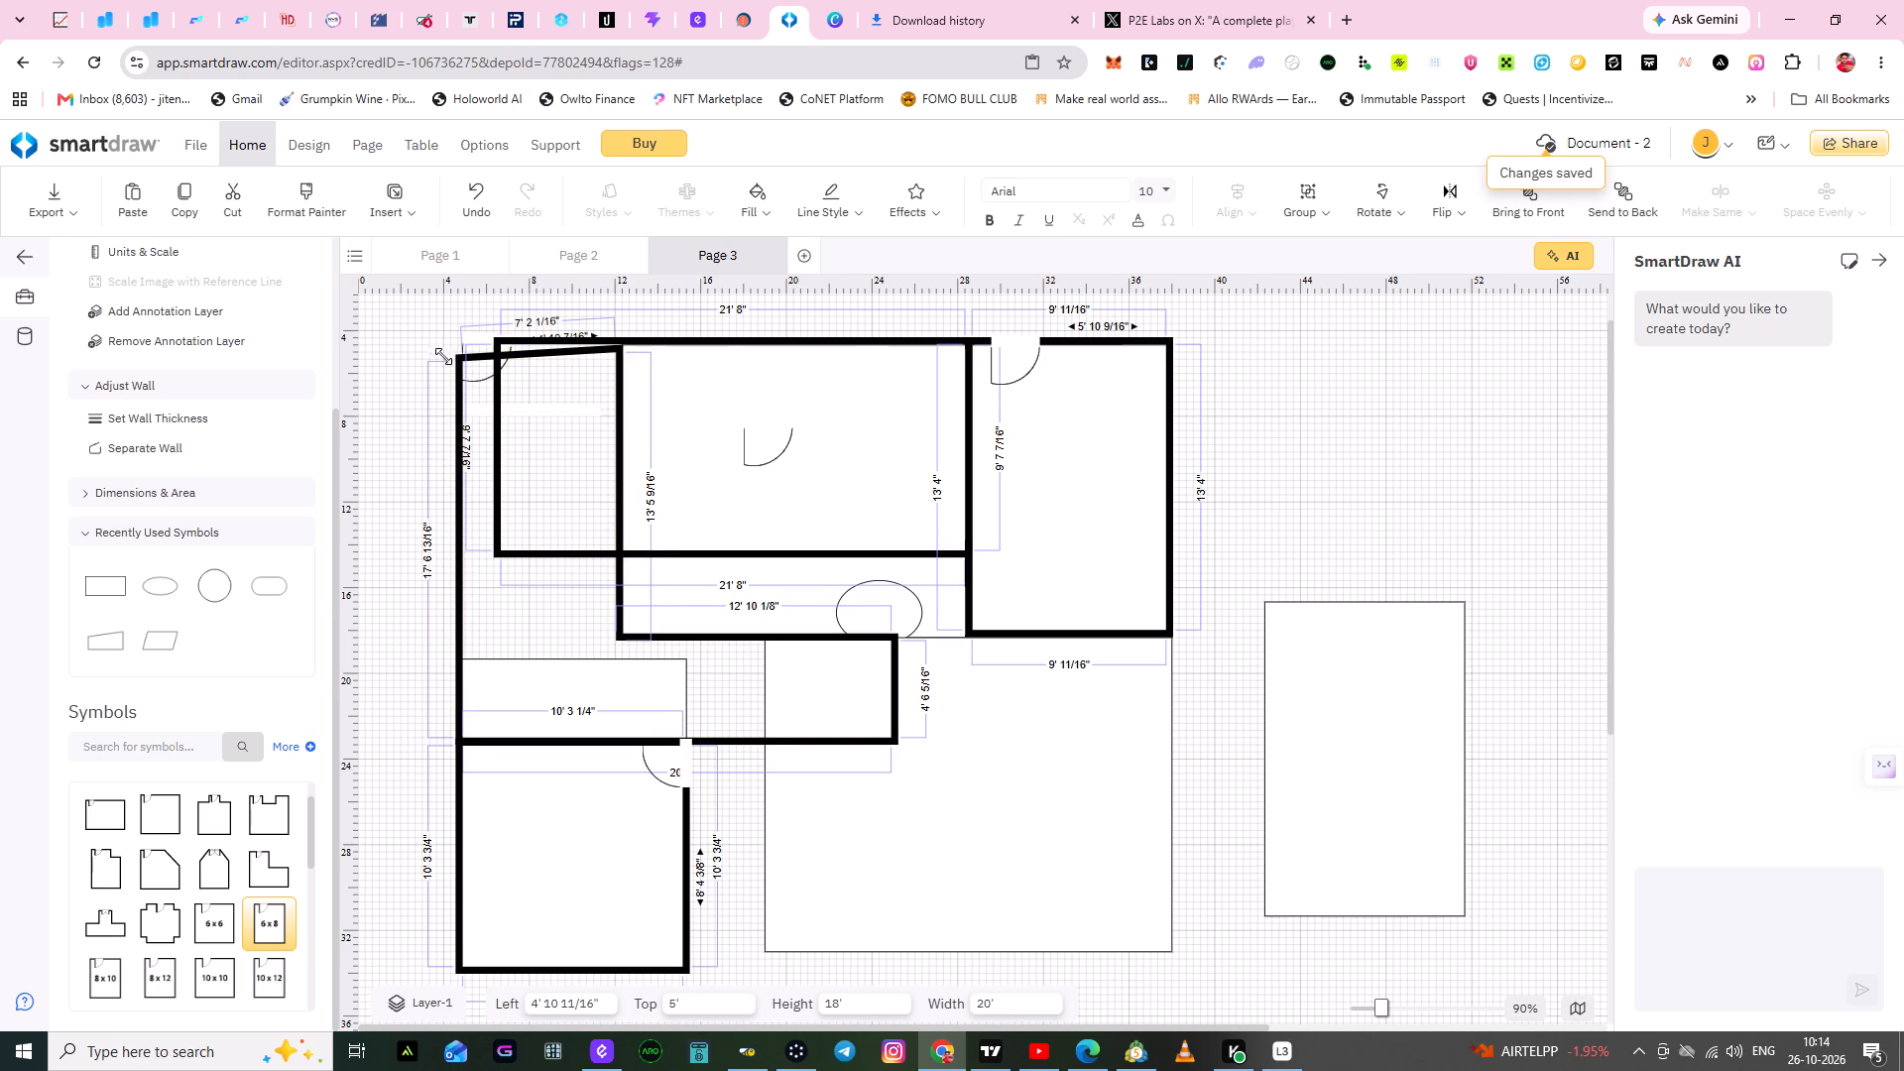
left_click_drag(443, 356, 454, 353)
left_click(398, 426)
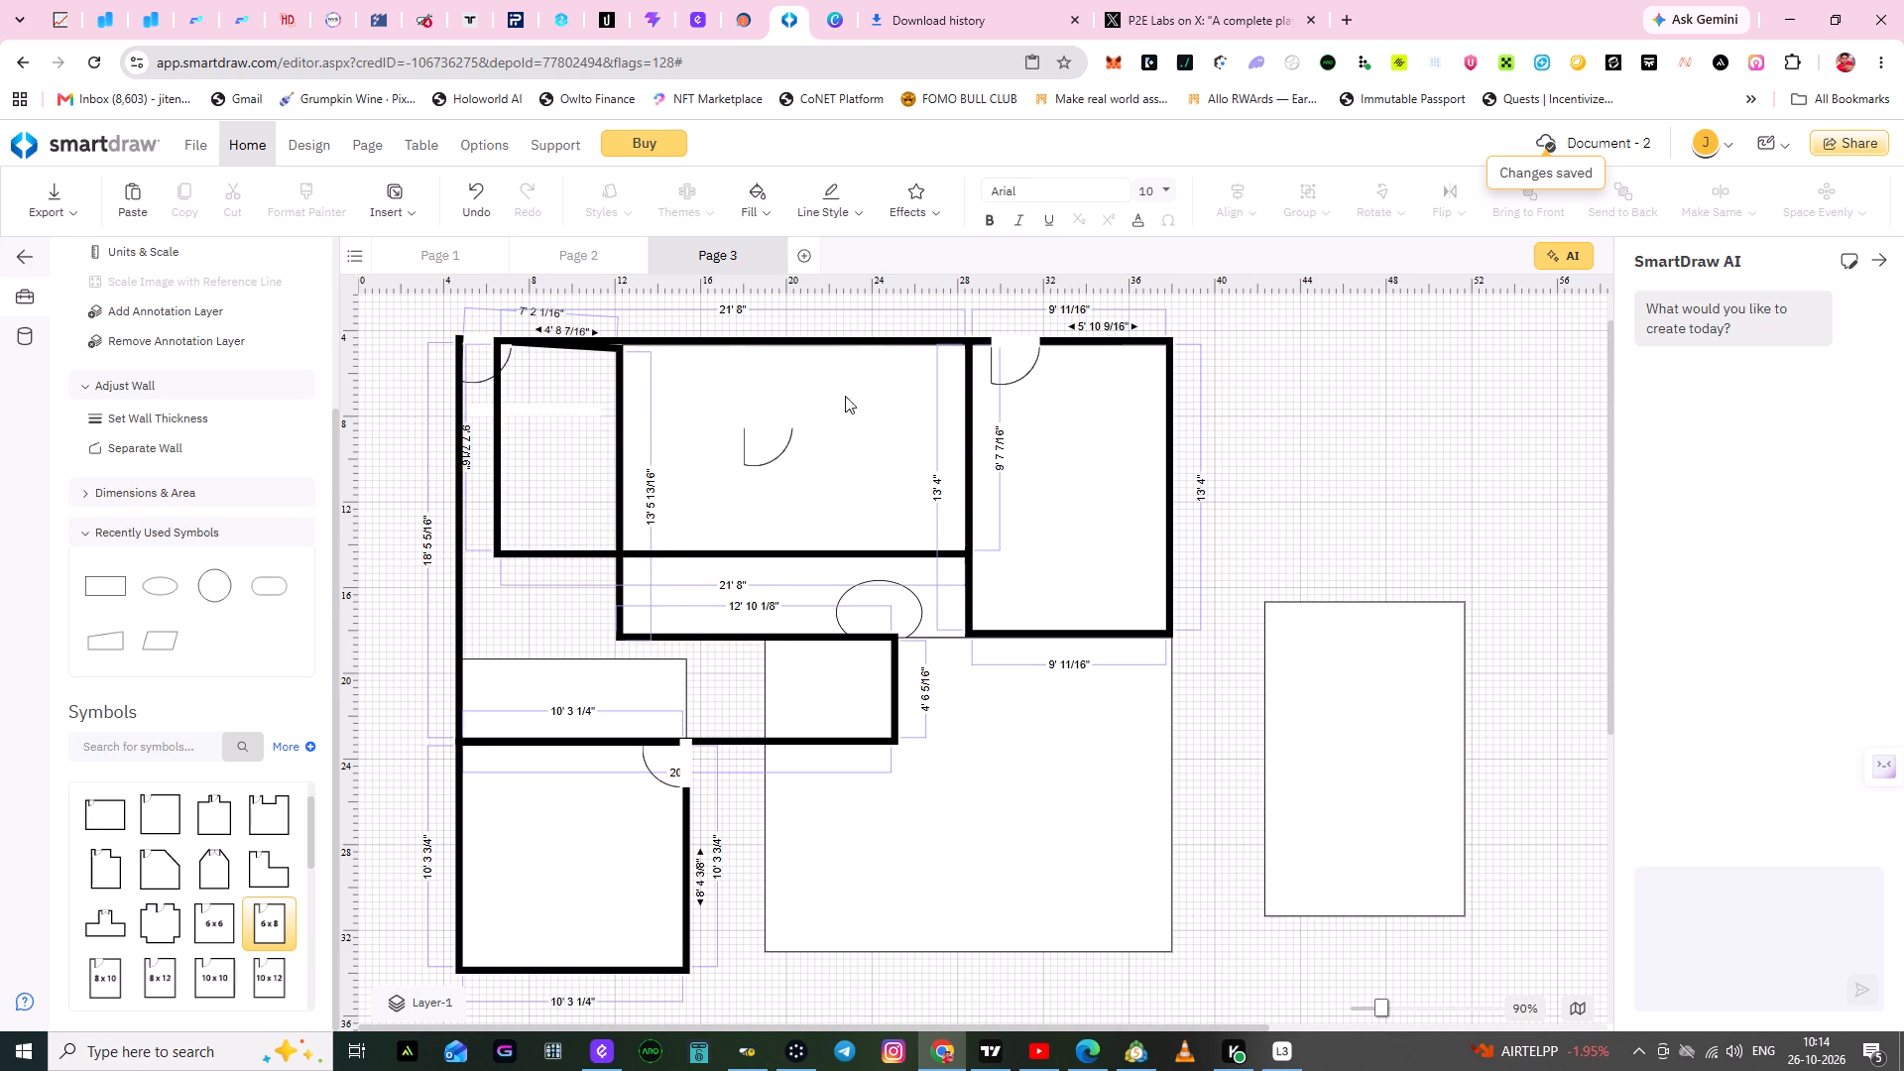
Detach the L-shaped room's door from its top wall and place it loose inside the rectangular room, above the other loose door.
left_click_drag(474, 374, 475, 376)
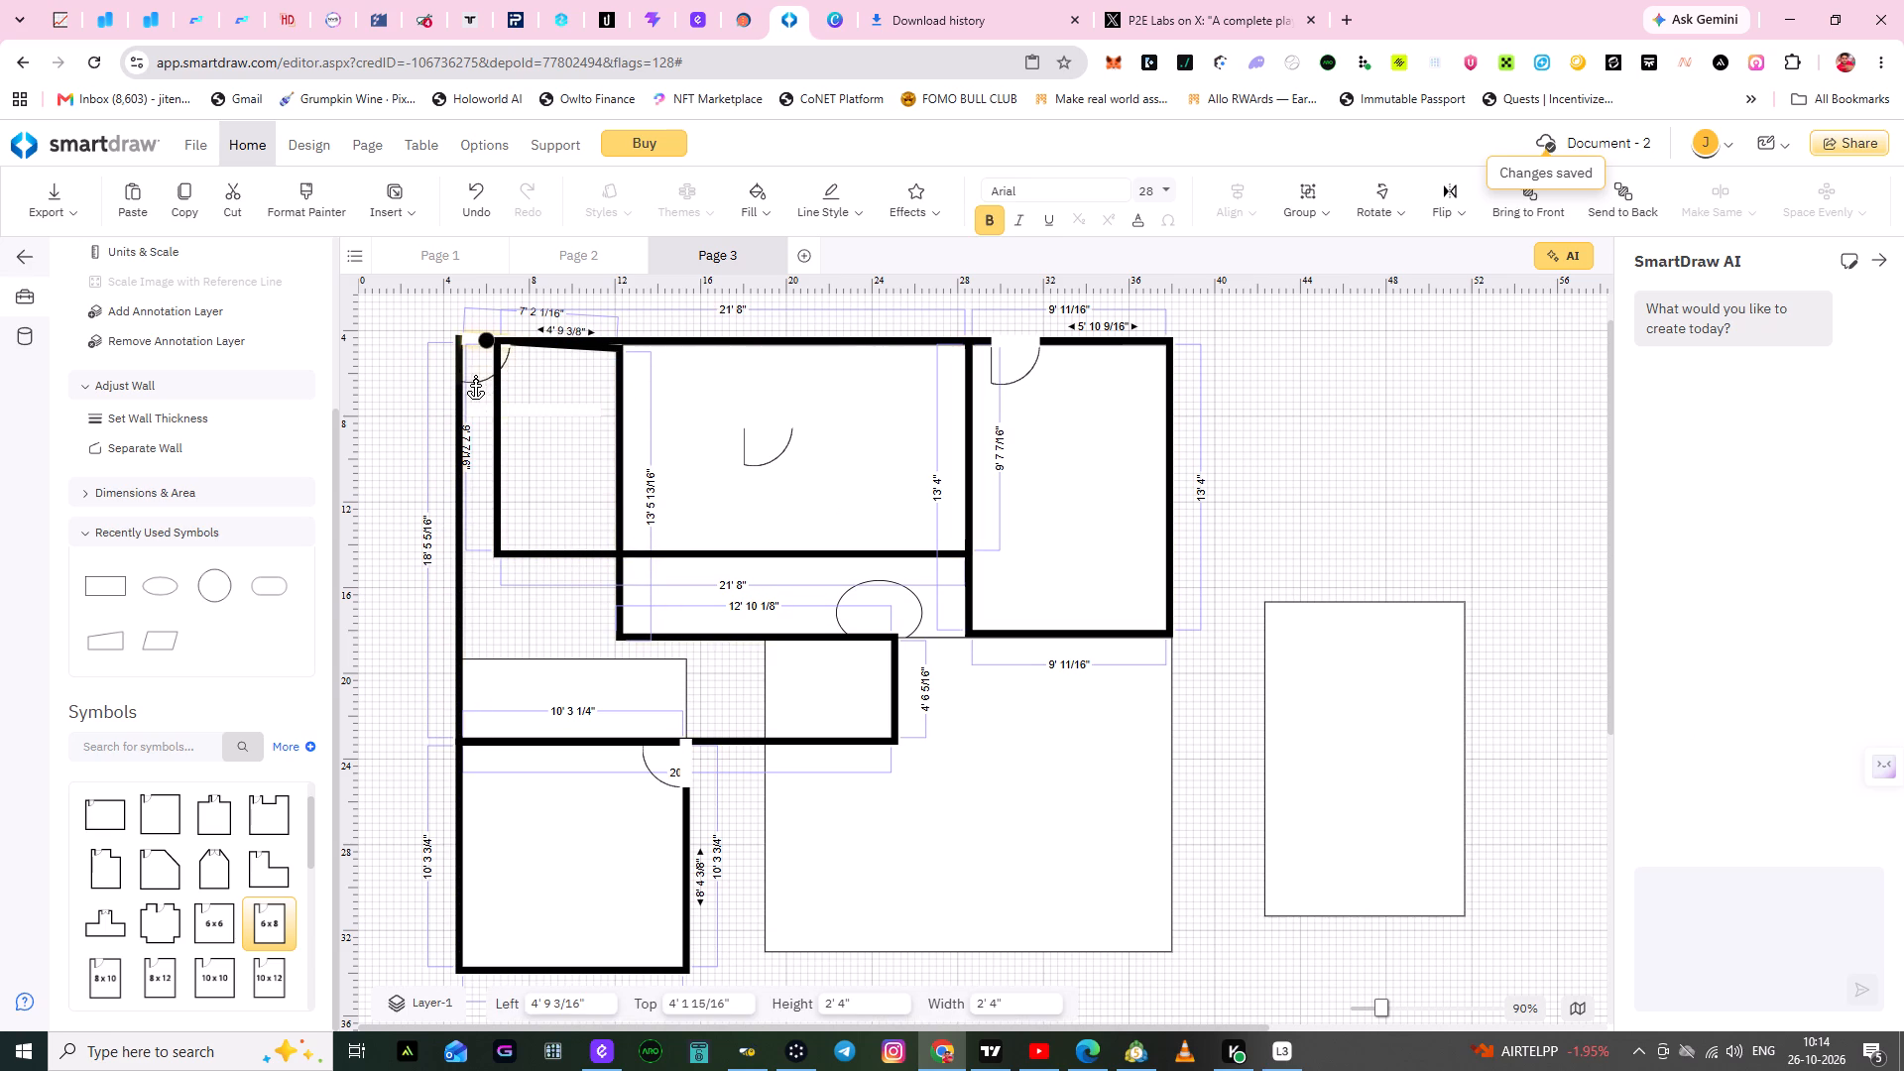
left_click_drag(475, 376, 621, 452)
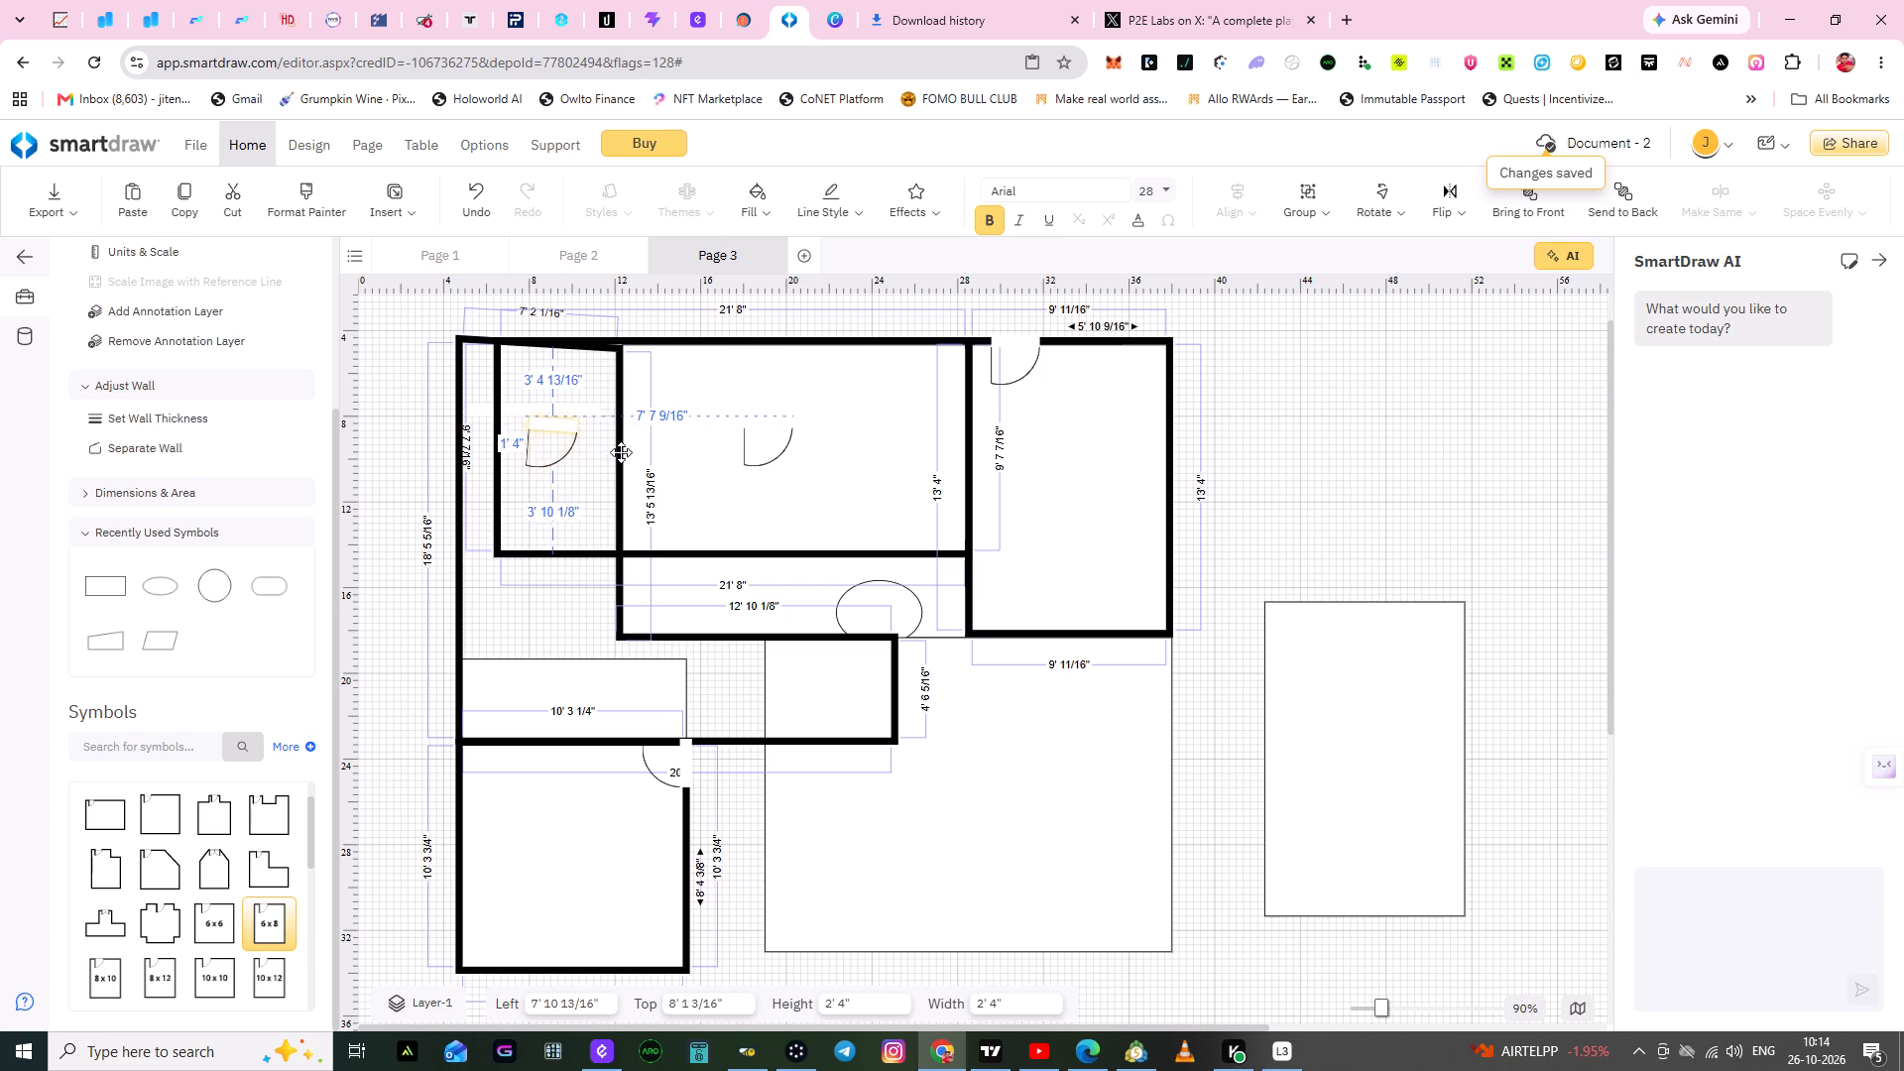
left_click_drag(621, 452, 829, 403)
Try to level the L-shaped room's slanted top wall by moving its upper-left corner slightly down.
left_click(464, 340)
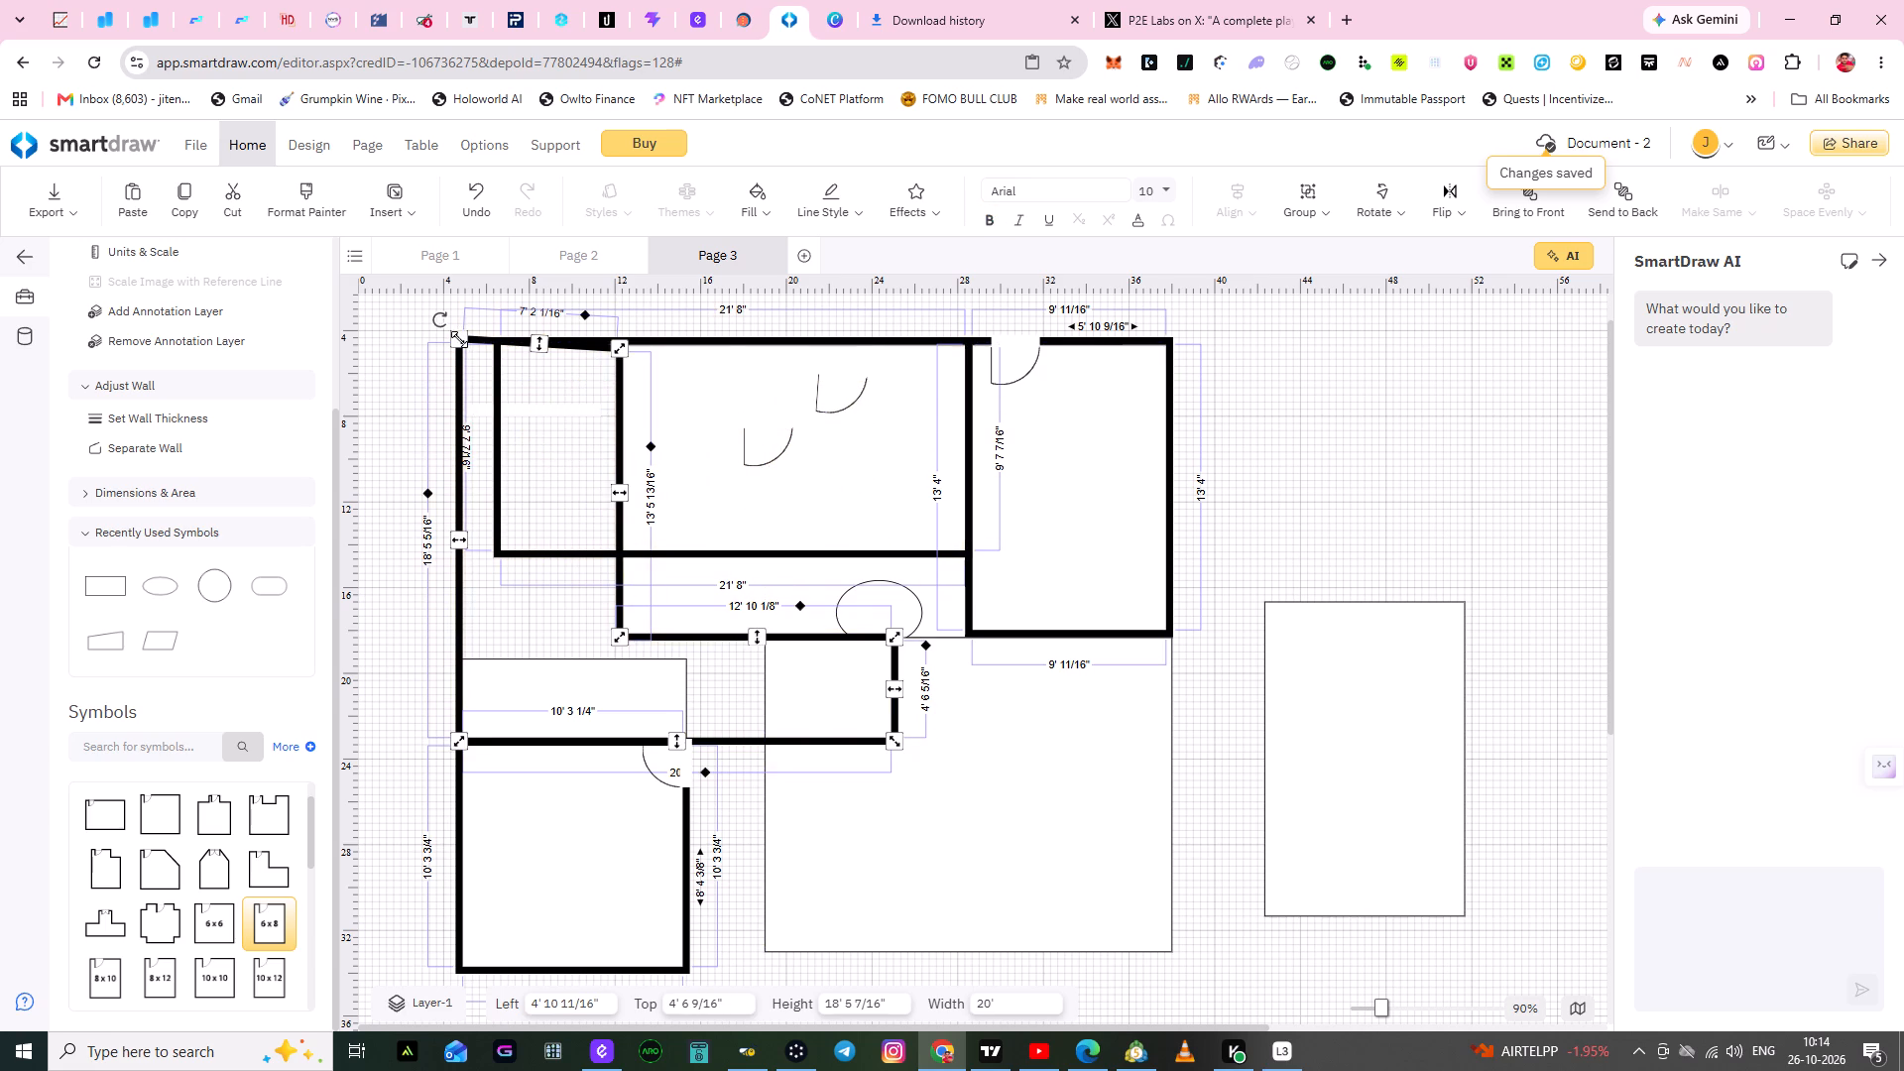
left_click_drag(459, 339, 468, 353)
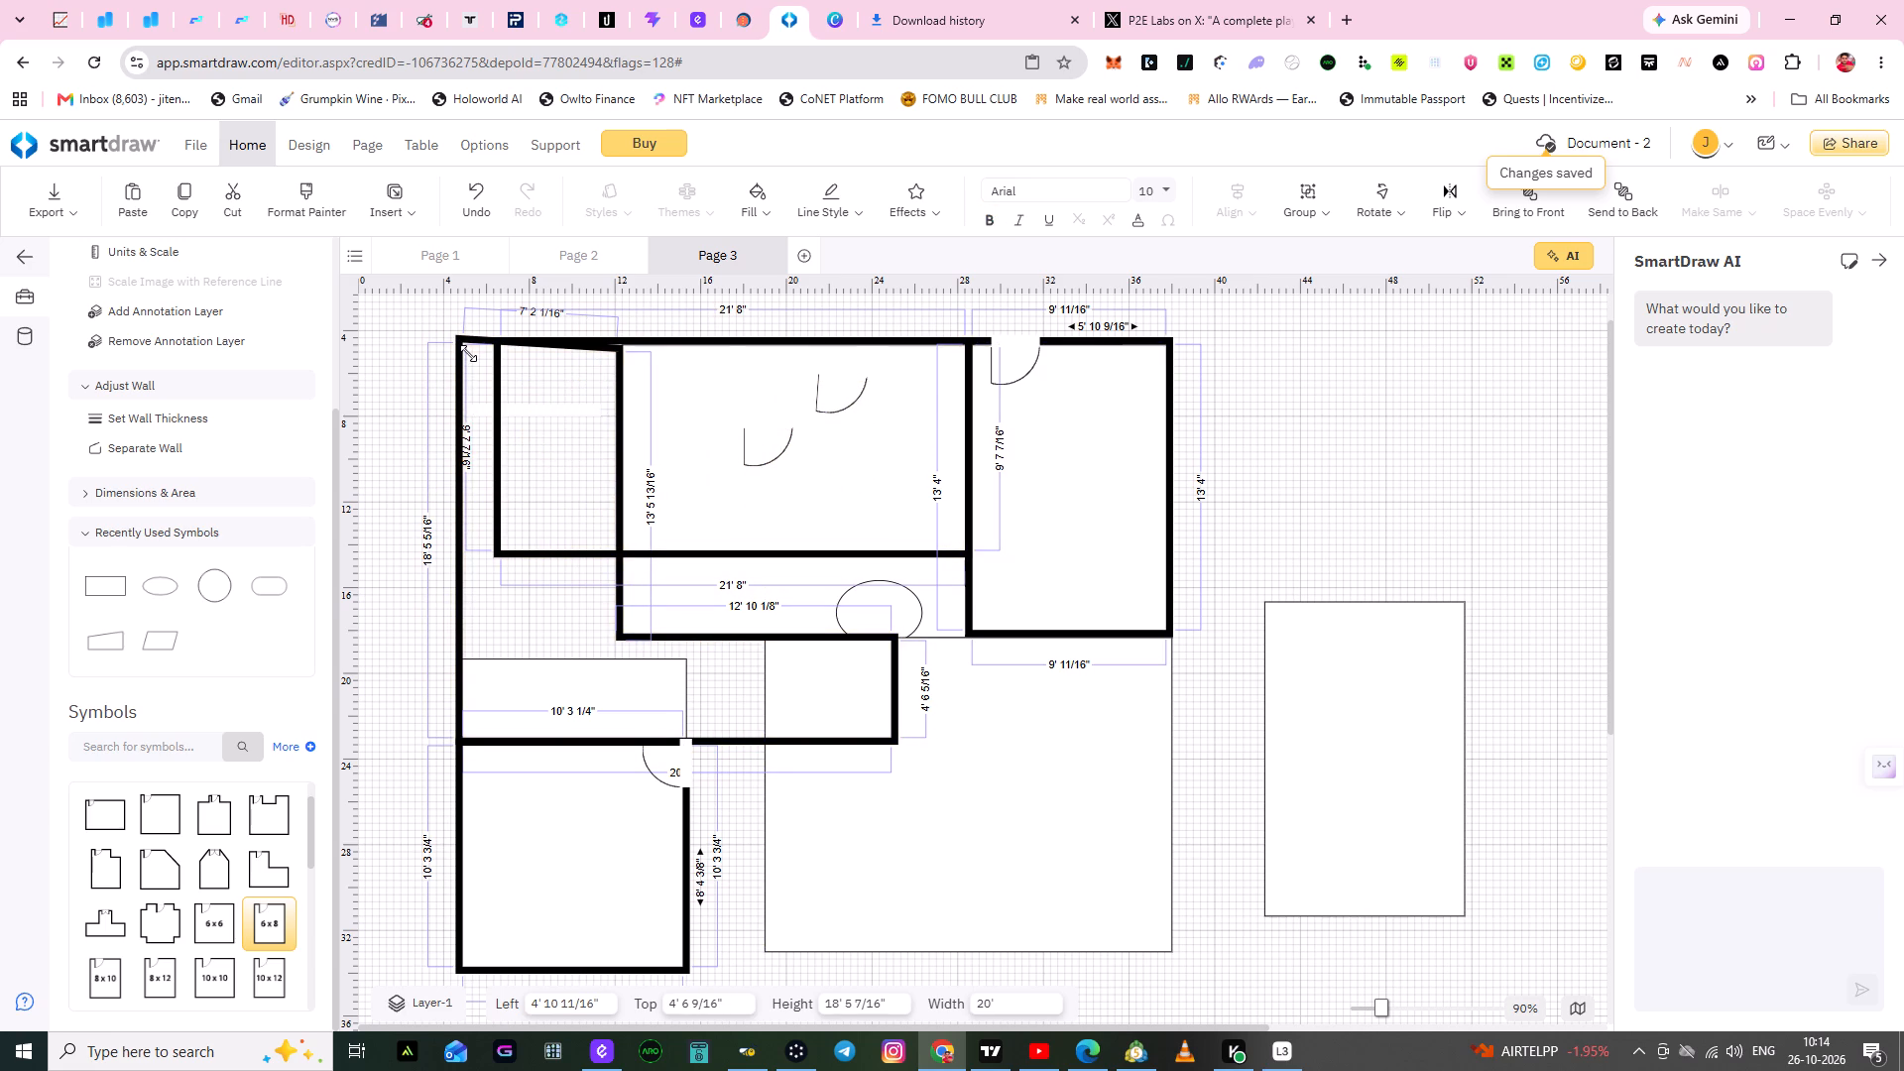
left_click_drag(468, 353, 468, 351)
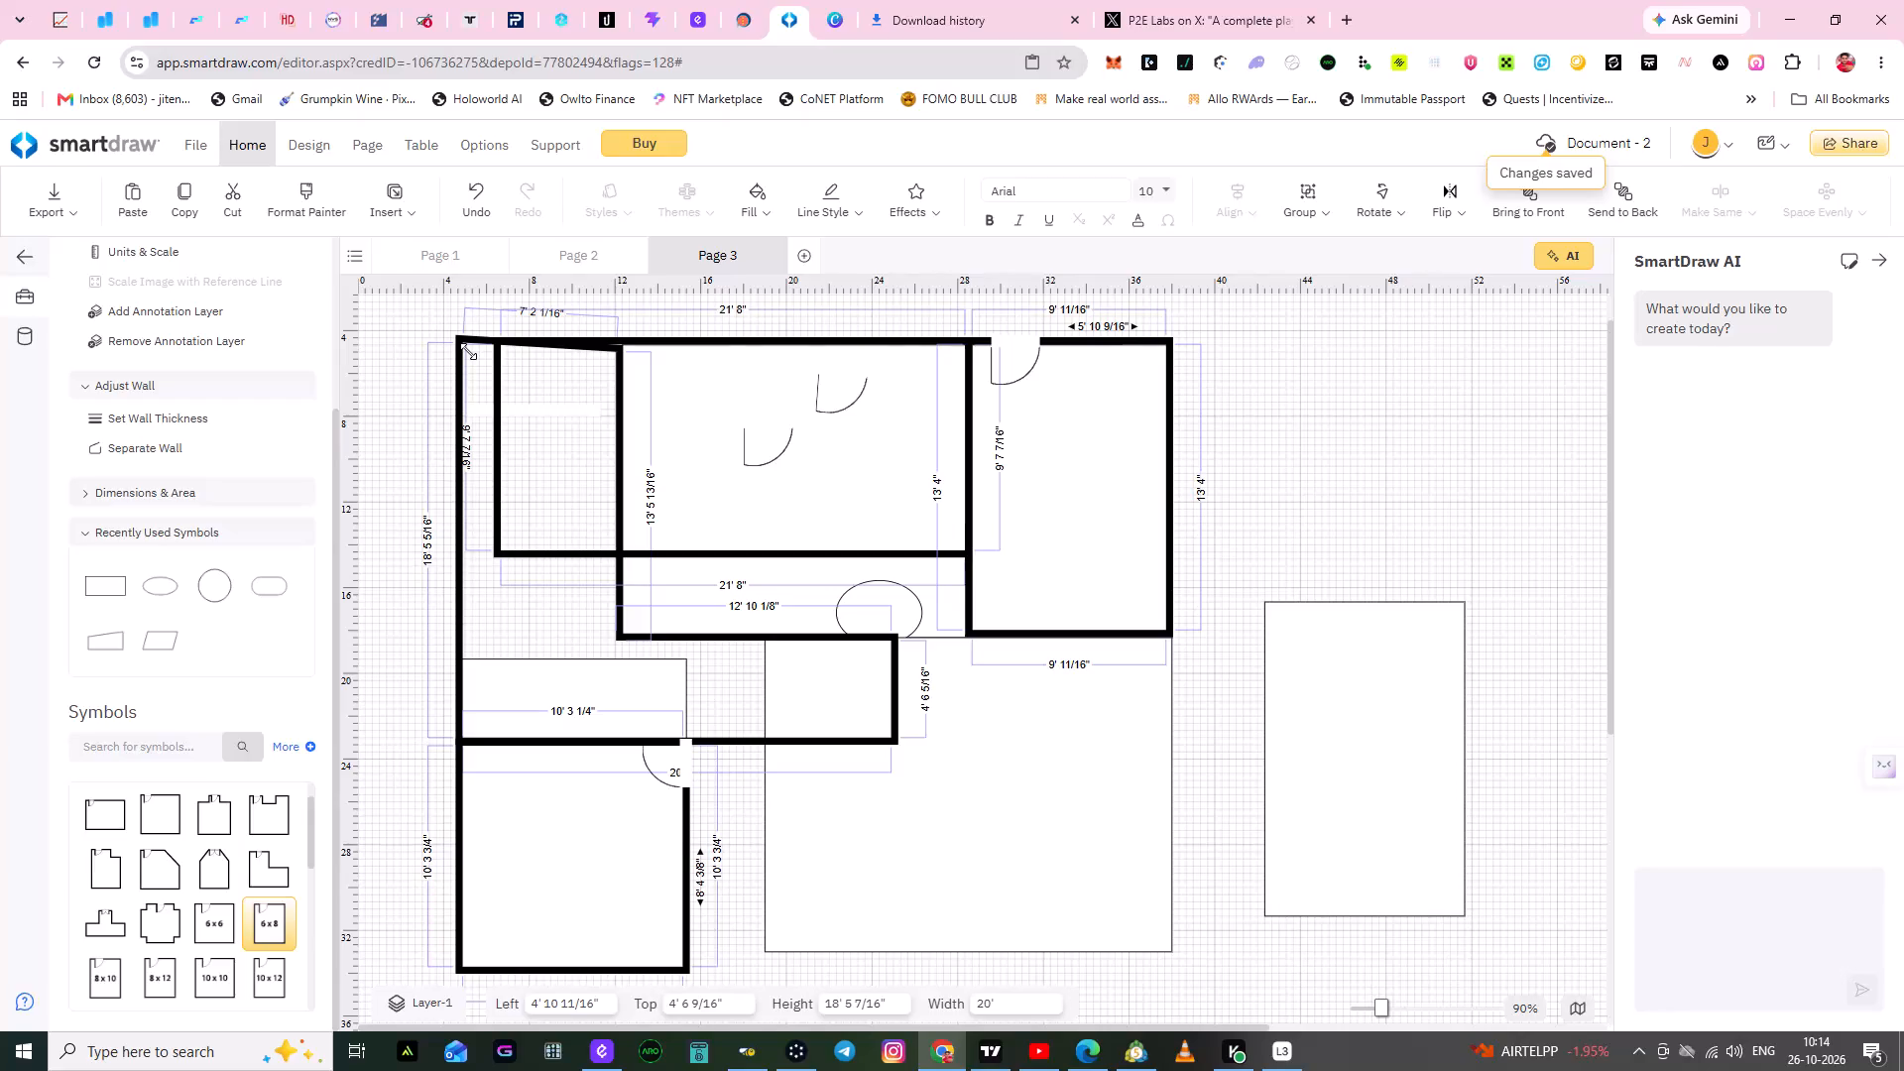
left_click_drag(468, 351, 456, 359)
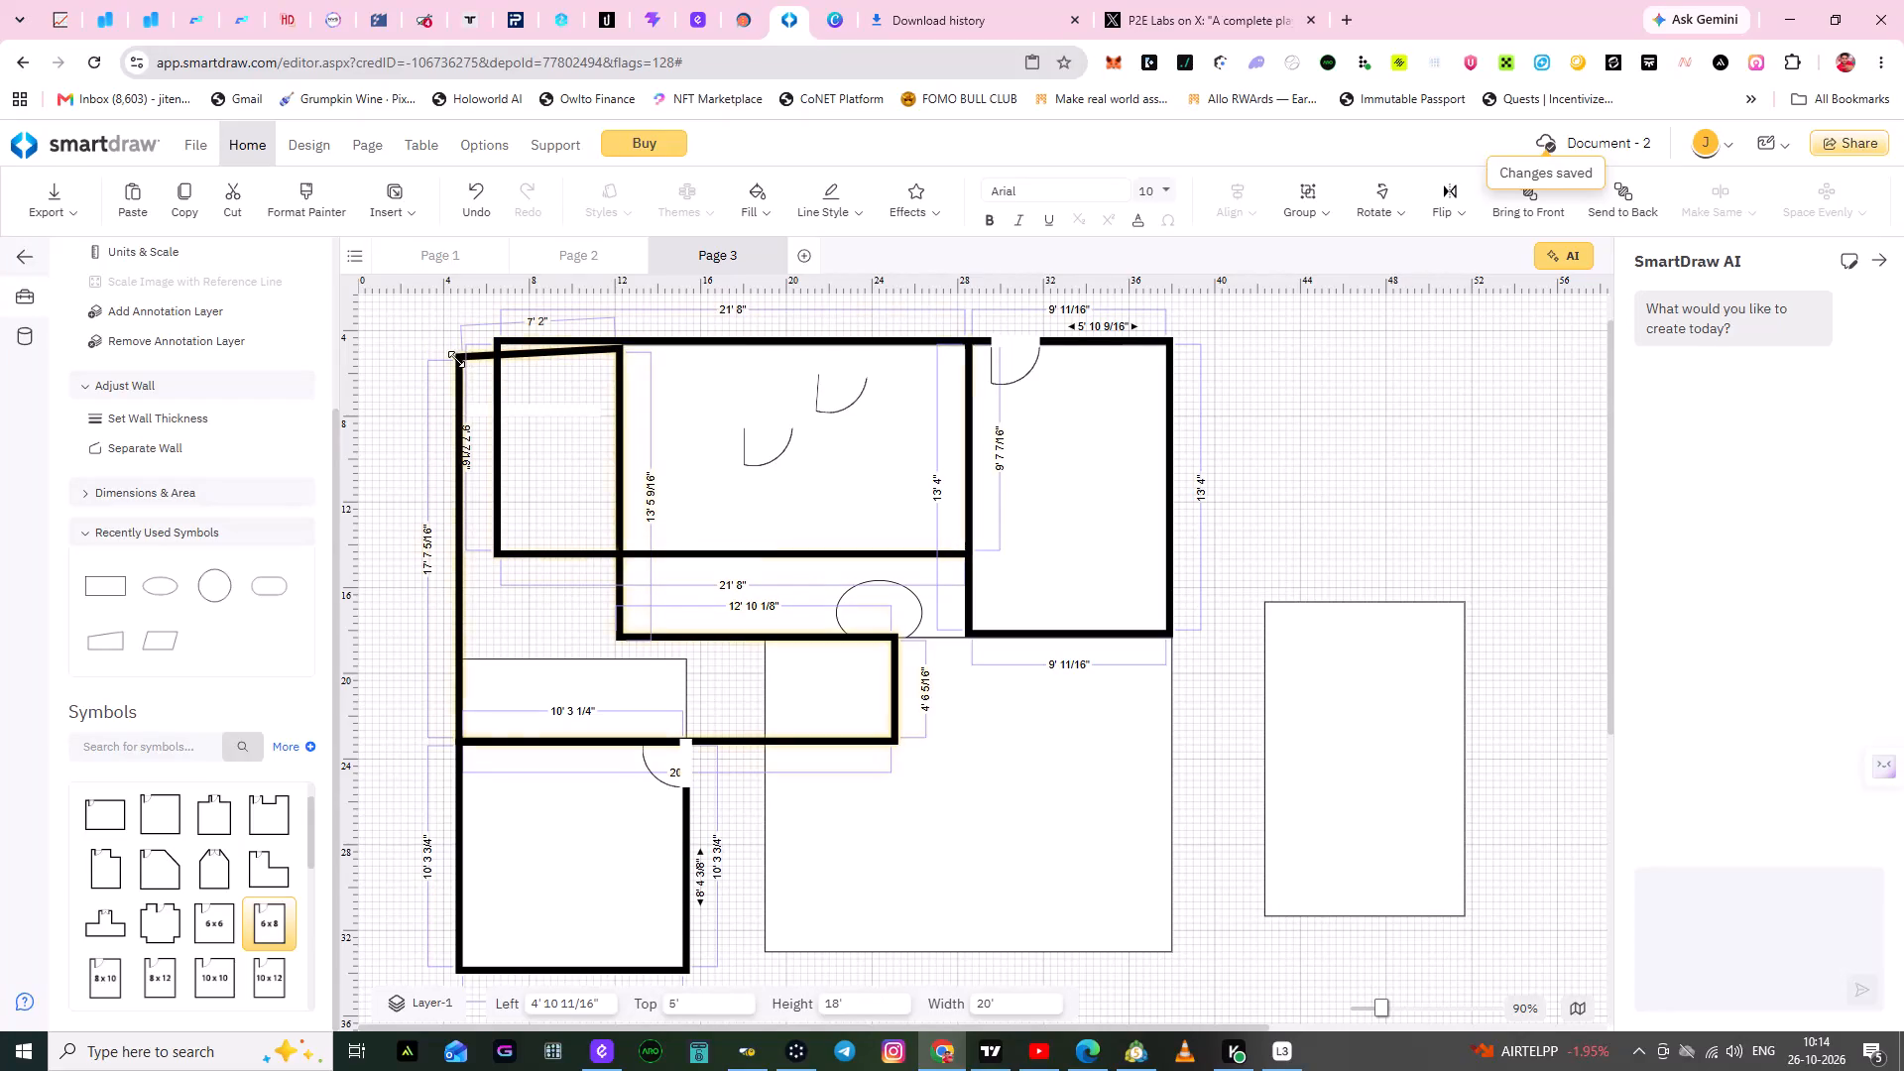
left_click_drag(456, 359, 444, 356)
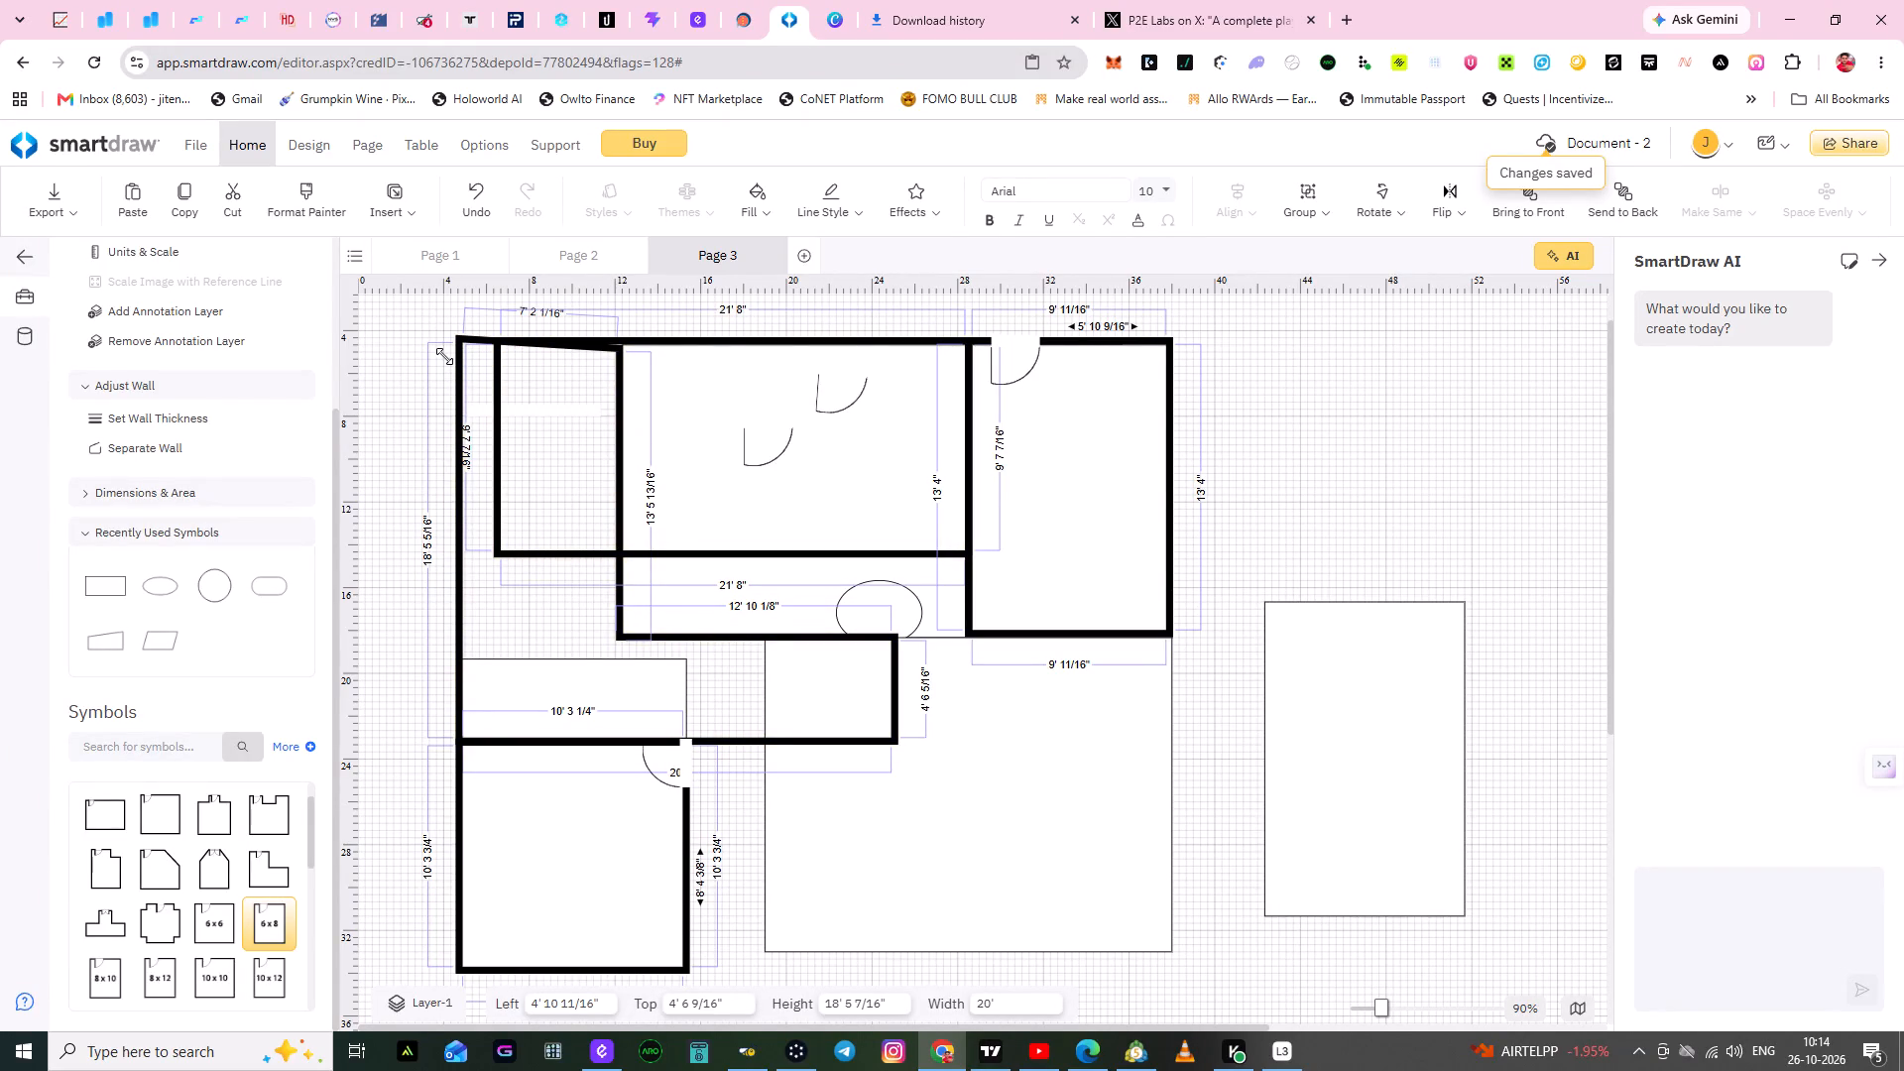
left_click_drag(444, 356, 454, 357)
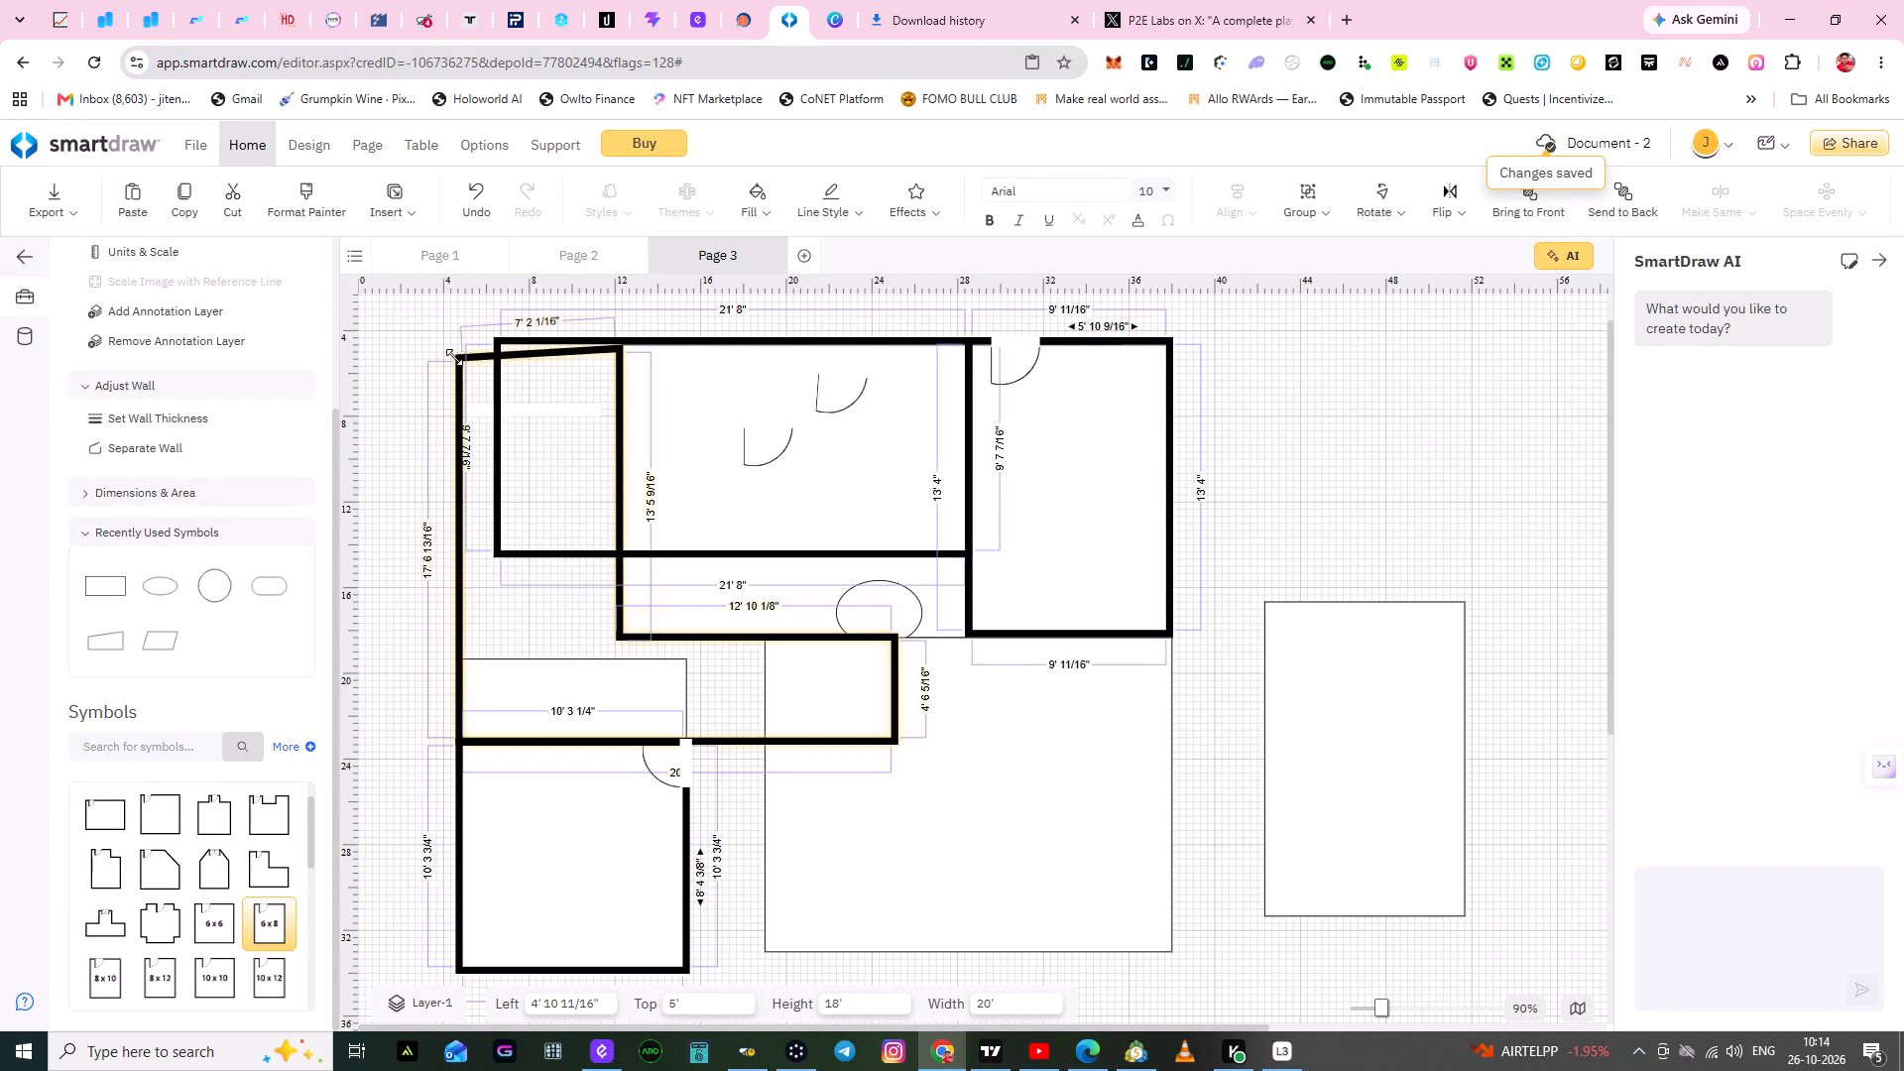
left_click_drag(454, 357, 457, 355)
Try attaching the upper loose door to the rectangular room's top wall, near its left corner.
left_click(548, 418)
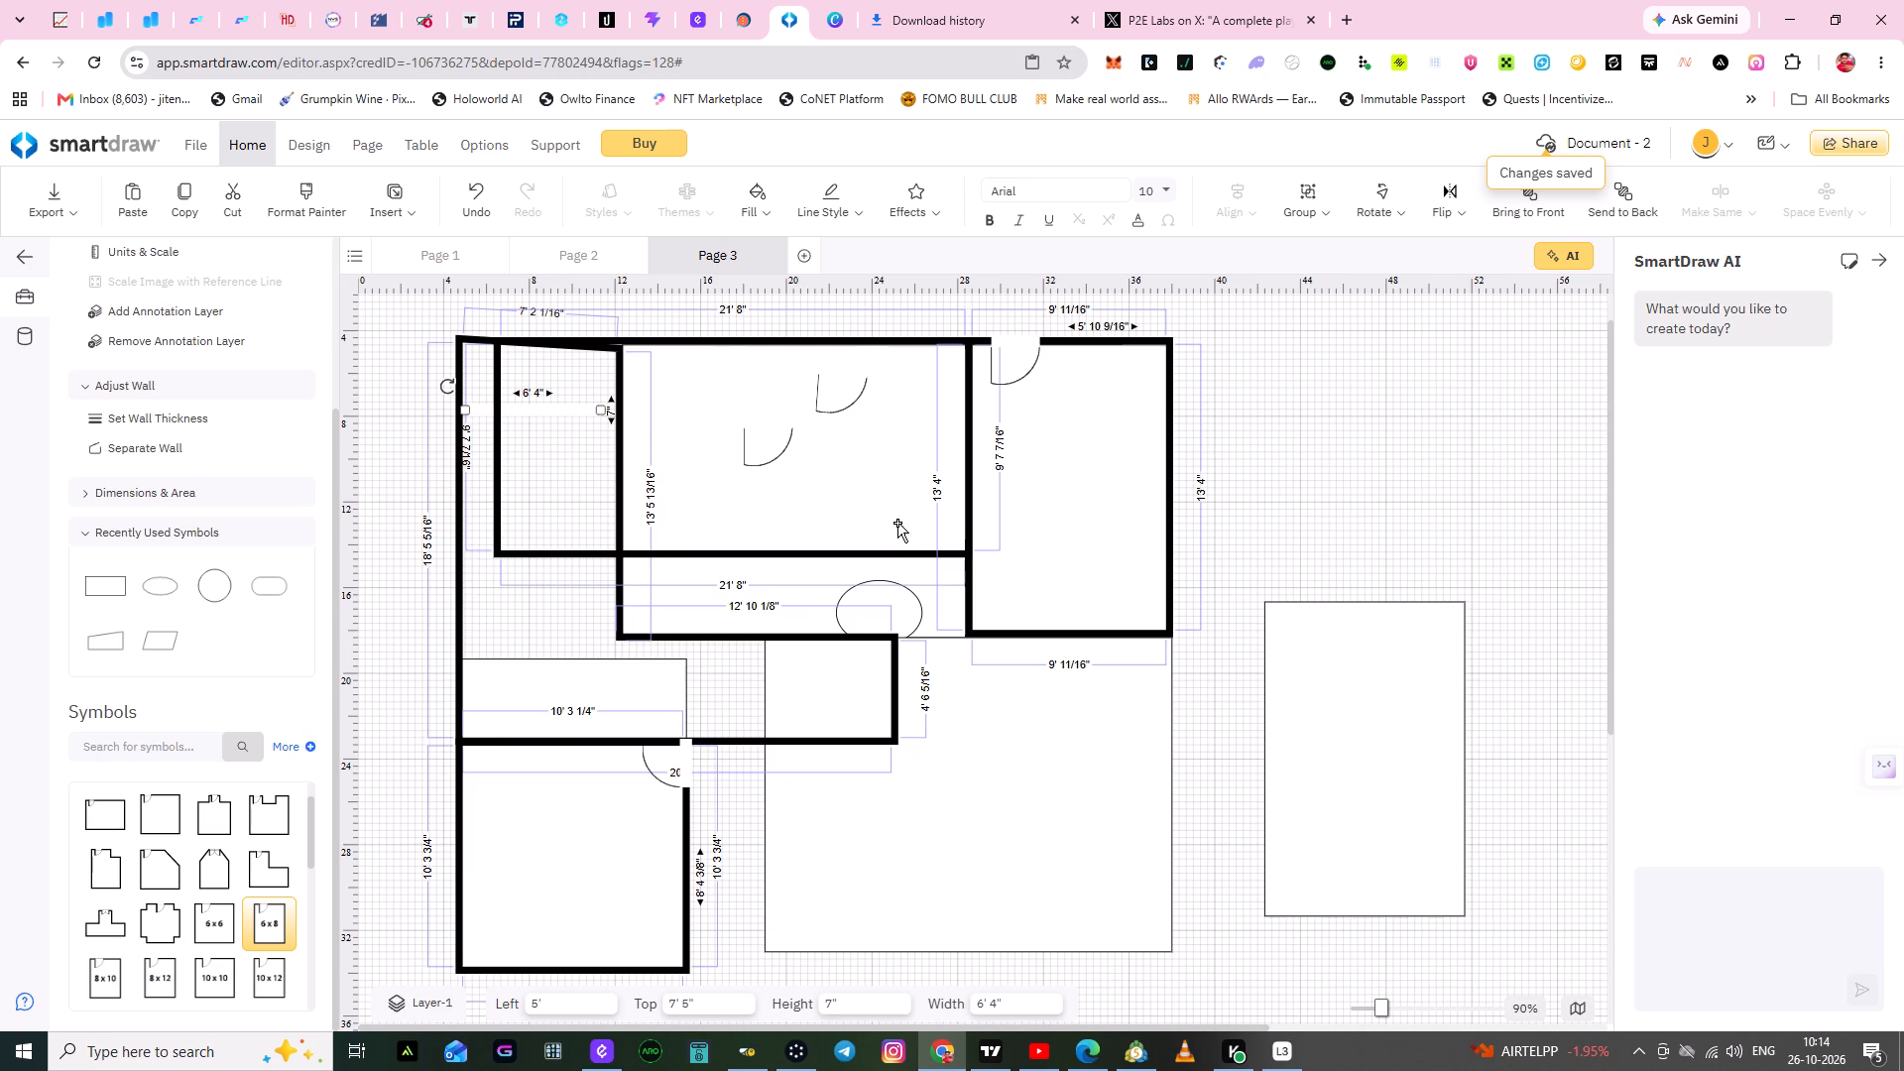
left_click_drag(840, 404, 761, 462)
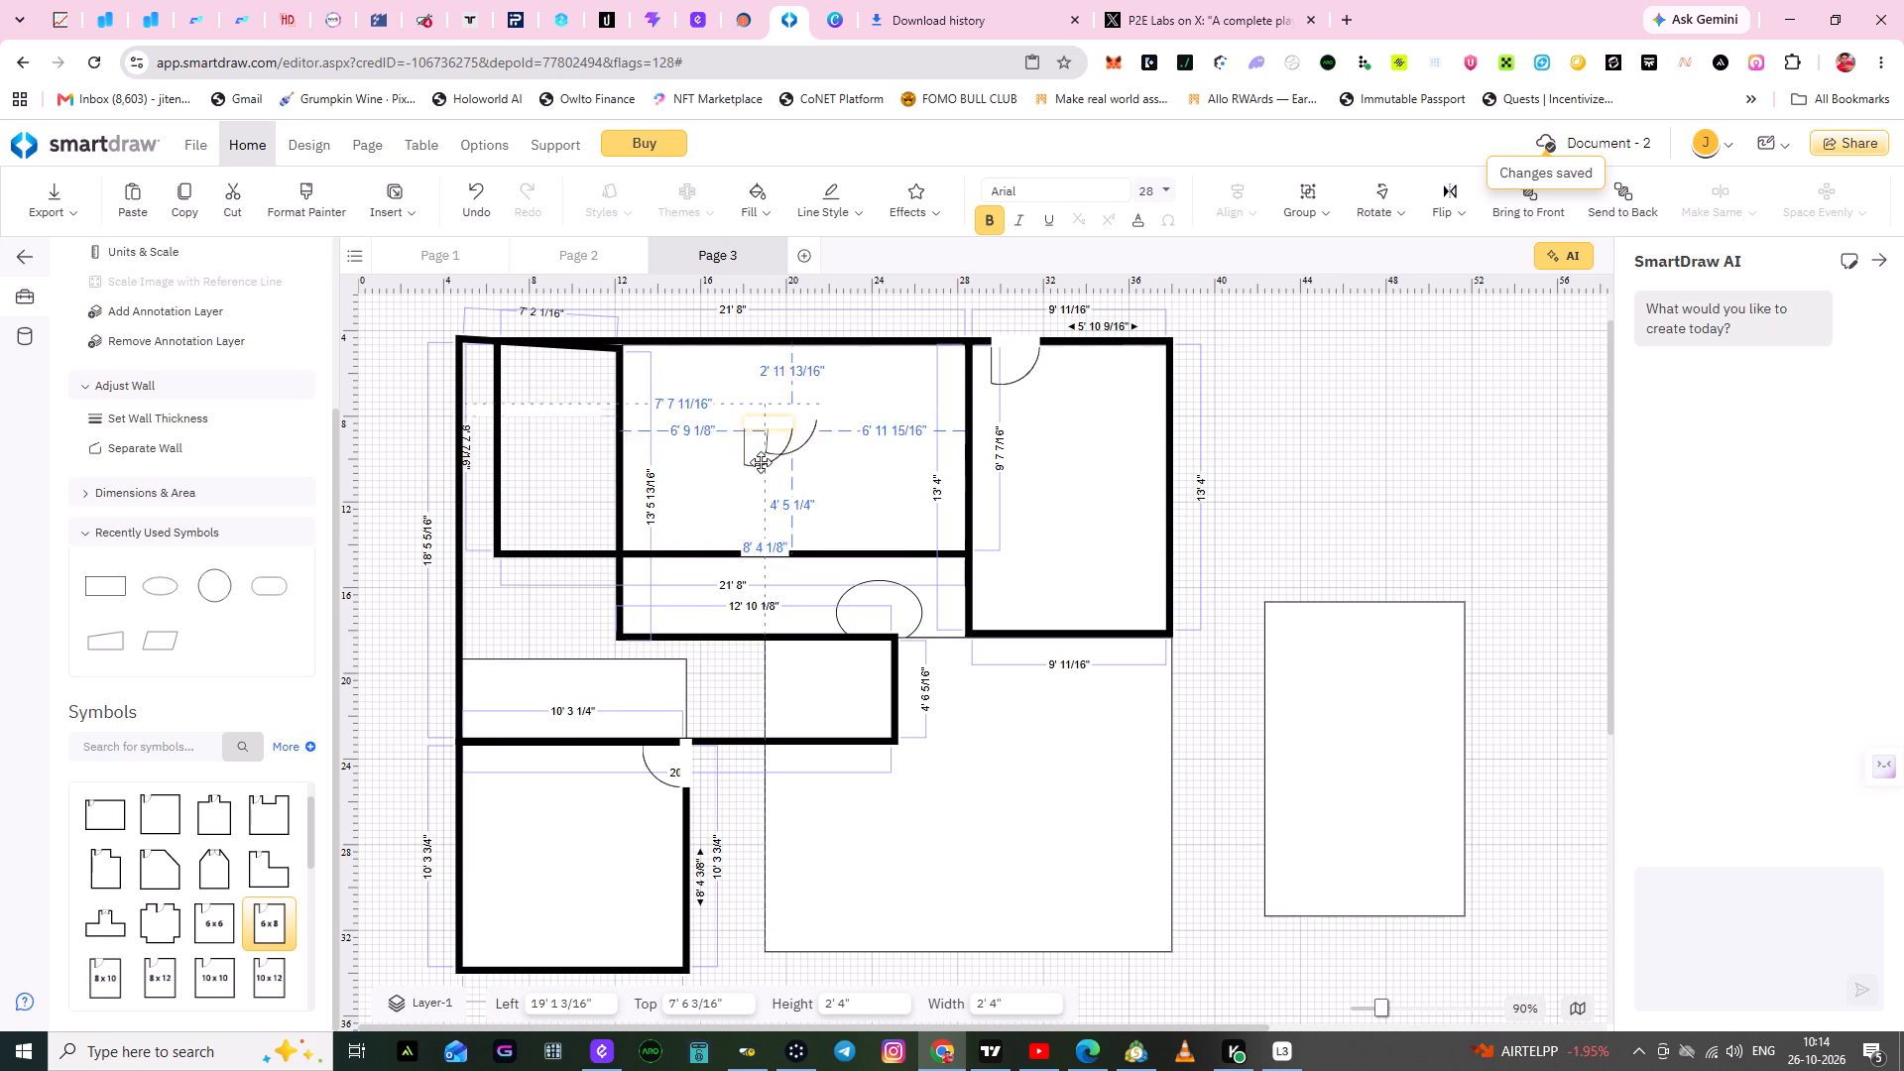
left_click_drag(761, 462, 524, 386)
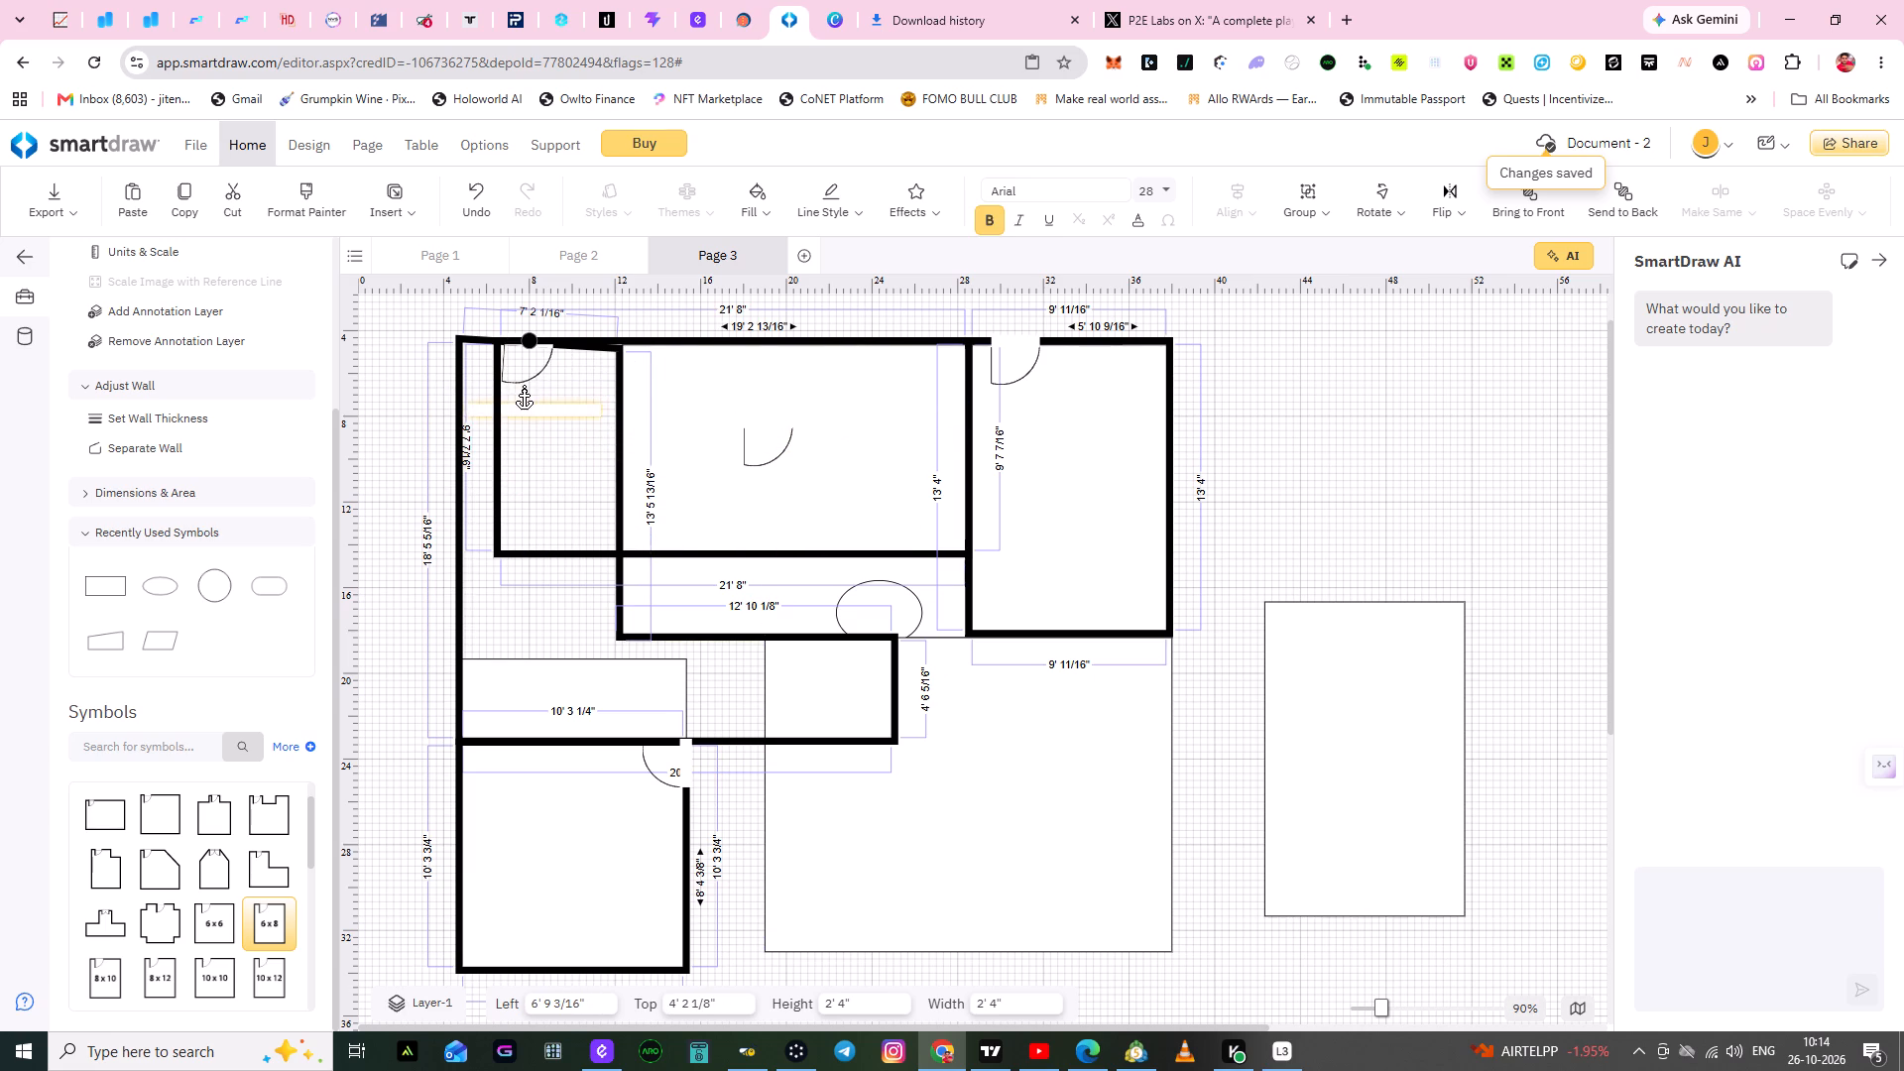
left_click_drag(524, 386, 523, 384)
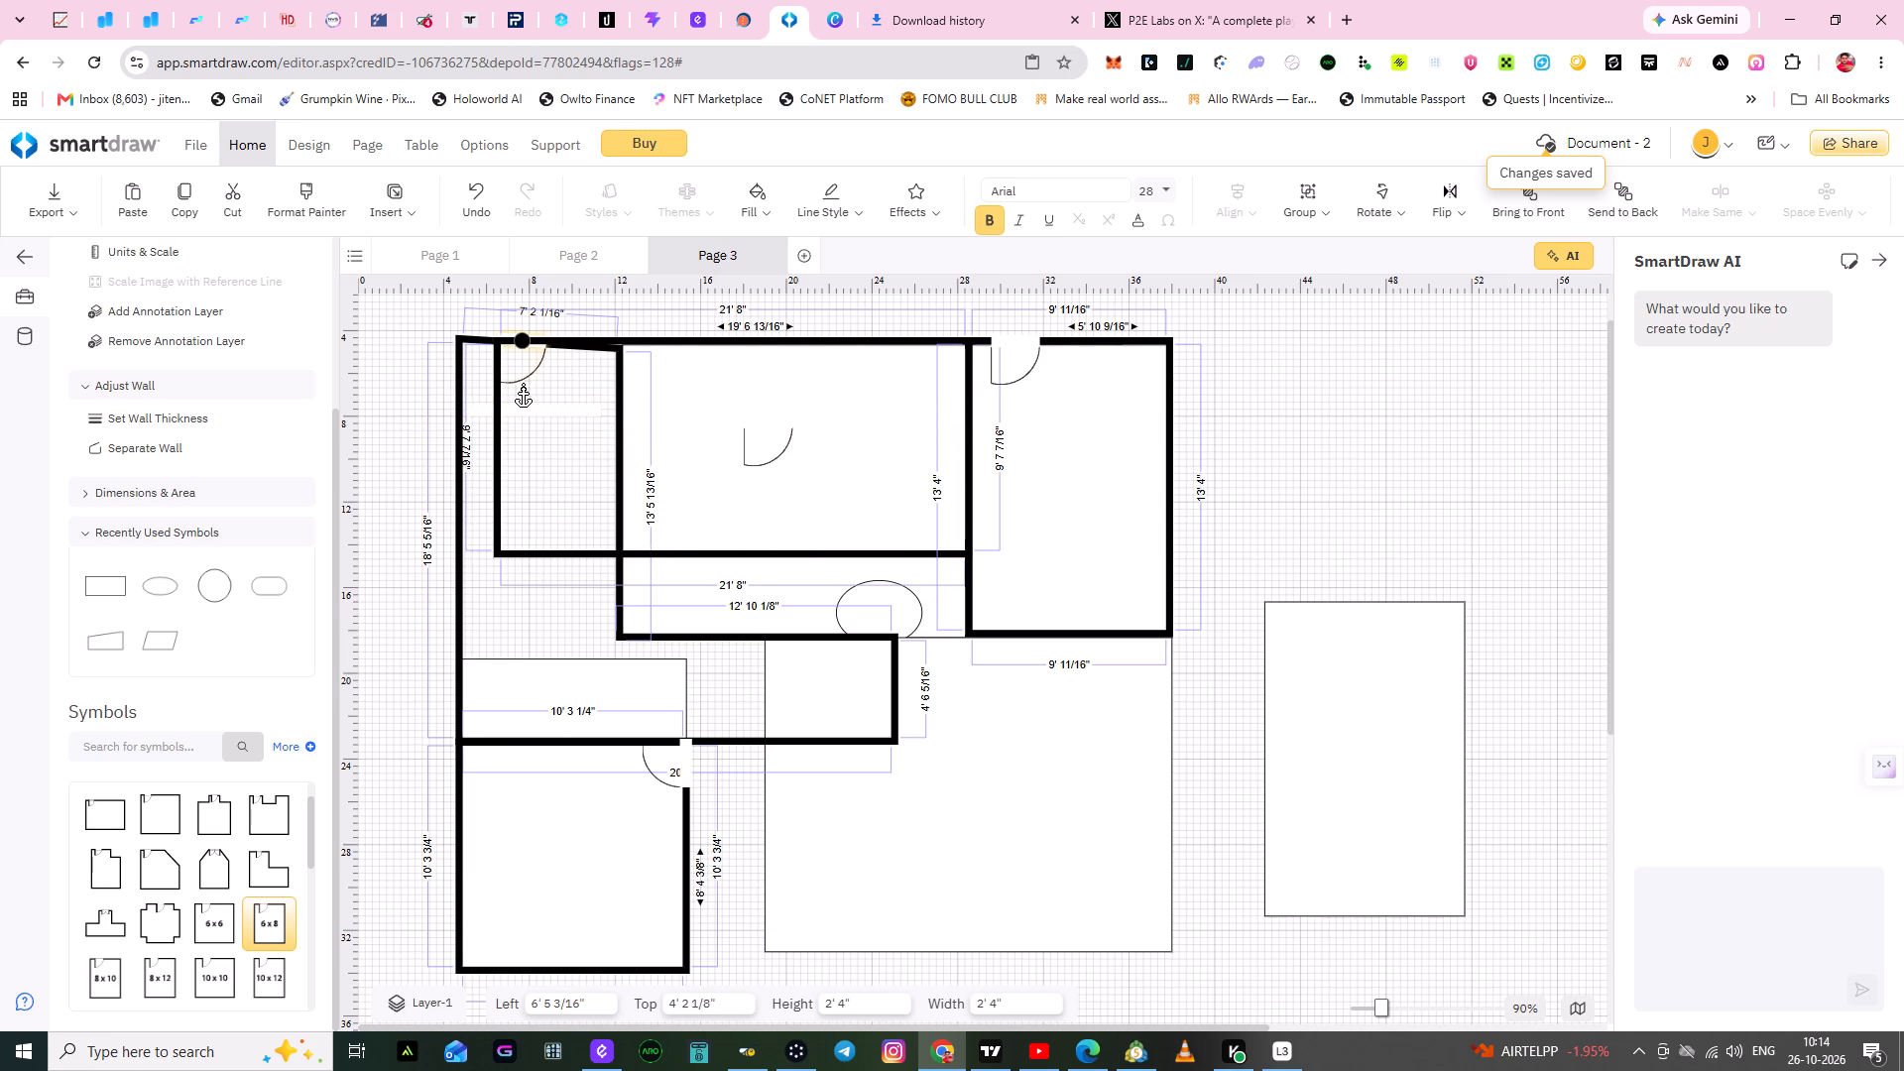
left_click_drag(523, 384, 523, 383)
Detach that door, rotate it half a turn and attach it to the rectangular room's bottom wall, 3' 1 3/16" from the left end.
left_click_drag(530, 373, 540, 412)
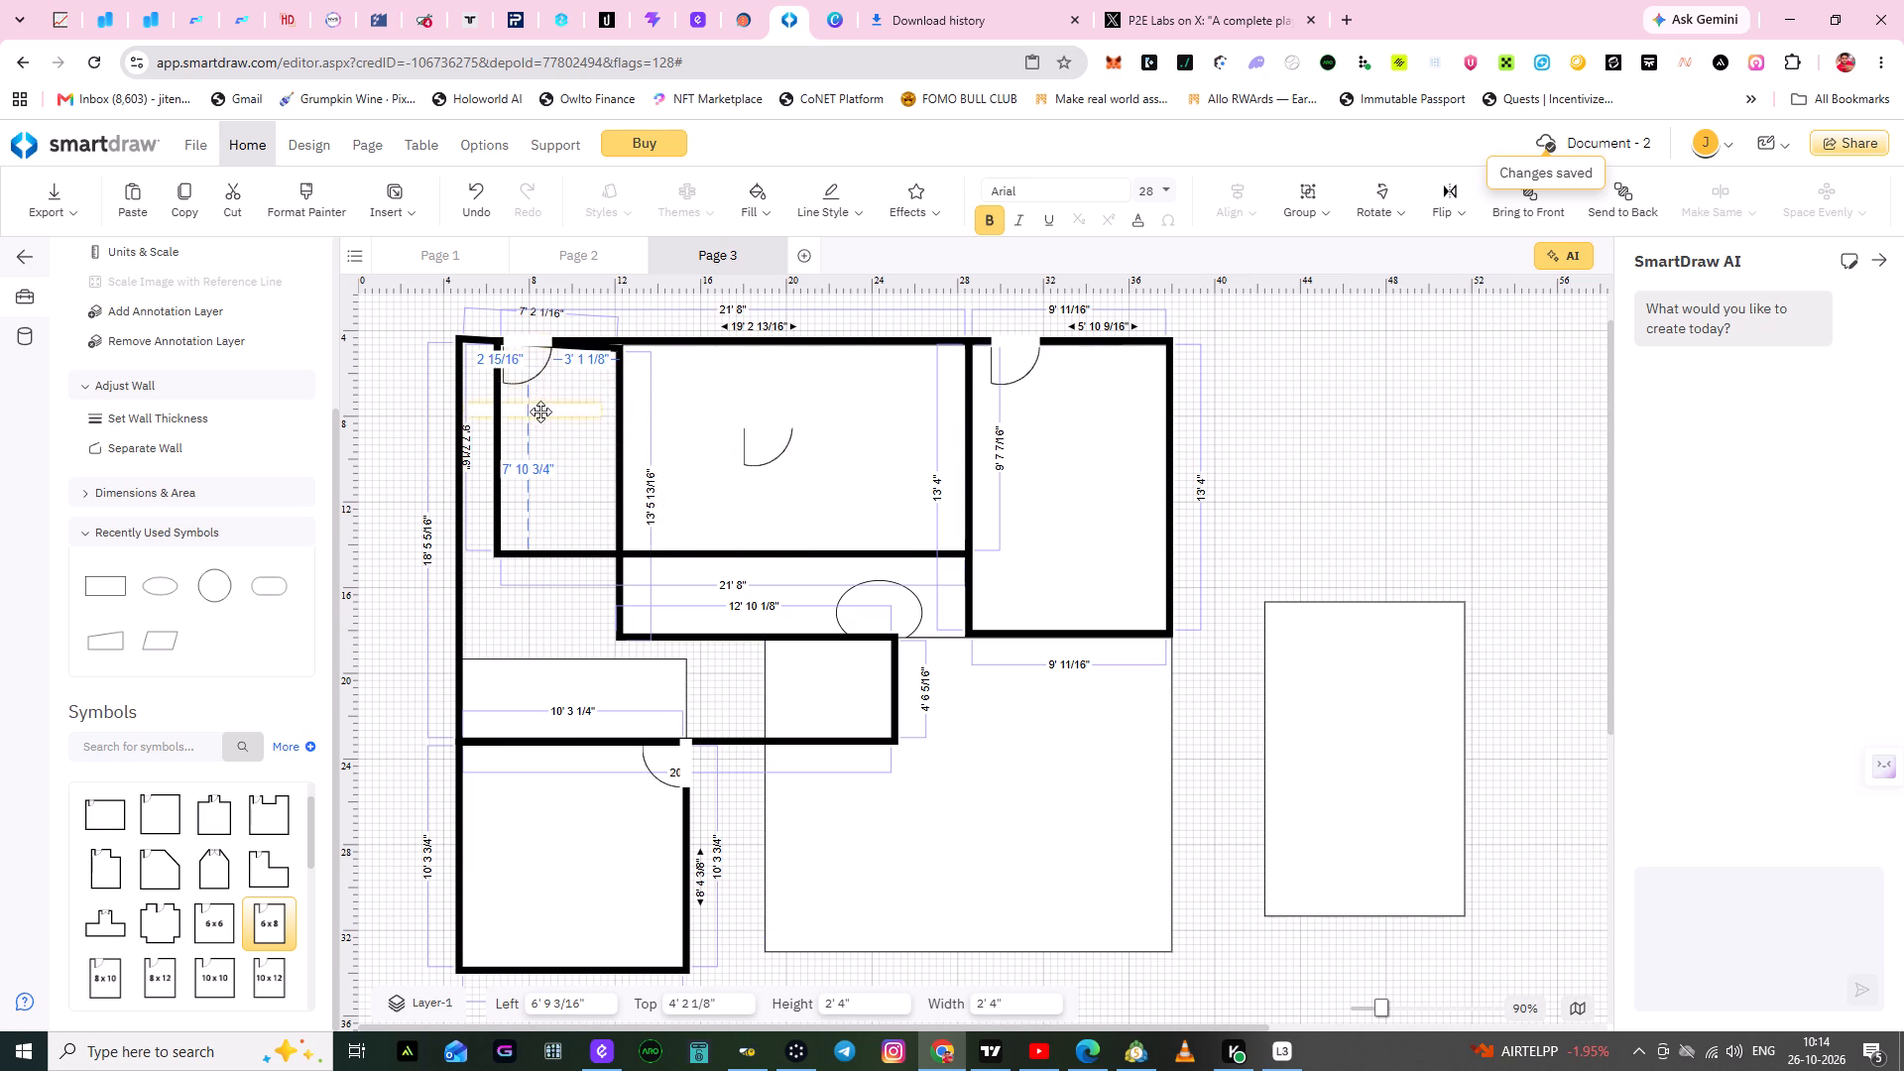
left_click_drag(540, 412, 583, 521)
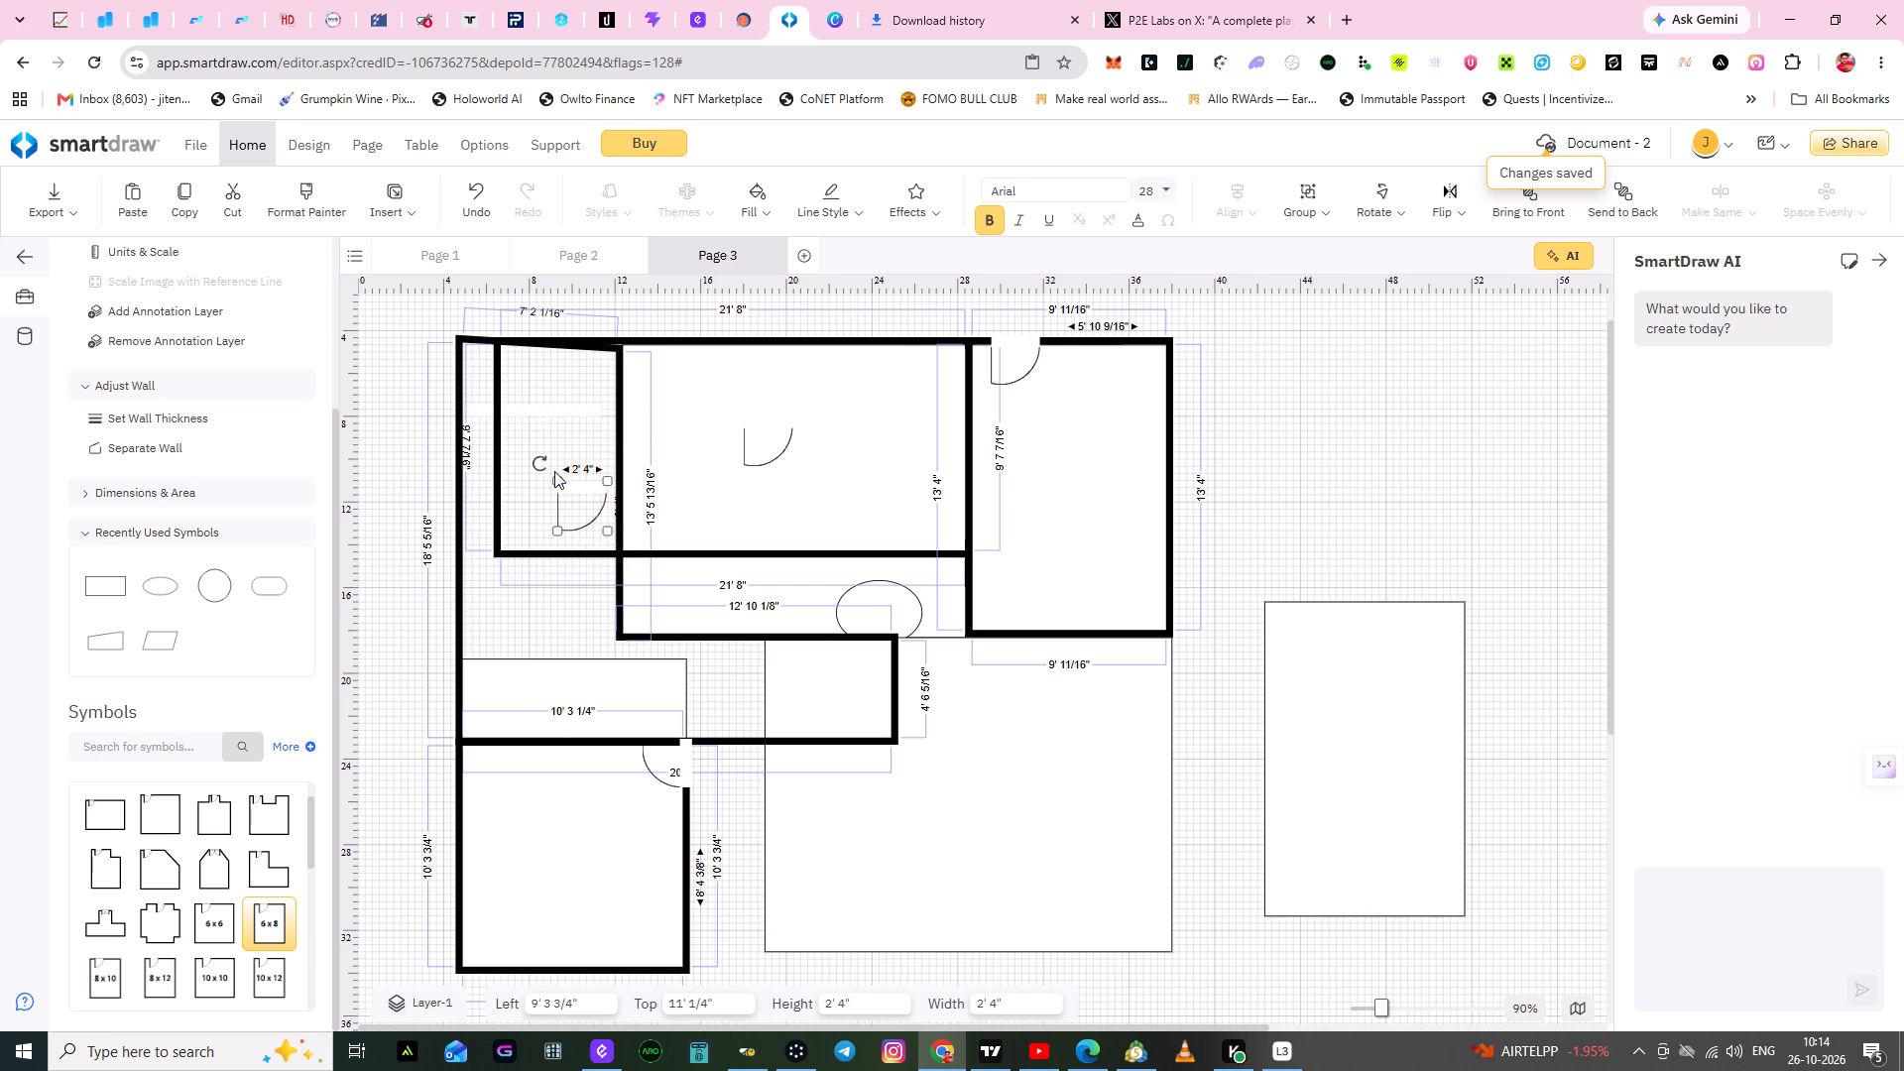
left_click_drag(540, 462, 657, 482)
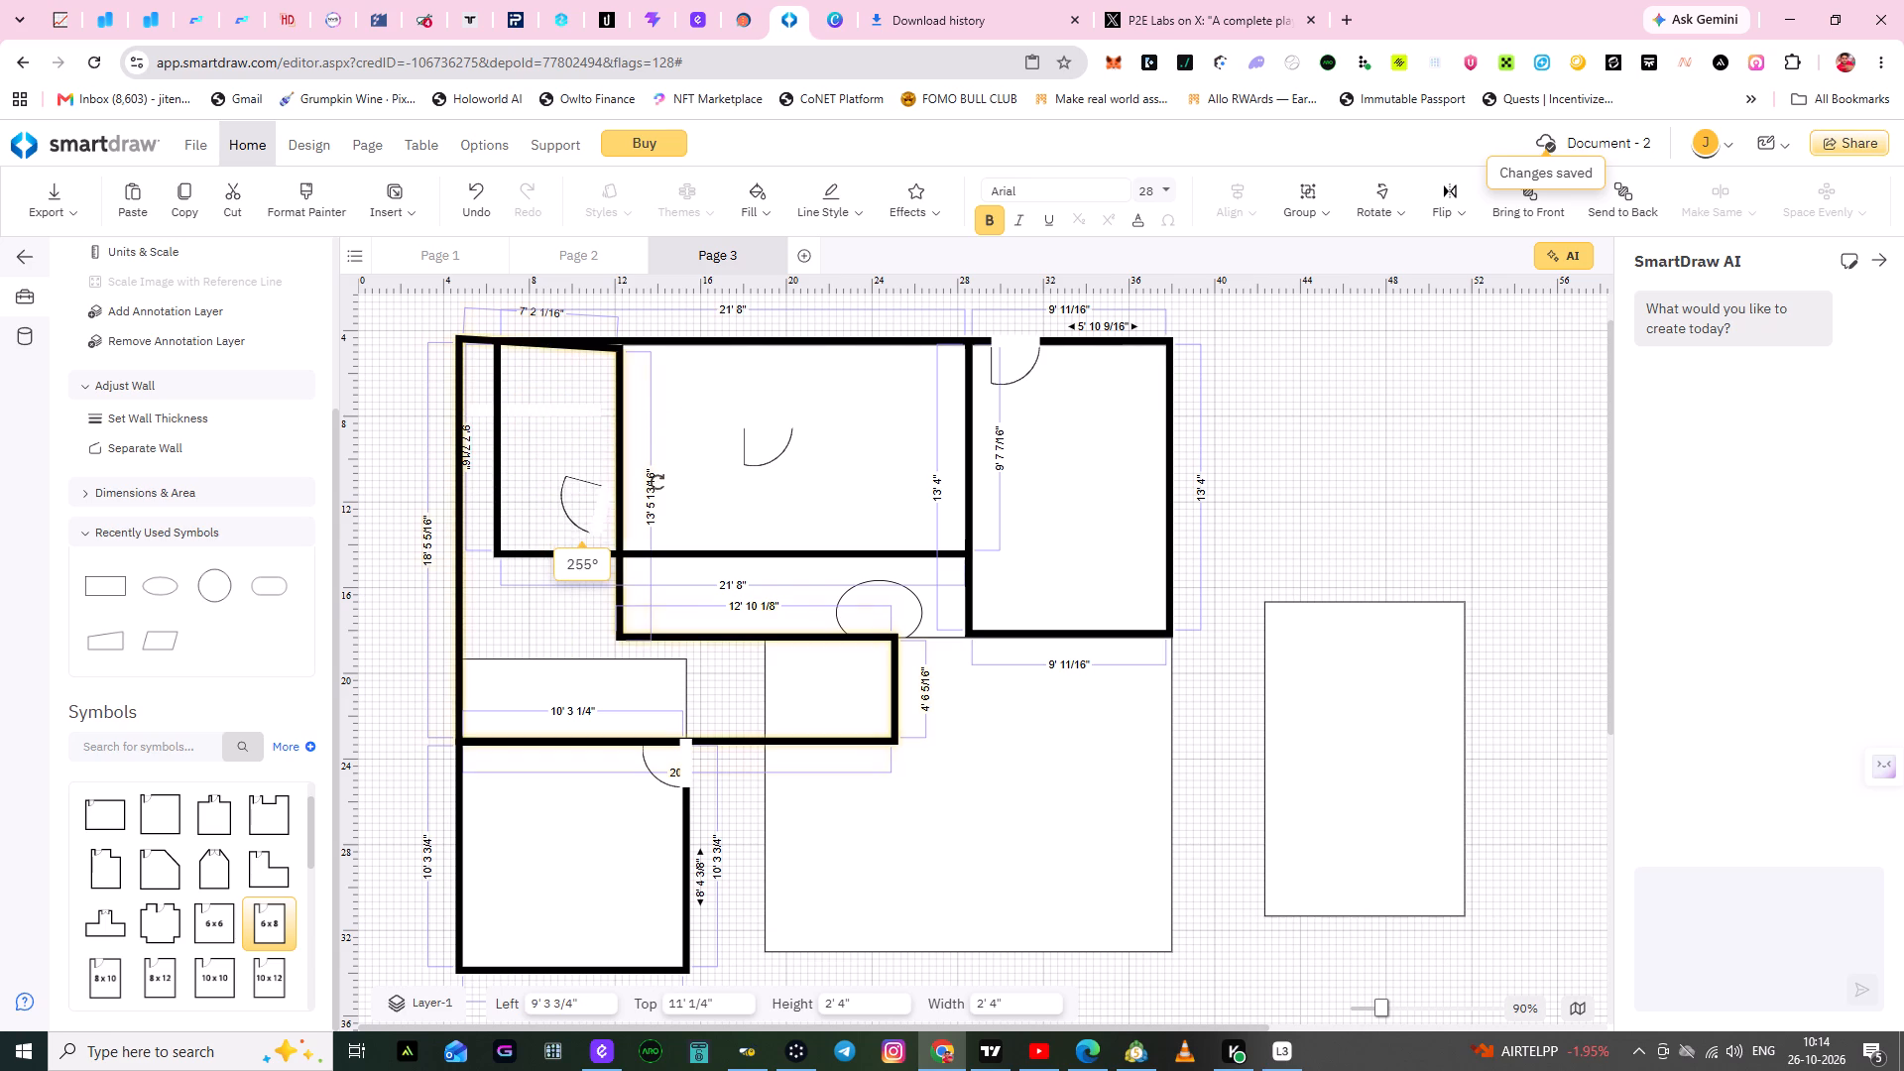
left_click_drag(657, 482, 691, 593)
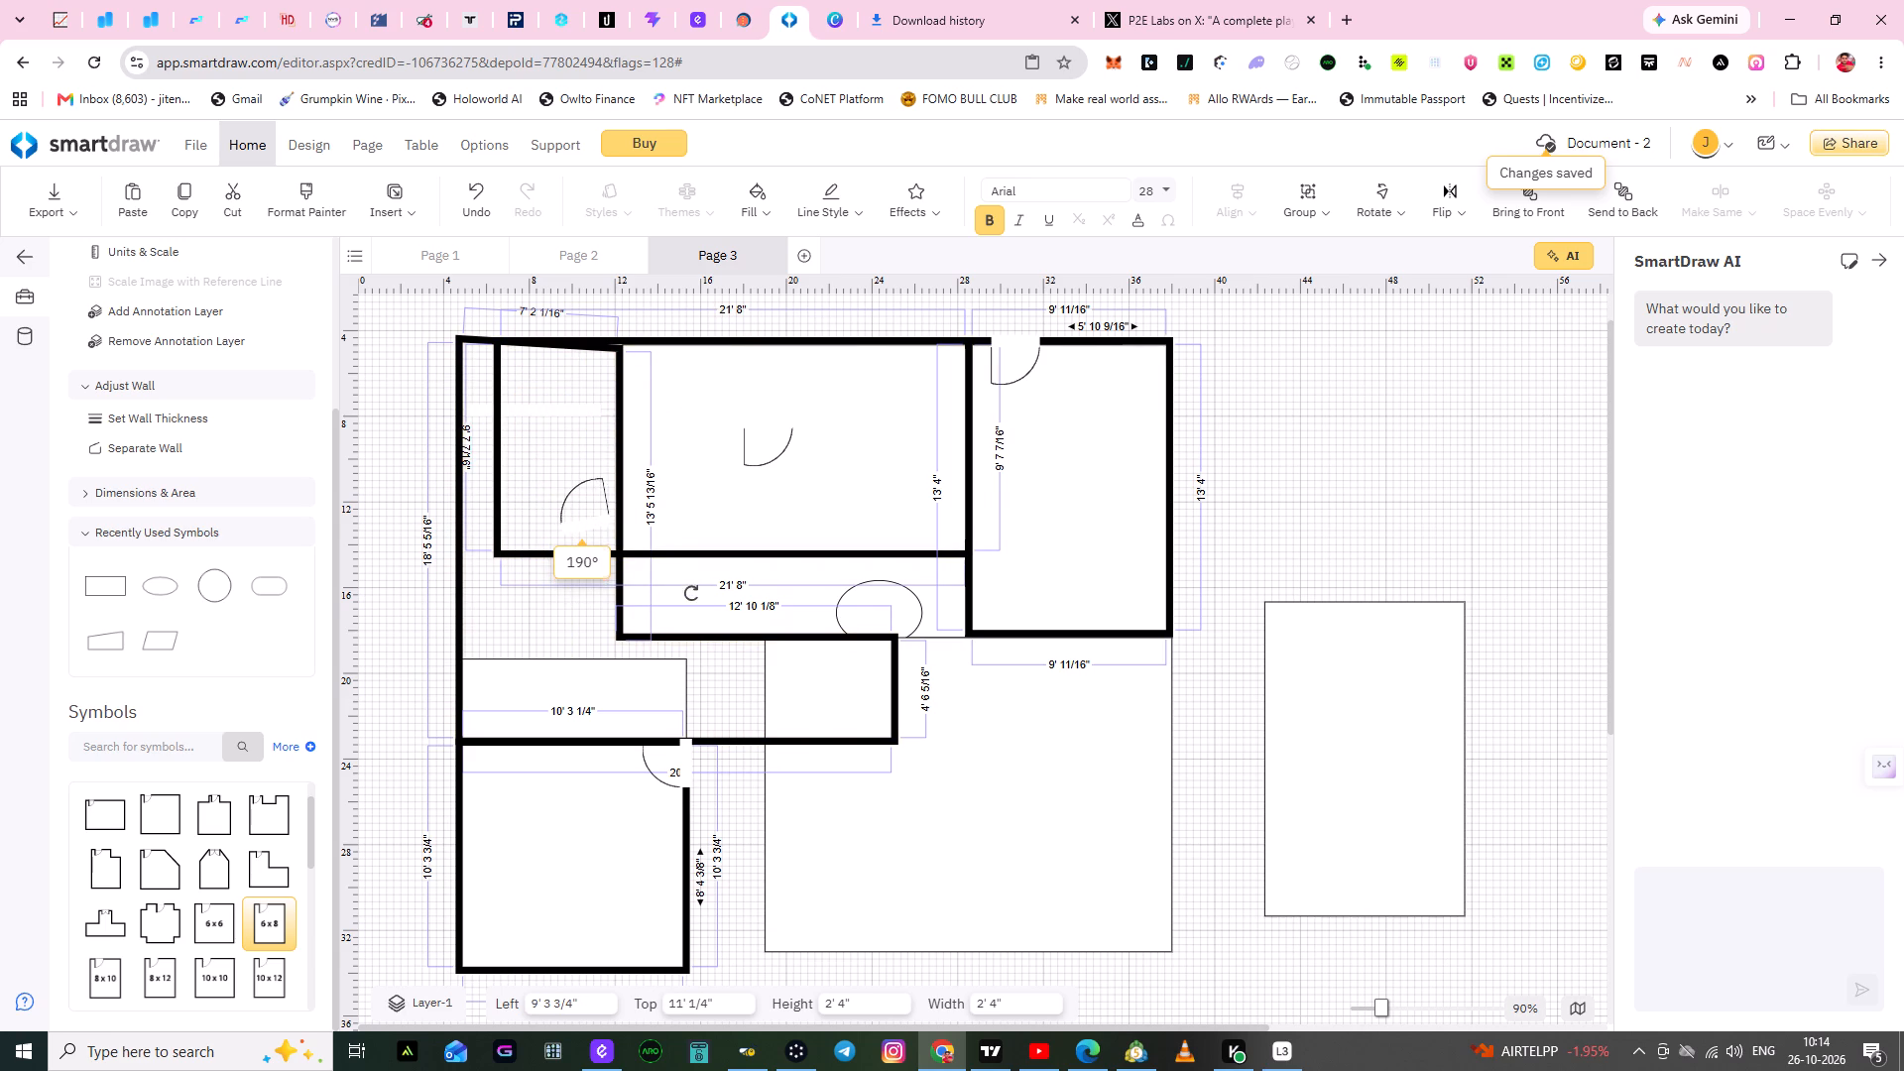
left_click_drag(691, 593, 687, 595)
left_click_drag(580, 511, 588, 535)
left_click(737, 498)
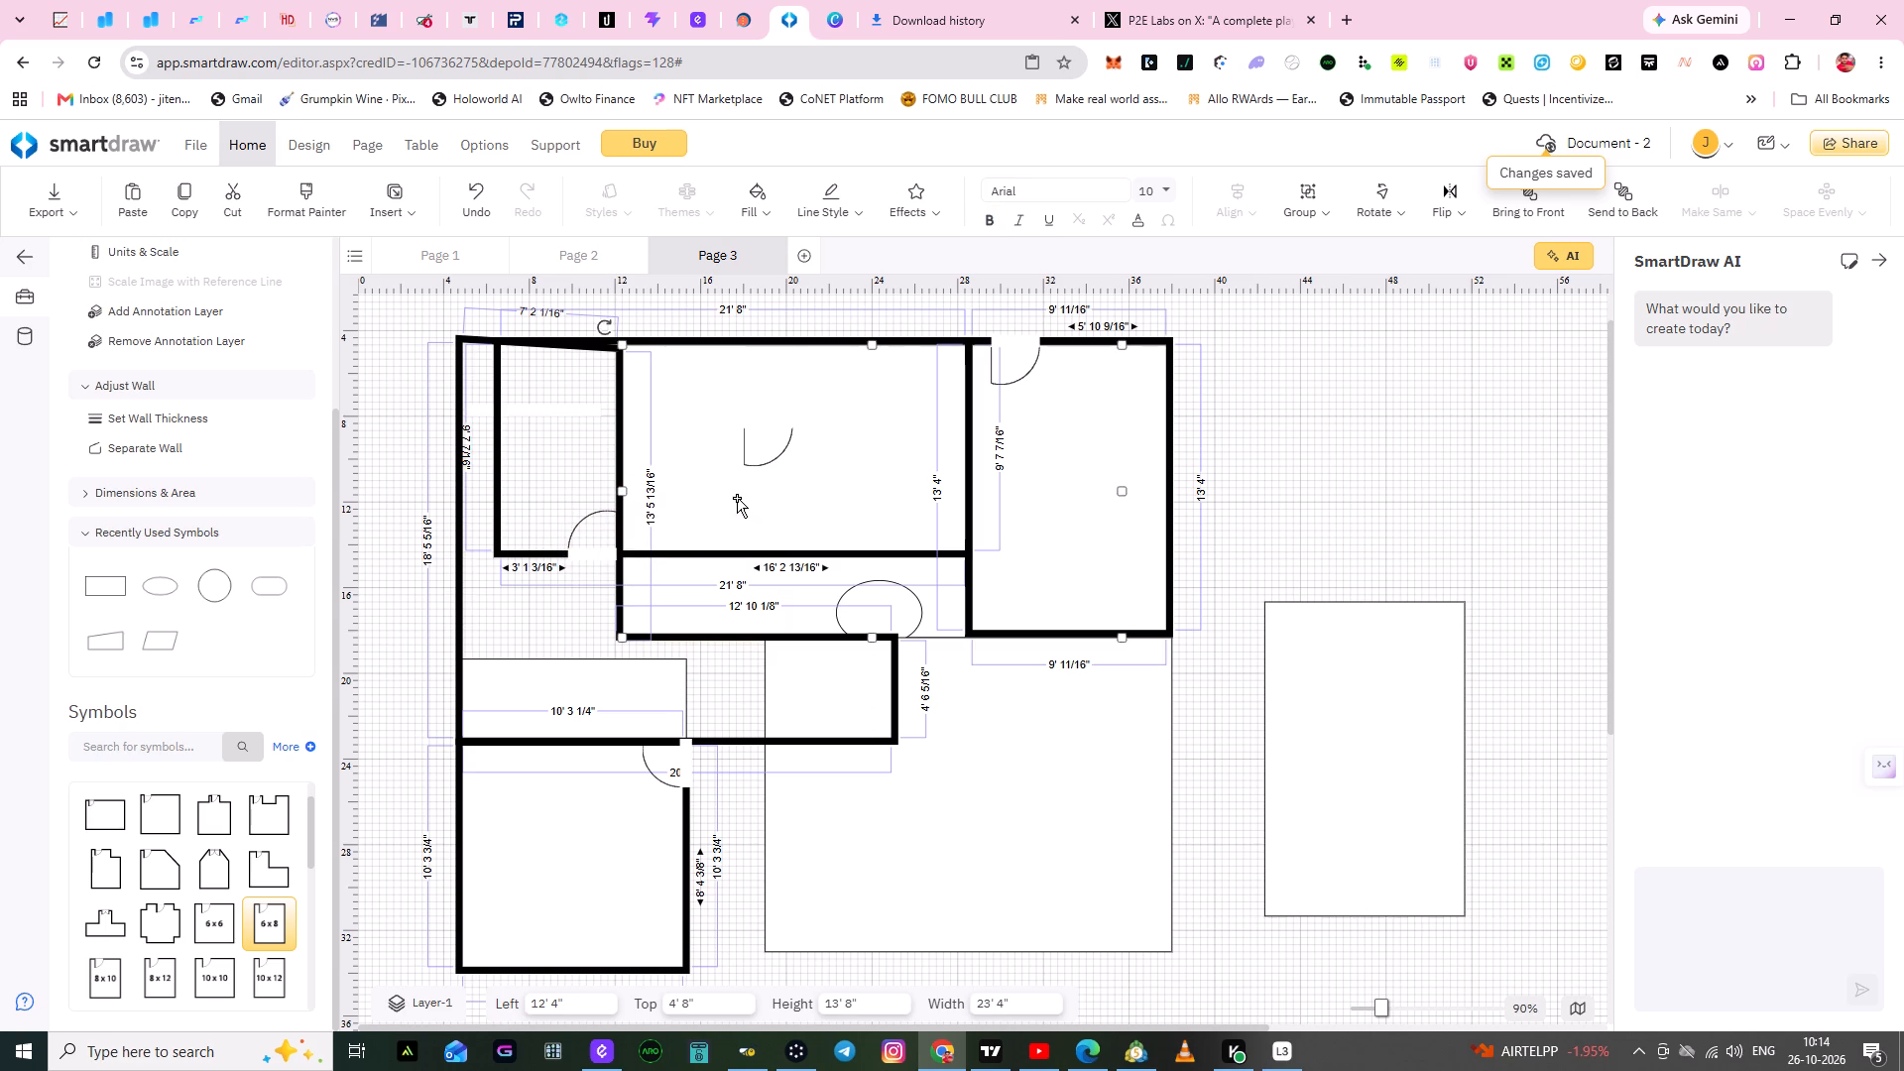
Rotate the remaining loose door half a turn and attach it at the right end of the rectangular room's bottom wall, at left 26' 2 1/16".
left_click(763, 452)
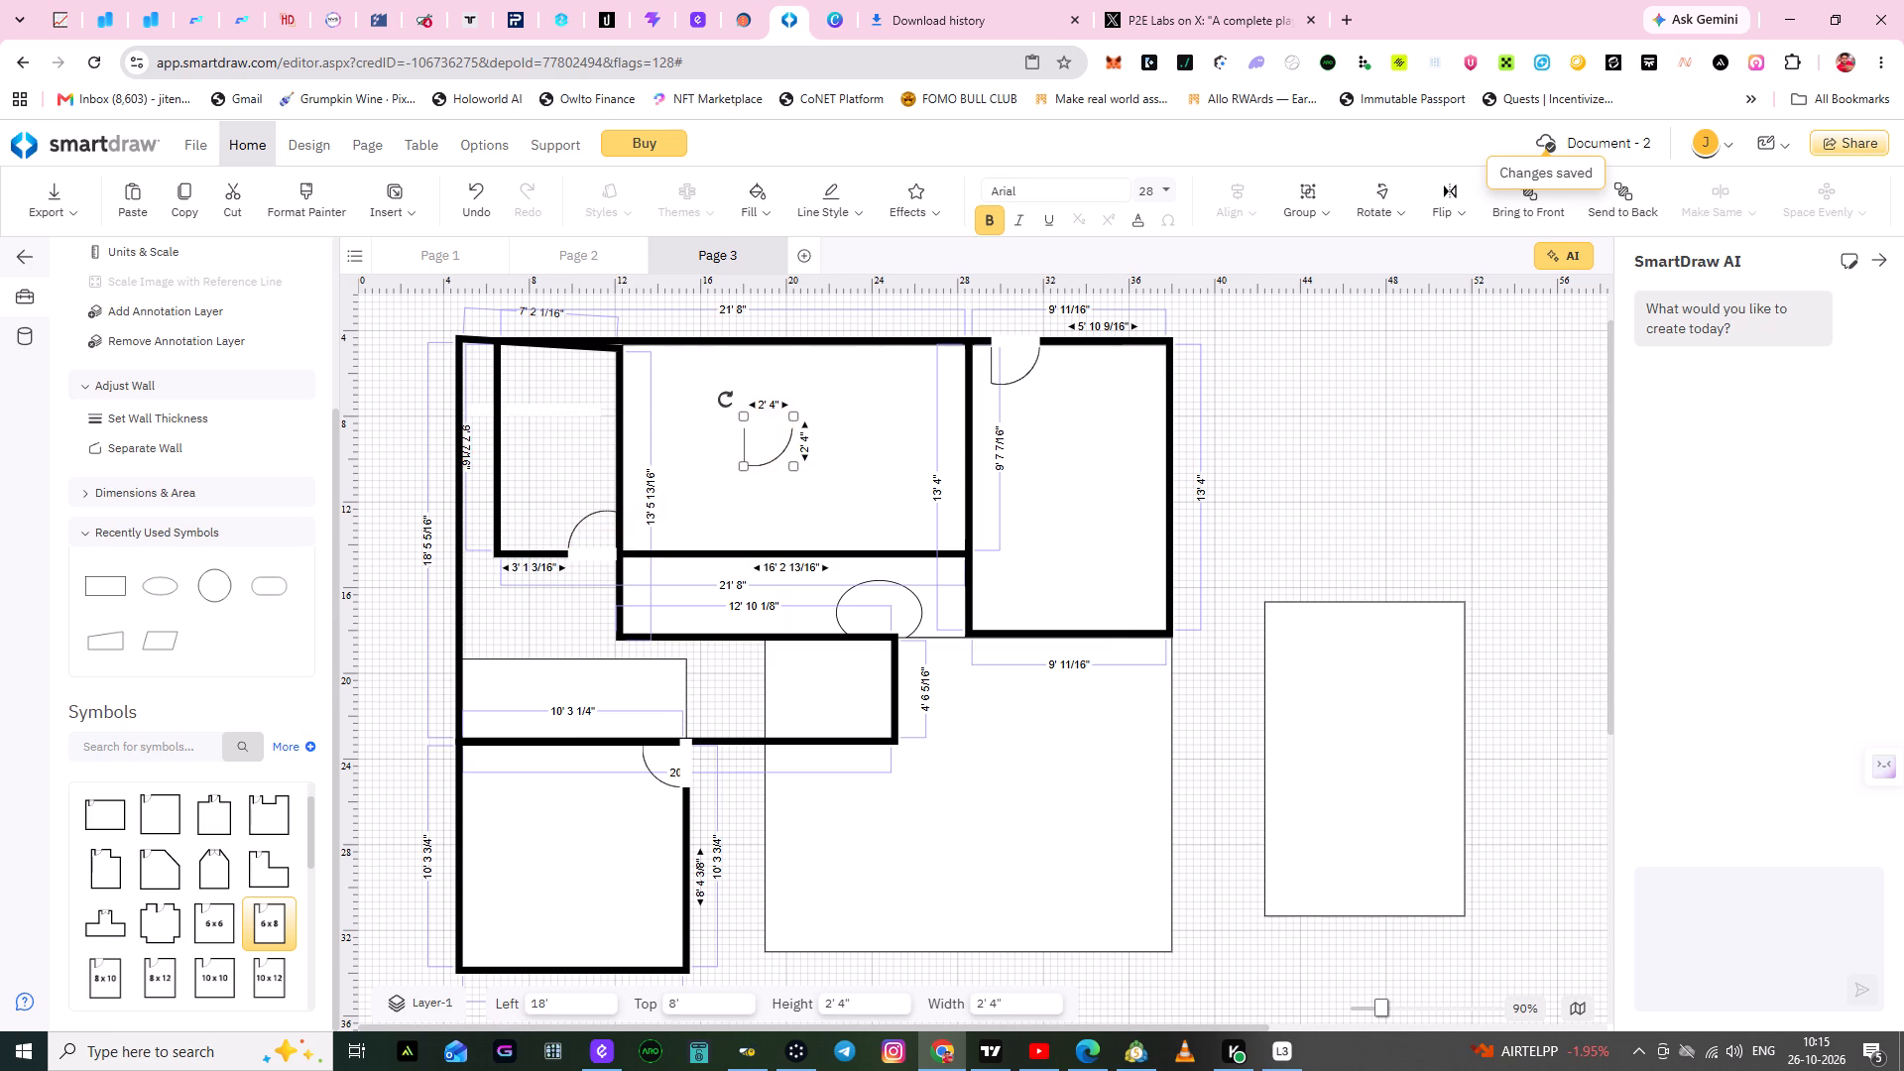
left_click_drag(725, 400, 917, 544)
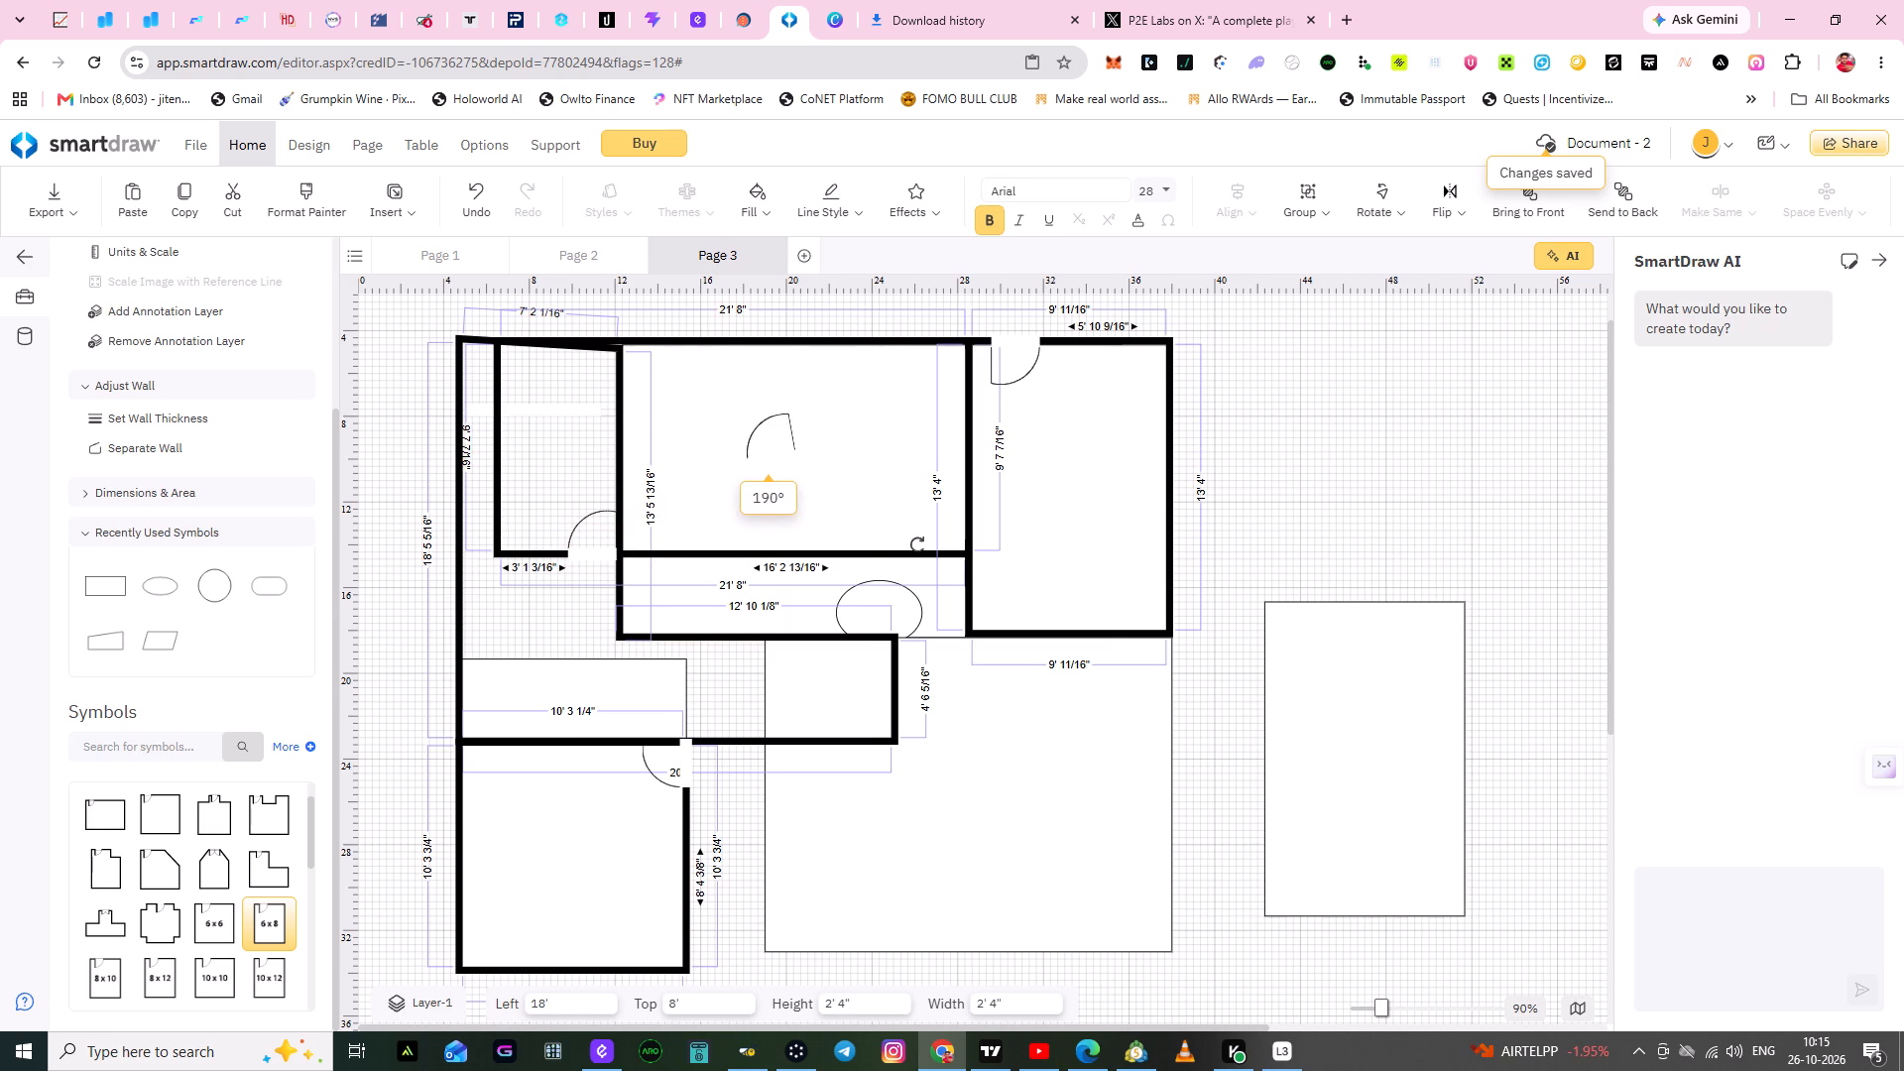
left_click_drag(917, 544, 867, 561)
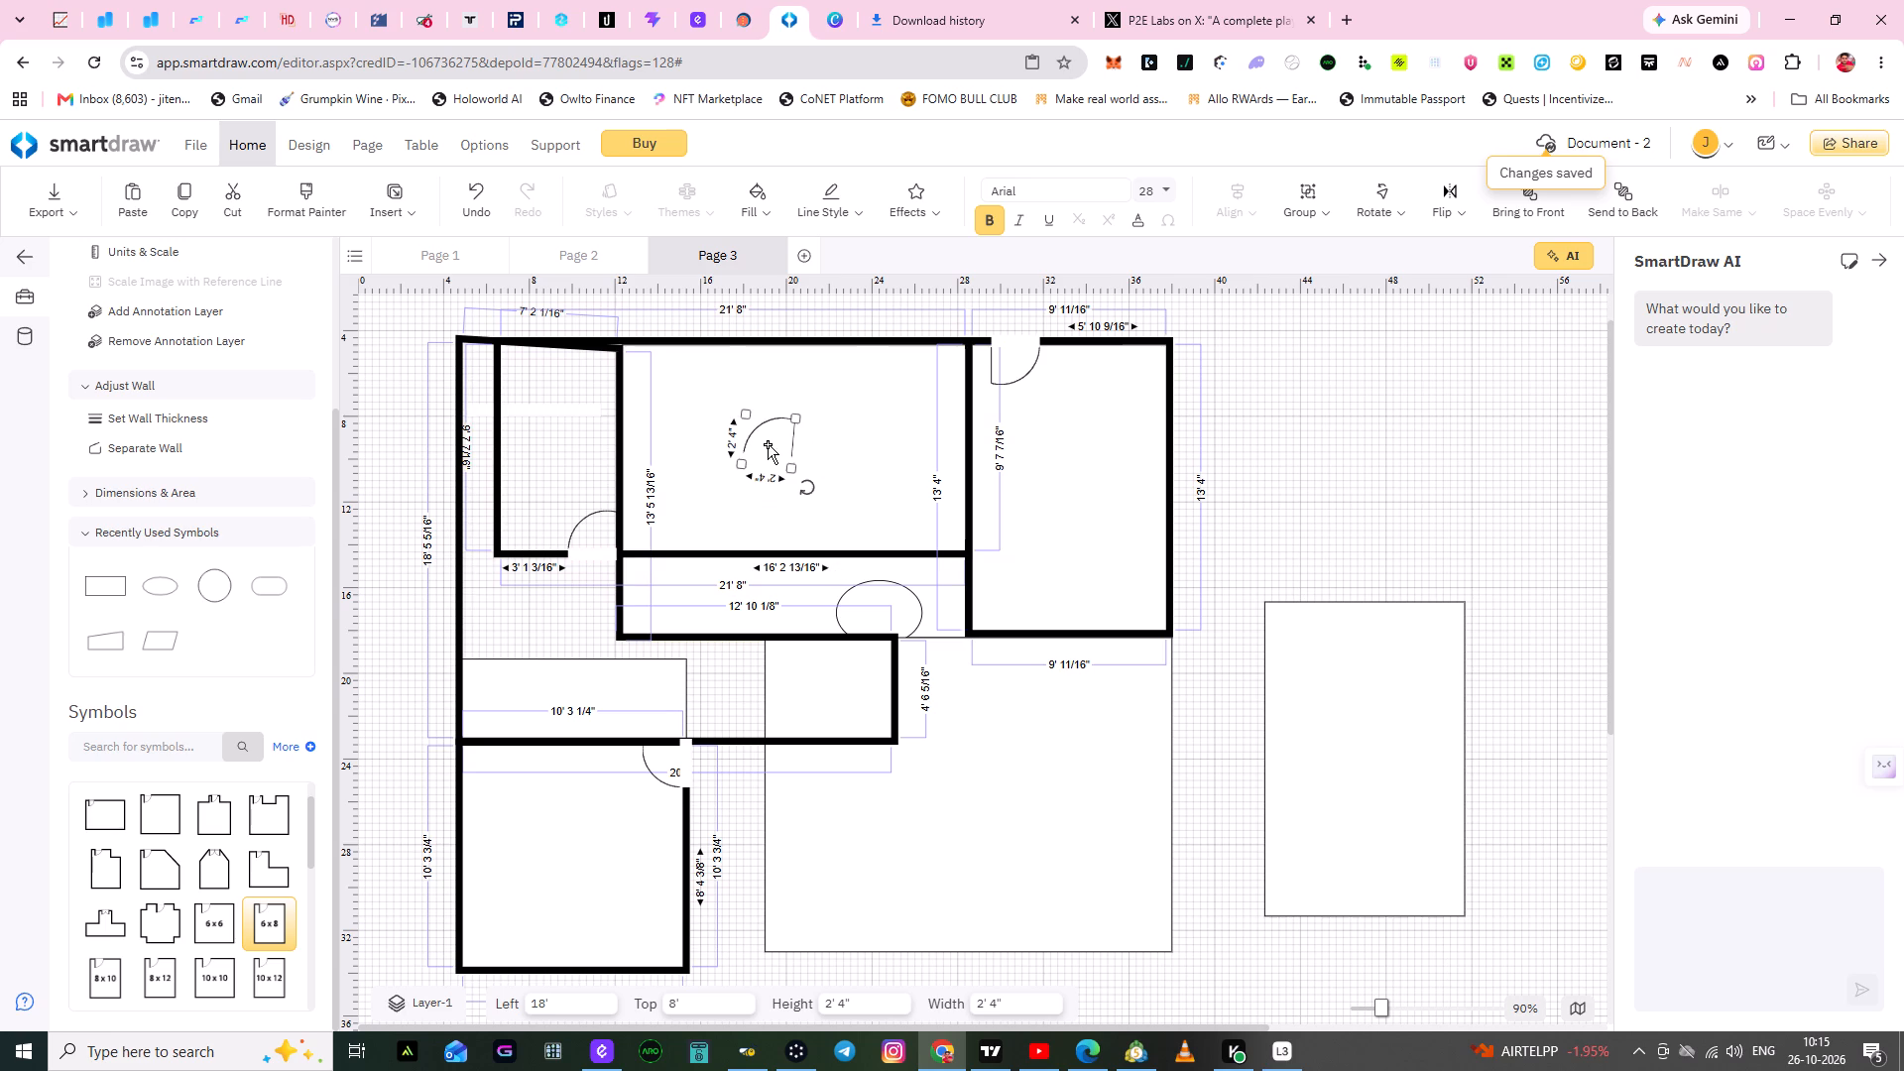
left_click_drag(767, 444, 950, 519)
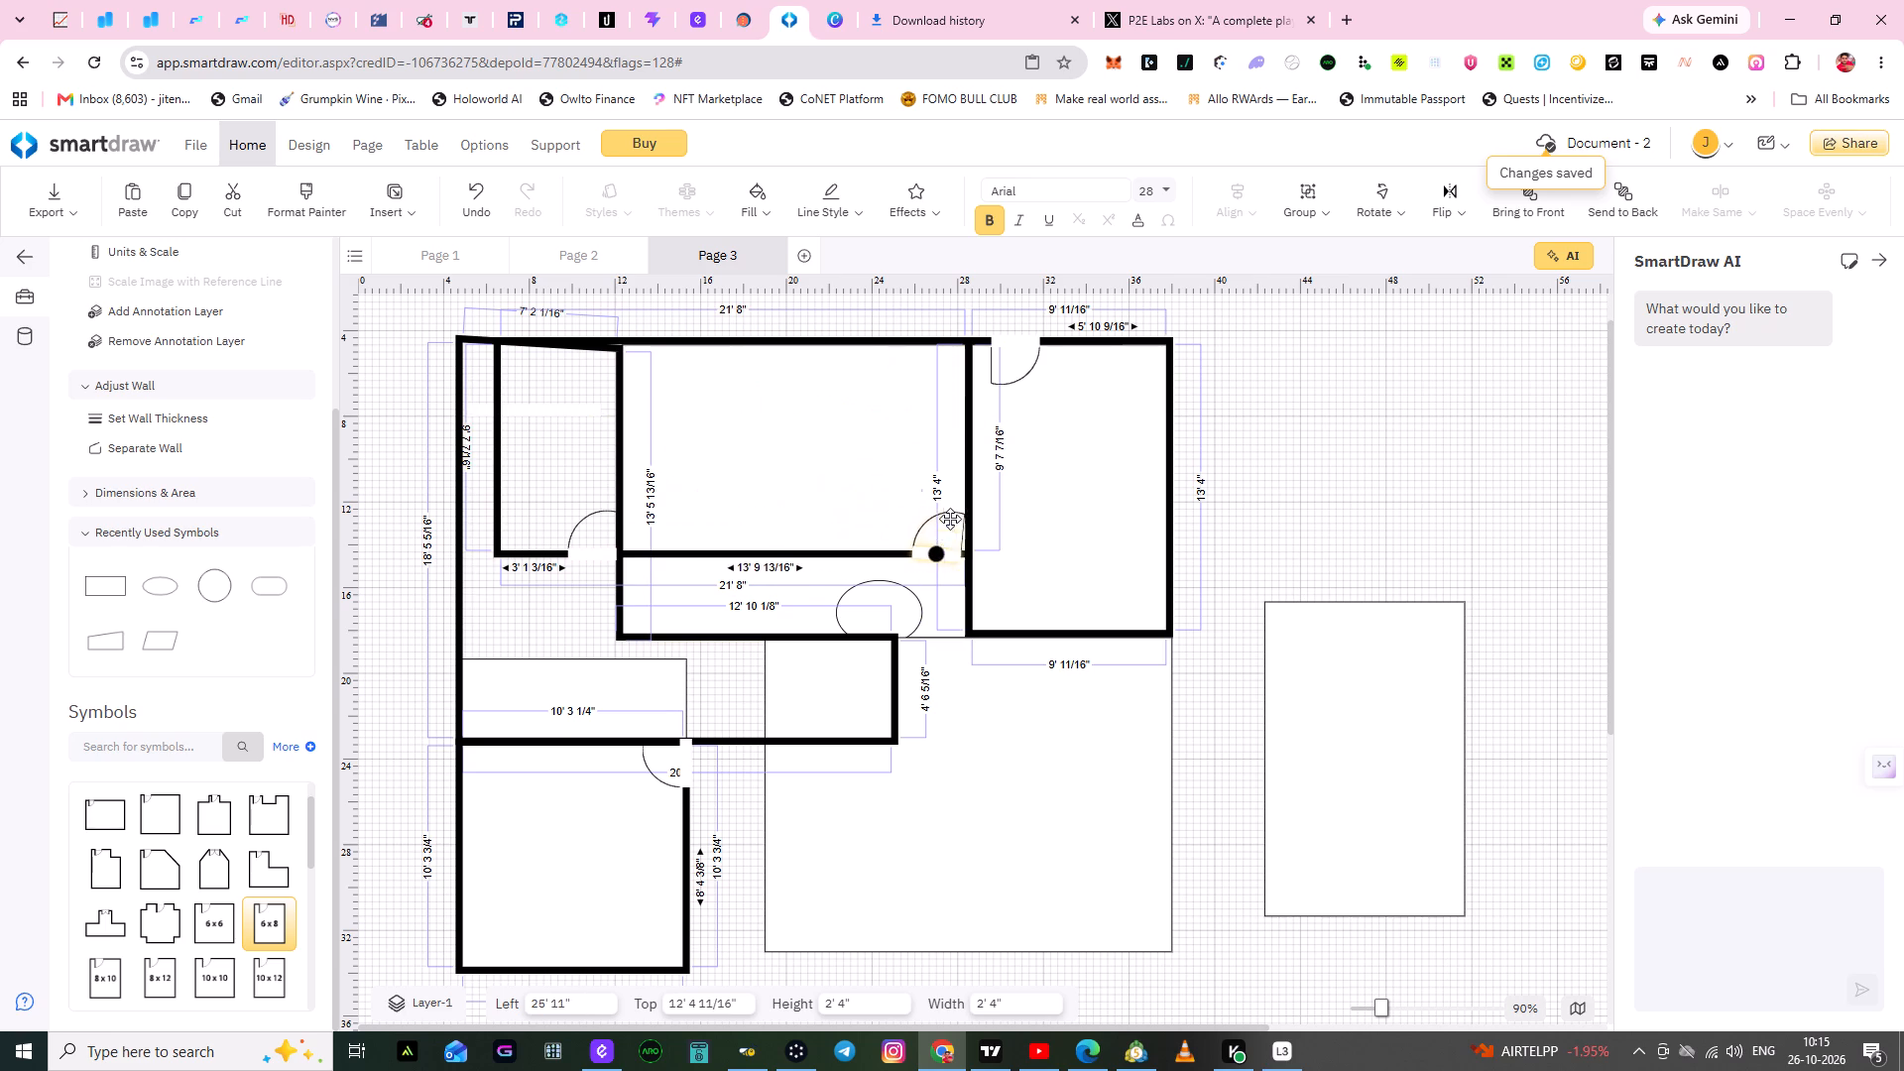
left_click_drag(950, 519, 937, 526)
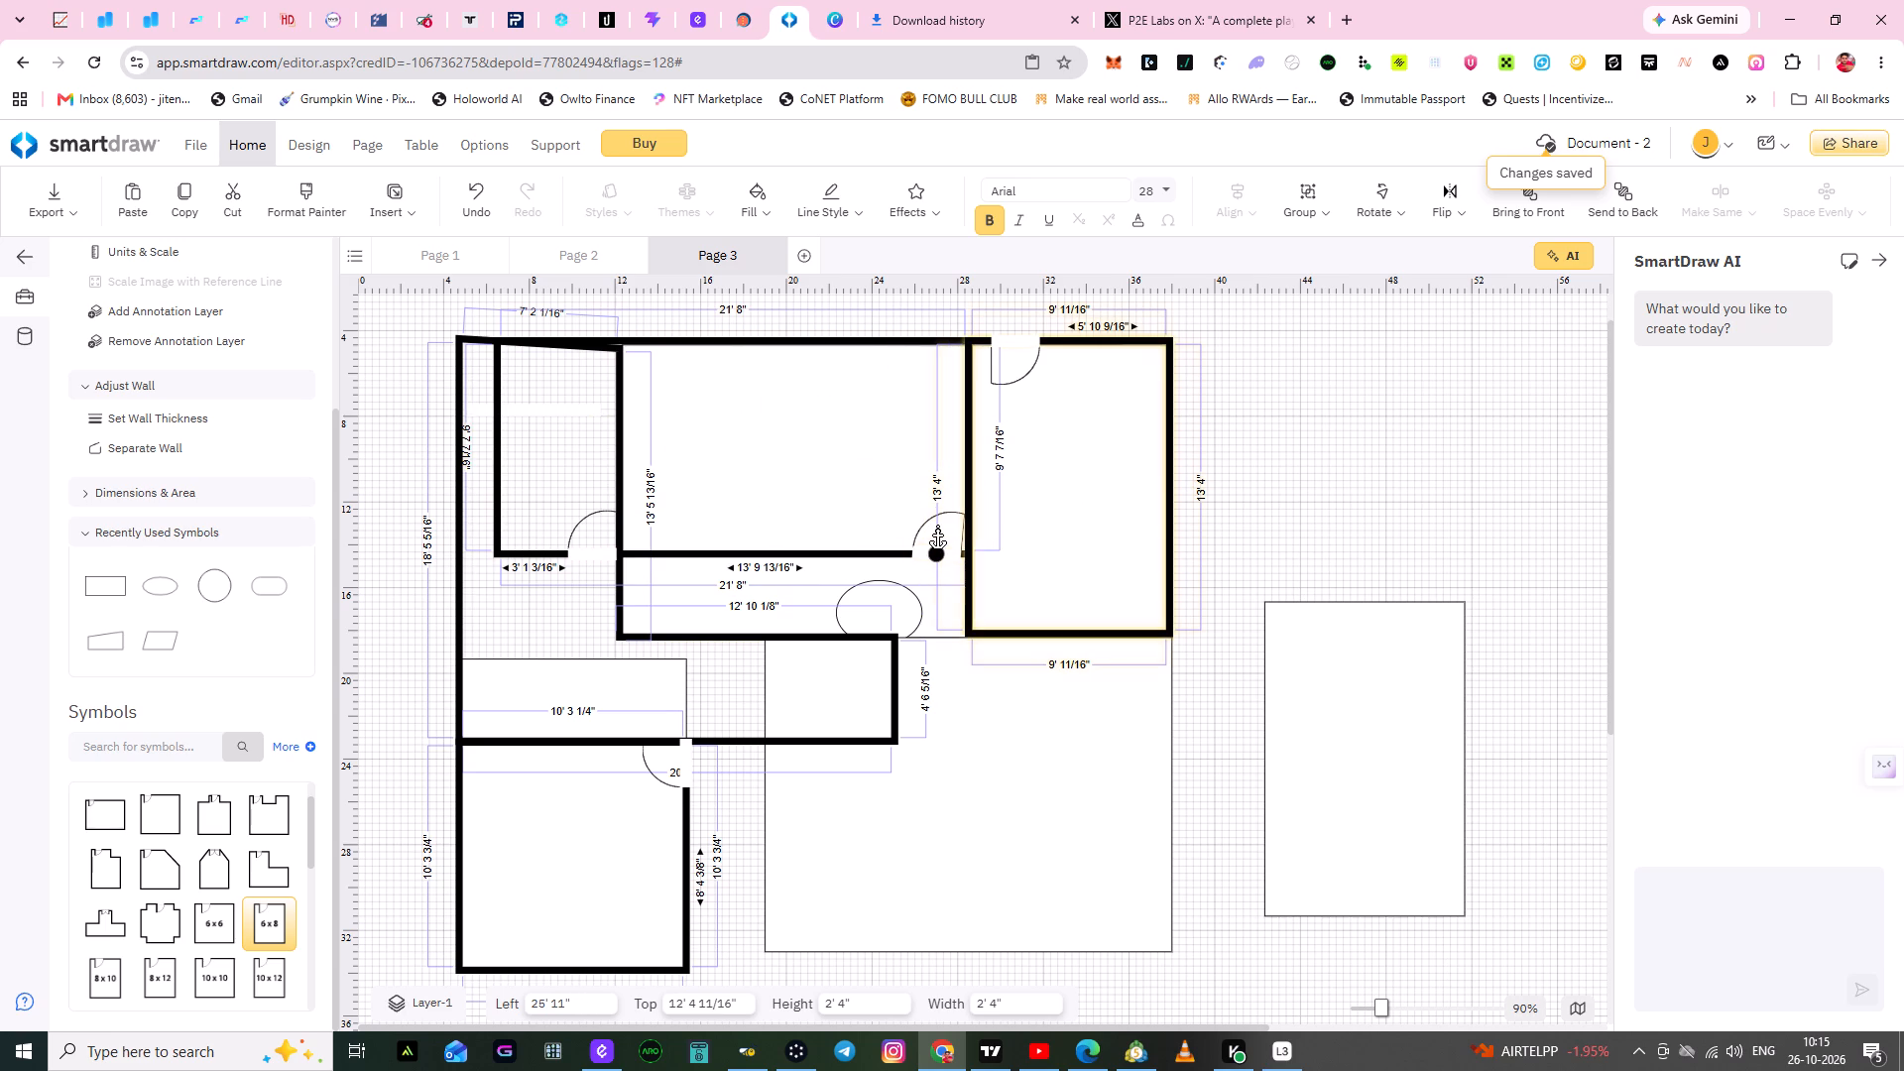
left_click_drag(937, 526, 938, 526)
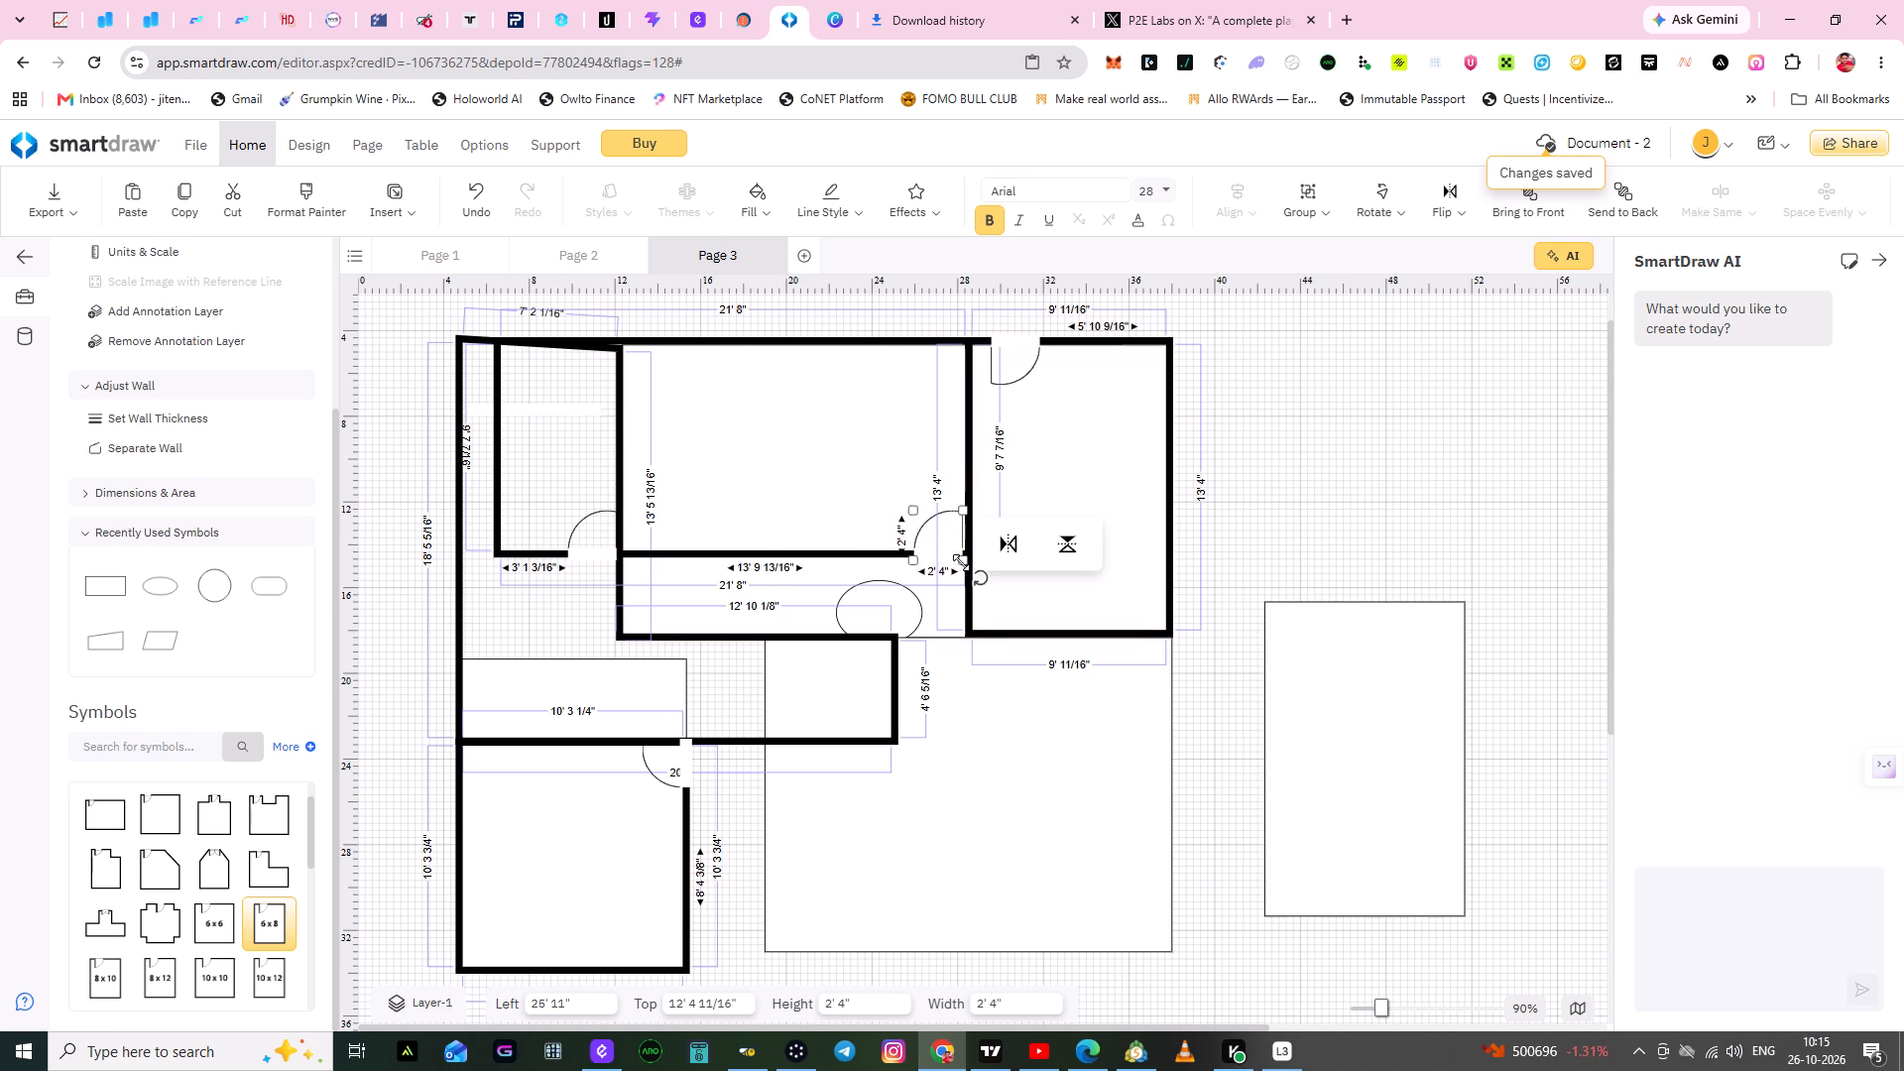
left_click(972, 571)
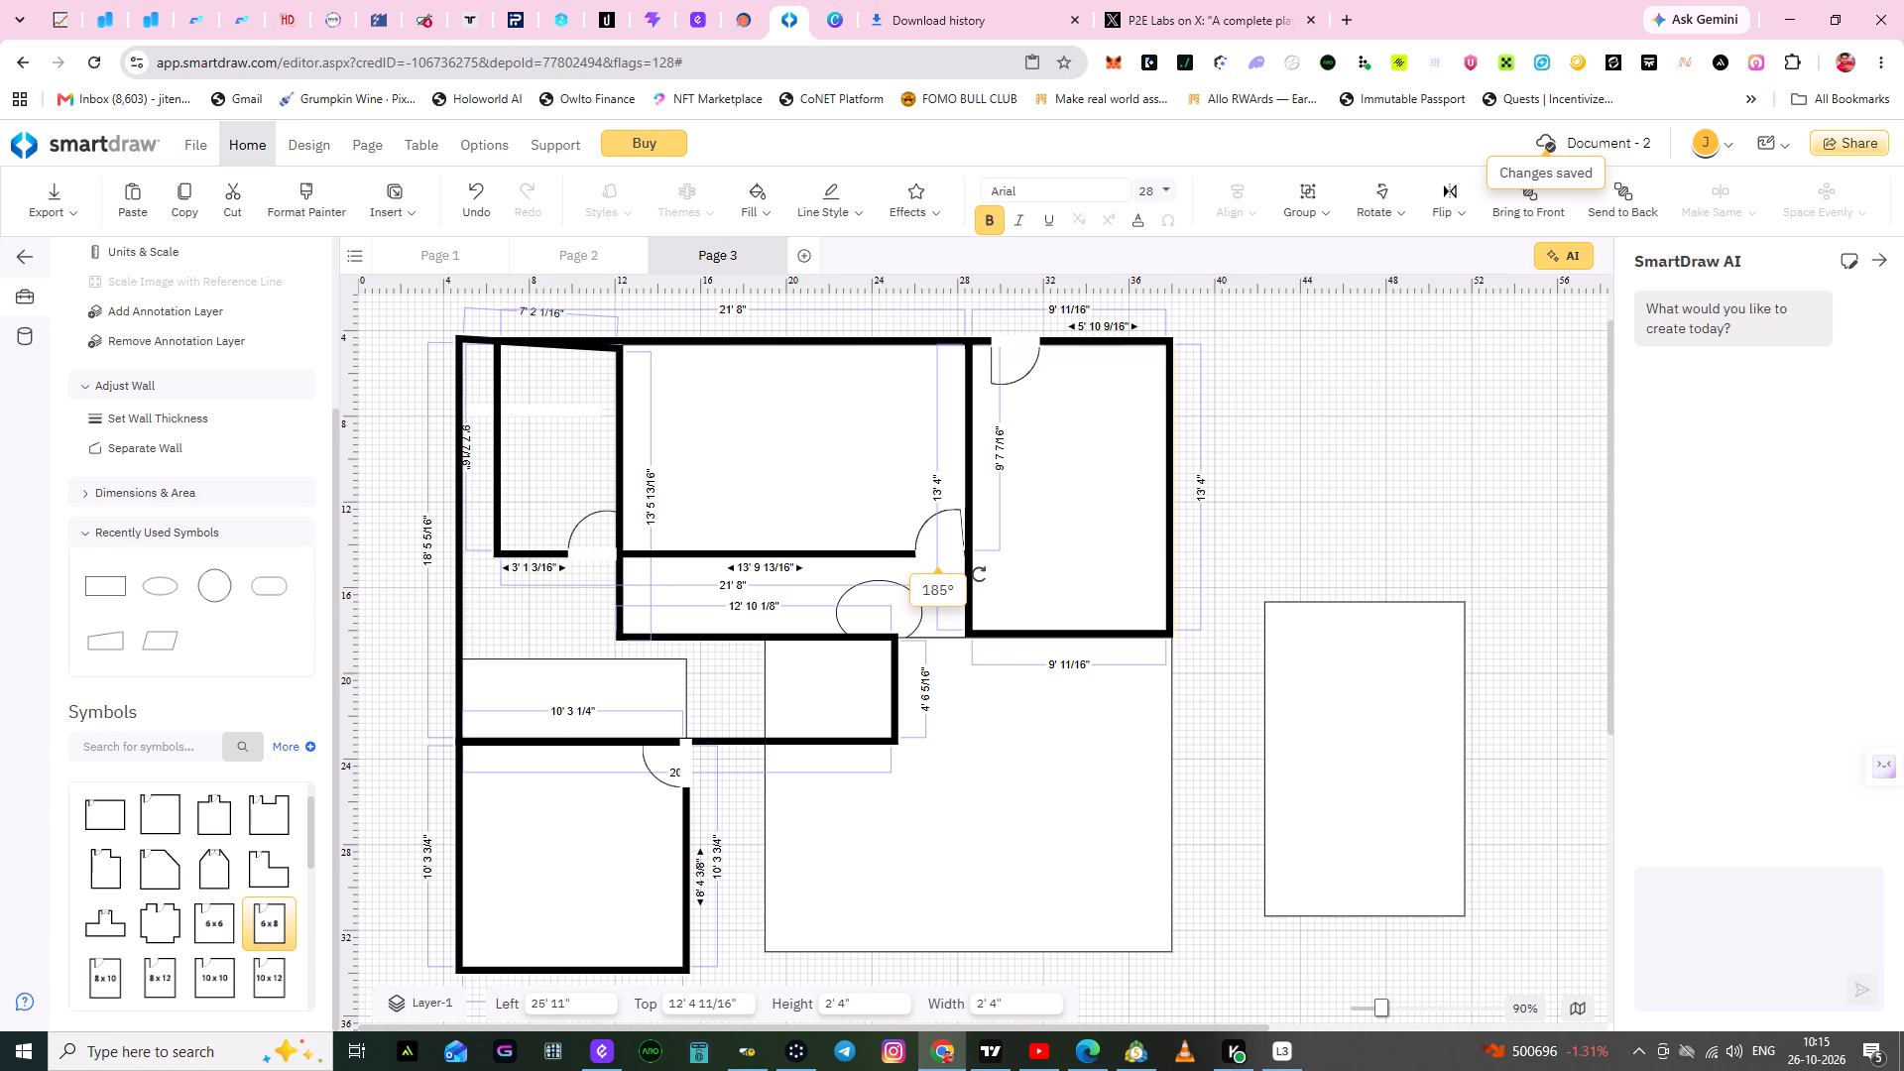
left_click(939, 531)
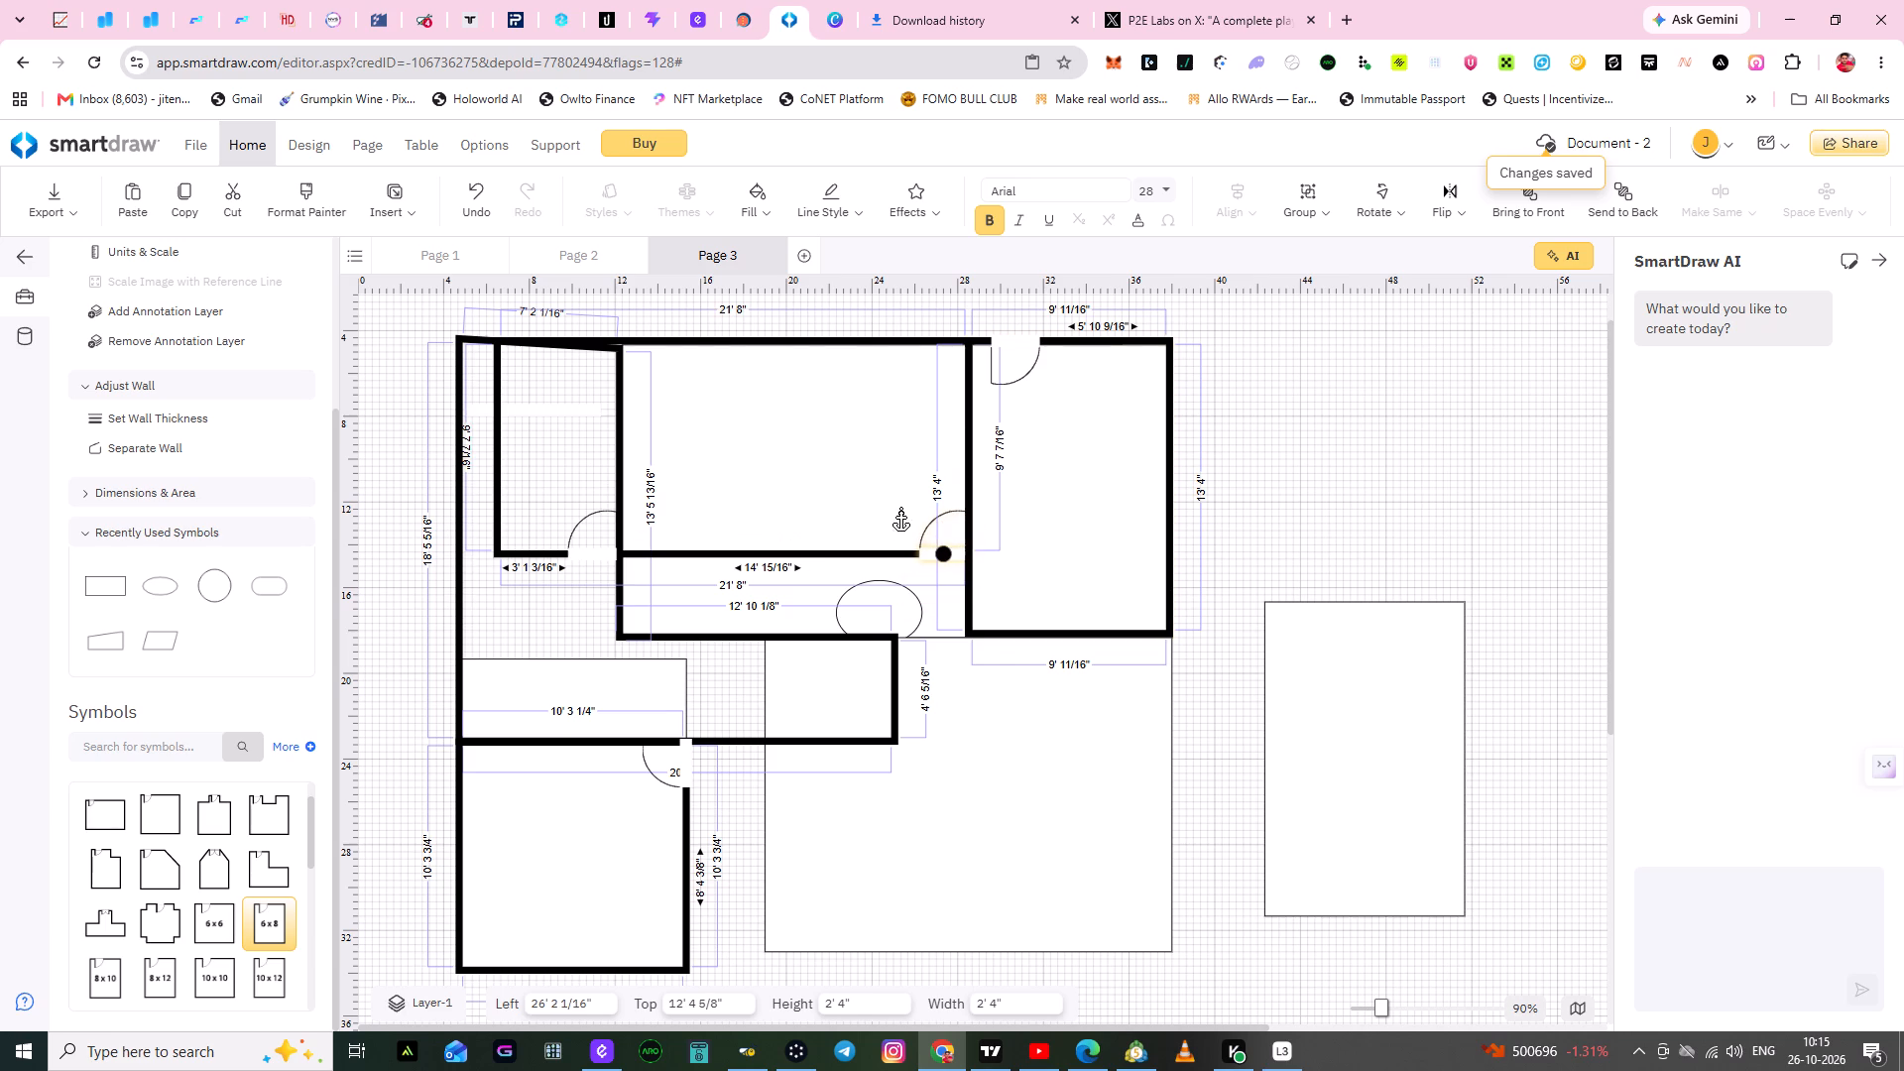
left_click(871, 480)
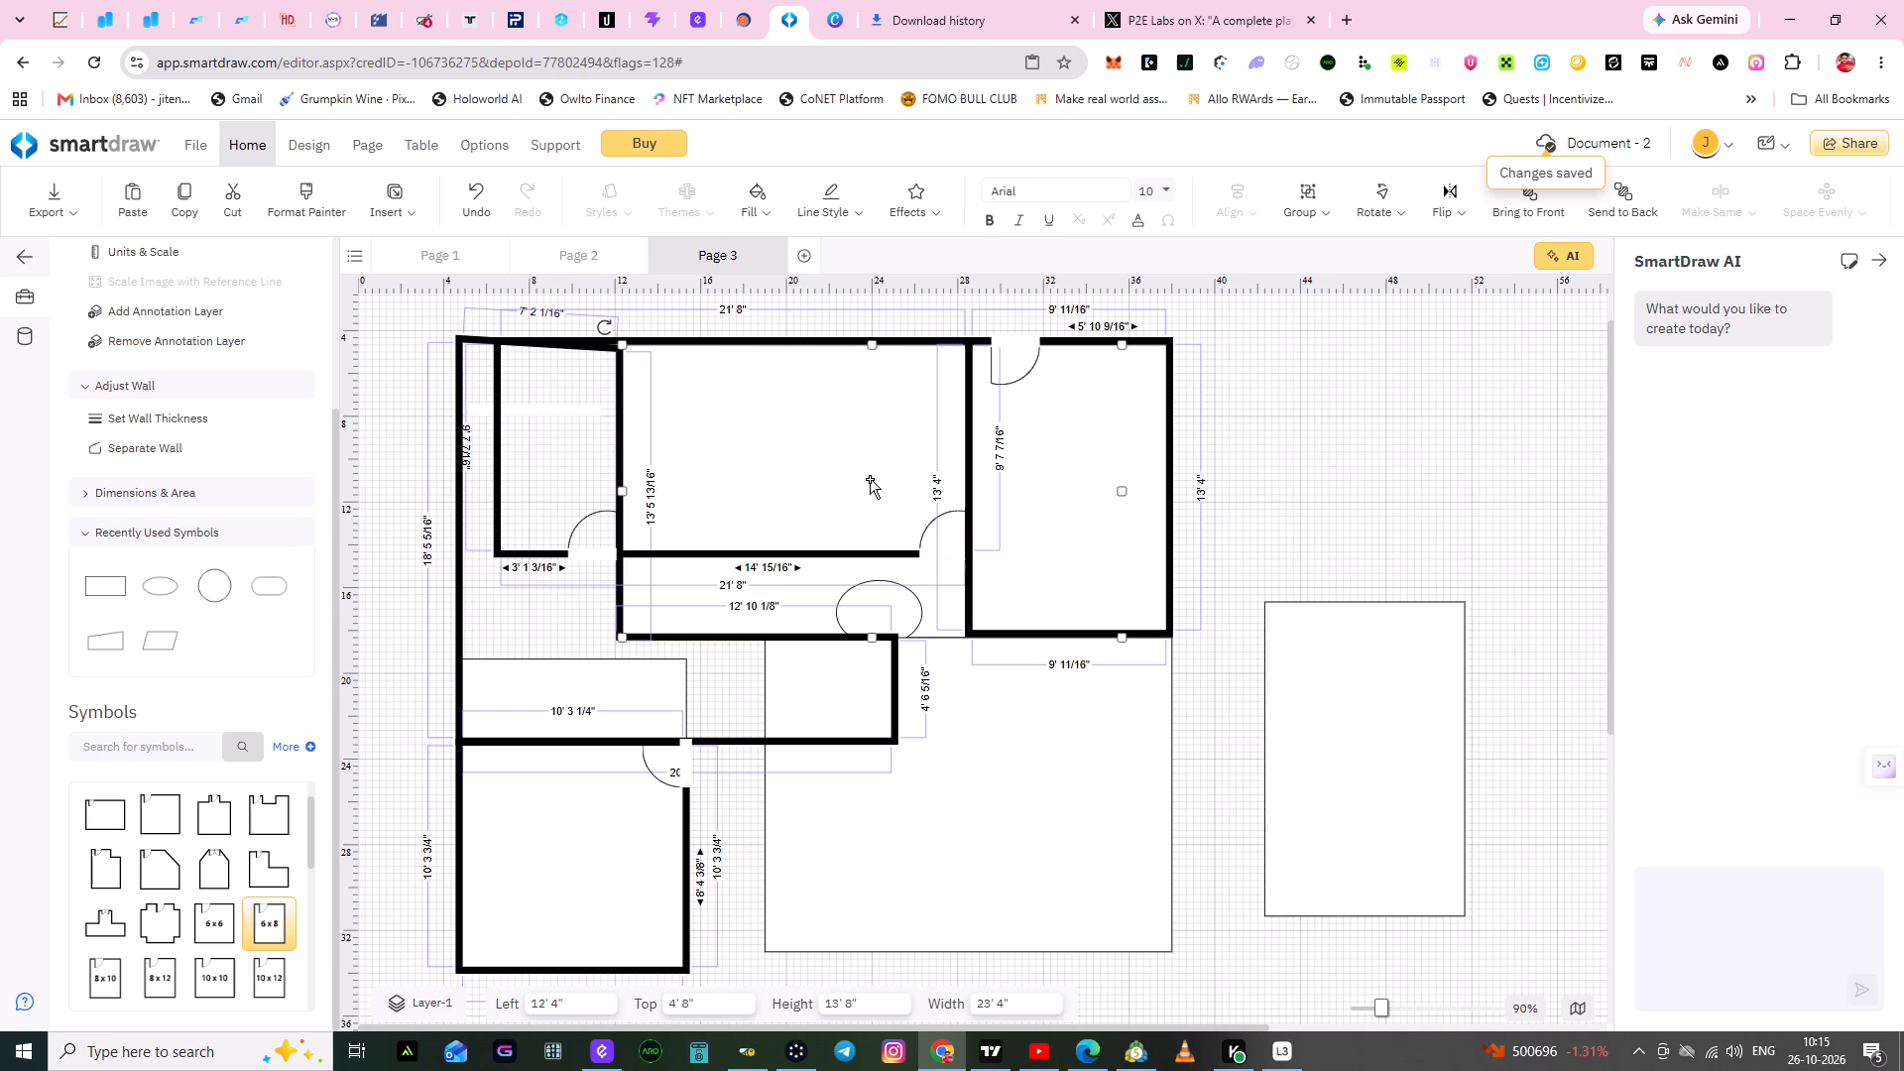
Move the door from the right-hand room's top wall to its bottom-left corner and rotate it about a quarter turn.
left_click_drag(1013, 369, 995, 387)
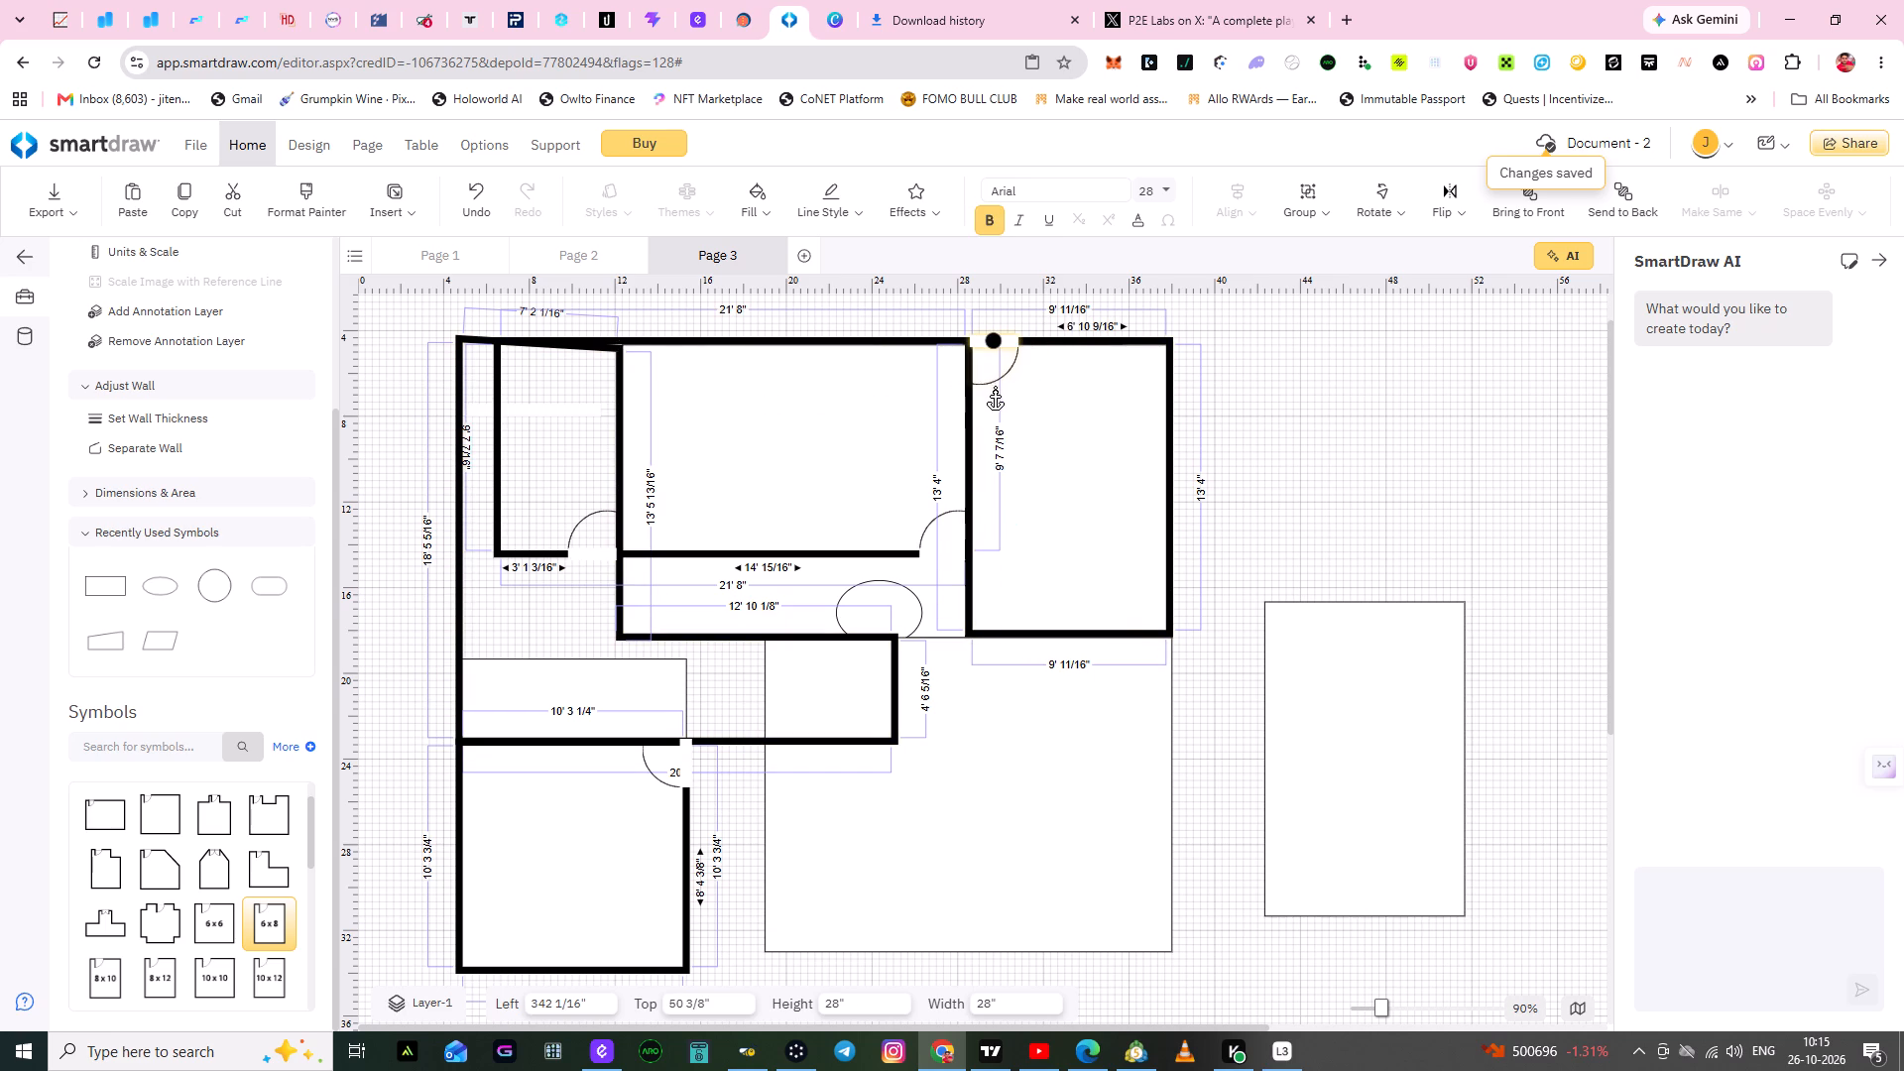
left_click_drag(995, 387, 1015, 618)
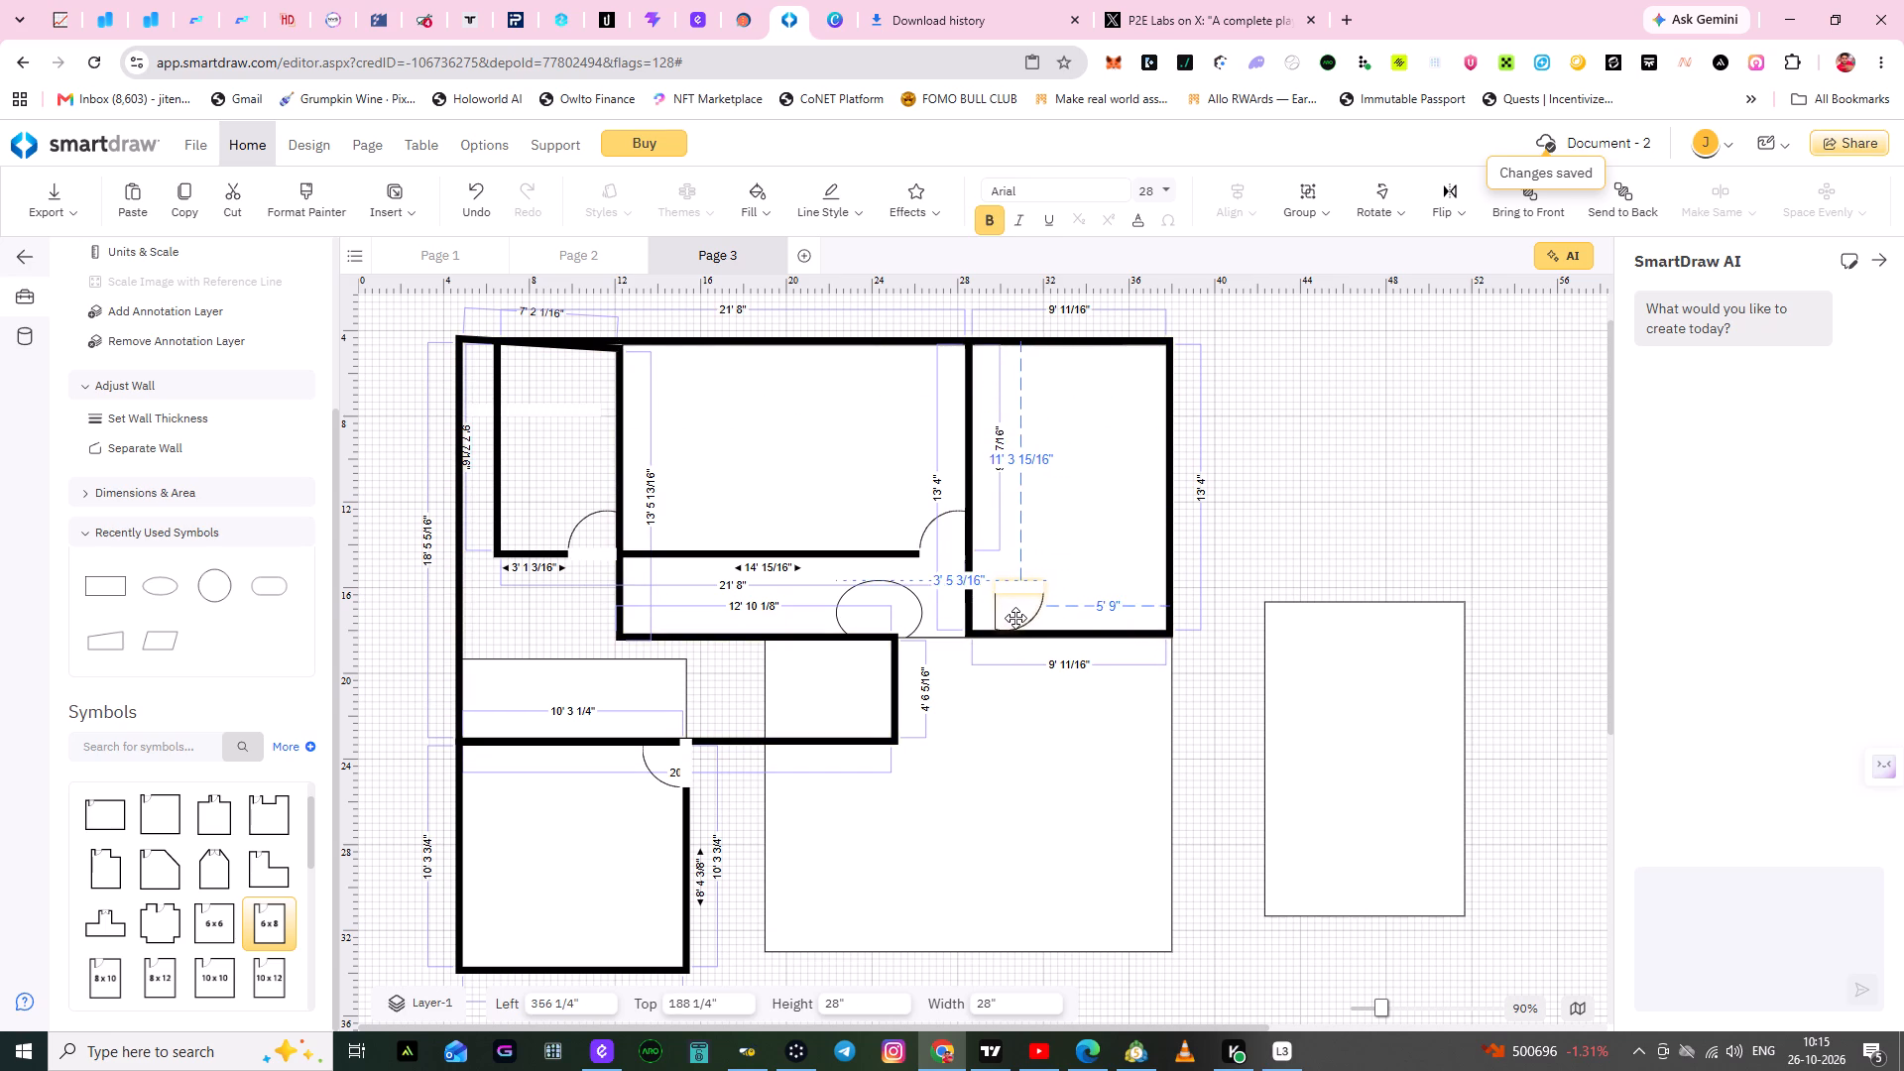
left_click_drag(1015, 618, 994, 623)
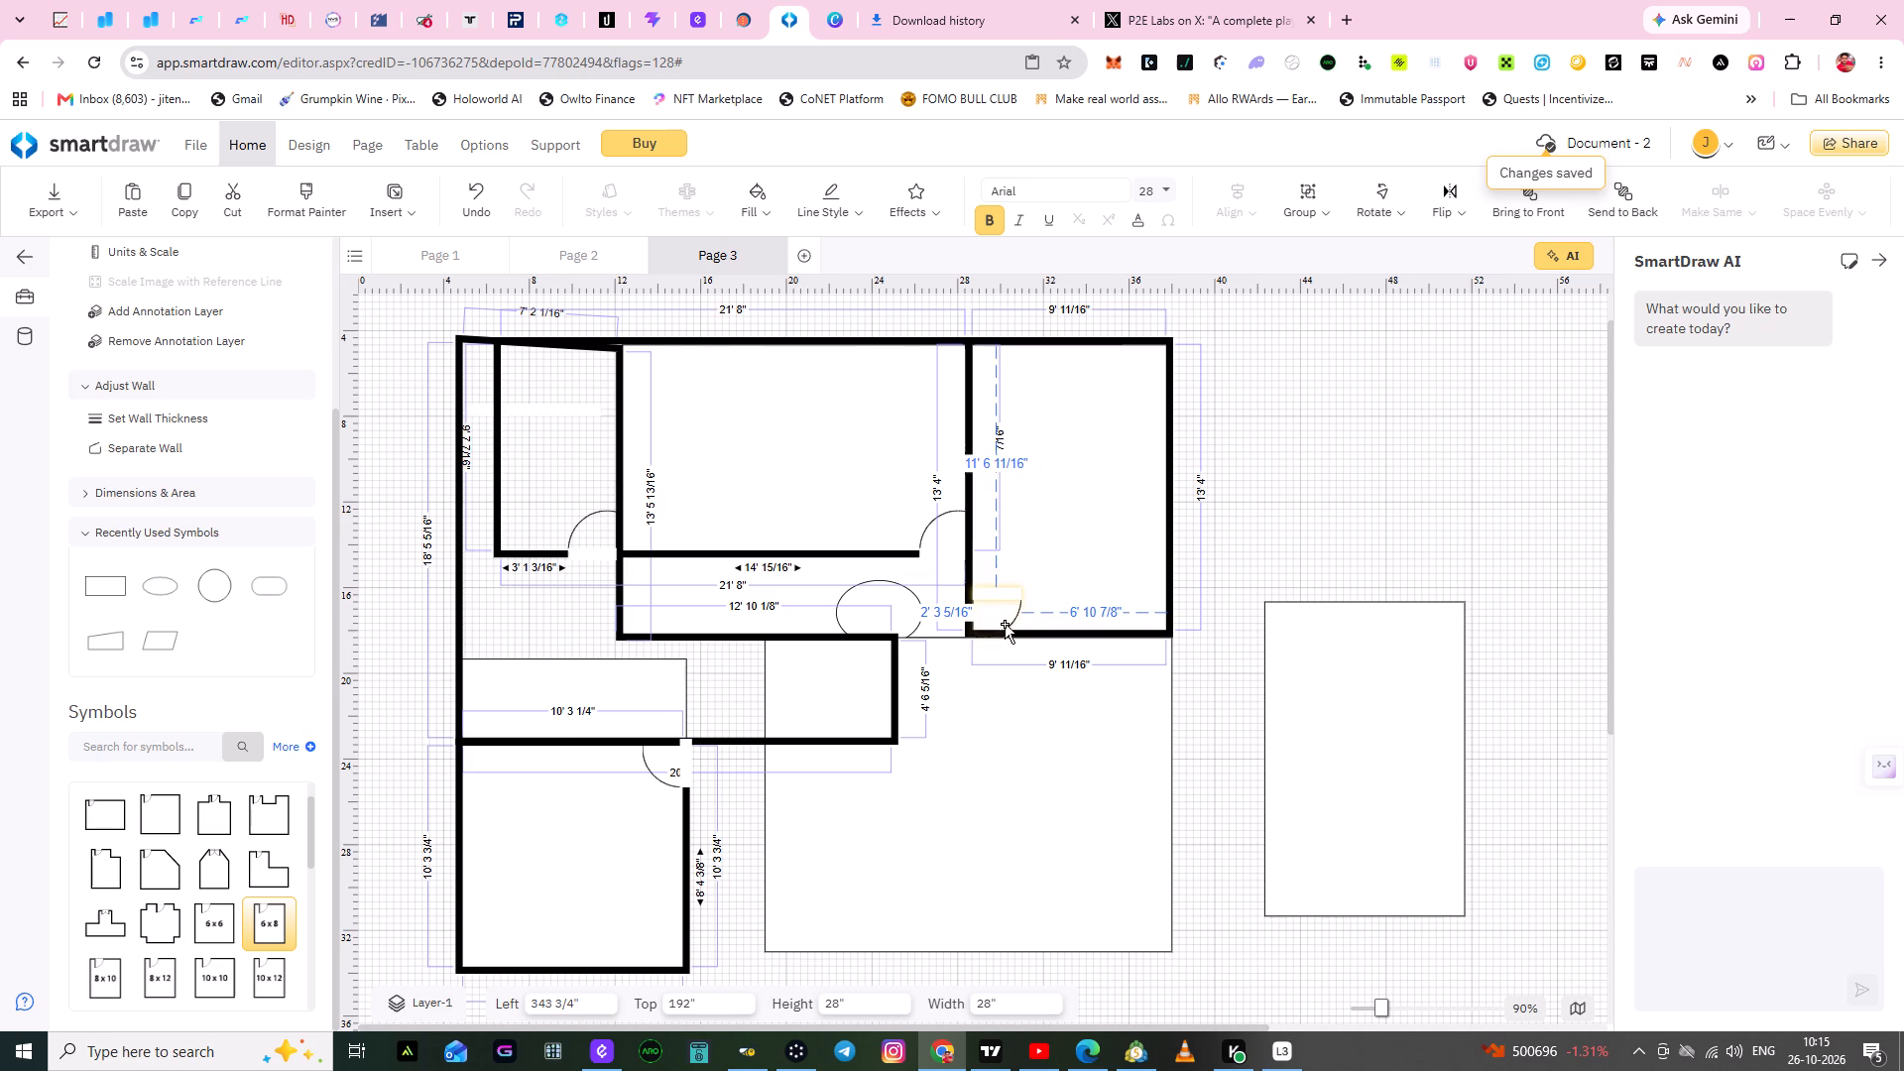
left_click_drag(953, 572, 964, 563)
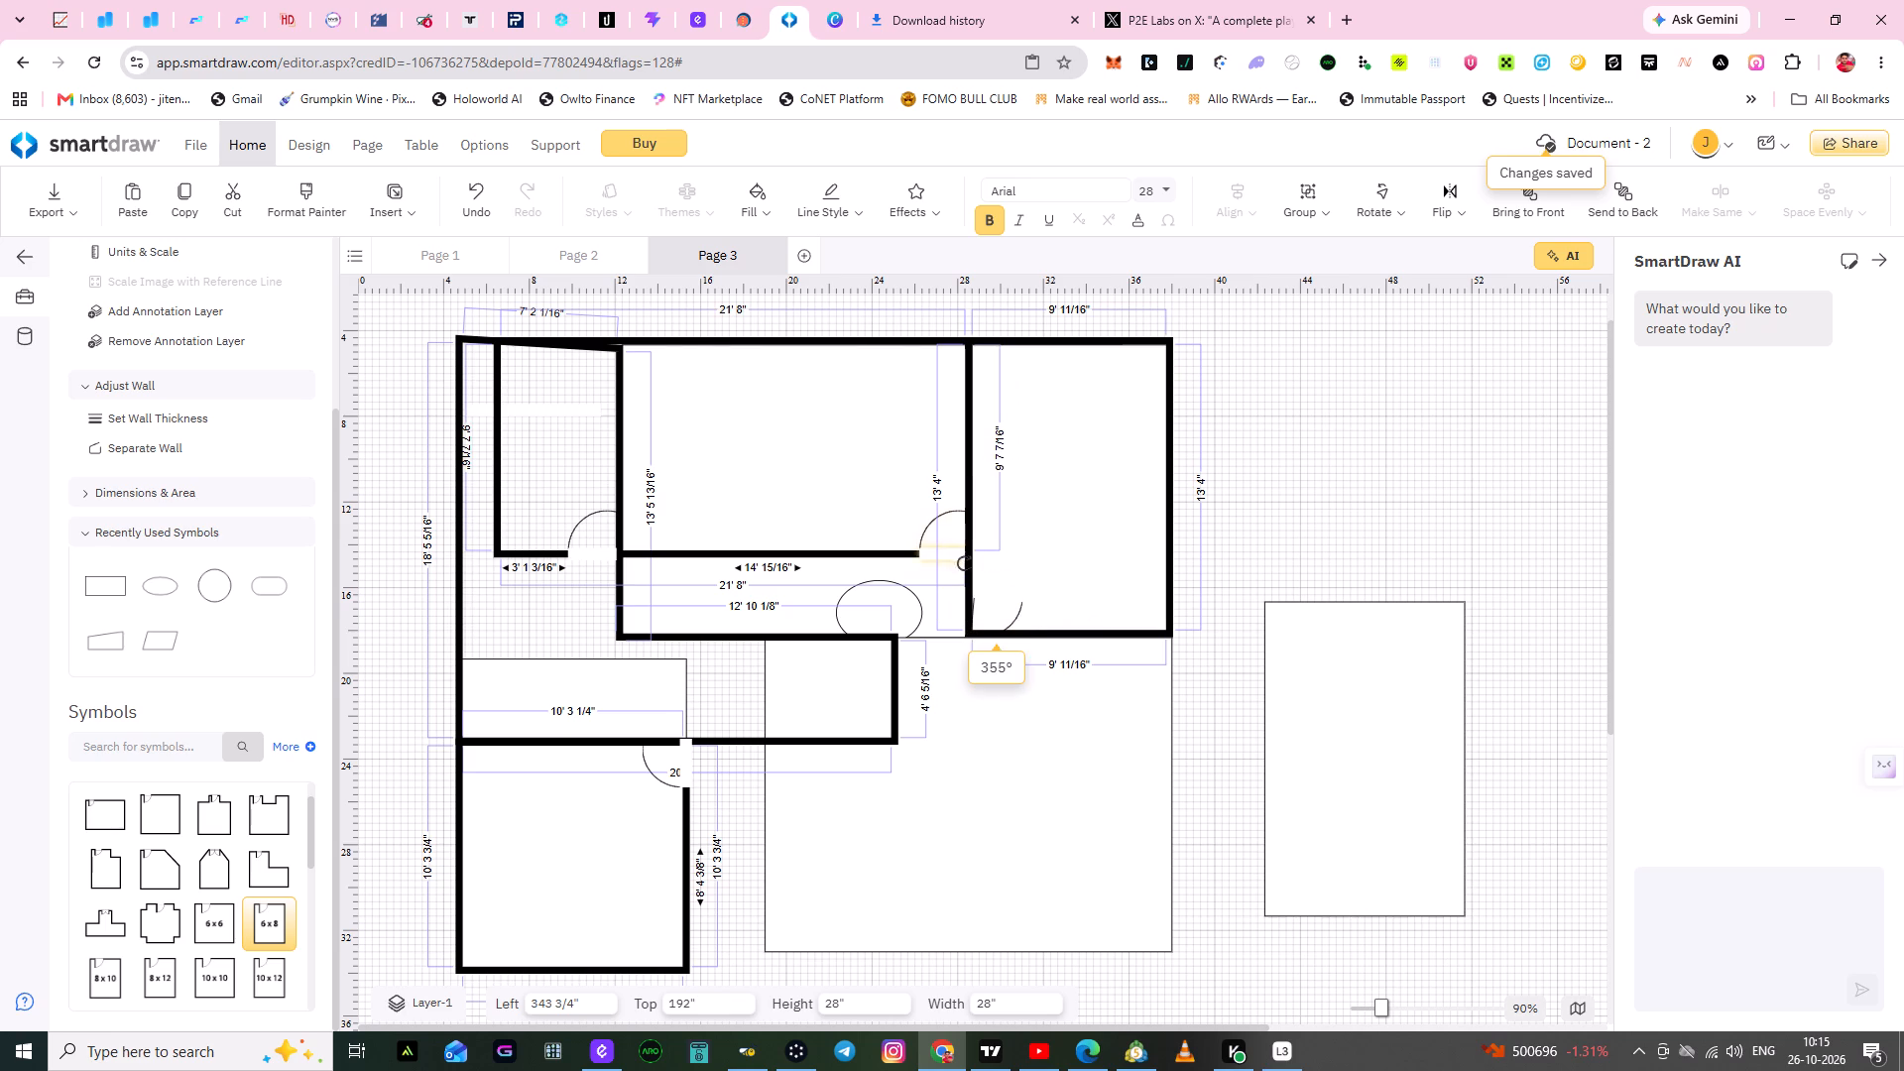
left_click_drag(964, 563, 1050, 664)
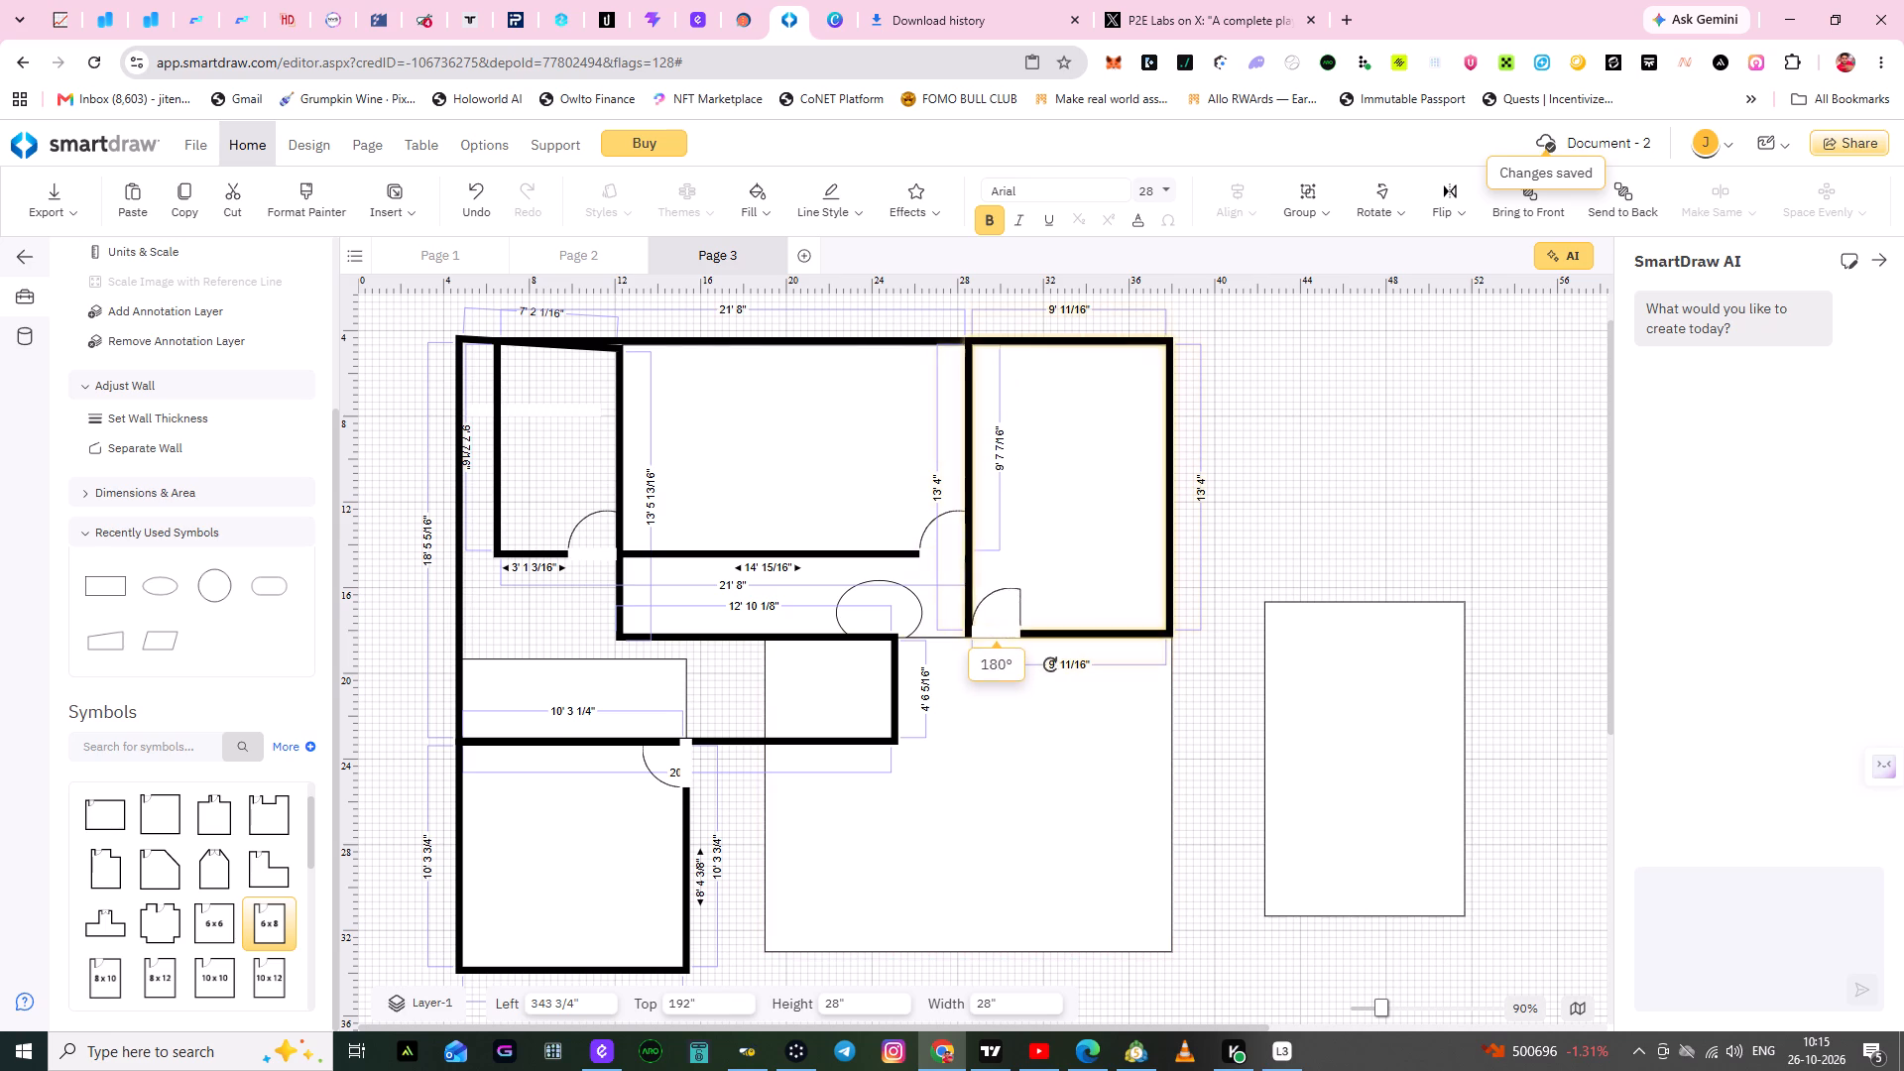
left_click_drag(1050, 664, 954, 679)
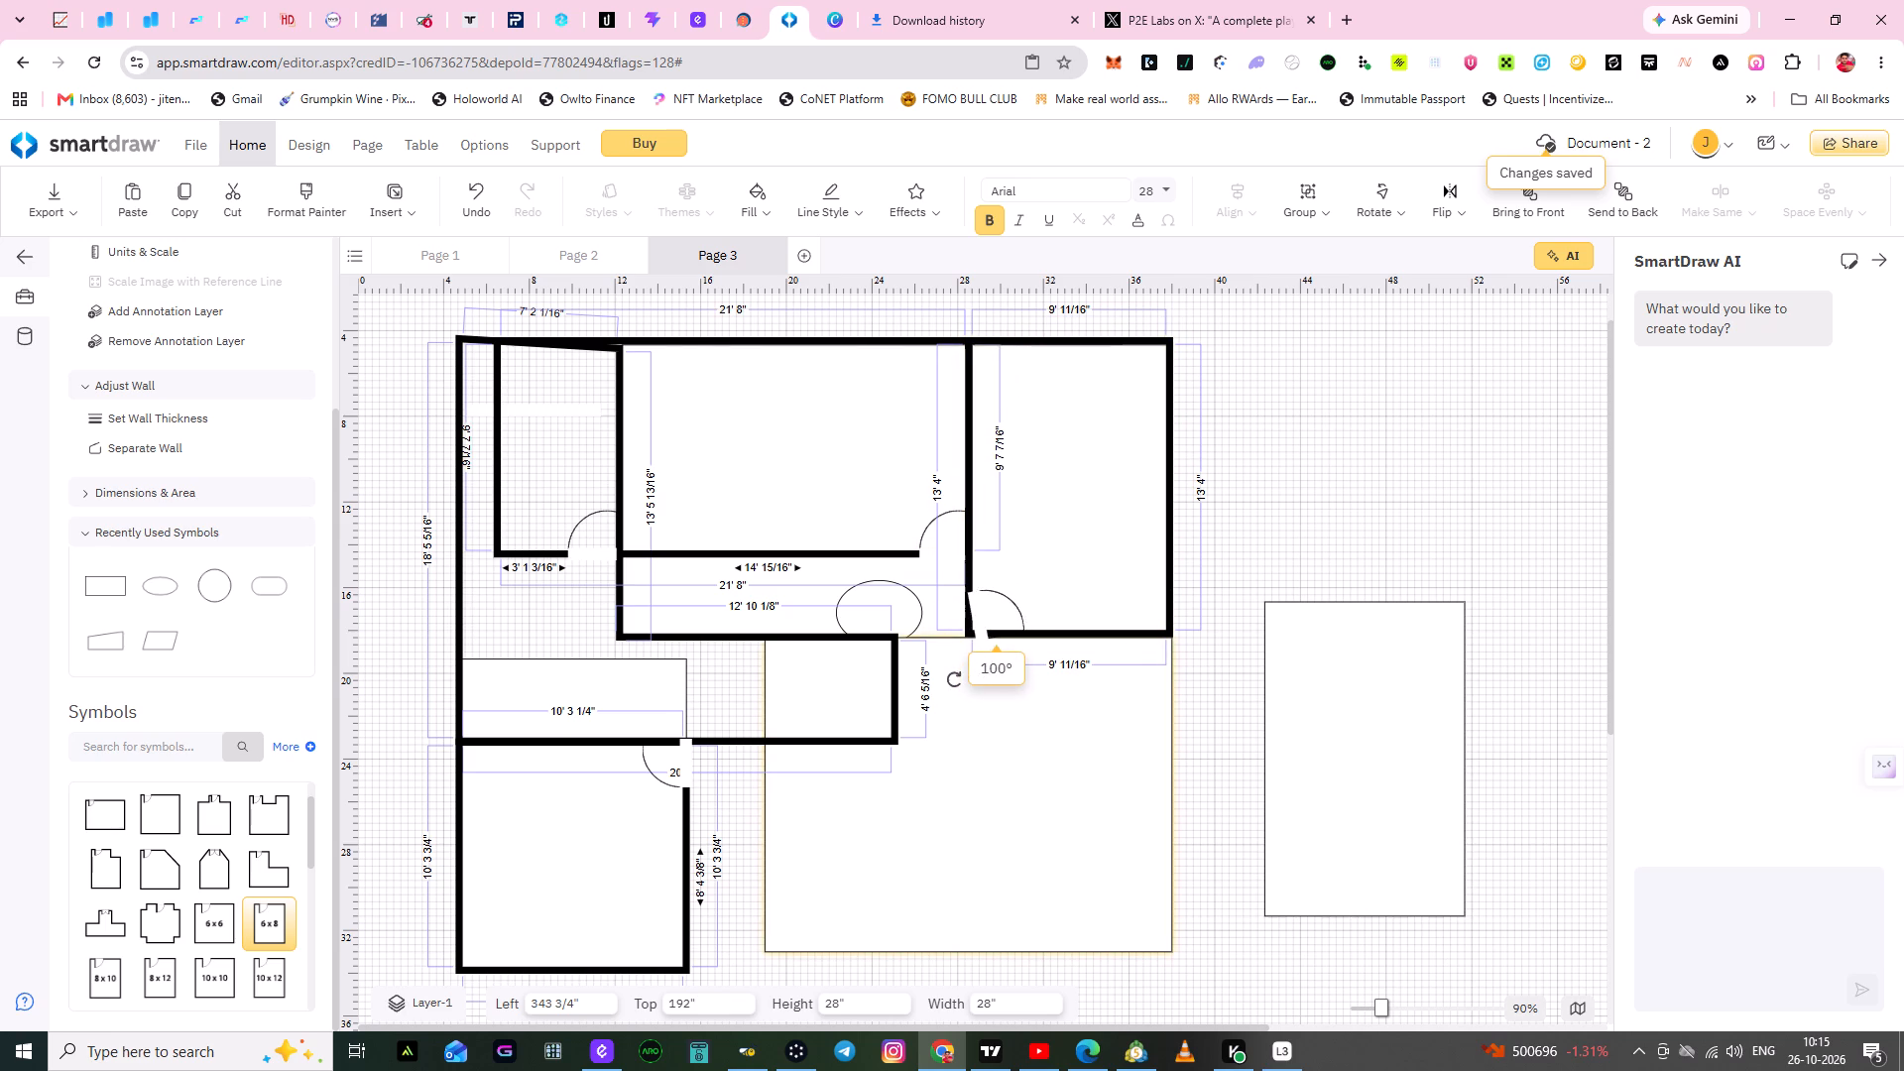
left_click_drag(954, 679, 936, 674)
left_click(1085, 526)
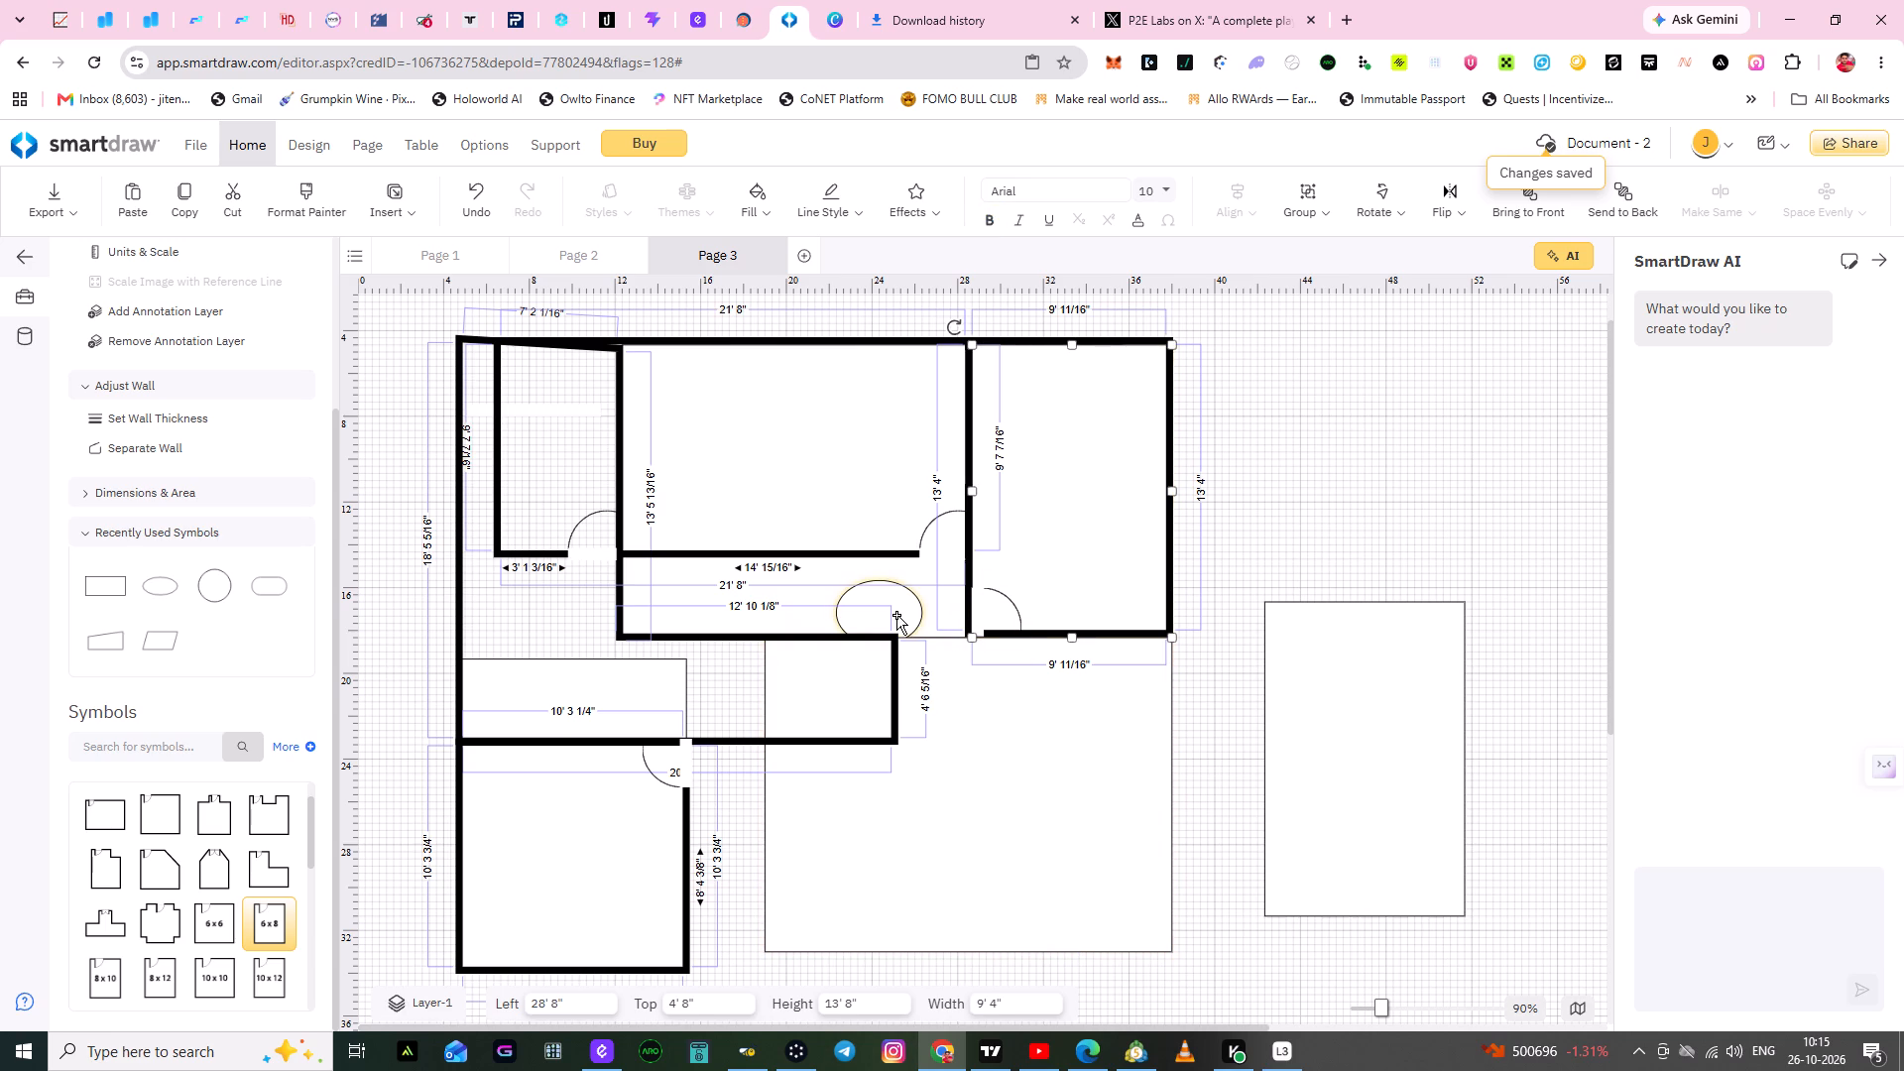
Move the ellipse into the gap beside the right-hand room's bottom-left corner, at left 25' and top 17' 4".
left_click_drag(896, 615, 946, 635)
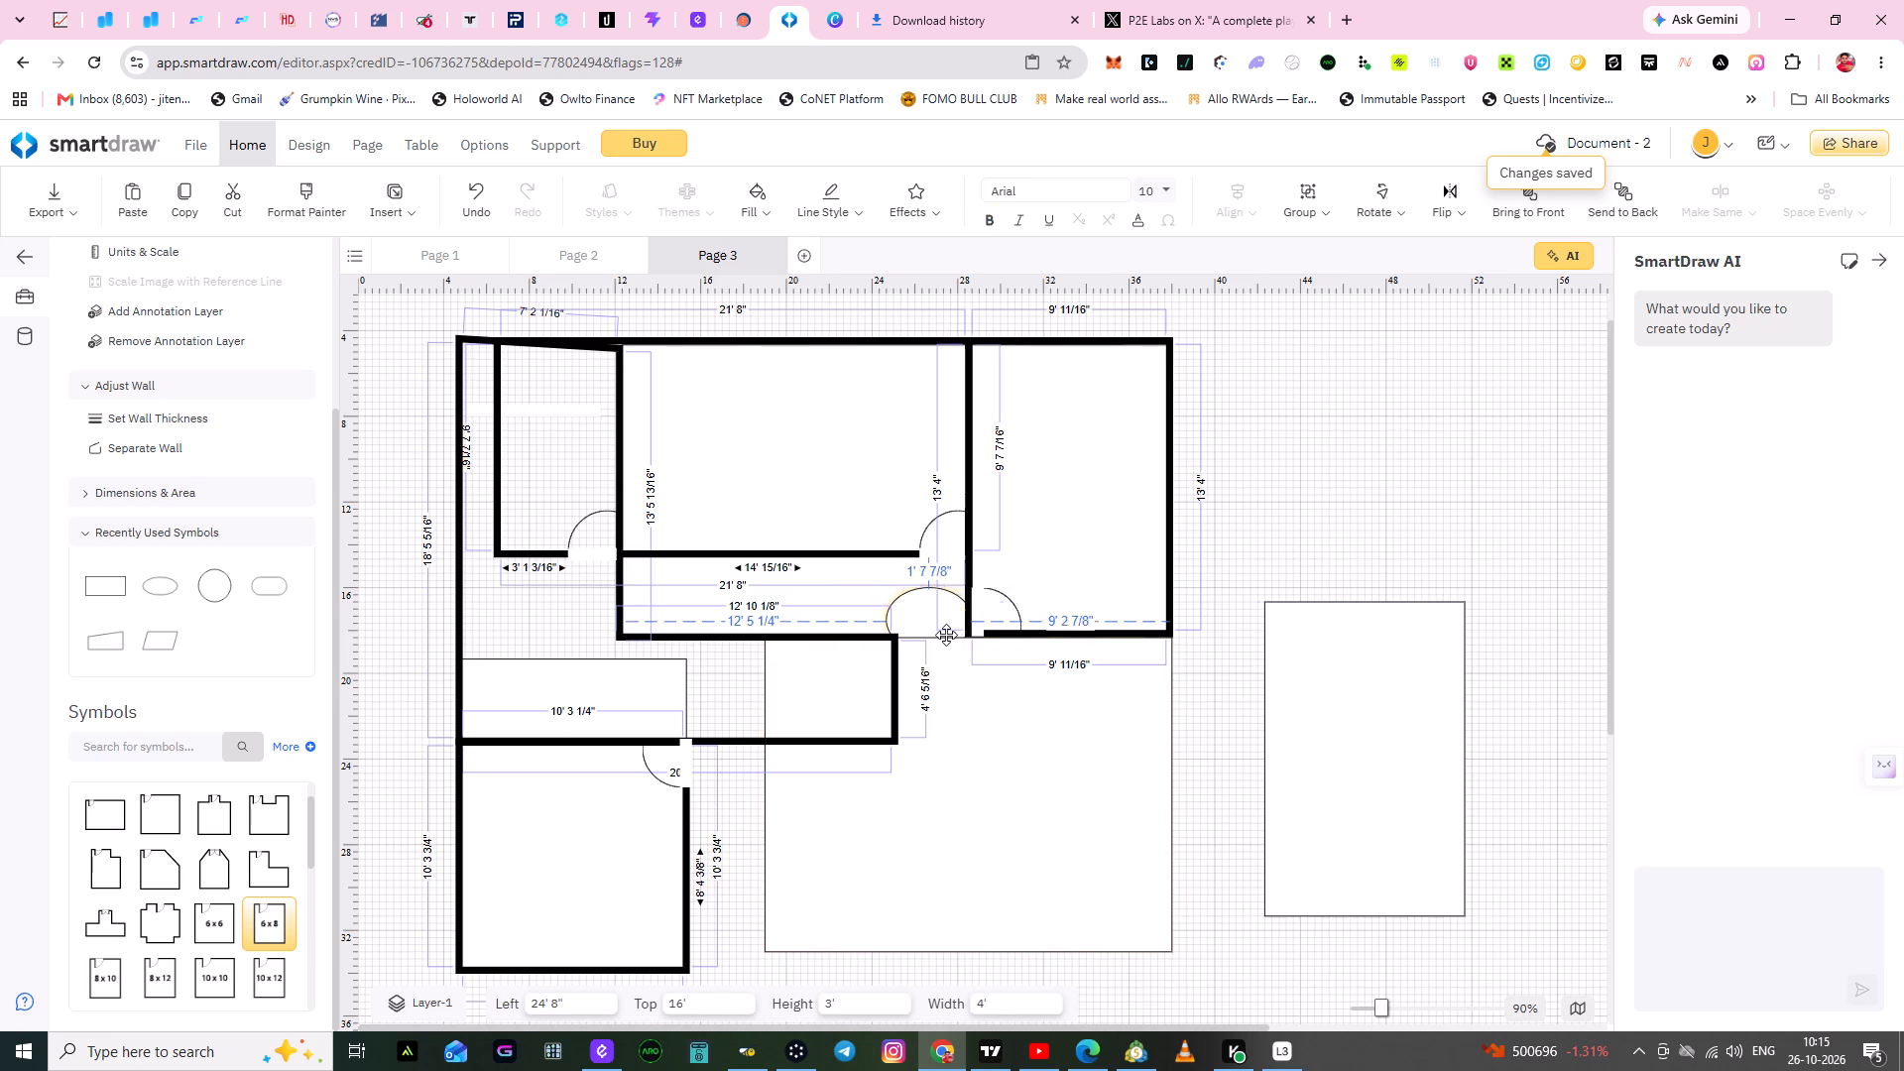
left_click_drag(946, 635, 951, 649)
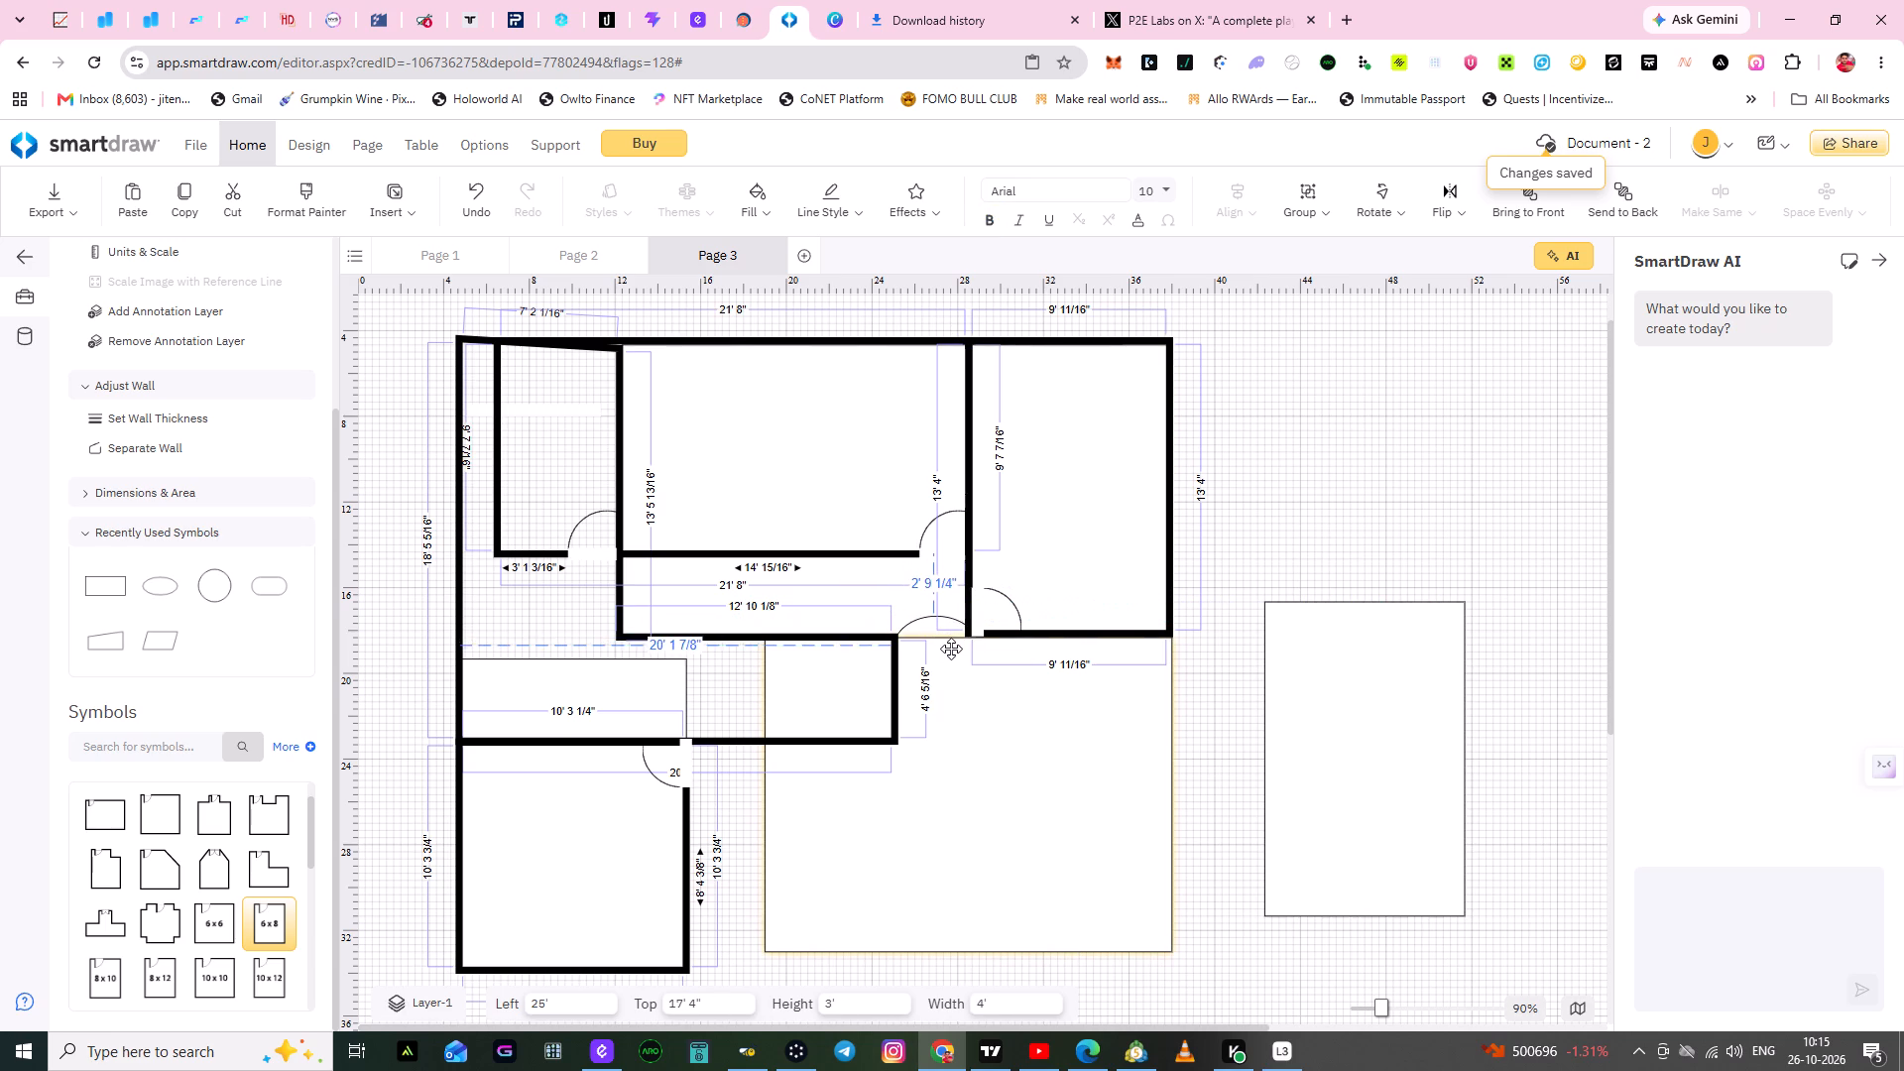
left_click_drag(951, 649, 950, 652)
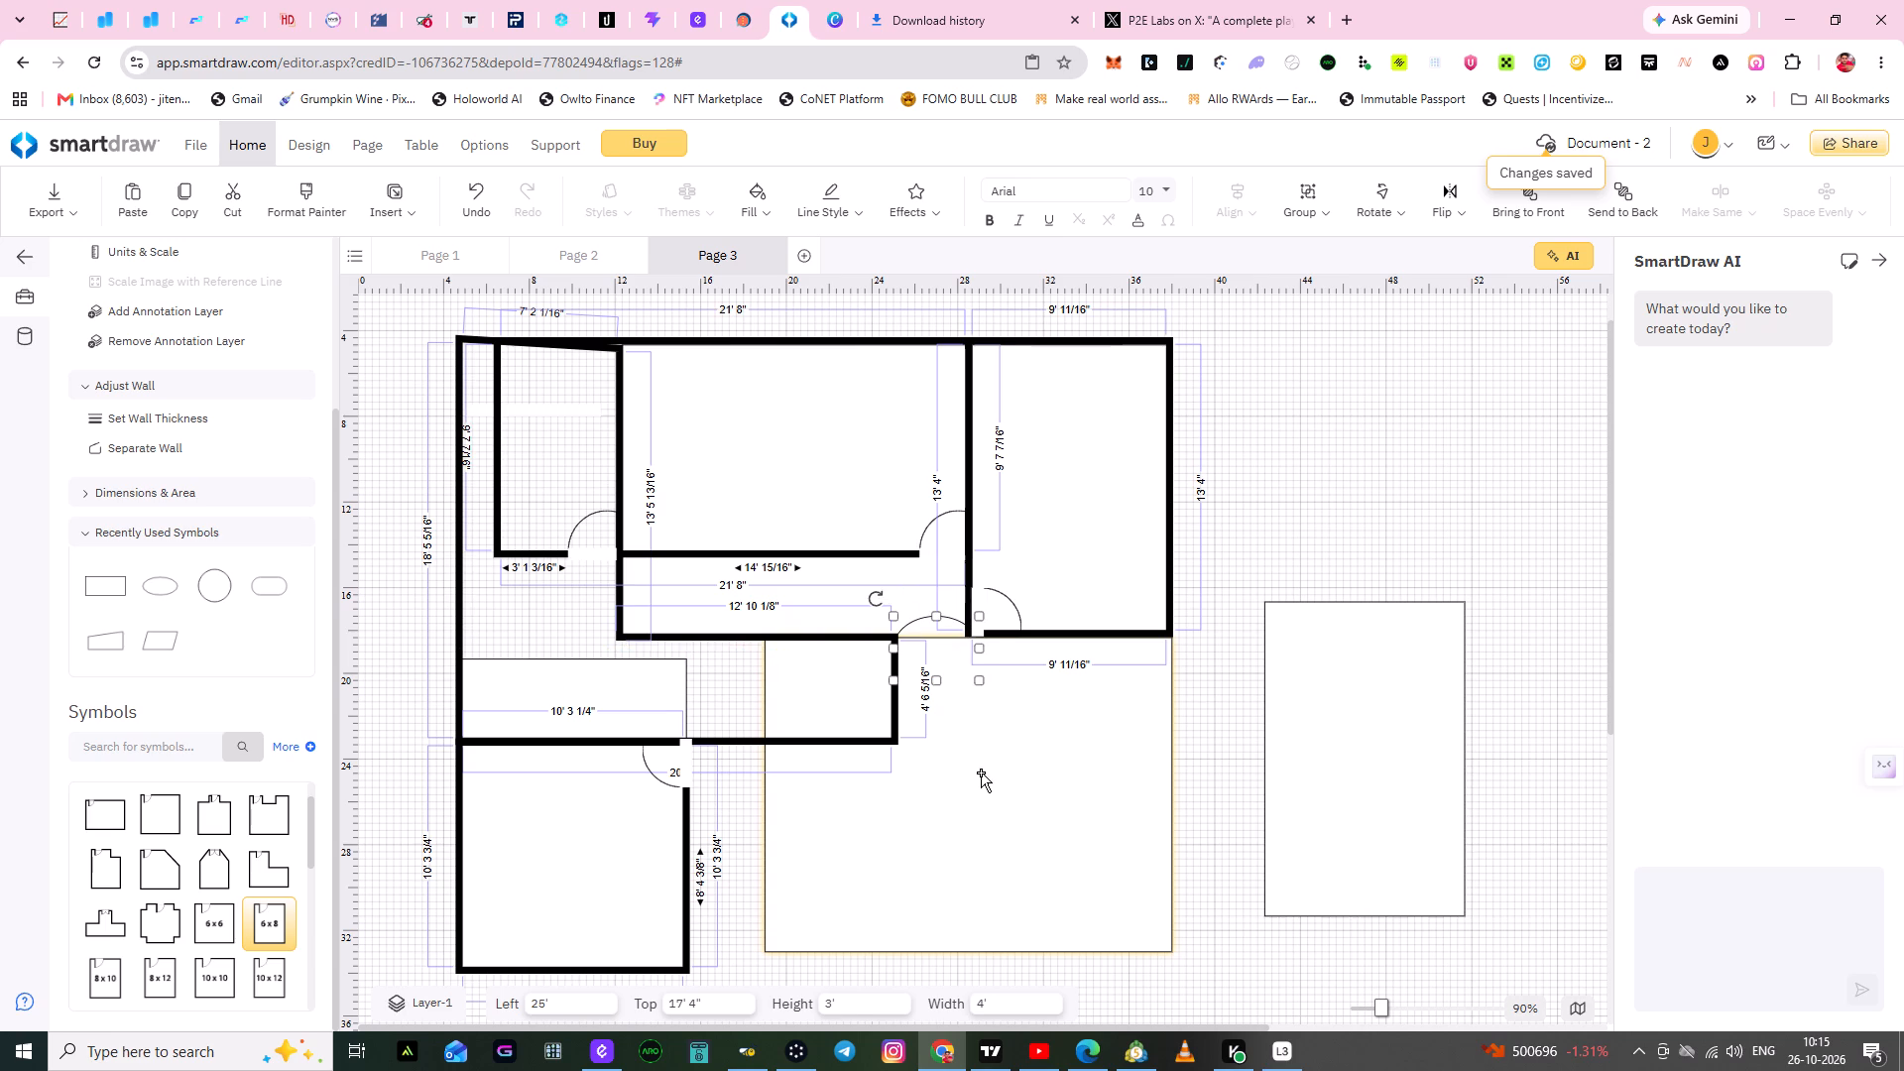
Extend the large lower rectangle leftward to meet the lower-left room's right wall, at left 15' 4" and width 22' 8".
left_click(982, 776)
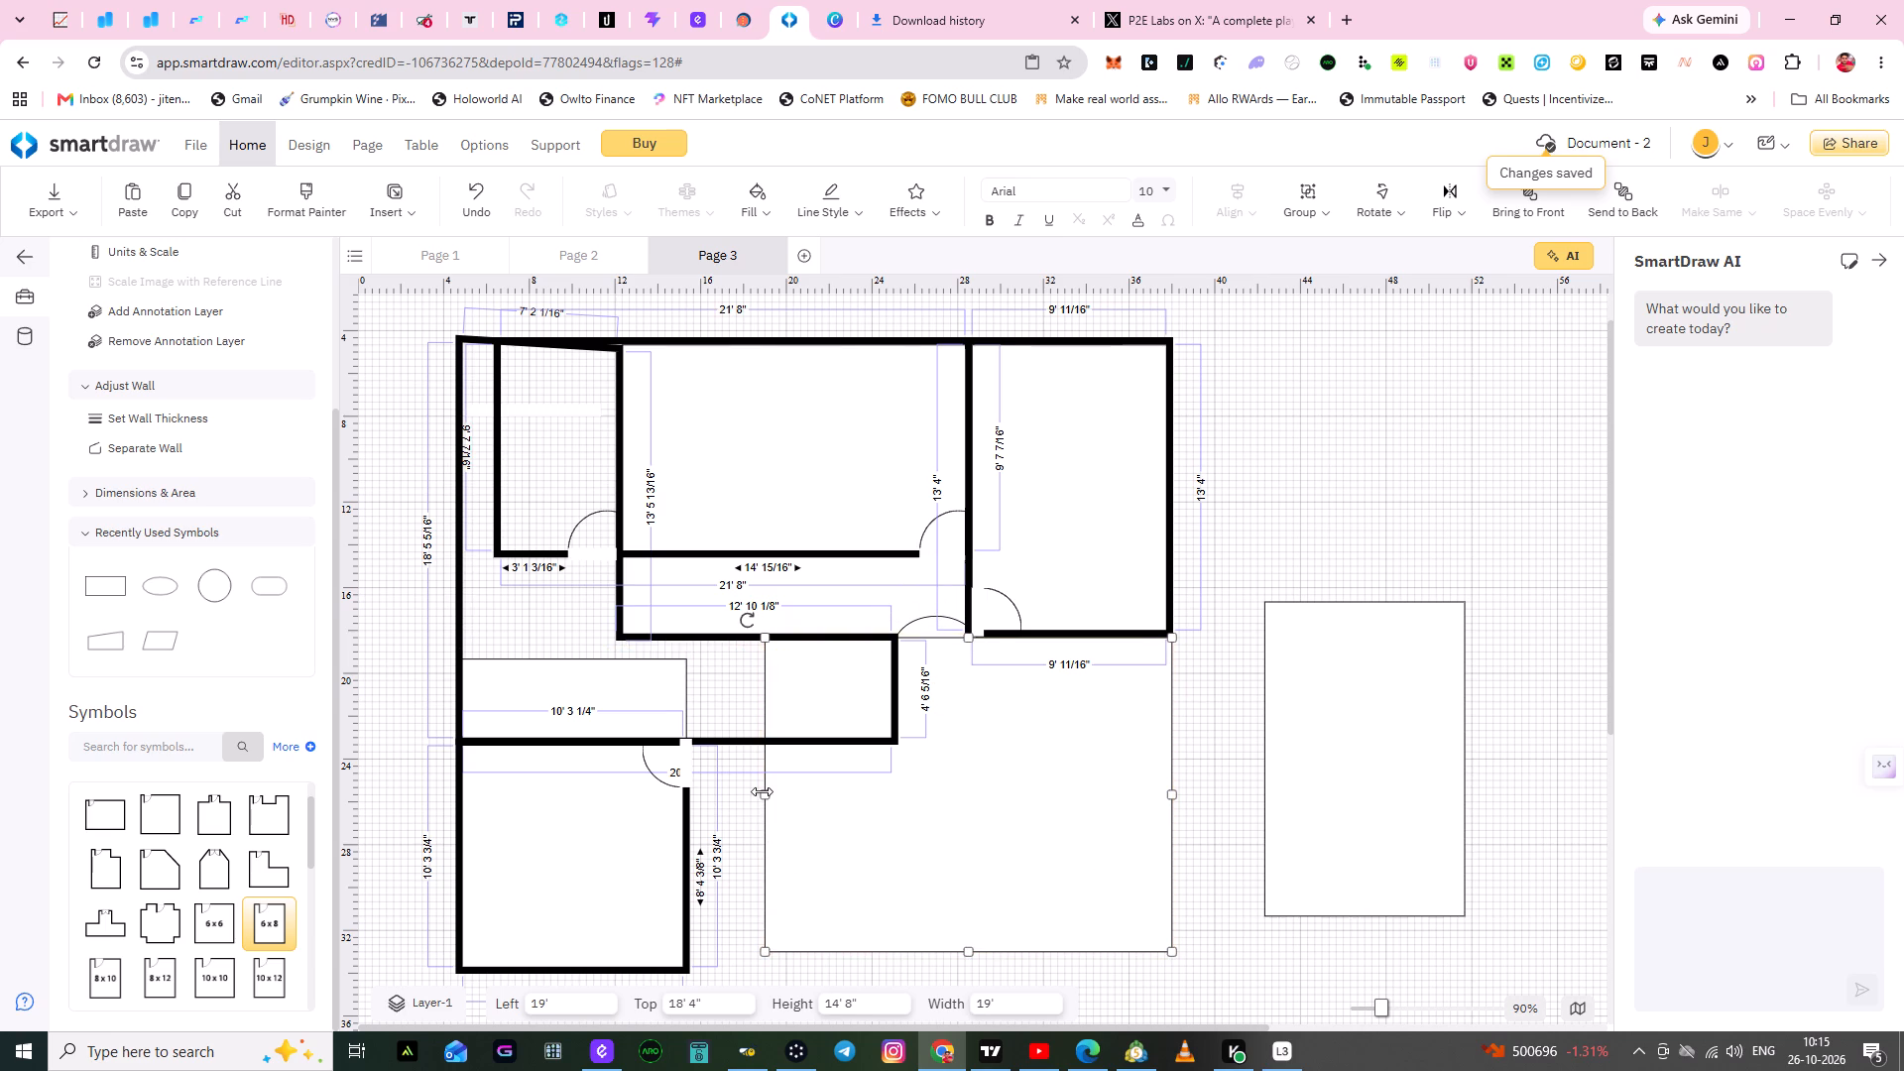
left_click_drag(762, 791, 695, 803)
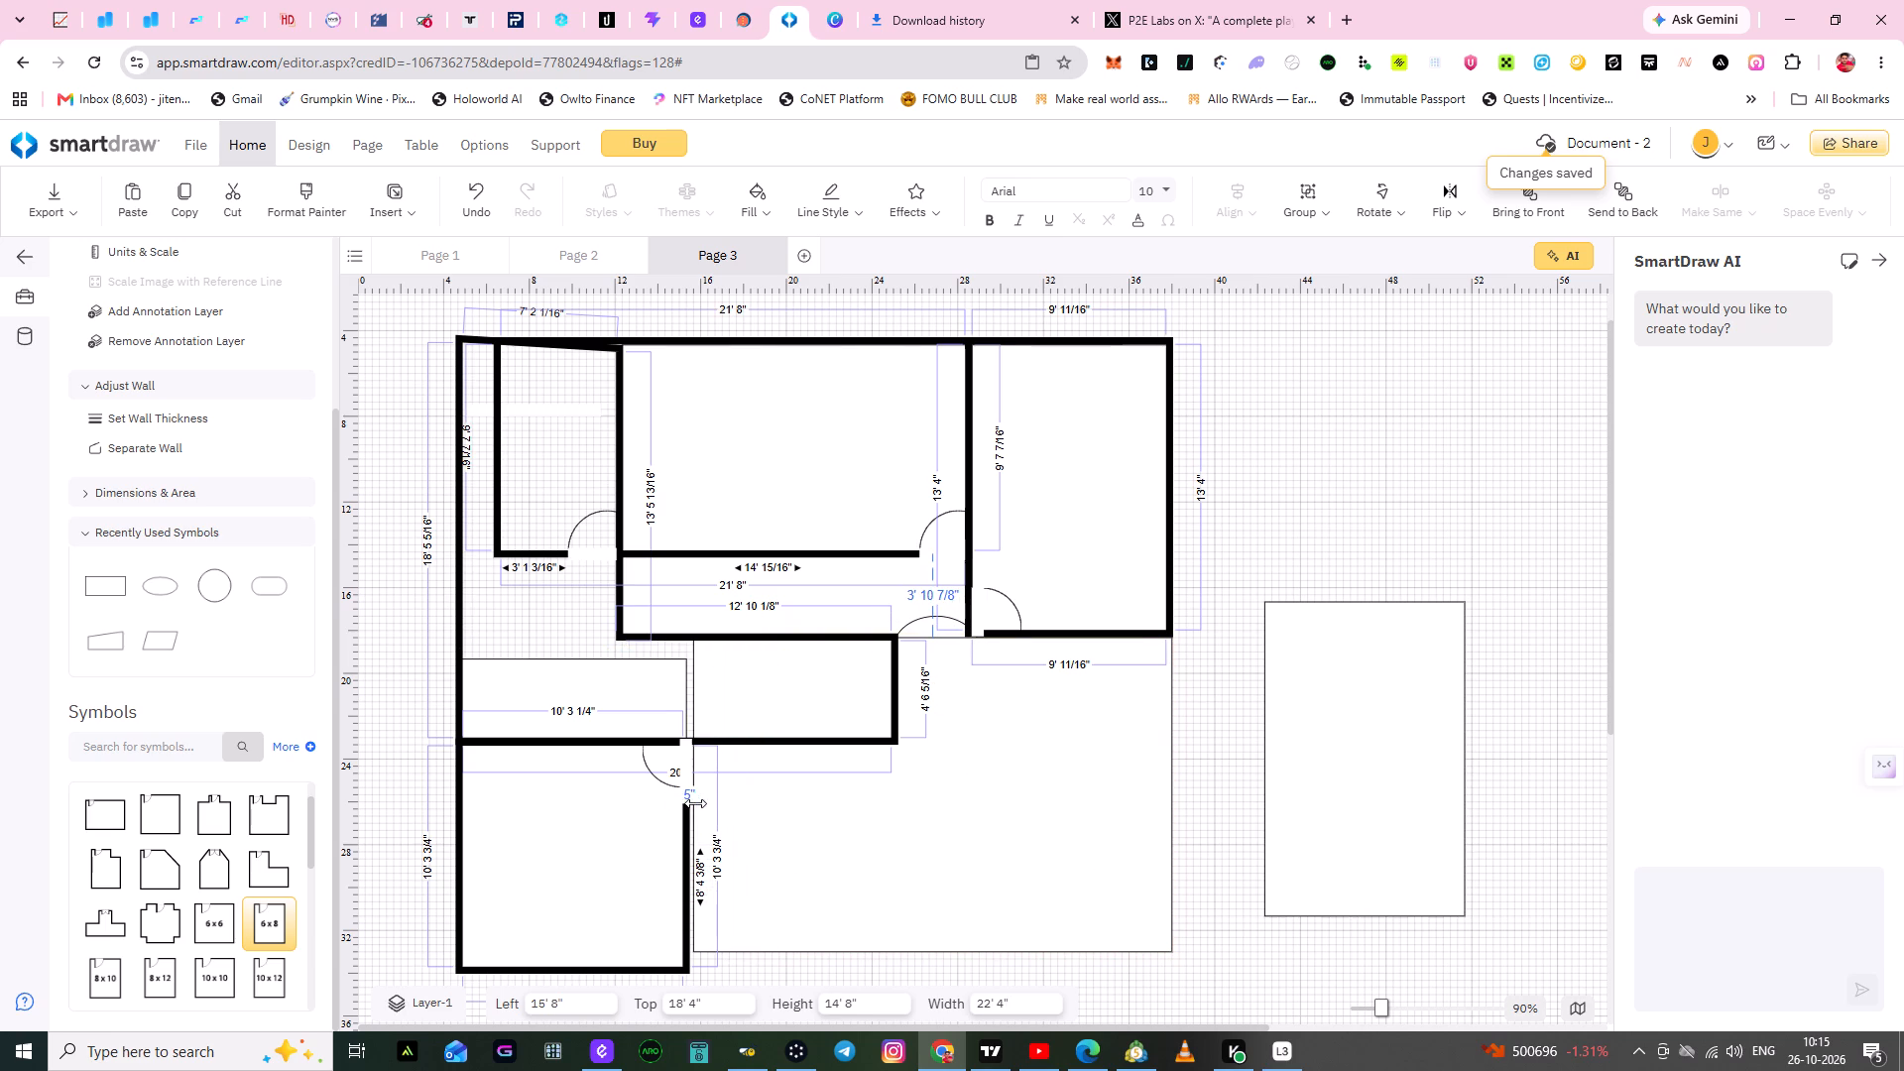
left_click_drag(695, 803, 684, 804)
left_click(819, 834)
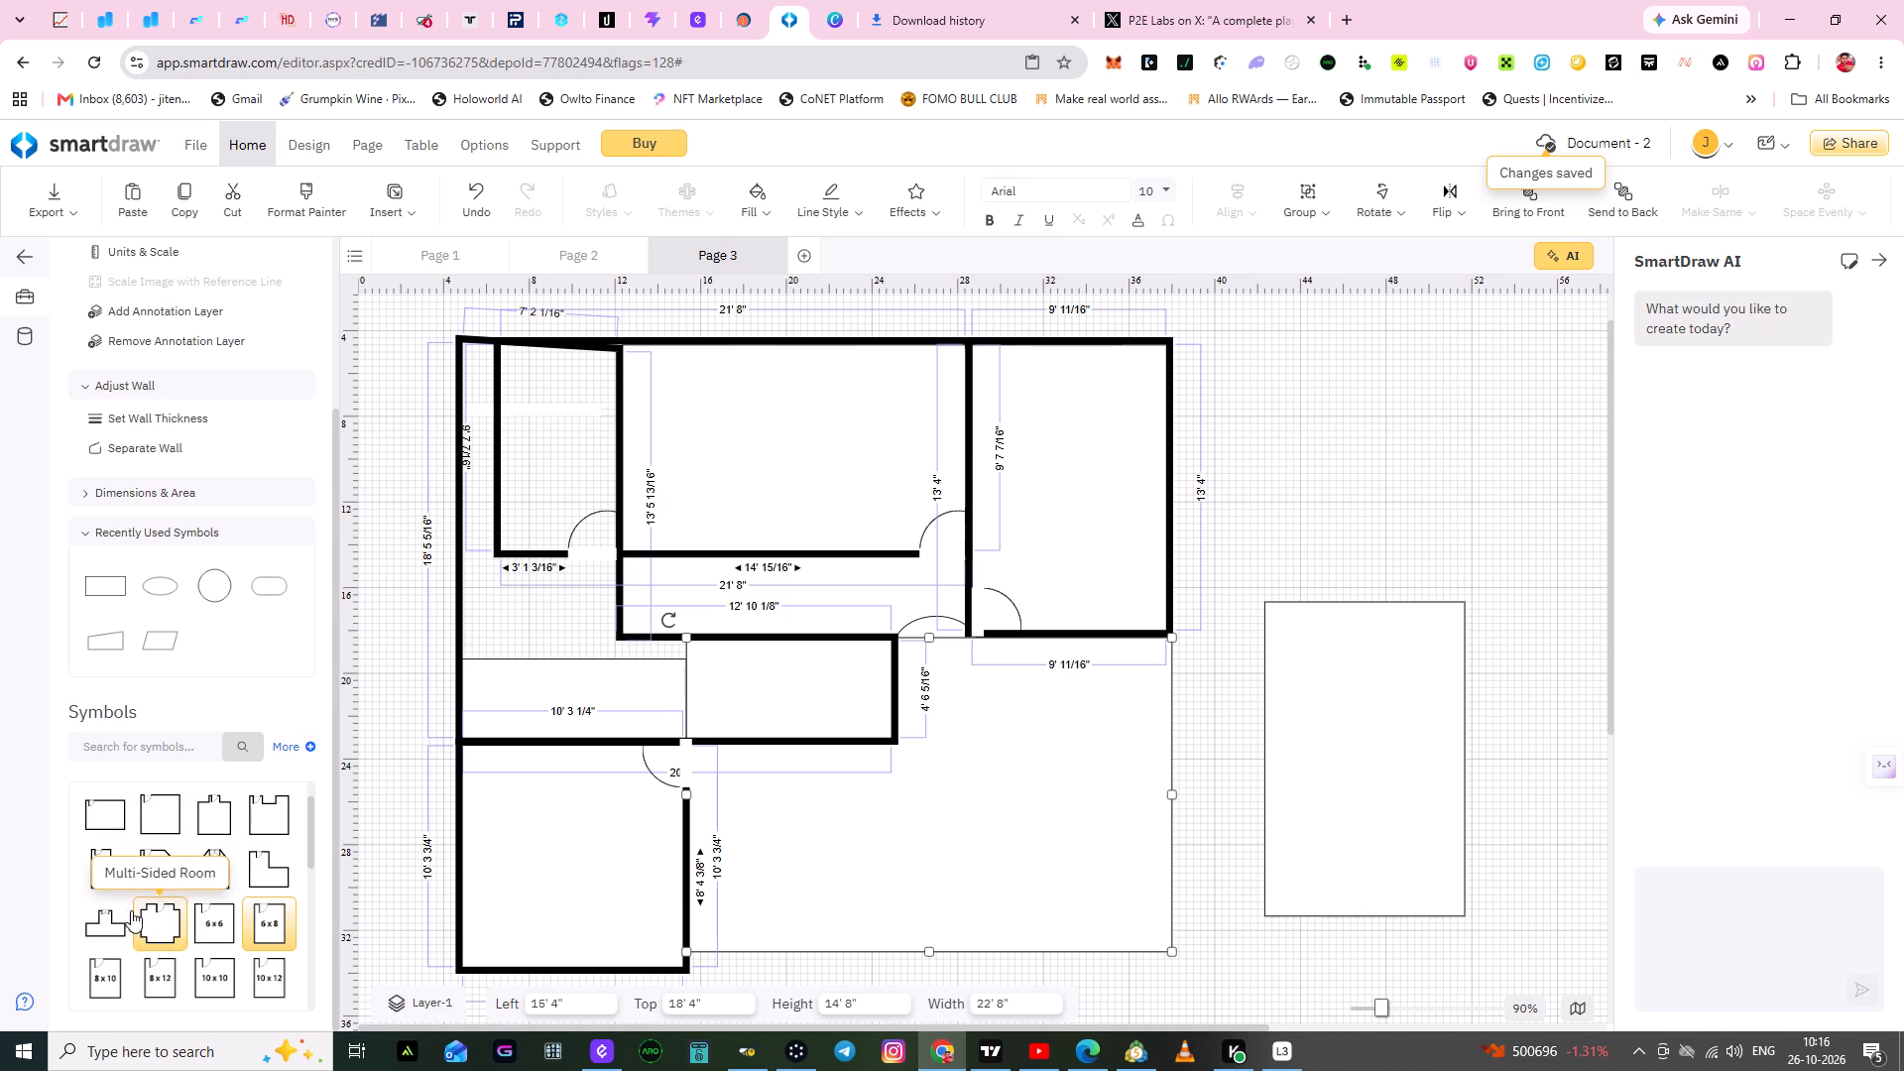
Place an L-Shaped room over the large lower rectangle, against the lower-left room with bottom walls aligned, at left 15' 5 7/8" and top 15' 8 5/16".
scroll(220, 889, "down", 2)
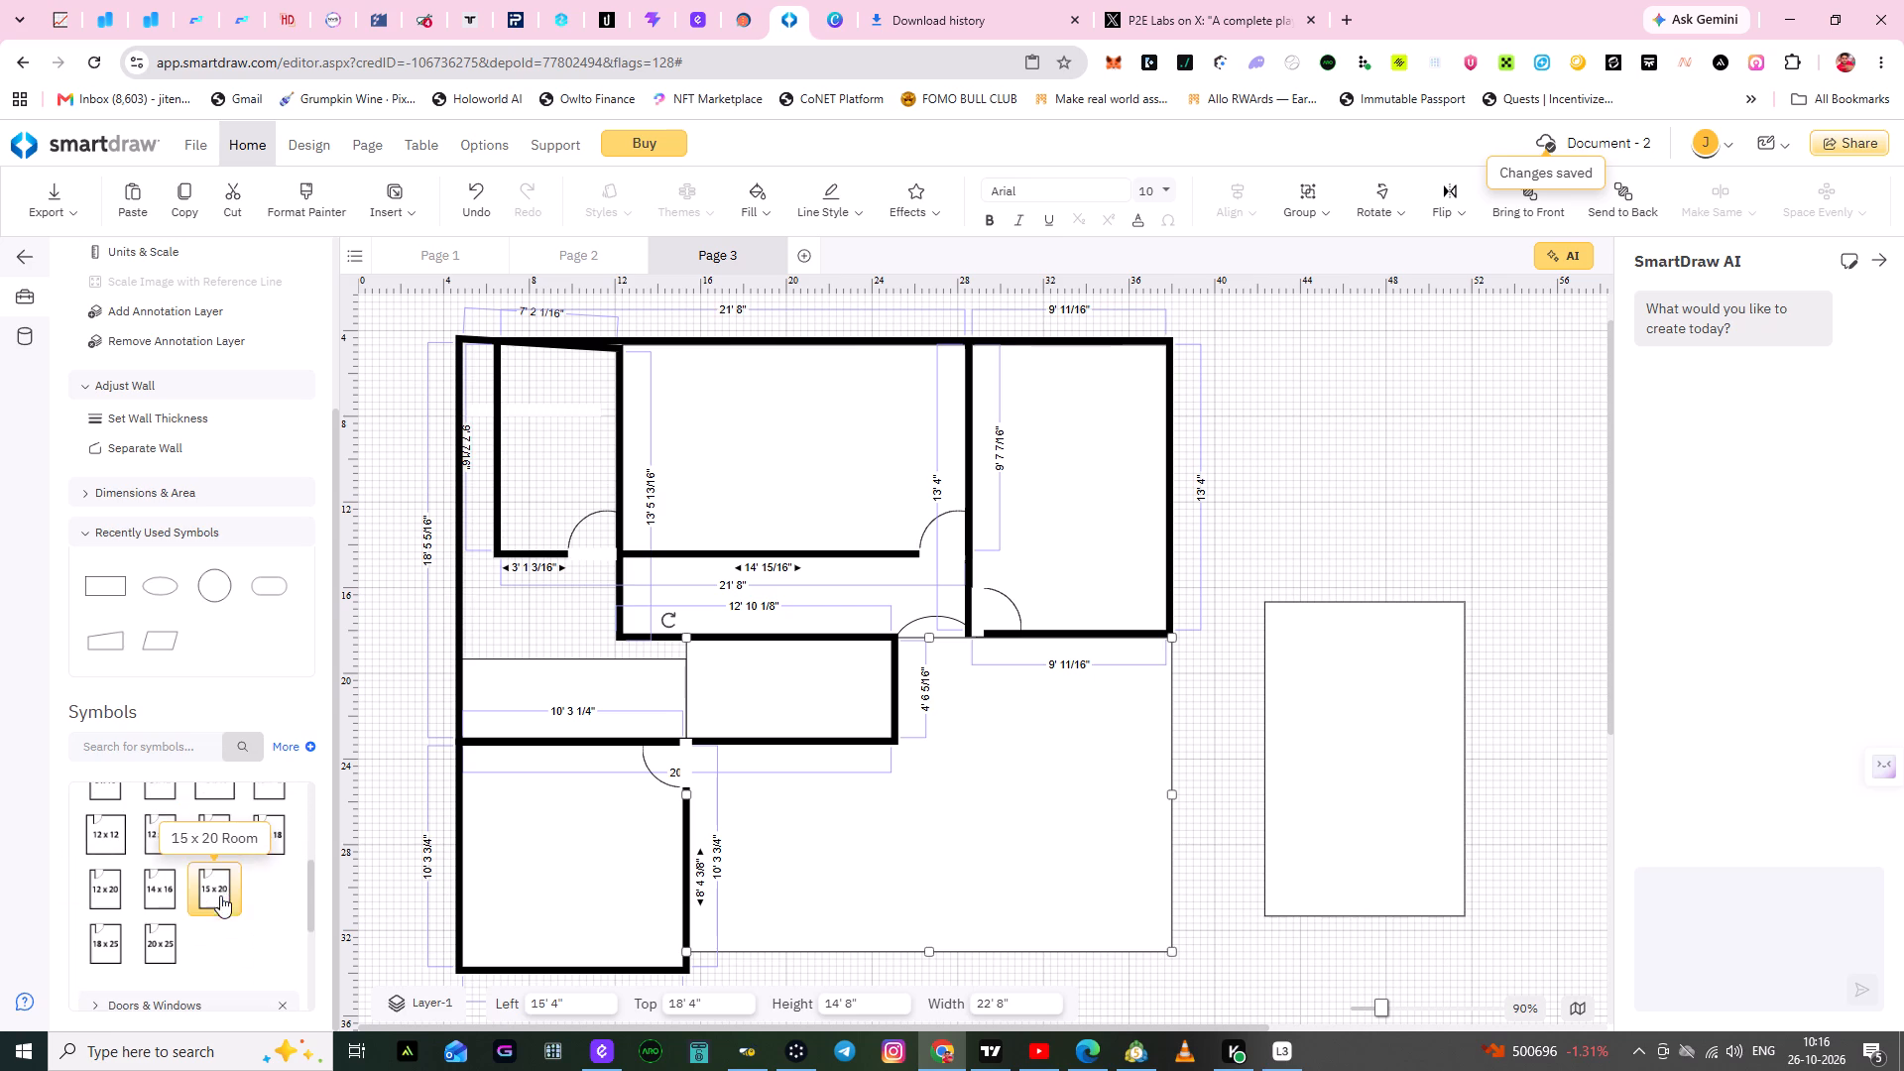
scroll(263, 955, "down", 1)
scroll(260, 948, "up", 1)
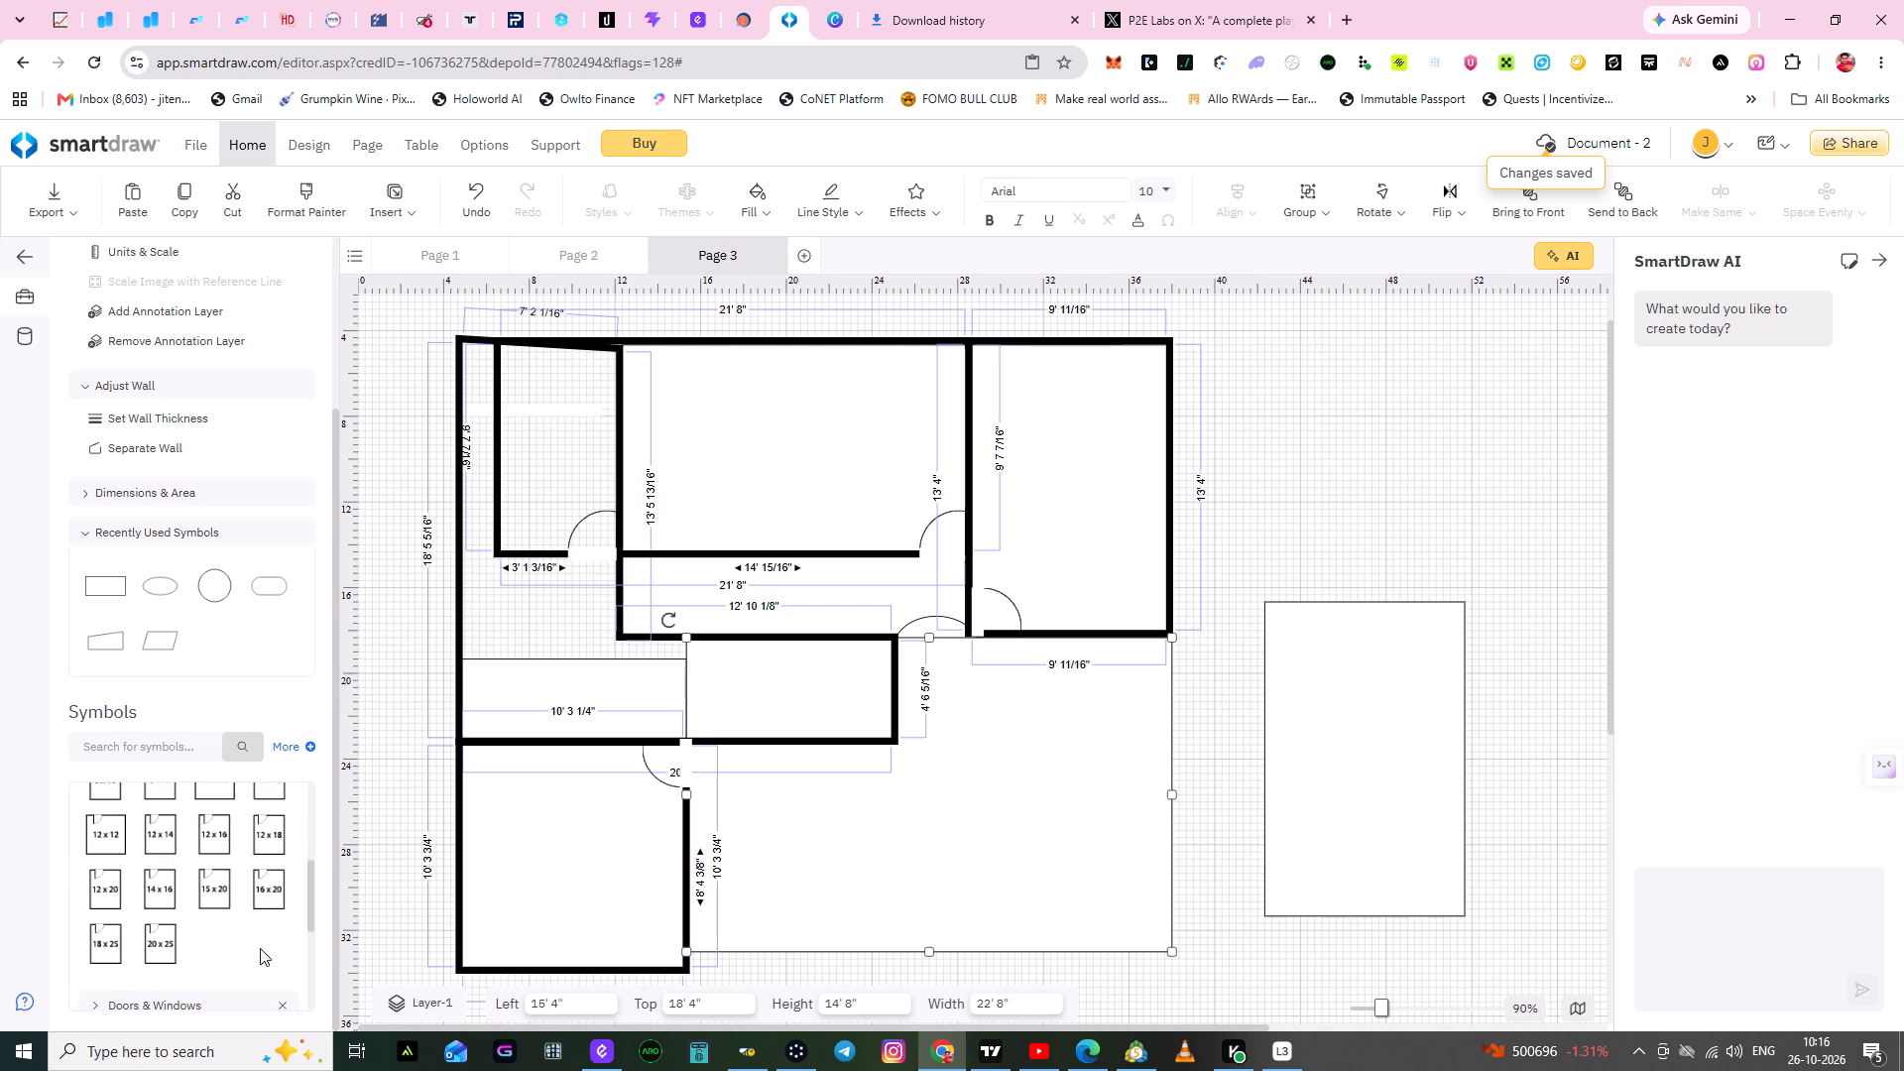
scroll(260, 948, "up", 1)
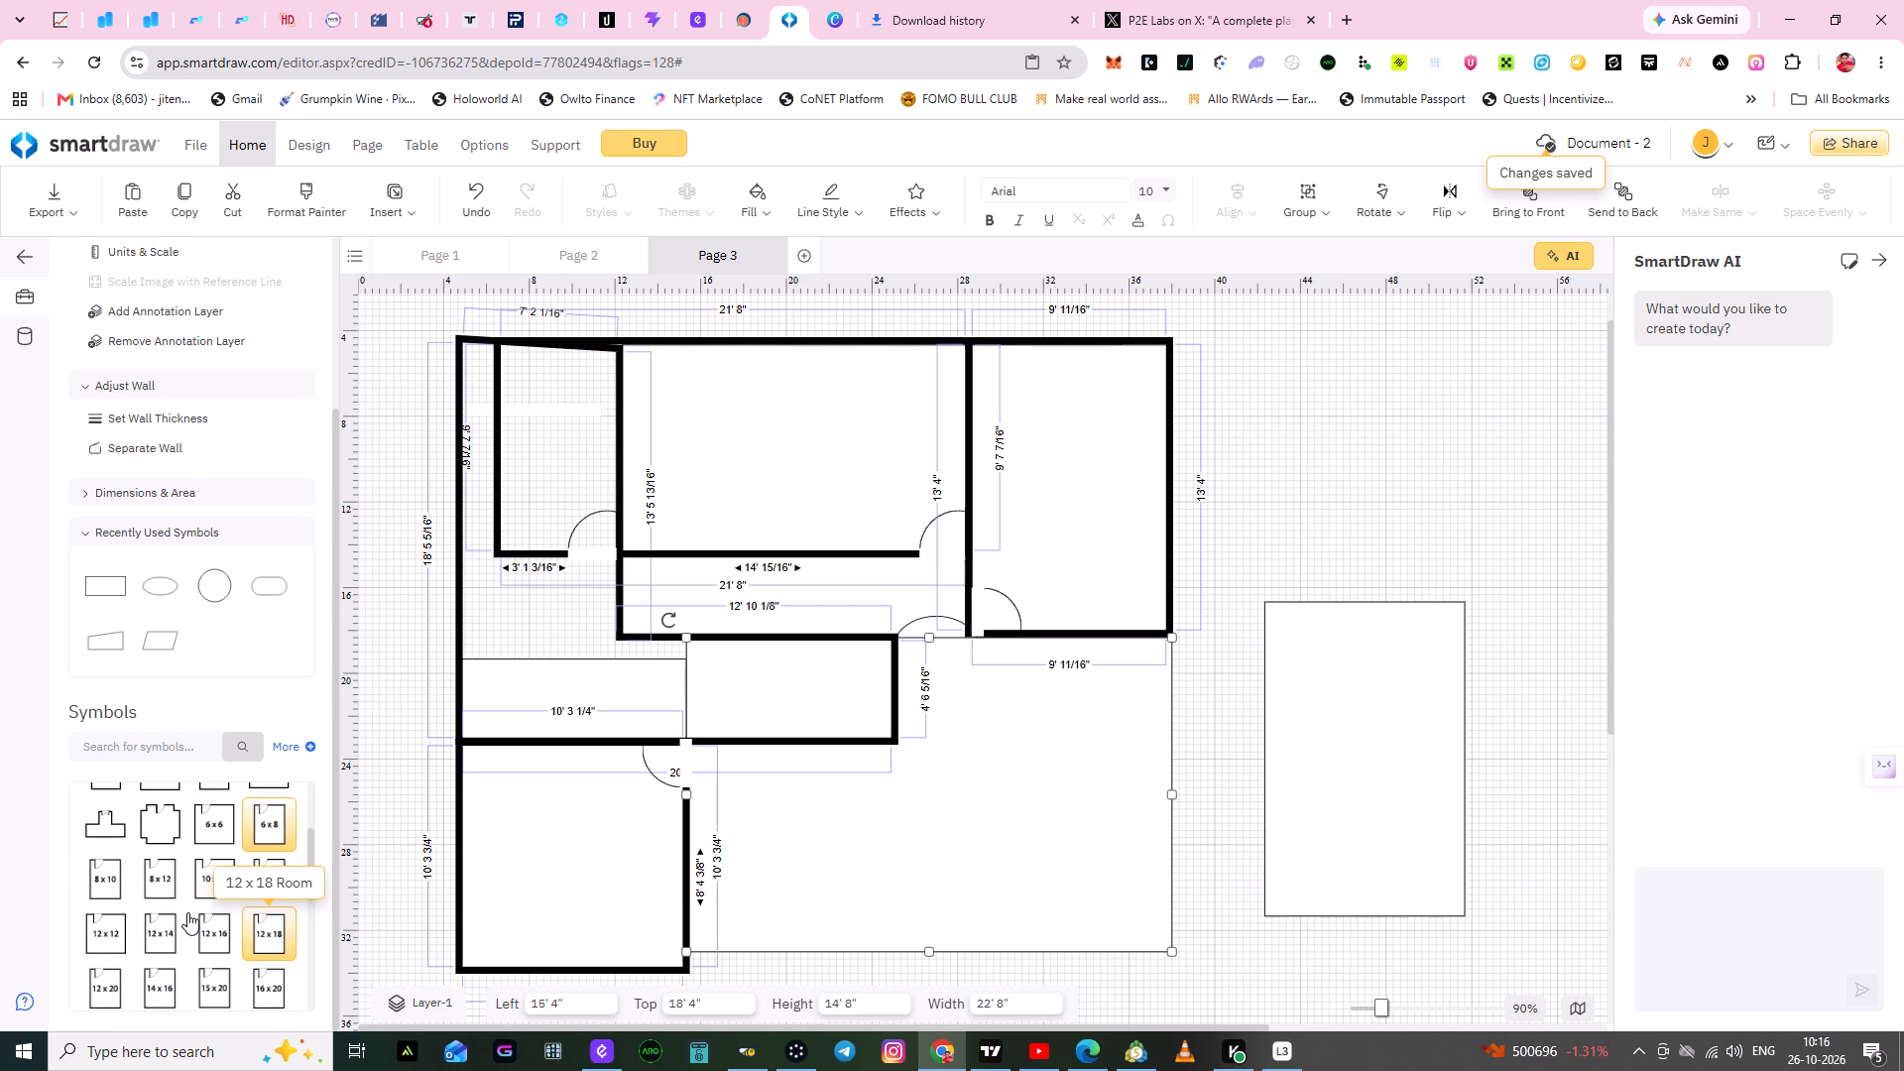
scroll(242, 921, "up", 1)
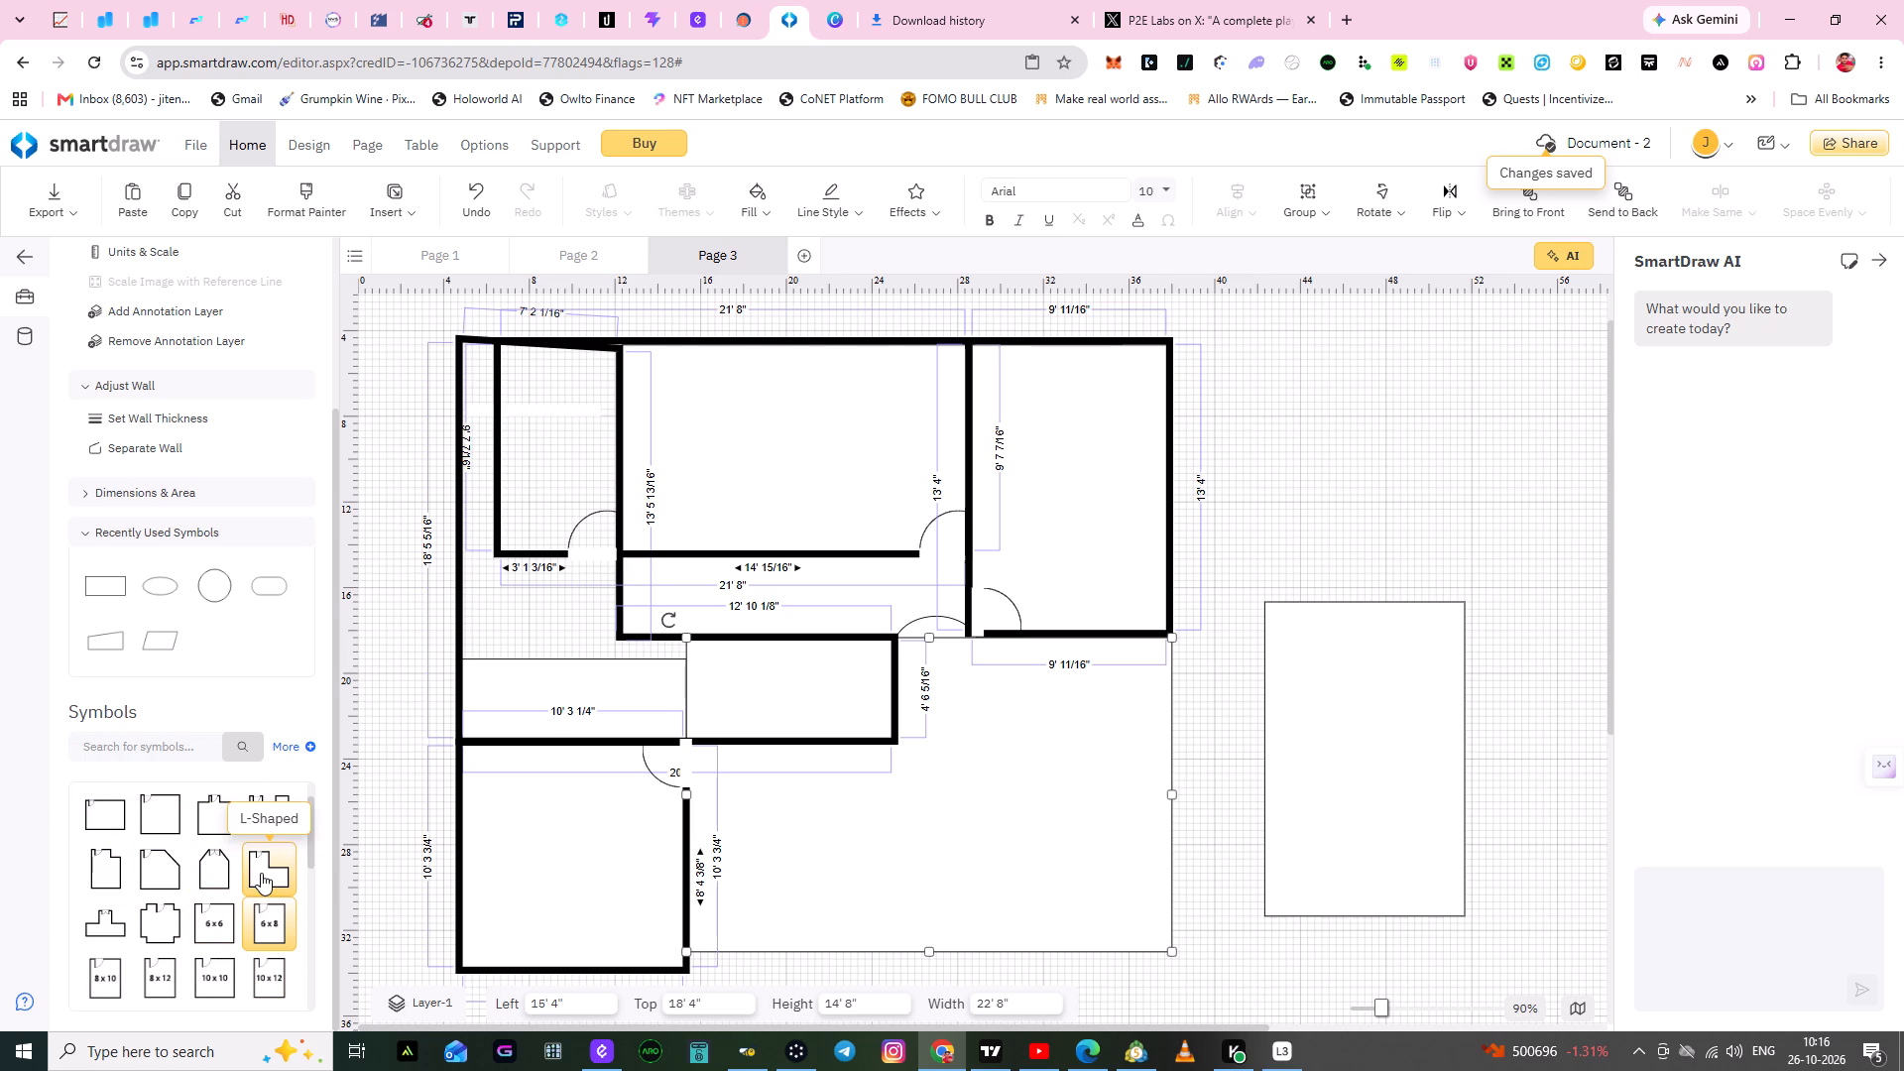
left_click_drag(261, 873, 889, 835)
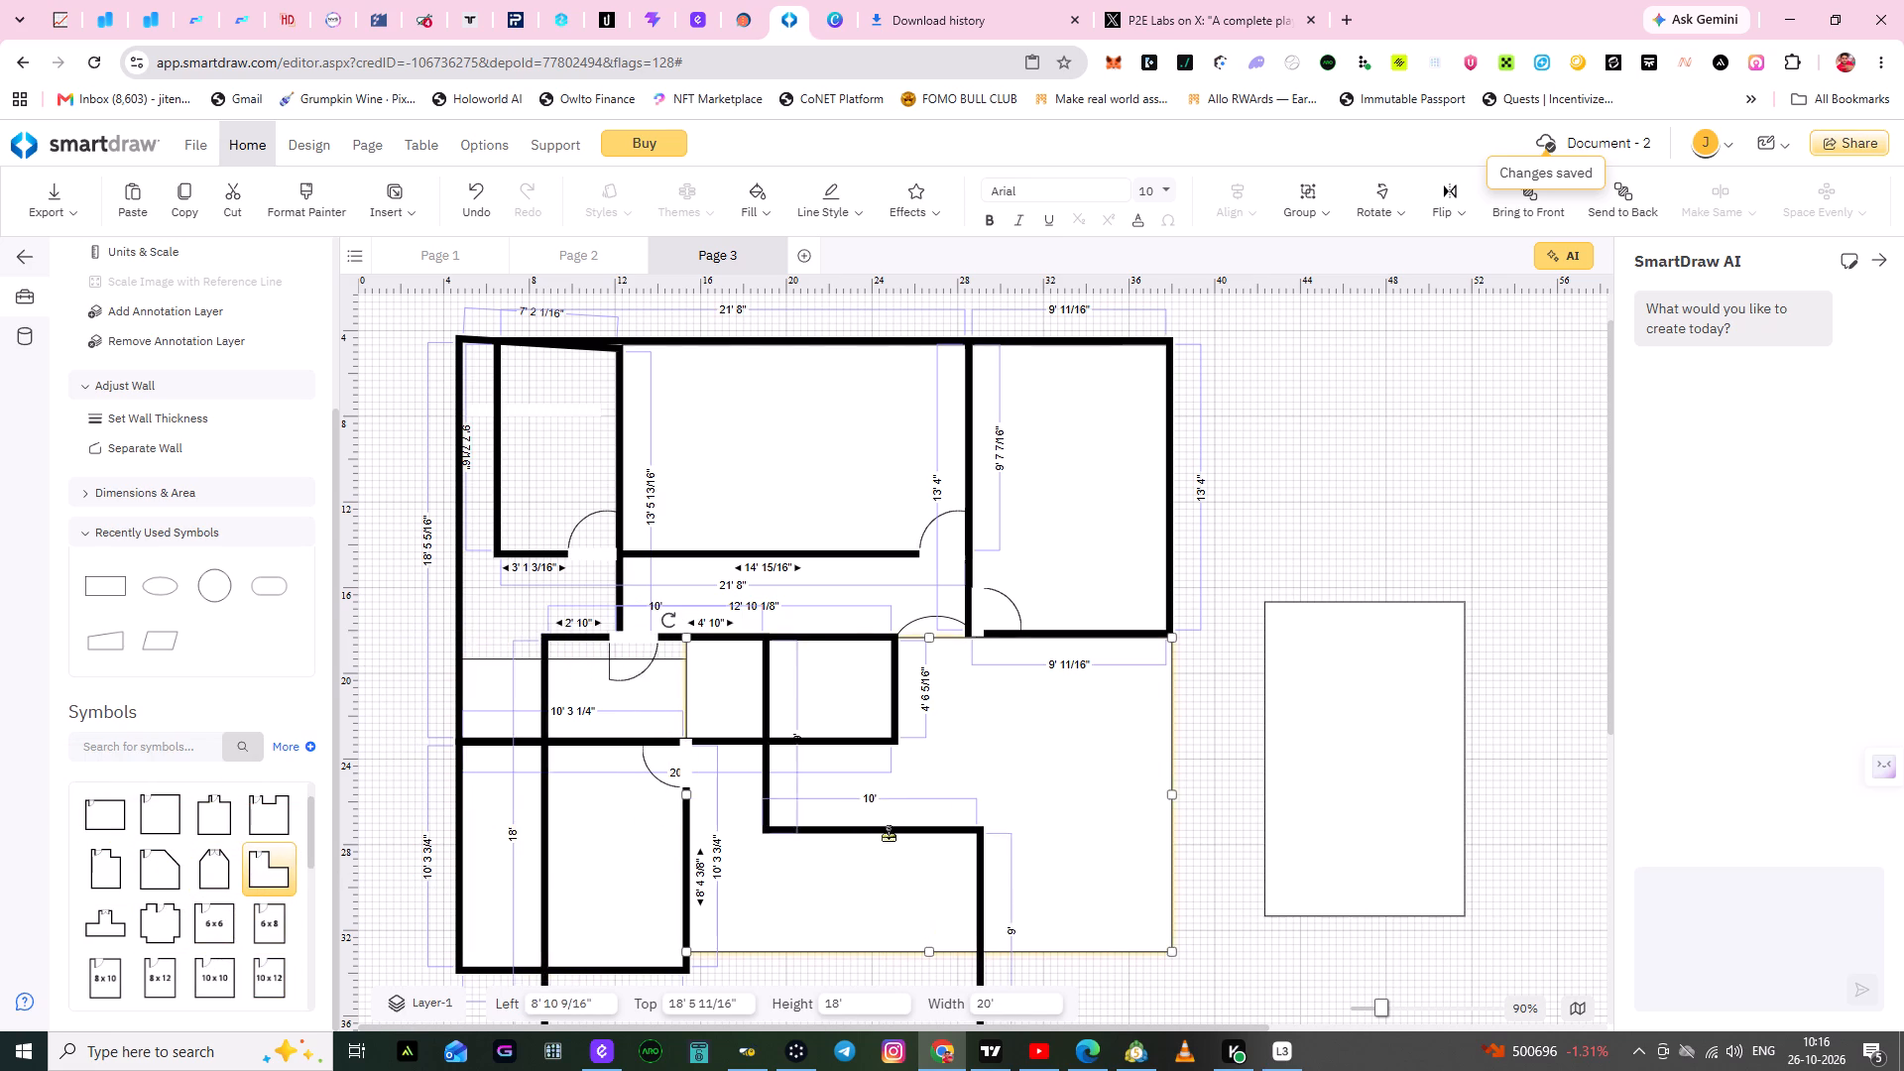
left_click_drag(889, 835, 955, 801)
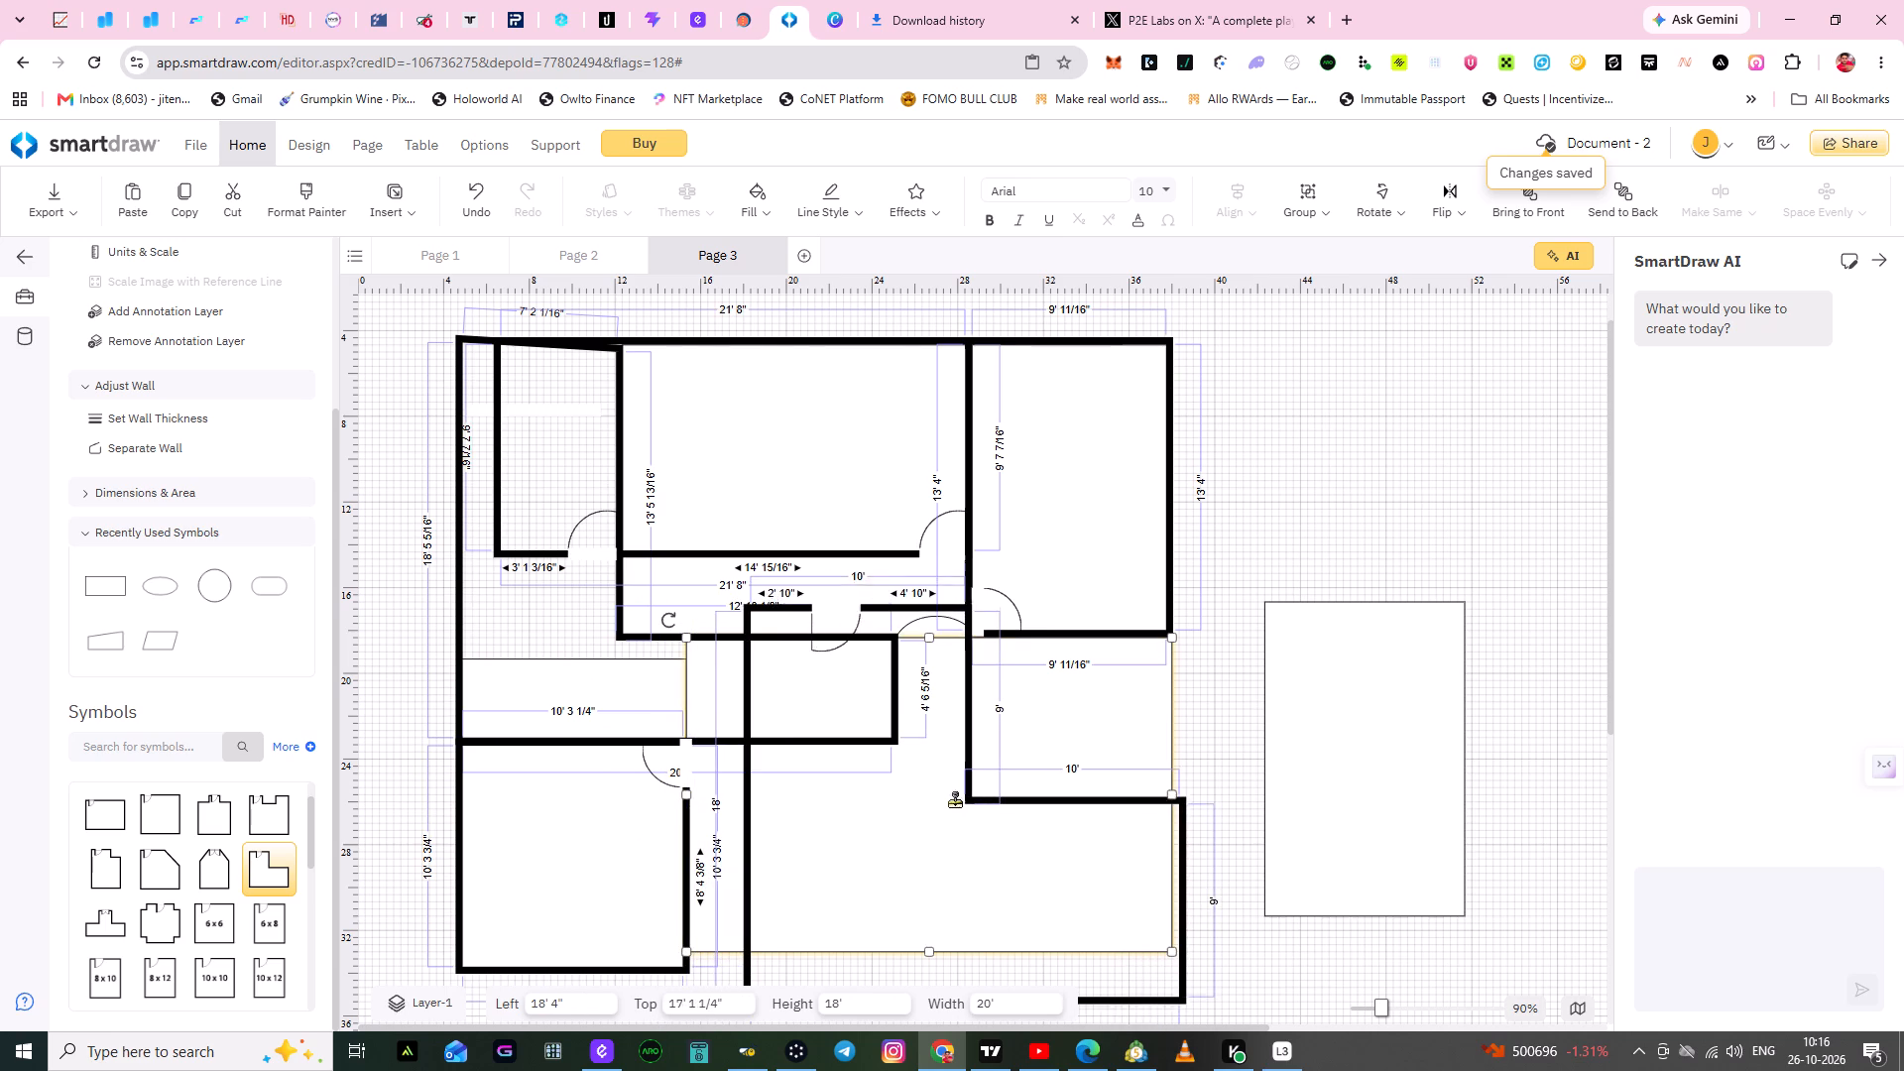
left_click_drag(955, 801, 926, 760)
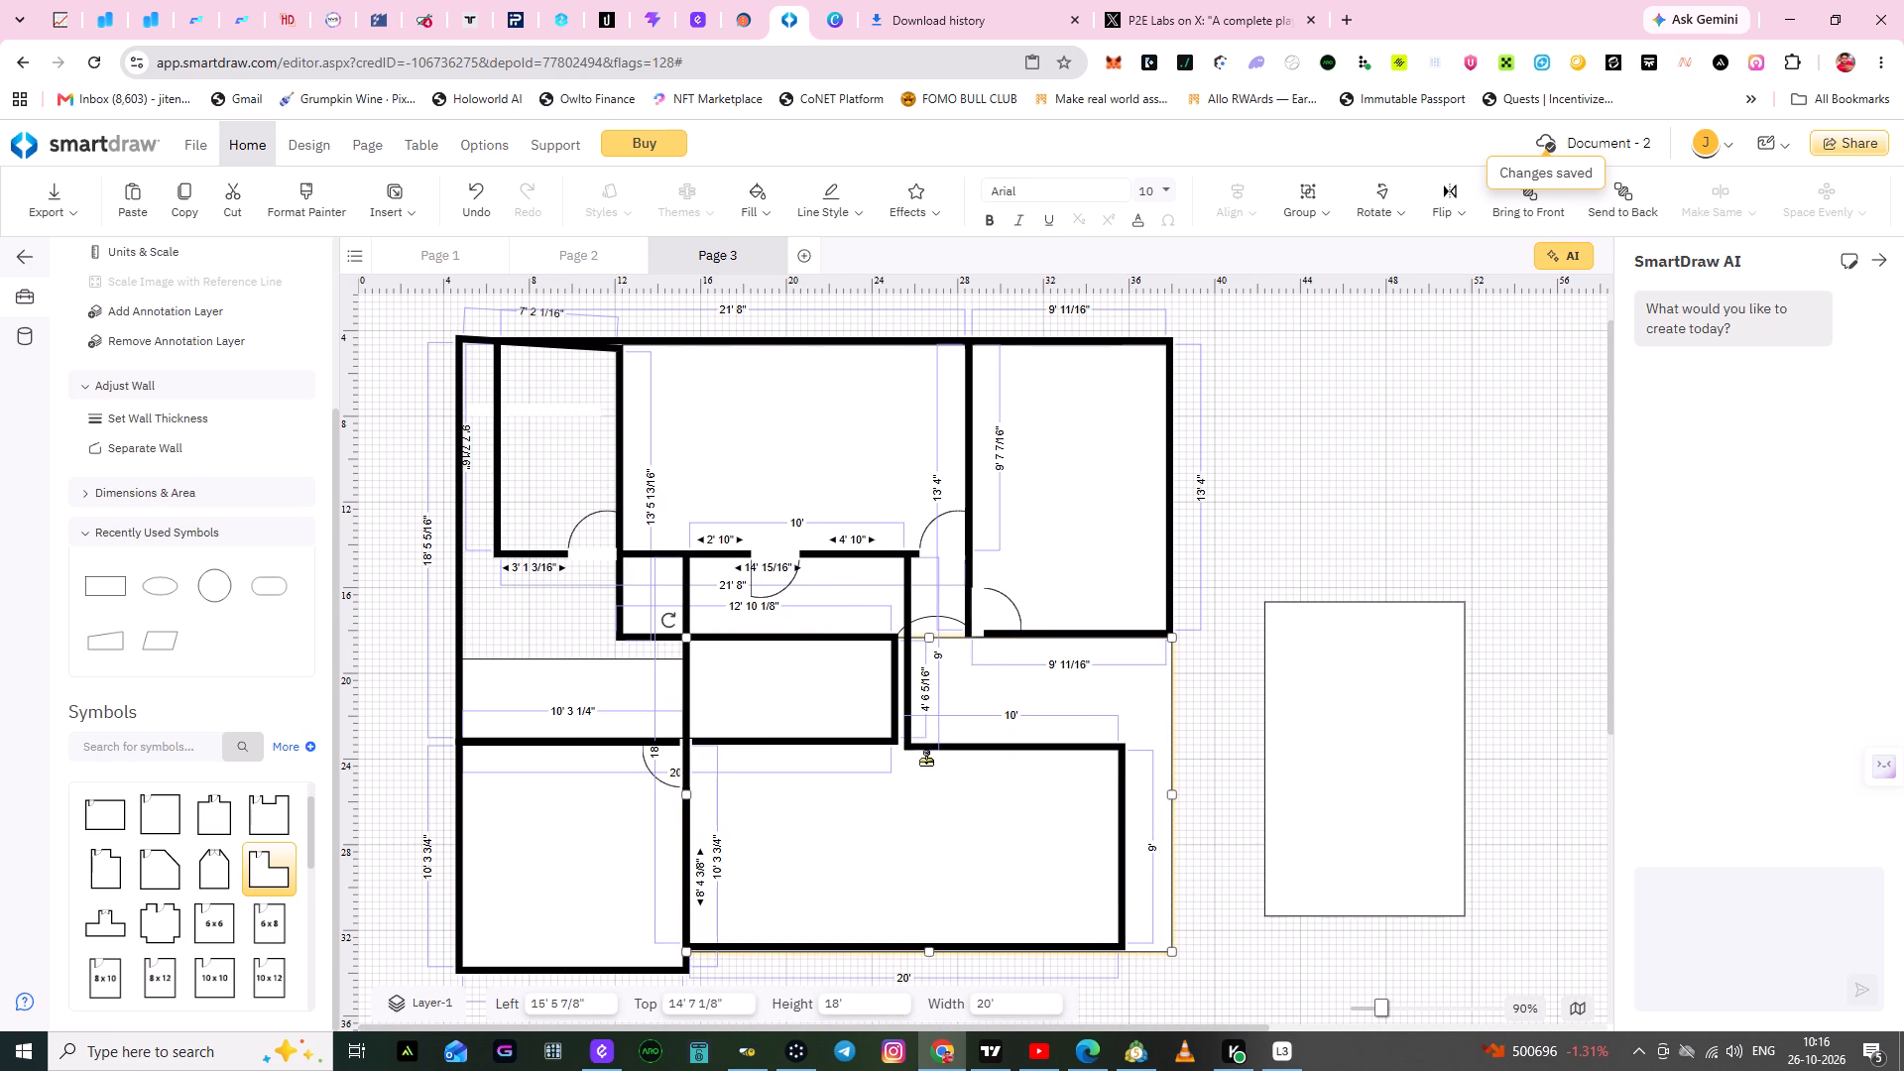
left_click_drag(926, 760, 913, 778)
left_click(945, 861)
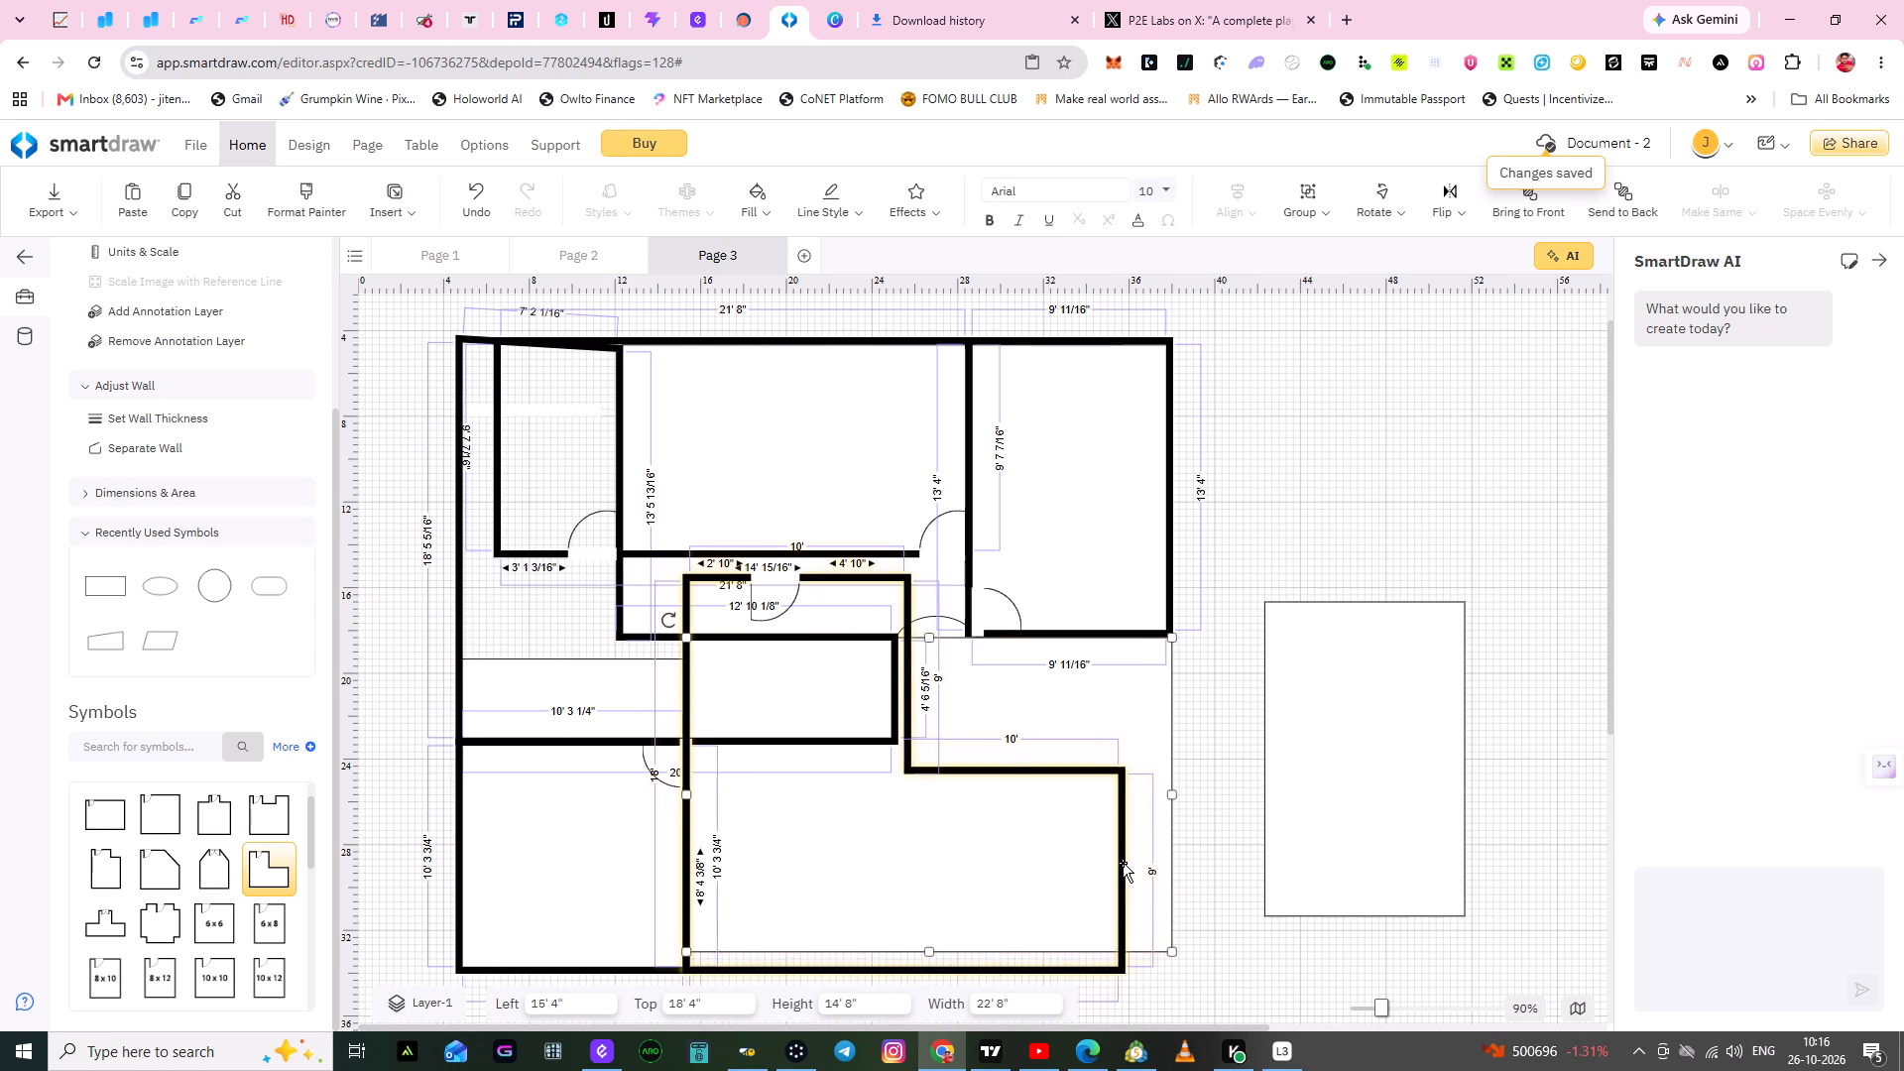
Extend the new L-shaped room's right wall to the large rectangle's right edge, making the room 22' 4 11/16" wide.
left_click(1123, 863)
left_click_drag(1123, 872, 1172, 863)
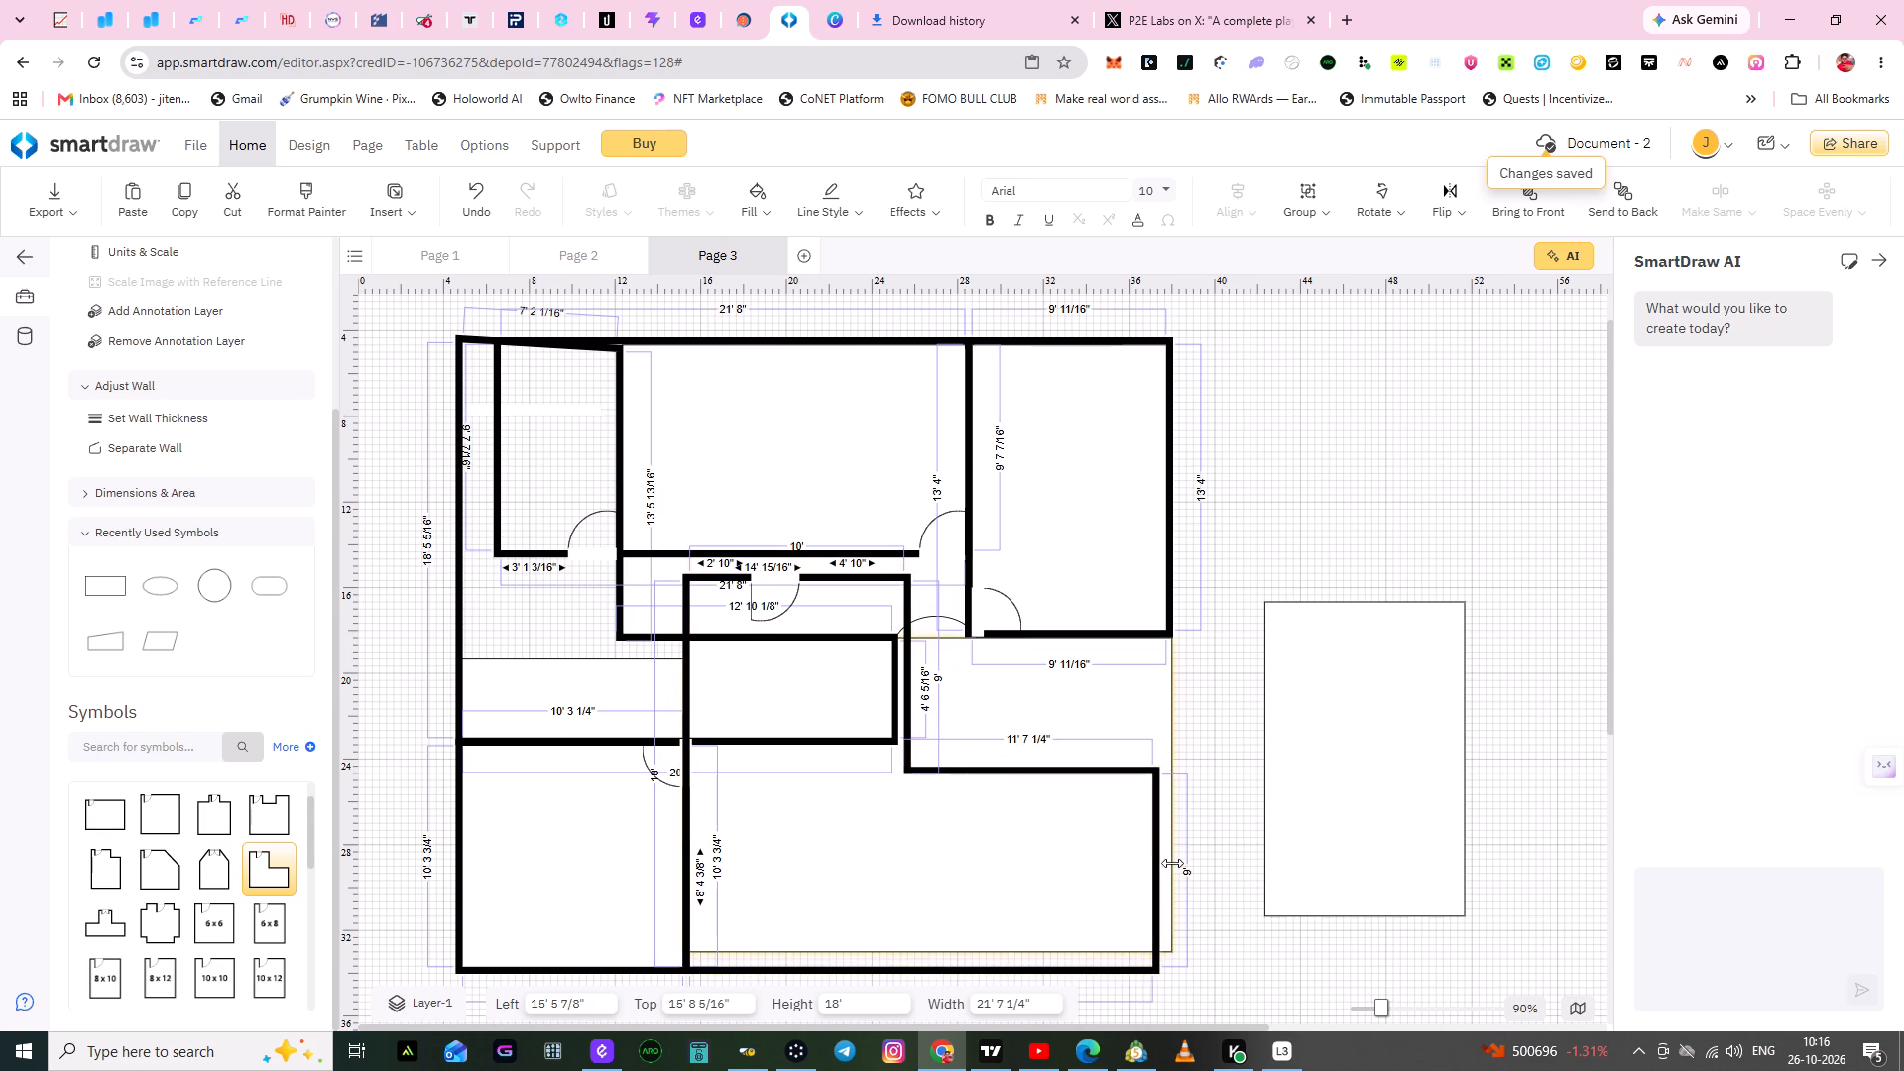
left_click_drag(1172, 863, 1173, 863)
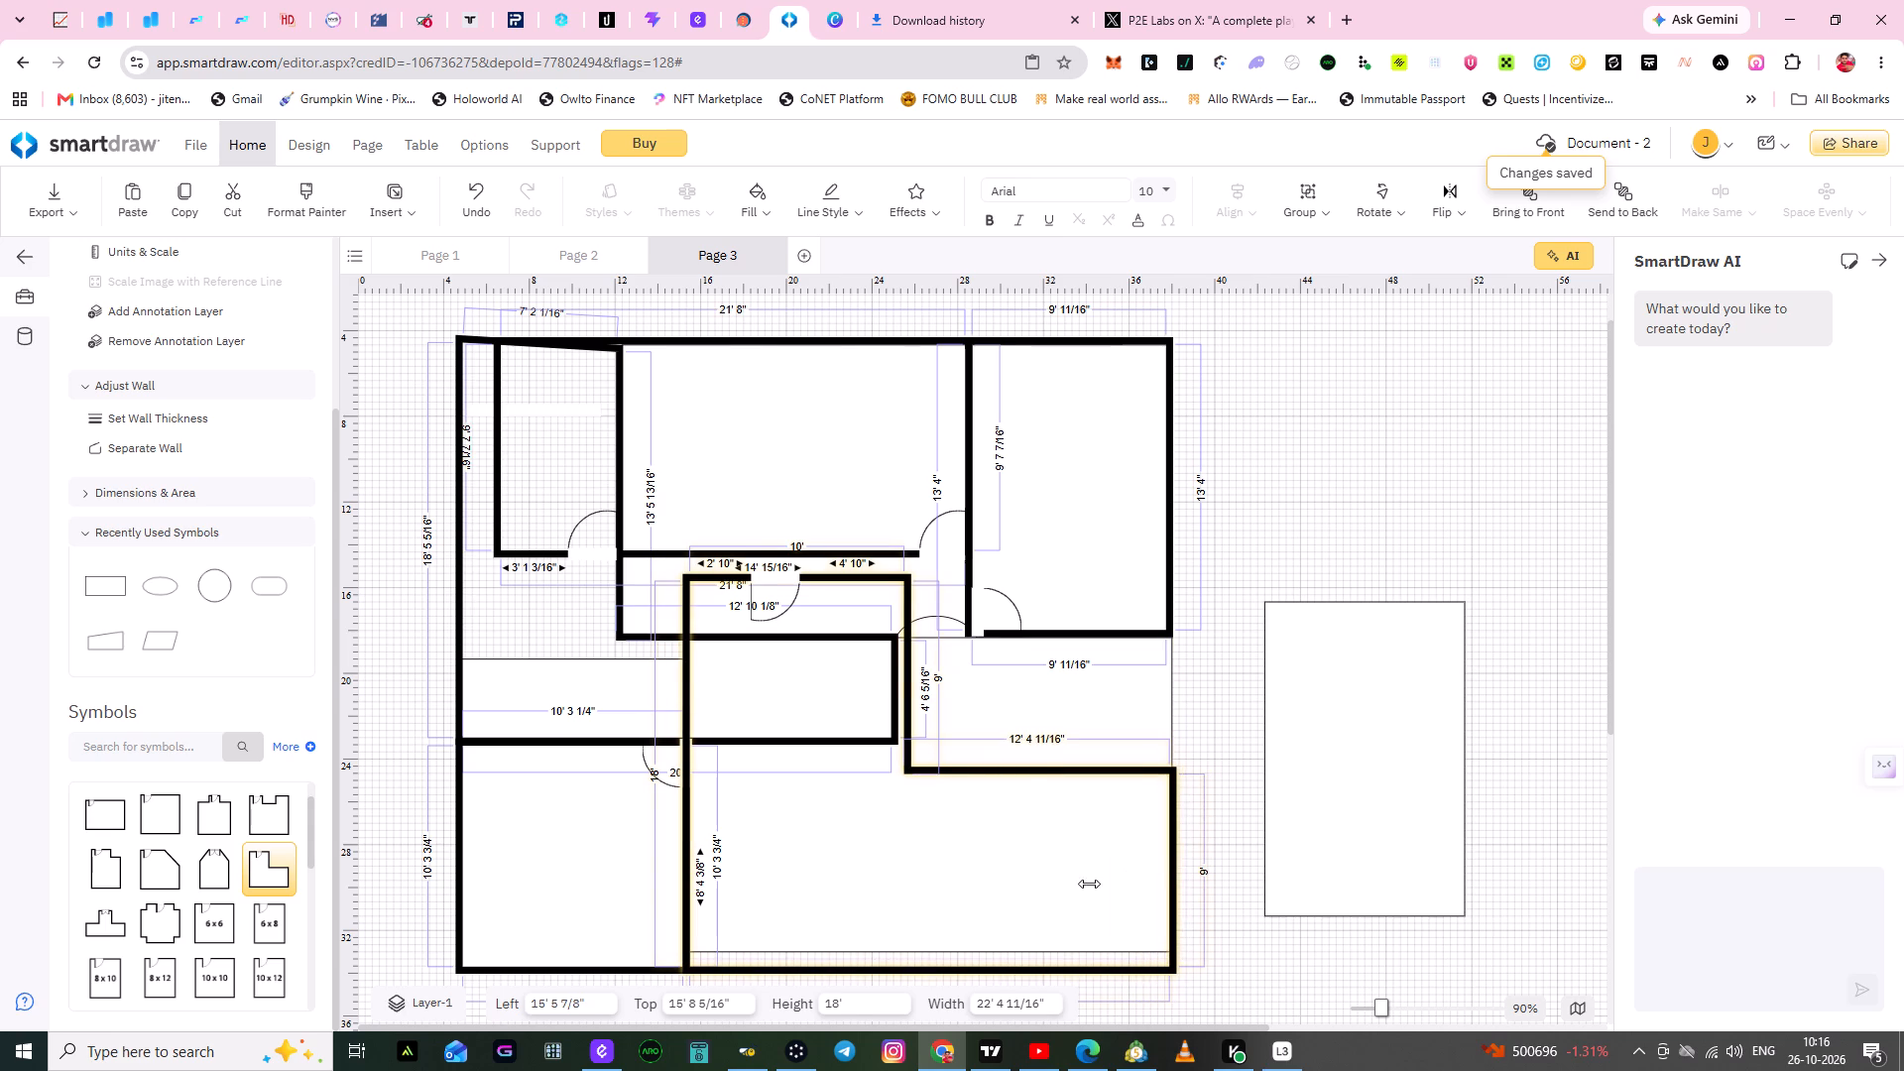
left_click(1025, 888)
Lower the new L-shaped room's top wall onto the upper L-shaped room's bottom wall, giving a left side of 10' 3 7/16".
left_click(707, 578)
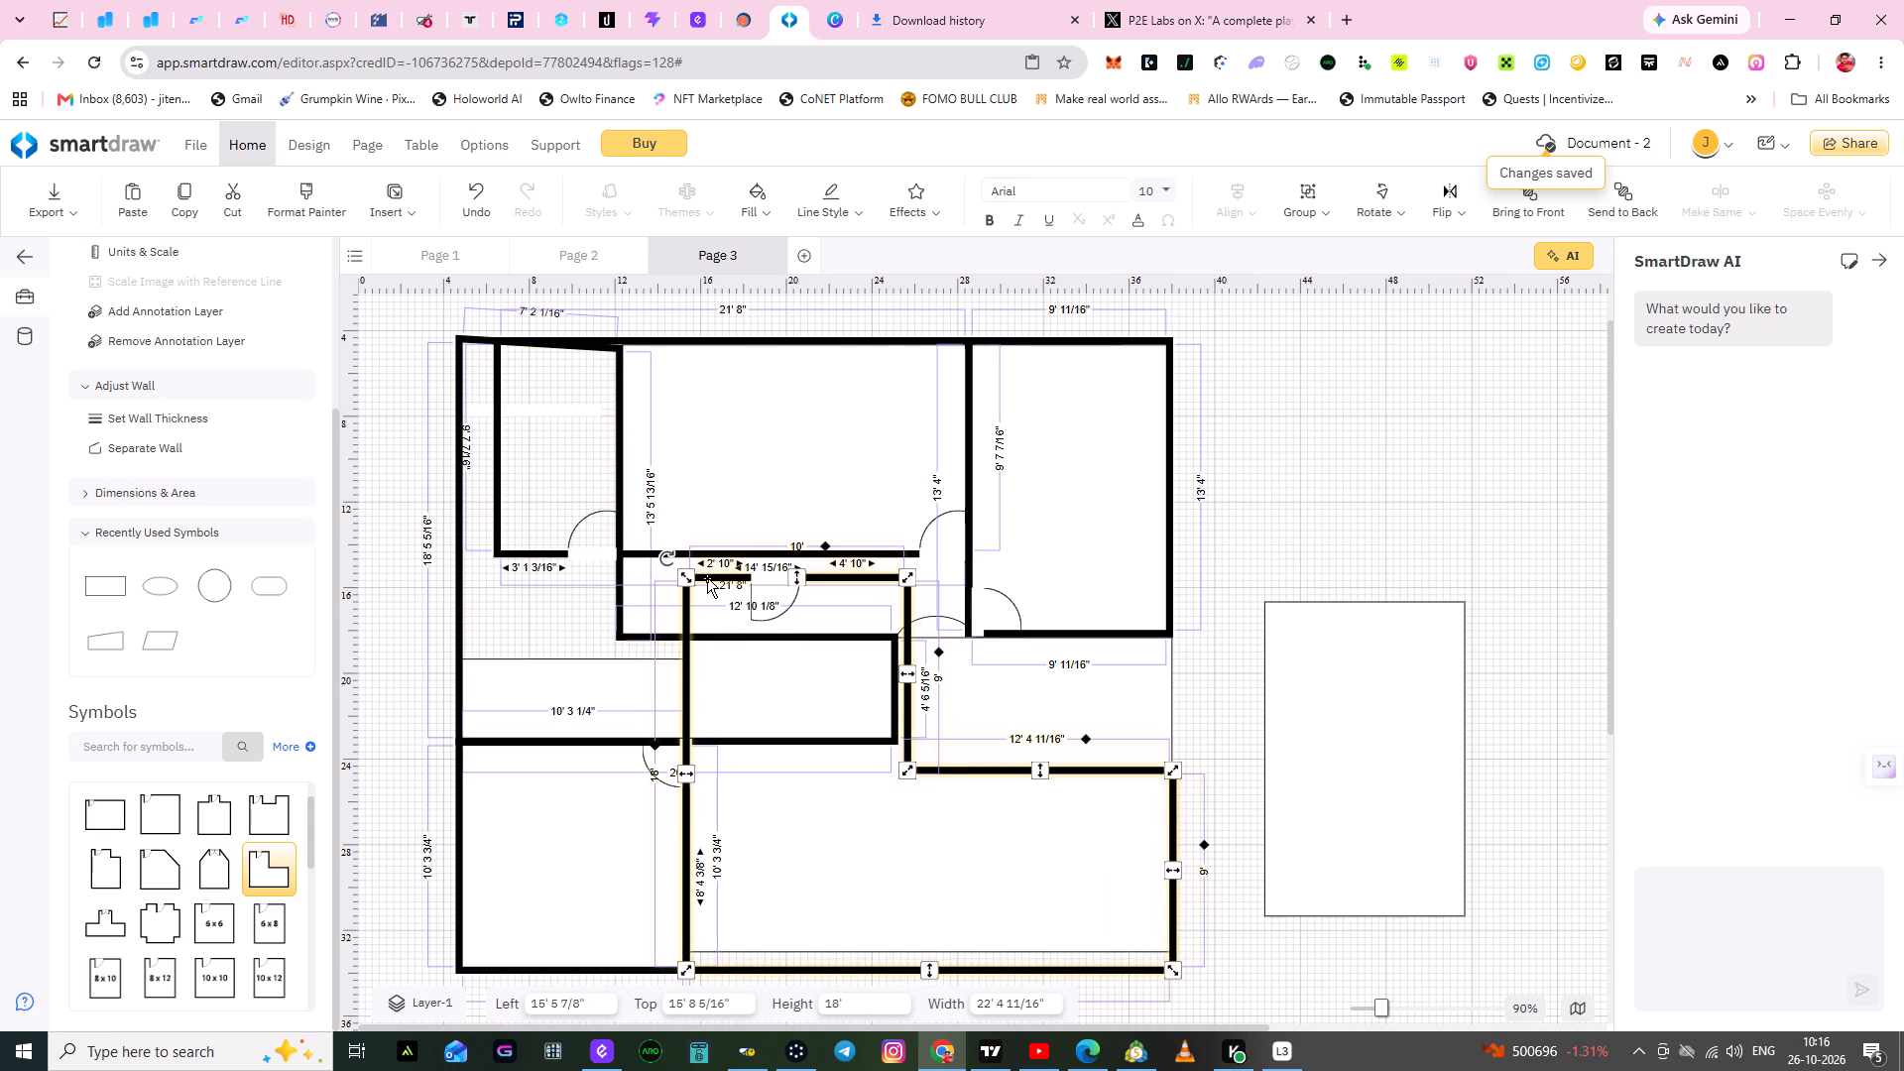
left_click_drag(795, 579, 819, 732)
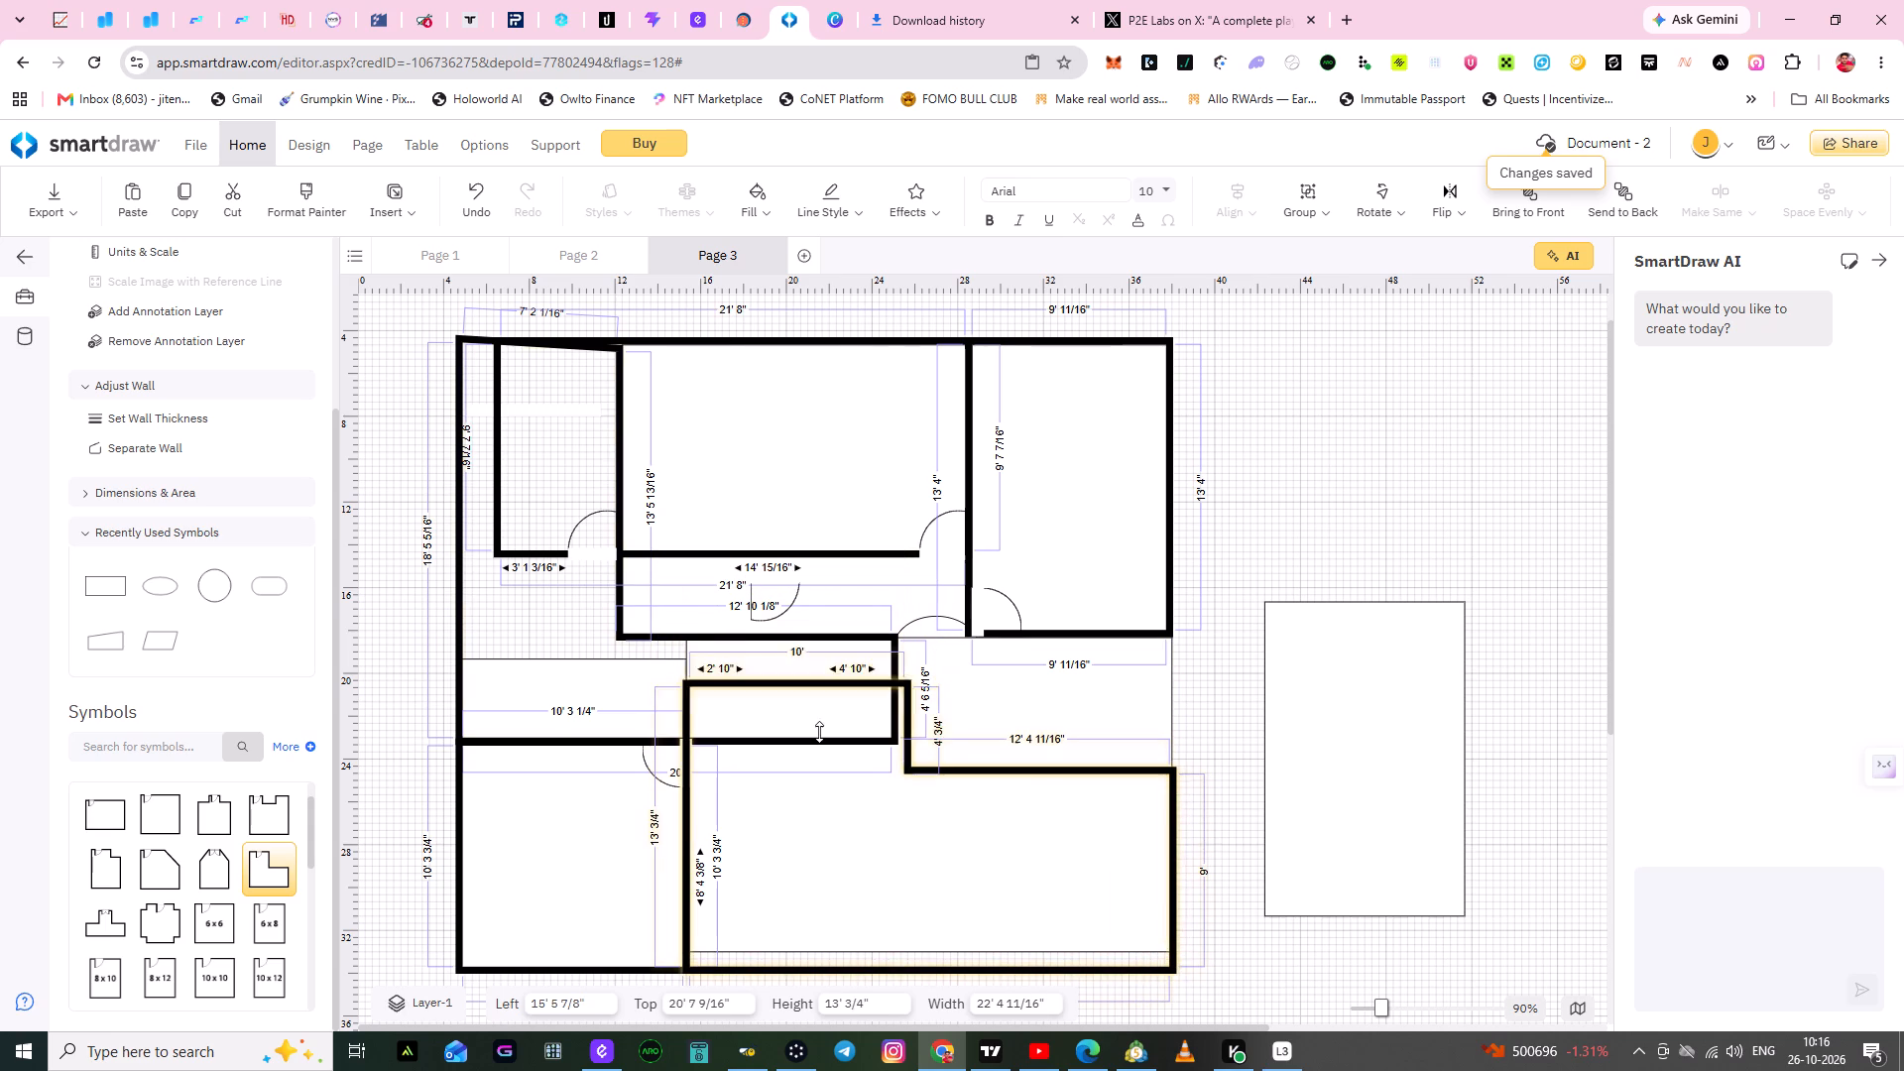
left_click_drag(819, 732, 824, 742)
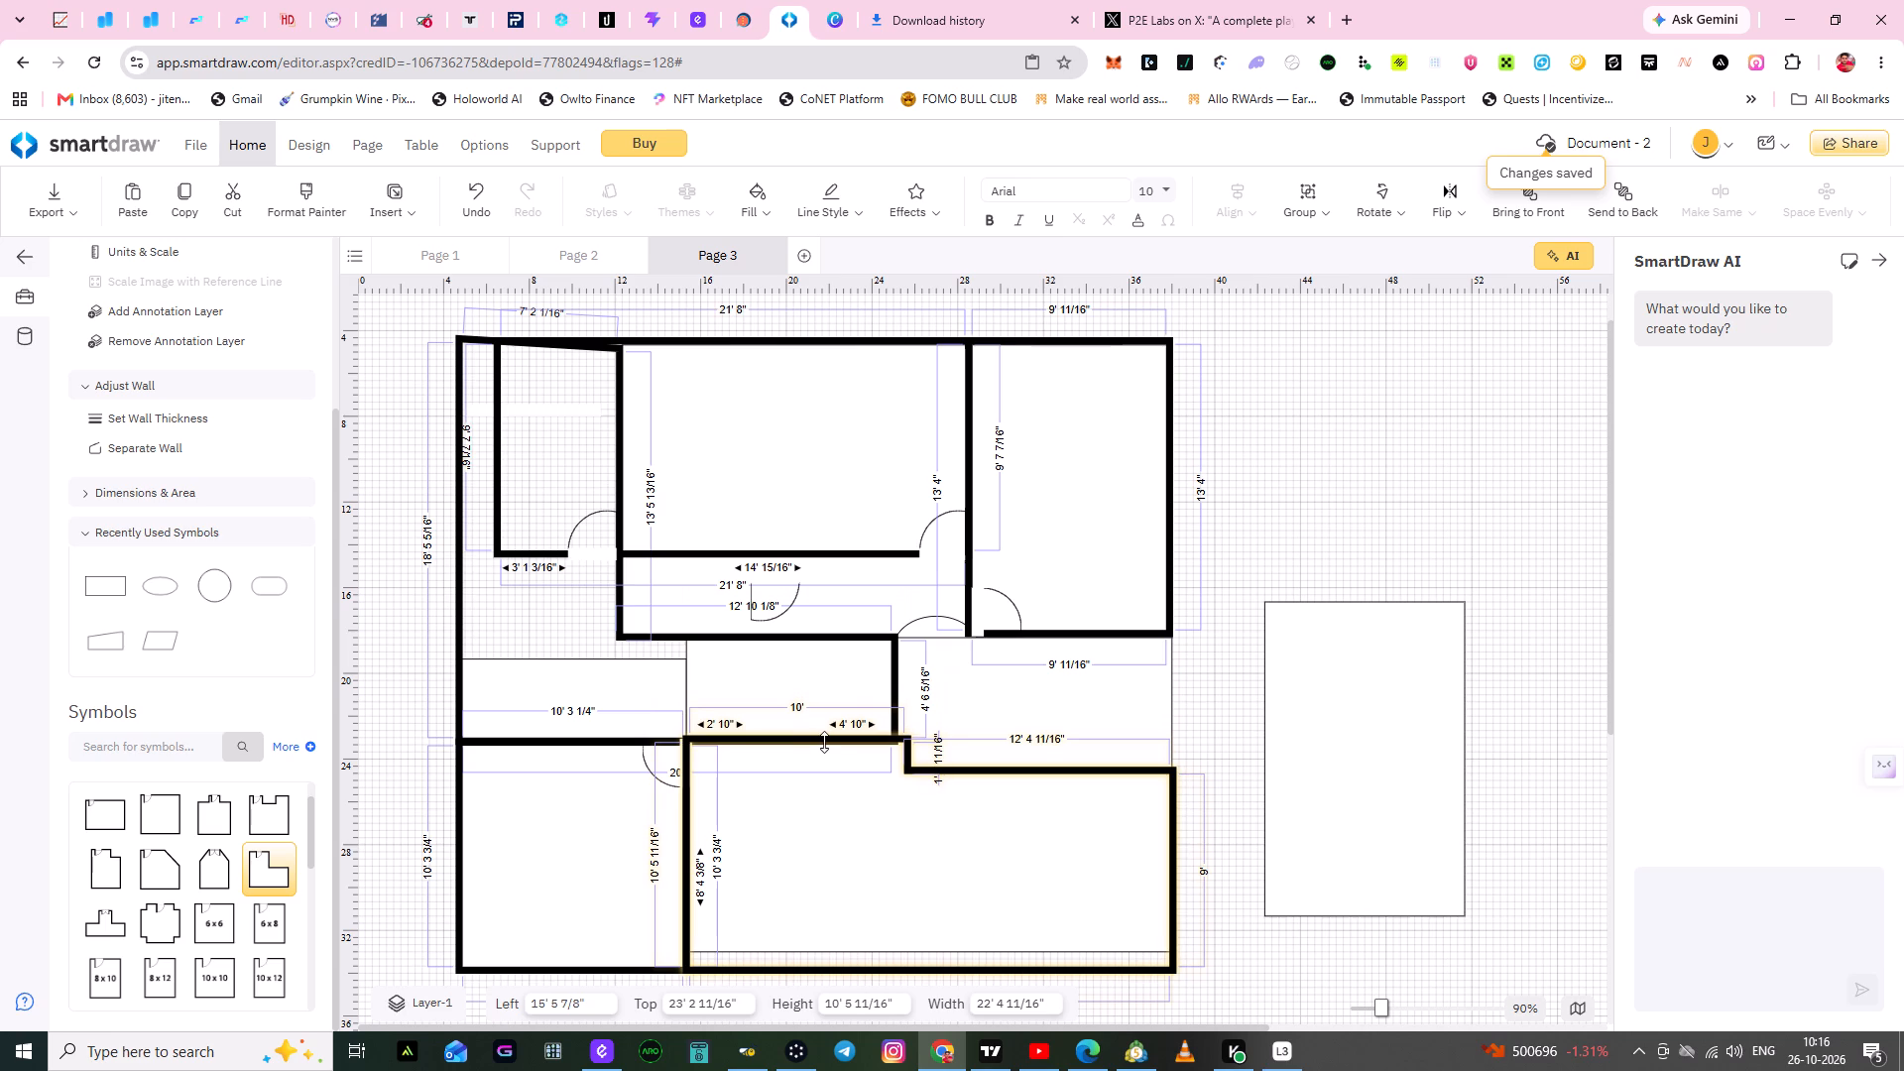
left_click_drag(824, 742, 828, 746)
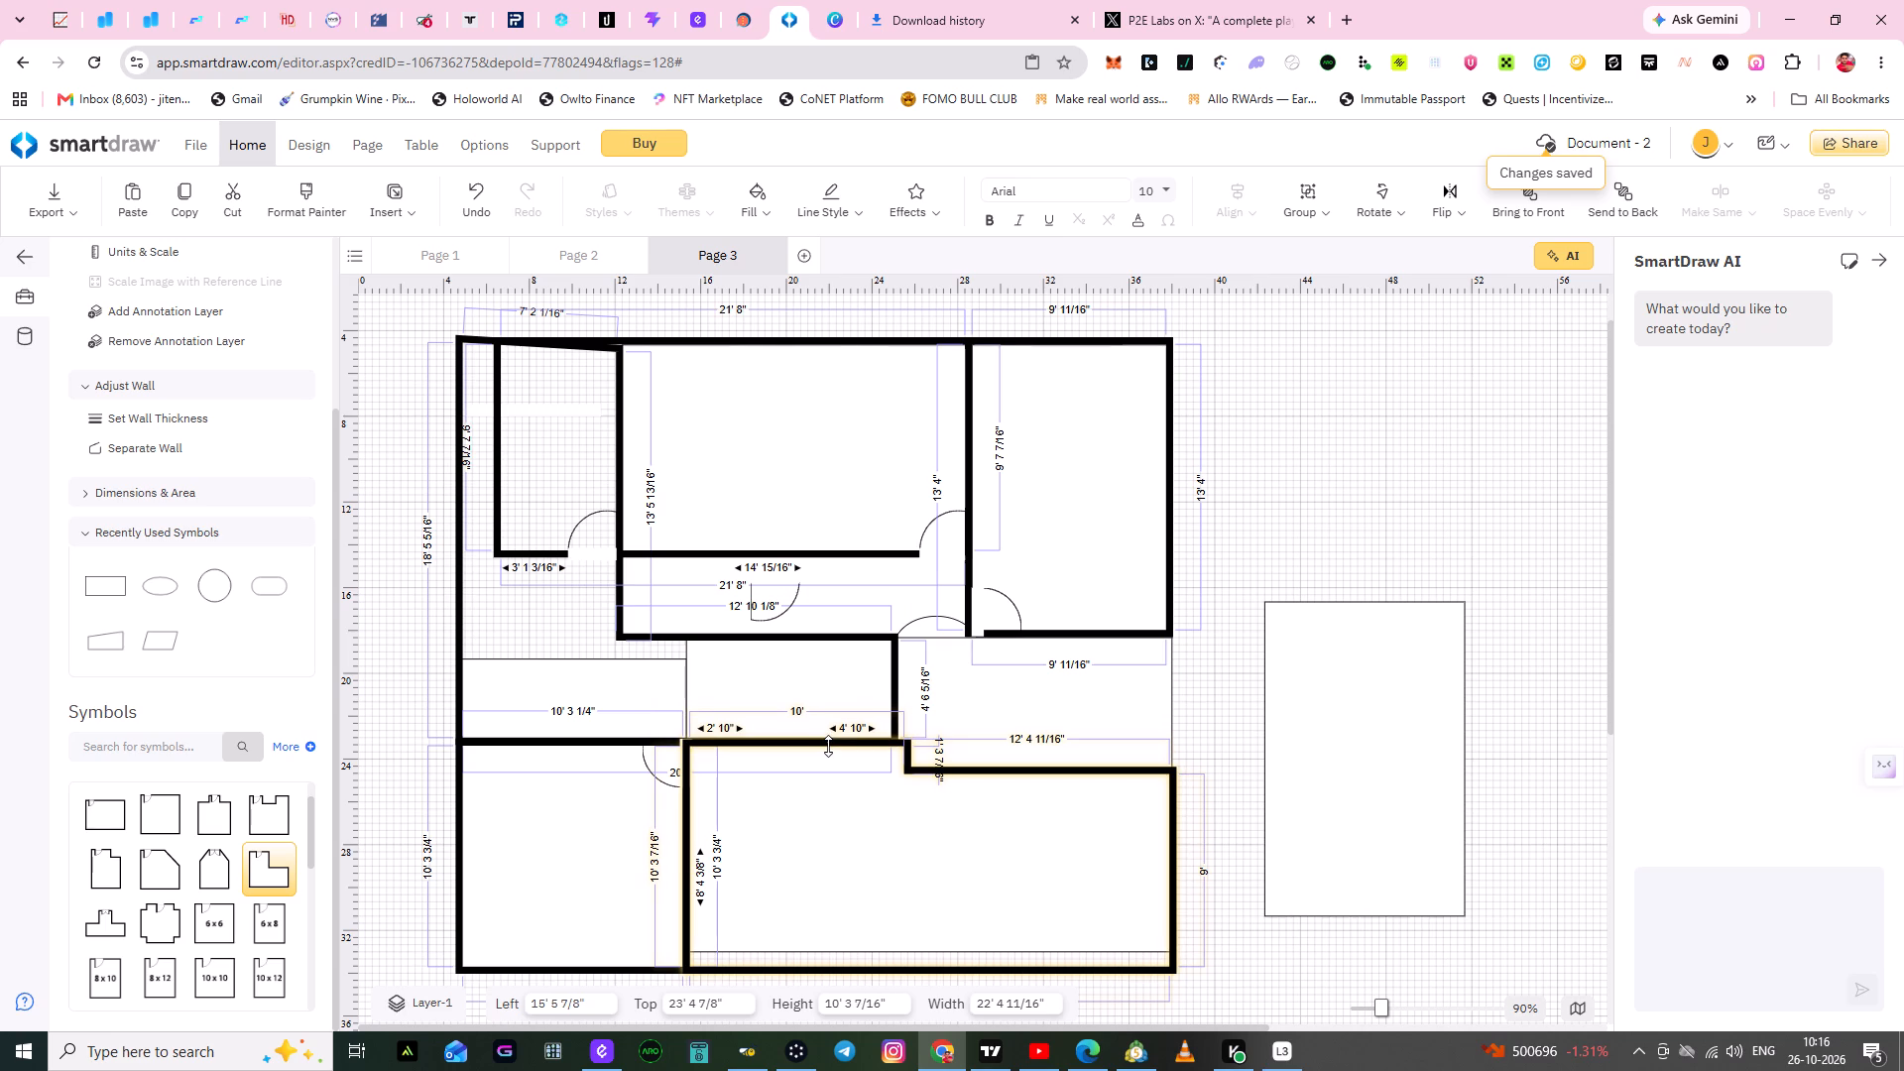
left_click_drag(828, 746, 828, 747)
left_click(815, 821)
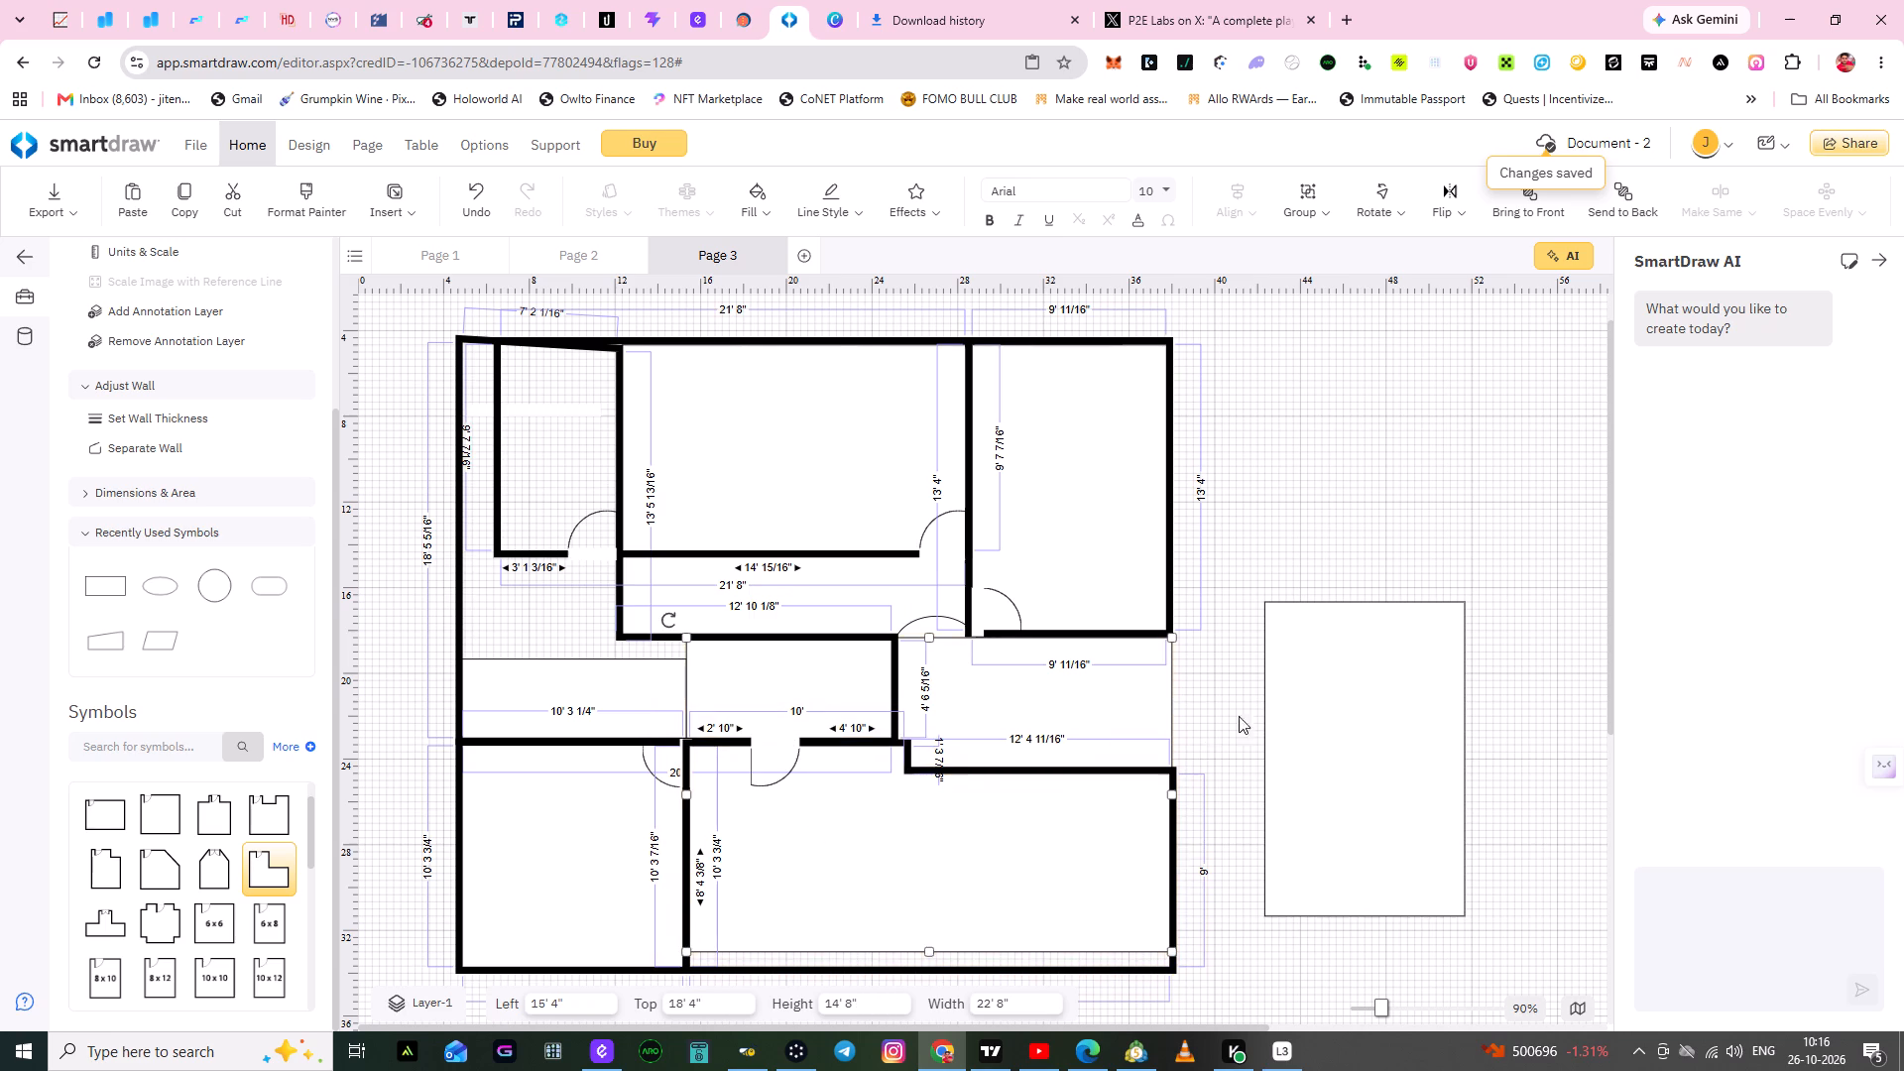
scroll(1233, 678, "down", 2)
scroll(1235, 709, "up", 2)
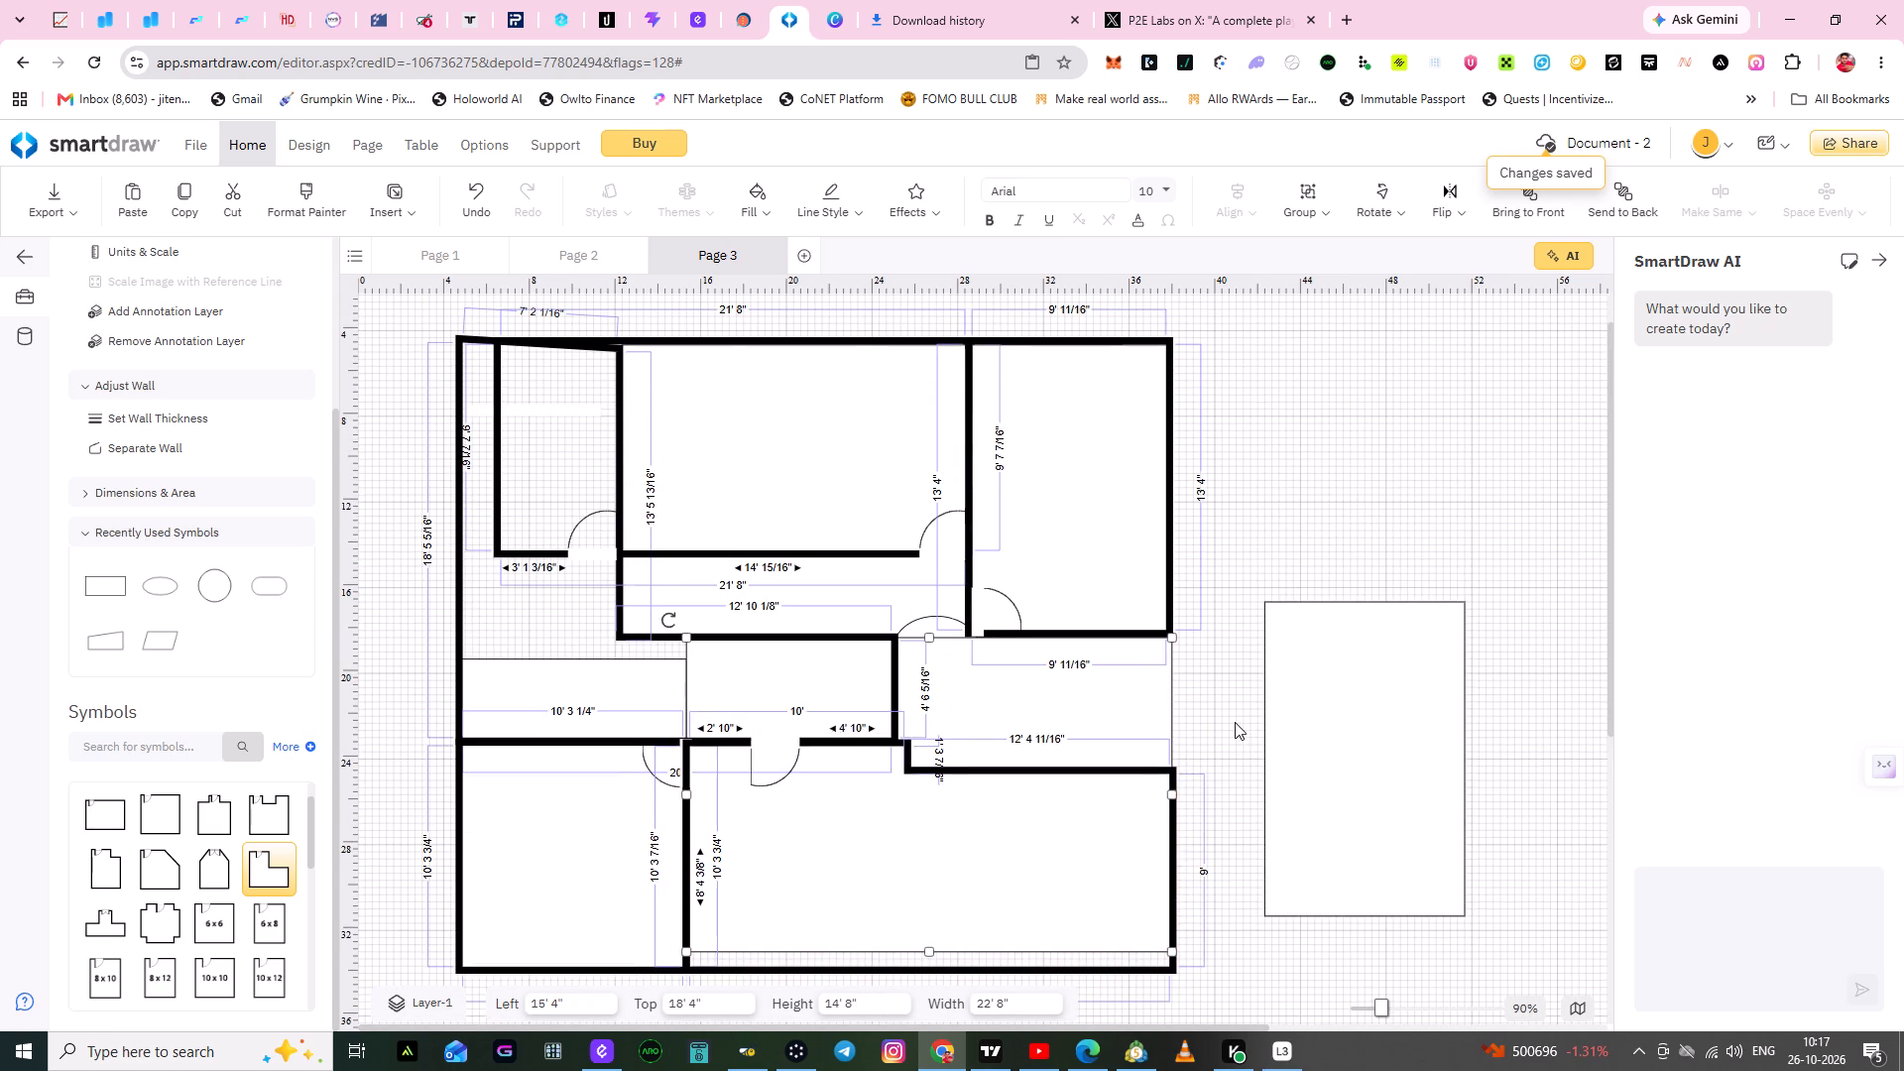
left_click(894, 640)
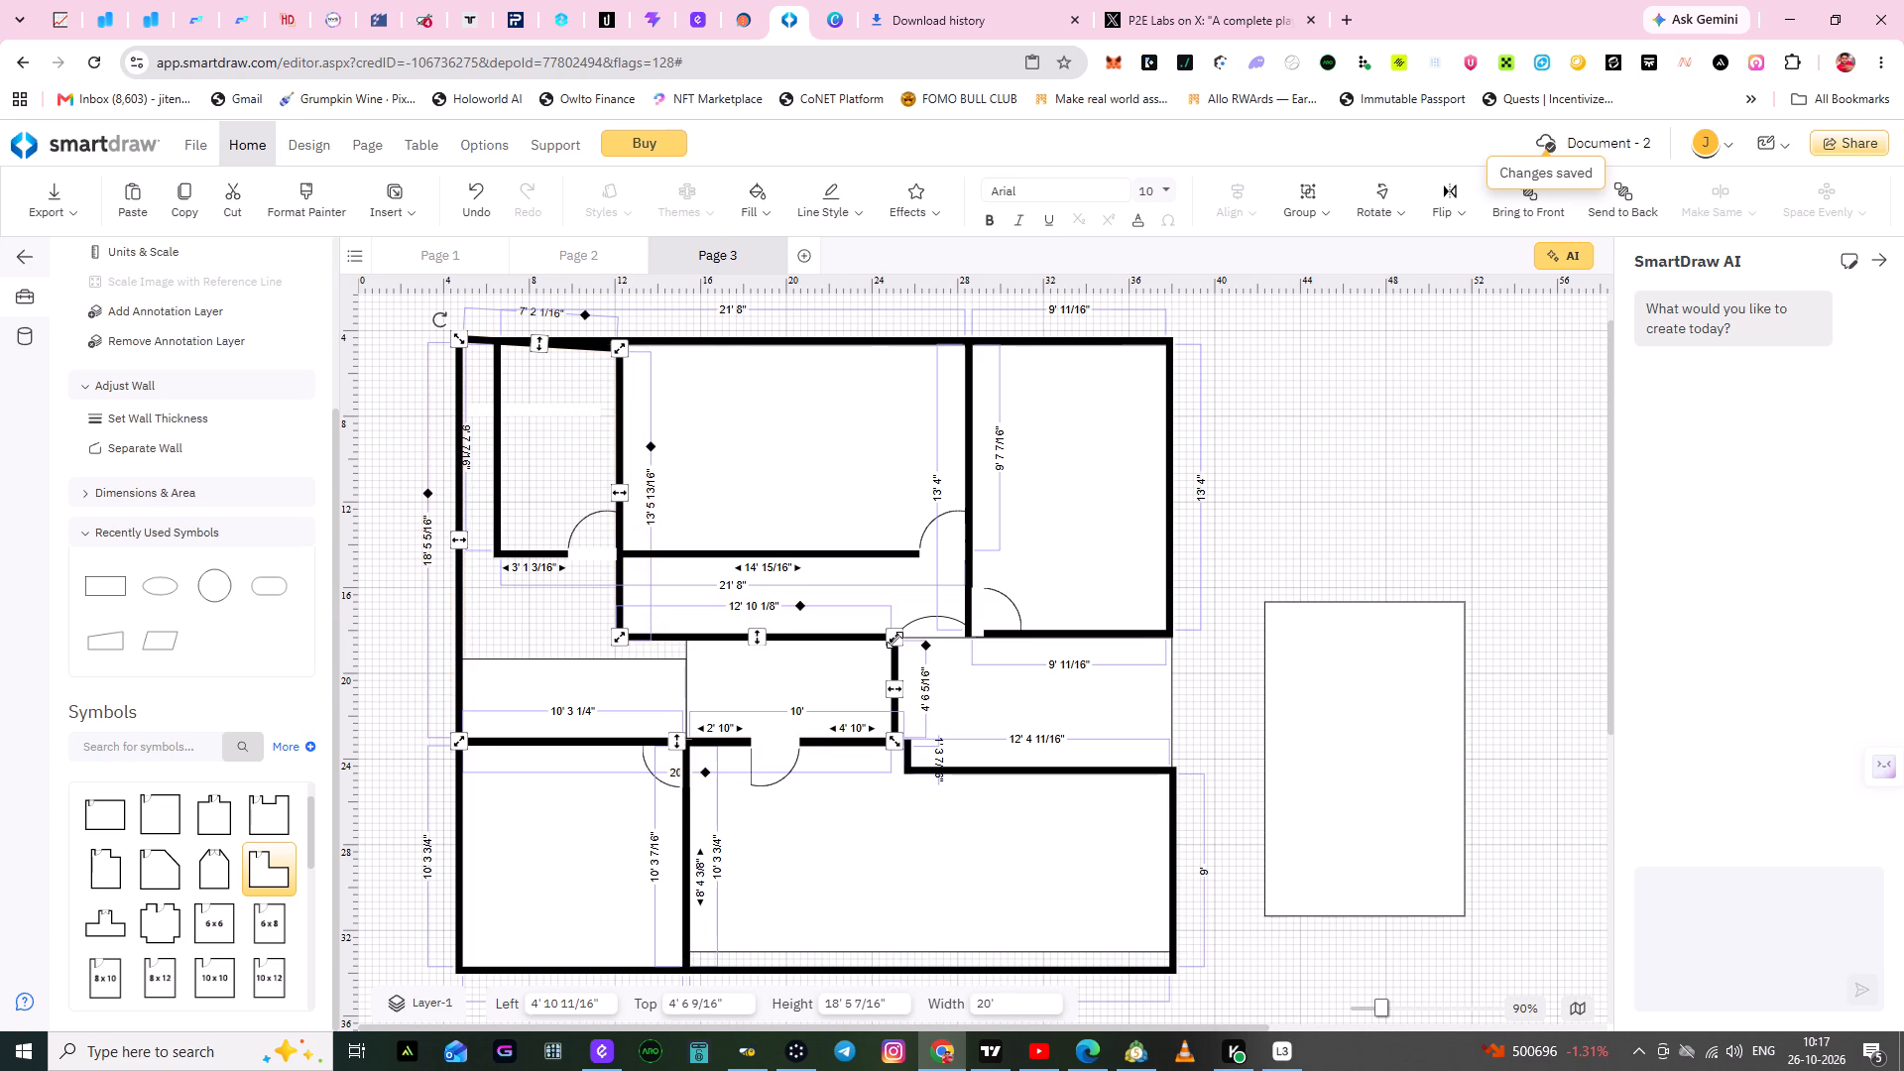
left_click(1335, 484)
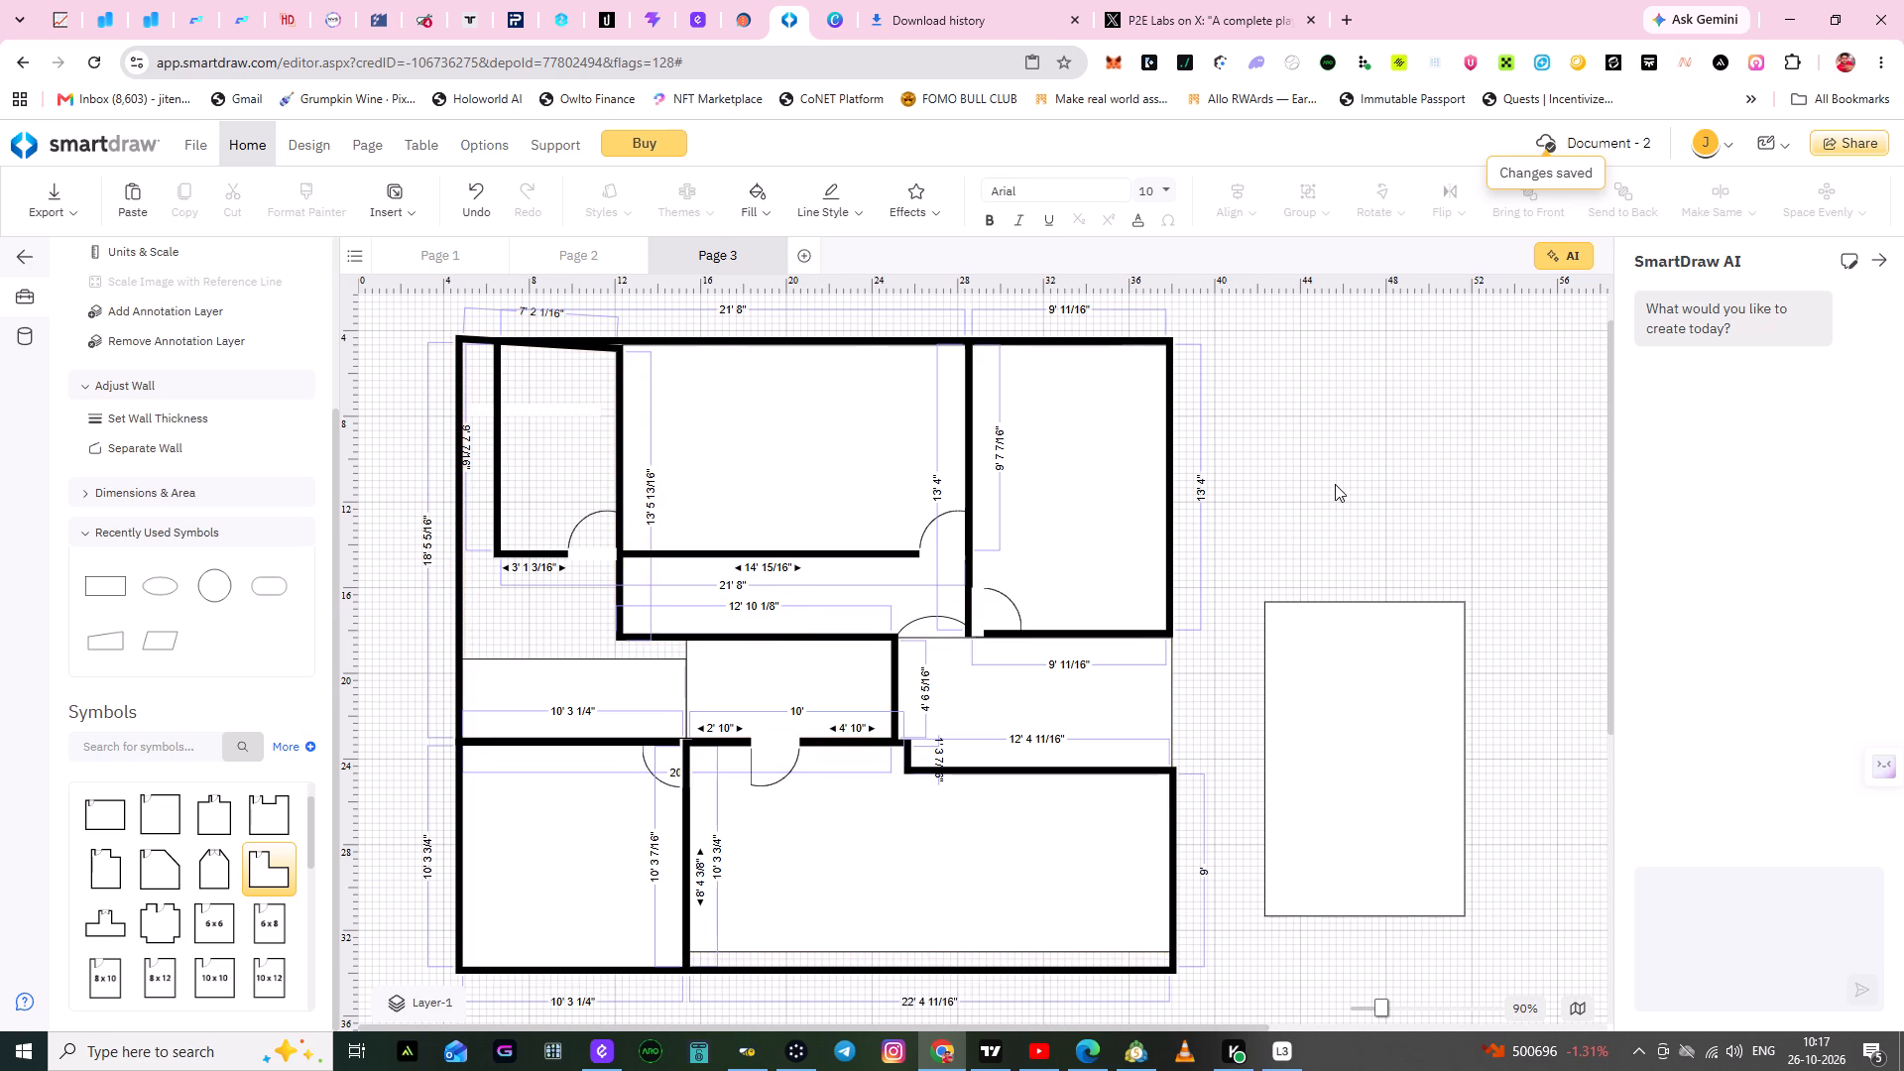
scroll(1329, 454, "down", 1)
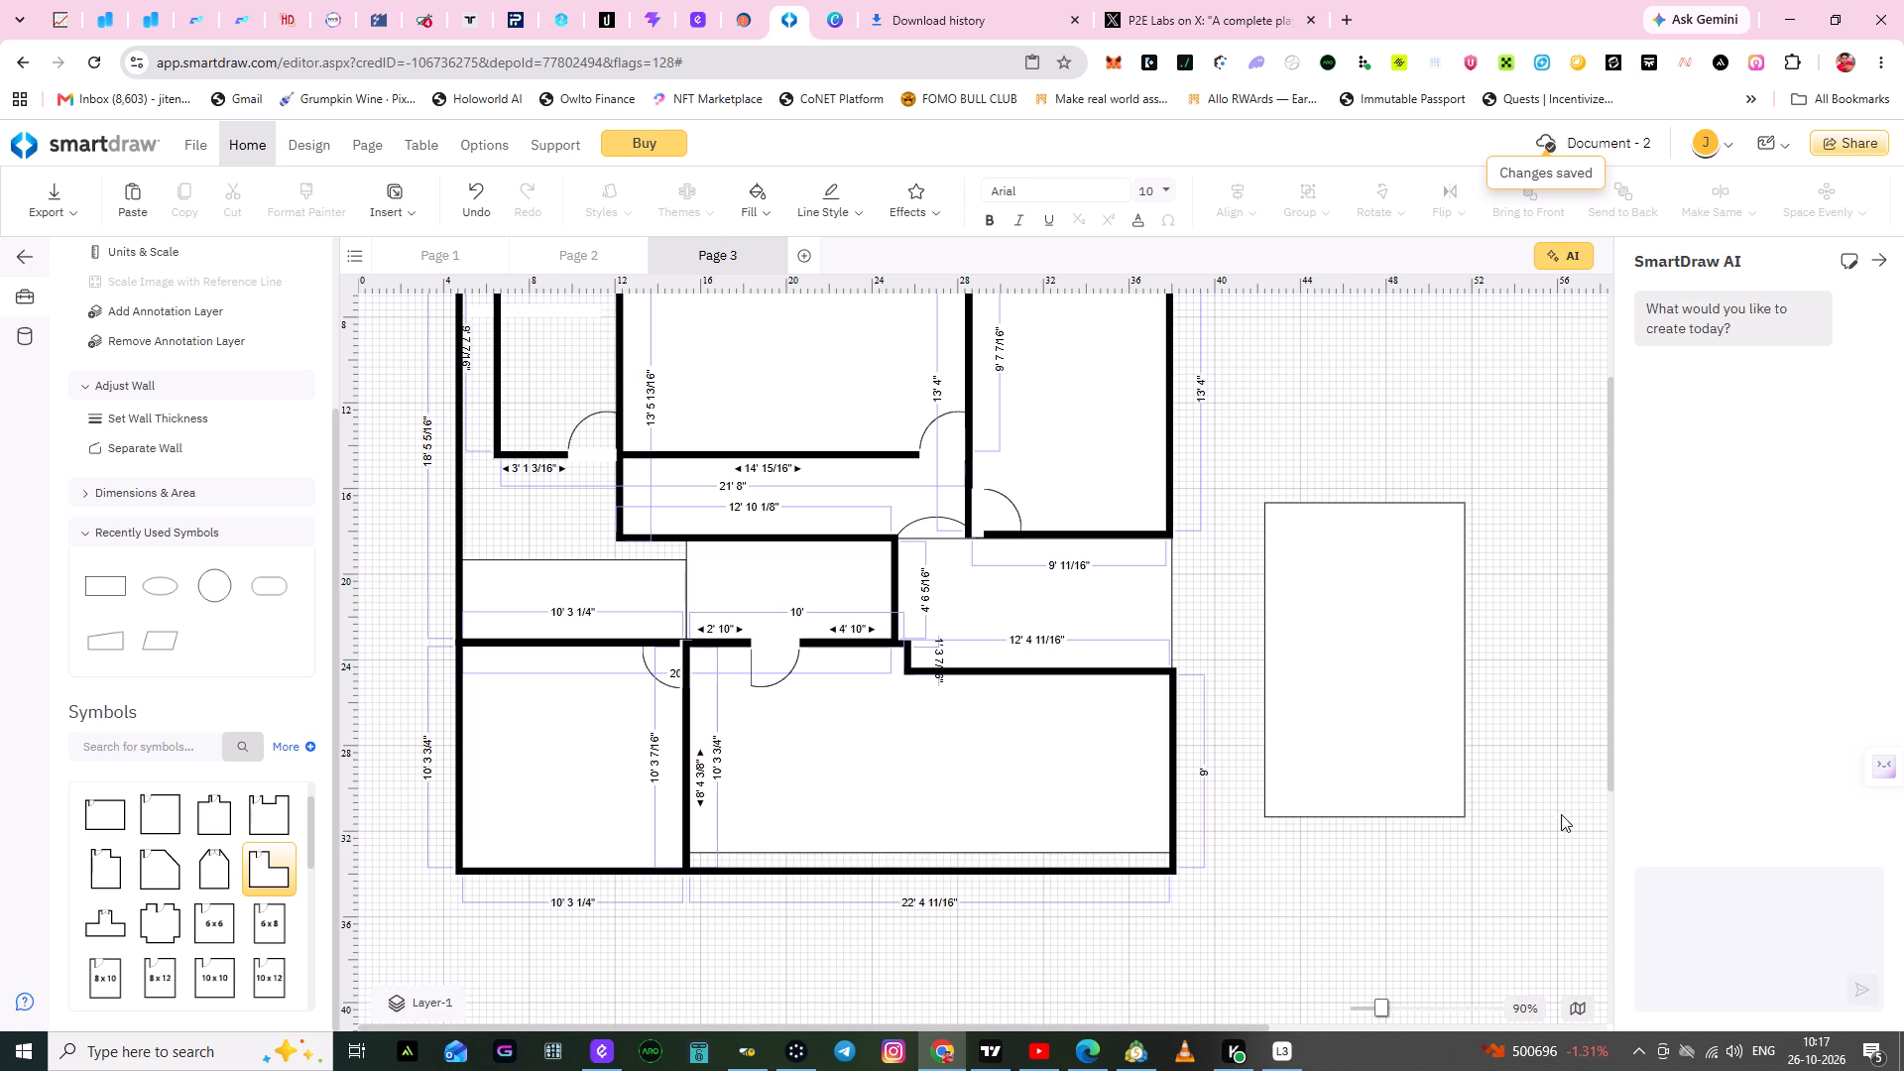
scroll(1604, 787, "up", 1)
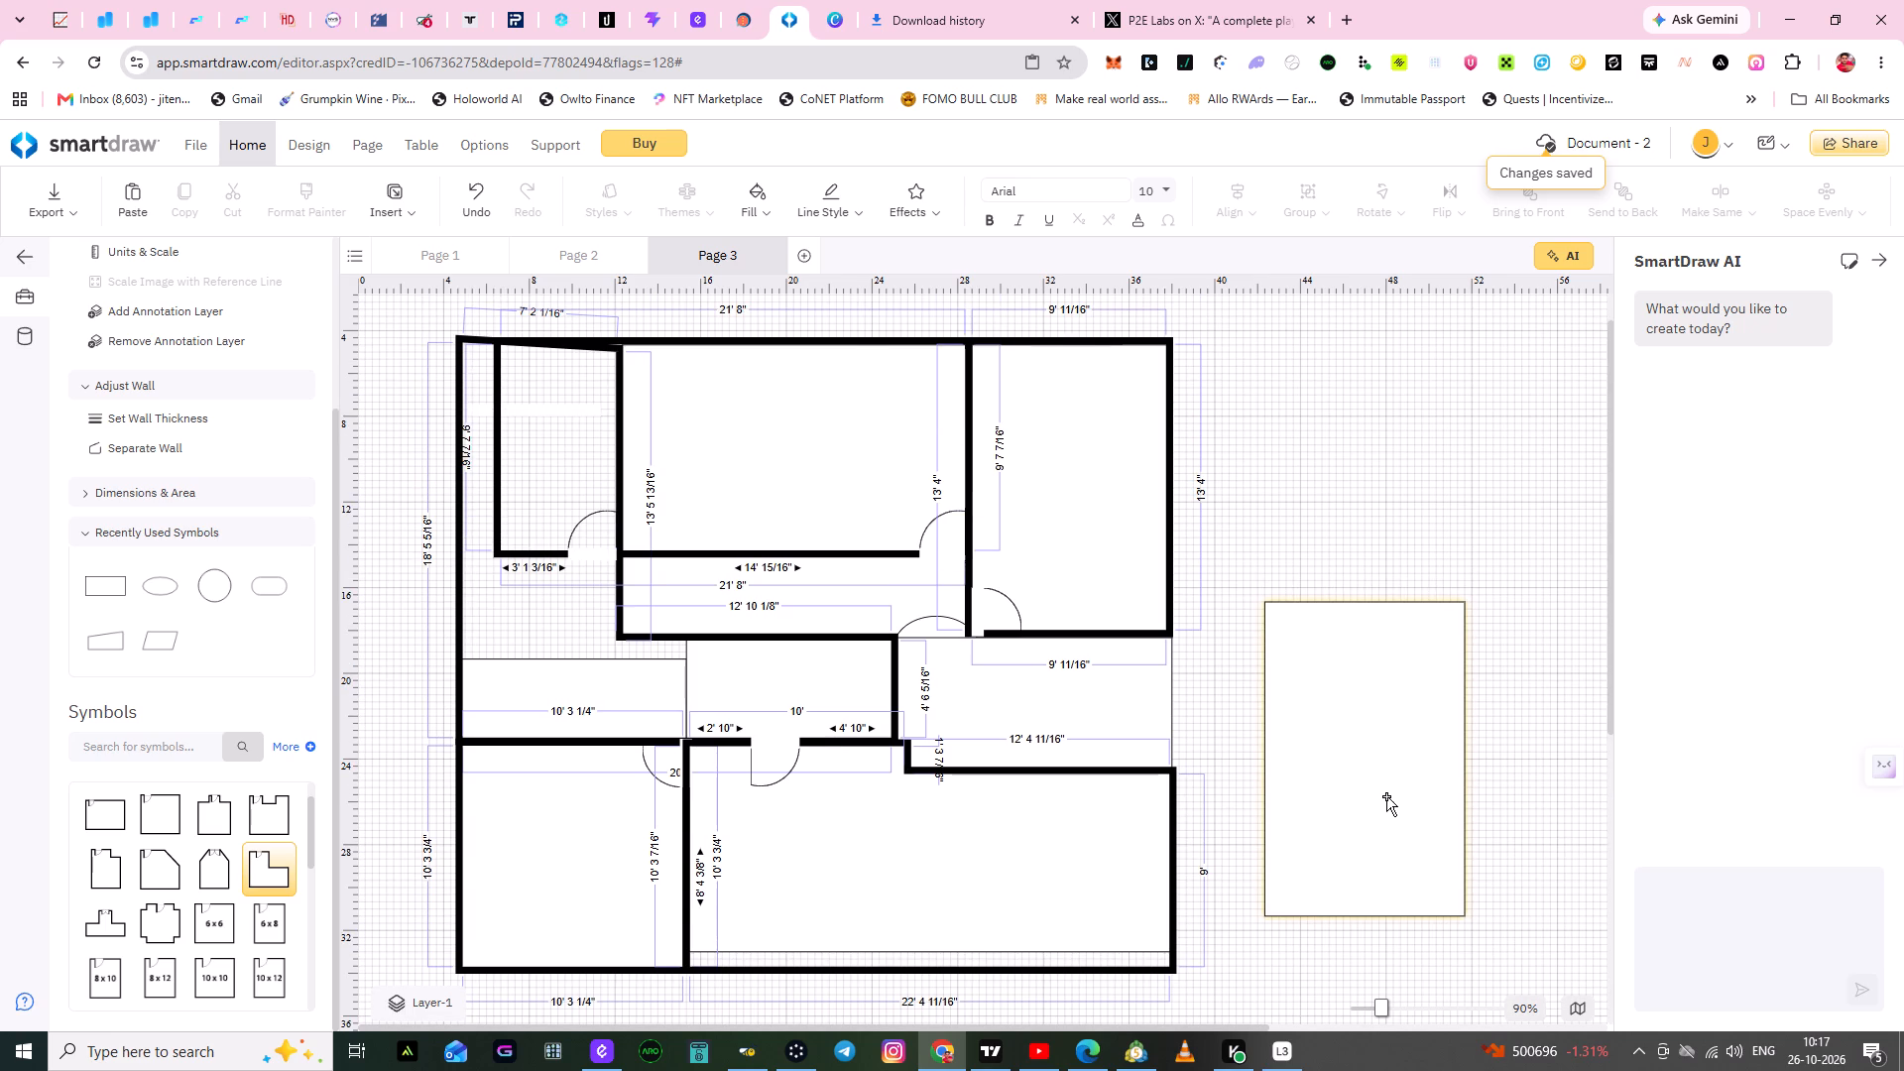
Move the loose rectangle against the plan's right outer wall, at left 38' and top 9' 10".
left_click_drag(1376, 835, 1305, 632)
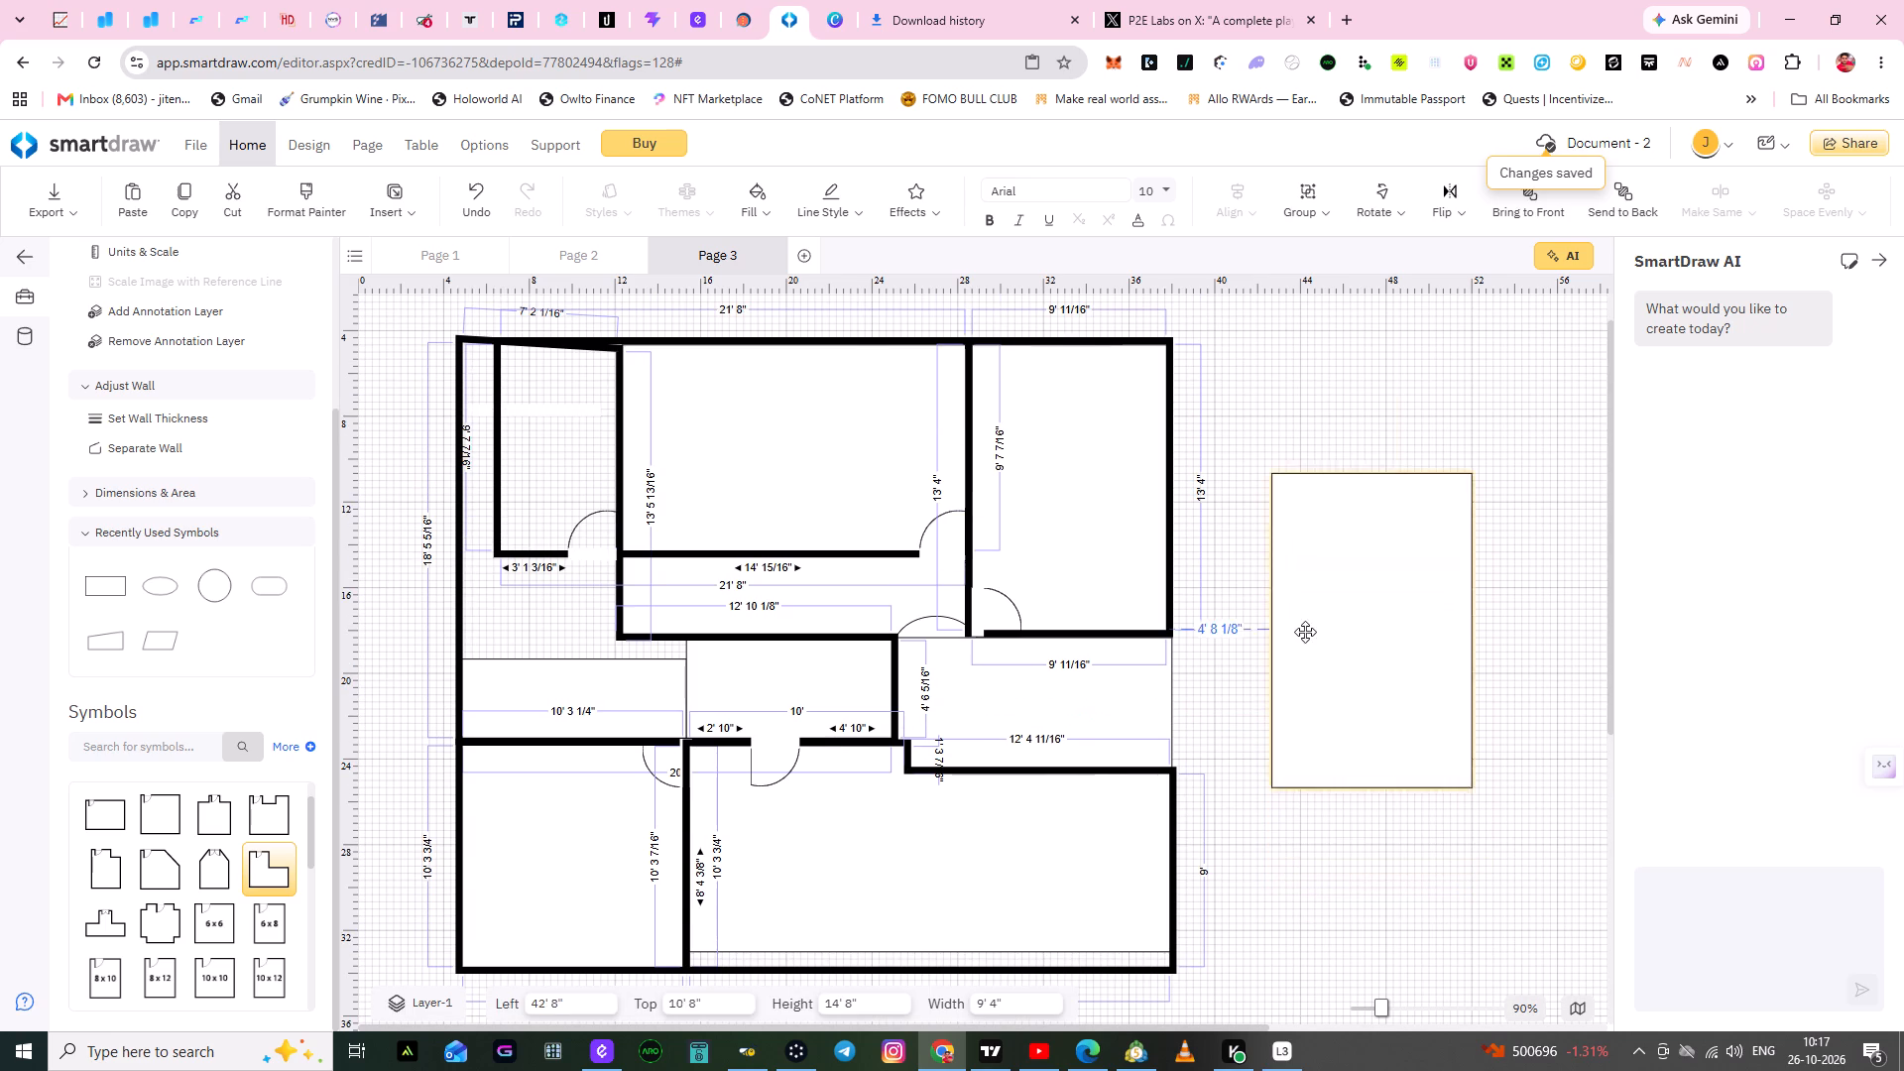
left_click_drag(1305, 632, 1285, 586)
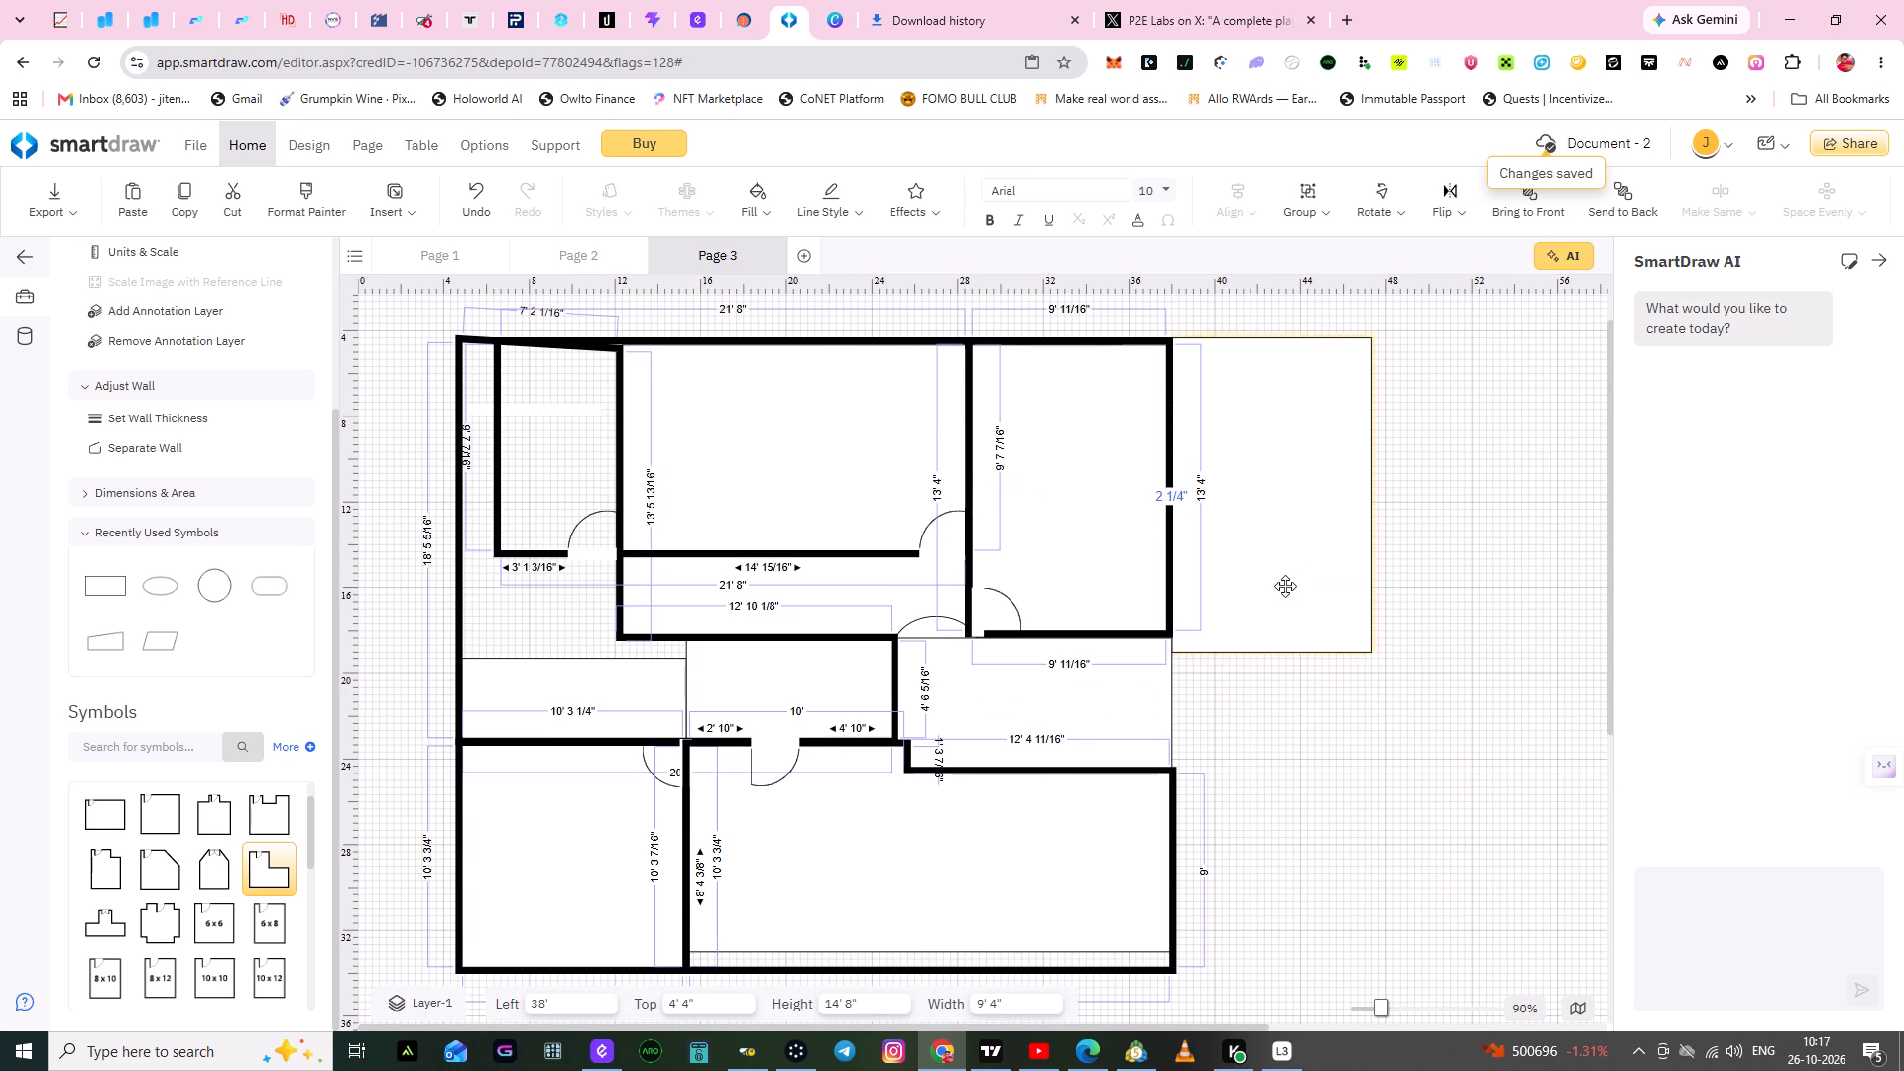
left_click_drag(1285, 586, 1281, 689)
Place a 15' square room over the moved rectangle, against the right outer wall, at left 38' 11/16" and top 9' 4 5/16".
left_click(1520, 640)
scroll(1526, 653, "down", 1)
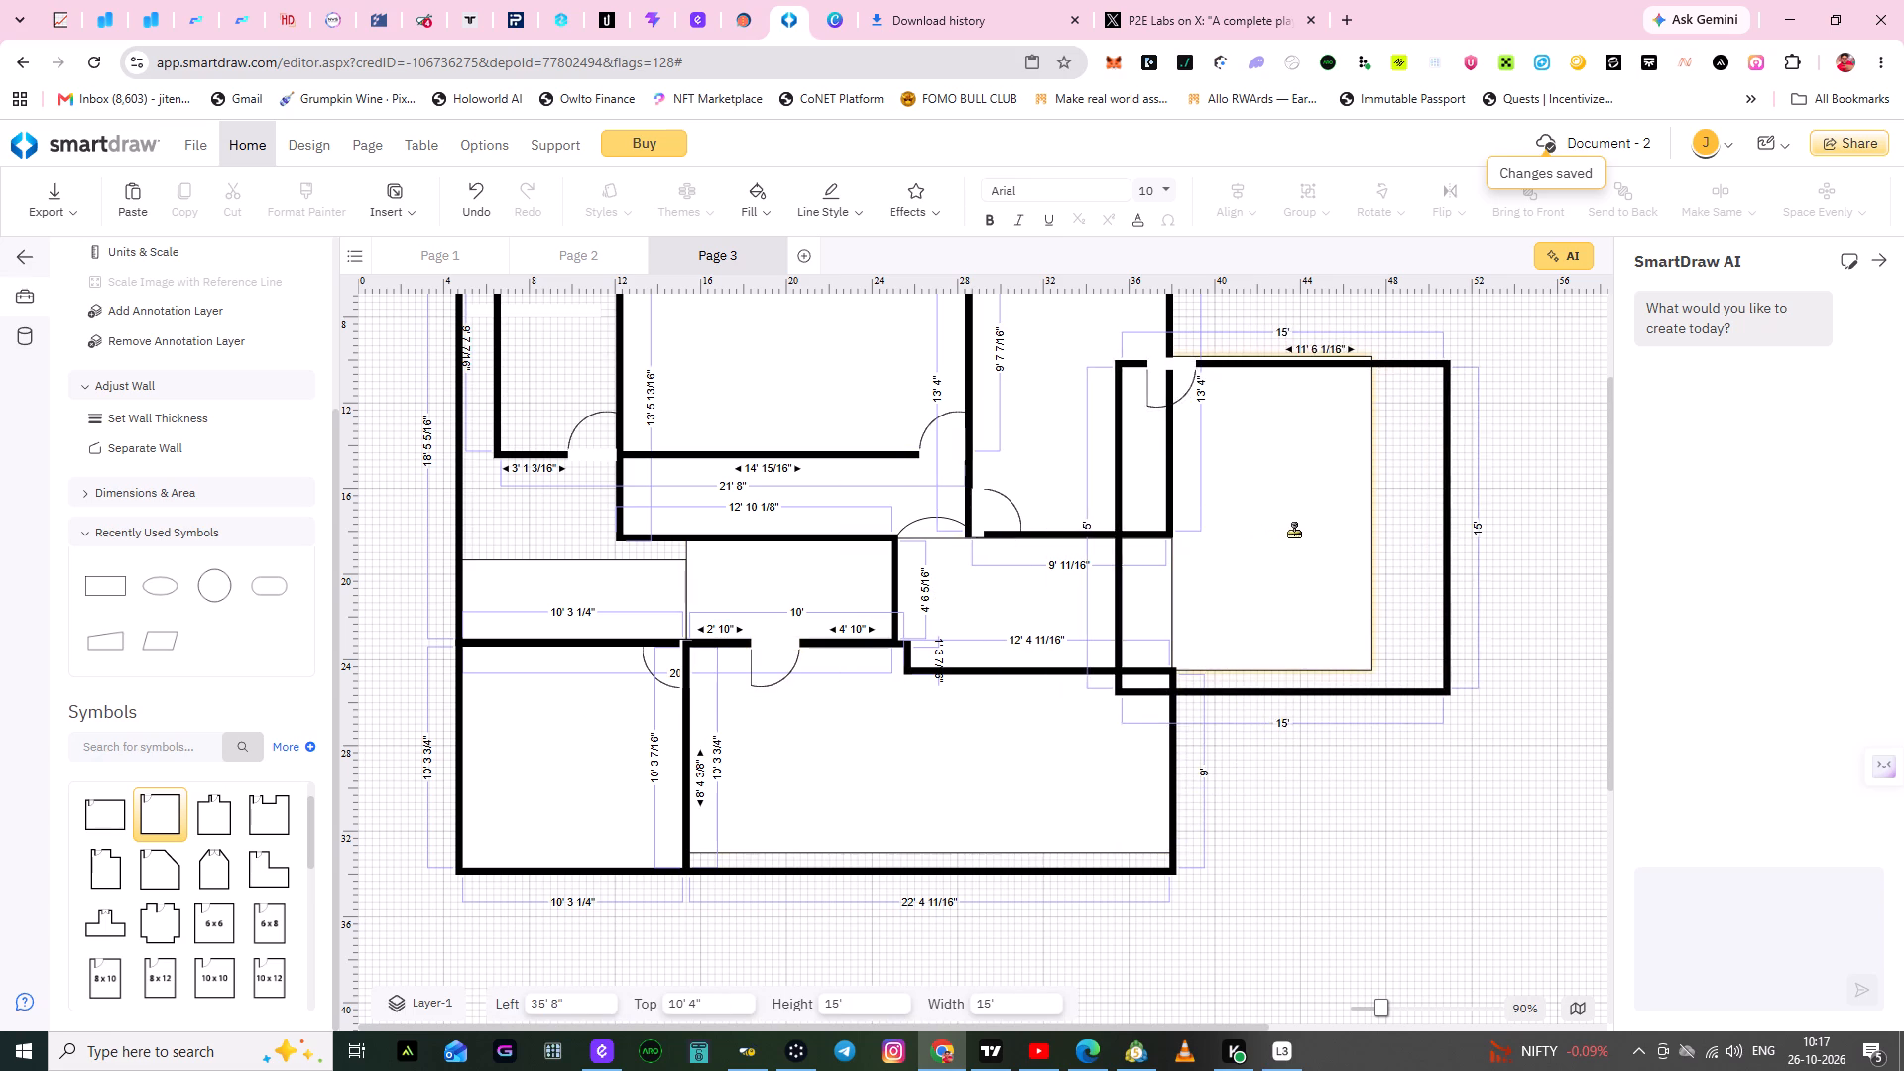
left_click(1393, 933)
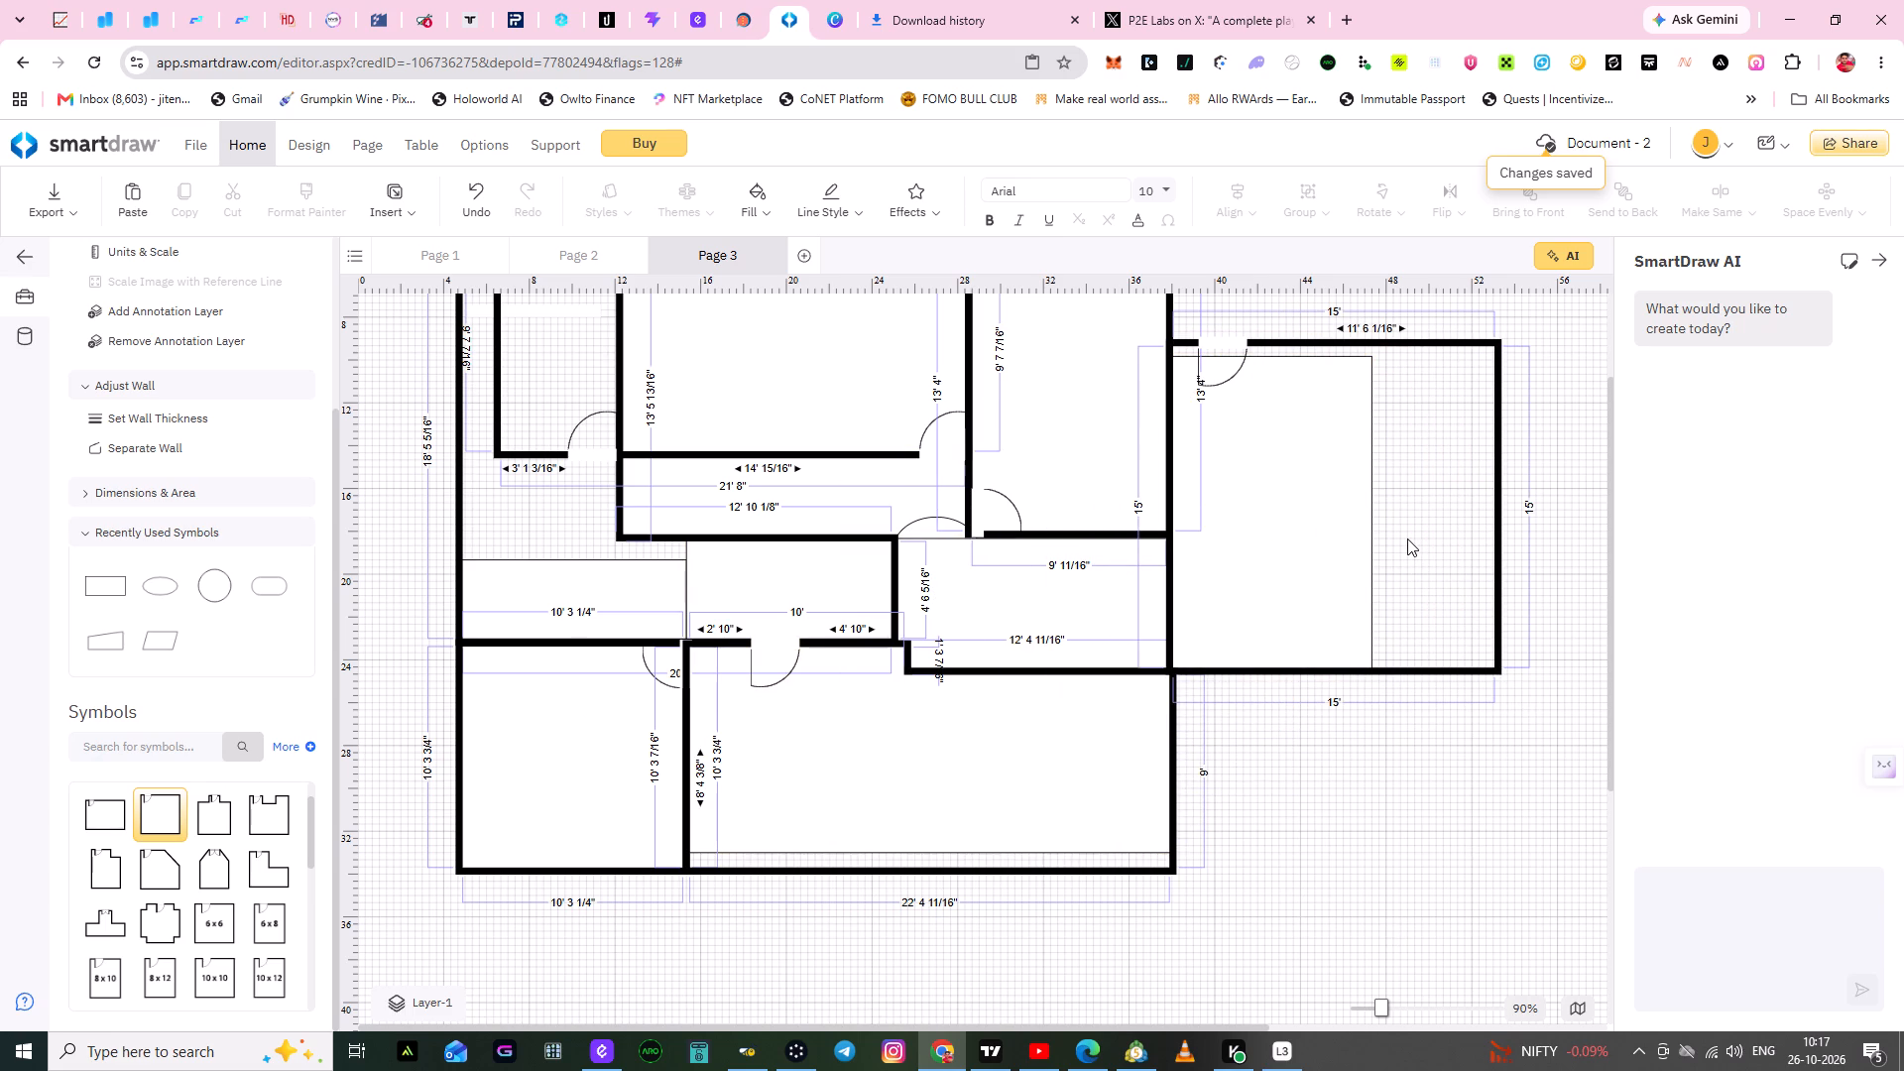
scroll(1340, 756, "up", 1)
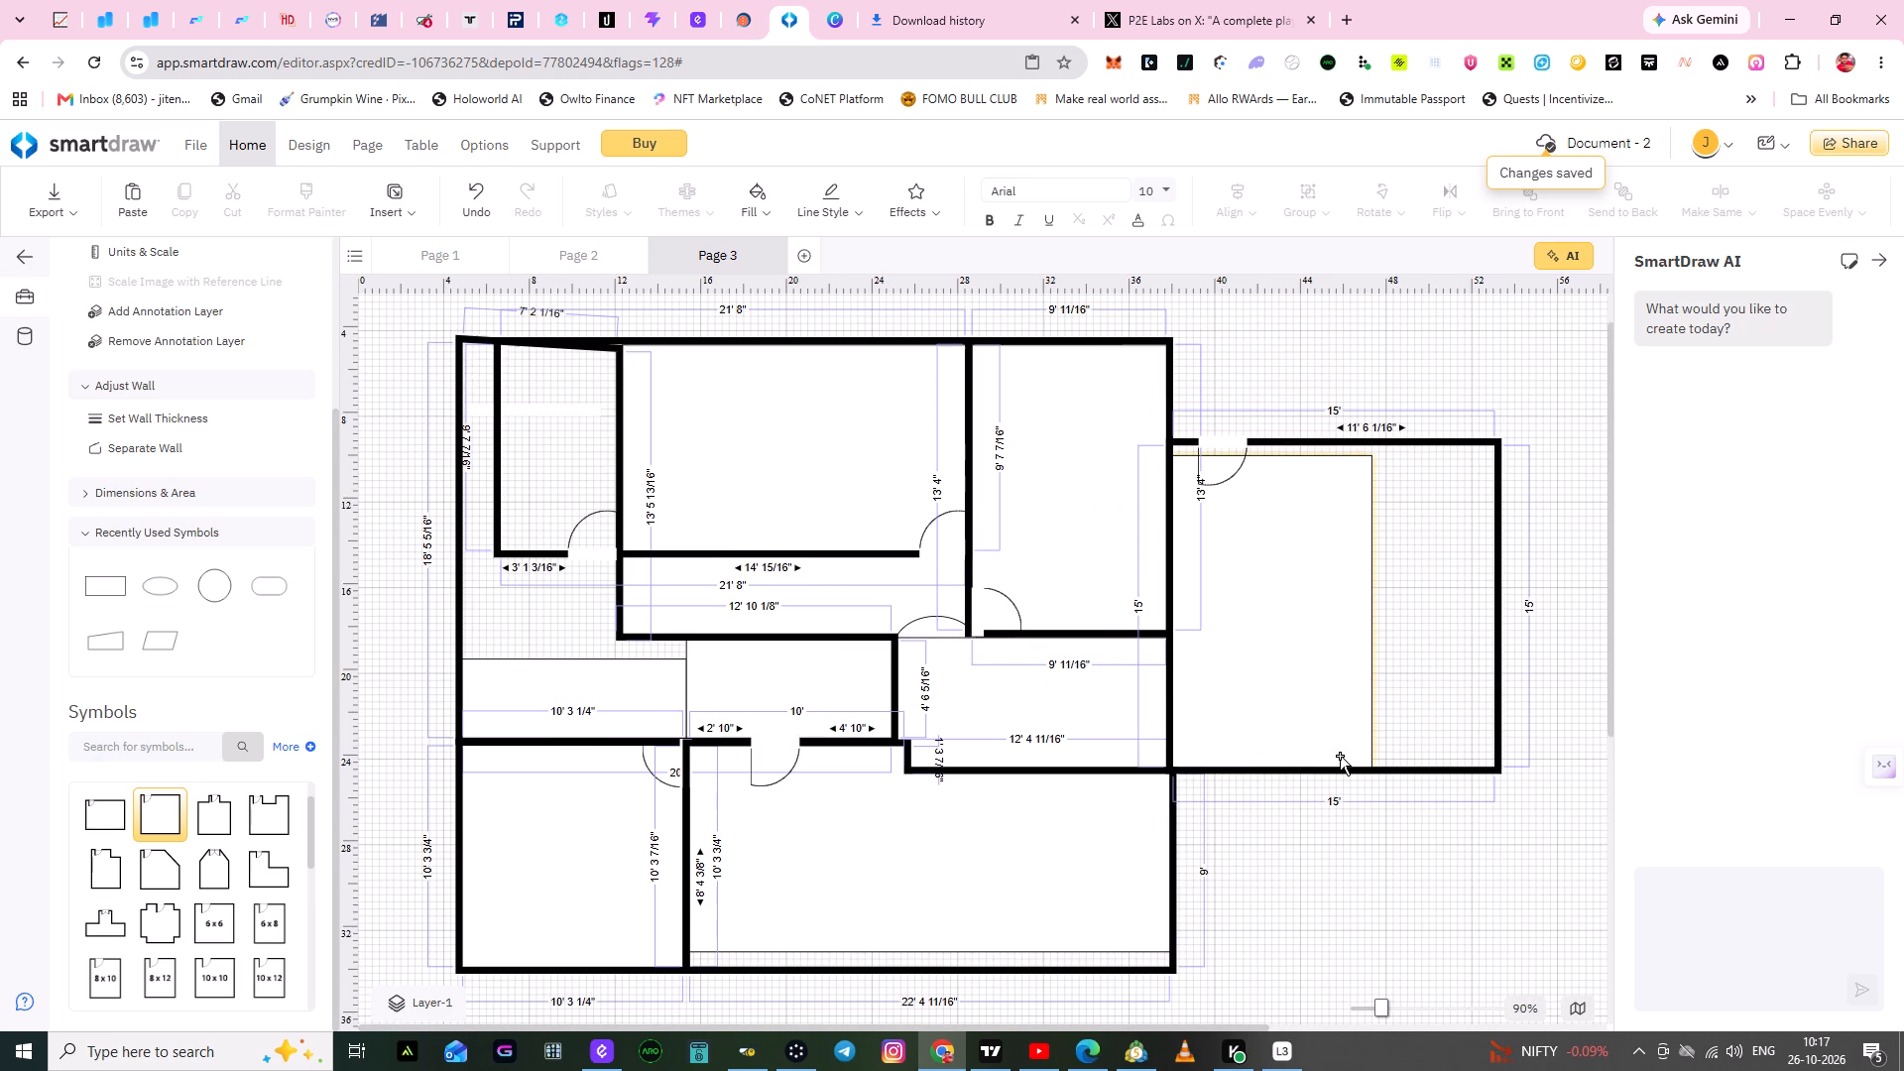
Widen the rectangle under the square room to 14' and raise its top edge to the room's top wall, making it 15' 2" high.
left_click(1372, 566)
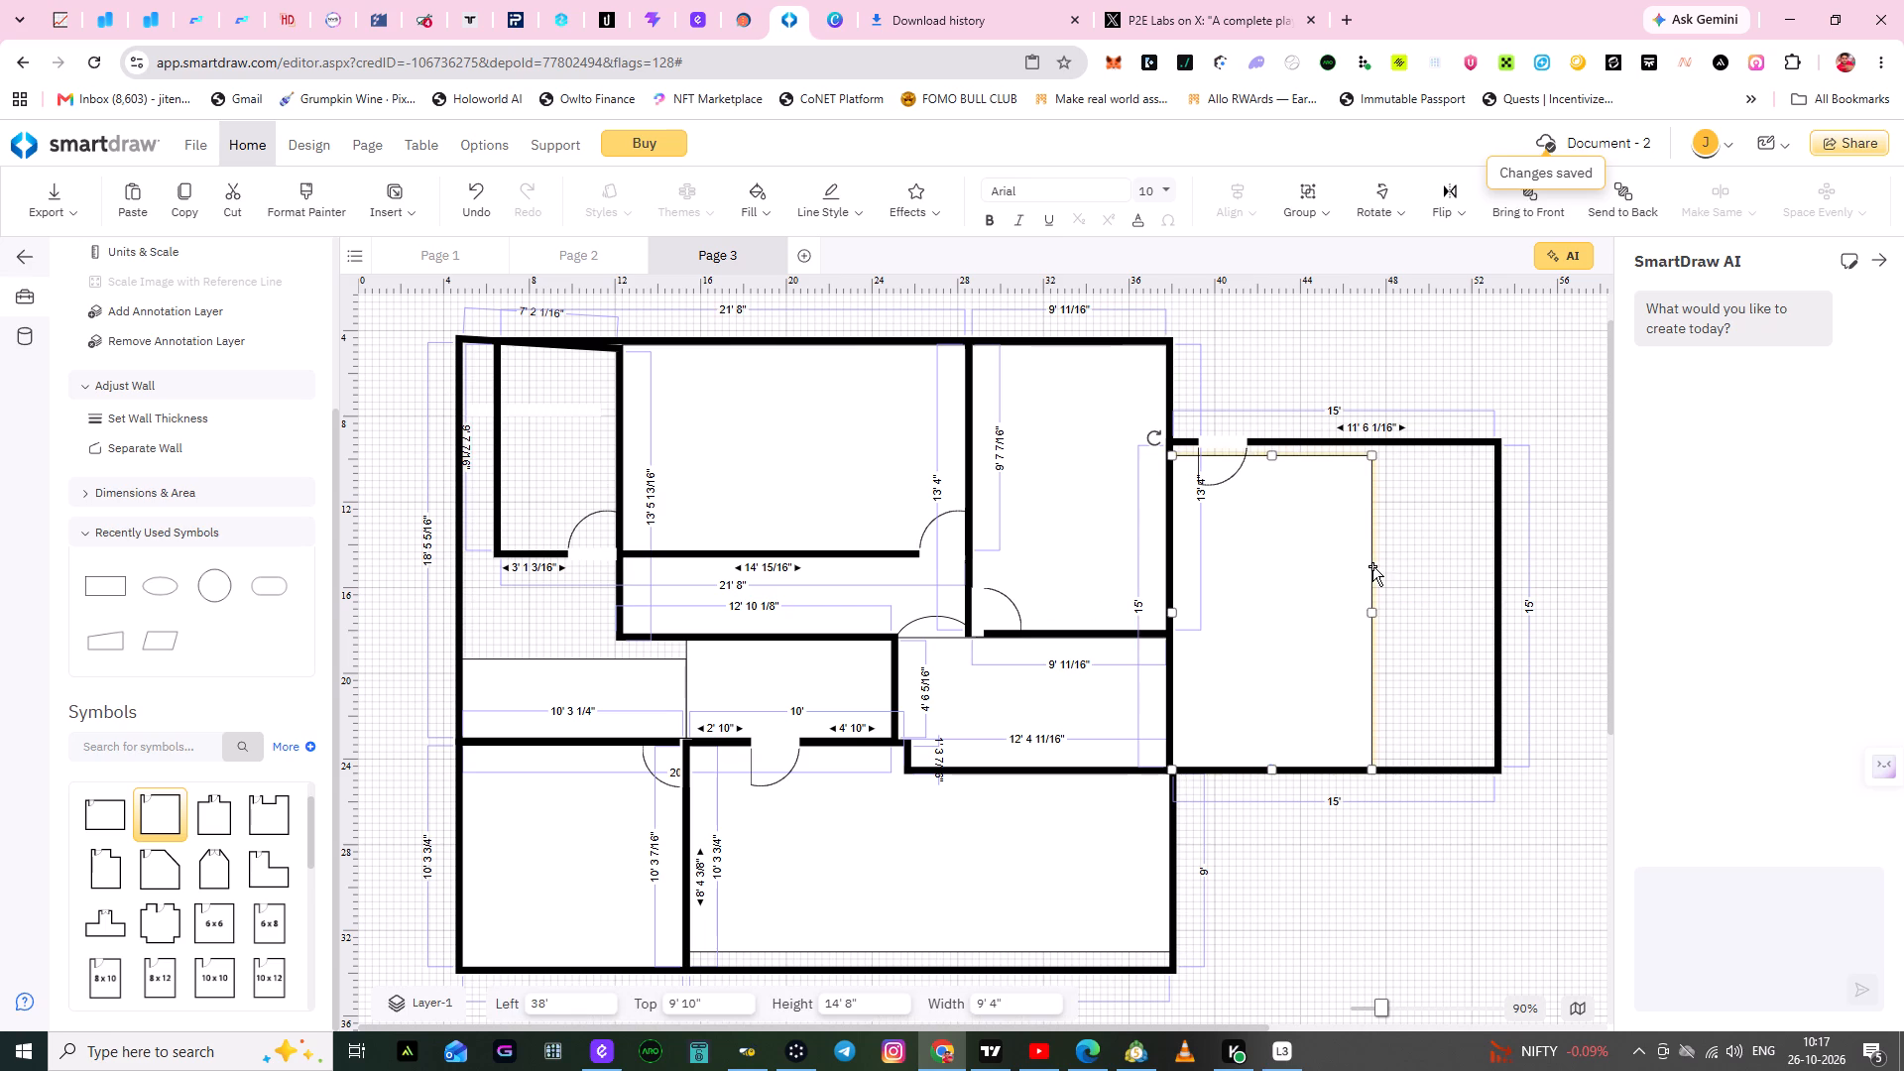
left_click_drag(1370, 611, 1465, 603)
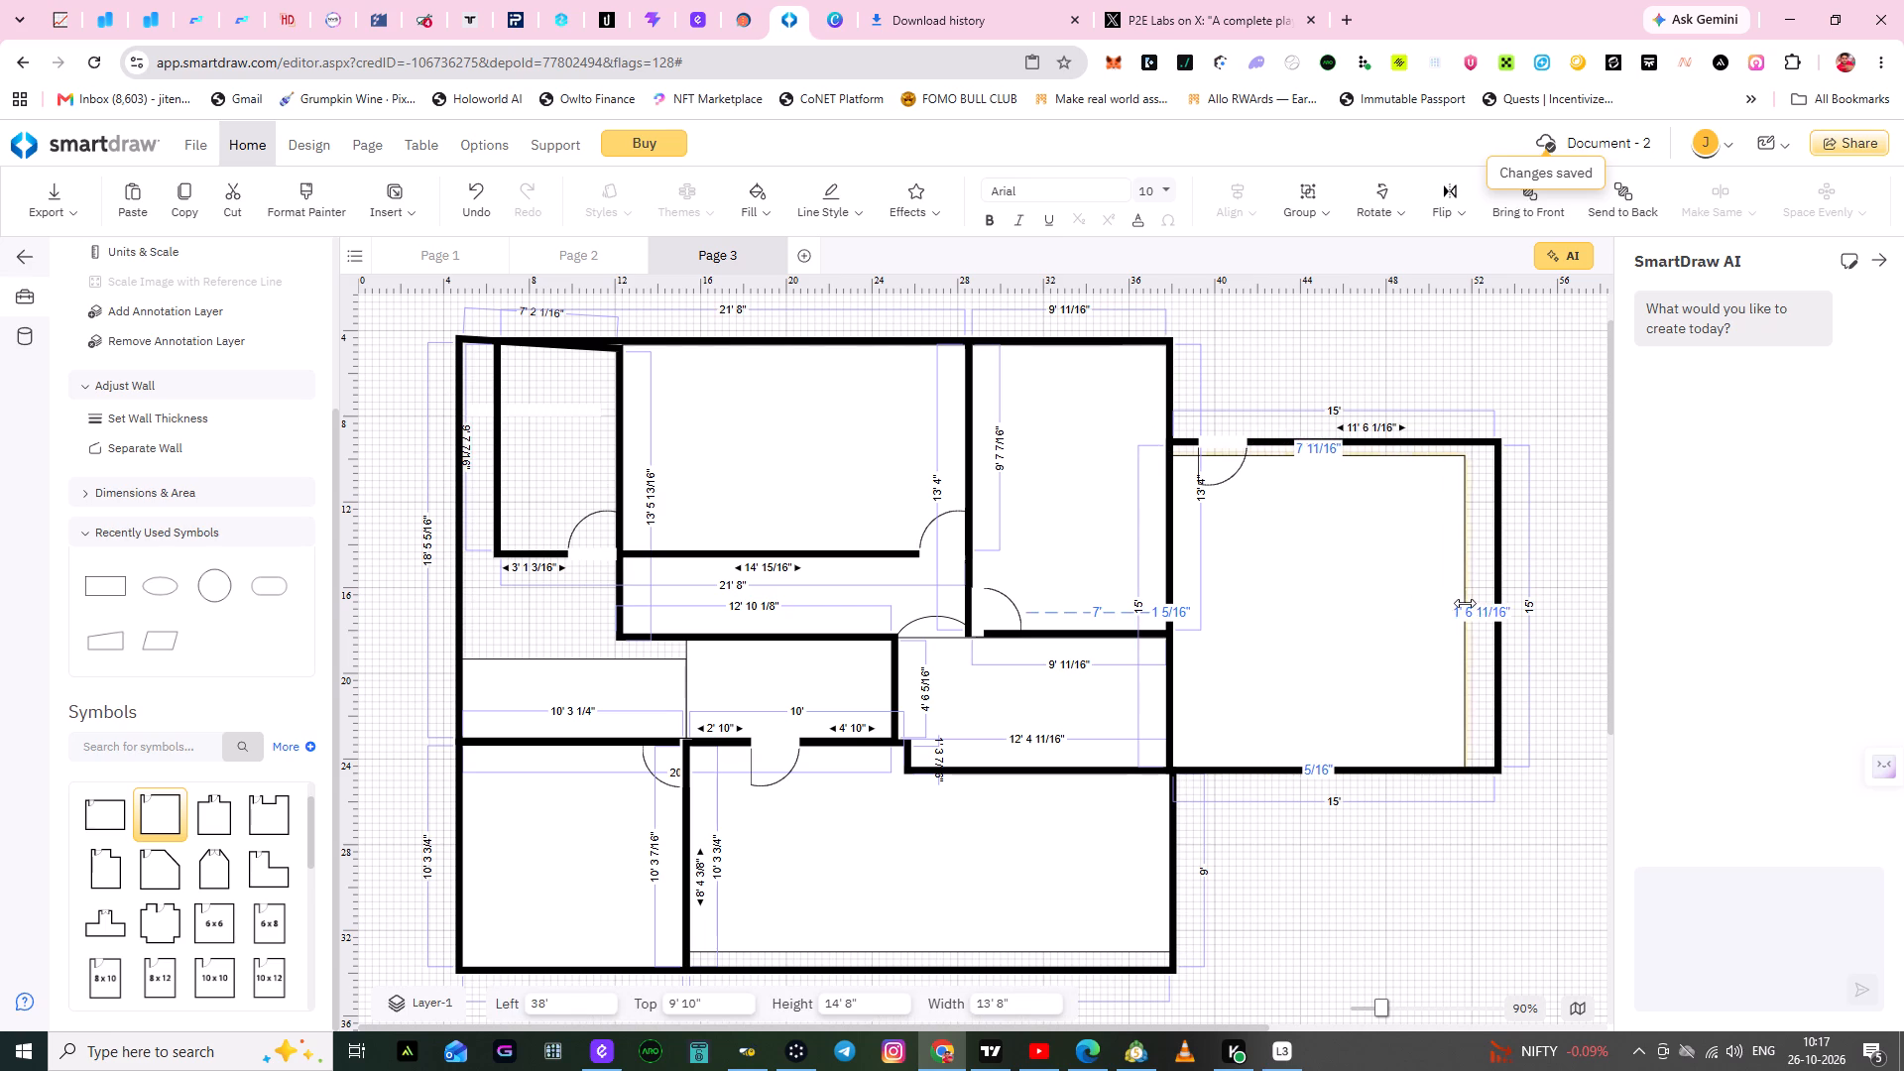
left_click_drag(1465, 603, 1474, 603)
left_click(1455, 870)
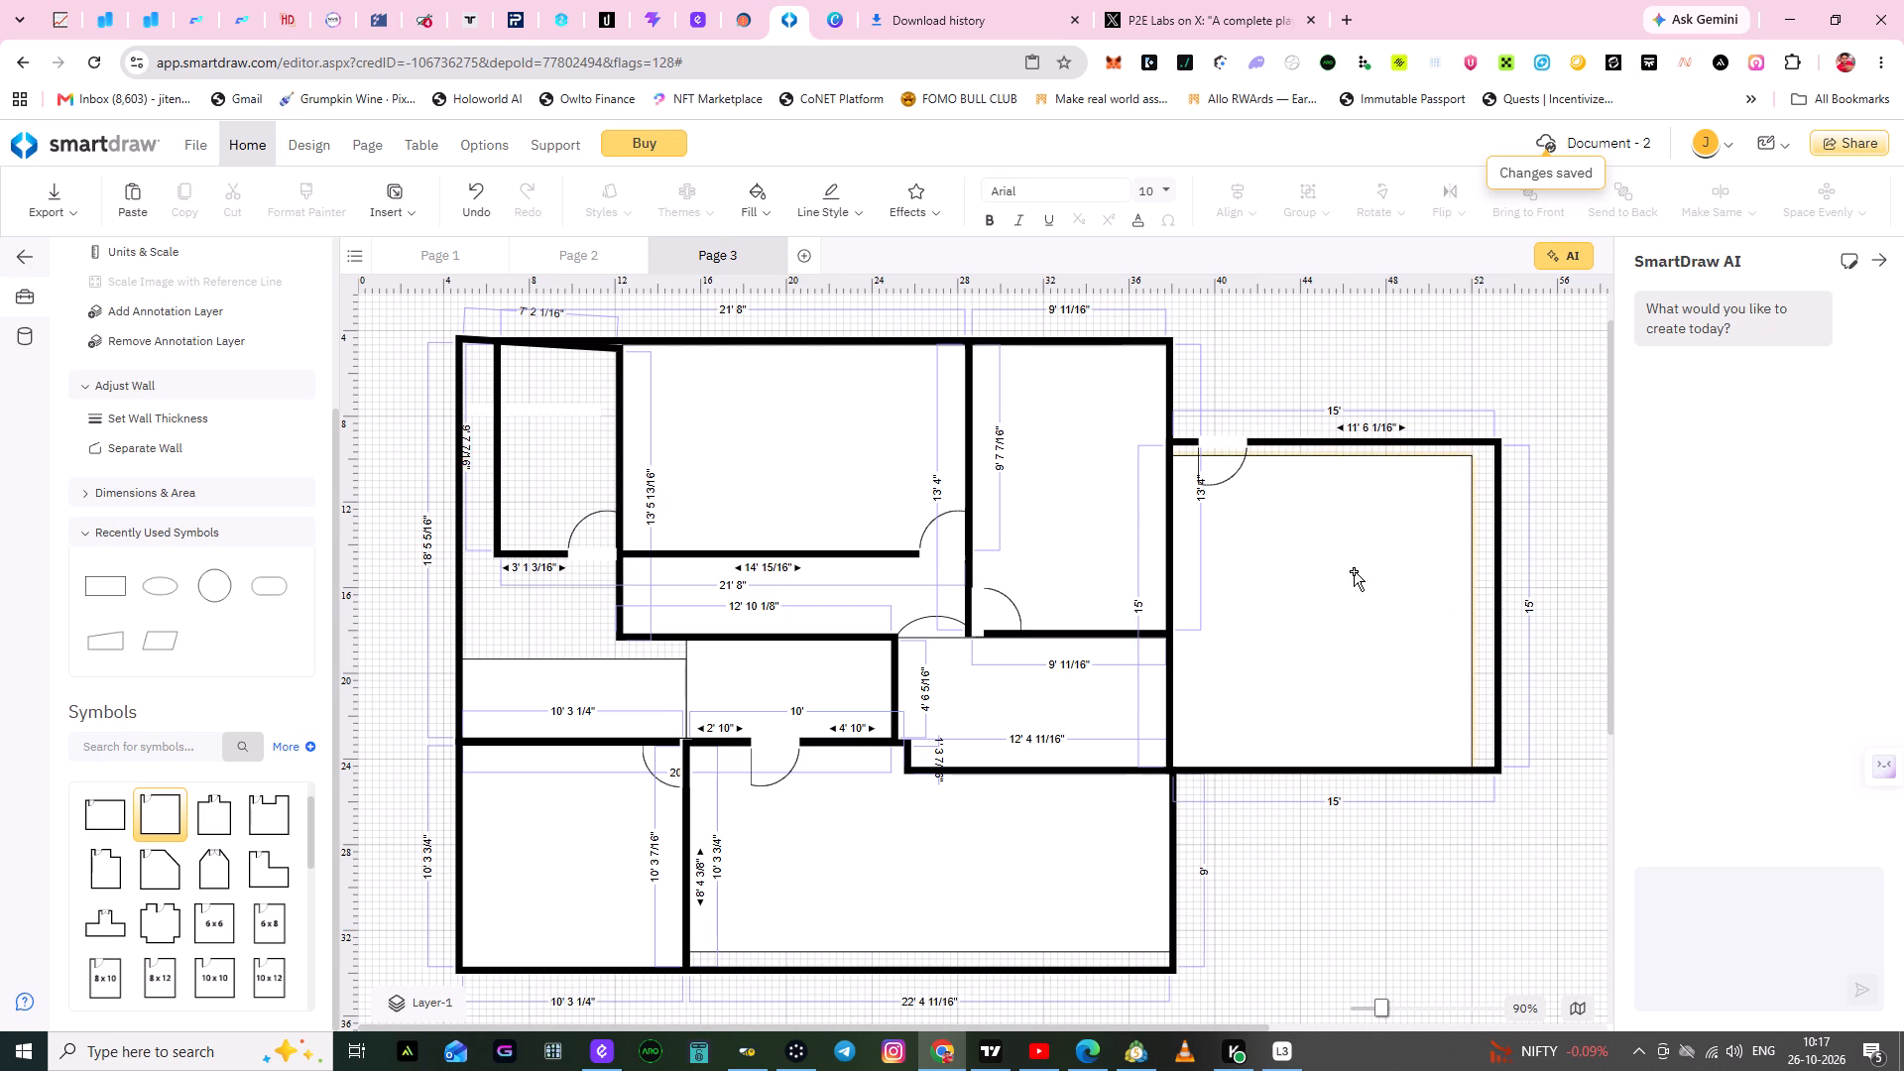
left_click(1316, 455)
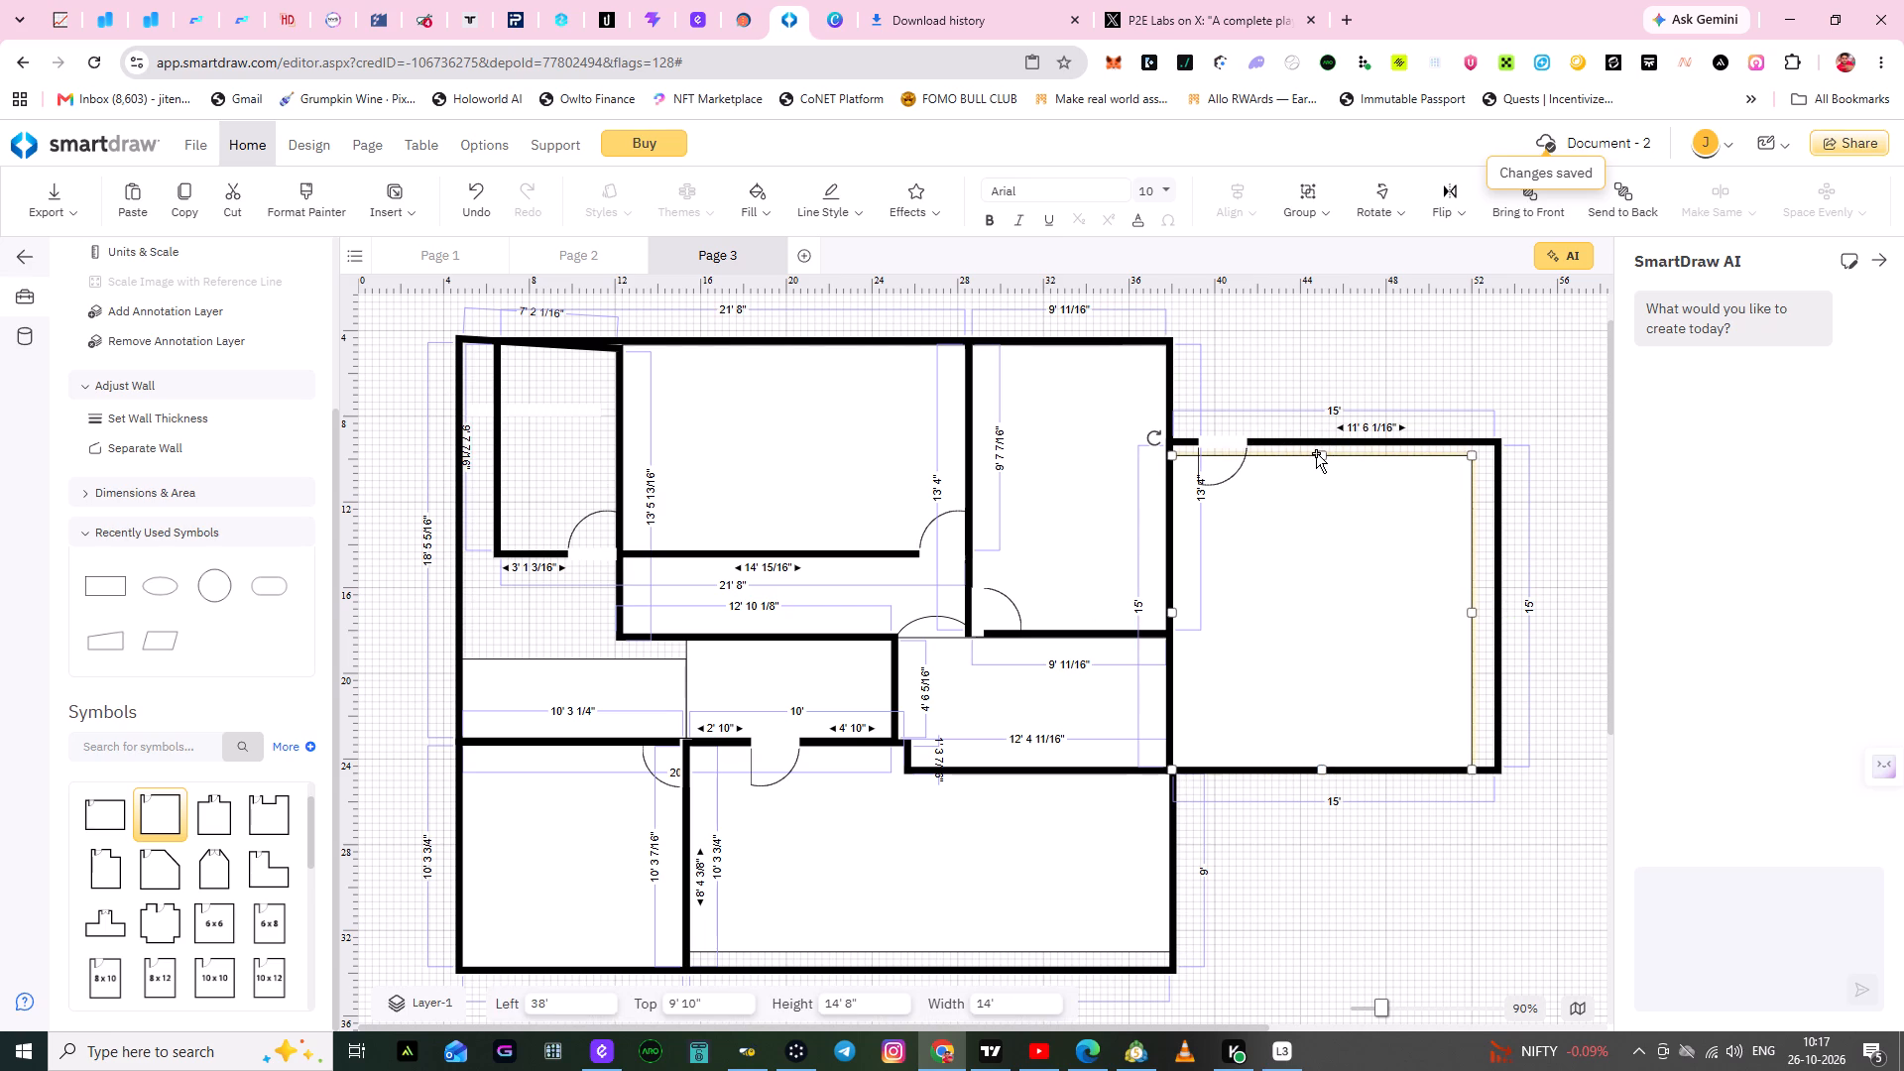
left_click(1325, 452)
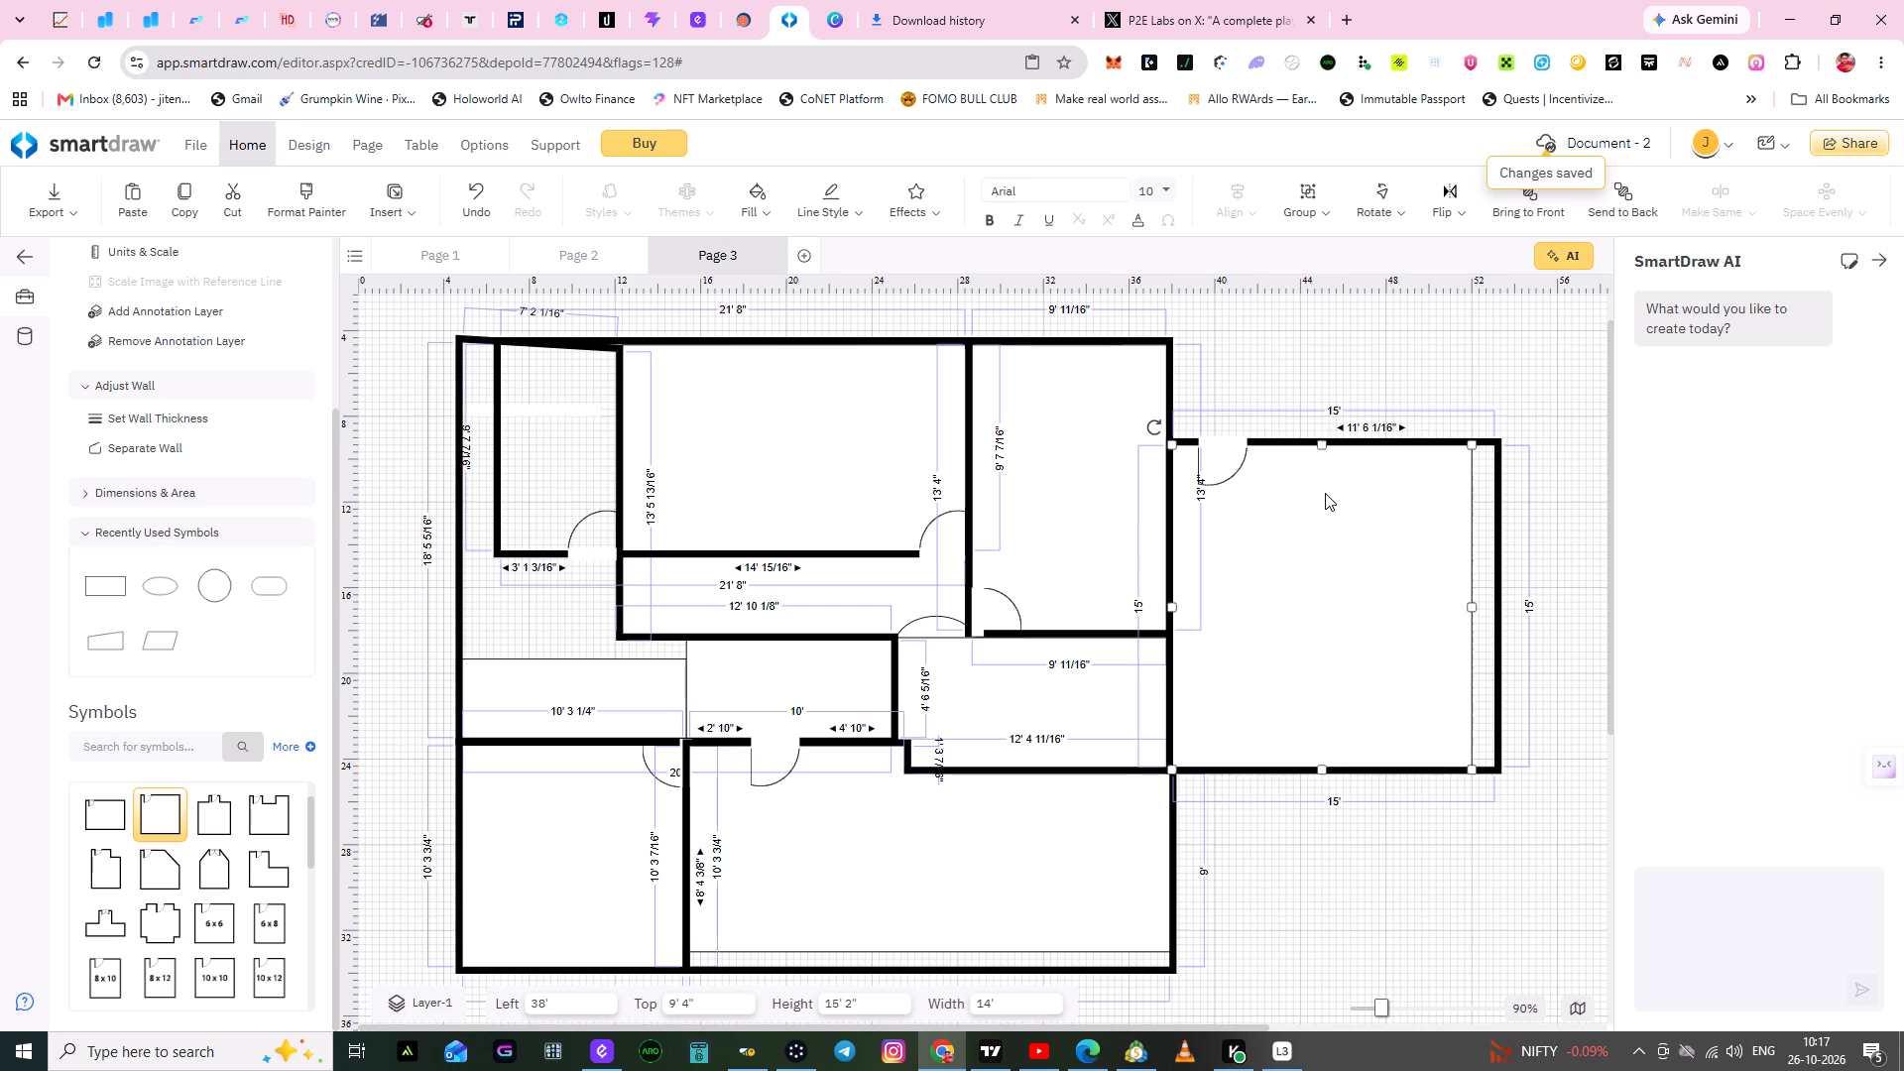
left_click(1487, 884)
Pull the square room's right wall in to the rectangle's right edge, making the room 13' 9" wide.
left_click(1498, 604)
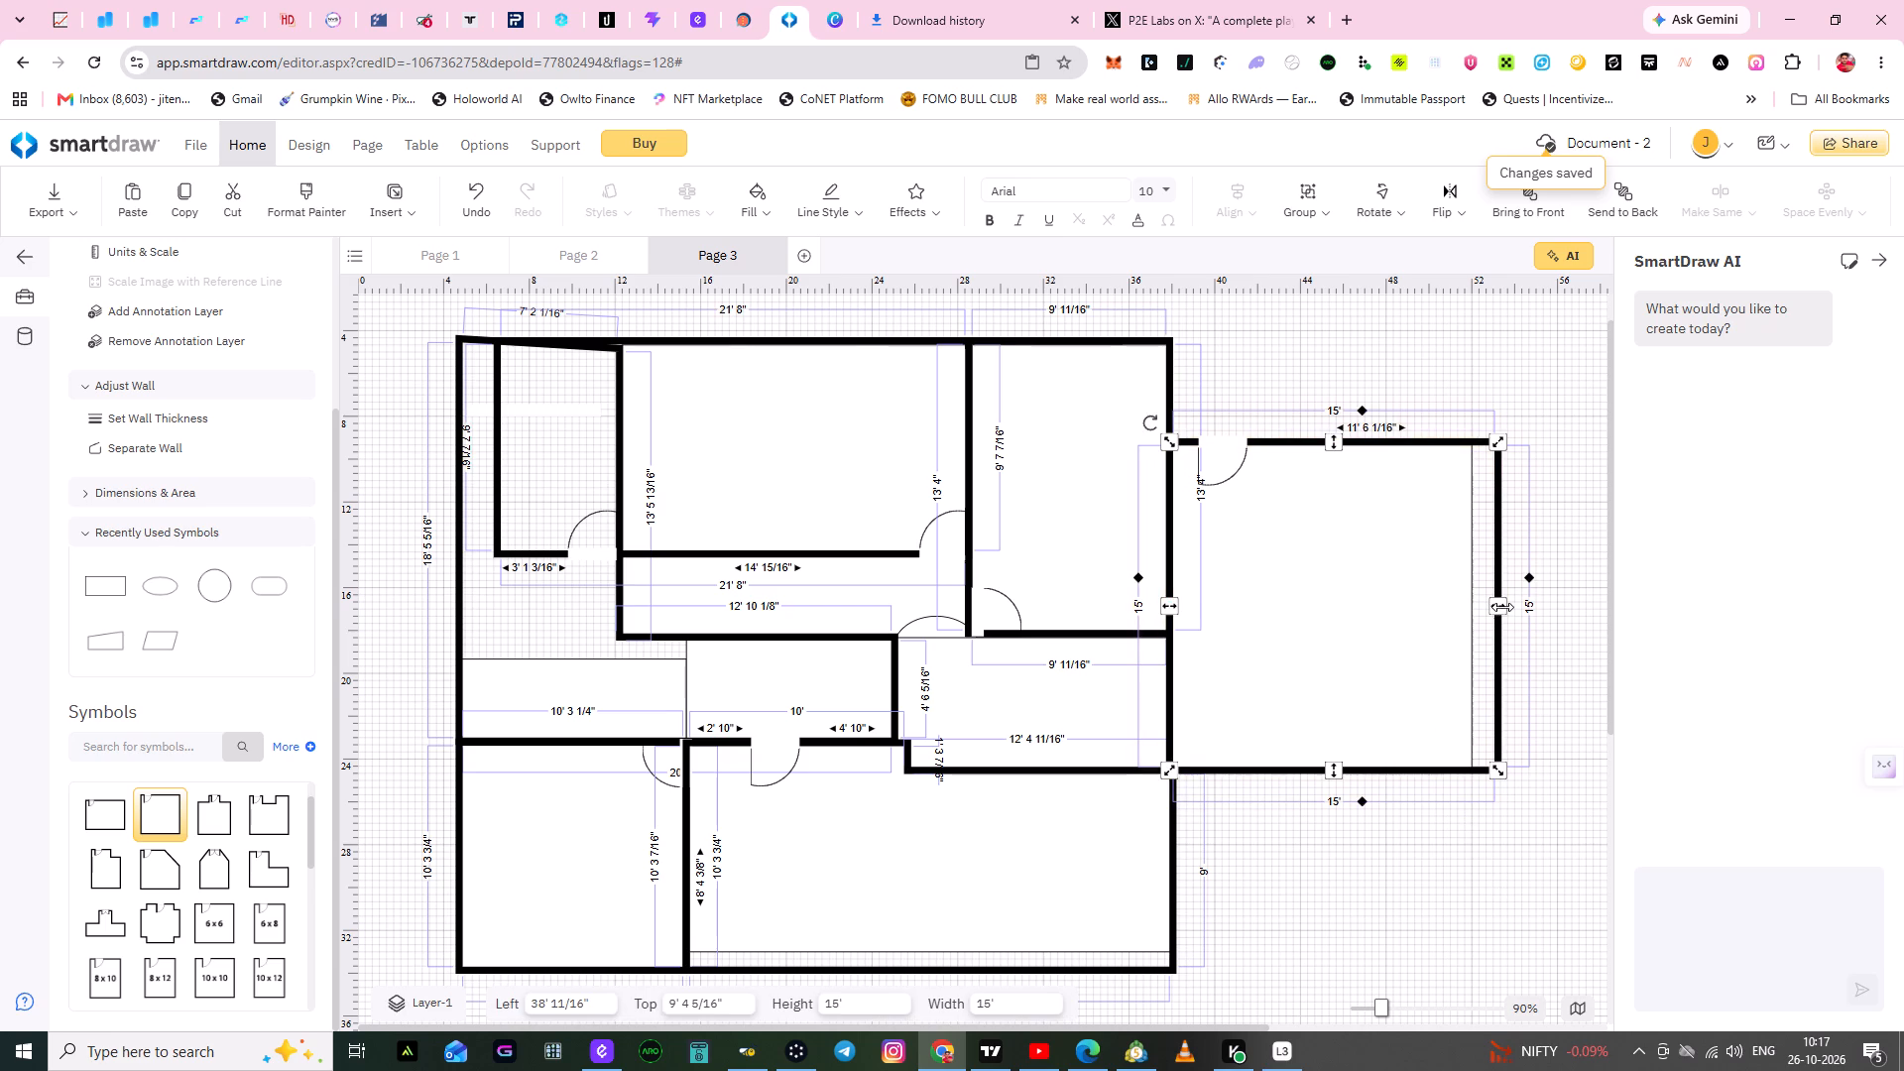
left_click_drag(1500, 606, 1473, 608)
left_click(1569, 650)
Move the far-right room's door from its top wall to its bottom wall and rotate it to 135°.
left_click_drag(1219, 473, 1224, 542)
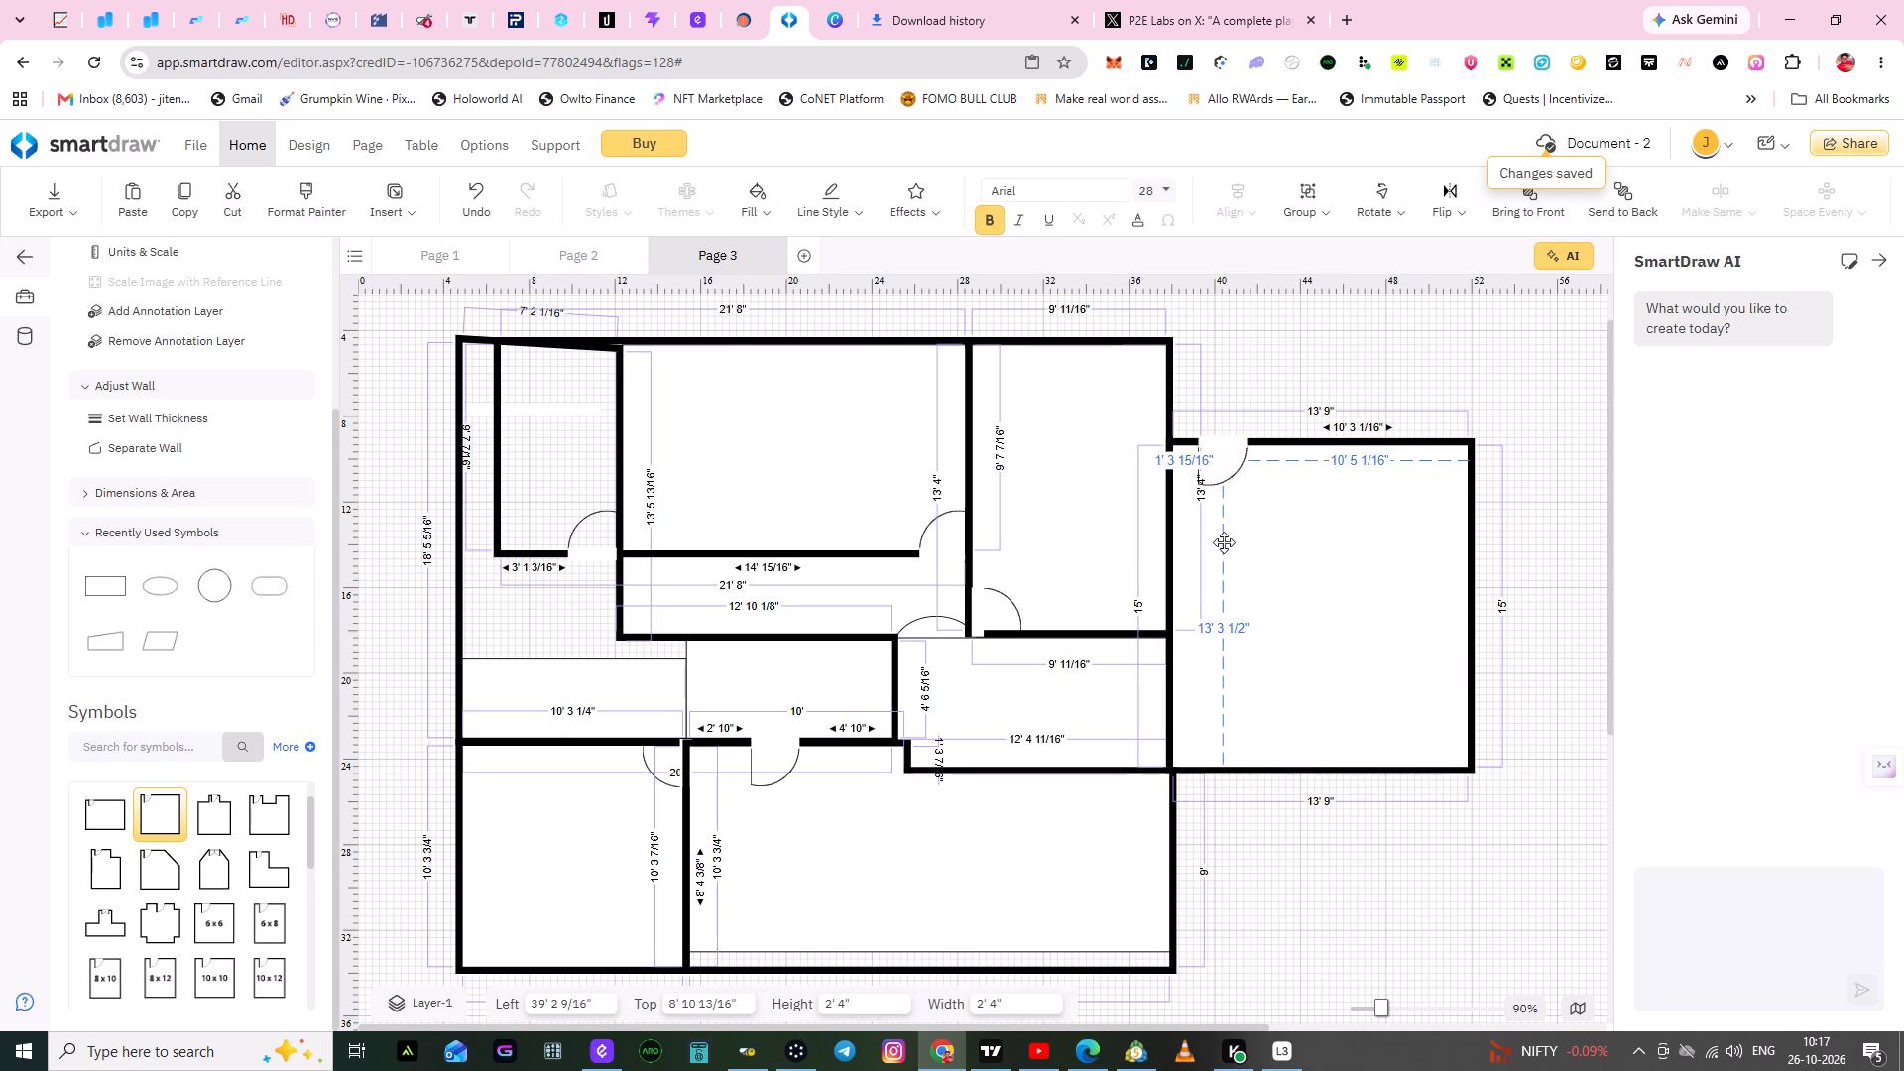
left_click_drag(1224, 542, 1301, 766)
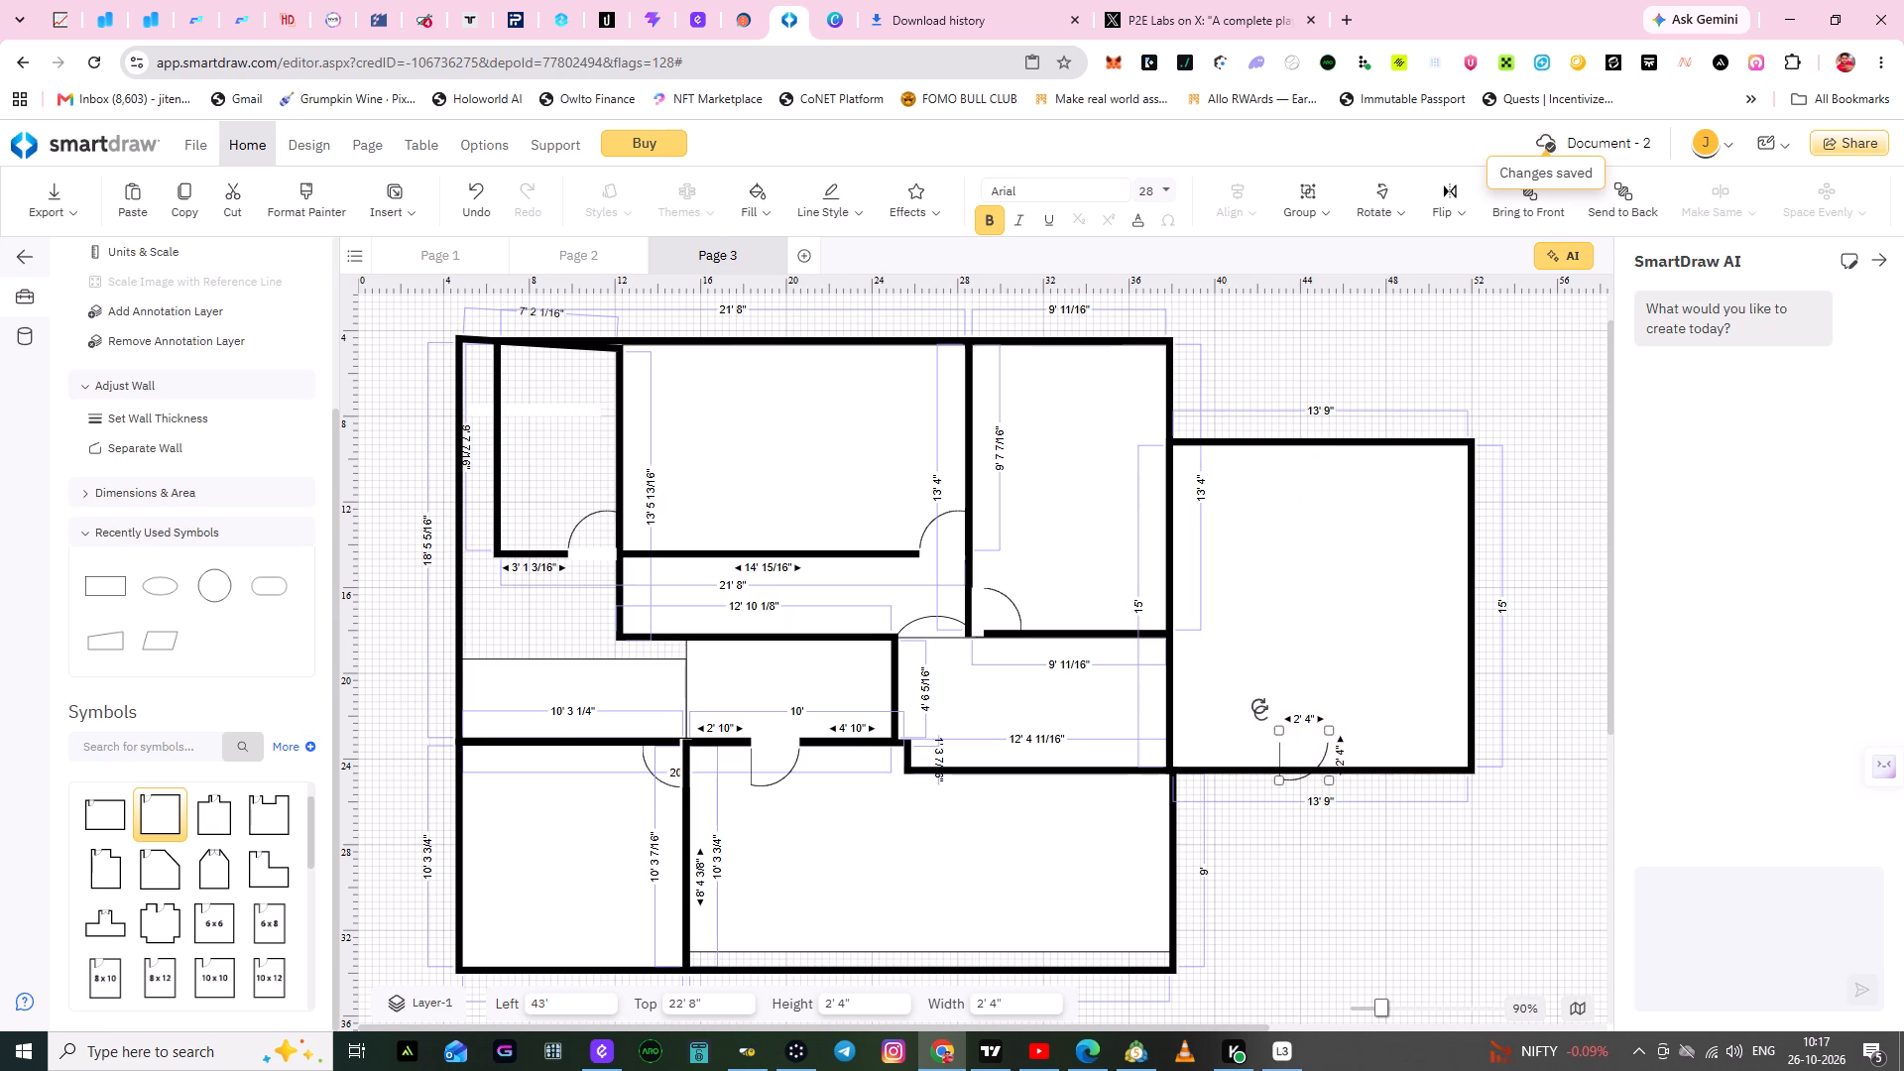
left_click(1258, 707)
left_click_drag(1258, 707, 1275, 762)
left_click_drag(1275, 762, 1301, 789)
left_click_drag(1301, 789, 1324, 788)
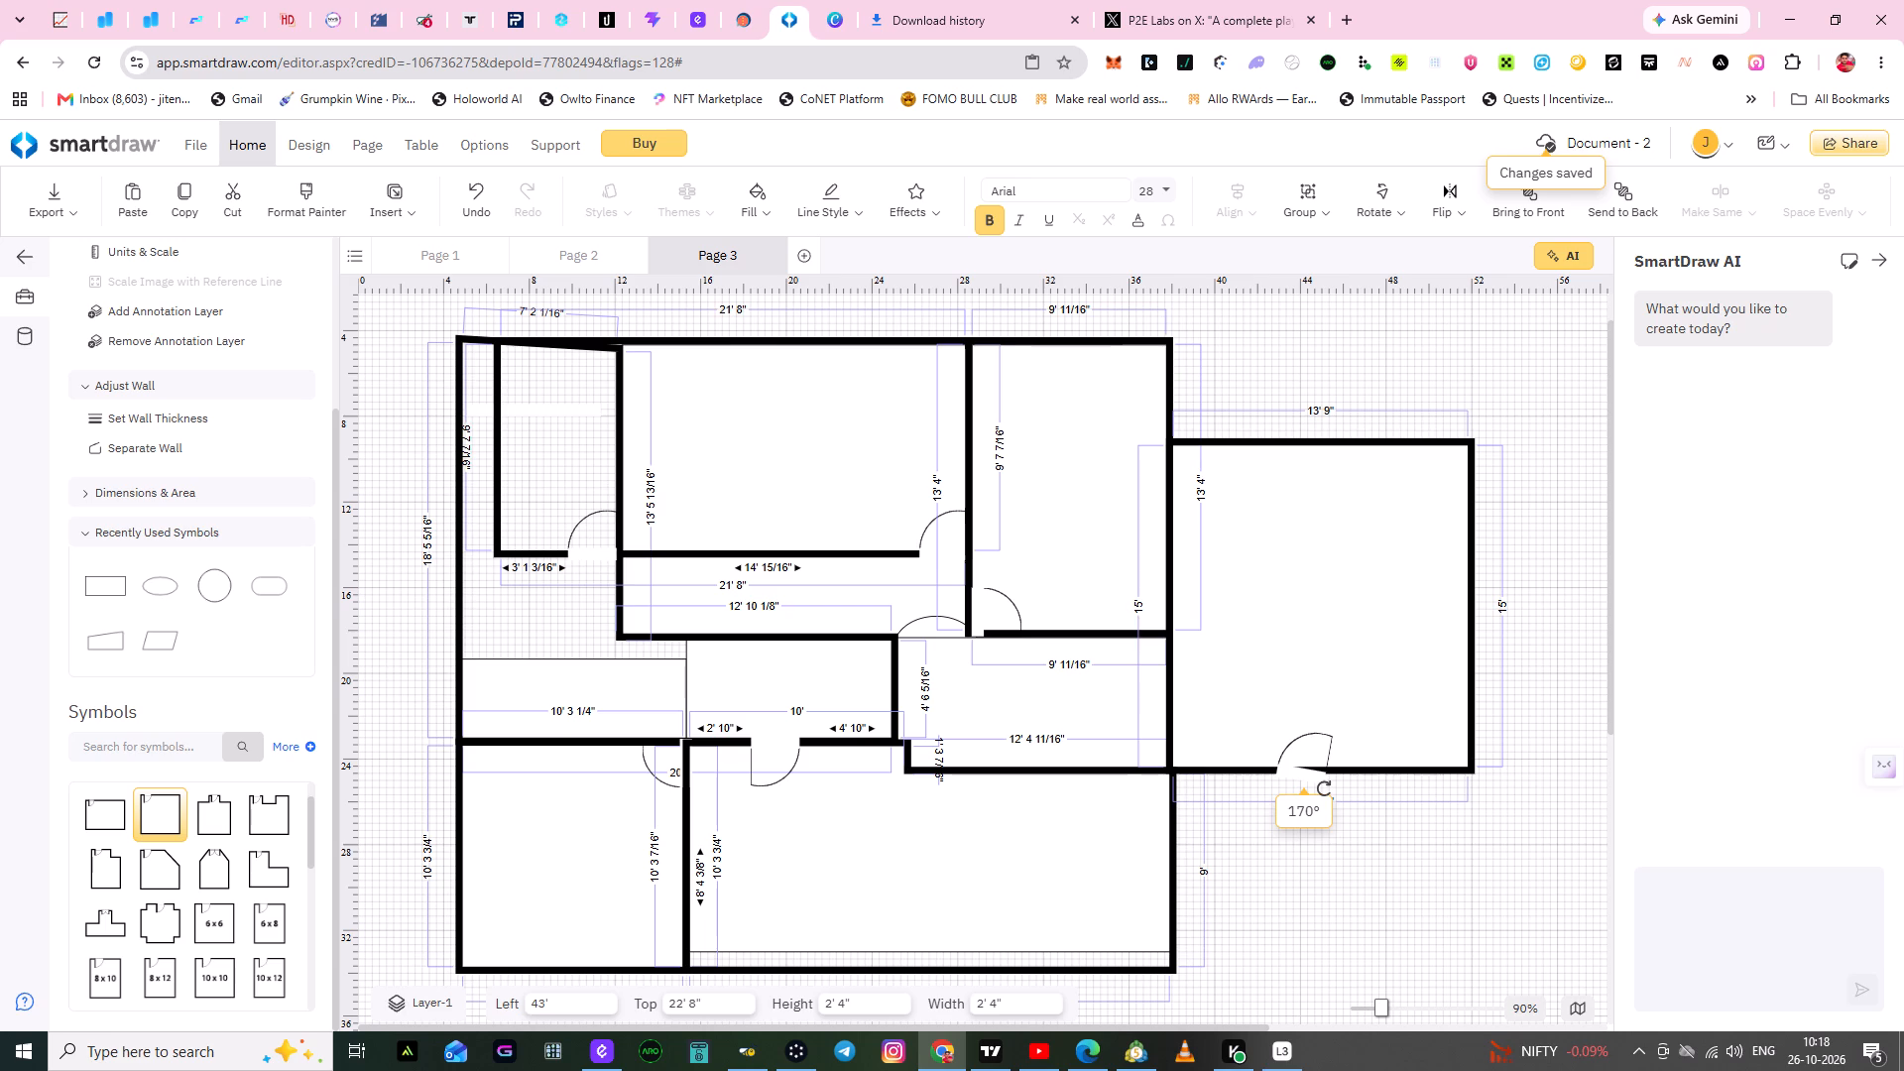
left_click_drag(1324, 788, 1304, 782)
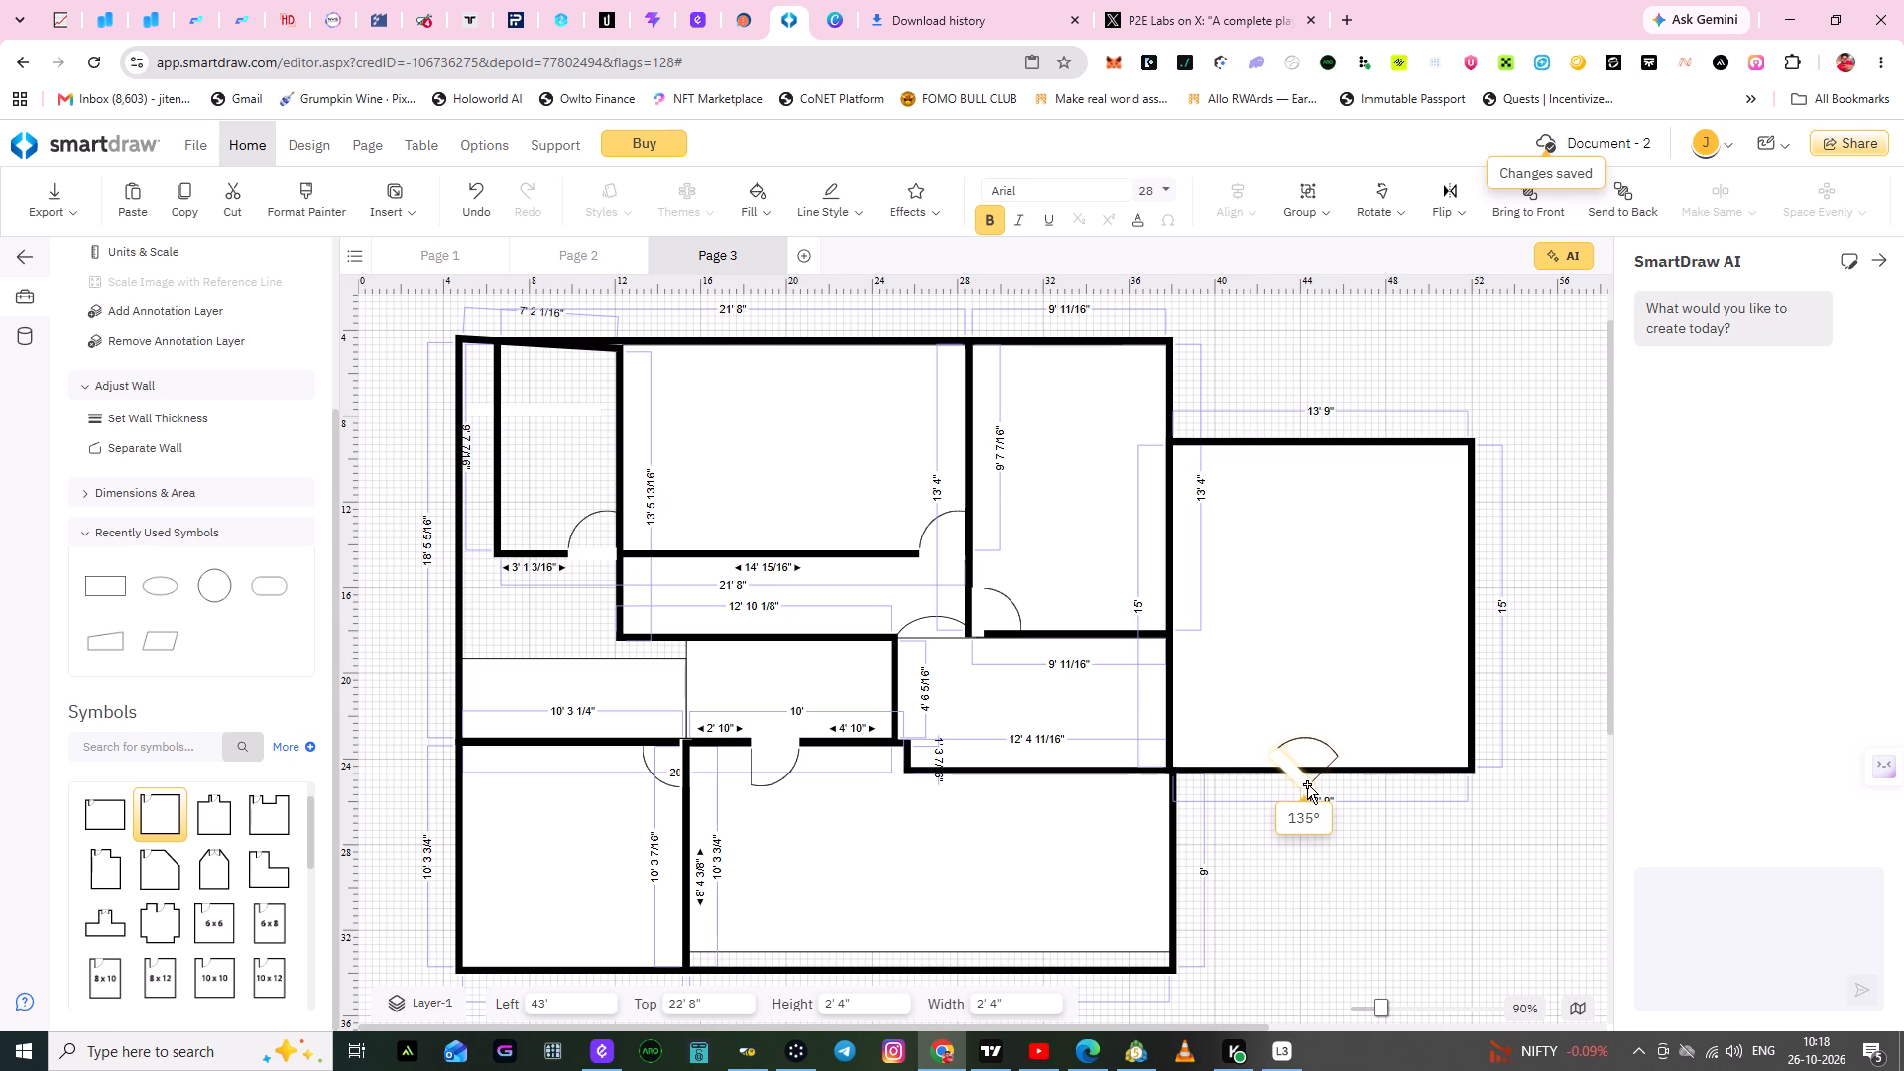
left_click(1399, 864)
Shift that door along the bottom wall to the room's lower-right corner, at left 49' 5 7/16" and top 22' 9".
left_click_drag(1302, 751, 1349, 731)
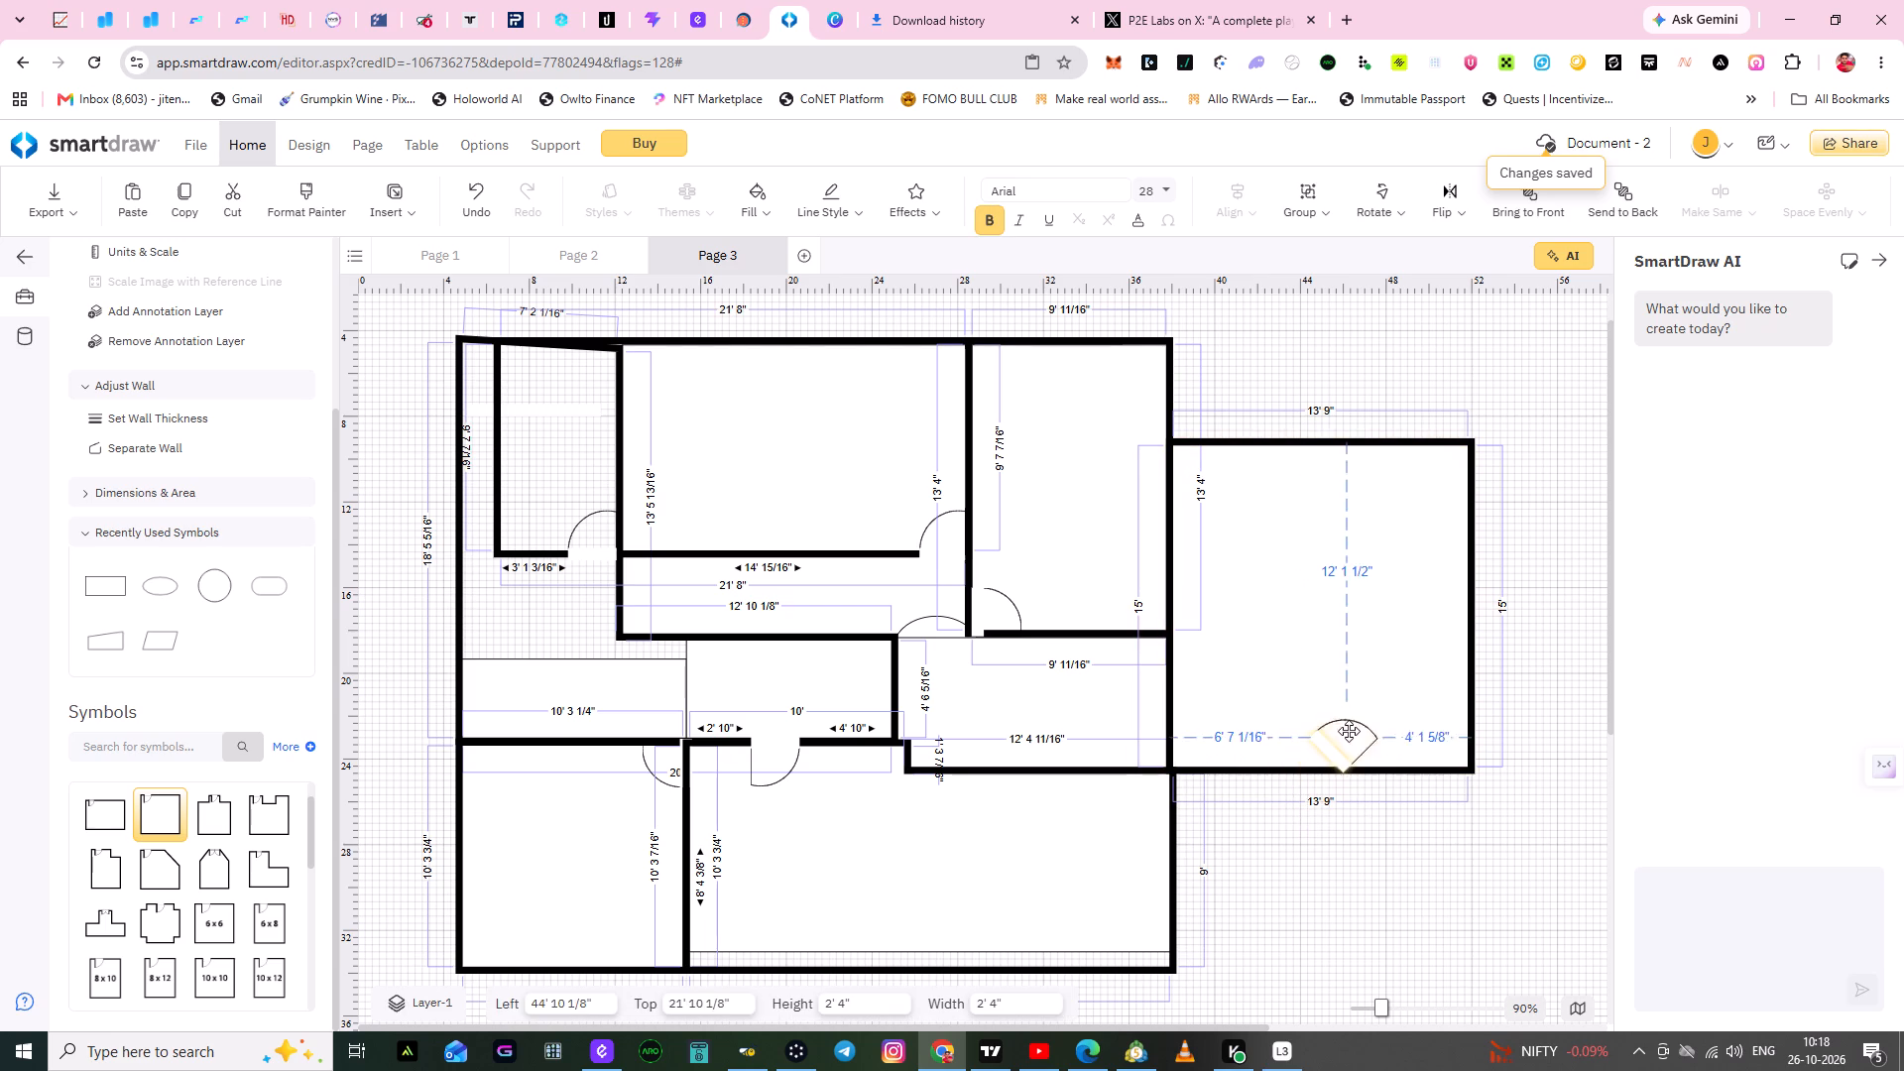
left_click_drag(1349, 731, 1436, 731)
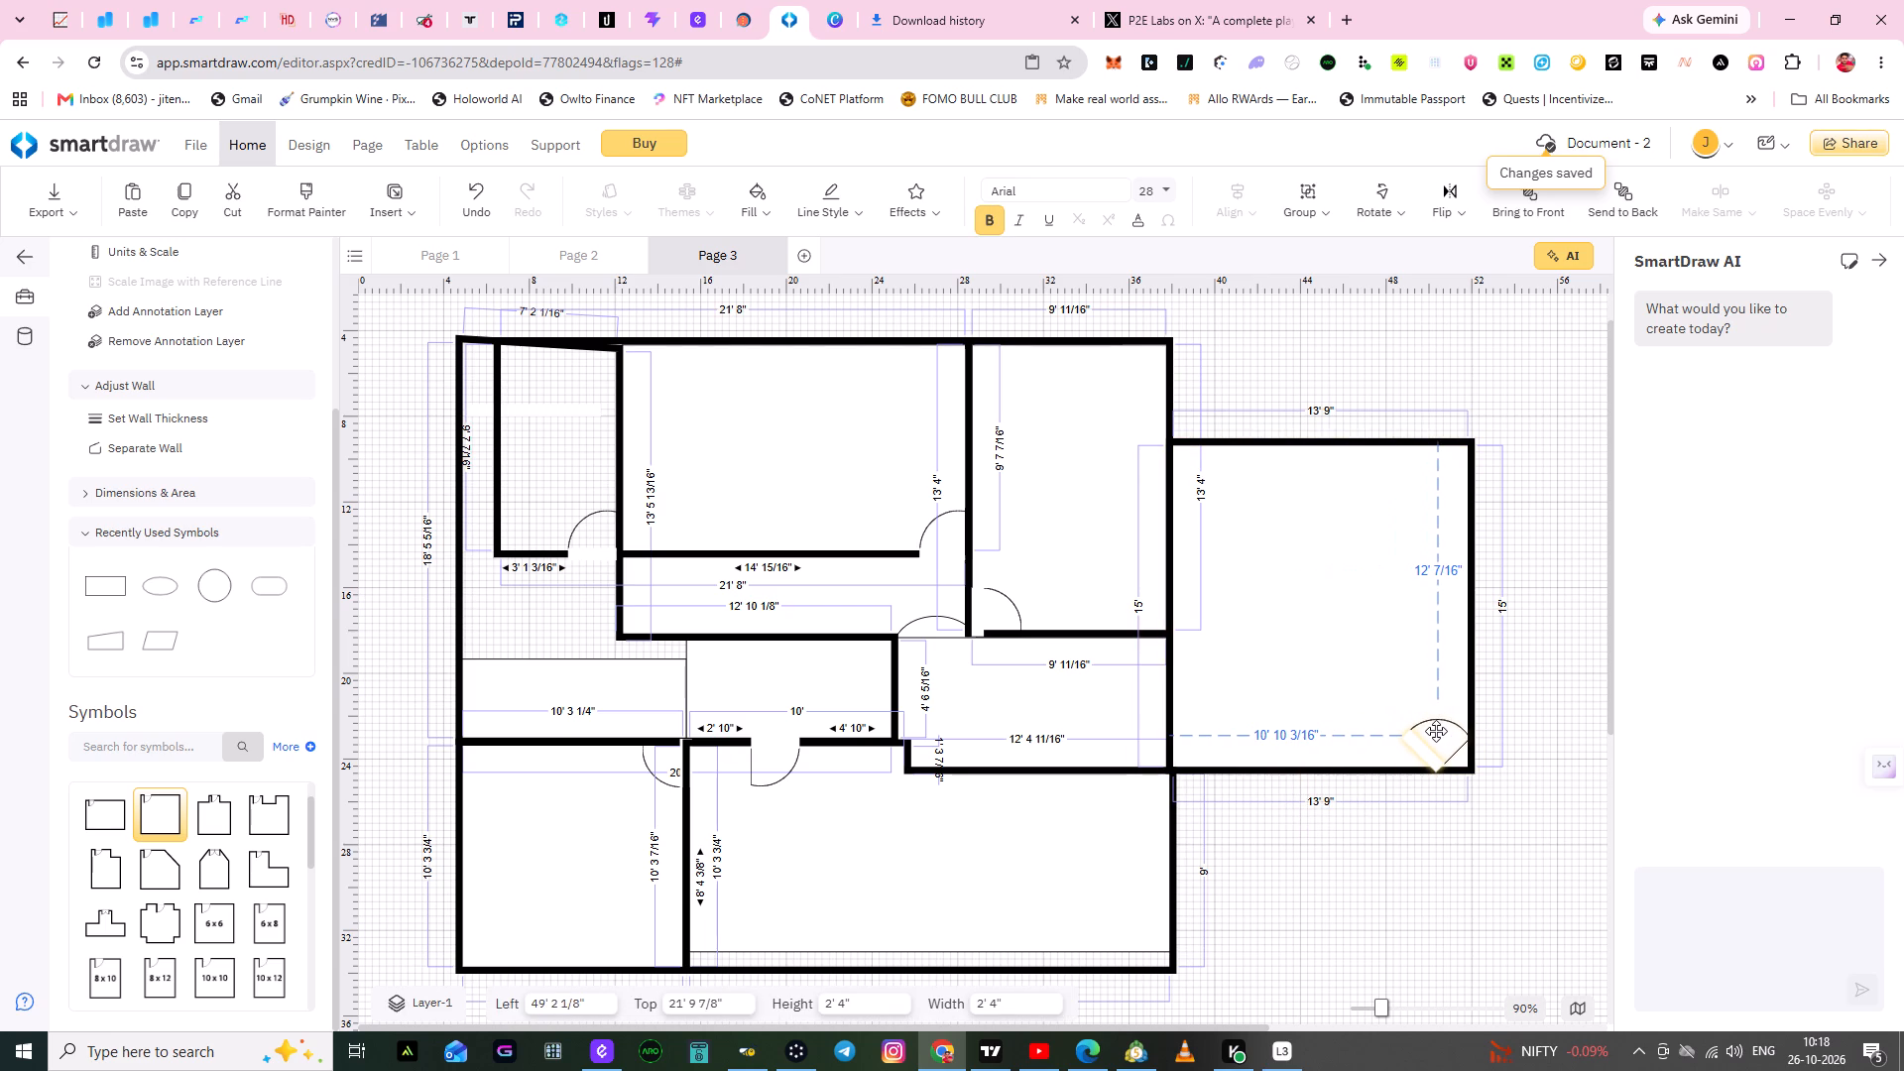
left_click_drag(1436, 731, 1437, 731)
left_click_drag(1437, 731, 1440, 743)
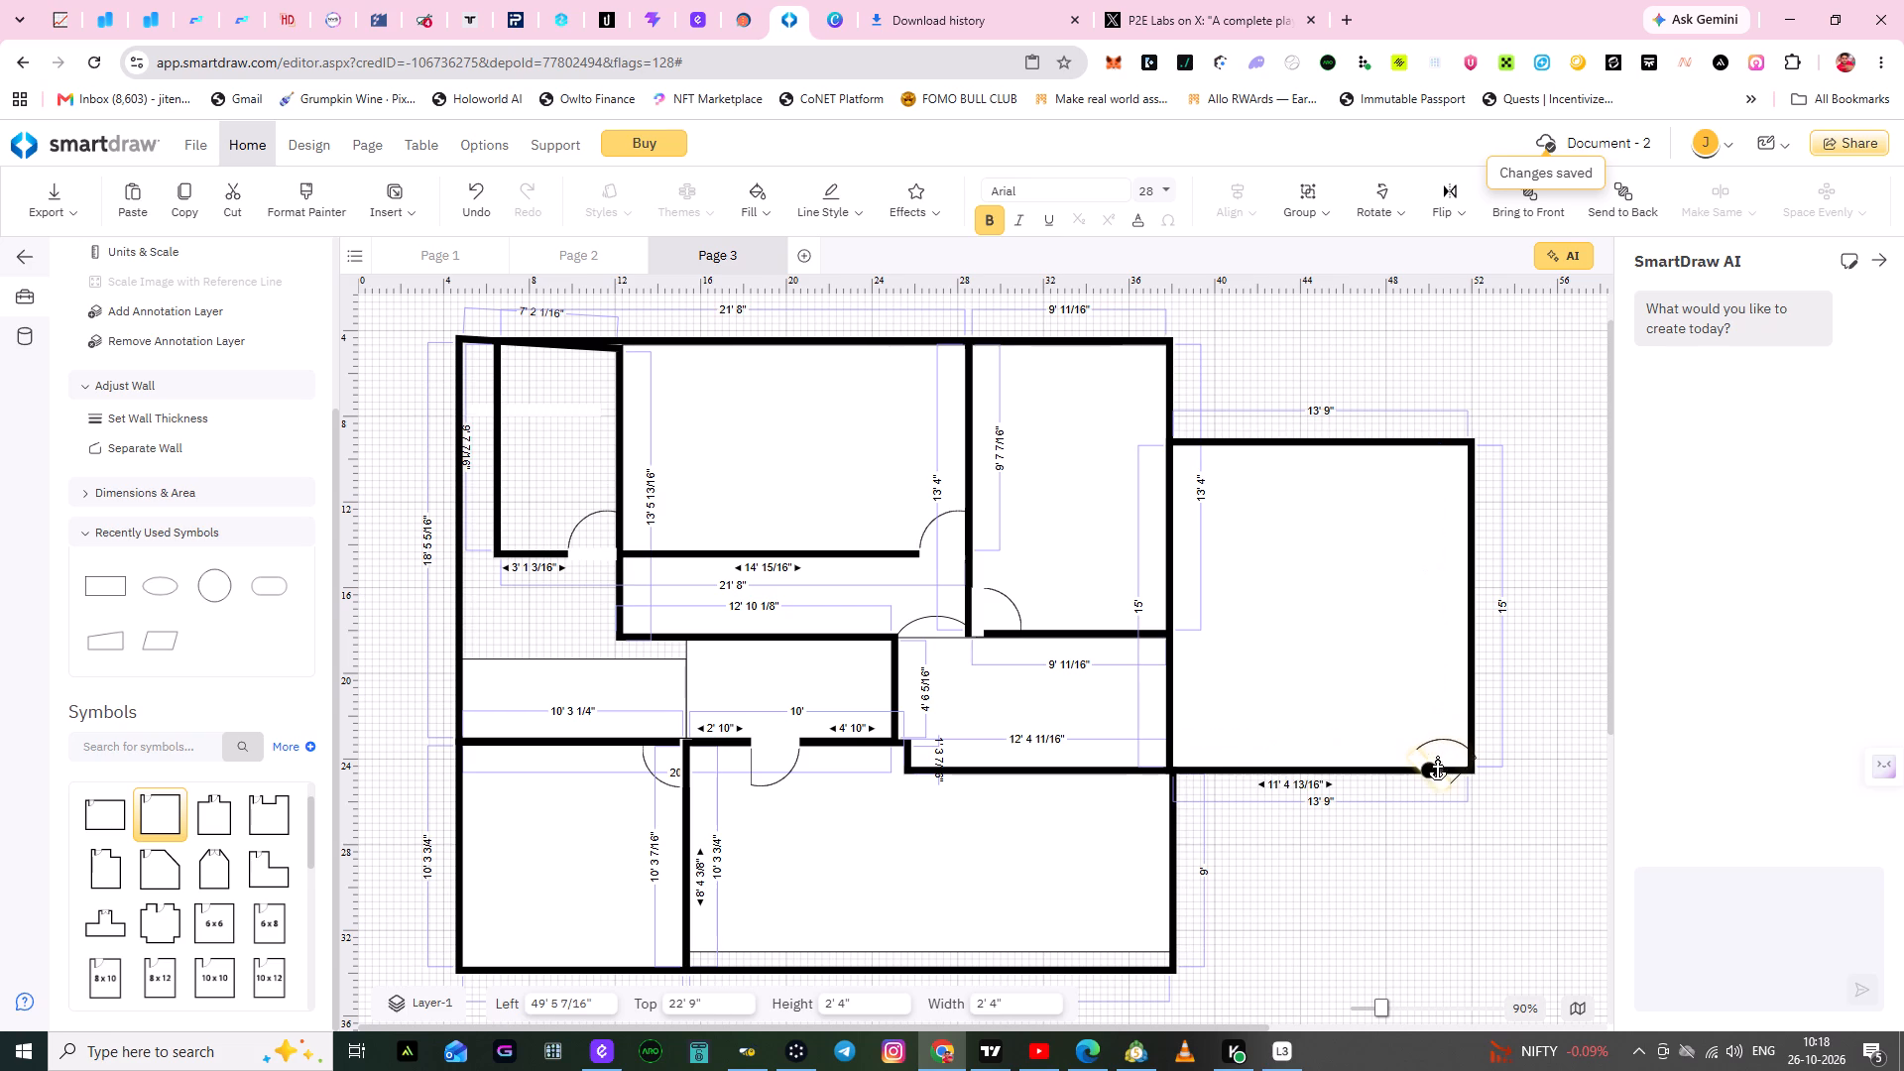
left_click(1398, 701)
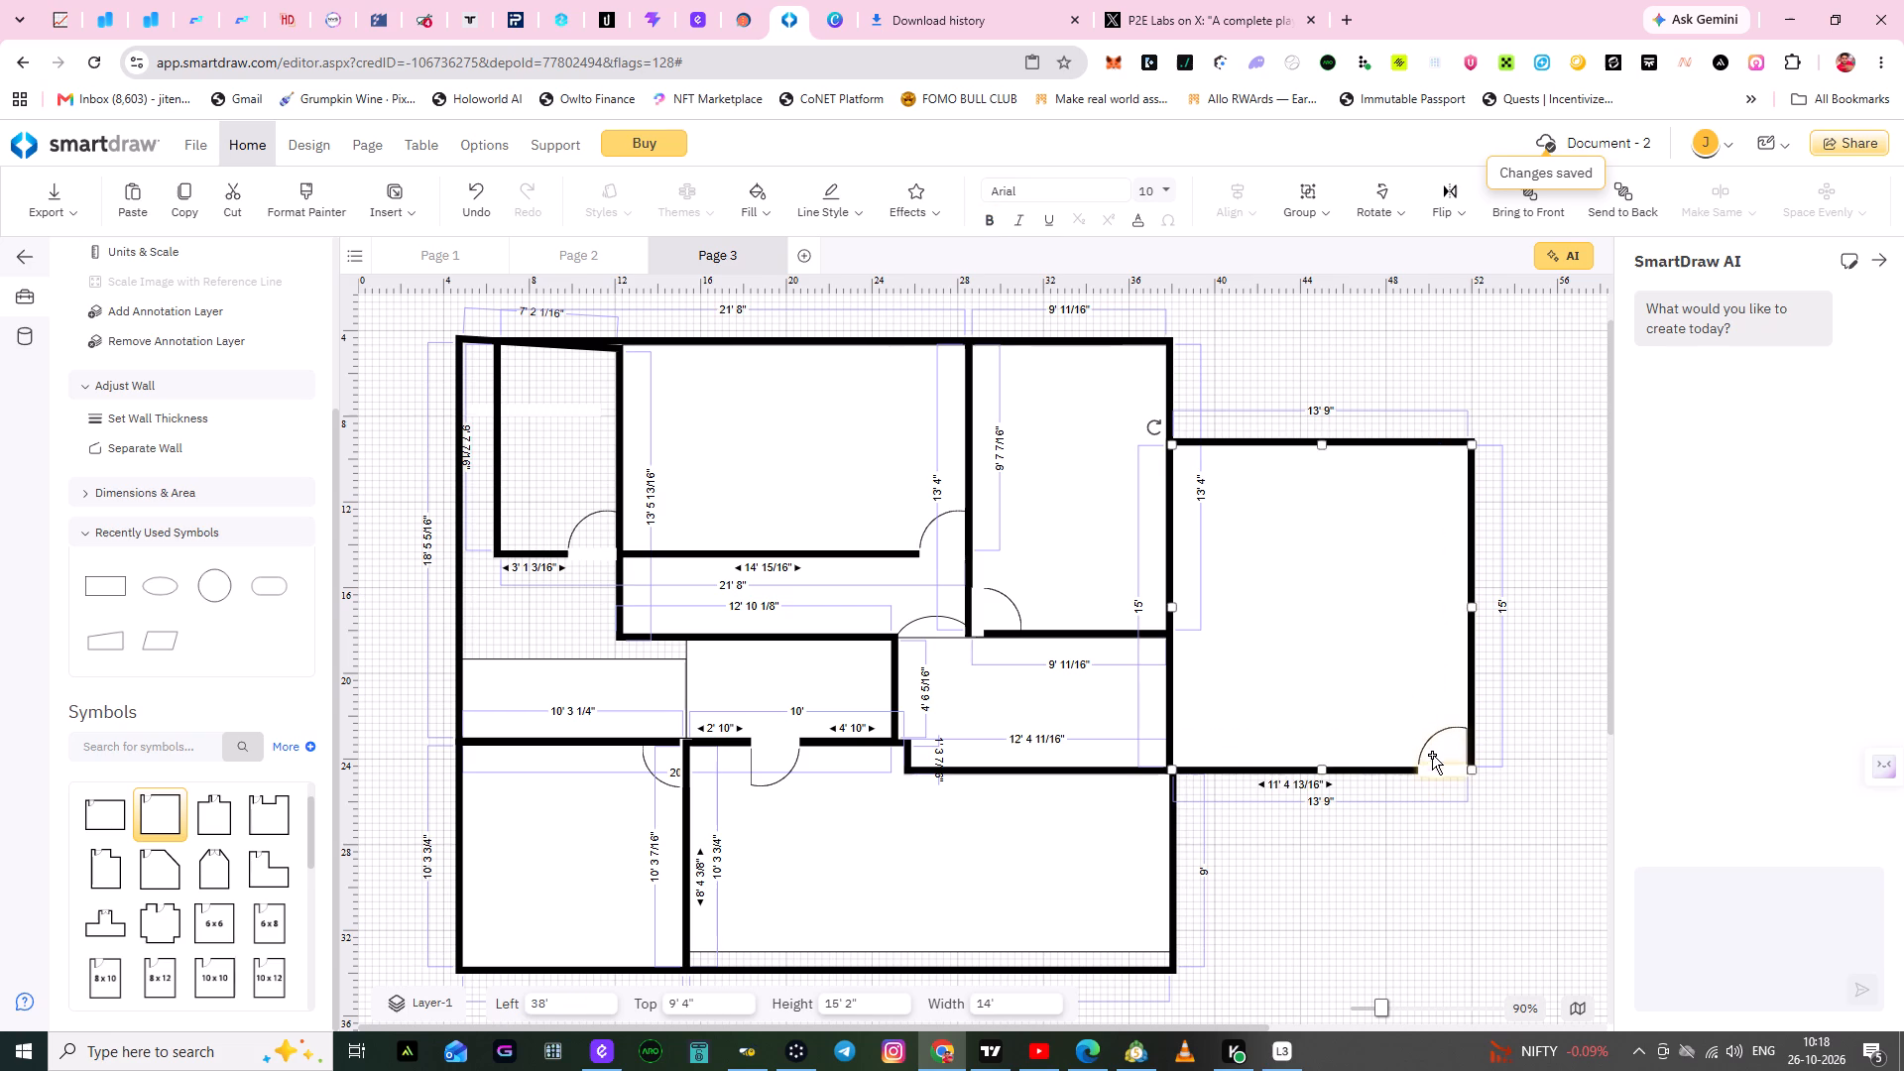
left_click(1370, 891)
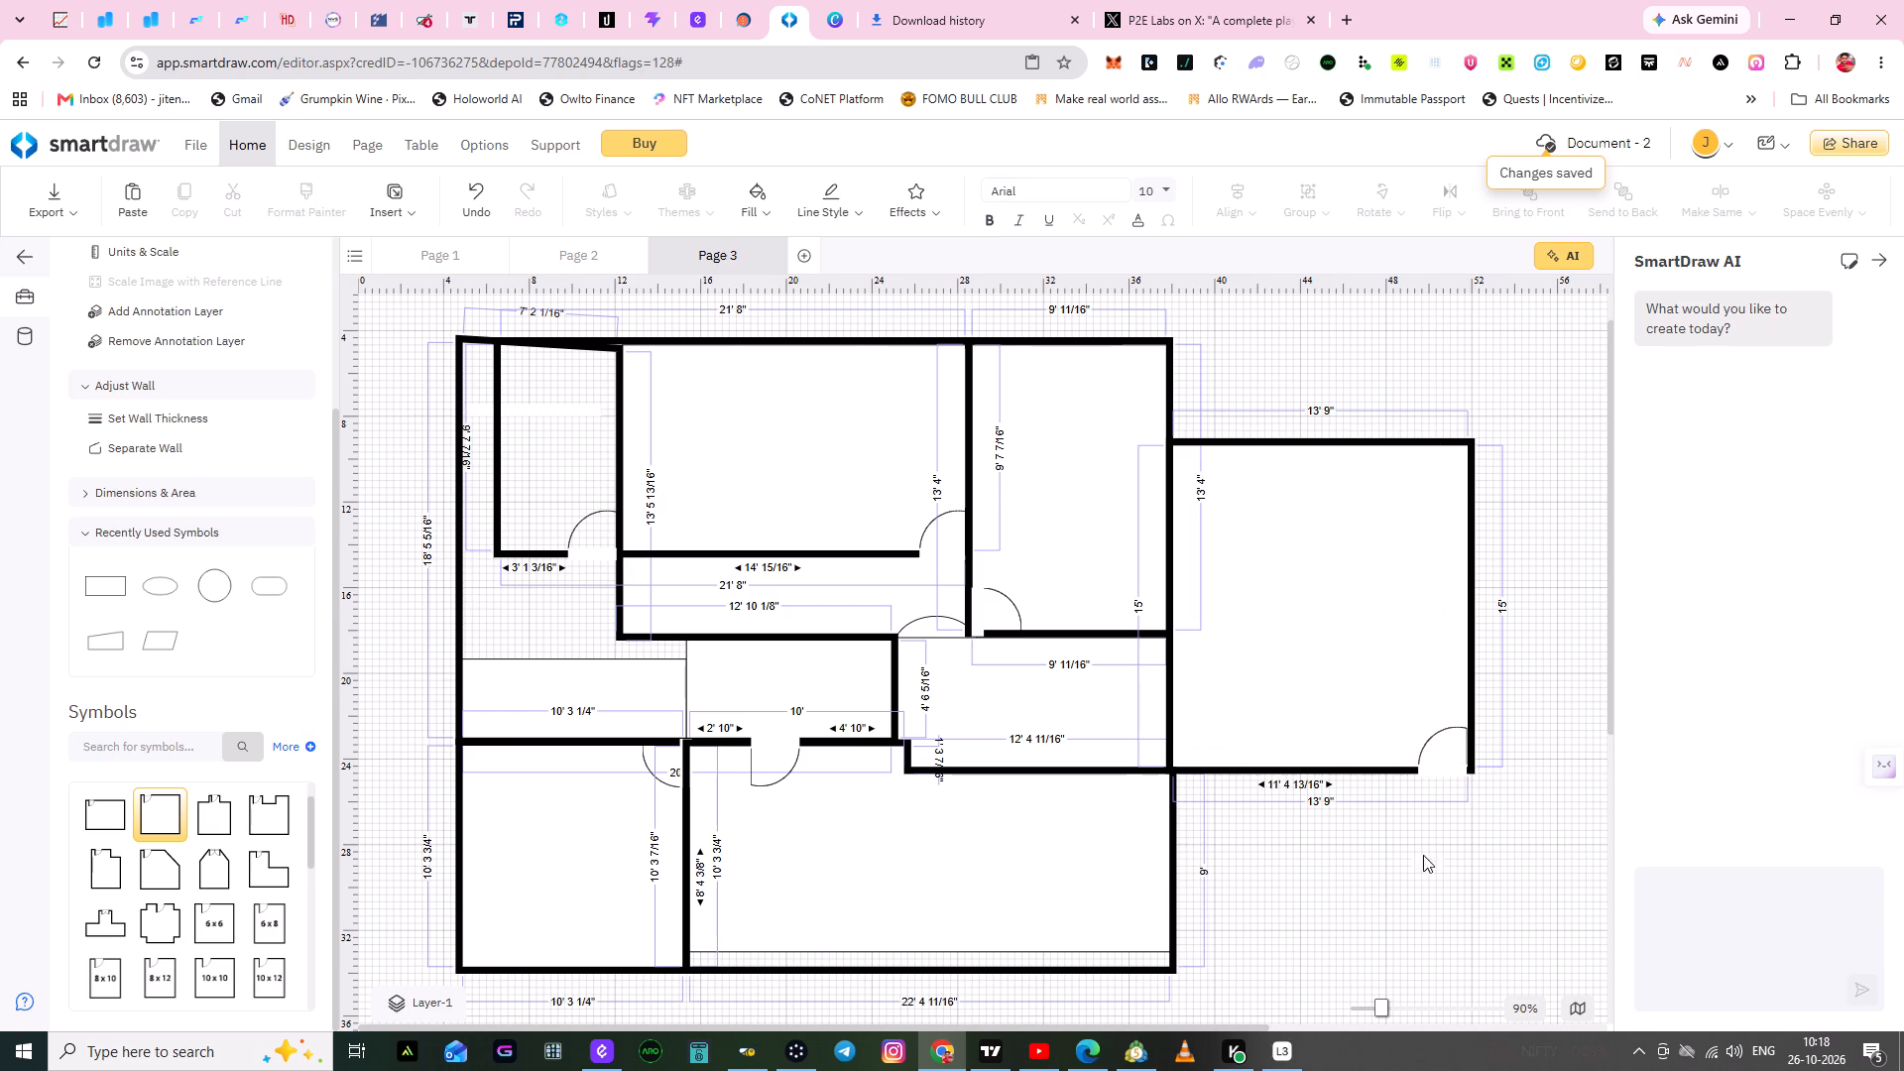
Move the lower L-shaped room's door along its top wall to just before the step, at left 23' 5 15/16" and top 22' 11 3/8".
left_click_drag(762, 765, 781, 821)
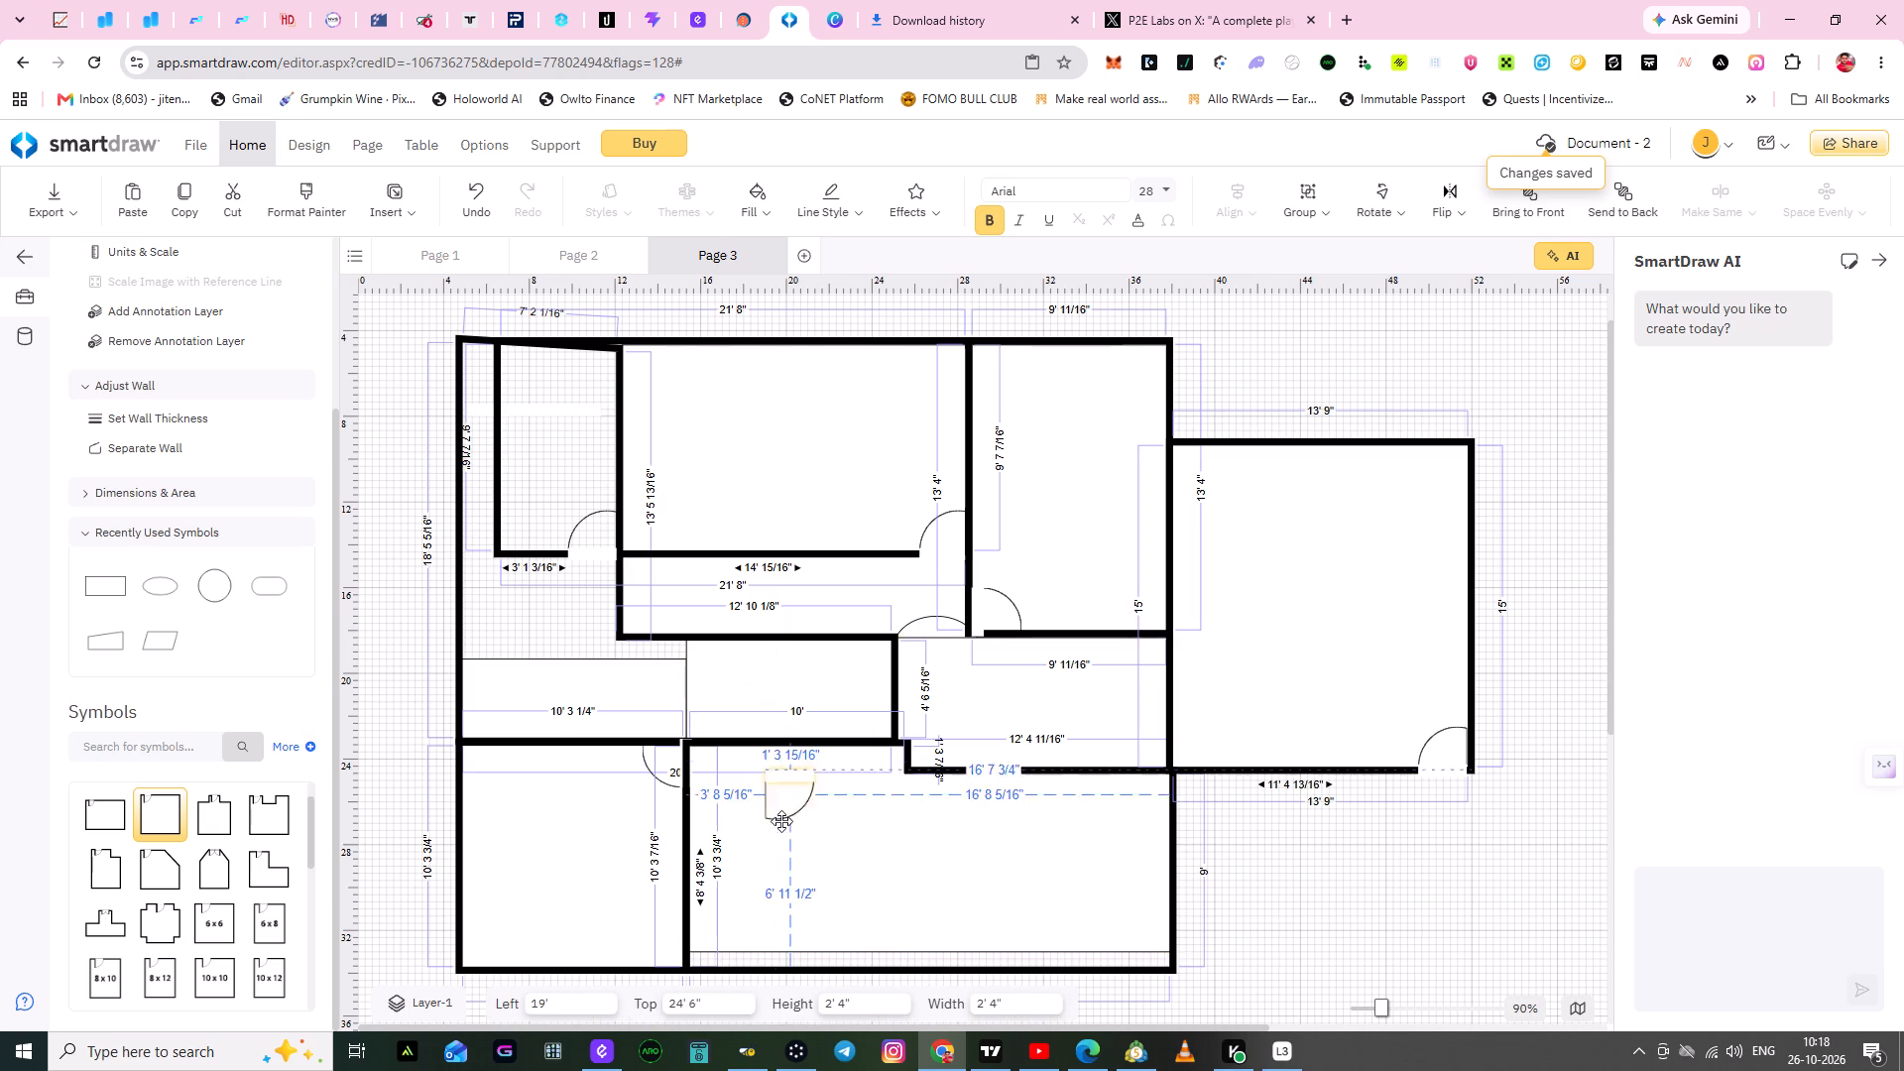
left_click_drag(781, 821, 825, 857)
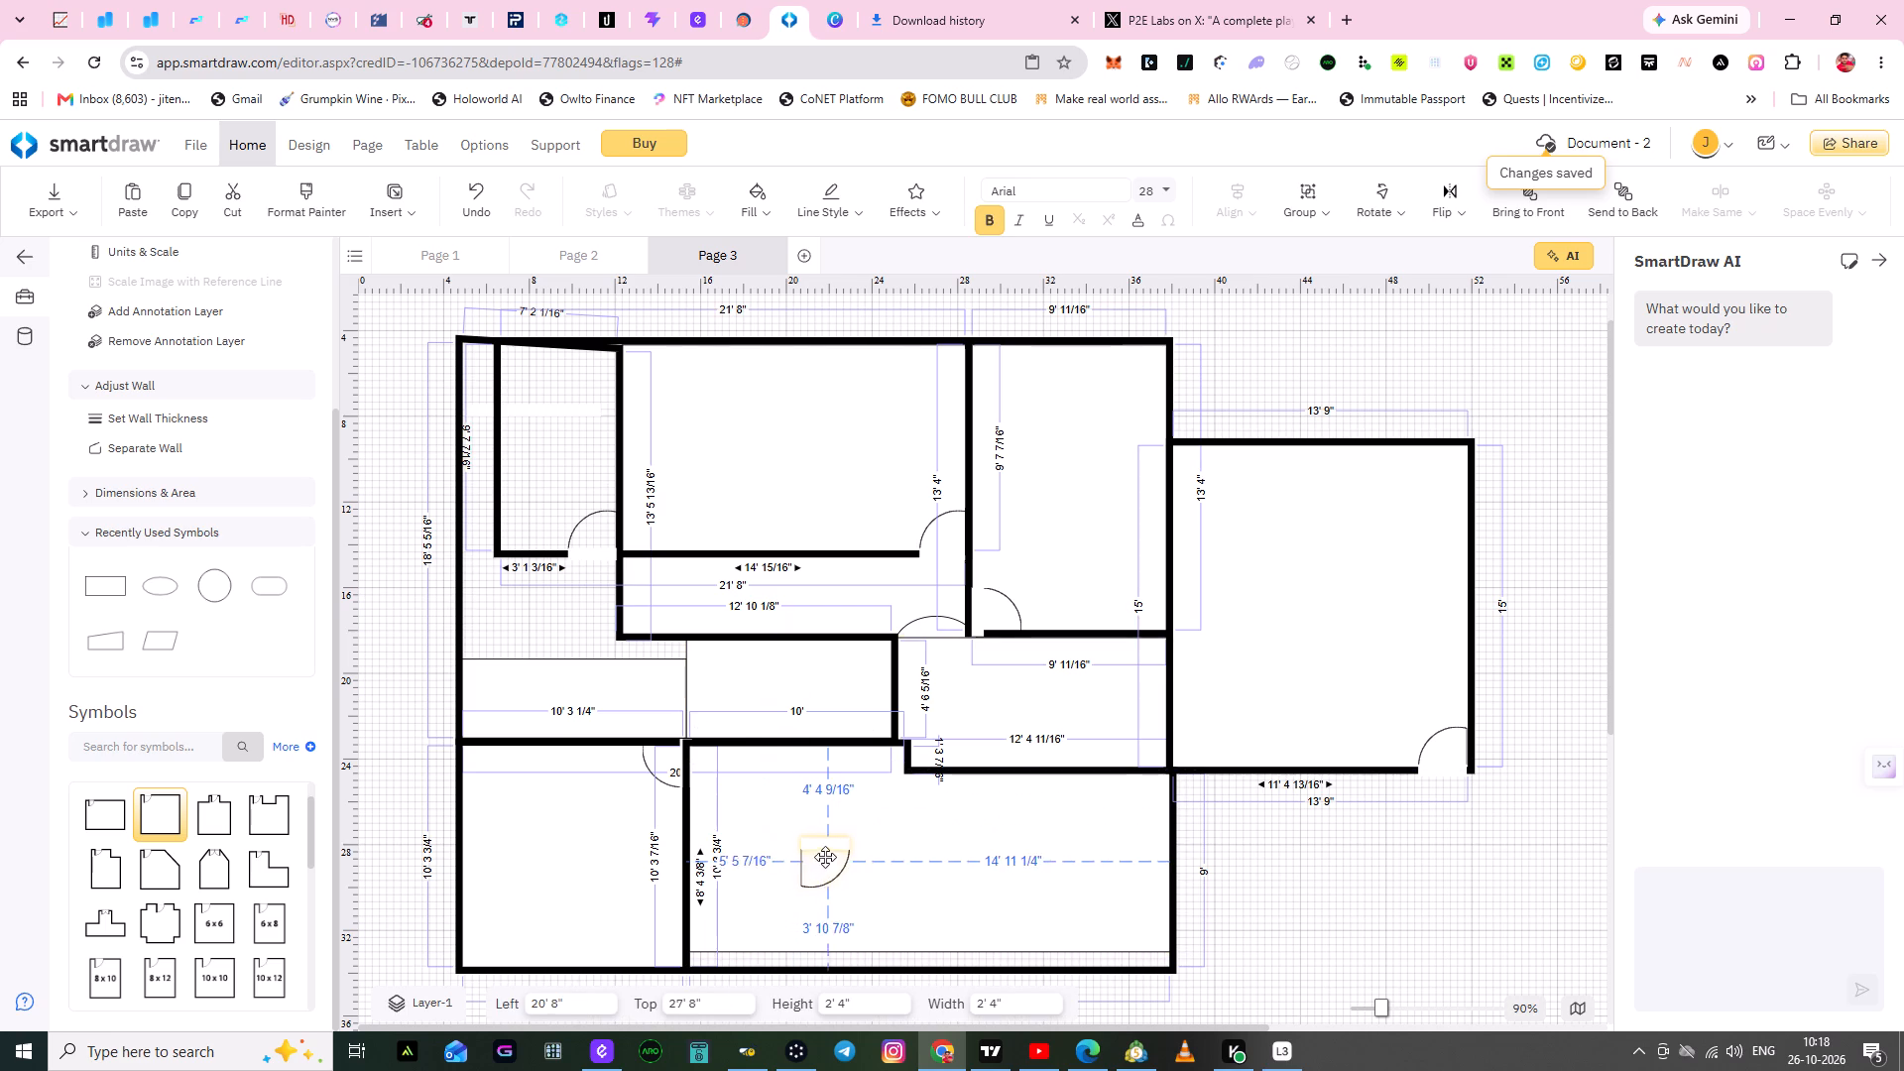
left_click_drag(825, 857, 858, 858)
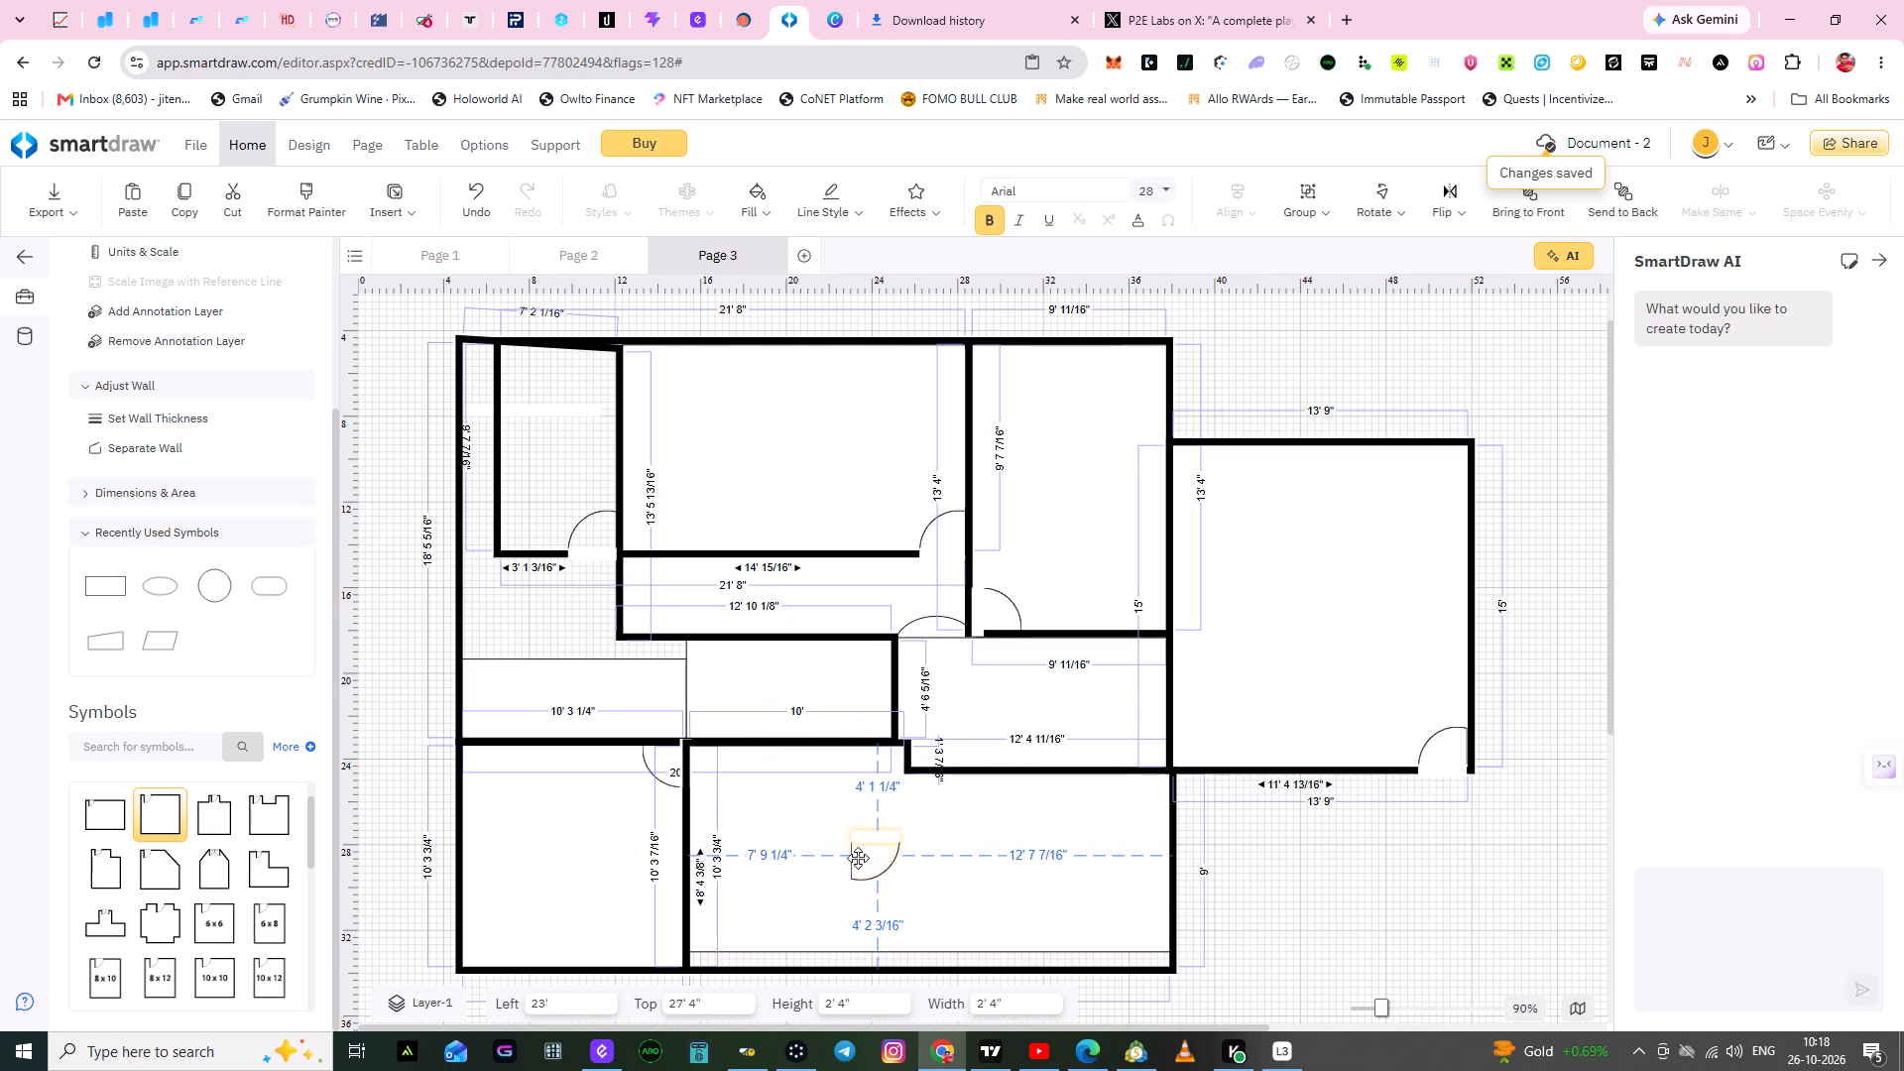
left_click_drag(858, 858, 824, 807)
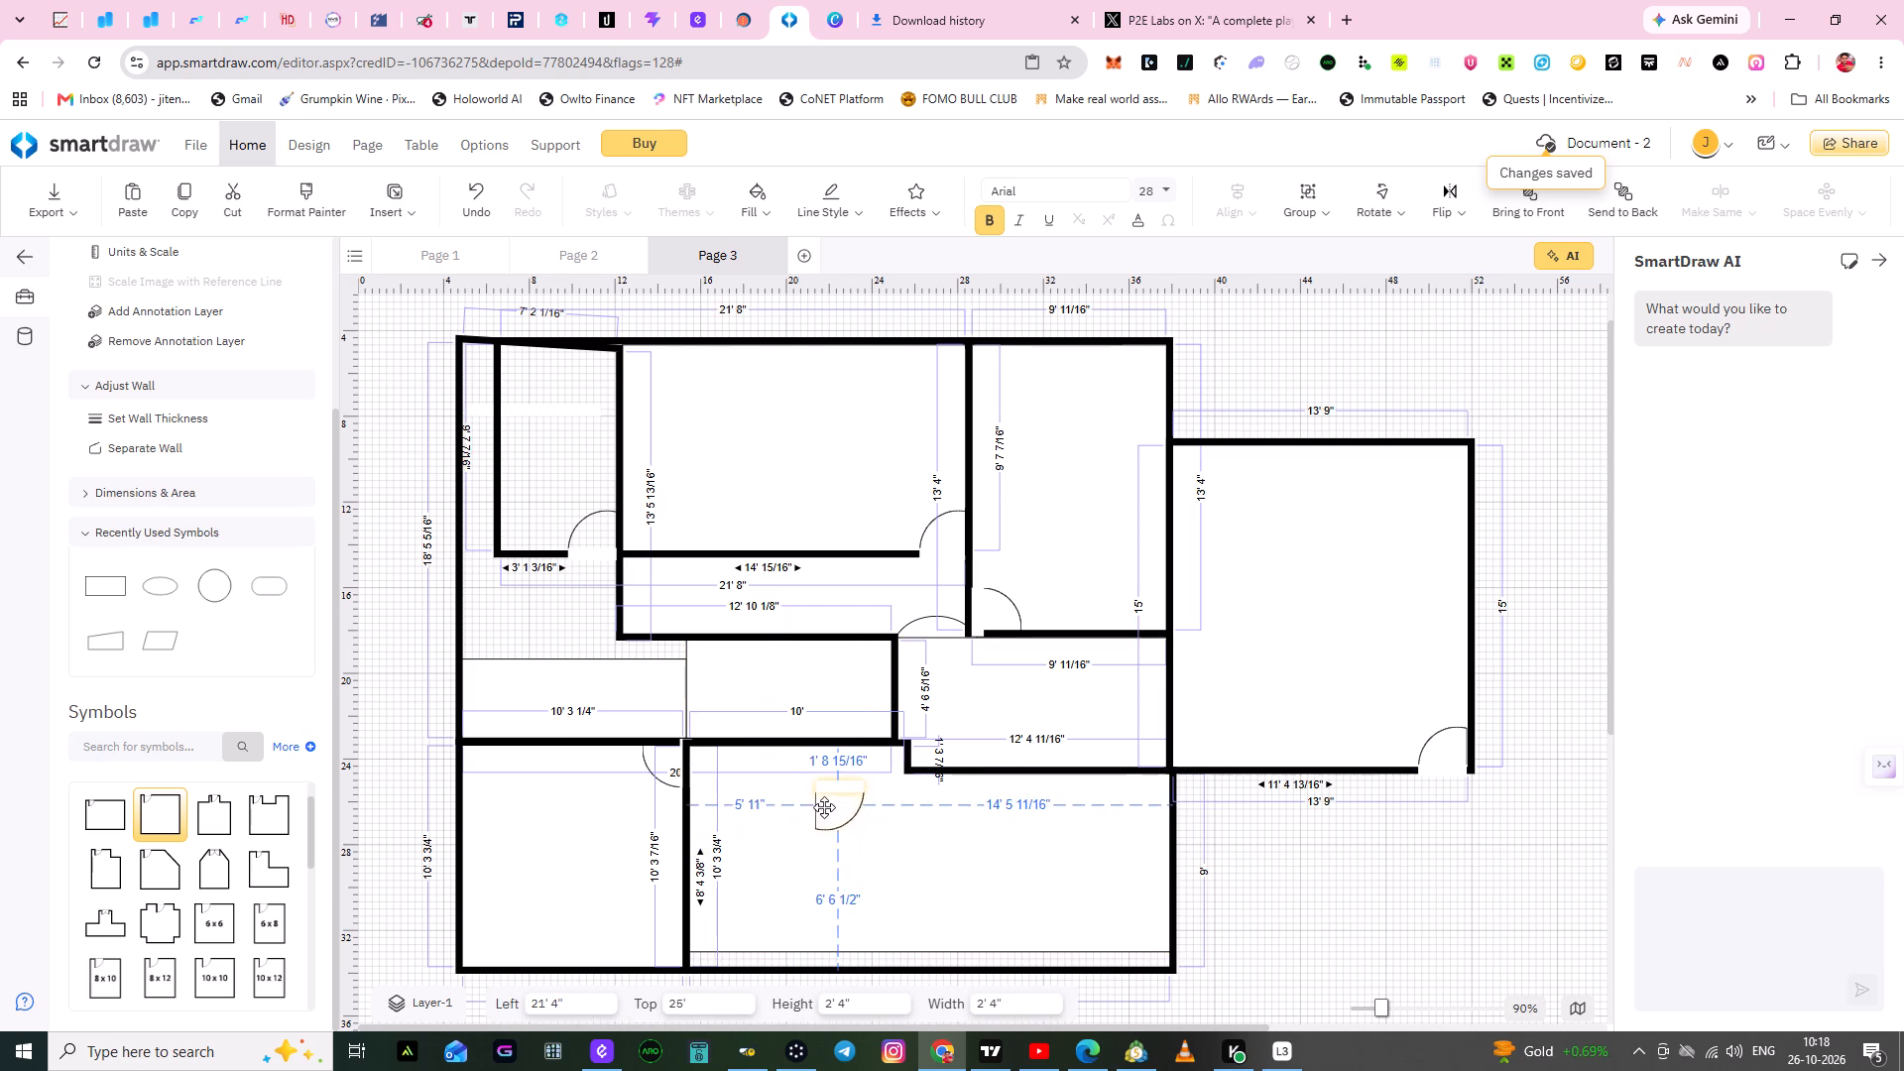
left_click_drag(824, 807, 871, 783)
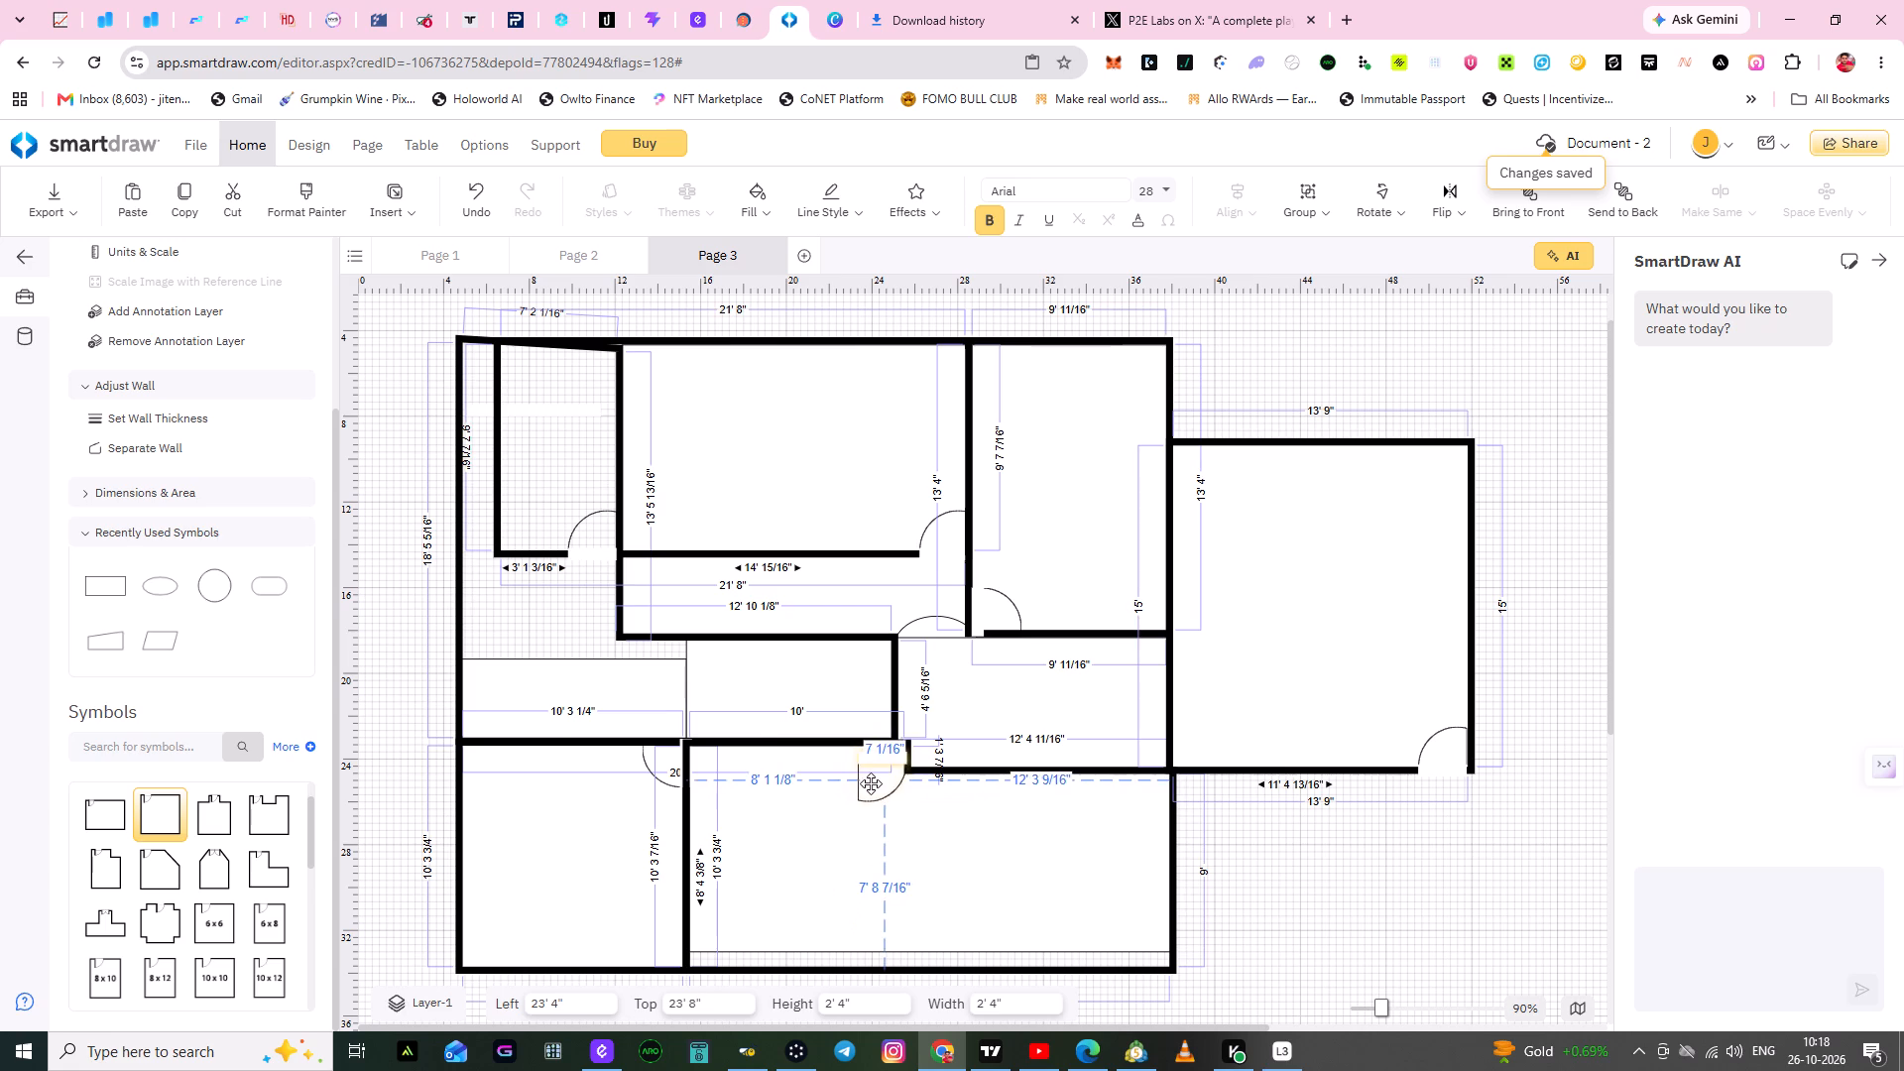
left_click_drag(871, 783, 875, 777)
Rotate the lower L-shaped room's door about a quarter turn counterclockwise so it faces the short step wall.
left_click(867, 764)
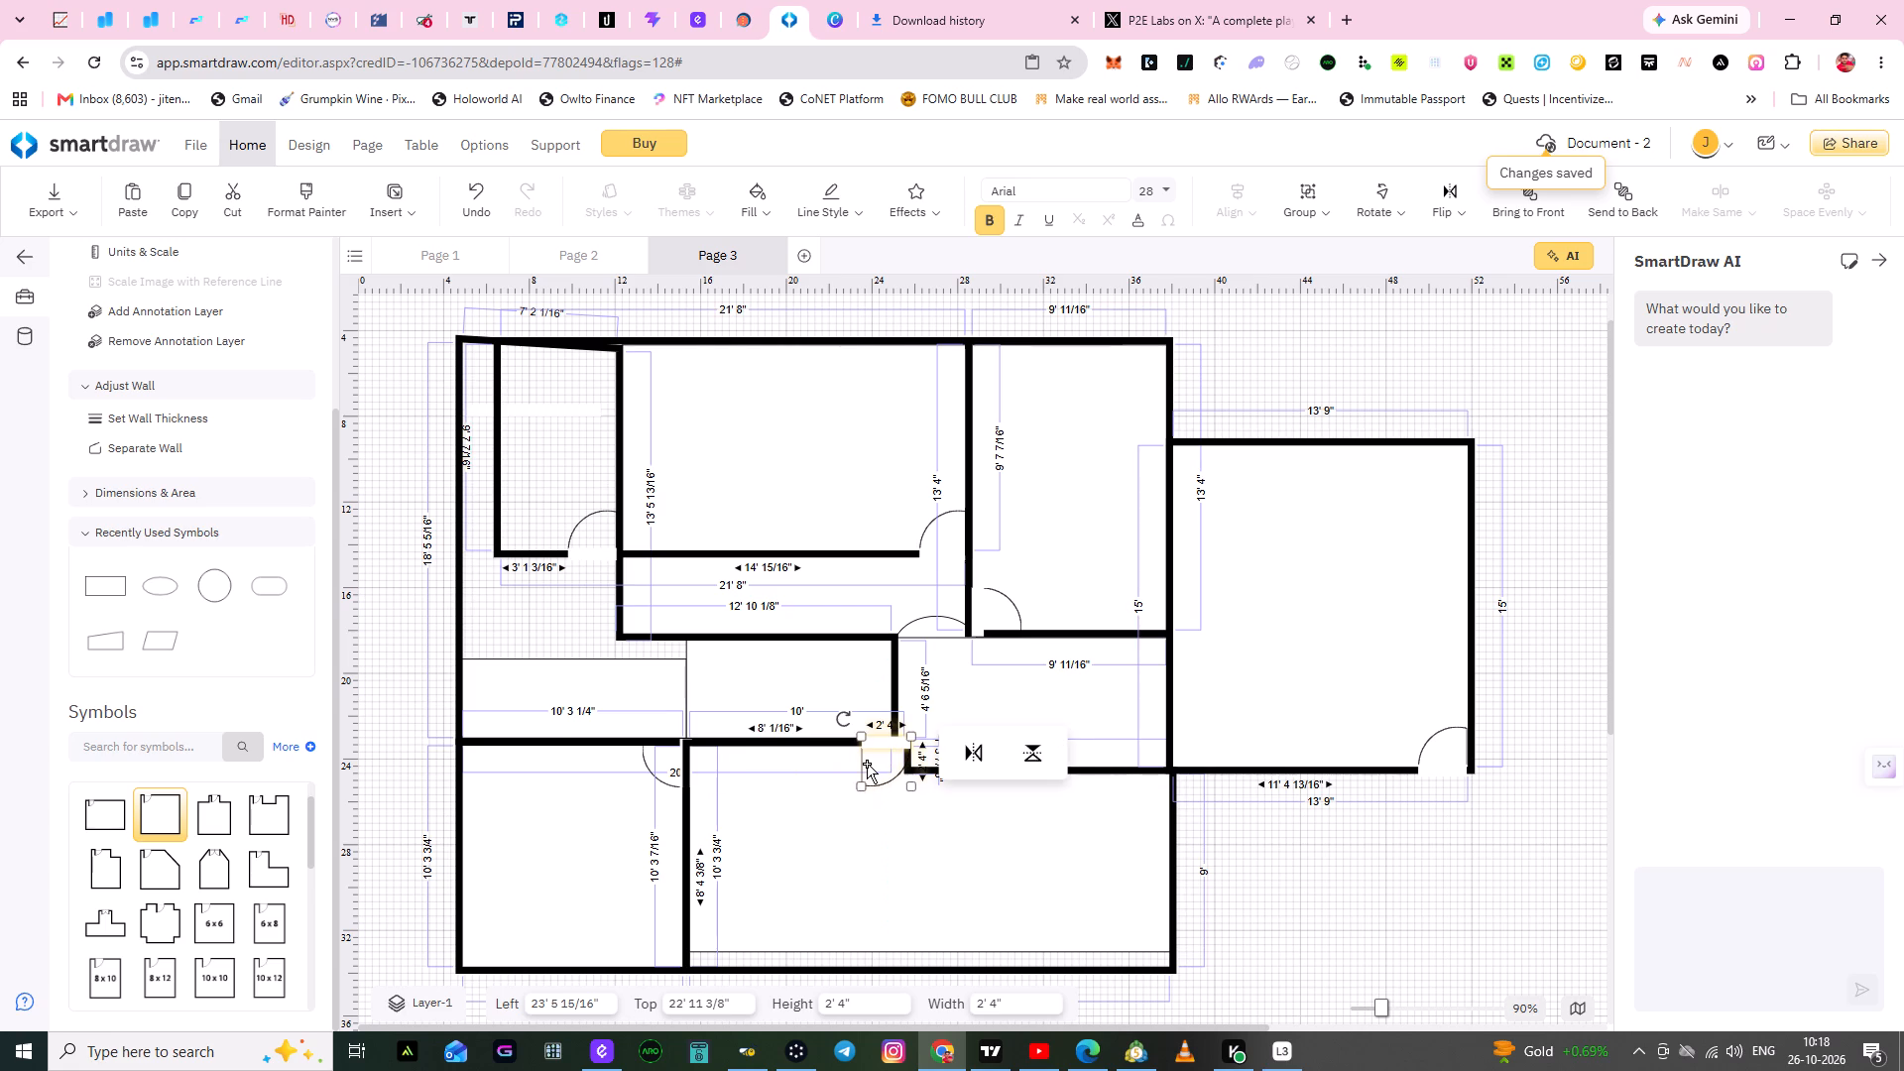
left_click_drag(843, 719, 858, 658)
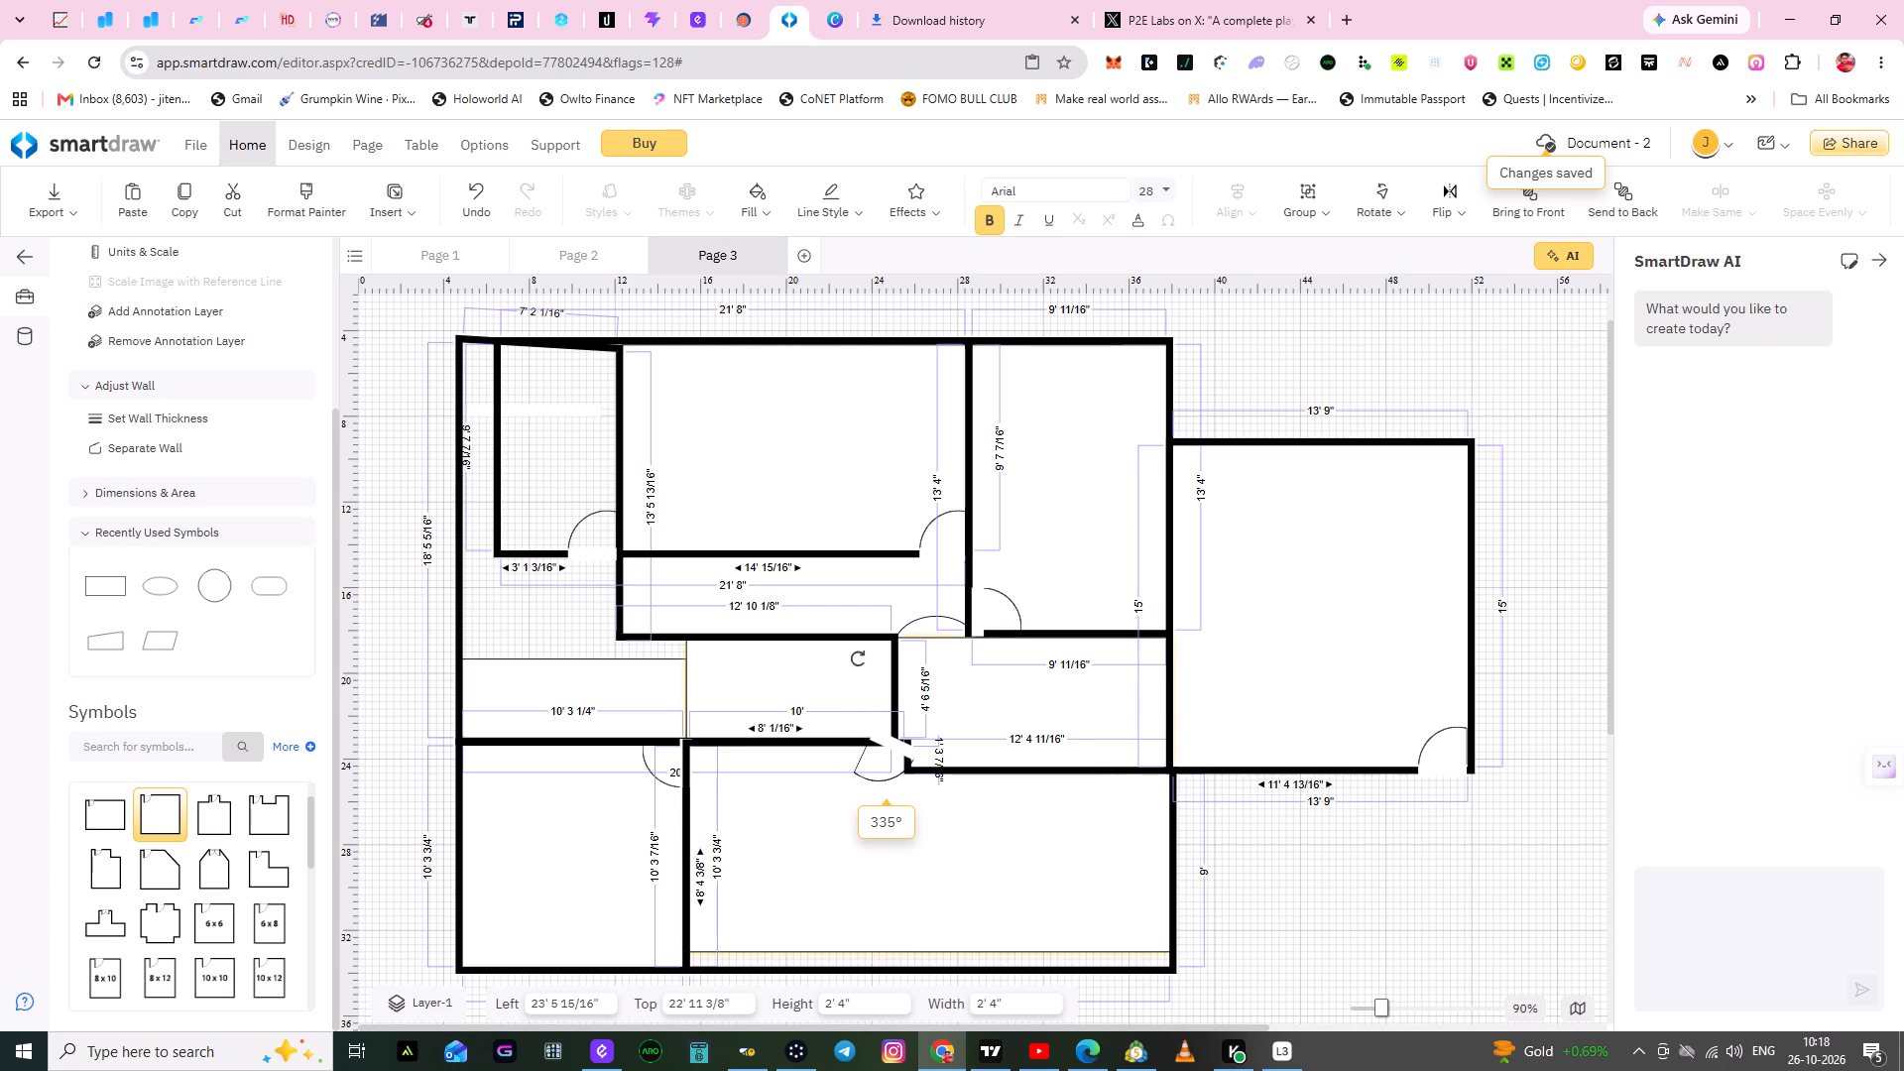
left_click_drag(858, 658, 958, 678)
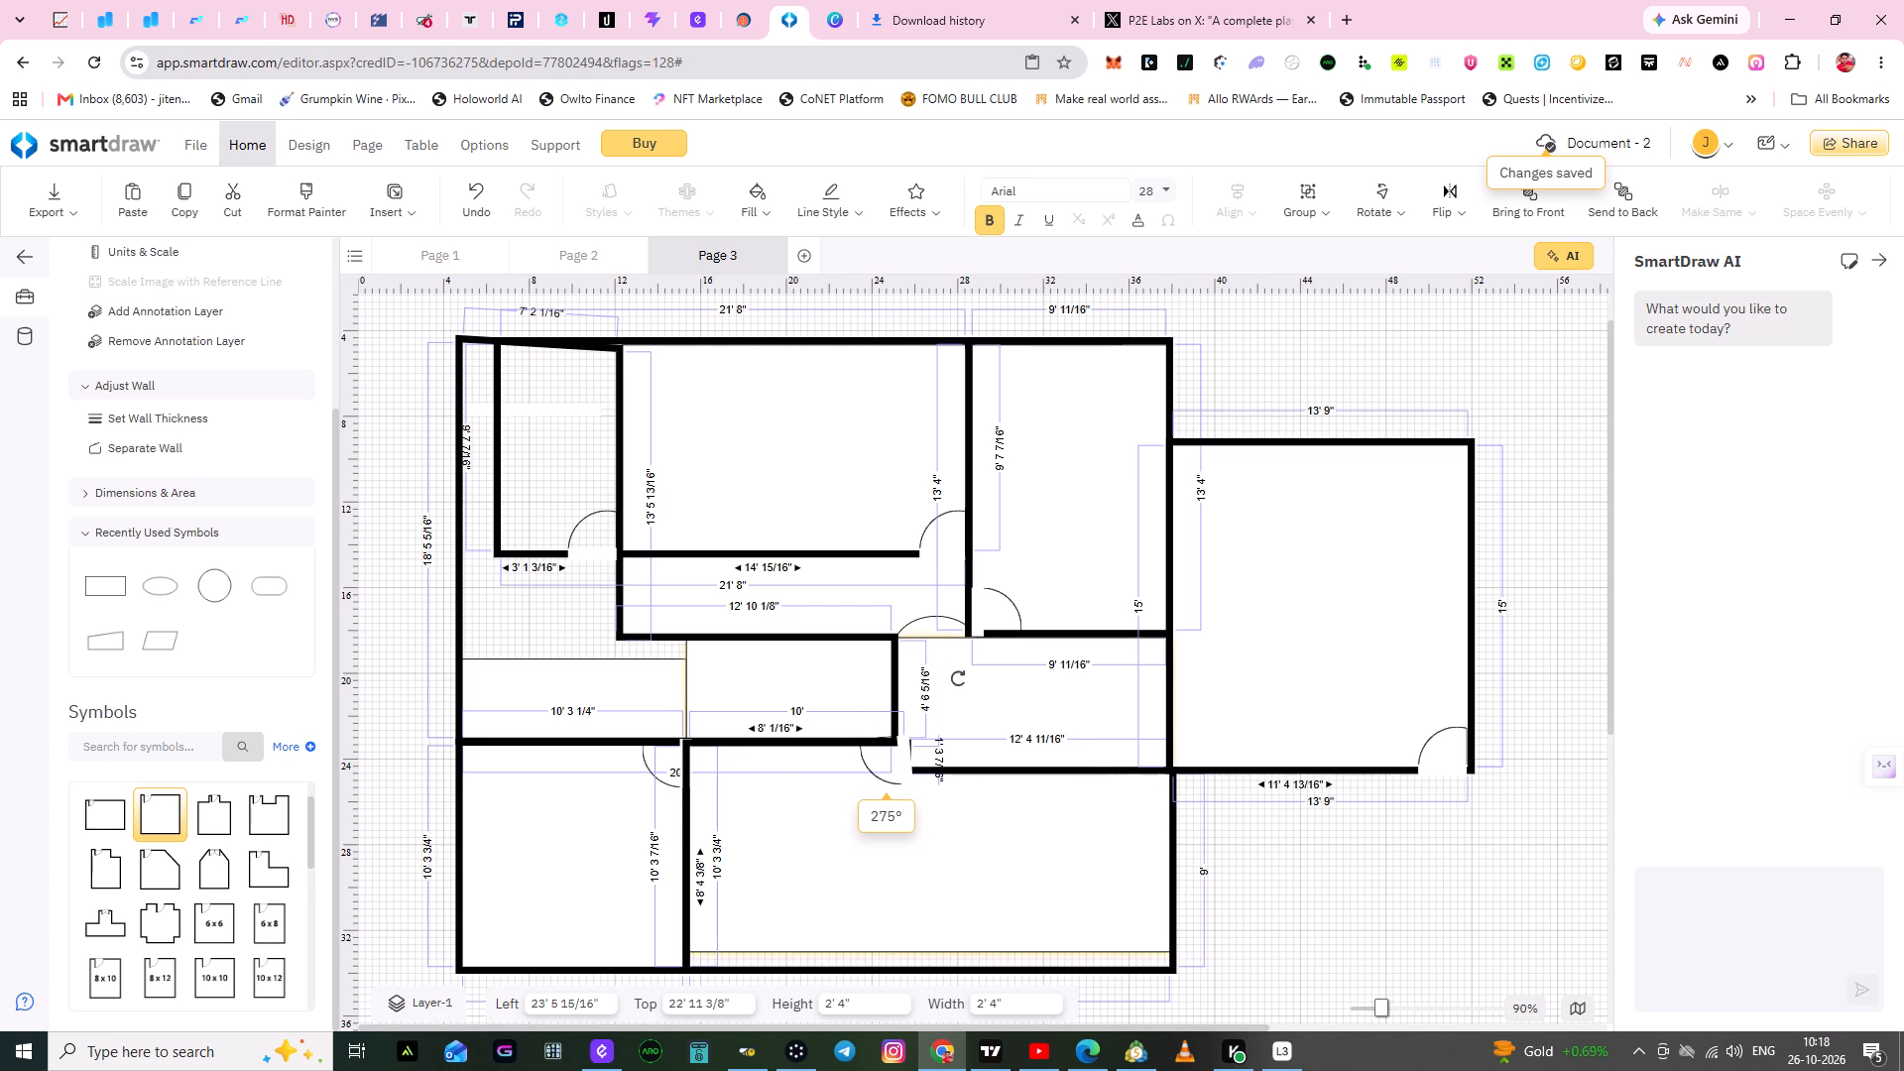
left_click_drag(958, 678, 963, 686)
left_click(985, 901)
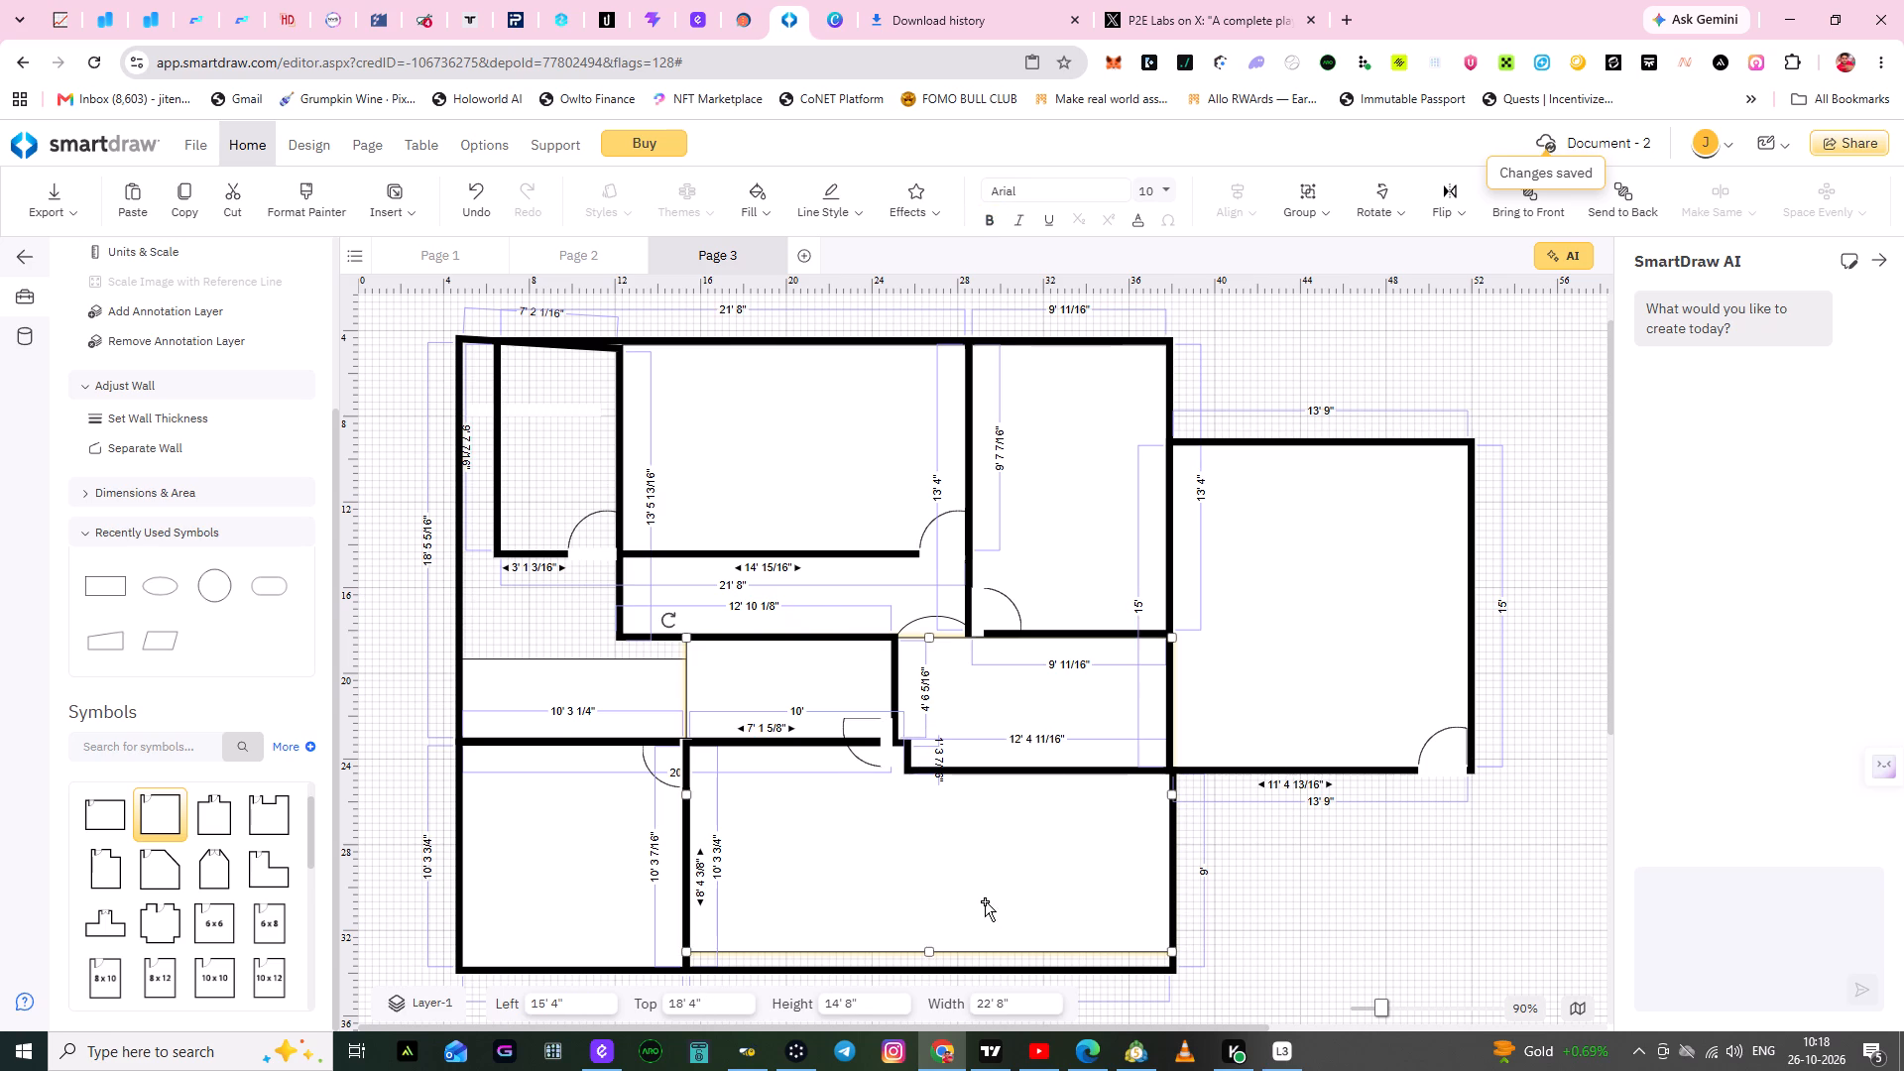
Fit the rotated door into the short vertical step wall, at left 23' 7 7/16" and top 23' 1 15/16".
left_click(868, 750)
left_click_drag(869, 751, 873, 753)
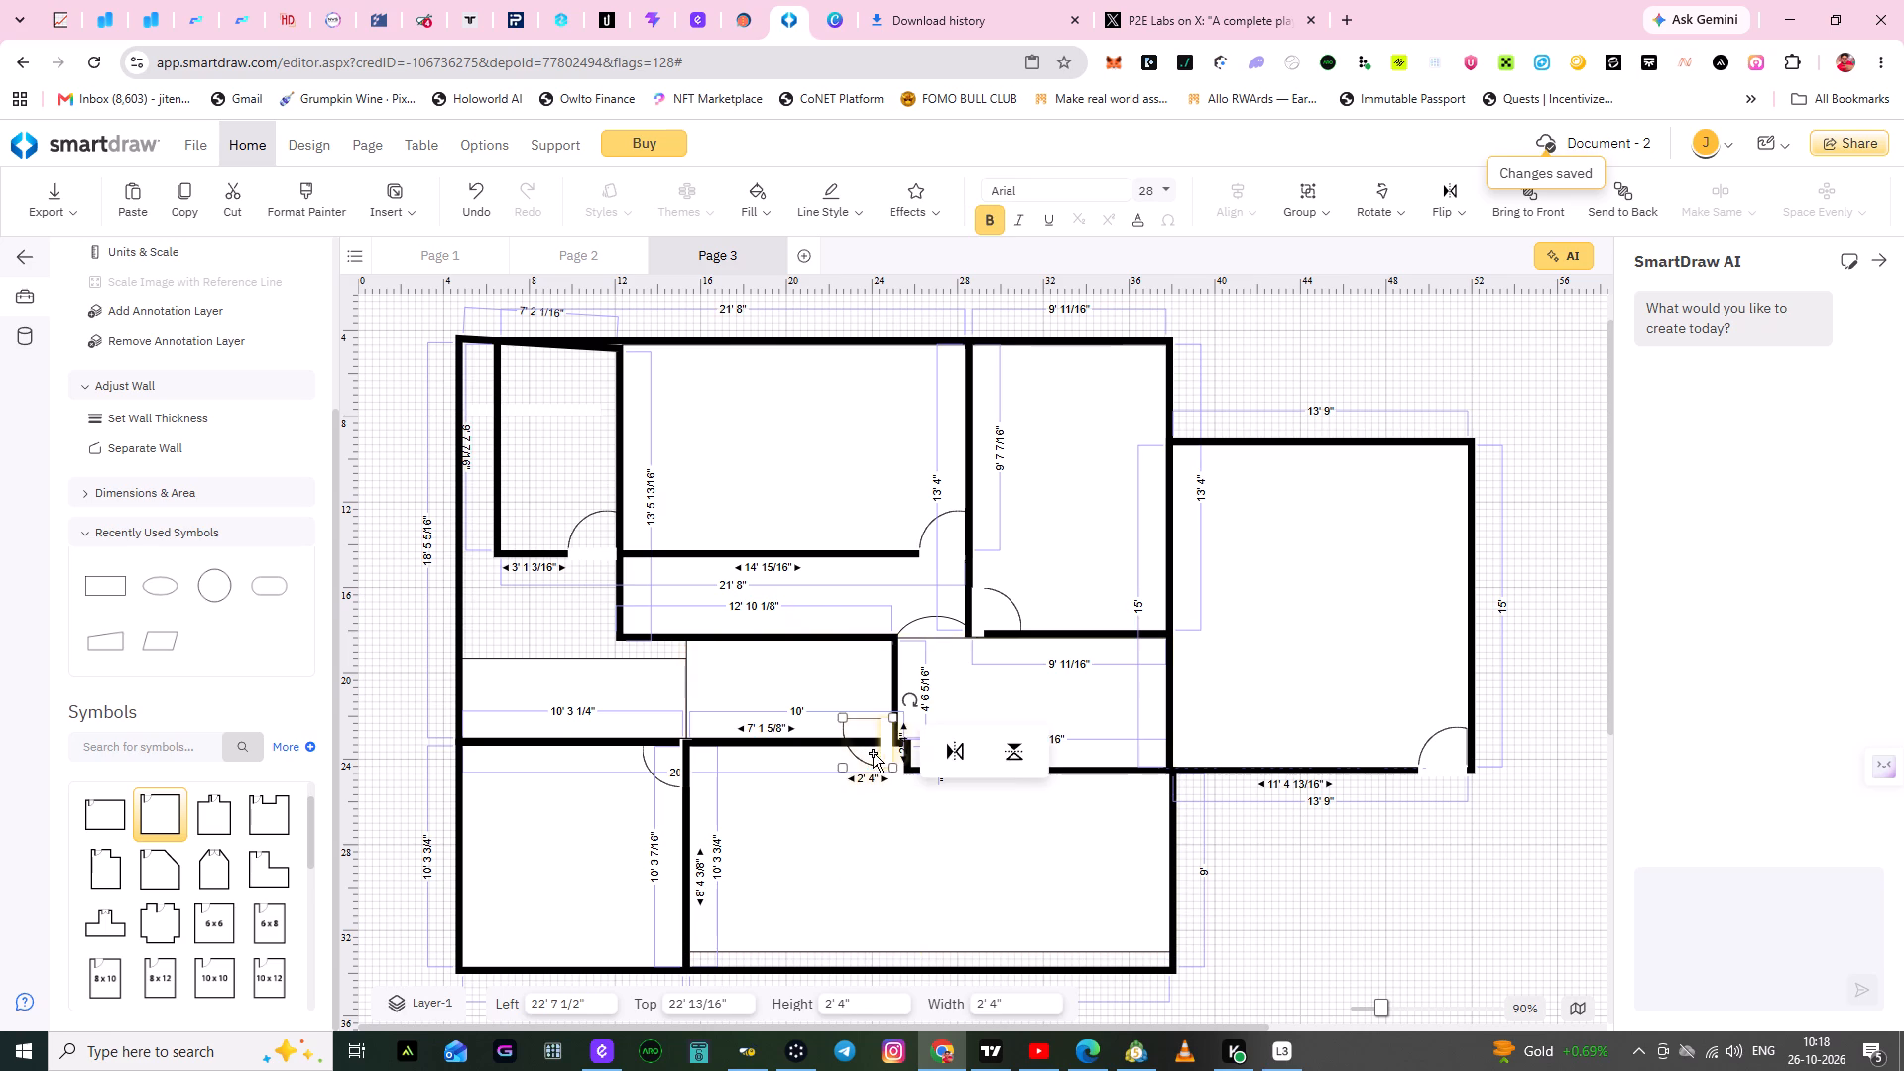
left_click_drag(873, 753, 884, 770)
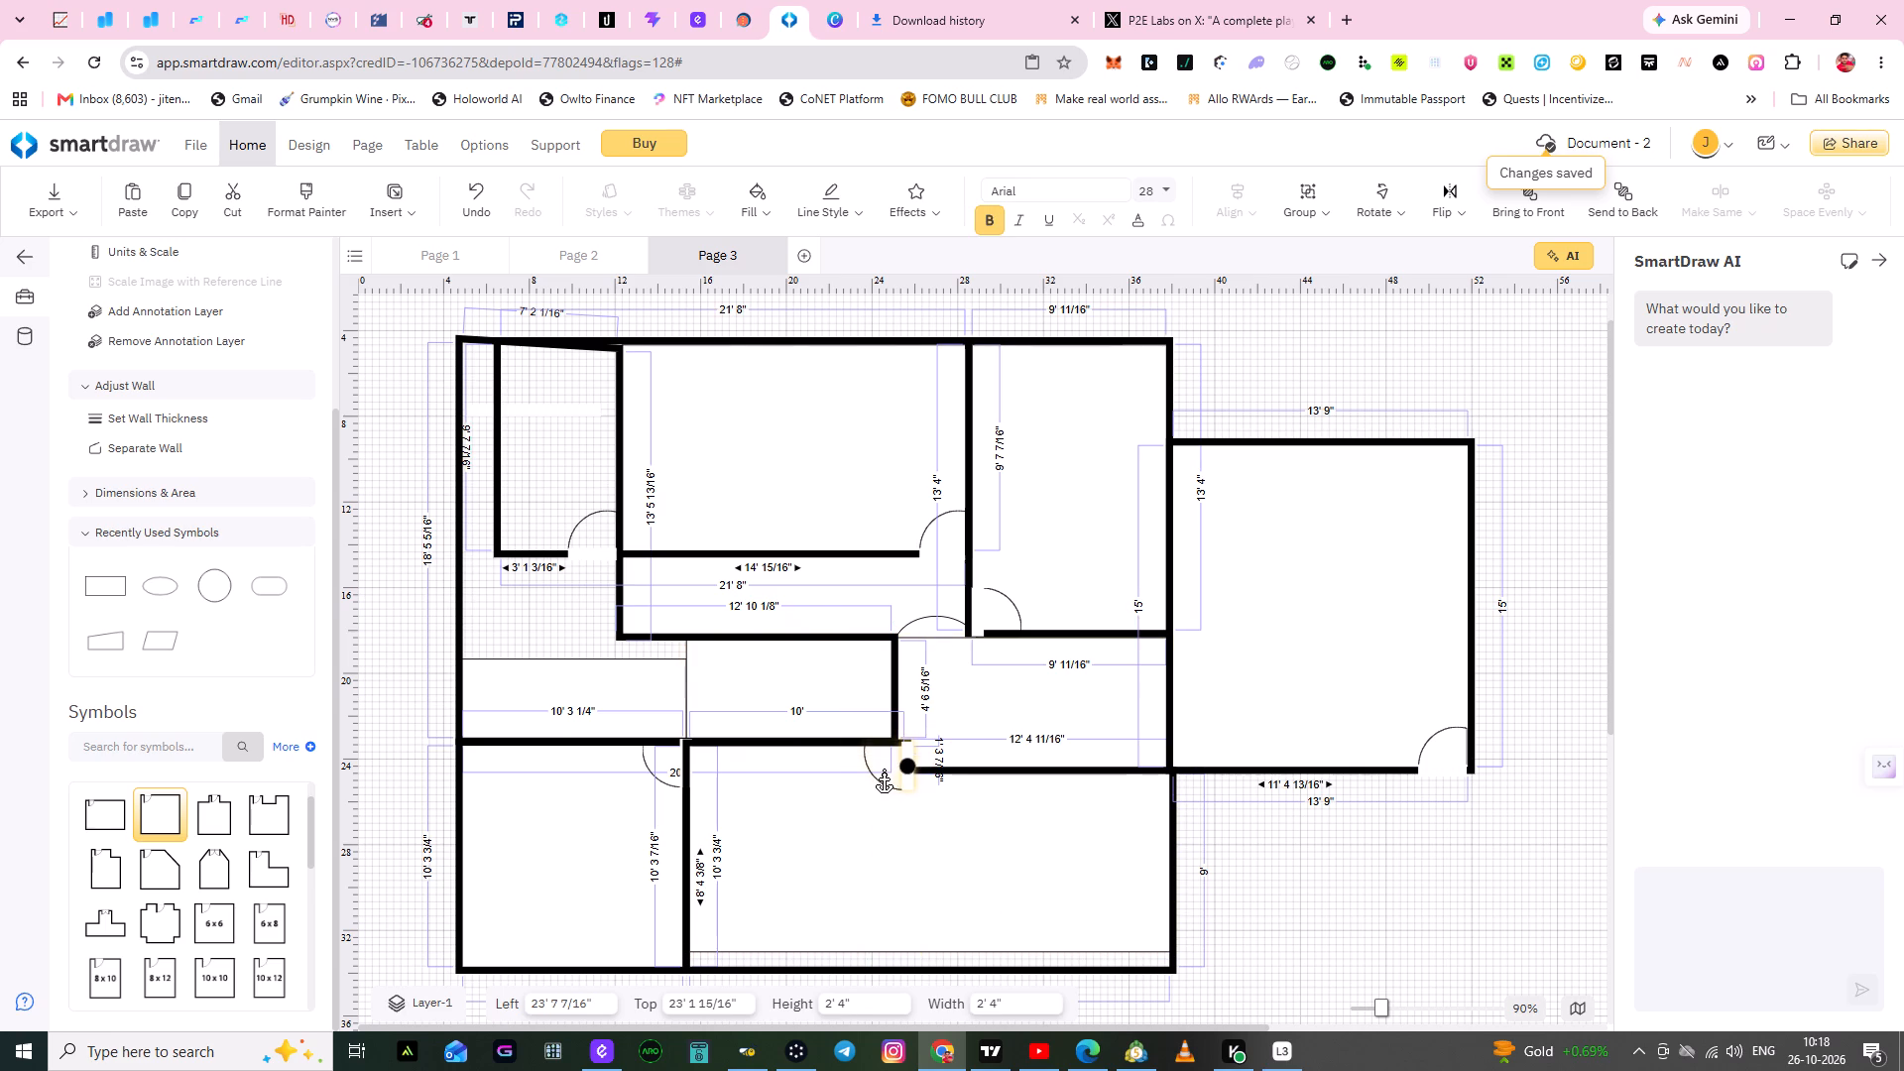
left_click_drag(884, 770, 886, 772)
left_click(1005, 860)
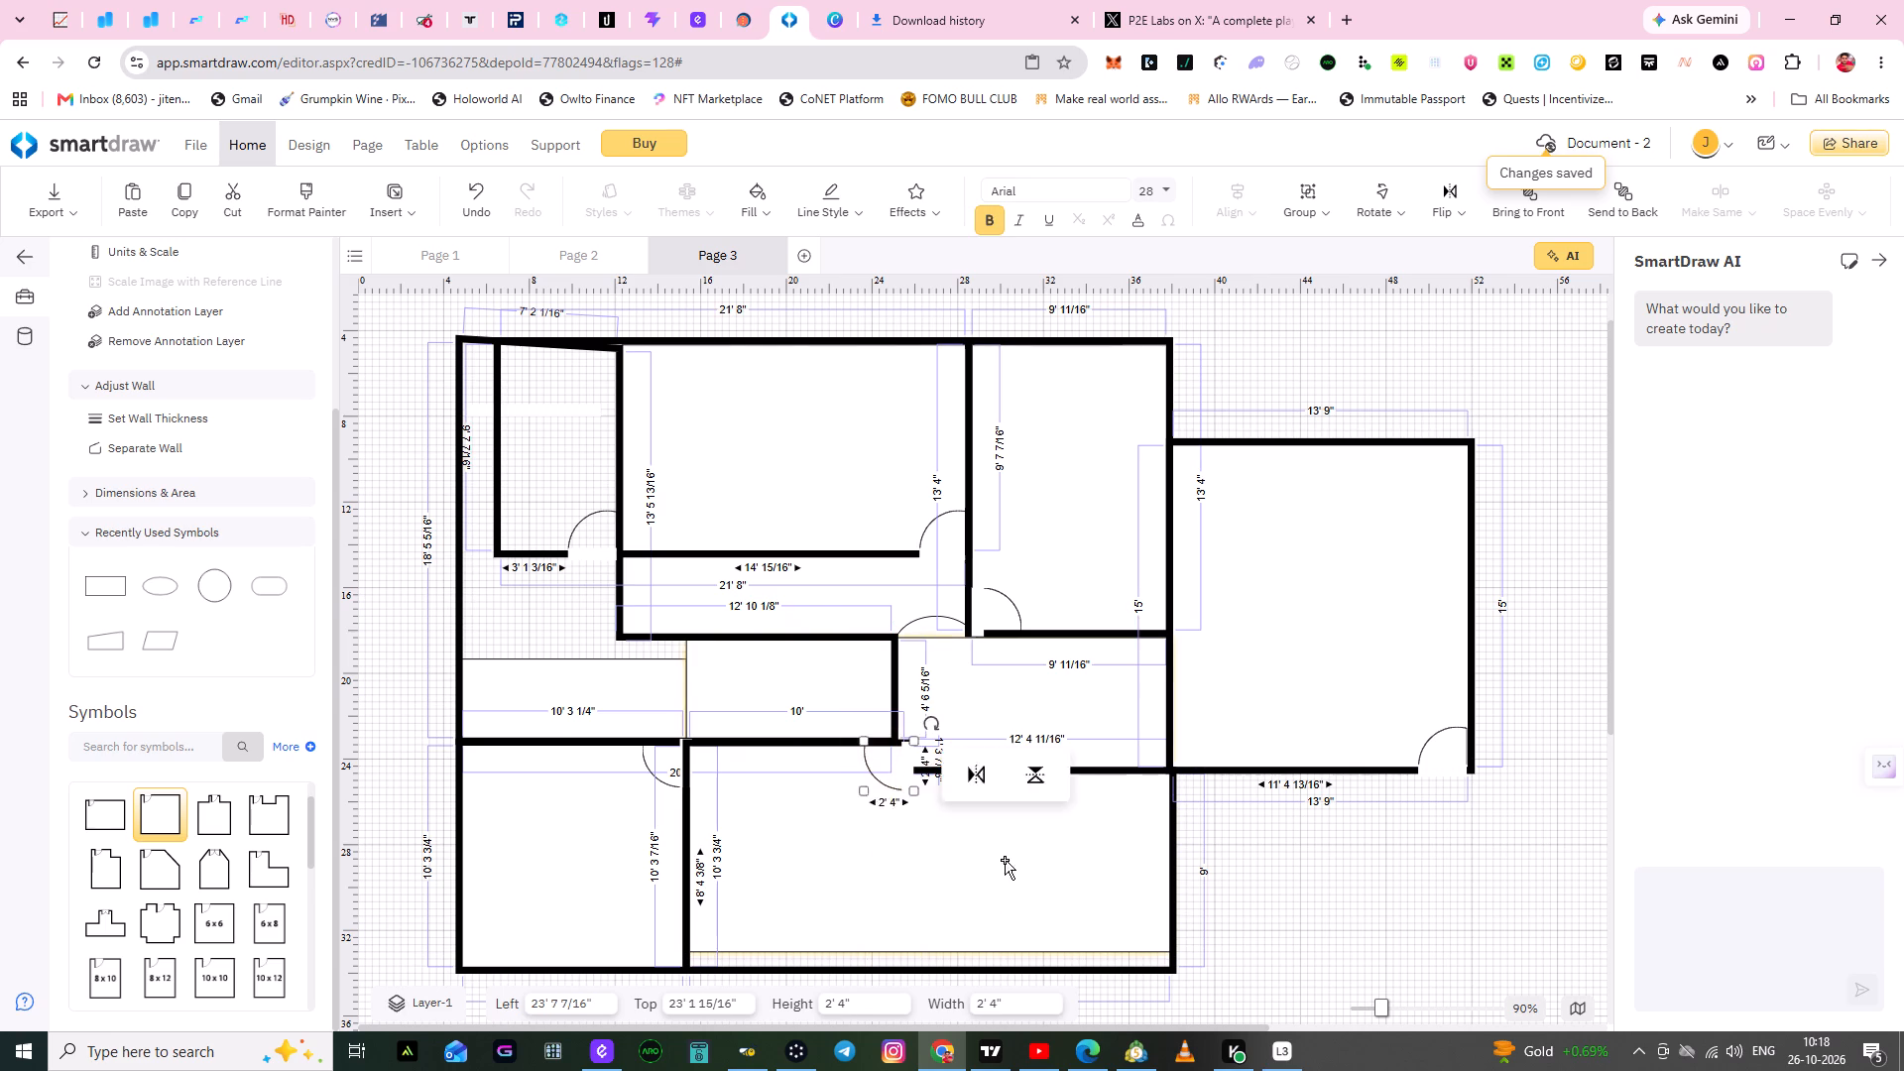
Shrink the door at the lower L-shaped room's step slightly, to about 2' 2" square.
left_click(881, 773)
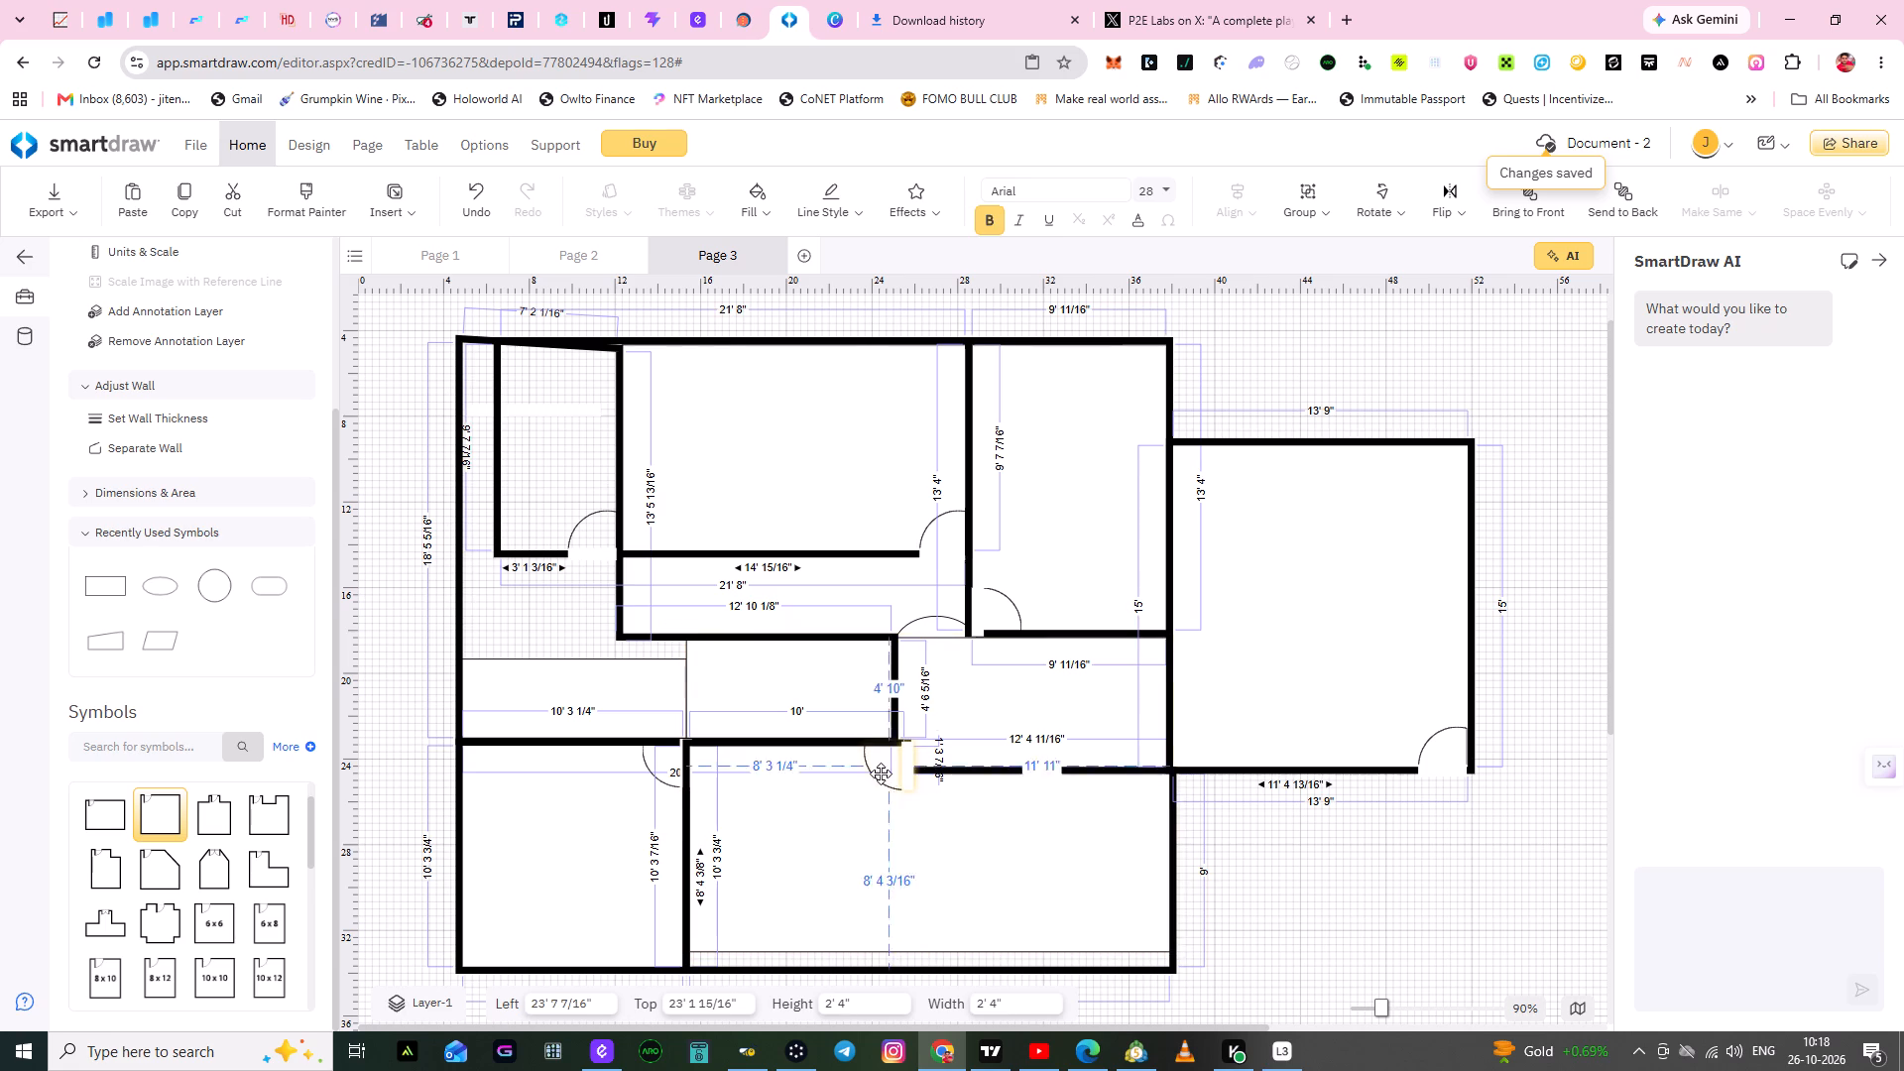
left_click_drag(909, 788, 926, 777)
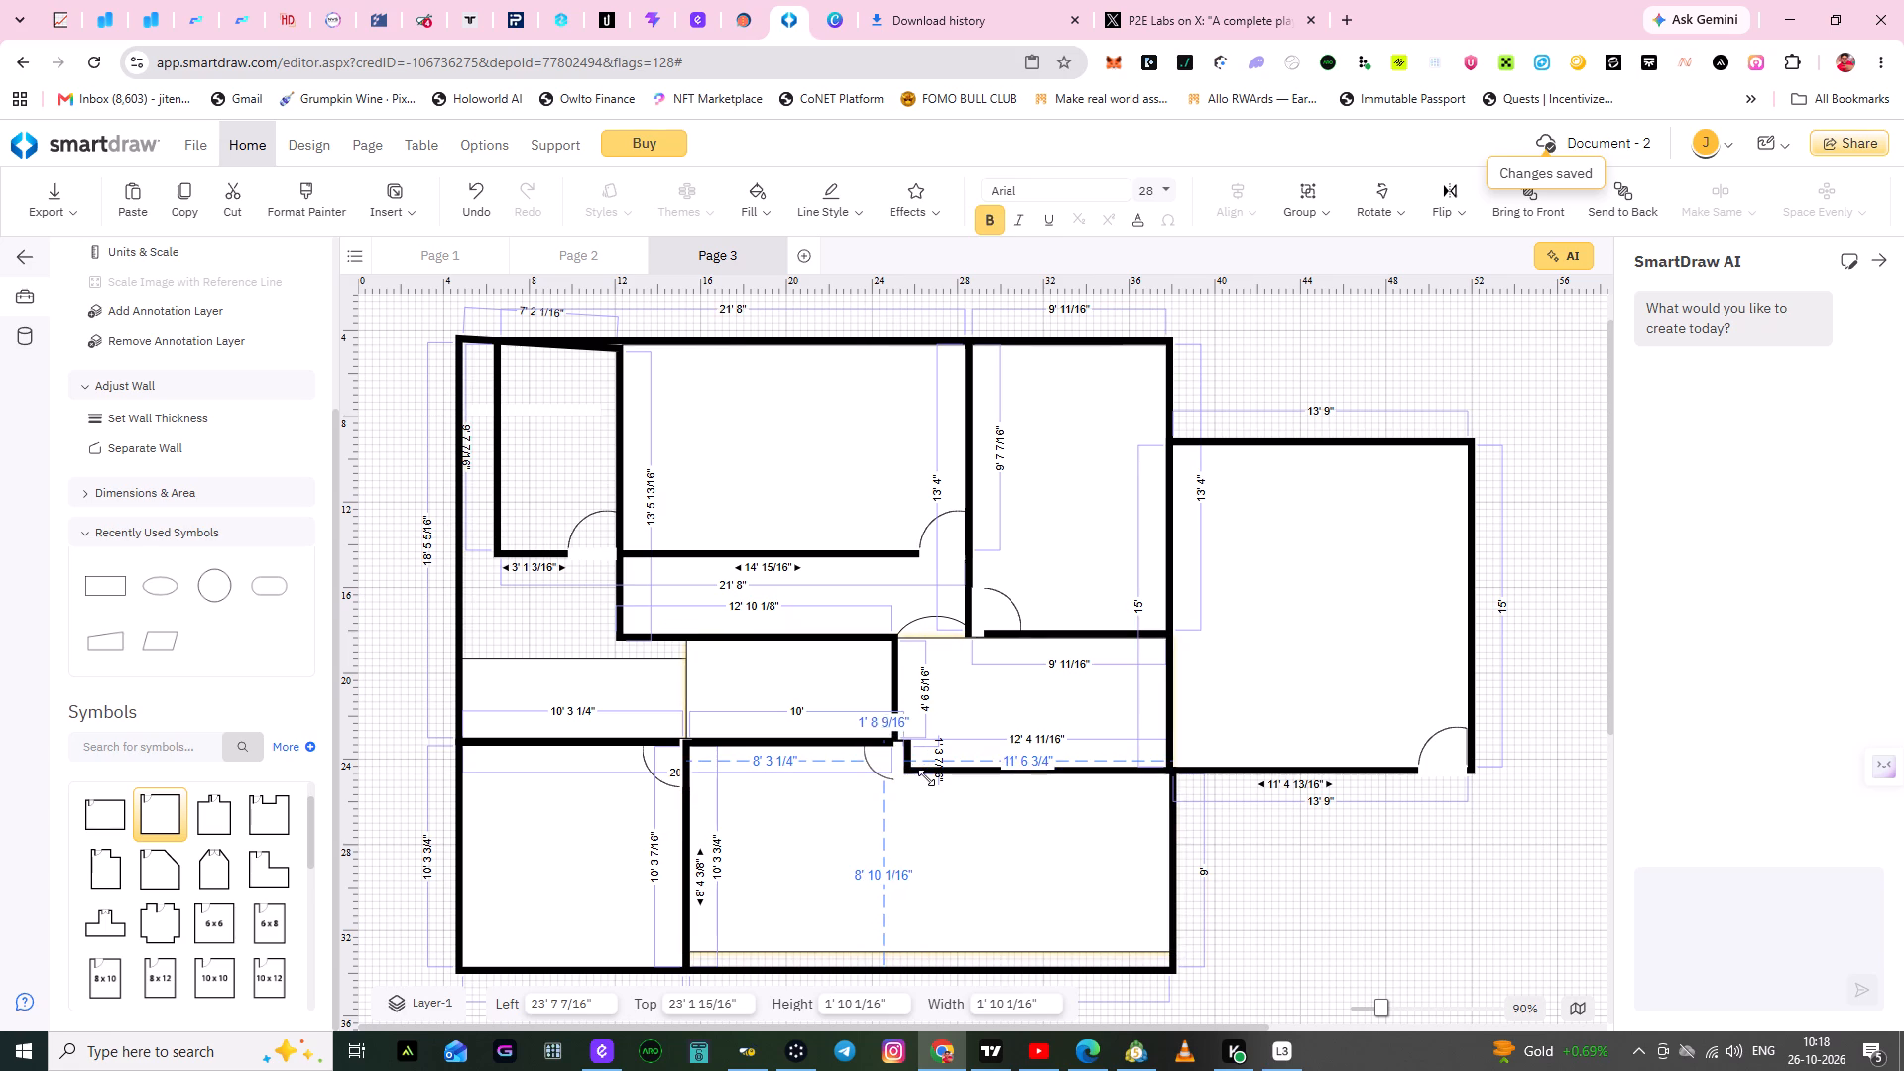
left_click_drag(926, 777, 932, 786)
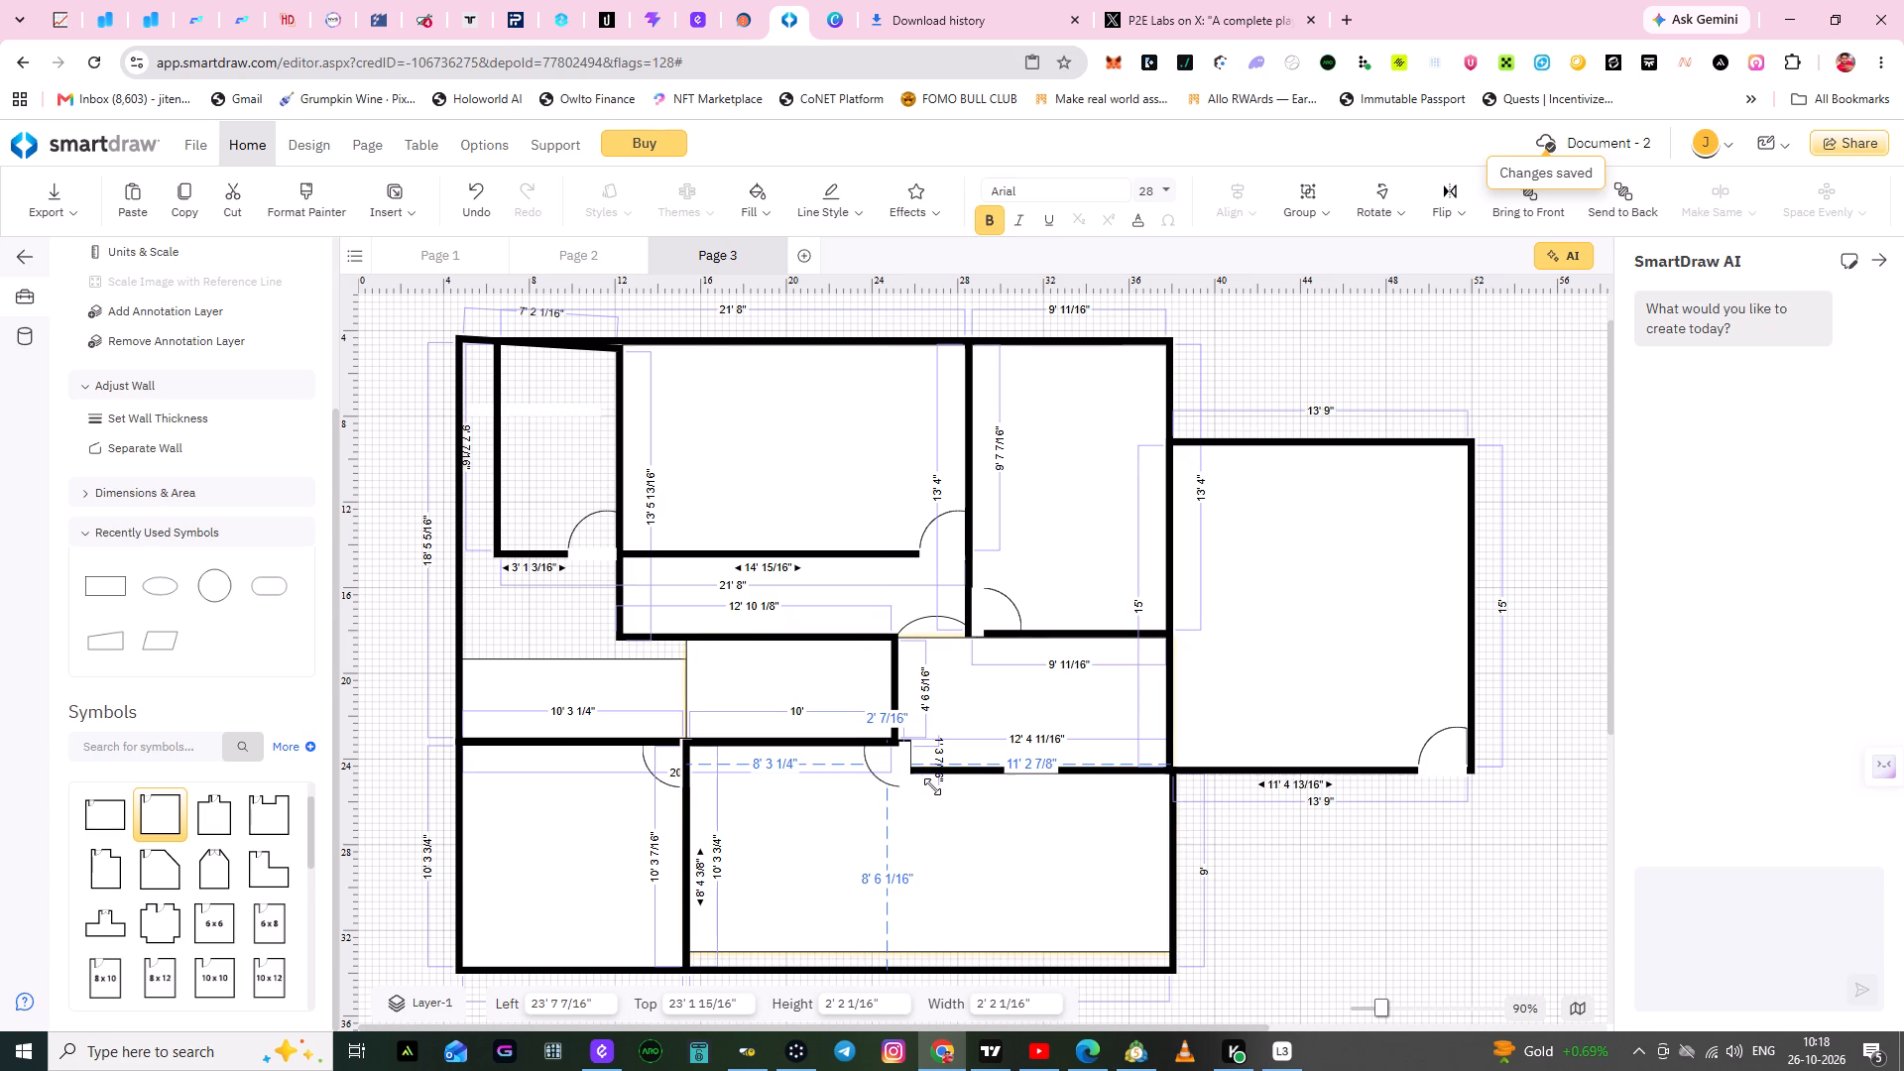
left_click_drag(932, 786, 931, 782)
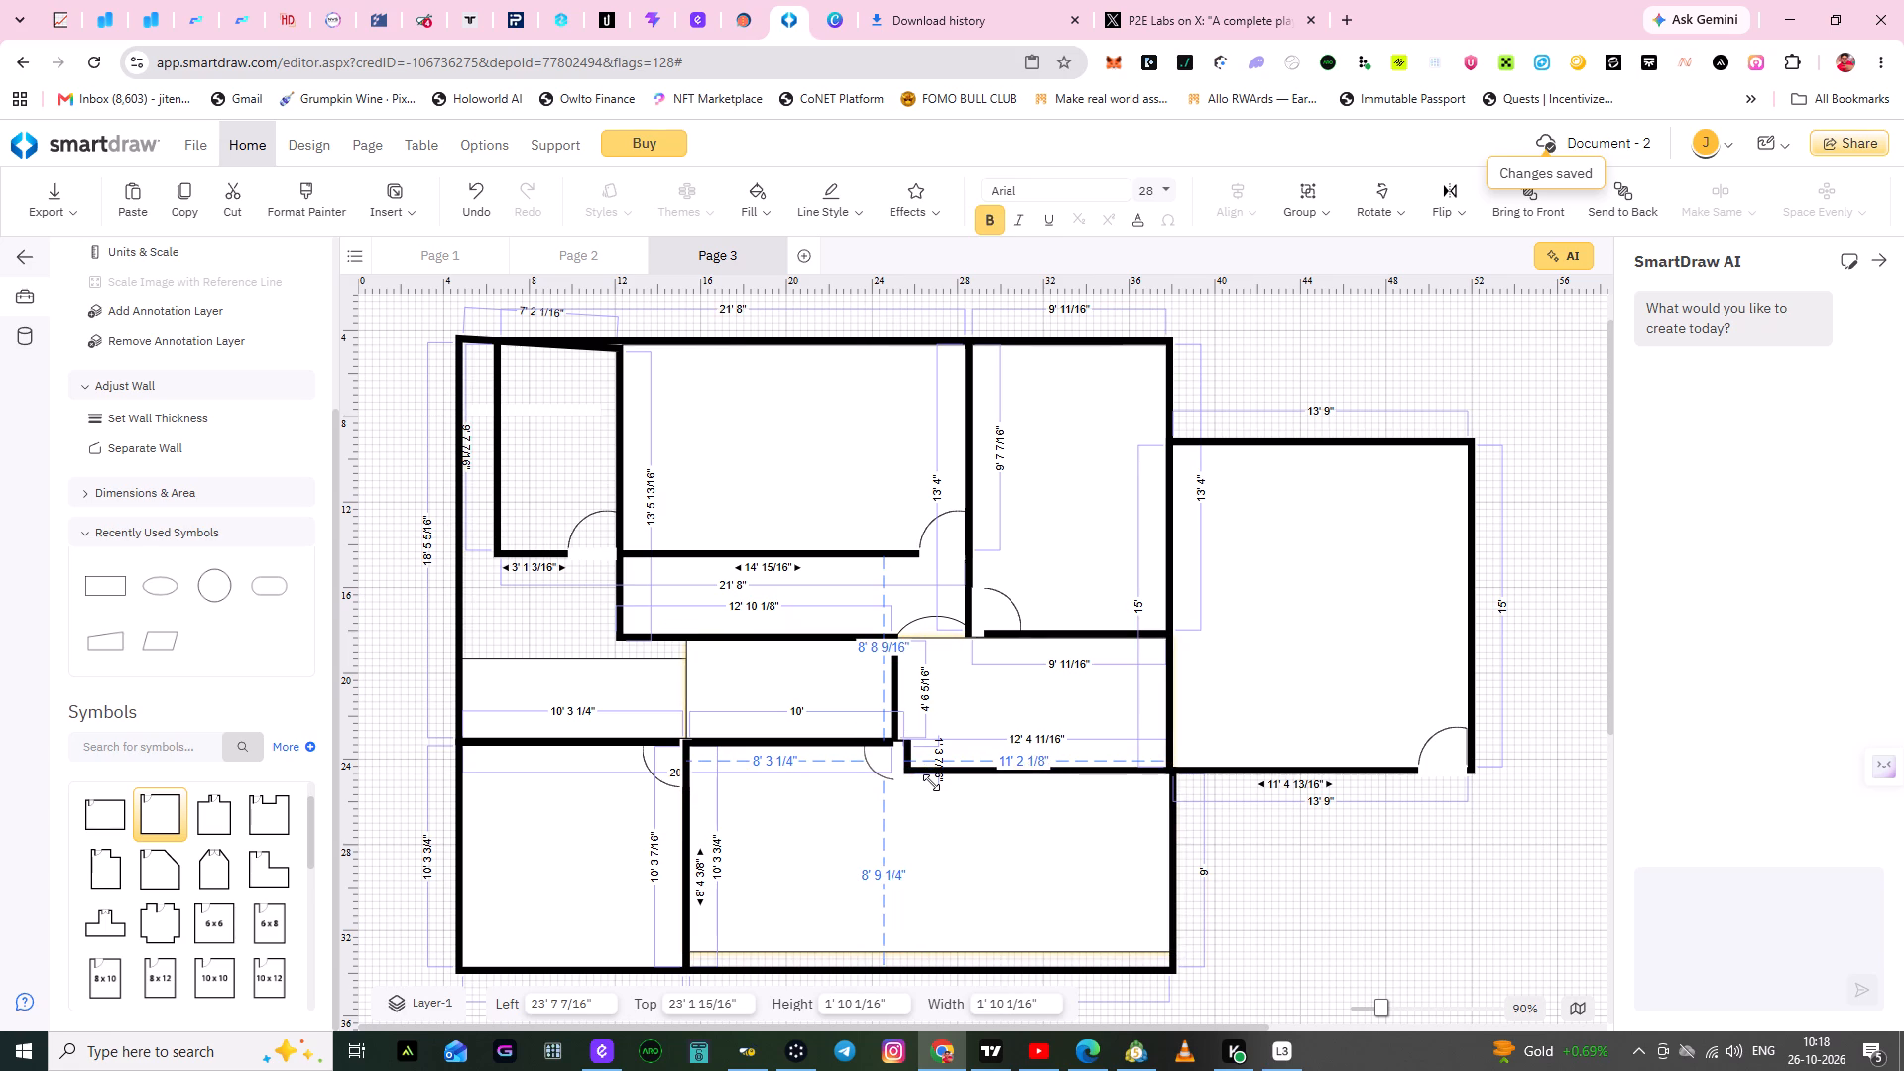
left_click_drag(931, 782, 935, 784)
left_click(919, 829)
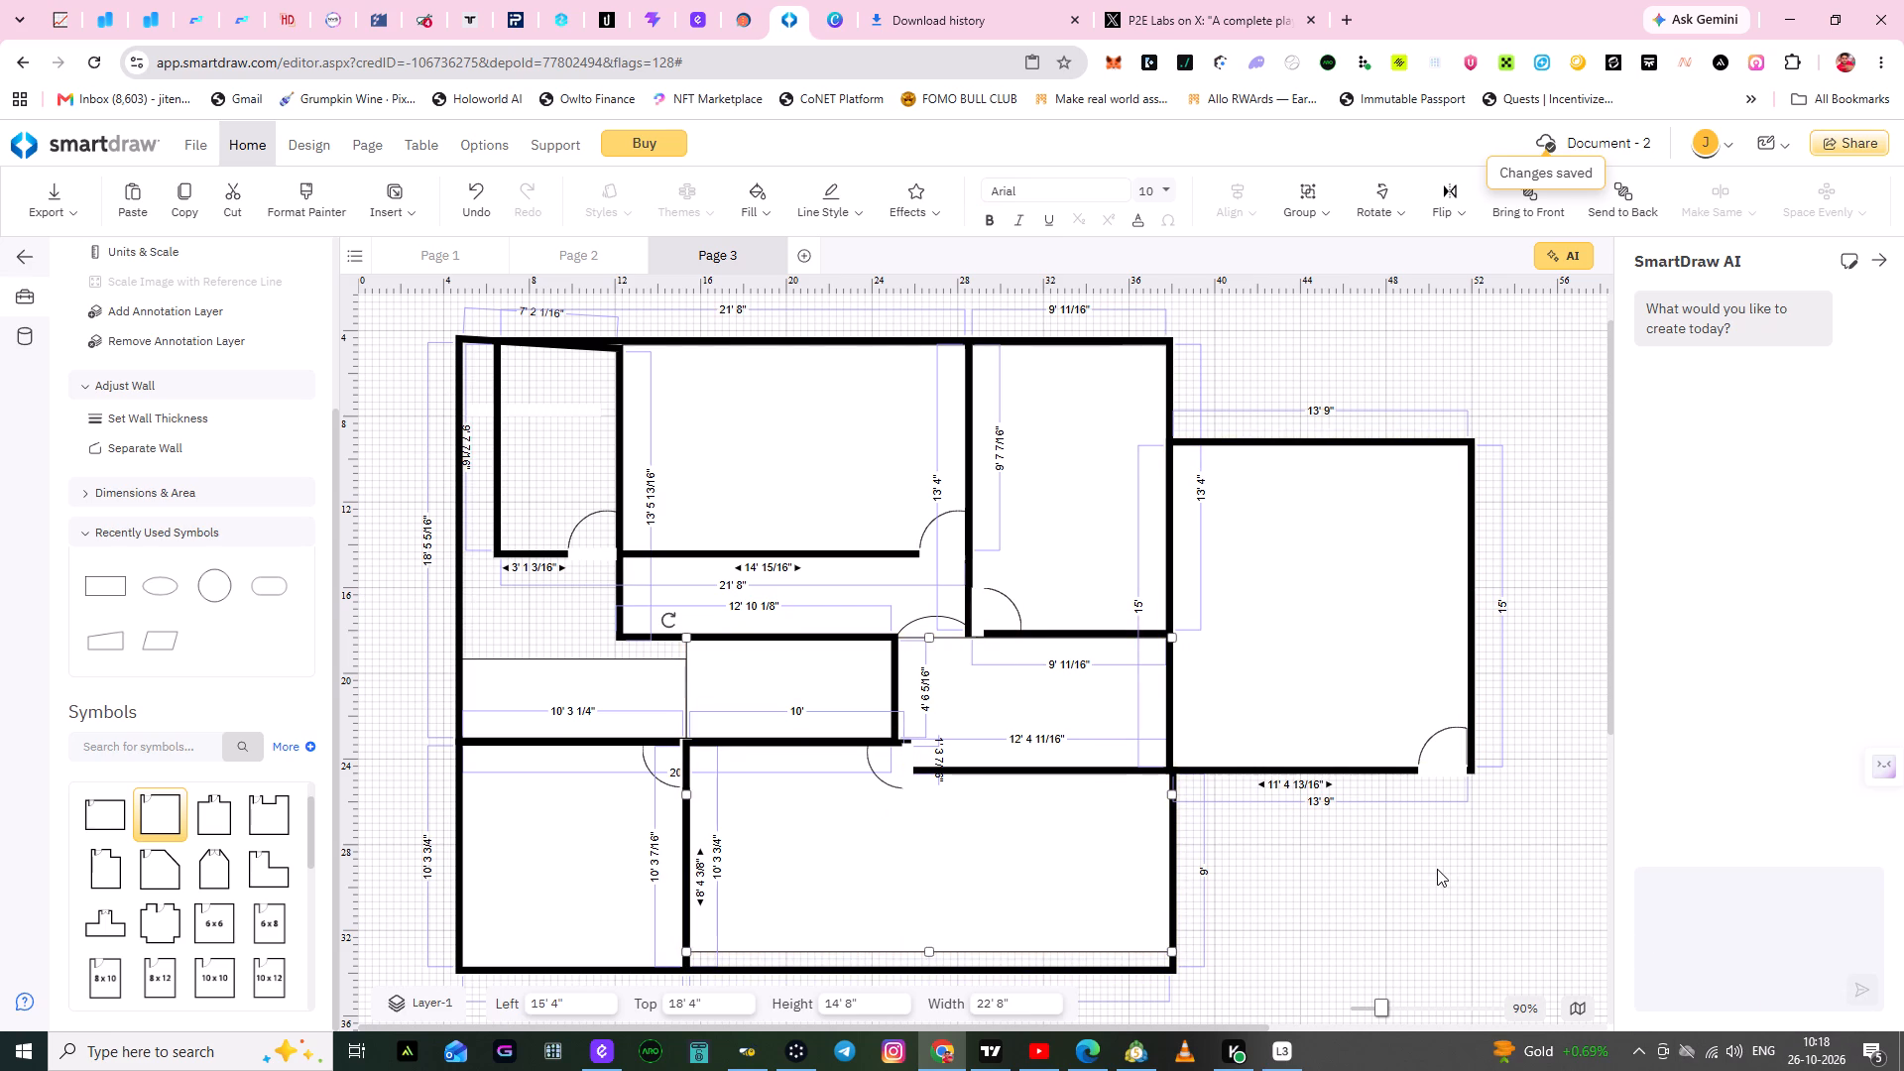
Extend the far-right room upward to line up with the neighbouring rooms' top walls, at top 4' 8" and height 19' 8 5/16".
left_click(1265, 440)
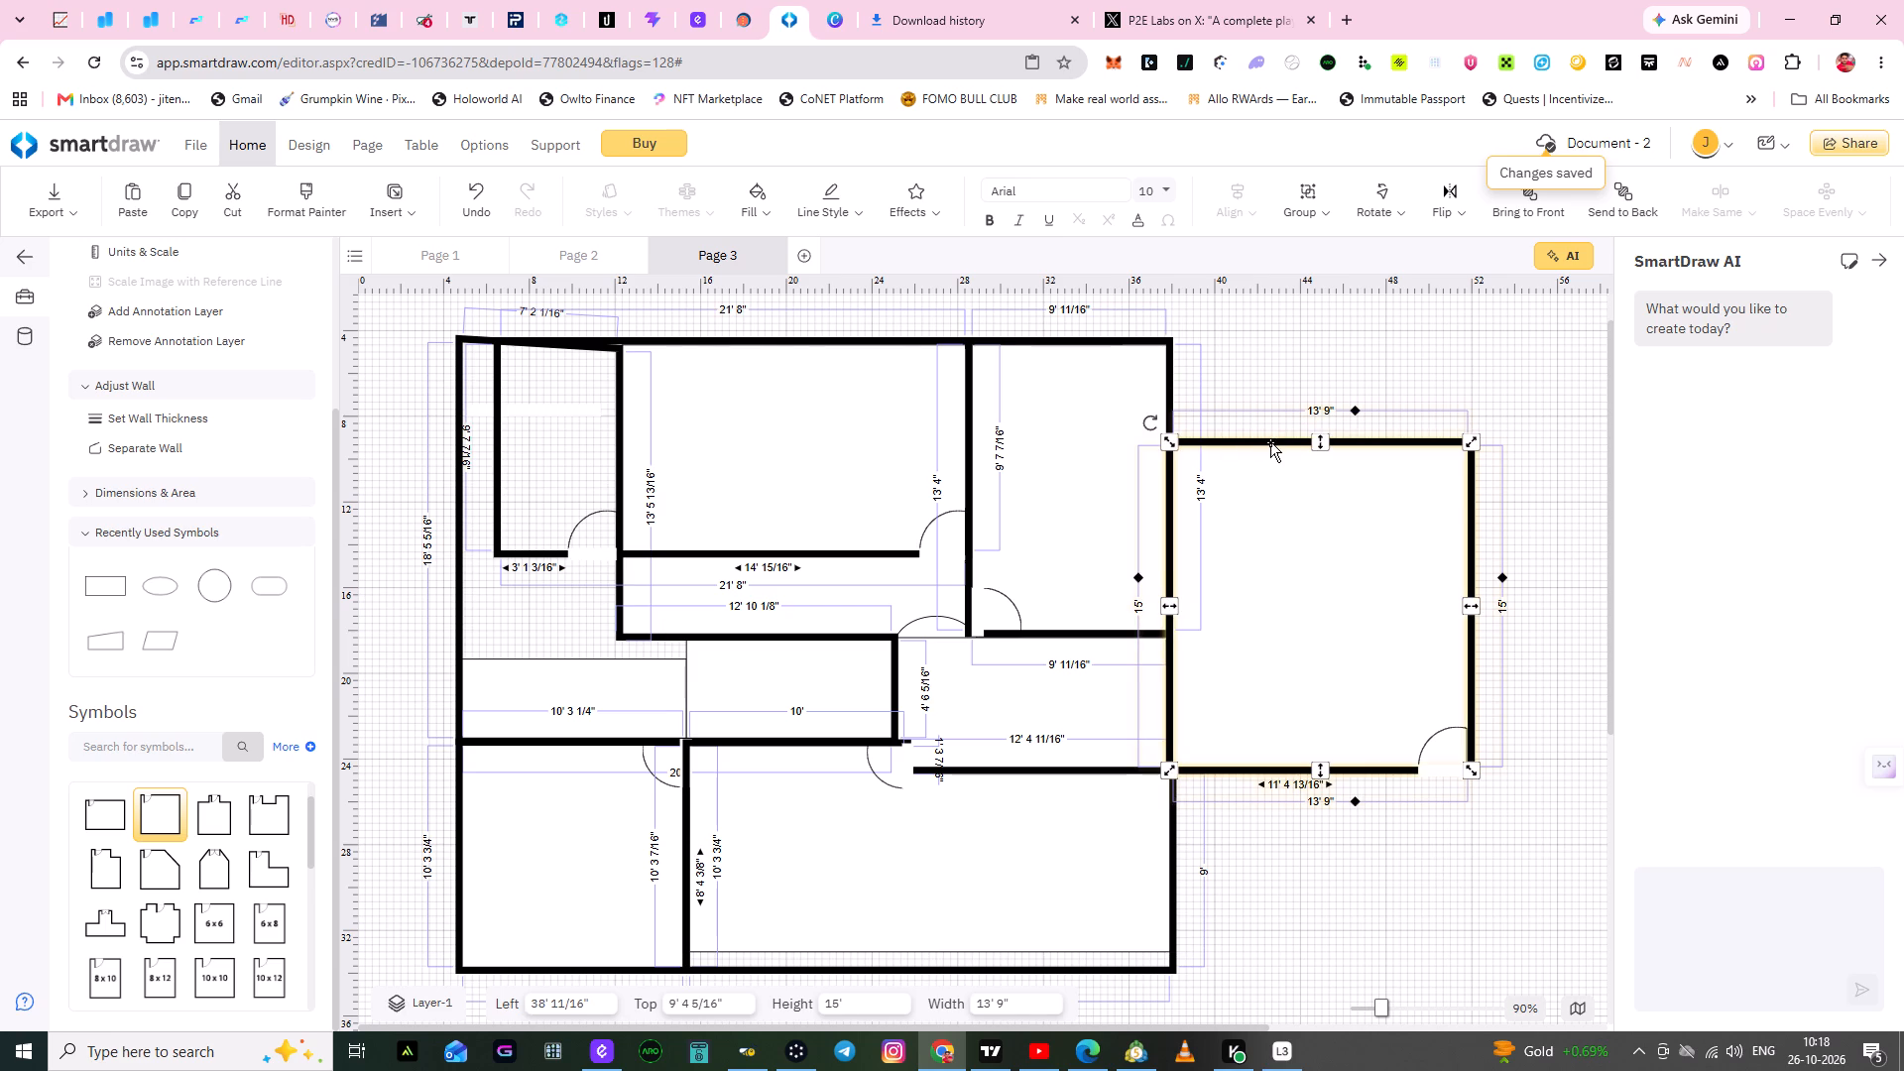
left_click_drag(1317, 441, 1318, 377)
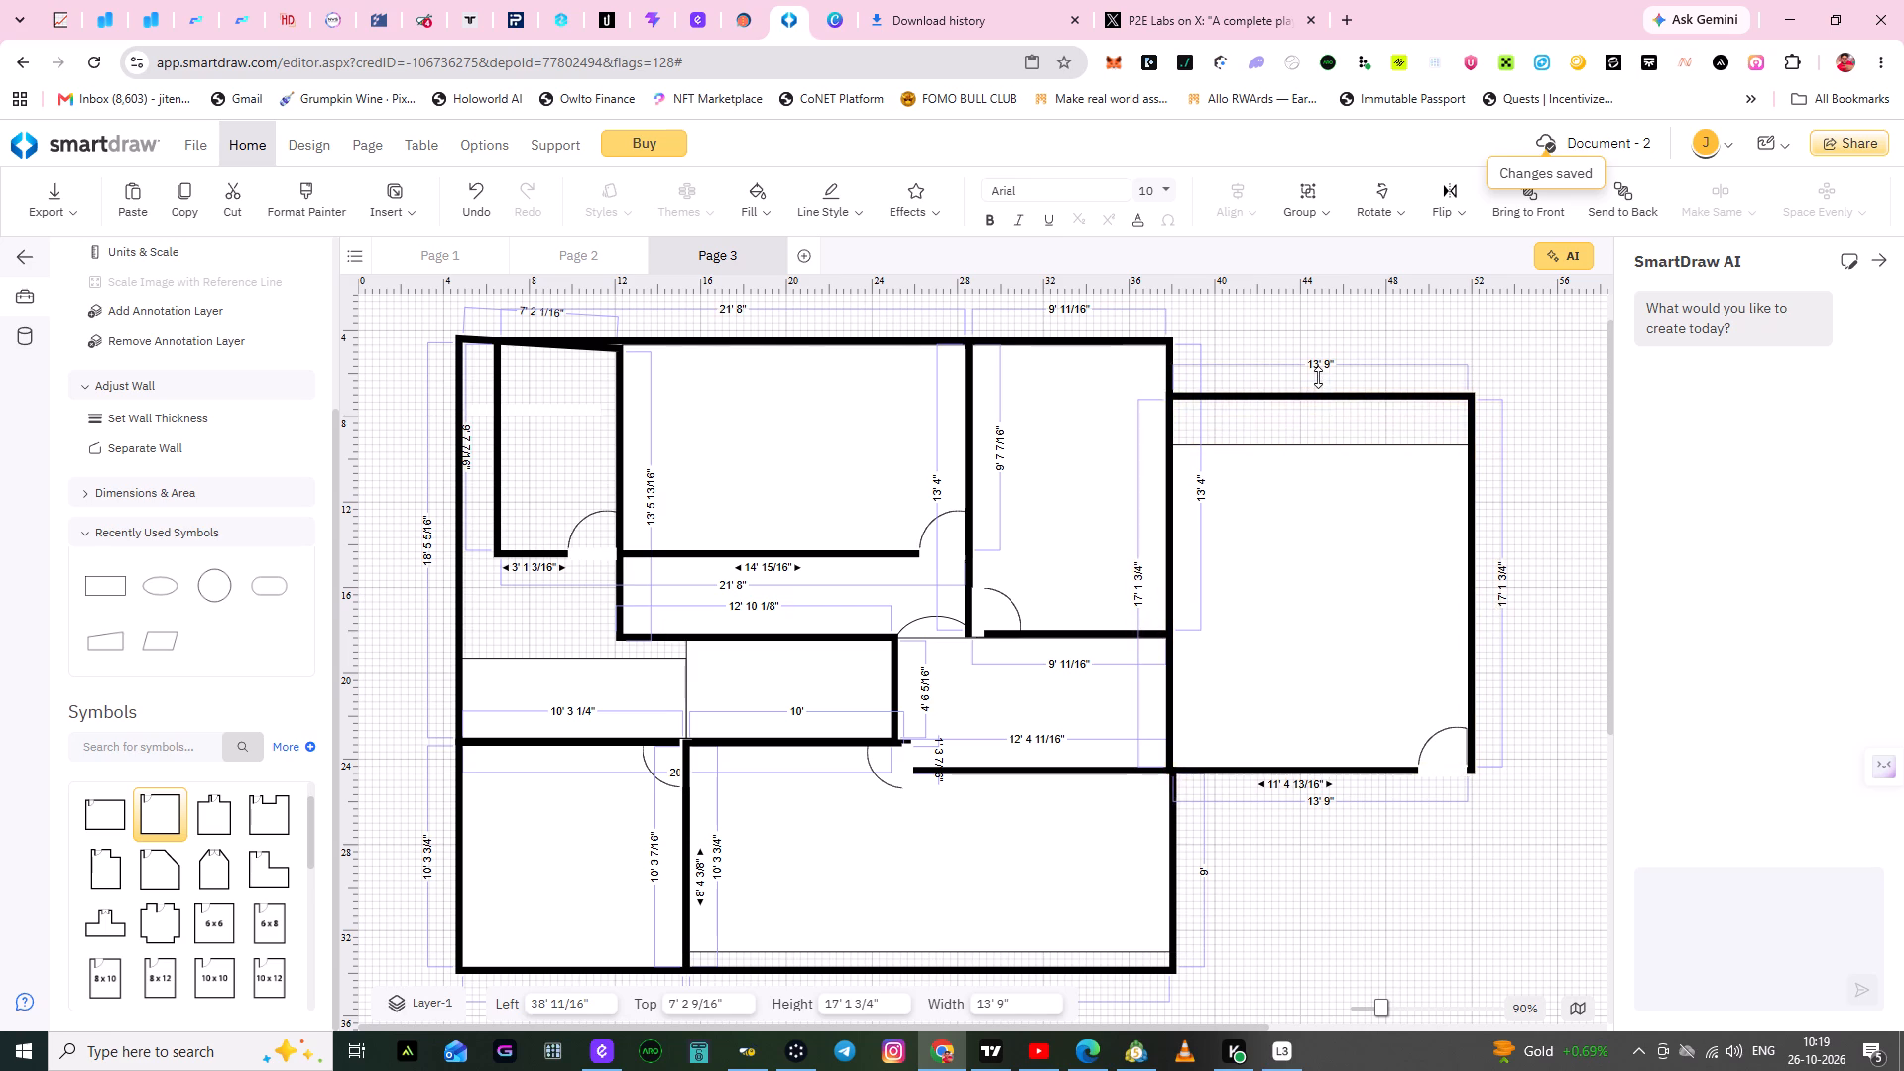
left_click_drag(1318, 377, 1318, 338)
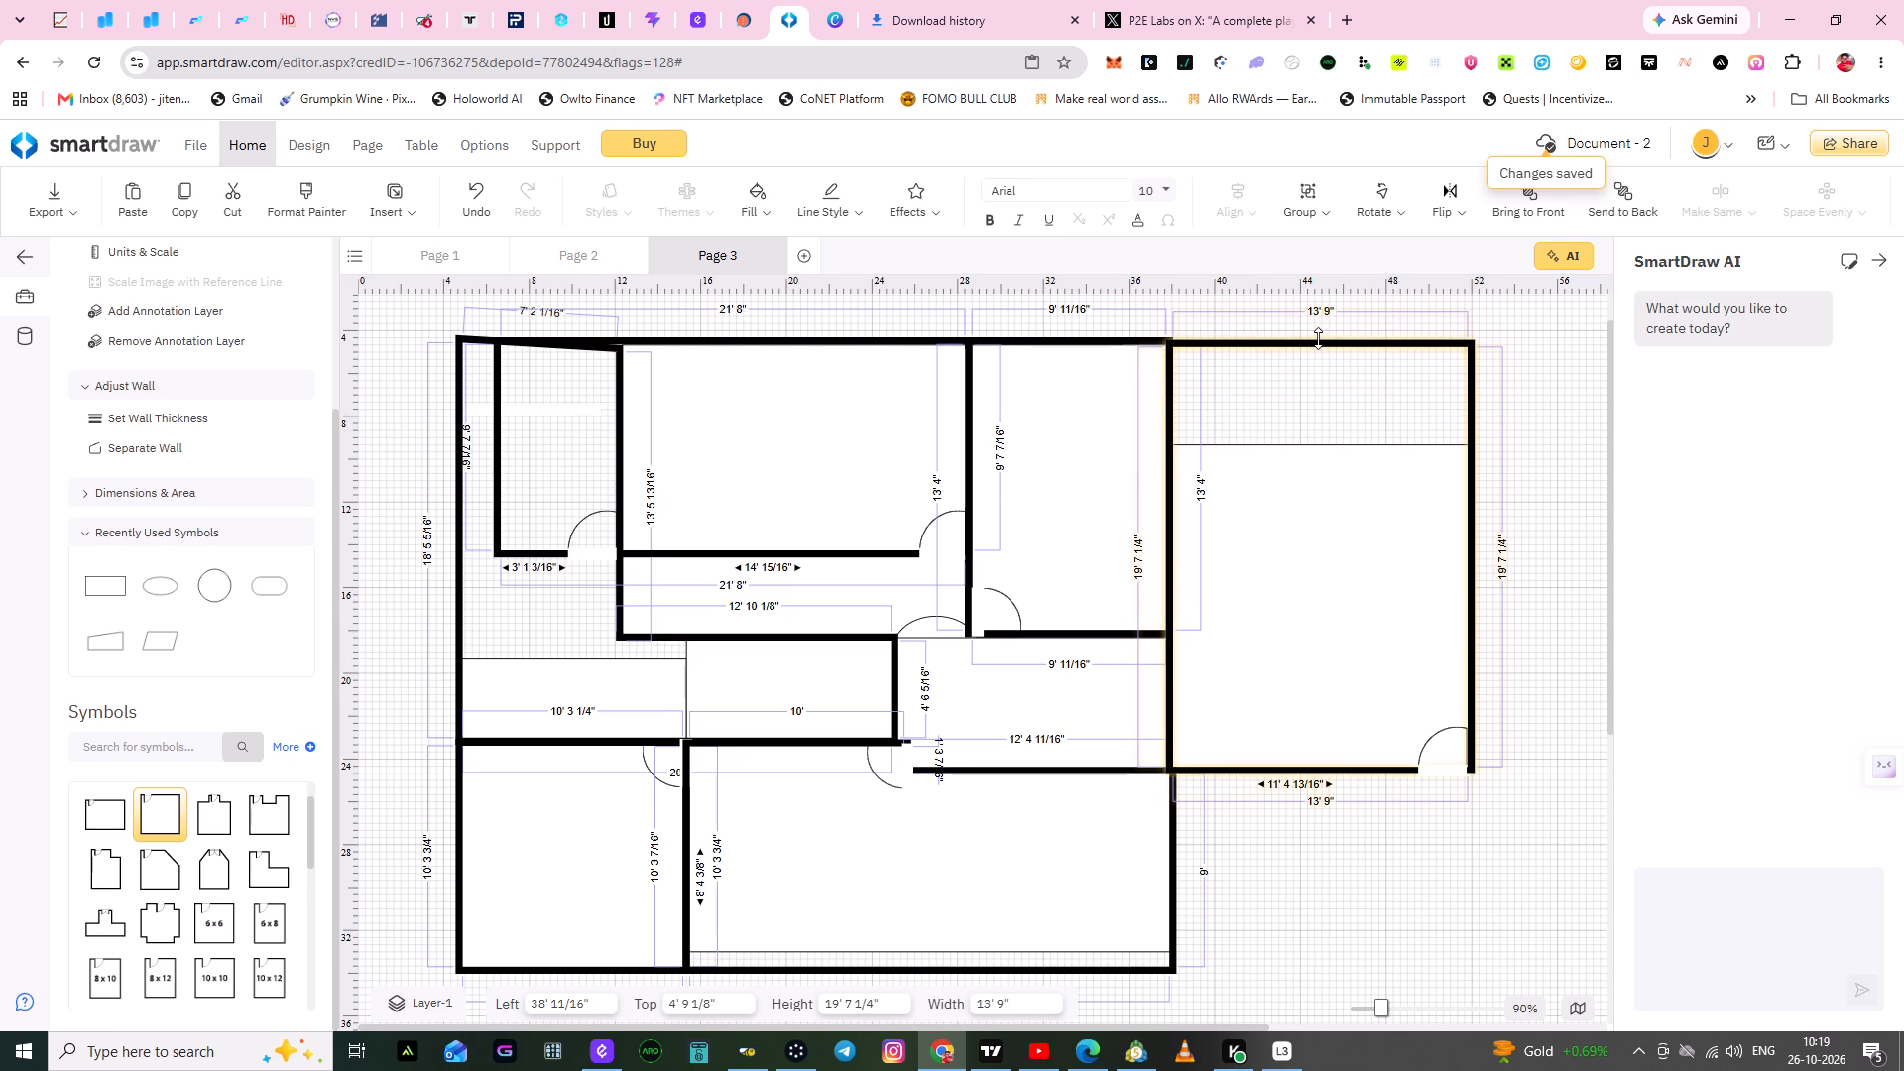
left_click_drag(1318, 338, 1319, 336)
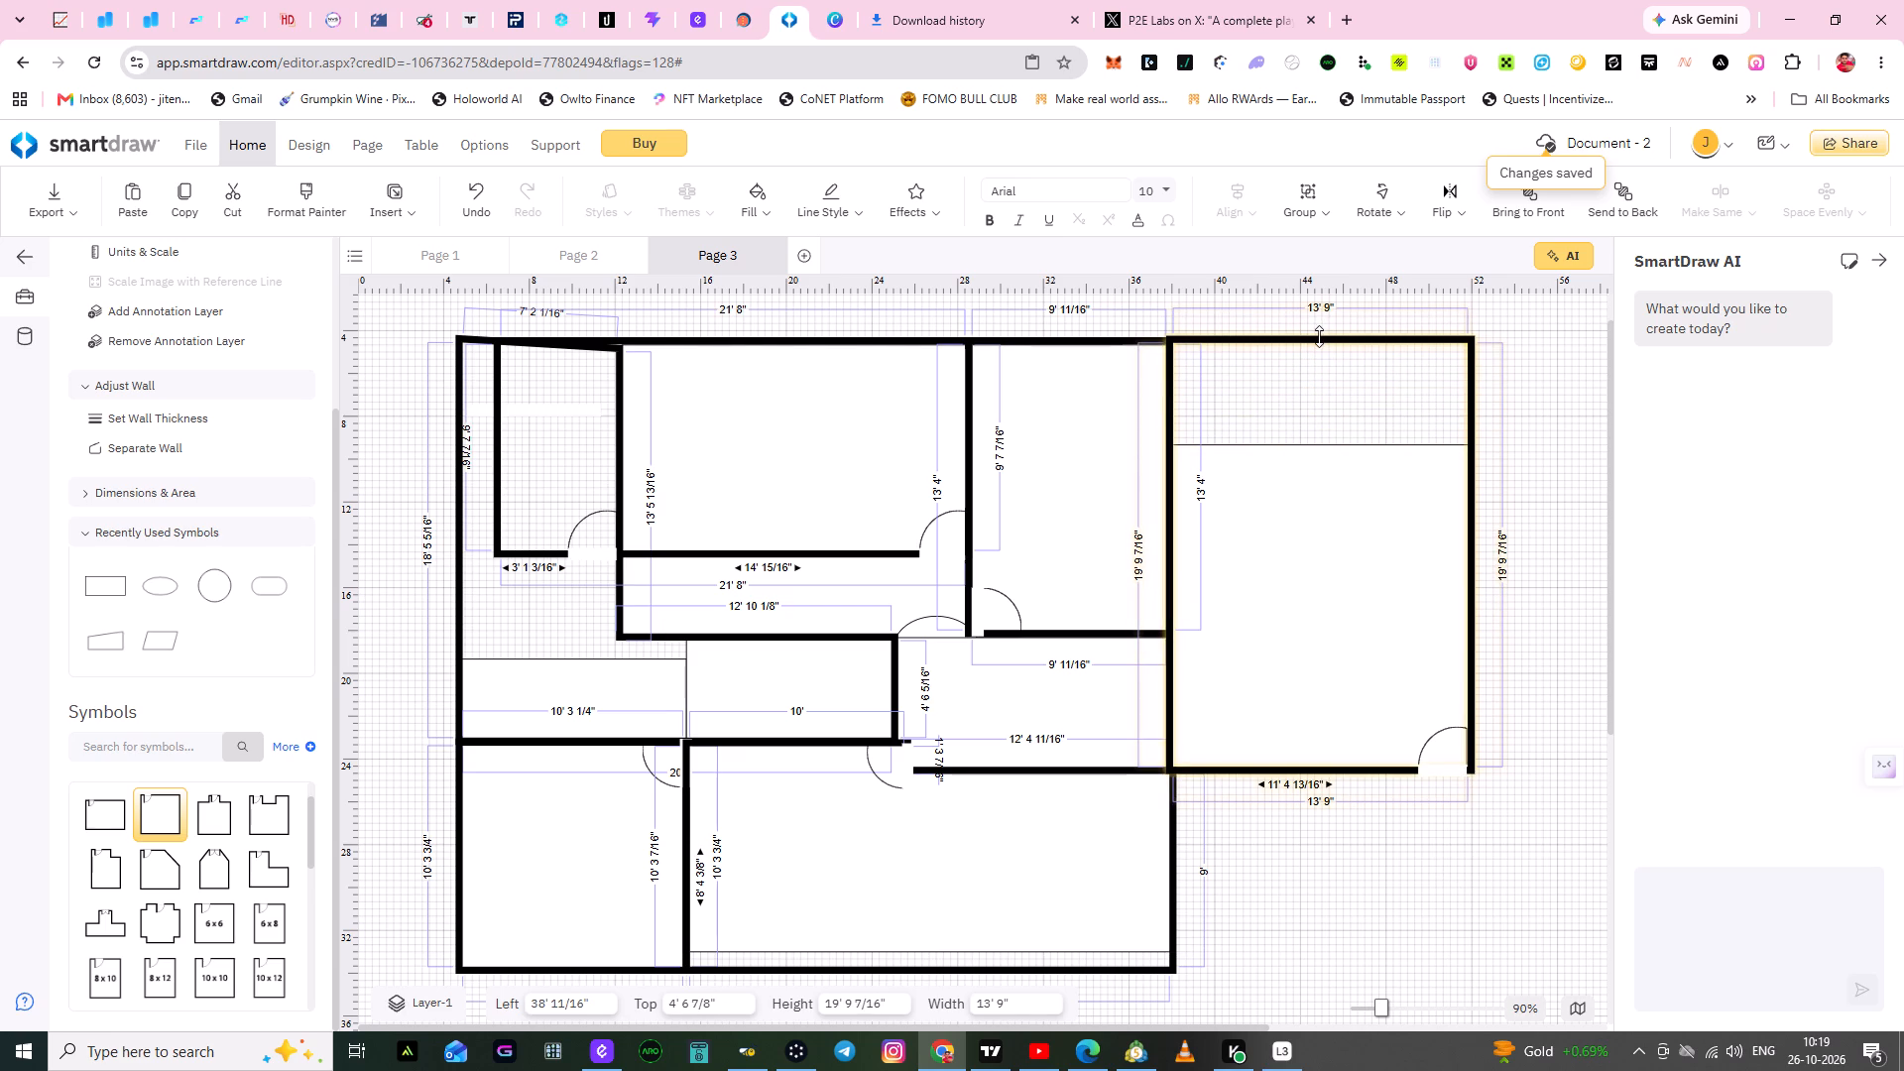
left_click_drag(1319, 336, 1321, 337)
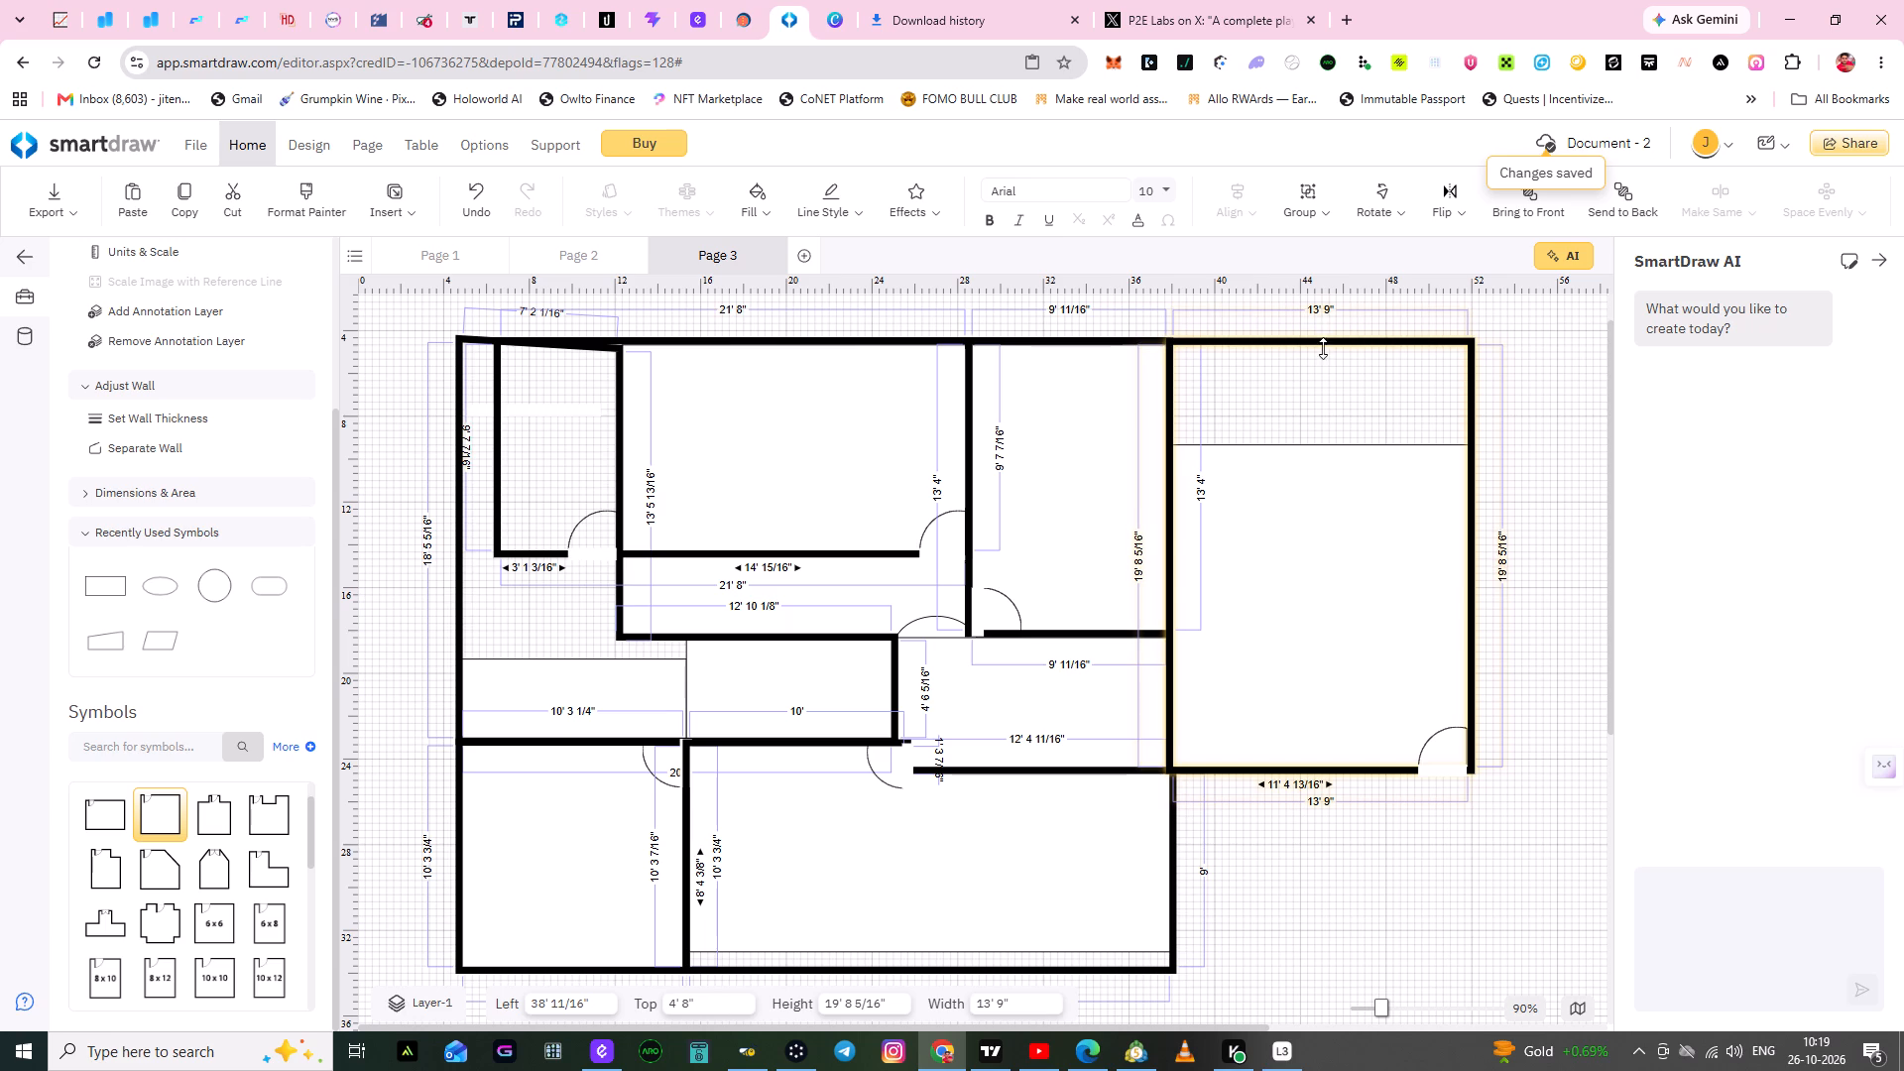
left_click(1470, 875)
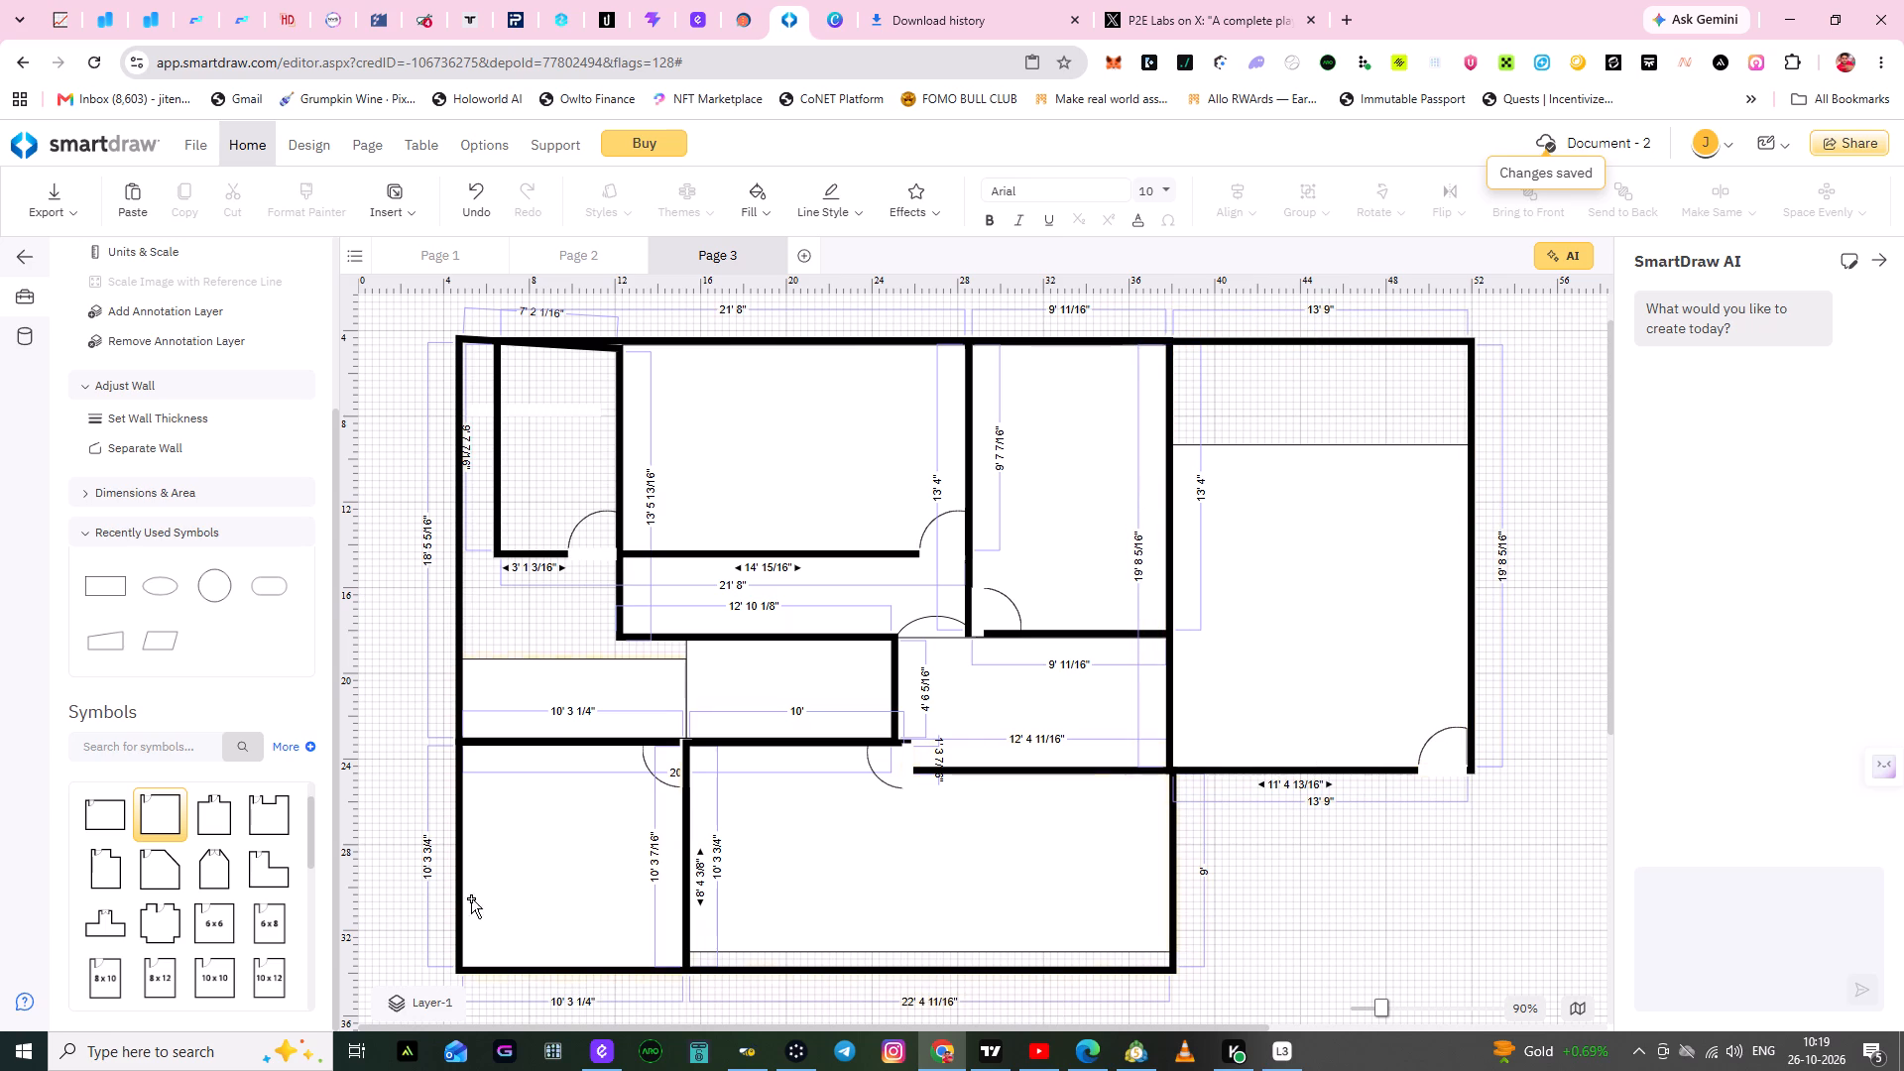
Add a Double Door (60") from the Doors & Windows symbols to the far-right room's bottom wall, at left 42' 2".
left_click_drag(308, 842, 310, 925)
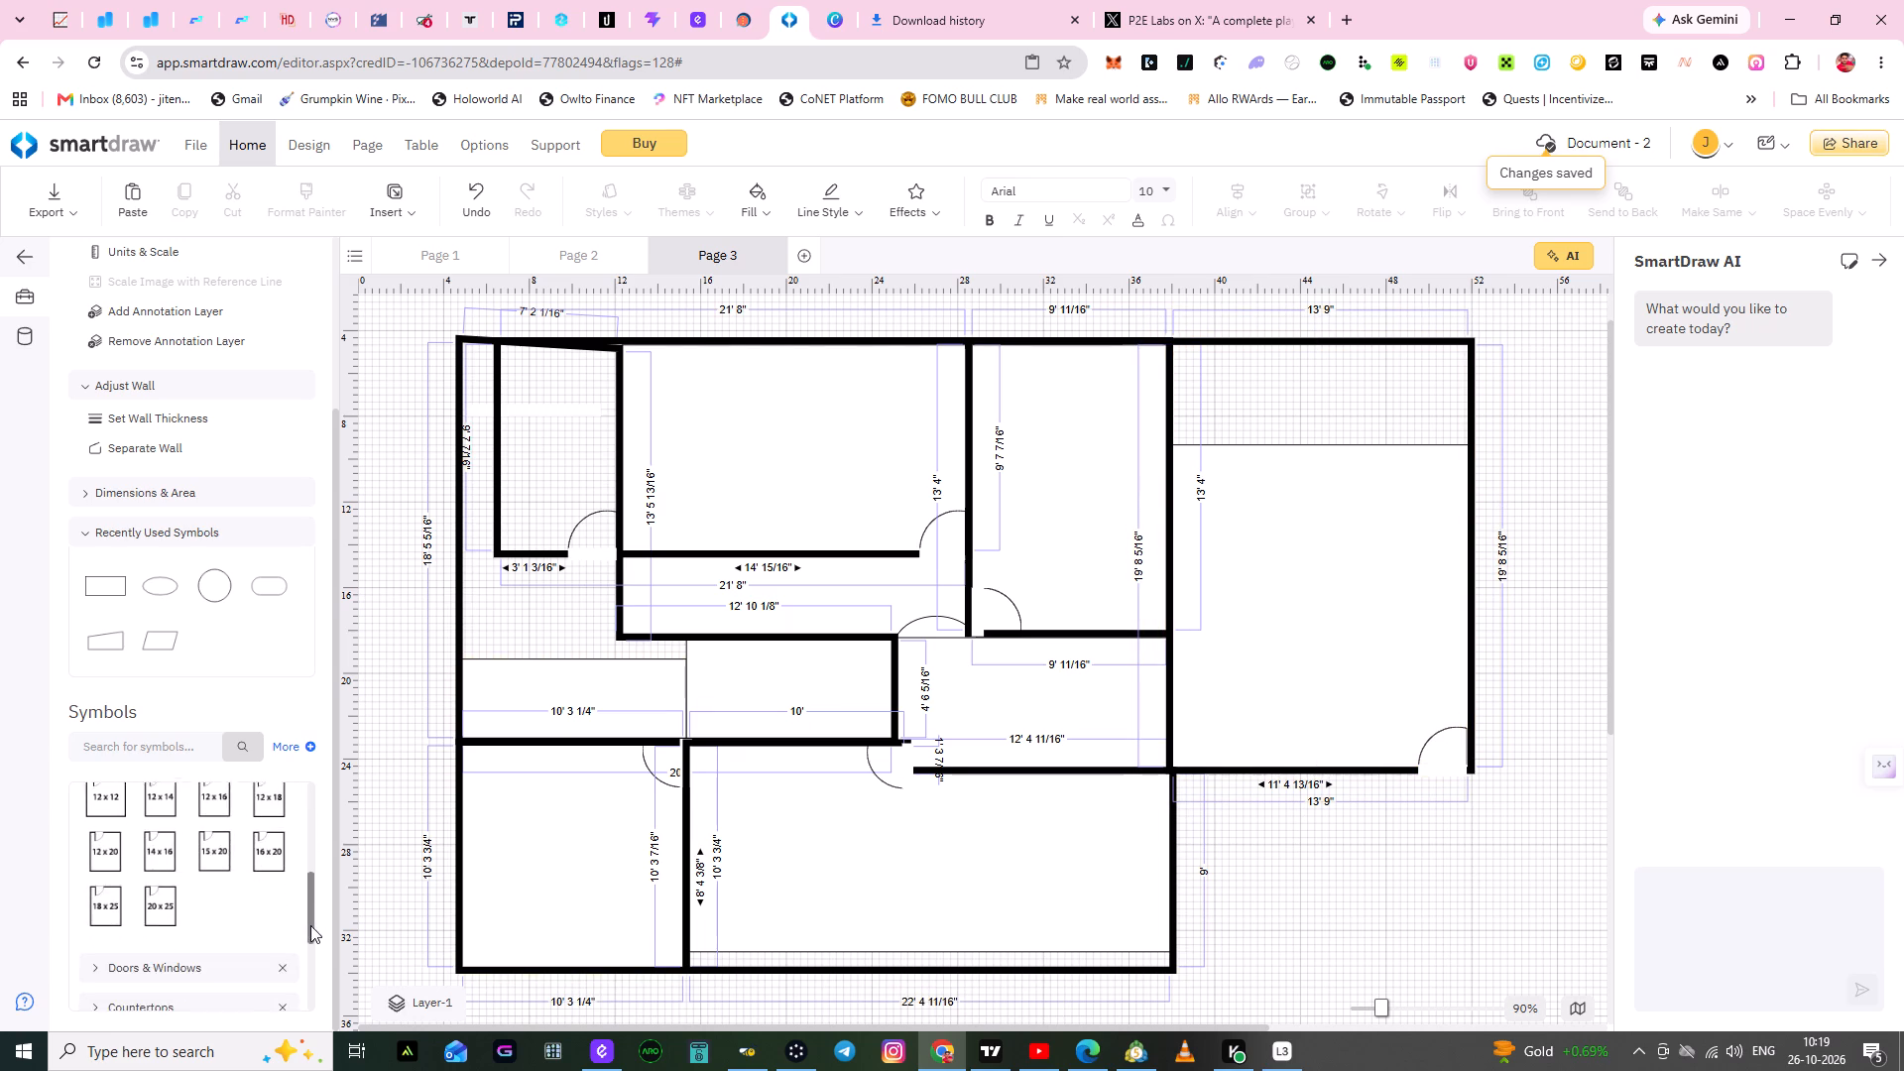
left_click_drag(310, 925, 308, 958)
left_click(187, 842)
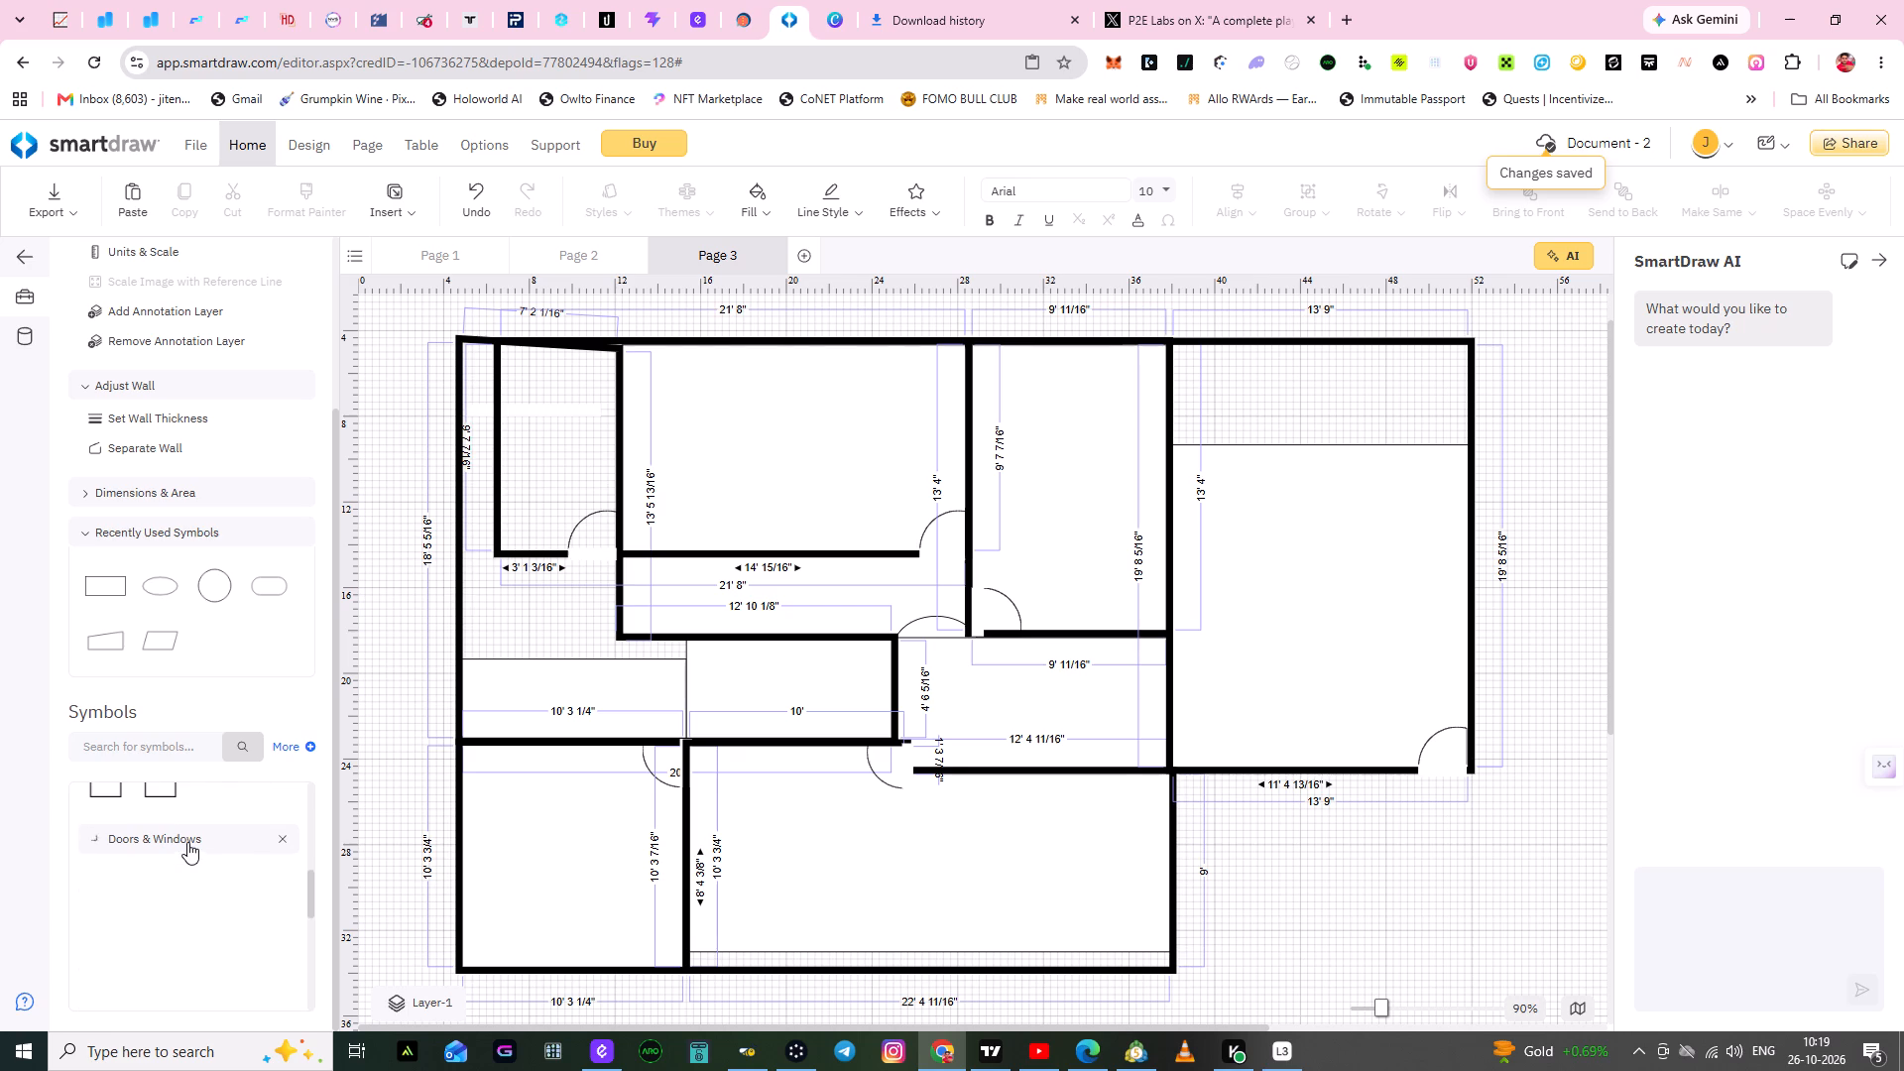
left_click_drag(309, 898, 309, 904)
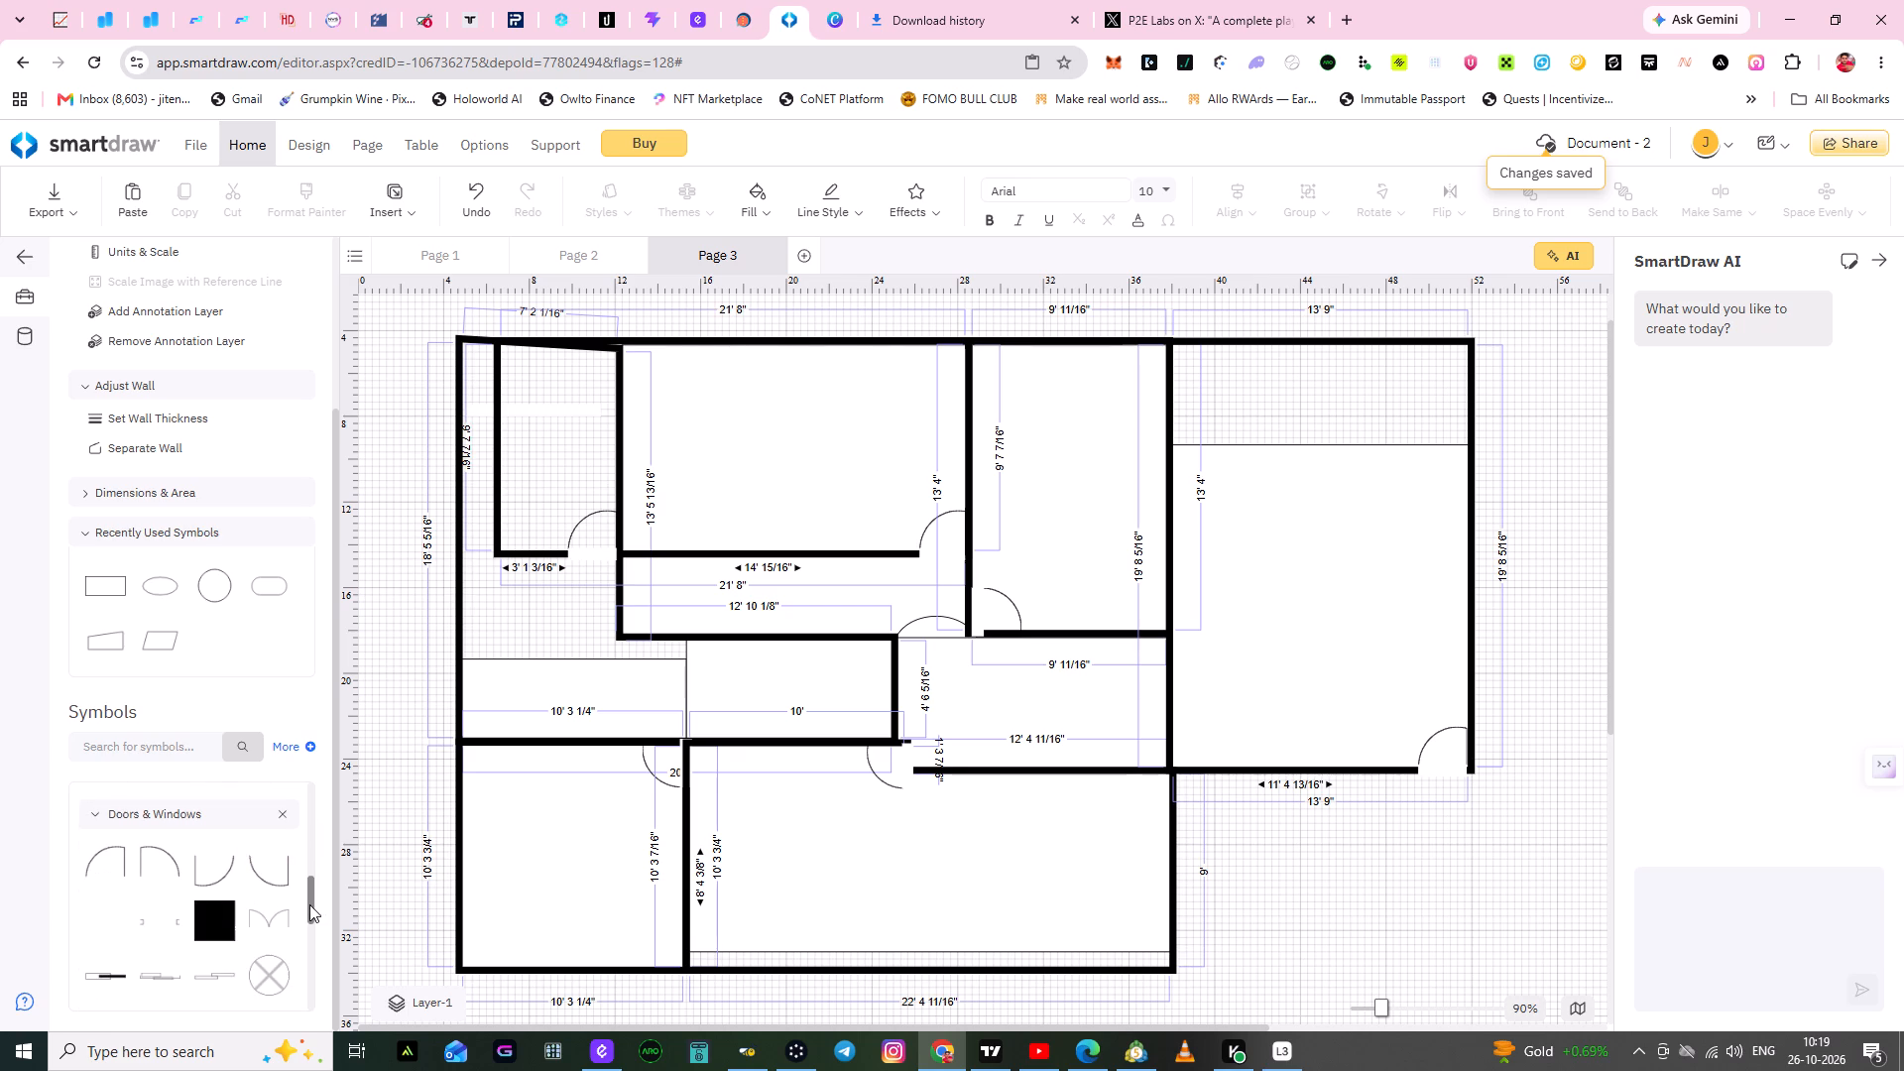
left_click_drag(309, 904, 314, 911)
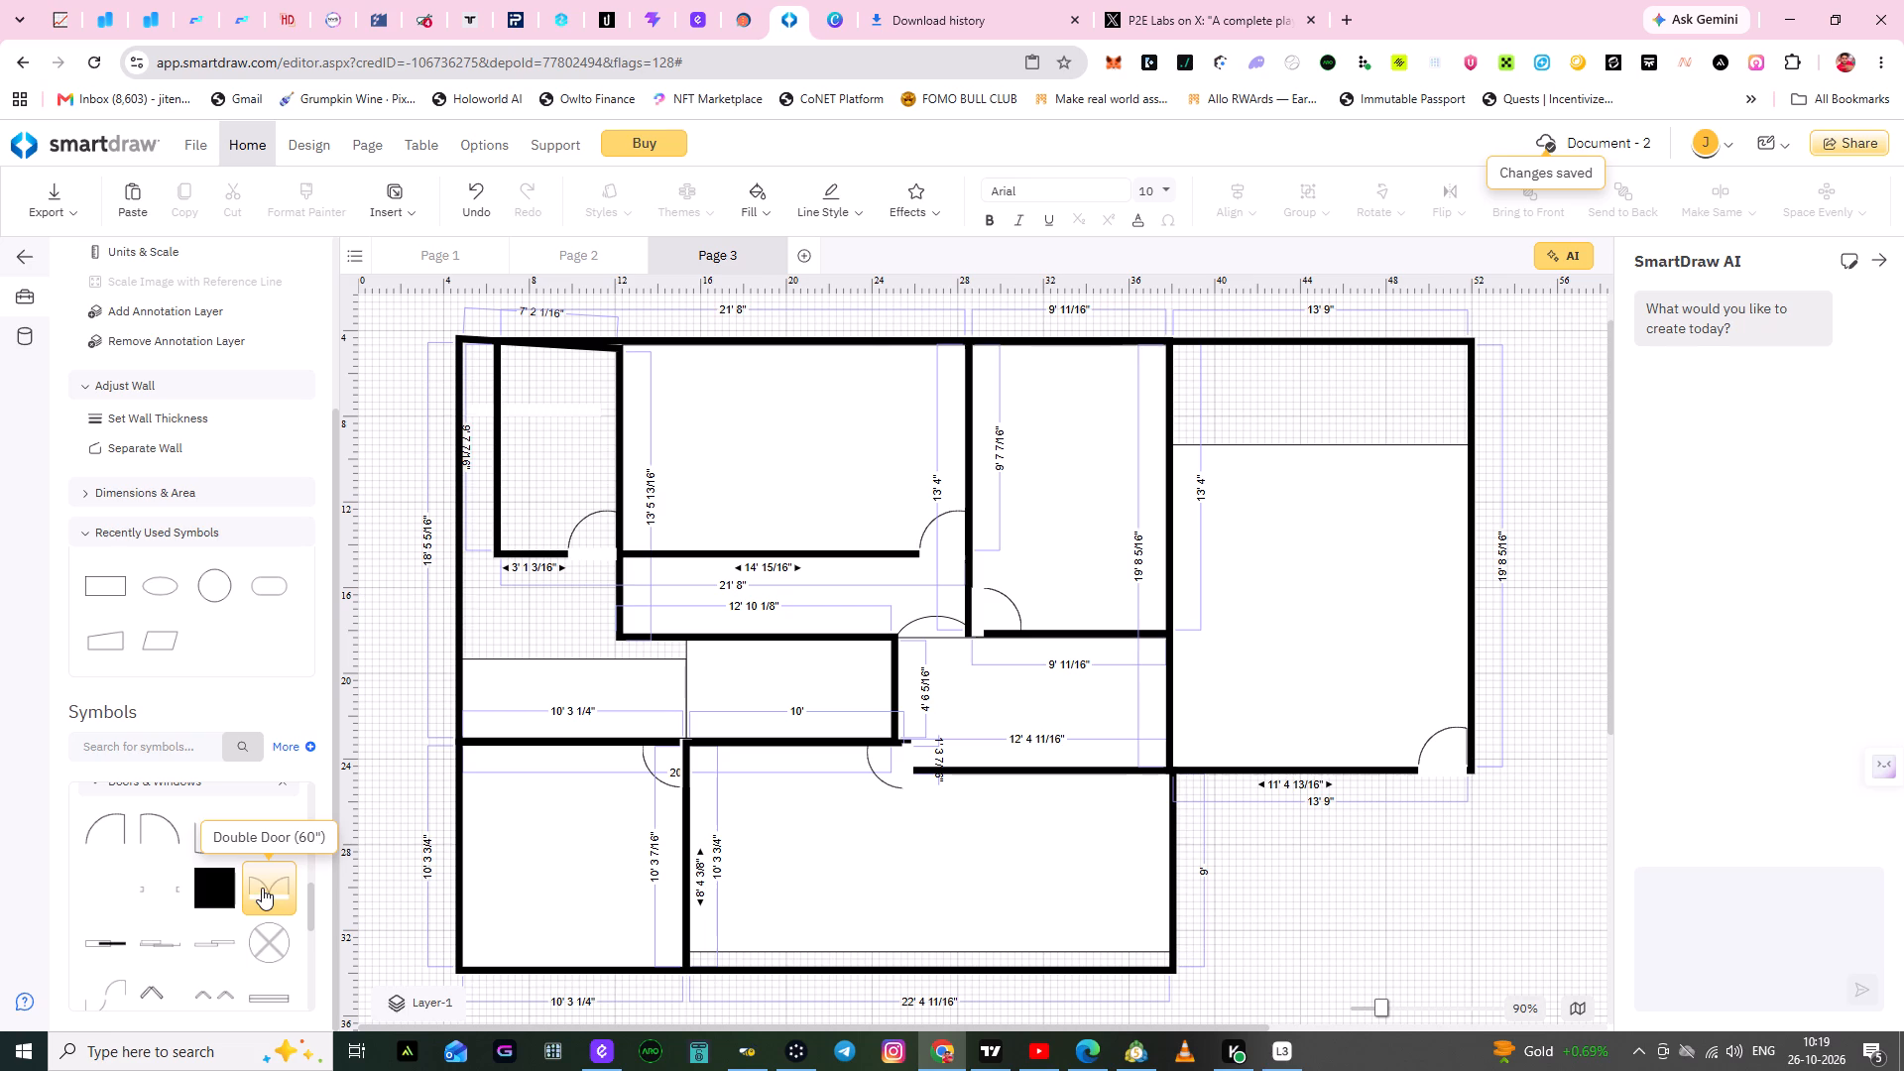
left_click_drag(259, 887, 847, 783)
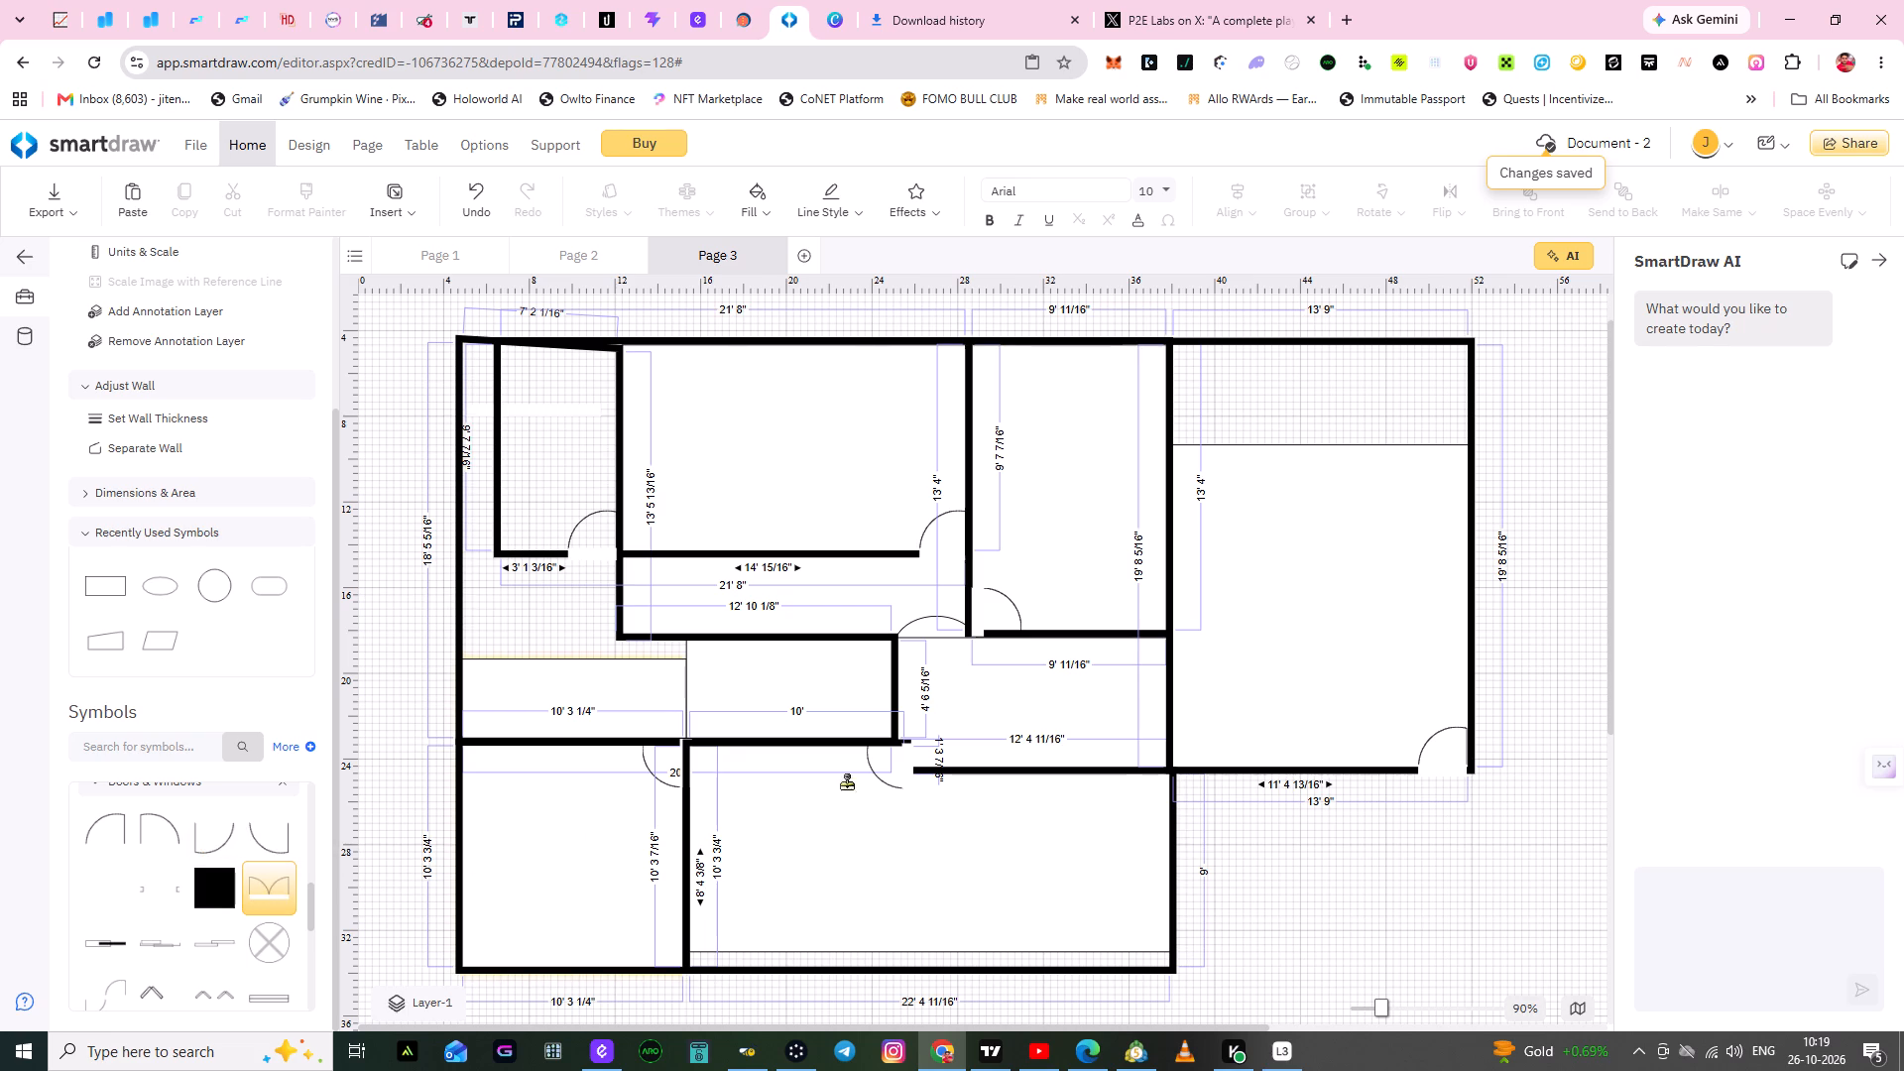
left_click_drag(847, 783, 1271, 713)
left_click_drag(1277, 715, 1311, 729)
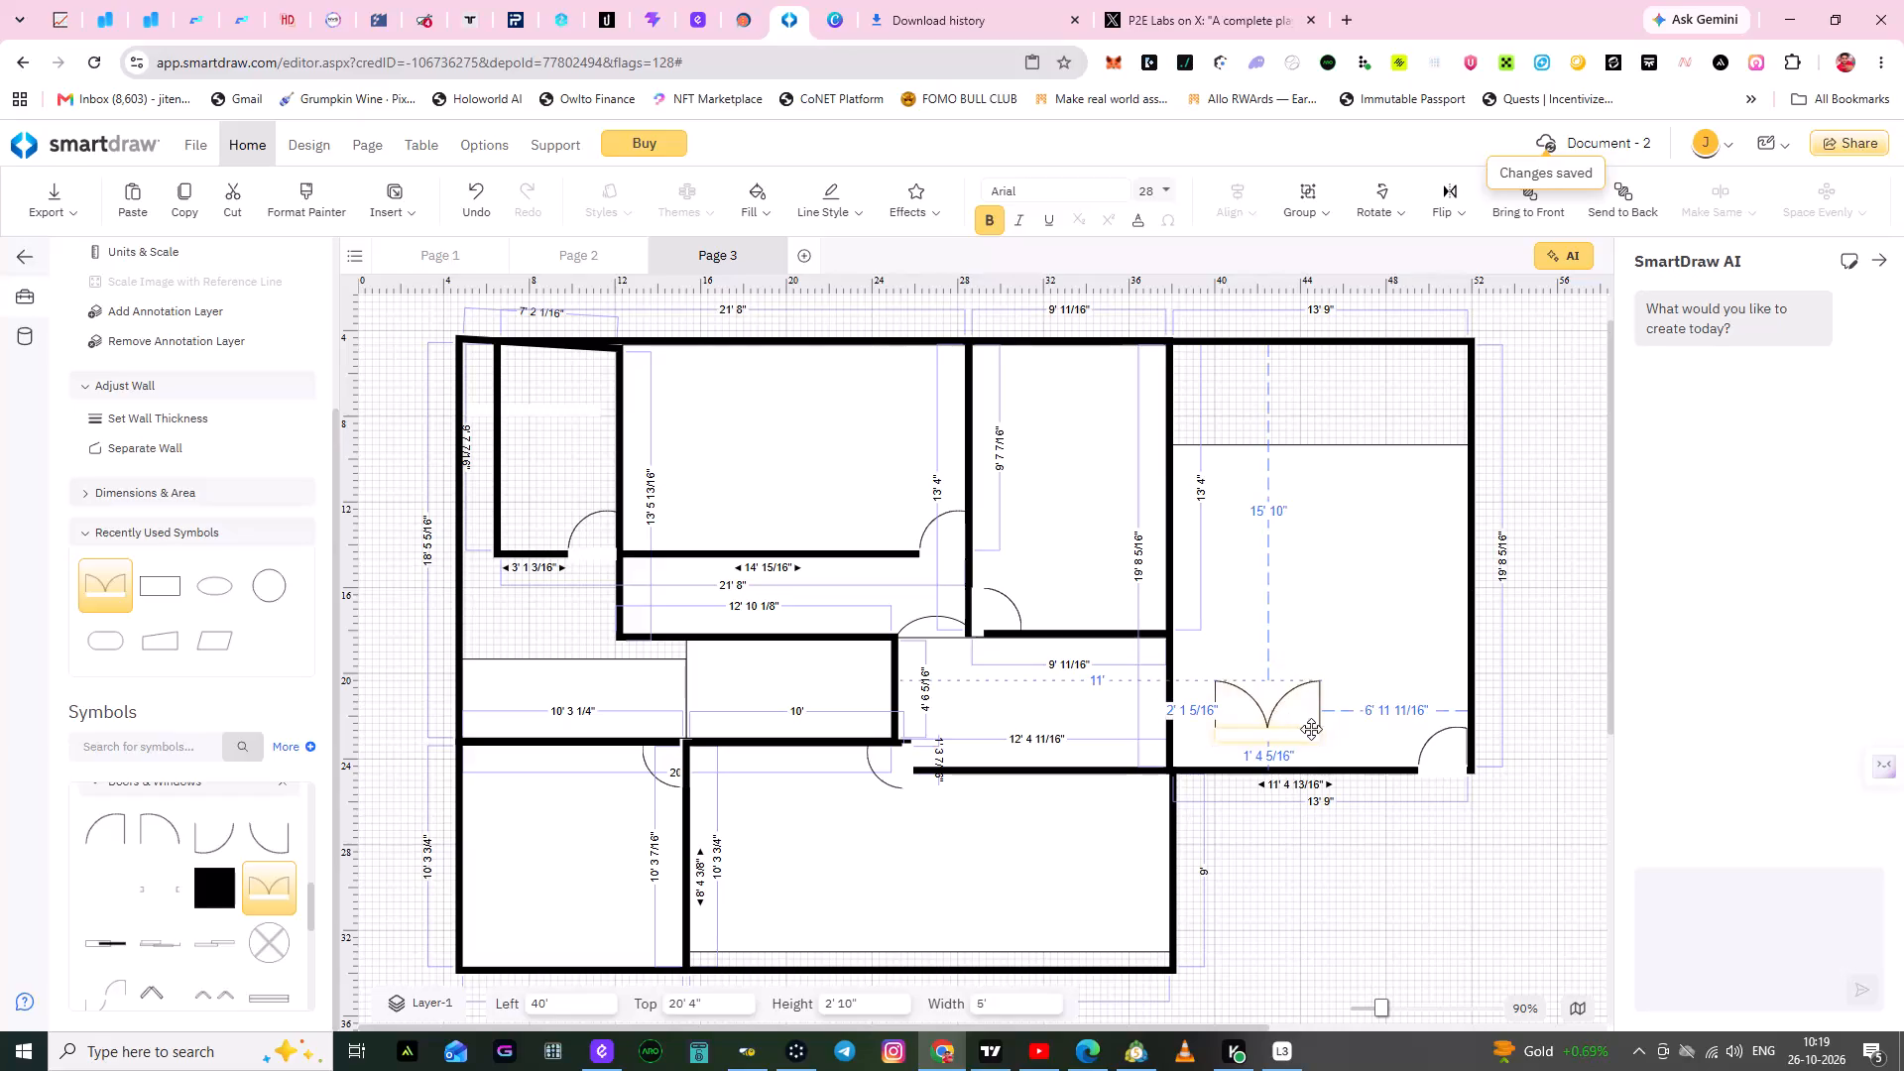
left_click_drag(1311, 729, 1326, 735)
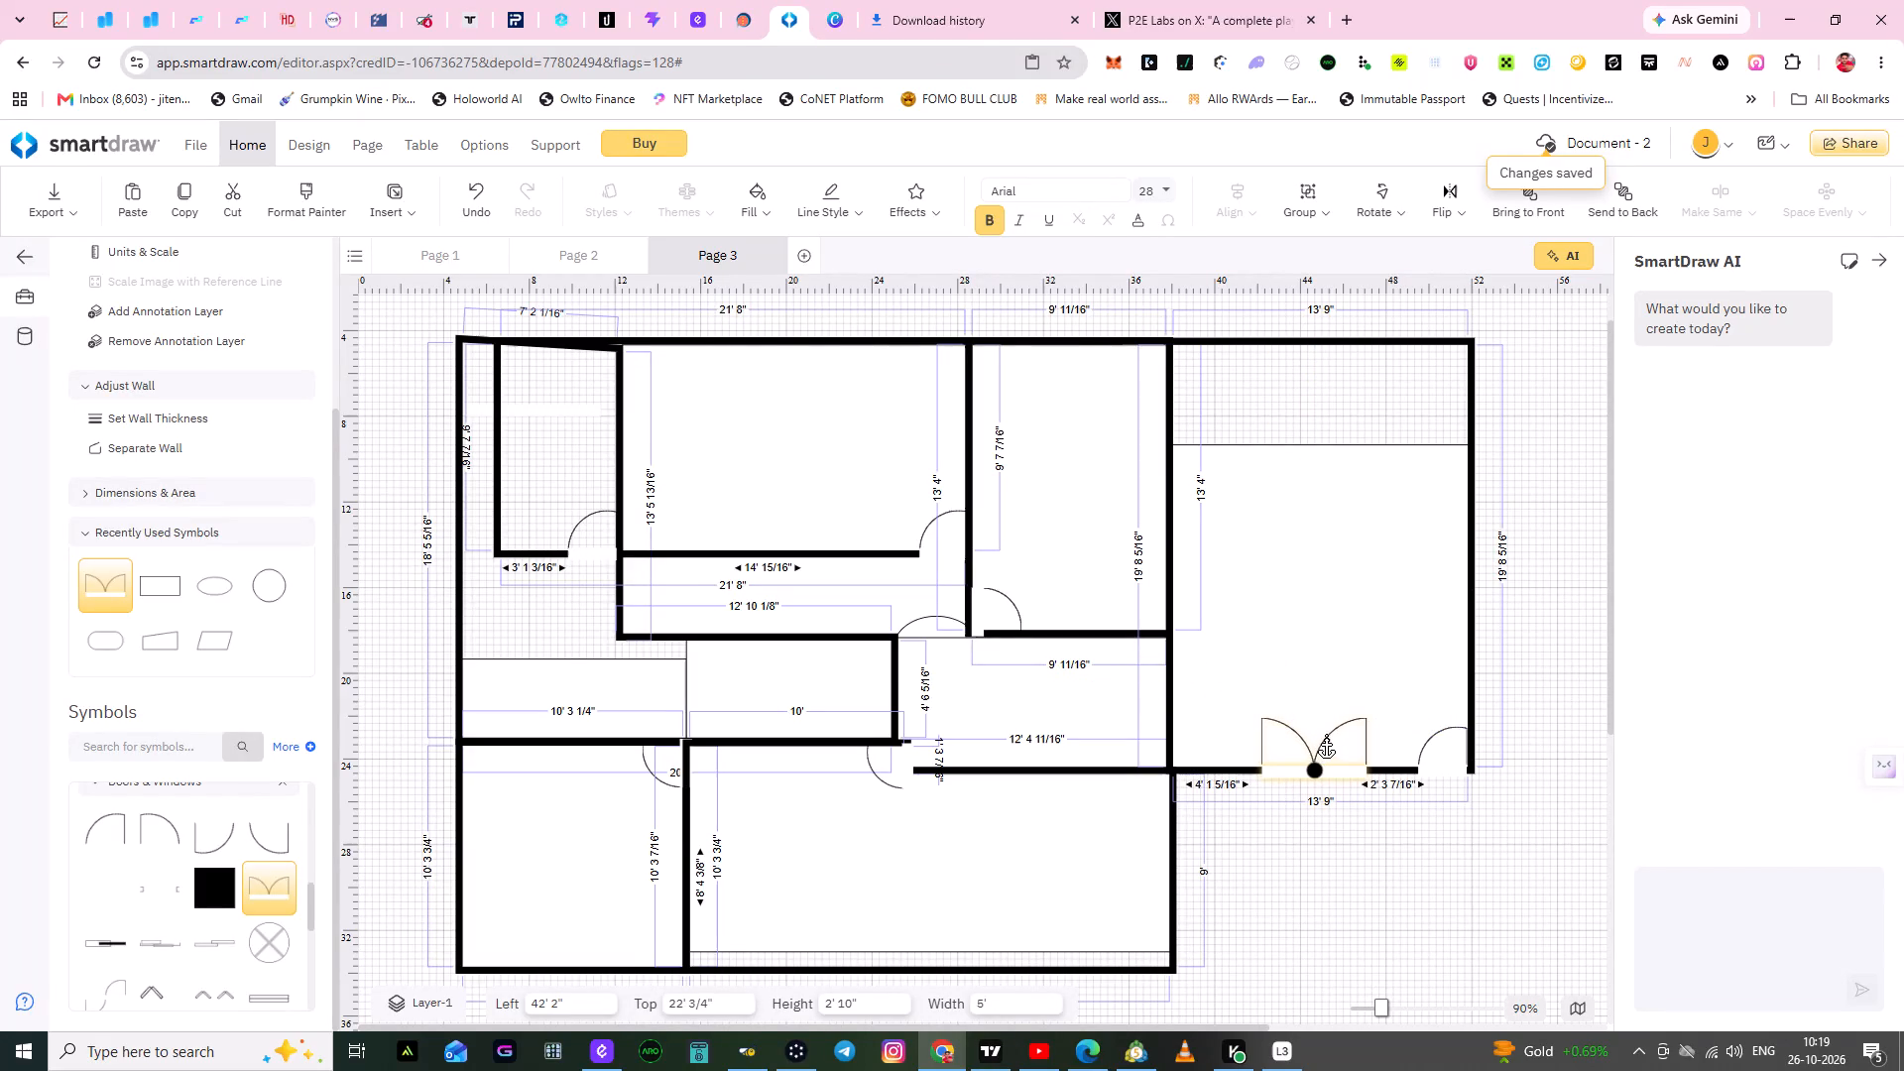
left_click_drag(1326, 735, 1325, 738)
left_click_drag(1325, 738, 1325, 739)
left_click(1435, 845)
Delete the single door at the far-right room's lower-right corner.
left_click(1440, 756)
right_click(1440, 756)
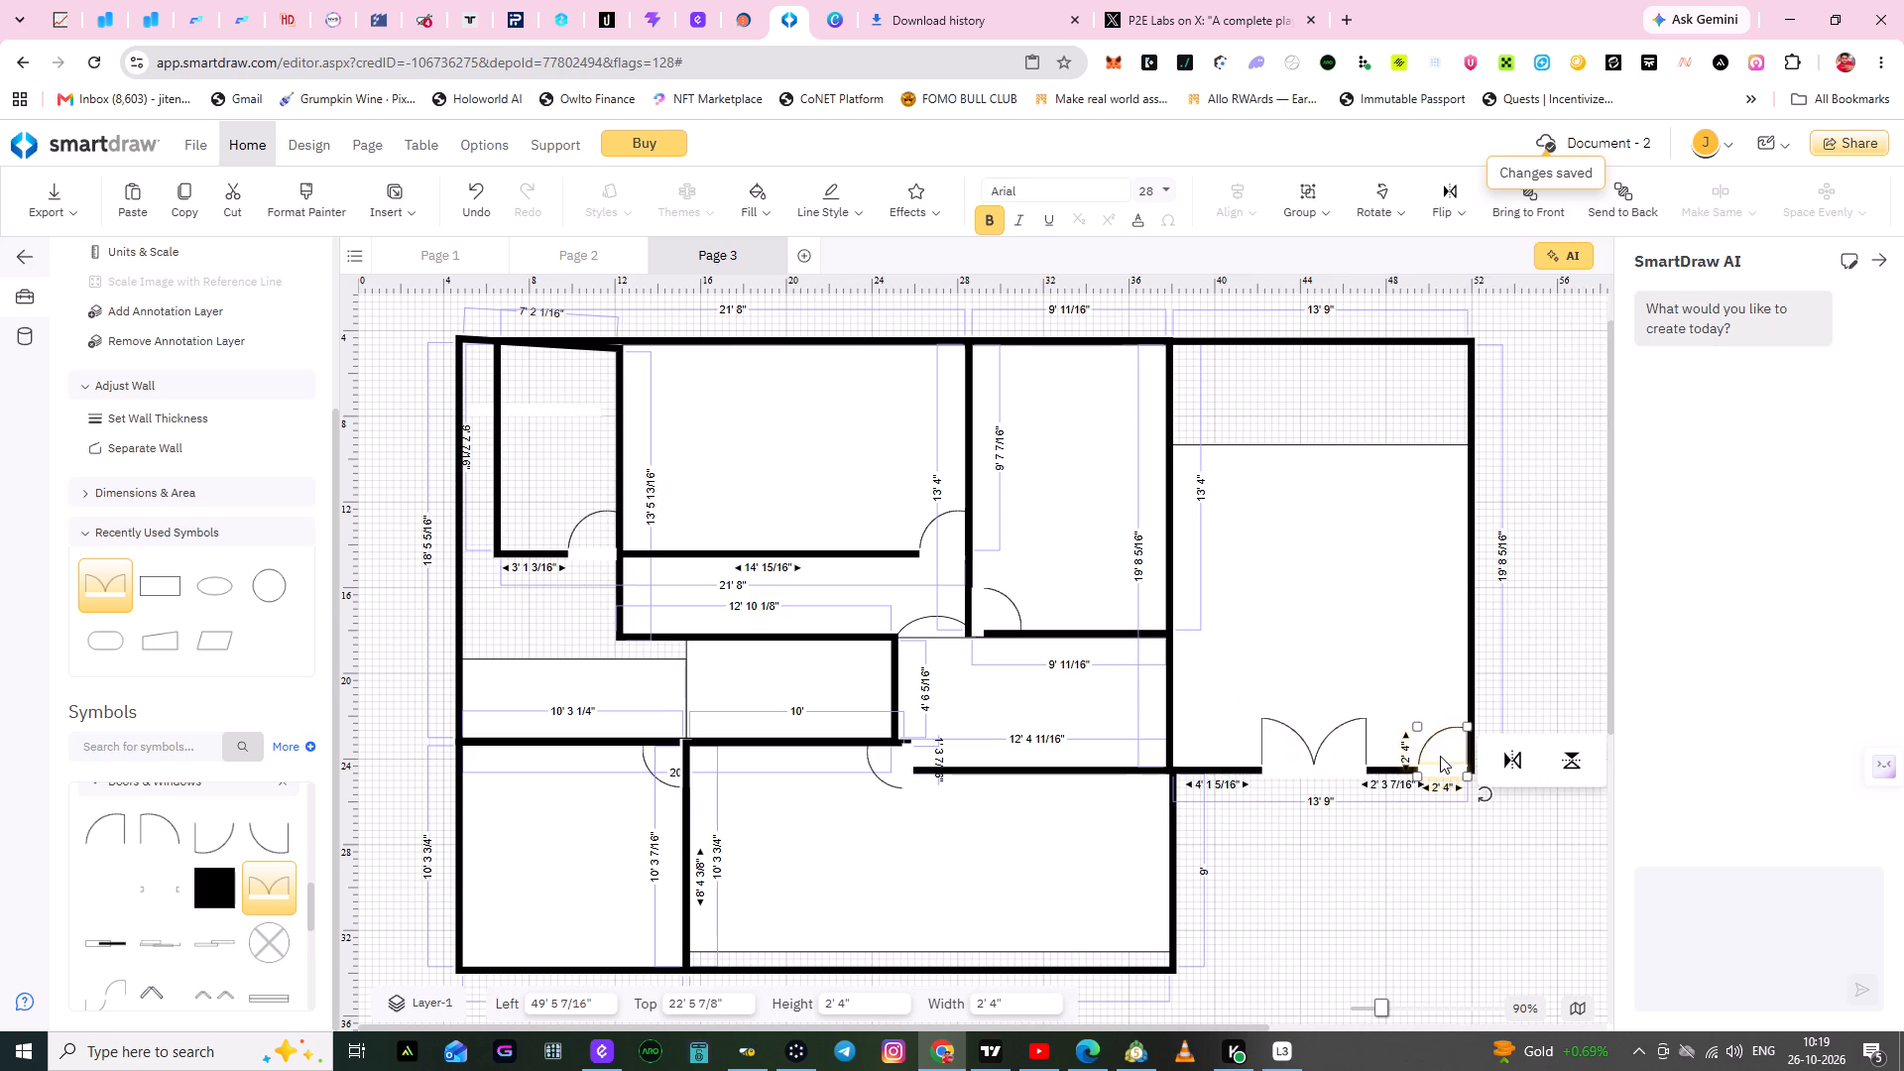
left_click(1513, 257)
left_click(1441, 890)
Shift the double door right along its wall, leaving 4' 9 5/16" of wall on its left and 3' 11 11/16" on its right.
left_click_drag(1345, 749, 1355, 749)
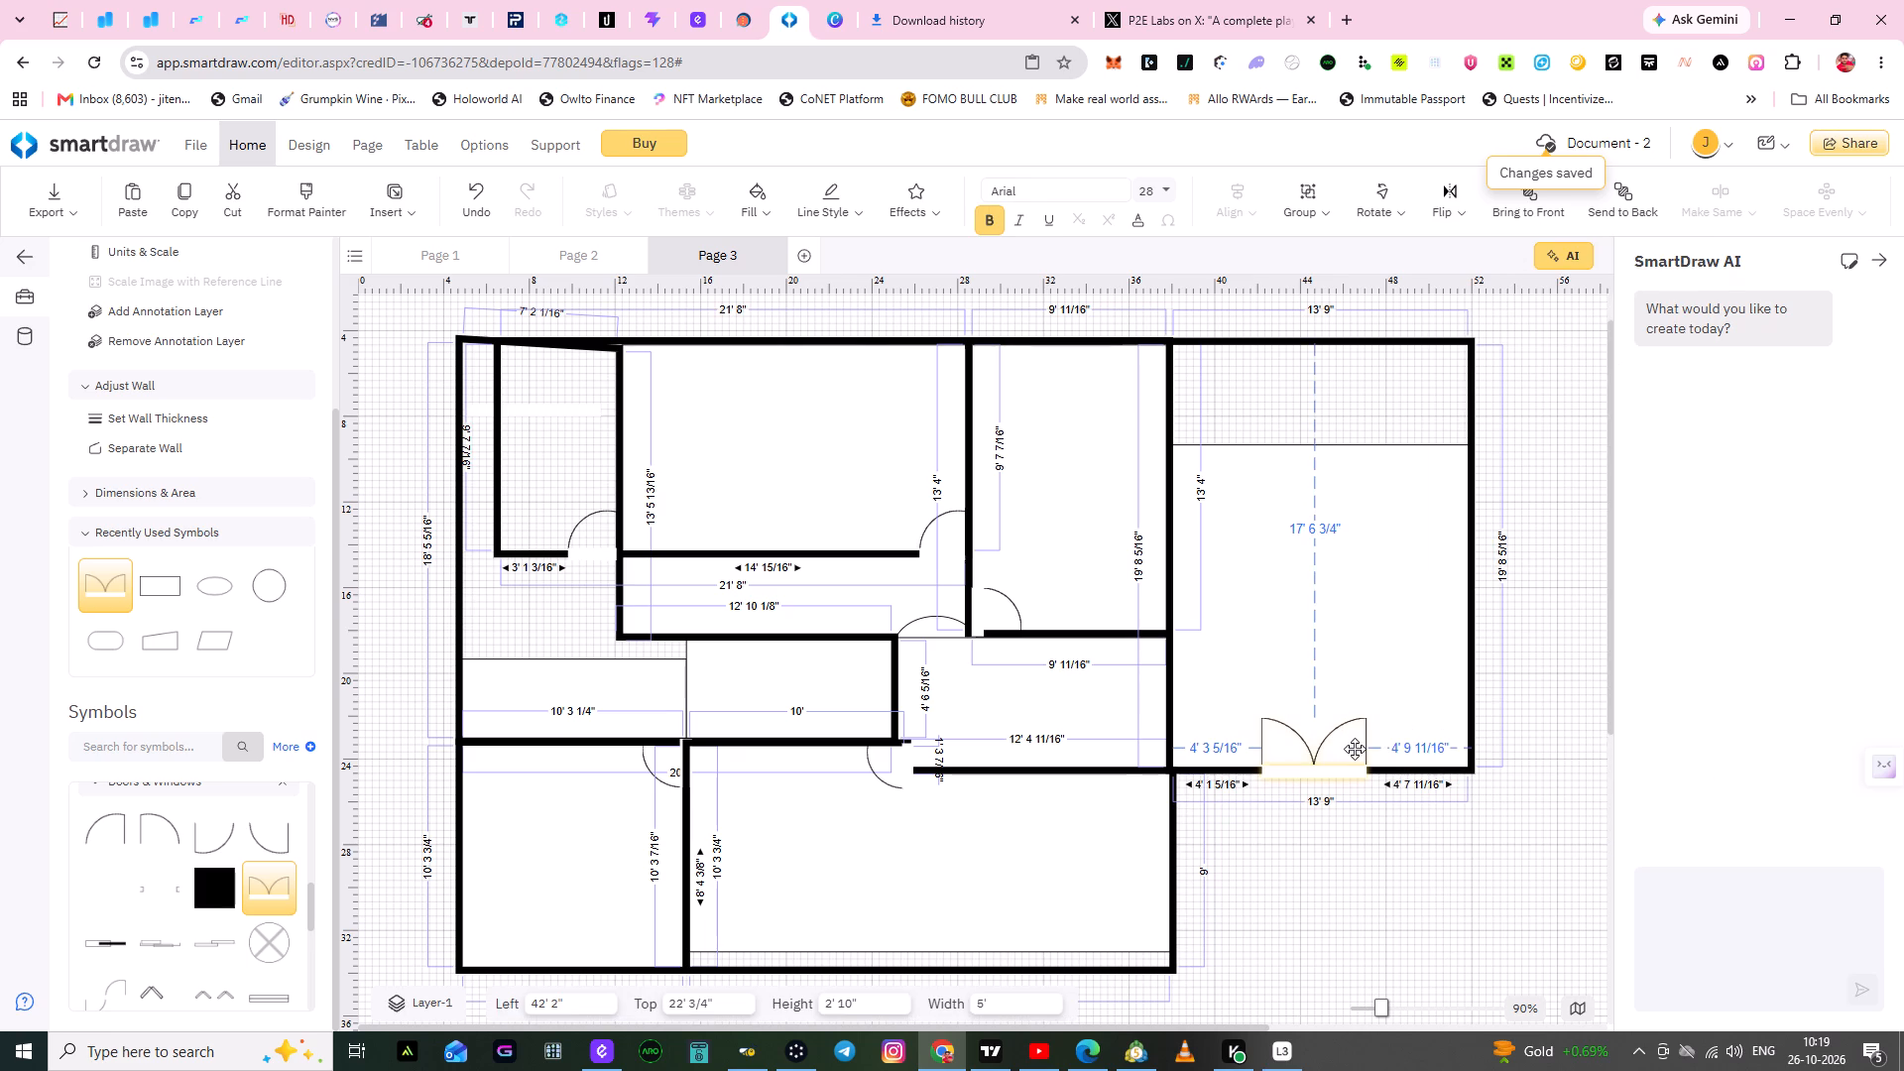
left_click_drag(1355, 749, 1355, 744)
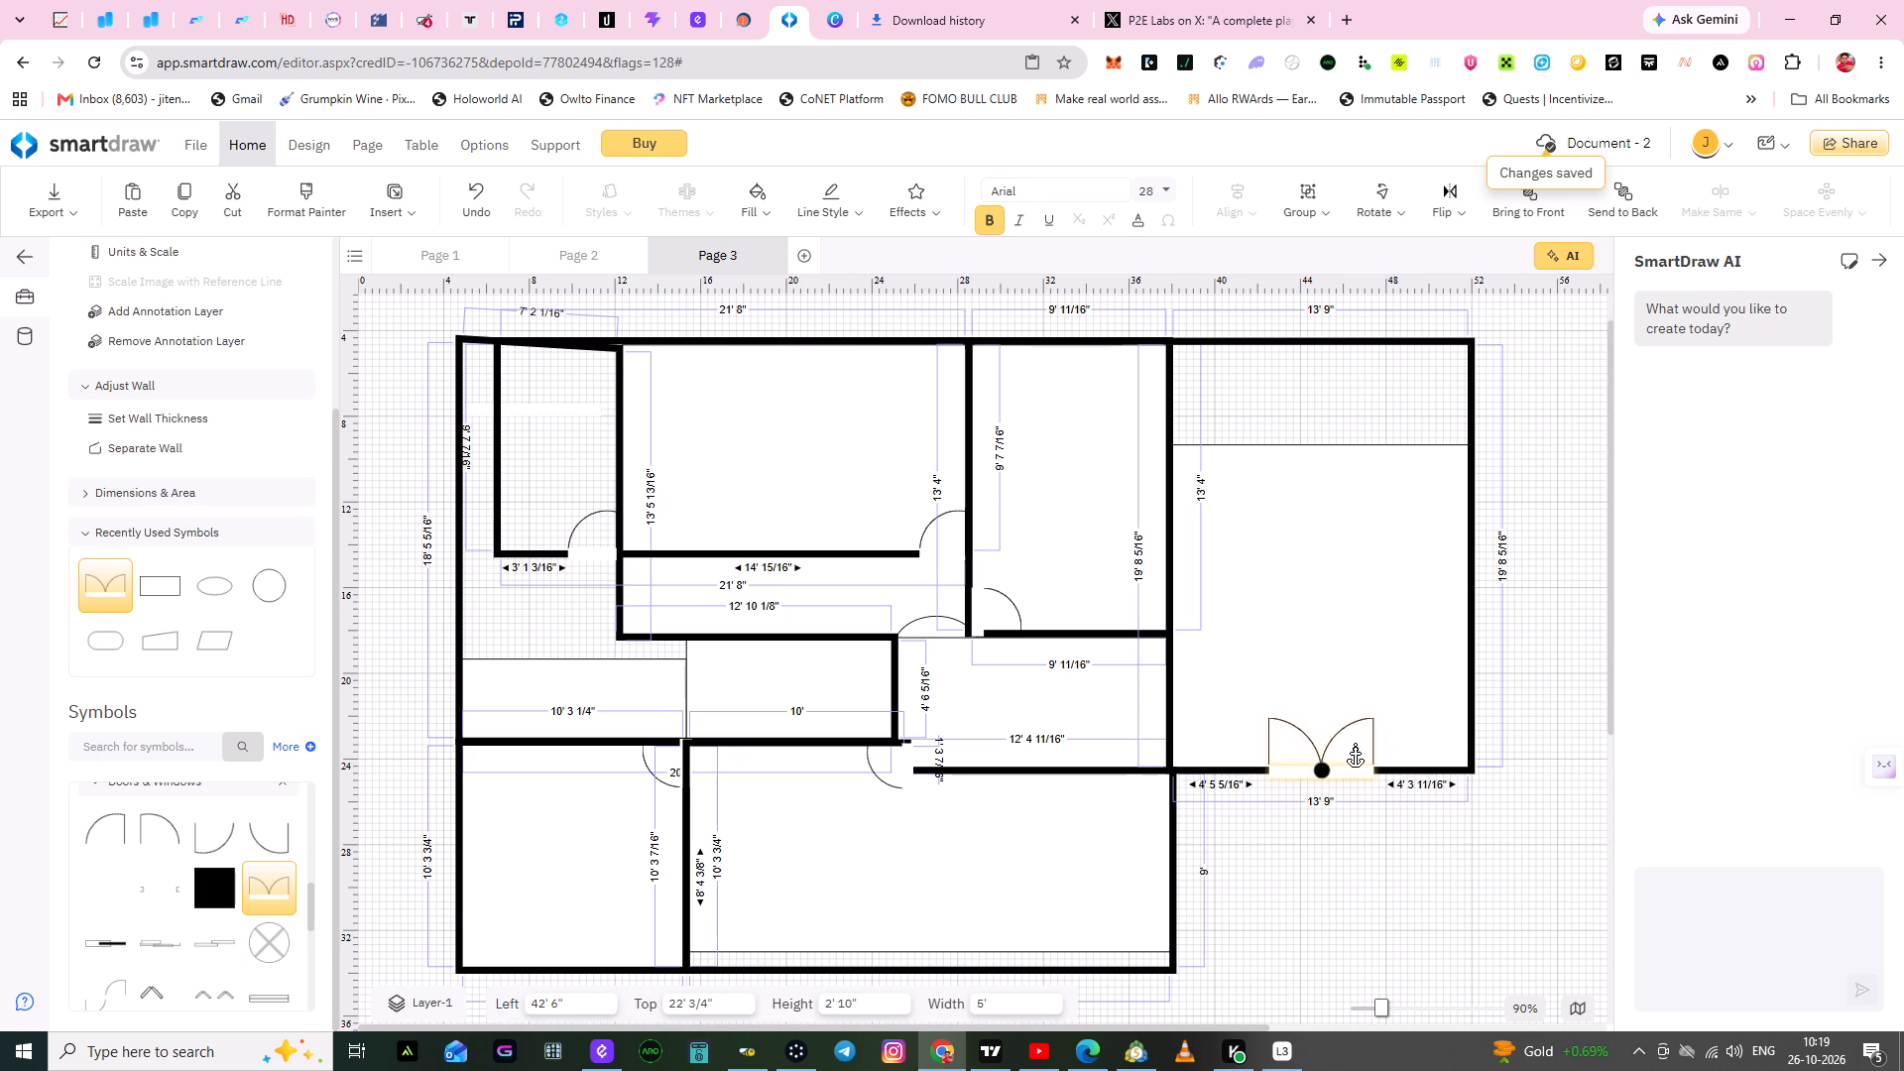
left_click_drag(1355, 744, 1358, 743)
left_click(1366, 907)
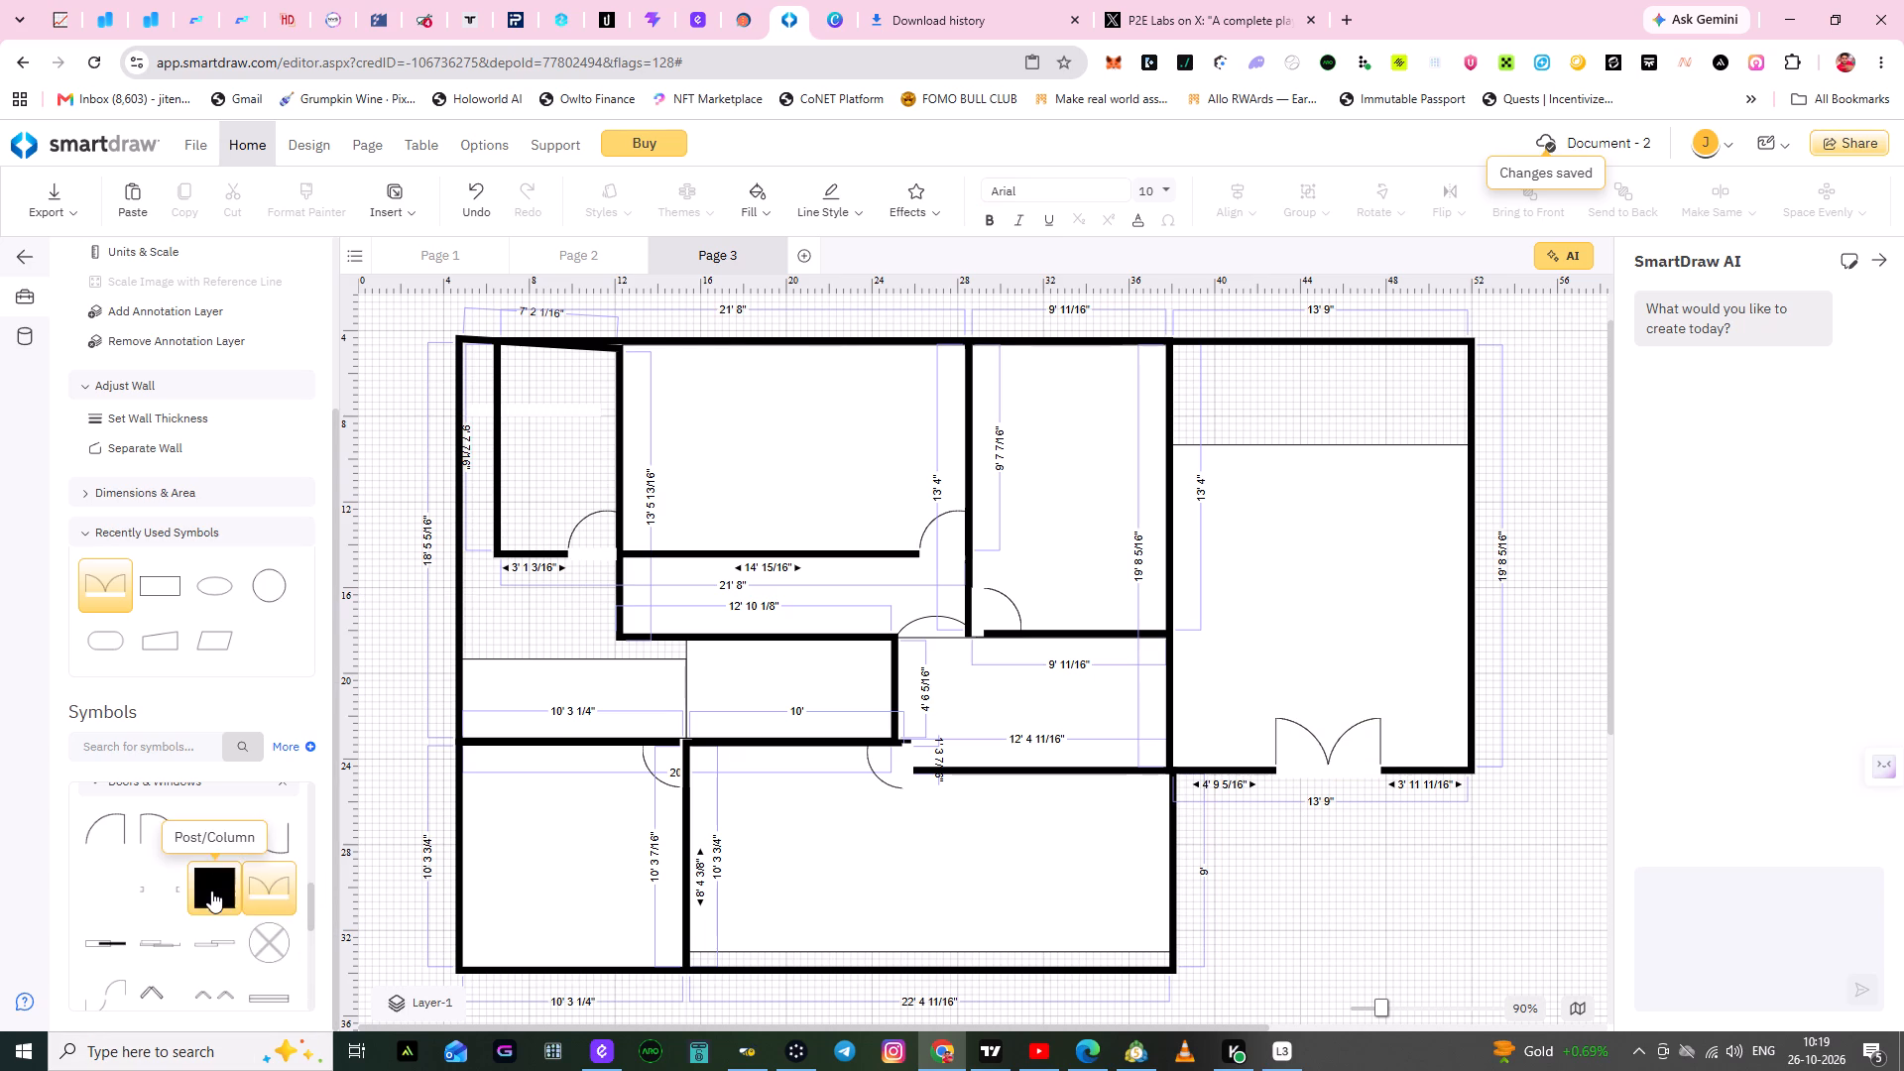
Place a Double Car Garage (192") door over the far-right room, at left 40' 8" and top 11'.
scroll(211, 891, "down", 1)
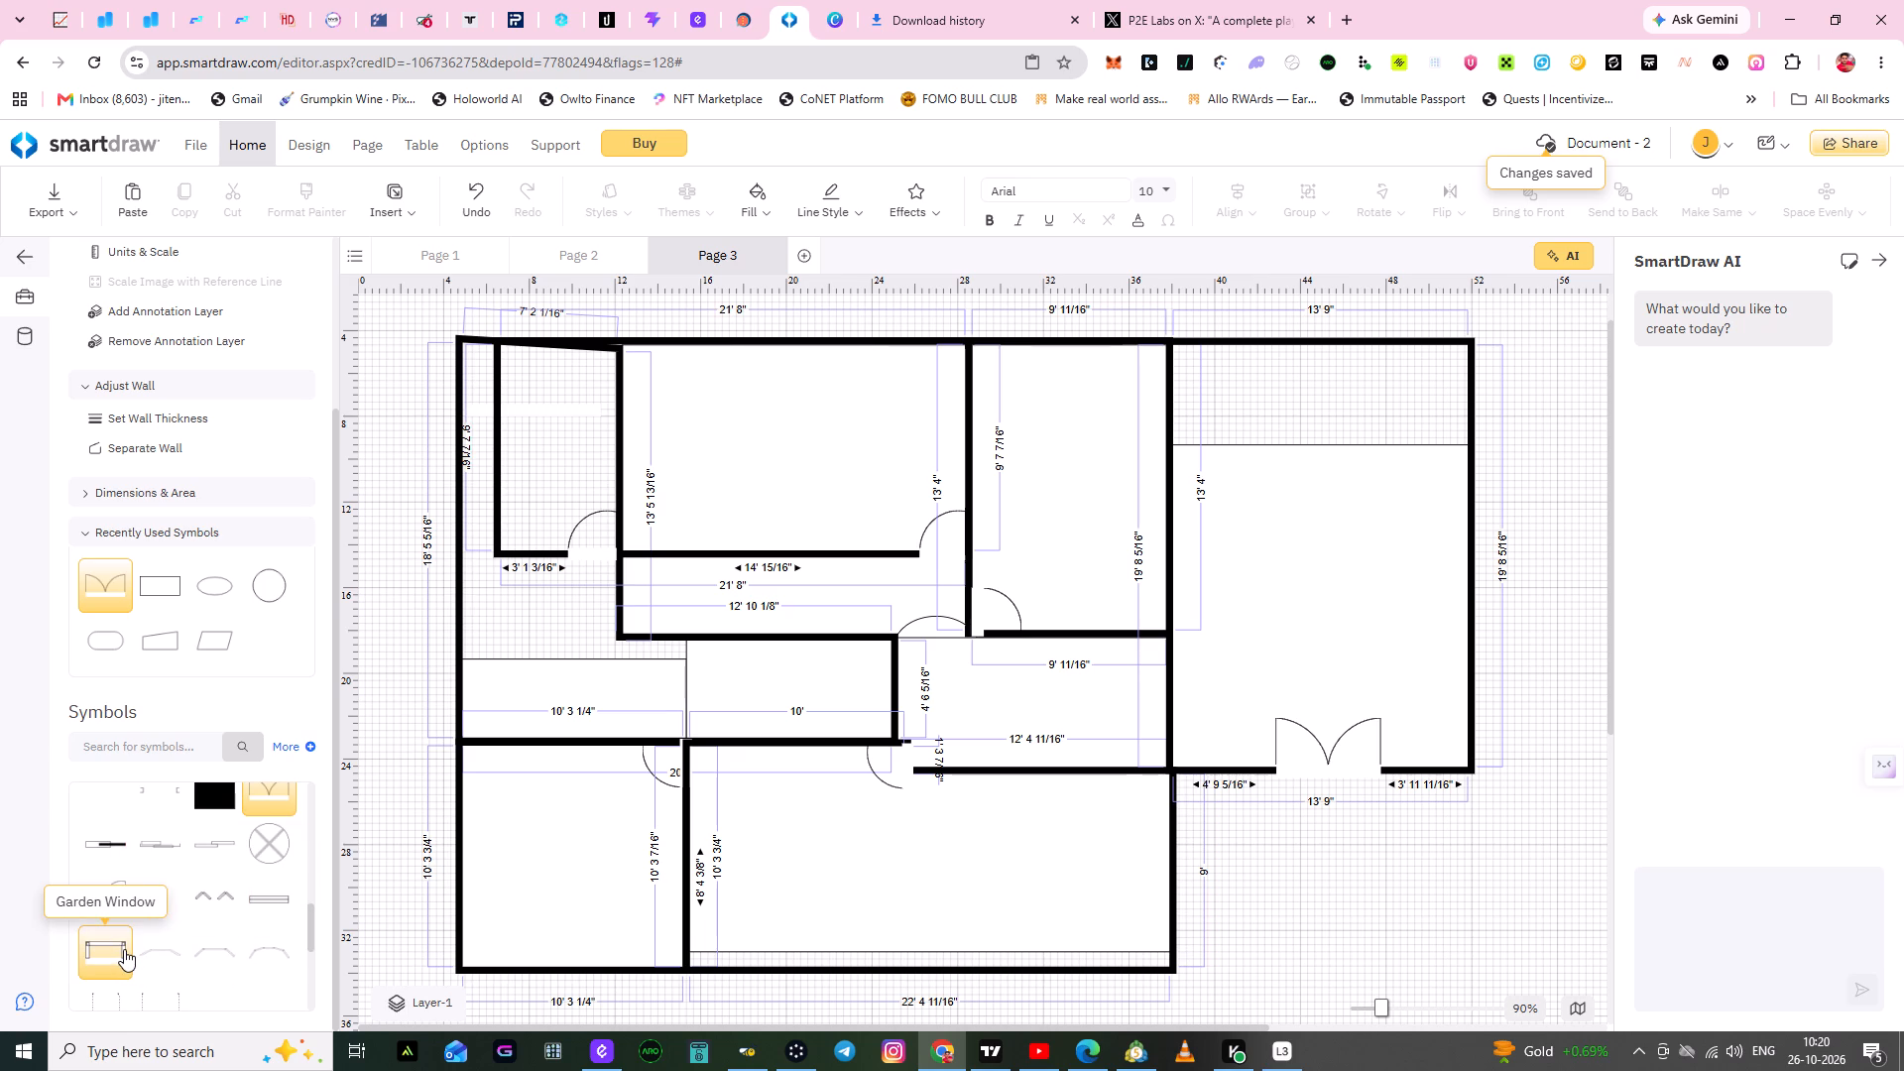
scroll(124, 949, "down", 1)
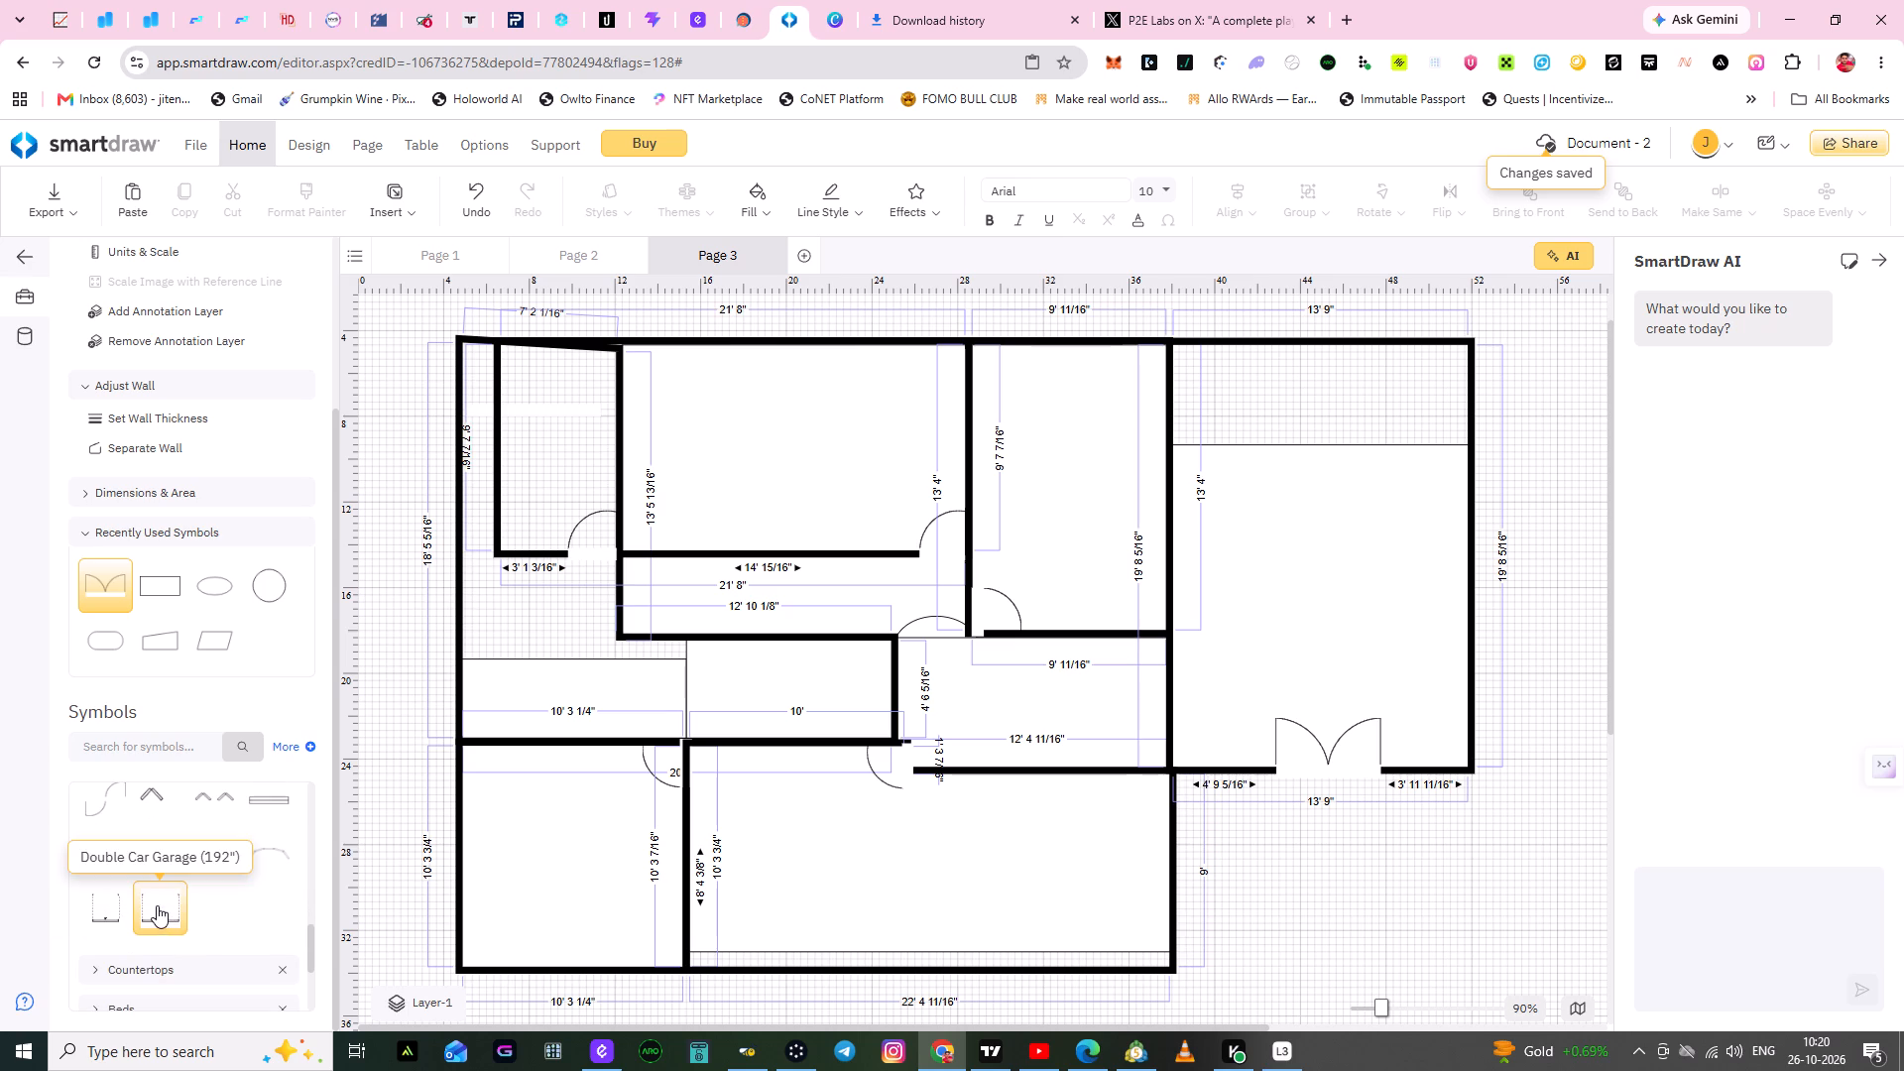
scroll(241, 894, "down", 1)
scroll(241, 894, "up", 1)
left_click_drag(177, 917, 1441, 633)
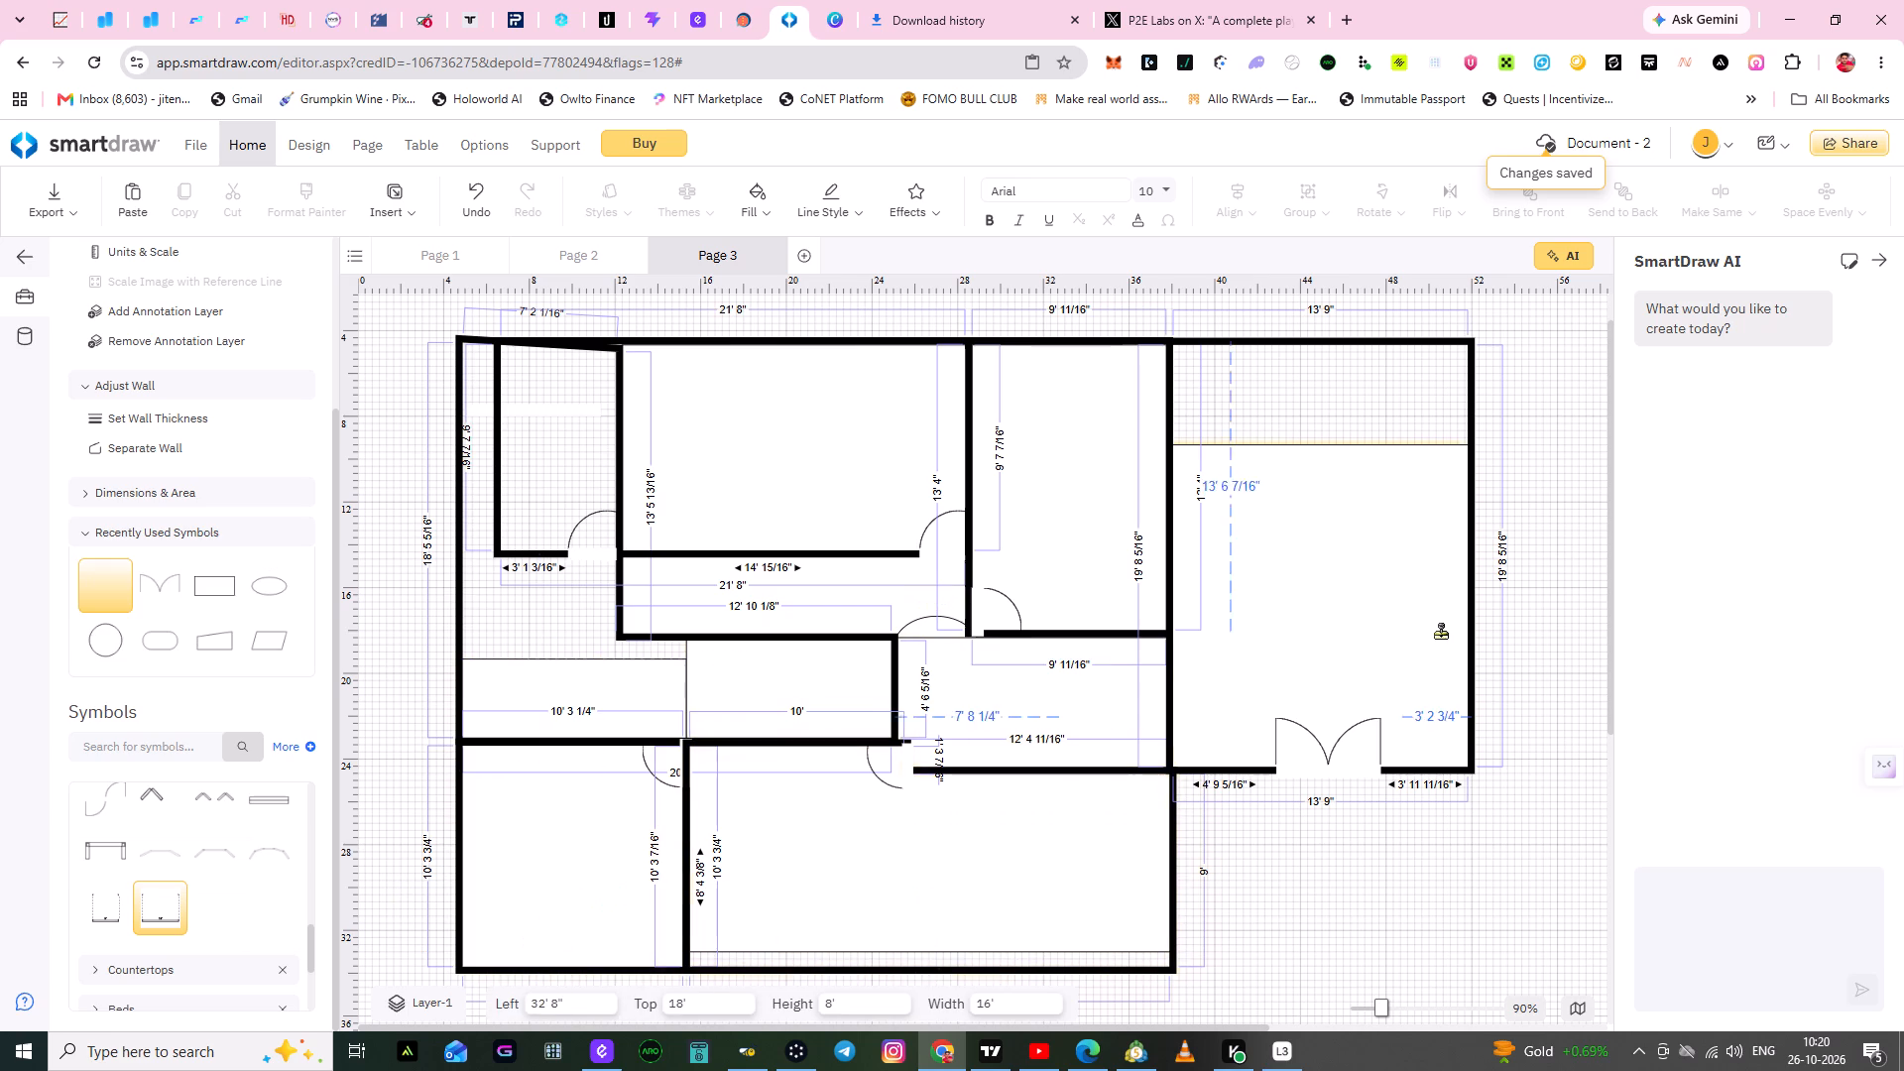
left_click_drag(1441, 633, 1399, 566)
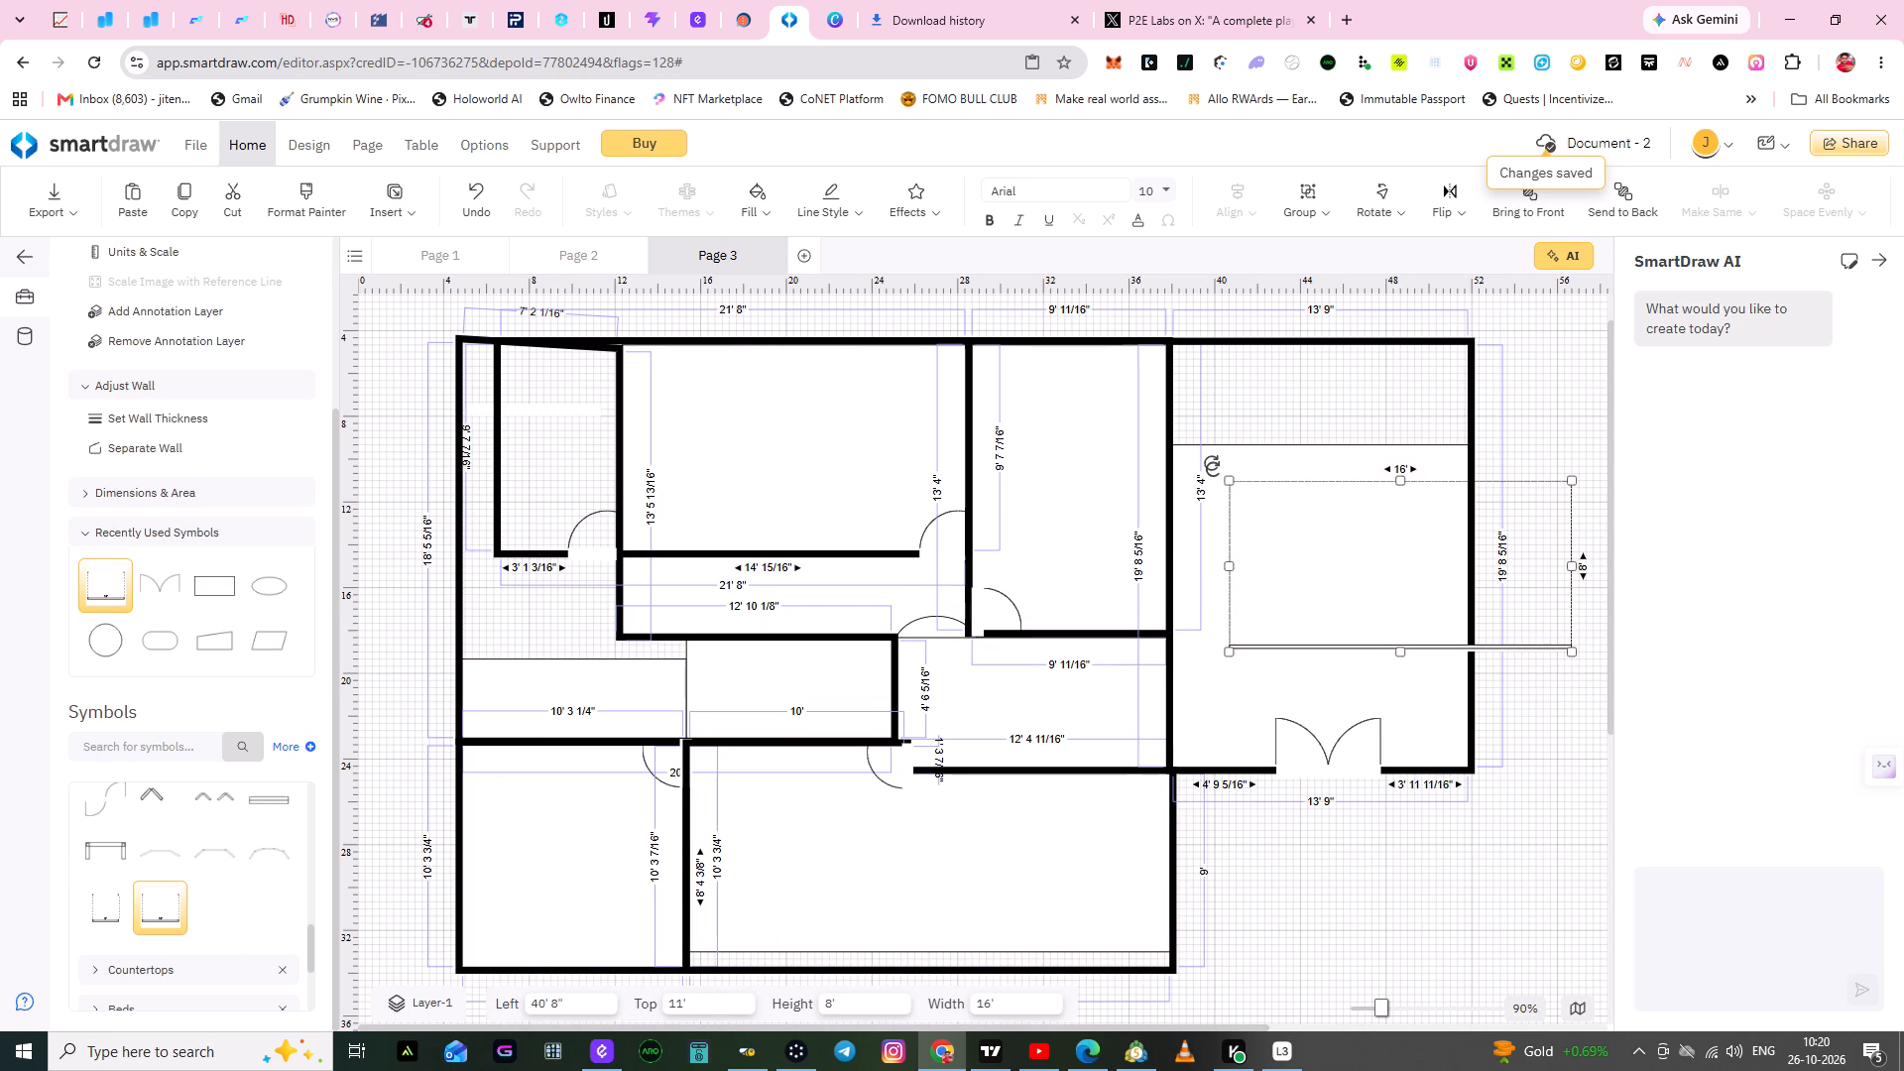
Rotate the garage door a quarter turn counterclockwise and fit it into the far-right room's right wall, up against the top corner.
left_click_drag(1213, 469, 1369, 639)
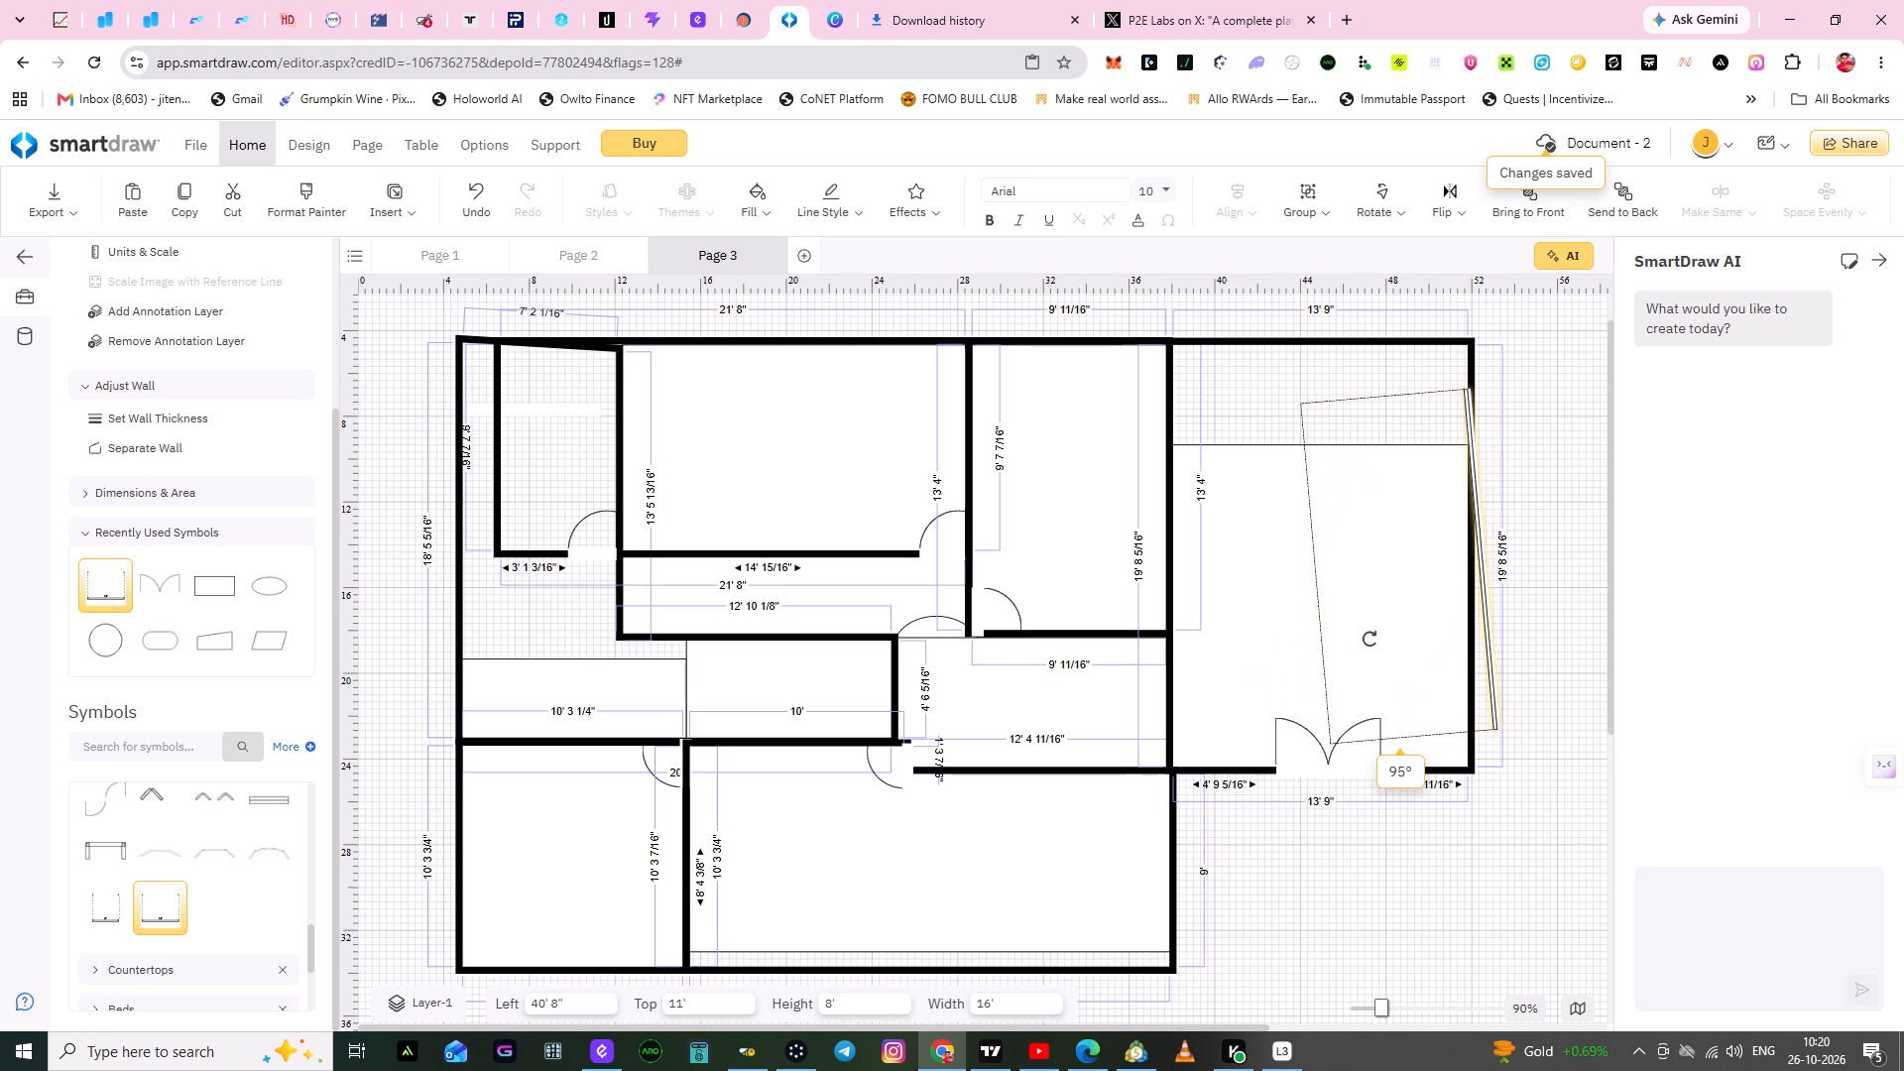
left_click_drag(1369, 639, 1363, 639)
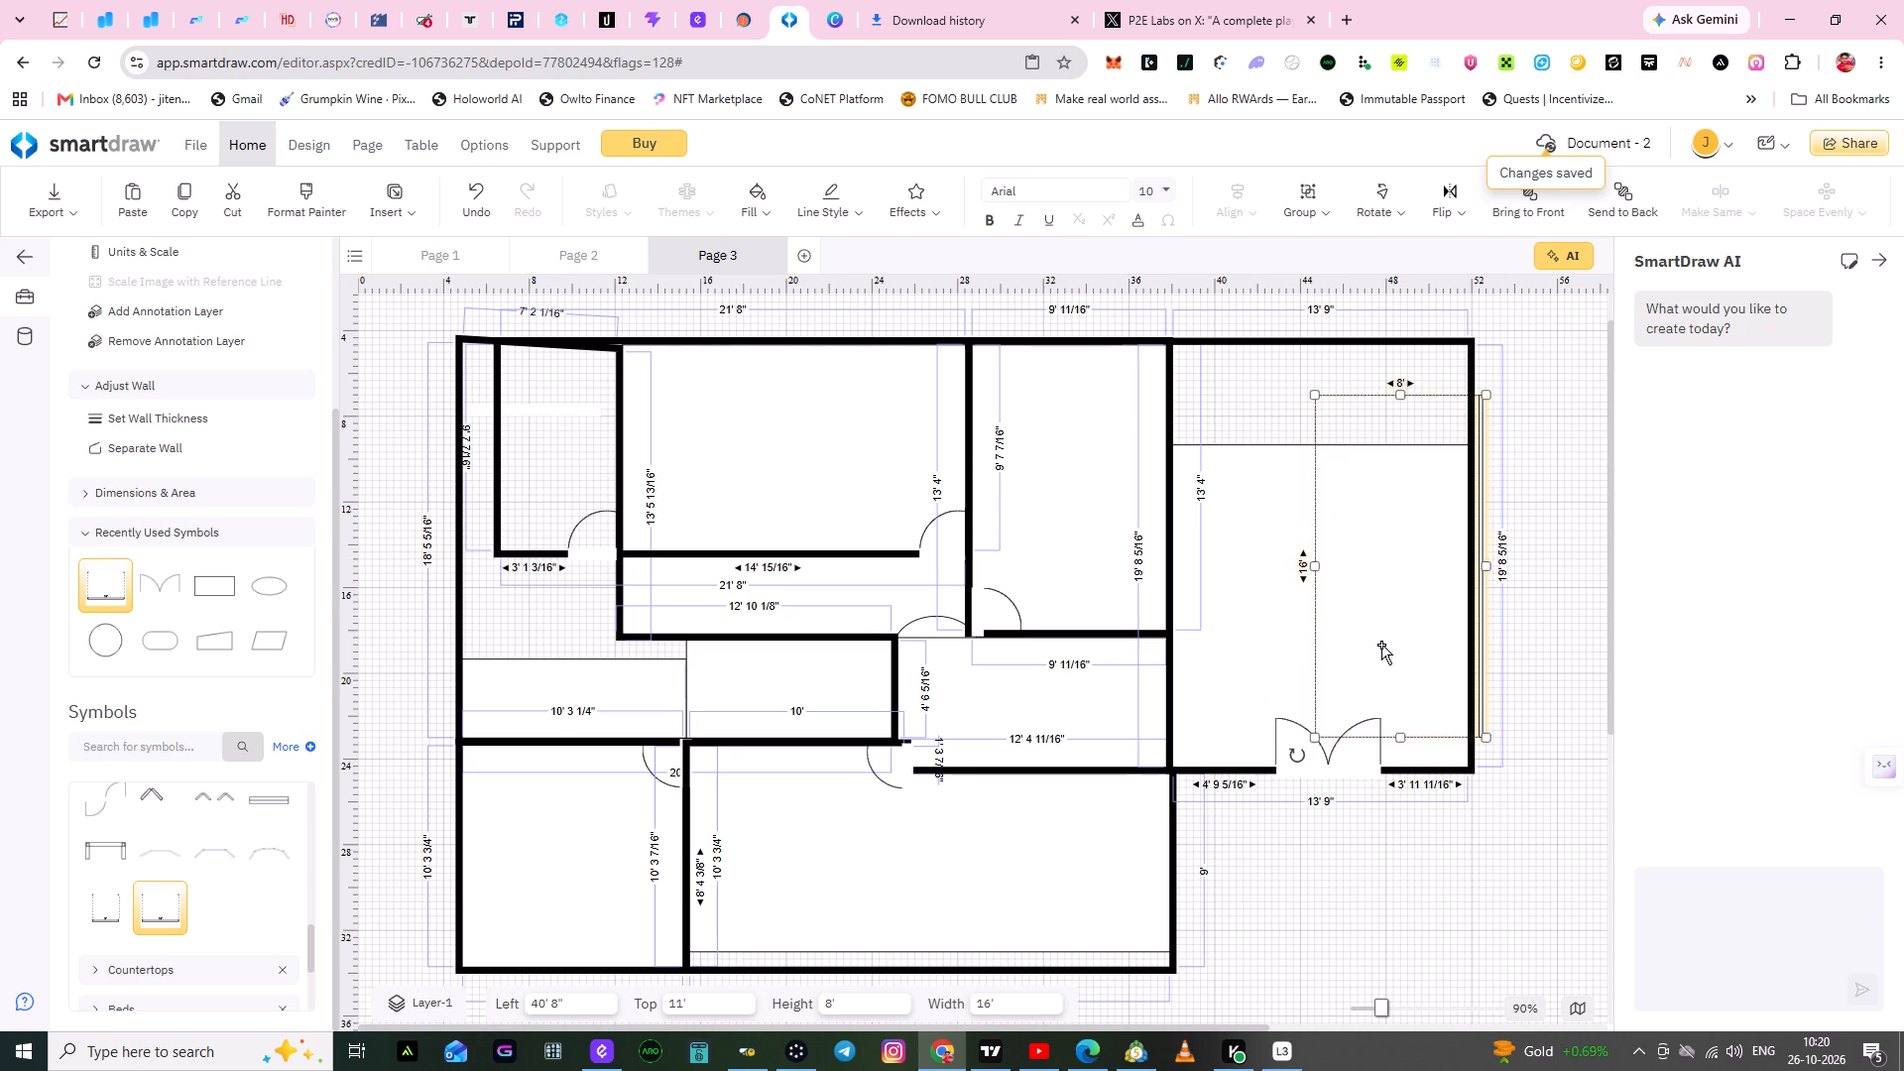
left_click_drag(1383, 646, 1369, 593)
left_click(1533, 631)
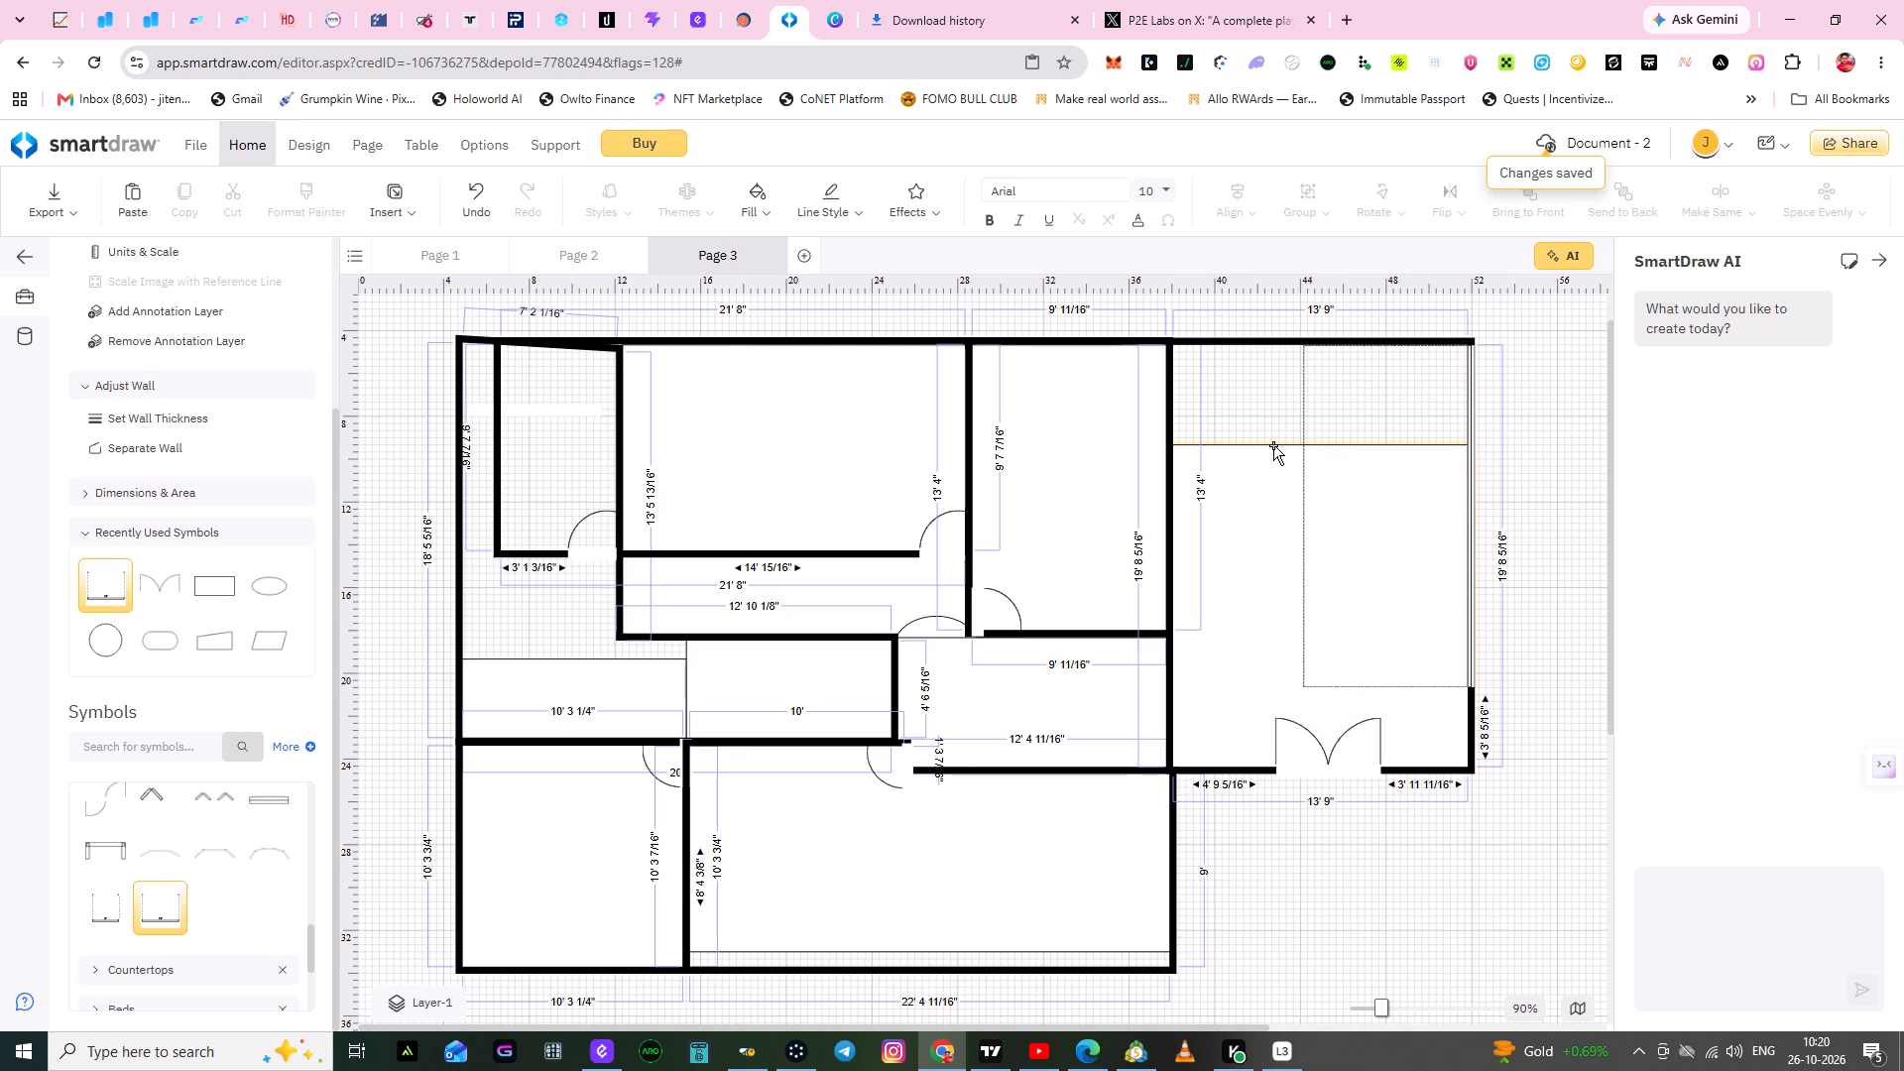
Stretch the sketched rectangle under the far-right room up to the top wall, at top 4' 8" and height 19' 10".
left_click(1272, 443)
left_click_drag(1321, 442, 1327, 343)
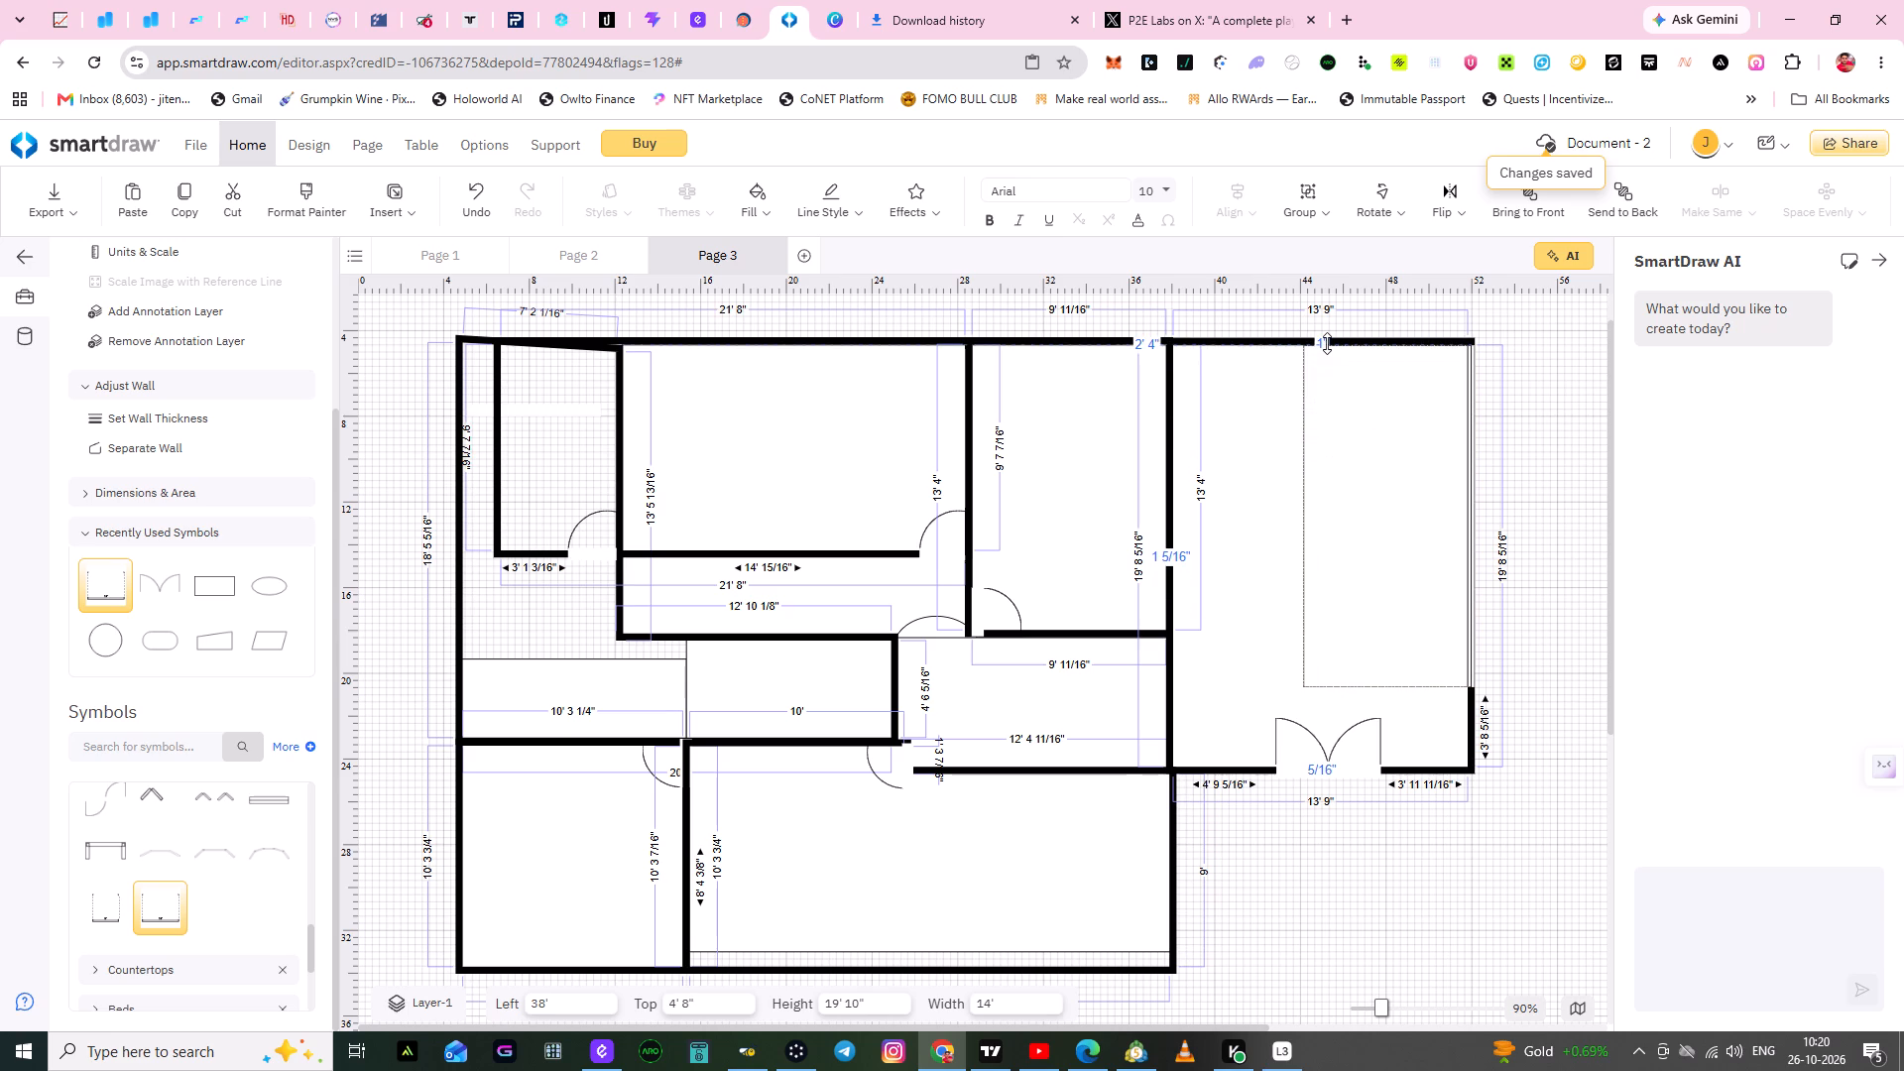
left_click_drag(1327, 343, 1331, 344)
left_click(1531, 815)
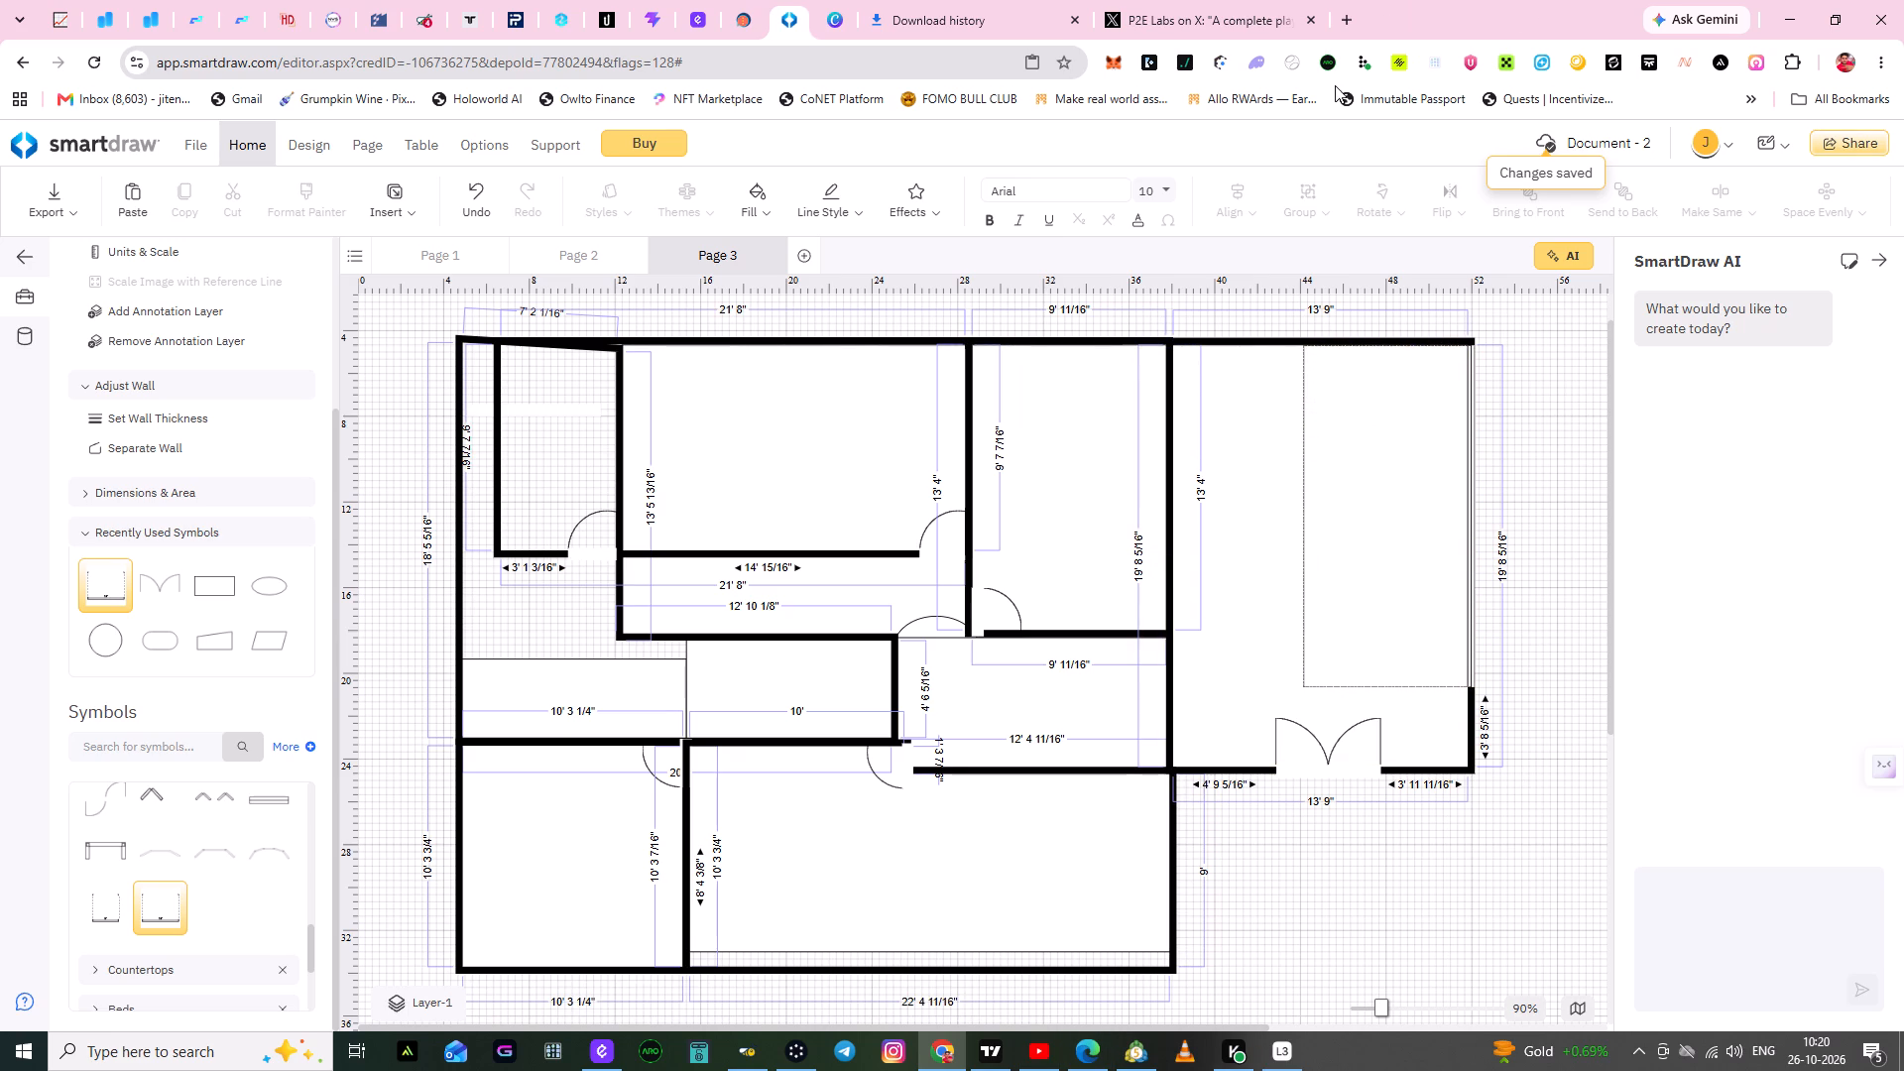
Shorten the garage door in the far-right room's right wall to a width of 13'.
left_click(1411, 506)
left_click(1389, 690)
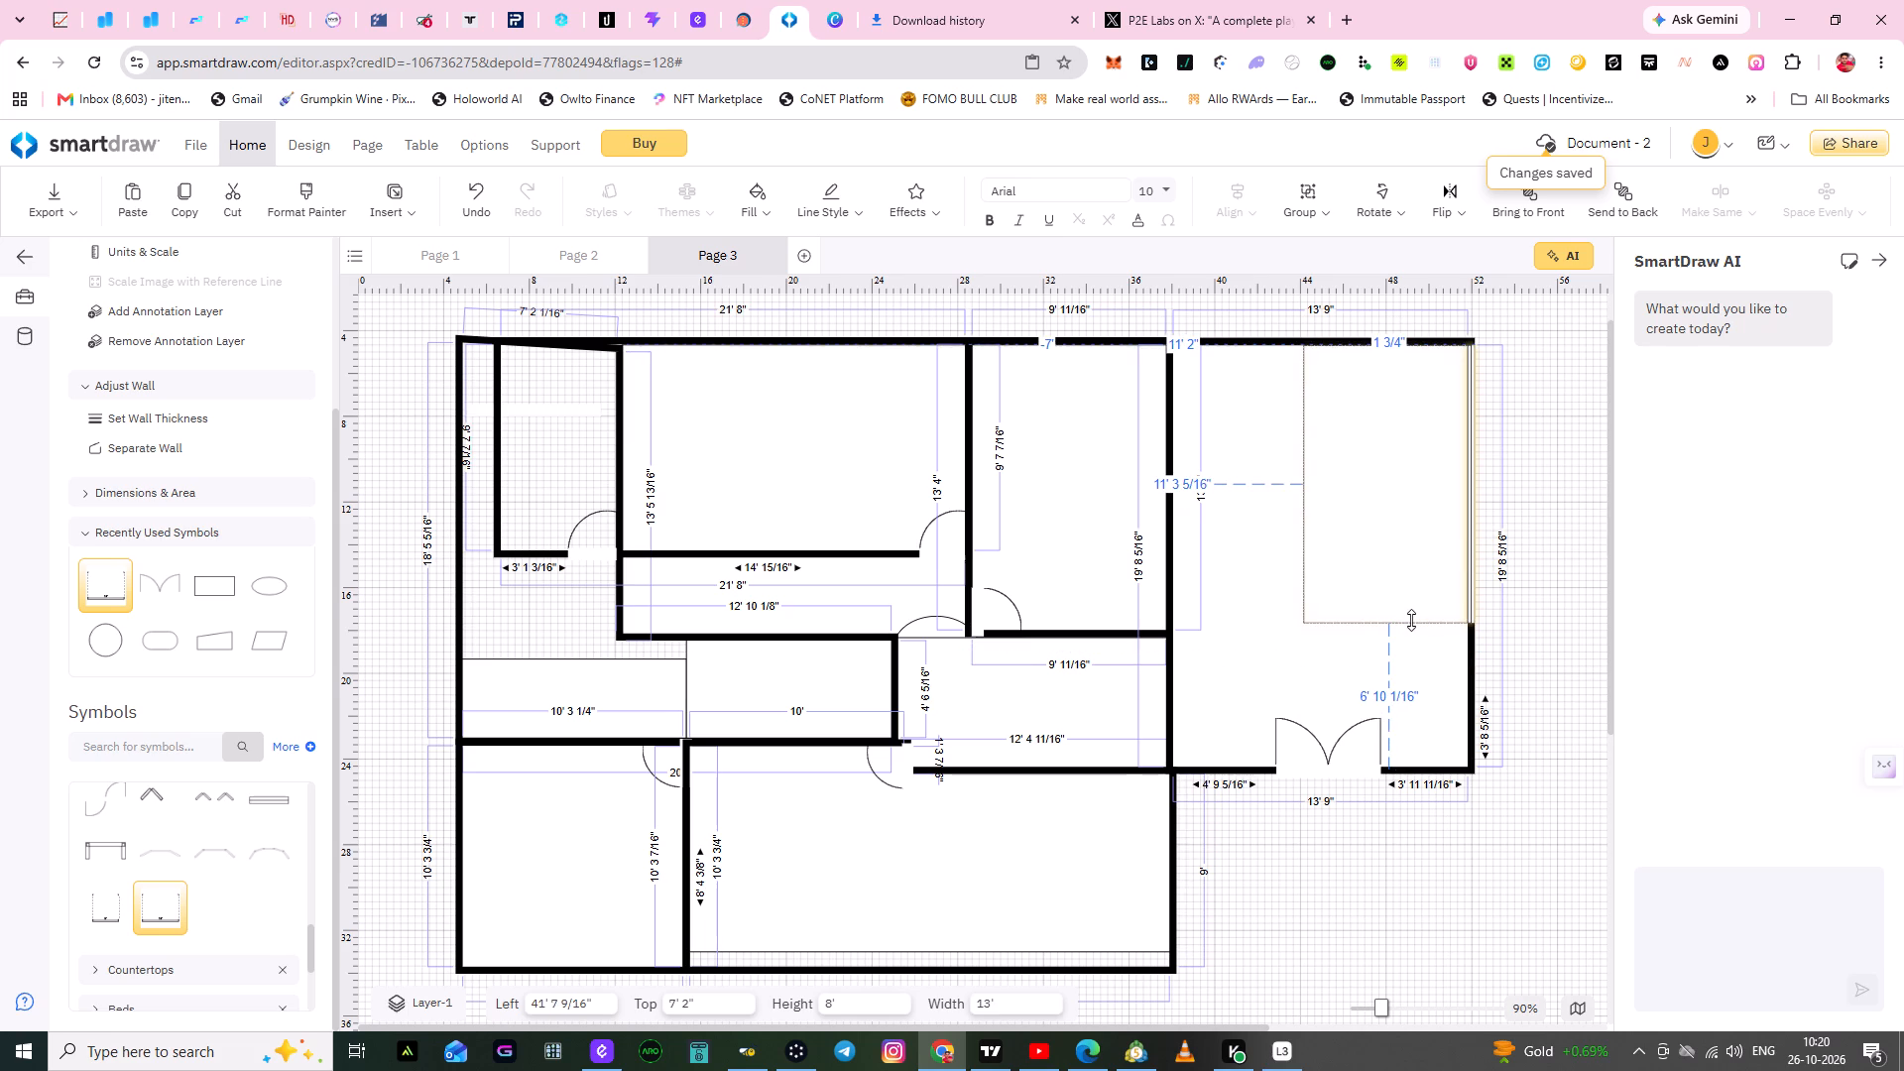
left_click(1549, 573)
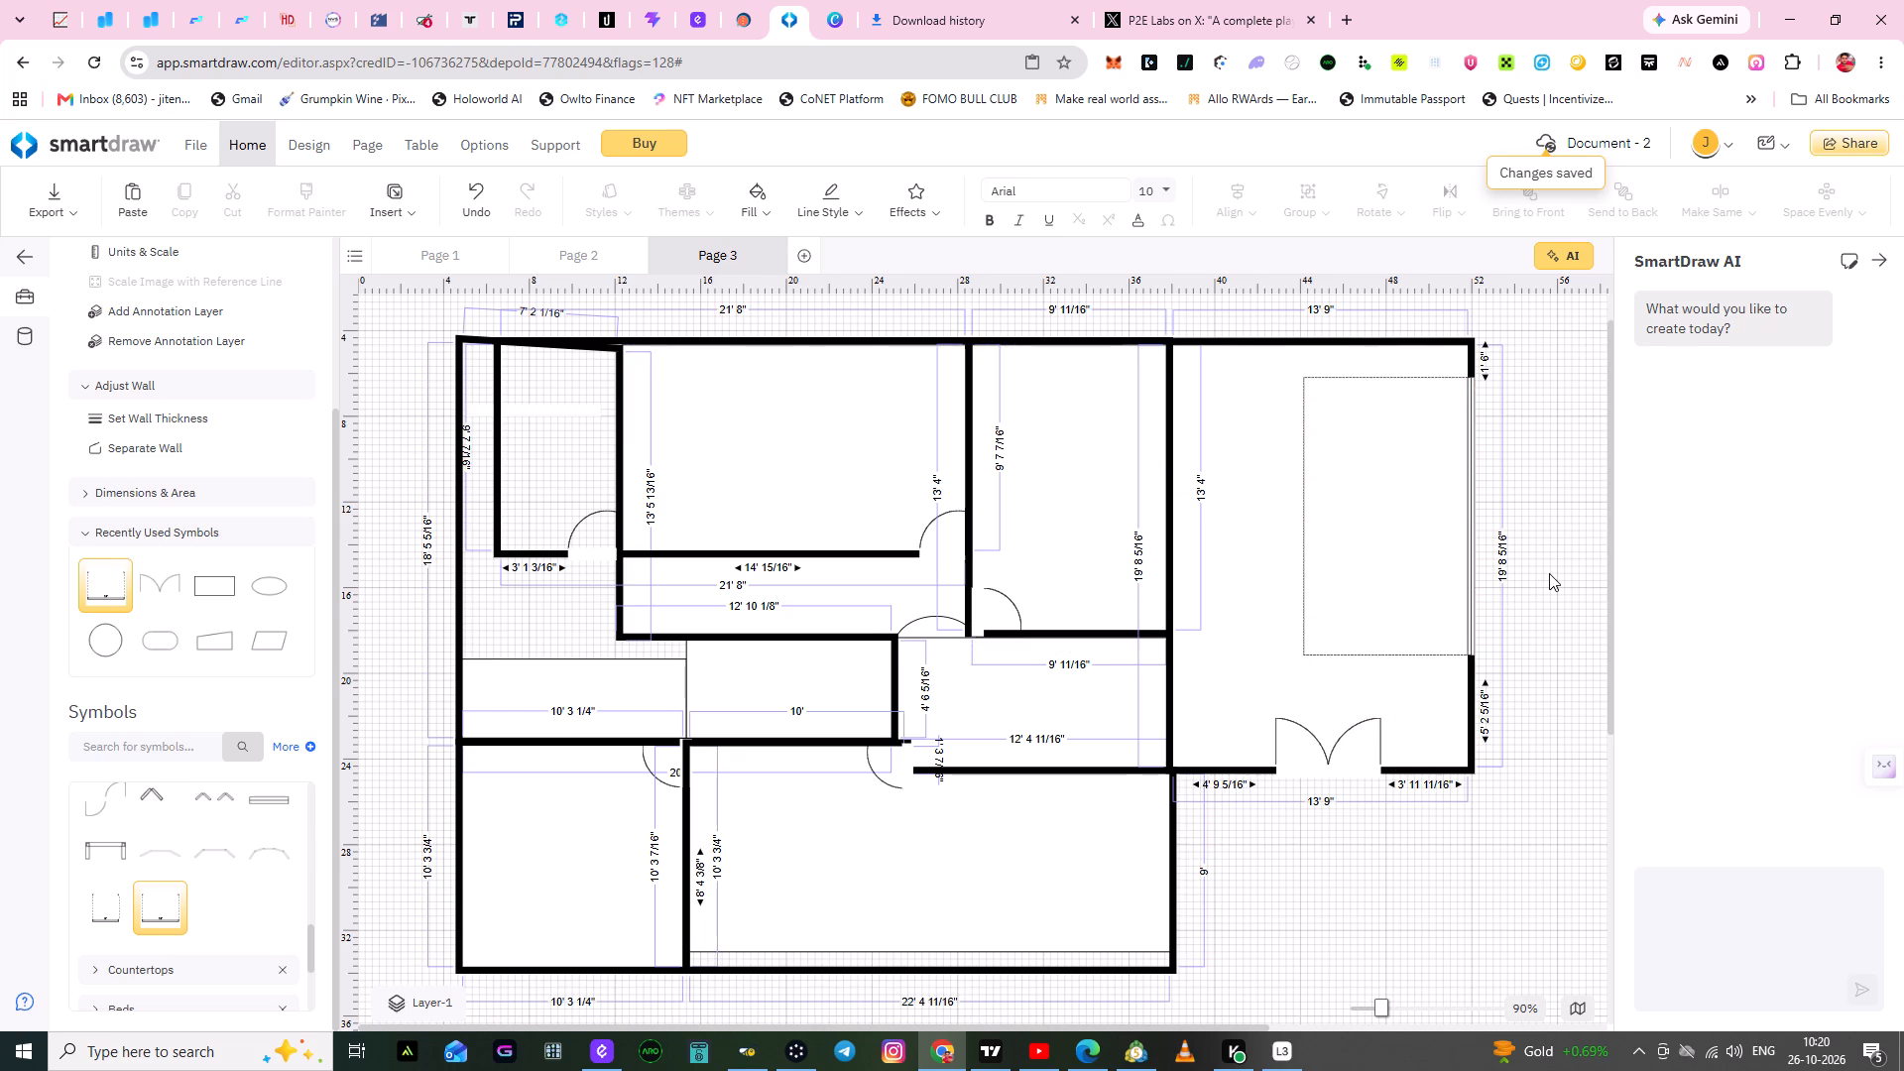
Slide the garage door up against the room's top corner, leaving 6' 10 5/16" of wall below it.
left_click(1407, 566)
left_click_drag(1402, 579, 1403, 573)
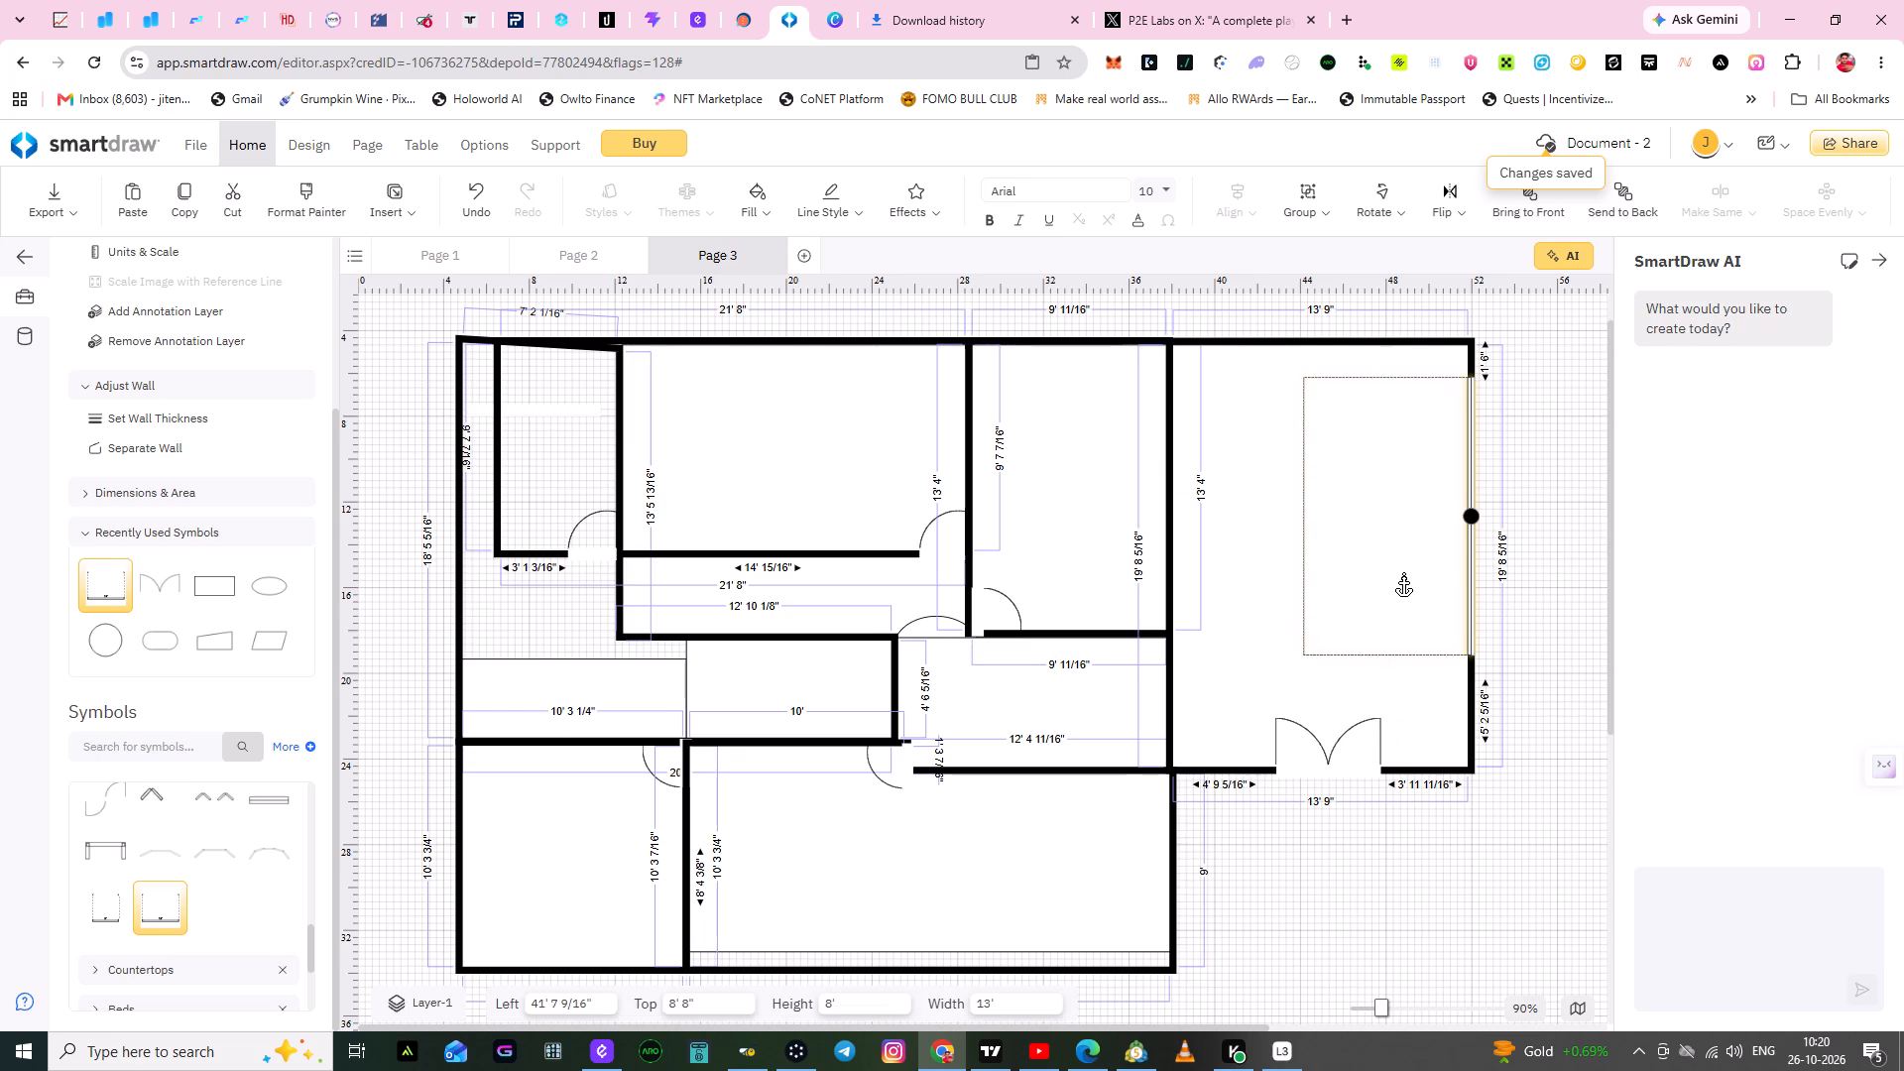
left_click_drag(1403, 573, 1402, 547)
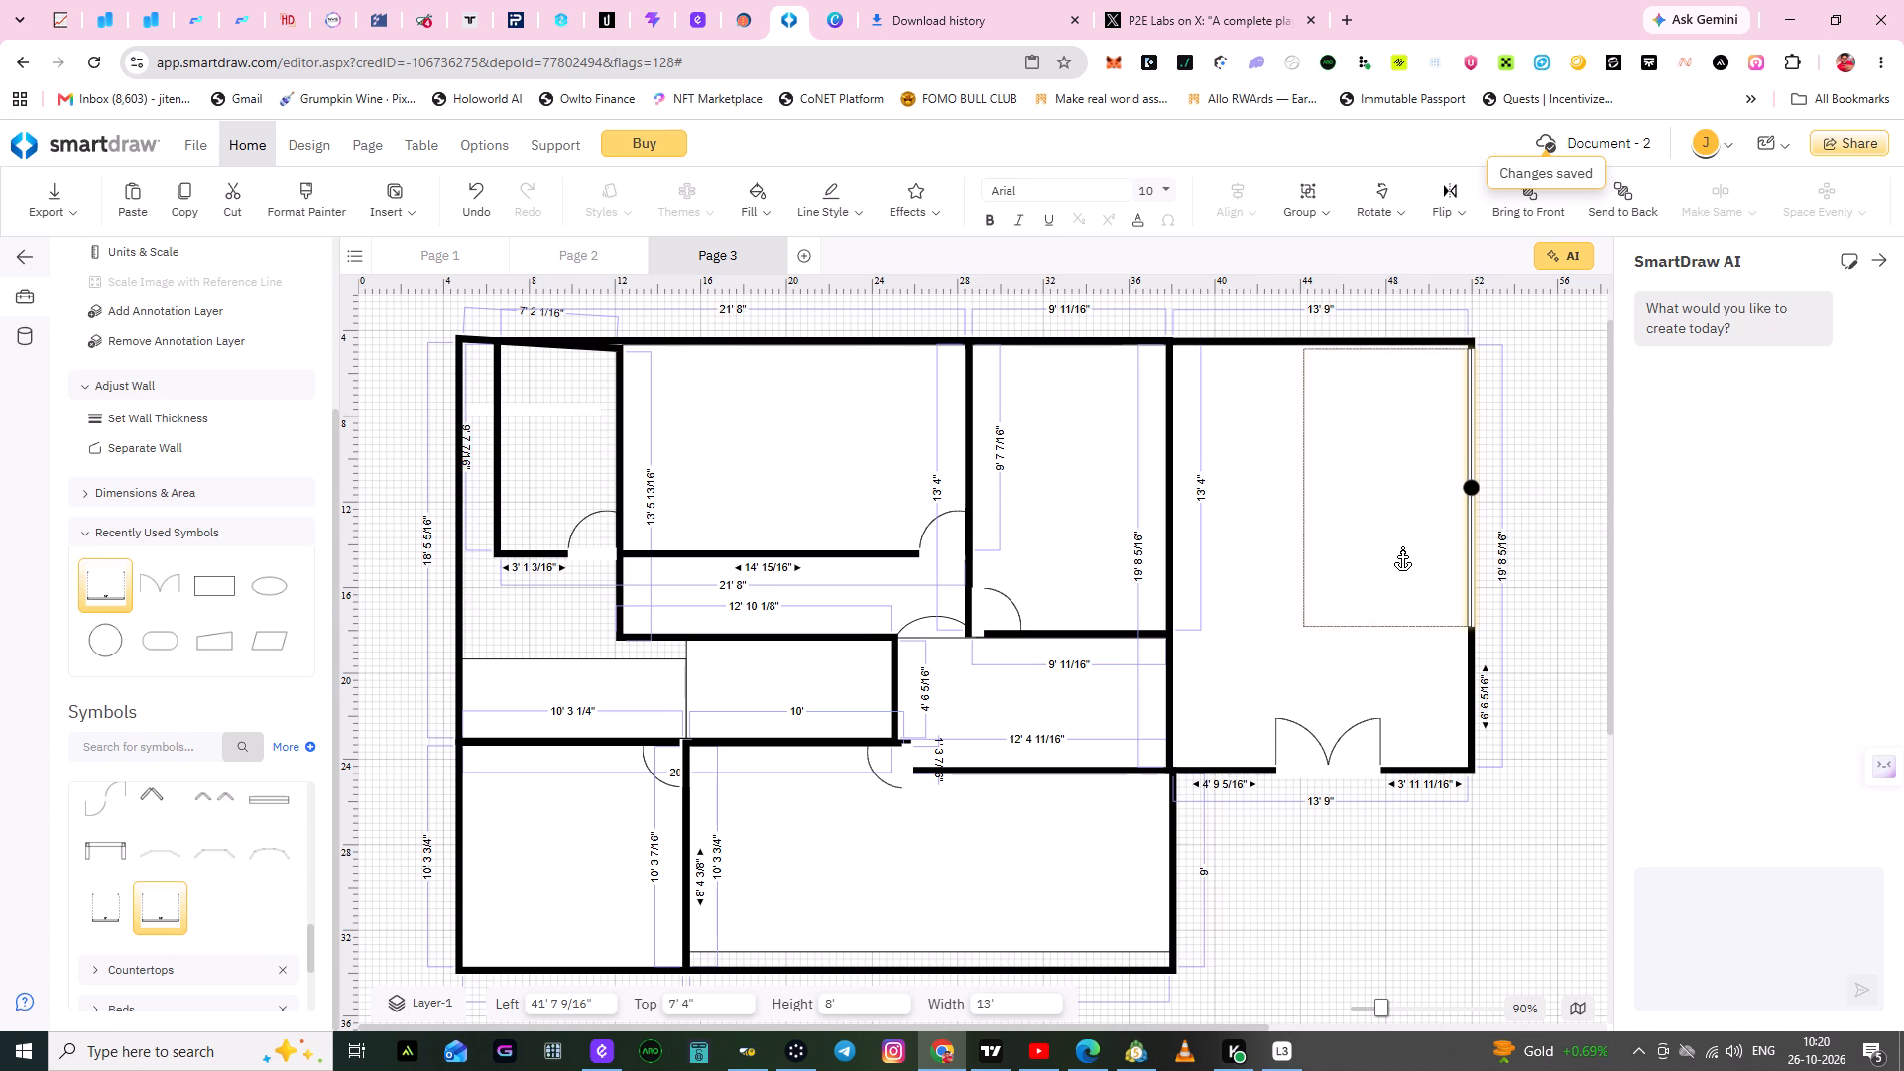
left_click_drag(1402, 547, 1402, 544)
left_click(1572, 654)
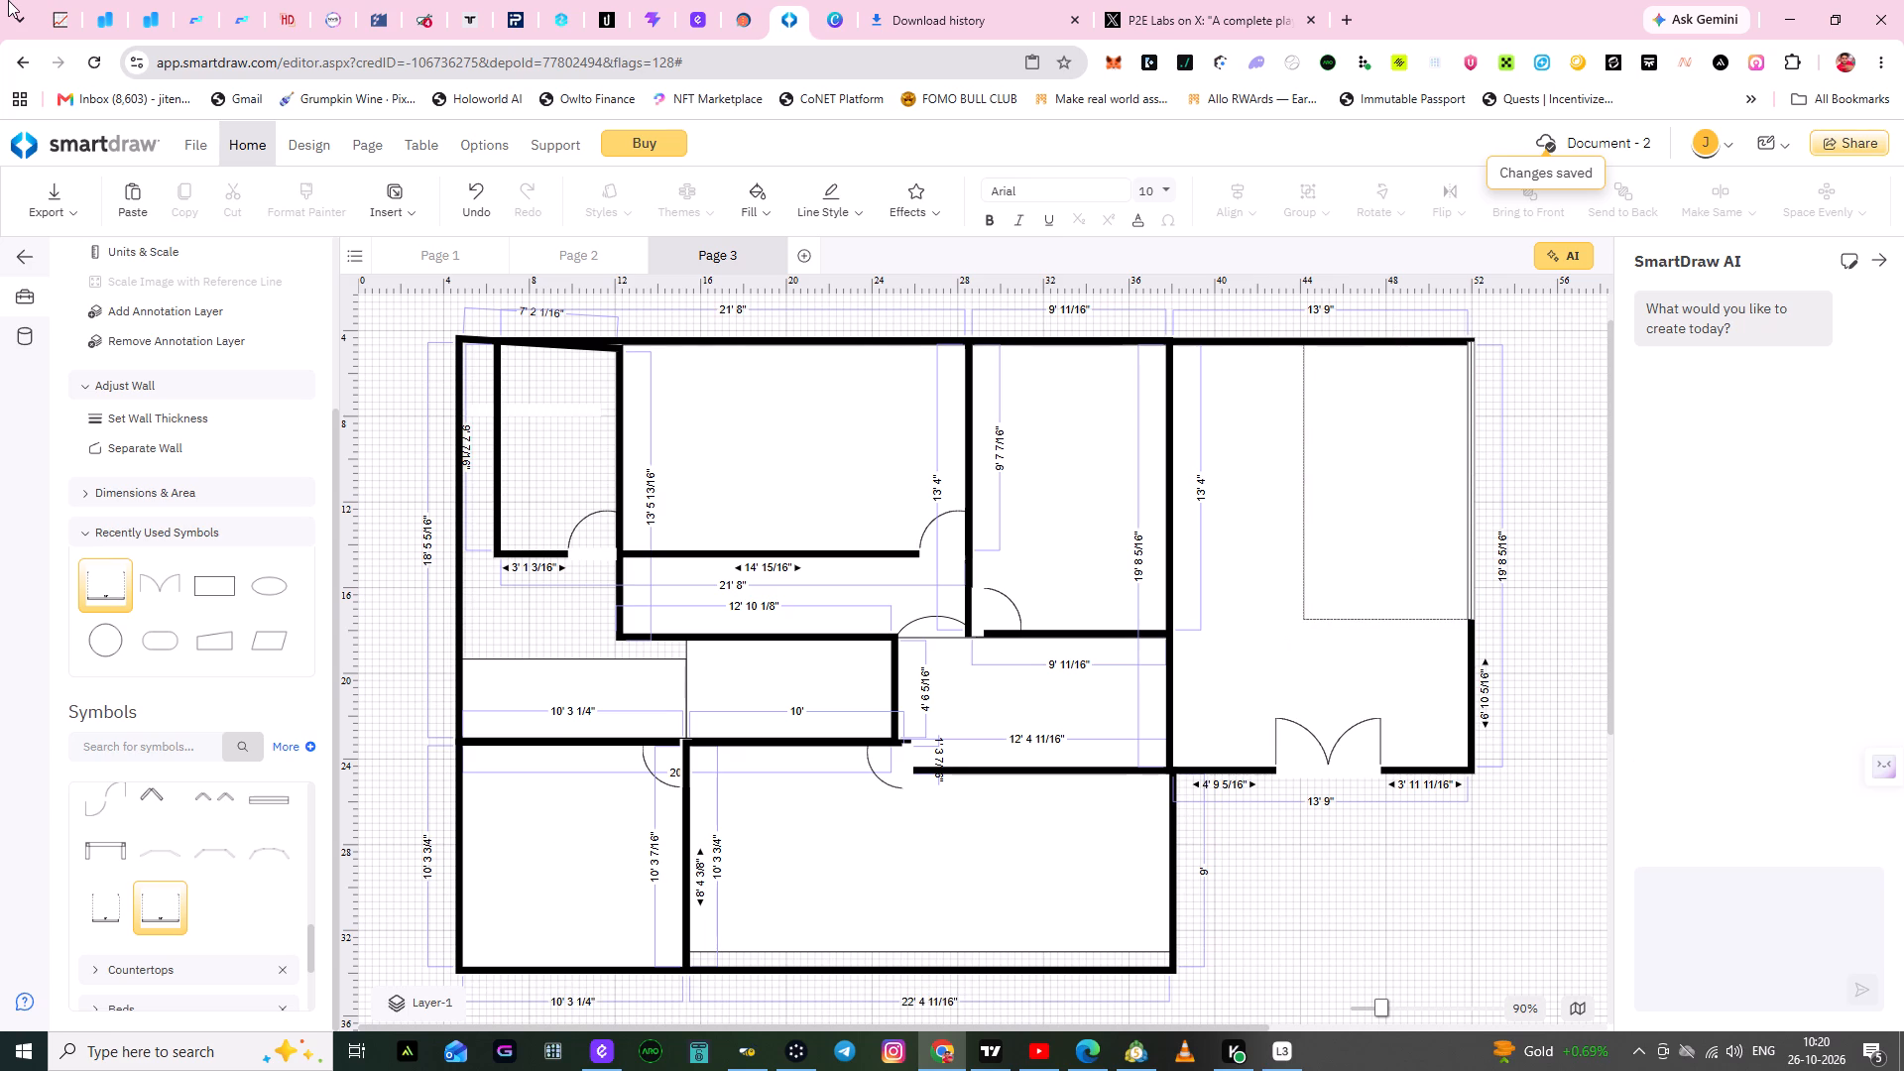
Stretch the sketched rectangle at the plan's lower left upward so its top edge lines up with the neighbouring sketched rectangle.
left_click(563, 659)
left_click_drag(572, 662, 574, 654)
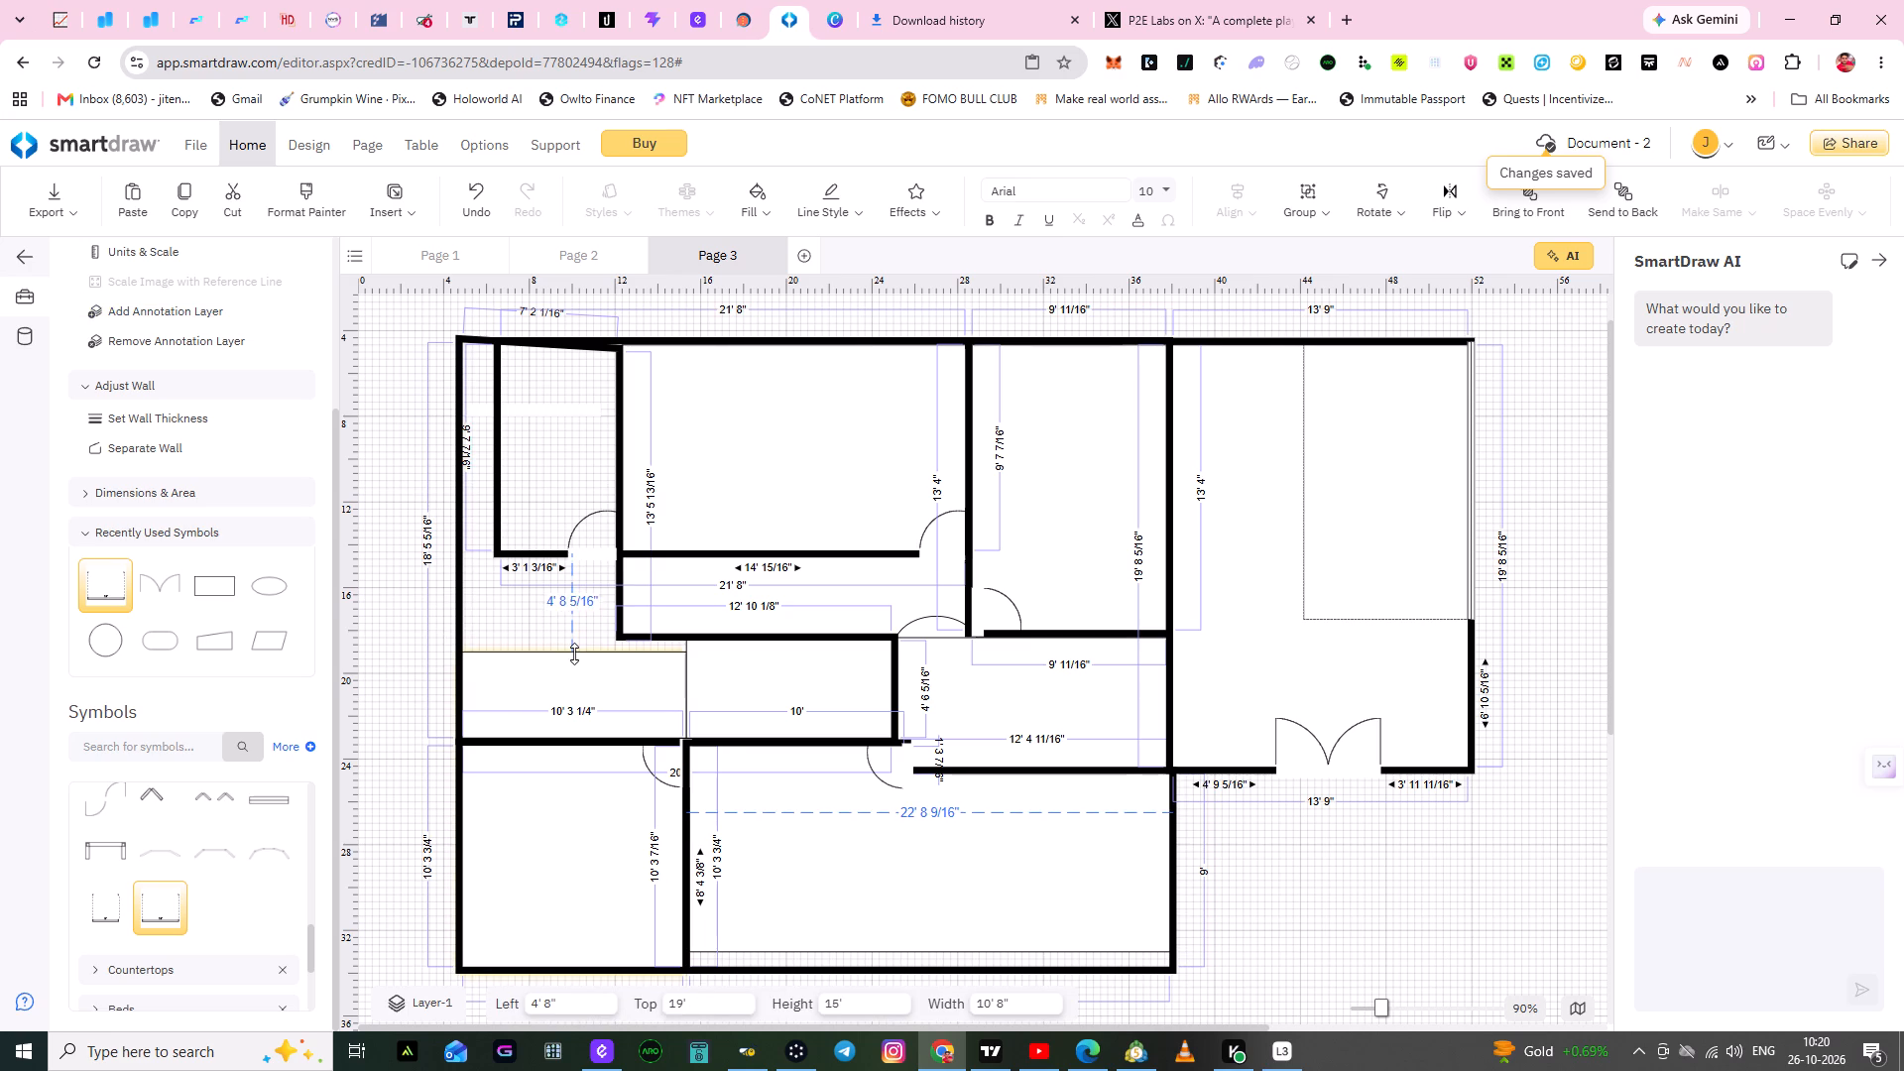
left_click_drag(574, 654, 582, 640)
left_click(1424, 940)
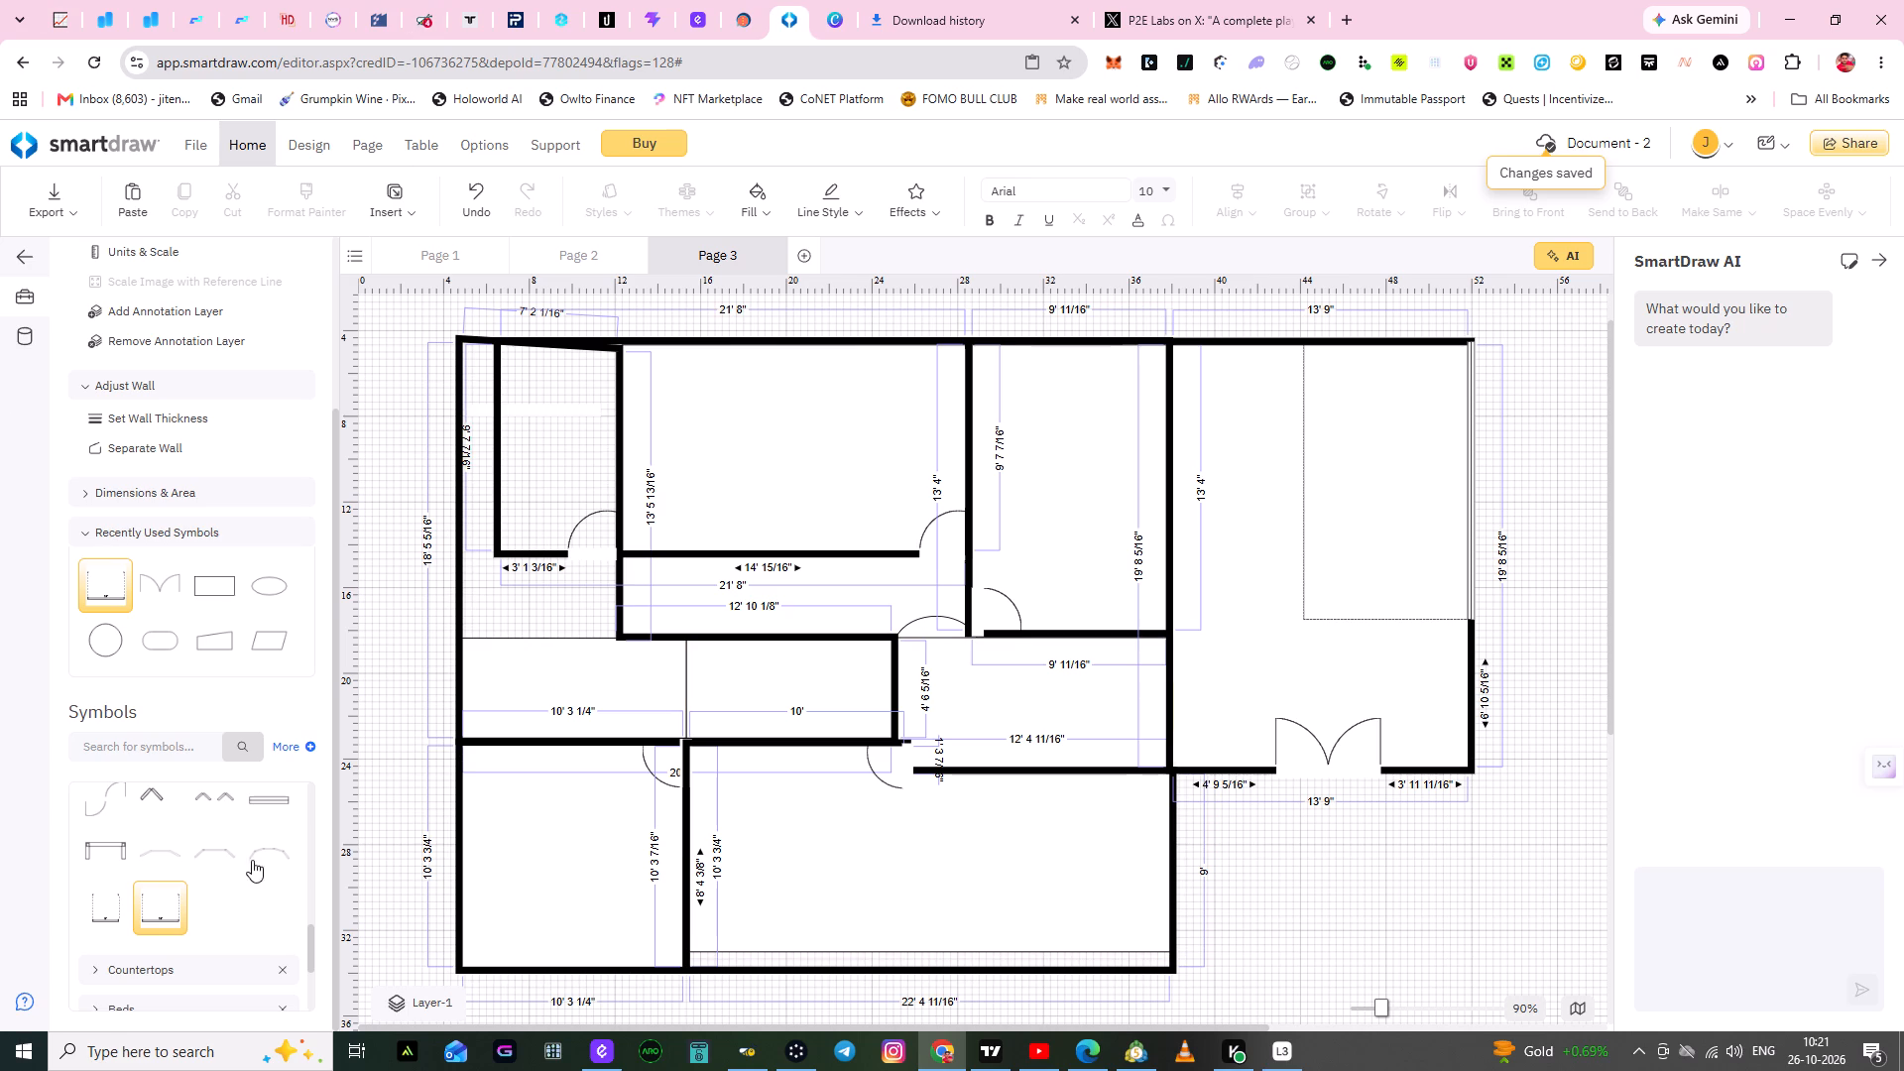
Place a California King Bed in the upper middle room's top-left corner, at left 12' 4" and top 4' 8".
scroll(311, 839, "down", 1)
left_click(186, 870)
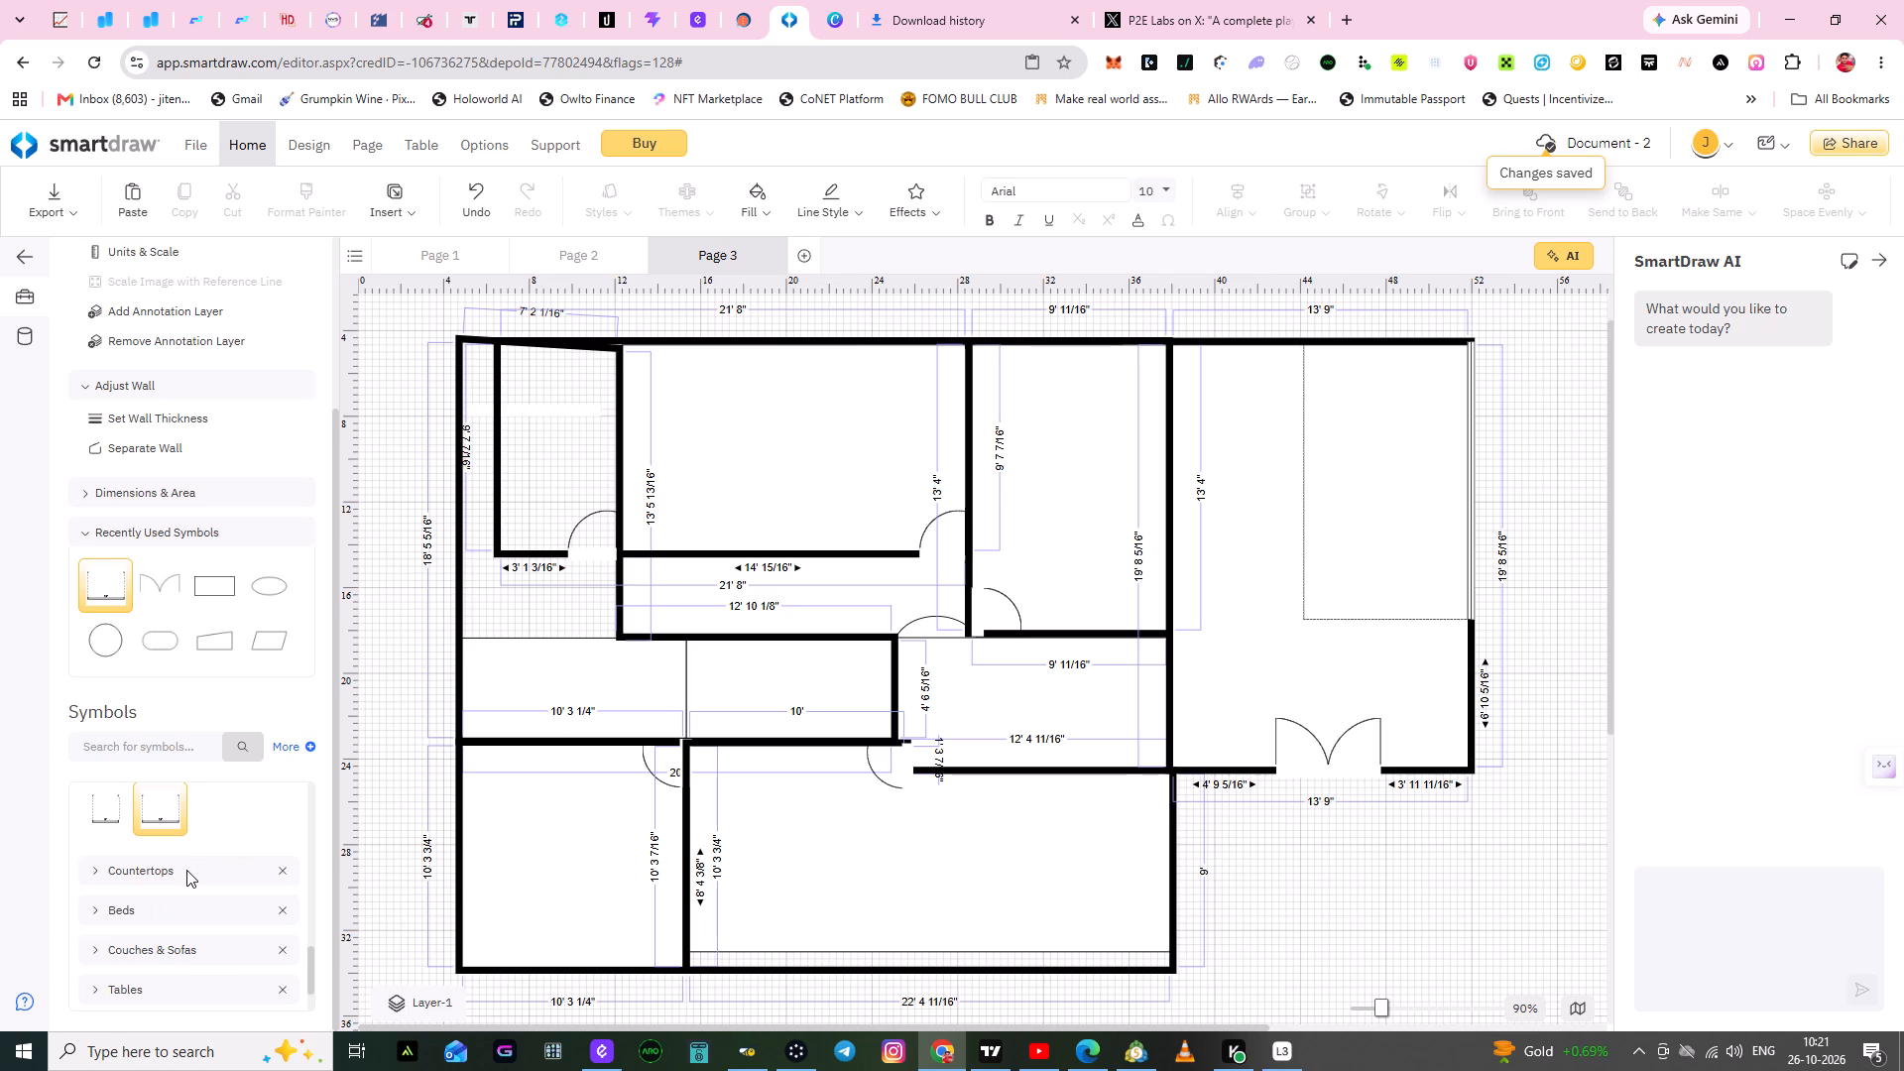
scroll(226, 869, "down", 1)
left_click(122, 831)
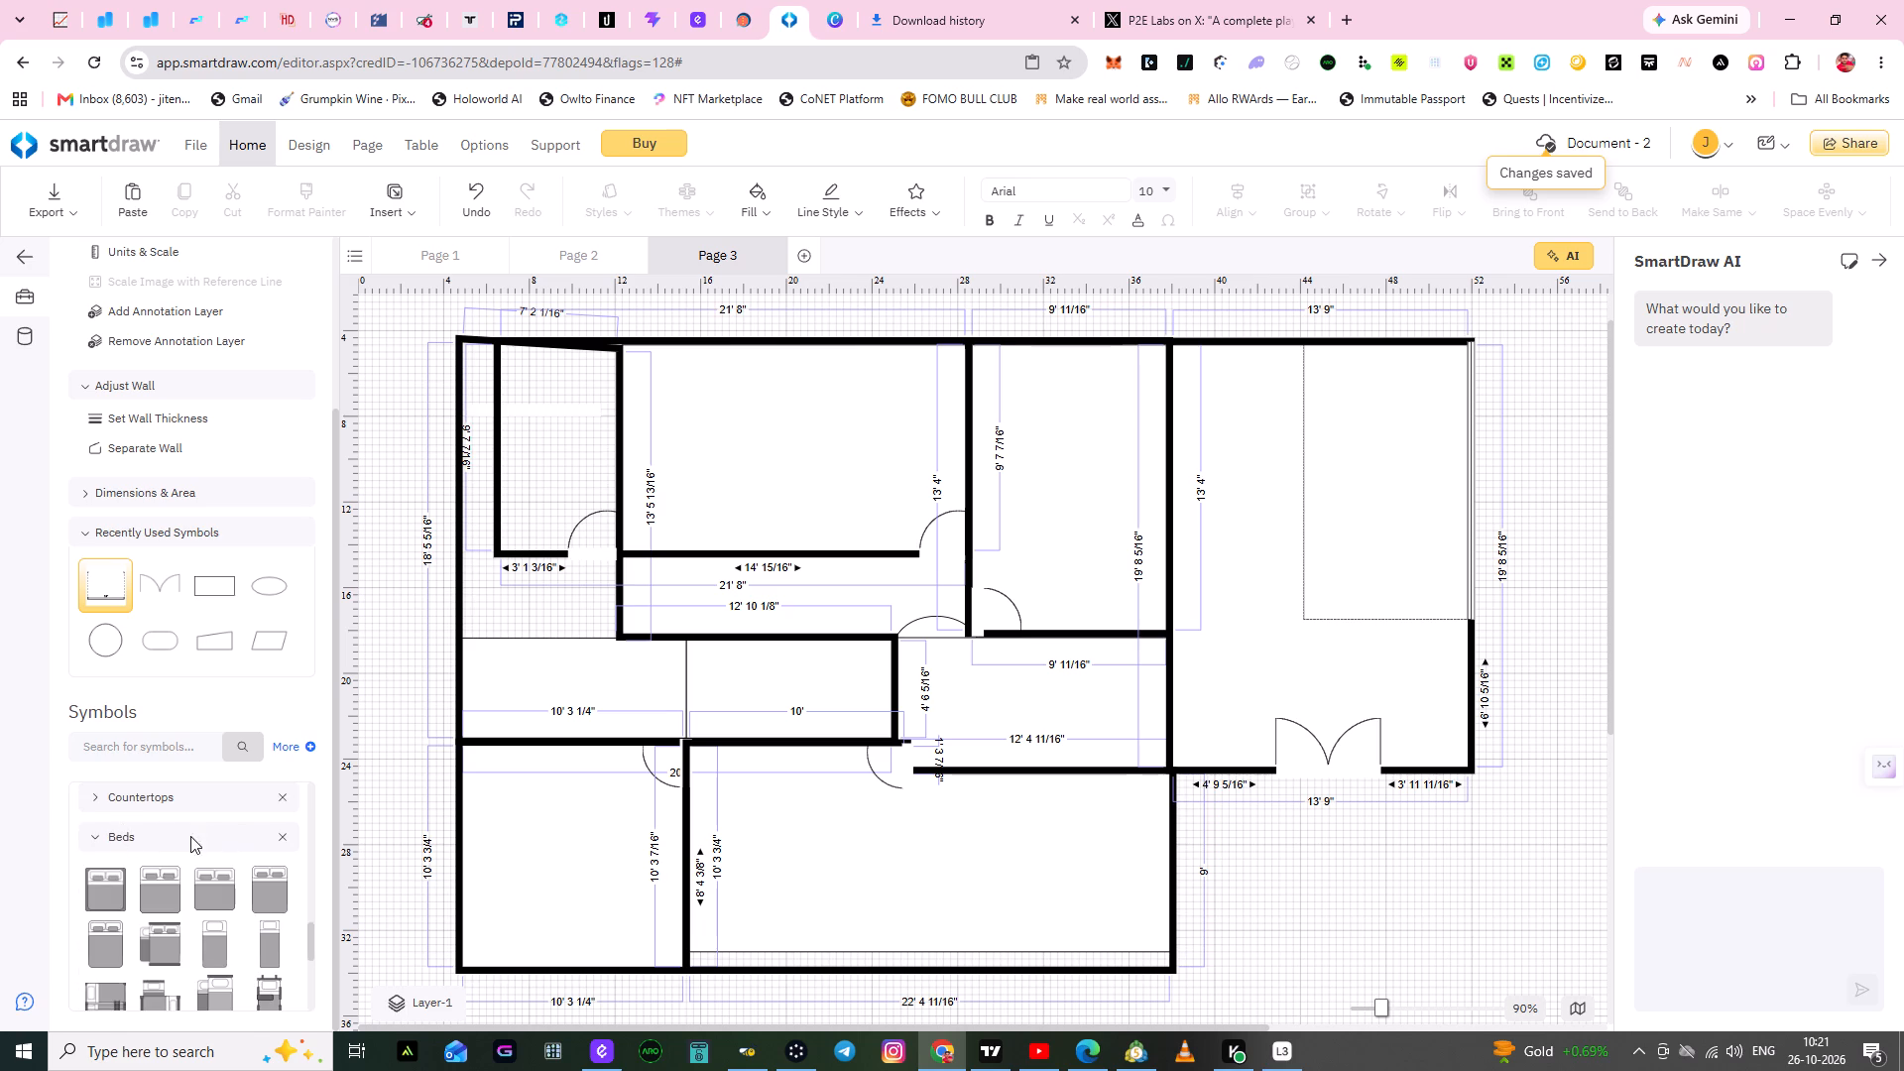
scroll(280, 823, "down", 1)
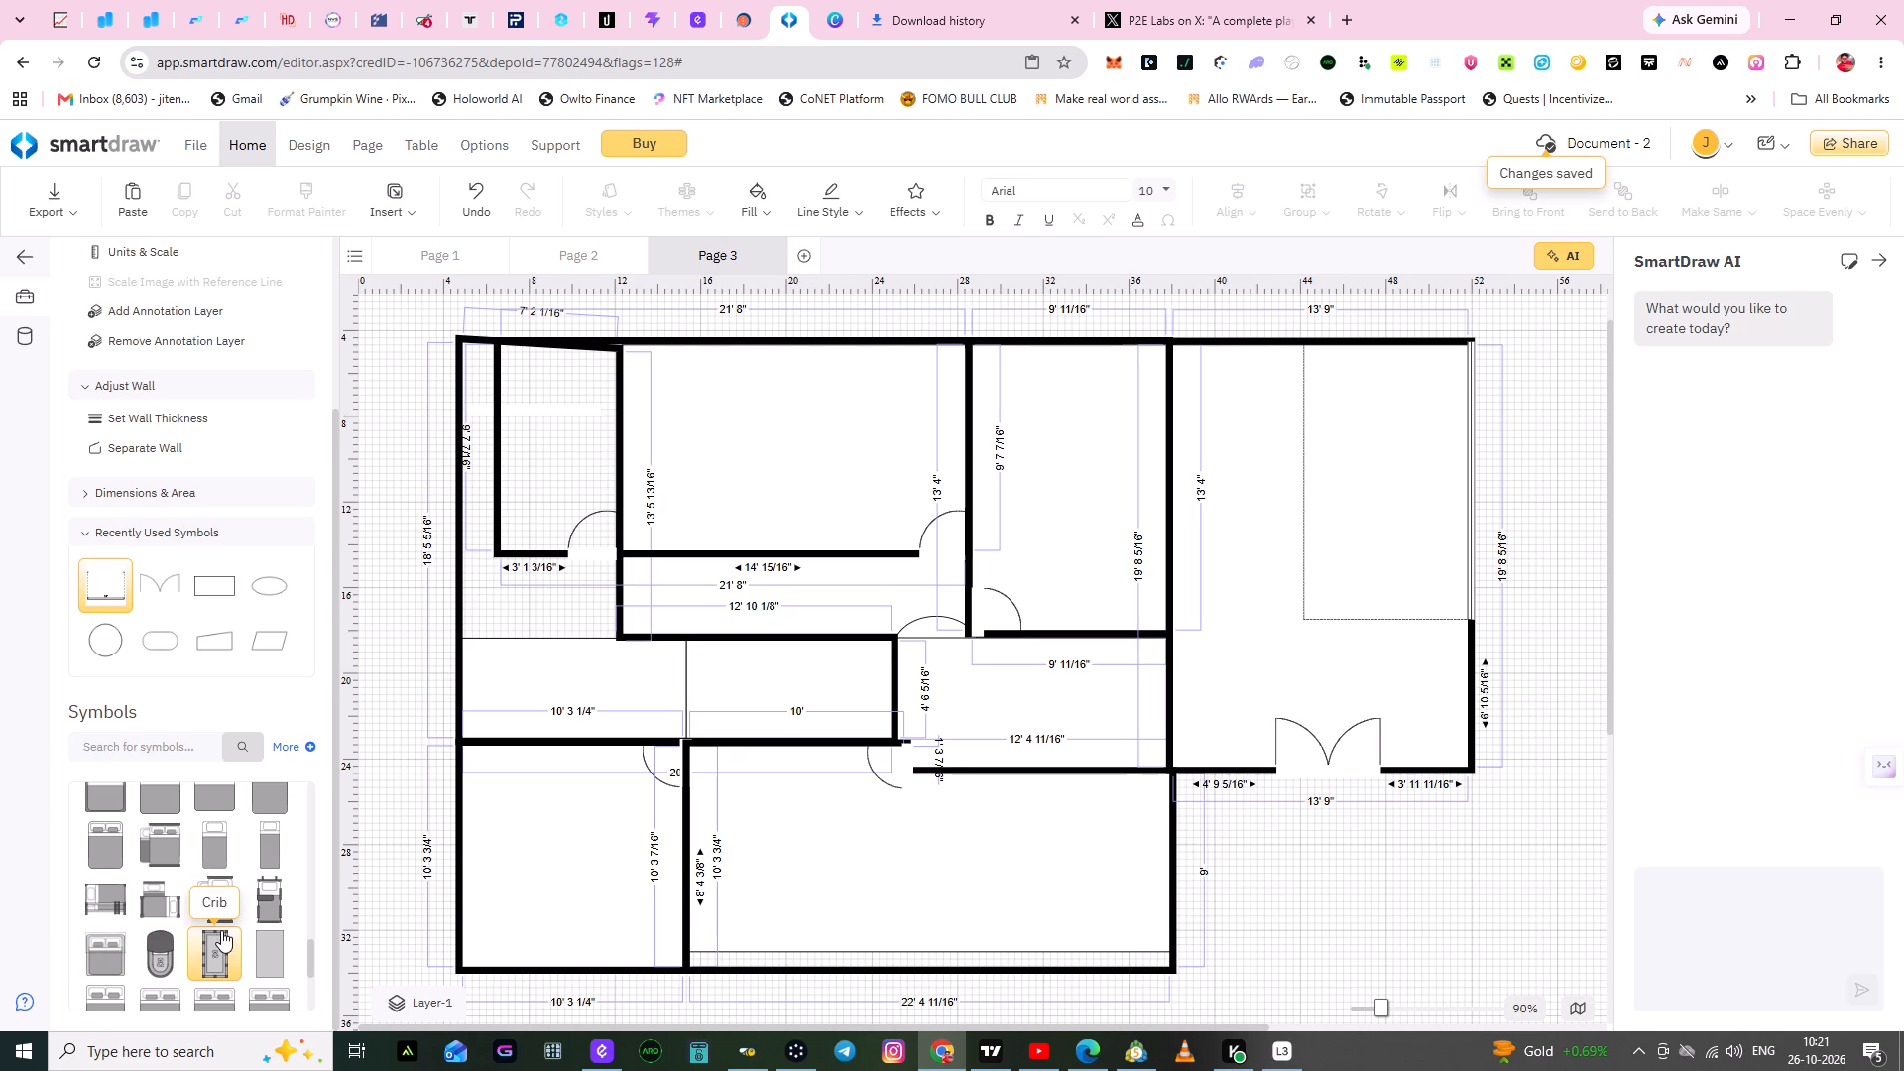
scroll(221, 930, "up", 1)
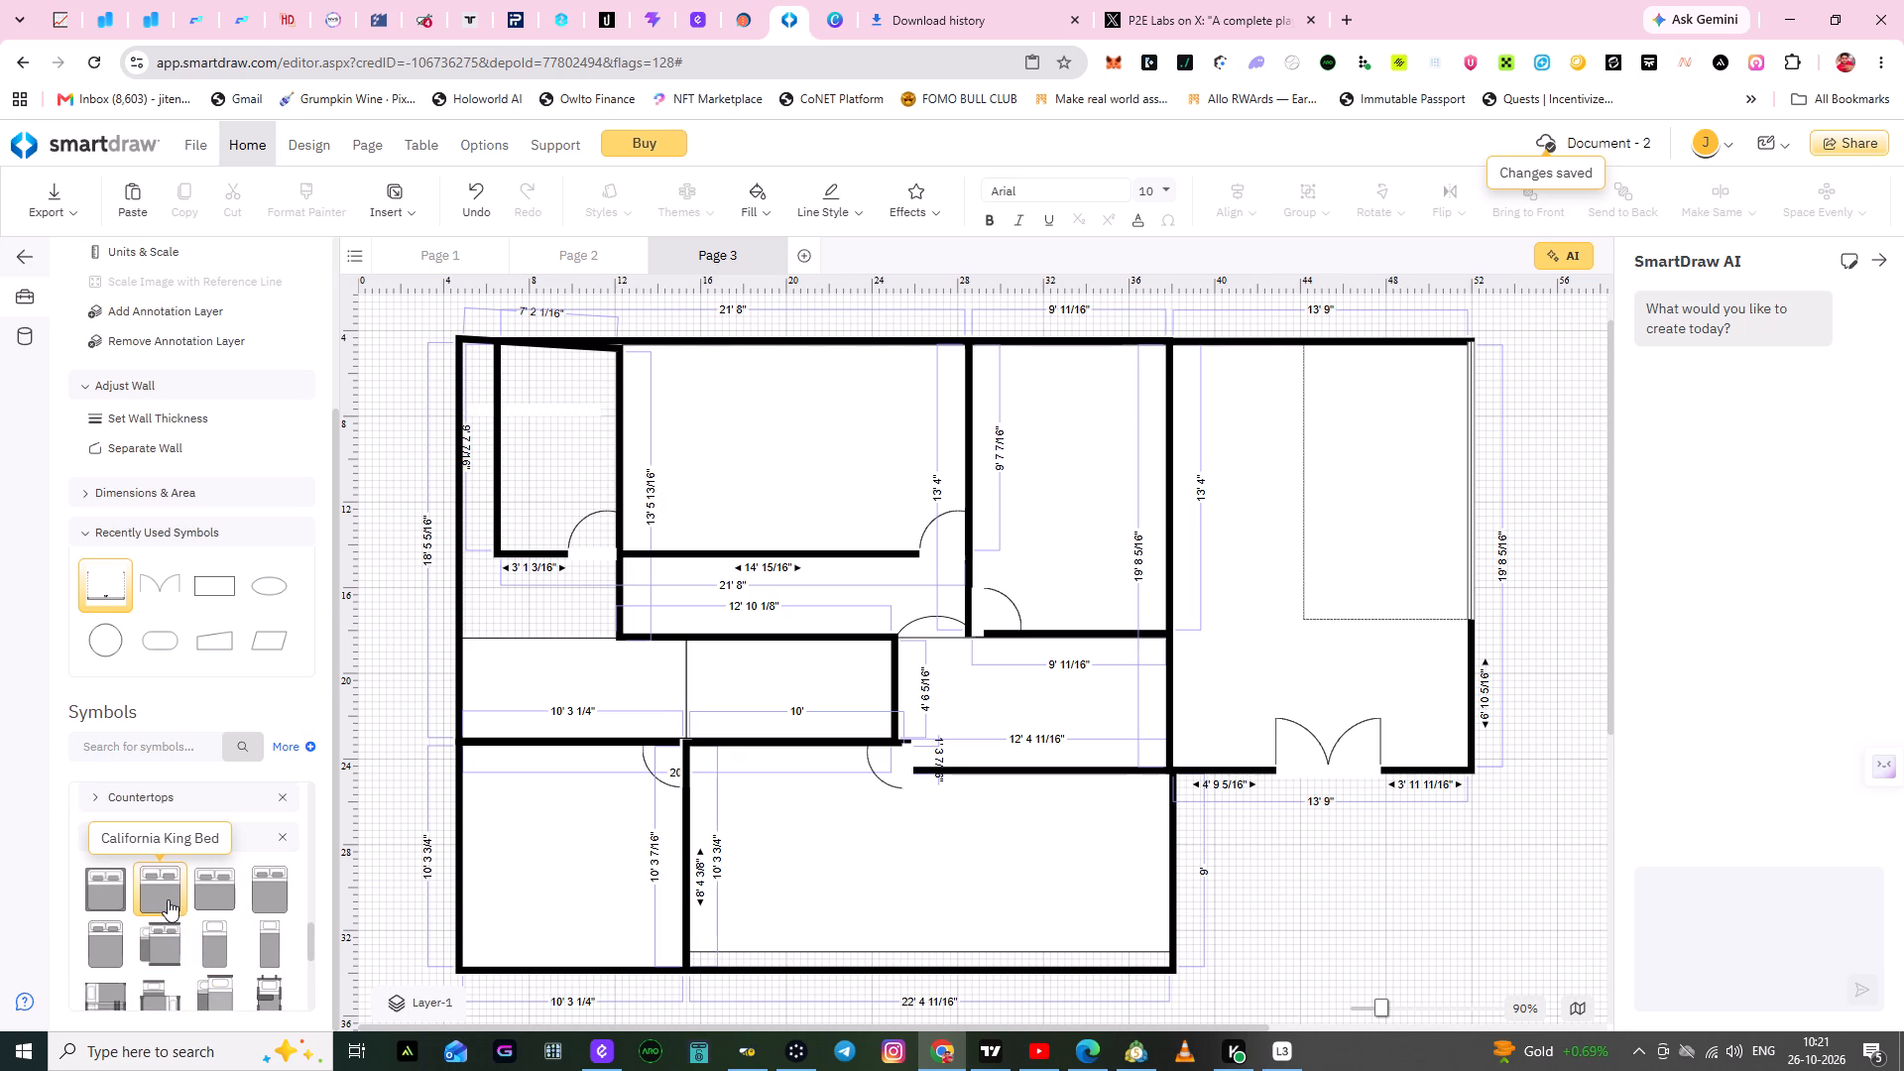
left_click_drag(168, 899, 722, 547)
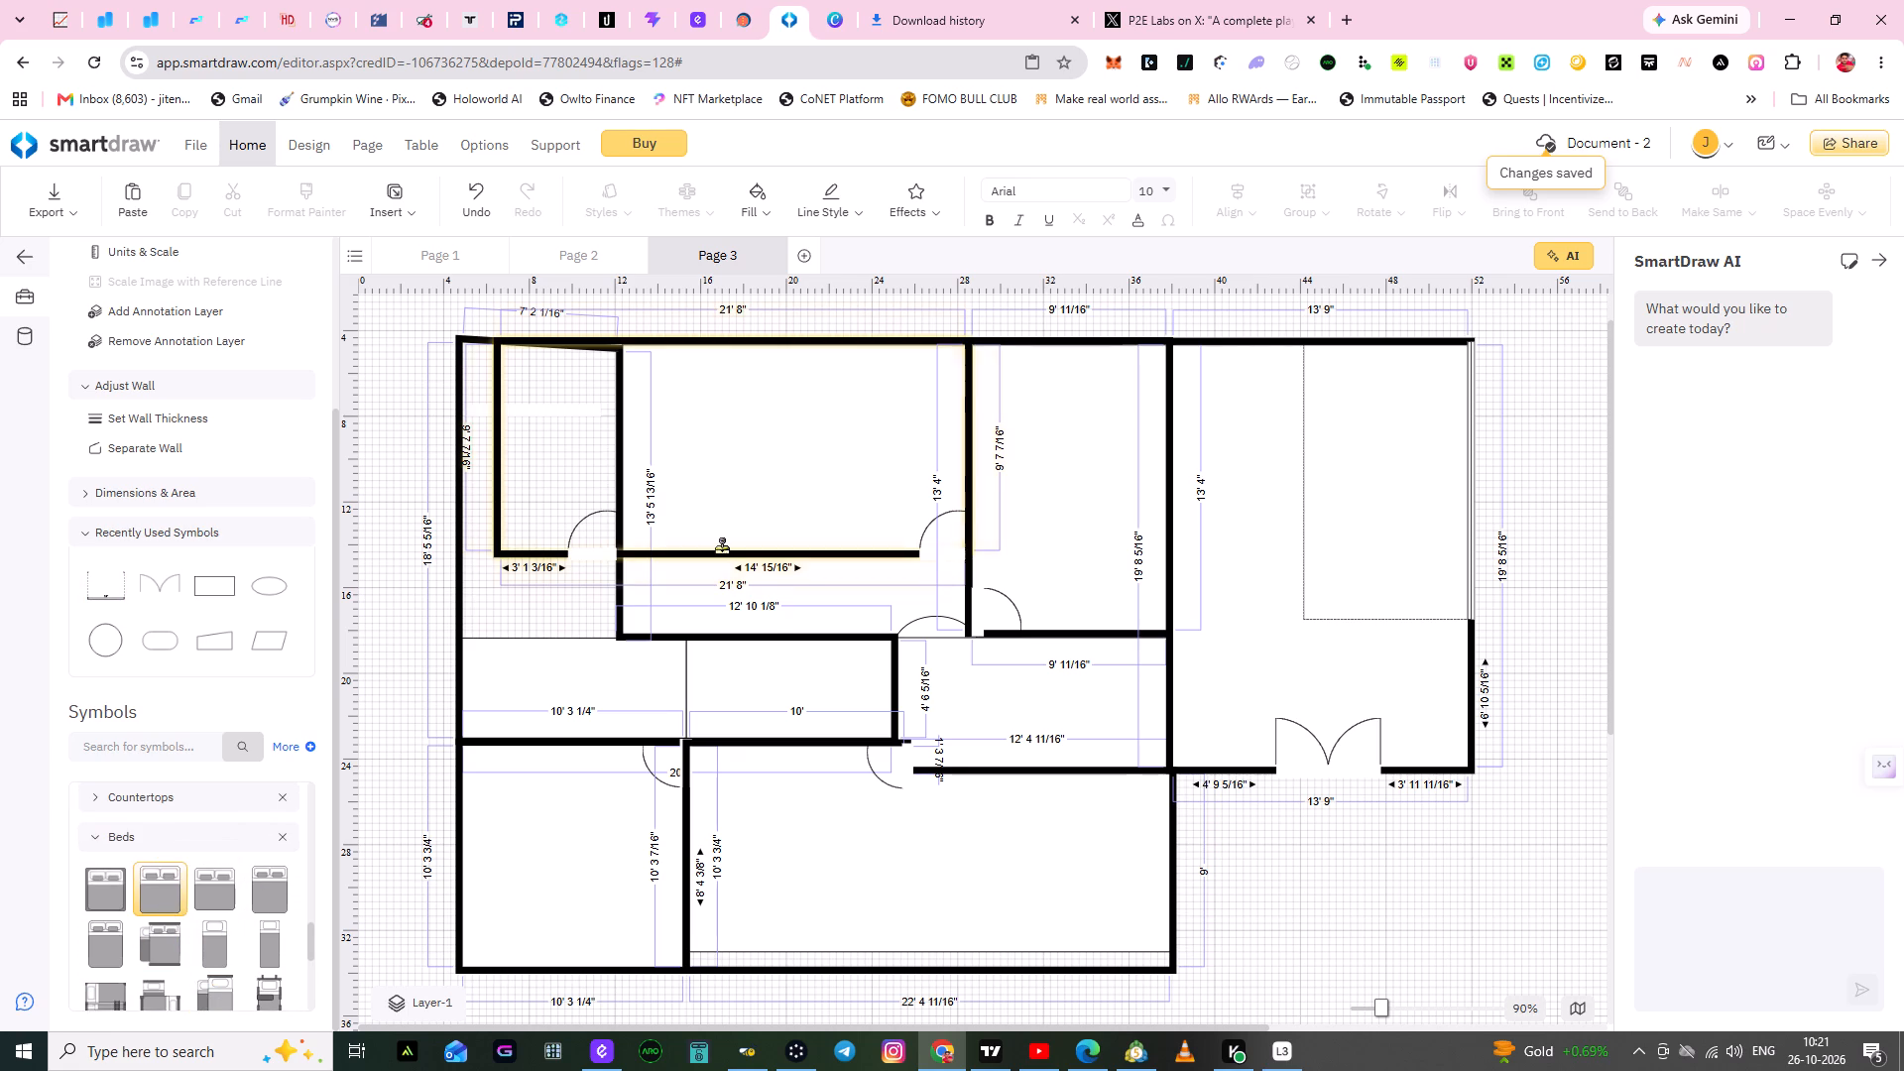
left_click_drag(722, 547, 701, 422)
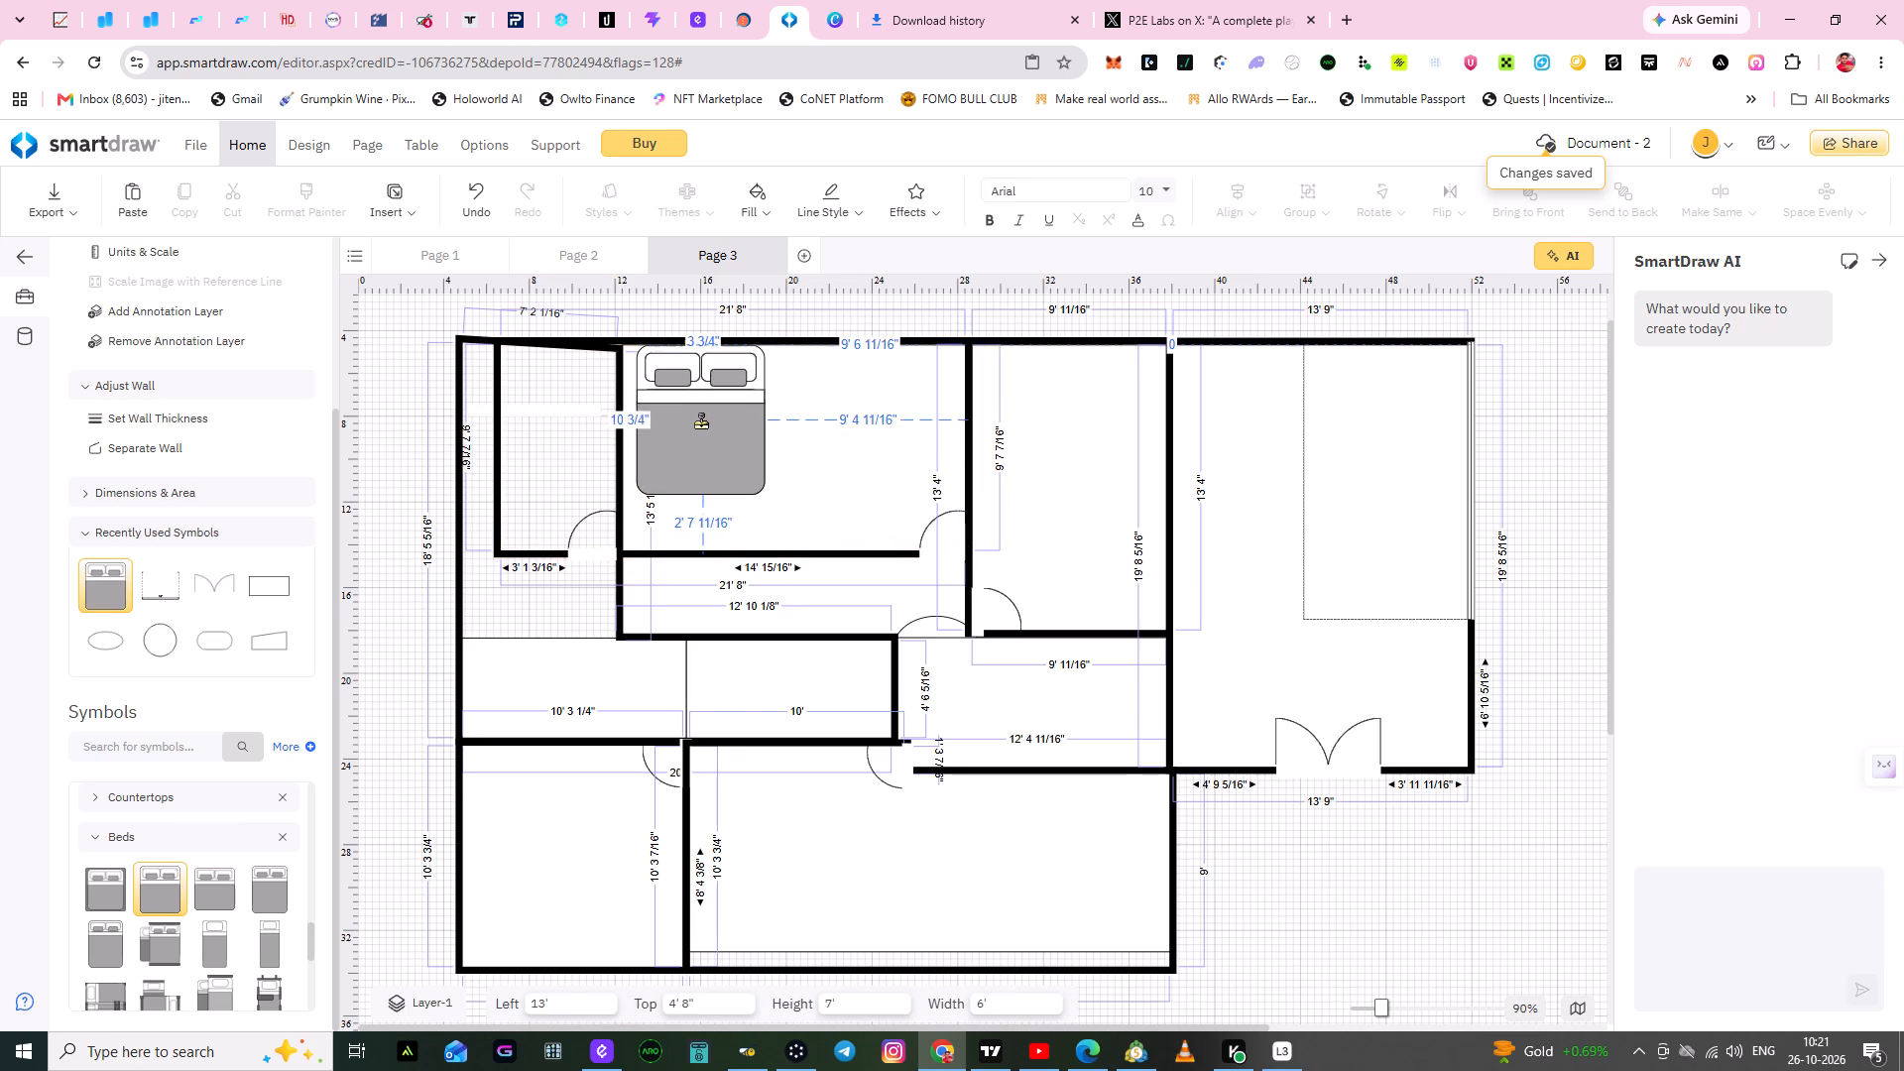
left_click_drag(701, 422, 689, 417)
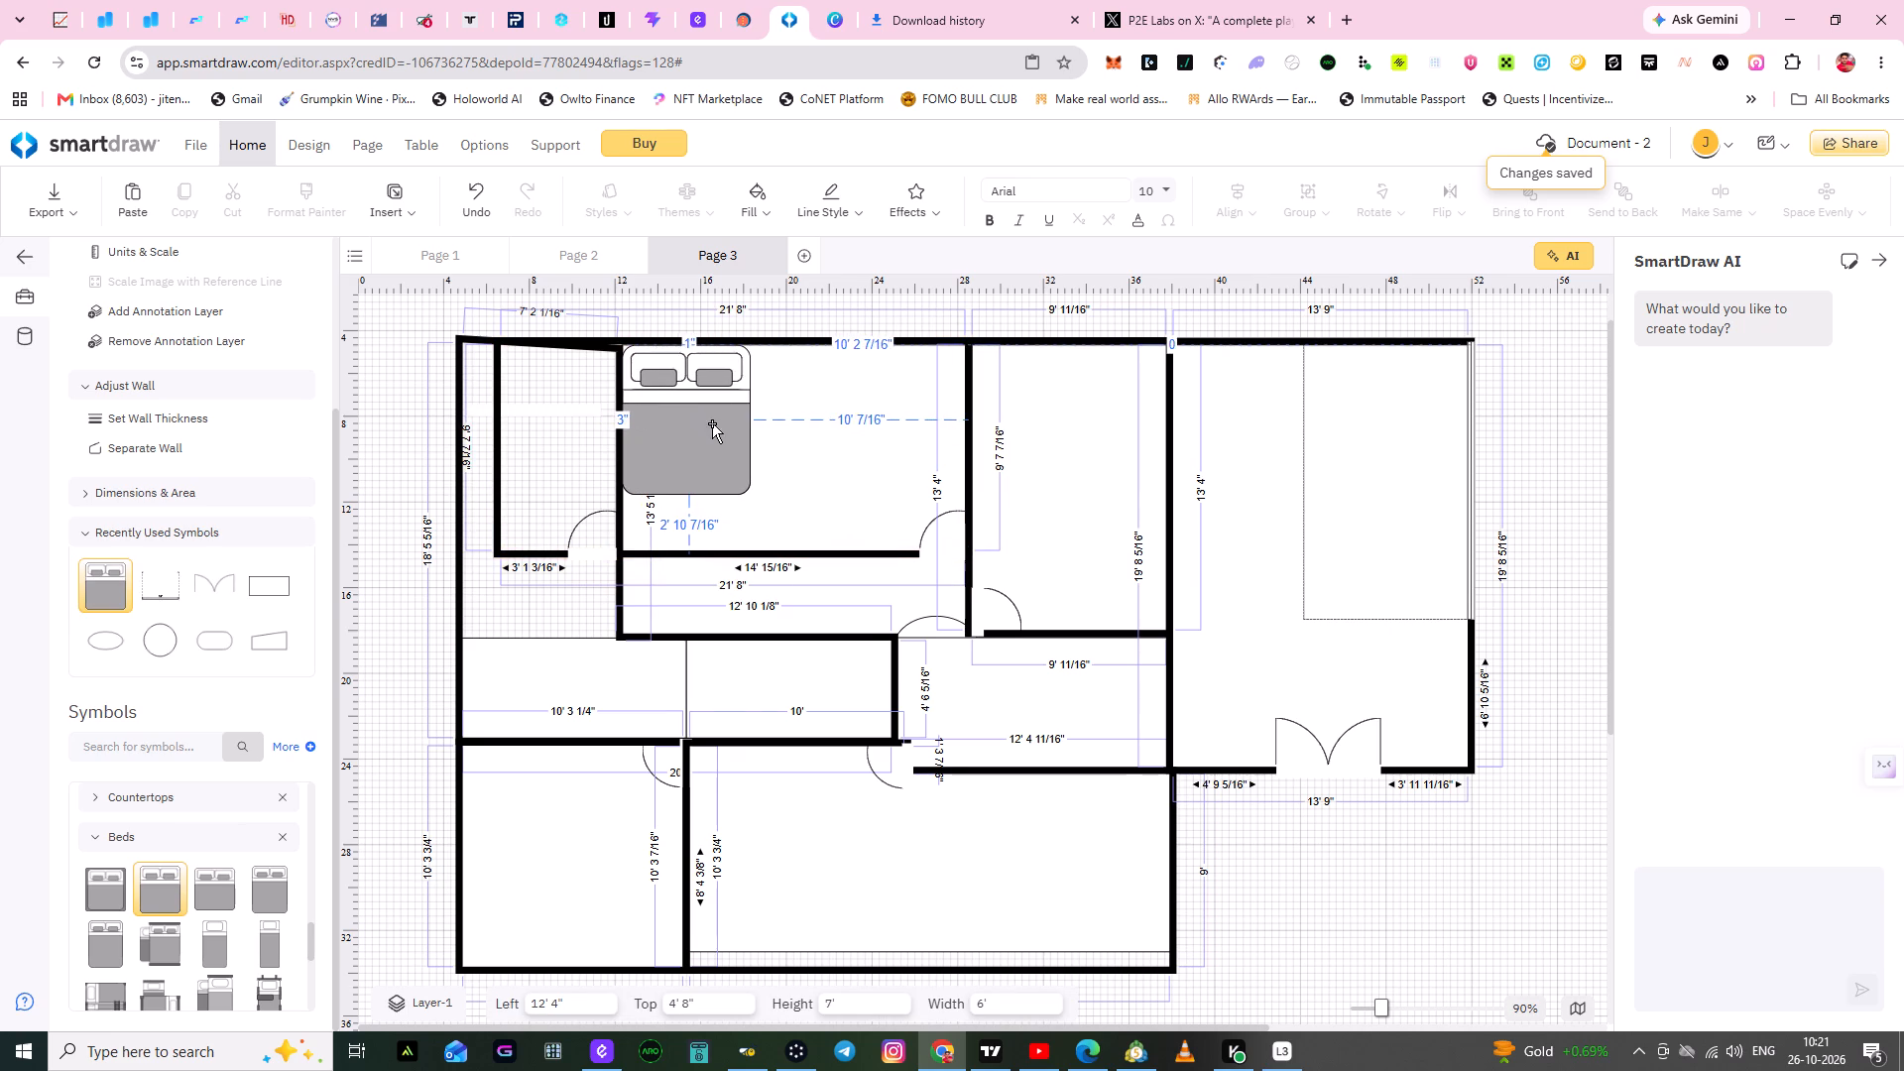
left_click(816, 474)
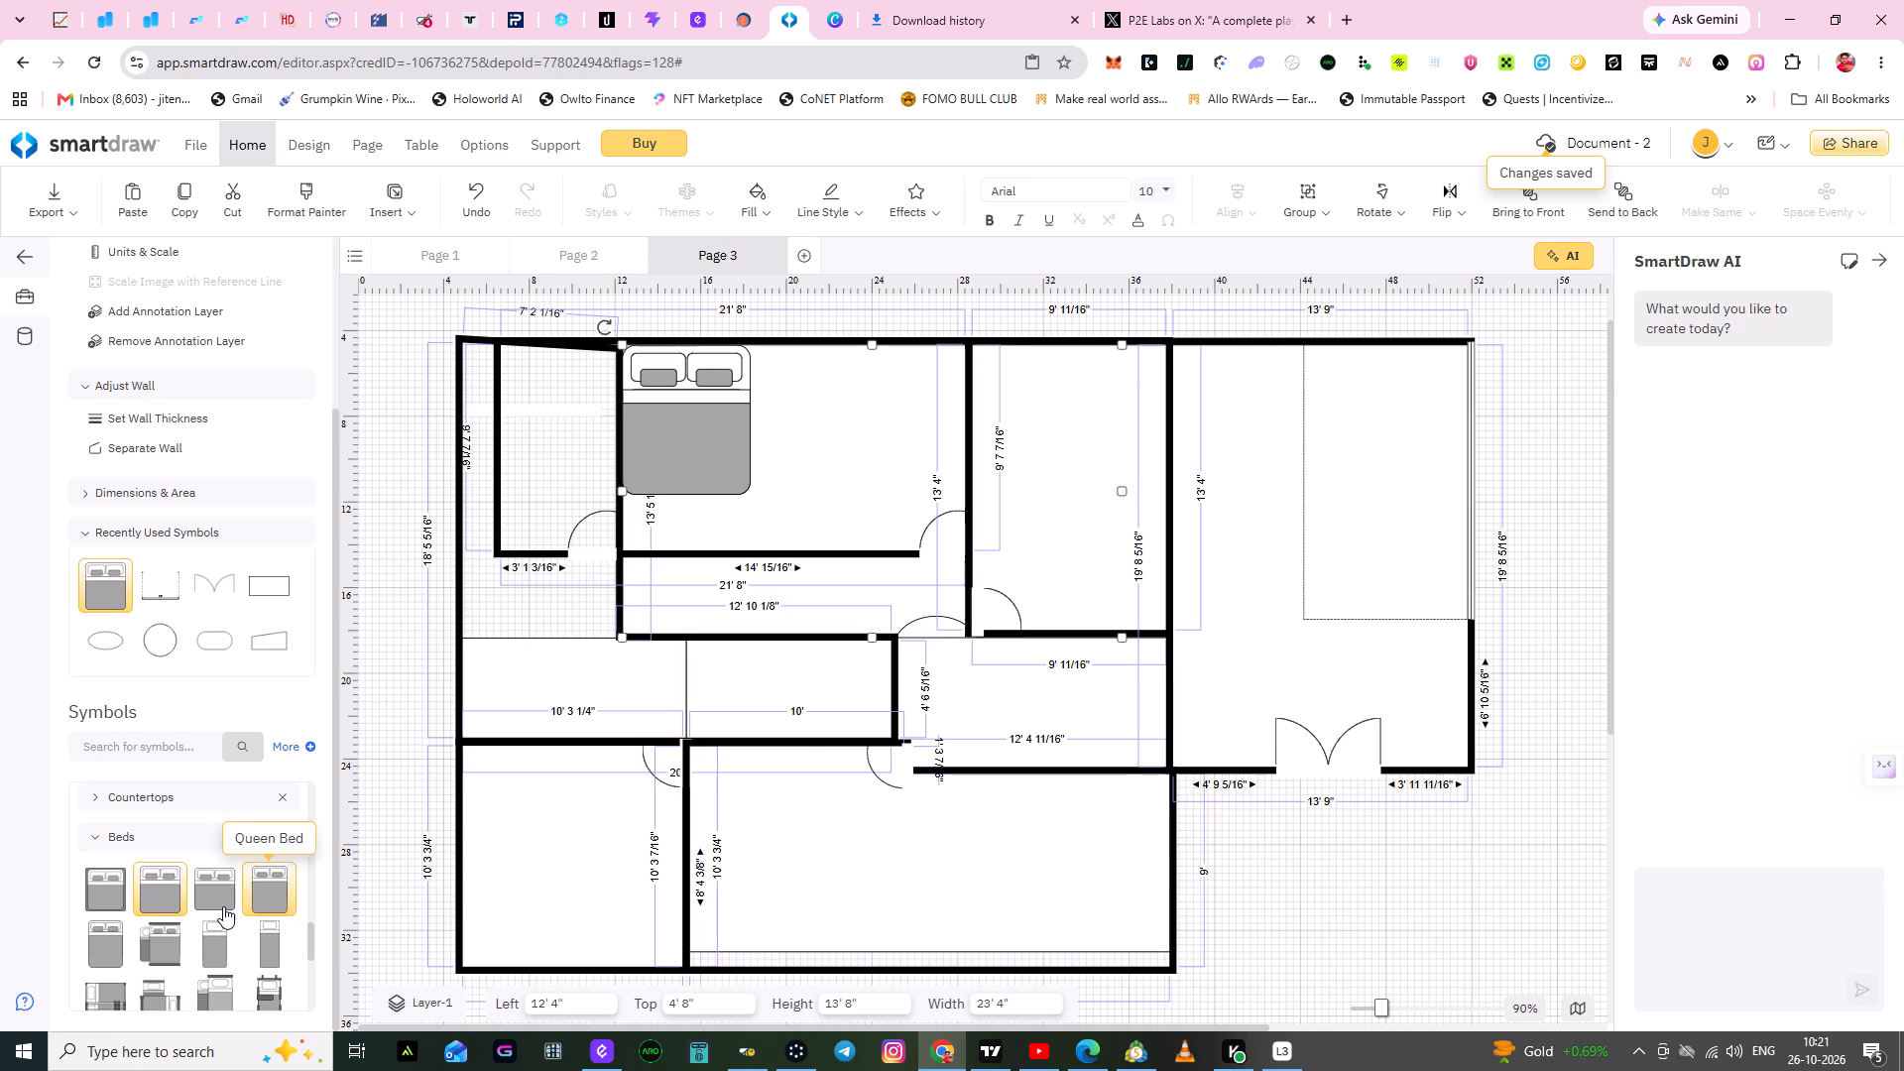
Place a Wyoming King bed in the large bottom room's top-right corner, at left 31' and top 24' 6".
scroll(198, 910, "down", 1)
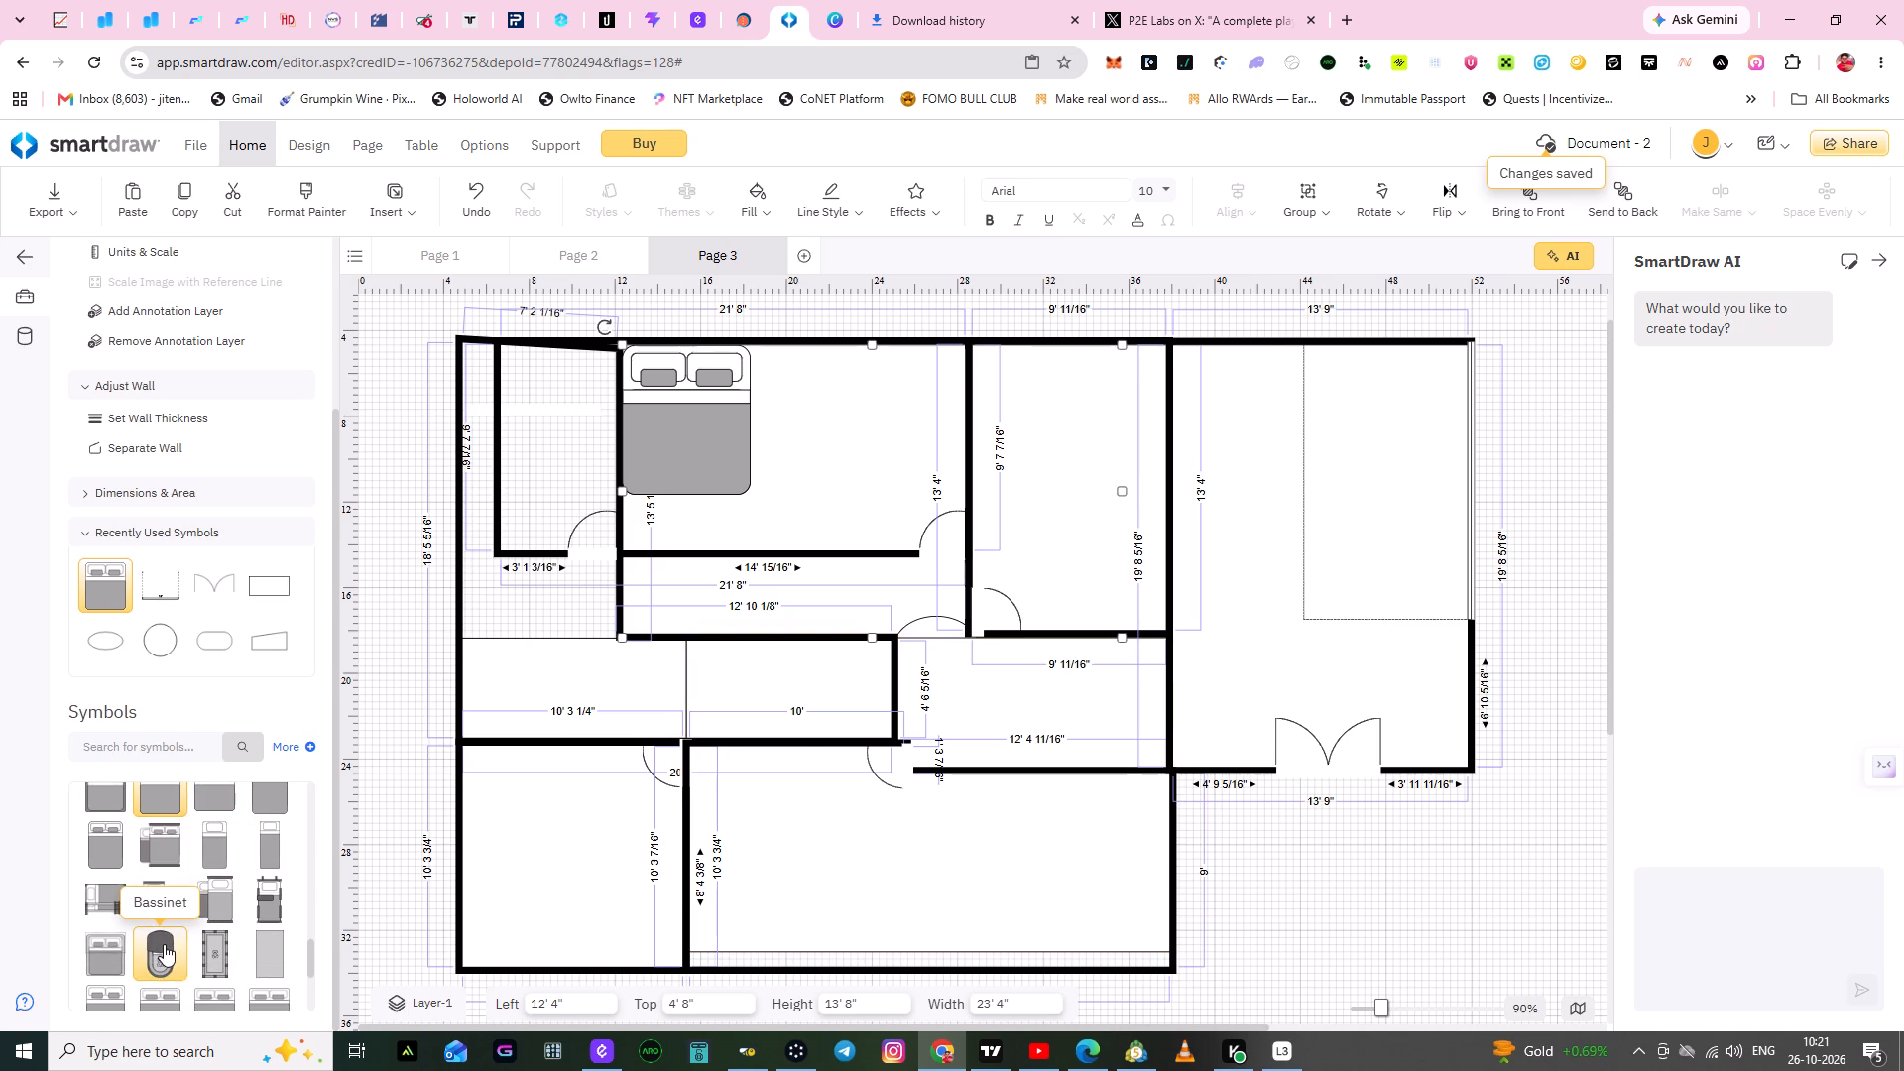
scroll(126, 942, "down", 1)
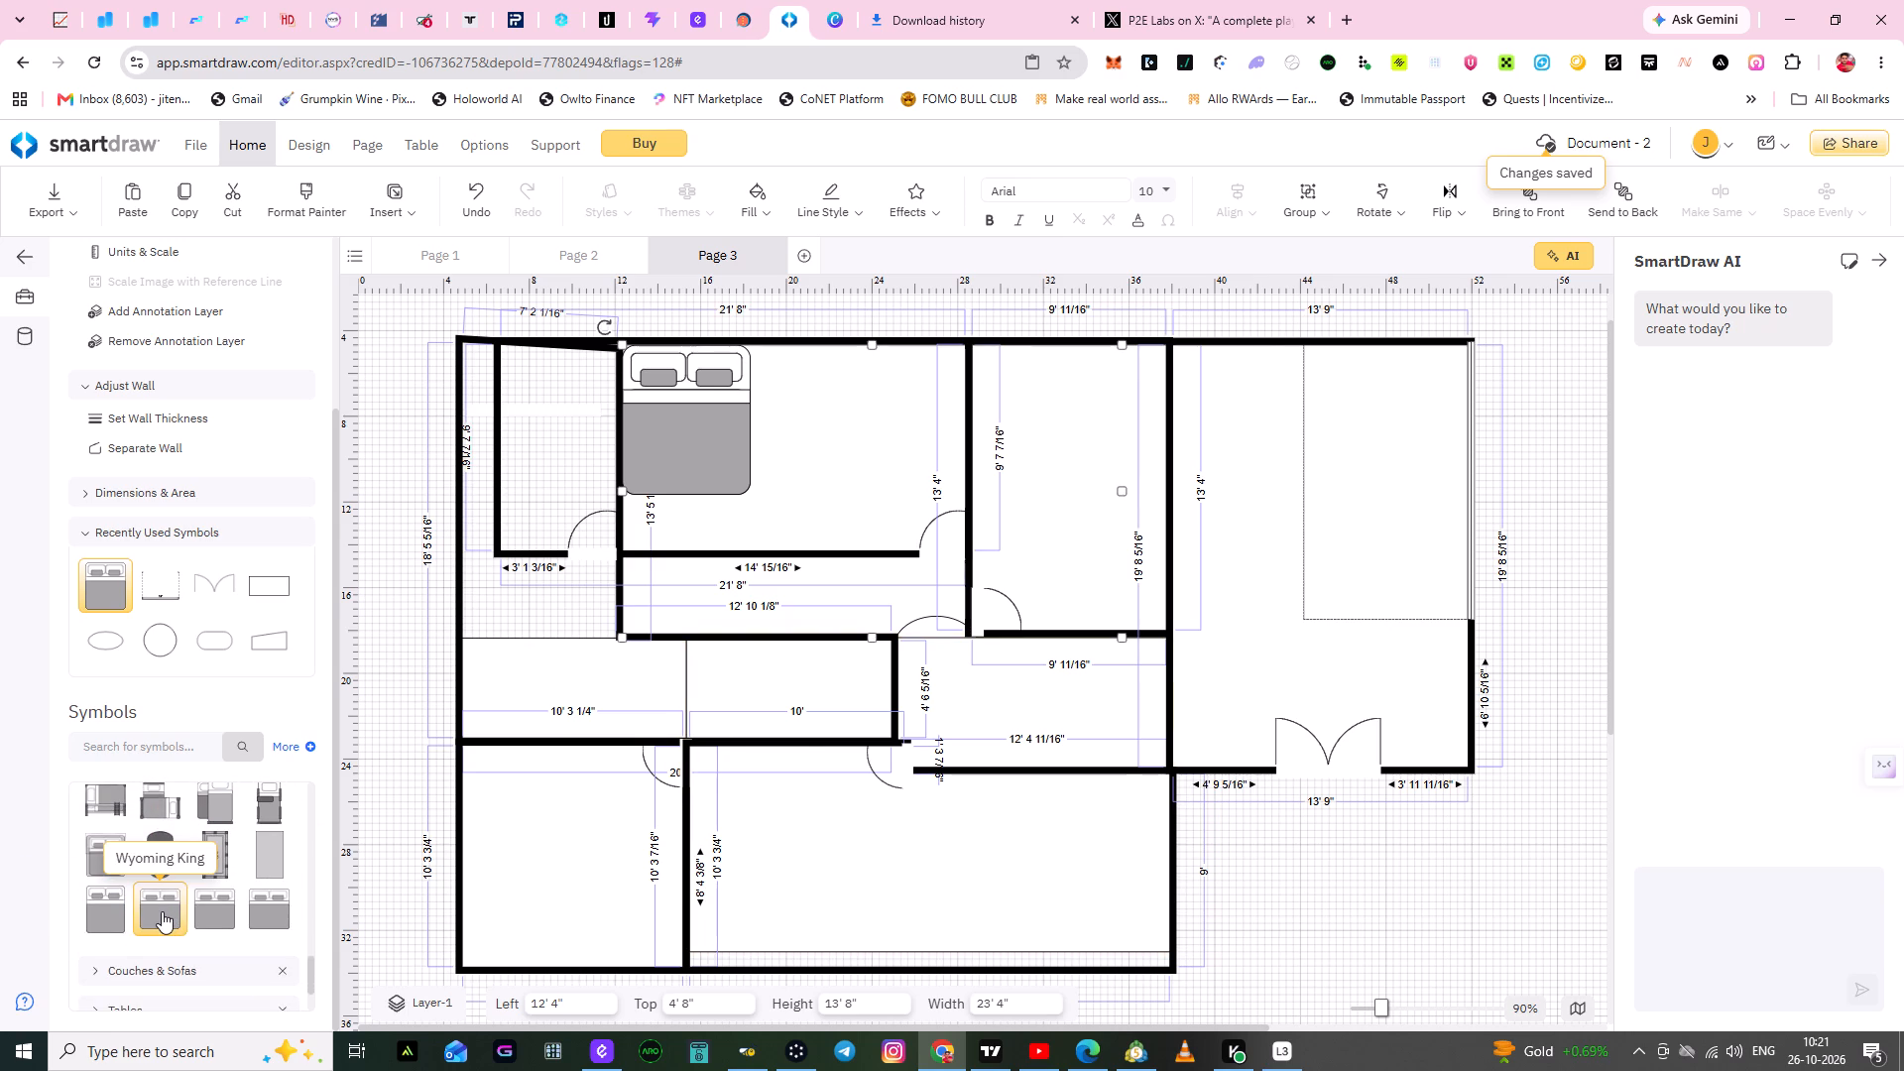
left_click_drag(162, 911, 1076, 856)
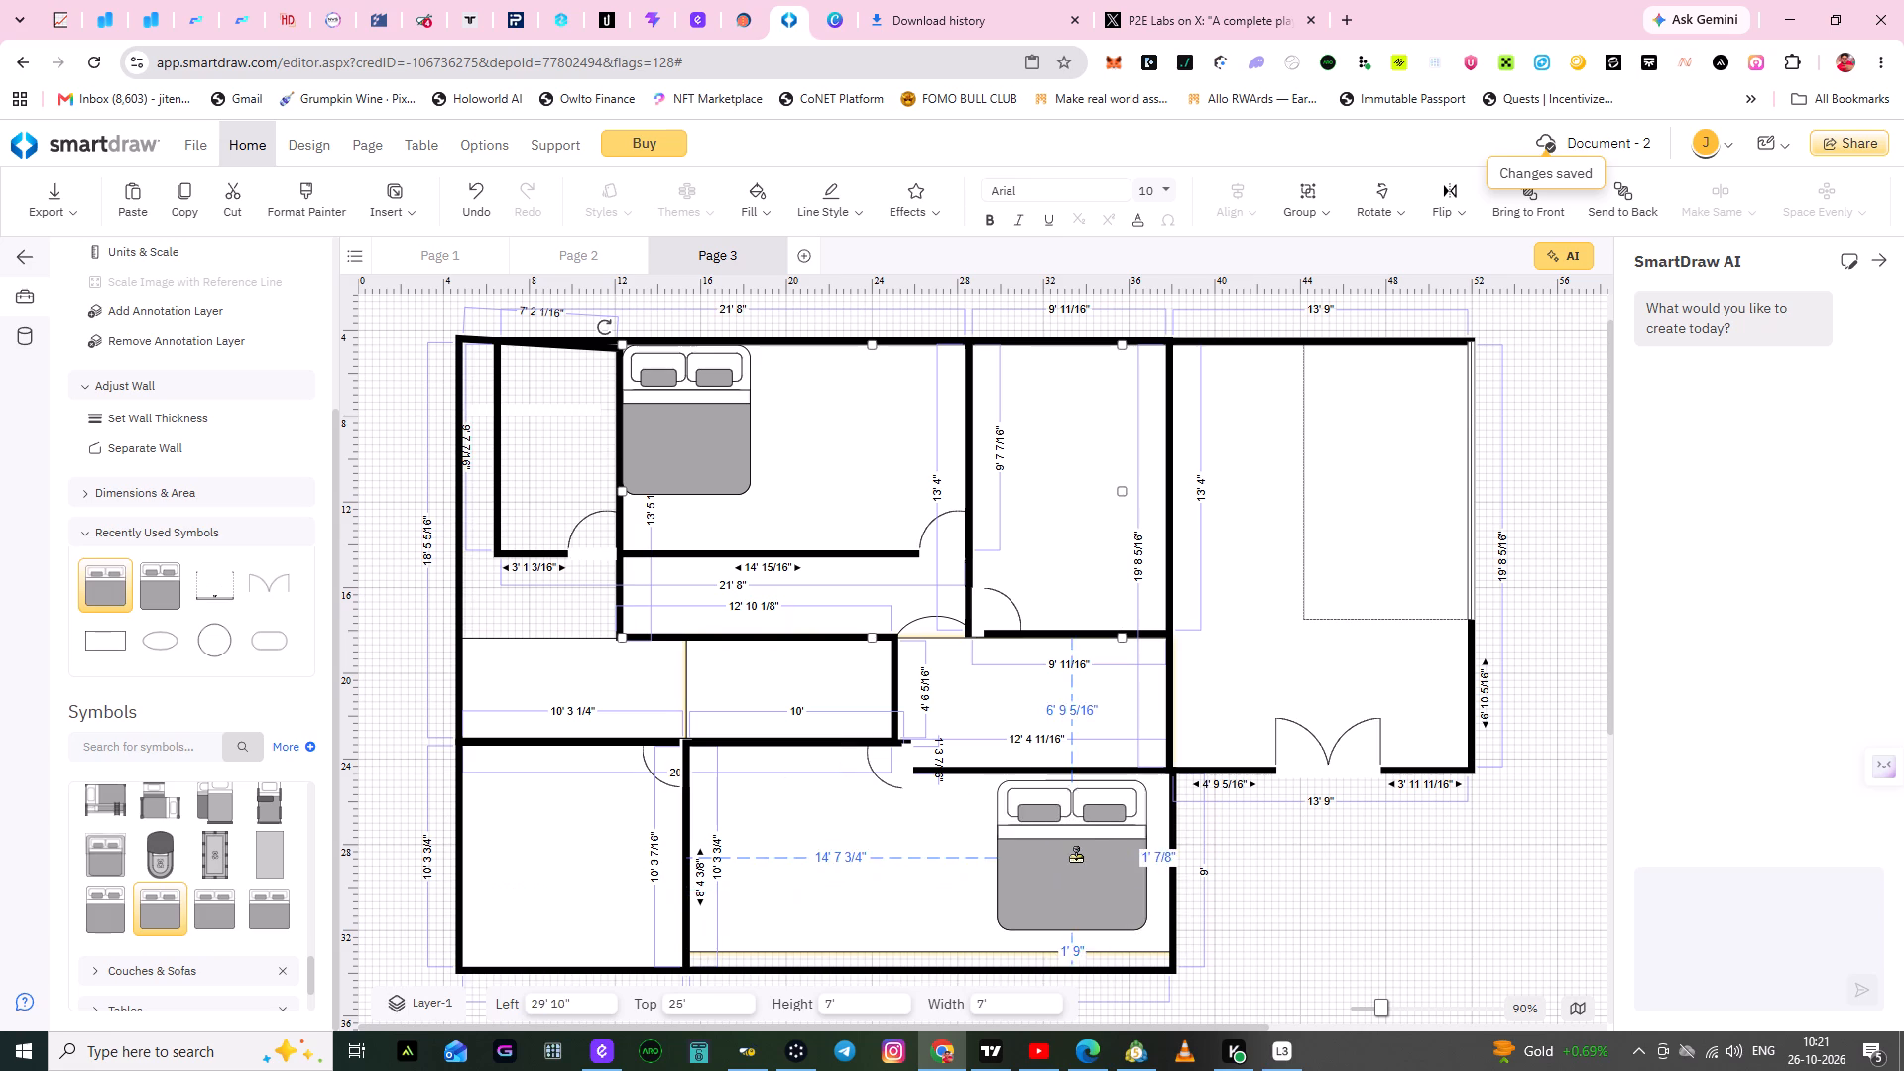
left_click_drag(1076, 856, 1093, 847)
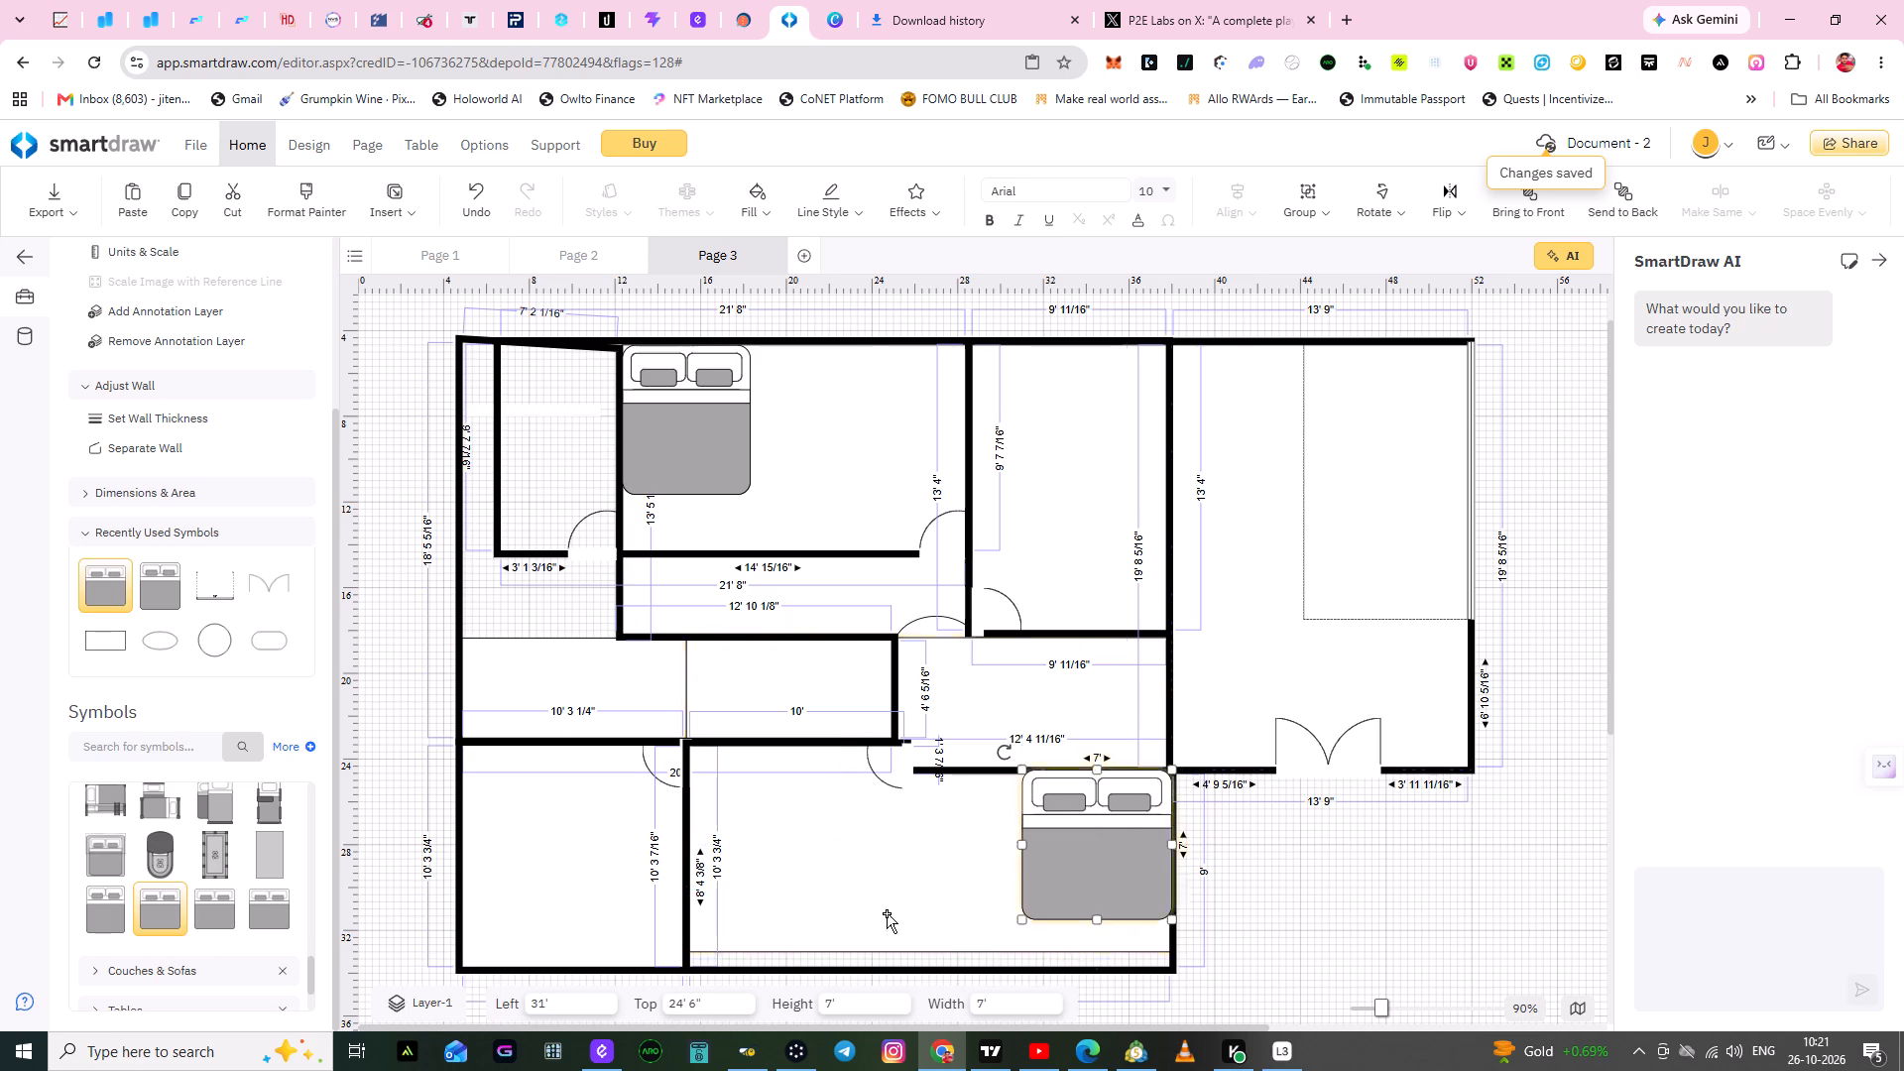
left_click(859, 912)
left_click(1090, 886)
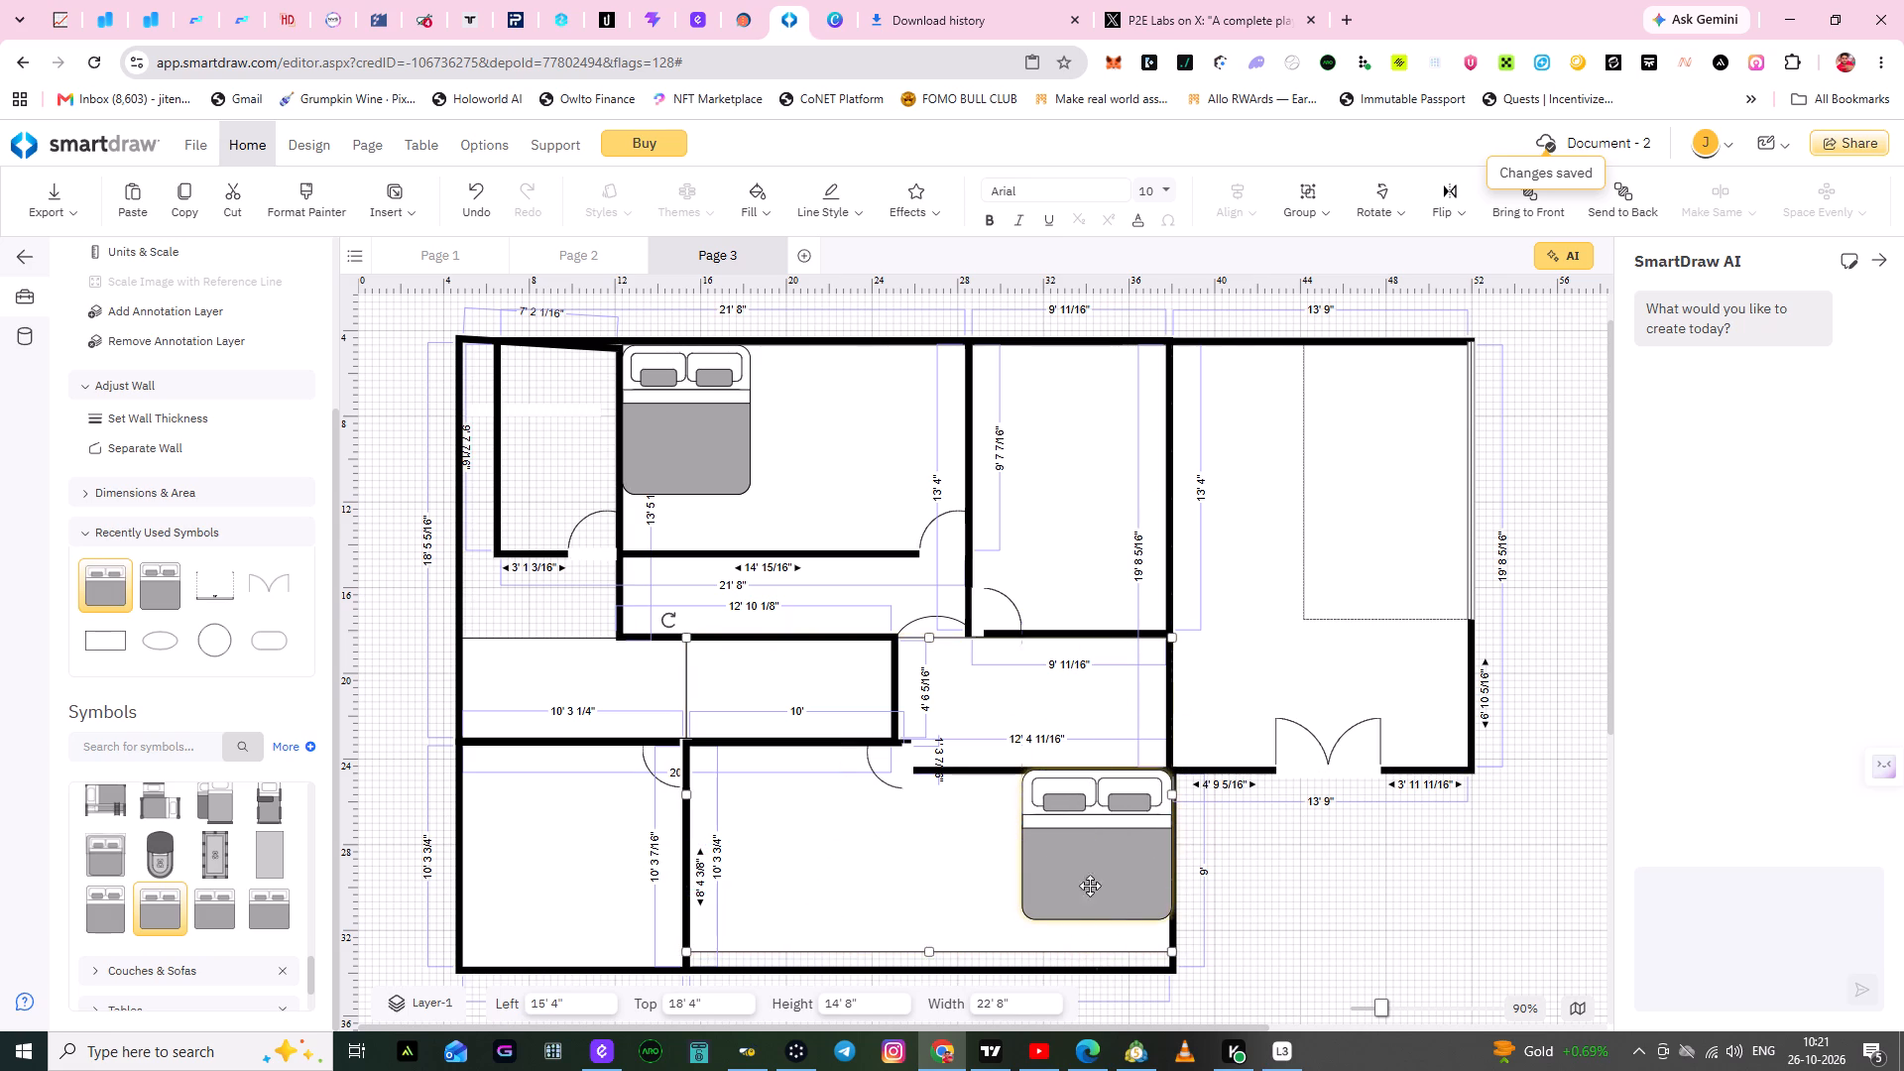
left_click(1091, 886)
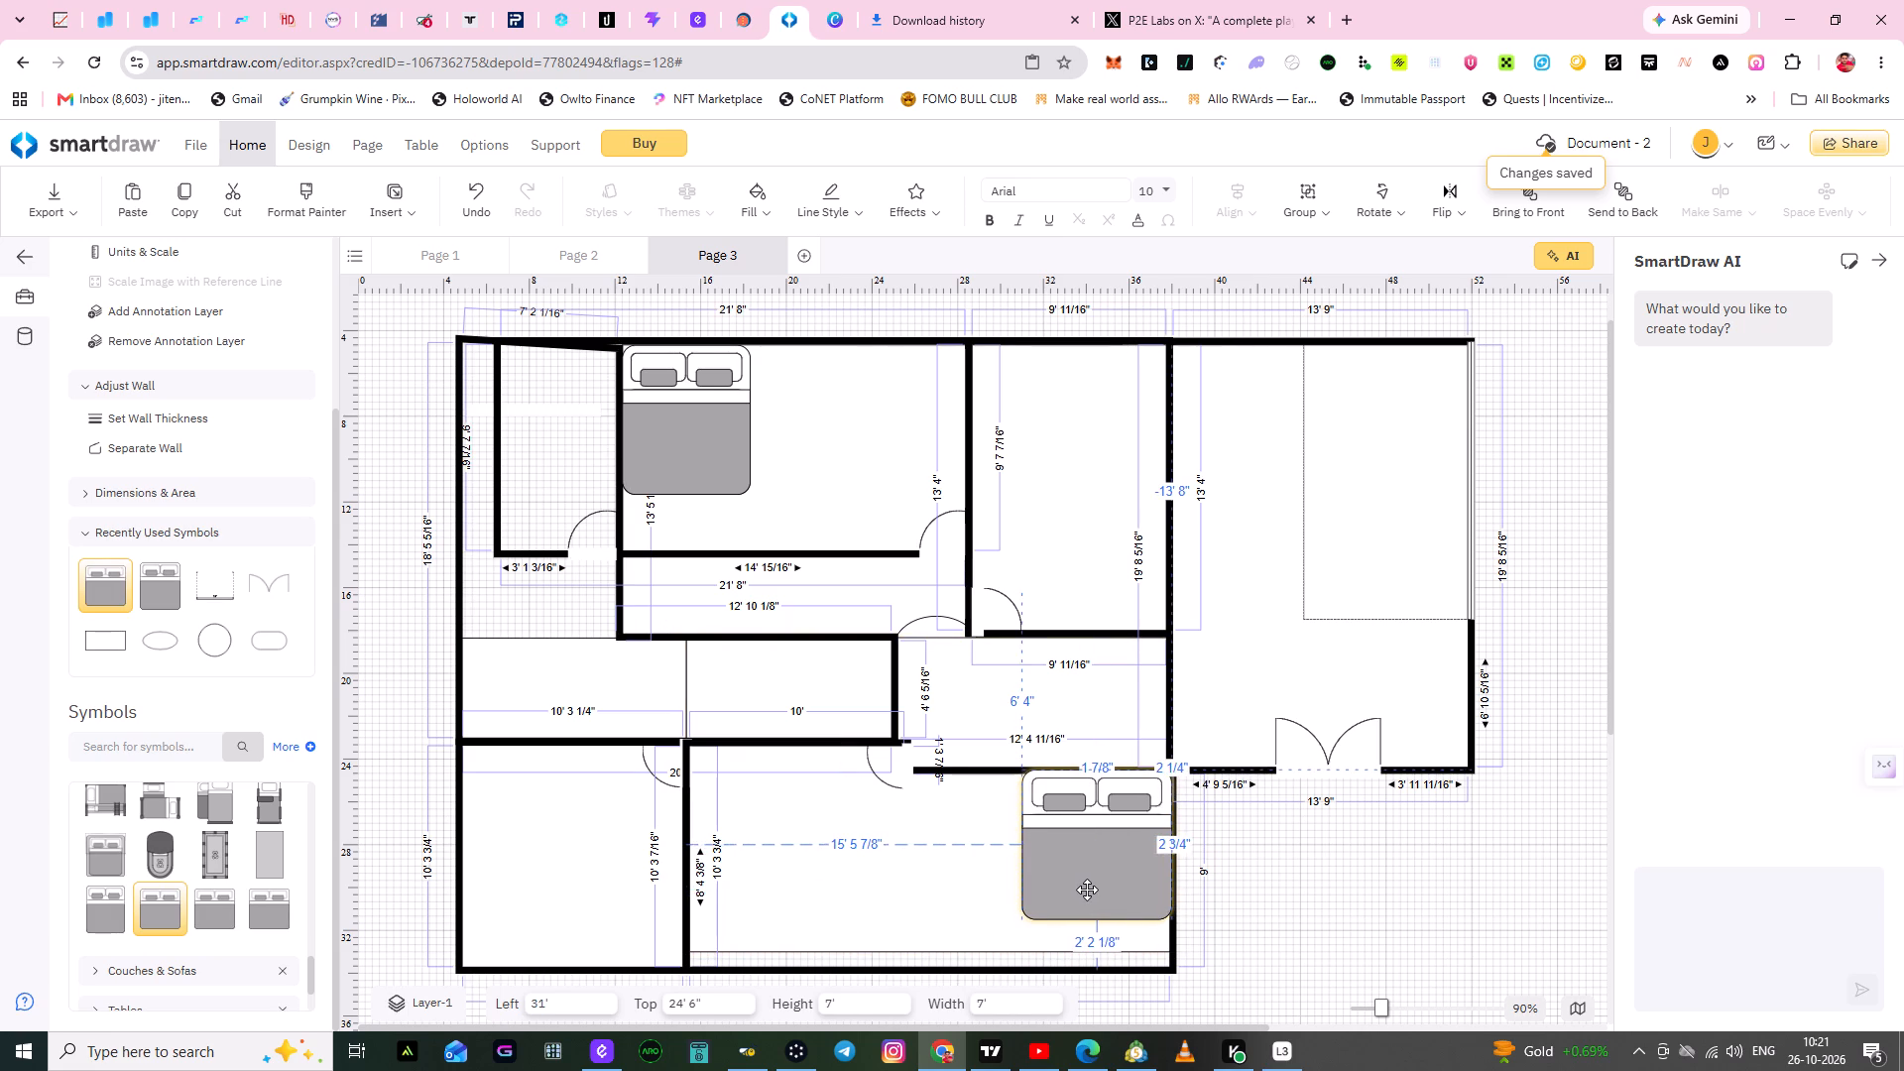
left_click(969, 902)
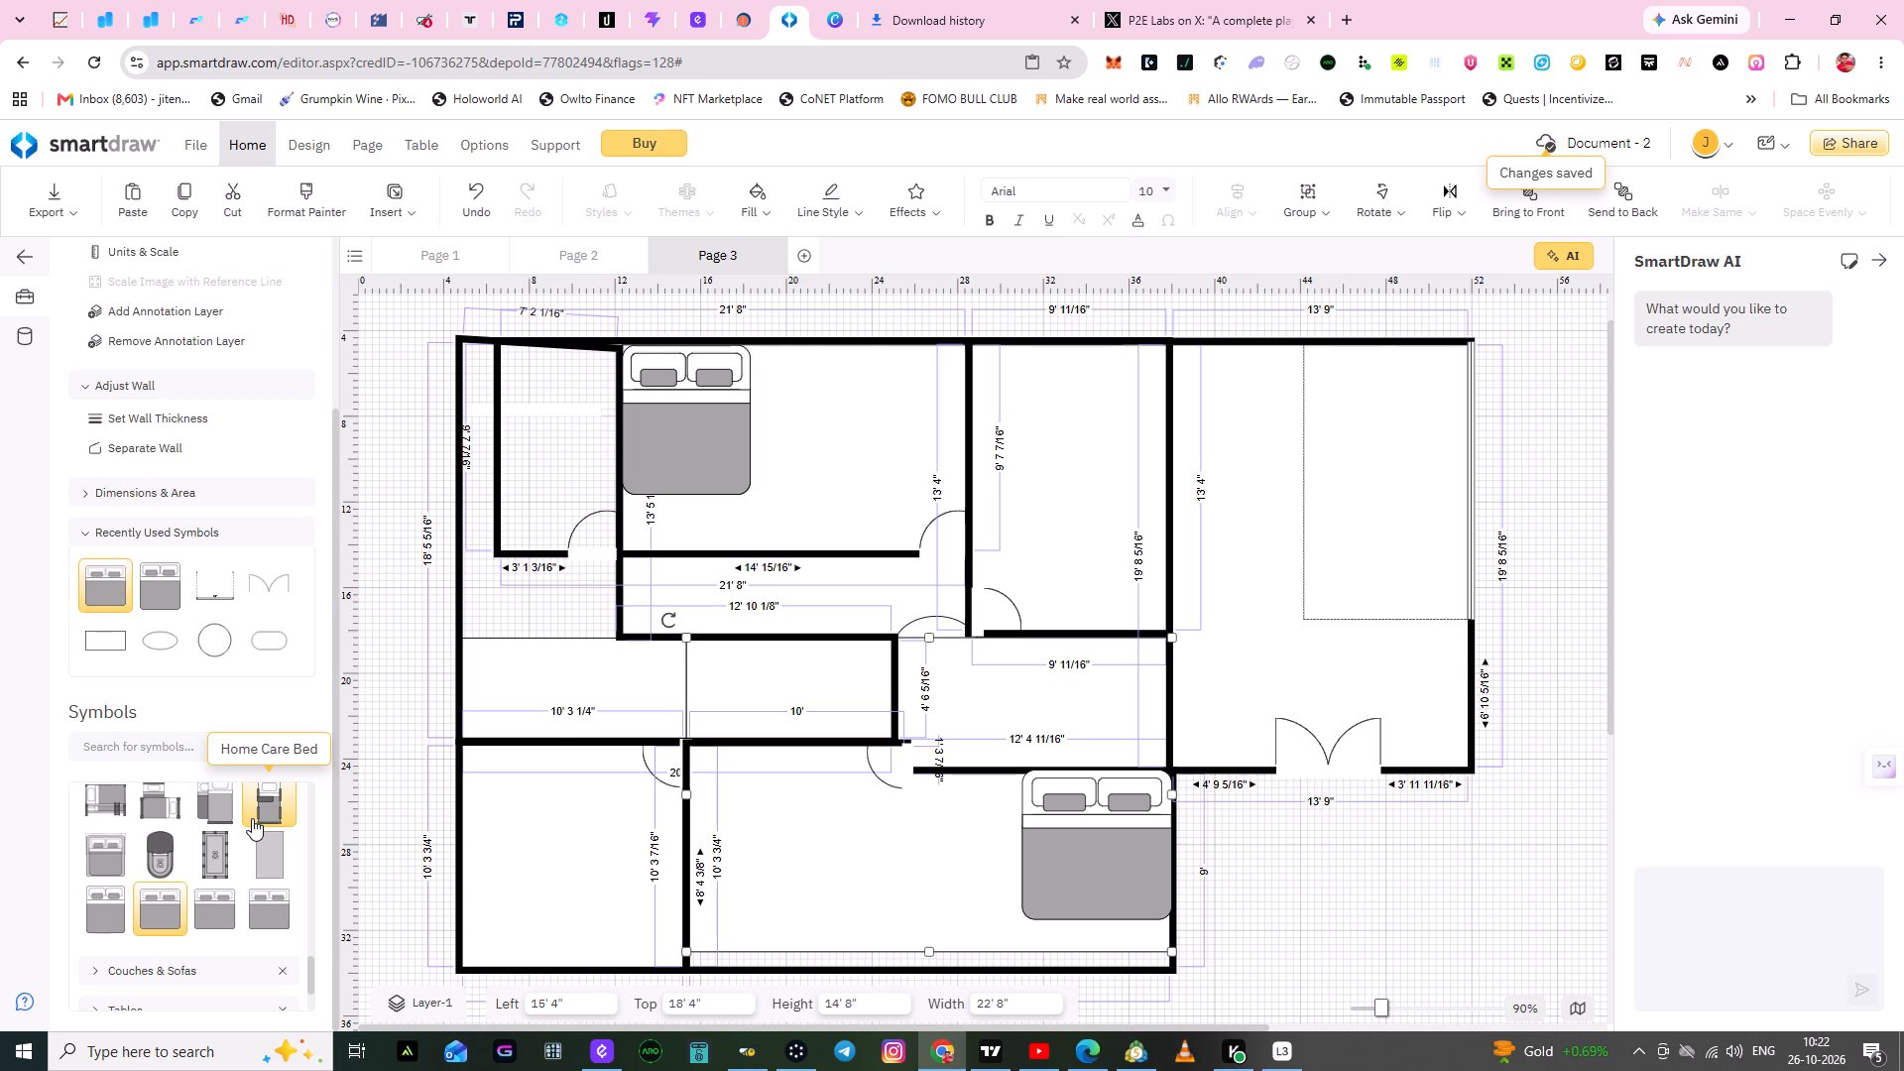
Look through the Beds and the Couches & Sofas symbols for more furniture to place.
scroll(208, 856, "down", 1)
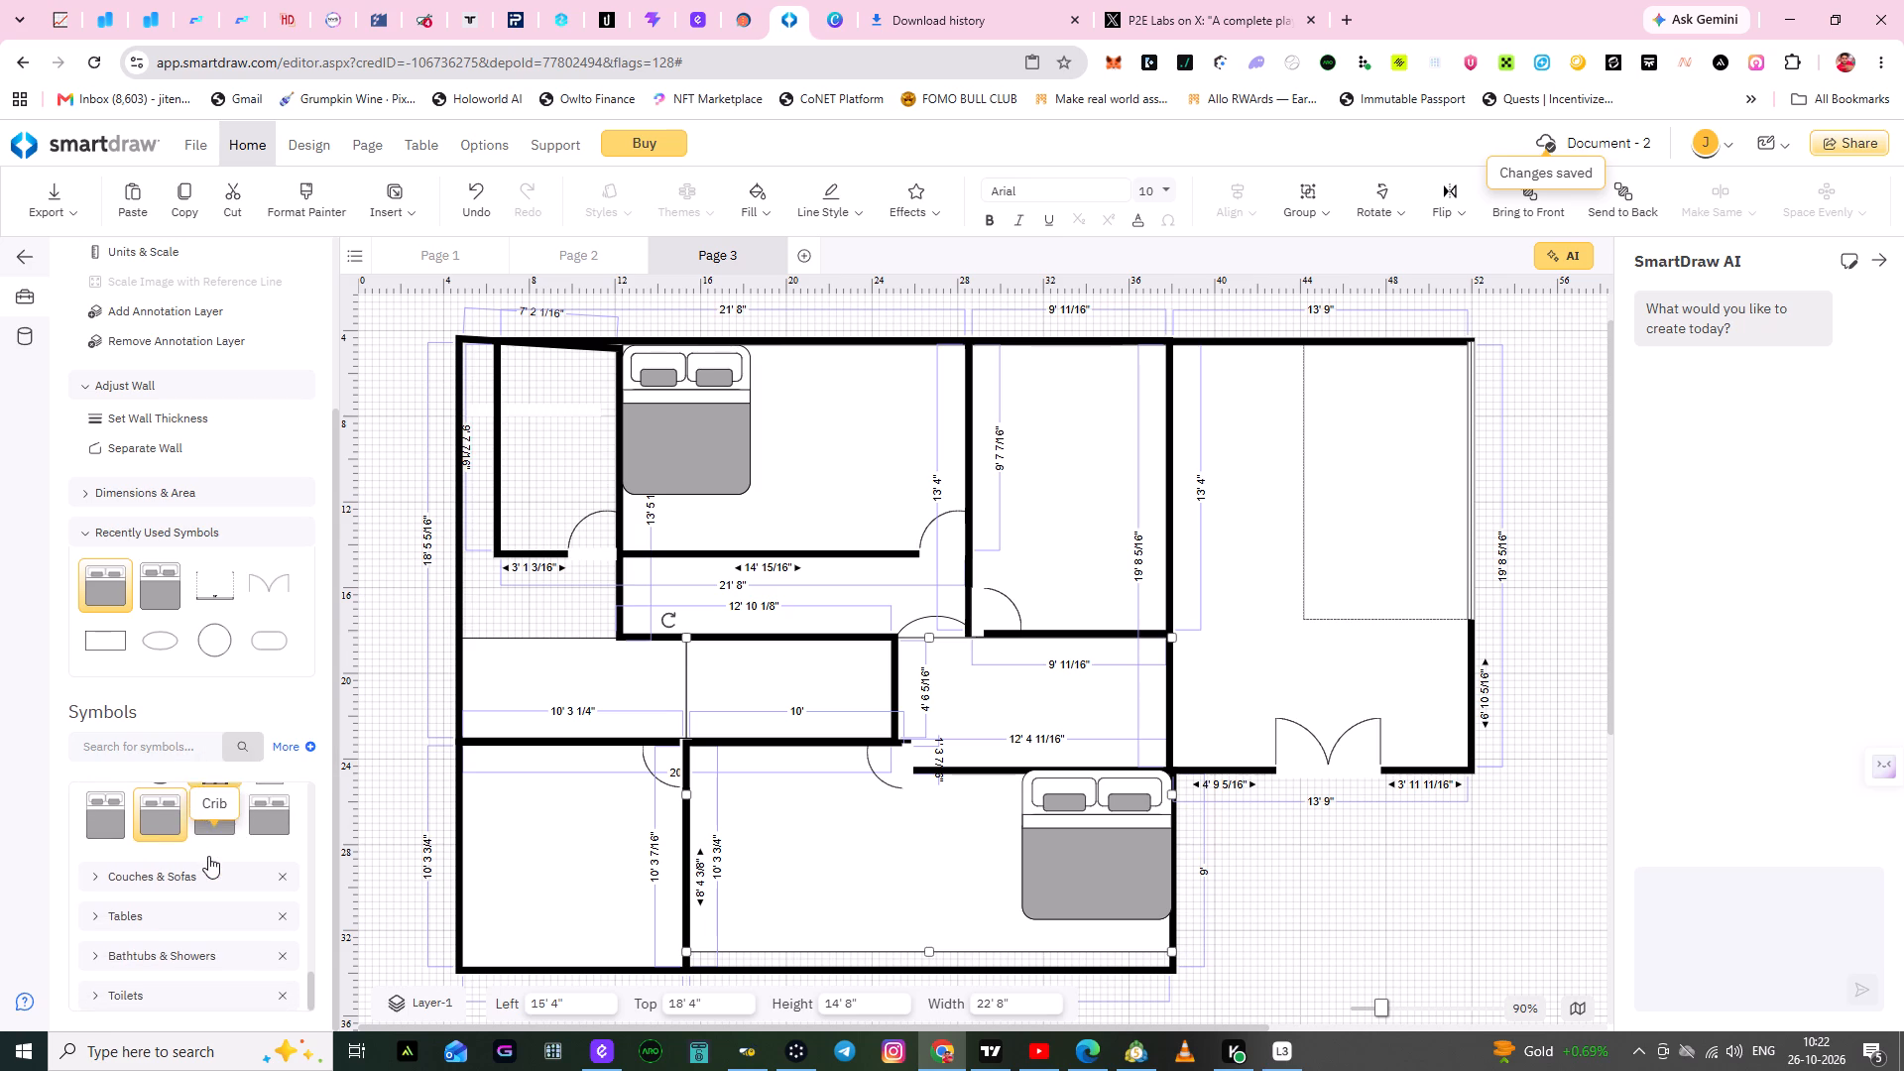
scroll(208, 855, "up", 2)
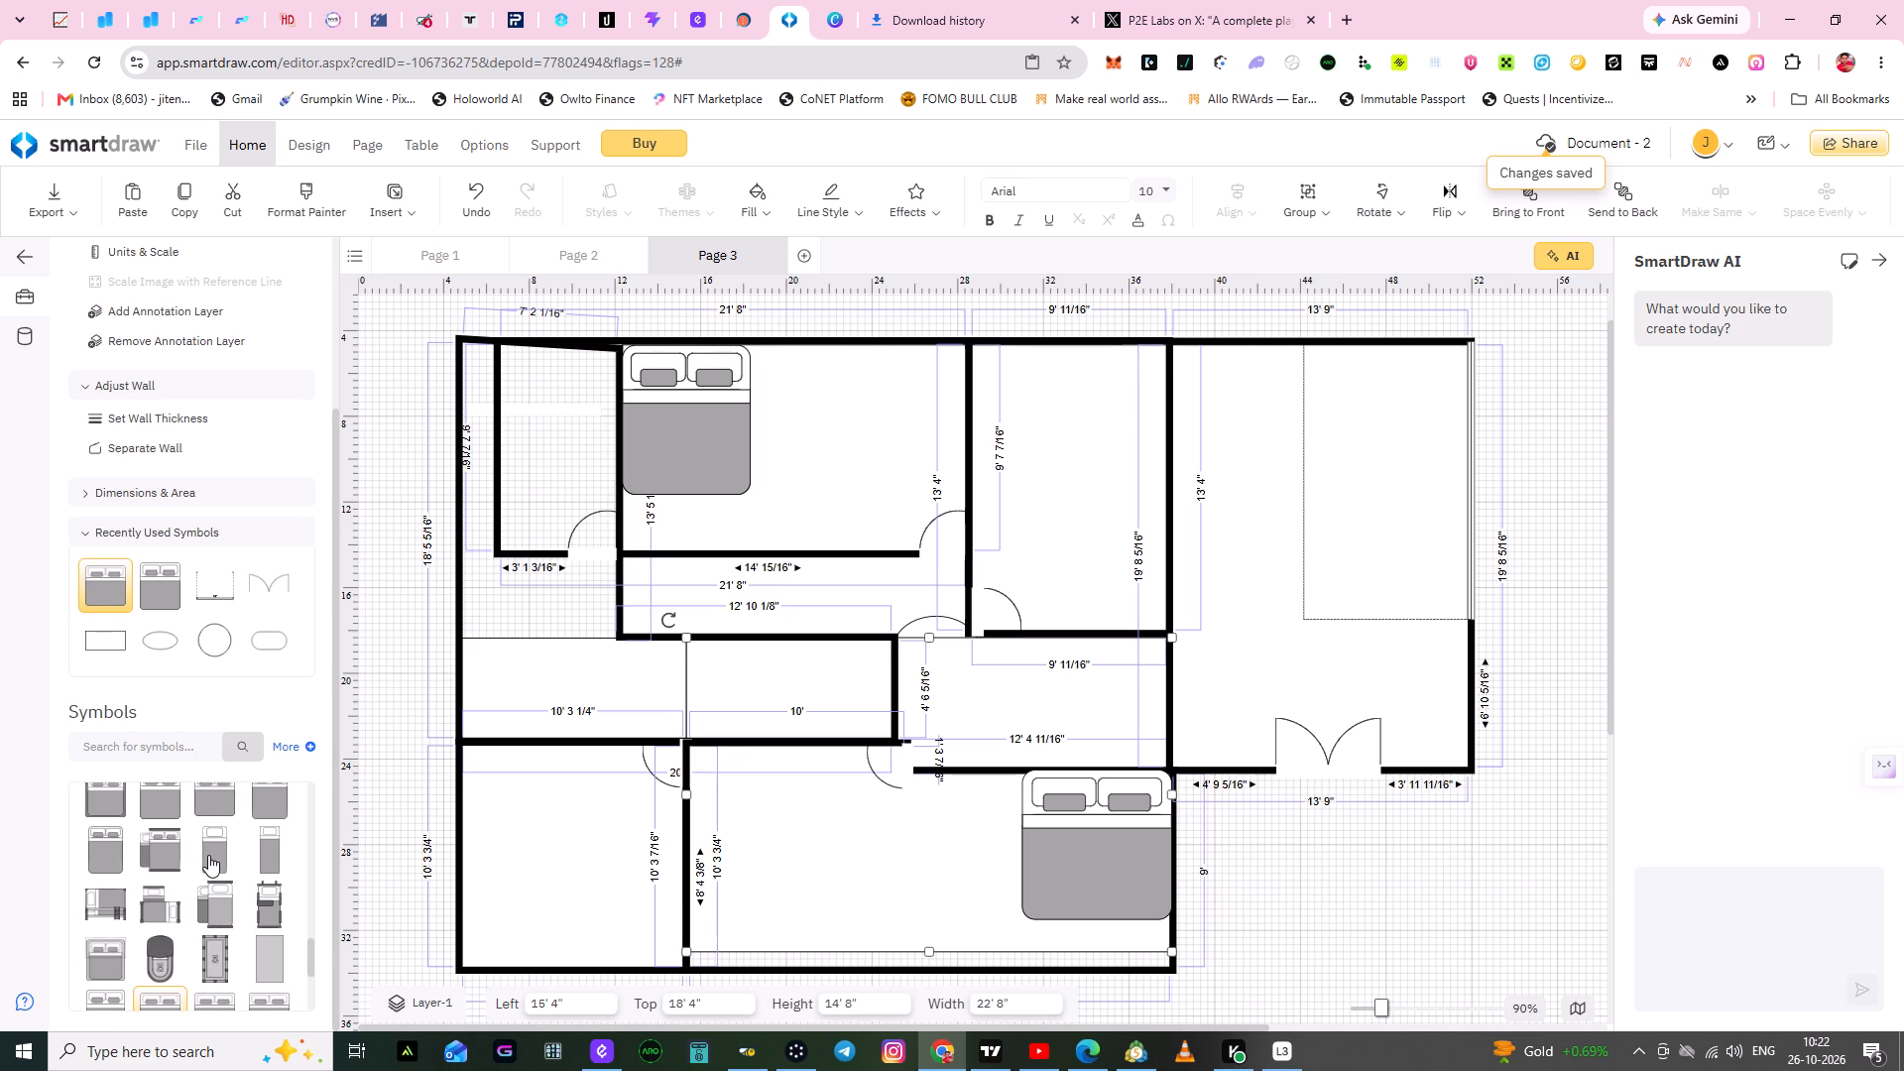
scroll(208, 855, "up", 1)
scroll(208, 855, "down", 1)
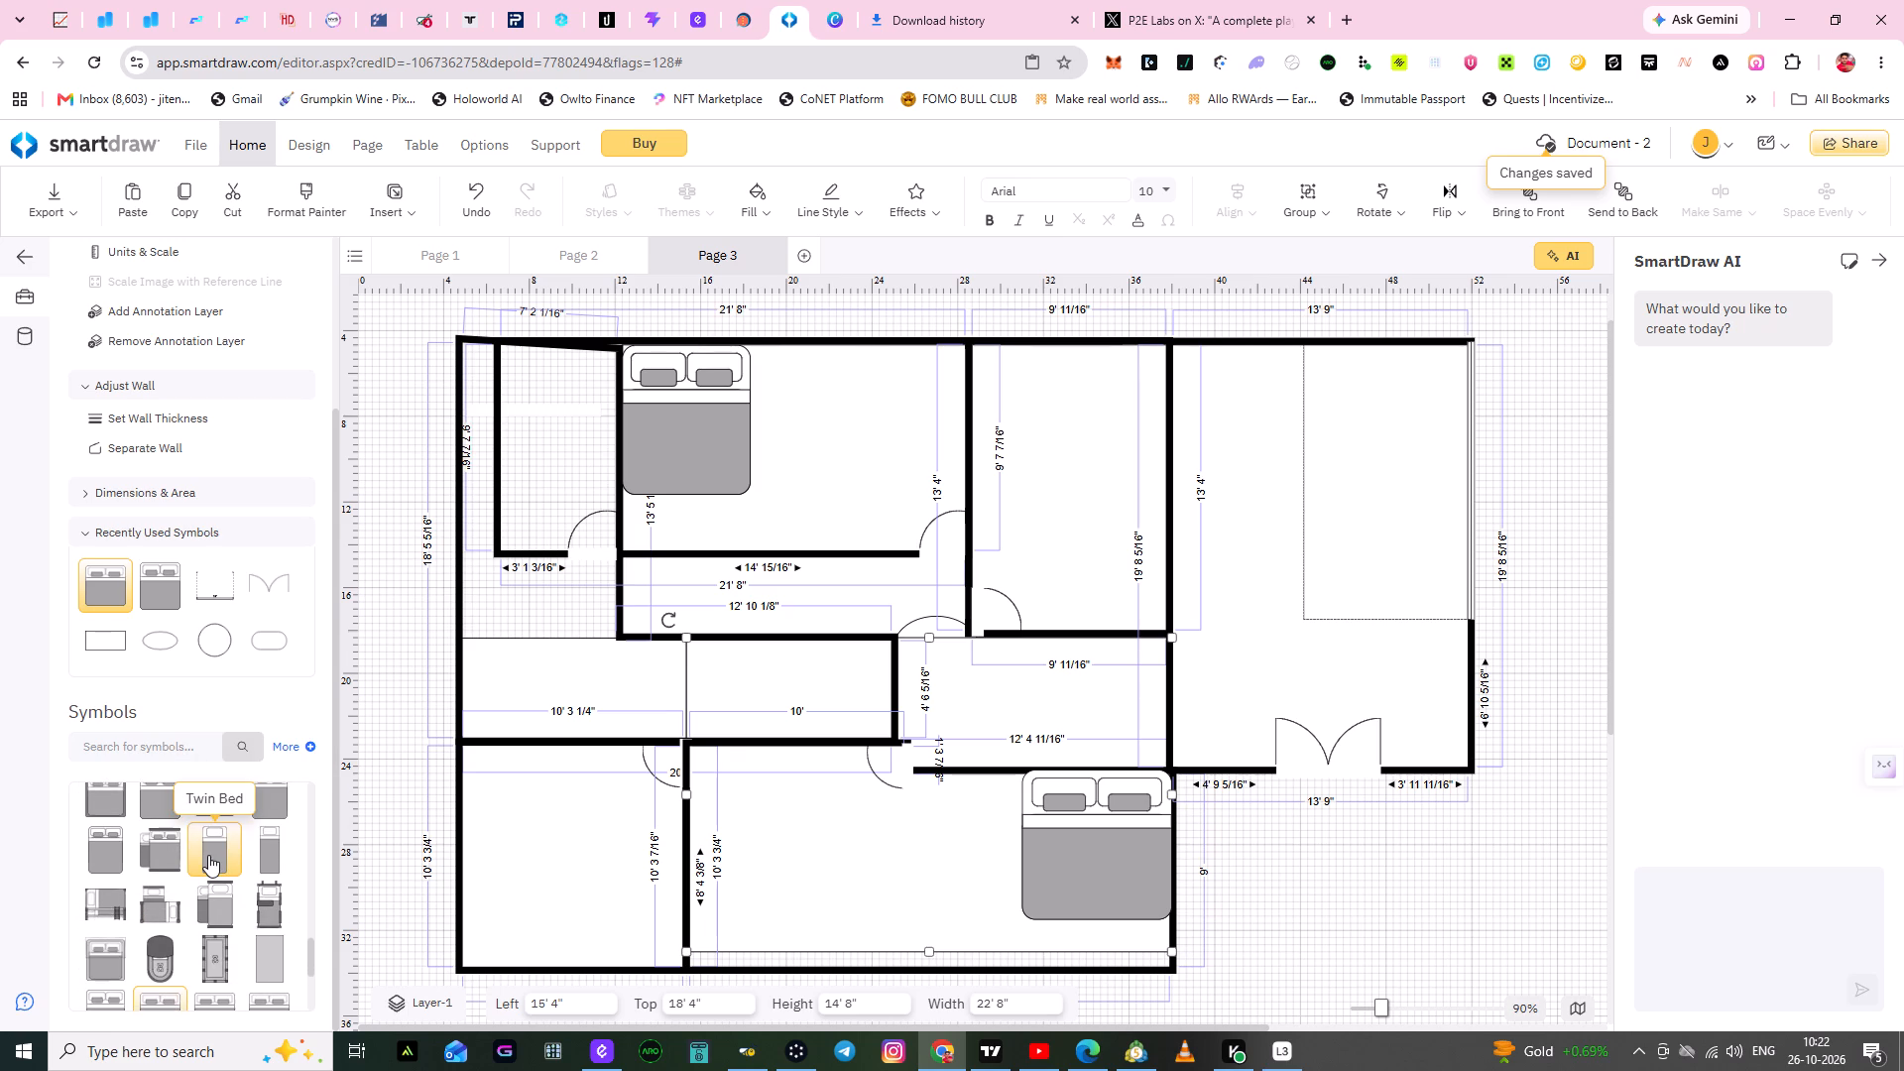
scroll(208, 855, "up", 1)
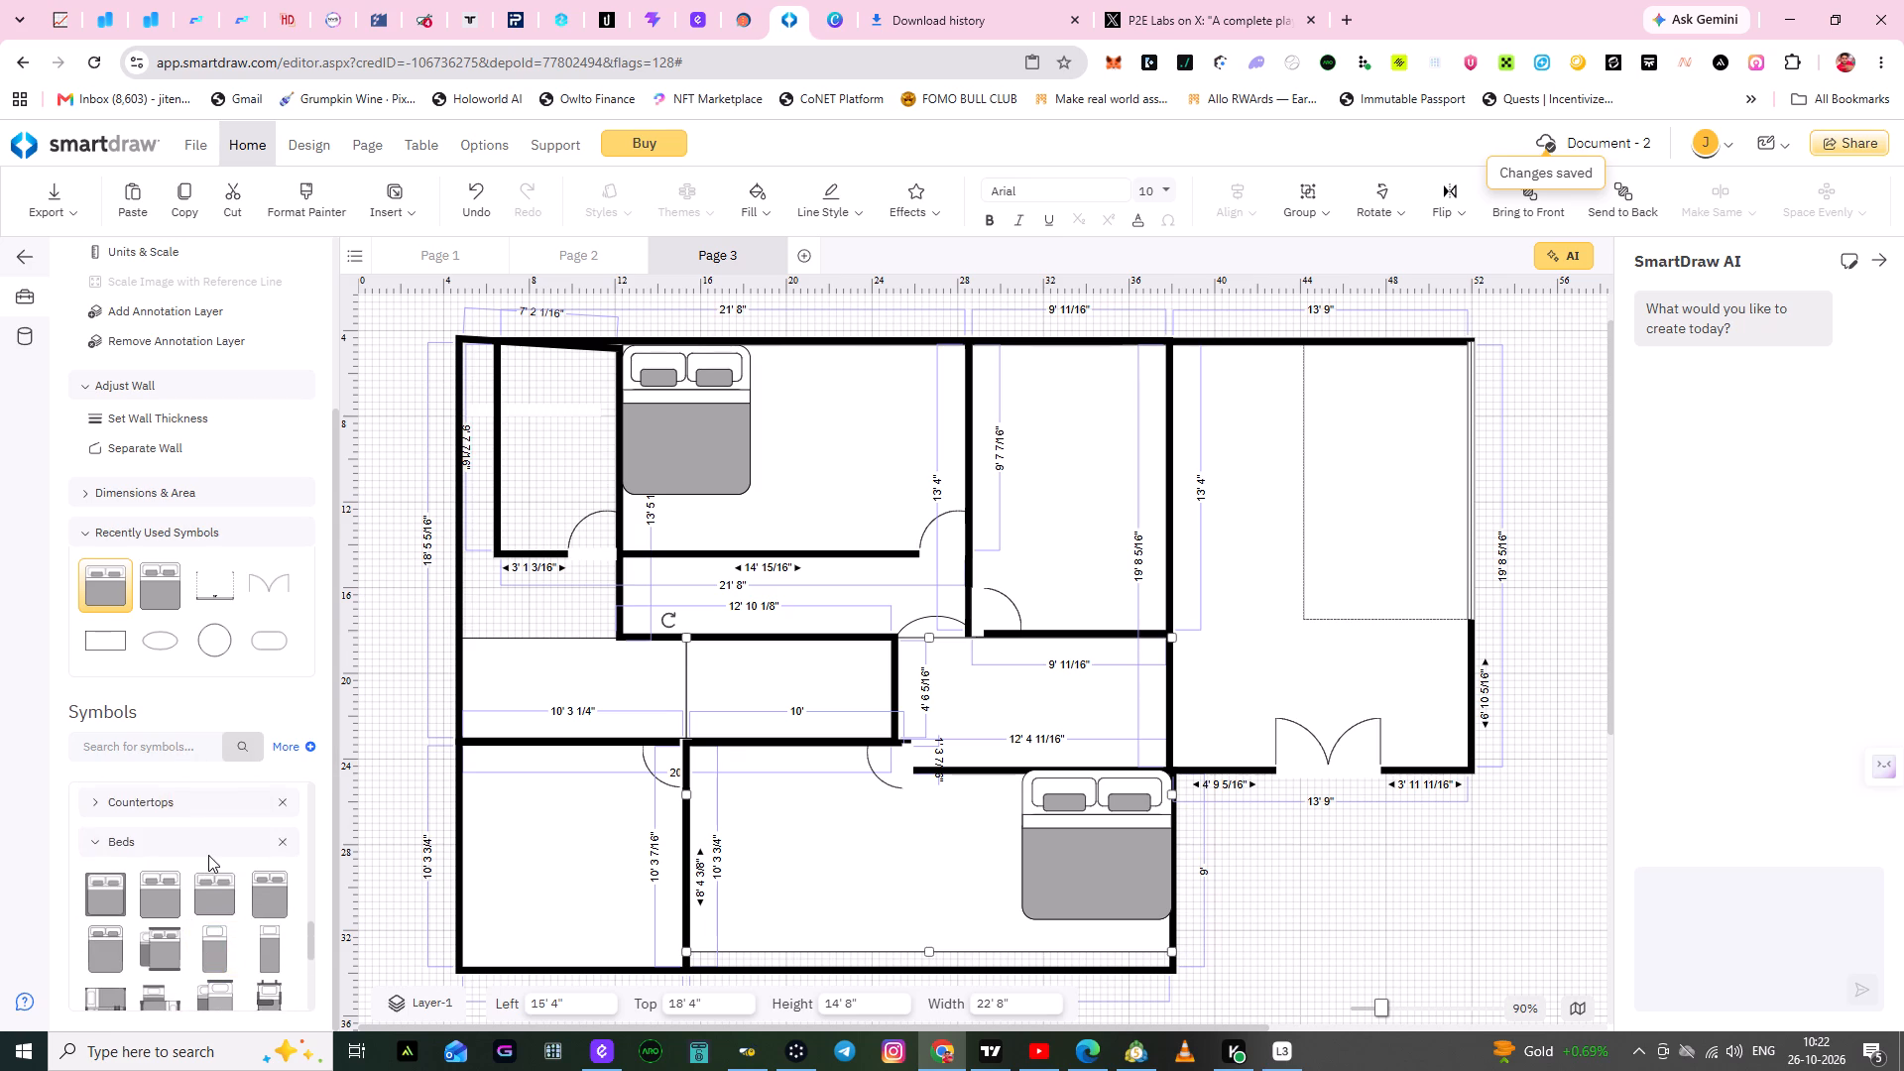
scroll(208, 855, "down", 4)
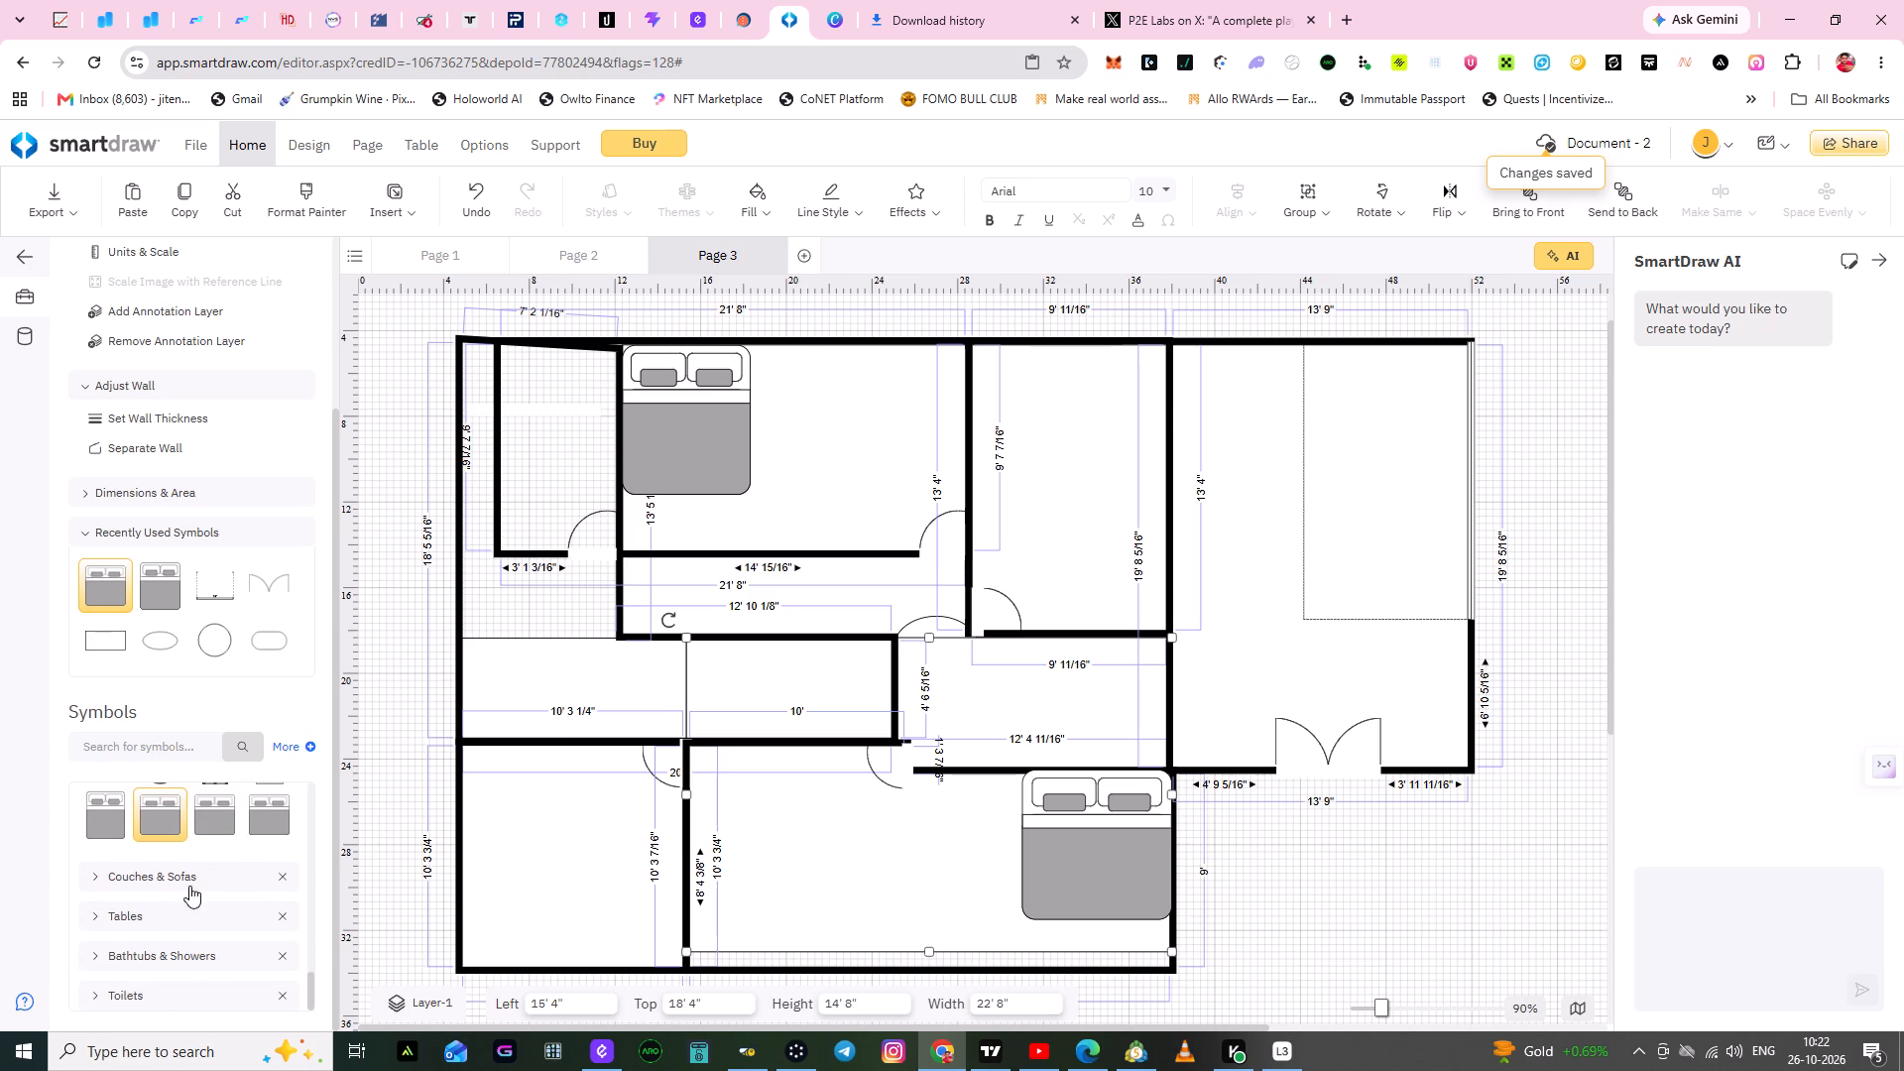
left_click(169, 879)
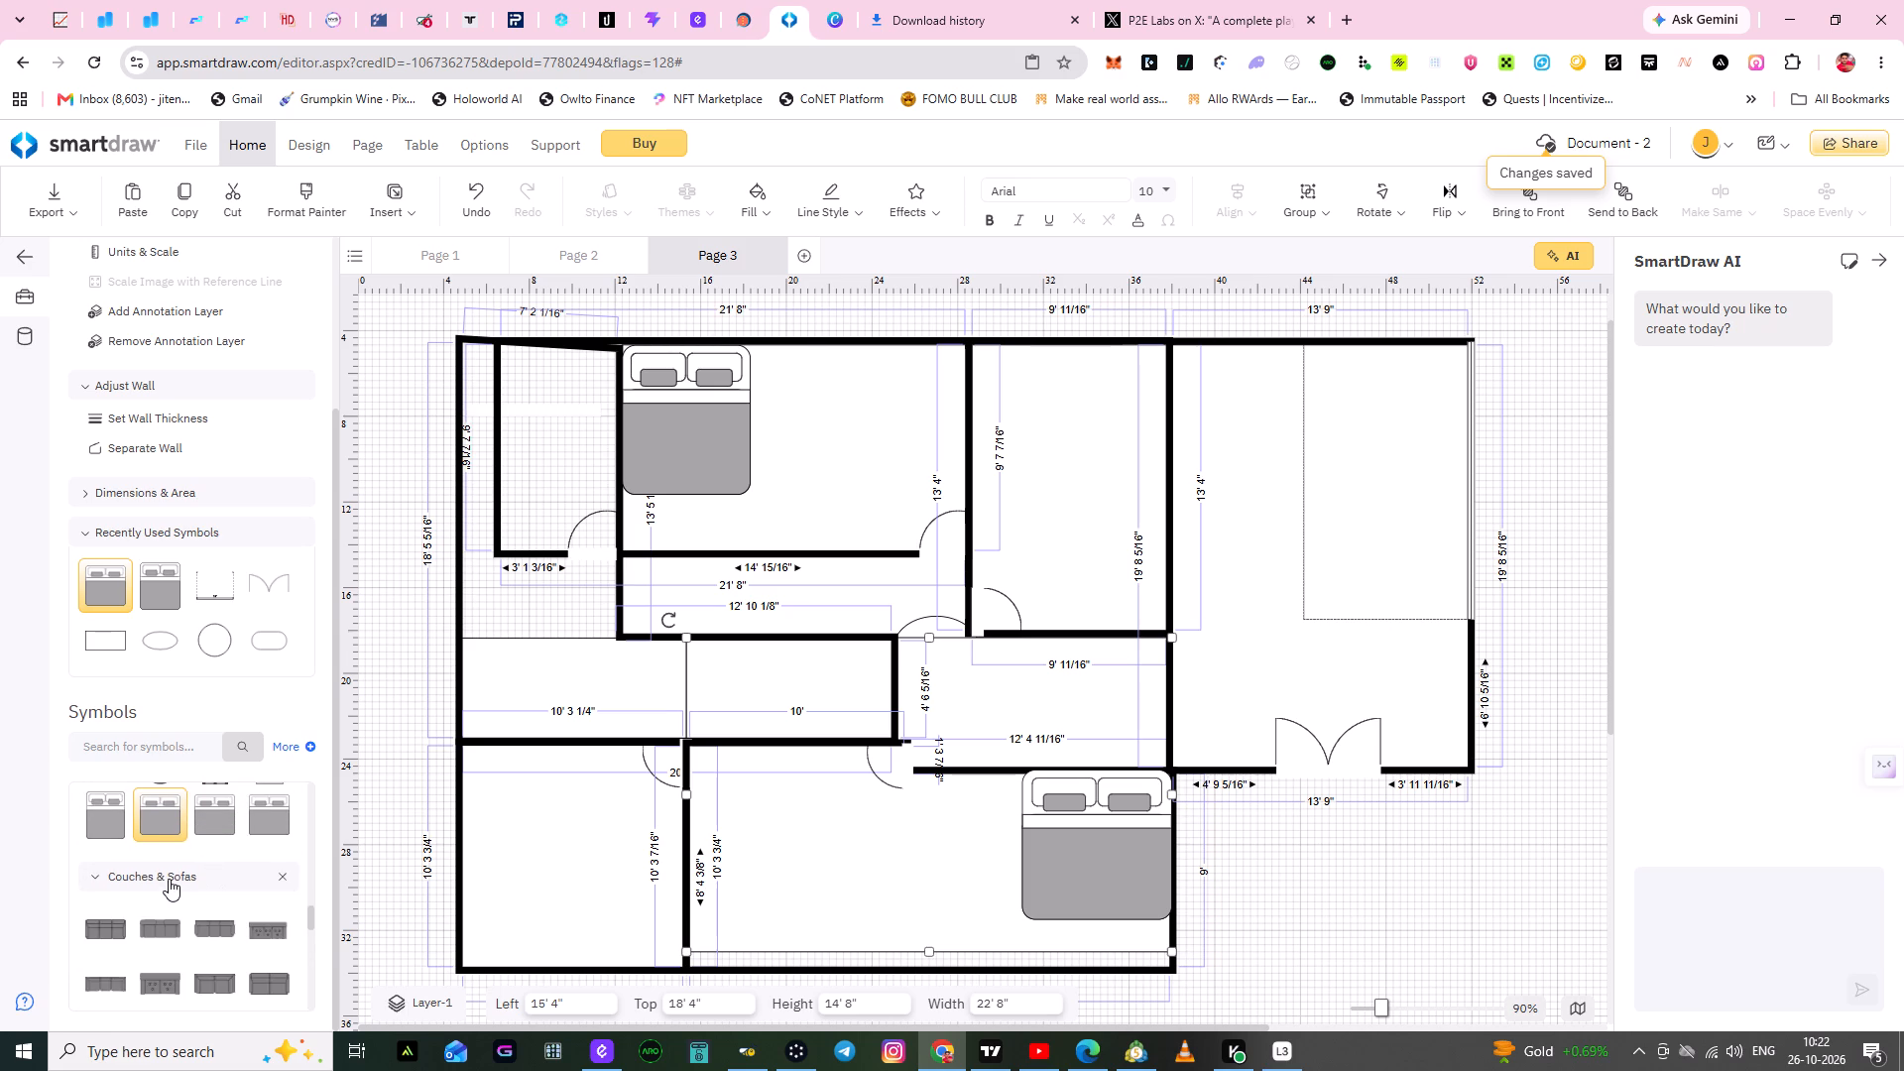
scroll(196, 887, "down", 1)
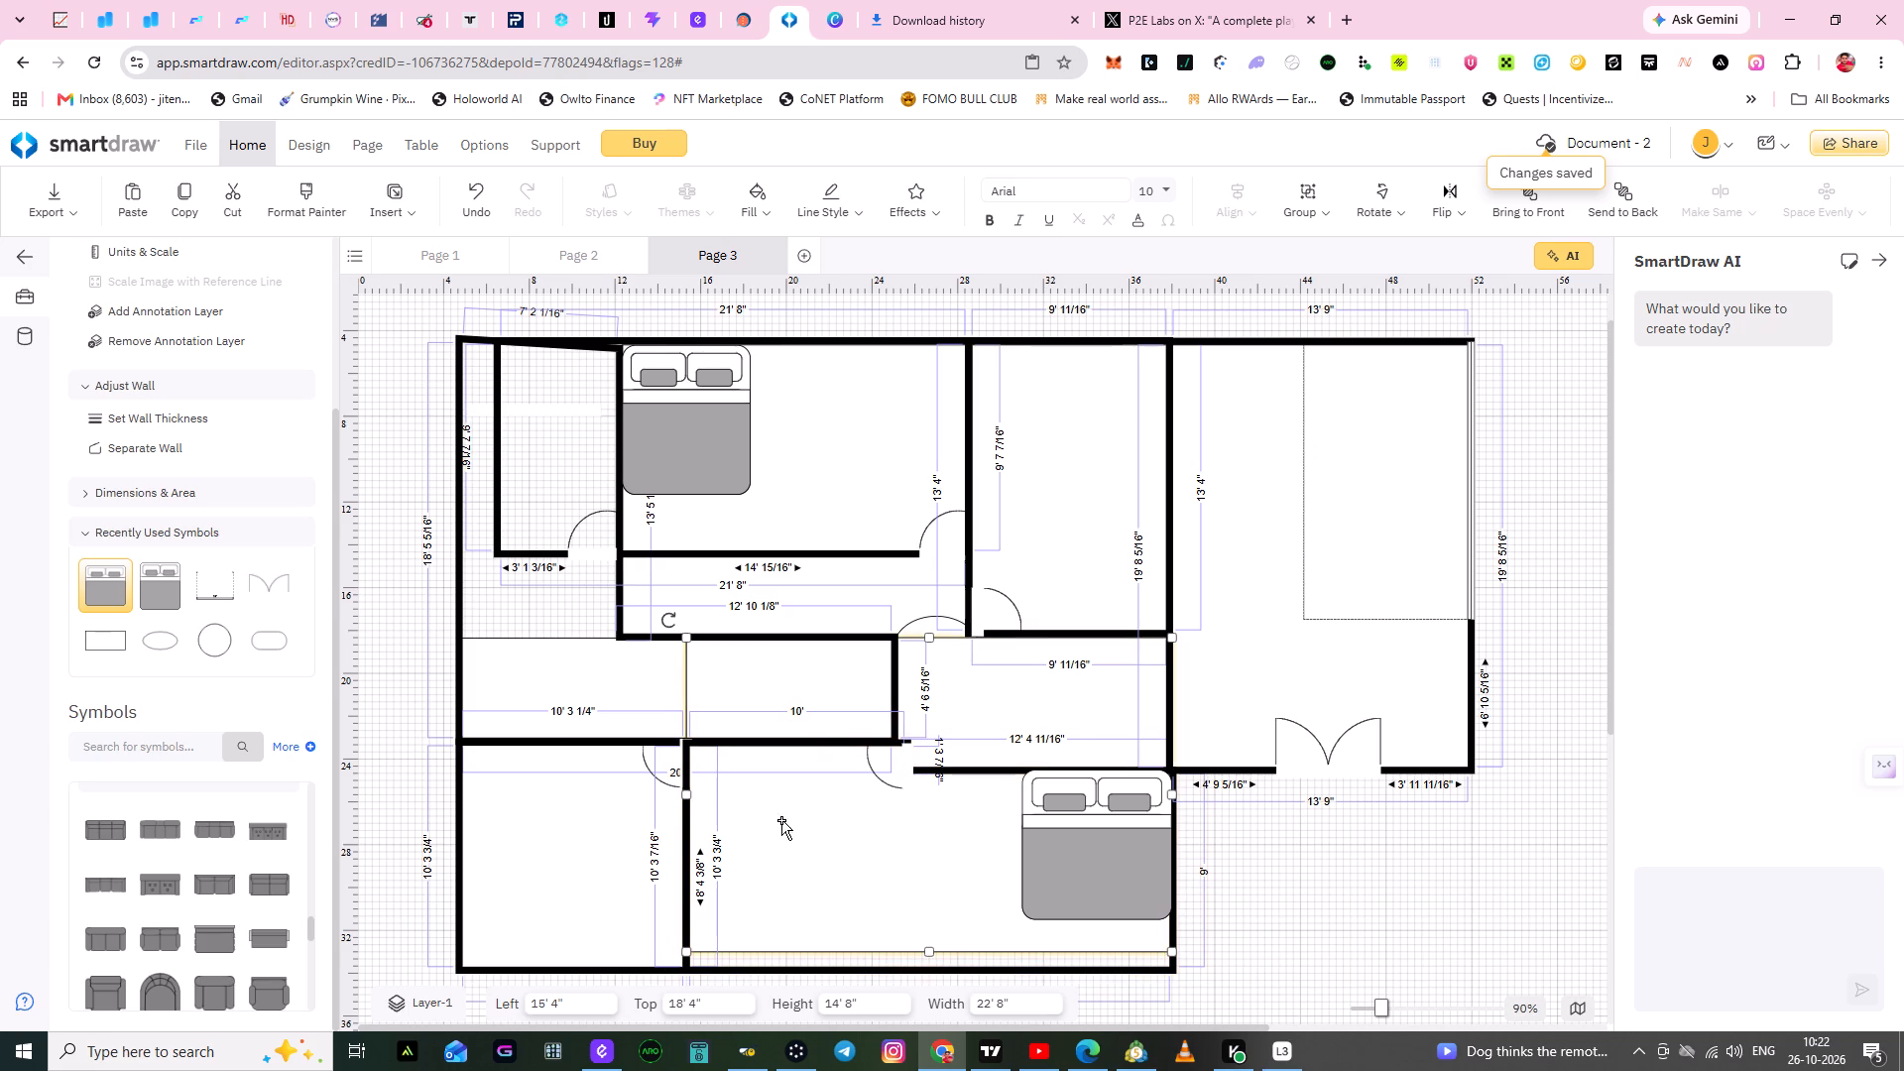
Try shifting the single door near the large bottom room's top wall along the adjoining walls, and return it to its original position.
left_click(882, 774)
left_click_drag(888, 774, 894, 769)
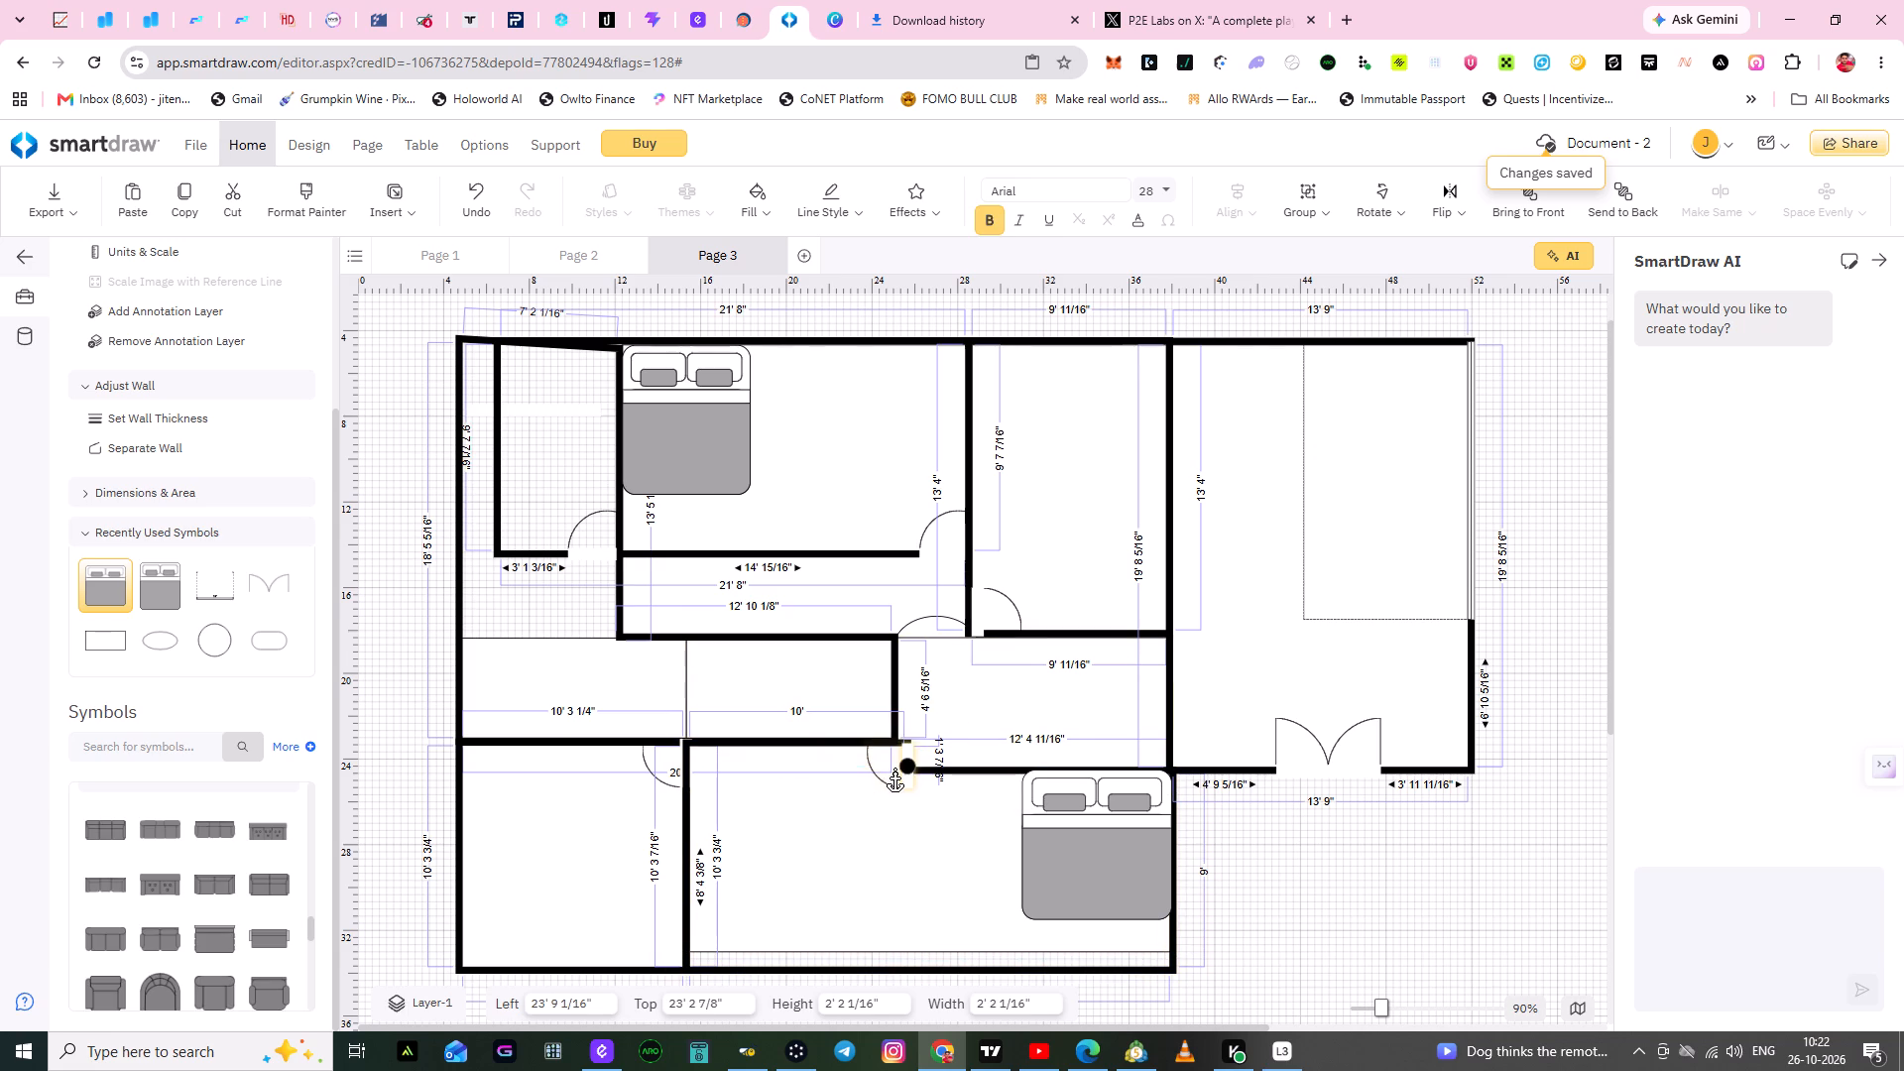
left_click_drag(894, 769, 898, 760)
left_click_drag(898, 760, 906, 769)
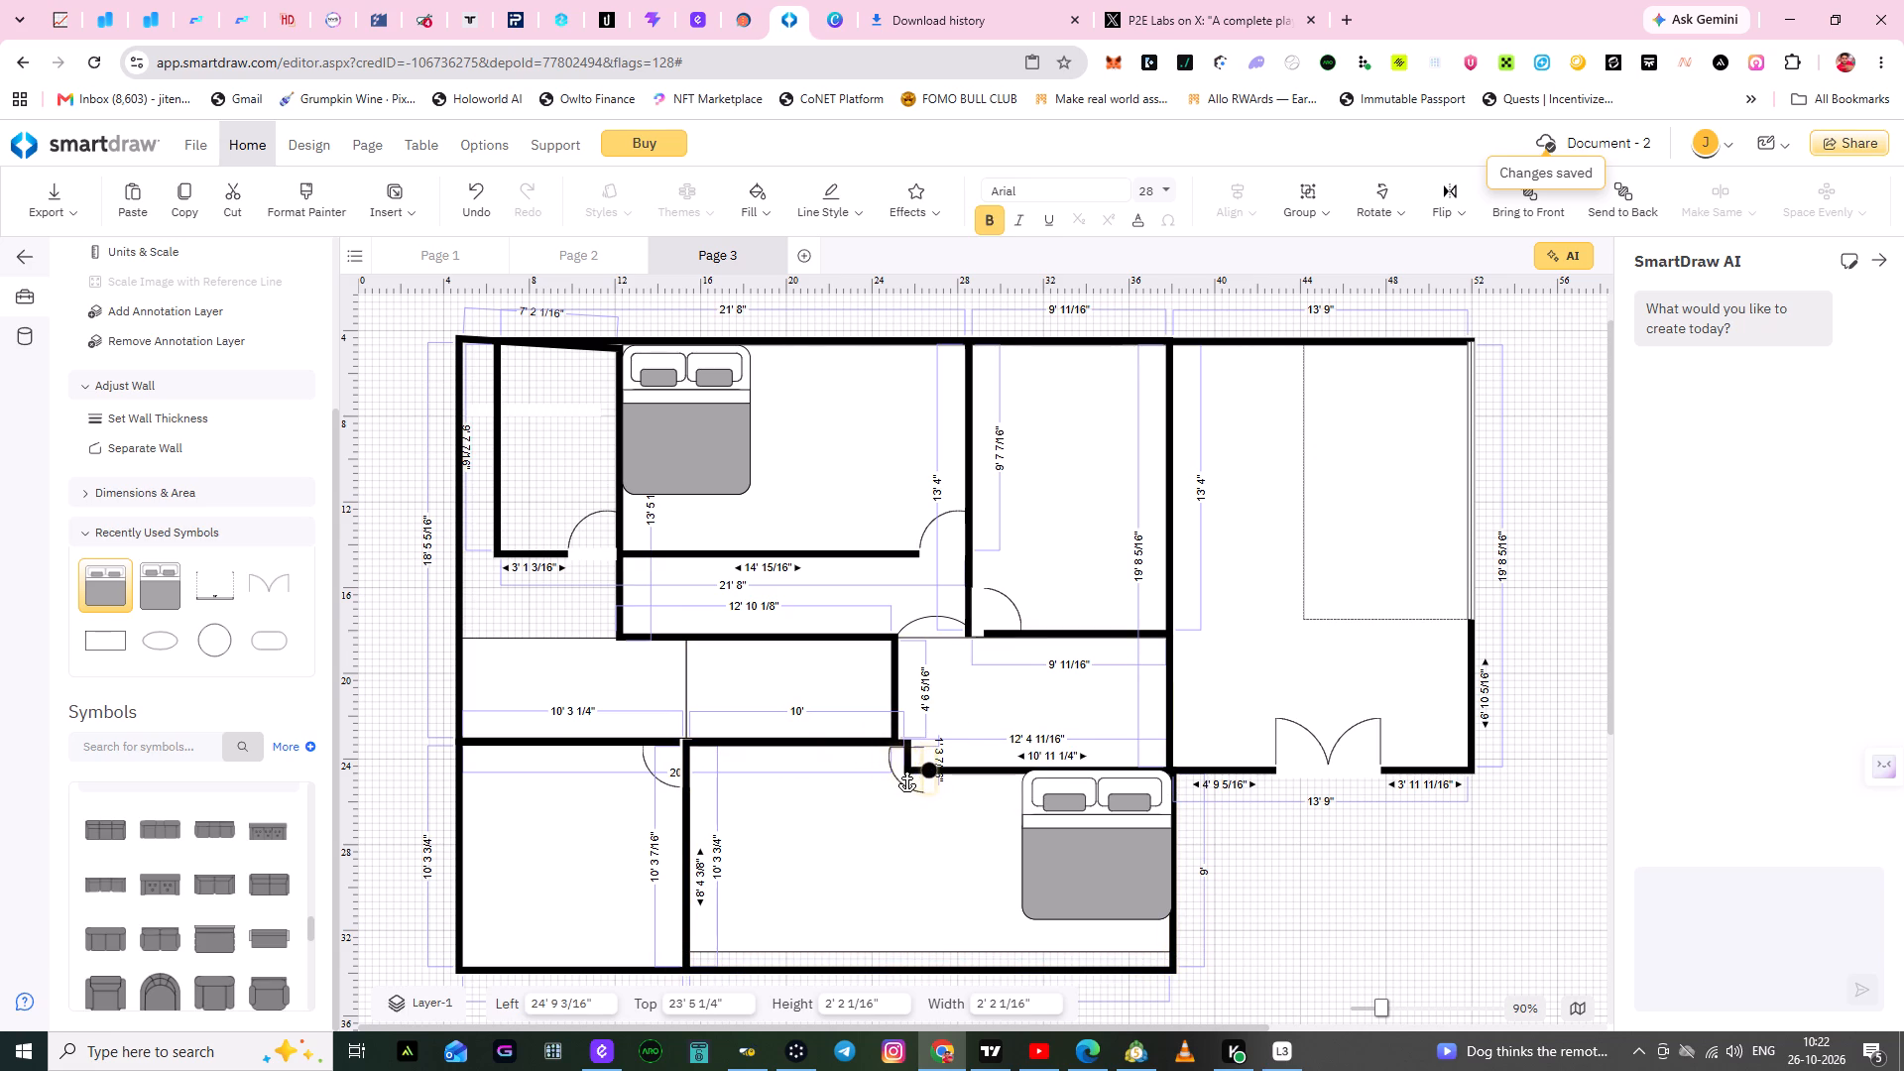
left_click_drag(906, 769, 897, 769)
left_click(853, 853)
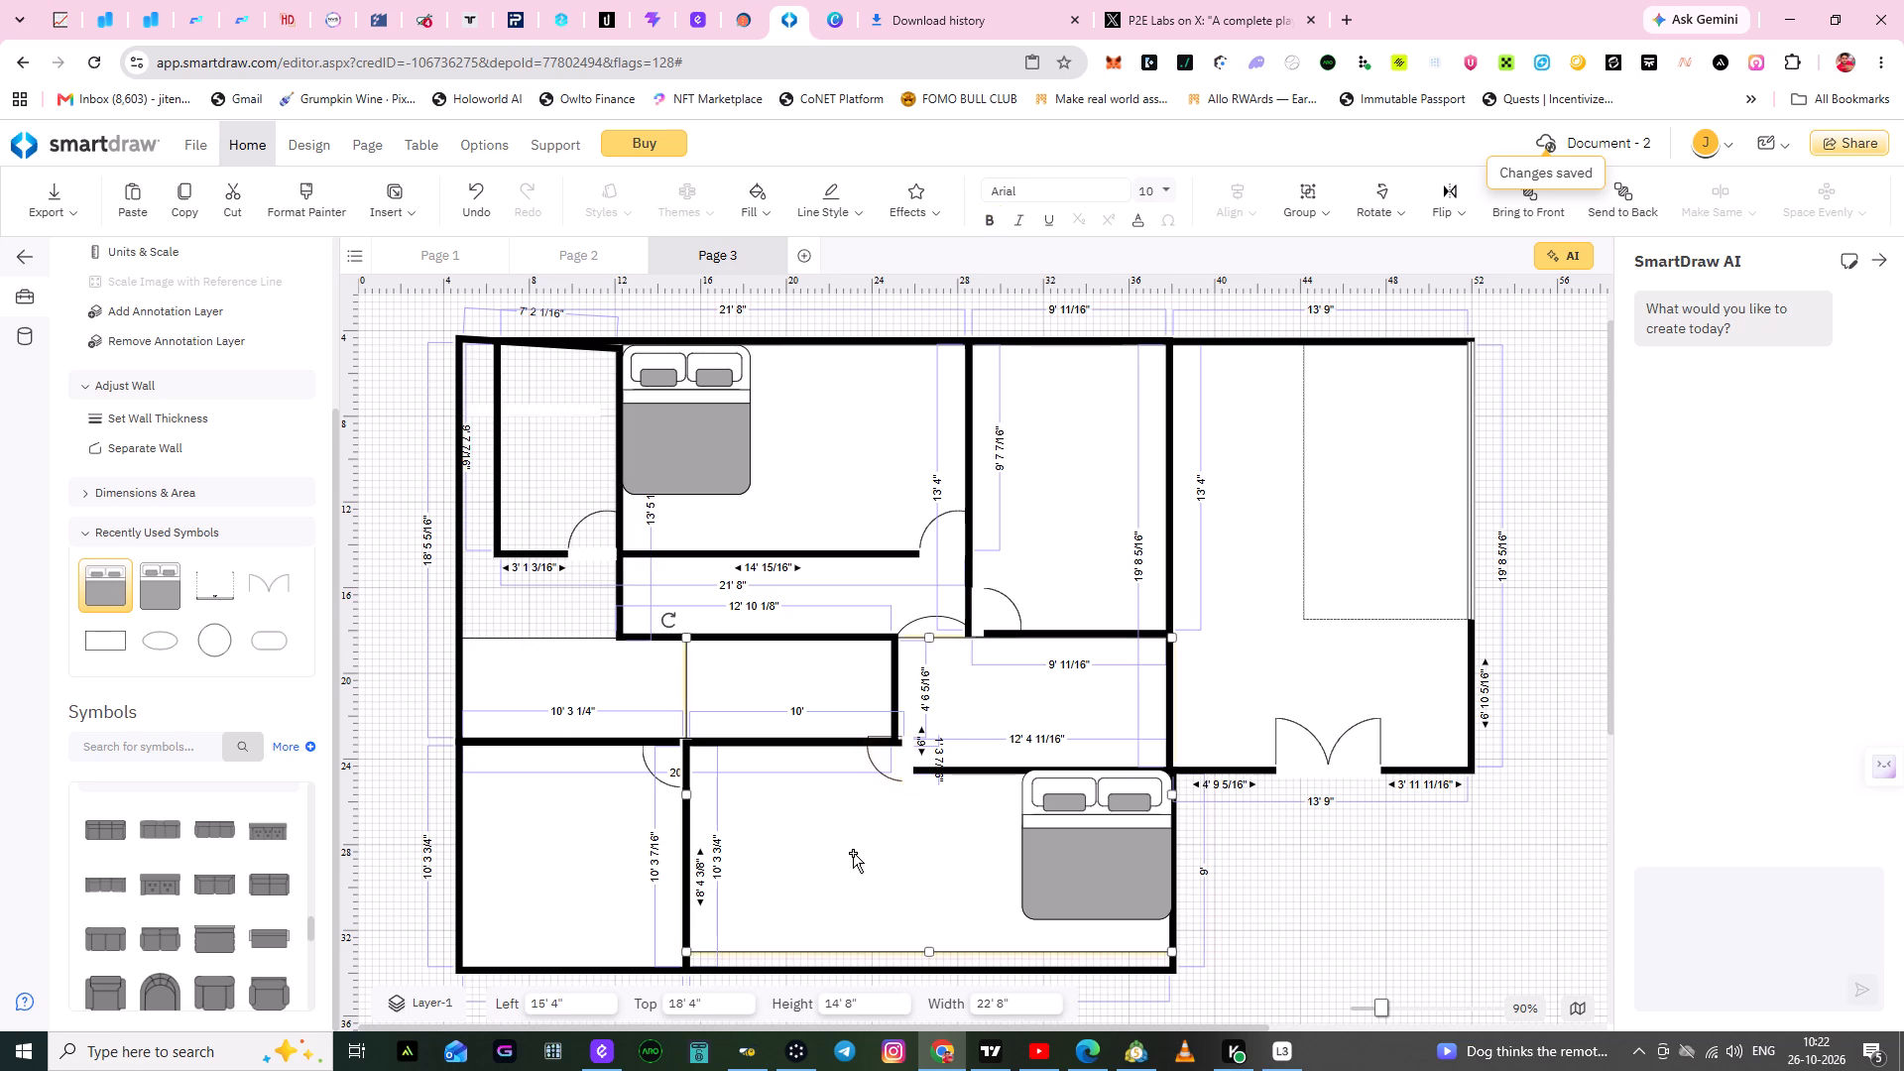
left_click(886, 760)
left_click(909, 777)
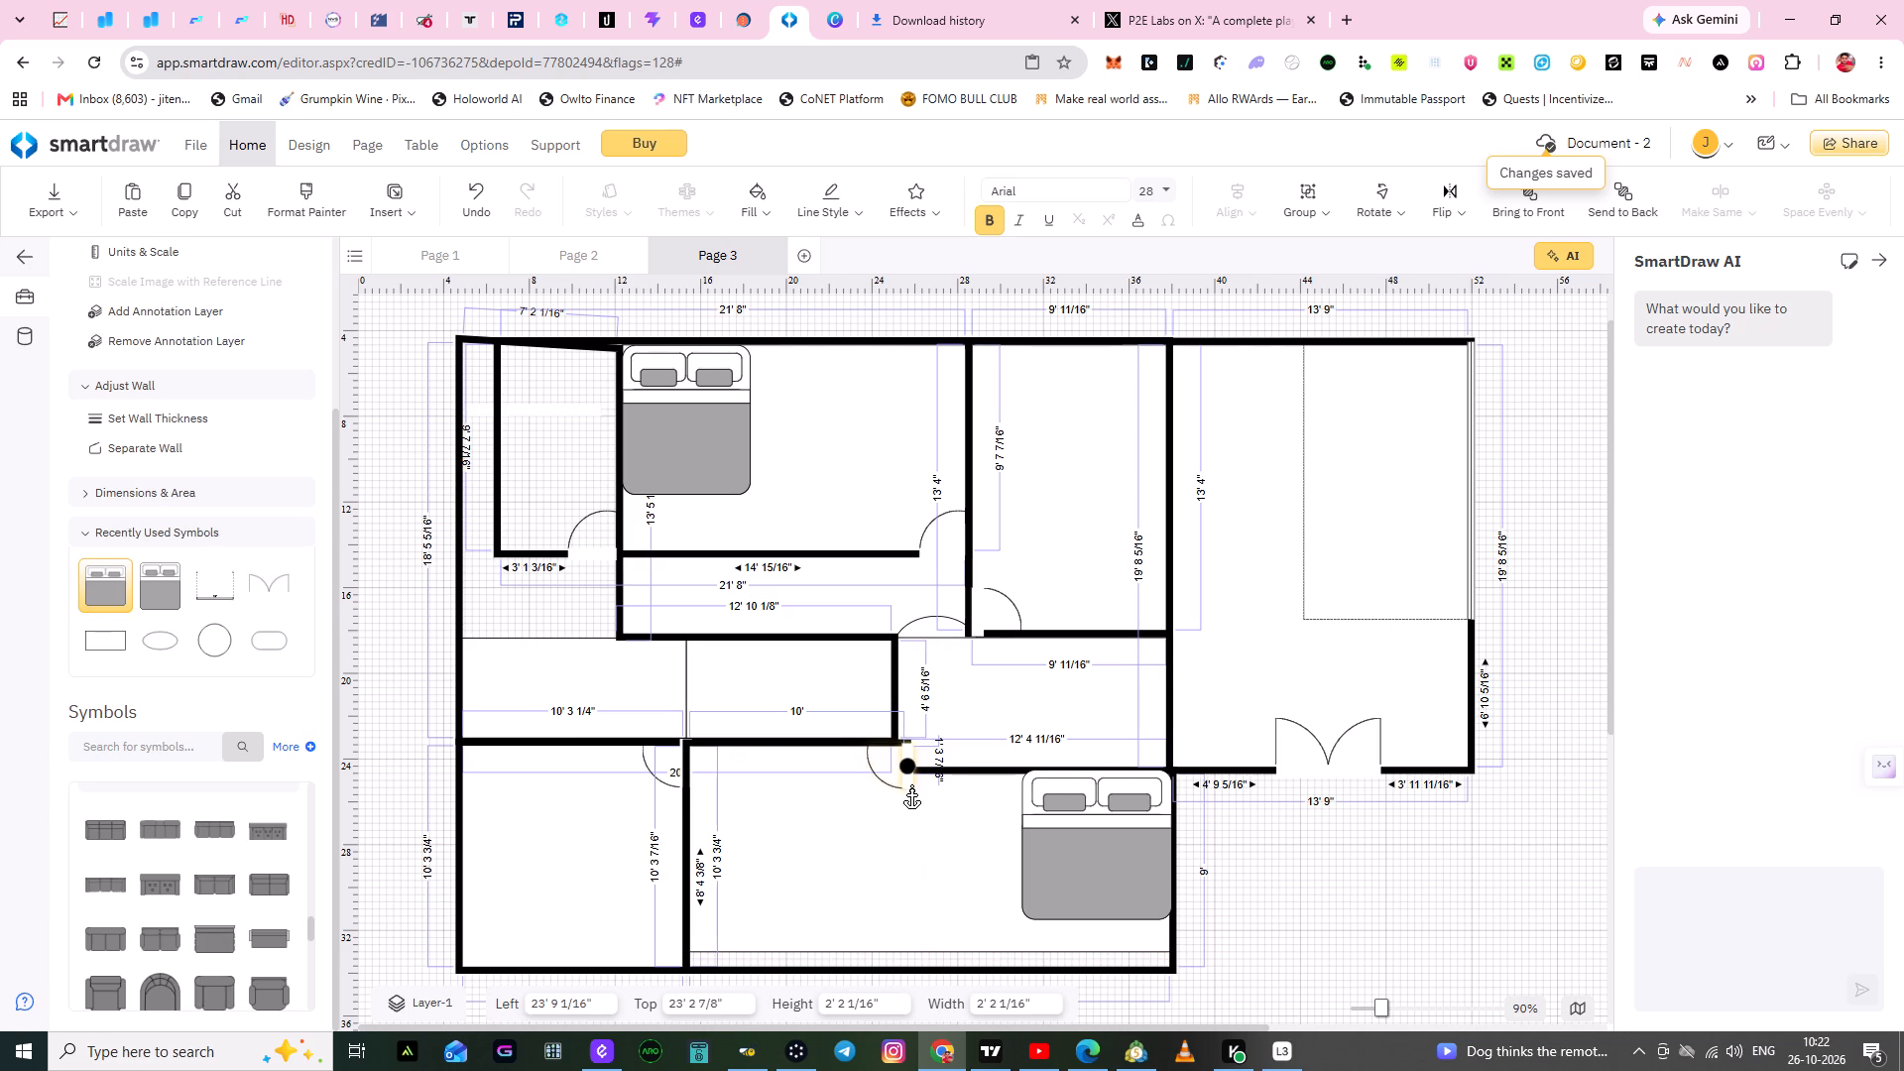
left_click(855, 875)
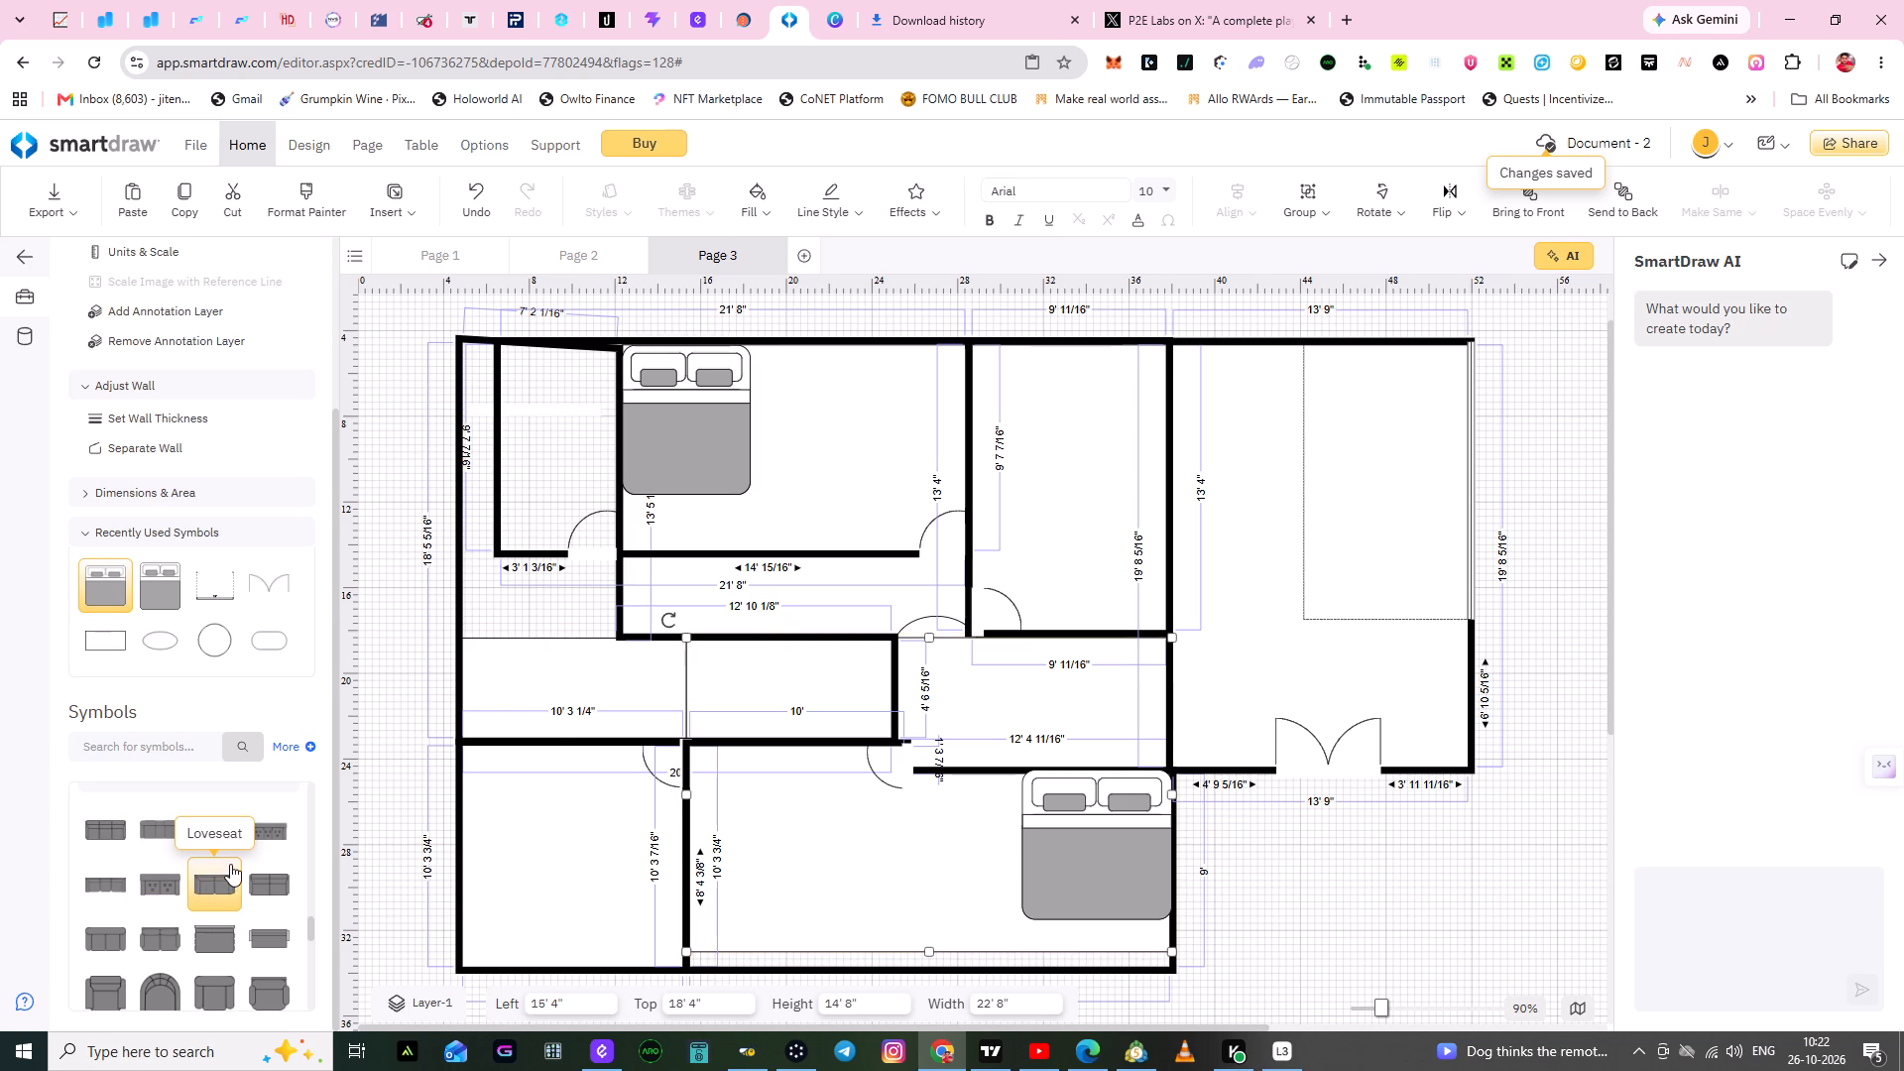
Place a rounded-back Arm Chair in the large bottom room, at left 20' 8" and top 29'.
scroll(224, 893, "down", 1)
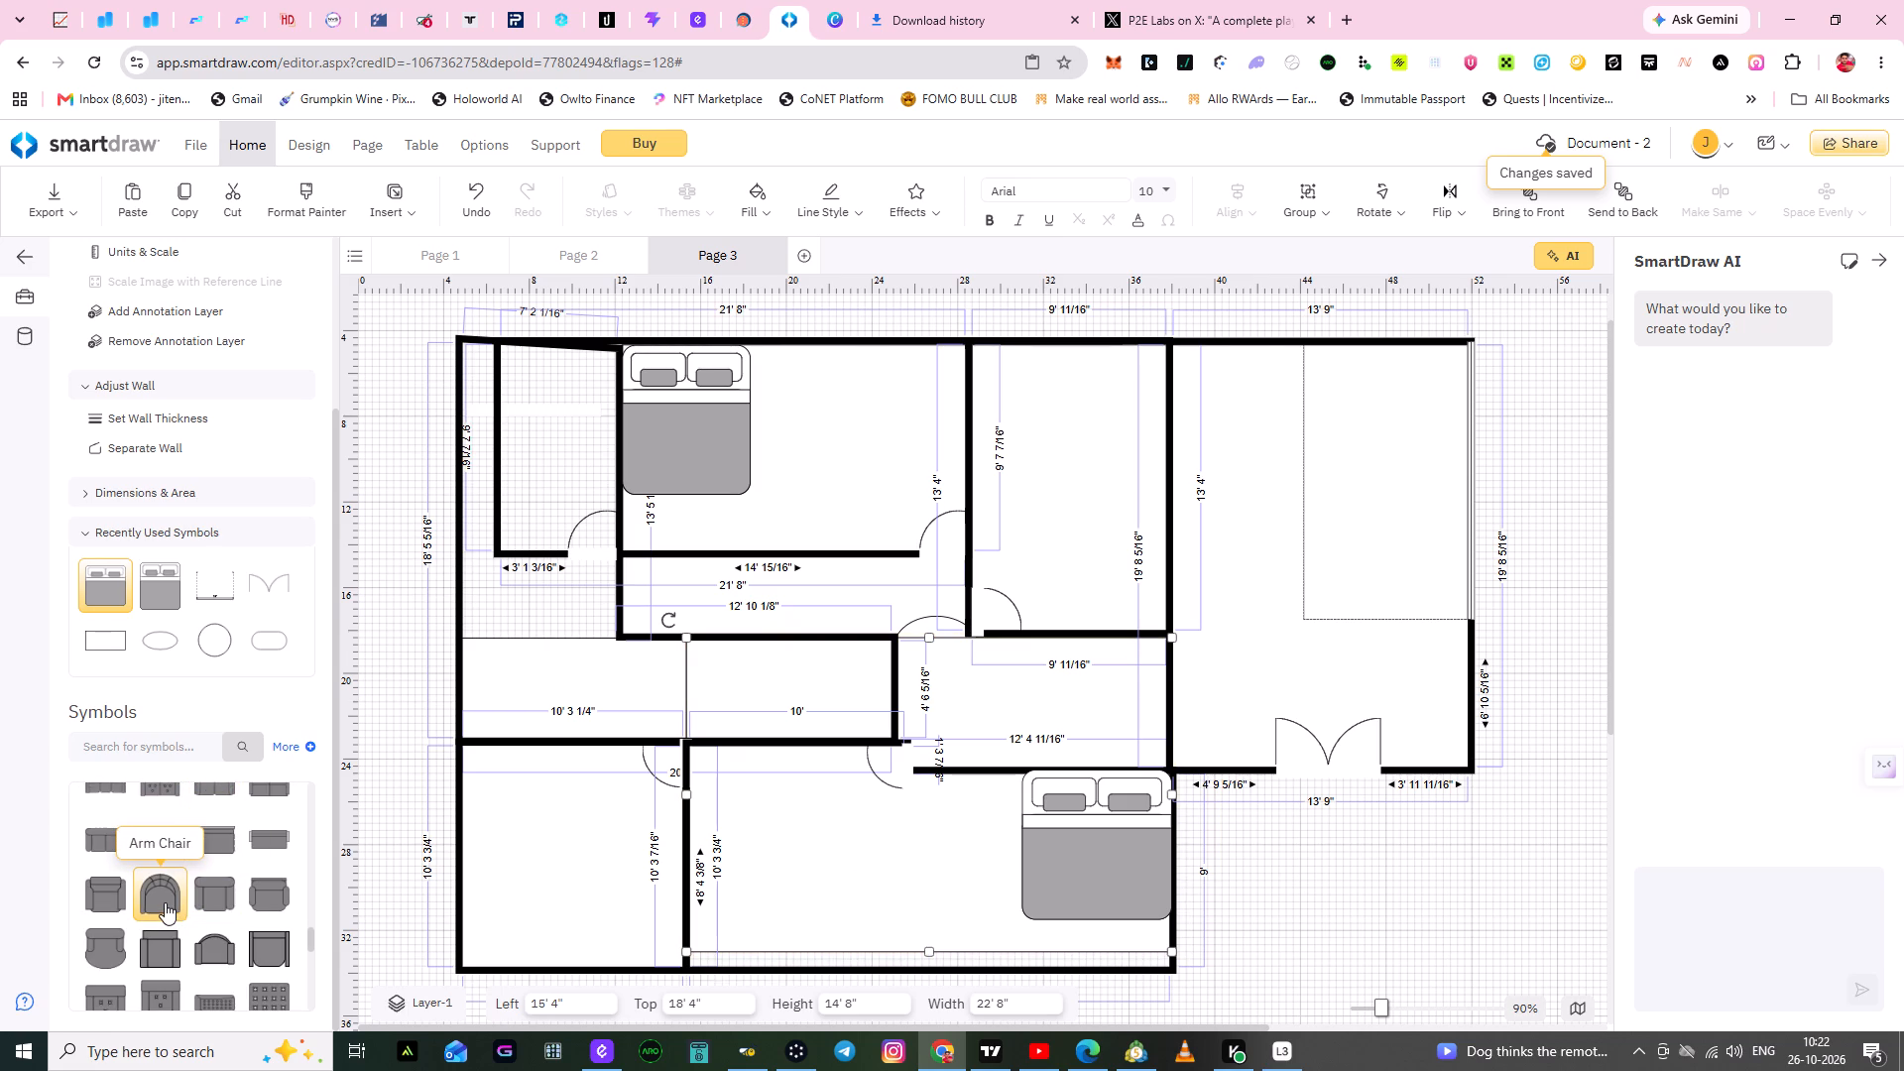
left_click_drag(165, 902, 636, 886)
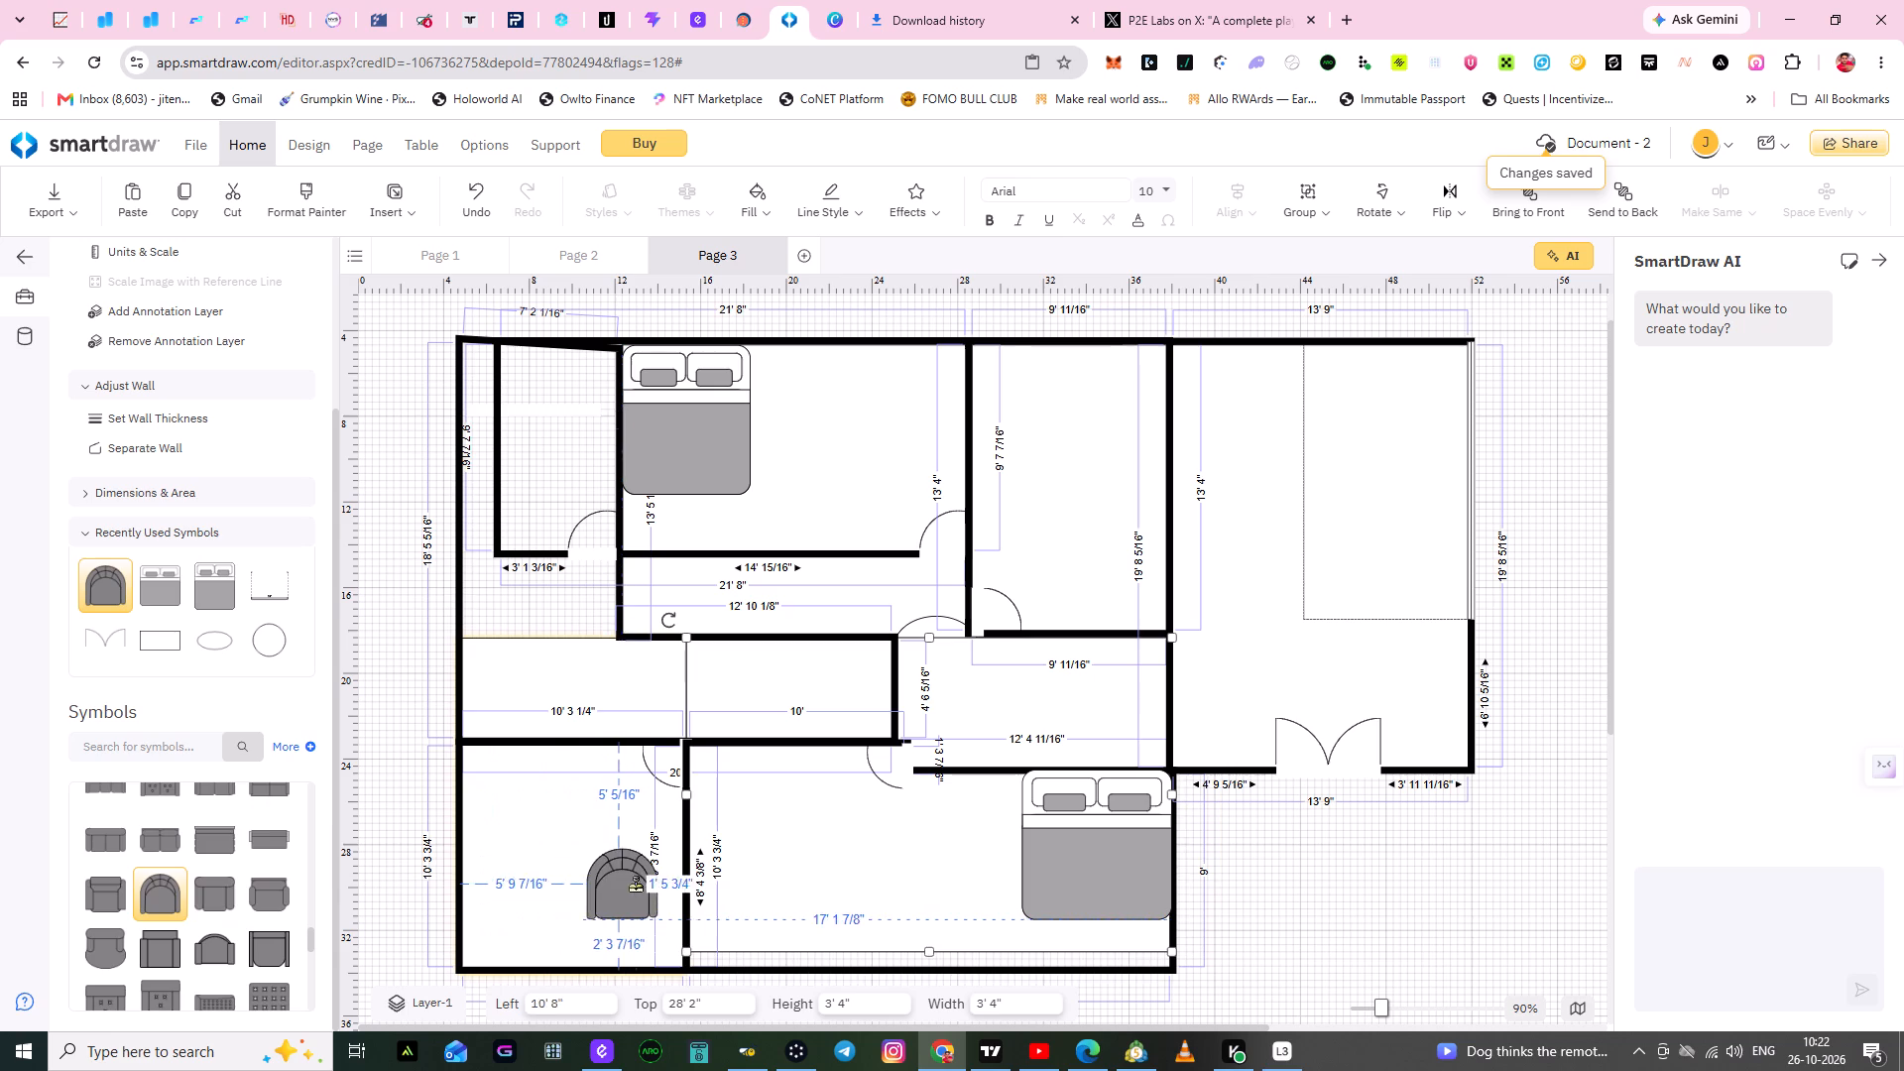
left_click_drag(636, 886, 838, 901)
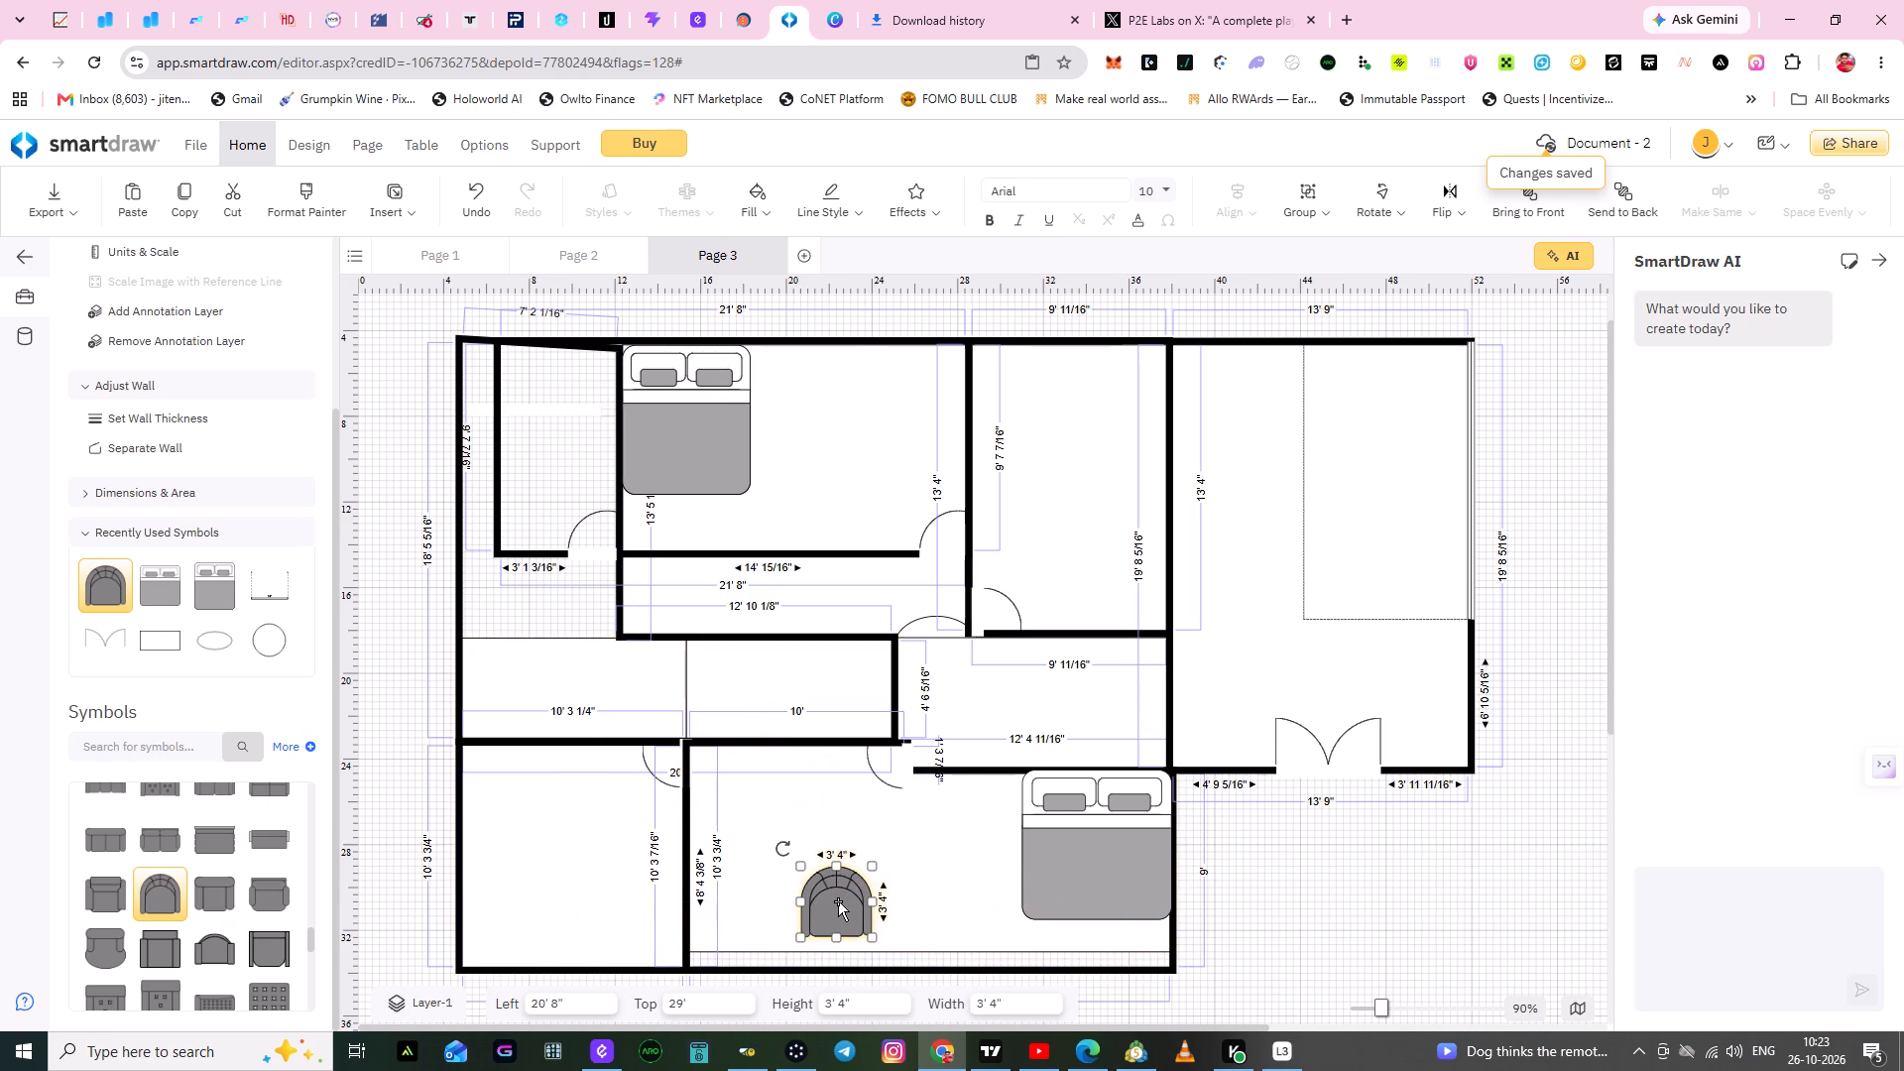
left_click(838, 901)
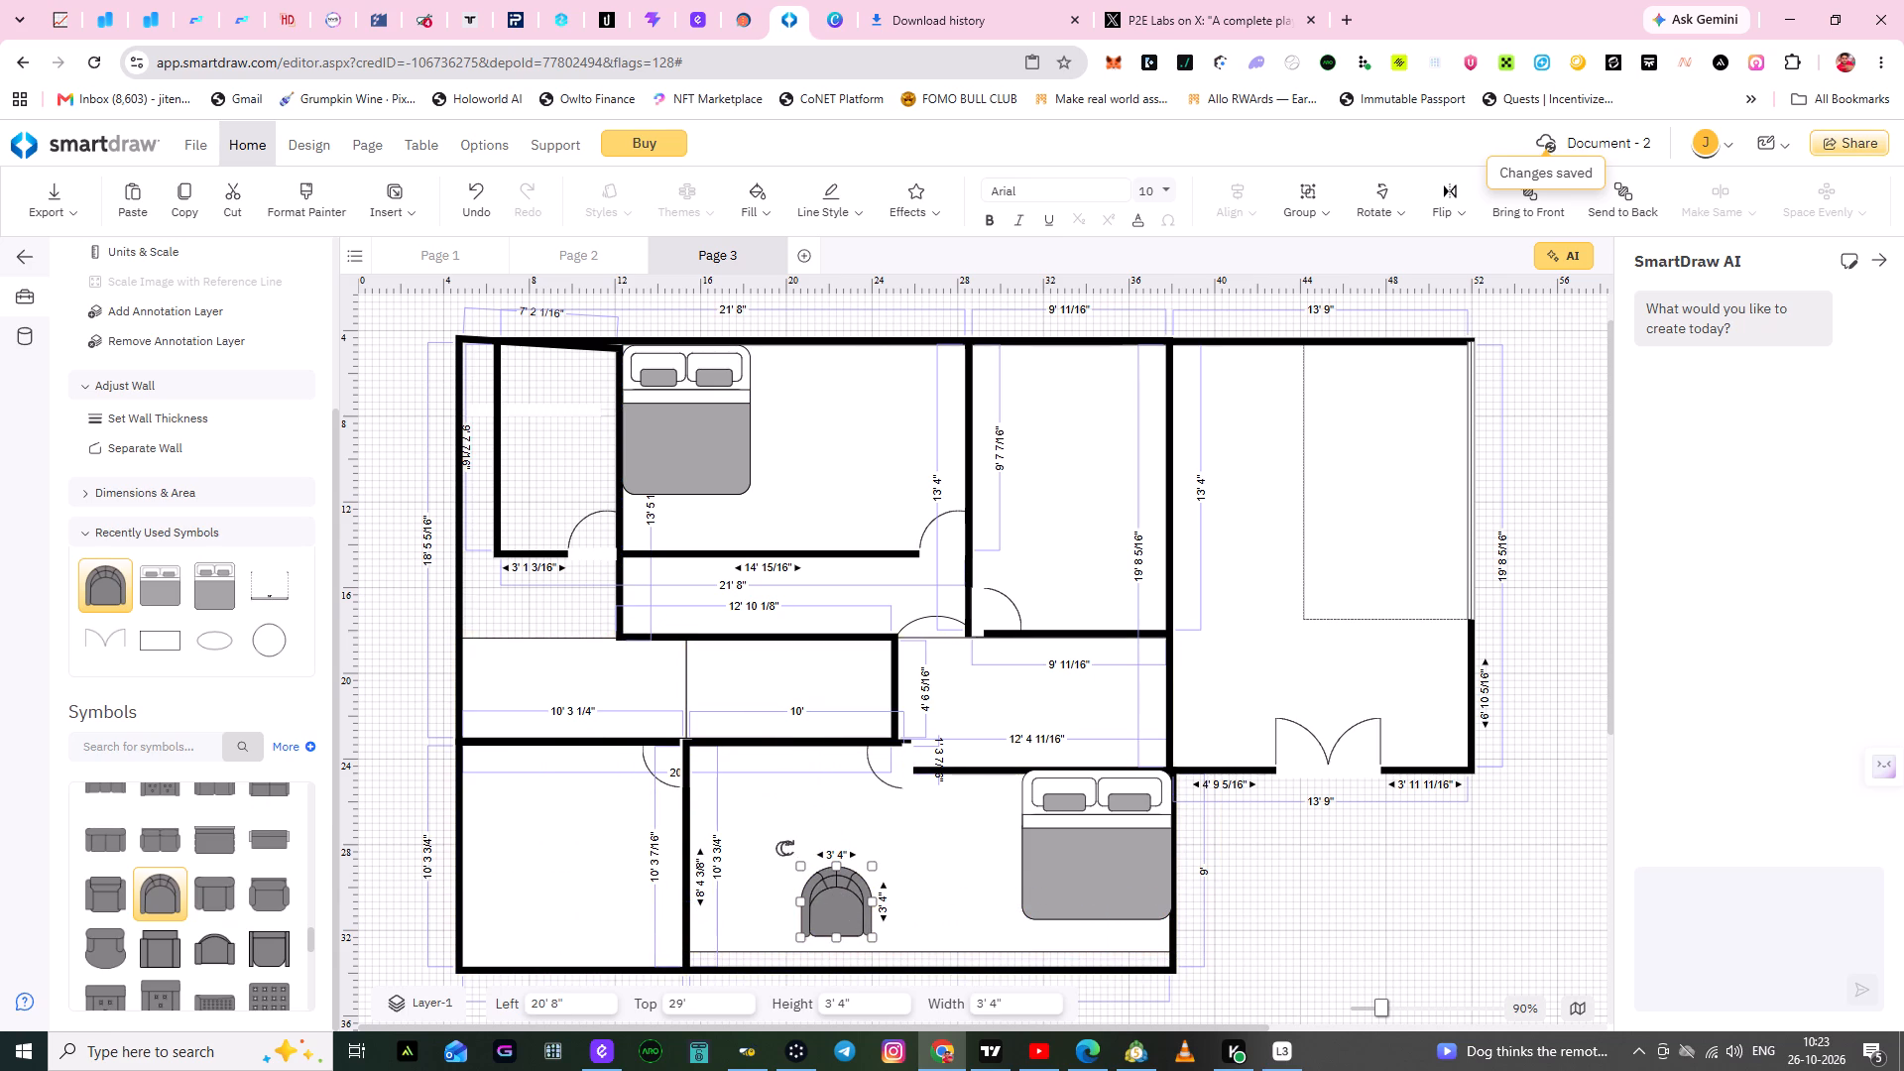
Rotate the arm chair to 90° and move it into the large bottom room's bottom-left corner, at about left 15' 10" and top 30' 2".
left_click(782, 846)
double_click(779, 846)
left_click_drag(779, 846, 781, 856)
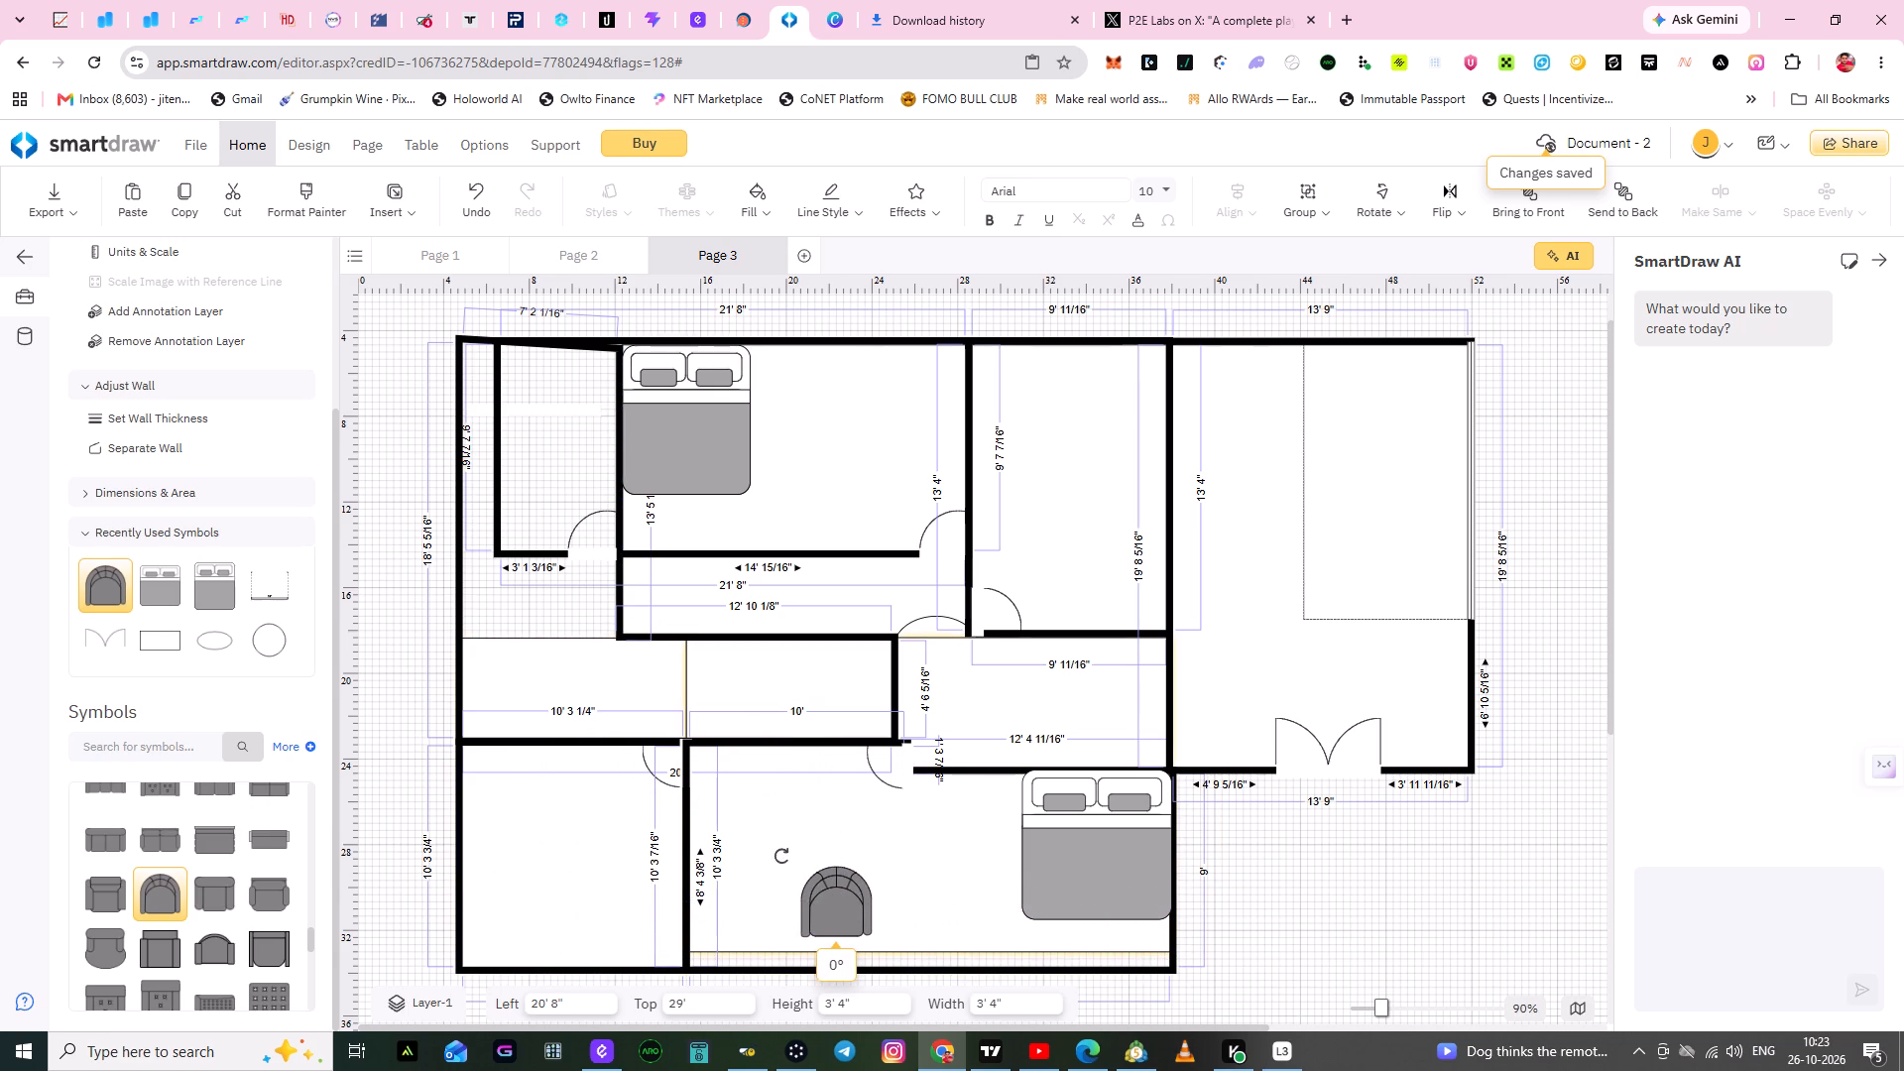
left_click_drag(781, 856, 798, 927)
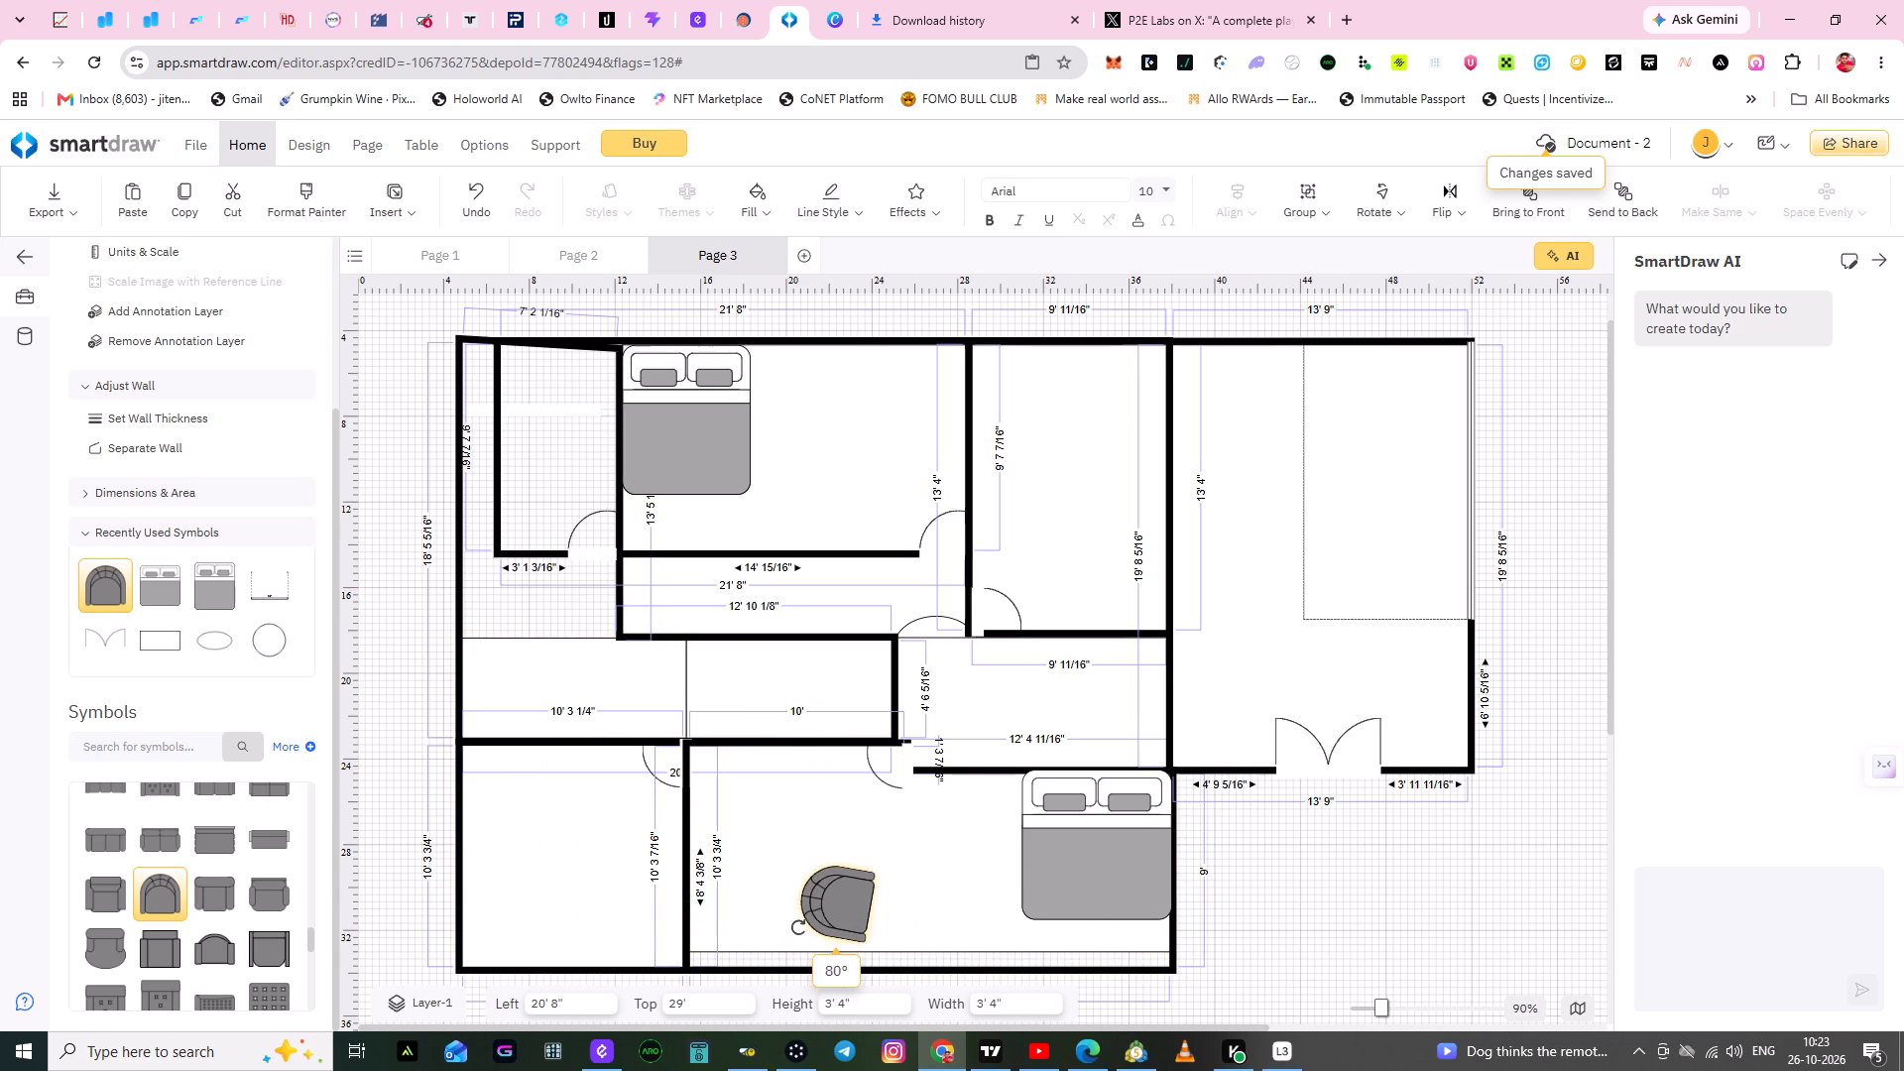
left_click_drag(798, 927, 803, 932)
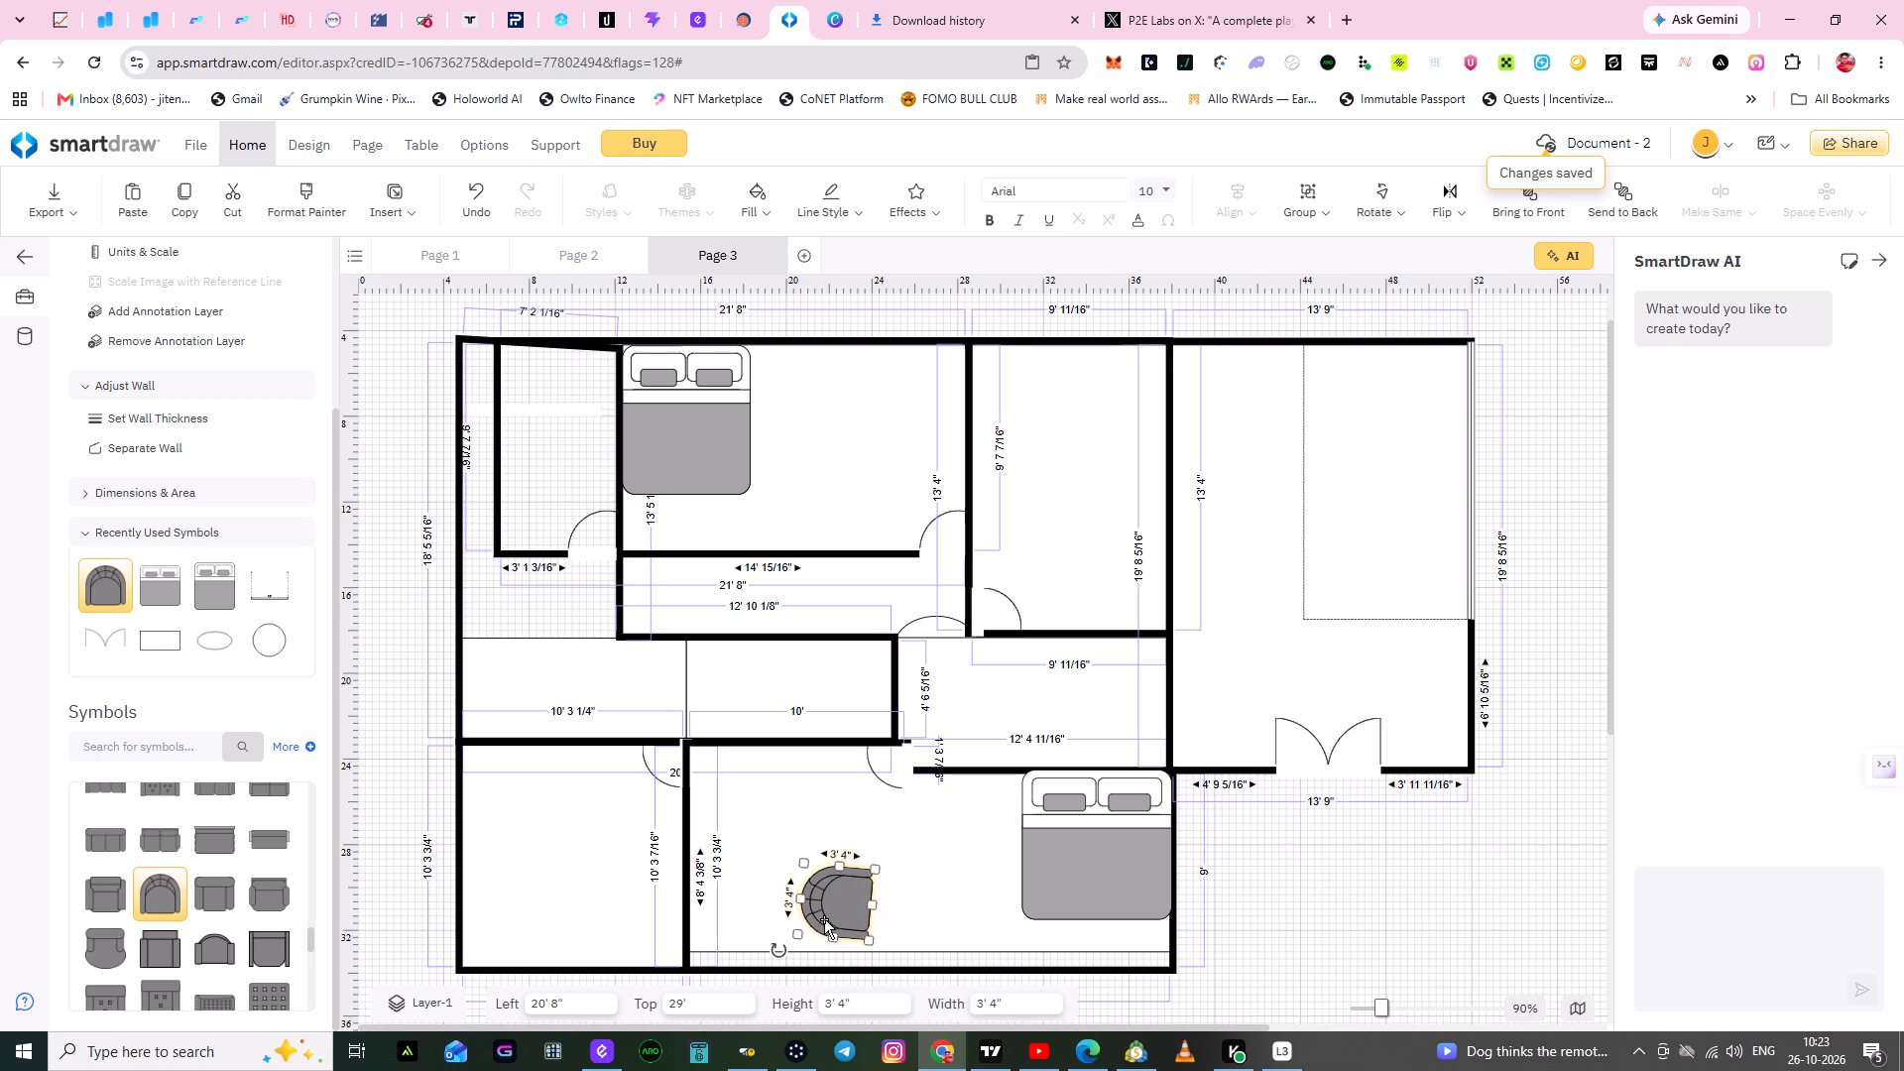
left_click_drag(827, 917, 723, 941)
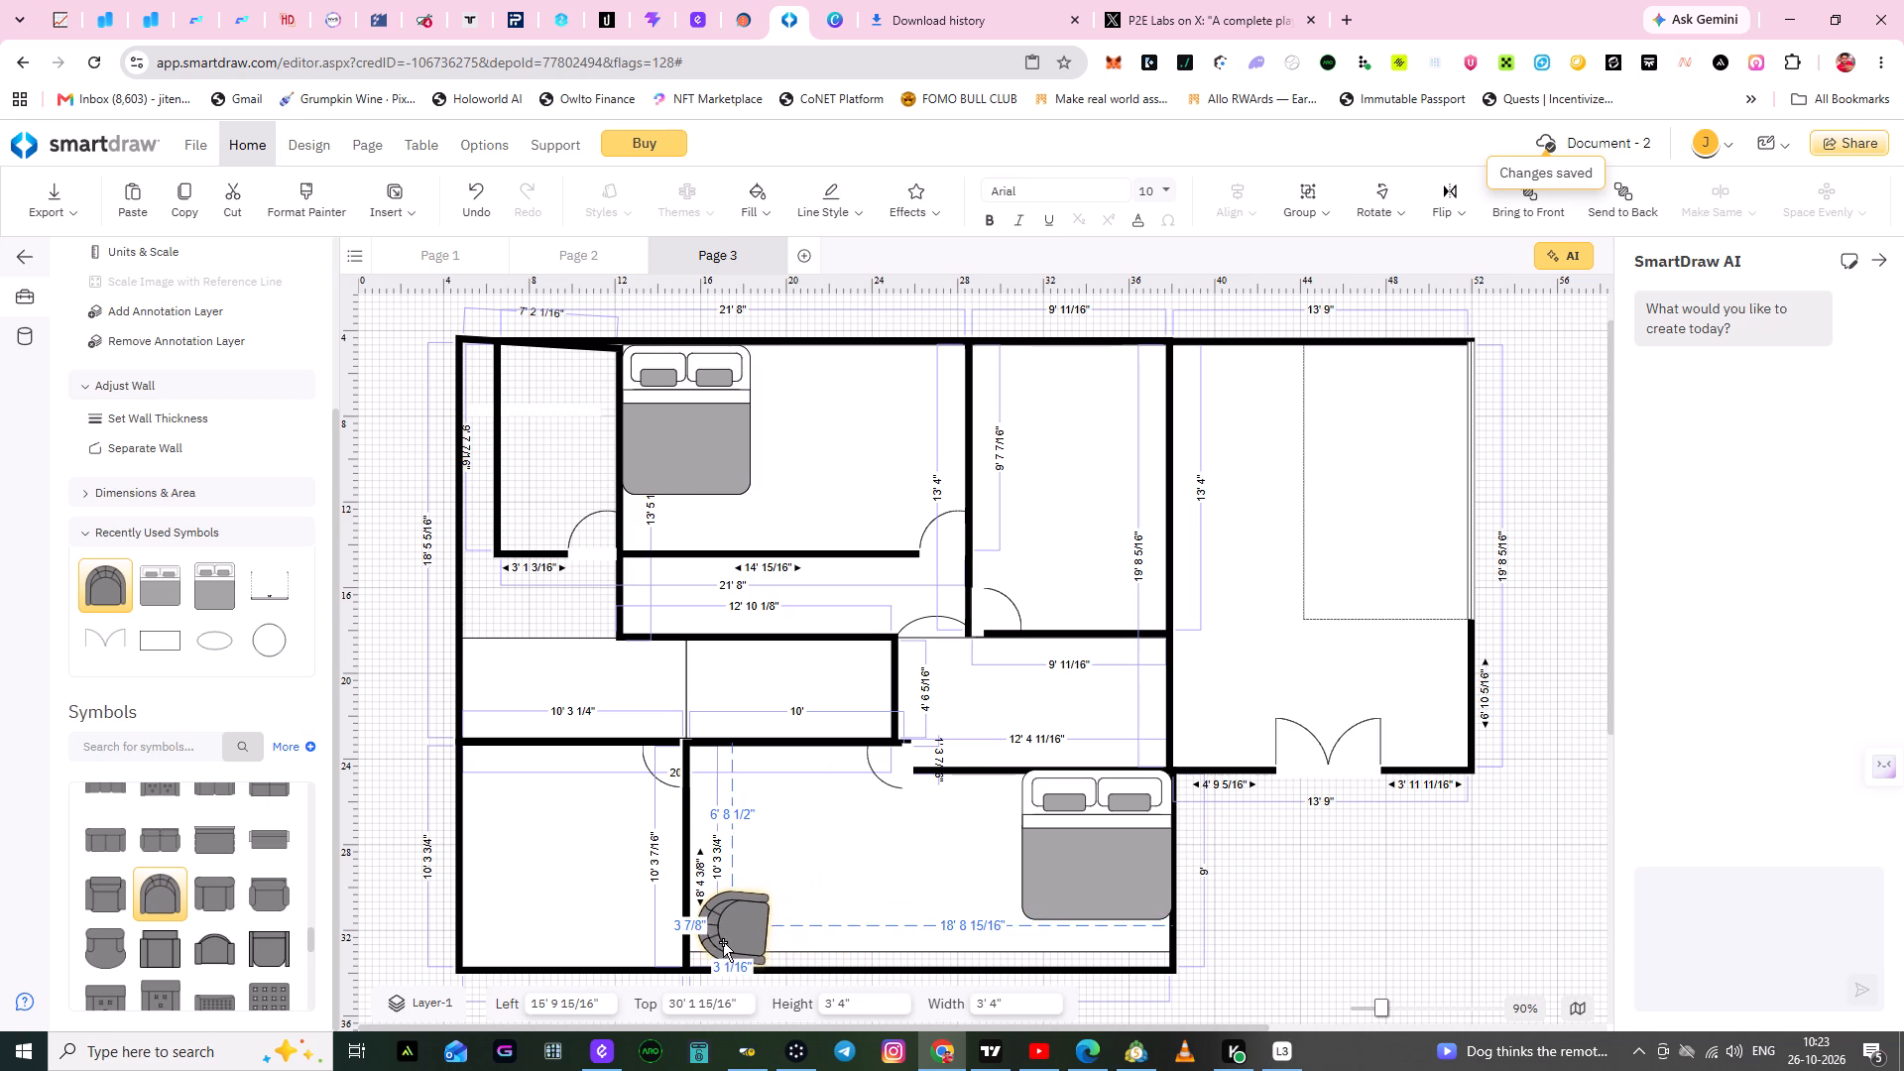
left_click(736, 926)
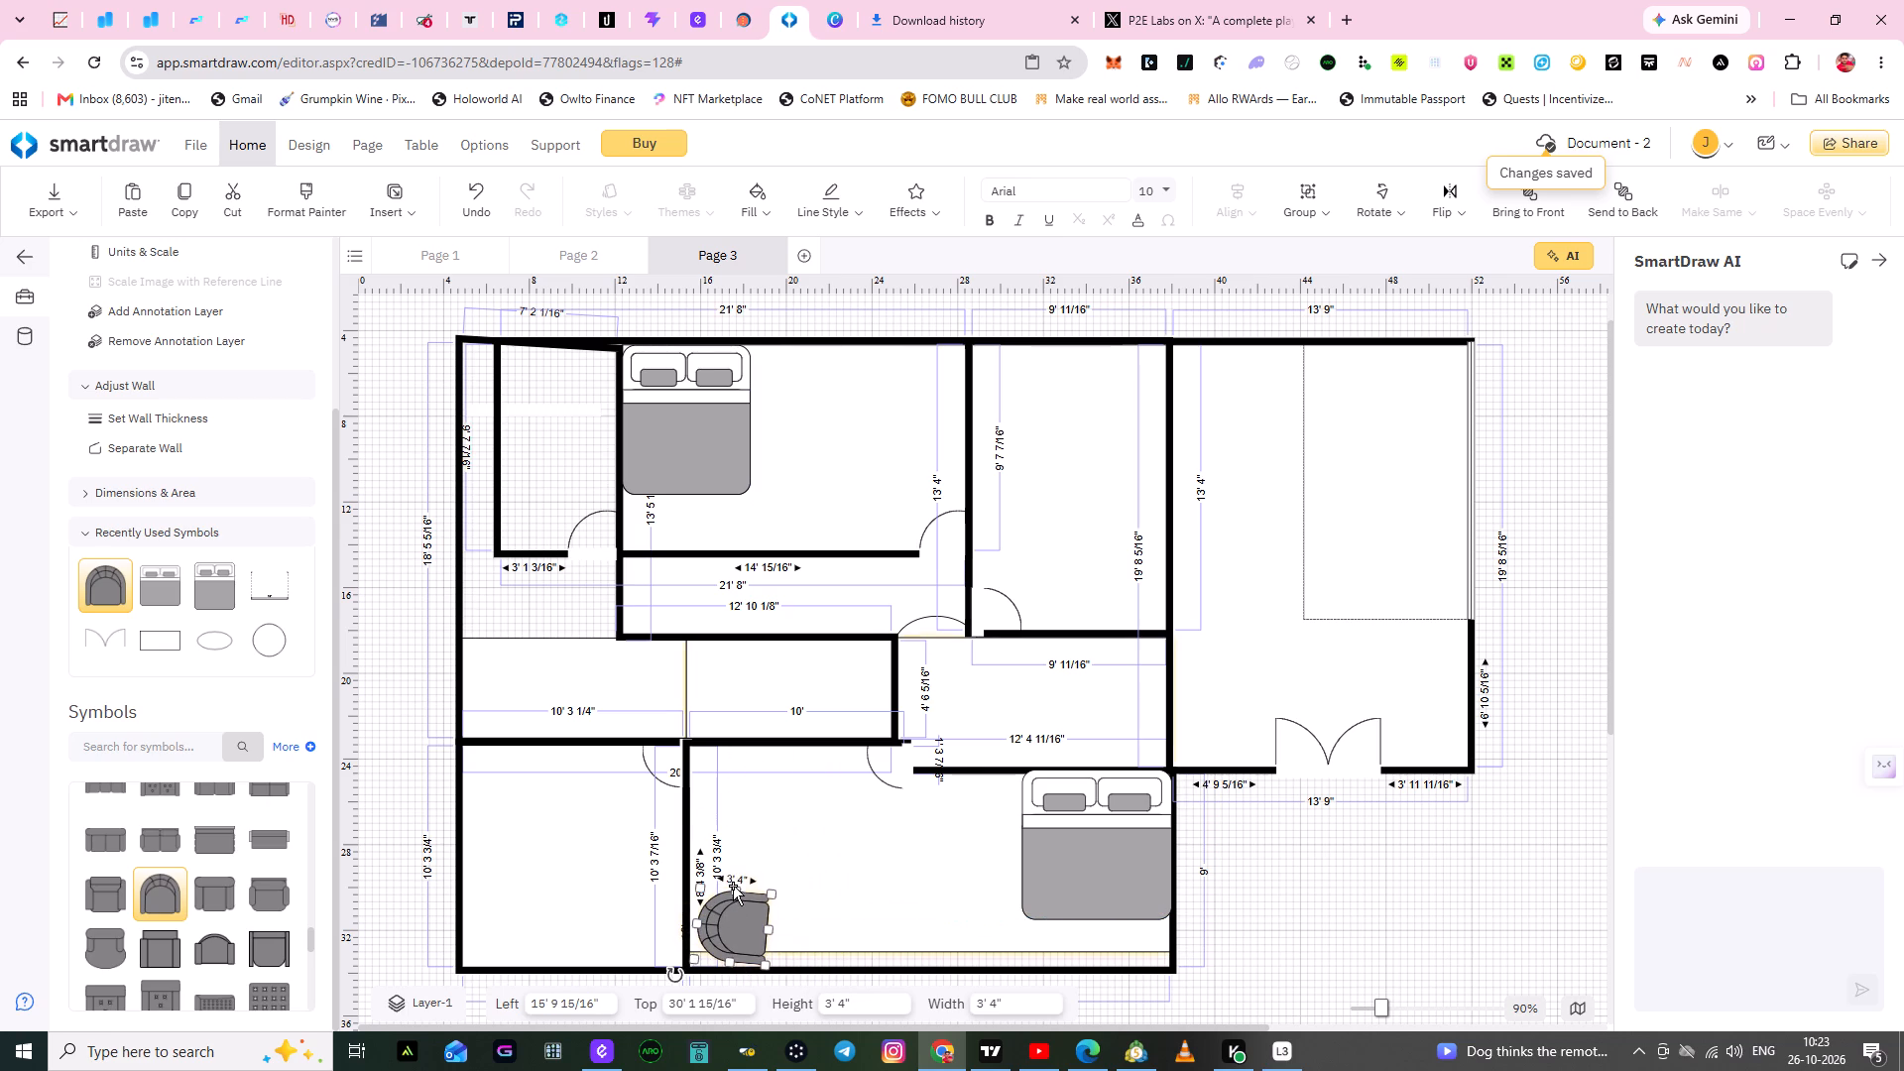
left_click(677, 969)
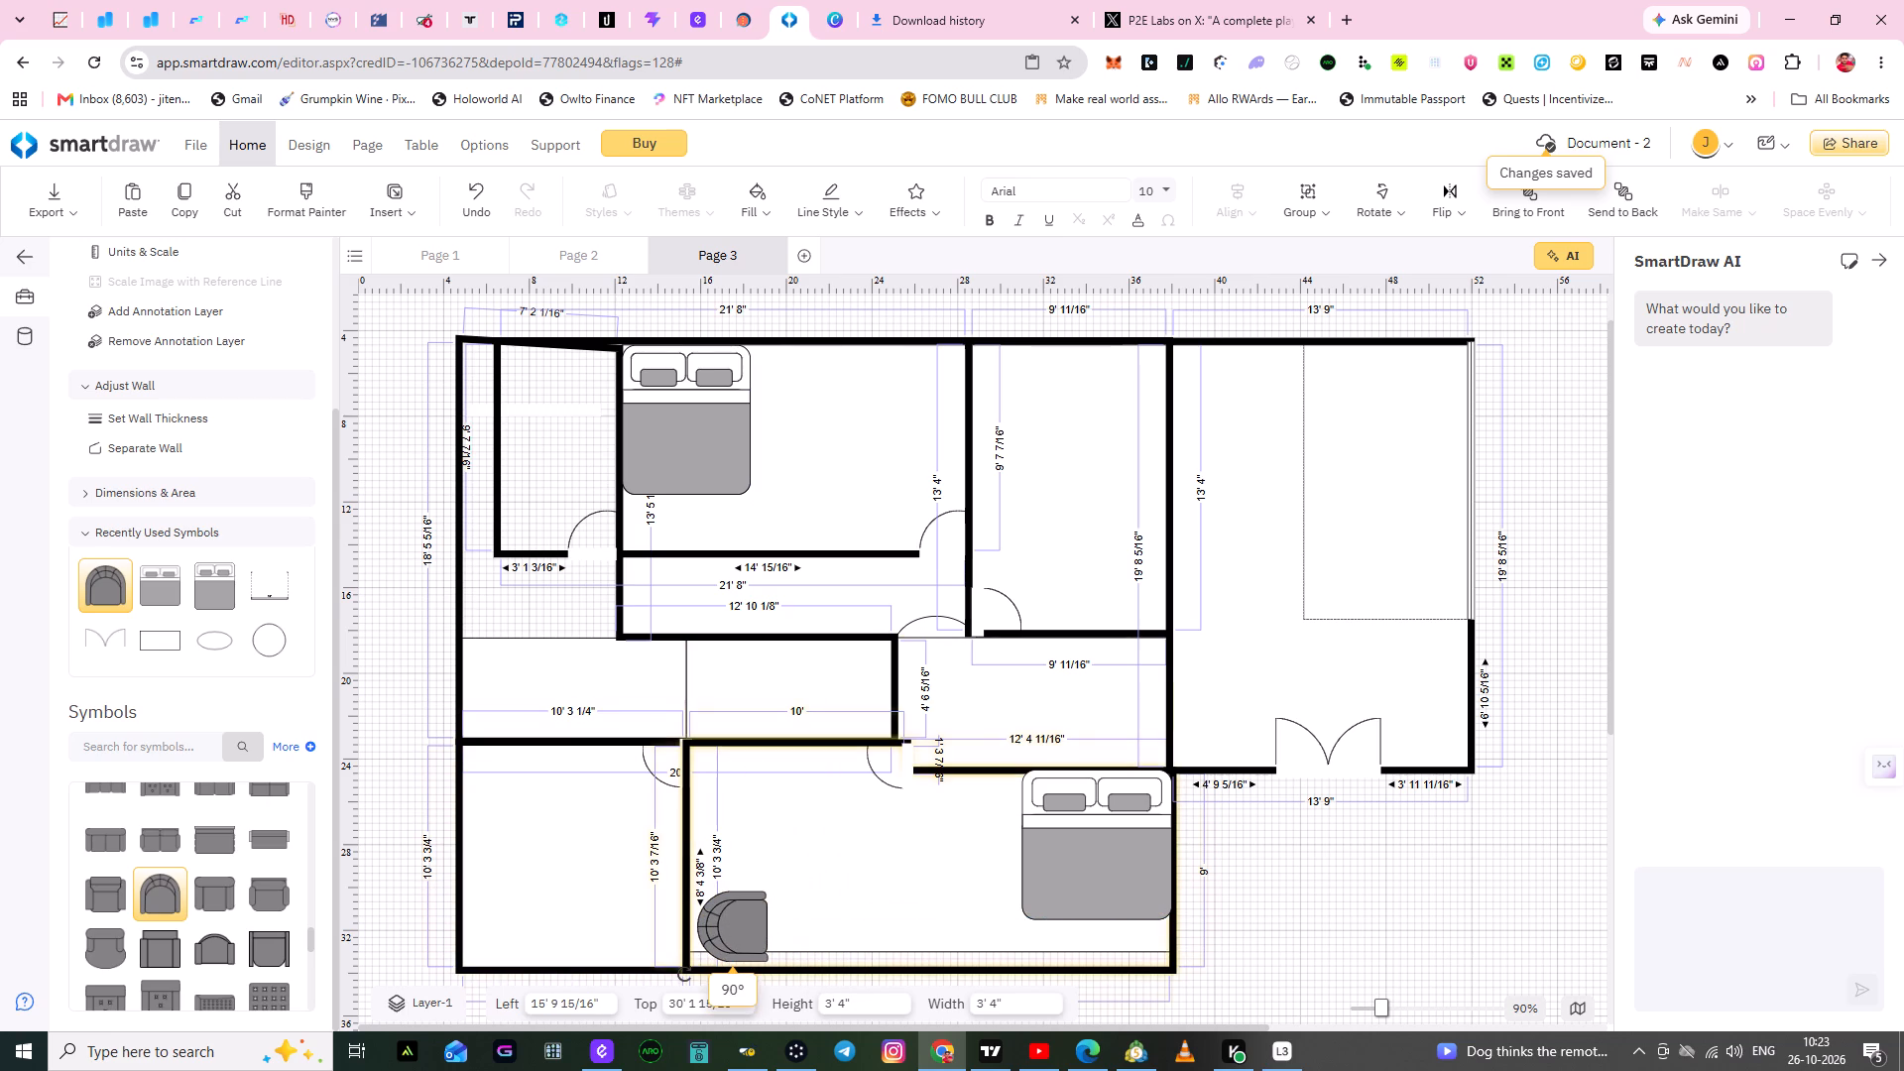
left_click(912, 899)
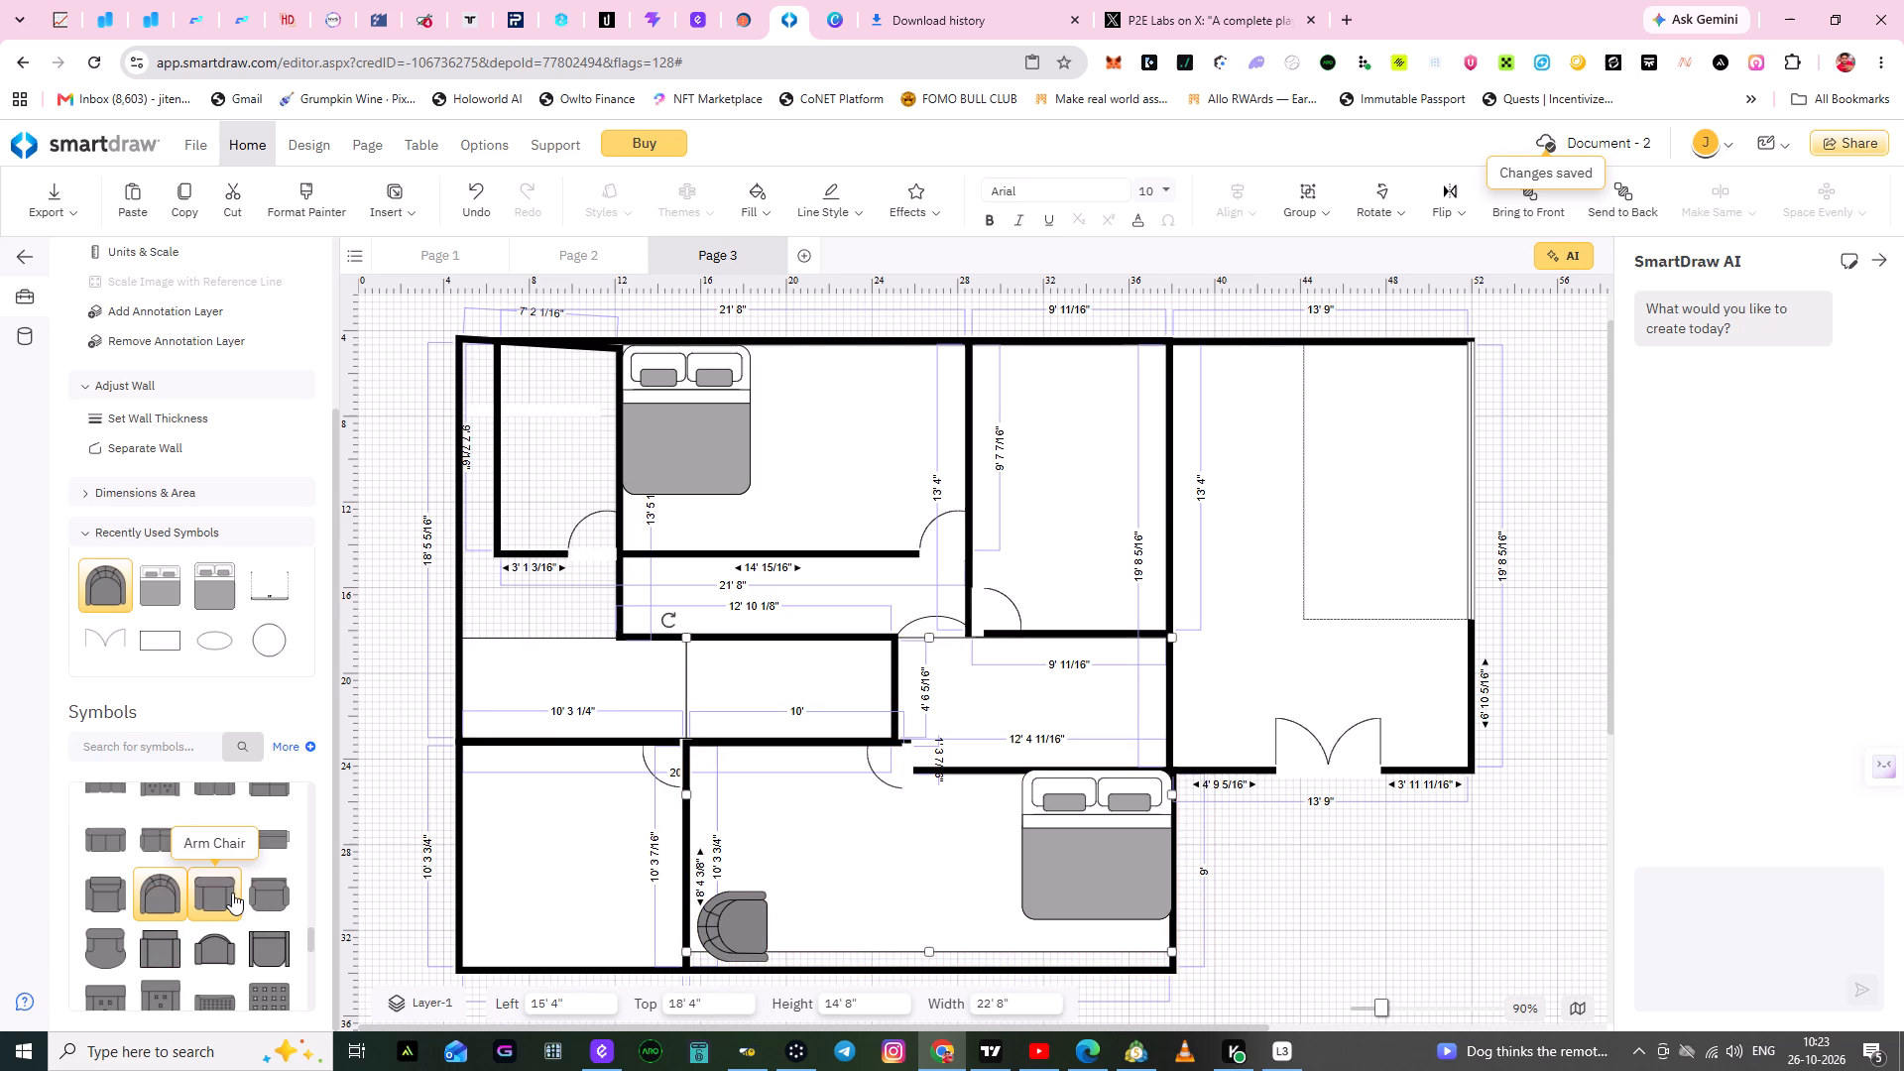
Place a Chair and a Half in the large bottom room between the arm chair and the bed, at left 19' 8" and top 26' 4".
scroll(218, 894, "down", 1)
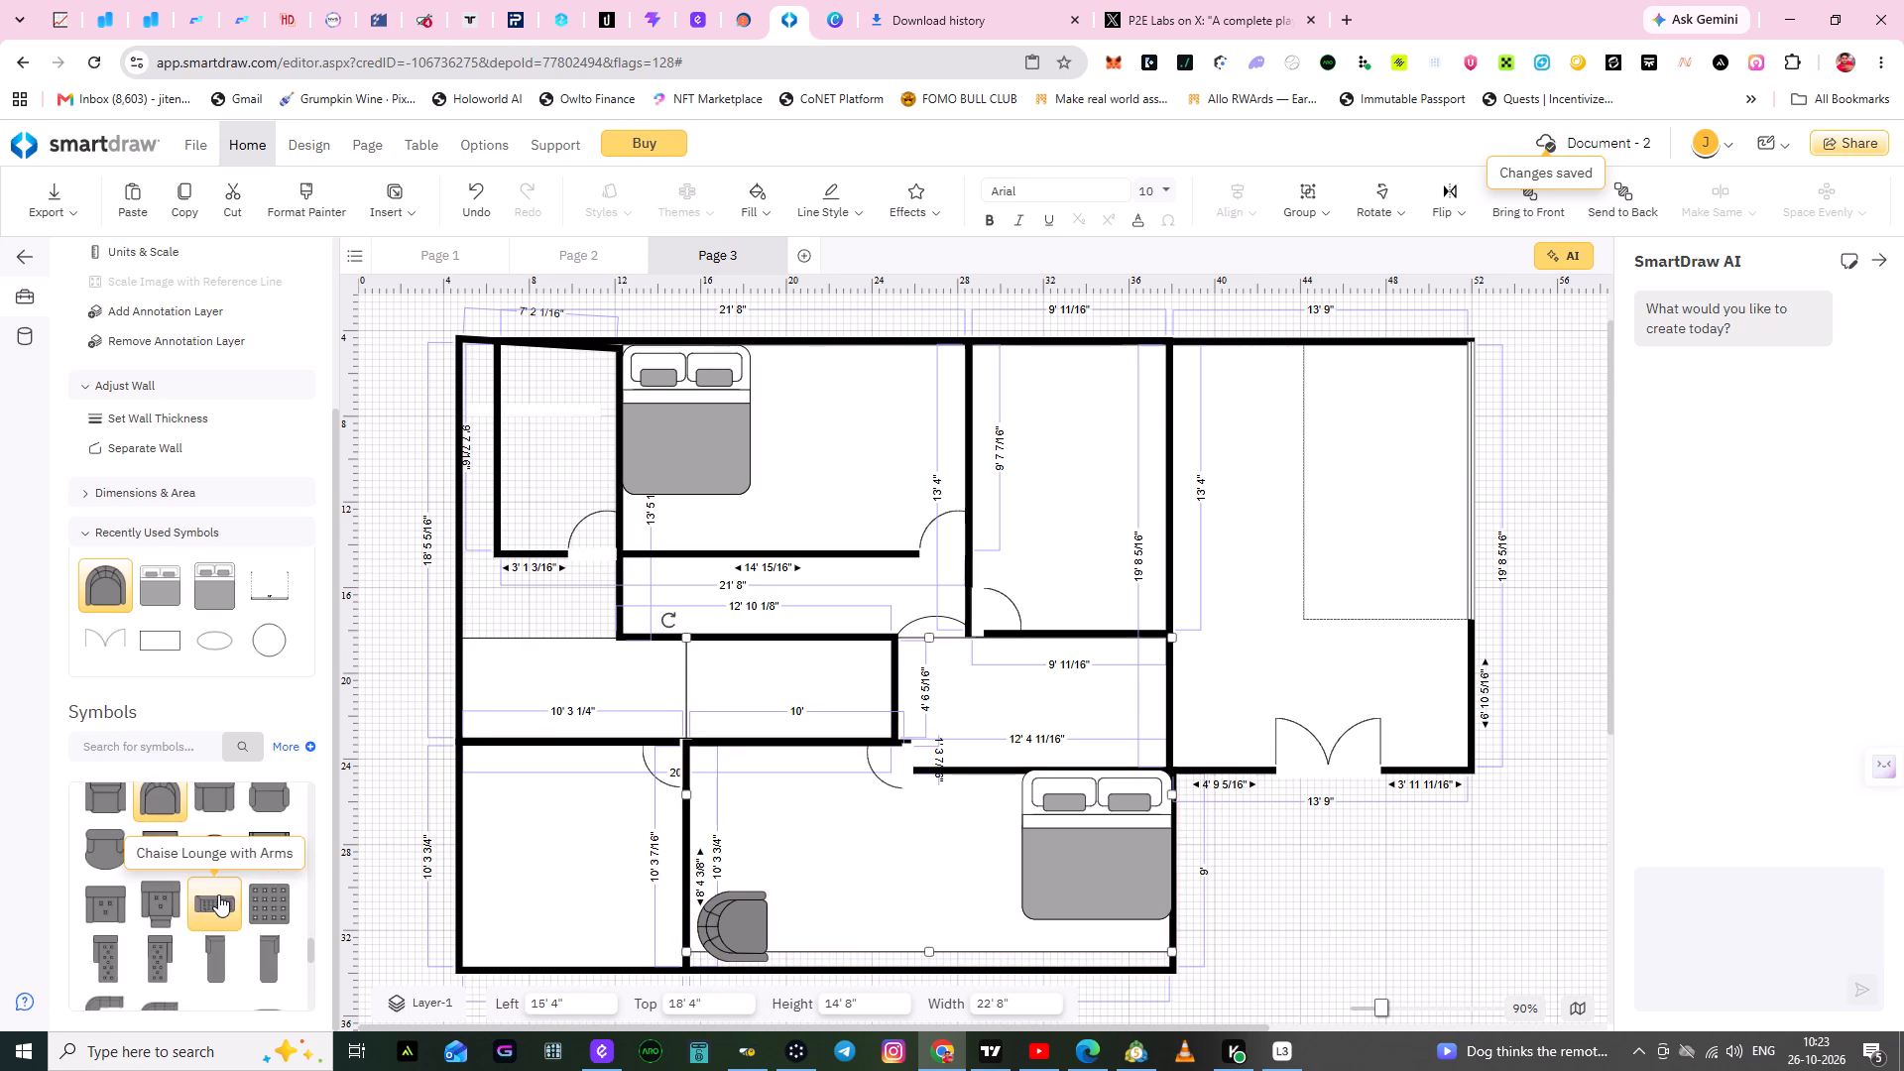
scroll(178, 947, "down", 1)
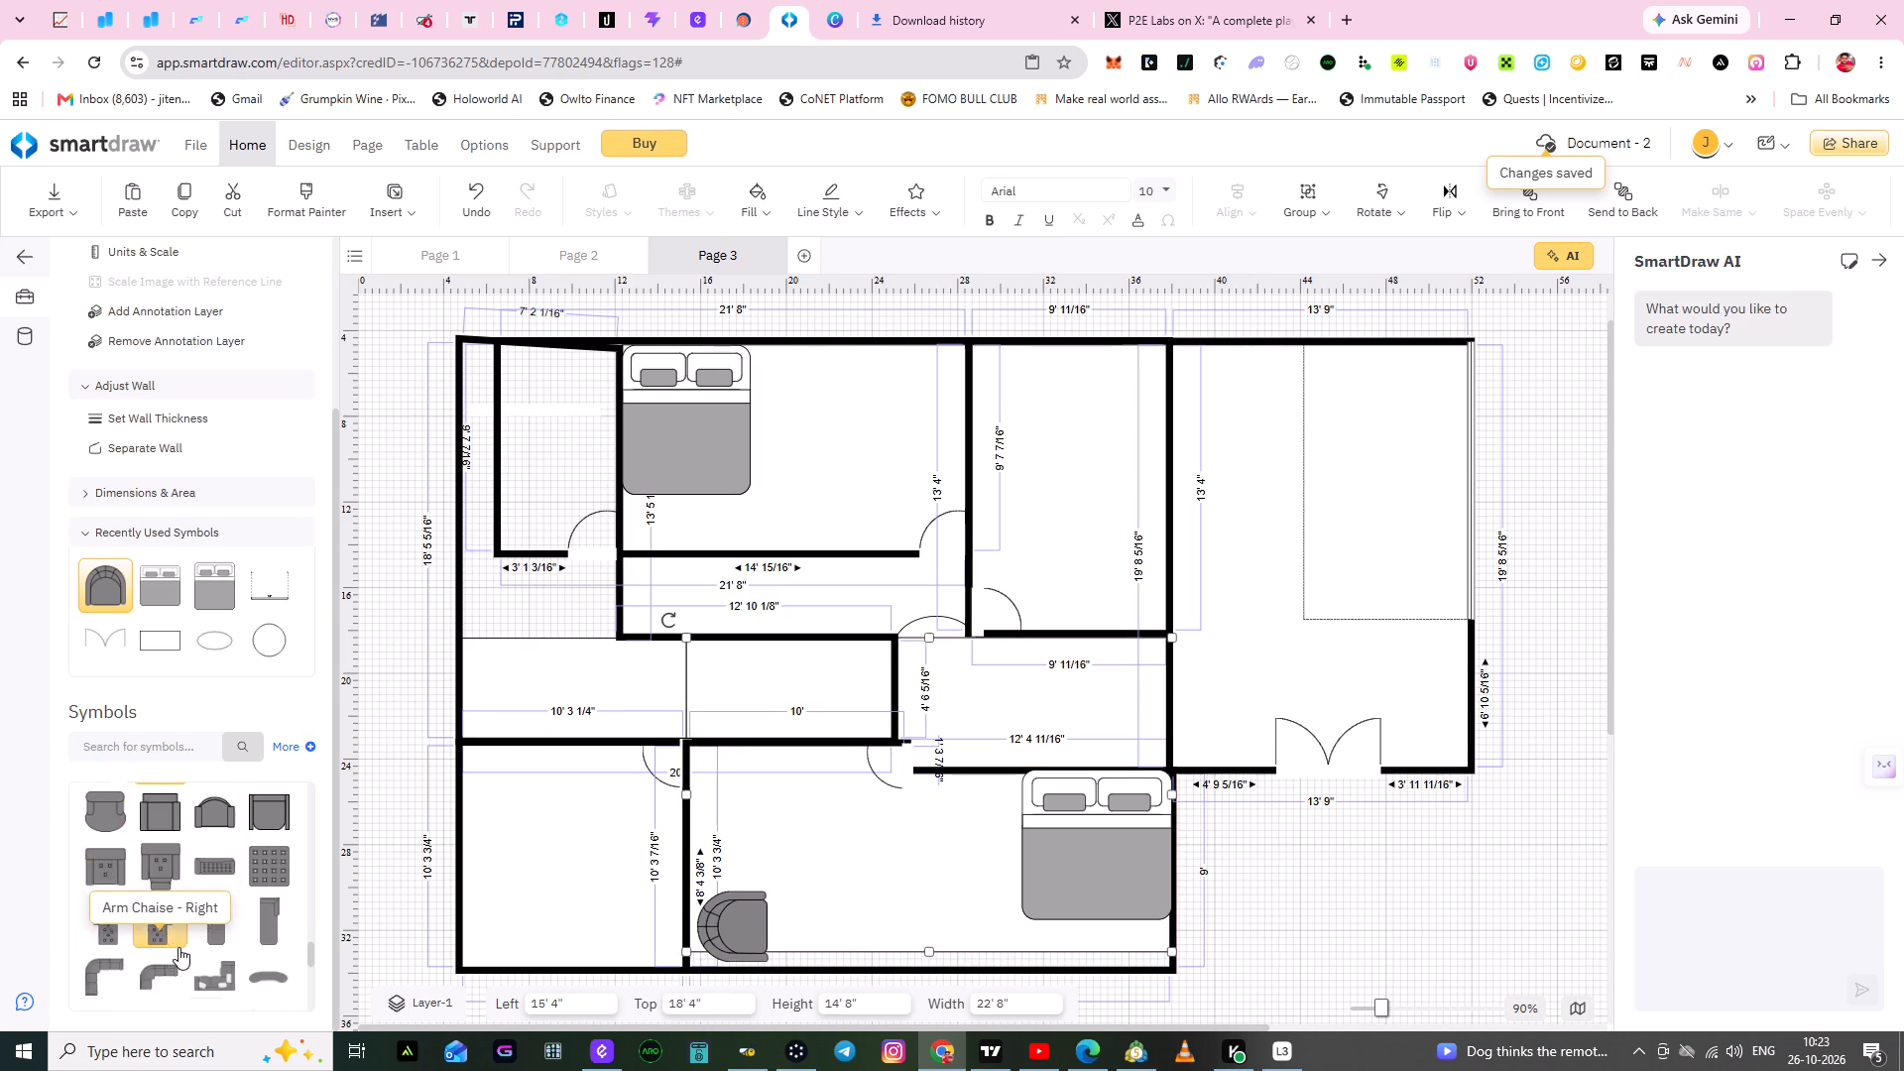
scroll(178, 947, "up", 3)
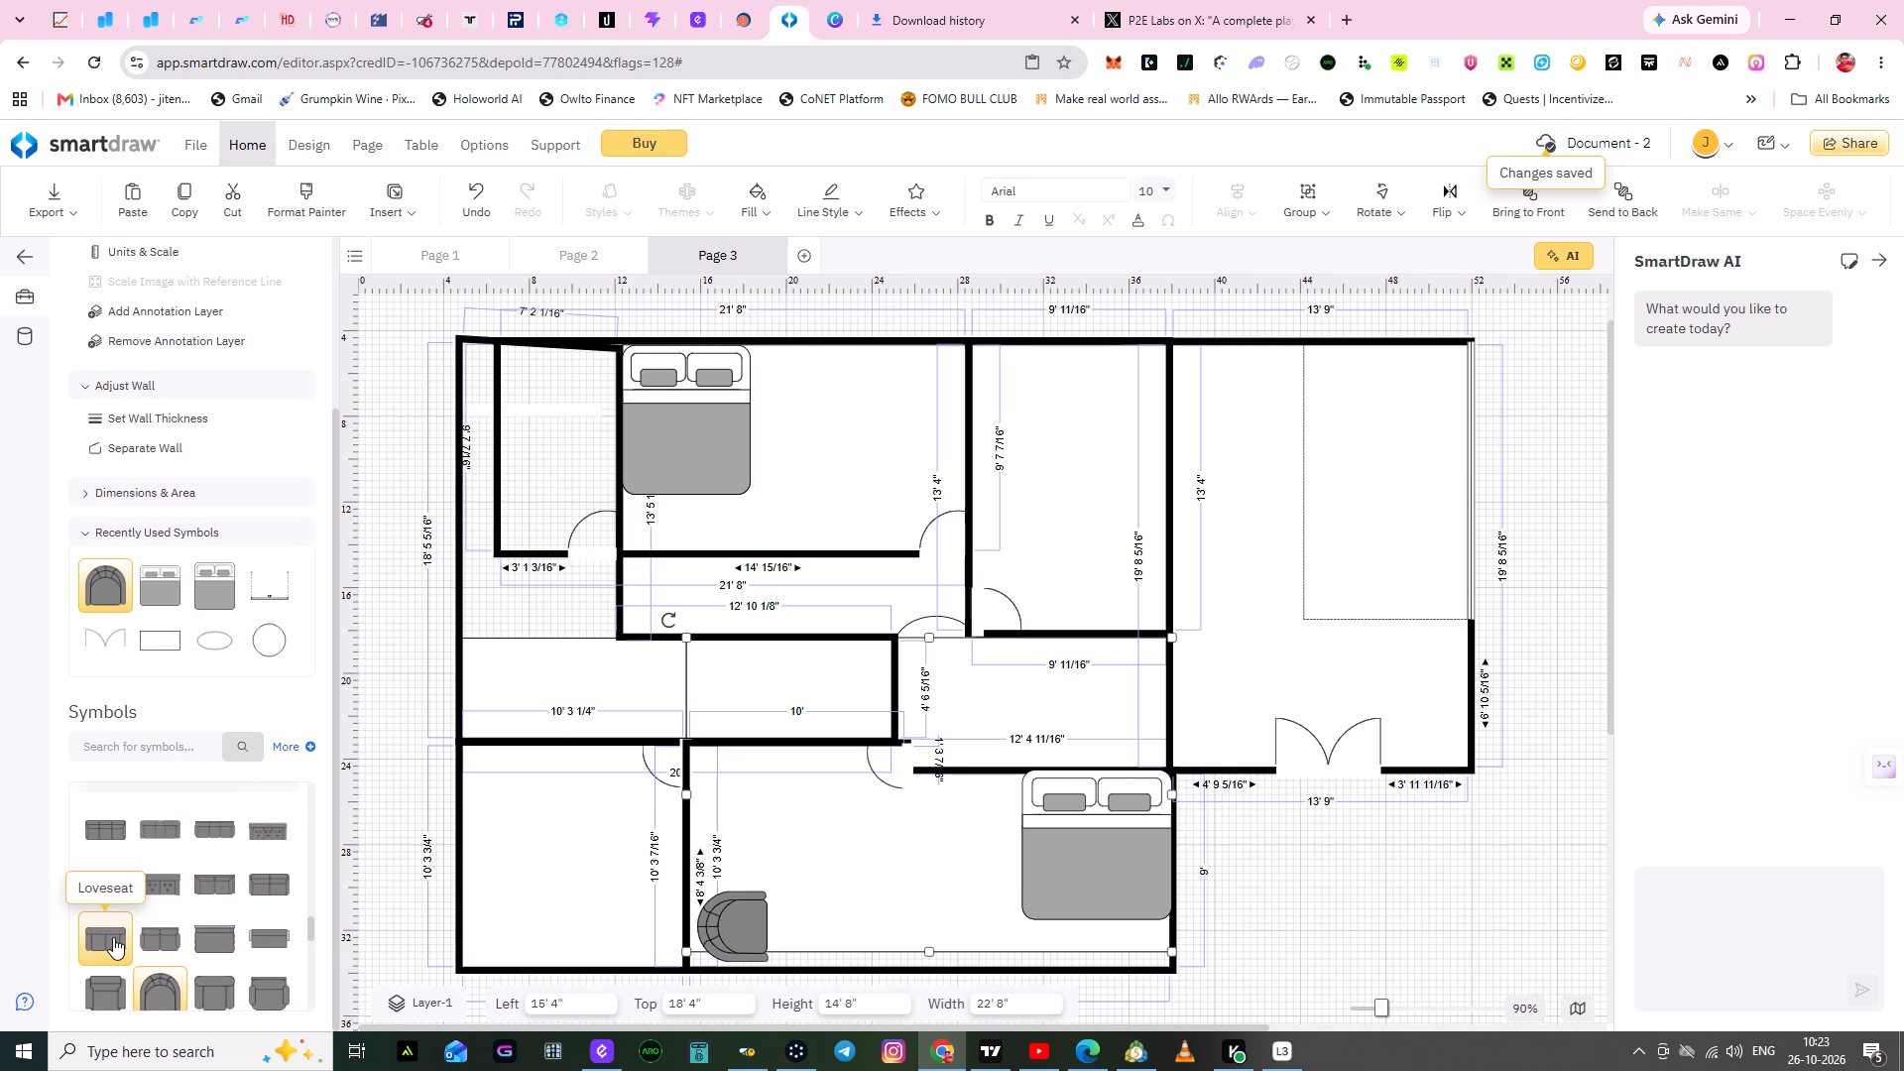
scroll(198, 932, "down", 1)
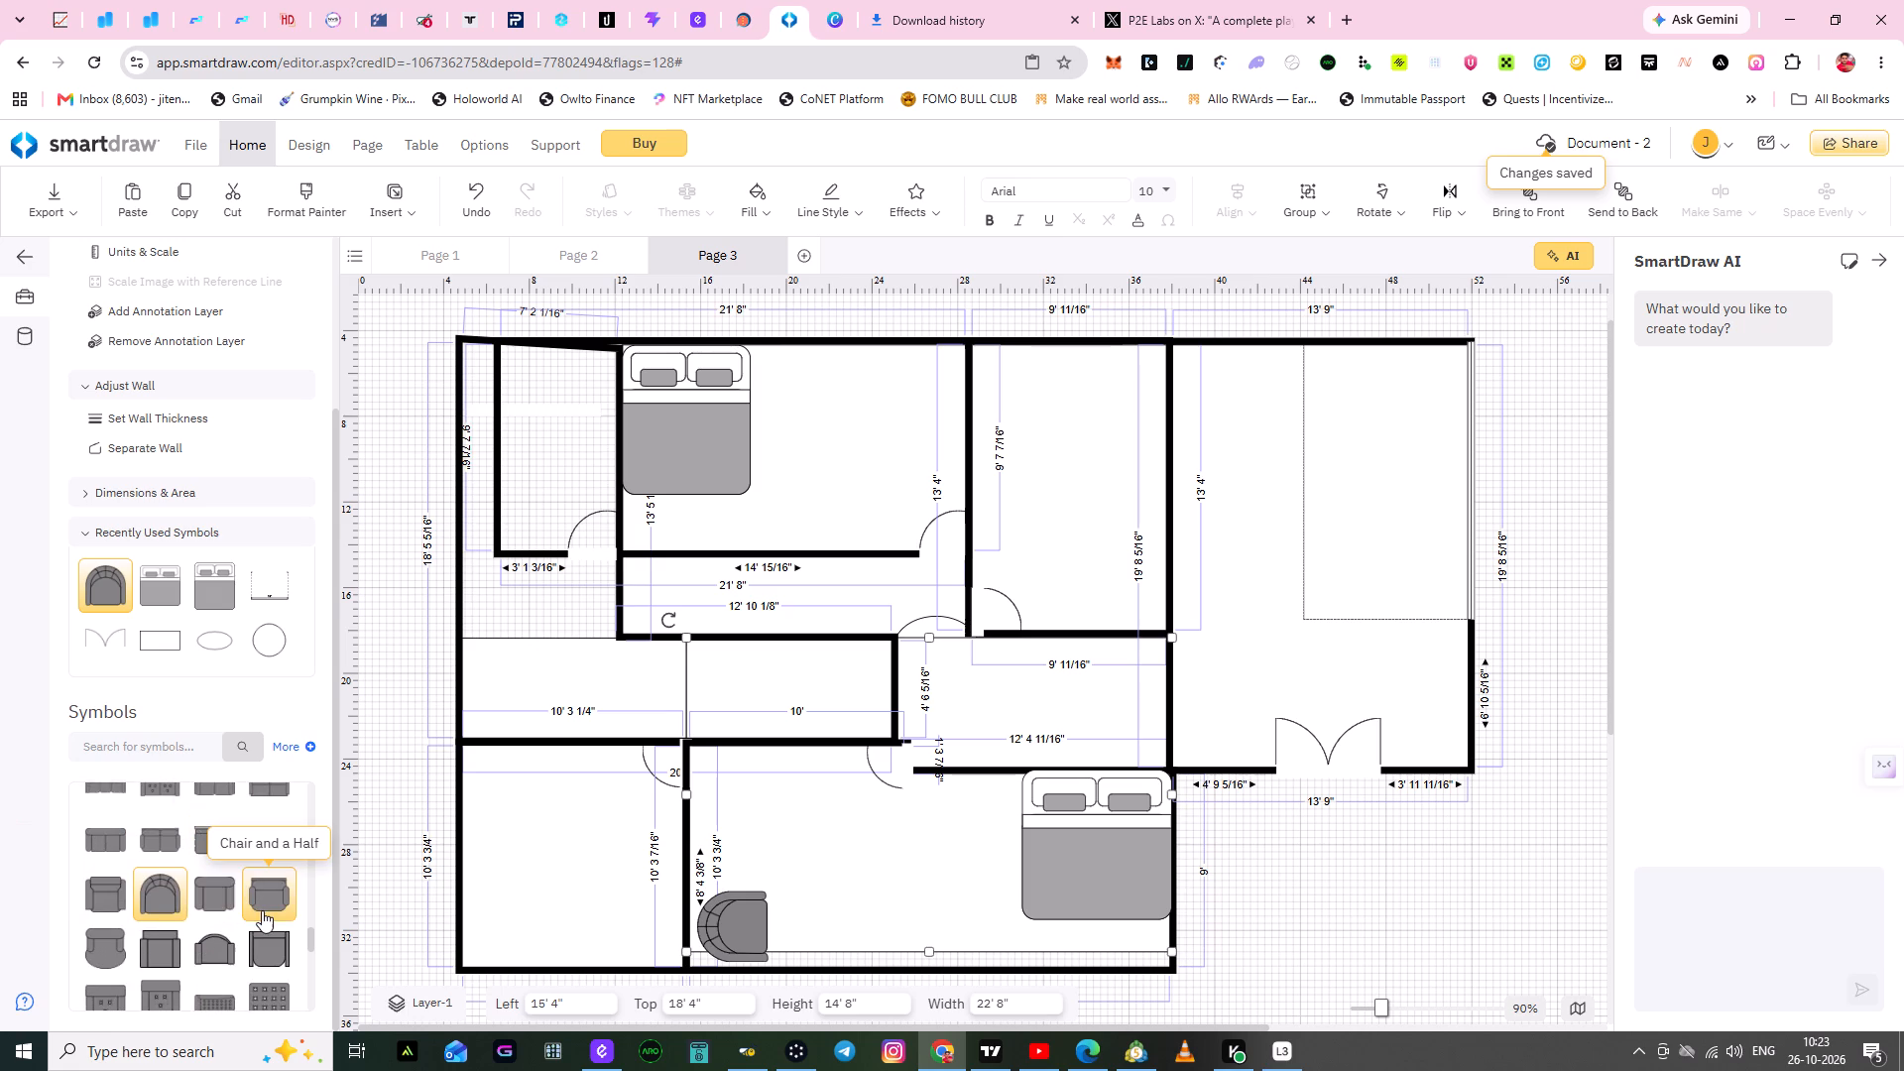
left_click_drag(262, 907, 736, 856)
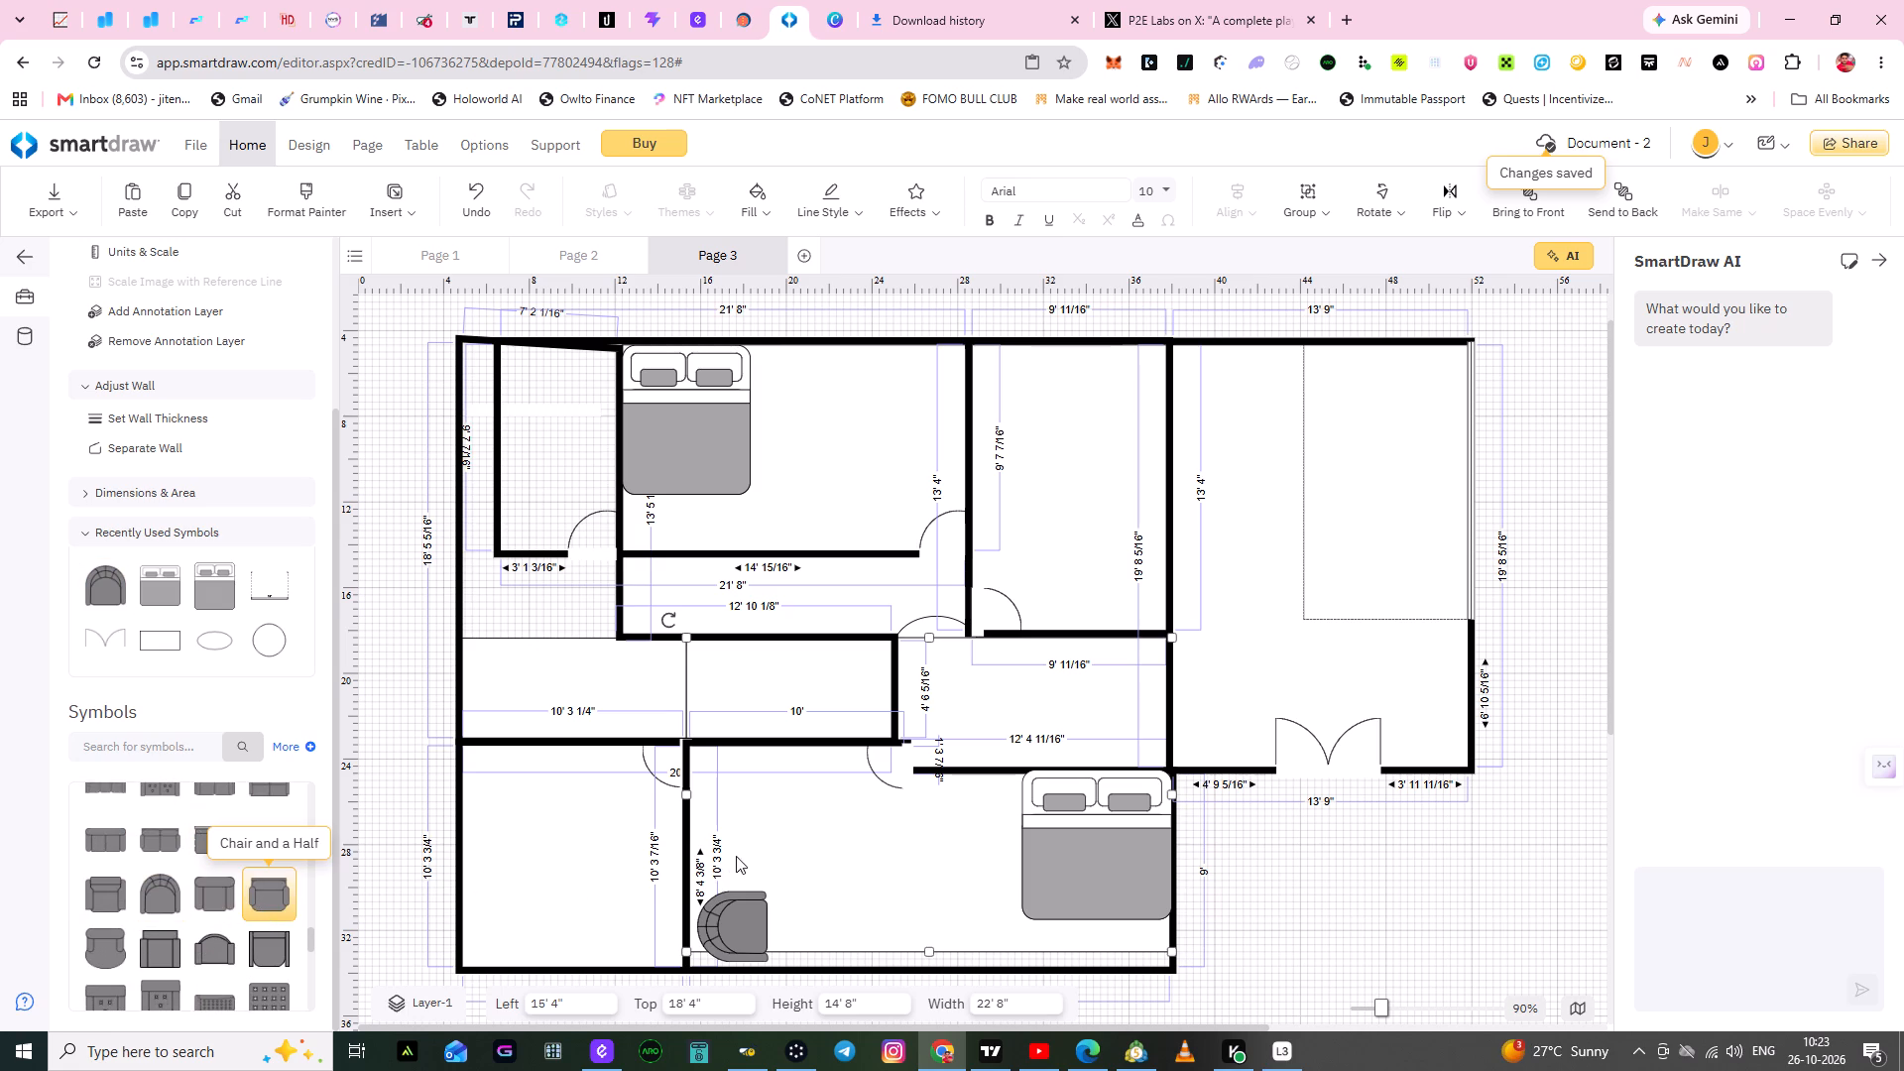
left_click_drag(736, 856, 776, 842)
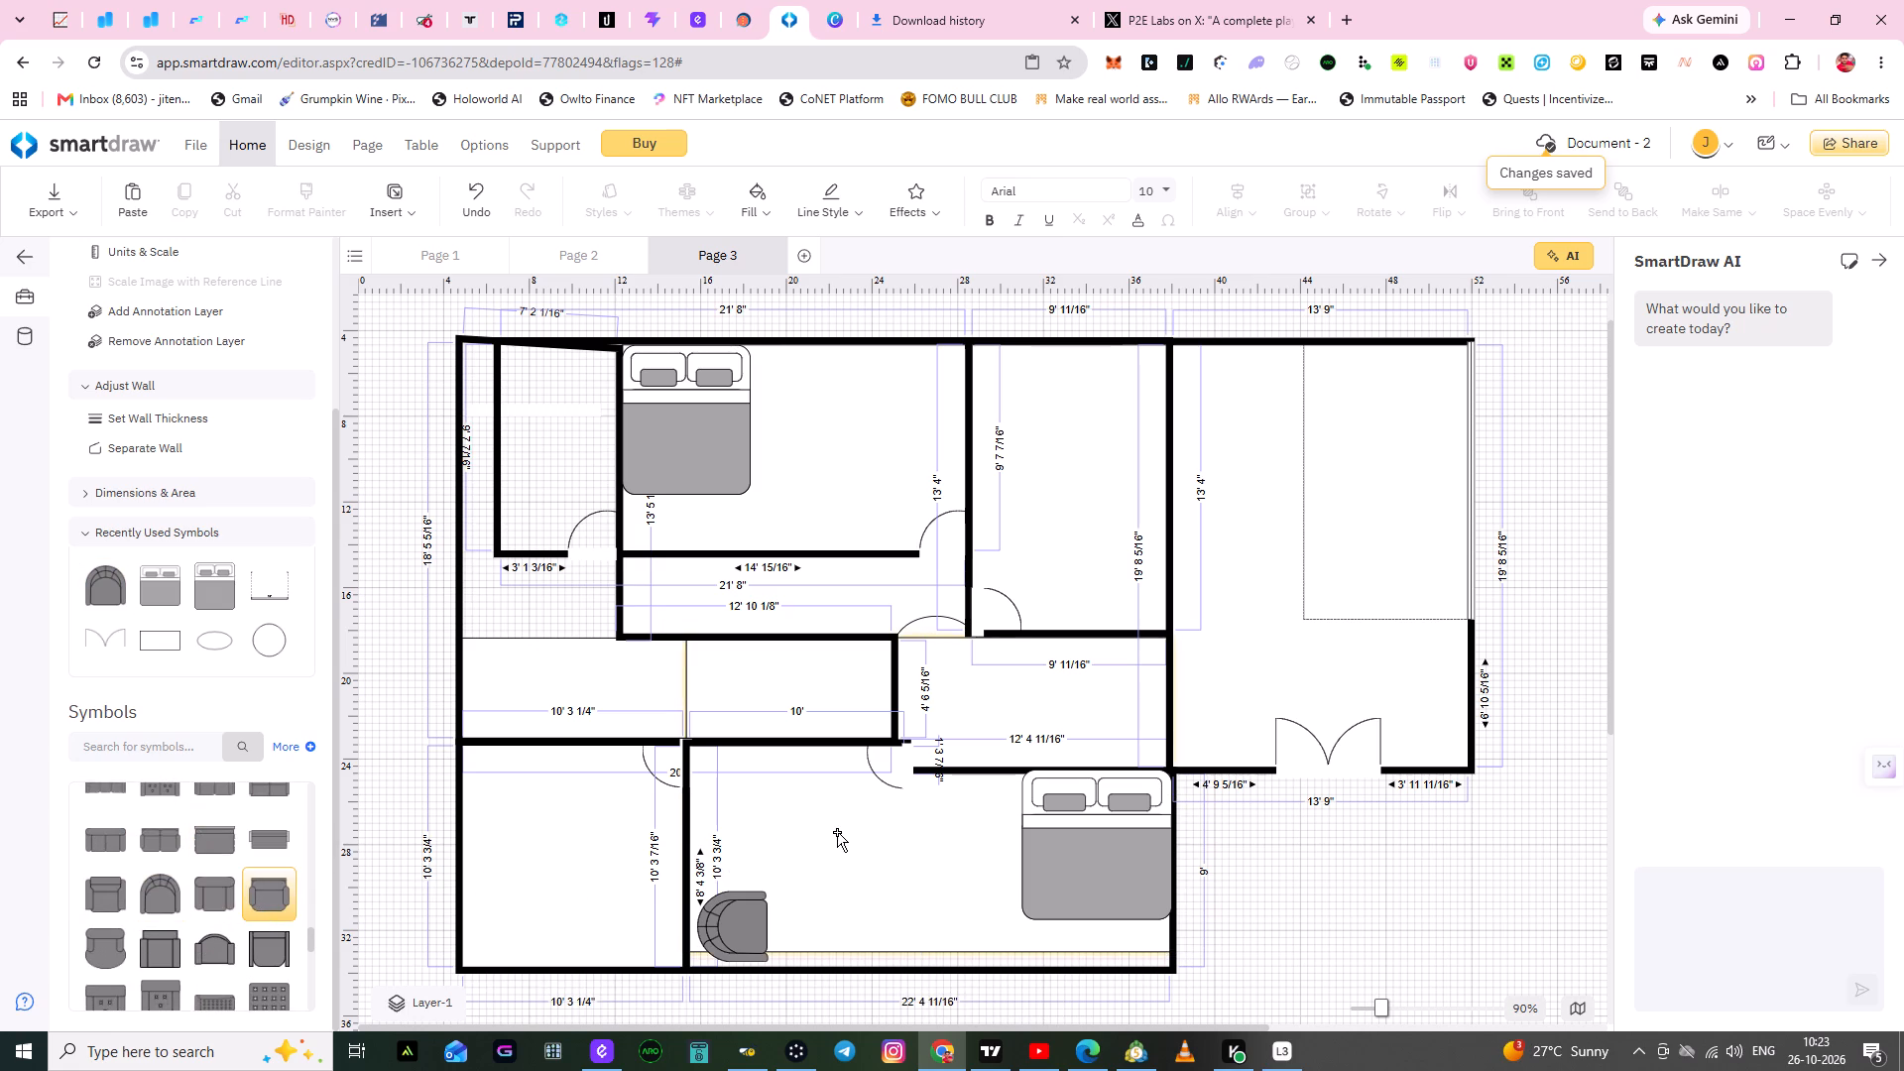
left_click(837, 842)
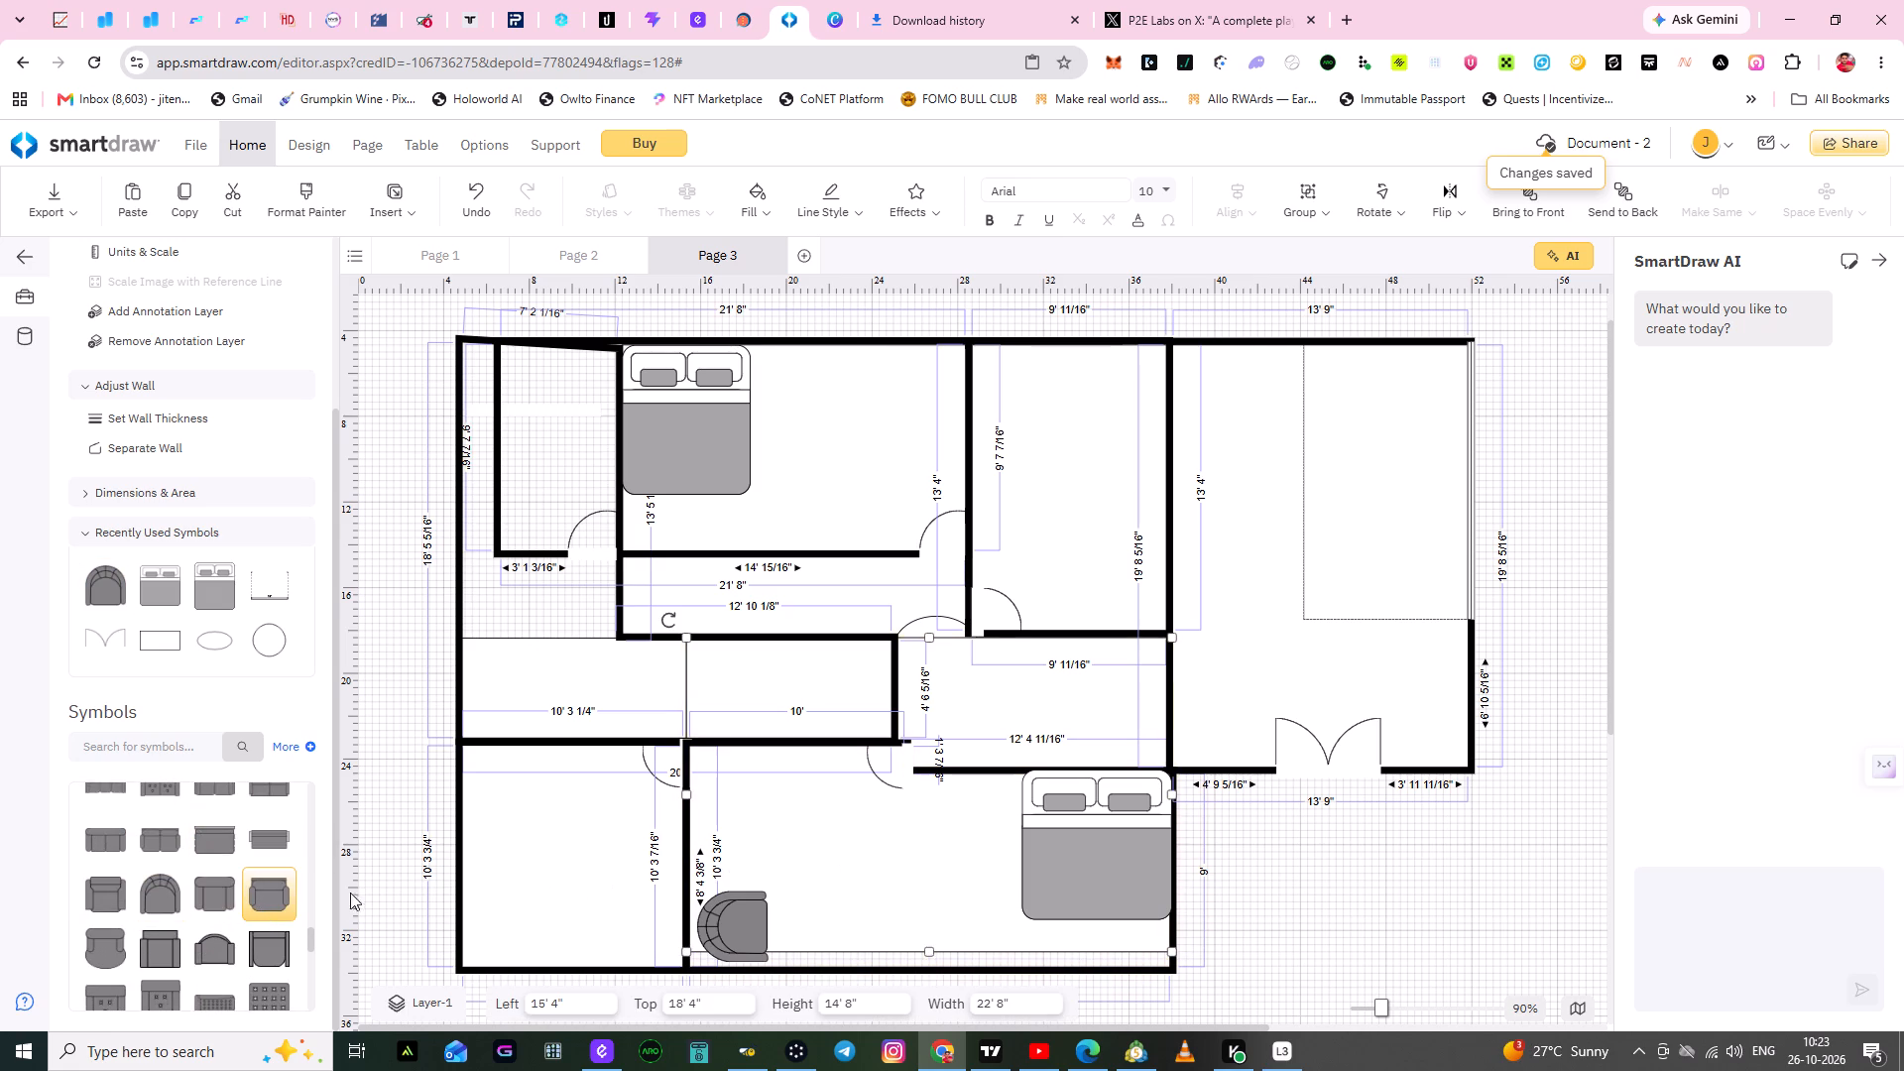
left_click_drag(251, 893, 820, 848)
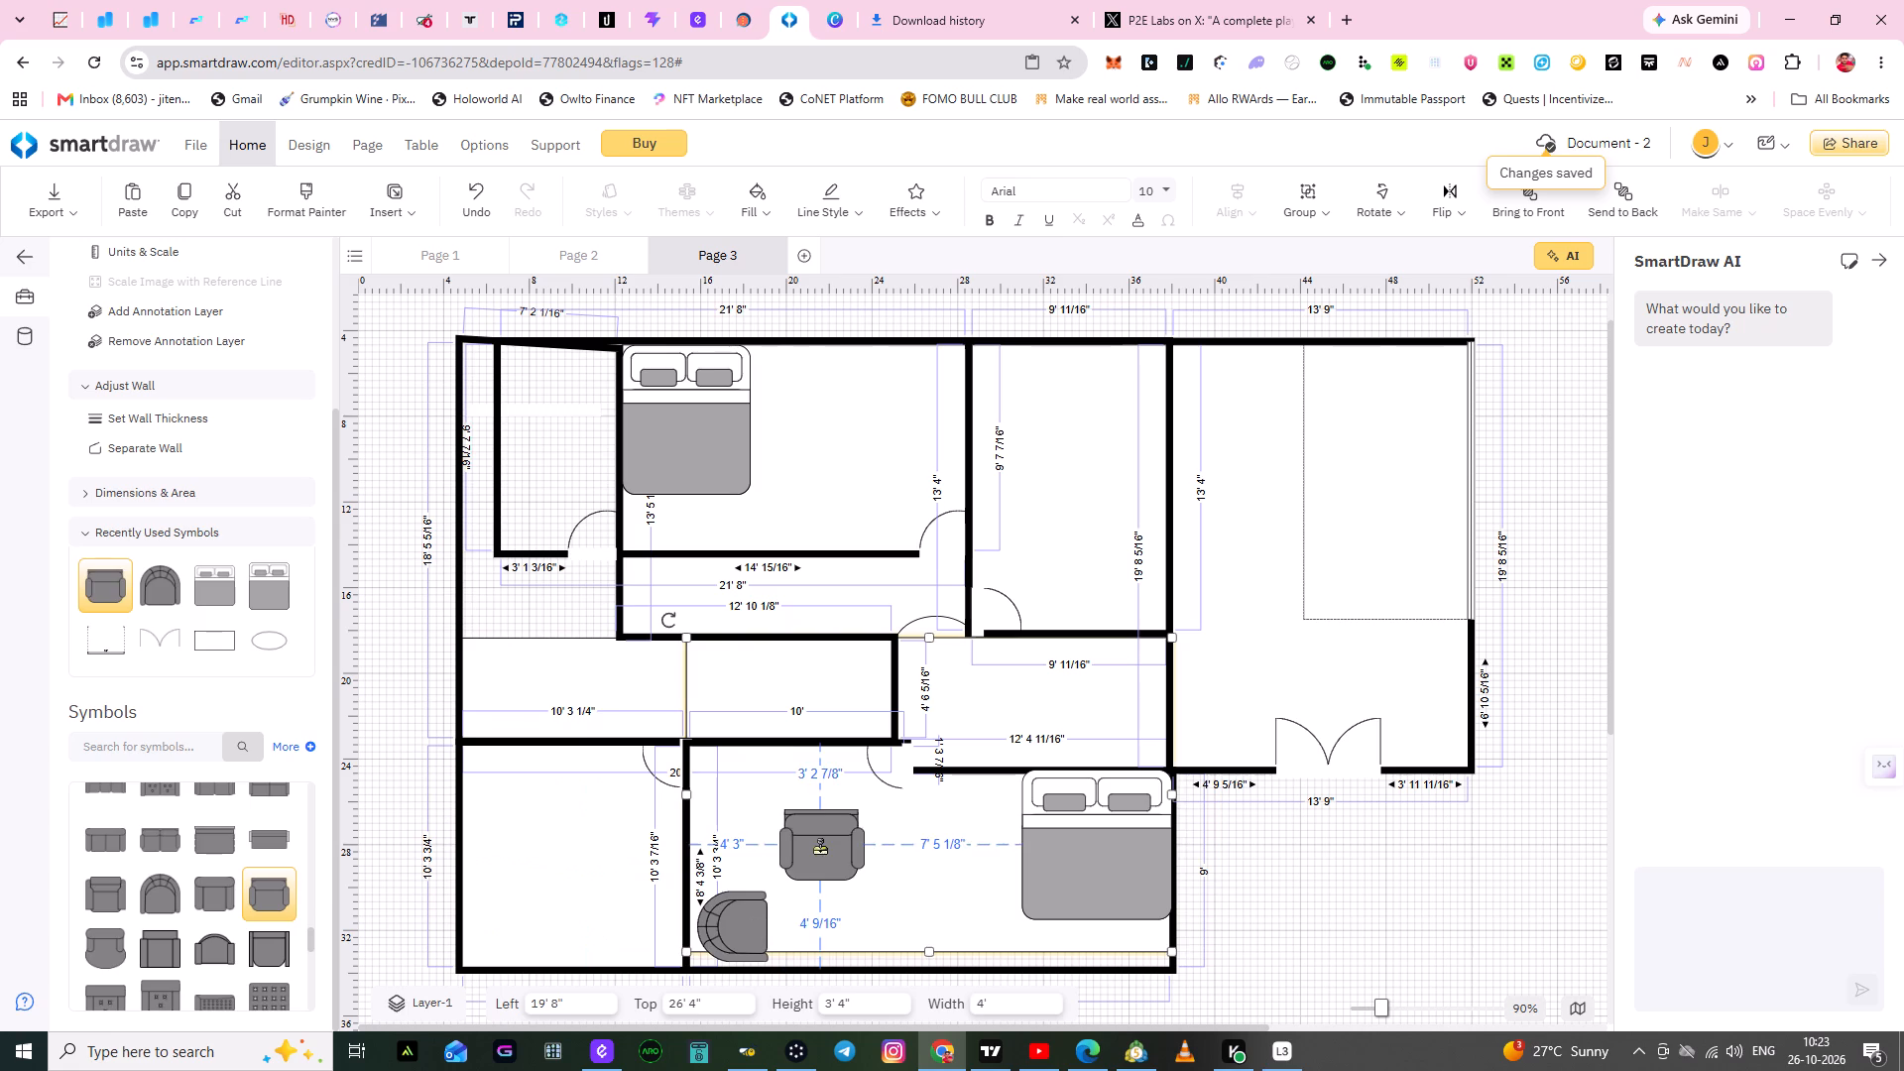
left_click(894, 914)
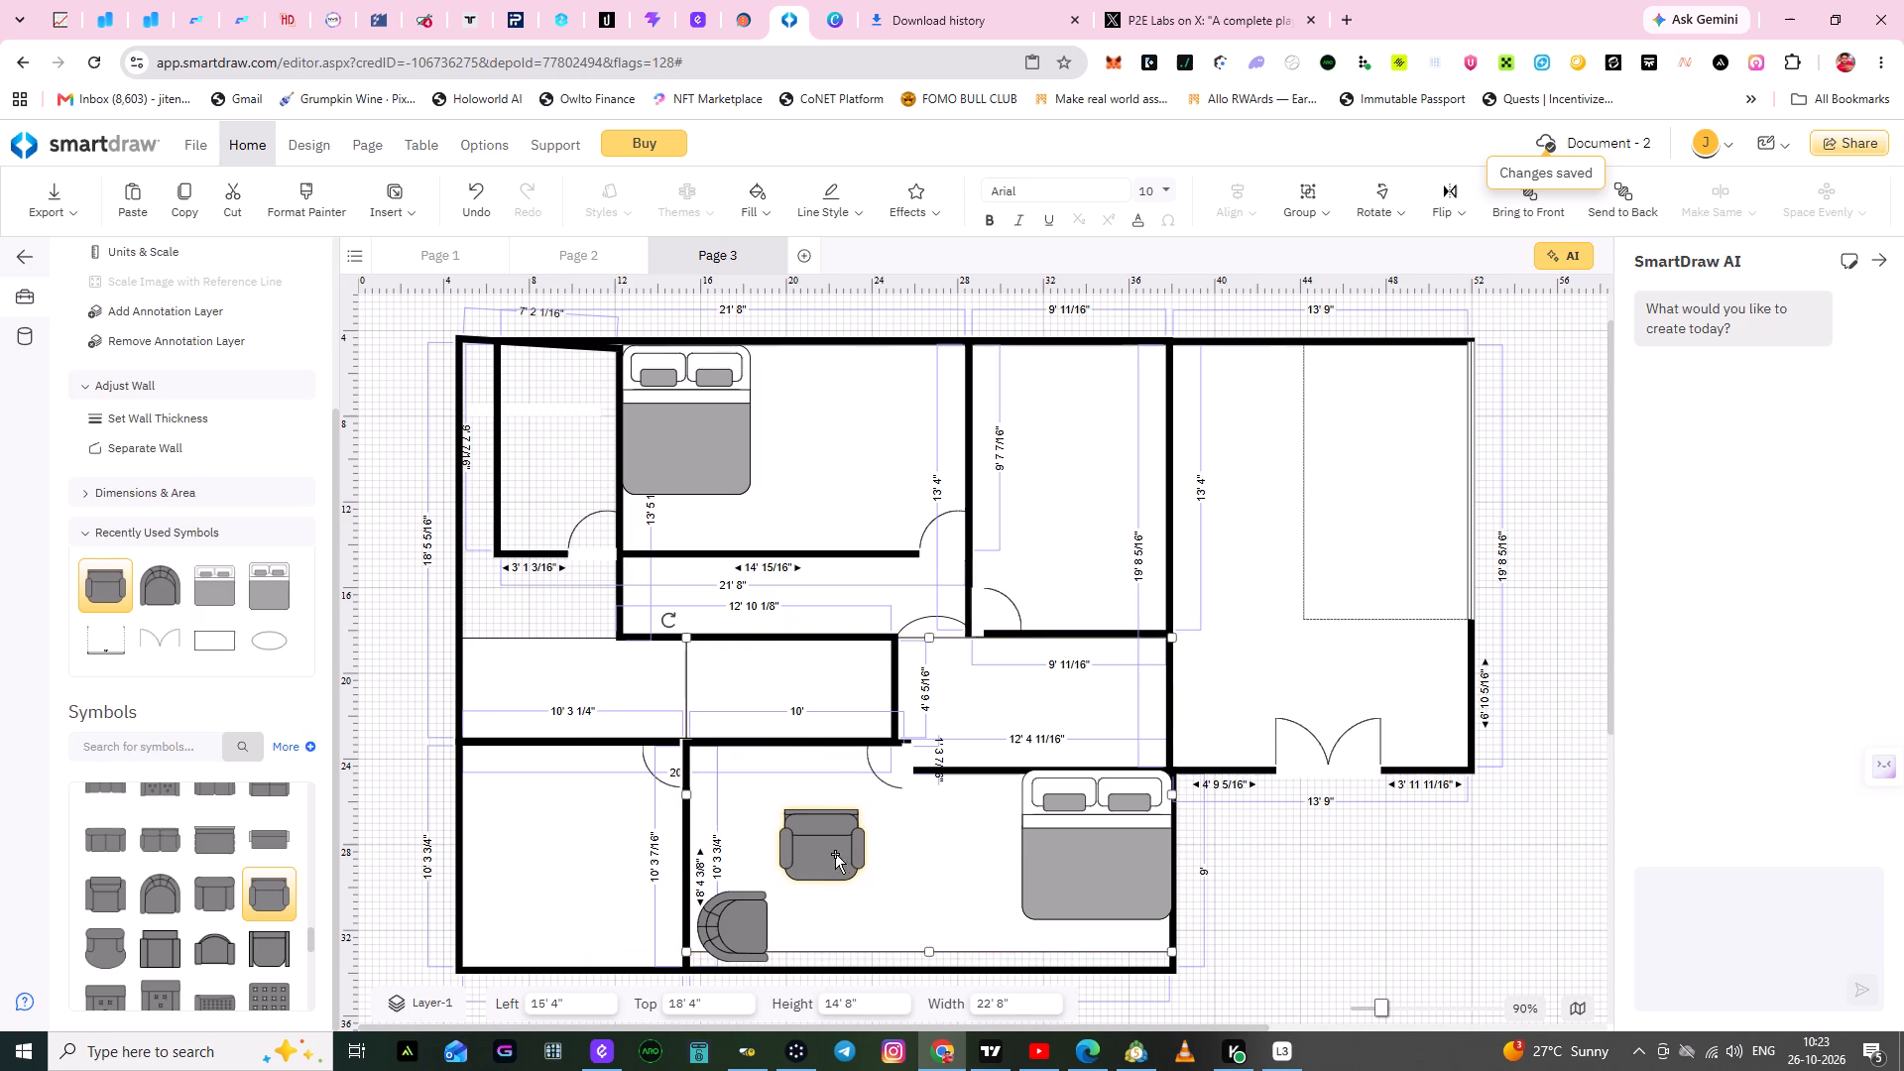
Rotate the chair and a half a quarter turn and move it against the left wall above the arm chair, at about left 15' 6" and top 26'.
left_click(835, 854)
left_click_drag(759, 784, 759, 861)
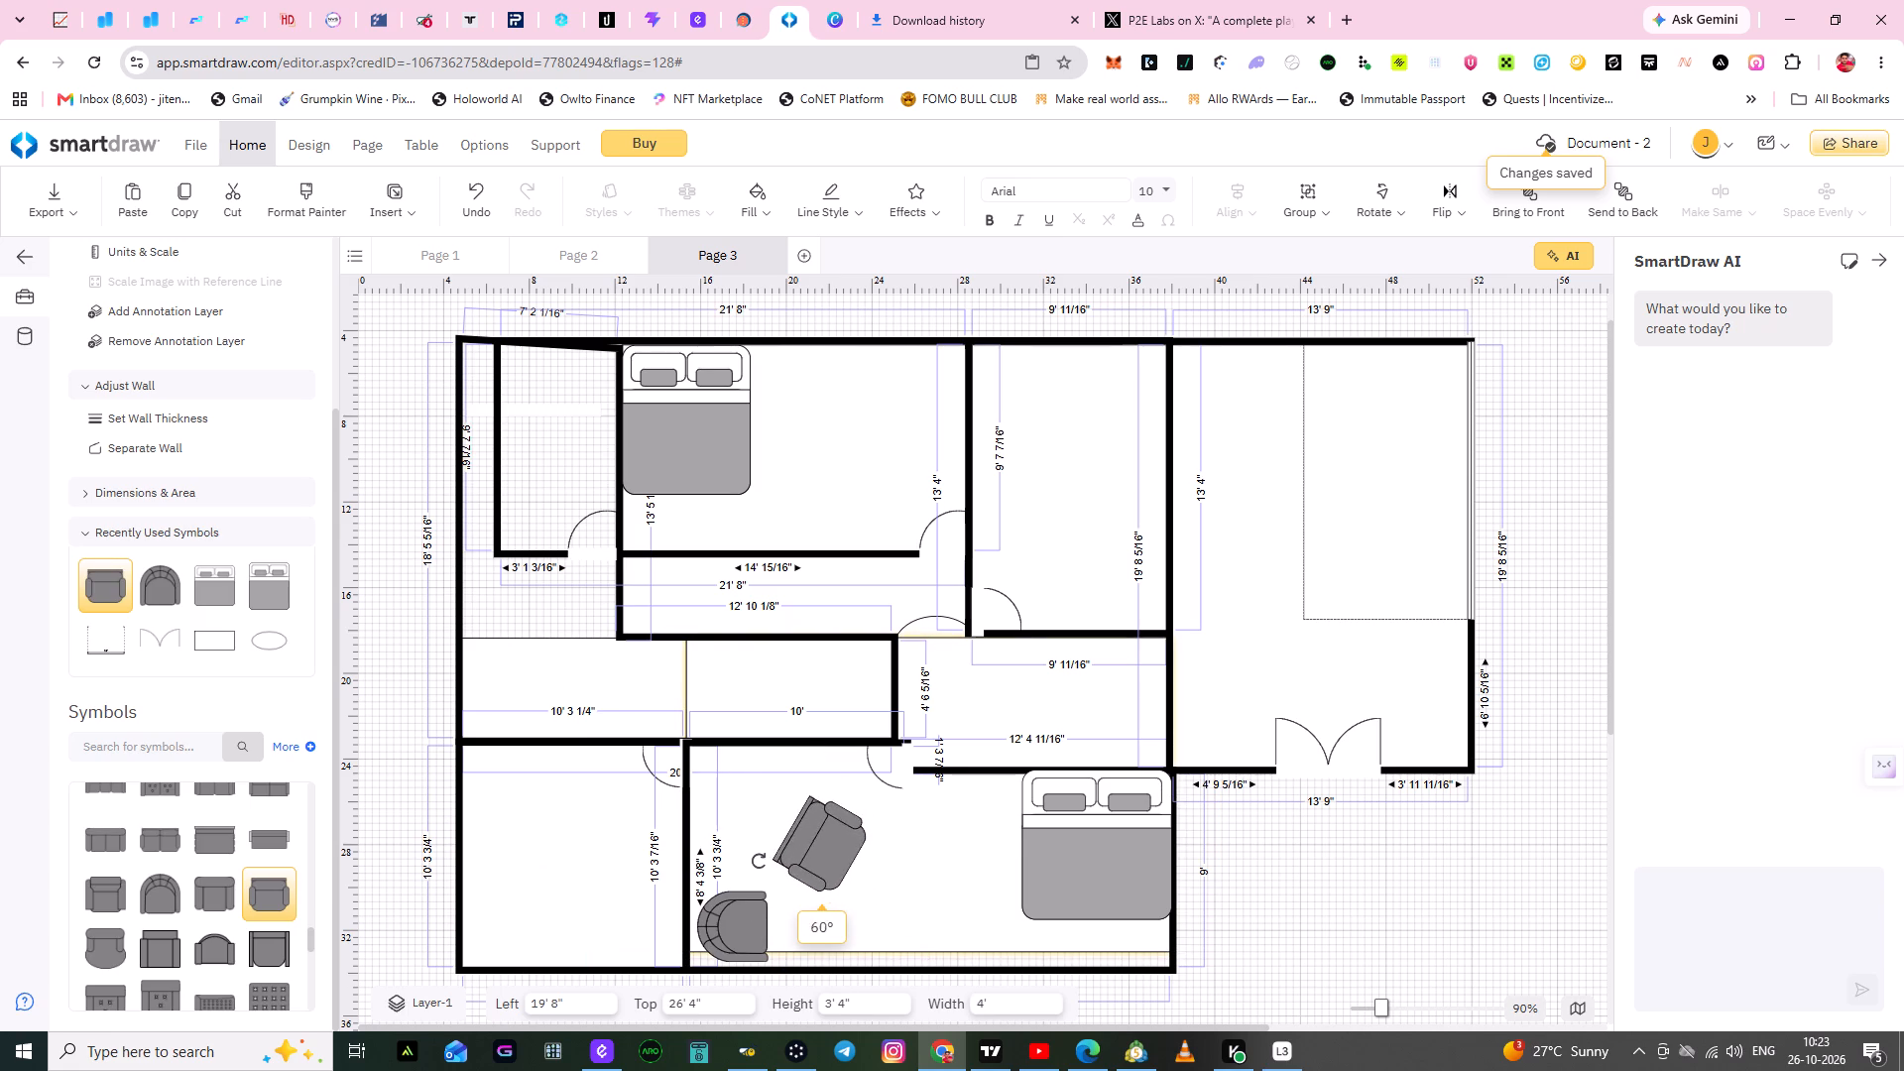
left_click_drag(759, 861, 779, 892)
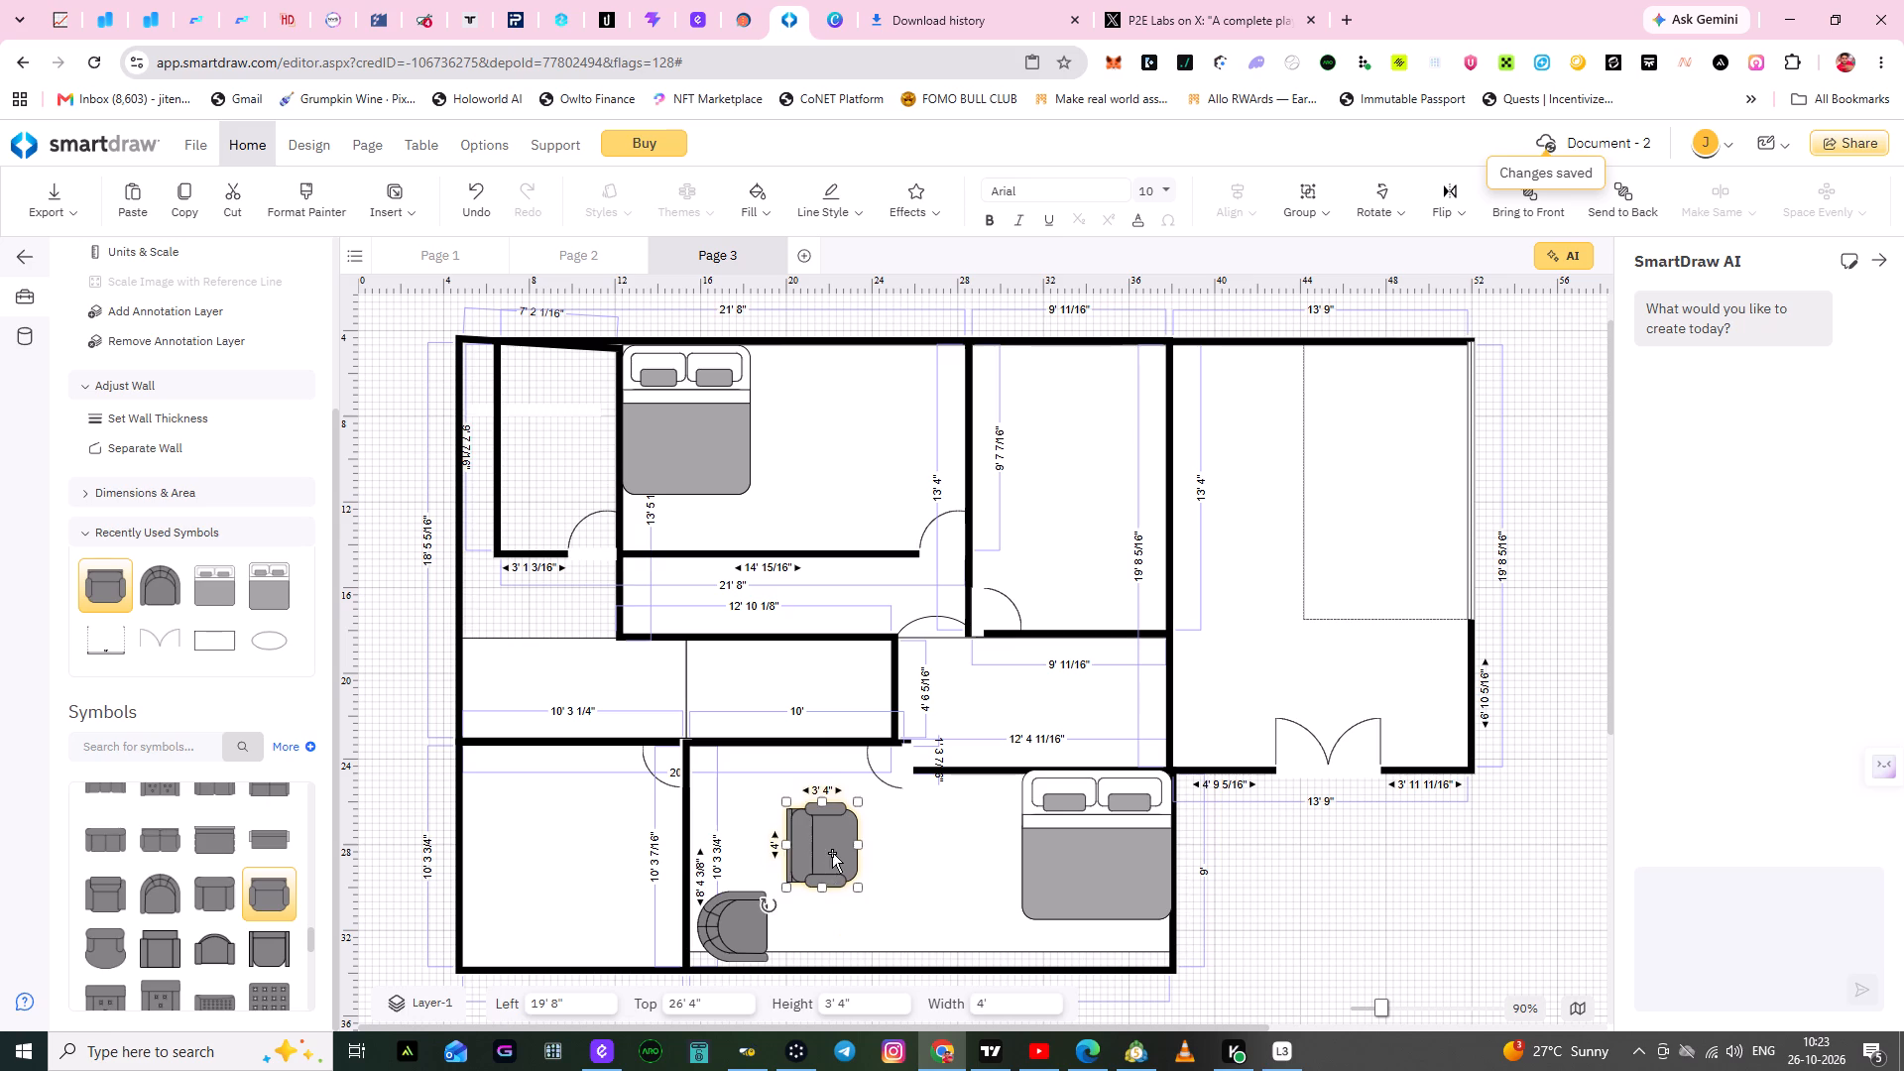
left_click_drag(832, 853, 746, 837)
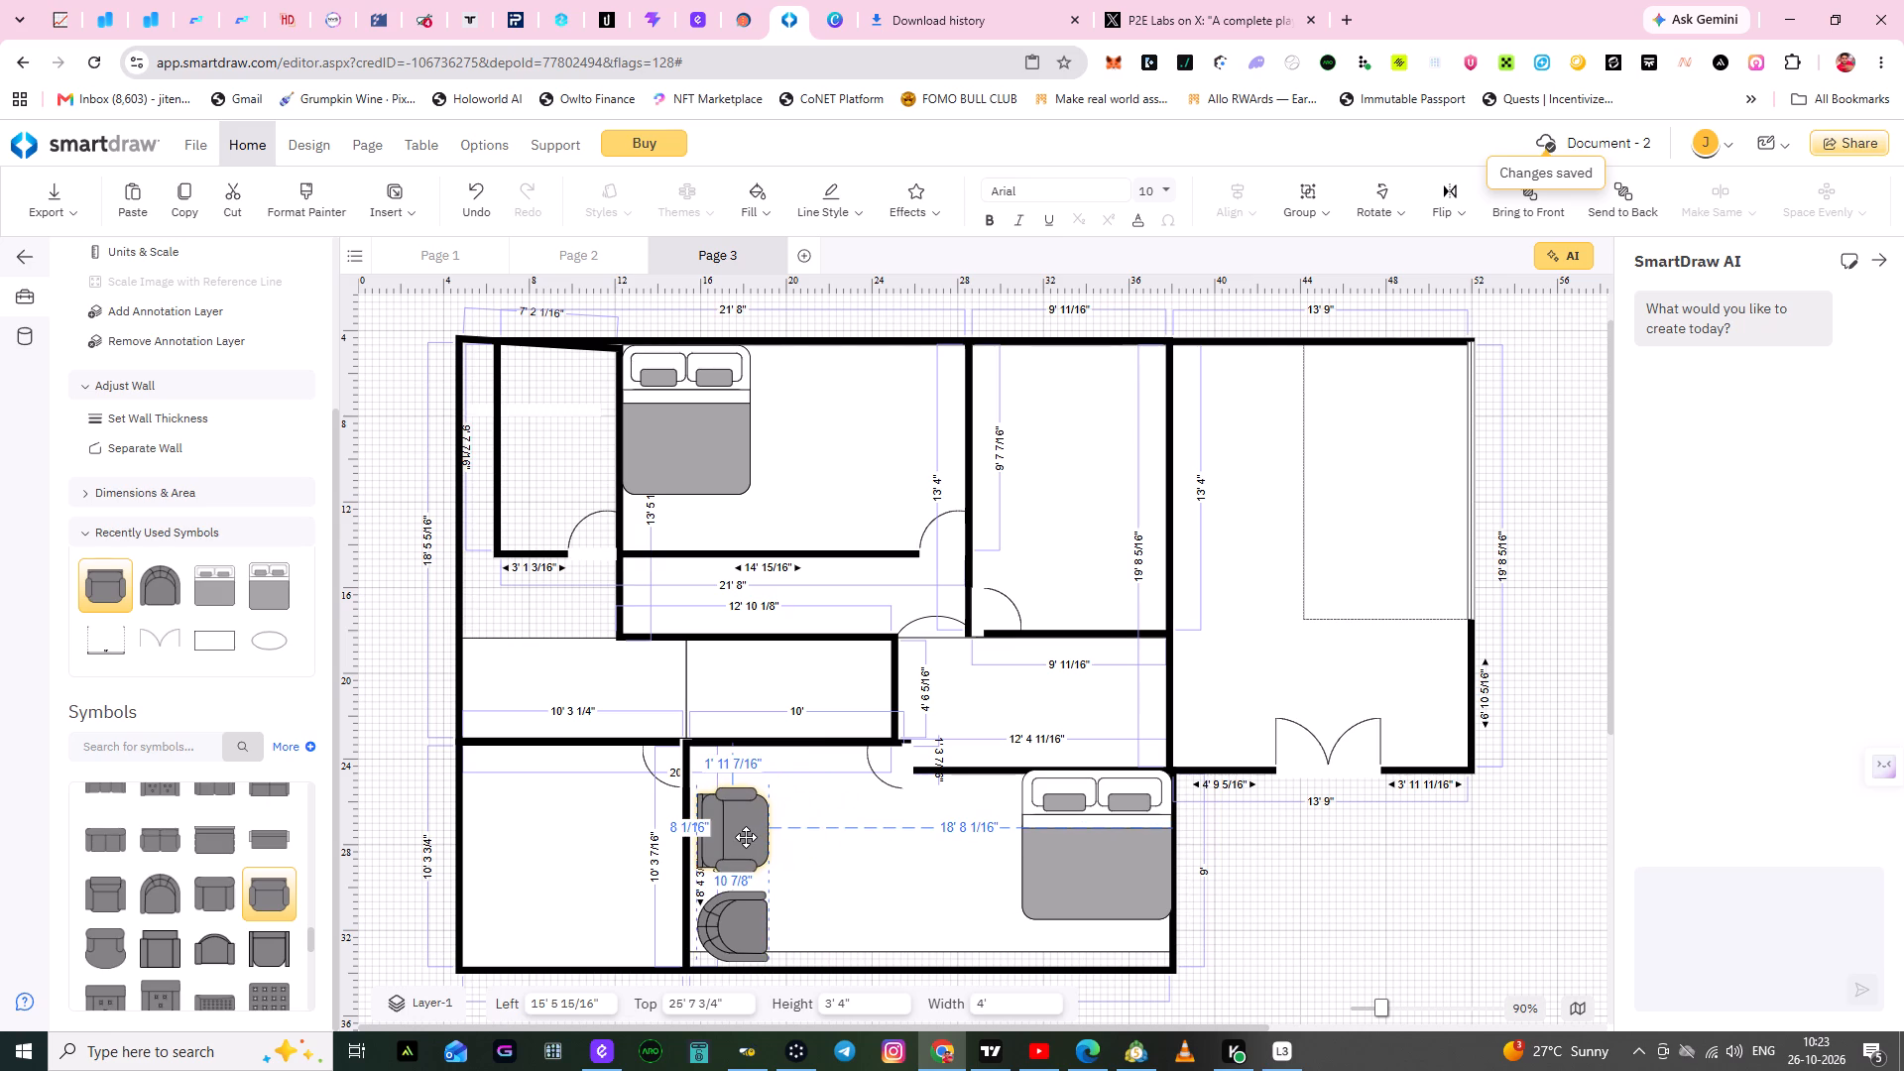
left_click_drag(746, 837, 740, 844)
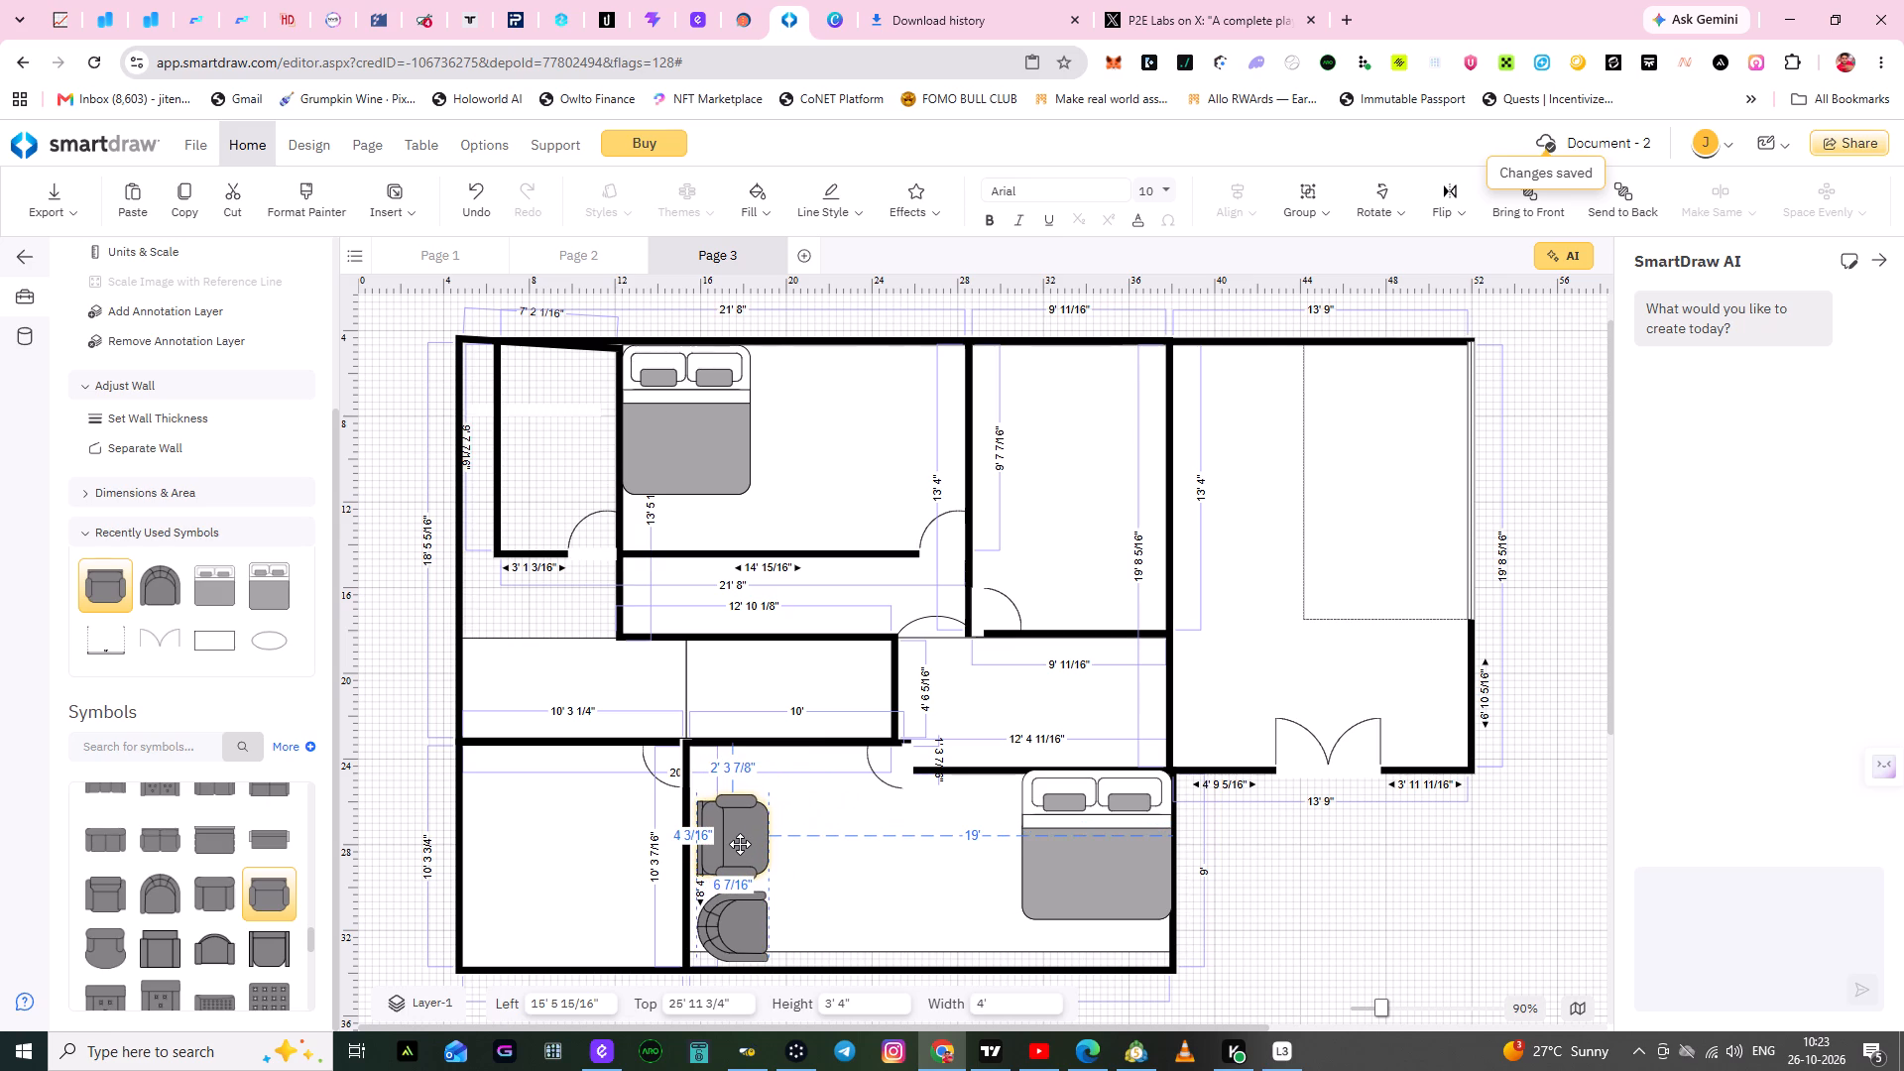
left_click_drag(740, 844, 740, 845)
left_click(850, 906)
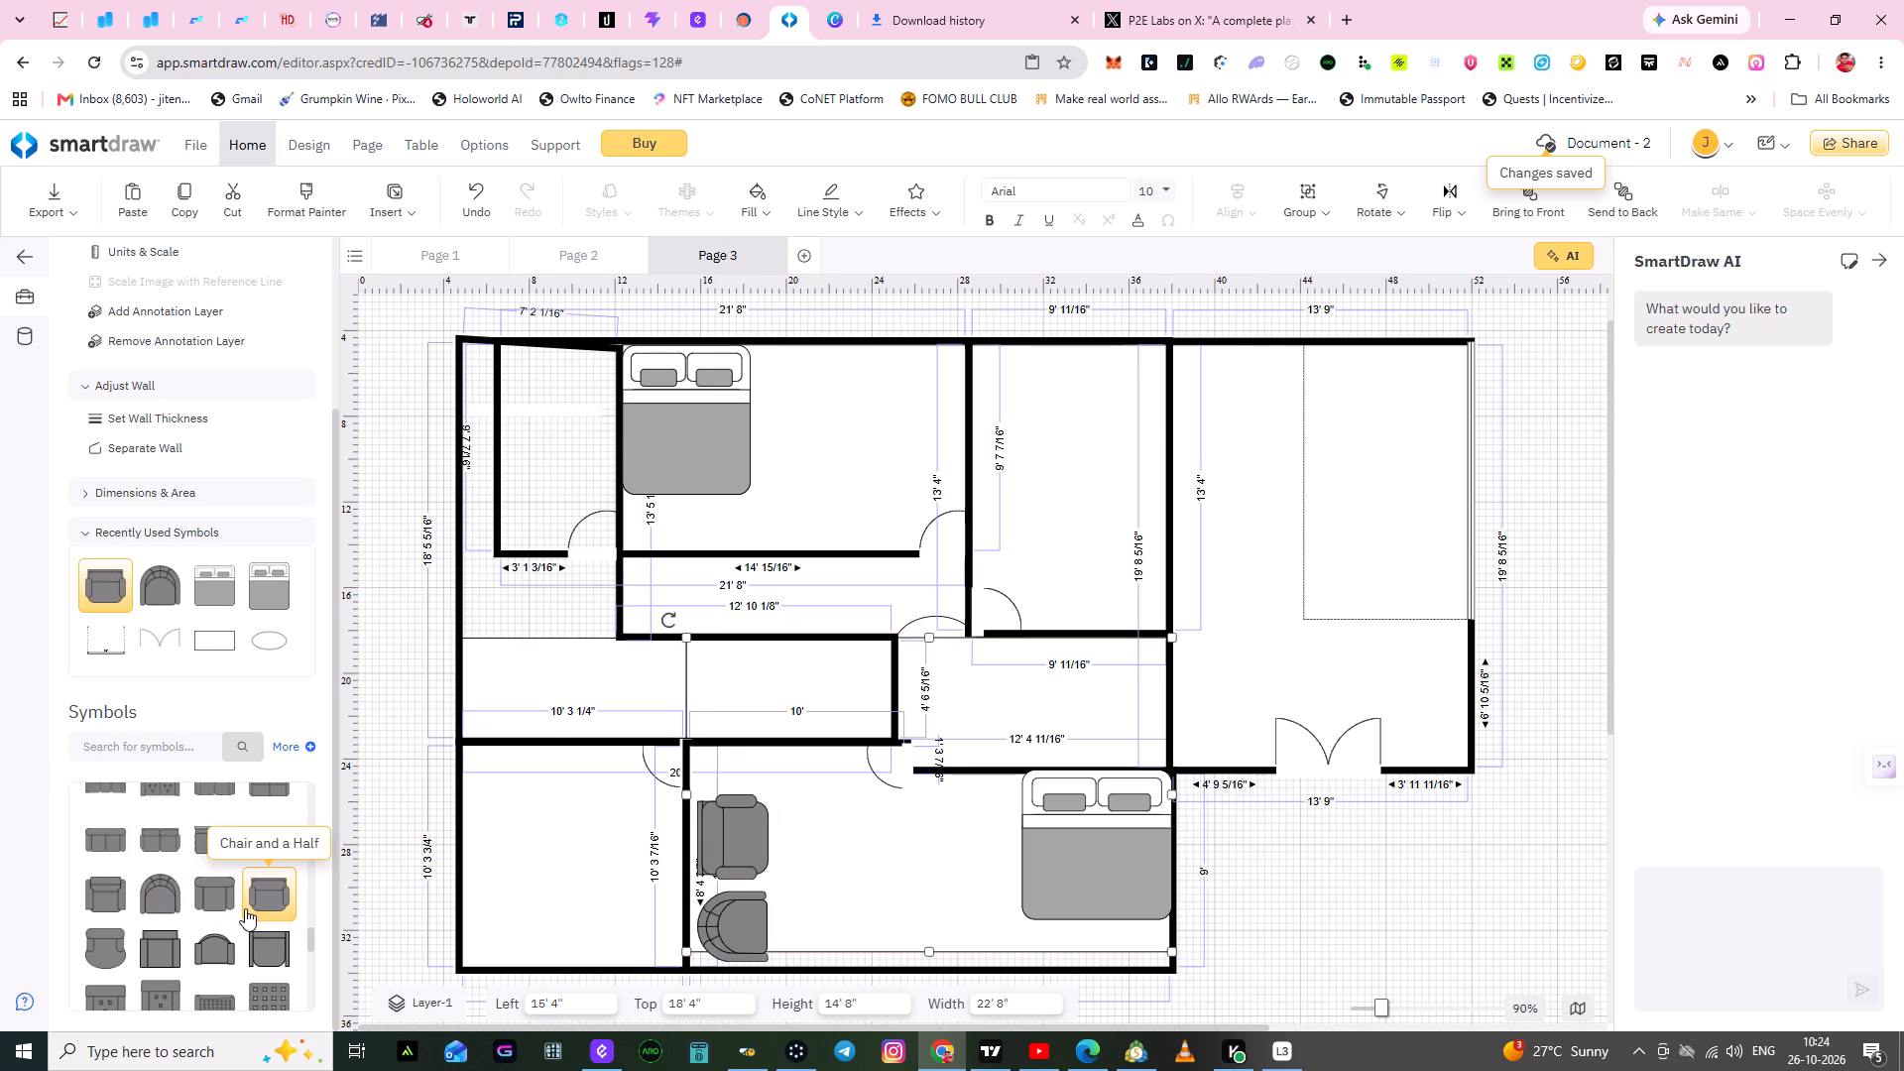
Place a Glass Oval Coffee Table with protruding corners in the large bottom room beside the two chairs, at about left 19' 6" and top 28'.
scroll(245, 908, "down", 3)
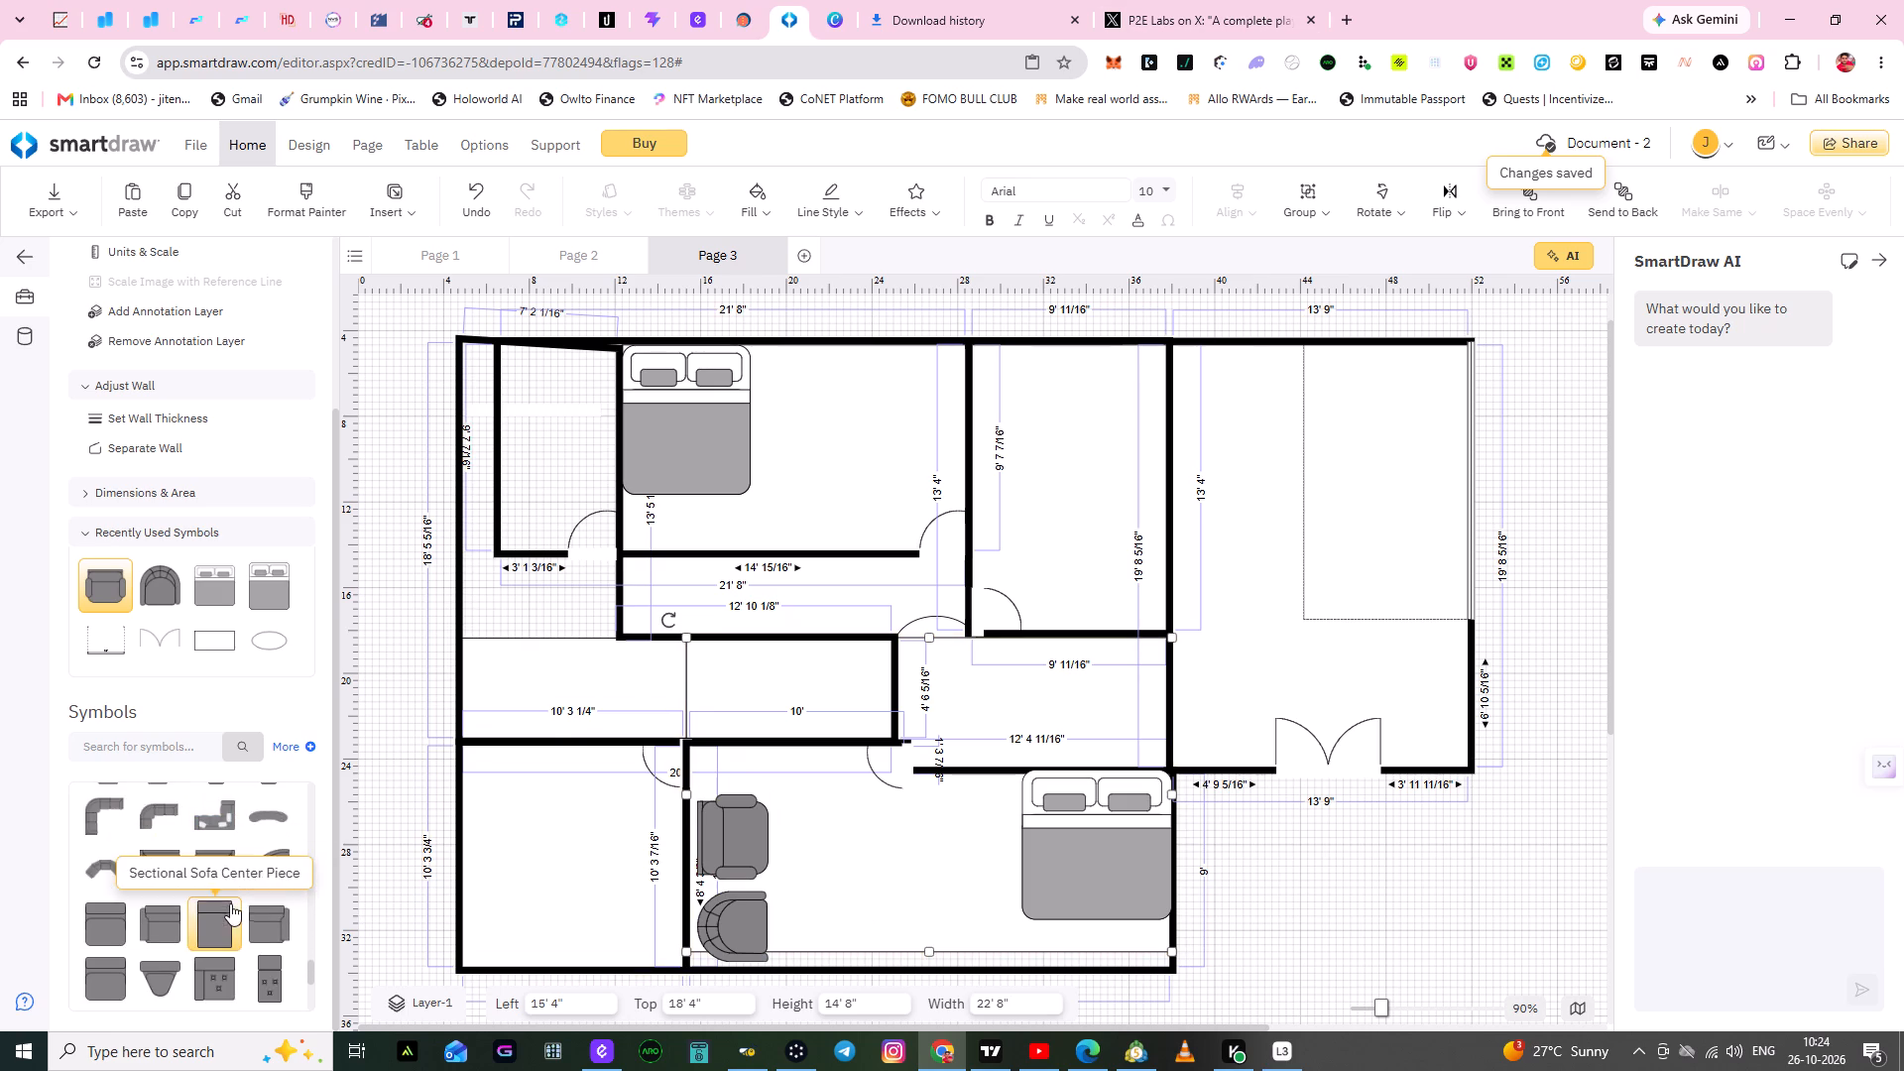
scroll(229, 820, "down", 4)
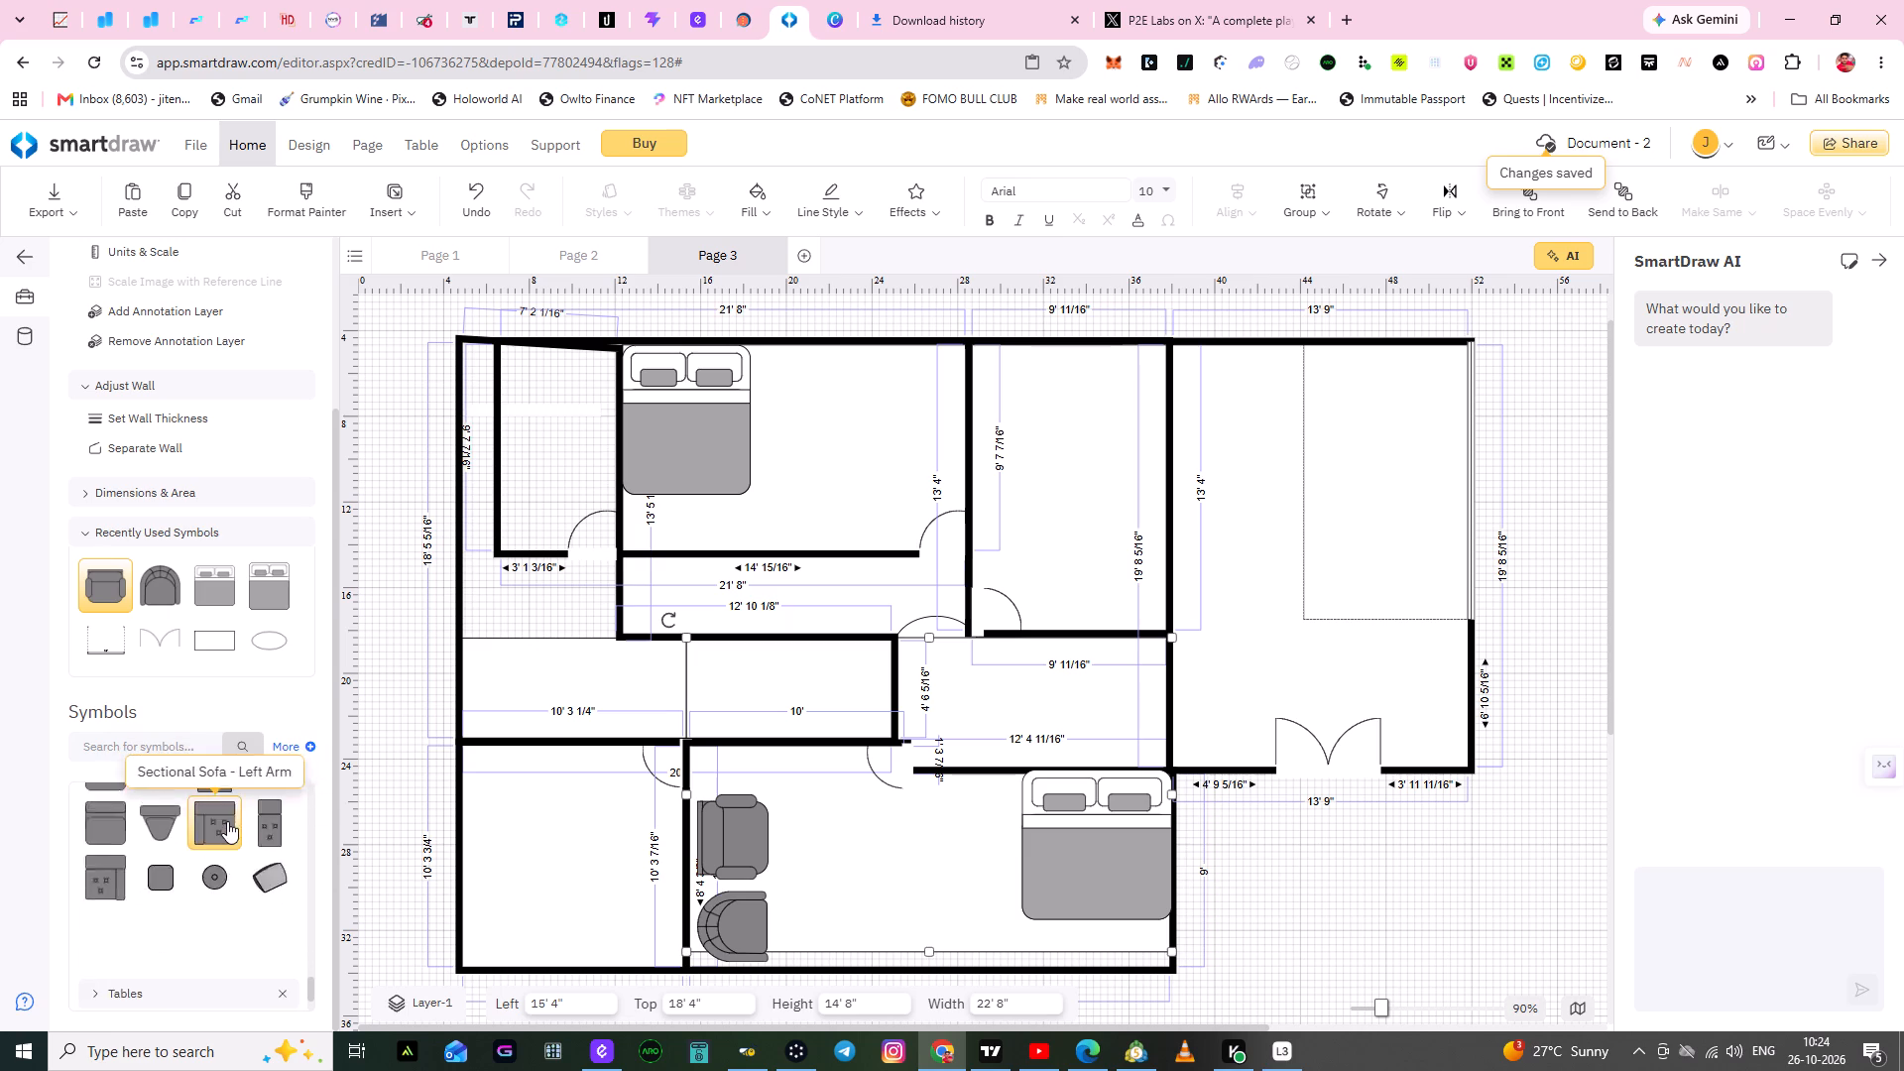
scroll(253, 865, "down", 1)
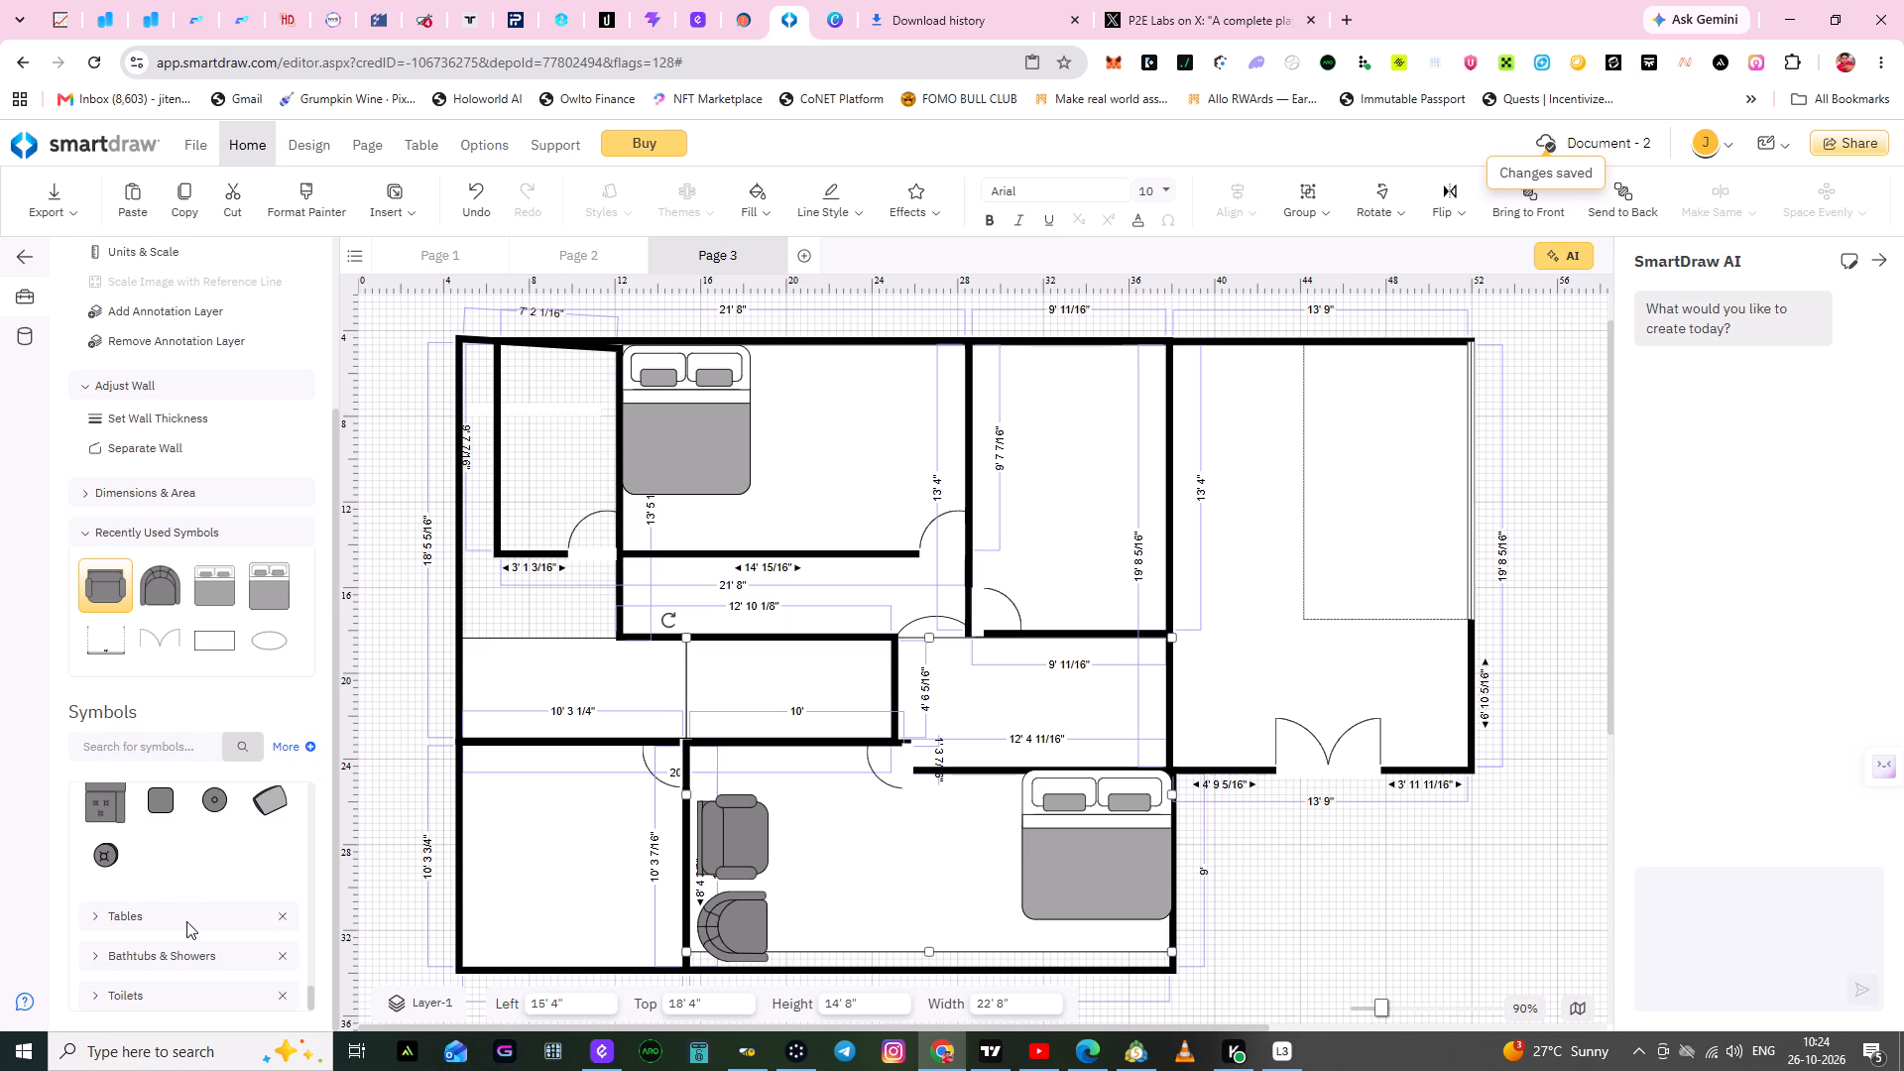
left_click(183, 919)
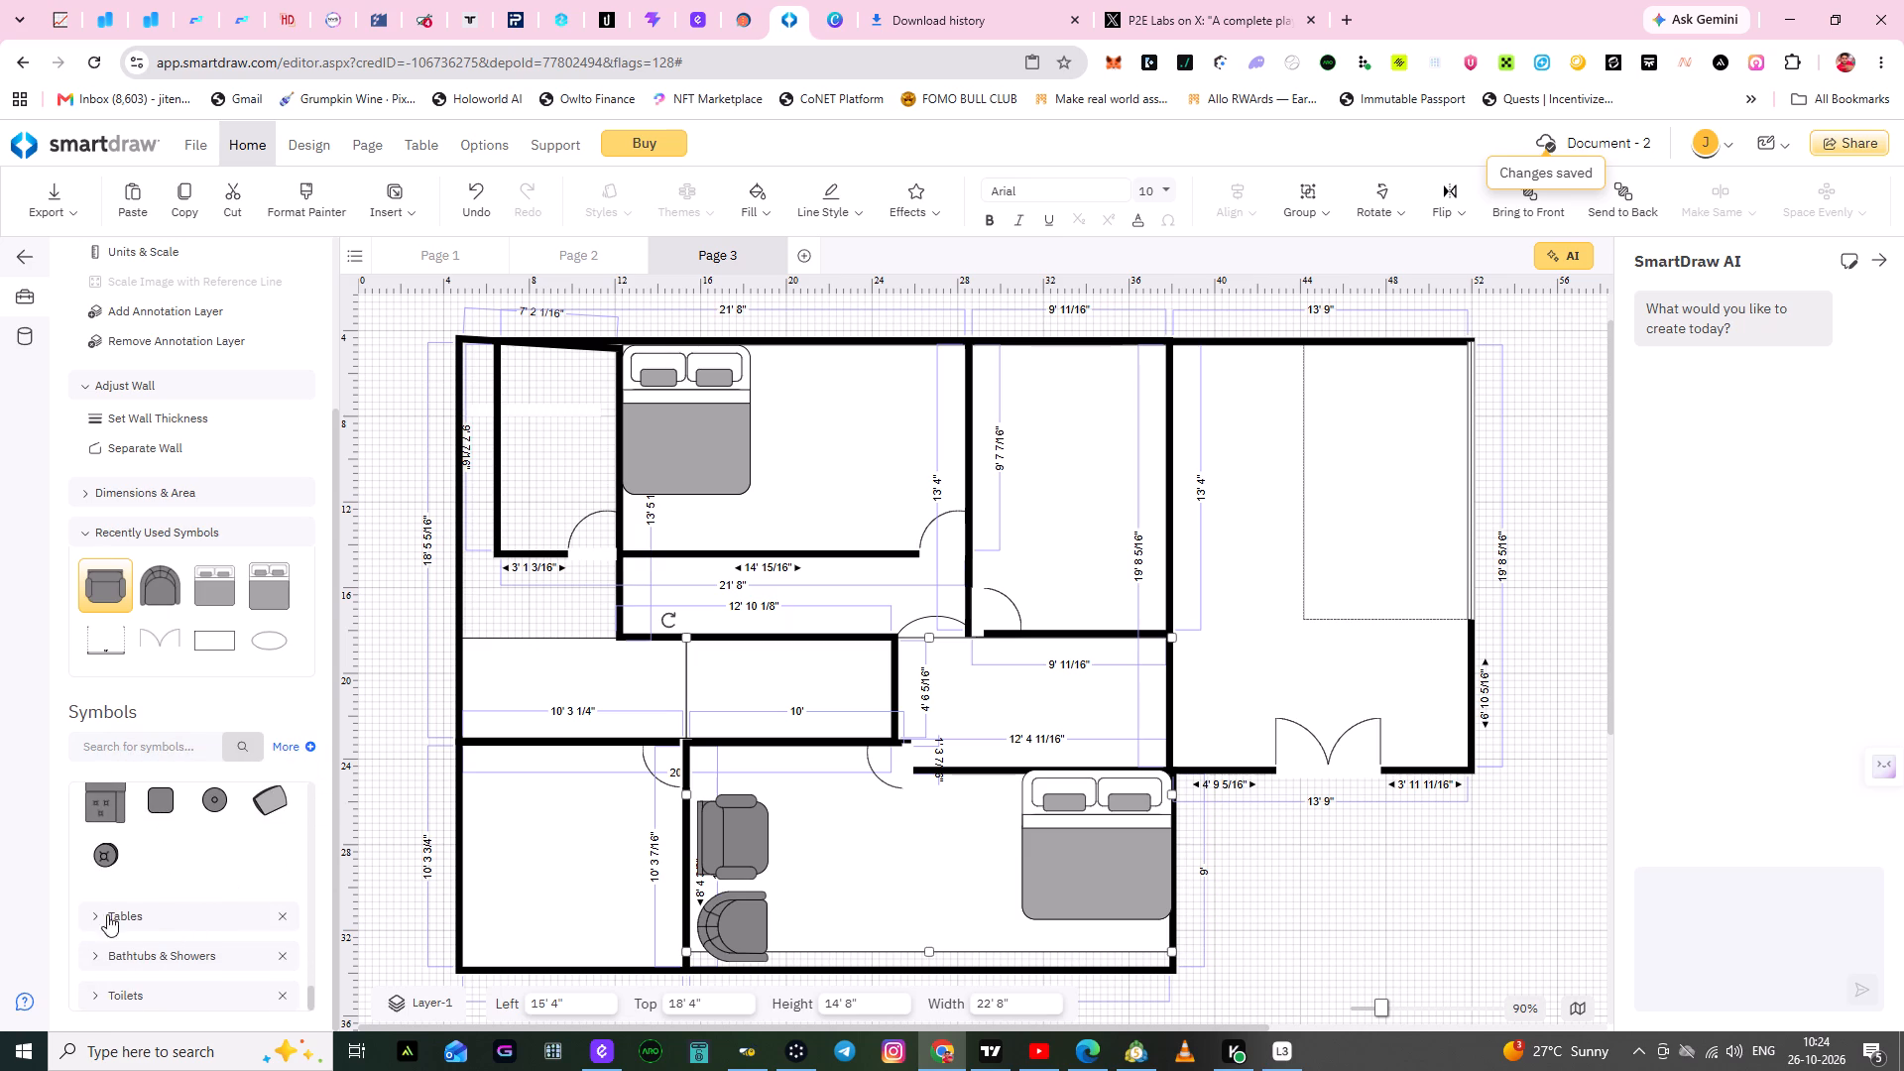
left_click(98, 912)
scroll(225, 890, "down", 1)
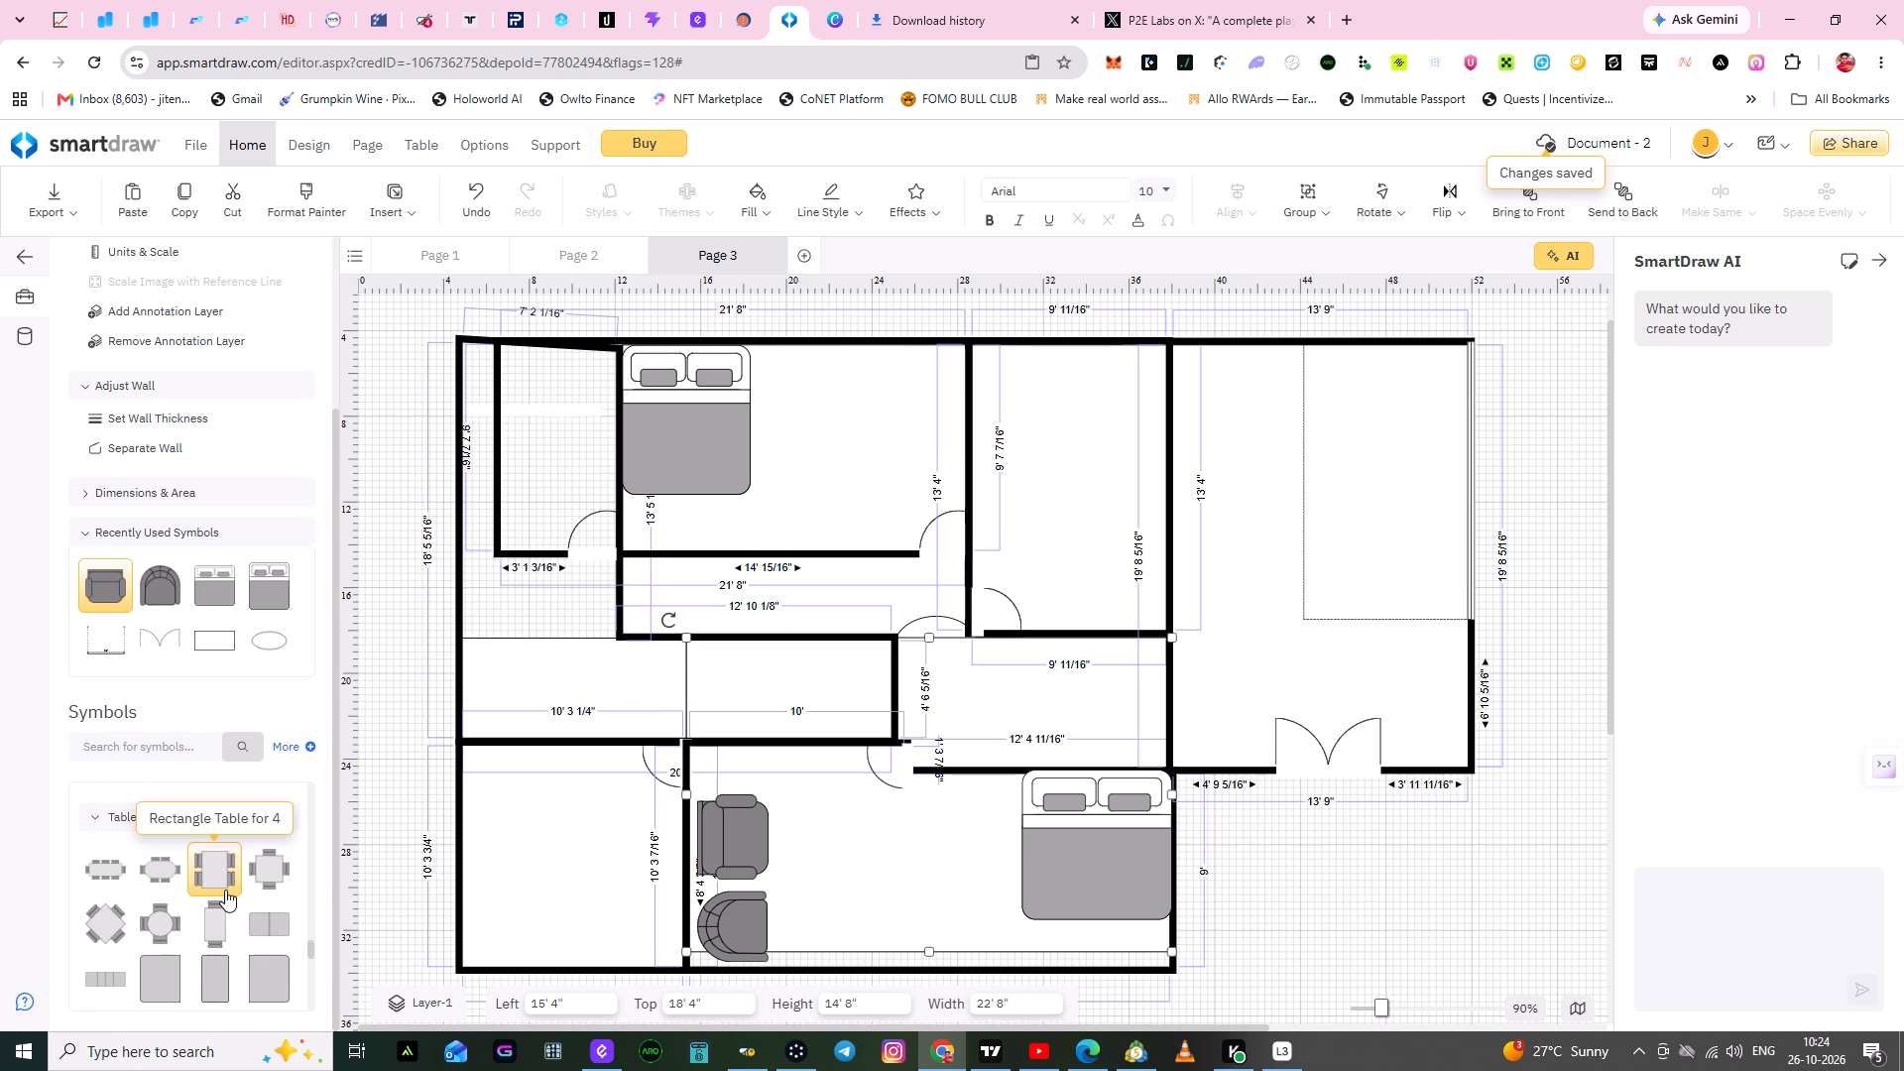
scroll(309, 888, "down", 2)
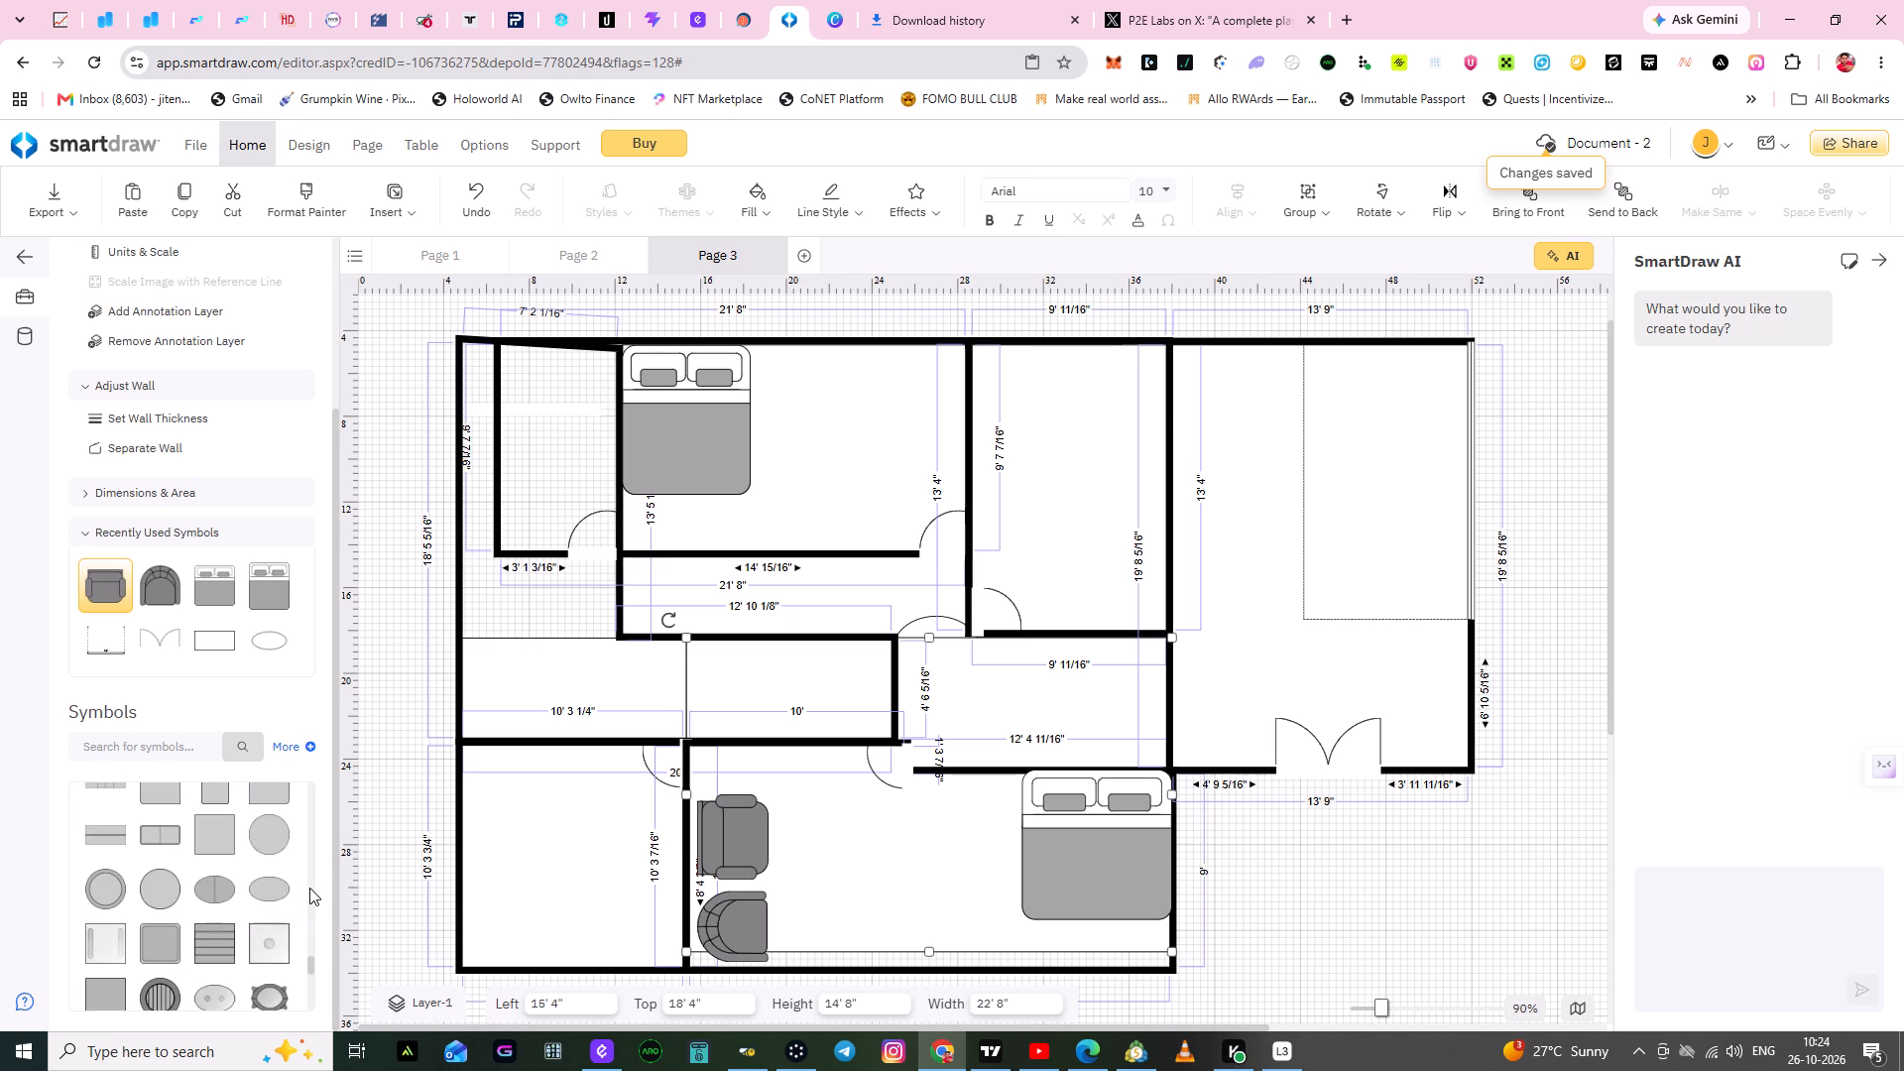
scroll(299, 885, "down", 1)
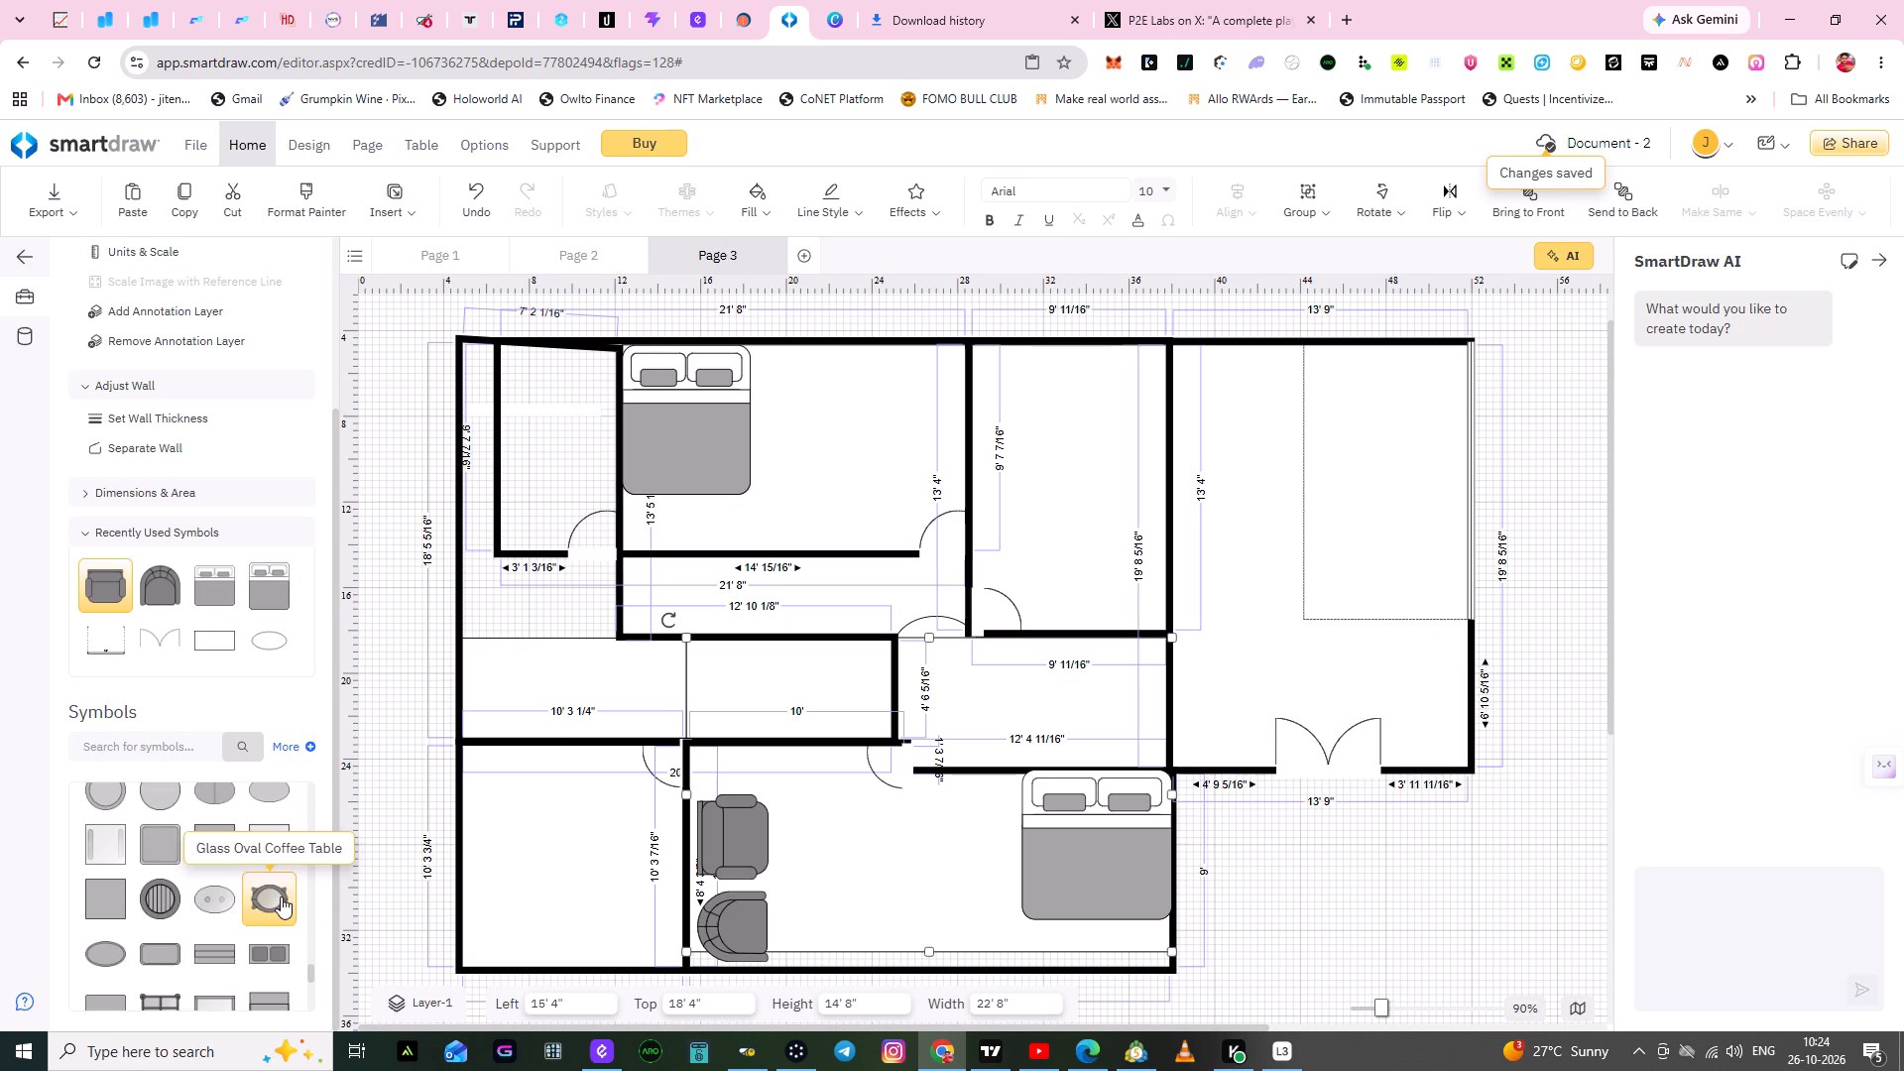
scroll(281, 896, "down", 3)
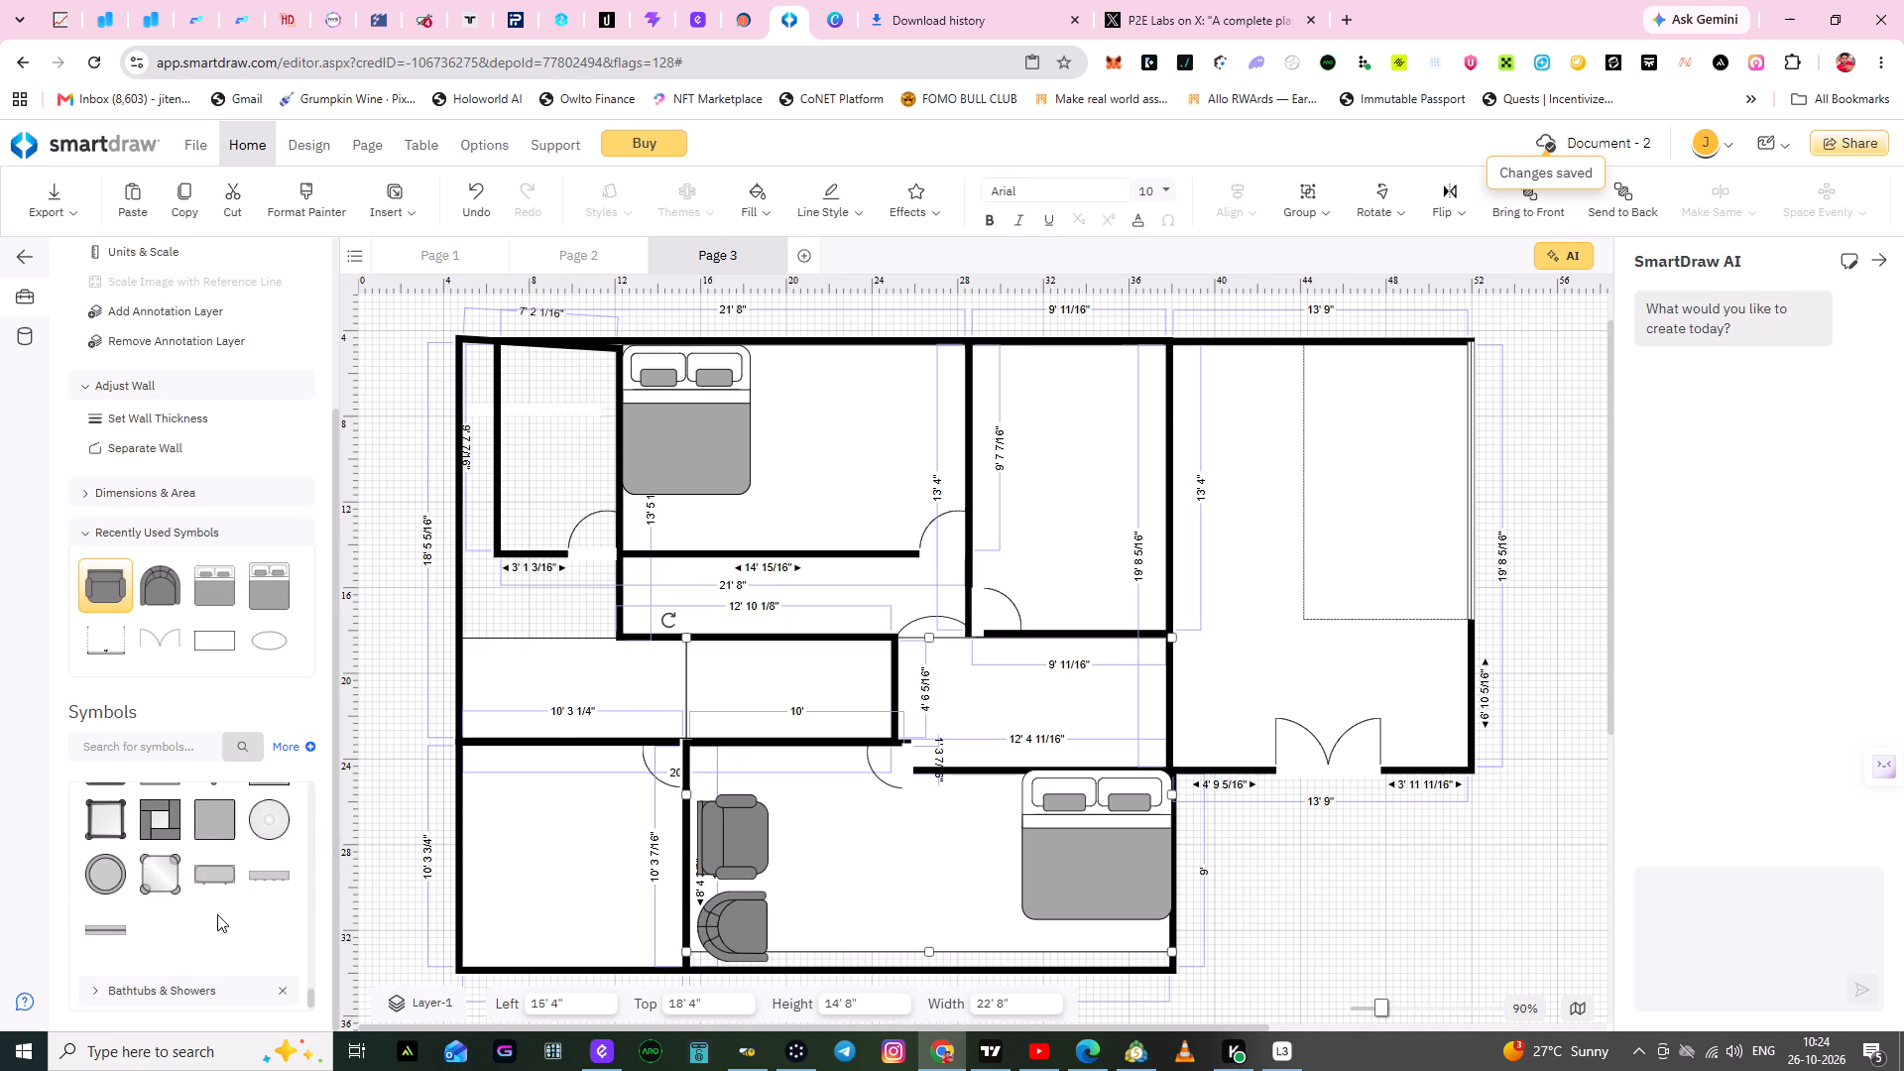
scroll(205, 911, "up", 1)
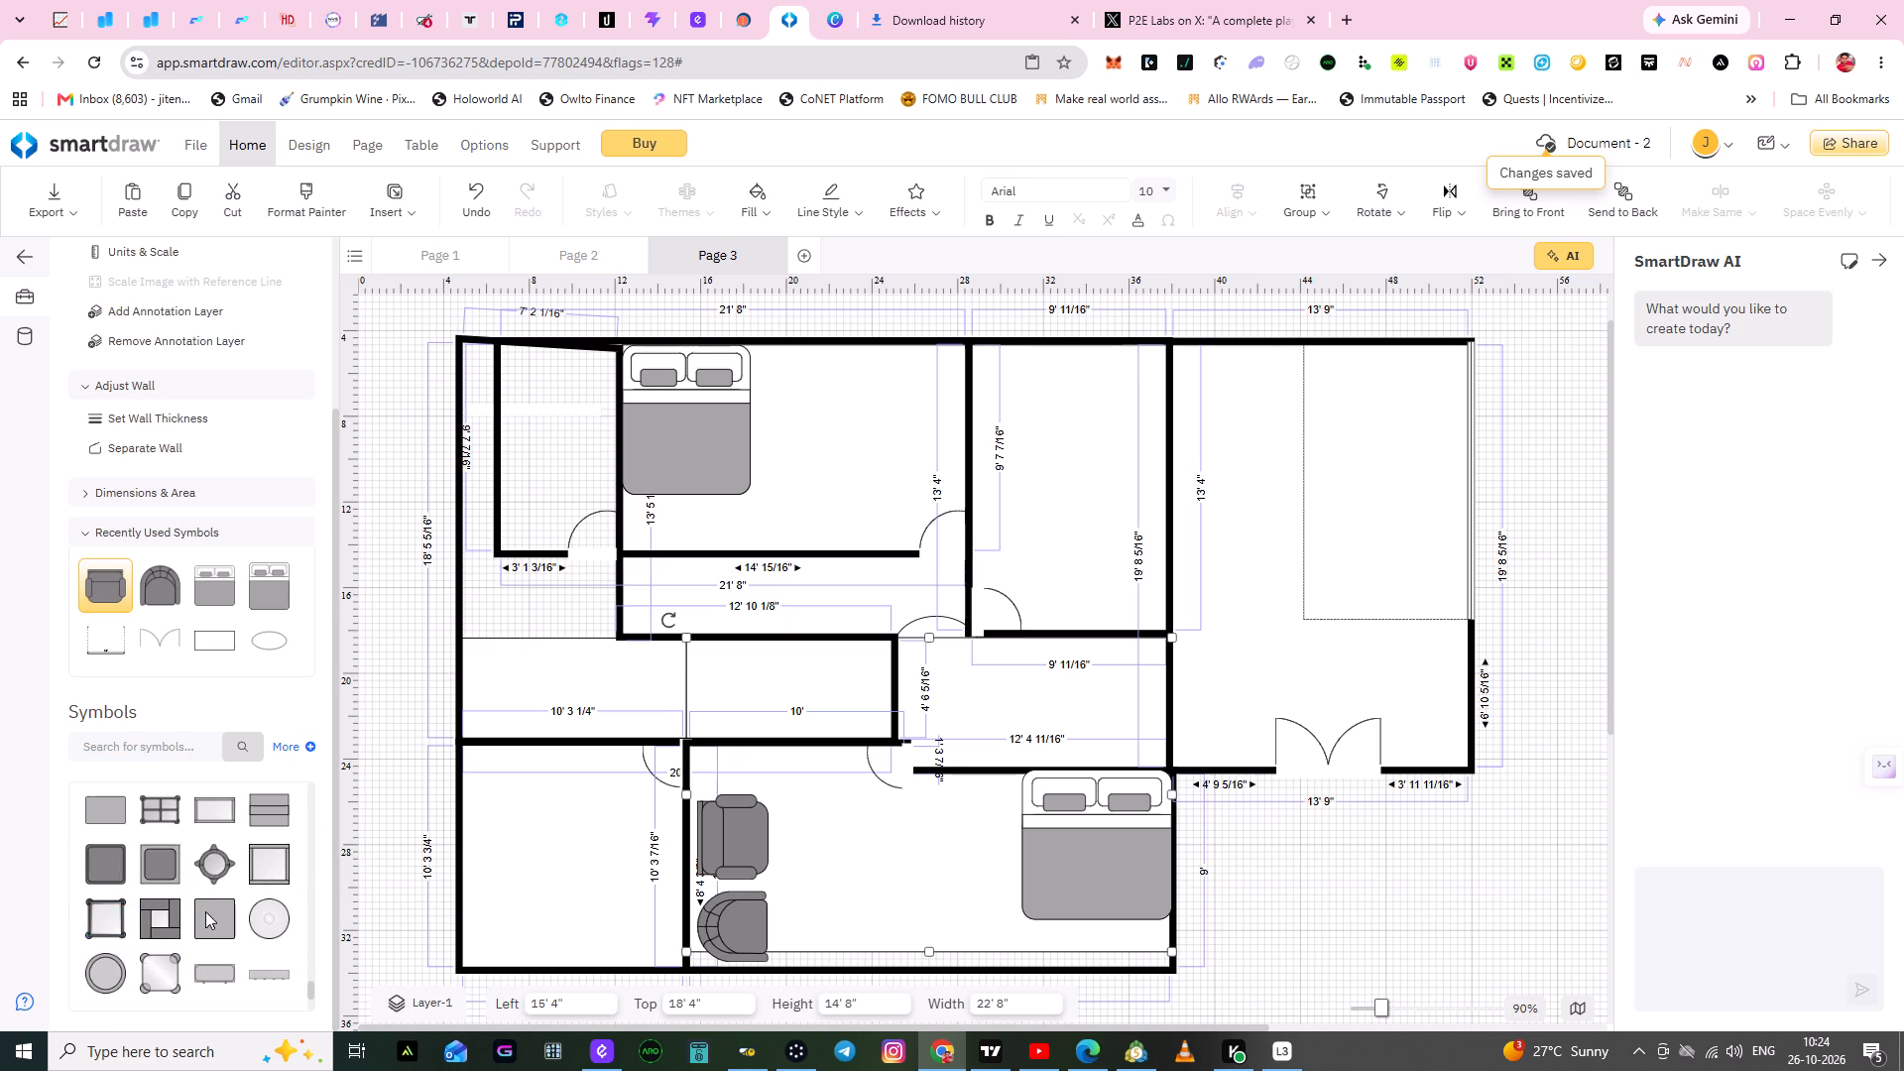
scroll(205, 911, "up", 2)
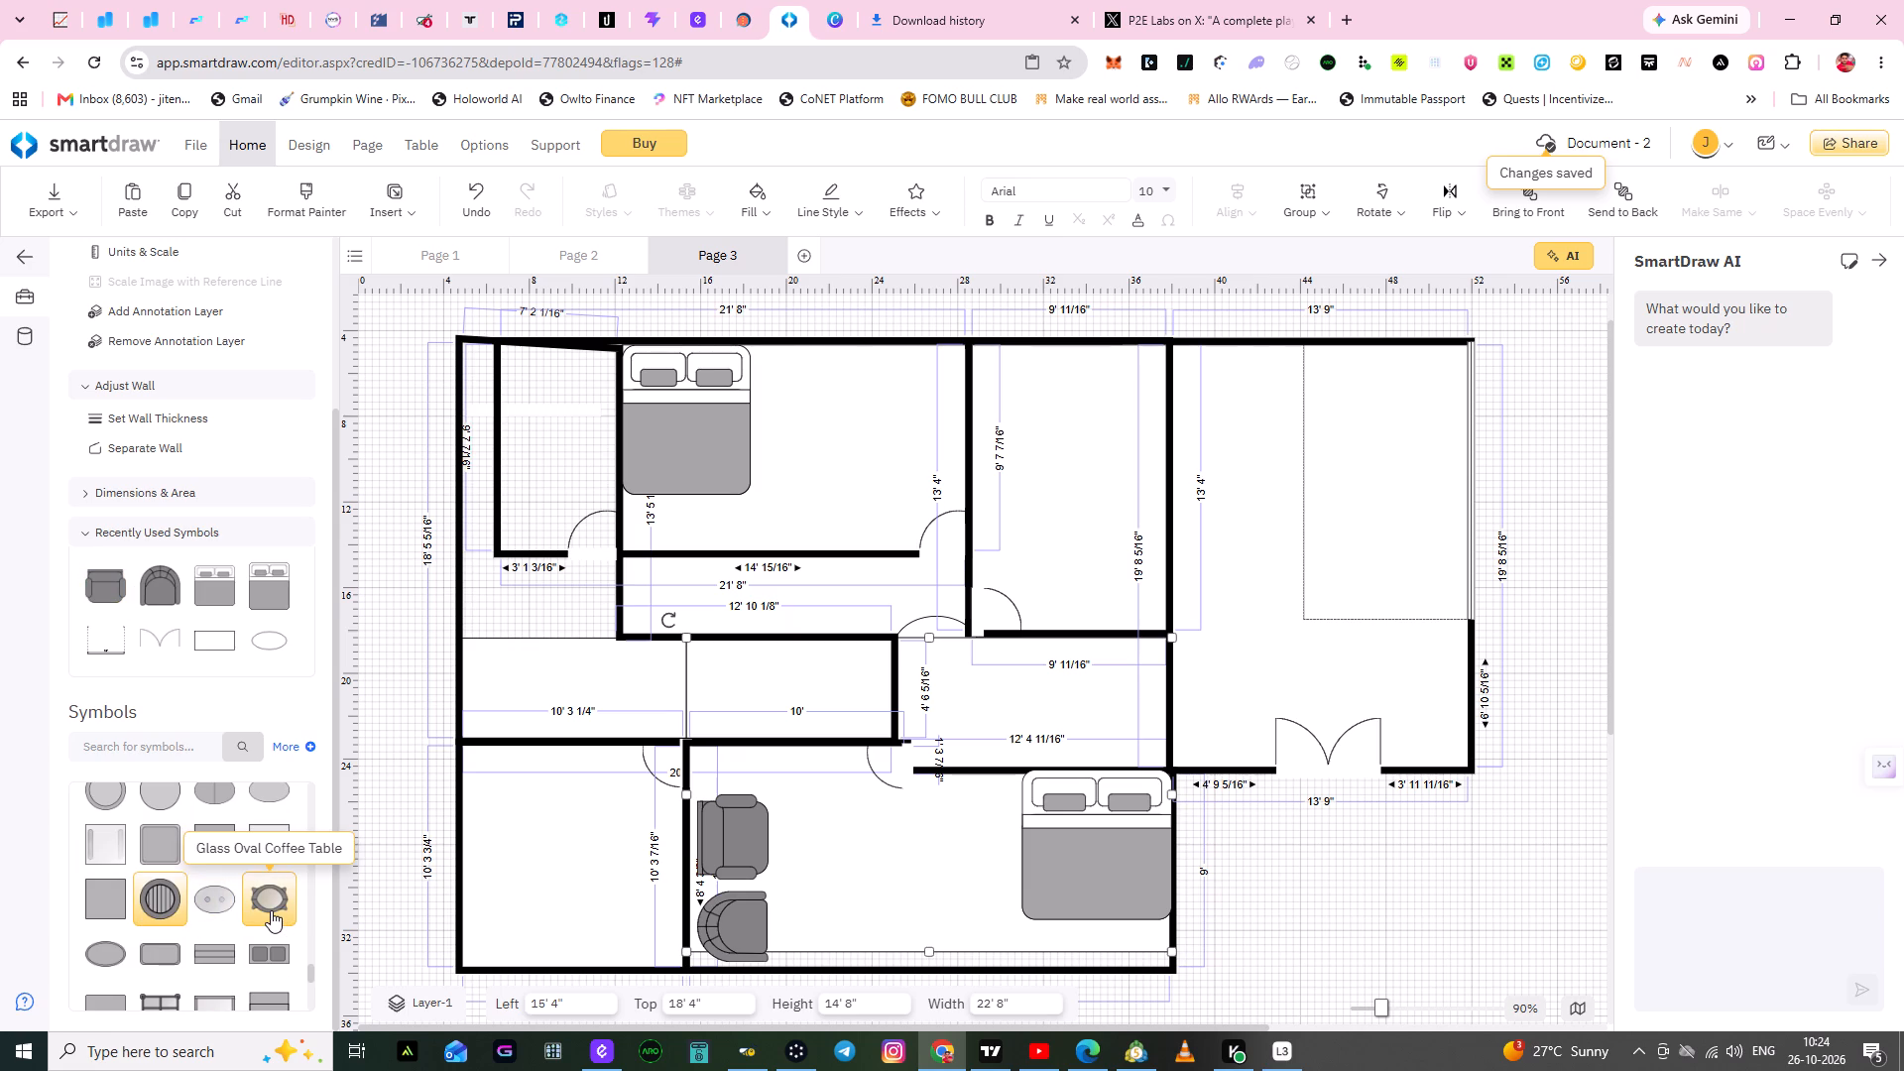
left_click_drag(271, 910, 375, 915)
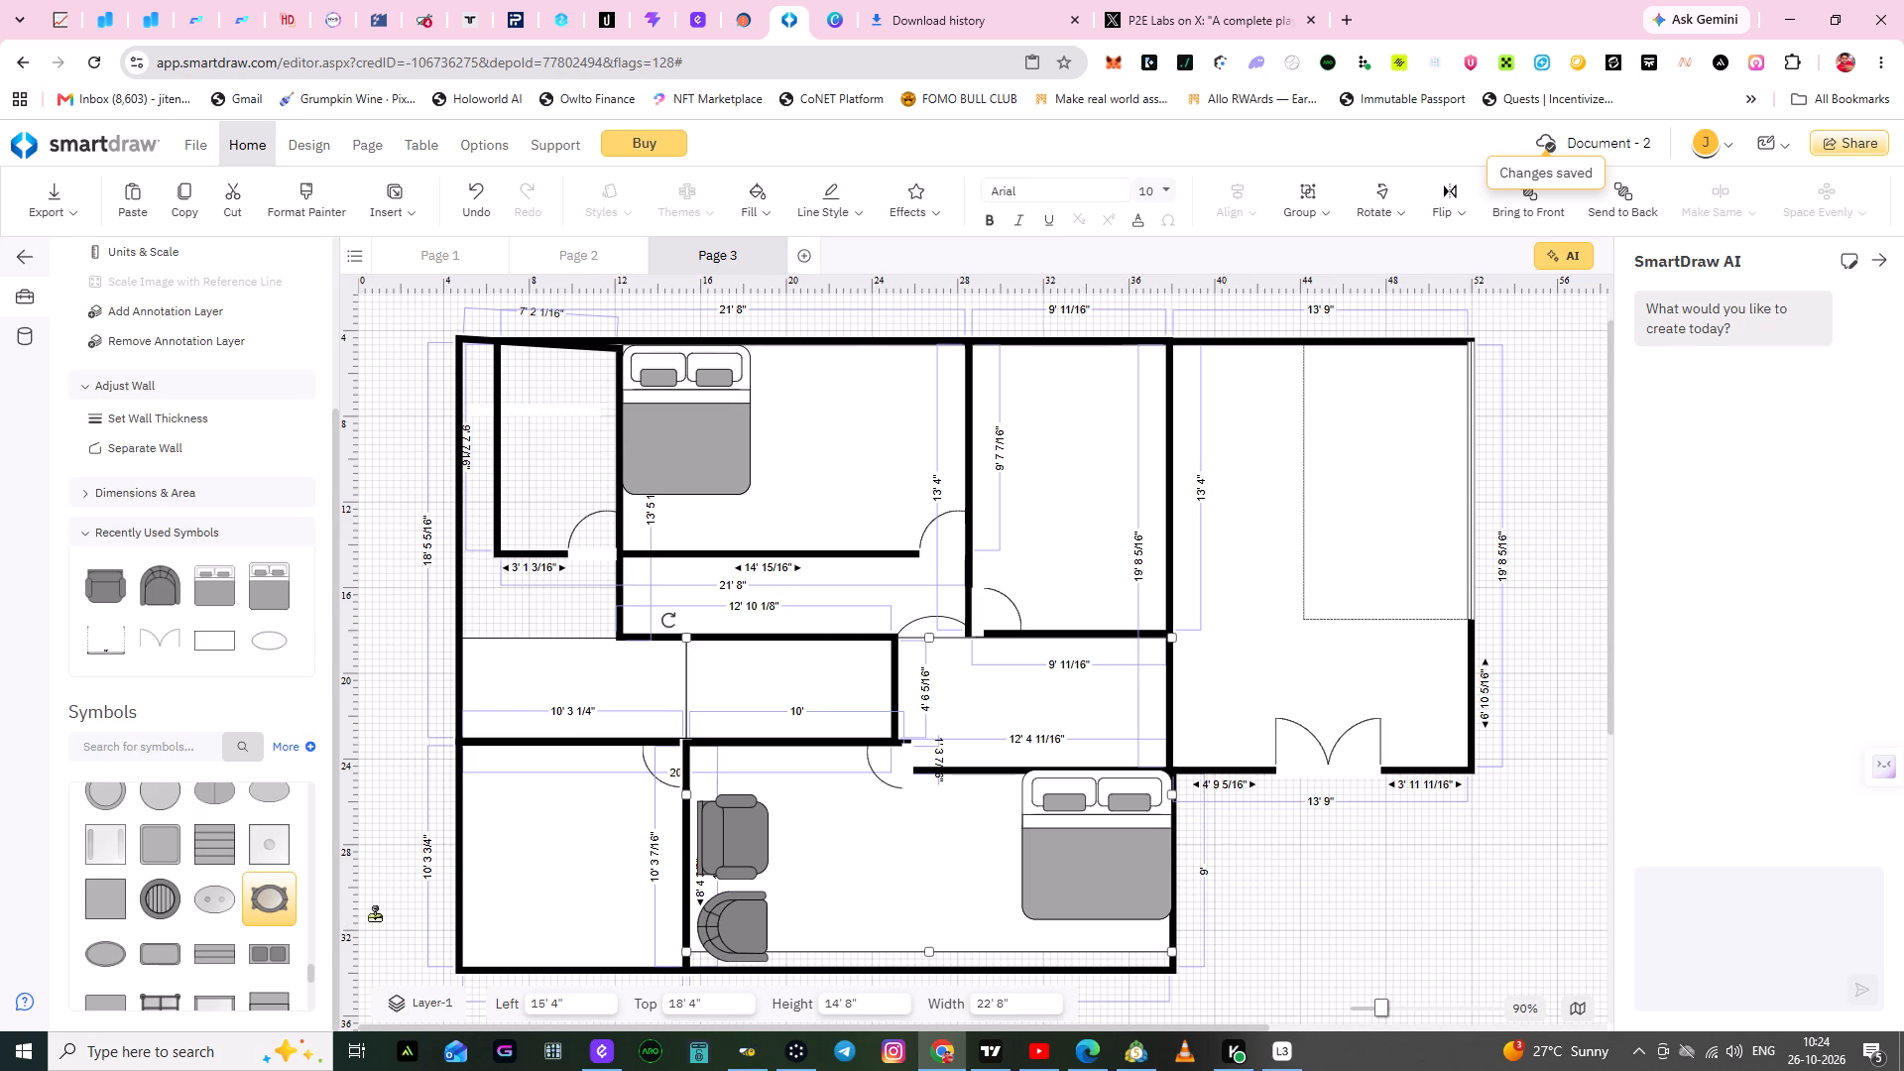
left_click_drag(375, 915, 832, 877)
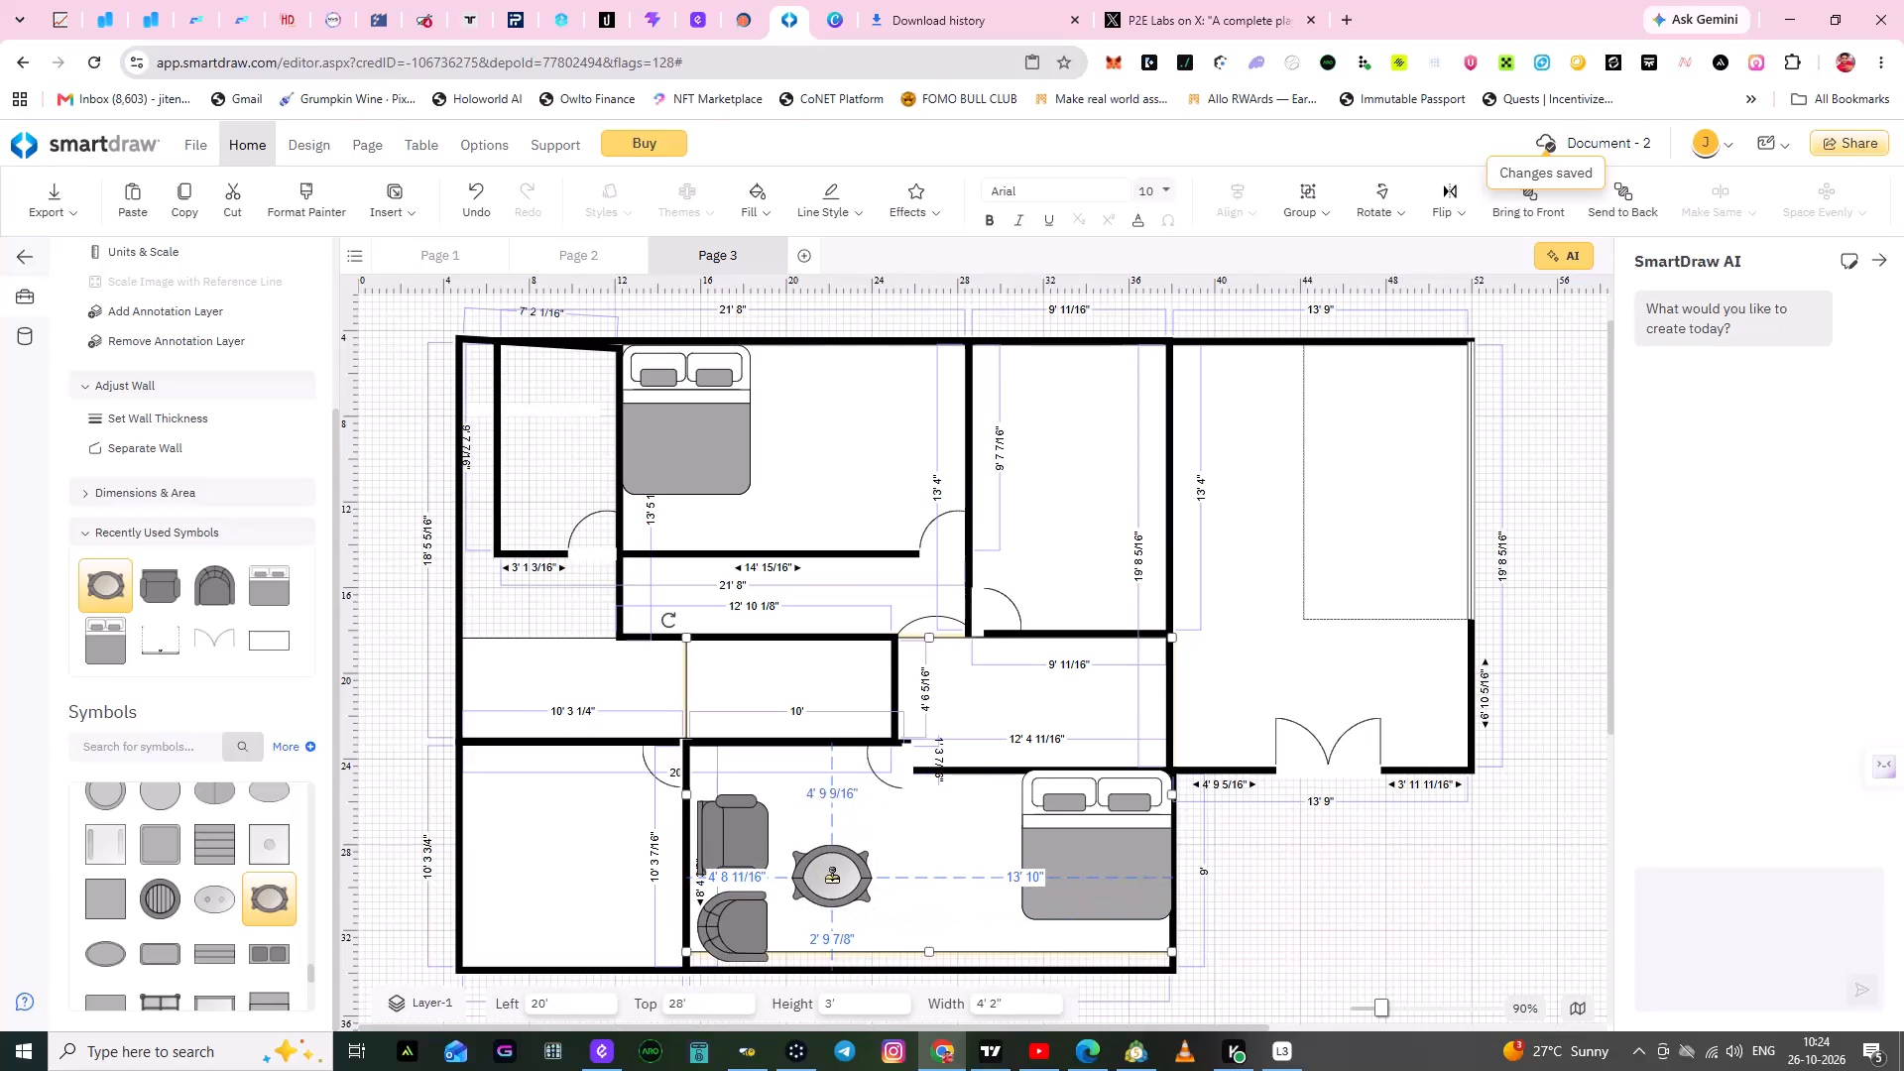
left_click_drag(832, 877, 821, 873)
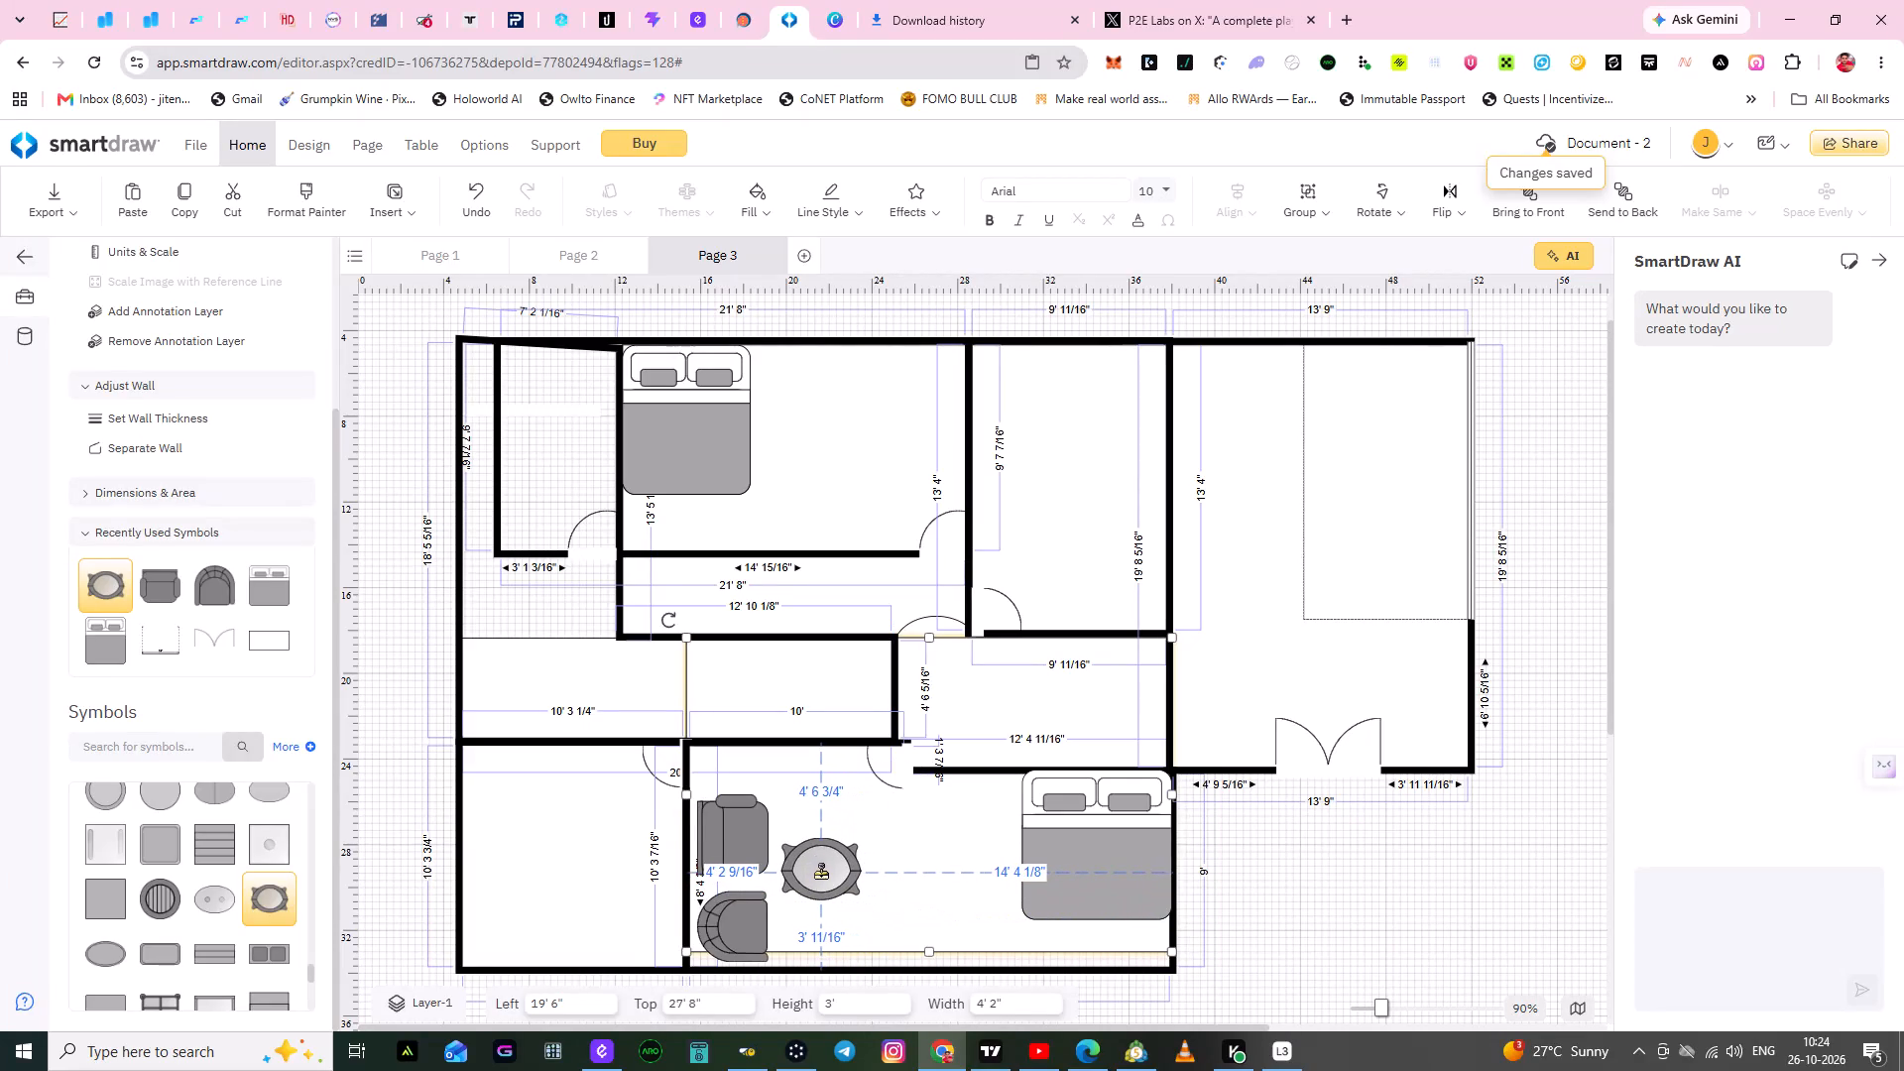
left_click_drag(821, 873, 821, 876)
left_click(892, 848)
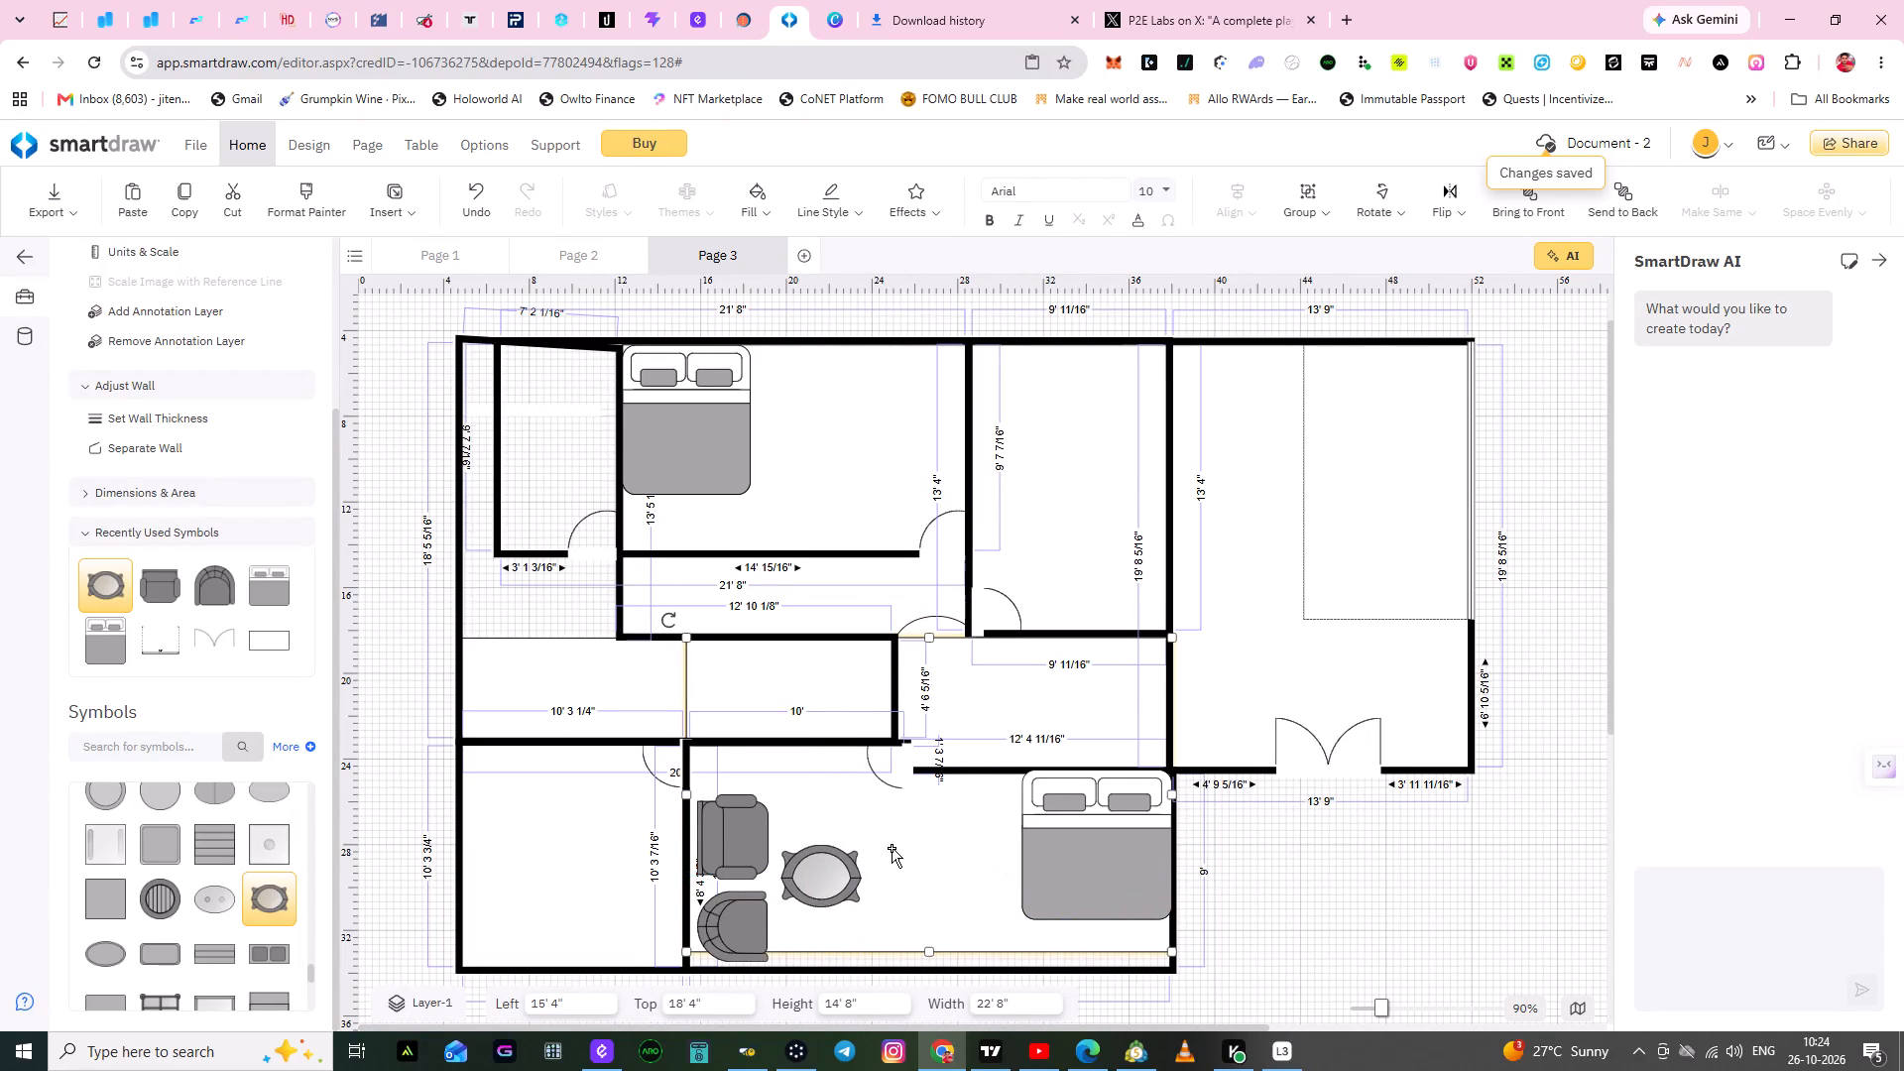
Stretch the oval coffee table up and down to a height of about 4' 4", with its top at 27'.
left_click(828, 861)
left_click_drag(820, 845, 830, 832)
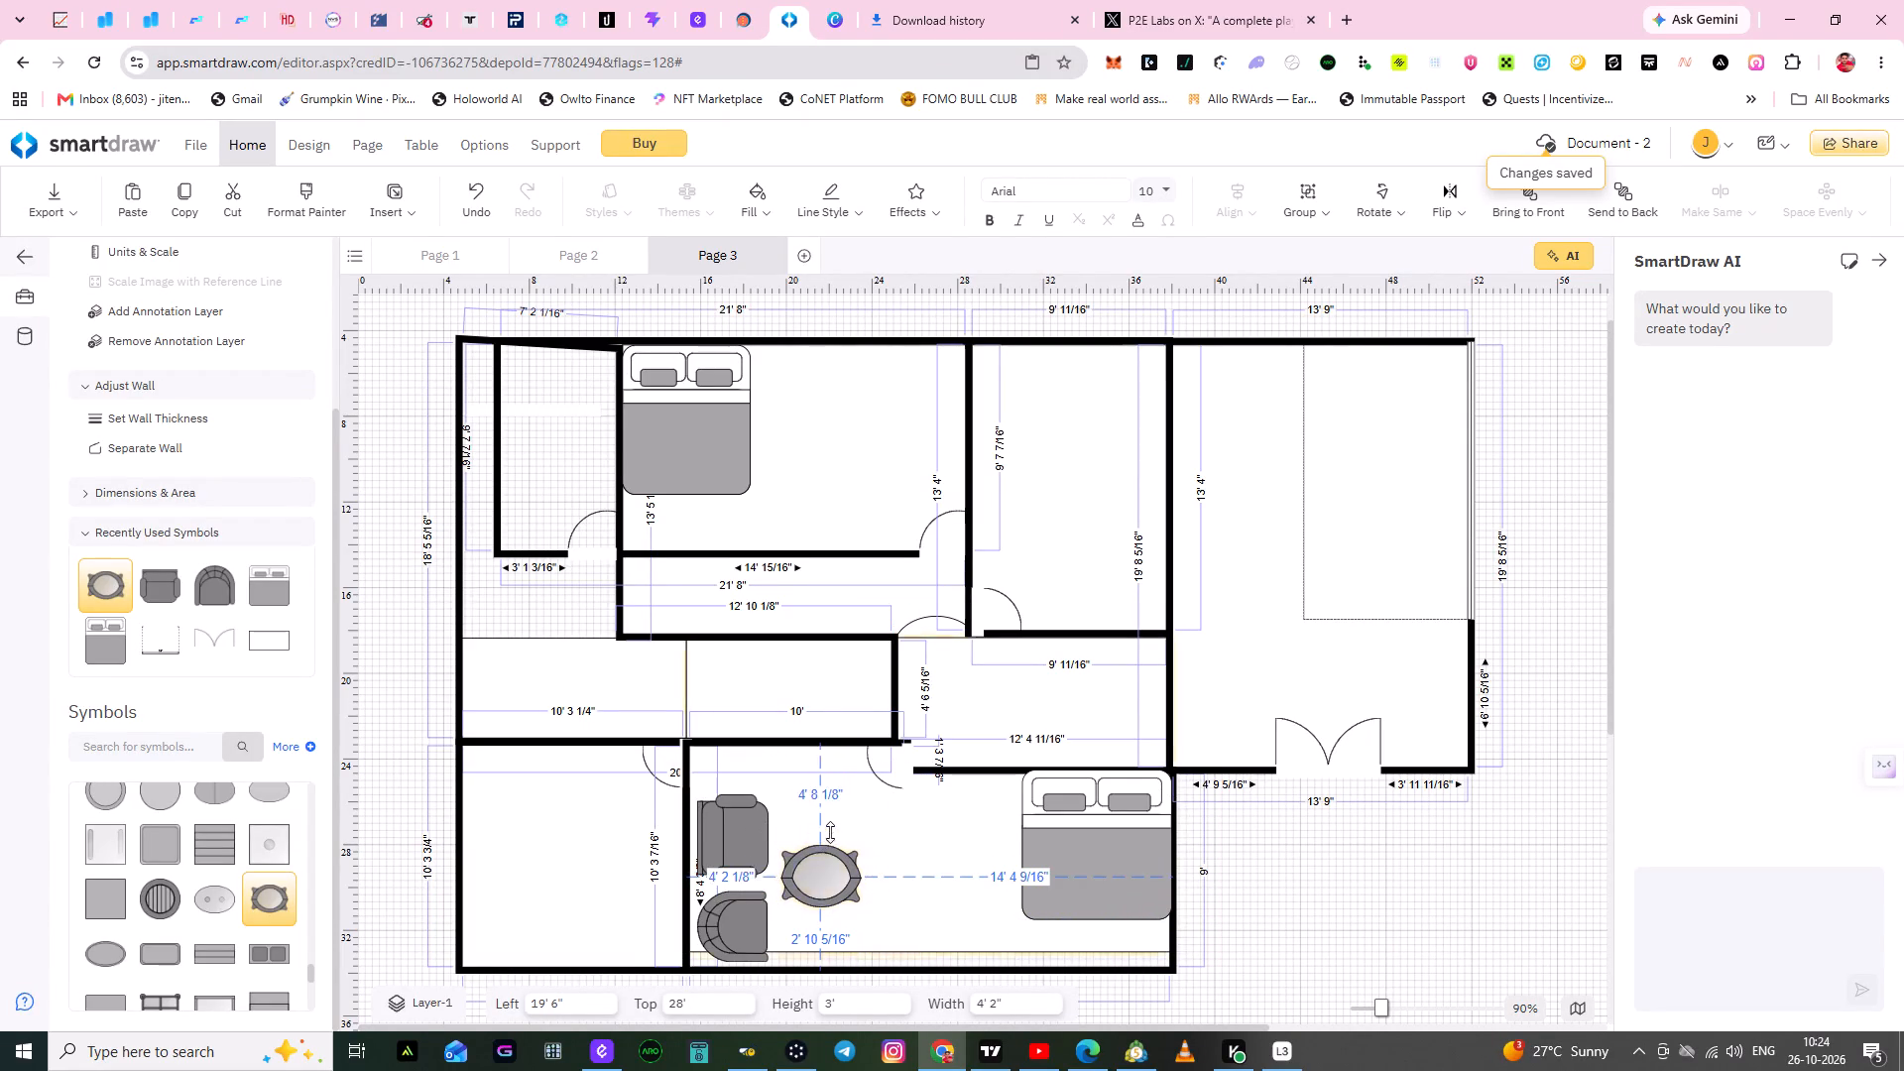
left_click_drag(830, 832, 830, 823)
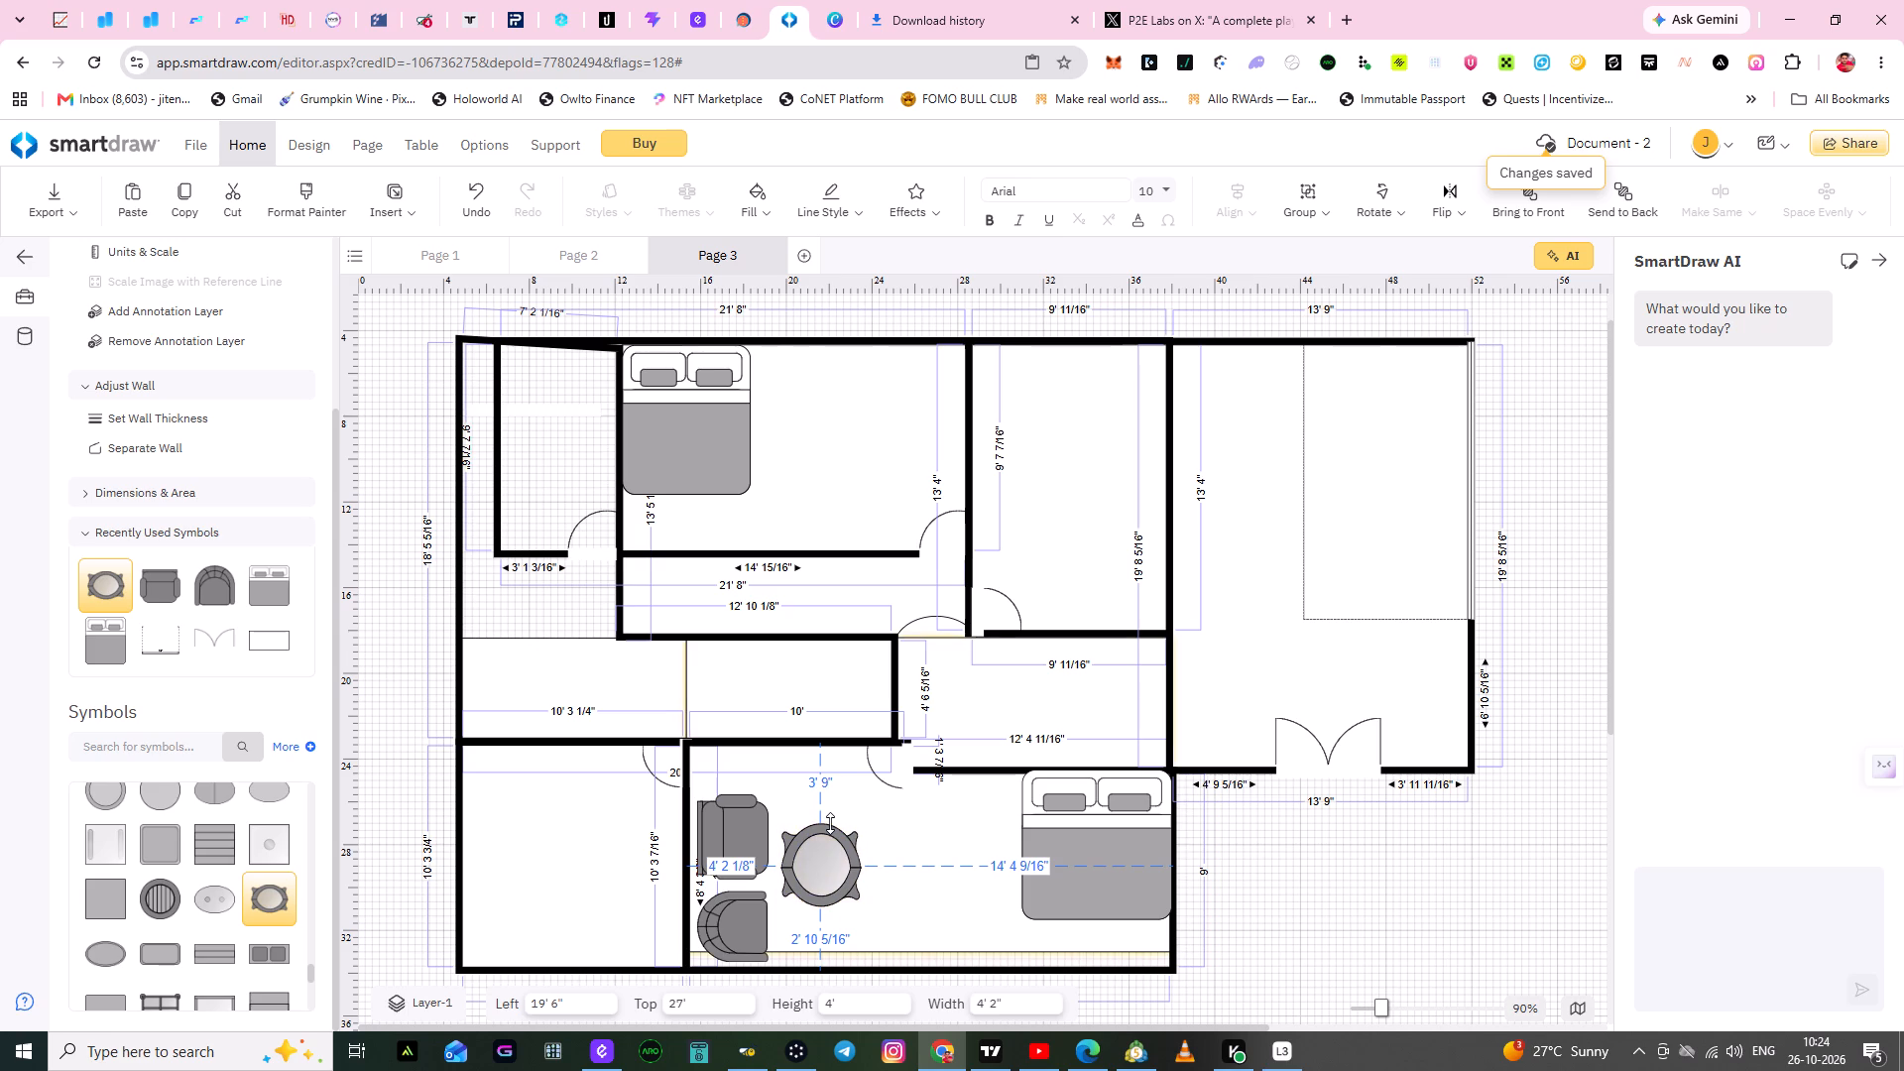
left_click_drag(830, 823, 830, 825)
left_click_drag(830, 825, 830, 826)
left_click(948, 916)
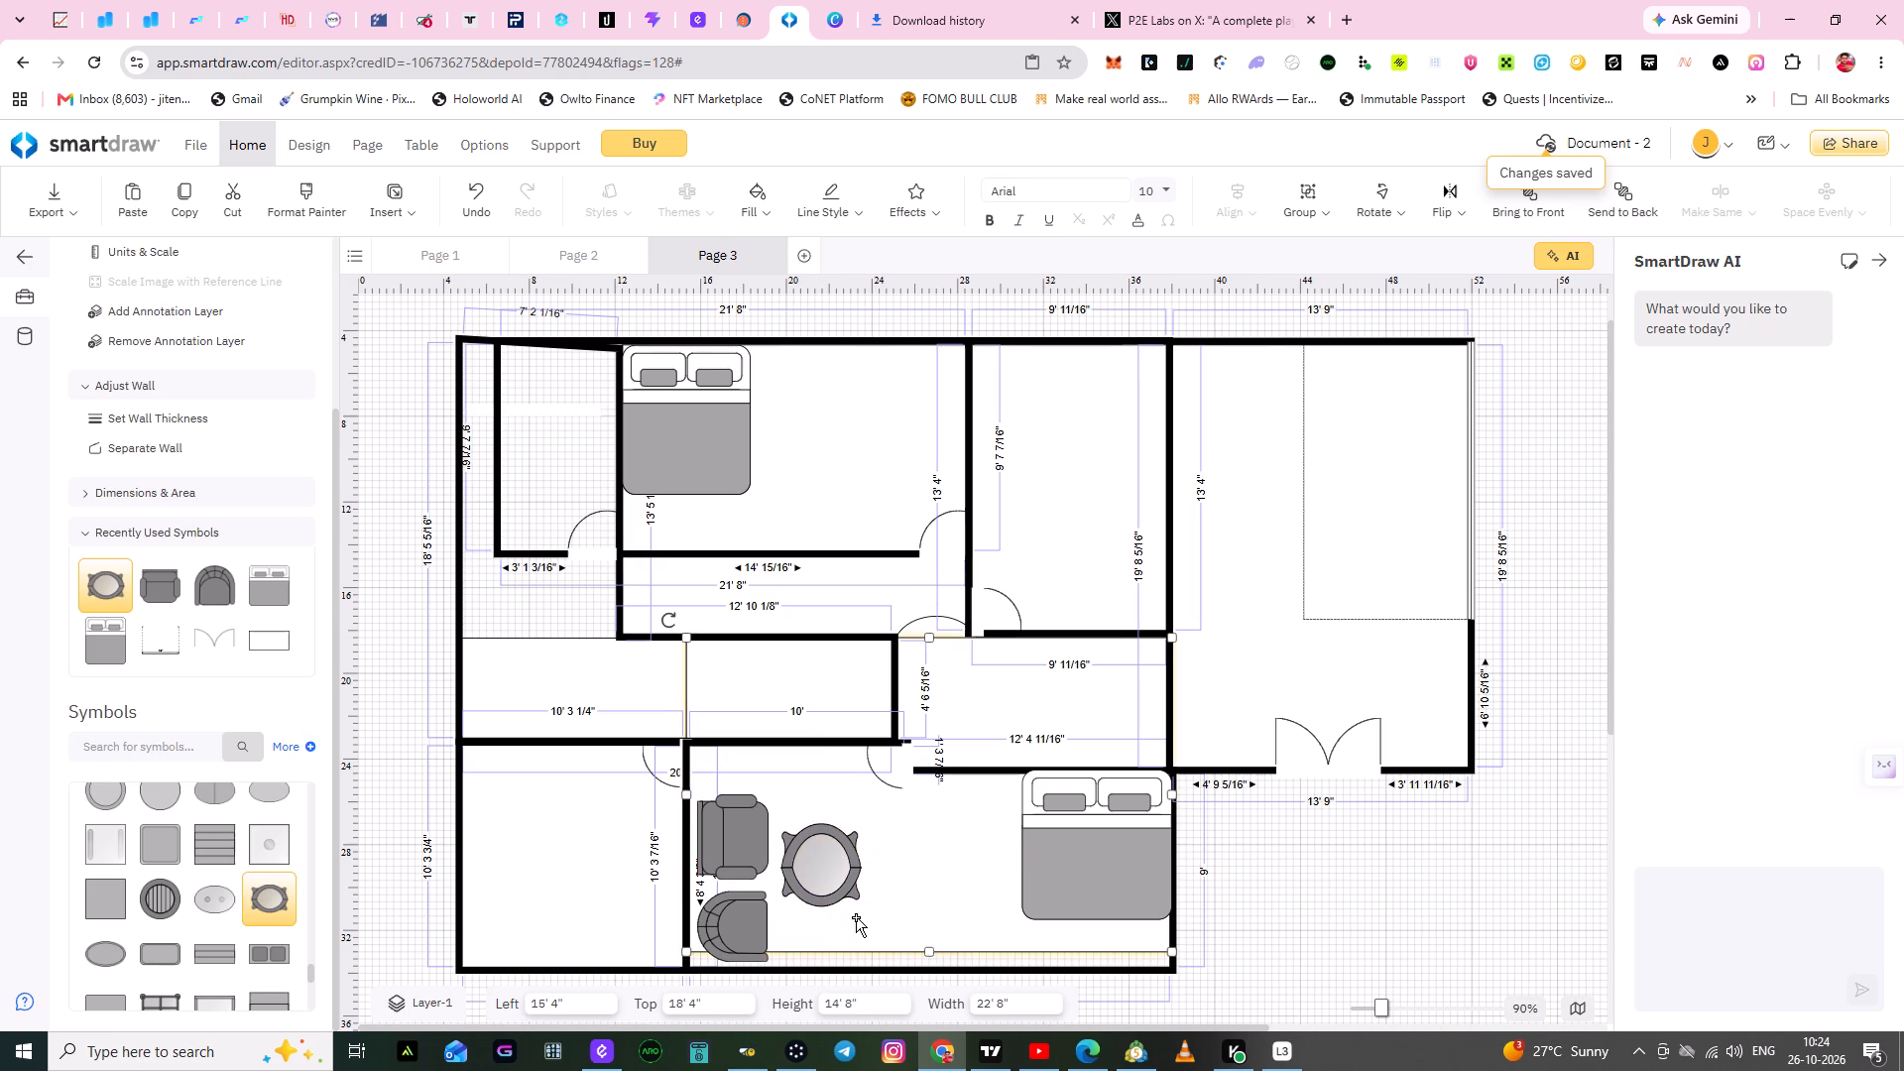
left_click(821, 891)
left_click_drag(819, 906, 819, 909)
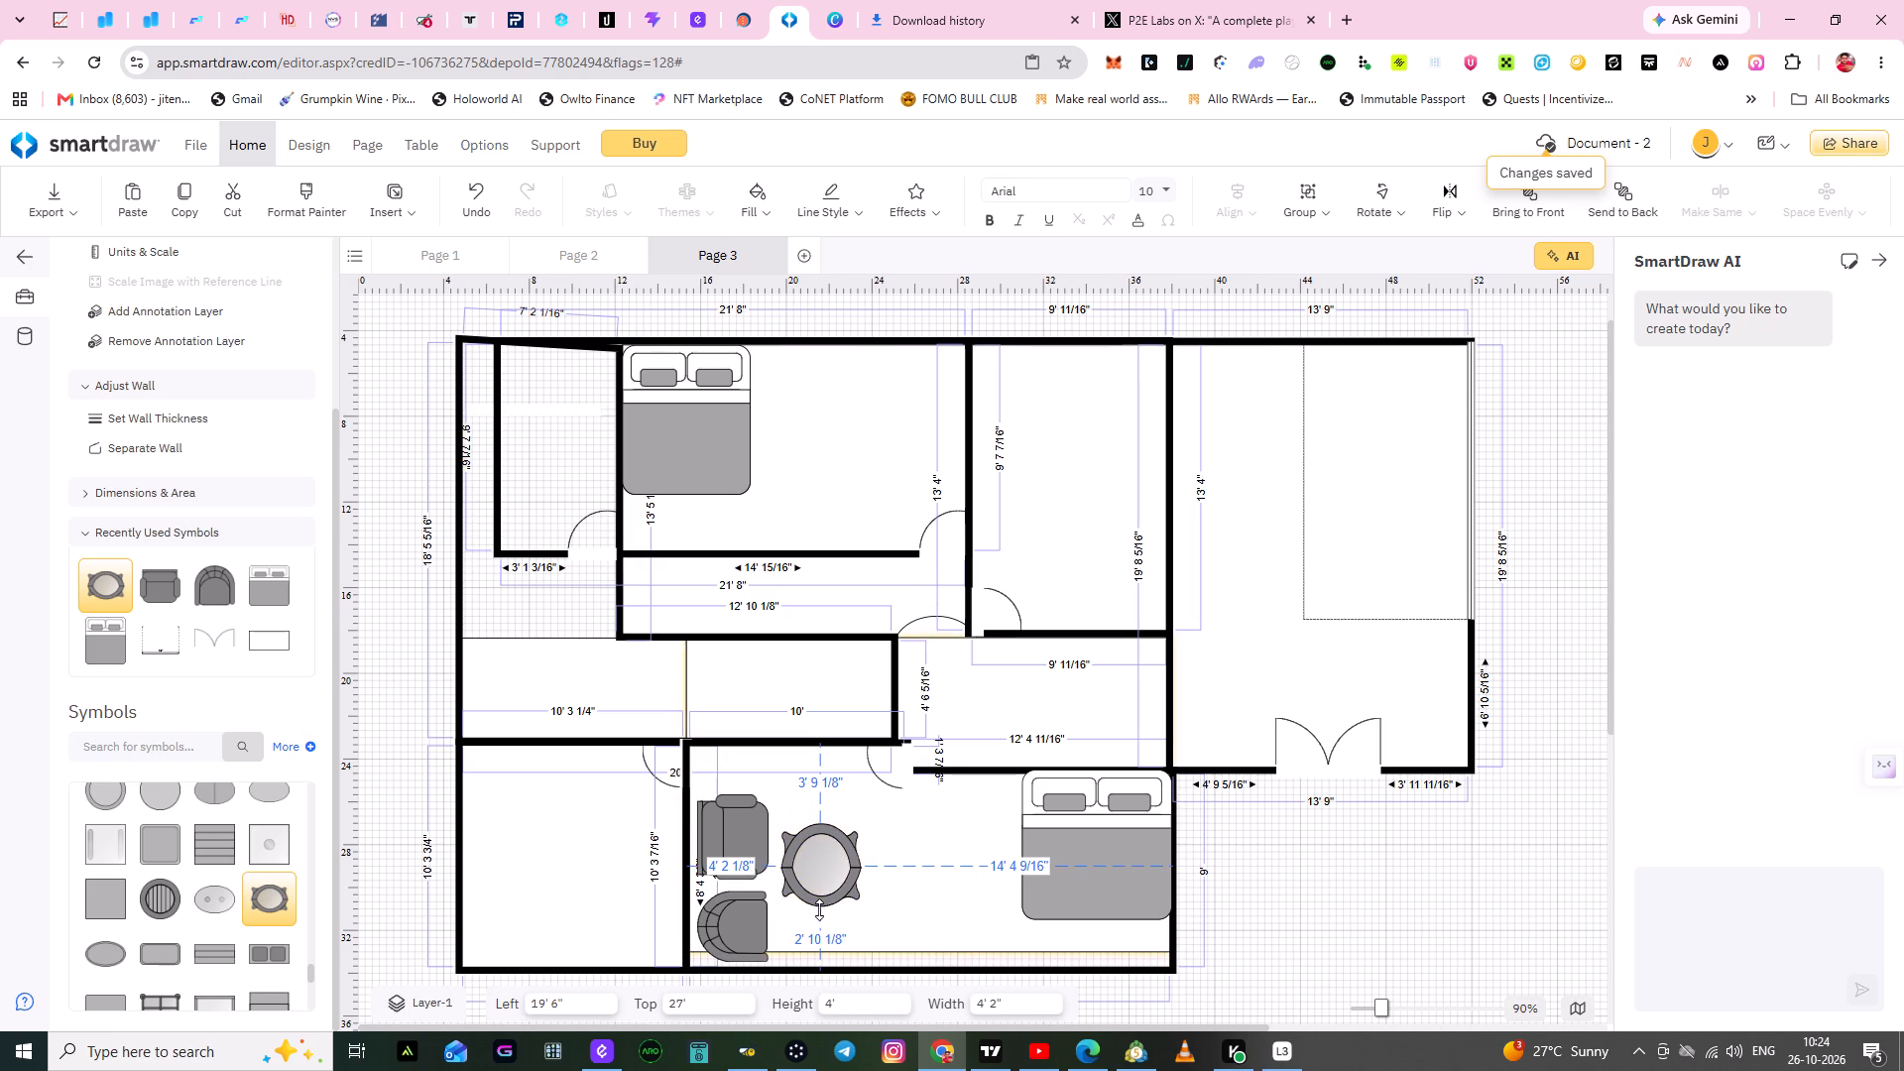
left_click_drag(819, 909, 820, 915)
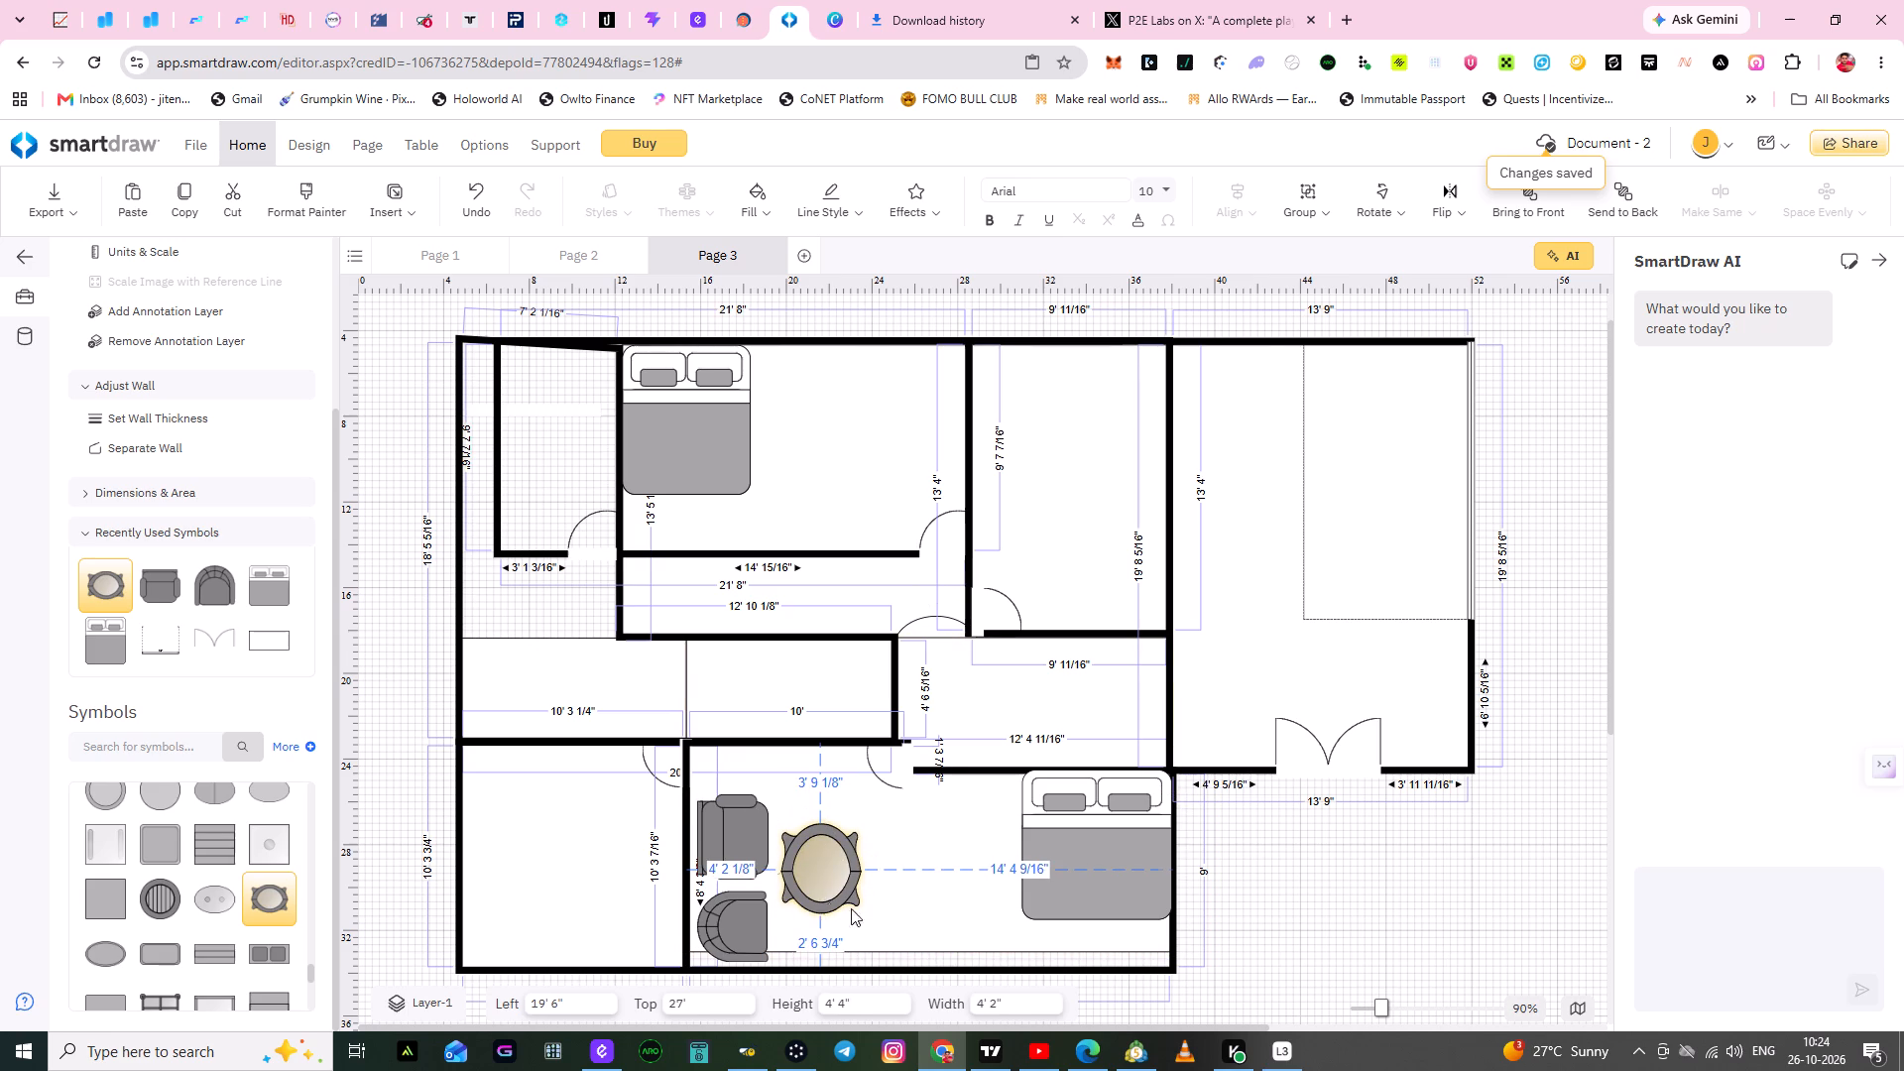
left_click(947, 857)
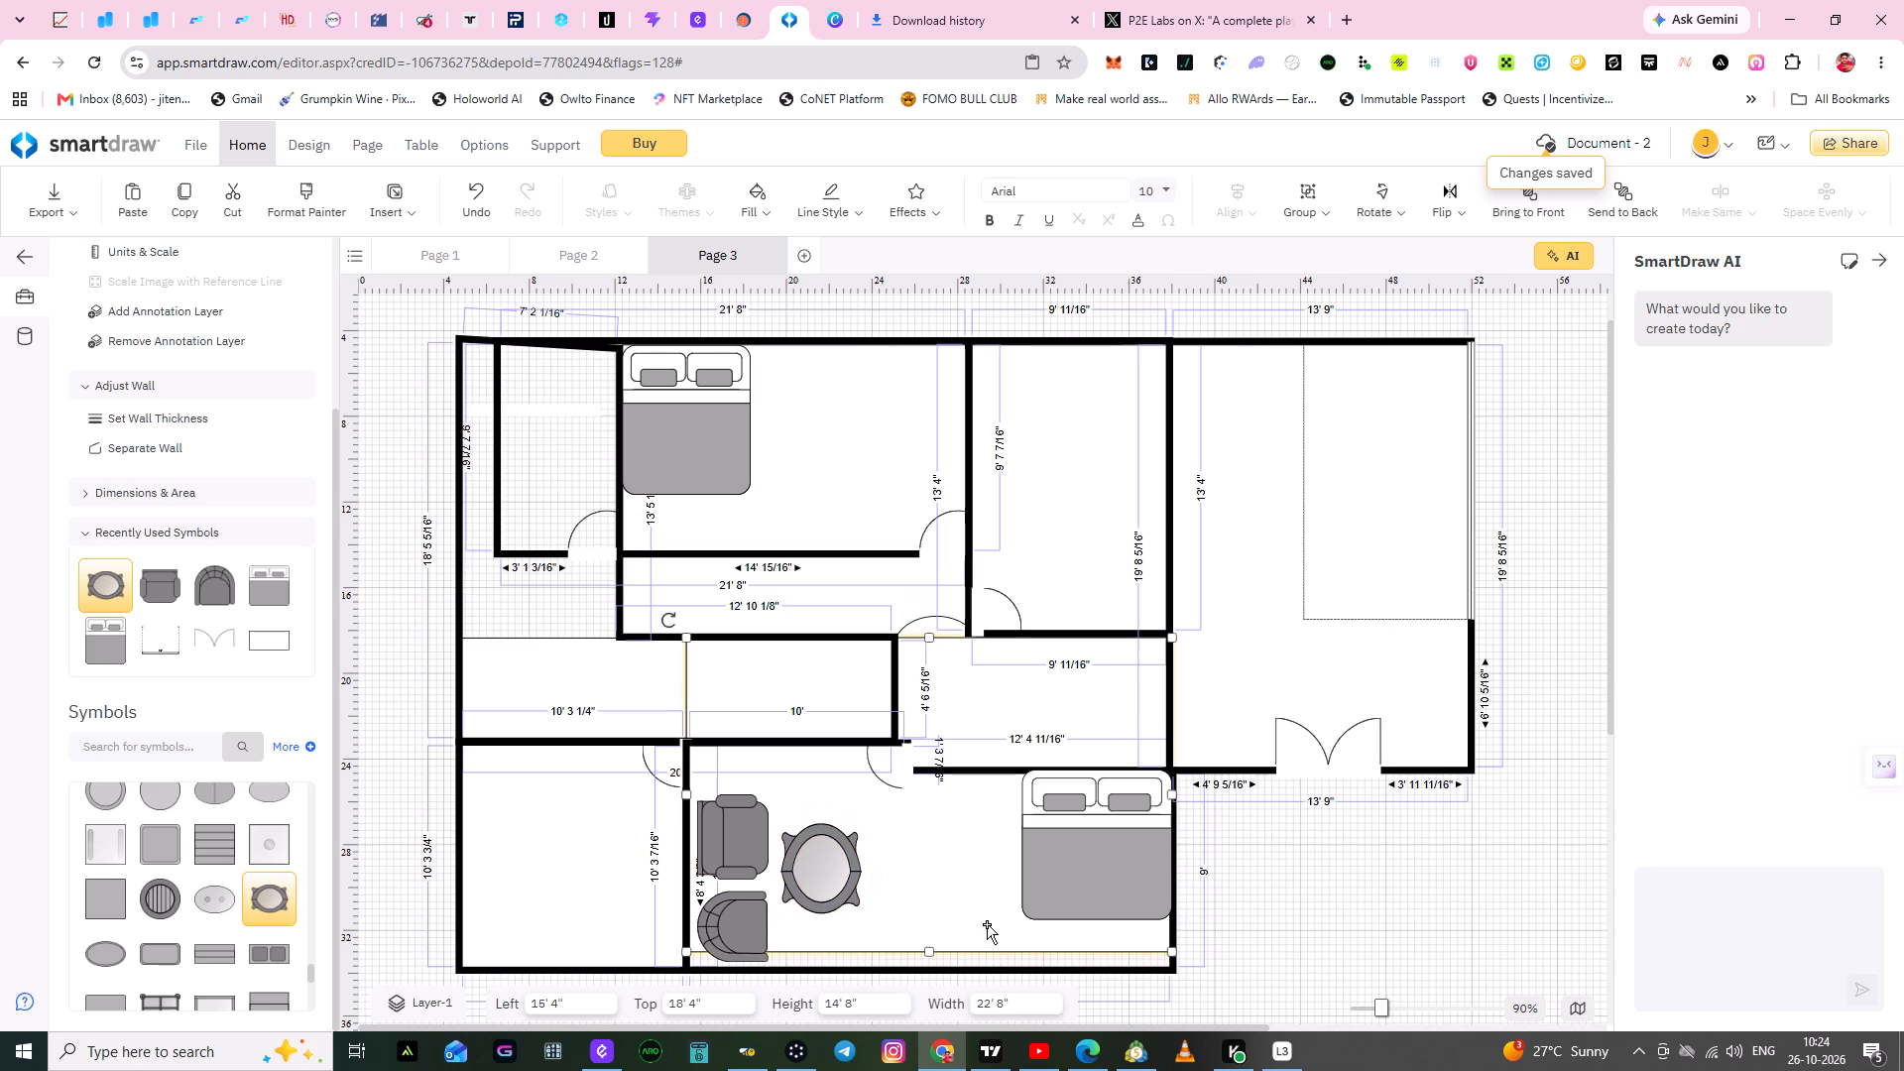
Place a Towel Bar (24") from the bathtubs and showers symbols in the narrow top middle room, at about left 31' and top 6'.
scroll(227, 874, "down", 1)
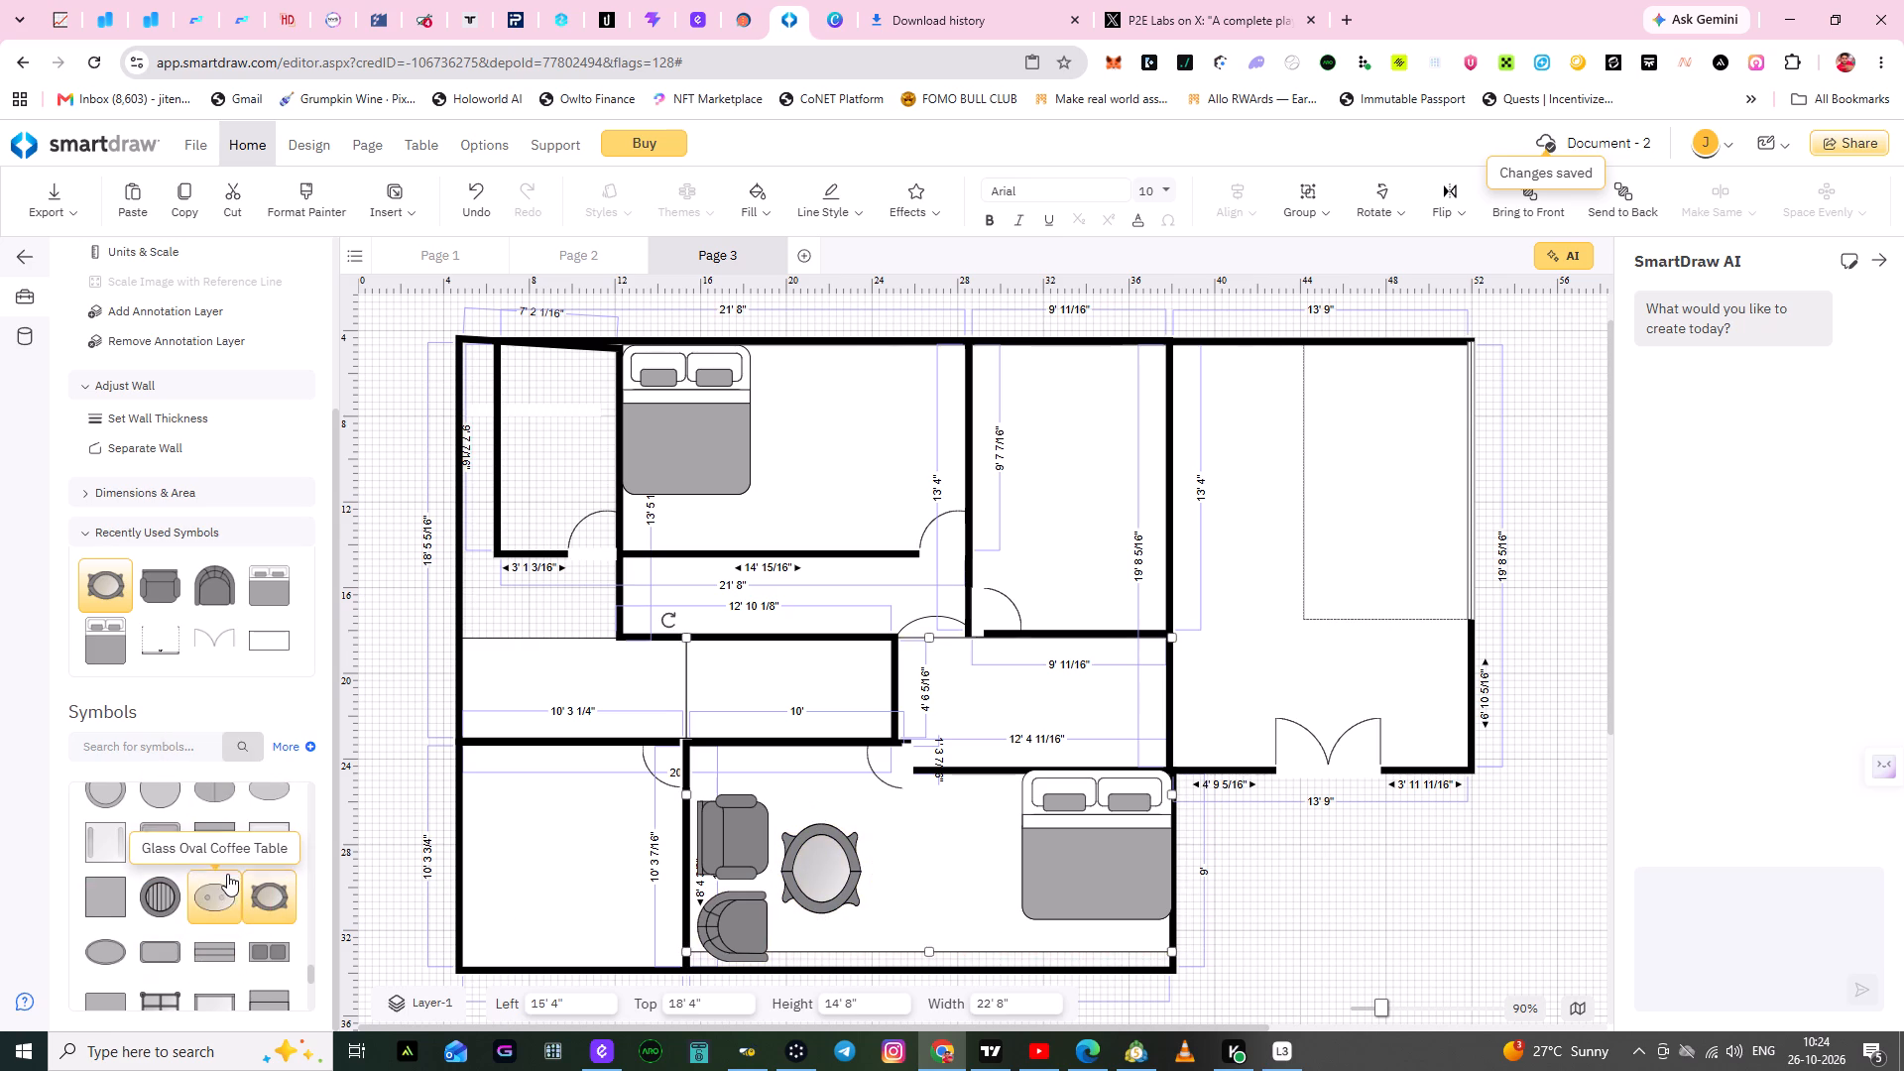
scroll(227, 874, "up", 1)
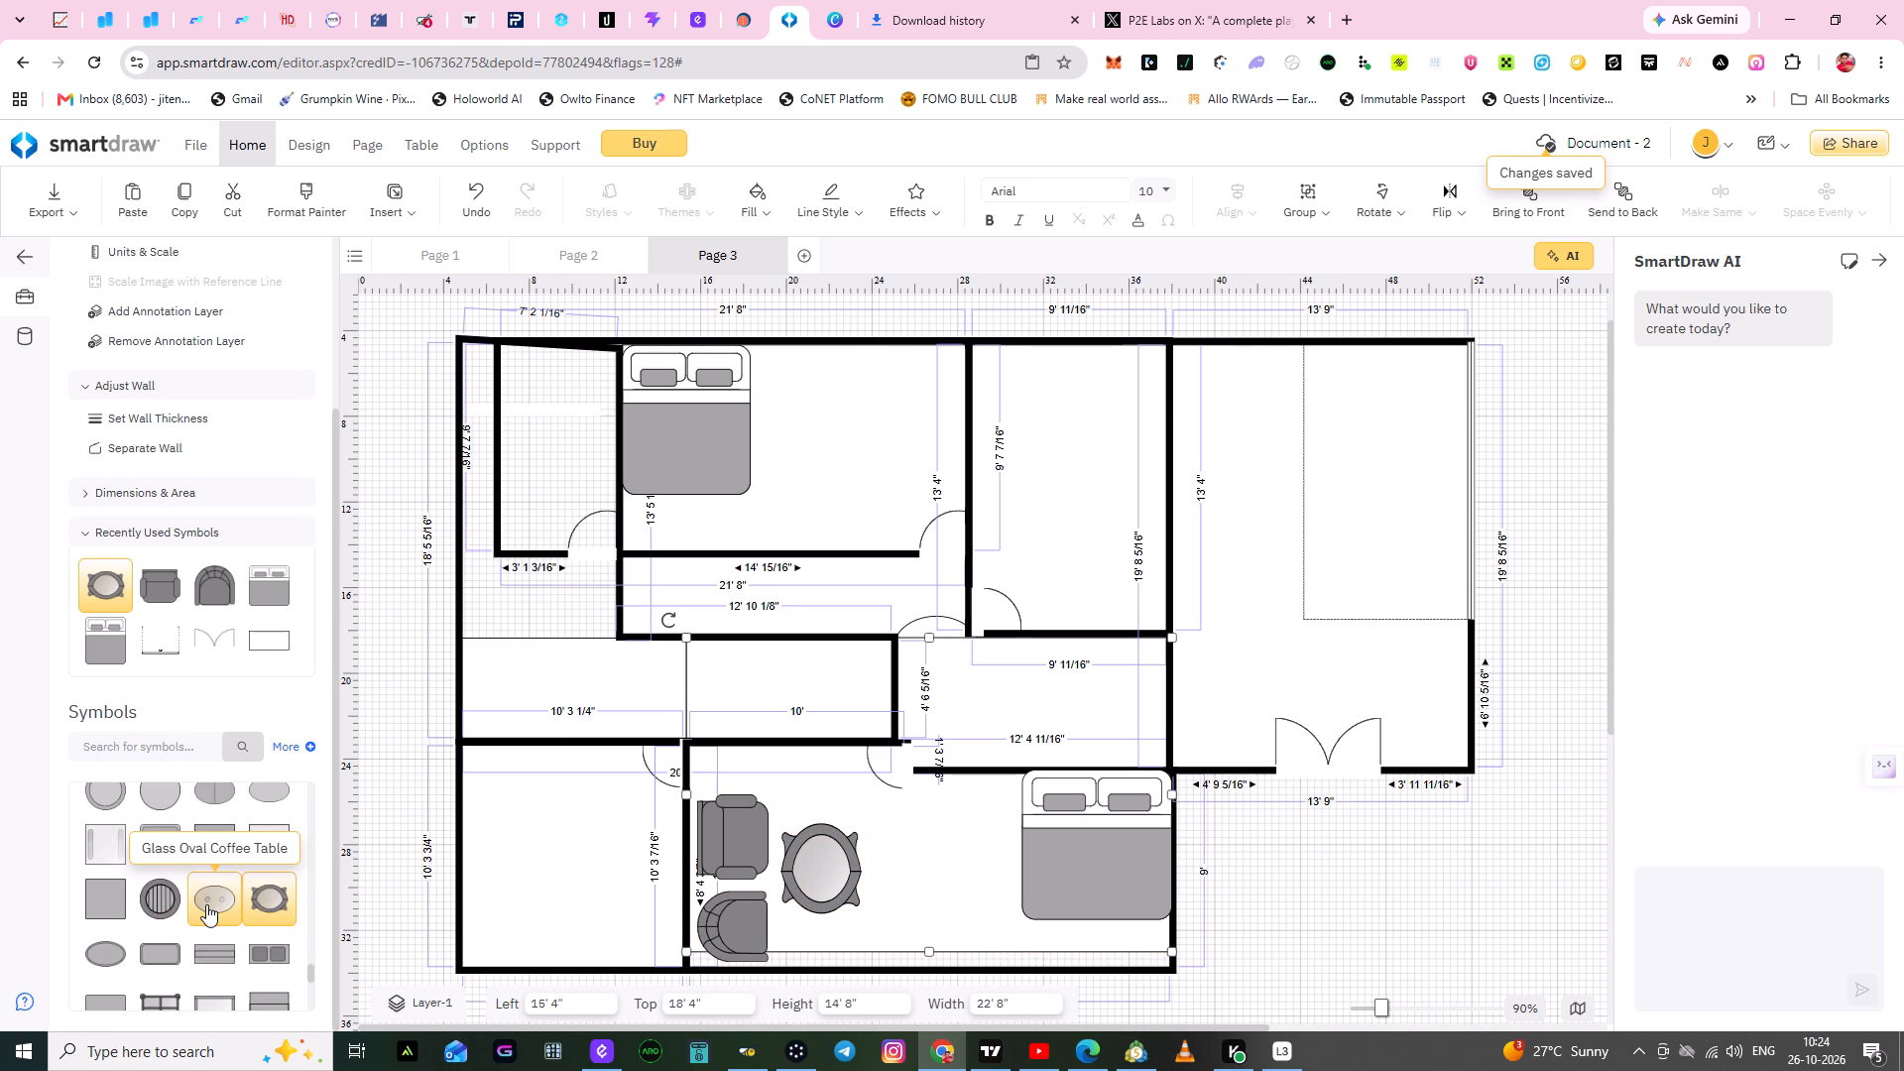
left_click_drag(310, 971, 312, 1003)
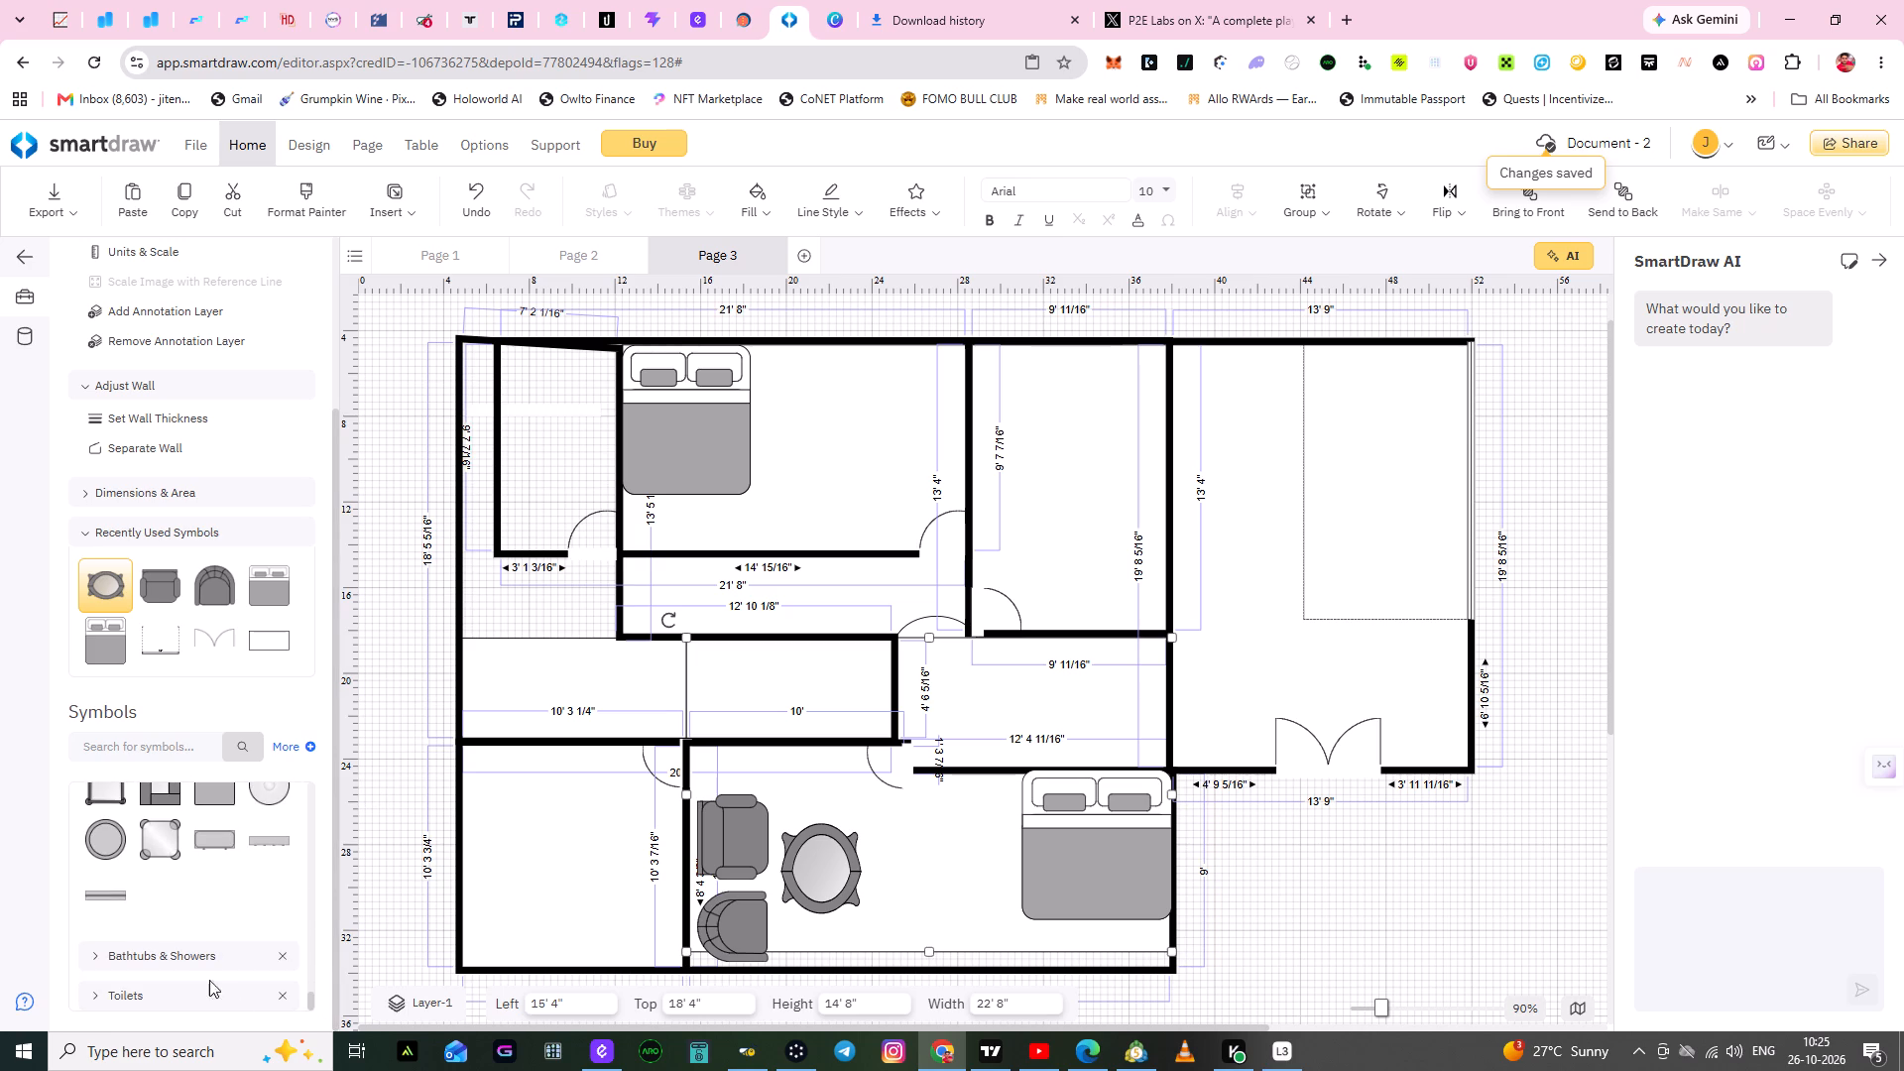
left_click(175, 954)
scroll(265, 875, "down", 1)
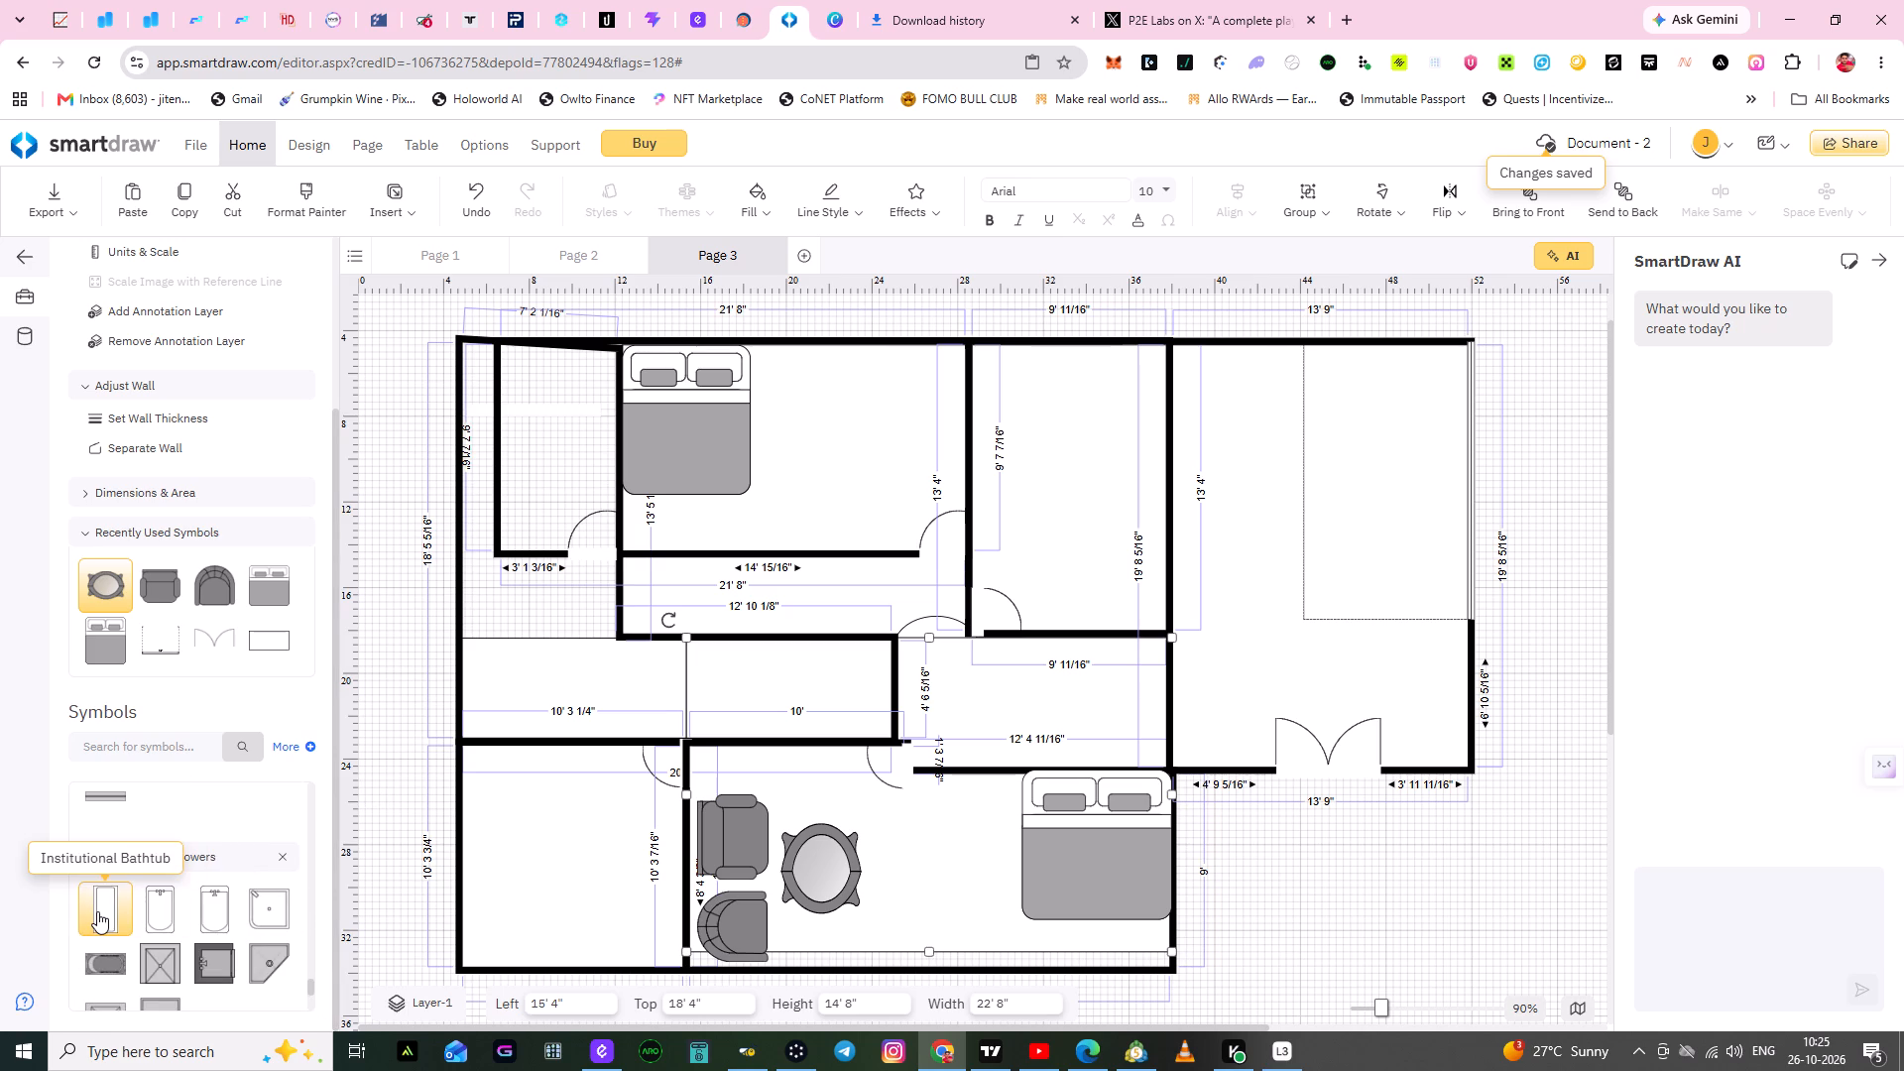
scroll(97, 911, "down", 1)
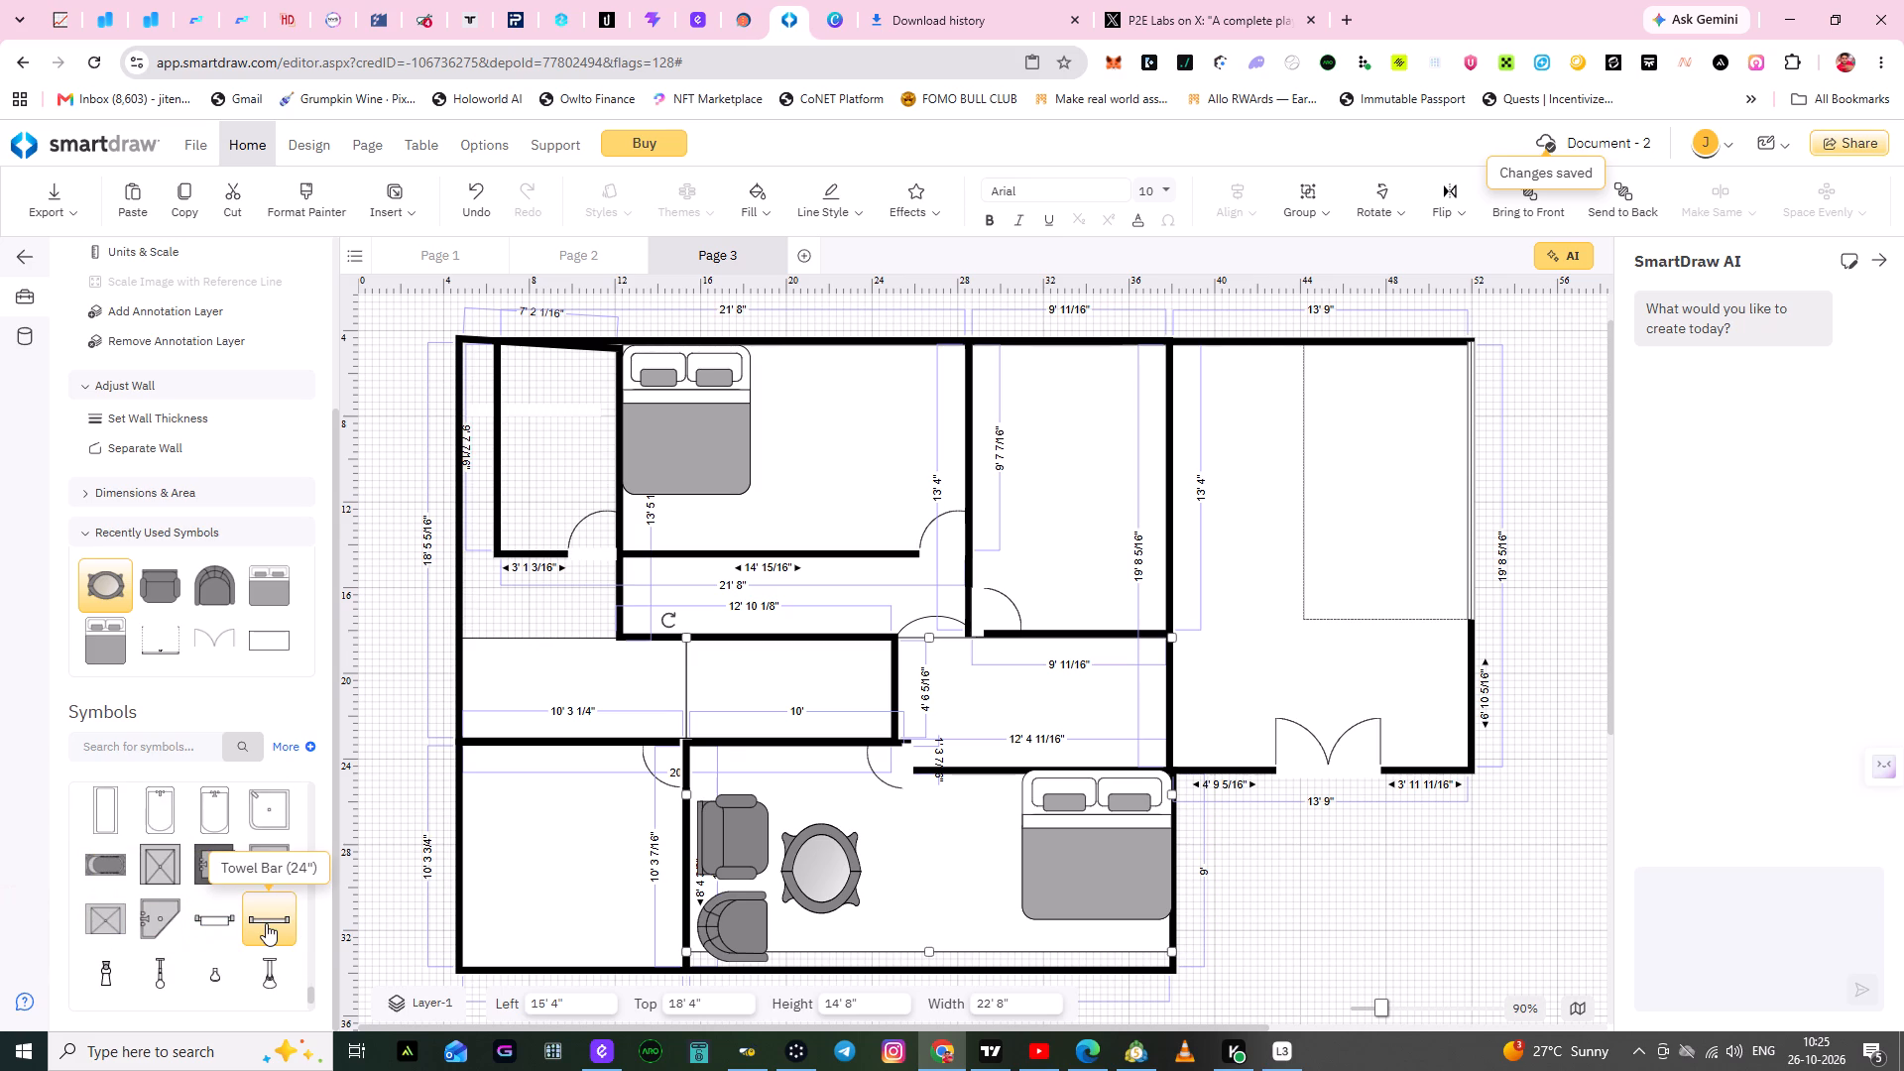
left_click_drag(266, 923, 425, 916)
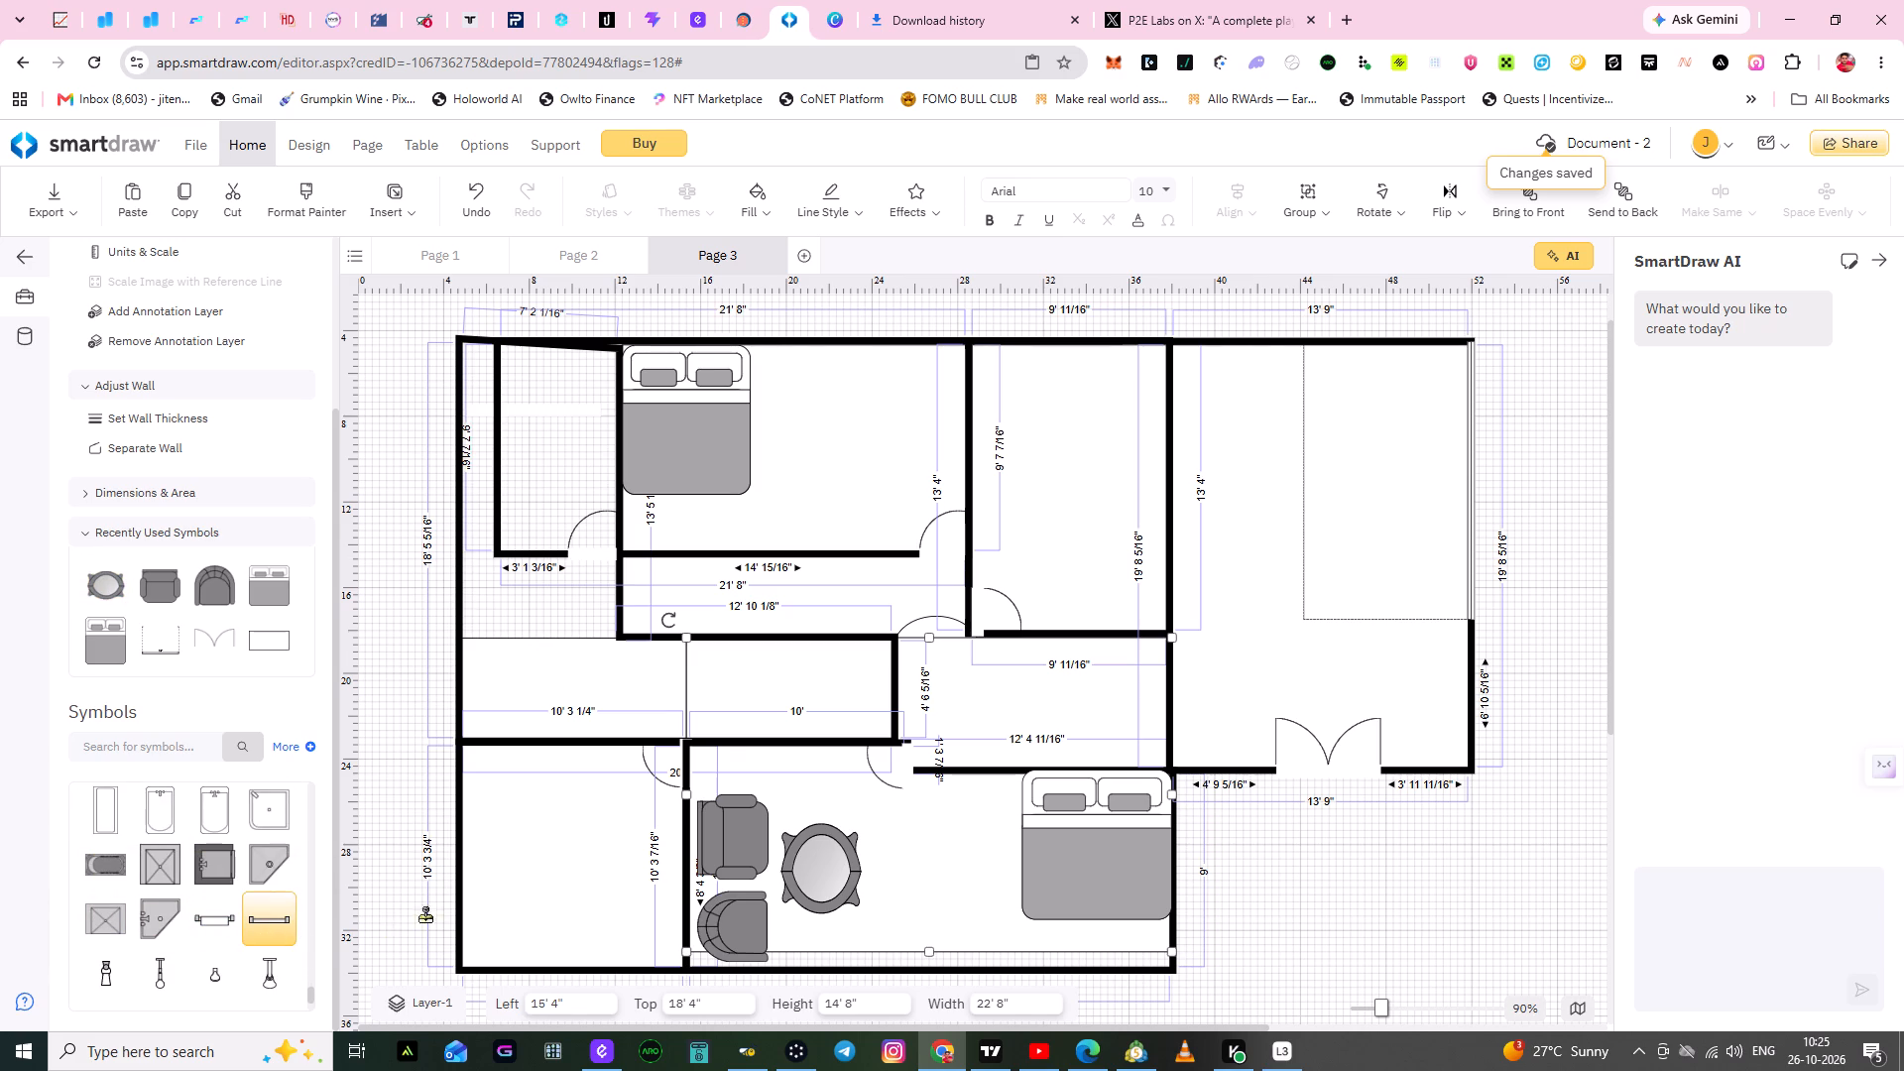
left_click_drag(425, 916, 1047, 403)
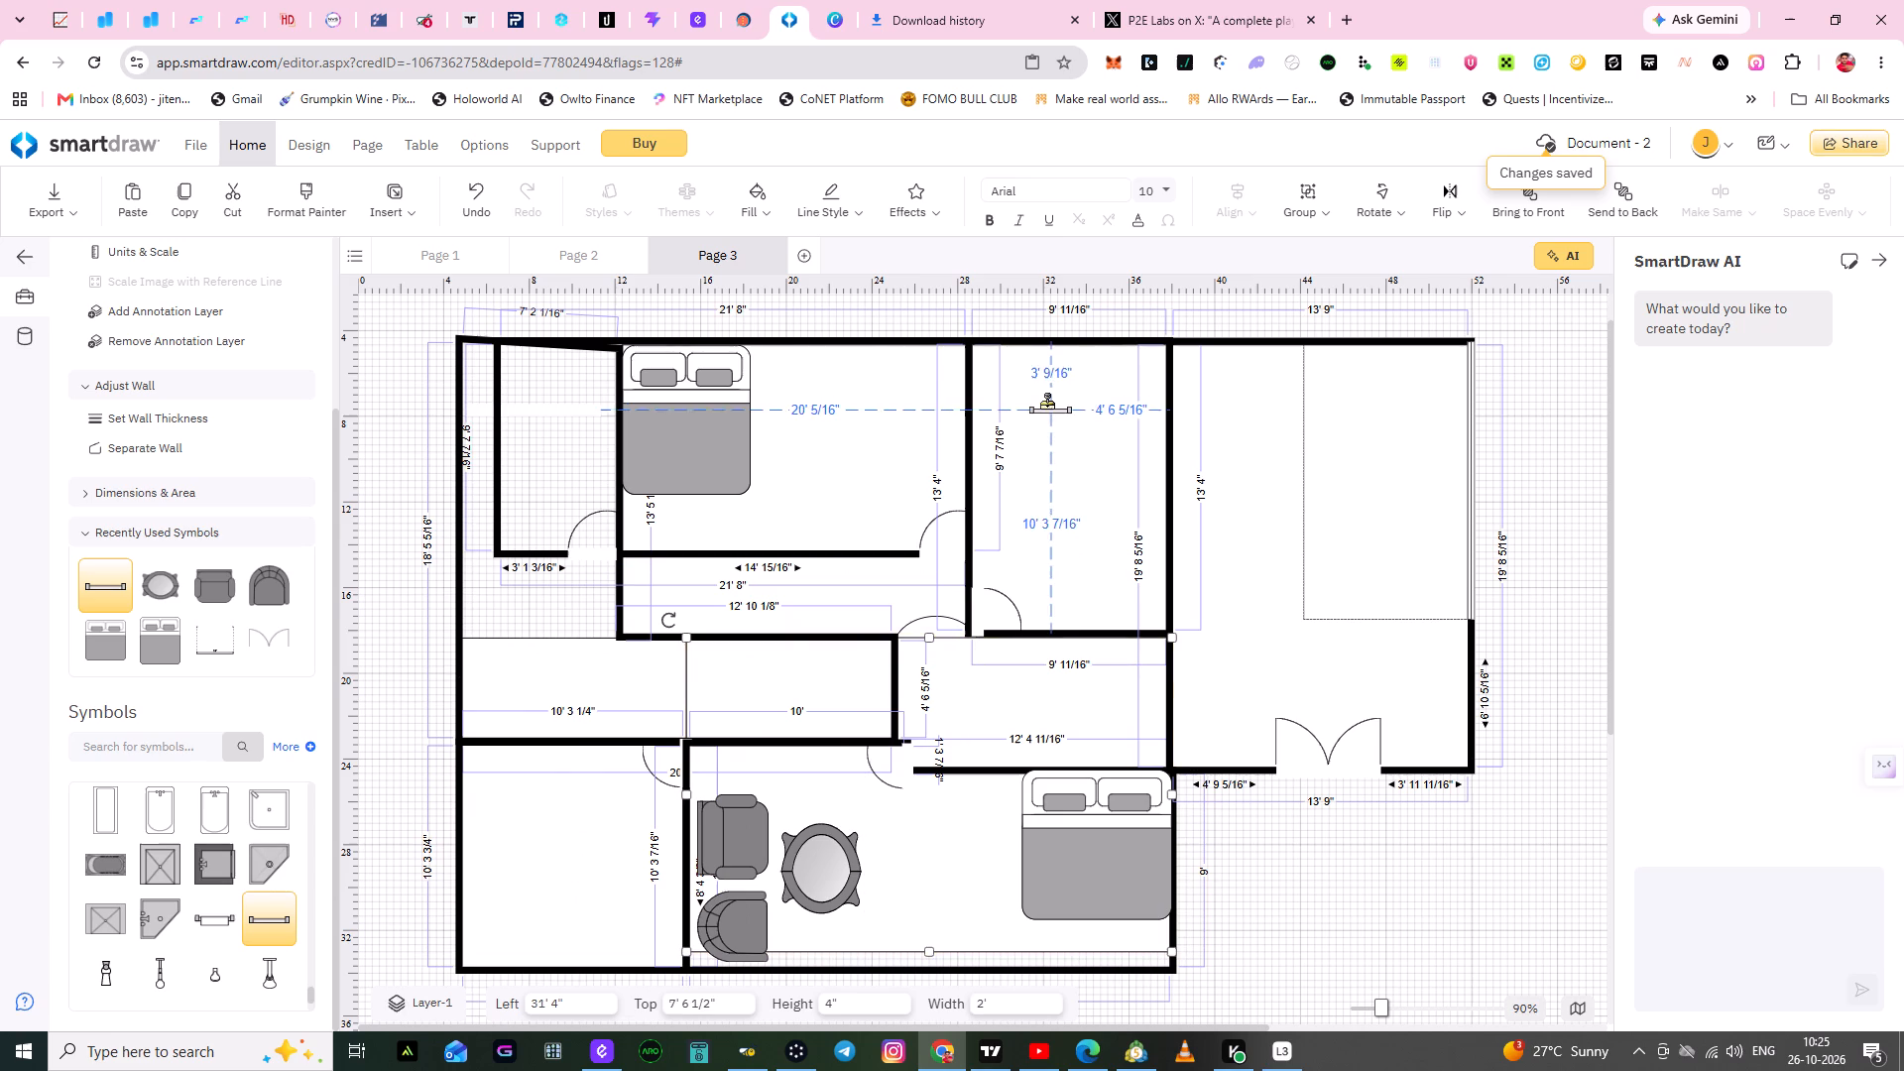
left_click_drag(1047, 403, 1043, 377)
left_click(1068, 416)
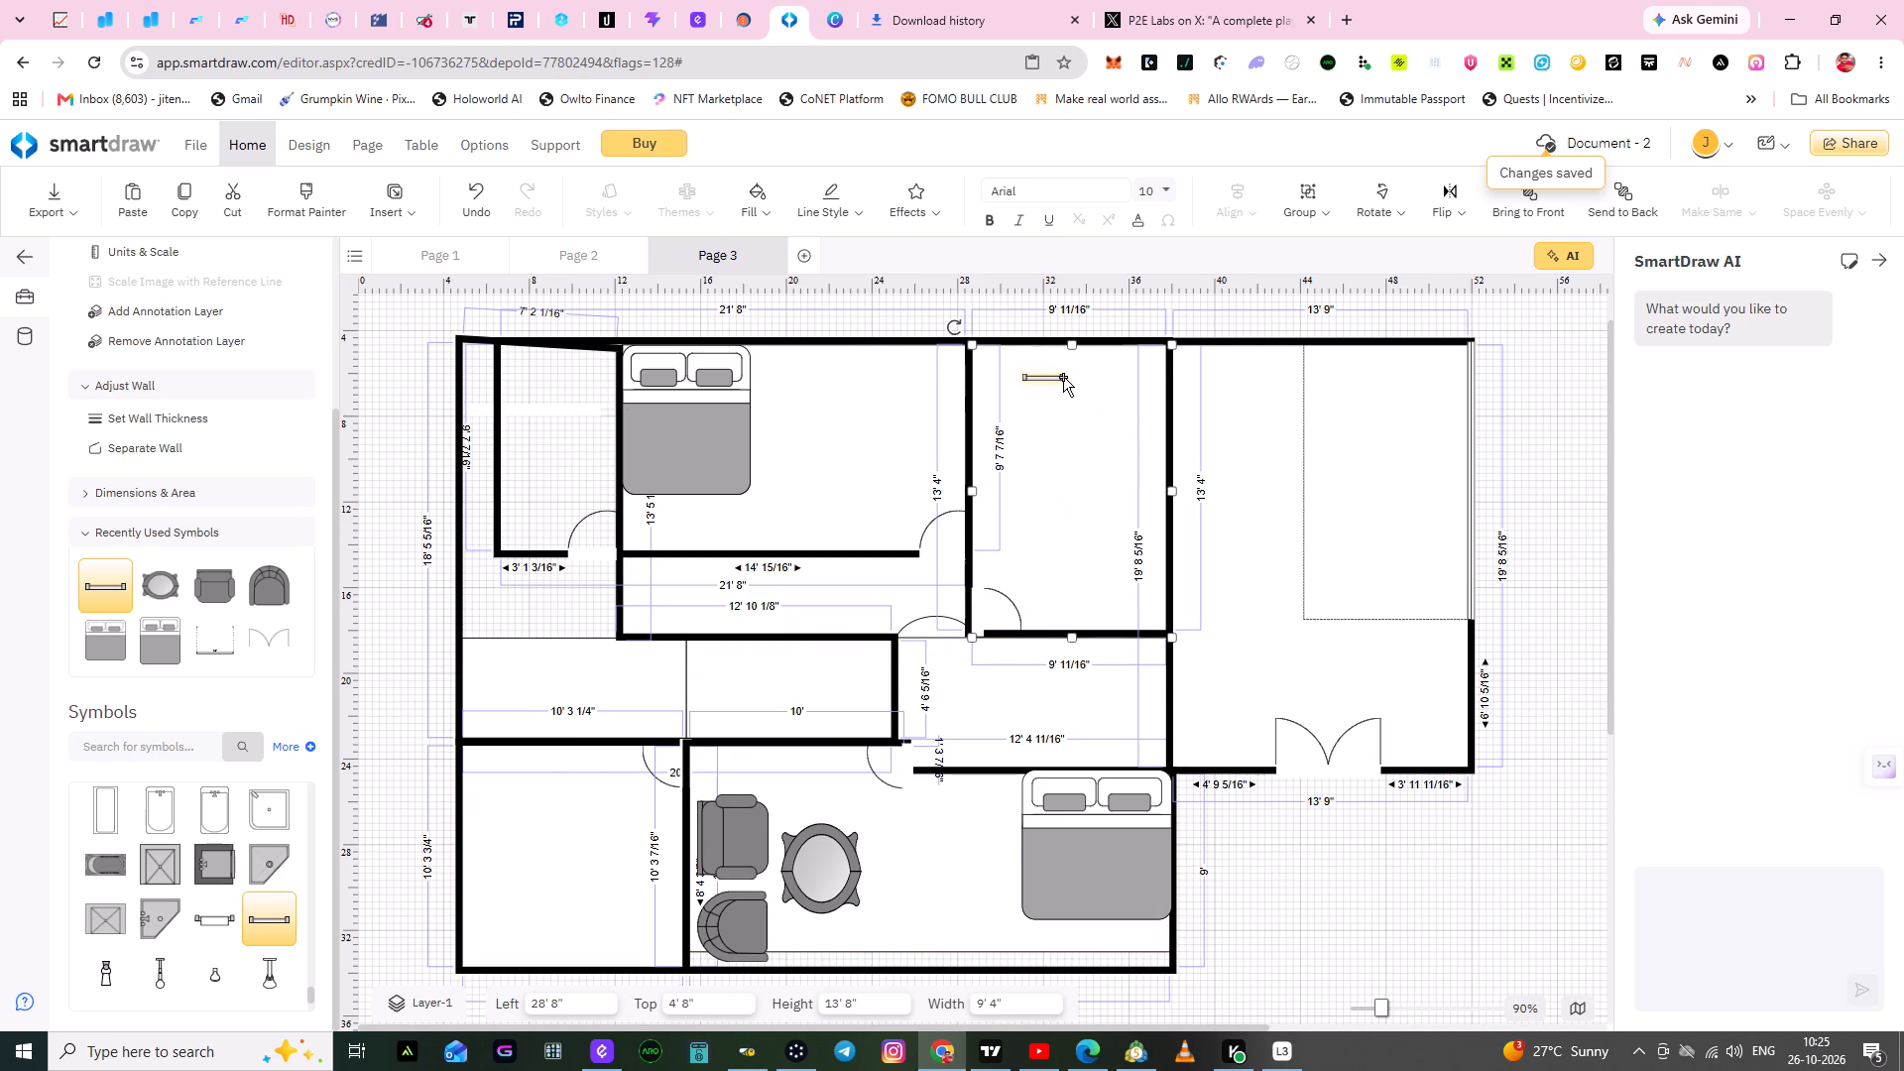
Enlarge the towel bar to a height of about 1' and a width of about 4' 4".
left_click(1062, 377)
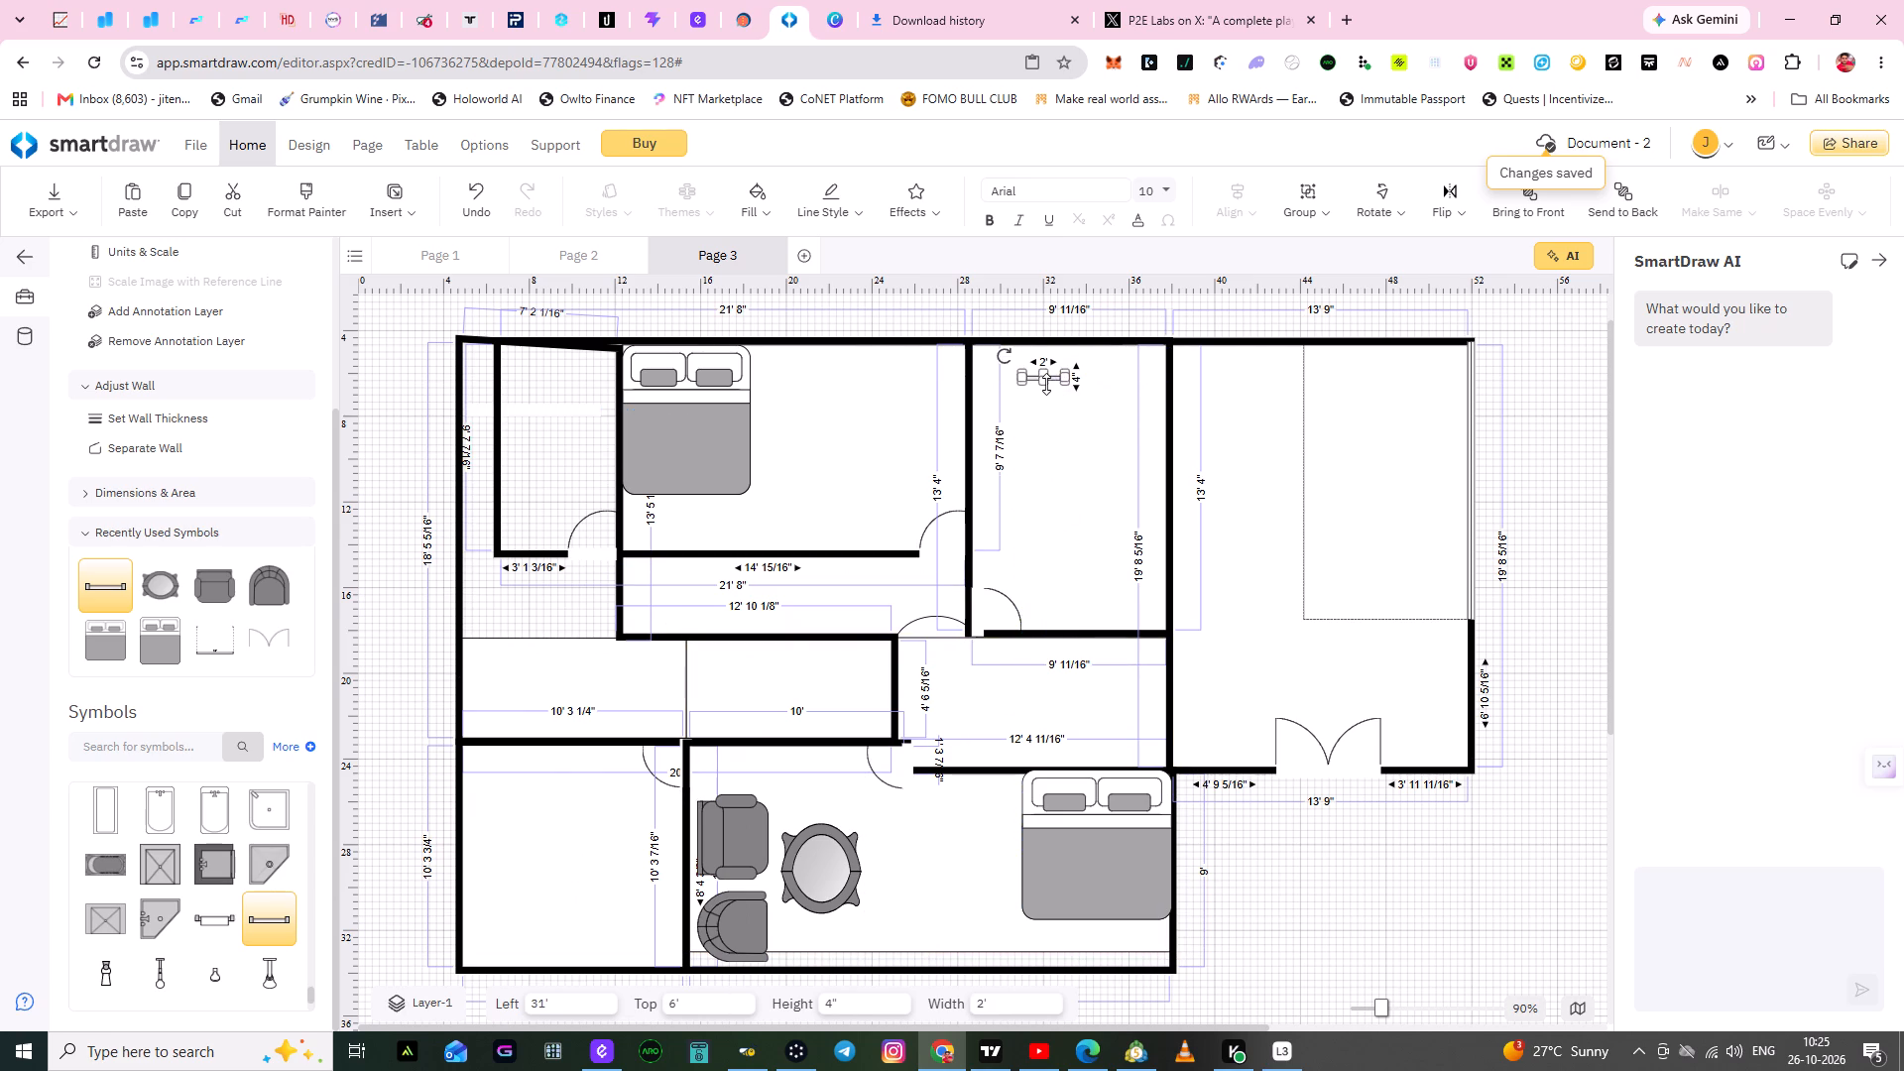
left_click_drag(1046, 384, 1049, 394)
left_click_drag(1064, 386, 1113, 388)
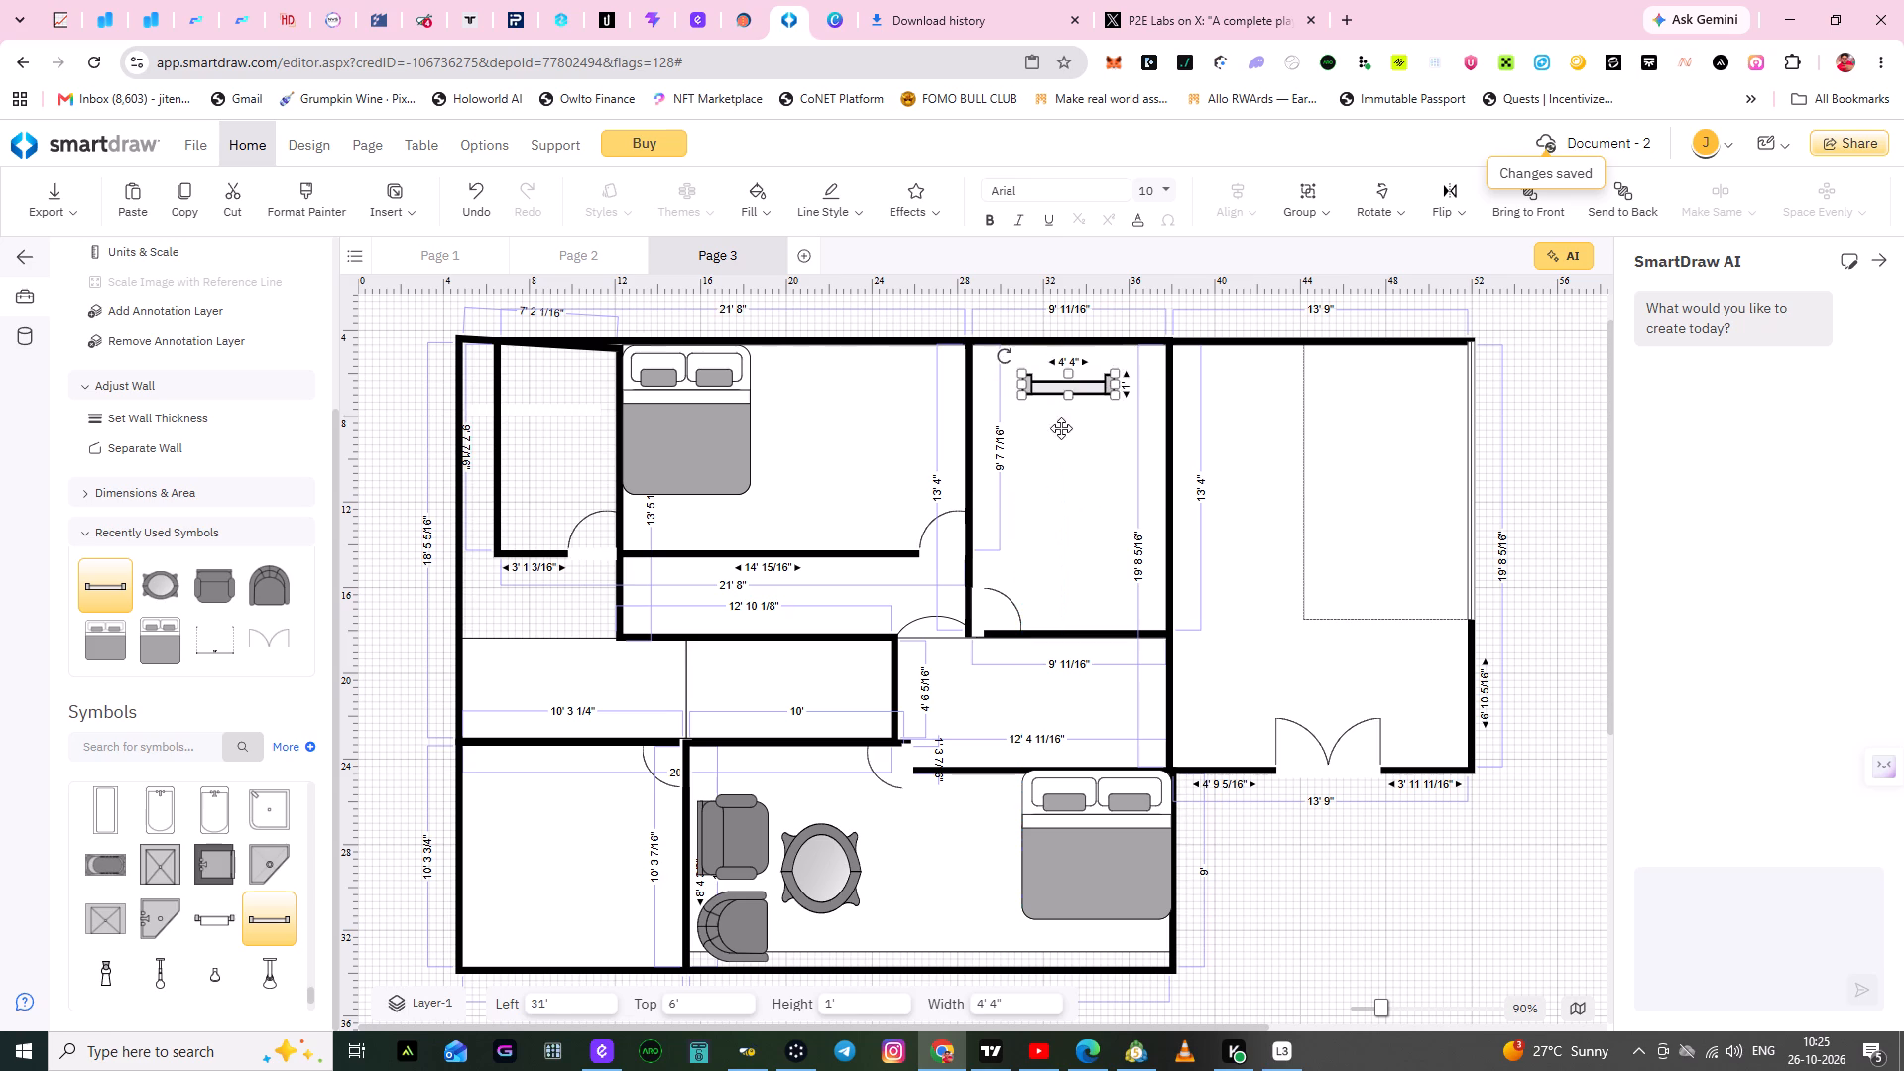
left_click(1061, 428)
Move the towel bar next to the left wall of the narrow top middle room, at about left 29' and top 6' 5".
left_click_drag(1077, 390, 1029, 393)
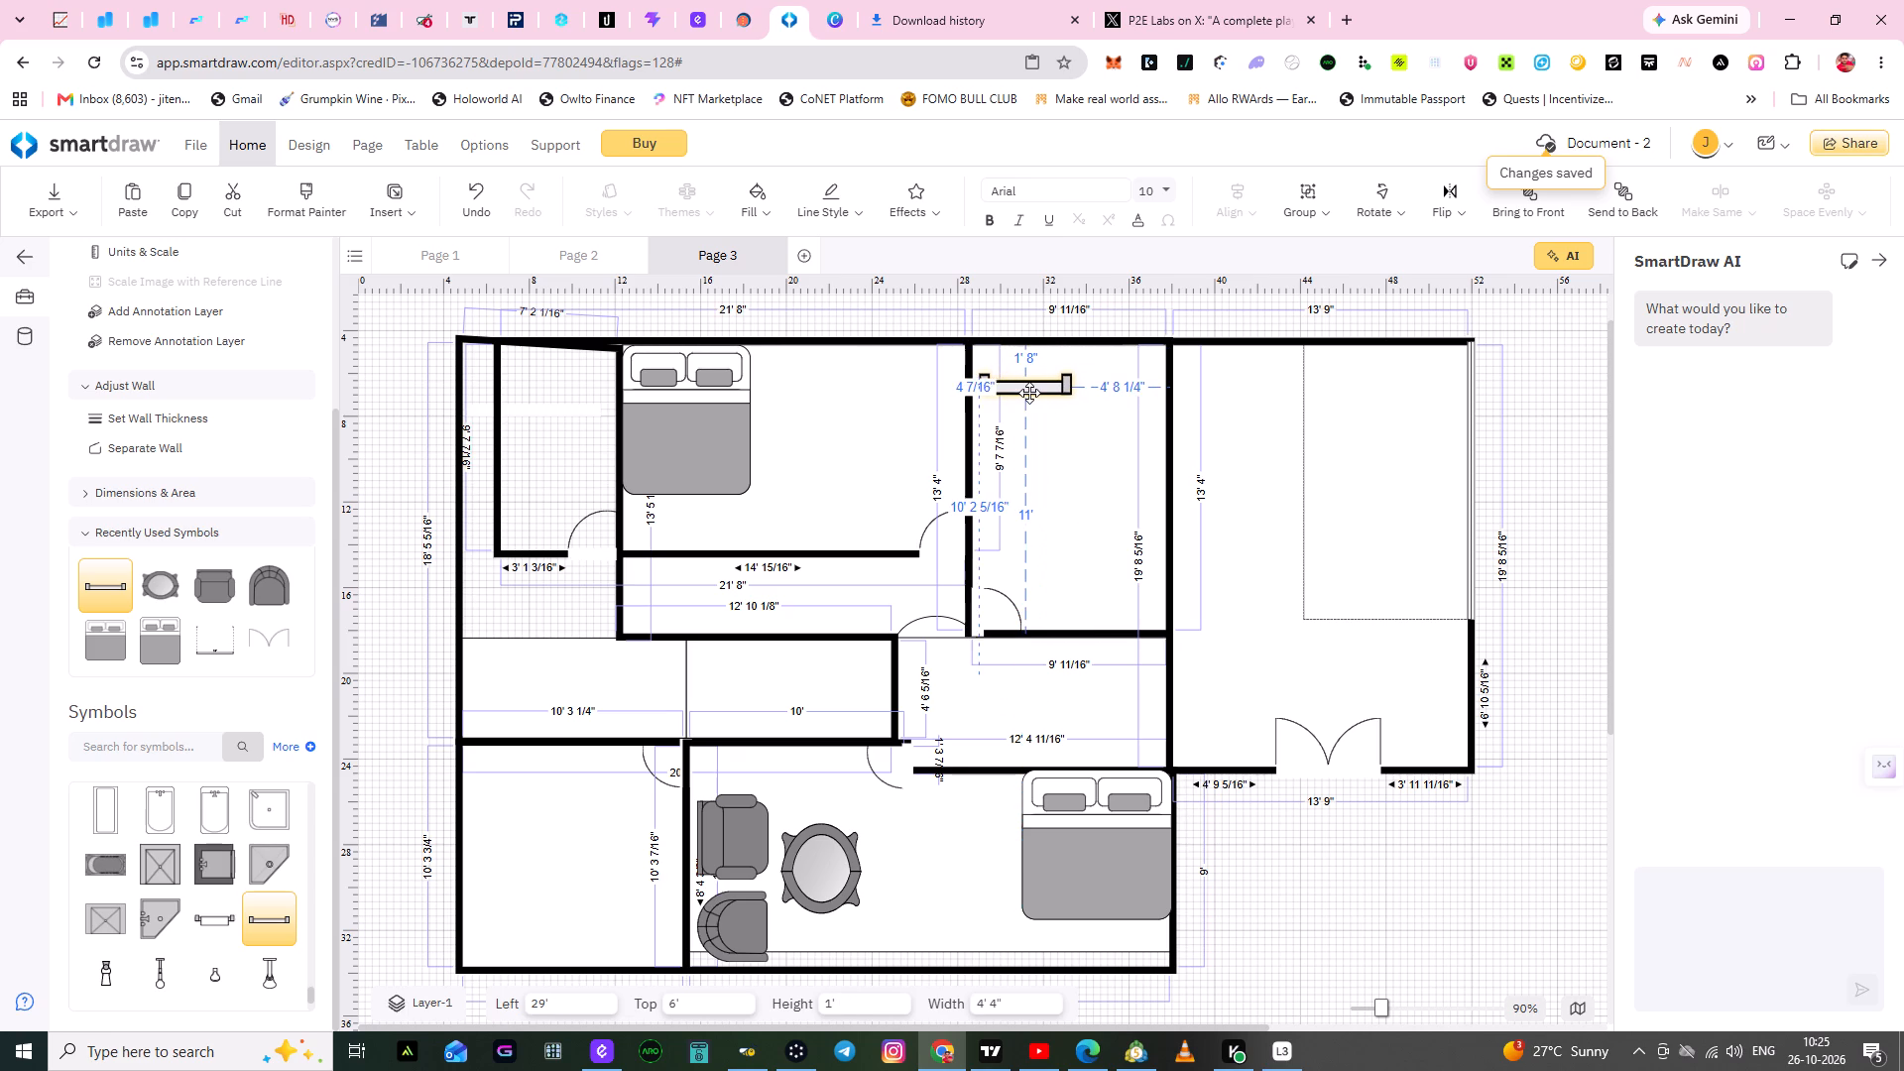
left_click_drag(1029, 393, 1037, 395)
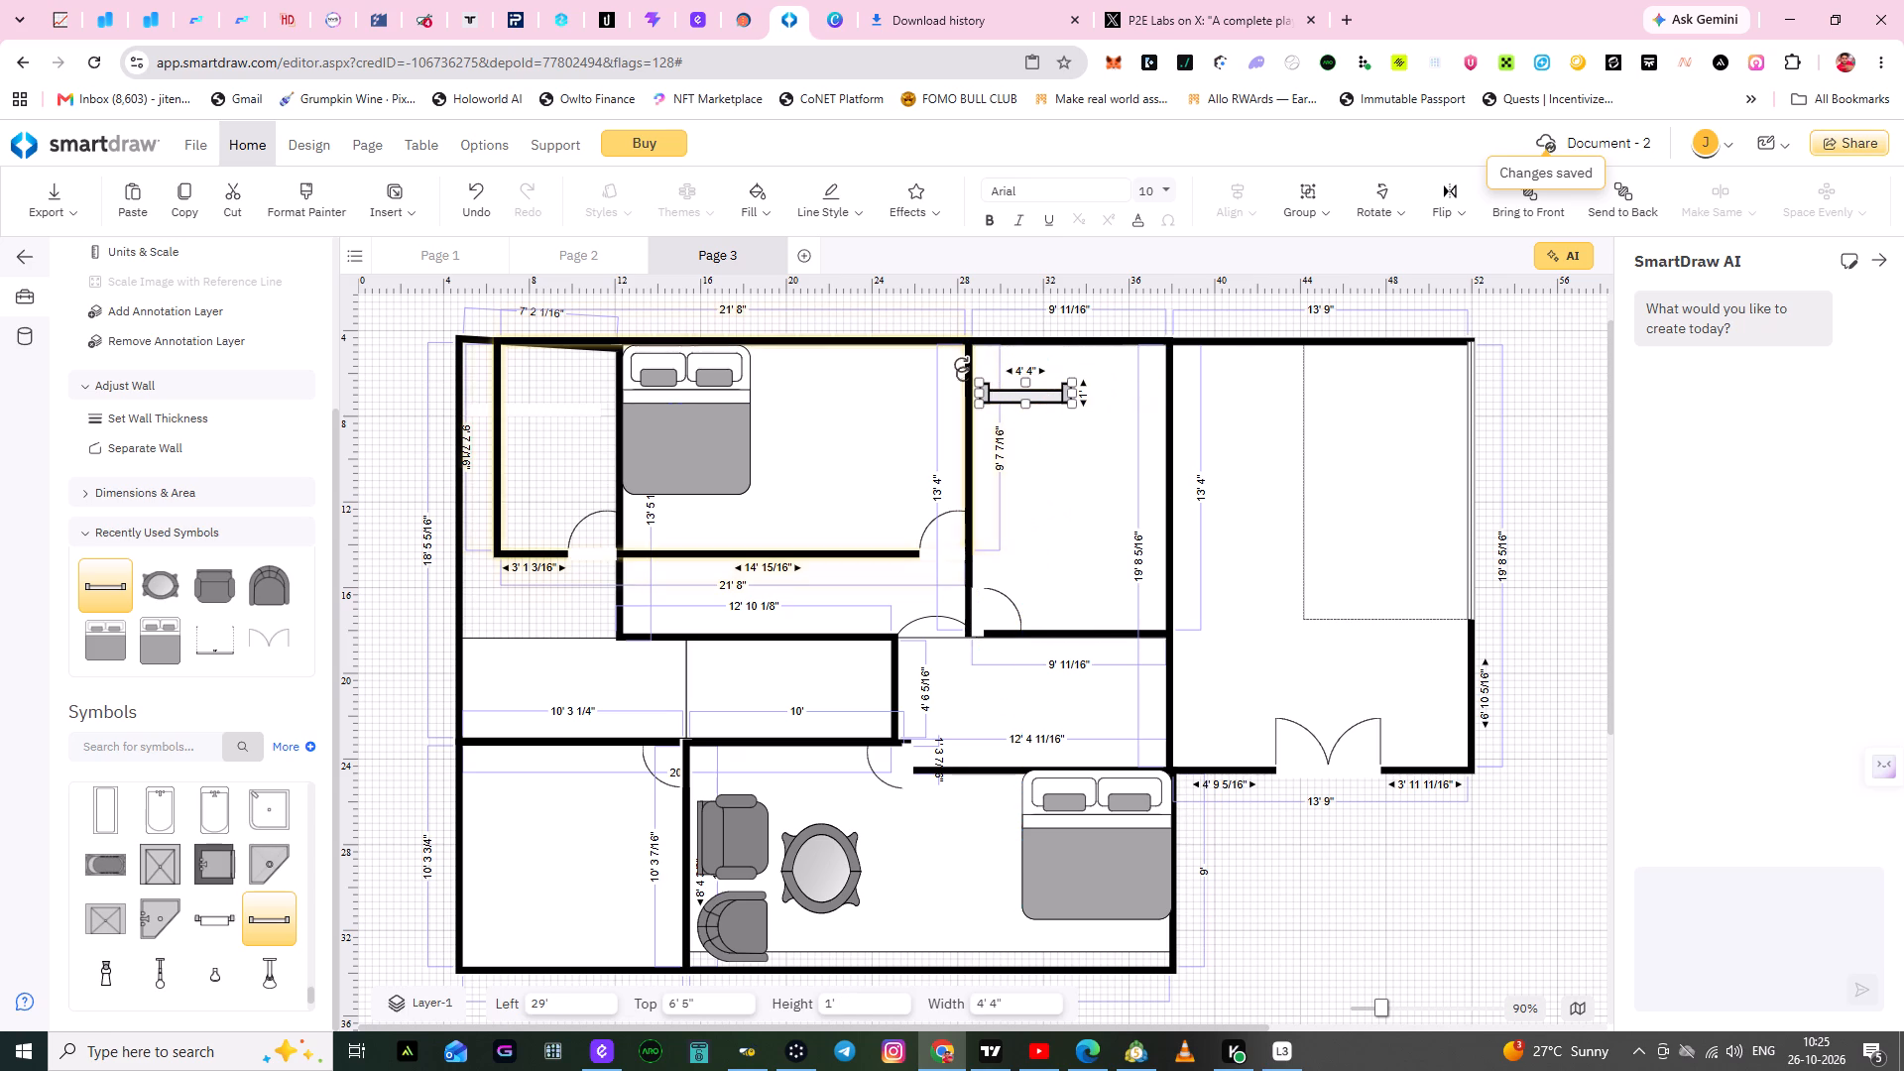
Rotate the towel bar upright and move it beside the left wall of the narrow top middle room, at about left 27' and top 7' 8".
left_click_drag(961, 367, 980, 438)
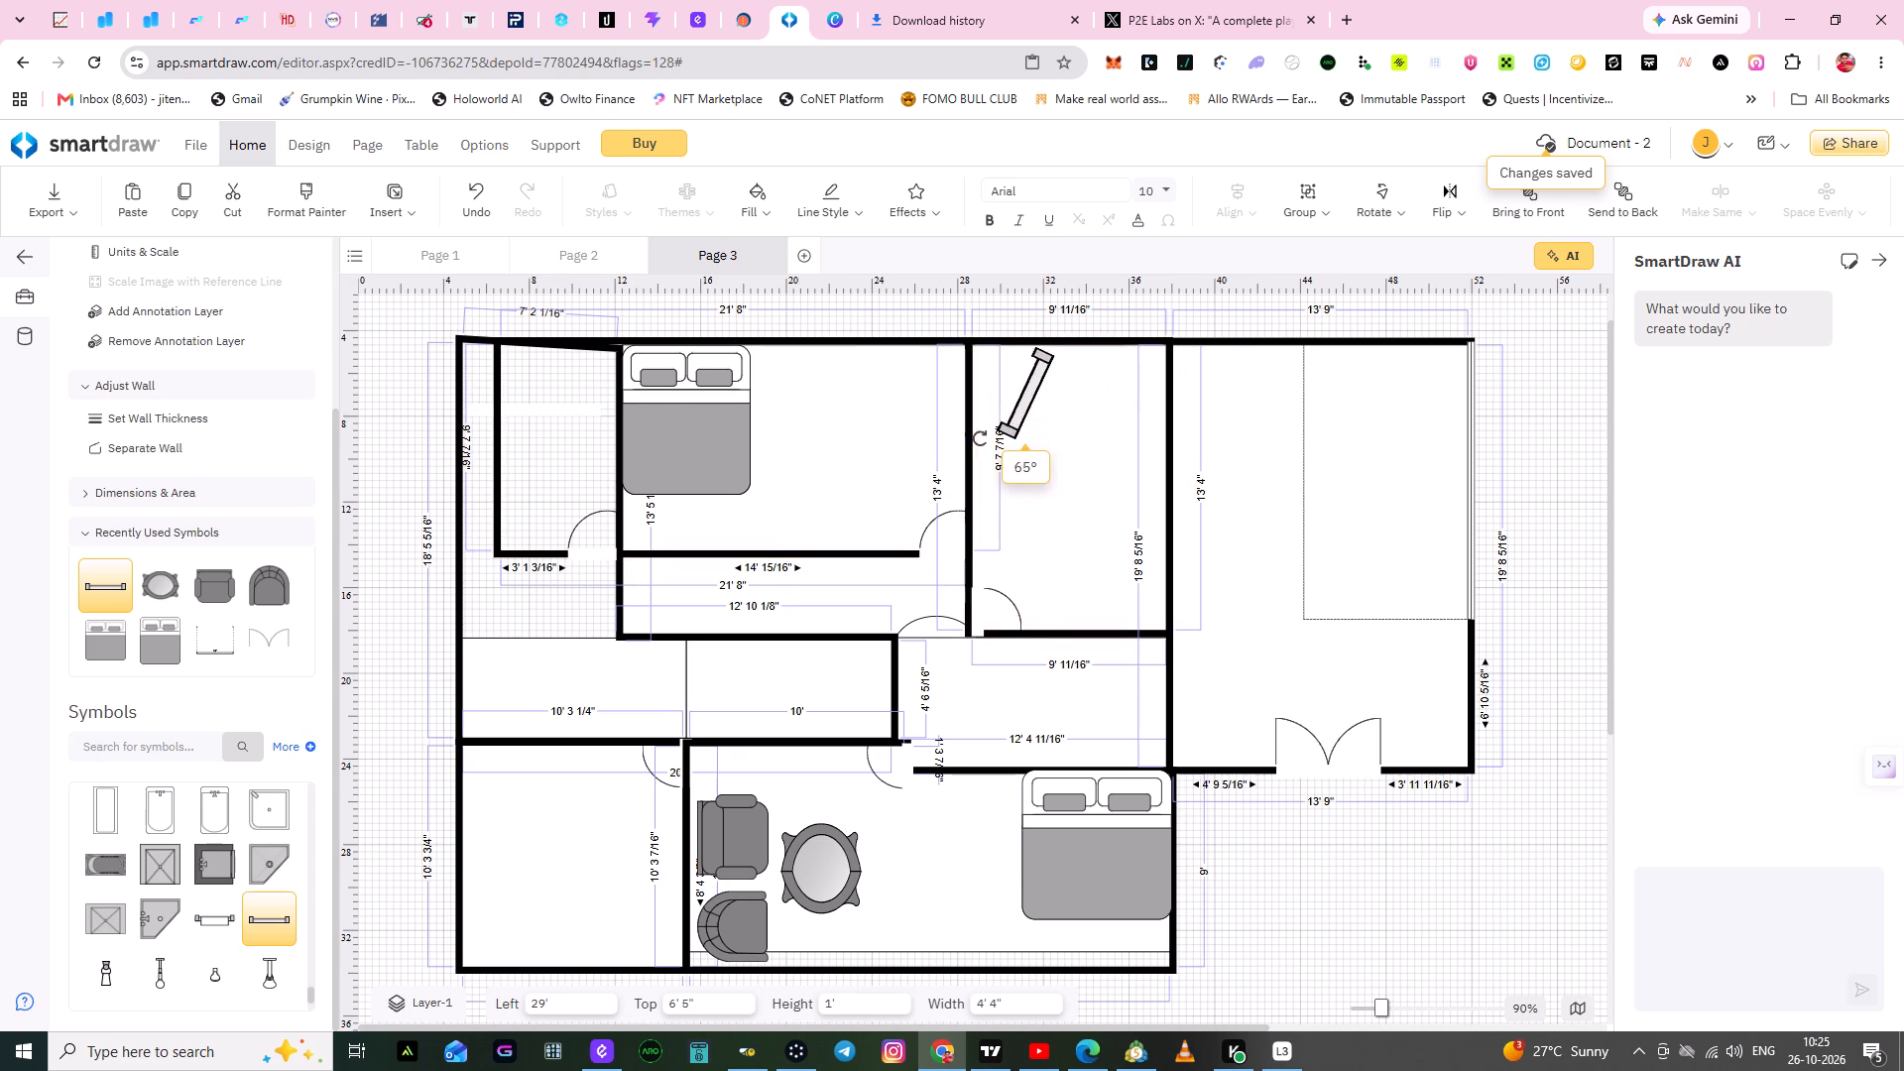
left_click_drag(980, 438, 1001, 448)
left_click_drag(1035, 403, 993, 426)
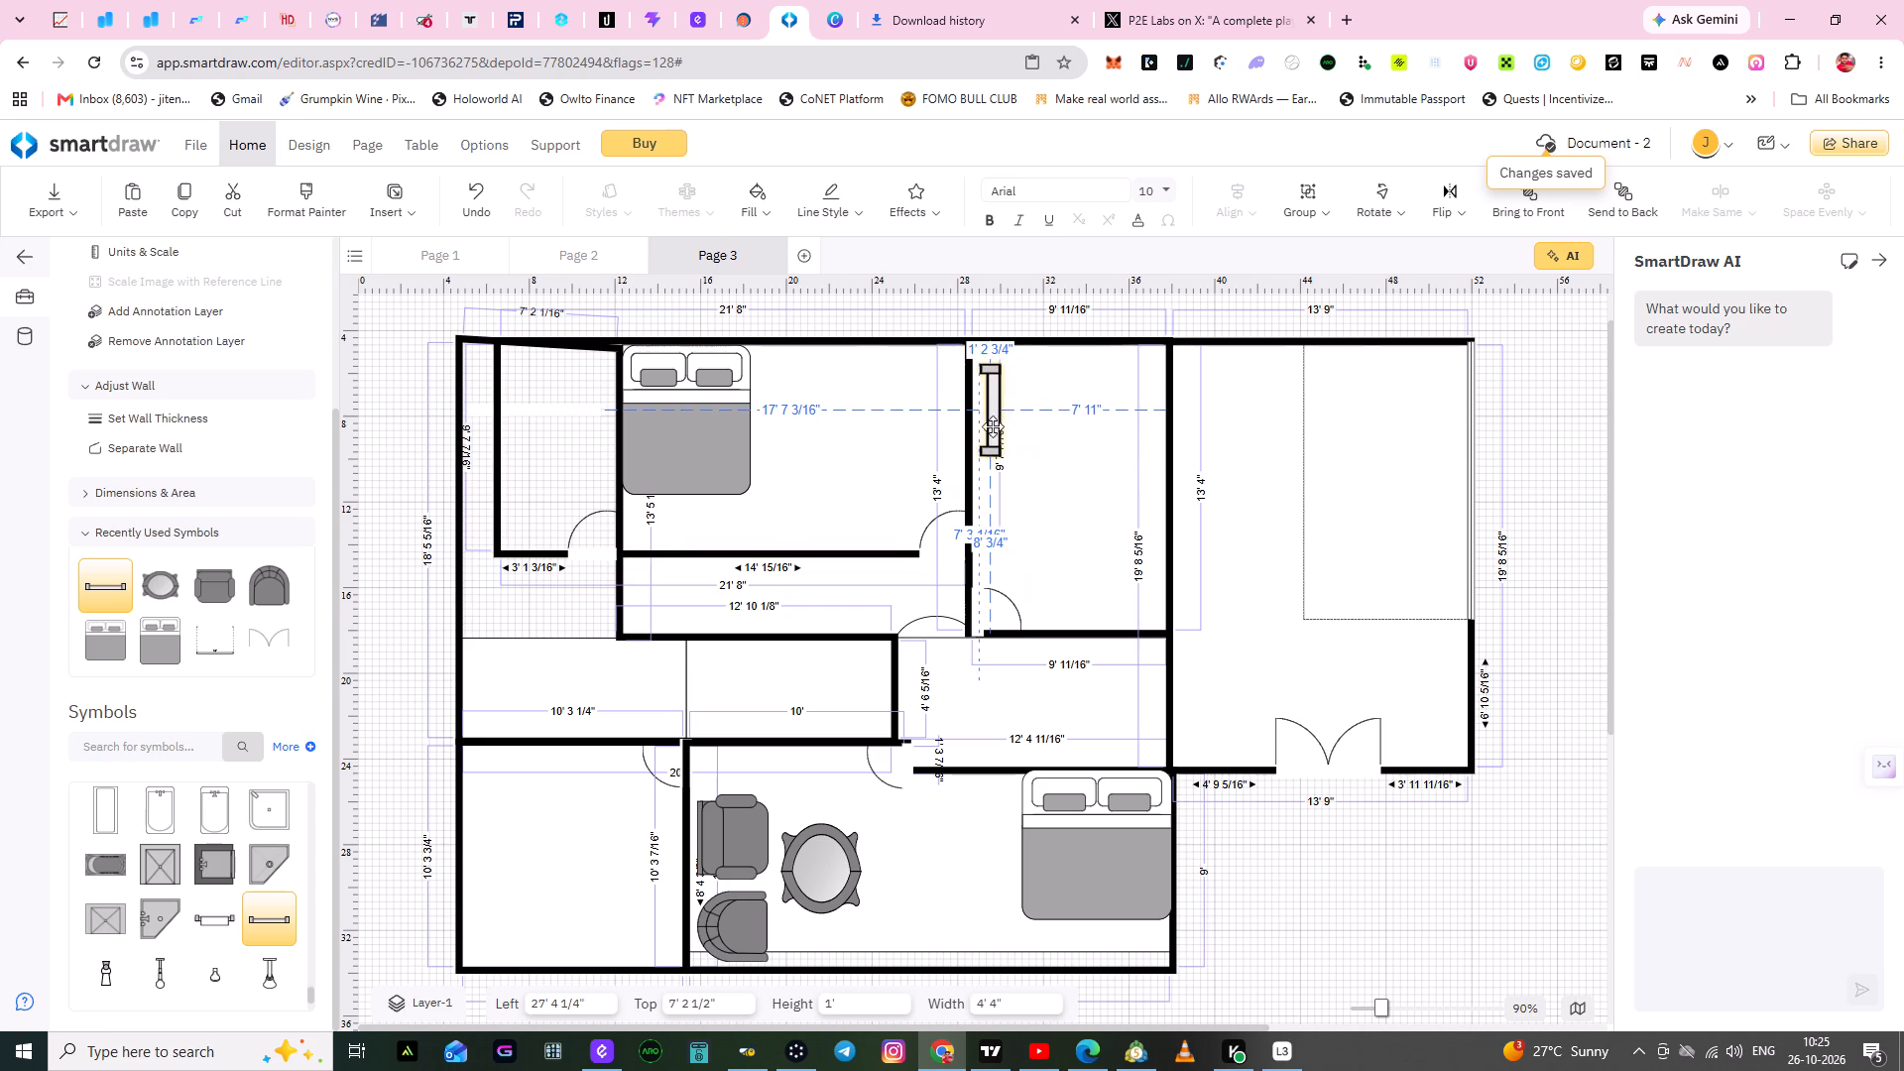
left_click_drag(993, 426, 990, 426)
left_click(1031, 447)
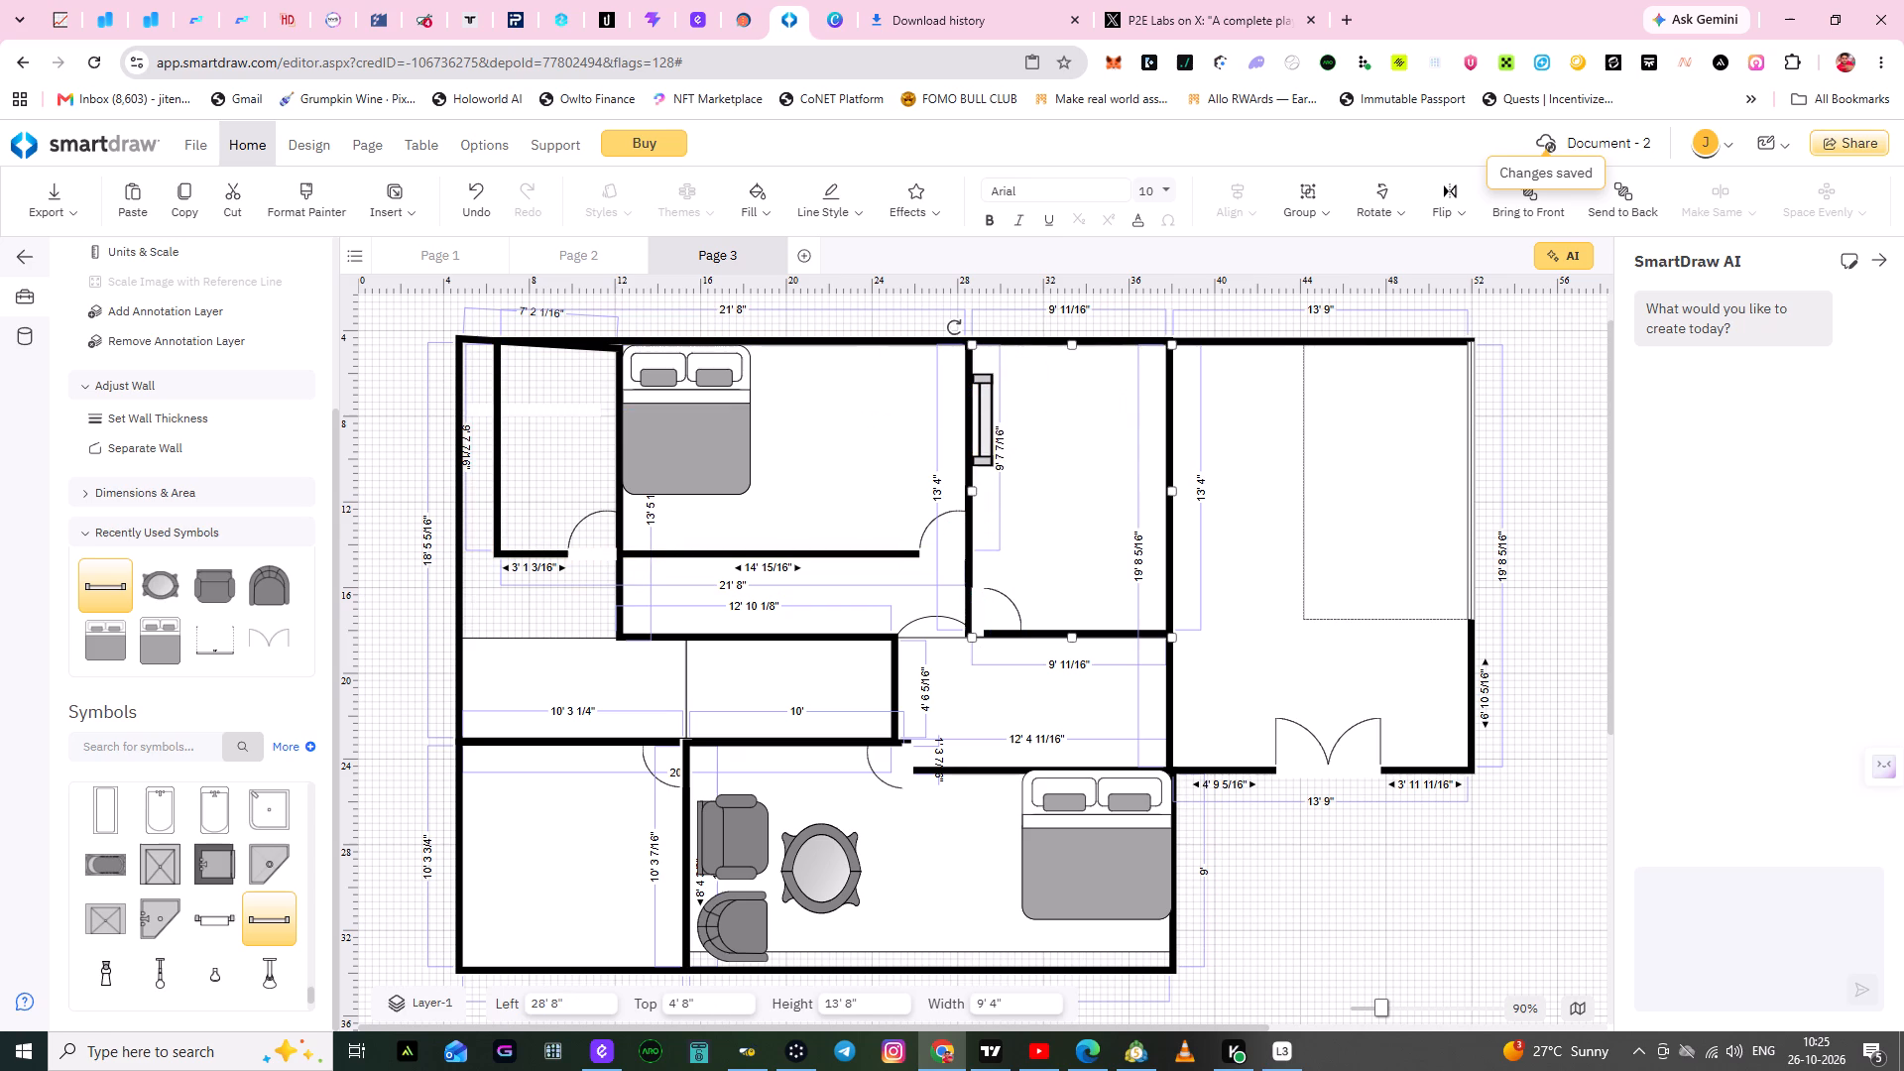
Slim the upright towel bar to a height of about 8 1/4" so that it sits against the left wall.
left_click(988, 423)
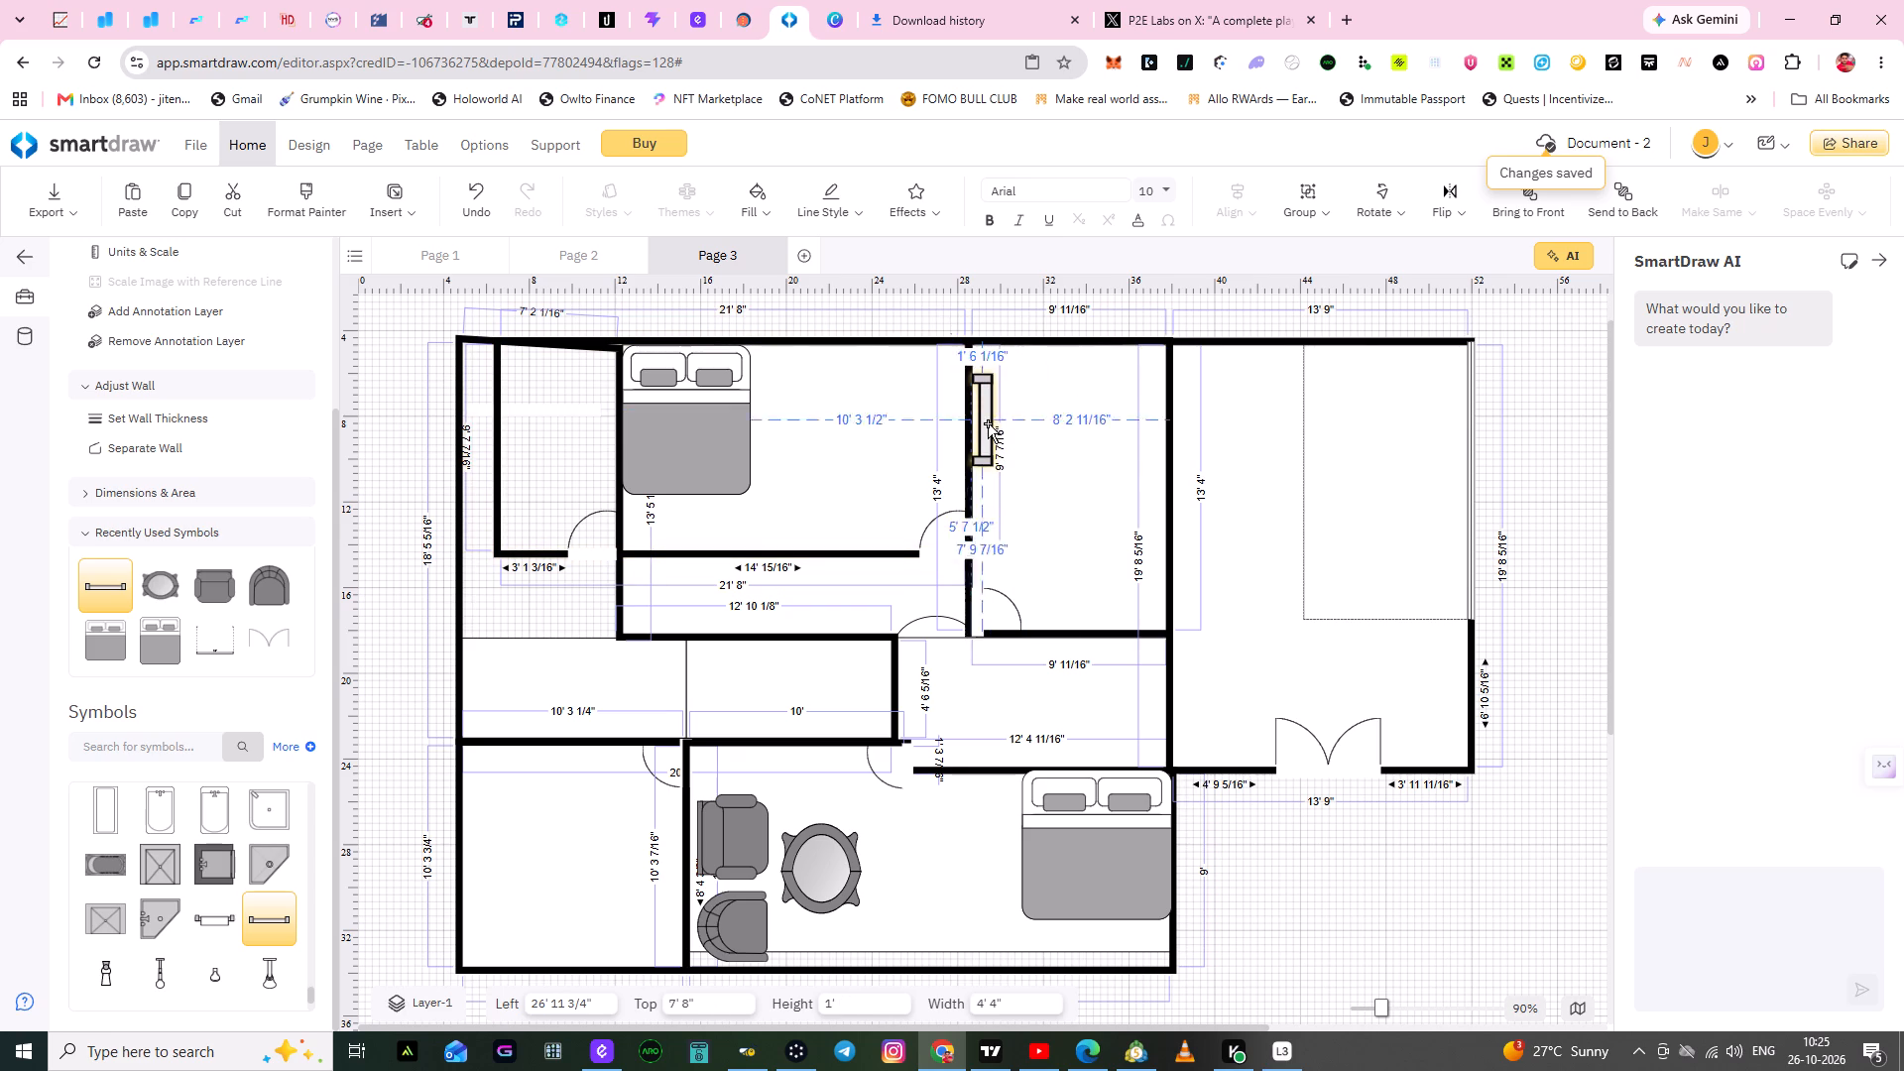
left_click(991, 424)
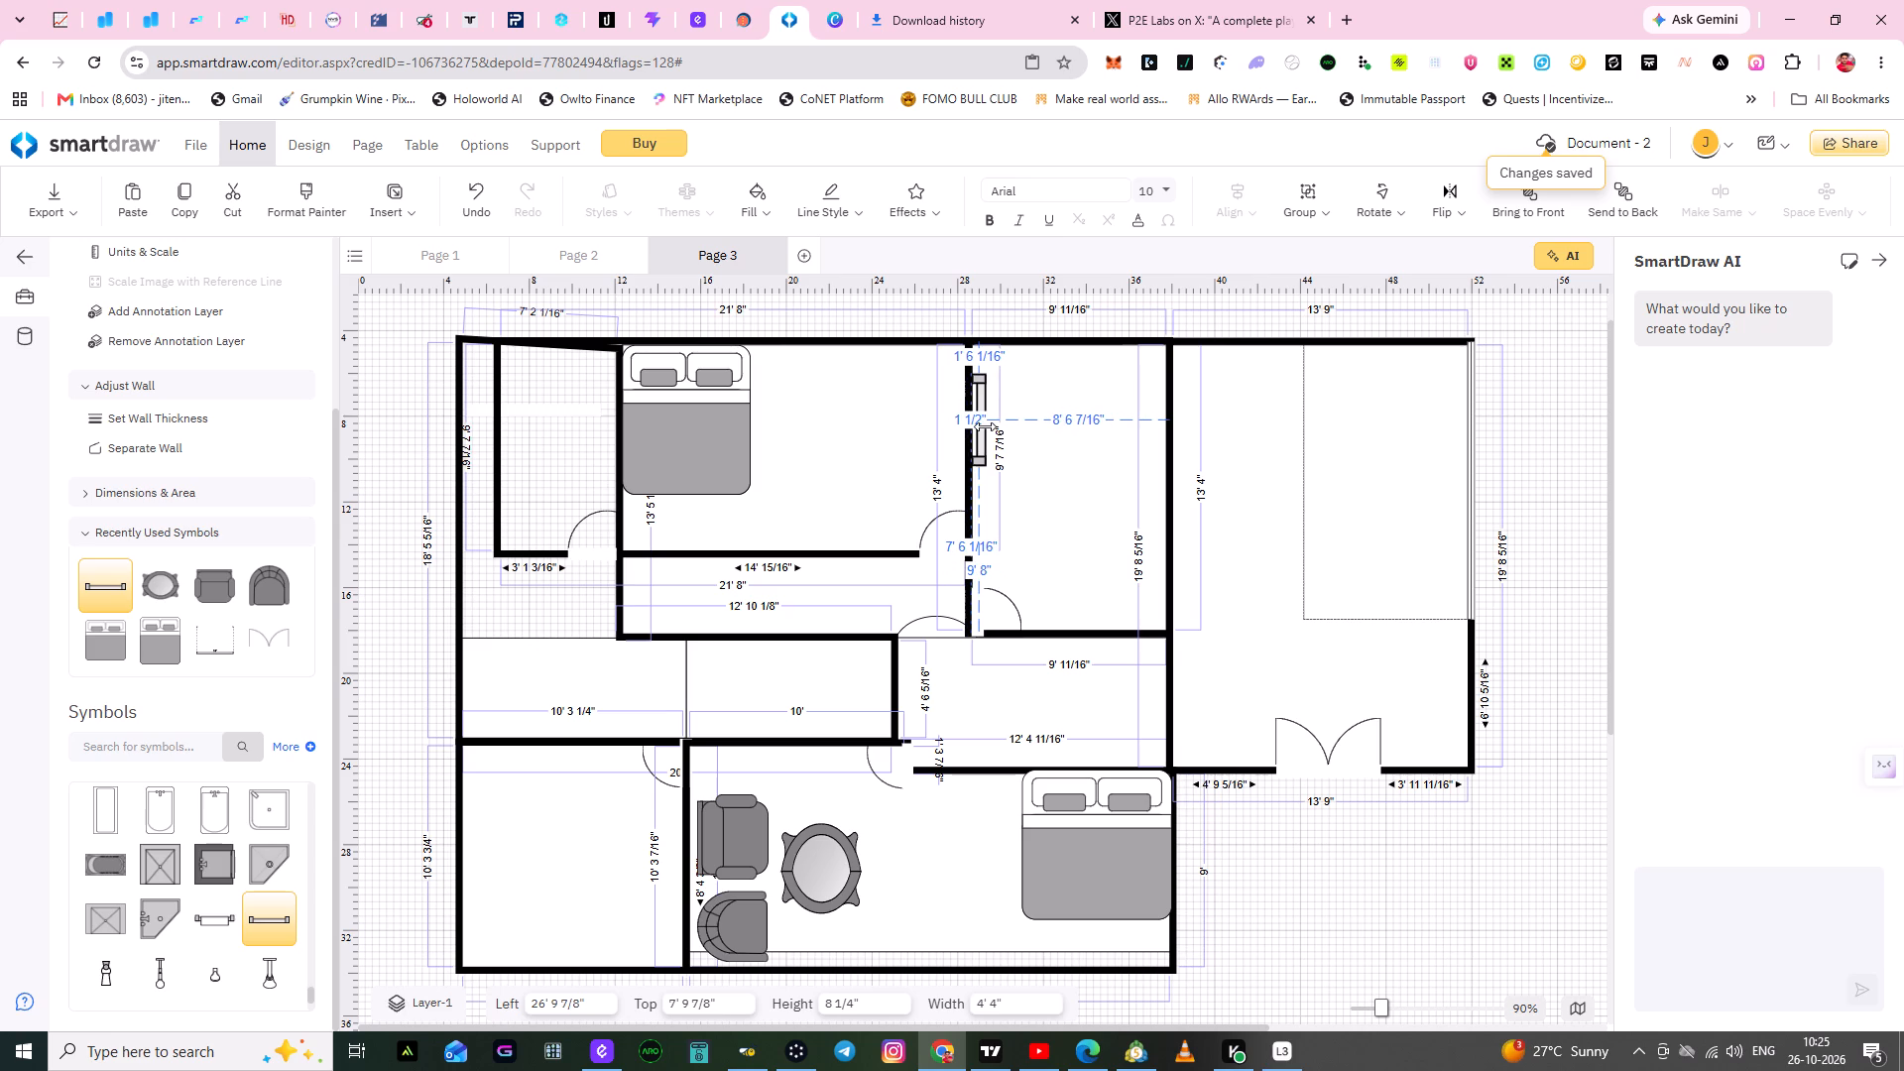
left_click(1044, 469)
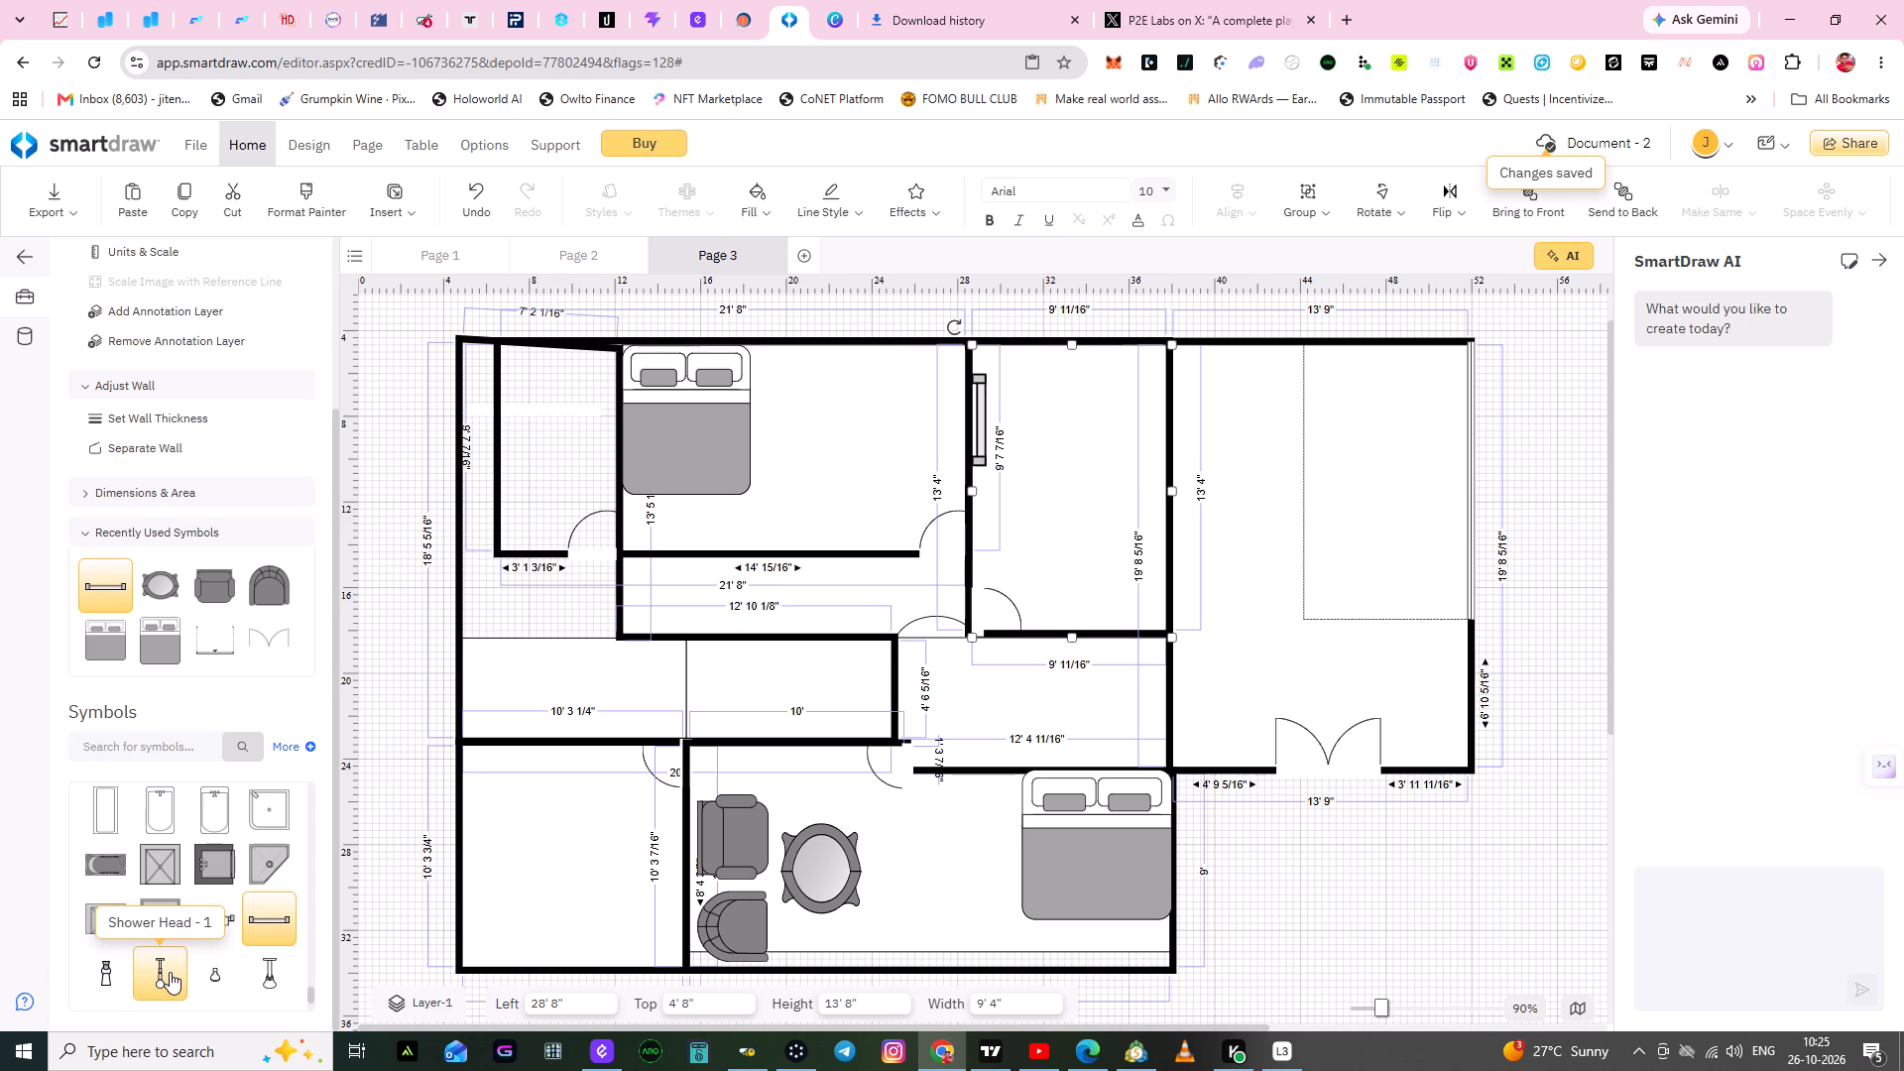
Place a Shower Head - 5 against the top wall of the narrow top middle room, at about left 32' 8" and top 4' 9".
scroll(170, 964, "down", 1)
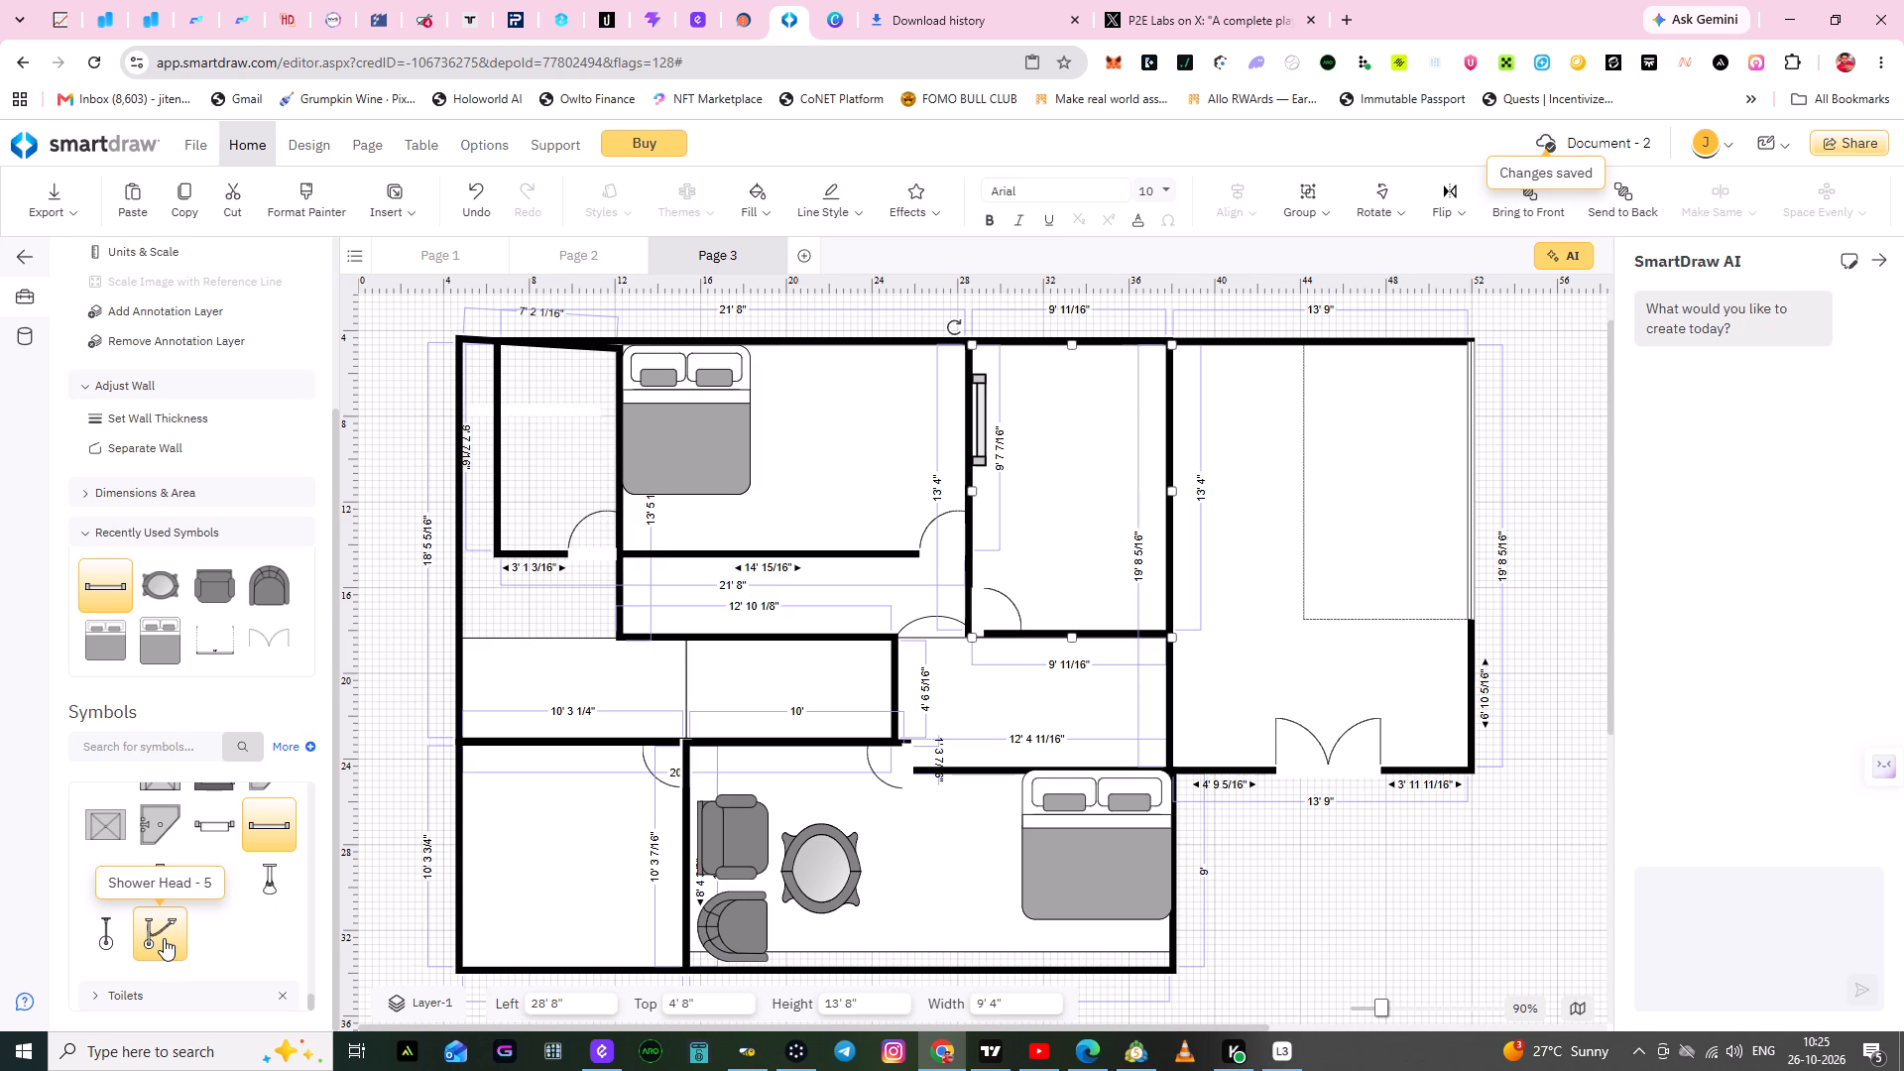
left_click_drag(148, 944, 595, 741)
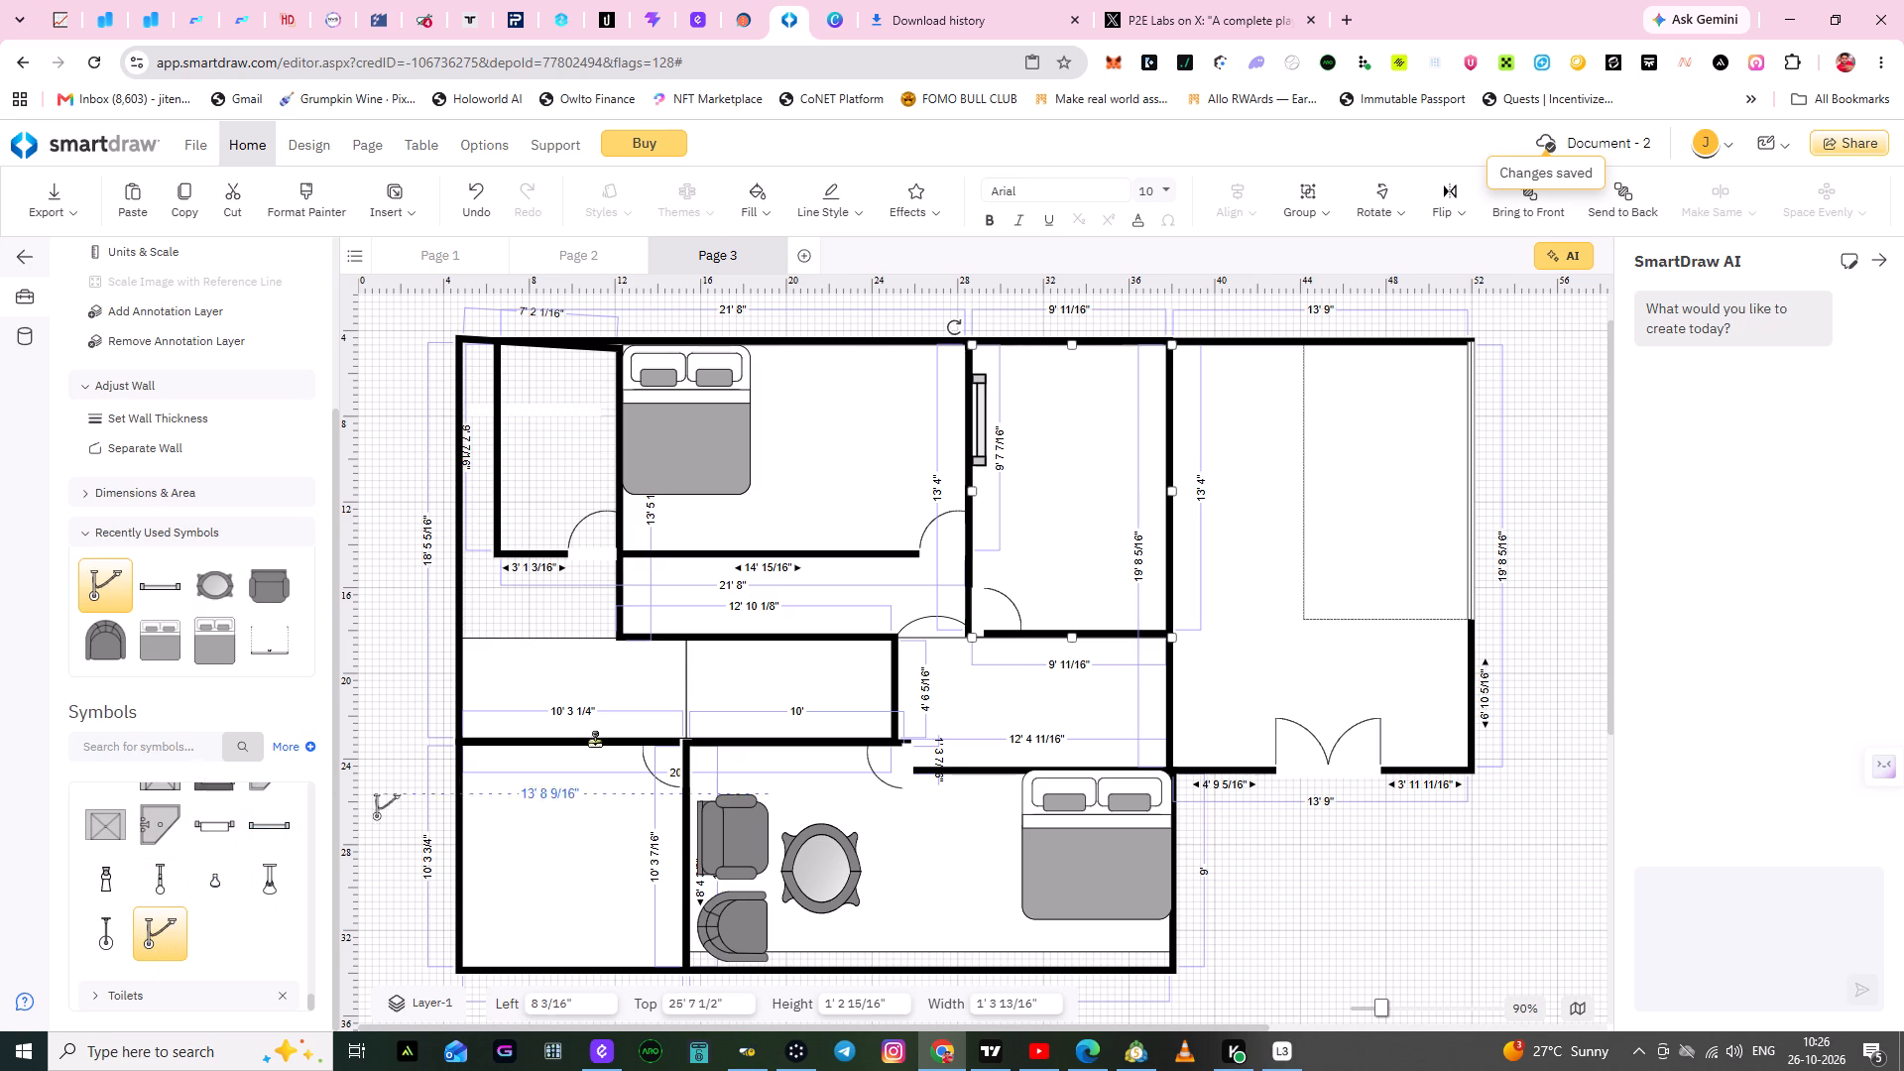
left_click_drag(595, 741, 1071, 375)
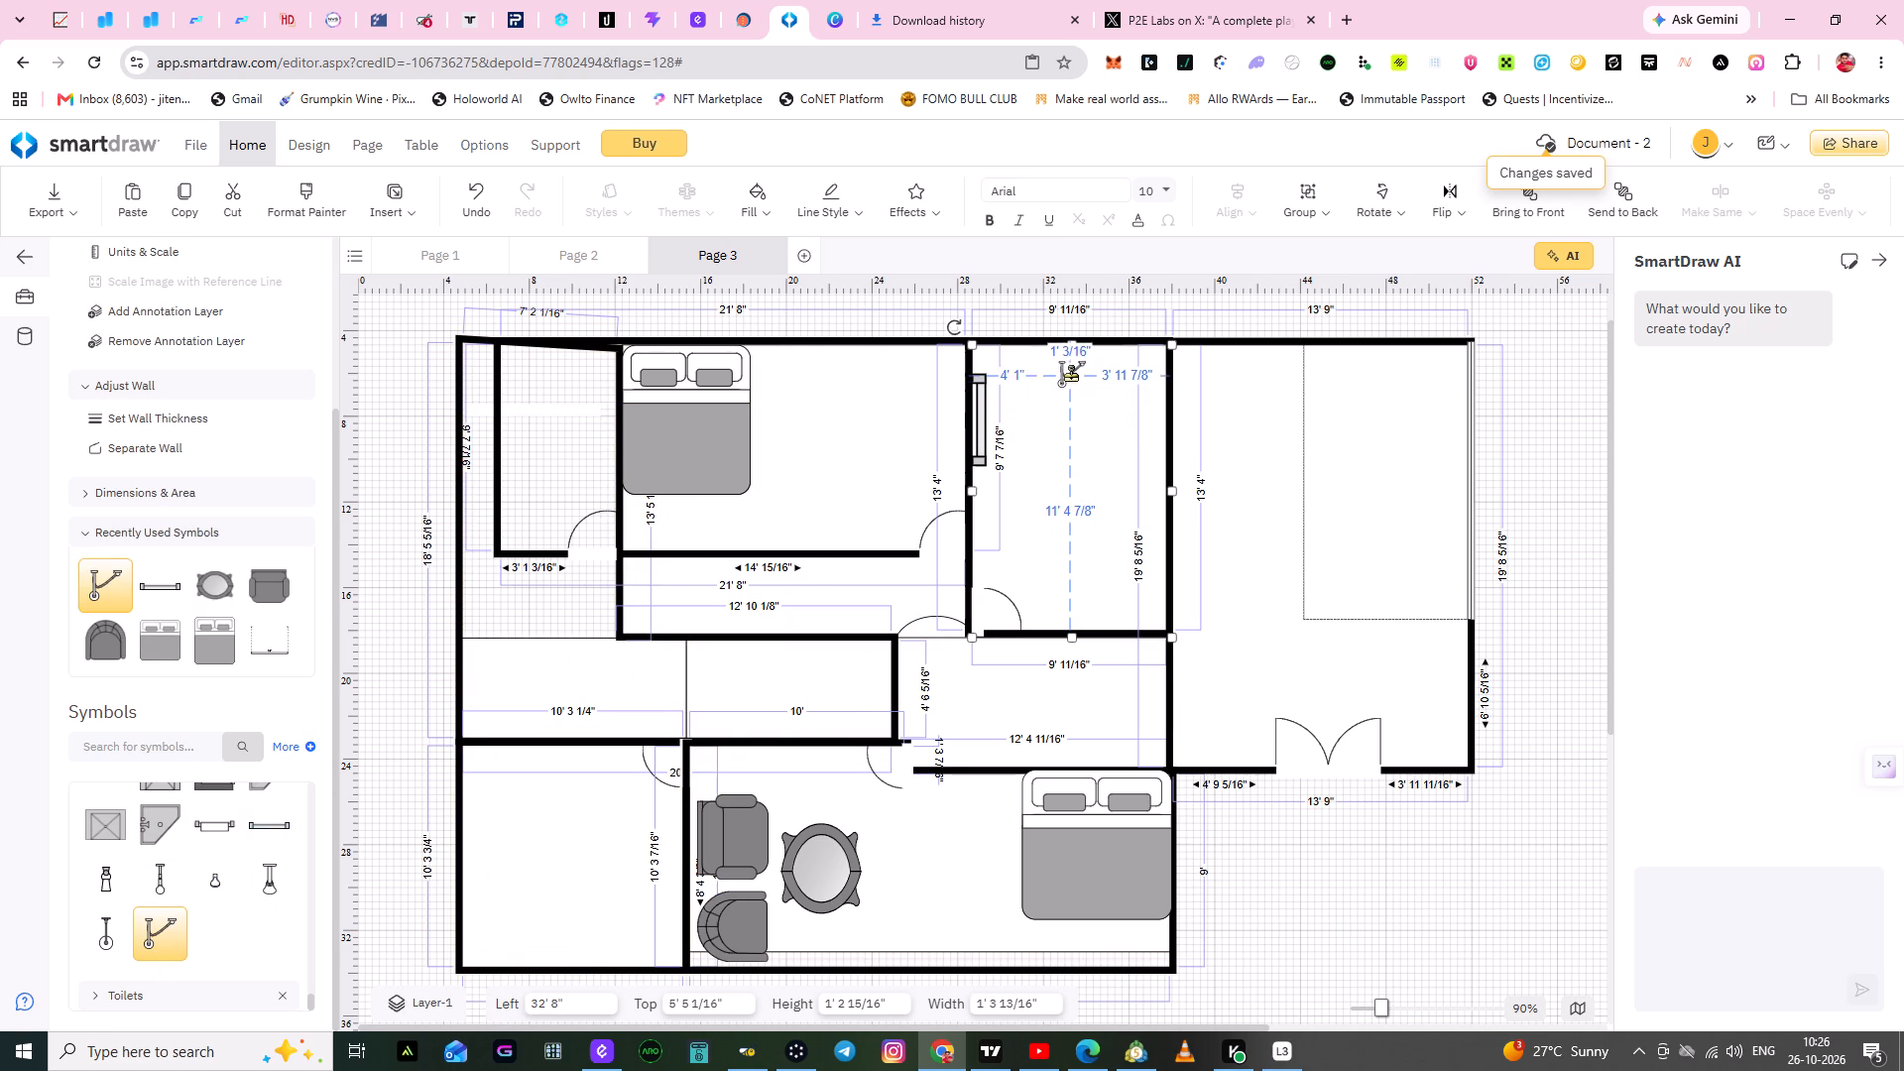
left_click_drag(1071, 375, 1072, 363)
left_click(1087, 437)
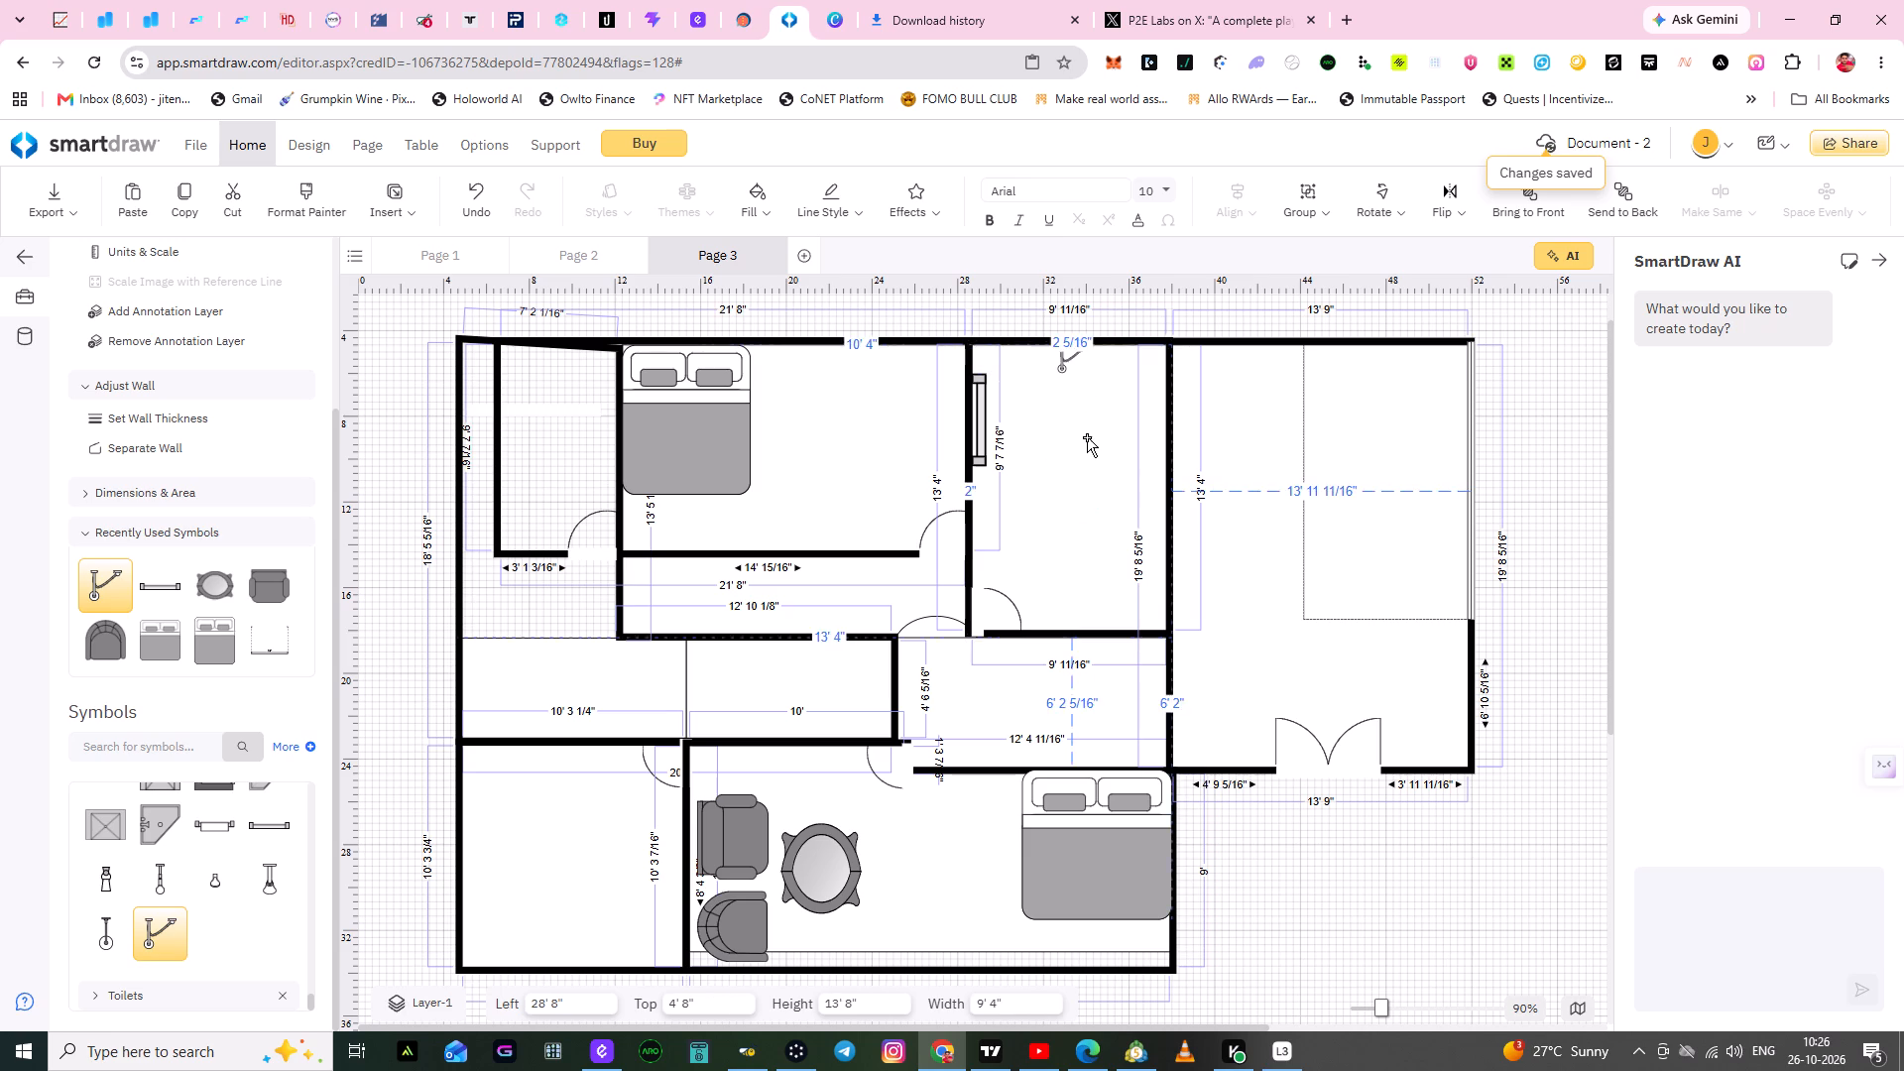
Enlarge the shower head to a height of about 1' 11" and a width of about 1' 8".
left_click(1063, 365)
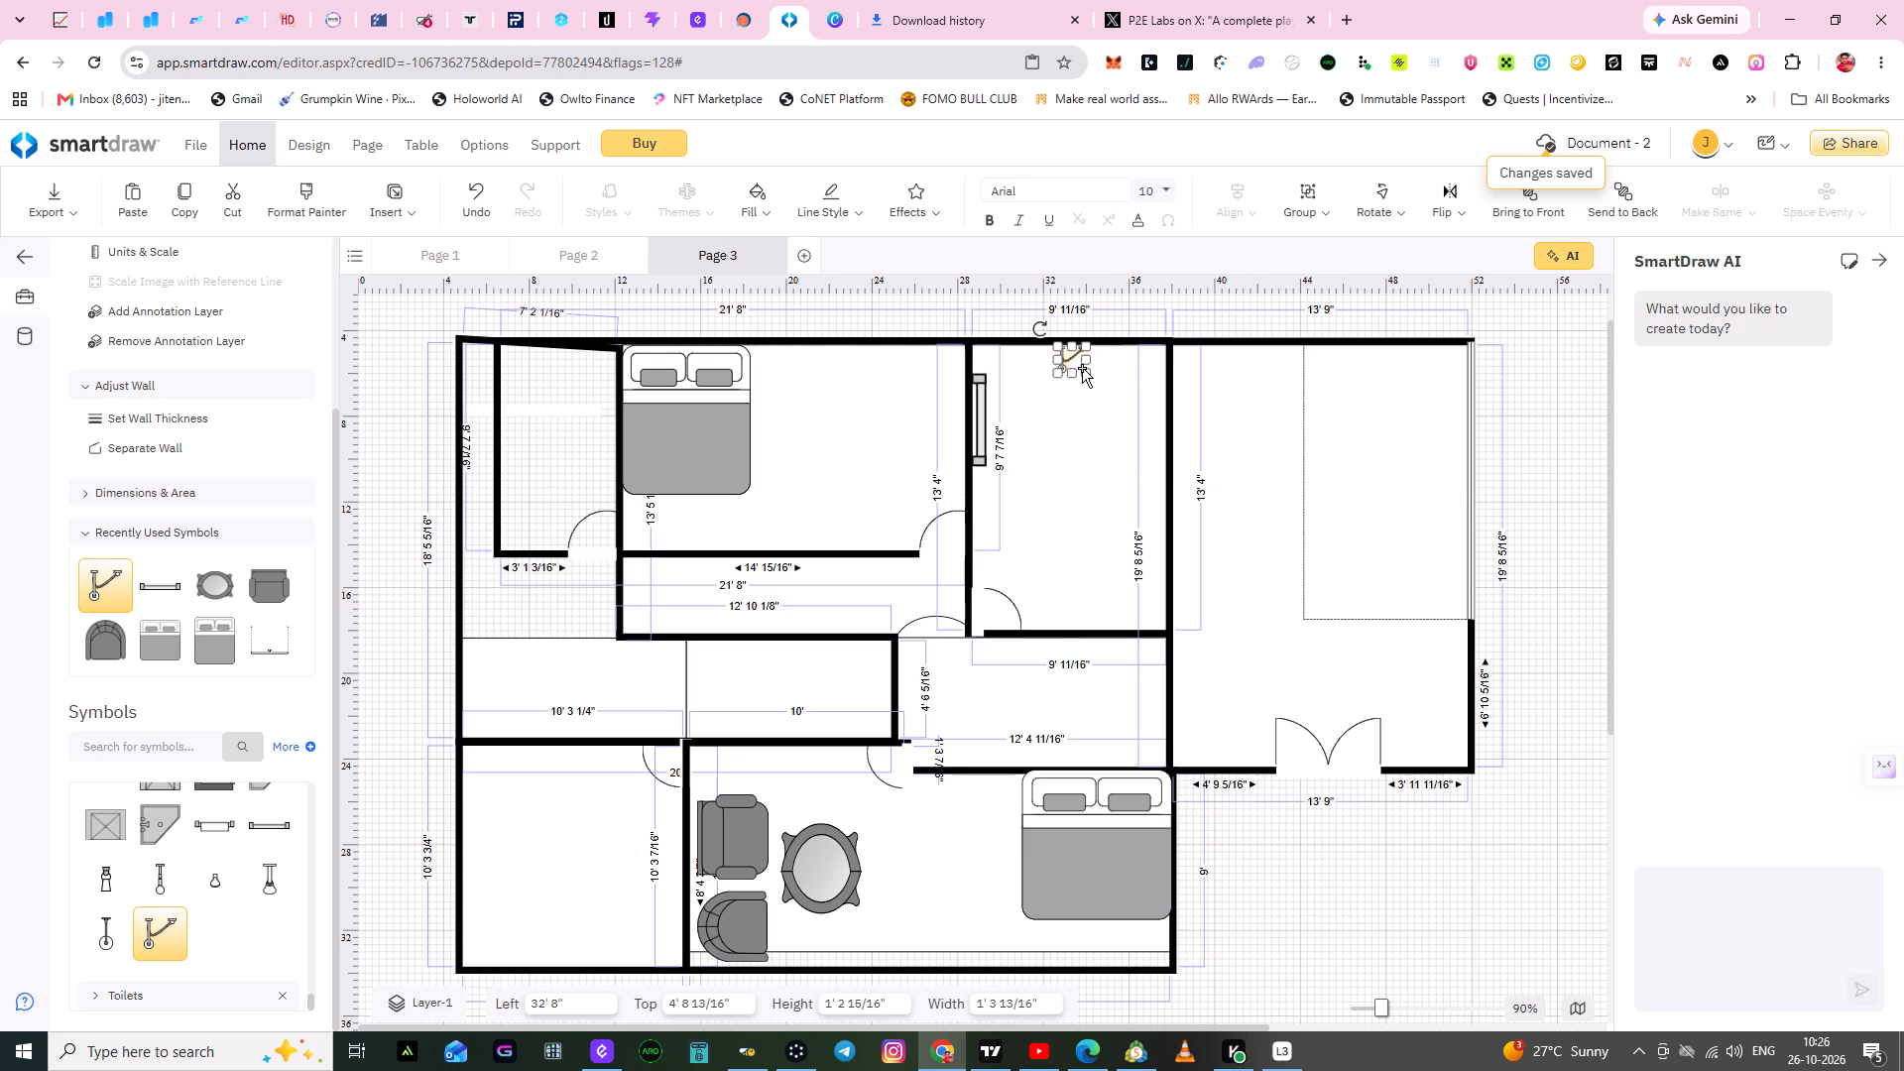
left_click(1082, 368)
left_click_drag(1086, 375, 1096, 390)
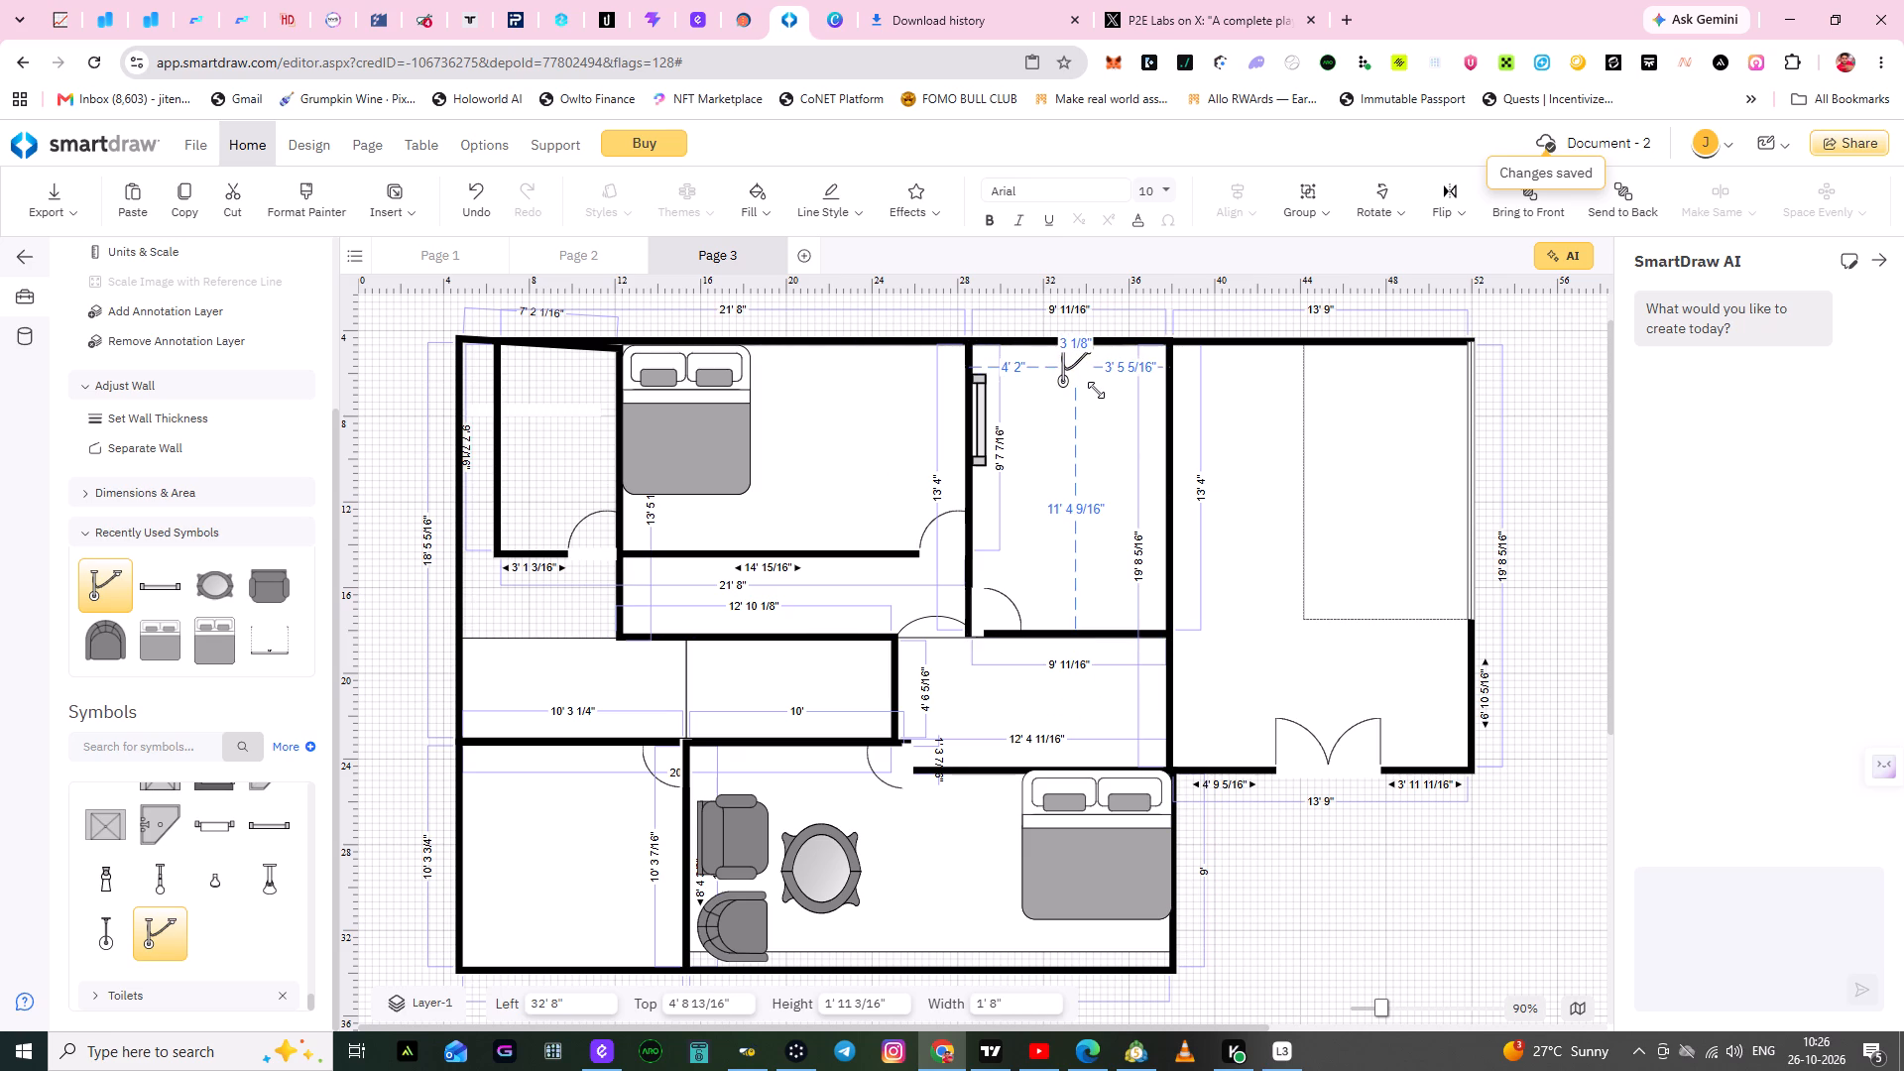
left_click(1091, 411)
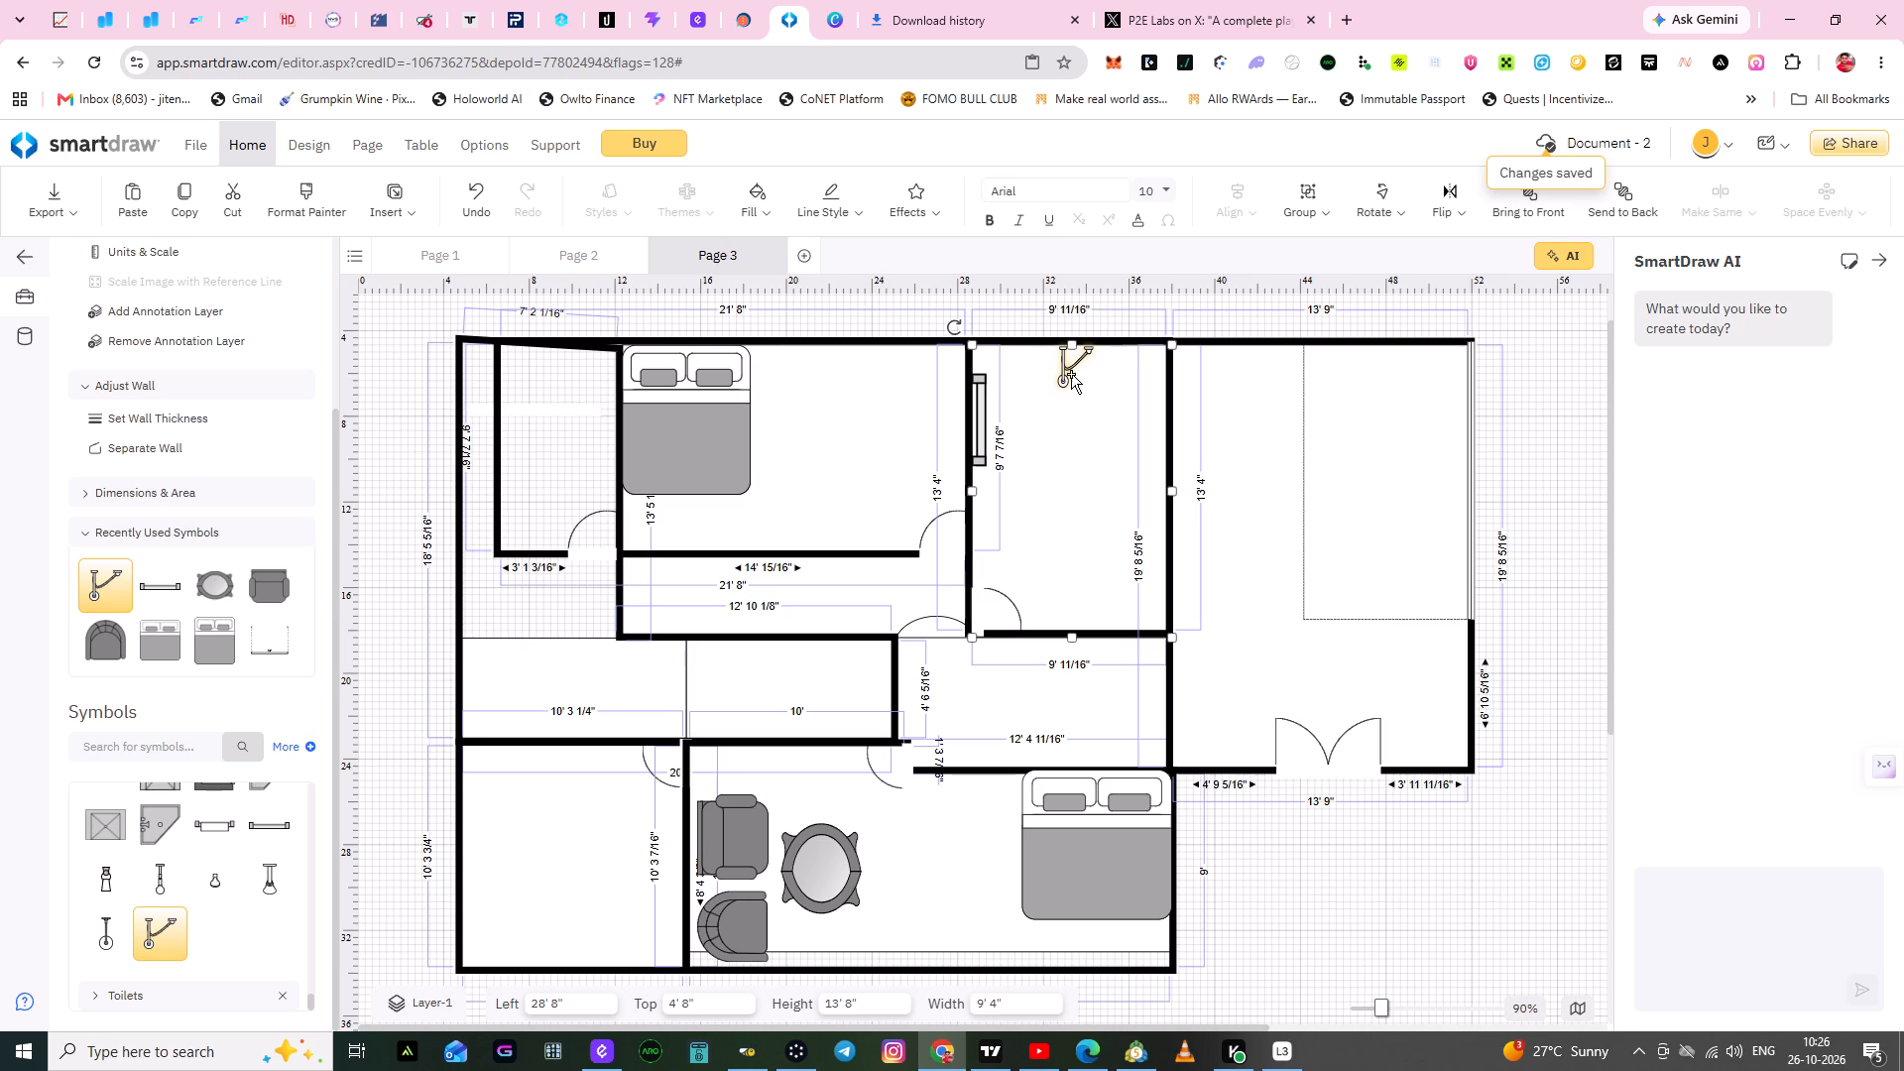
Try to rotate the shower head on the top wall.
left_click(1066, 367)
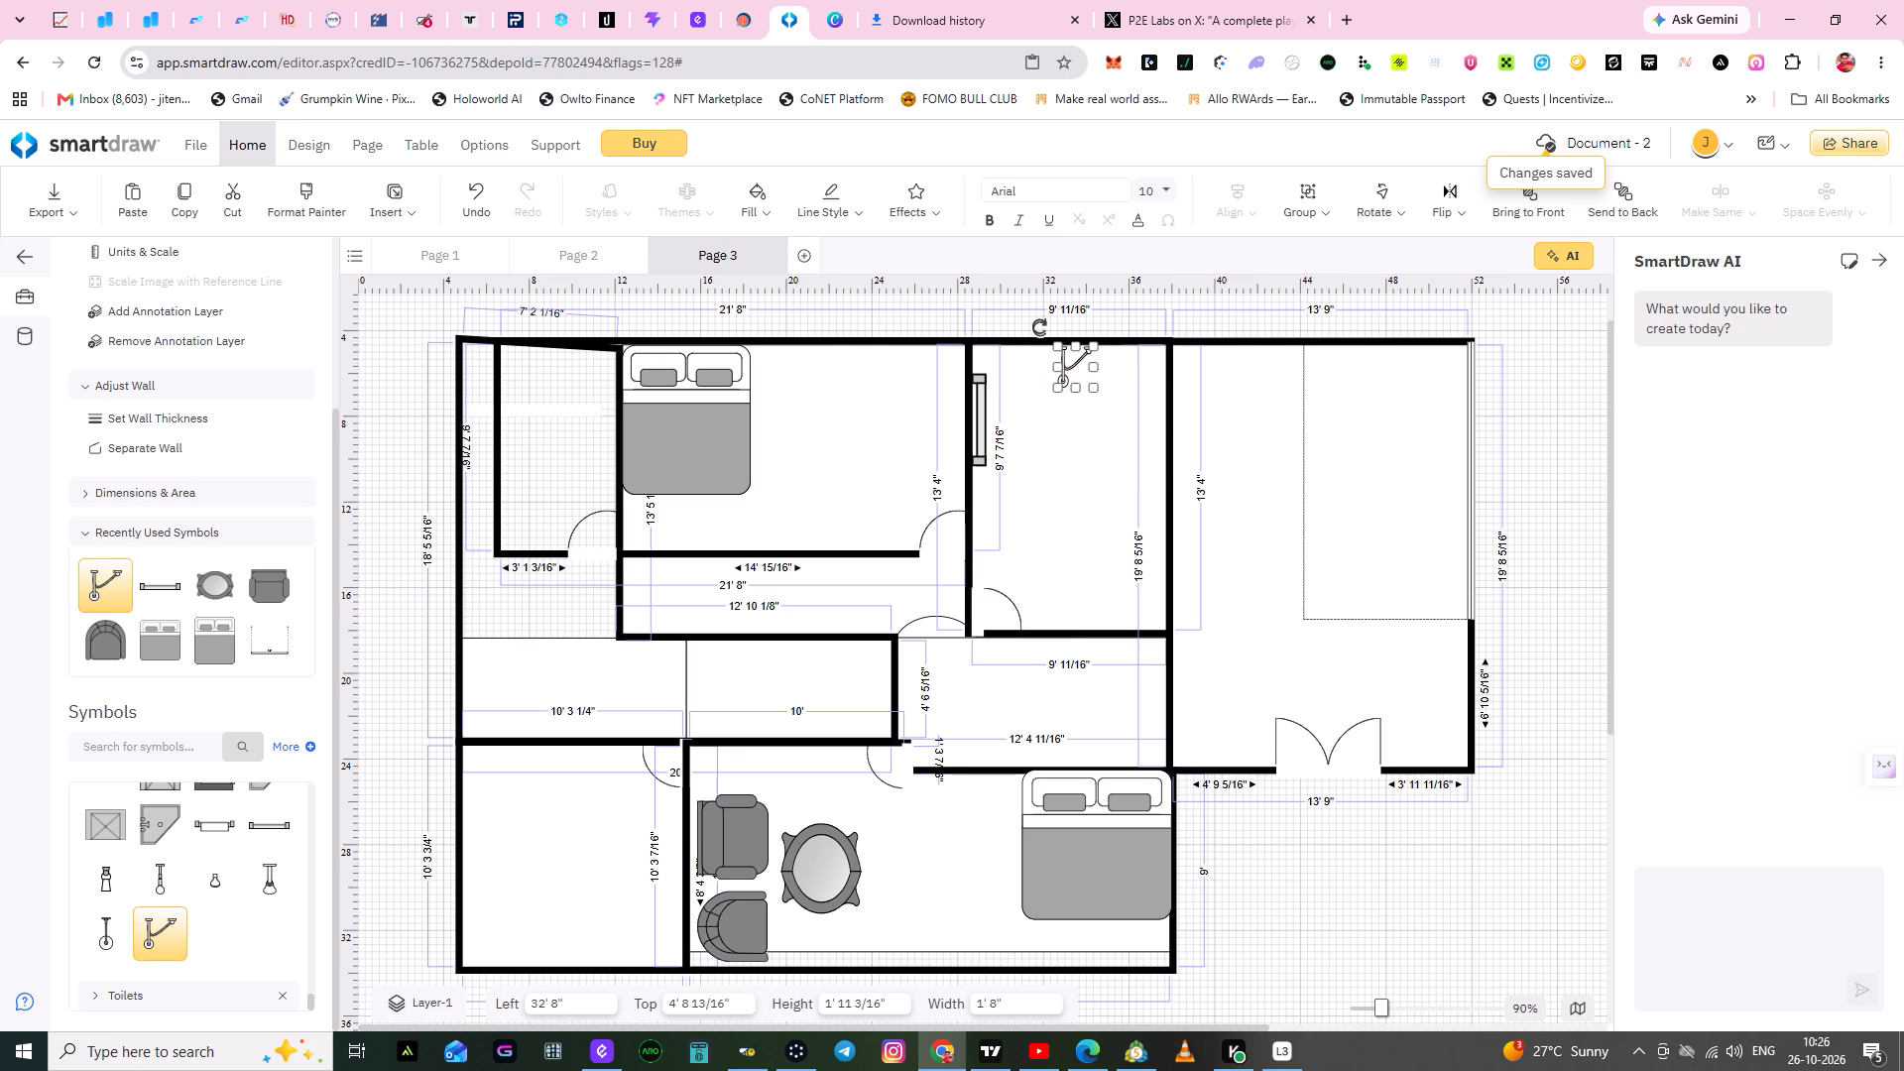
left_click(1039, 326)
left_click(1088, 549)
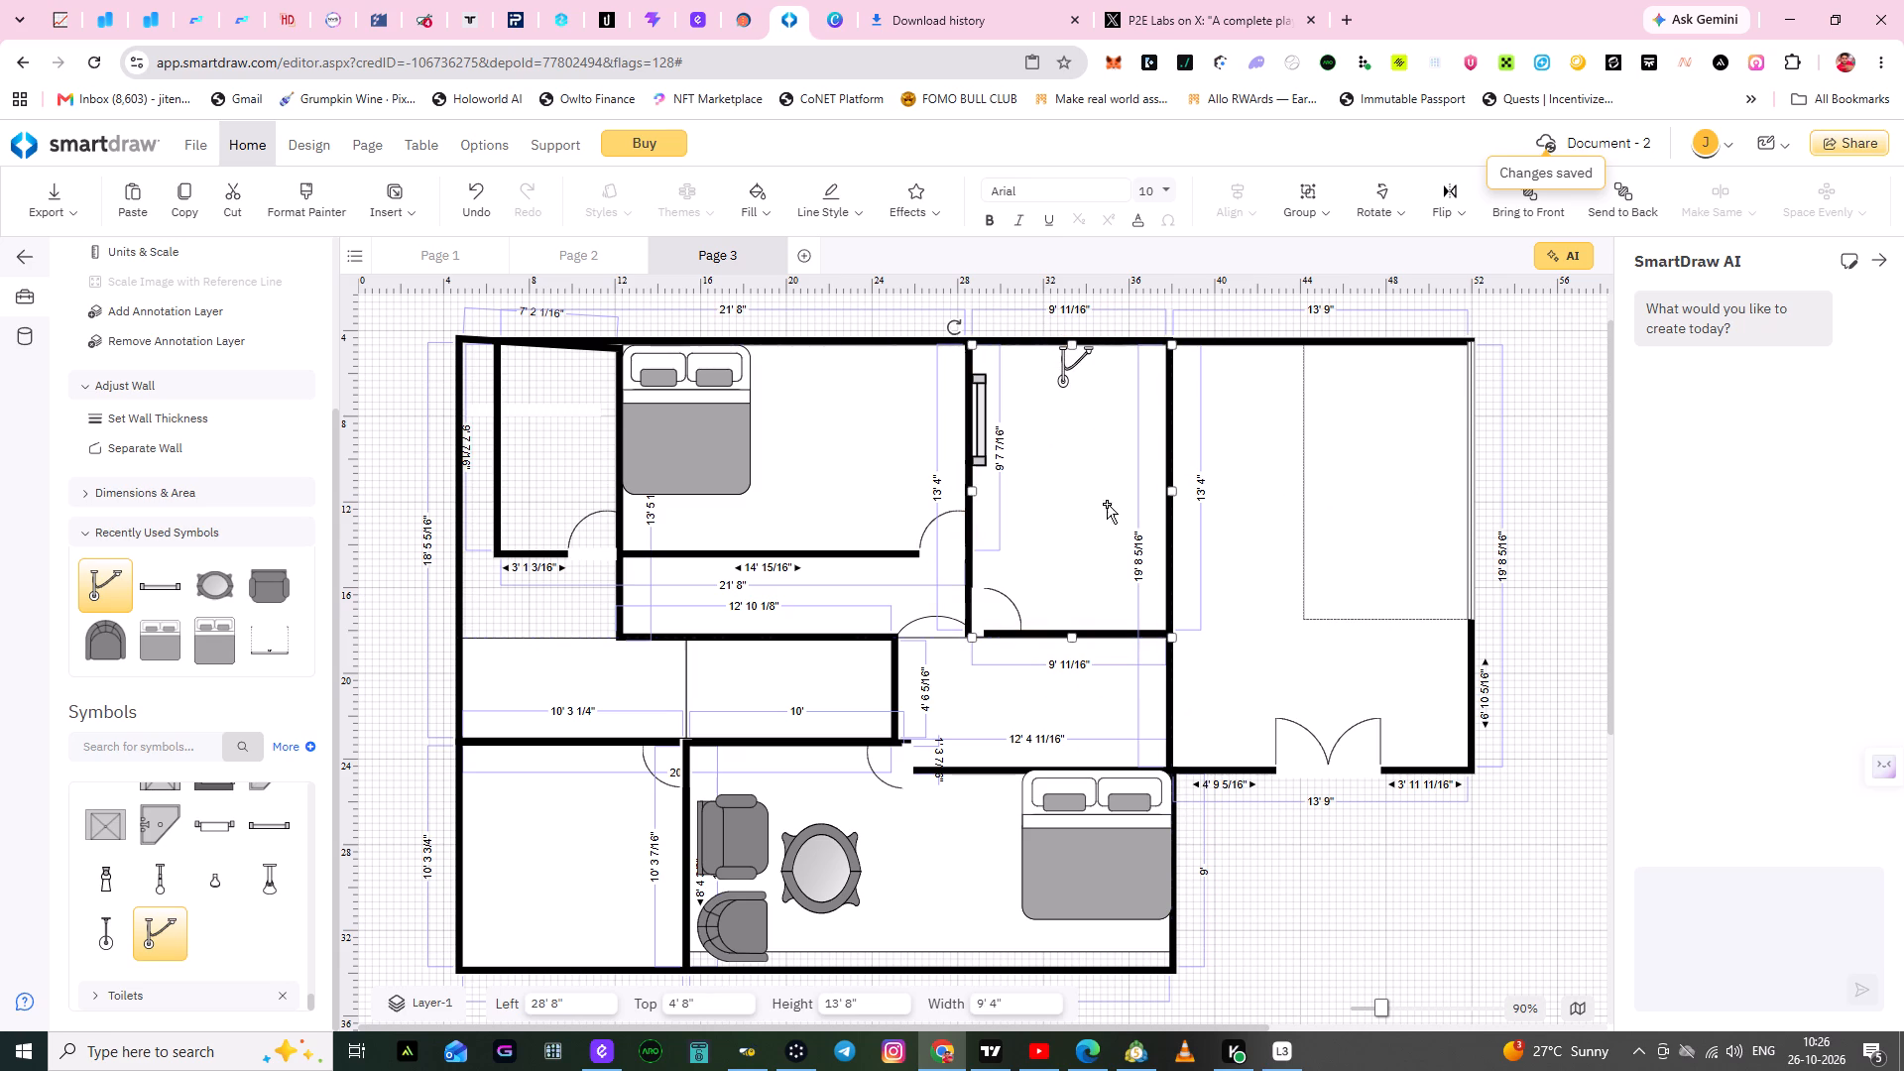
Widen the shower head slightly by stretching its right side outward.
left_click(1069, 367)
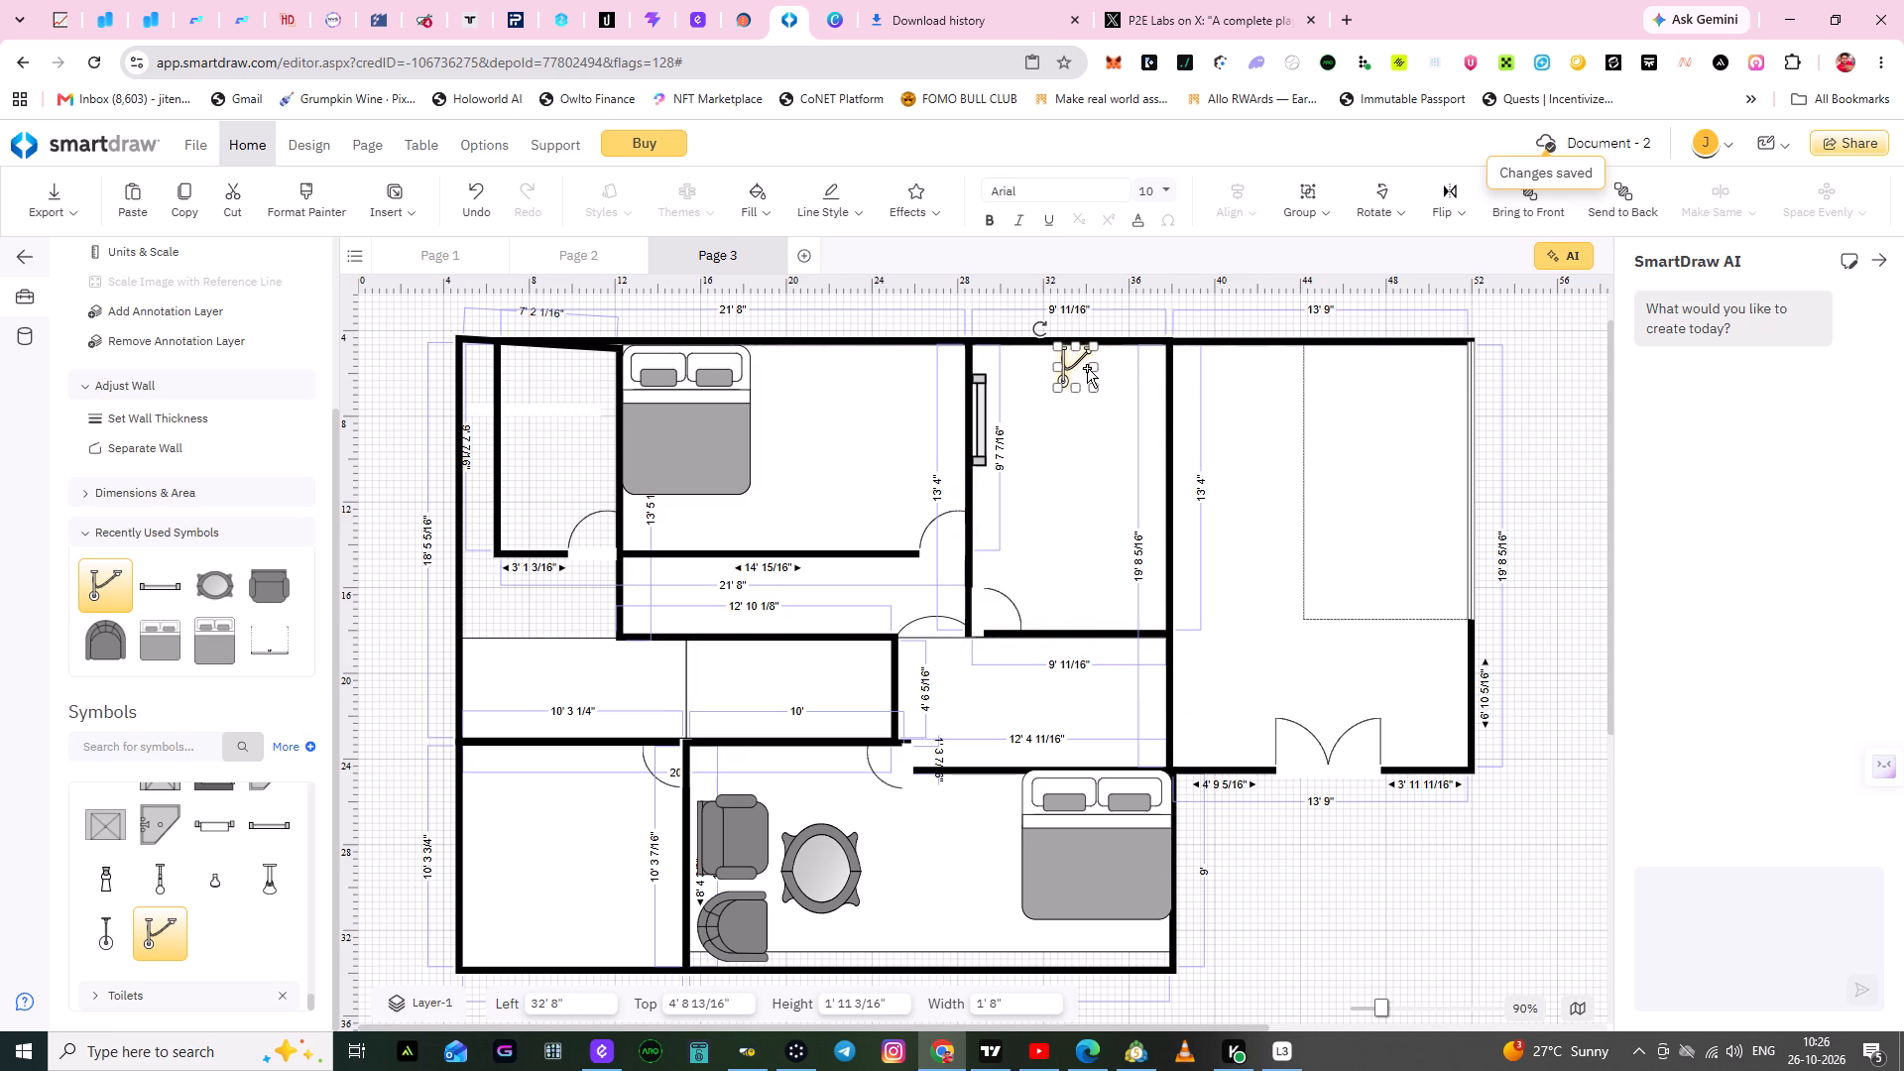
left_click_drag(1092, 368, 1101, 372)
left_click(1084, 439)
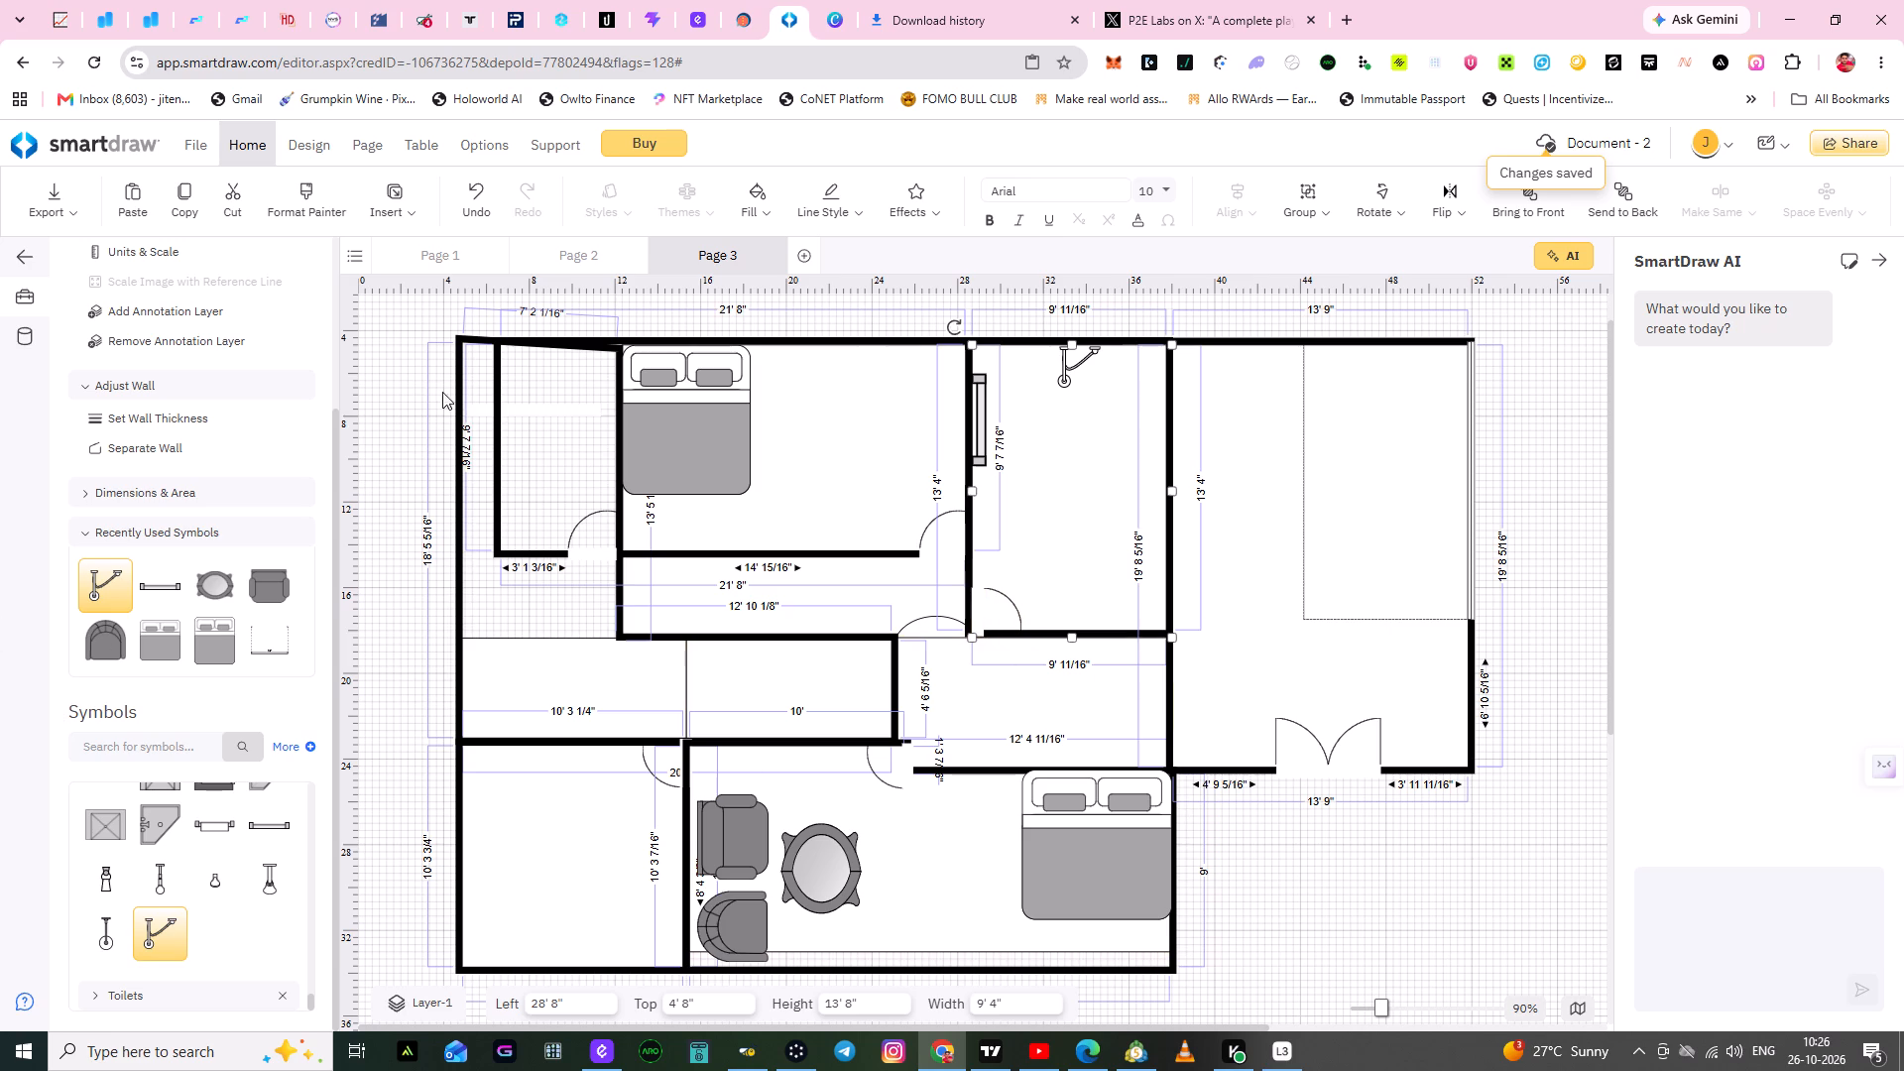
Place a toilet from the Toilets symbols in the lower right corner of the narrow top middle room, at about left 35' 4" and top 15' 8".
left_click(230, 998)
scroll(298, 855, "down", 3)
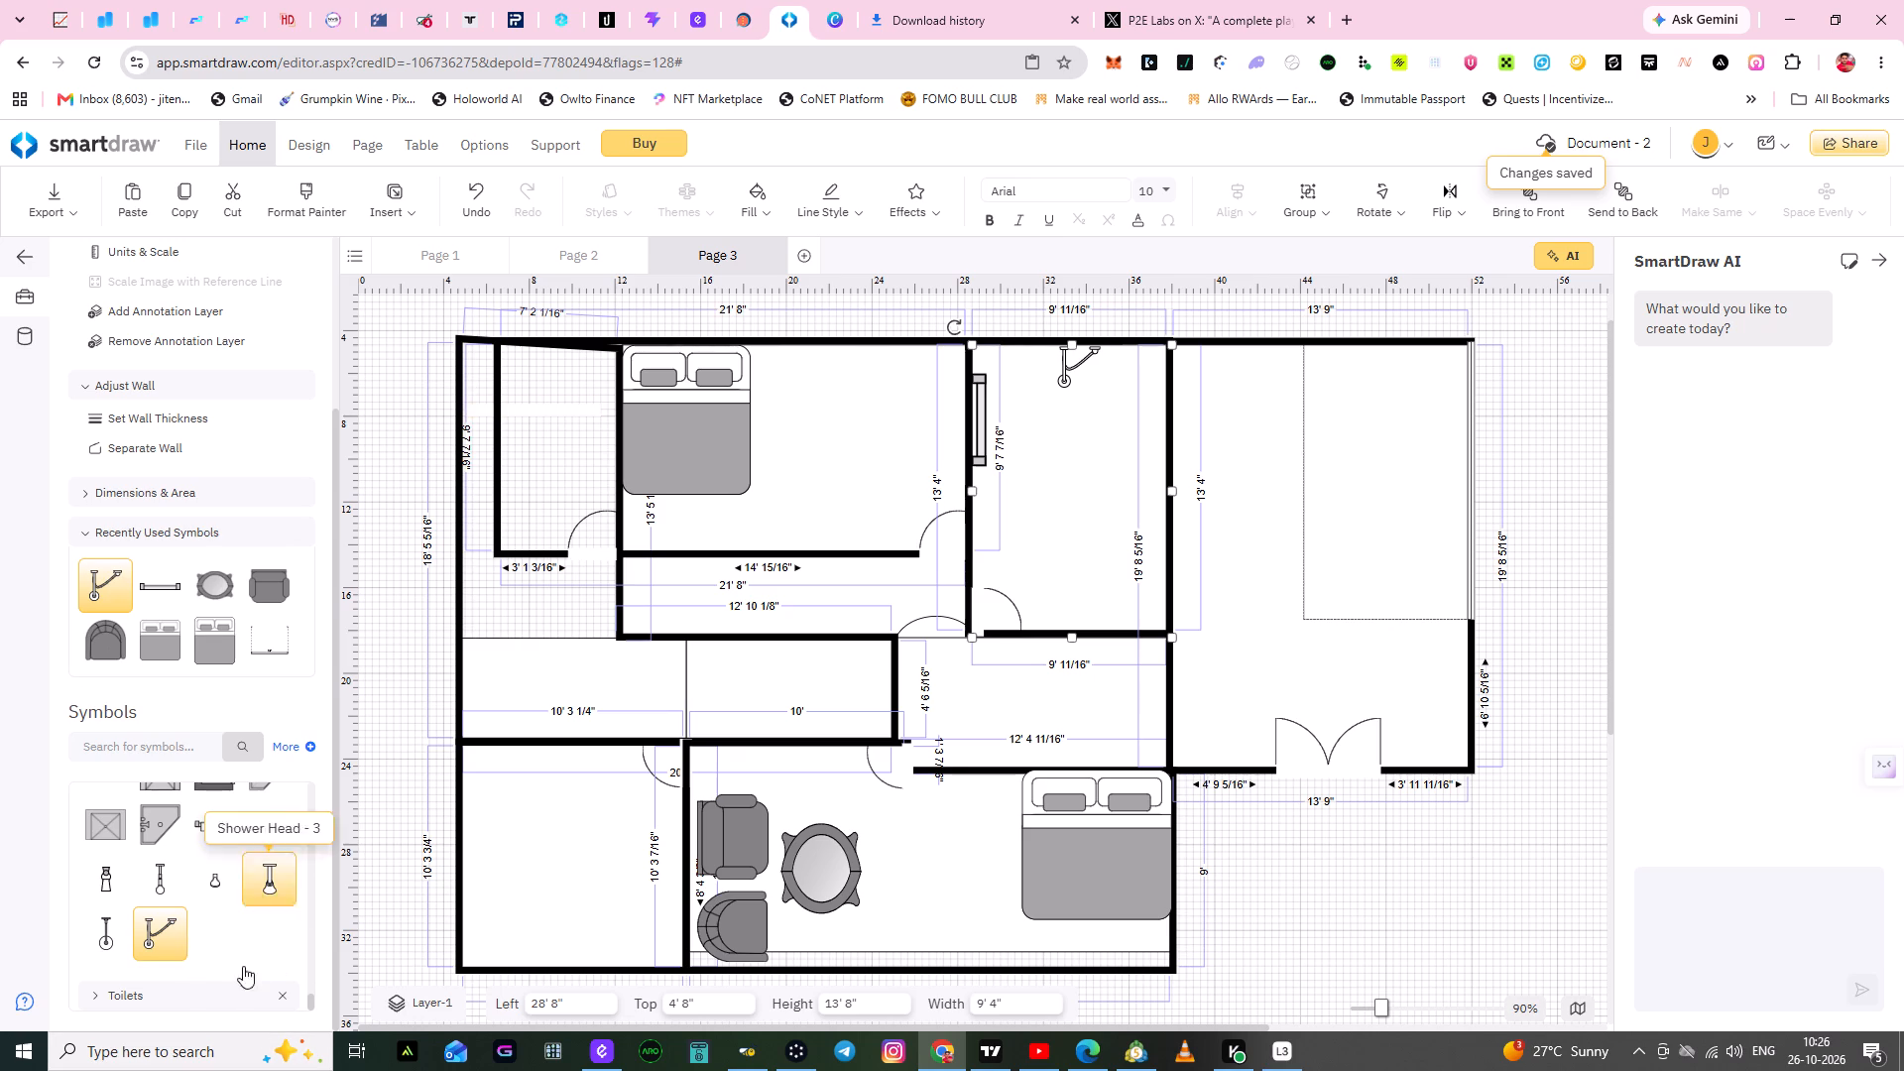
left_click(167, 988)
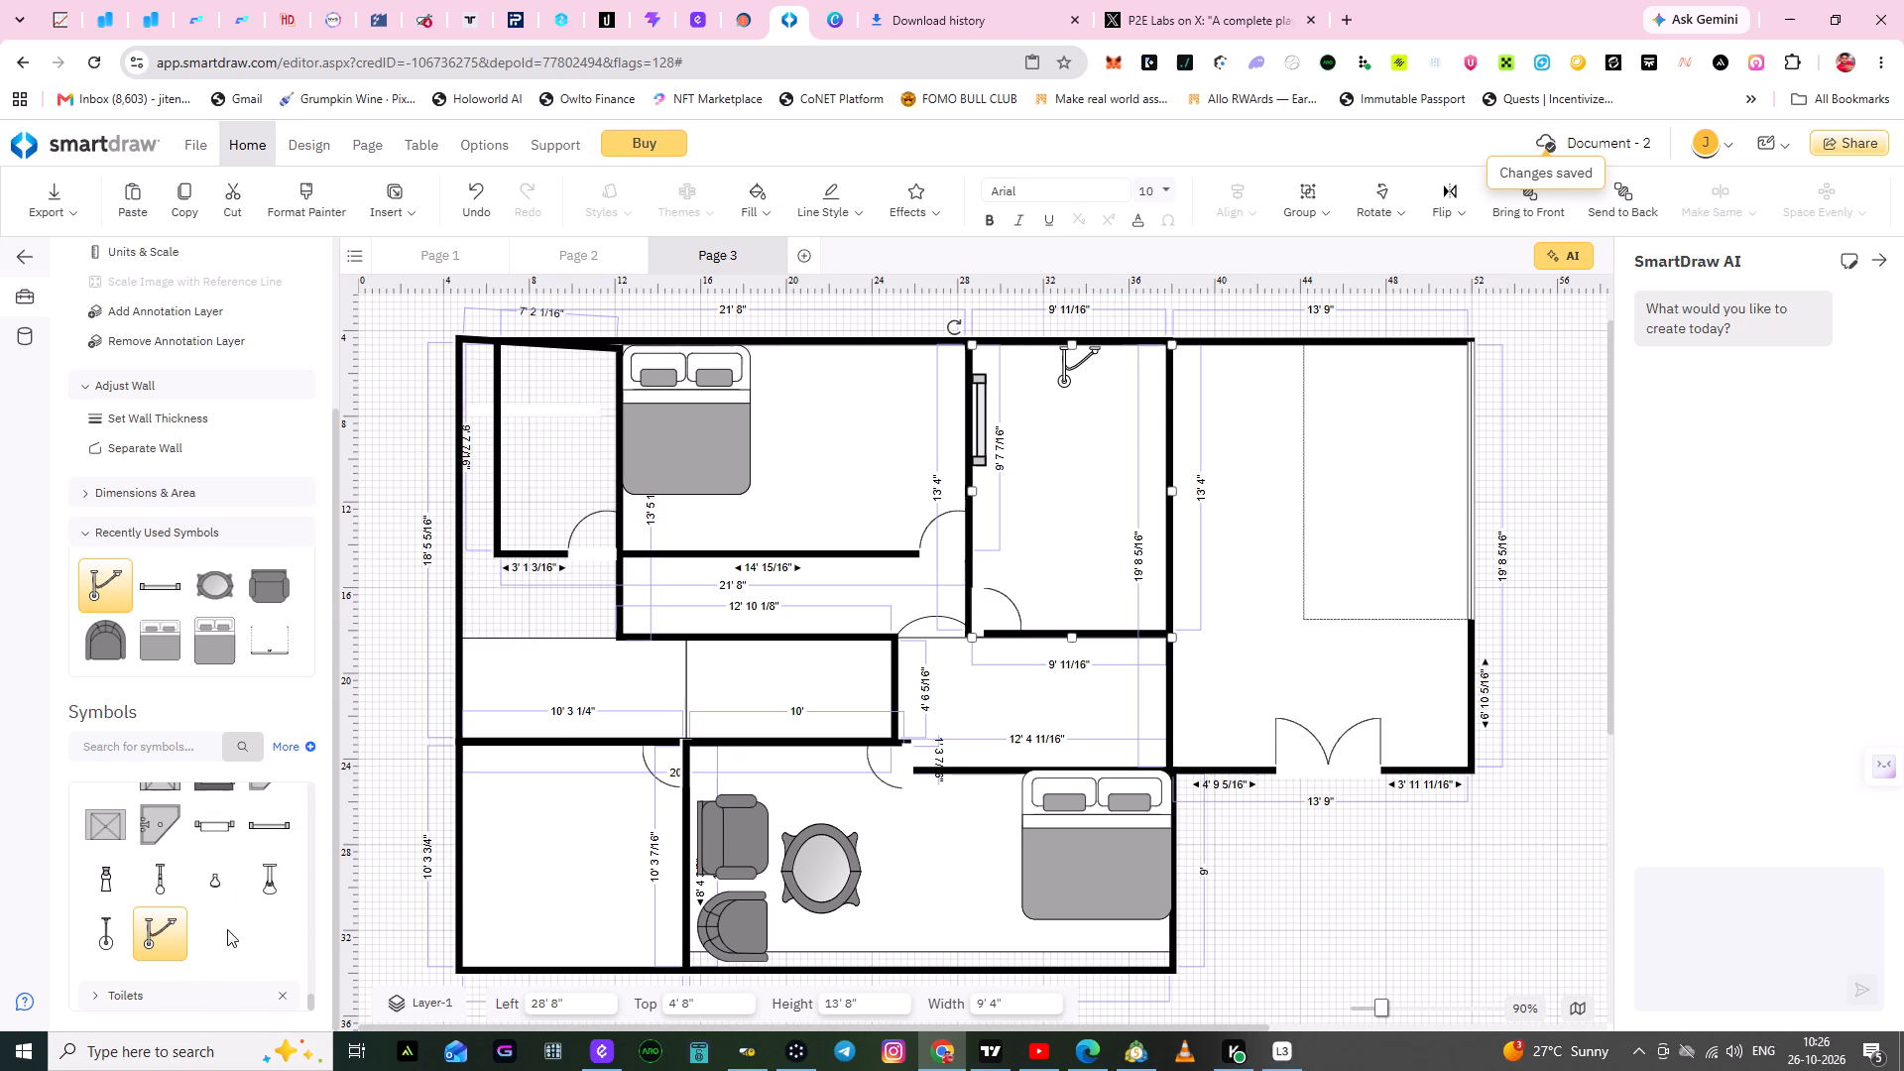
scroll(227, 920, "down", 2)
left_click(88, 997)
scroll(245, 928, "down", 3)
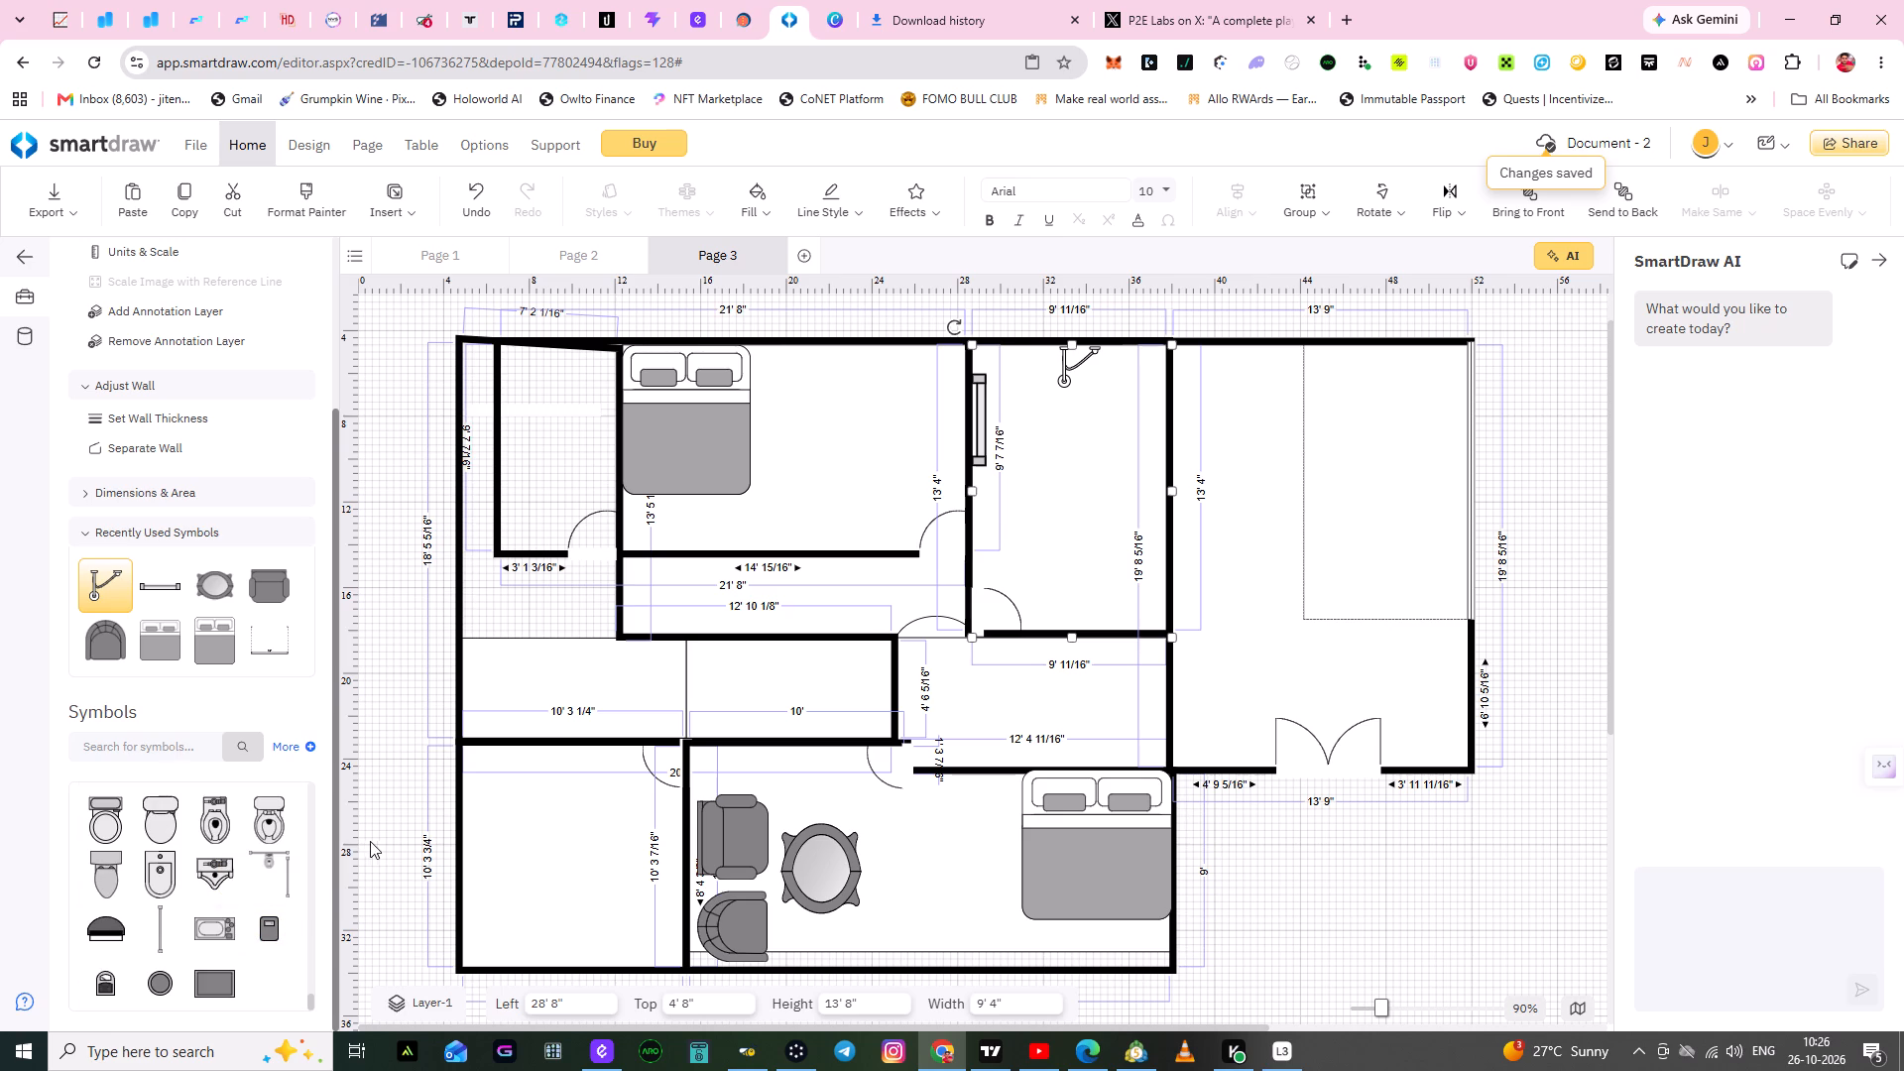
scroll(306, 886, "up", 1)
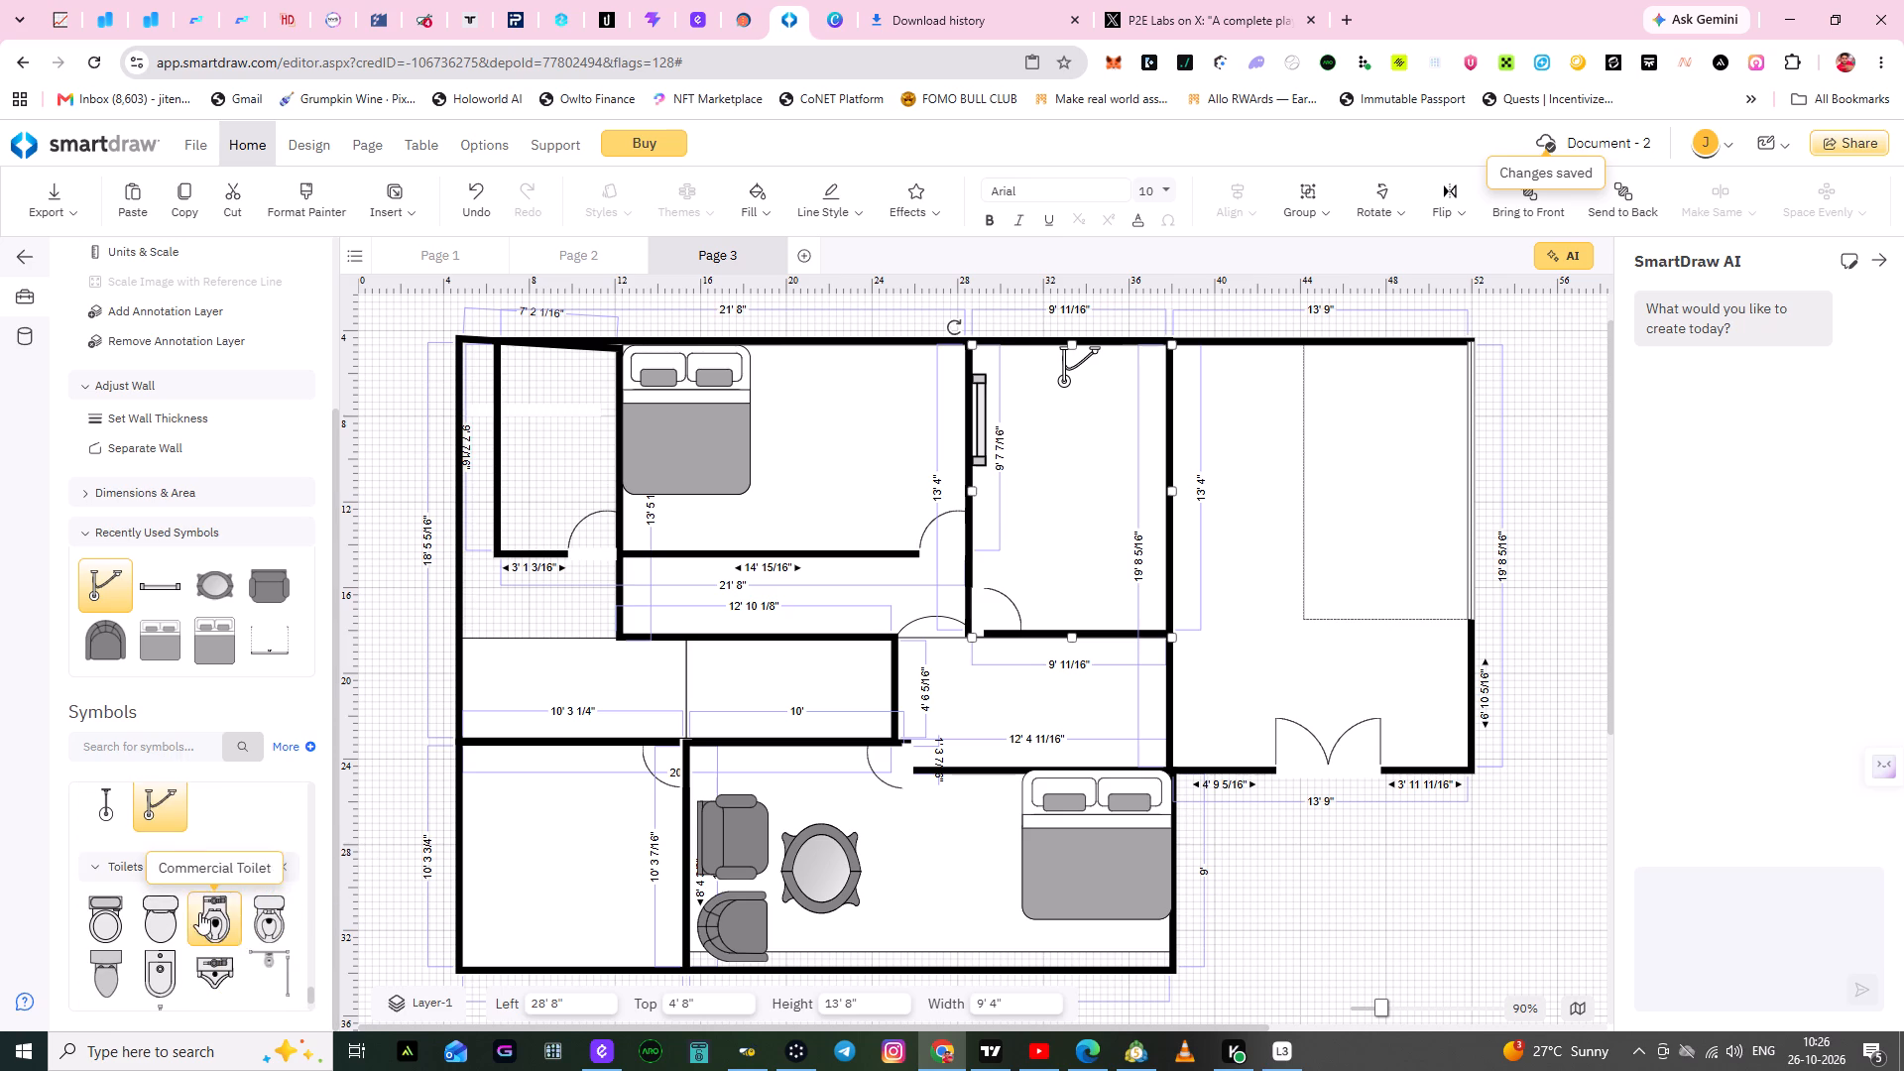
left_click_drag(162, 912, 512, 762)
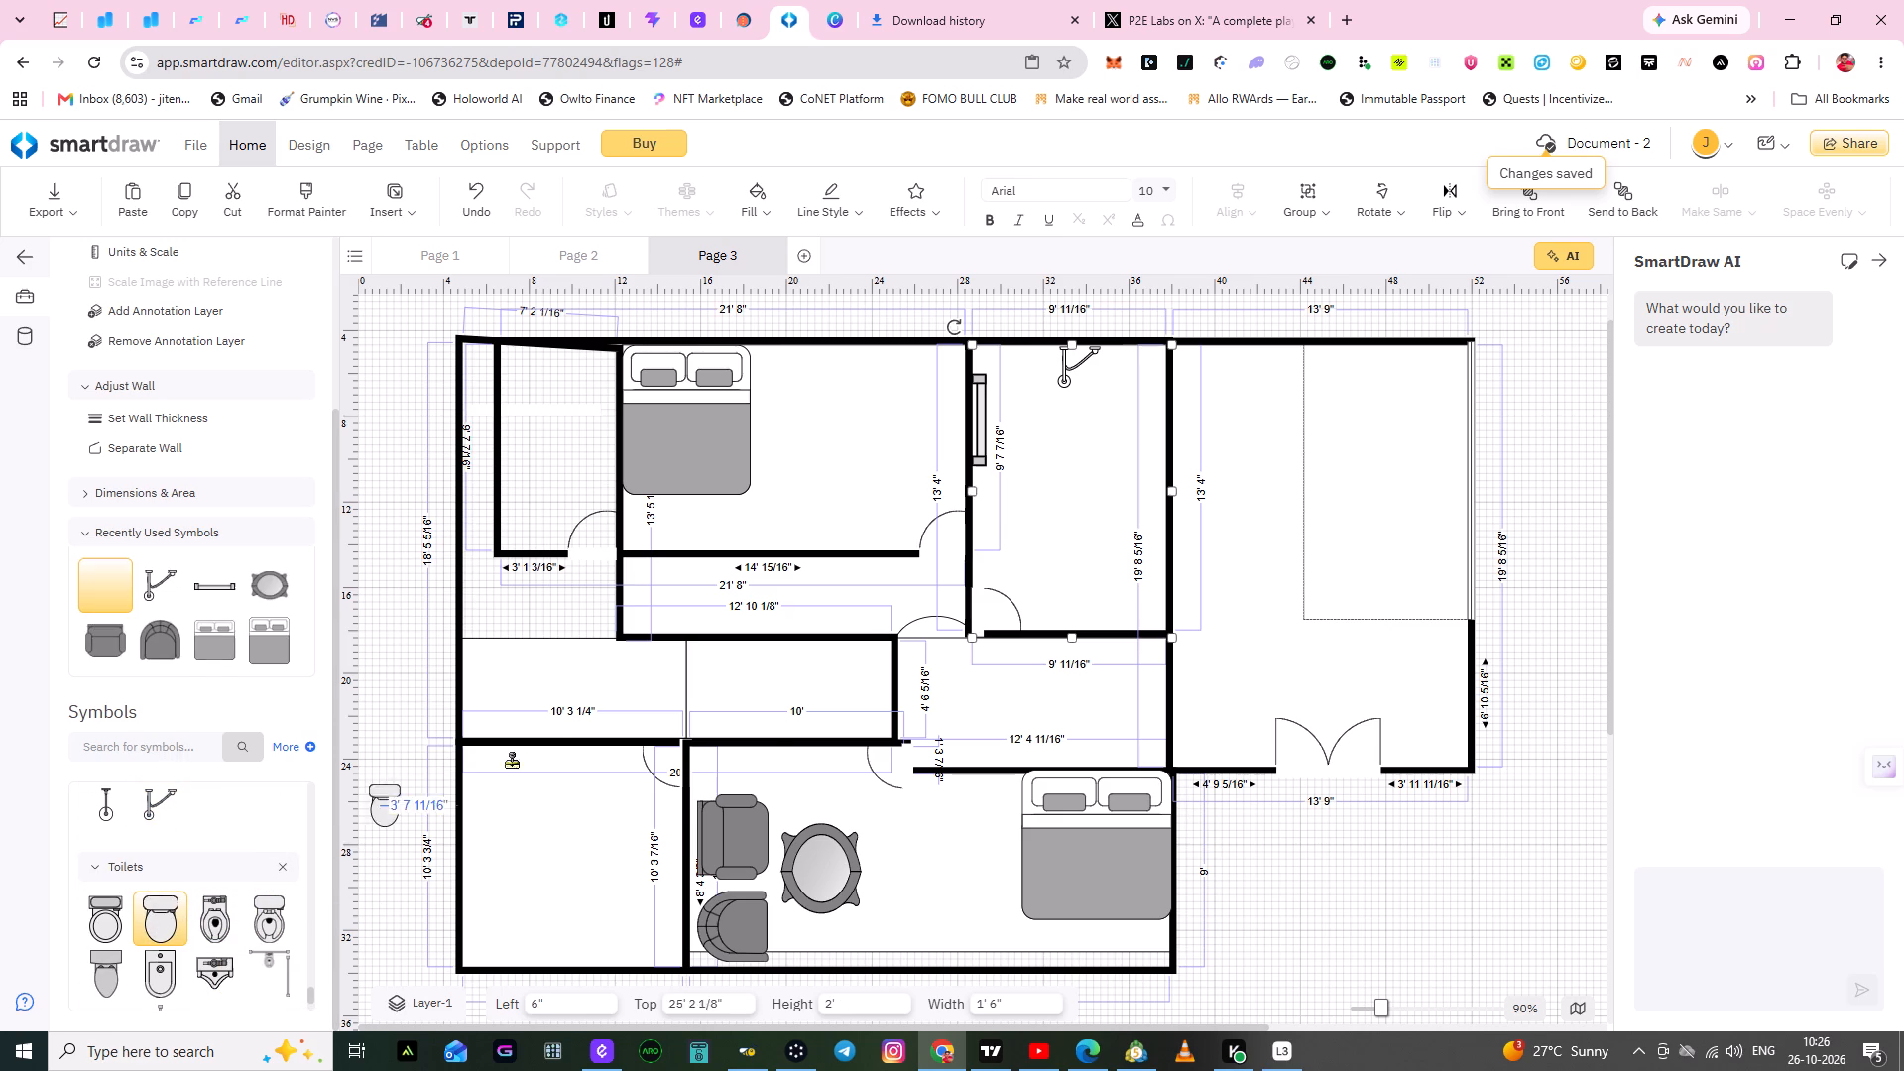
left_click_drag(512, 762, 1111, 587)
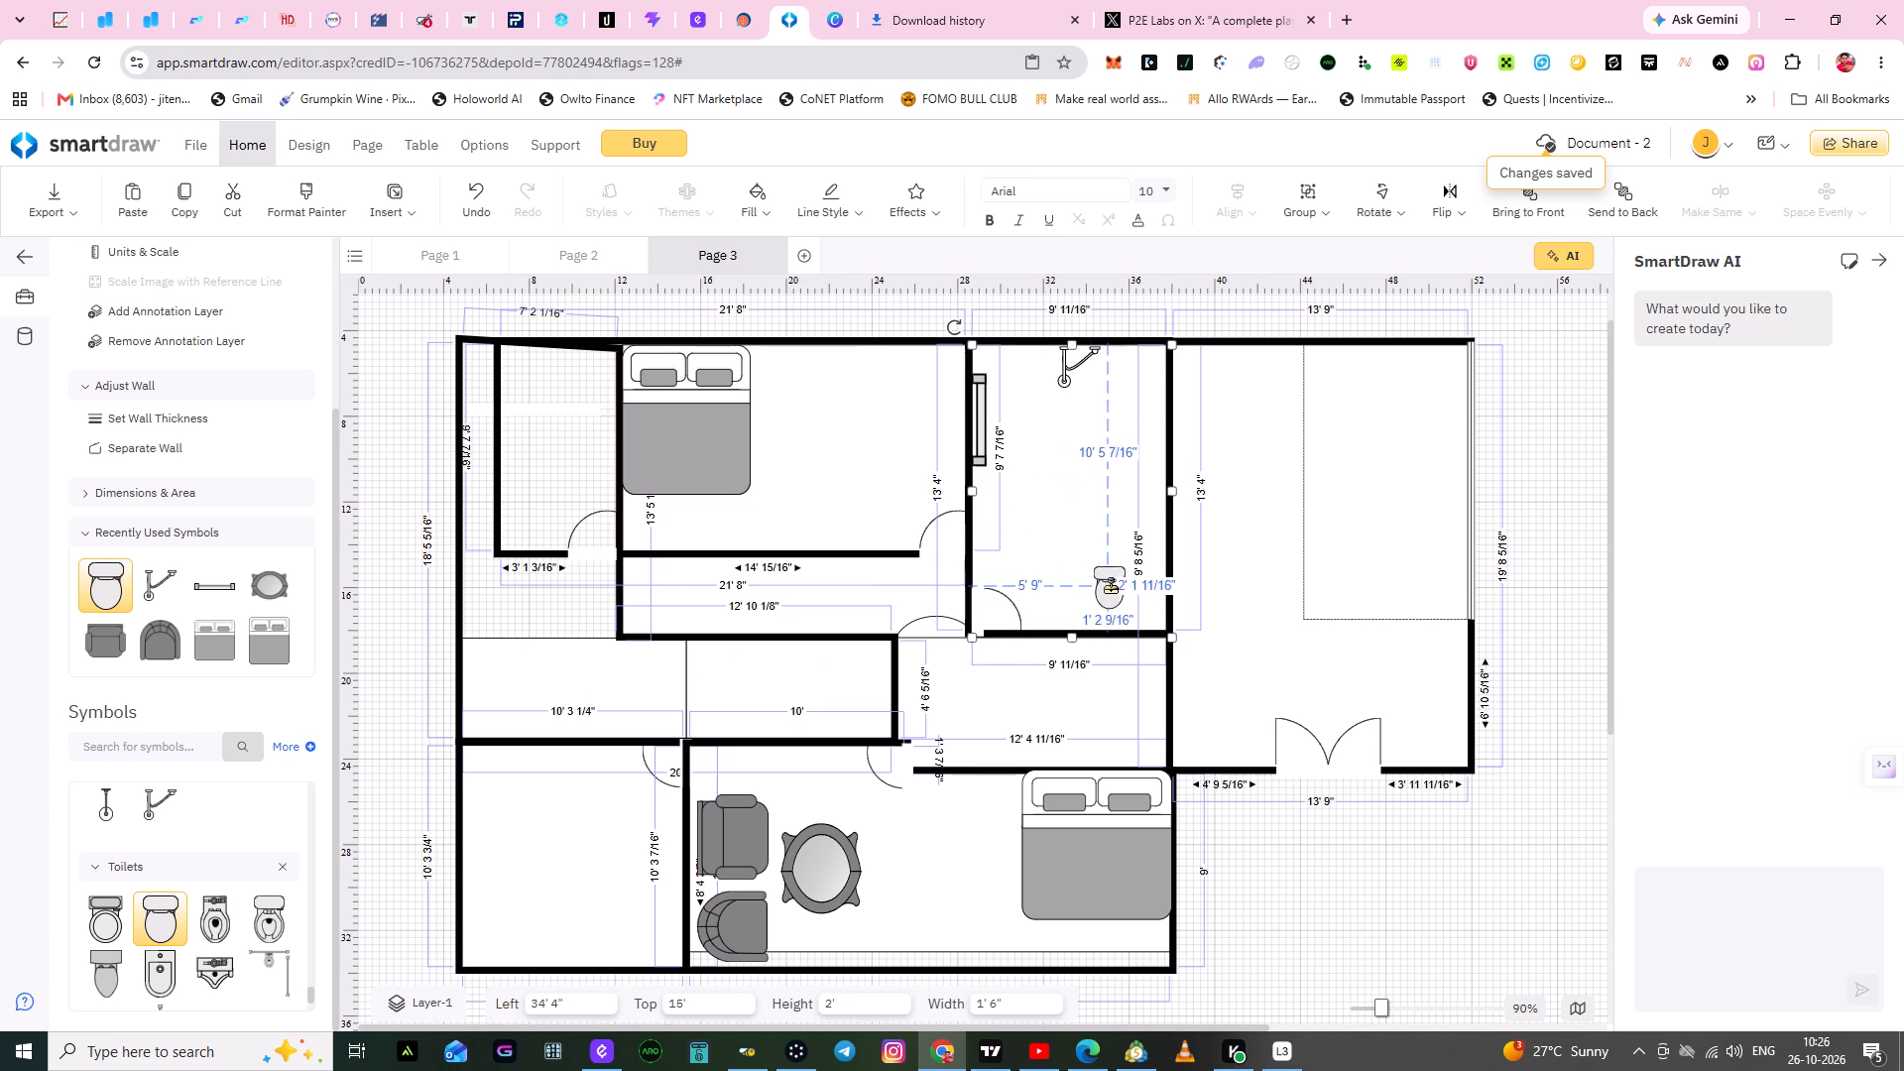
left_click_drag(1111, 587, 1131, 602)
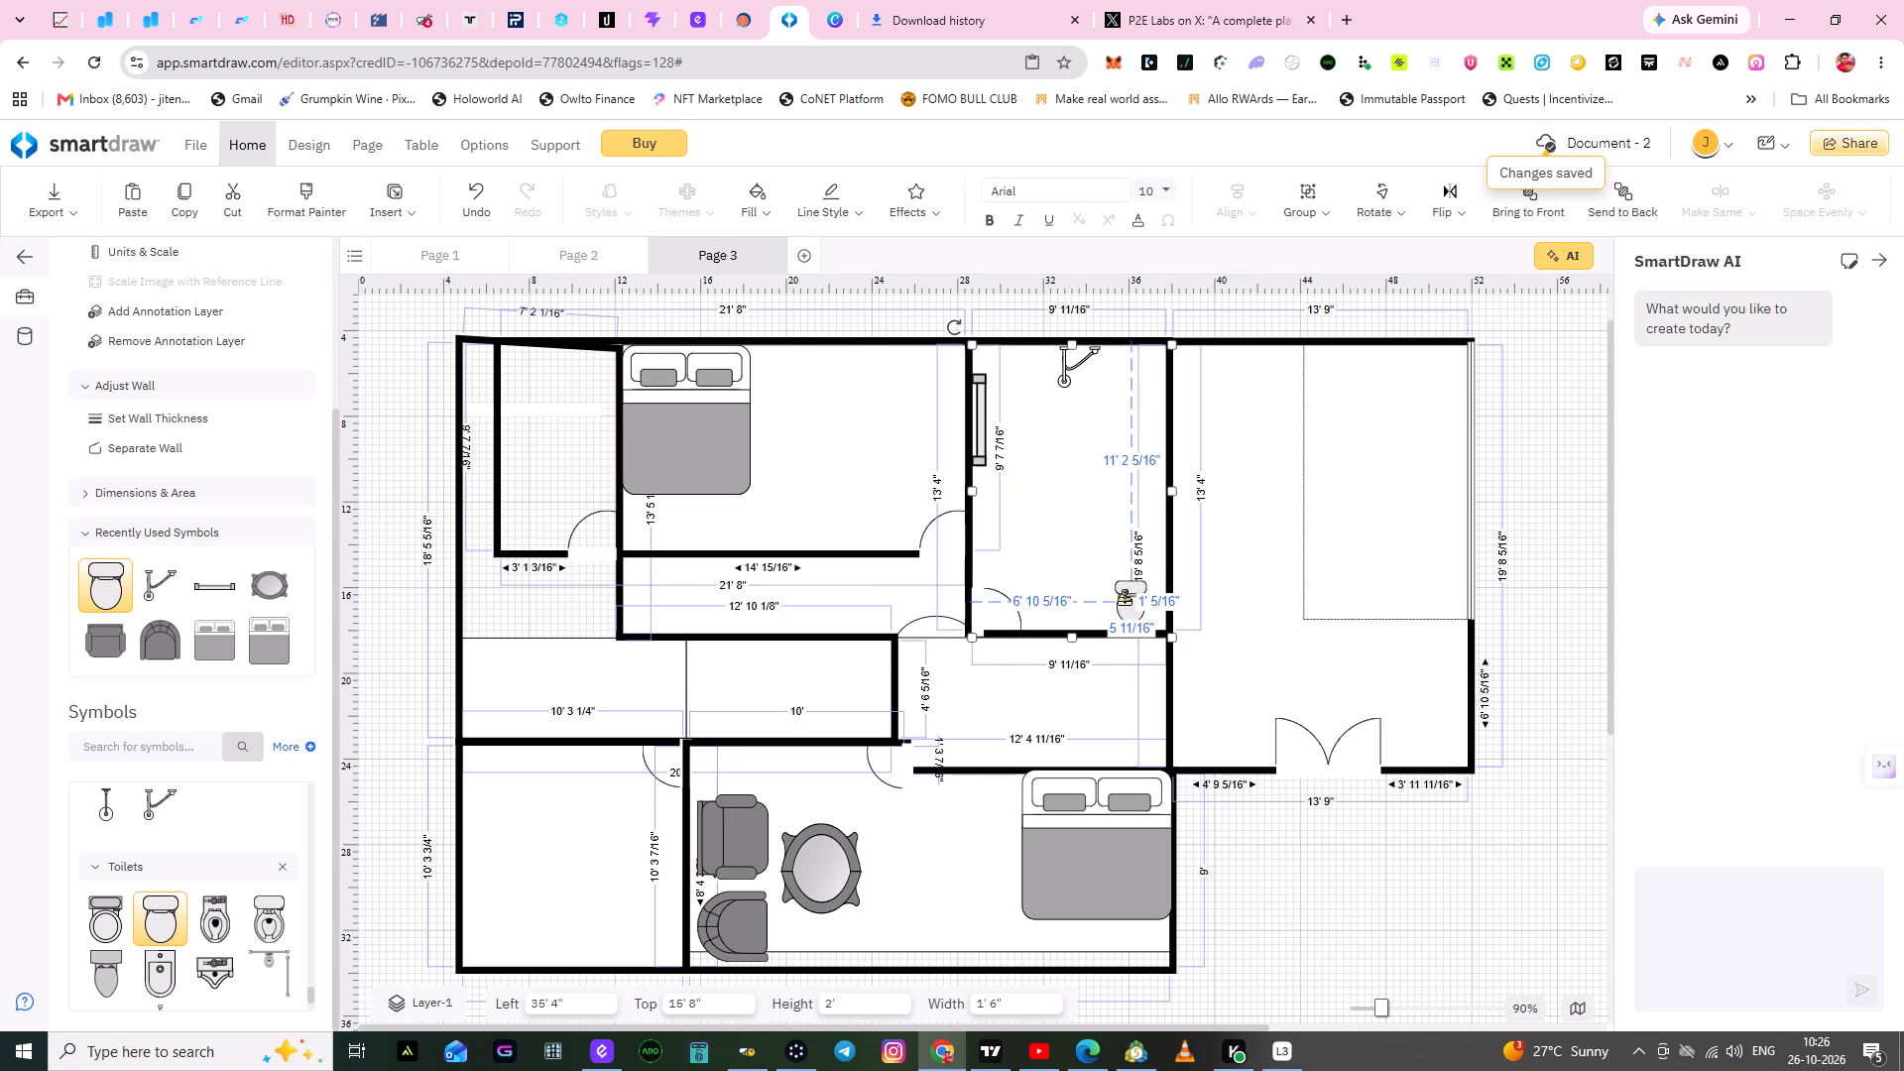
Rotate the toilet to 180° so that its tank faces the room's bottom wall.
left_click(1090, 567)
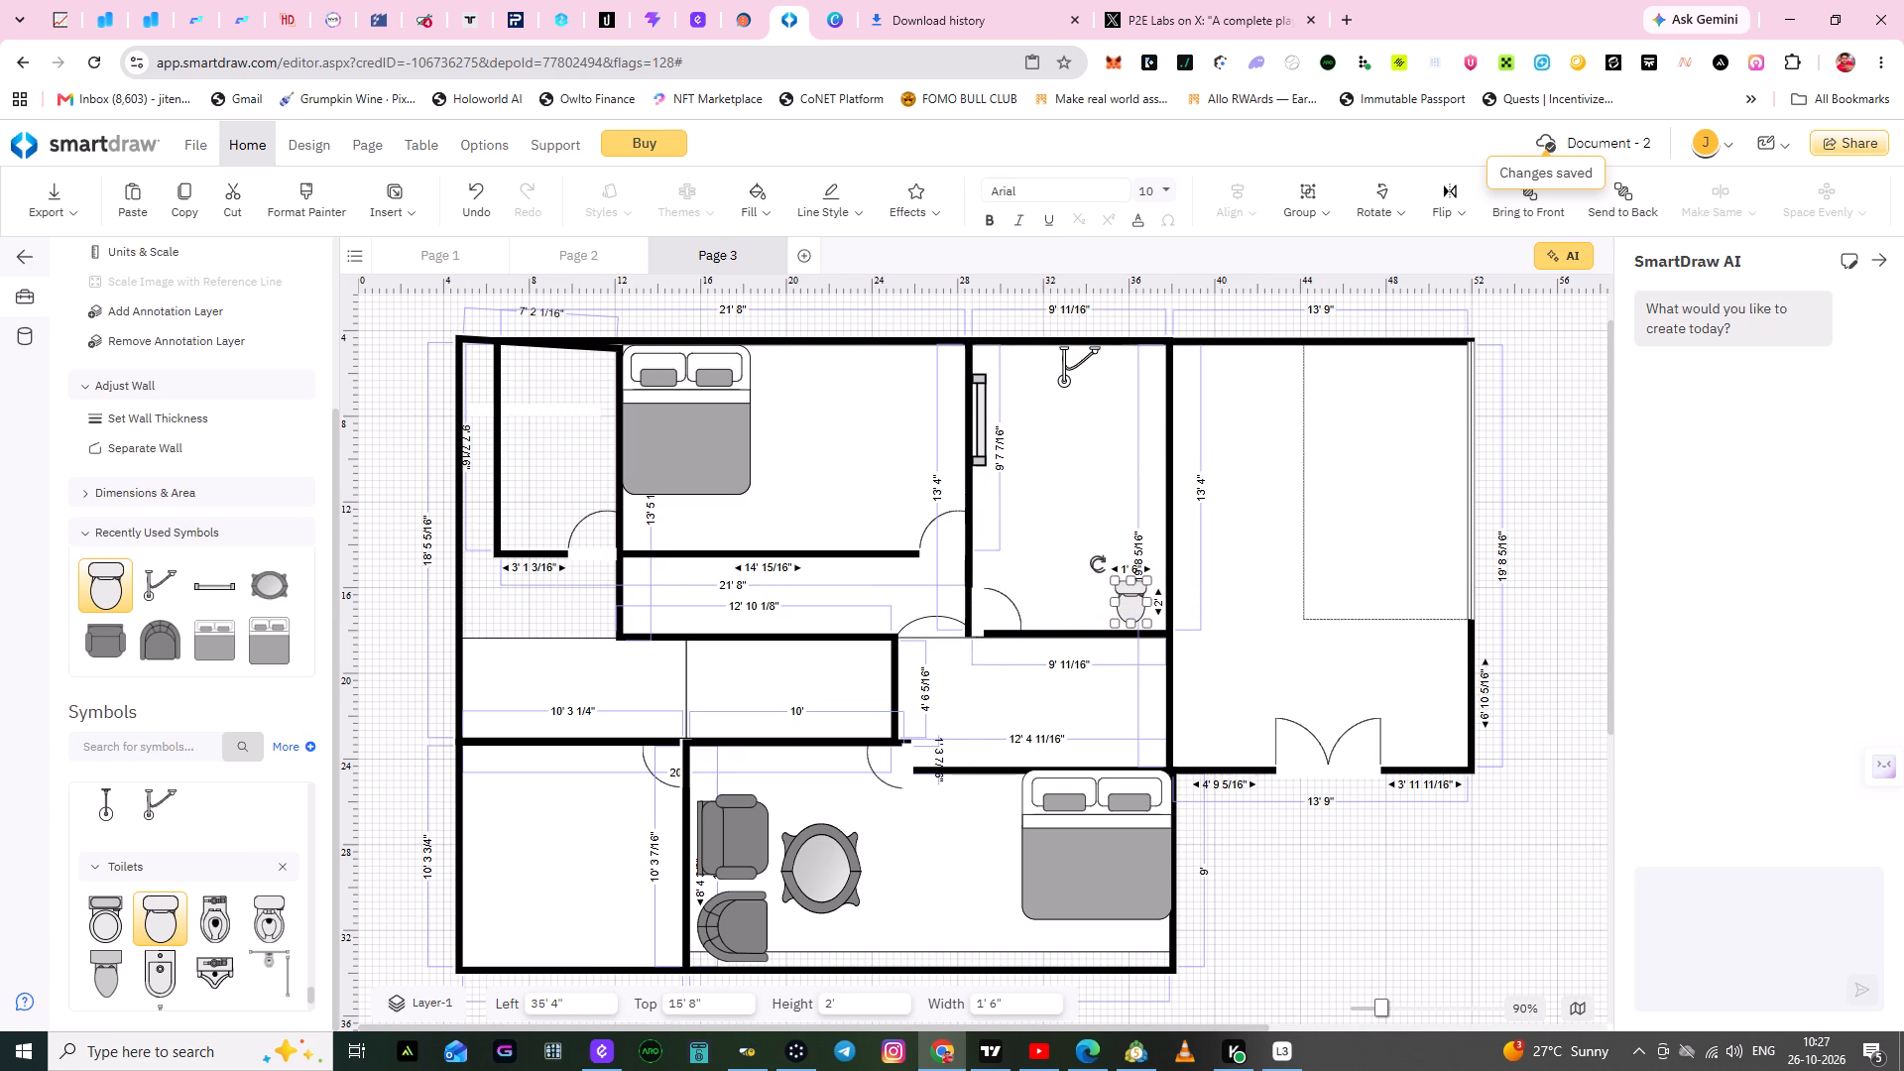
left_click_drag(1099, 565, 1177, 611)
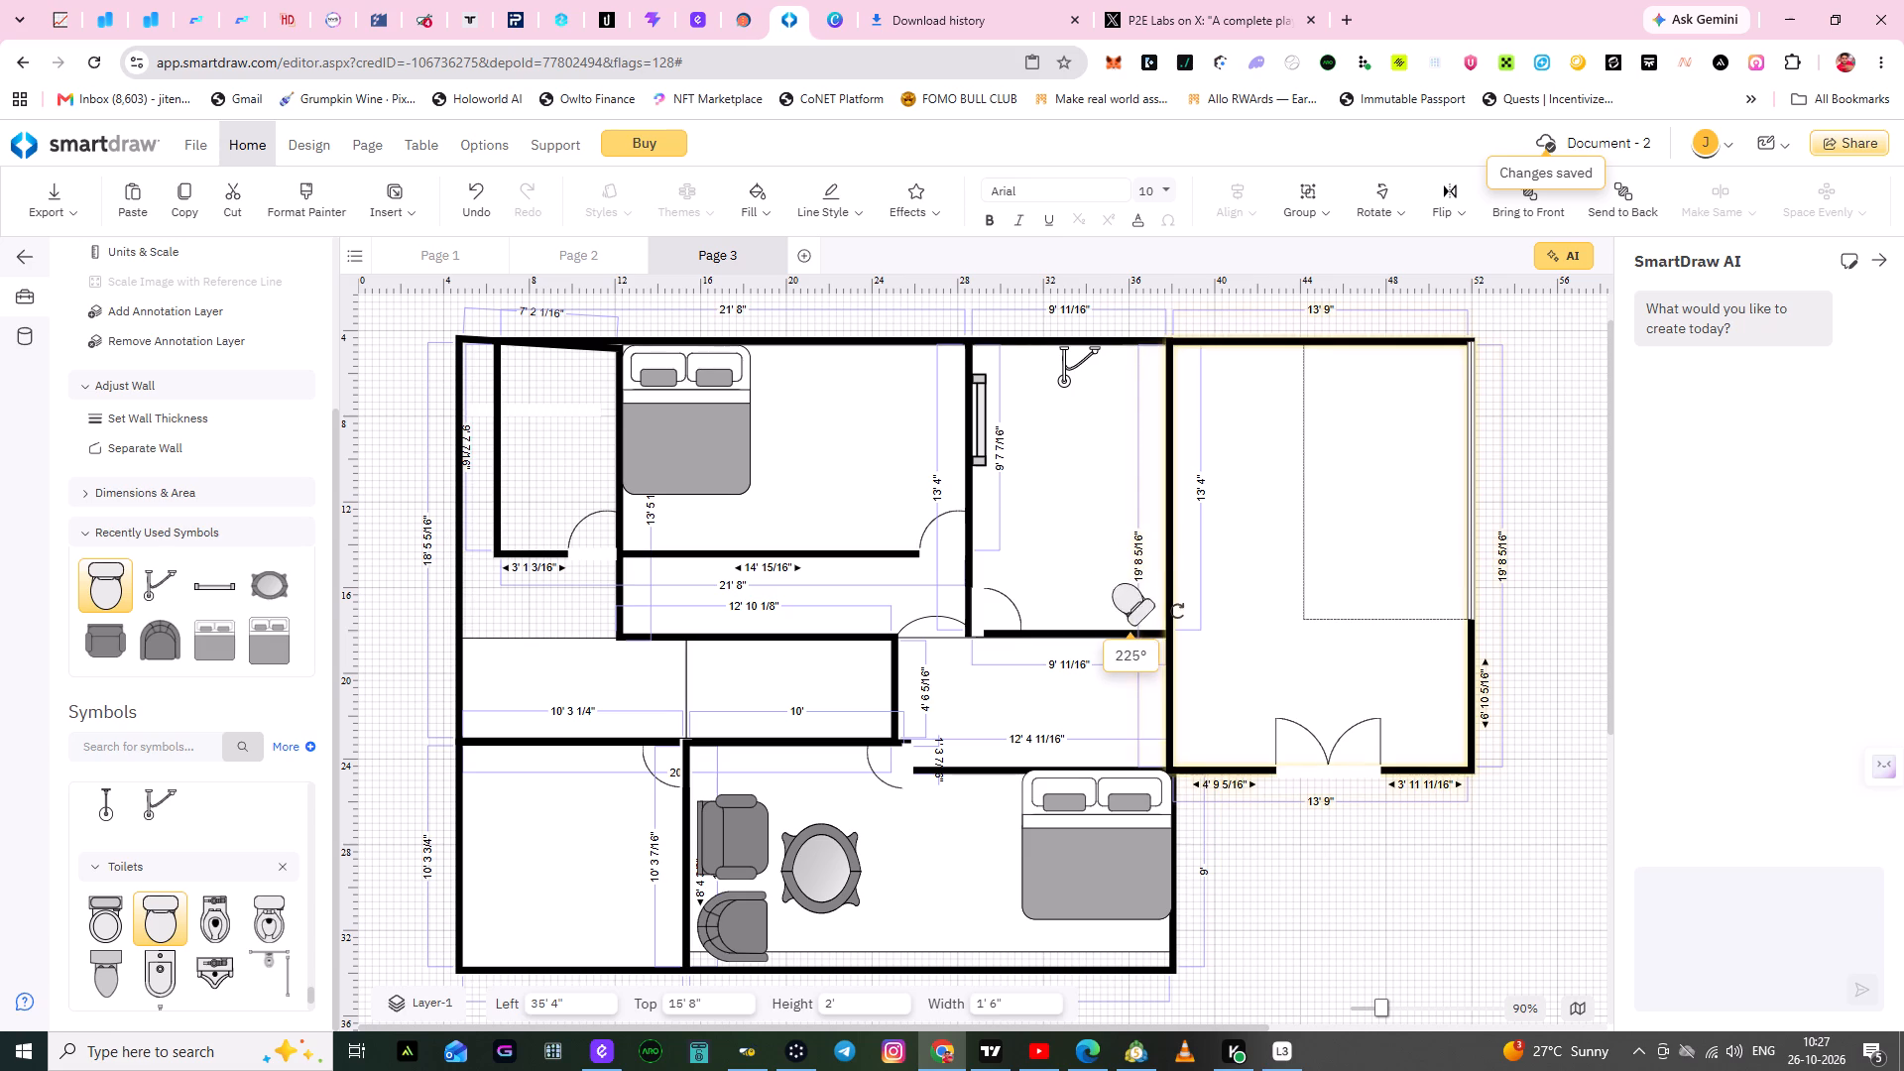
left_click_drag(1177, 611, 1165, 645)
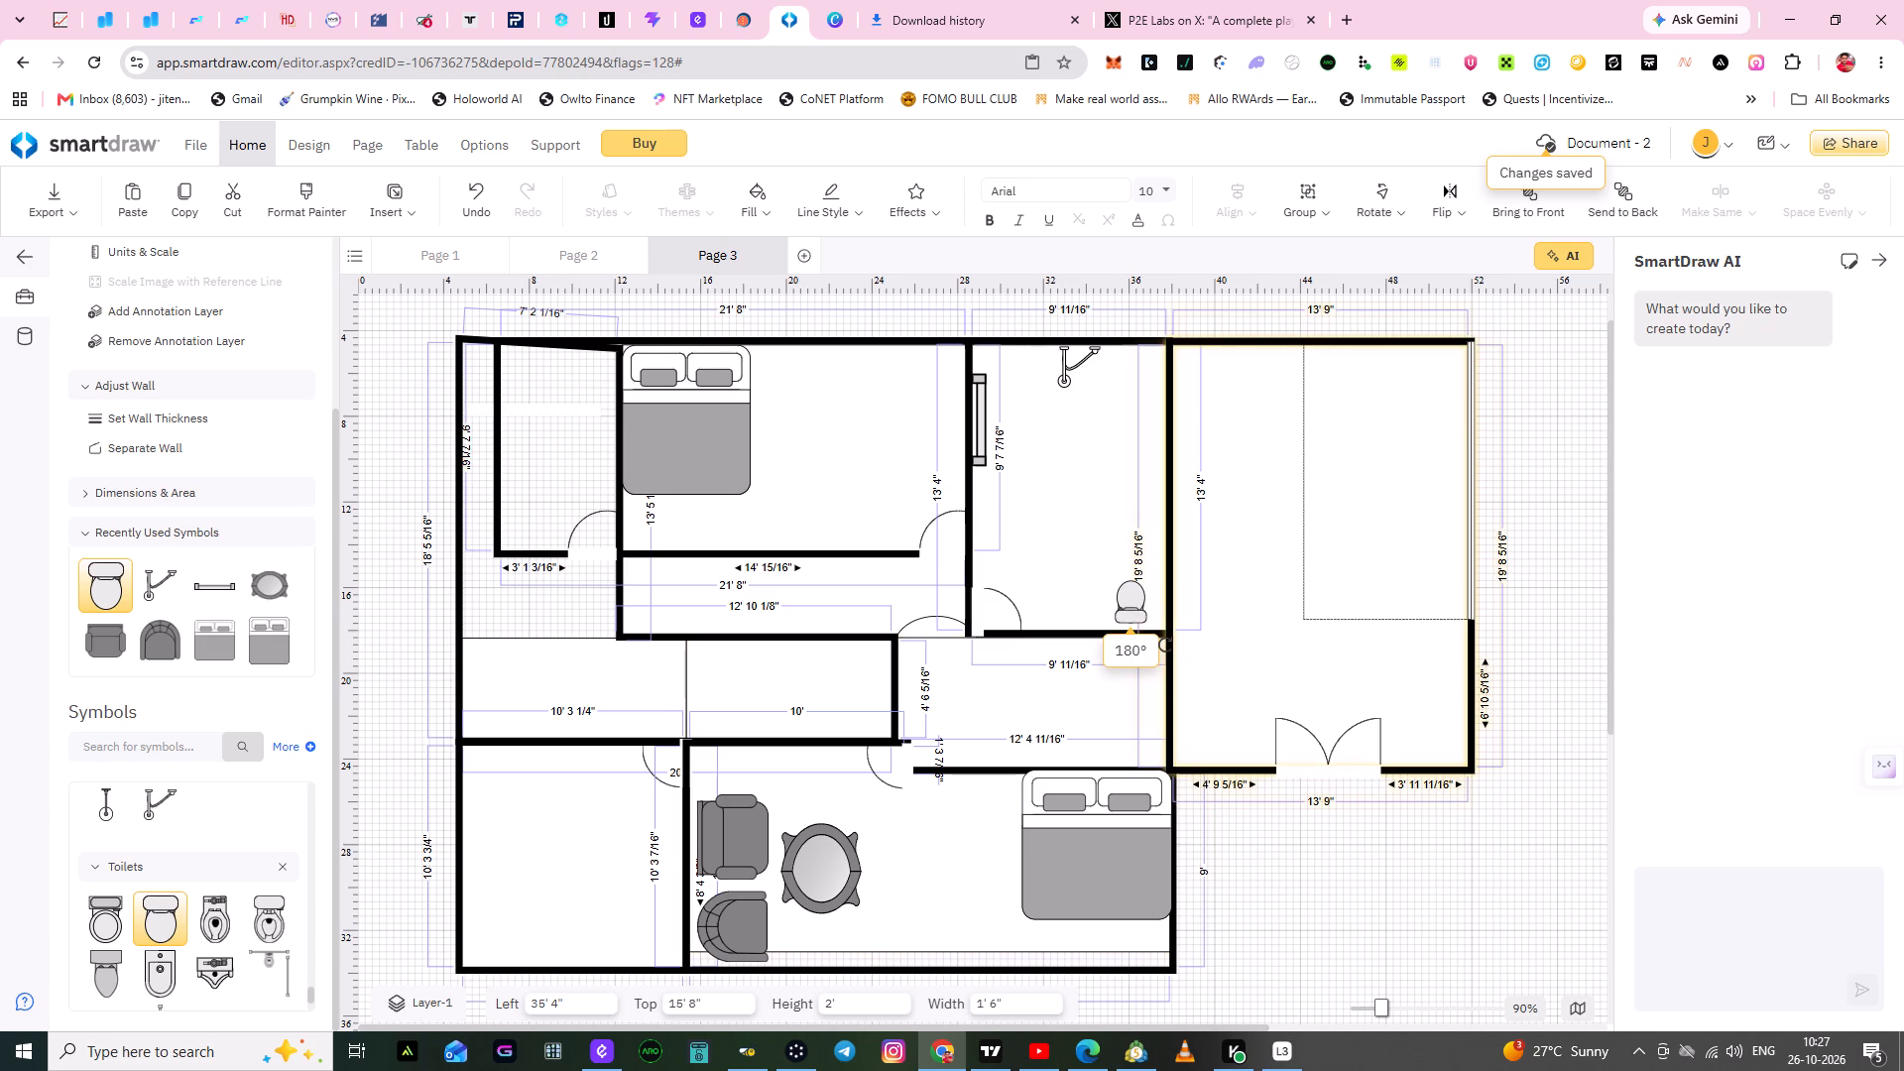
left_click_drag(1165, 645, 1098, 634)
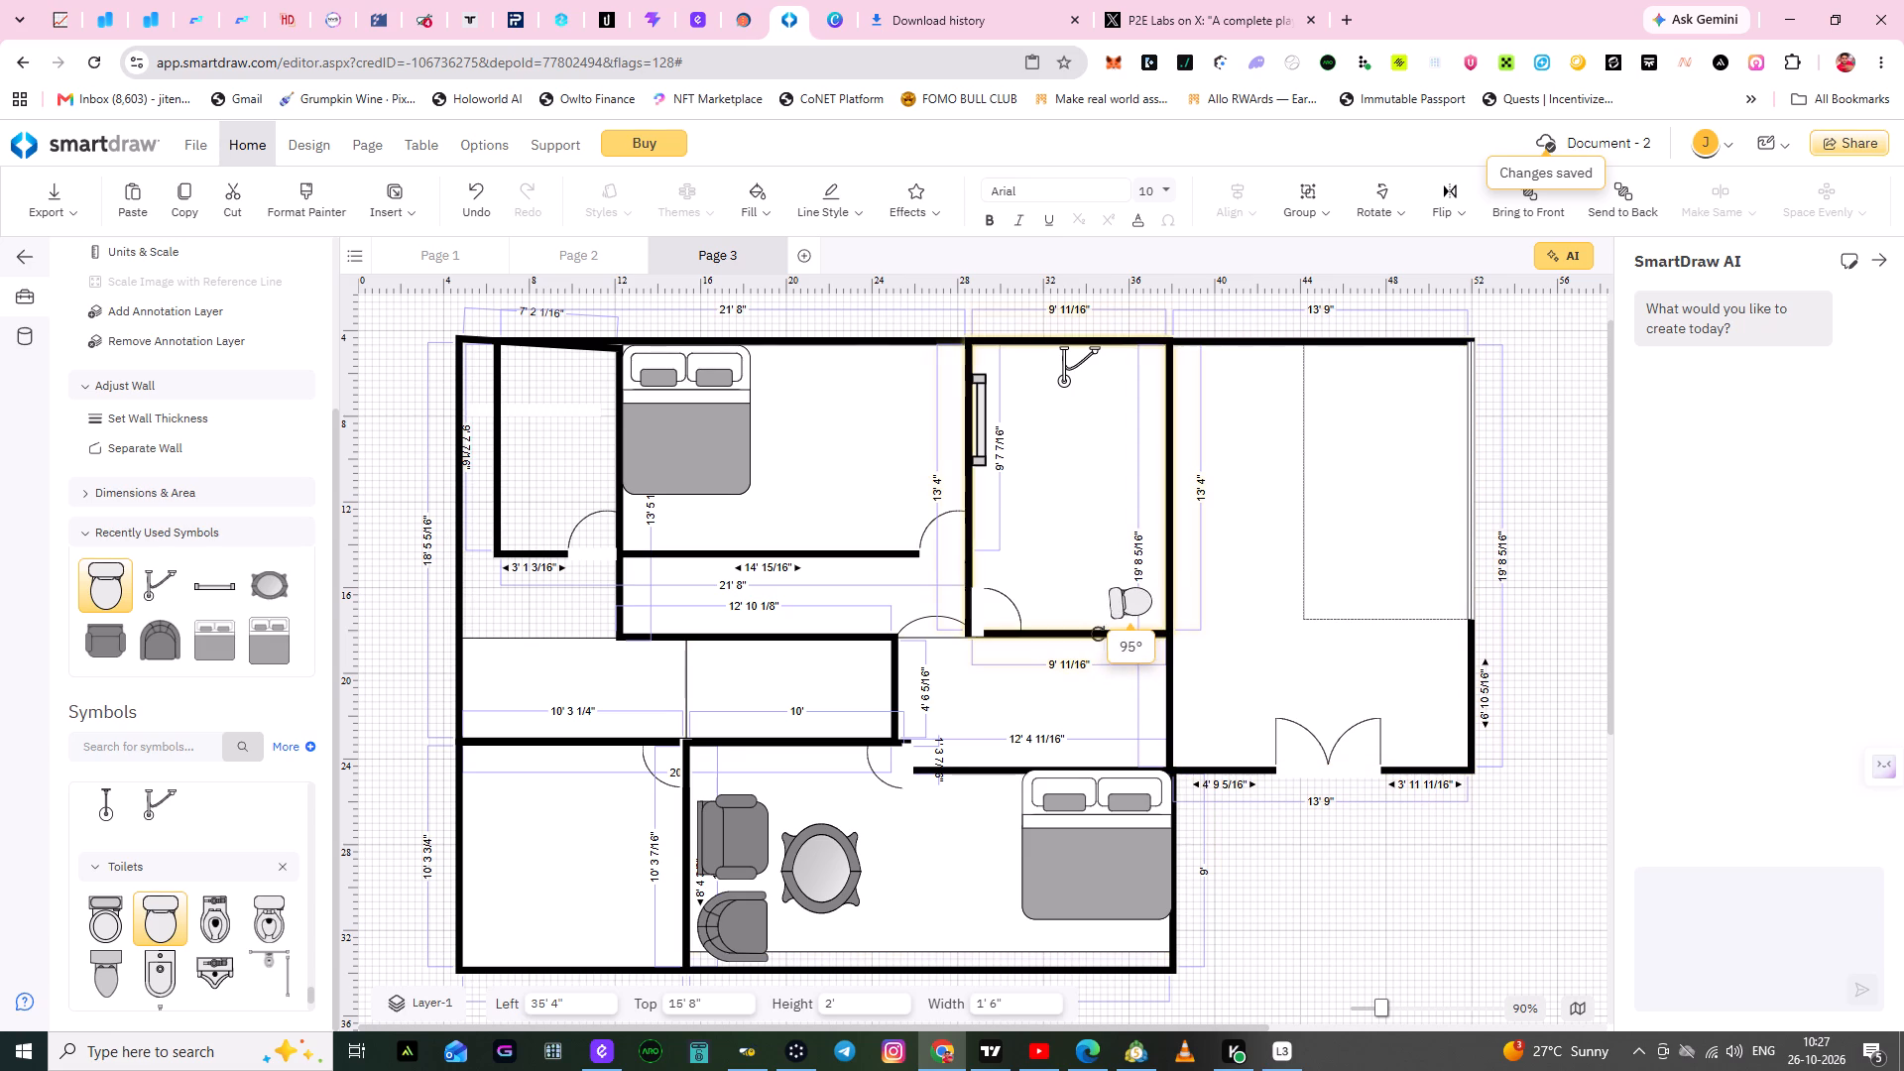
left_click_drag(1098, 634, 1160, 636)
left_click(1016, 500)
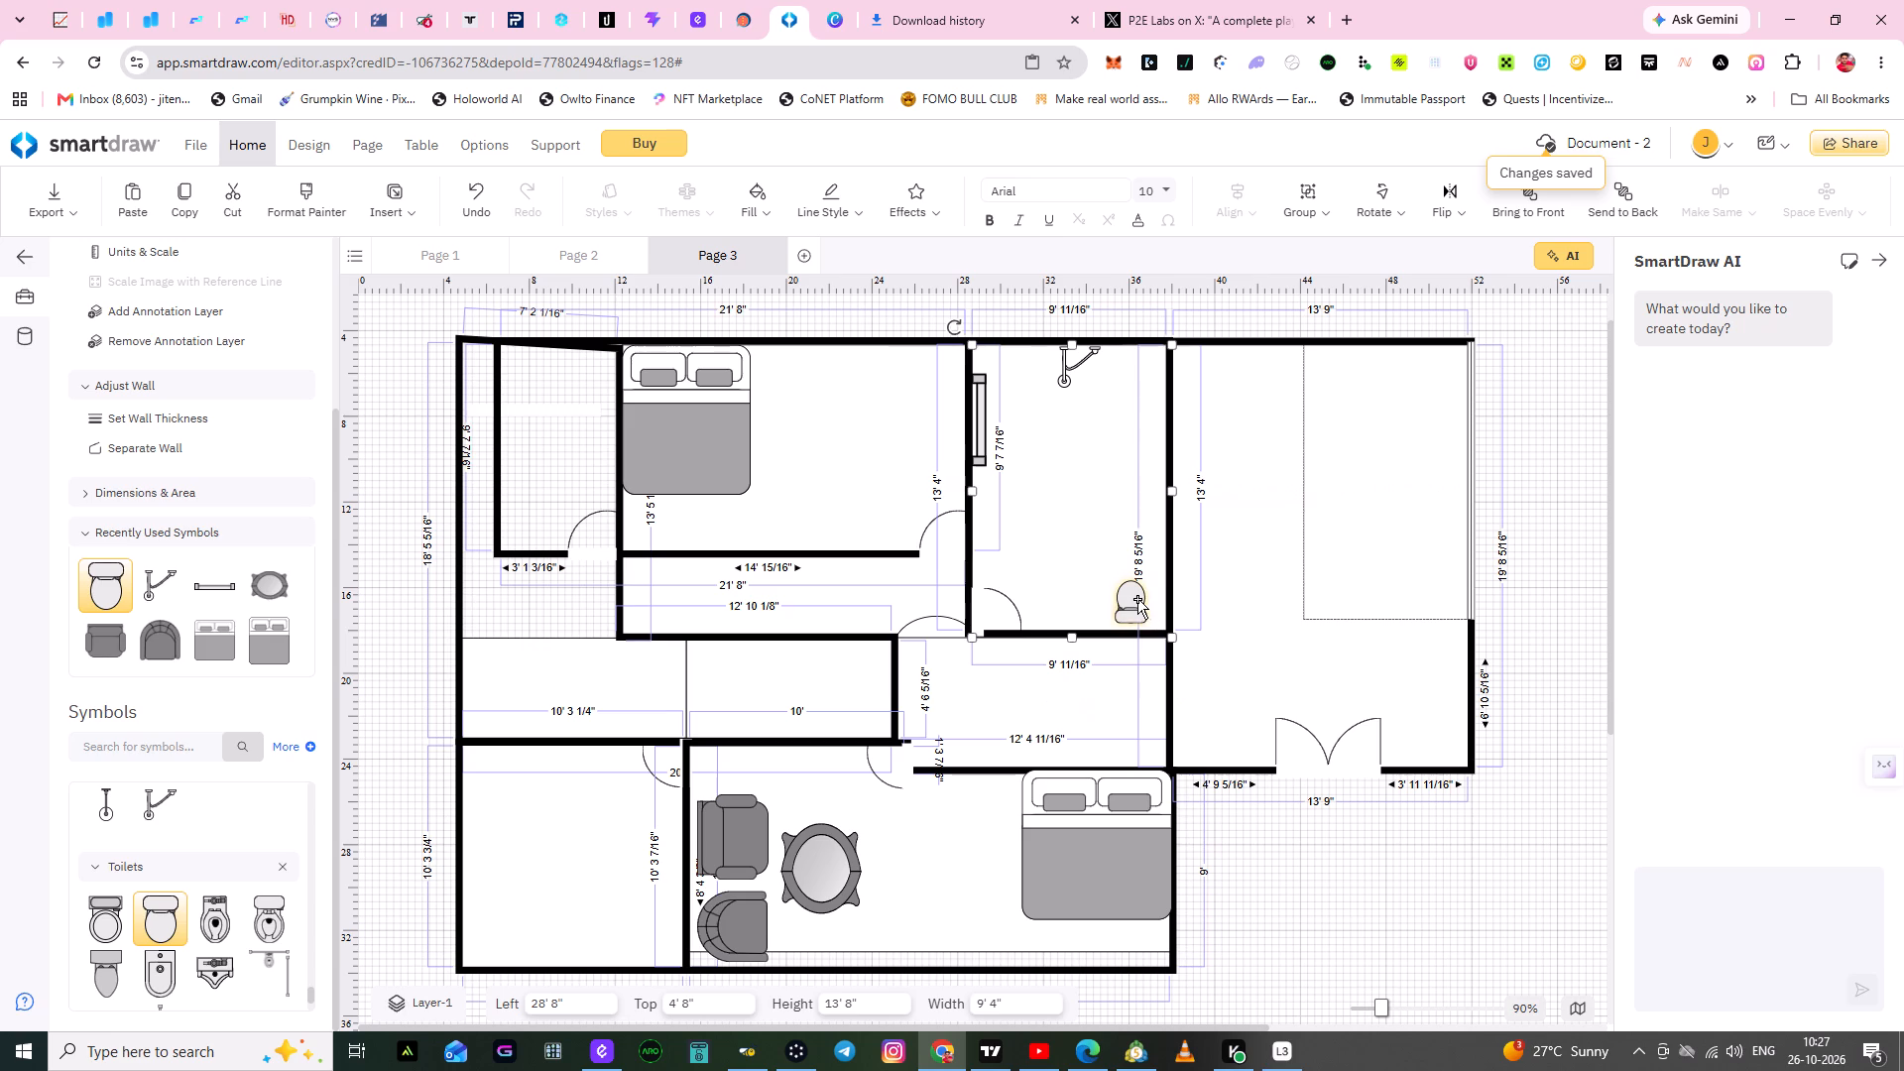
Move the toilet closer to the room's right wall, at about left 36' and top 15' 8".
left_click_drag(1137, 599, 1150, 601)
left_click(1043, 543)
Widen the toilet slightly by stretching its left side outward.
left_click(1138, 599)
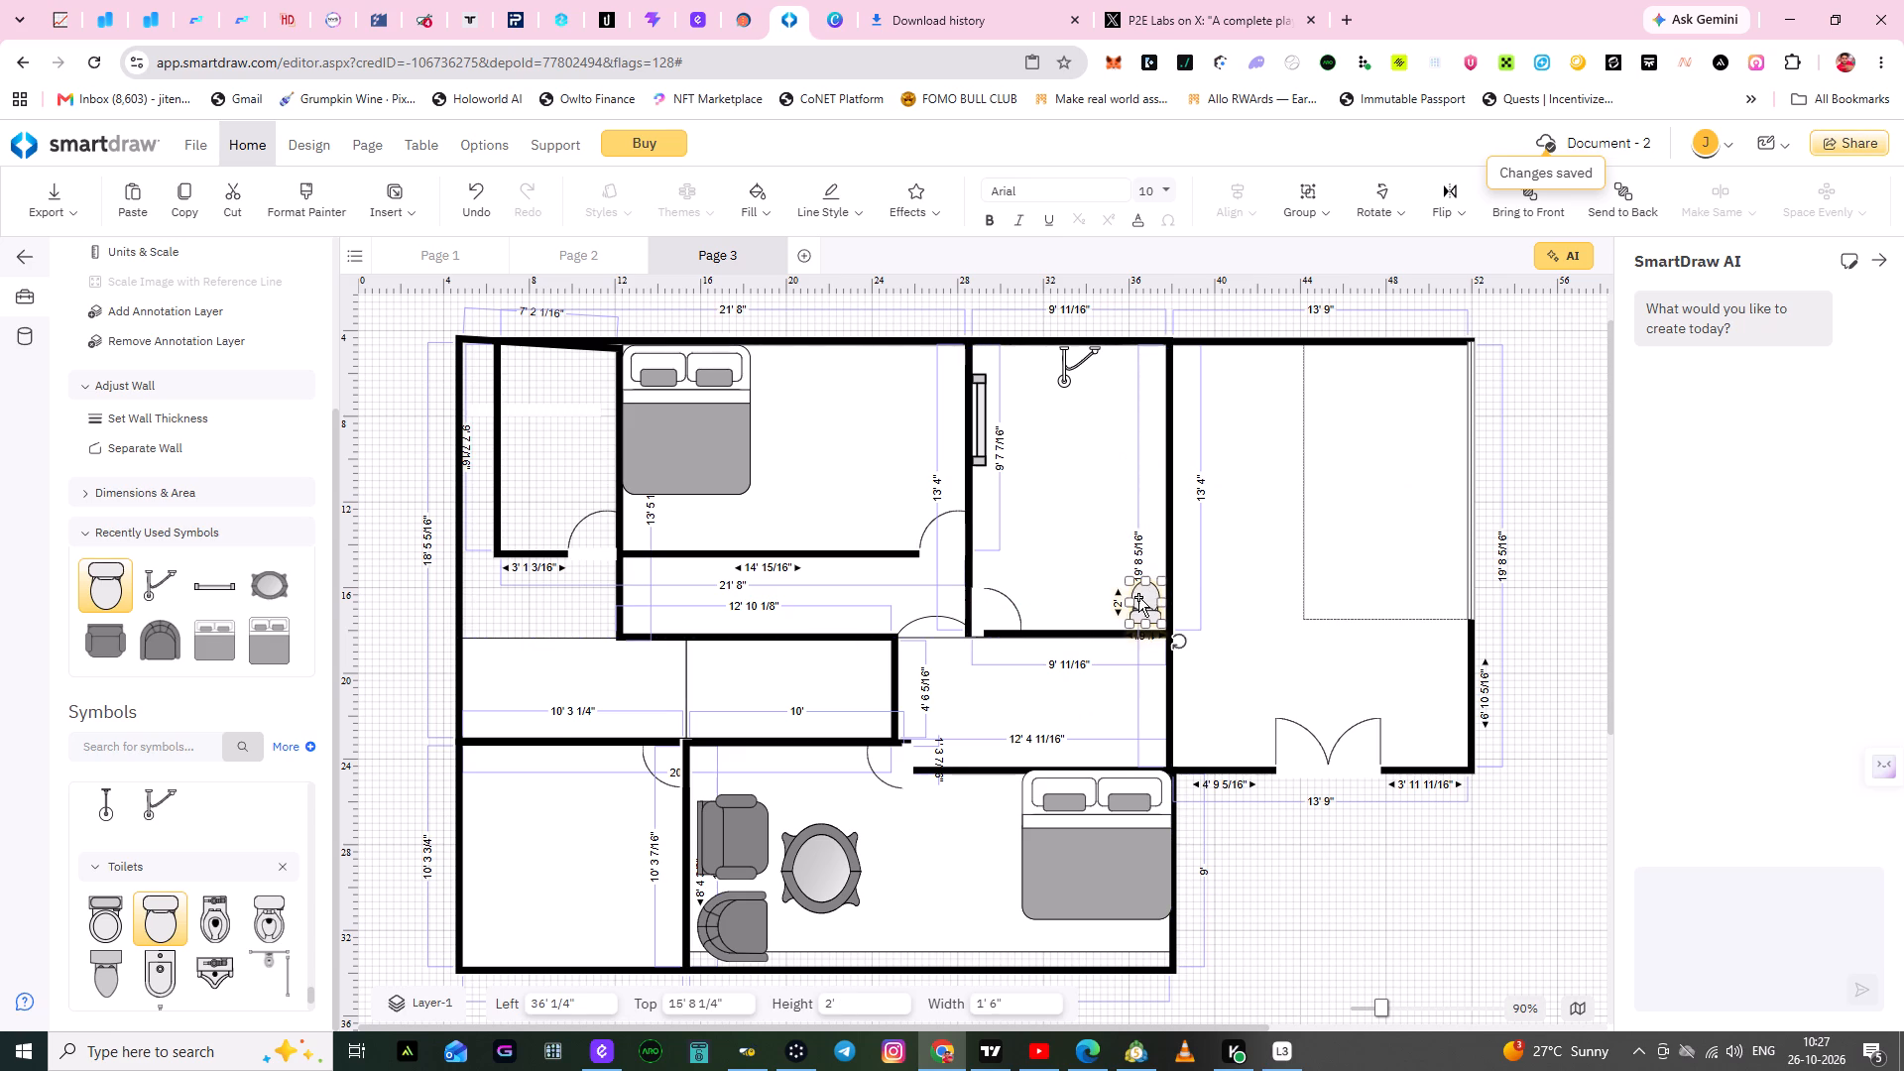
left_click(1130, 602)
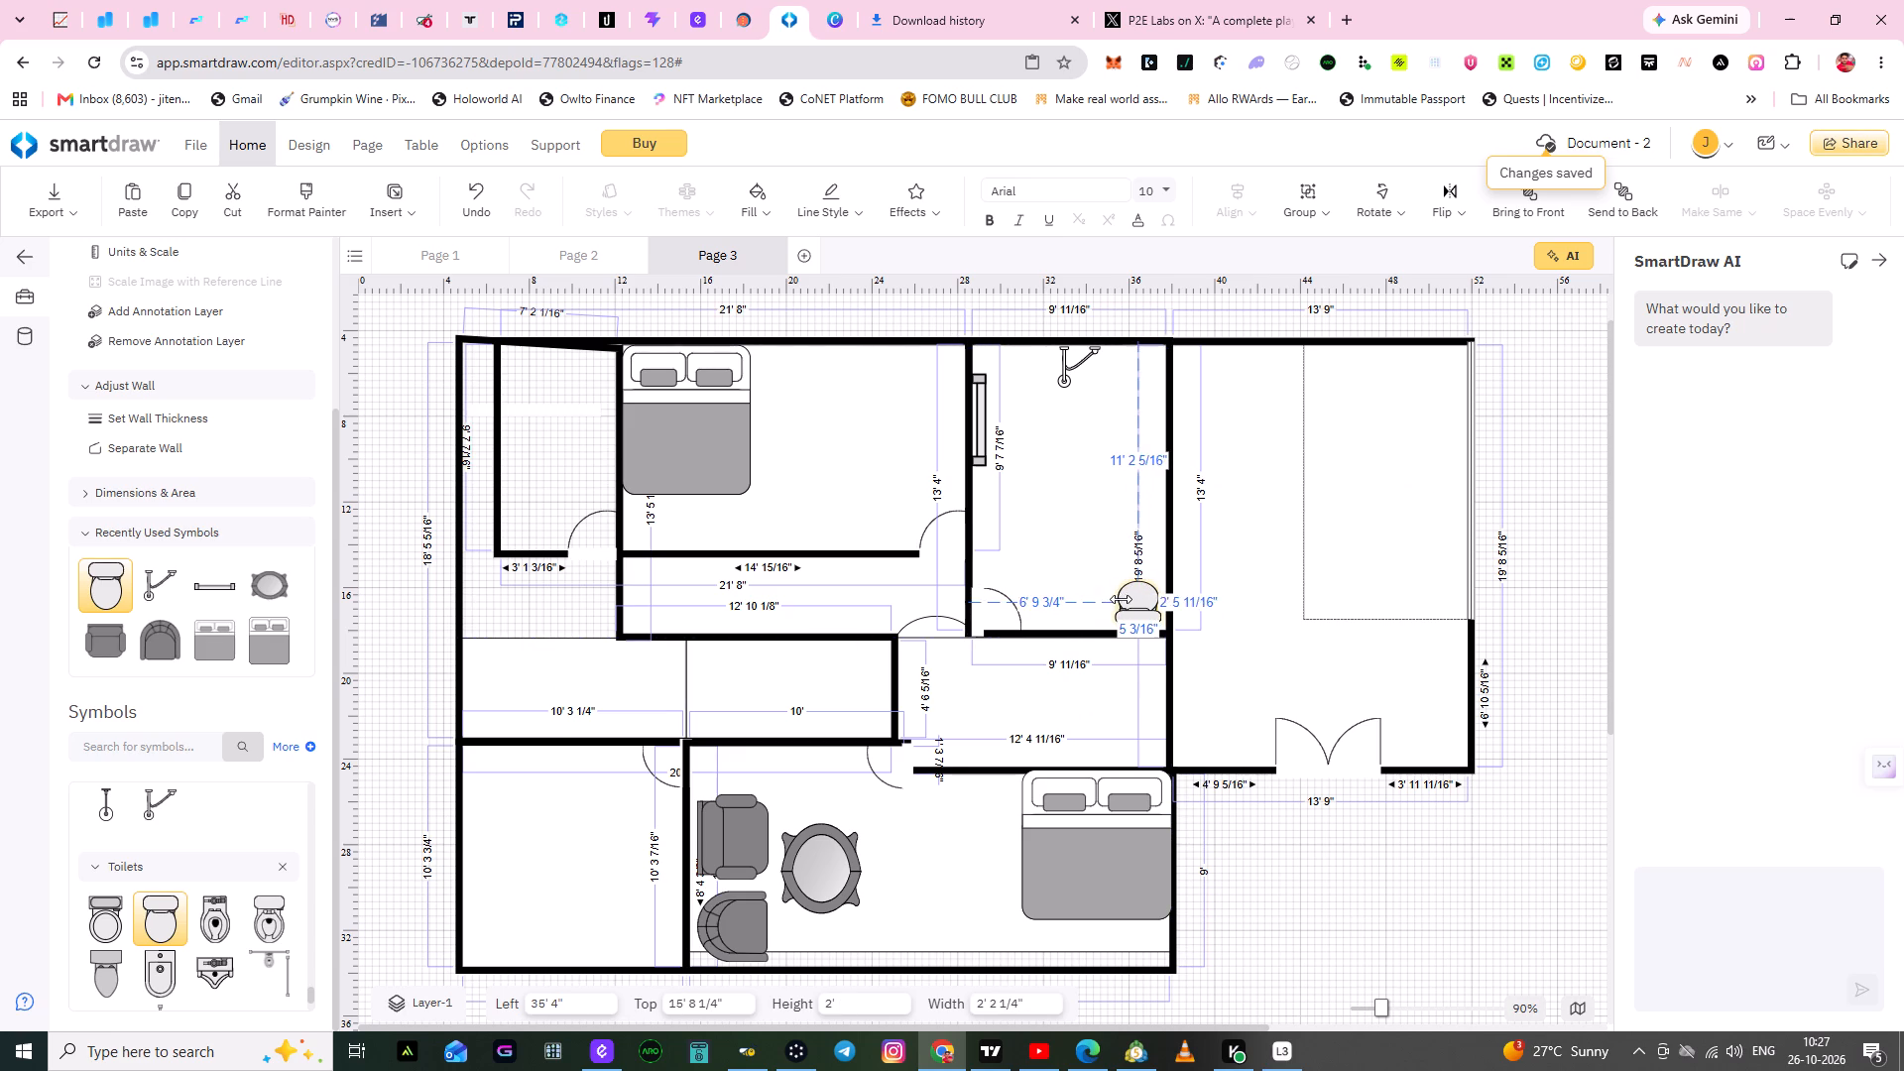
left_click(1062, 541)
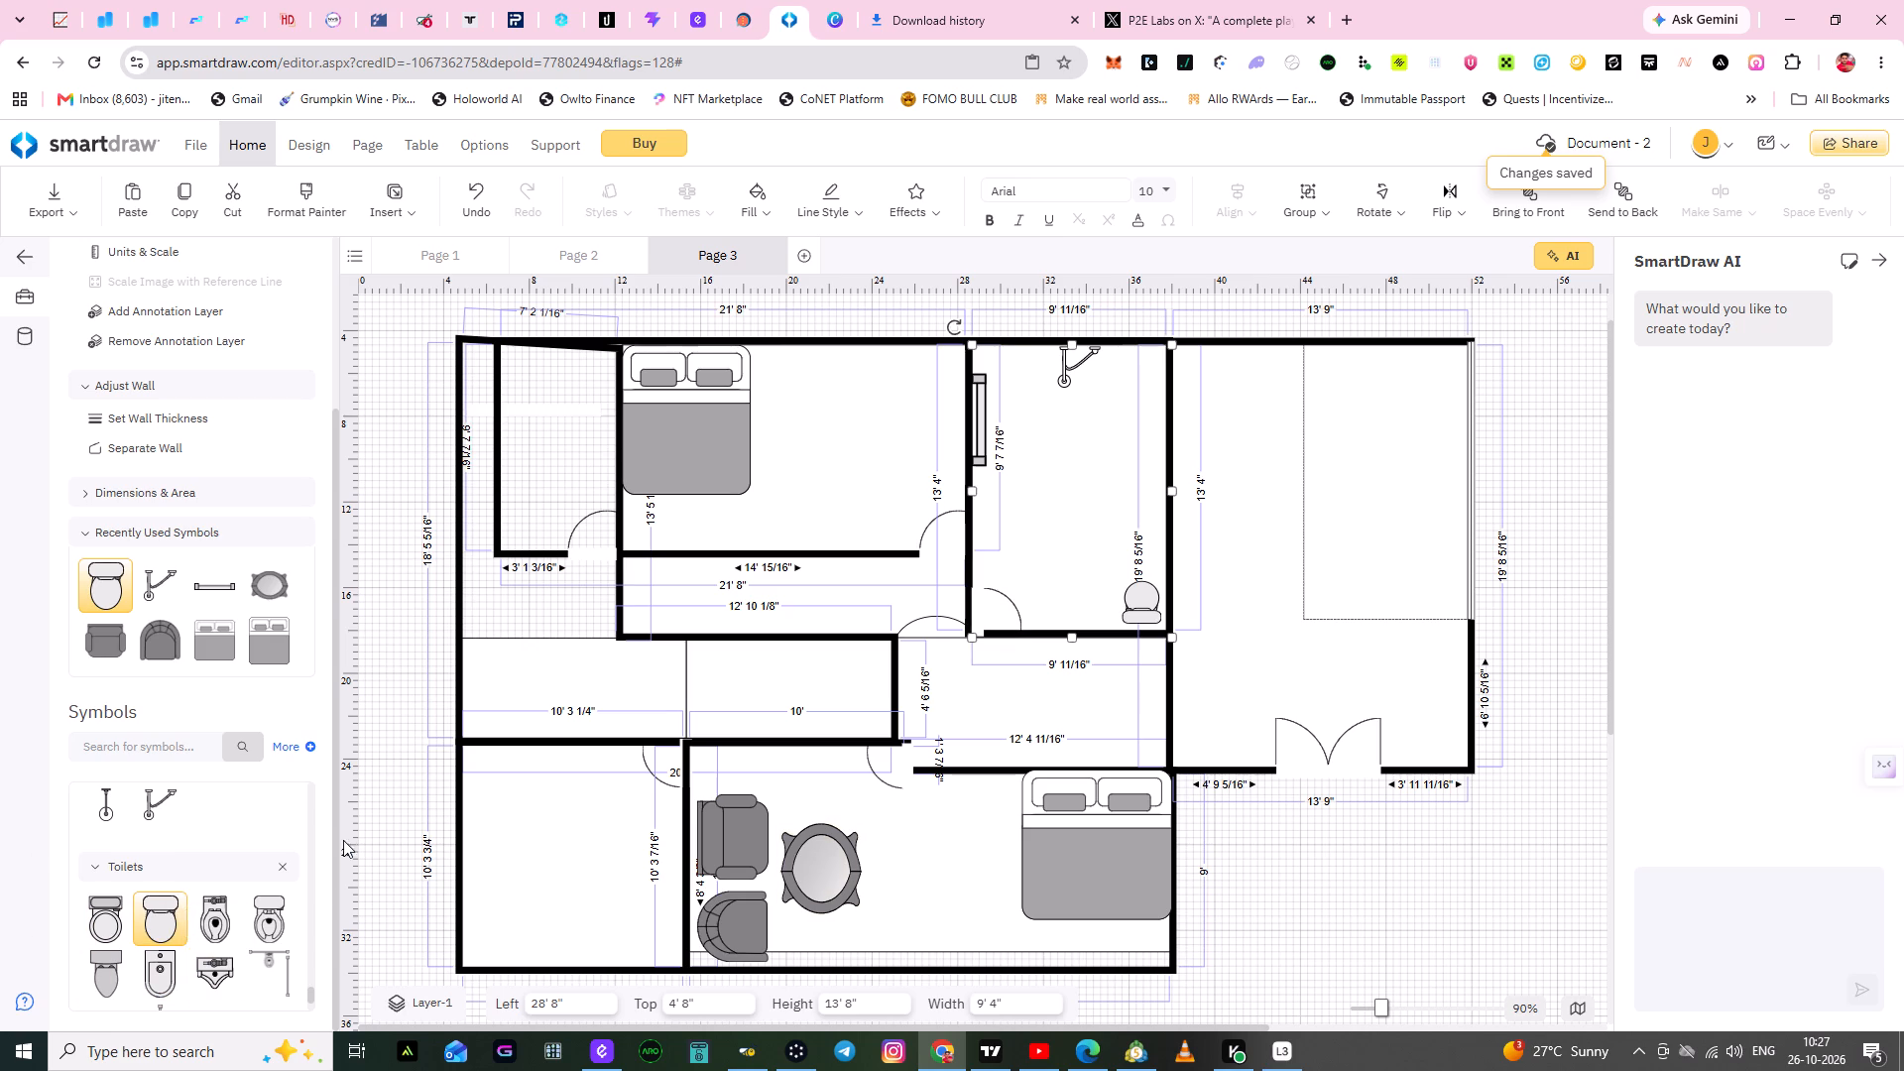
Browse the symbol library's bathroom, table, seating, room outline, door and bed sets for further items to add.
scroll(259, 921, "down", 1)
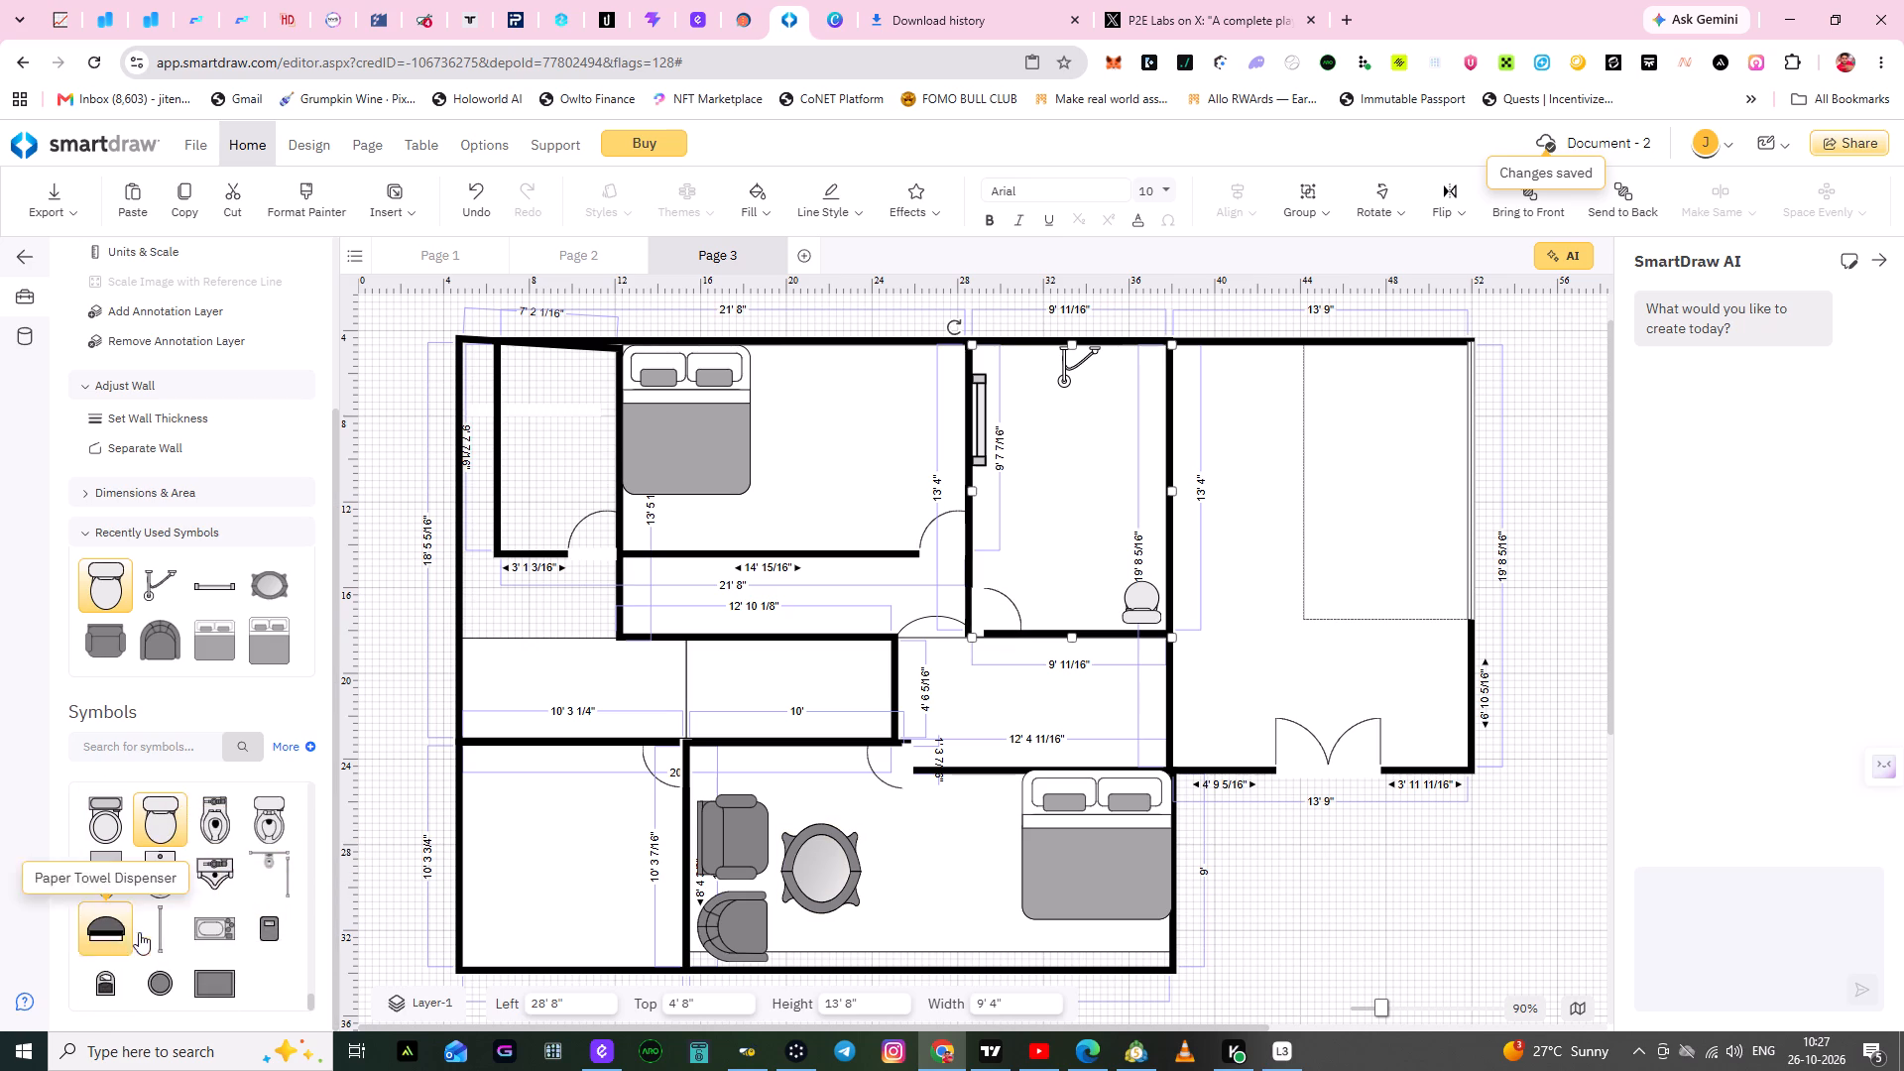
scroll(154, 932, "down", 1)
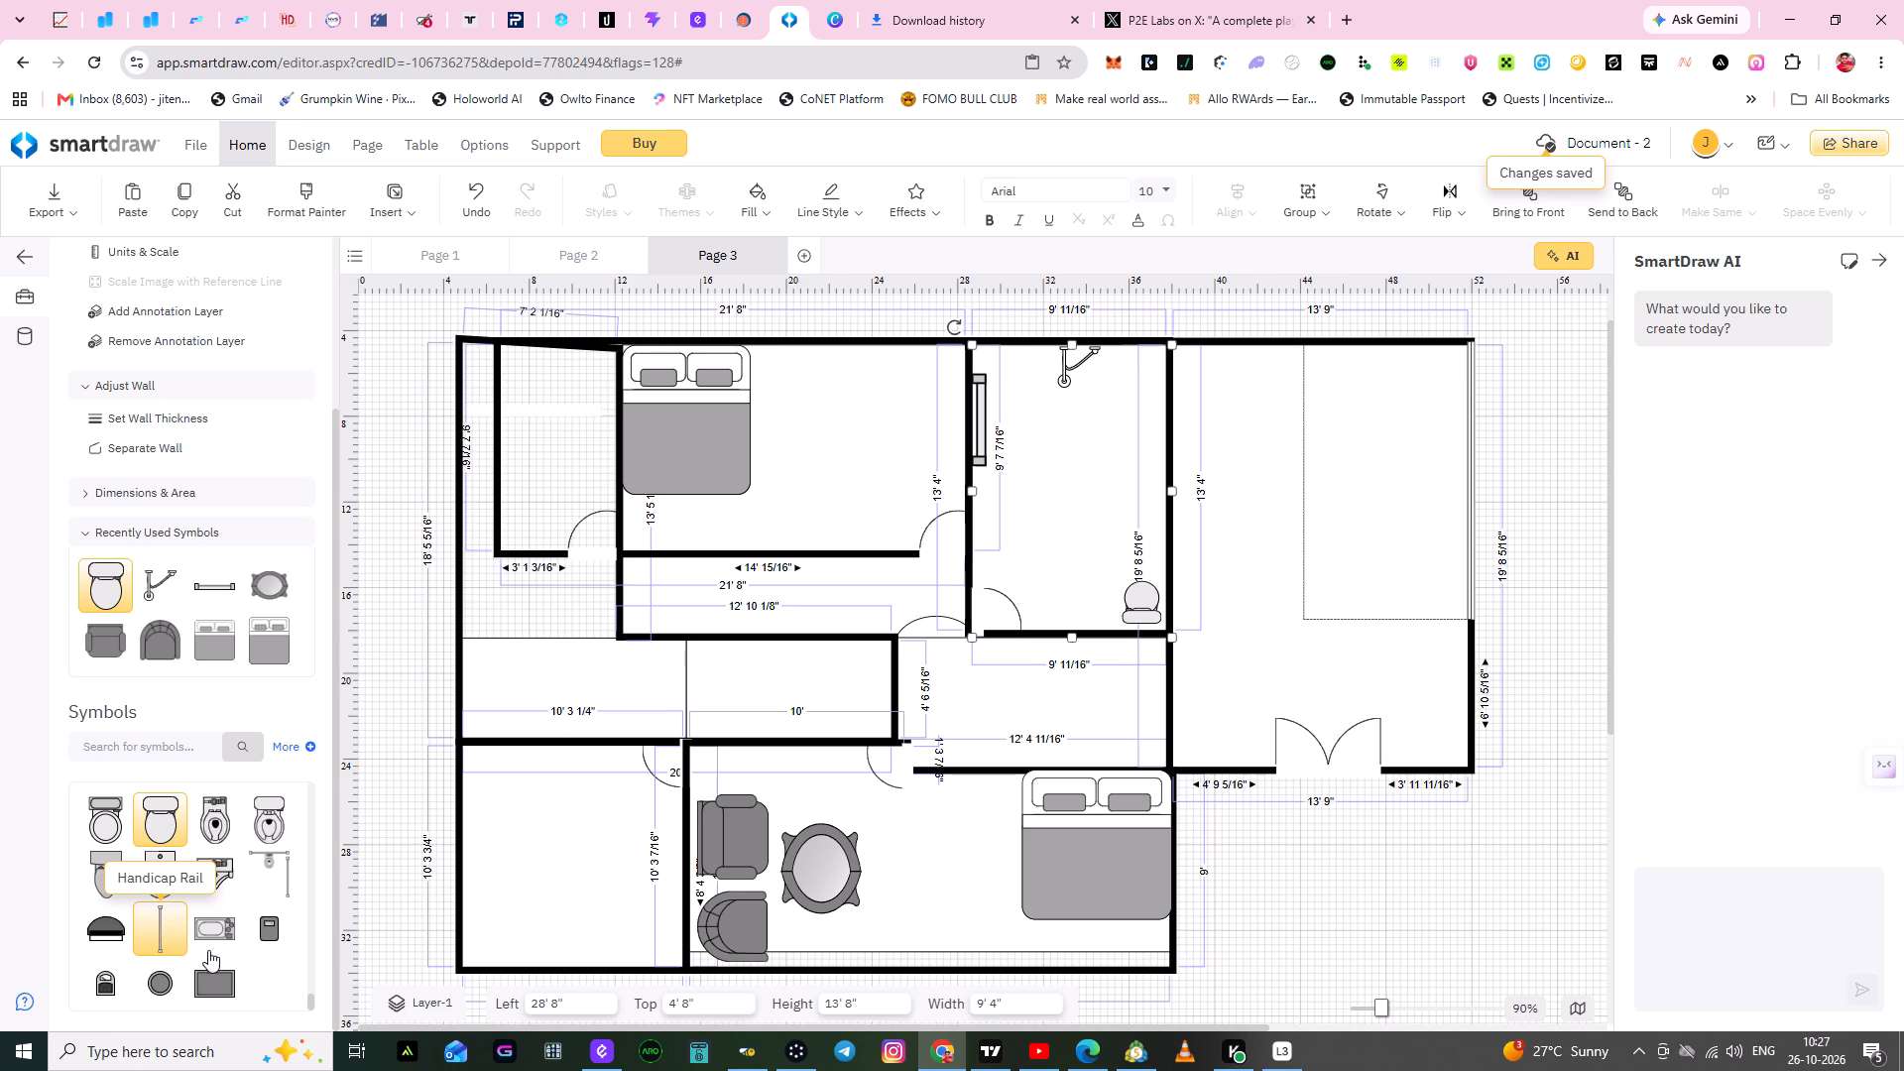
scroll(231, 952, "up", 3)
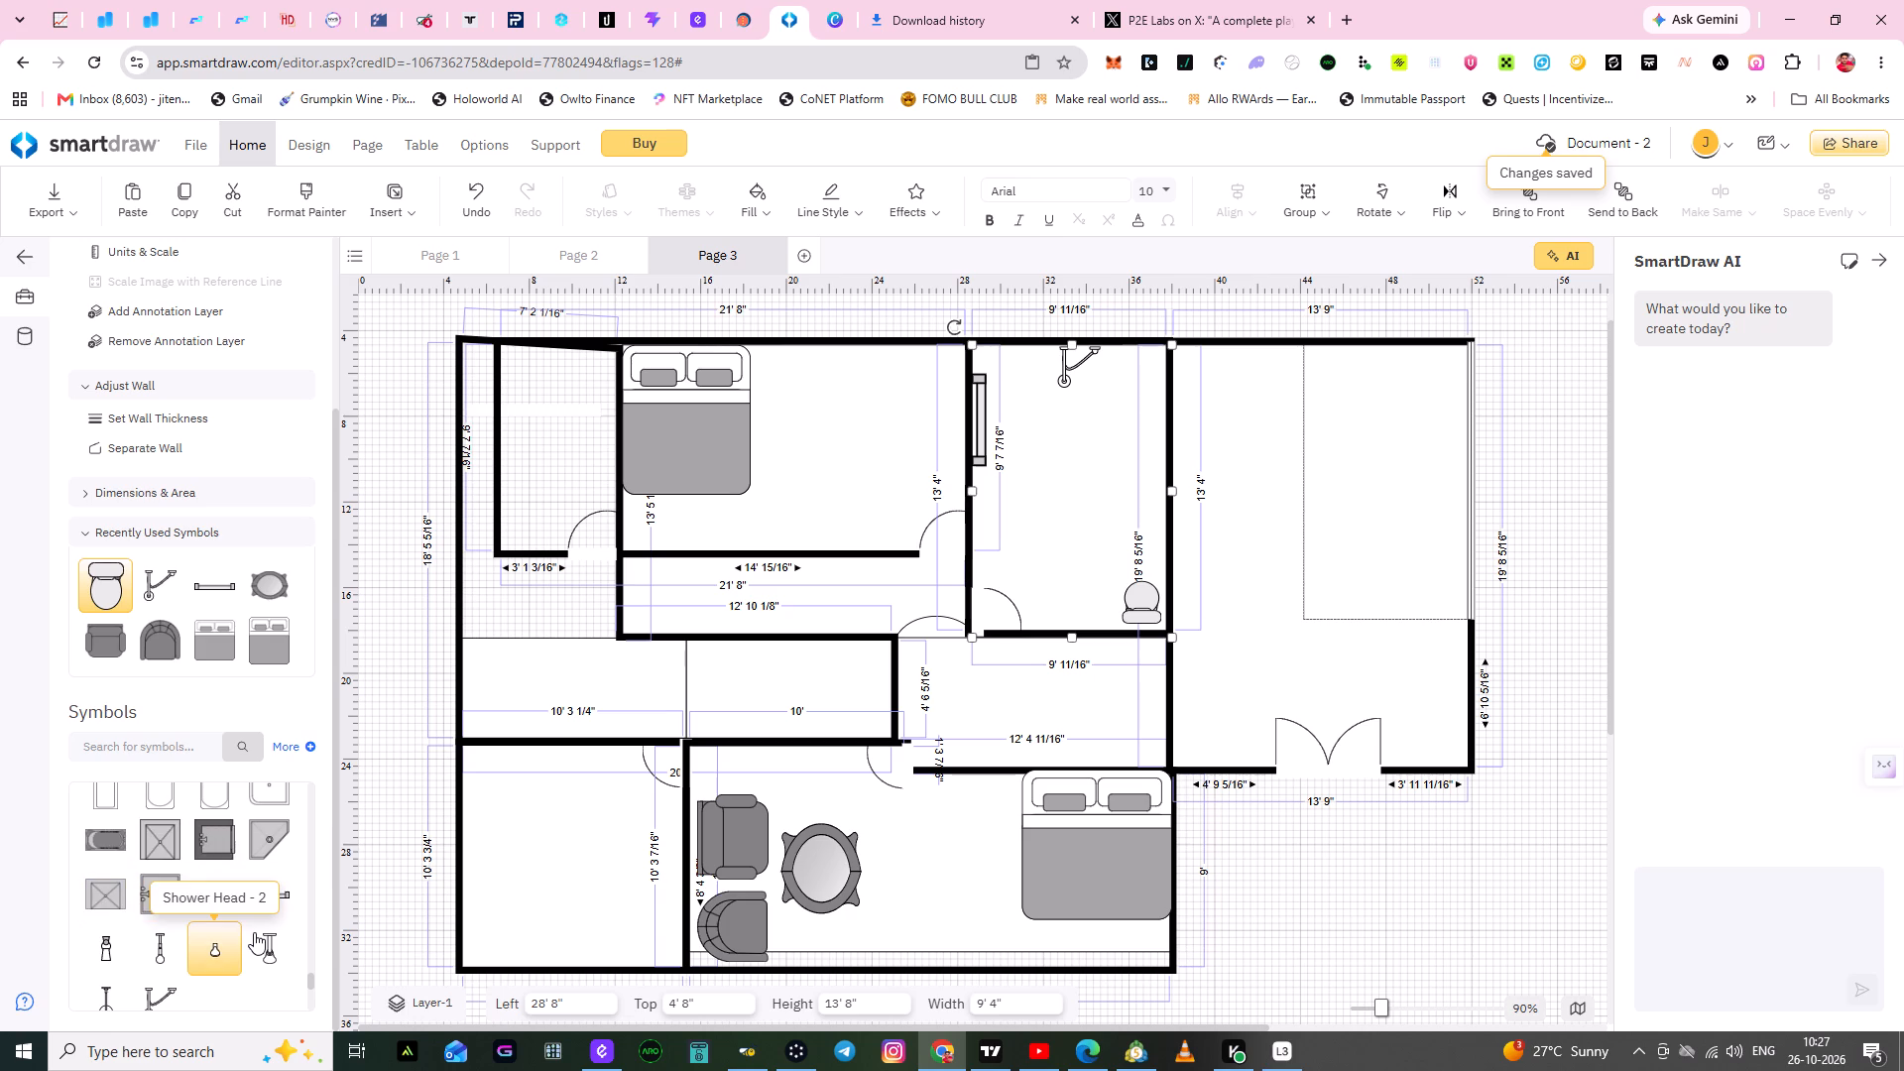
scroll(254, 932, "up", 1)
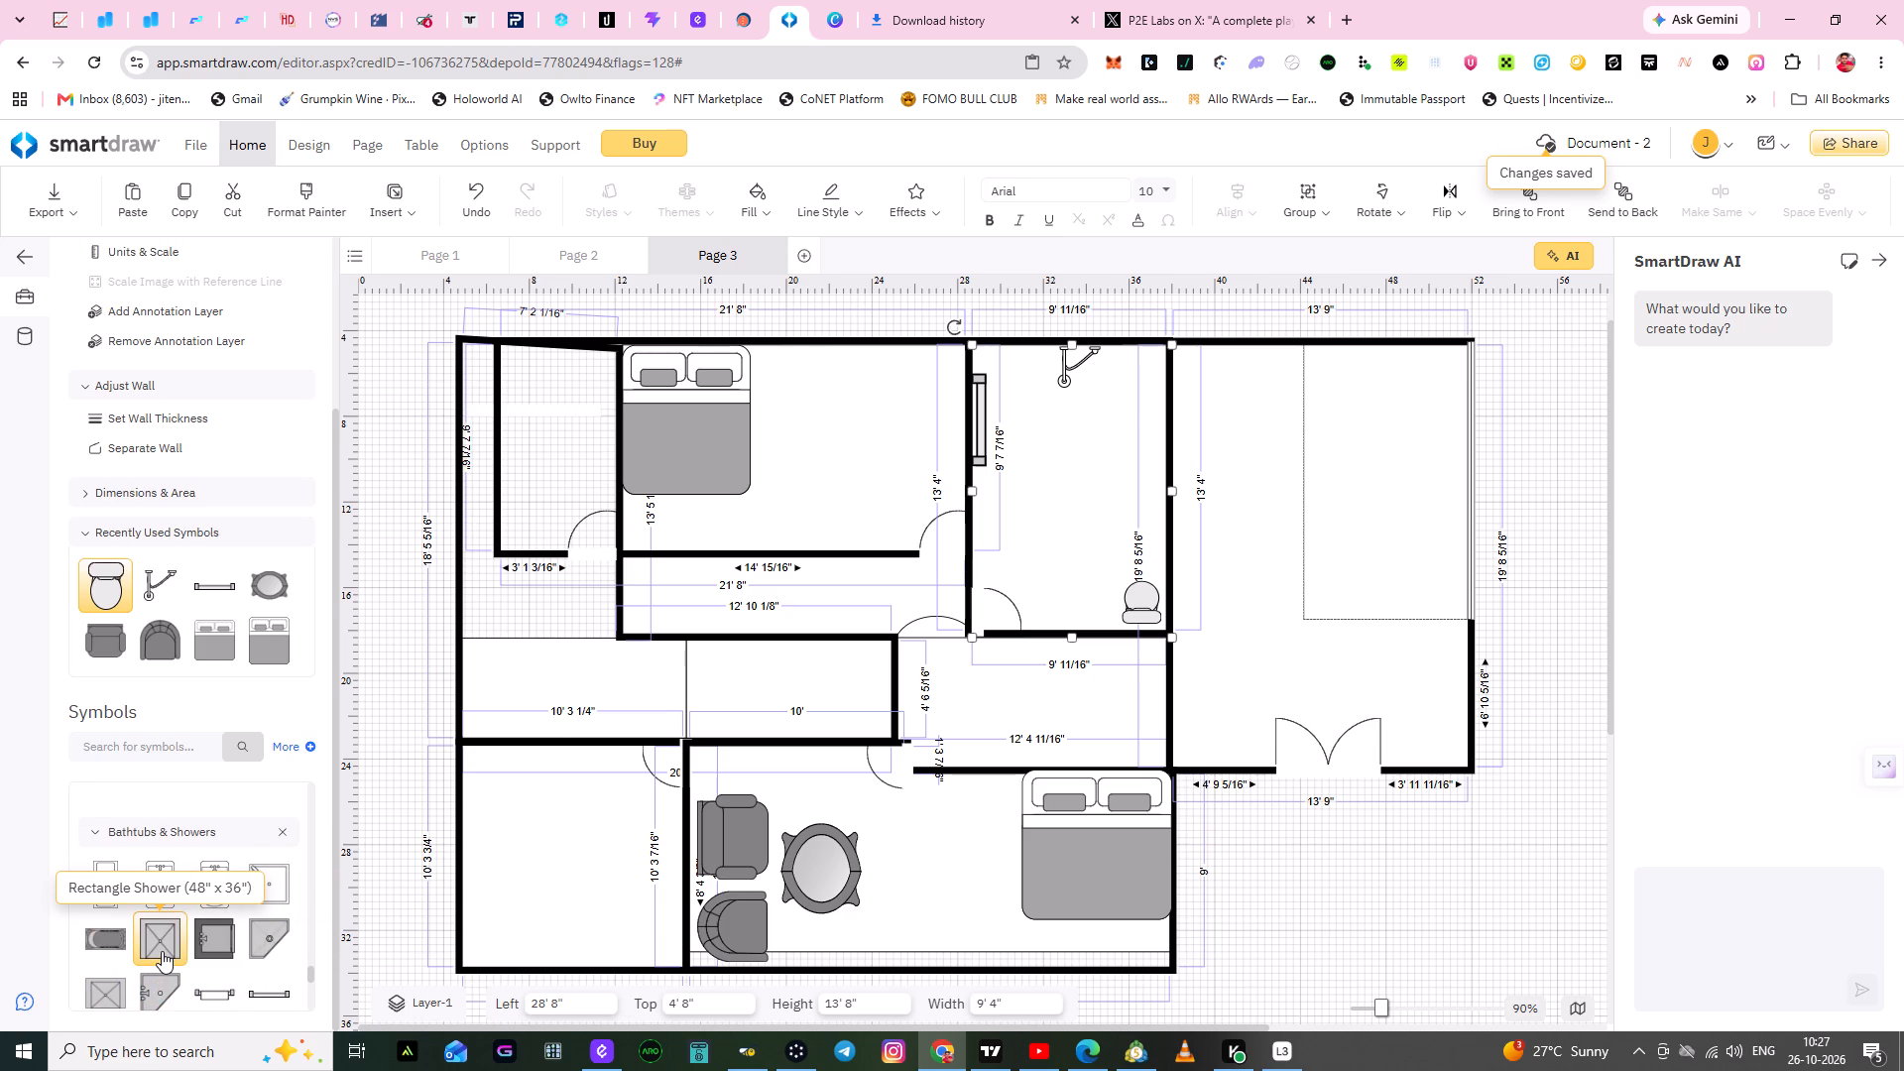
scroll(162, 951, "up", 1)
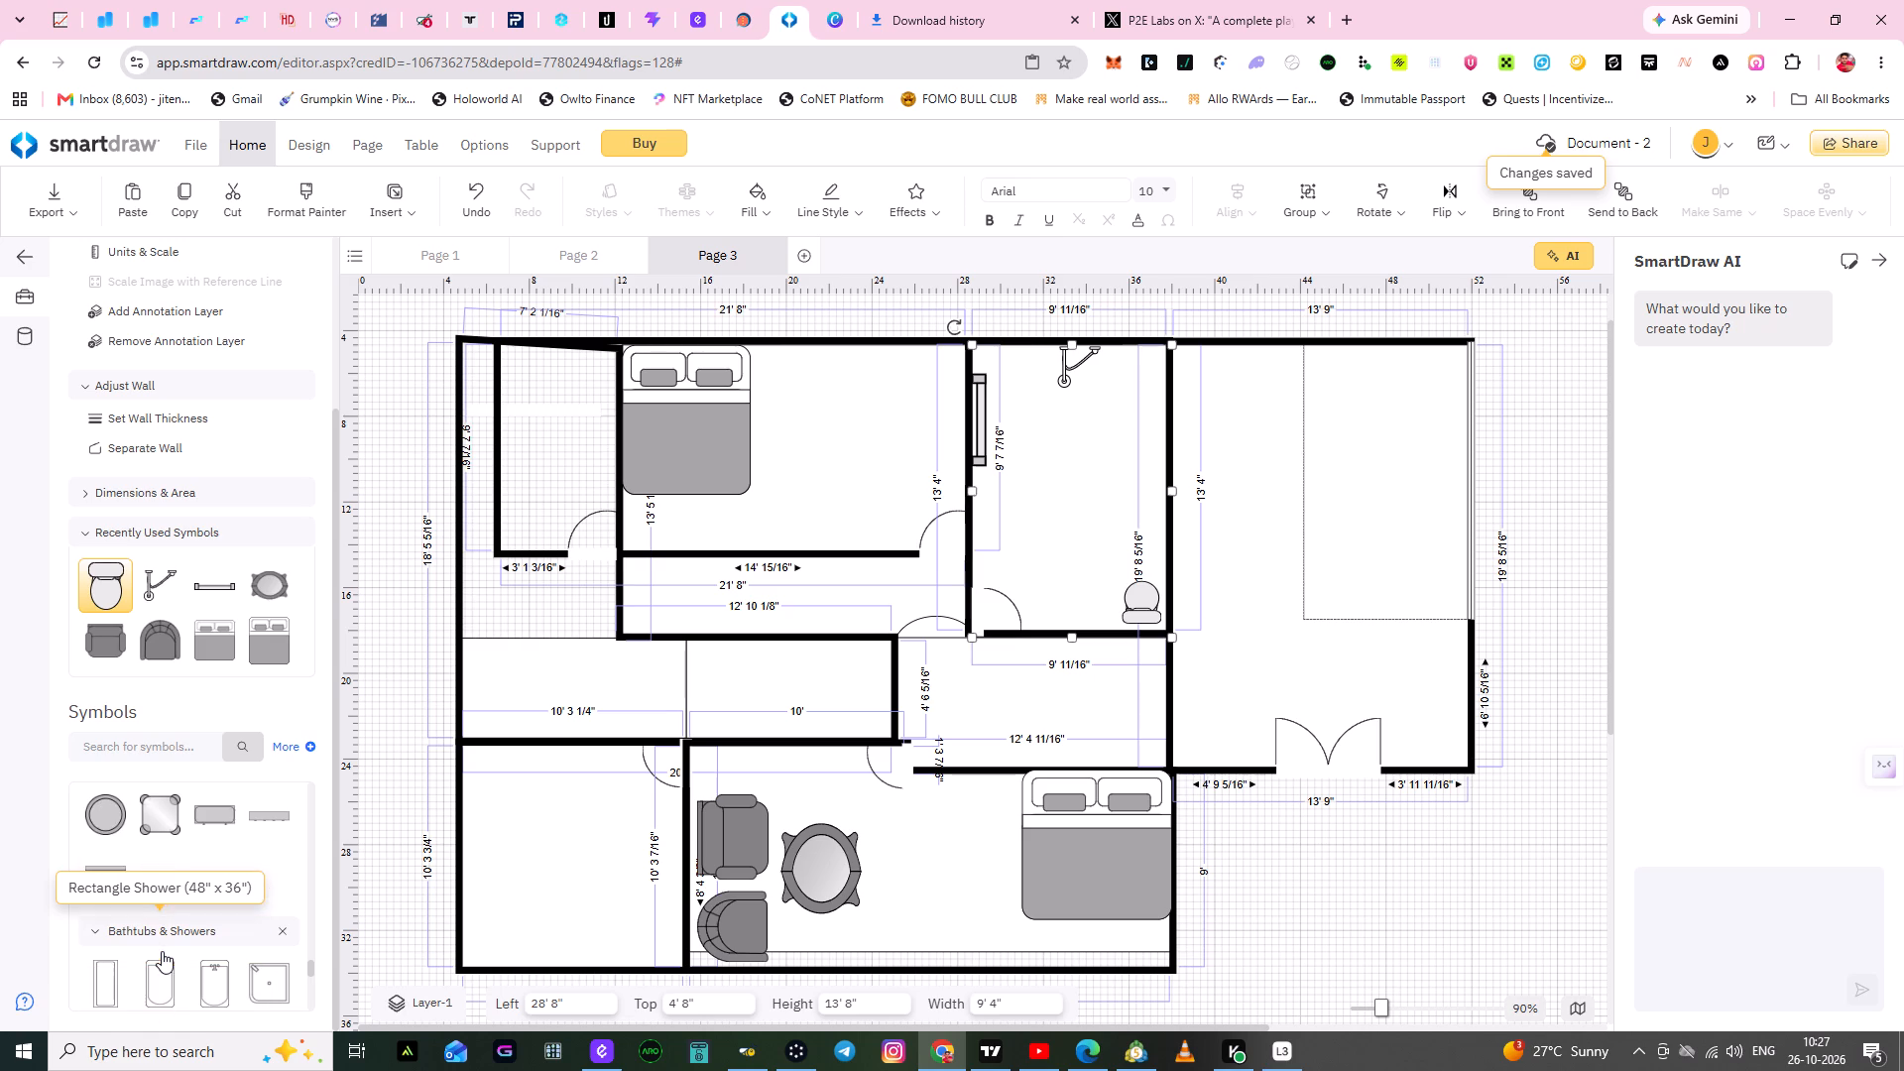
scroll(245, 905, "up", 1)
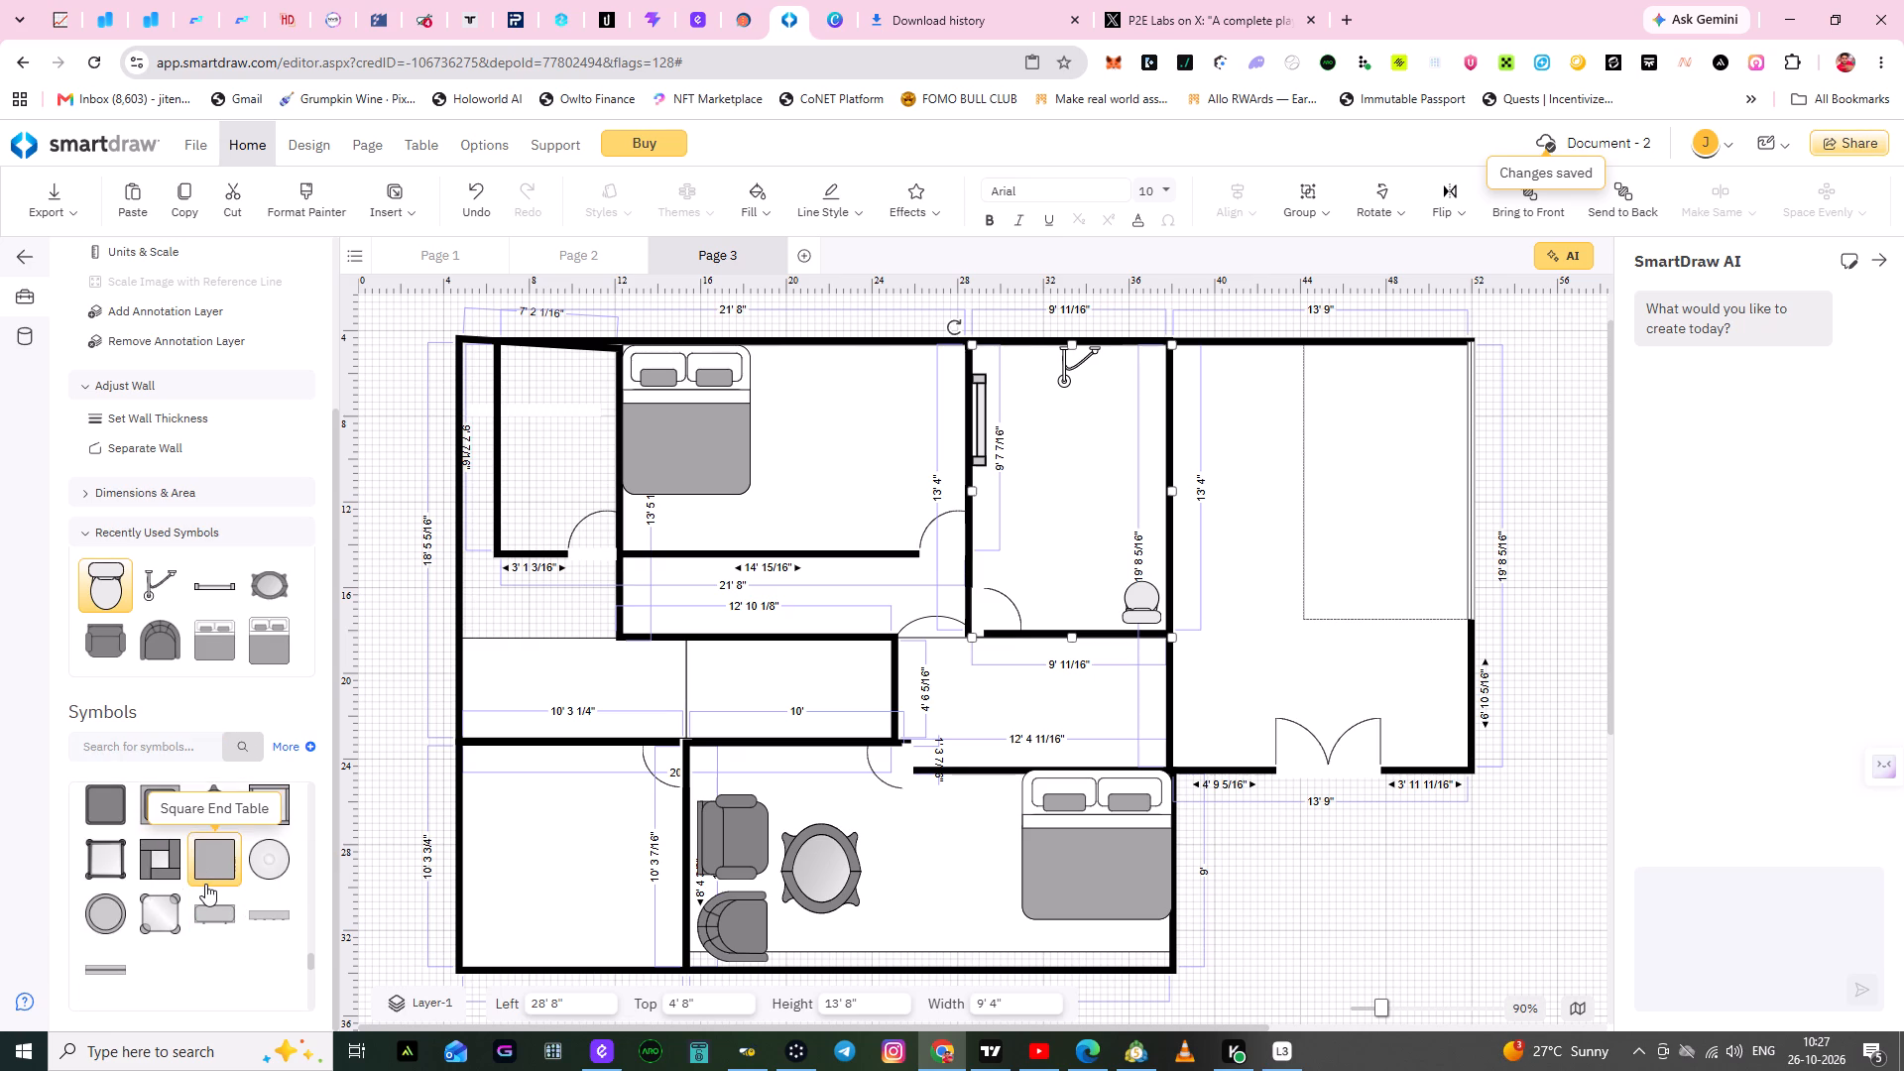
scroll(256, 924, "up", 3)
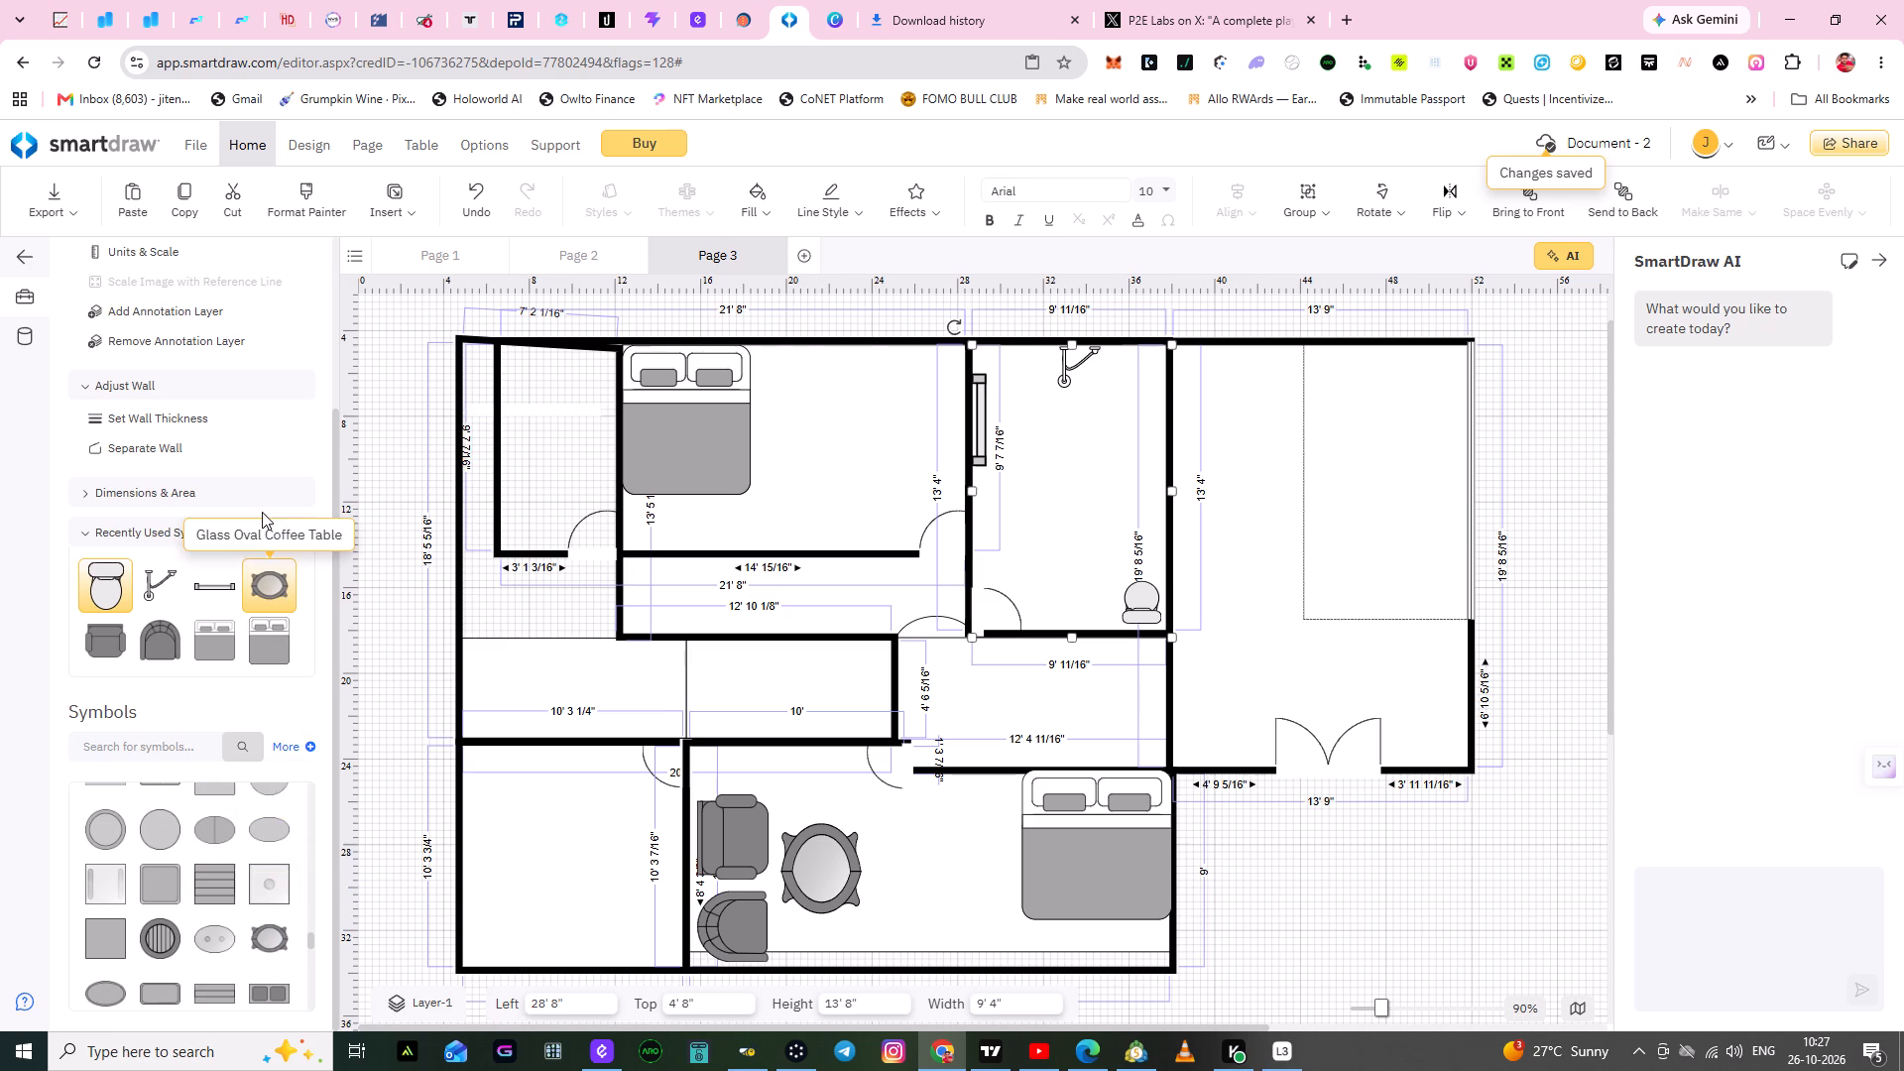
scroll(208, 661, "up", 2)
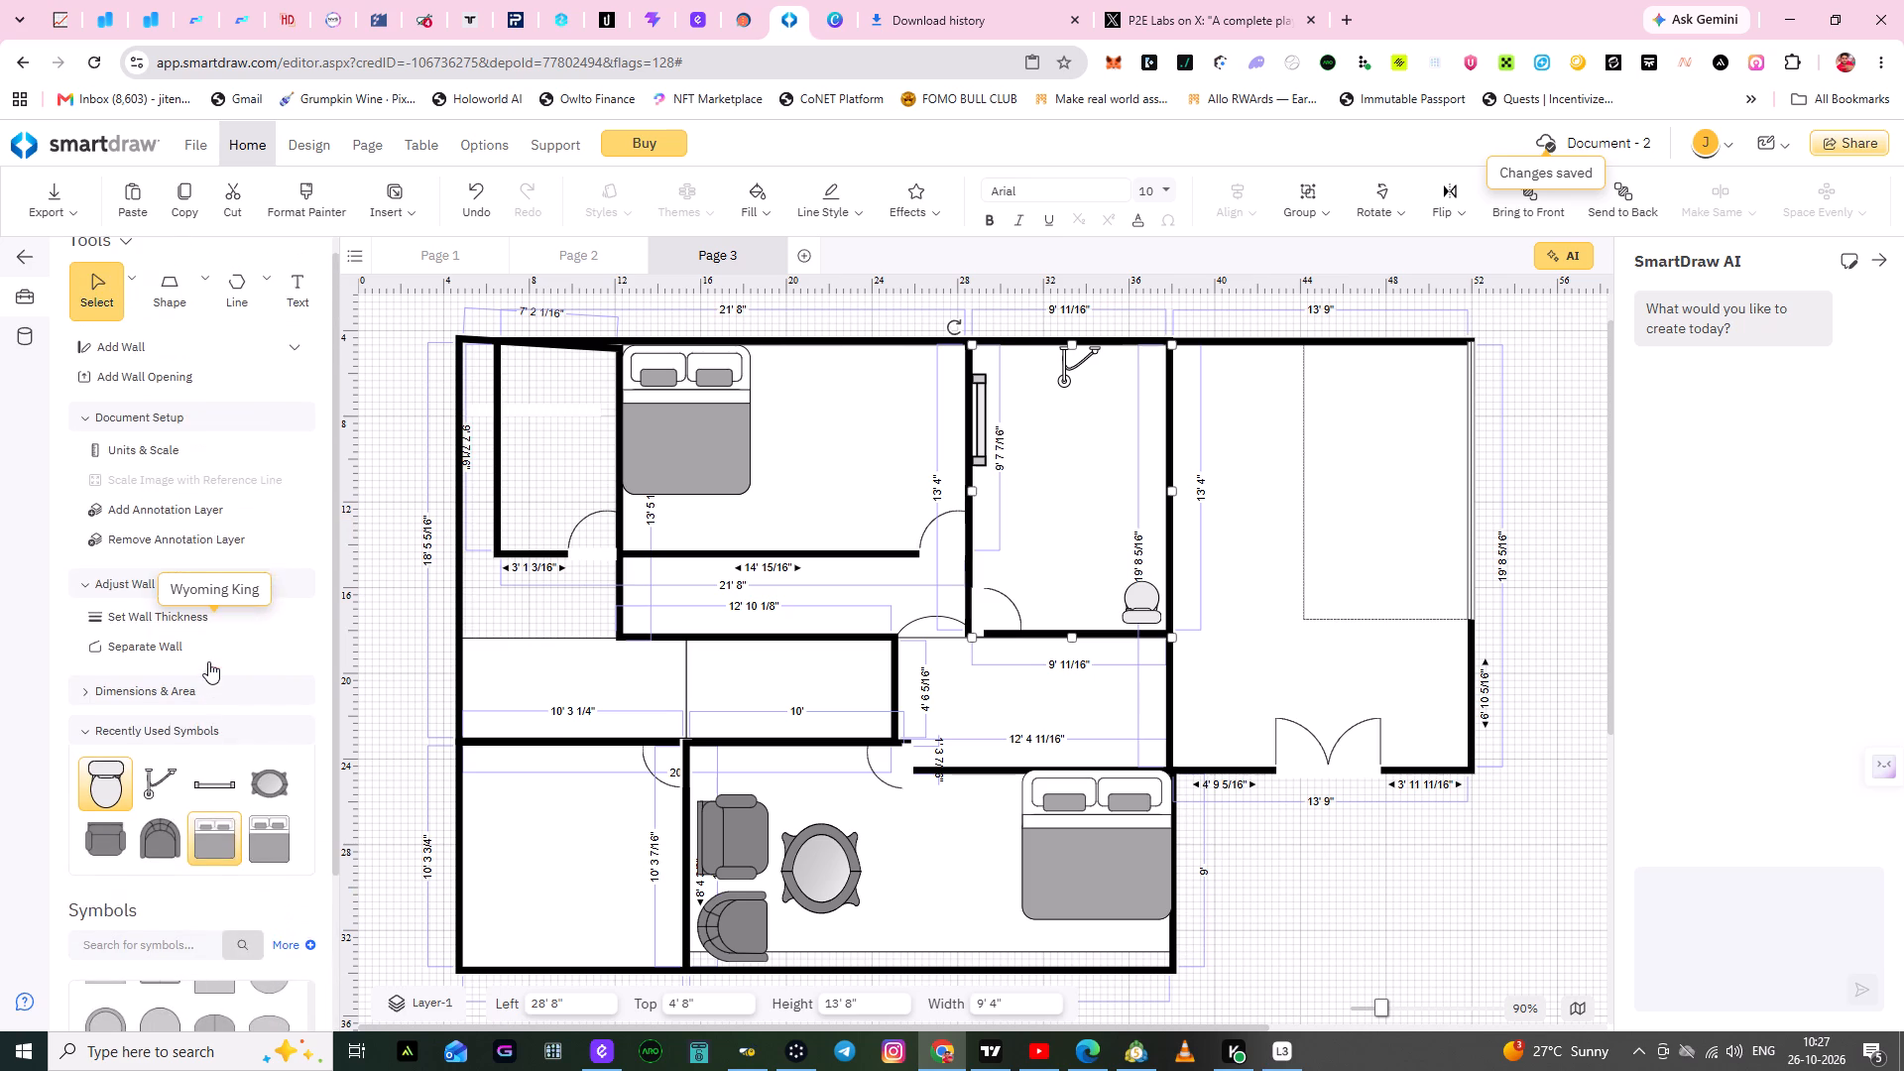
scroll(246, 792, "down", 1)
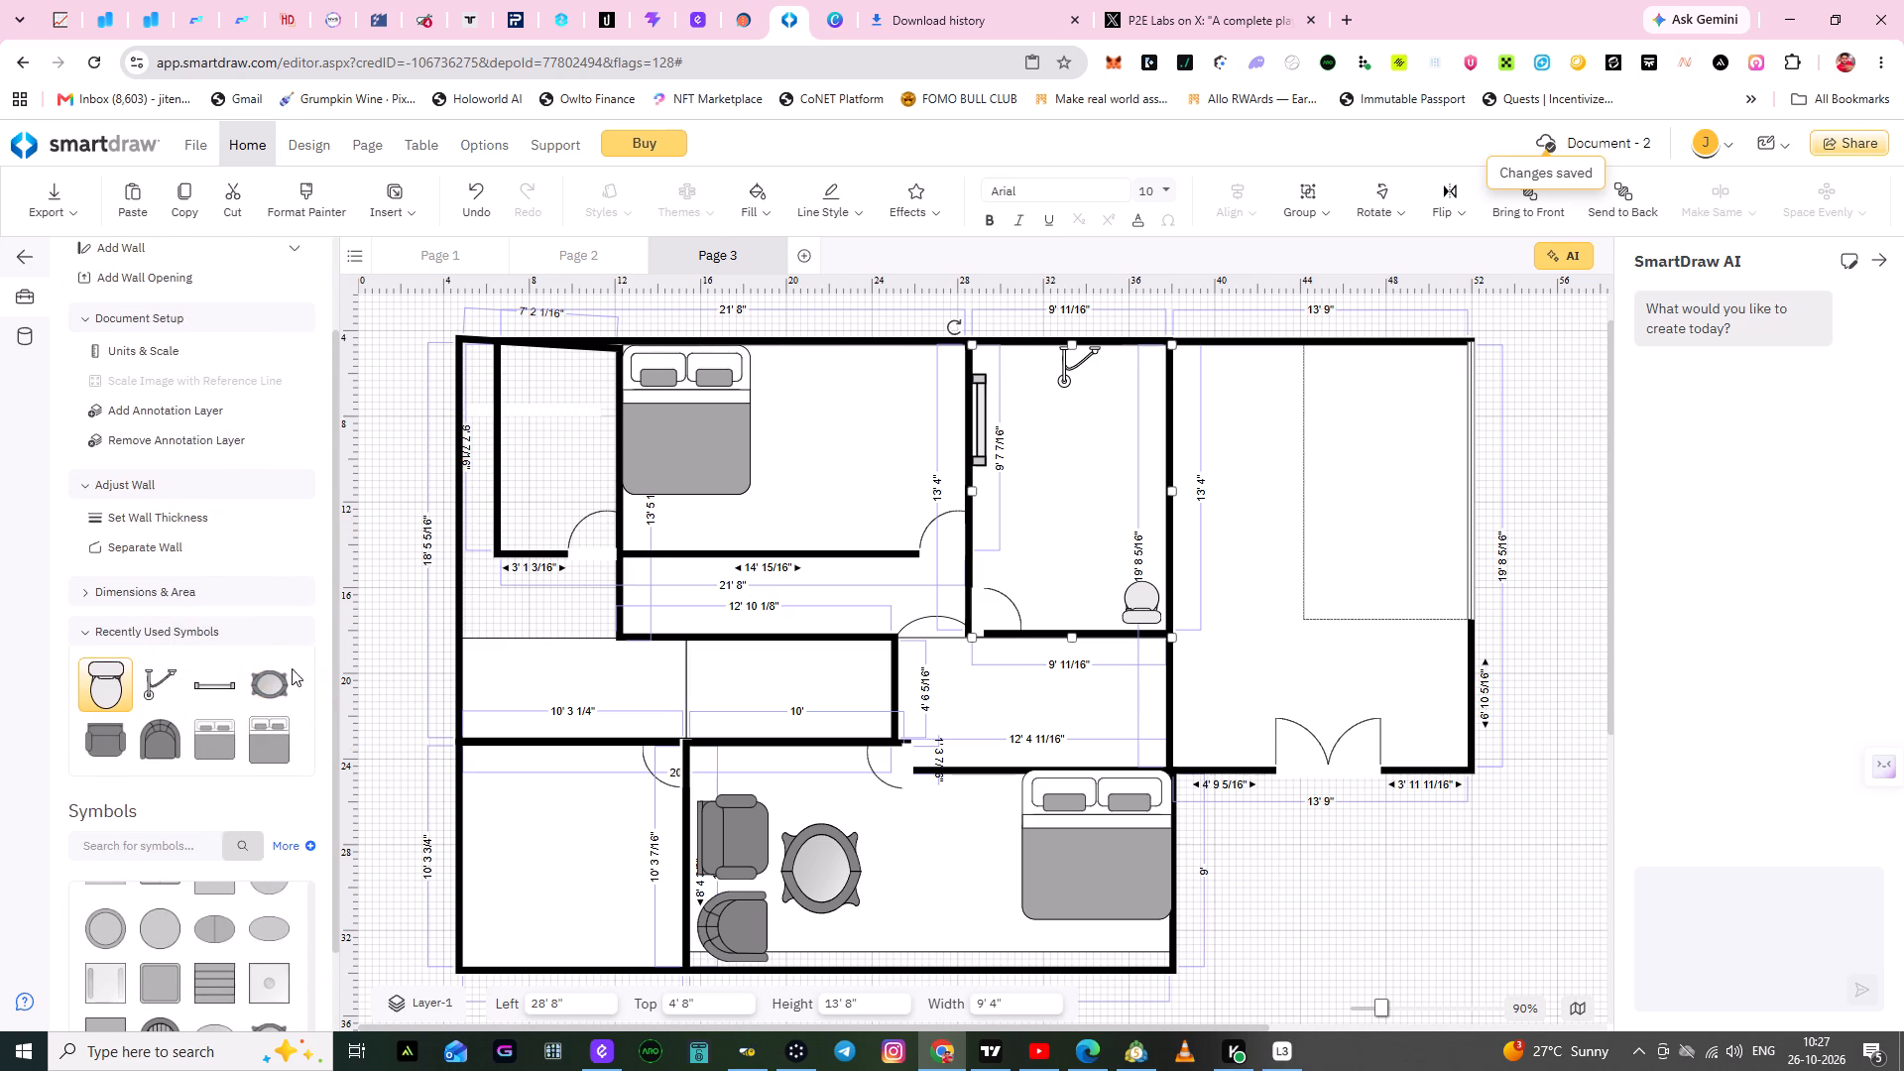
scroll(267, 773, "down", 1)
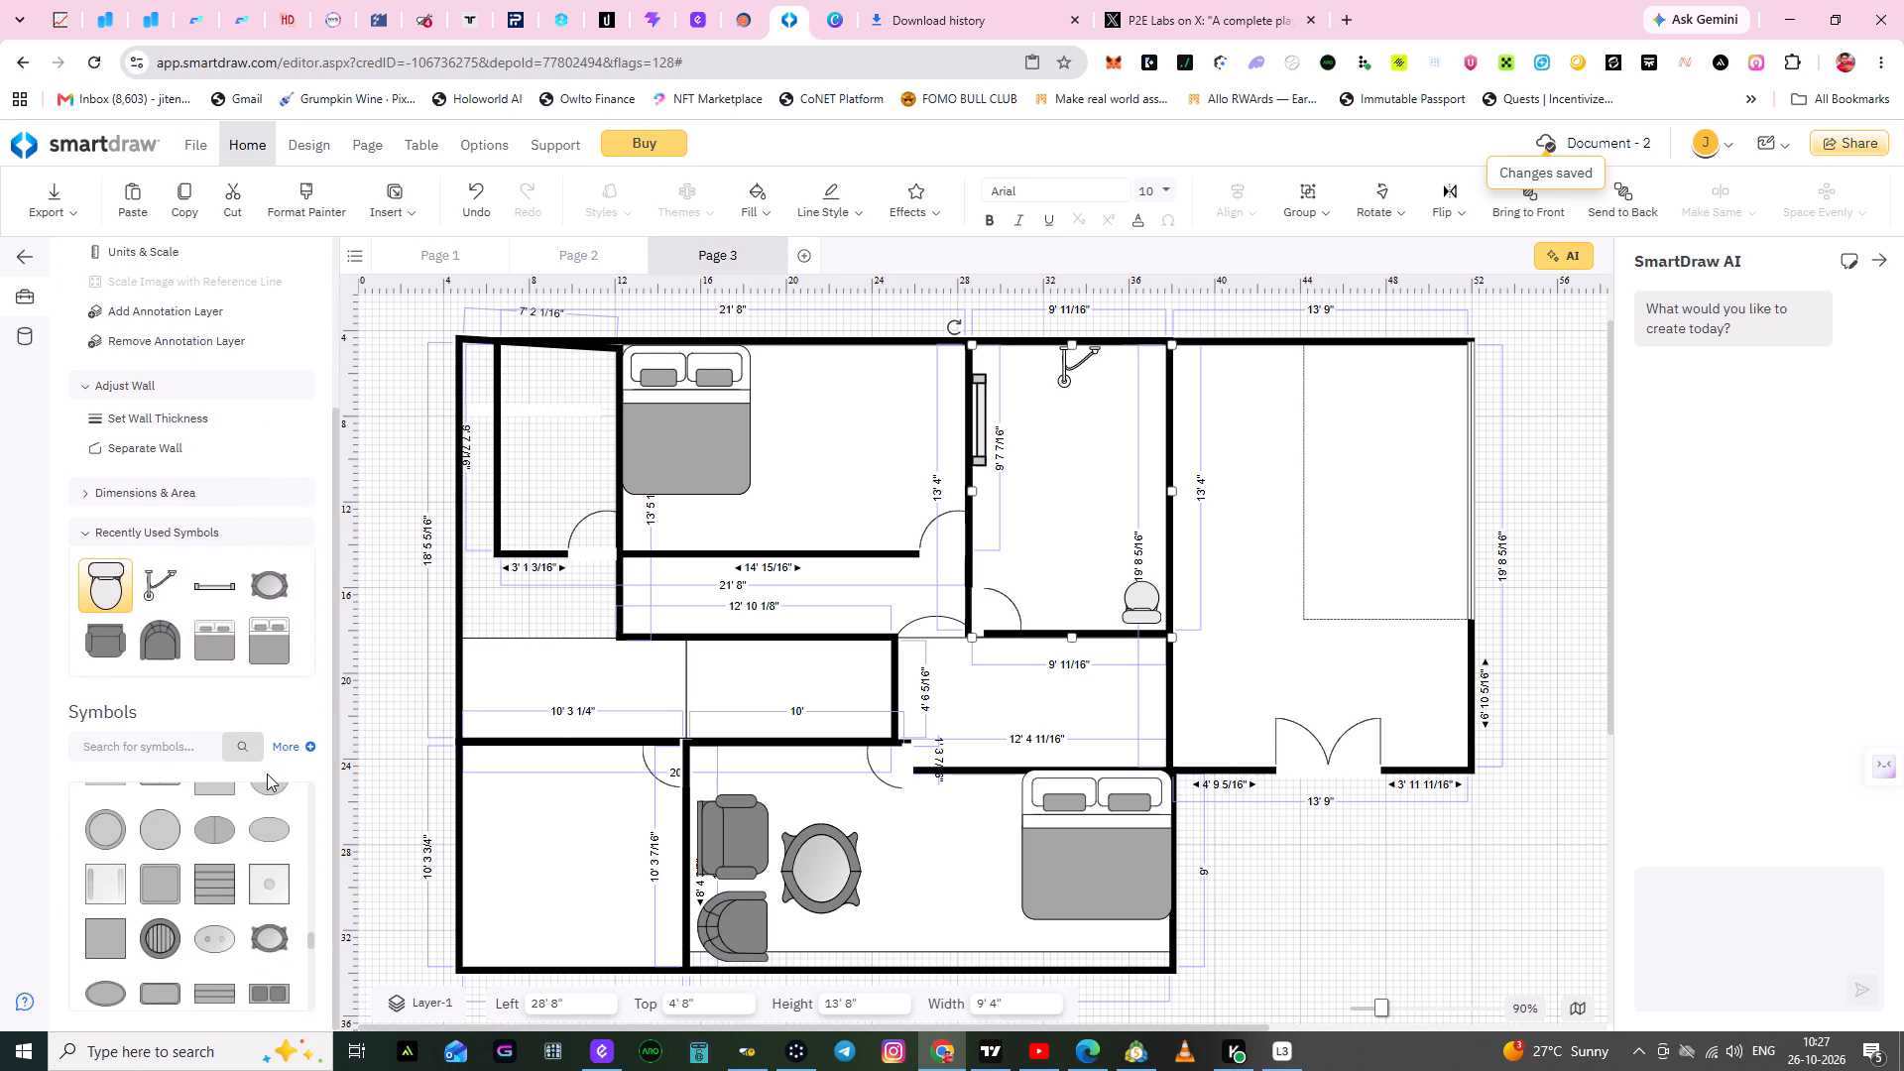
scroll(267, 773, "down", 2)
scroll(242, 859, "up", 6)
scroll(244, 859, "down", 1)
scroll(244, 859, "up", 2)
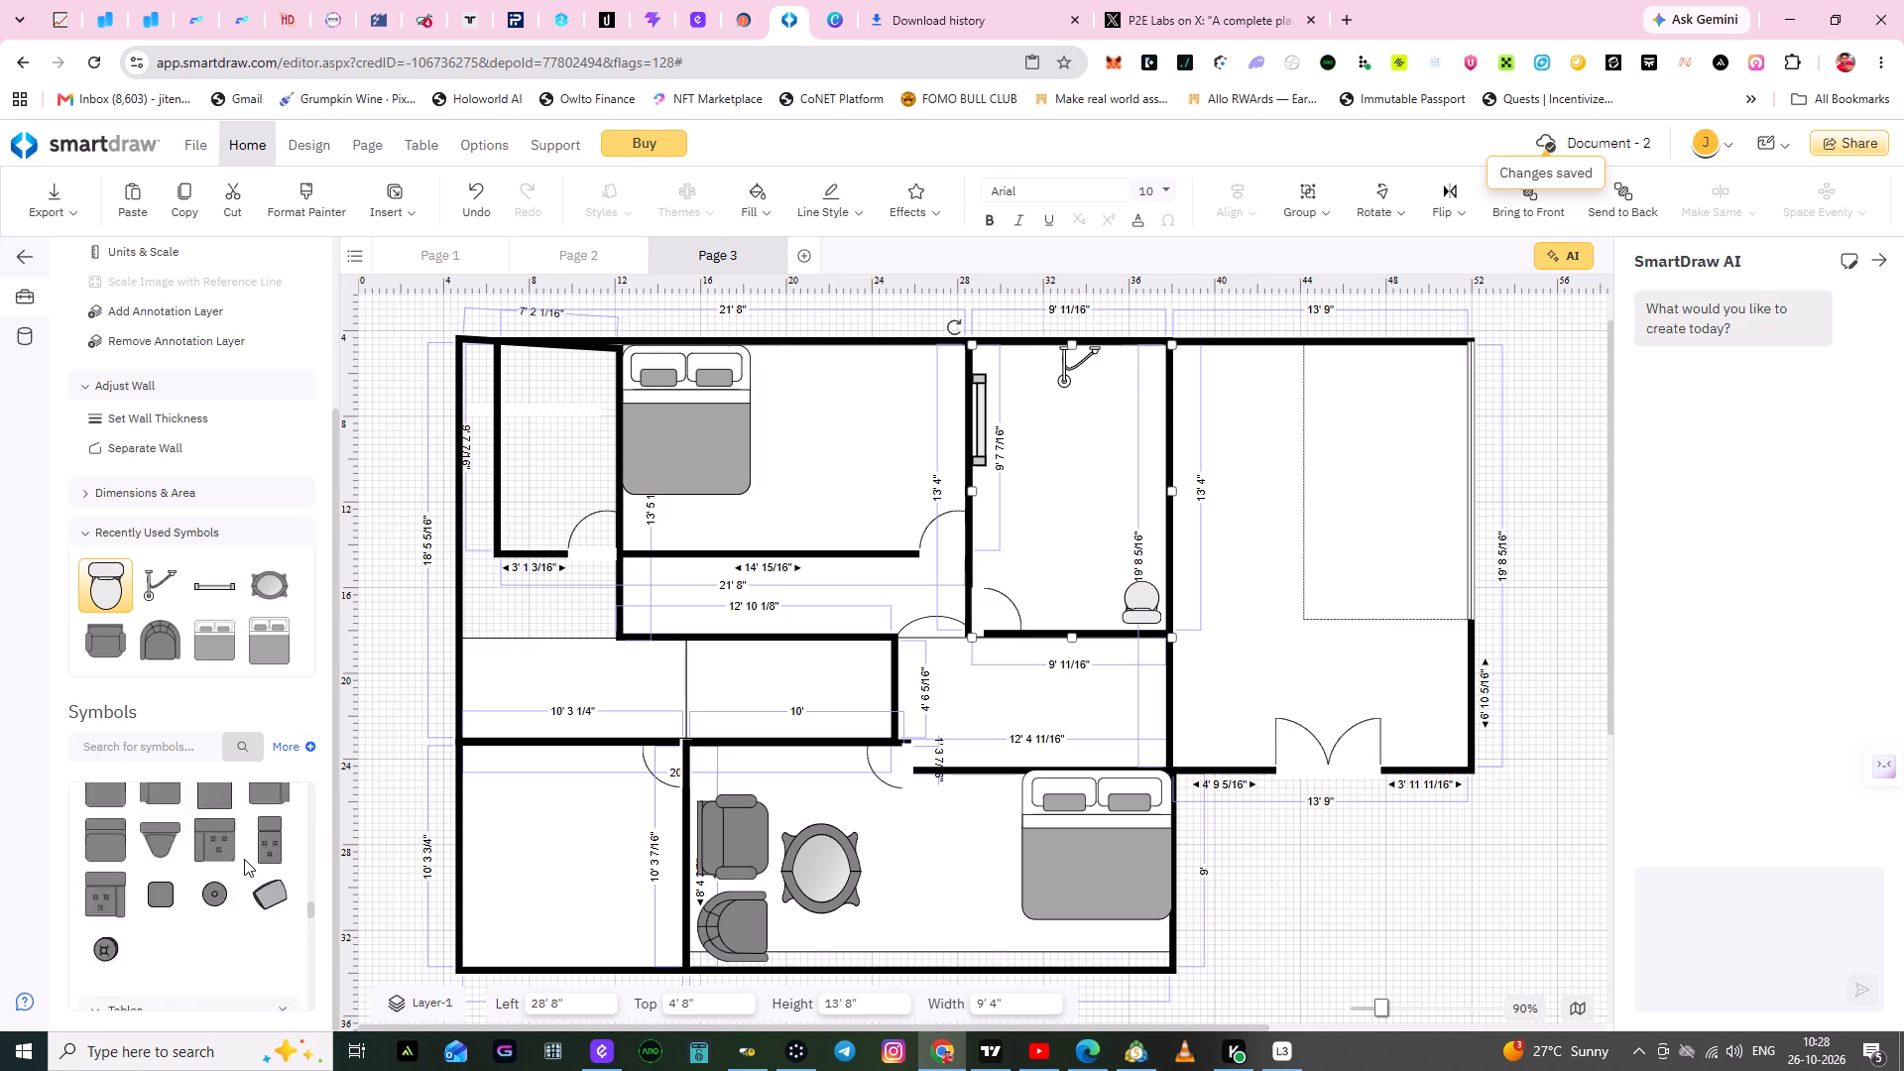
scroll(244, 859, "up", 9)
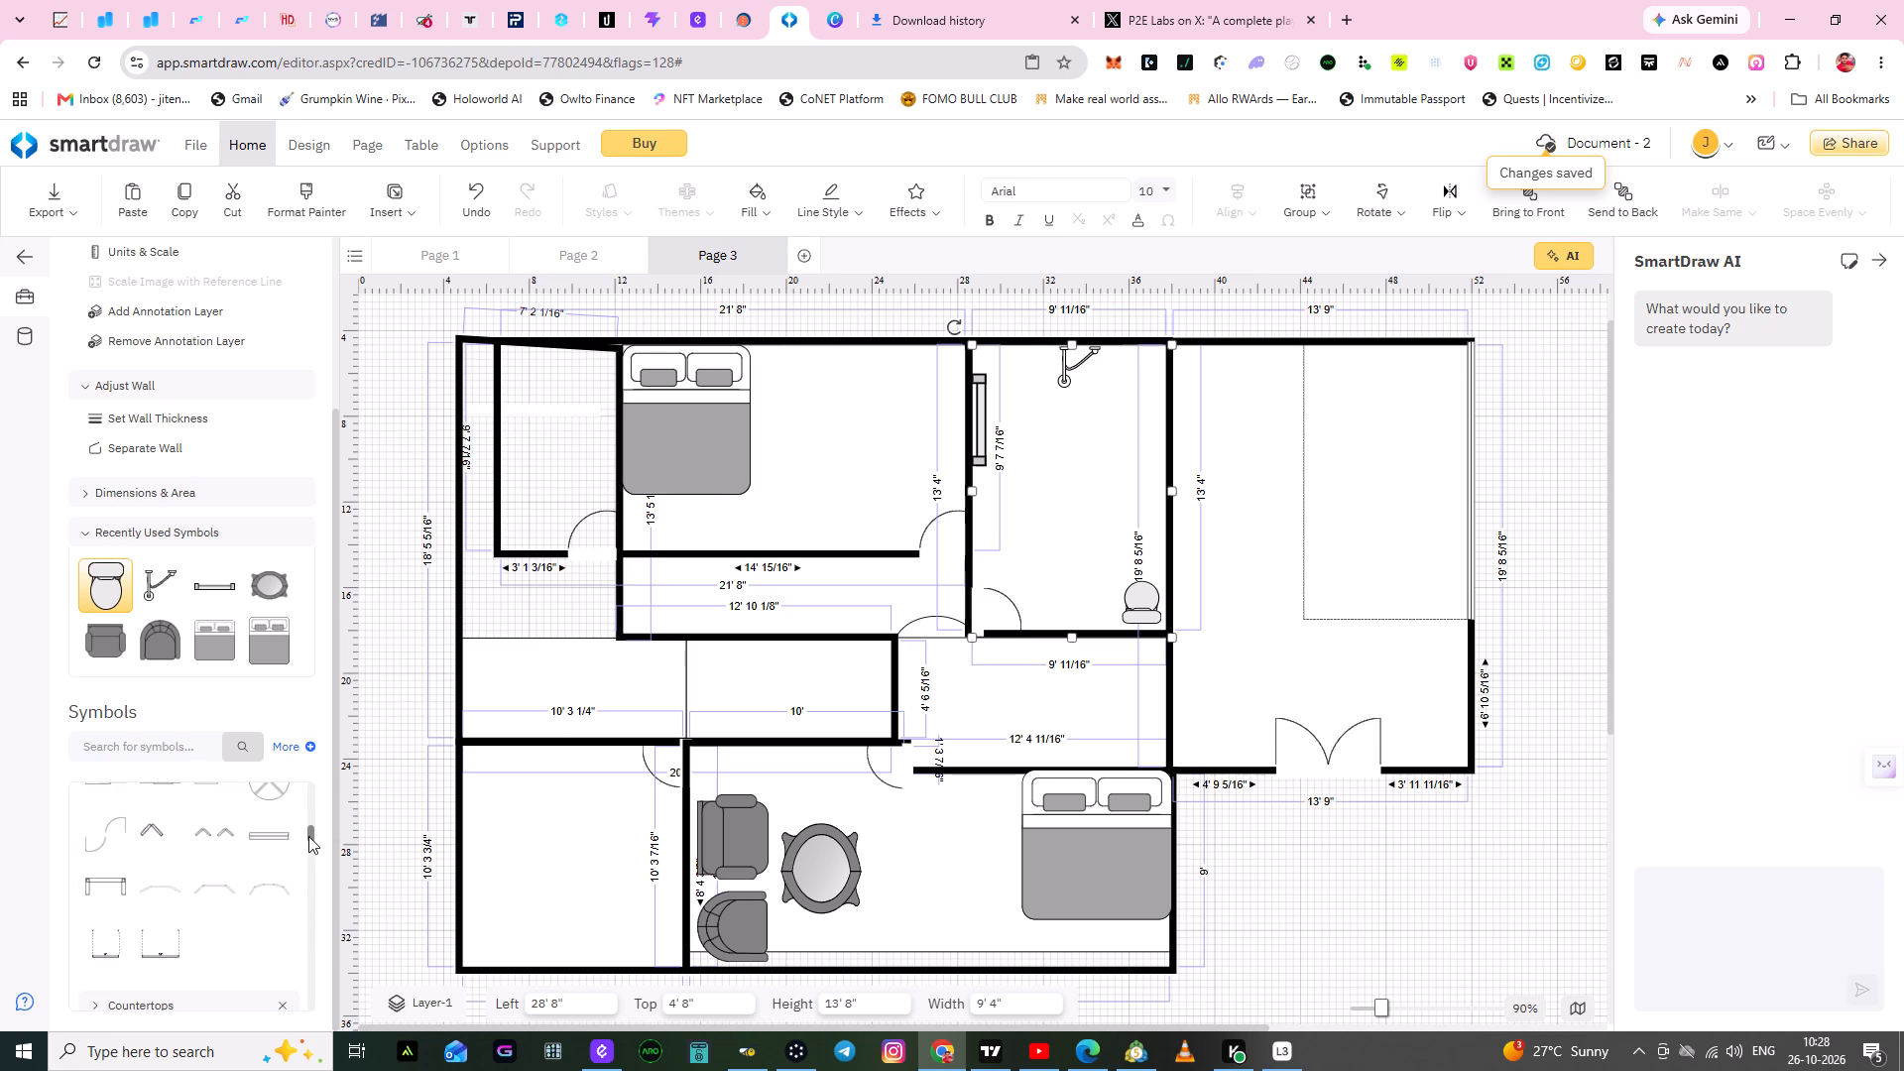
left_click_drag(308, 836, 310, 789)
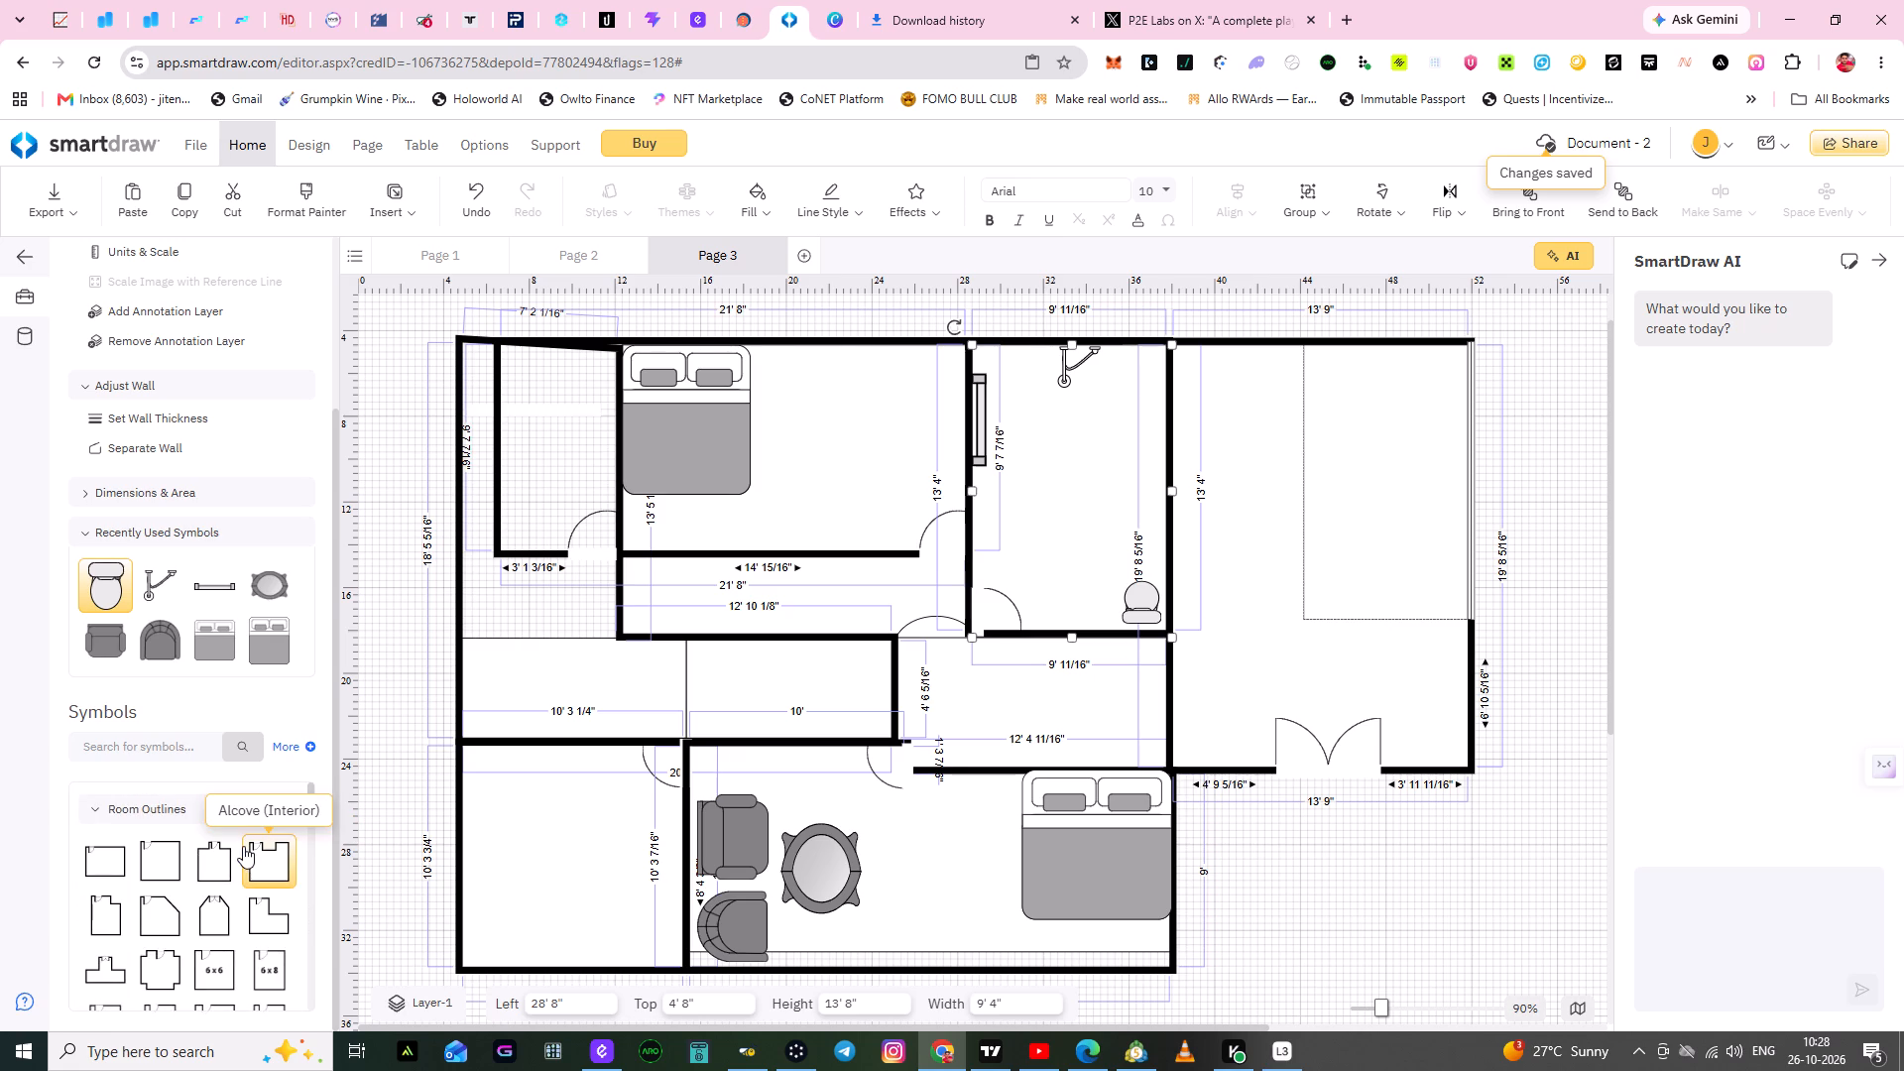
scroll(136, 895, "down", 5)
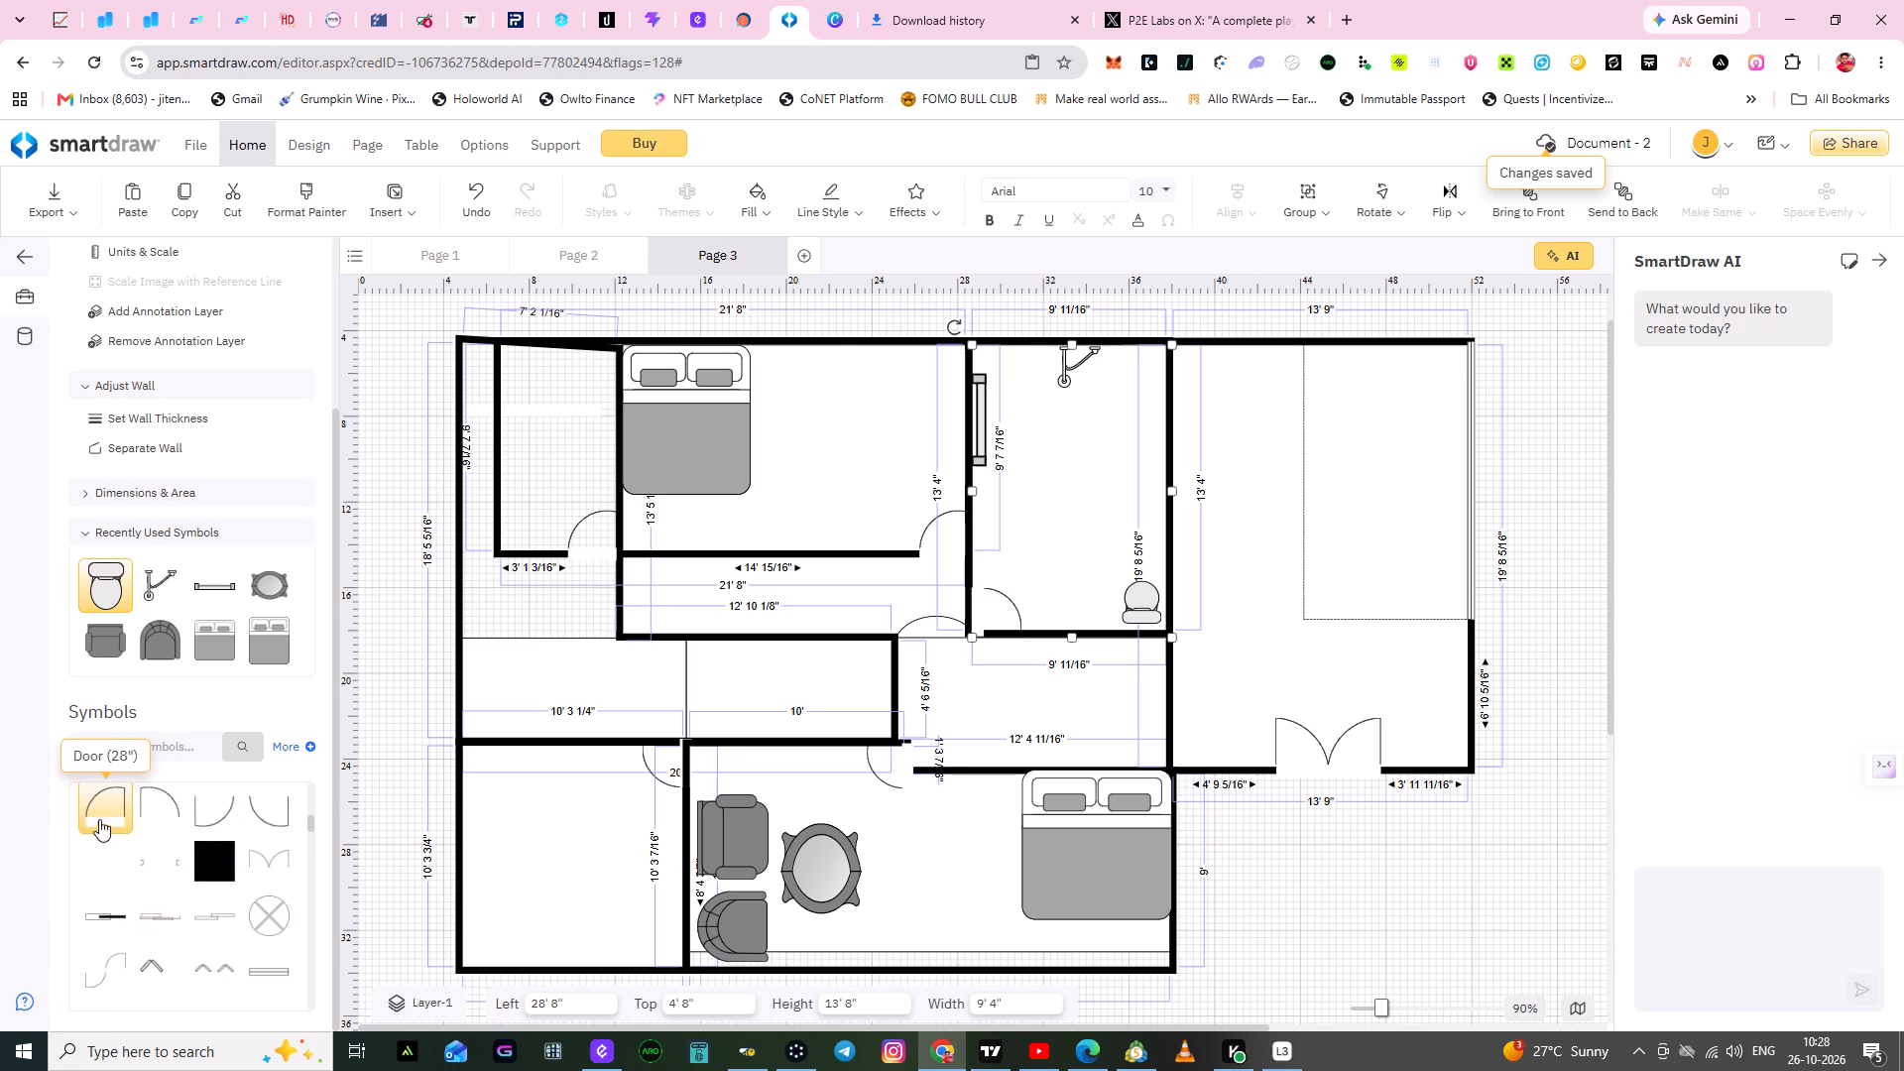
scroll(161, 875, "down", 2)
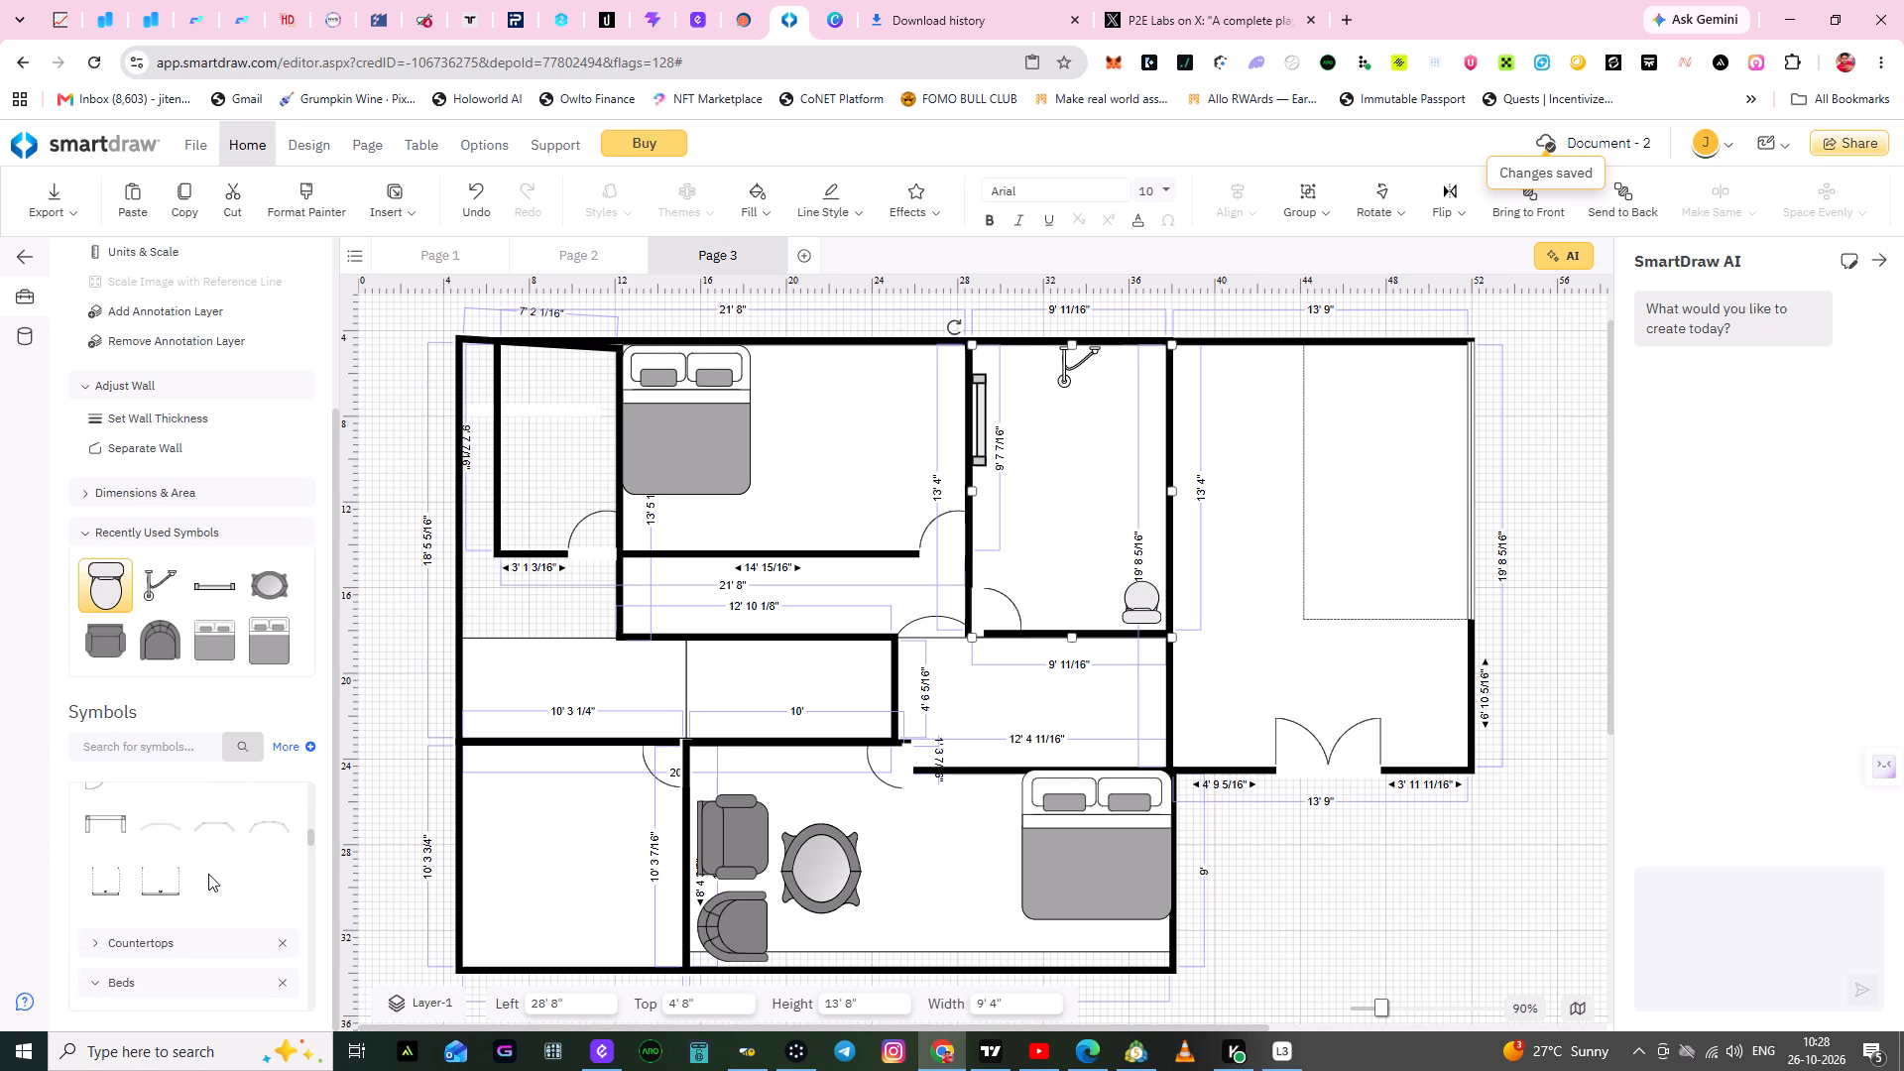
scroll(208, 874, "down", 2)
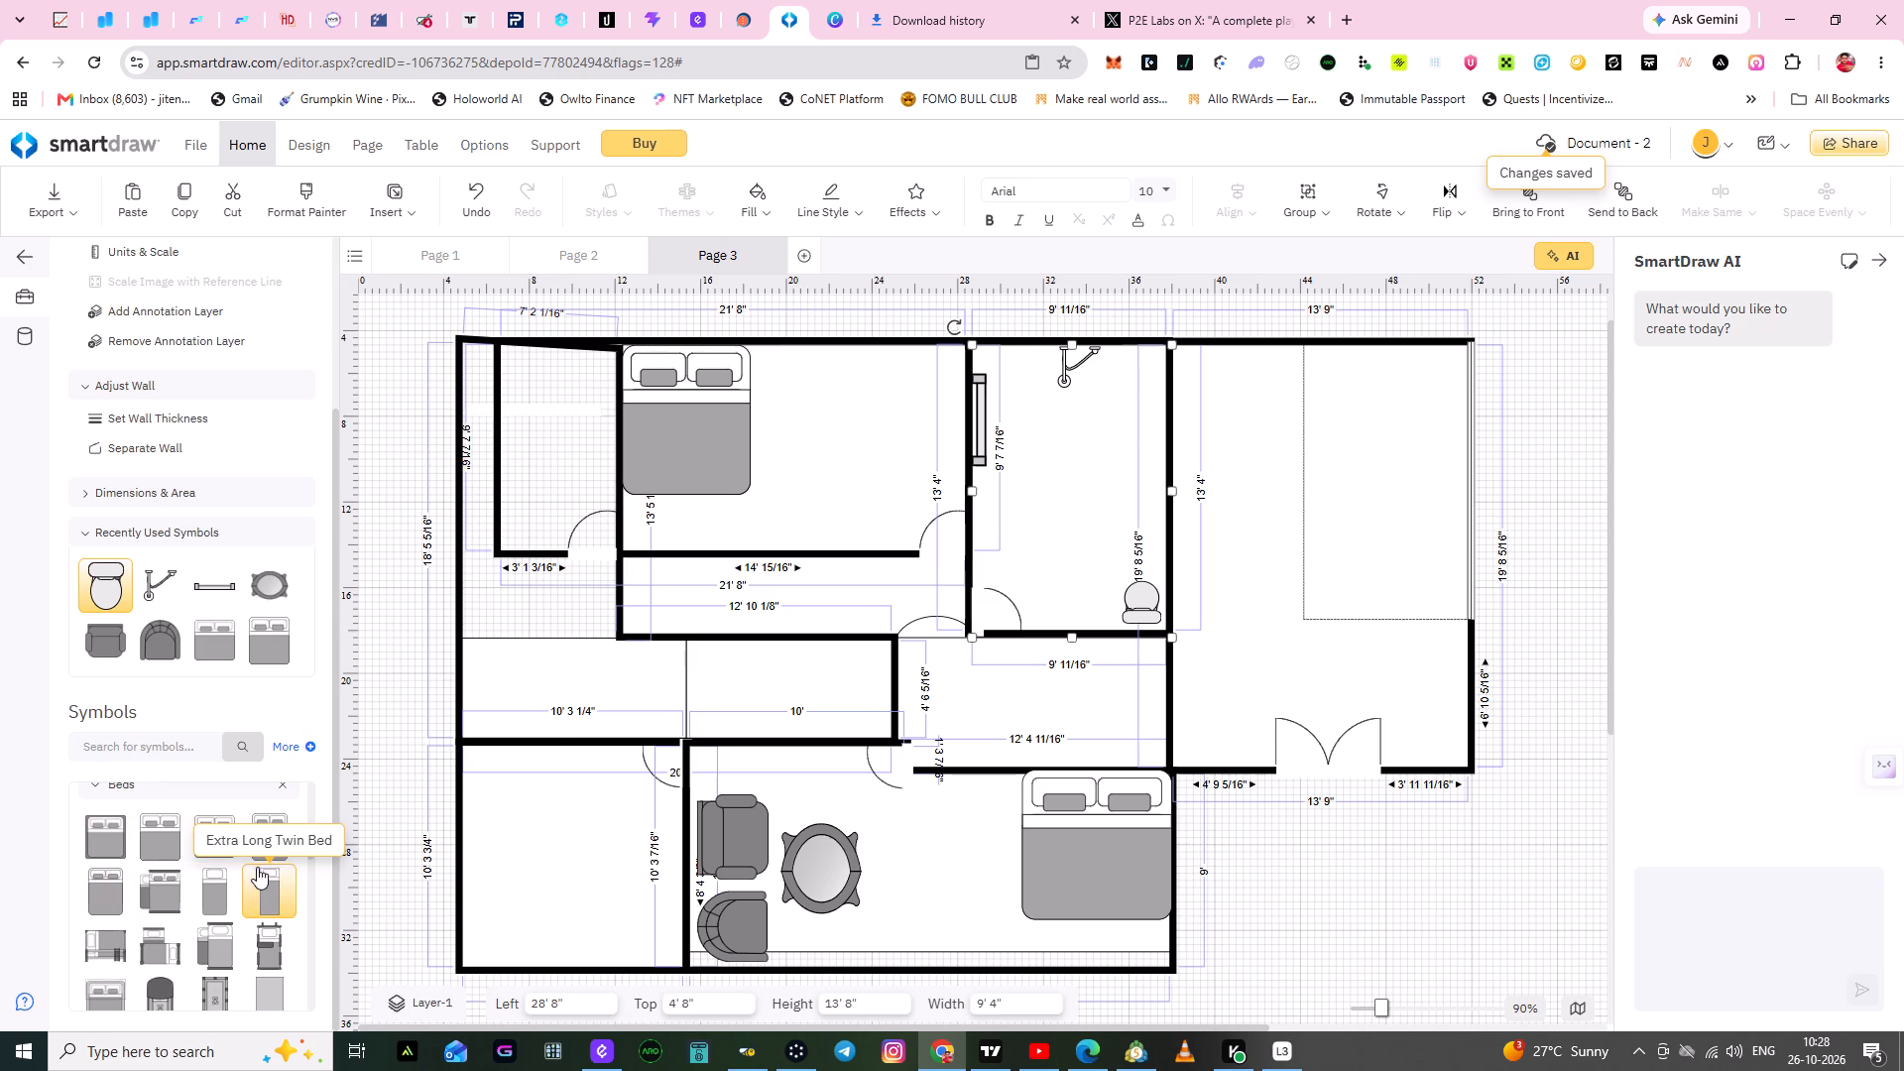
scroll(243, 876, "down", 2)
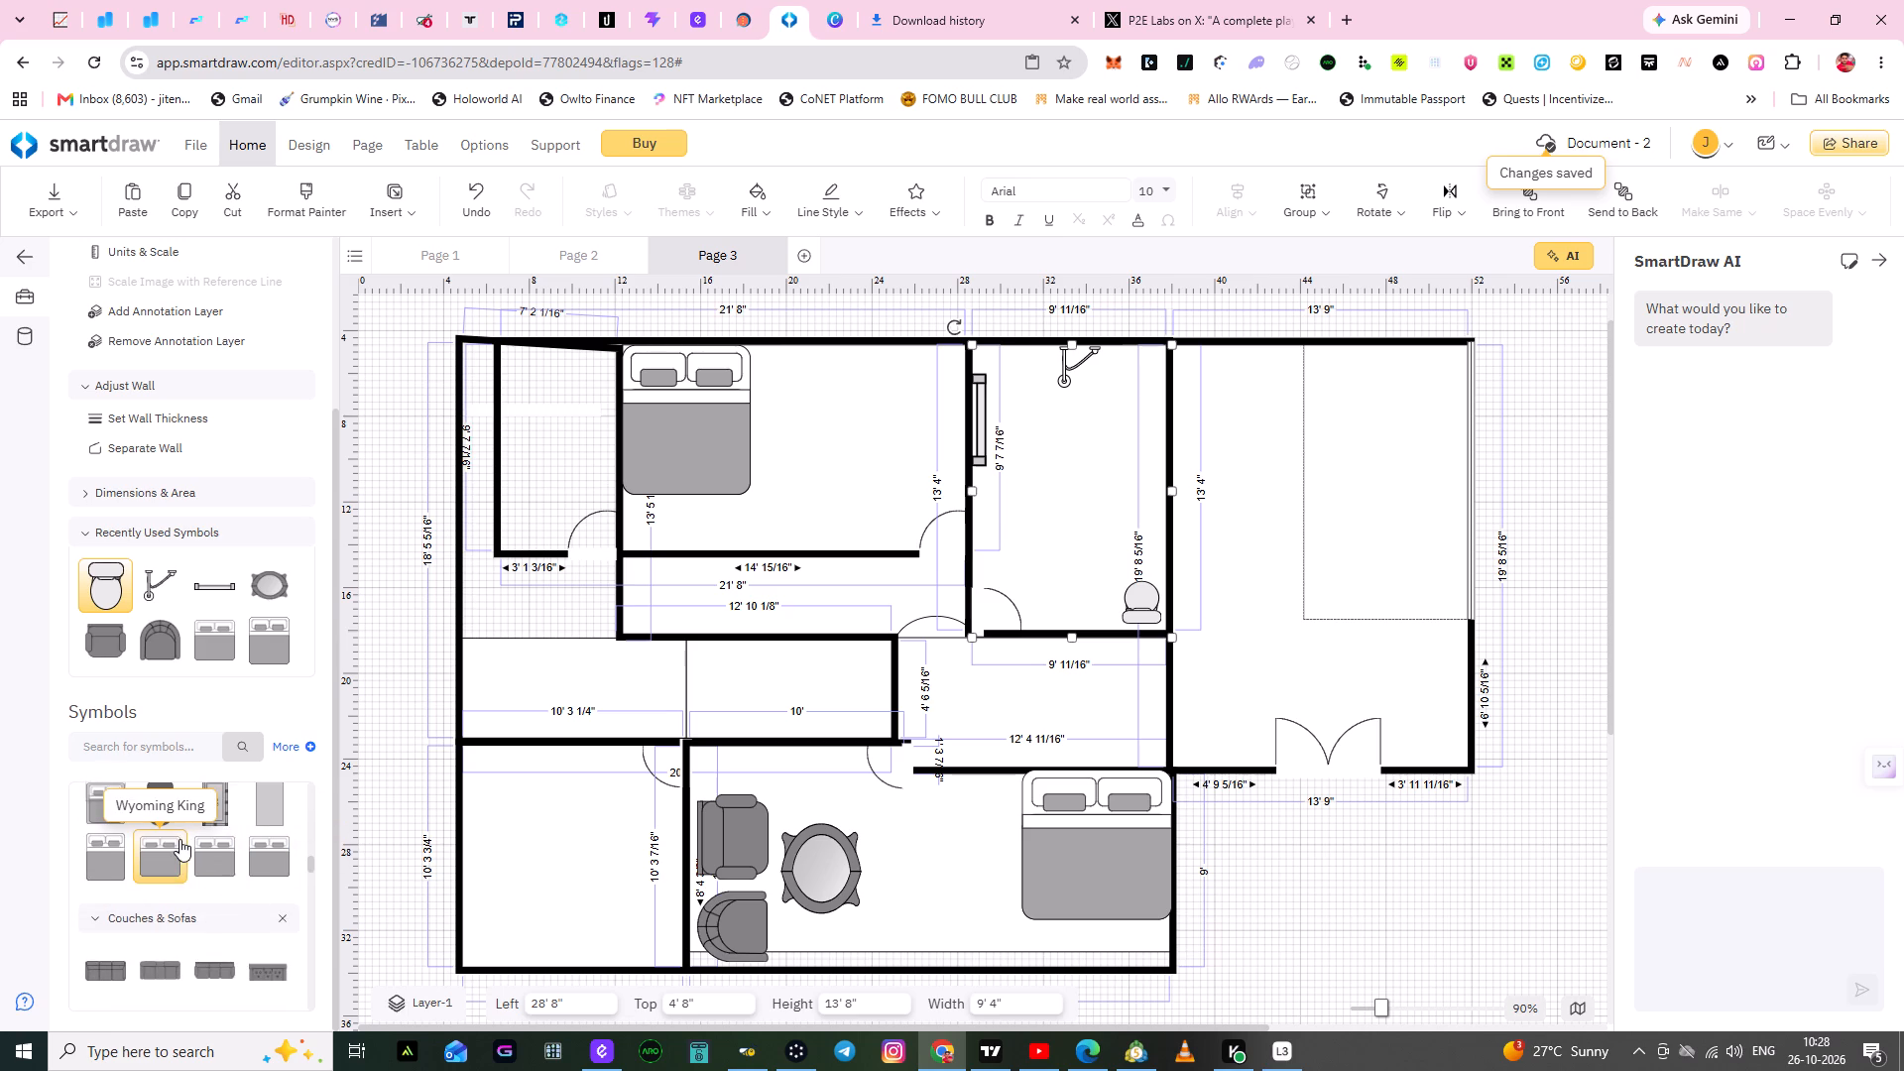
scroll(180, 863, "up", 1)
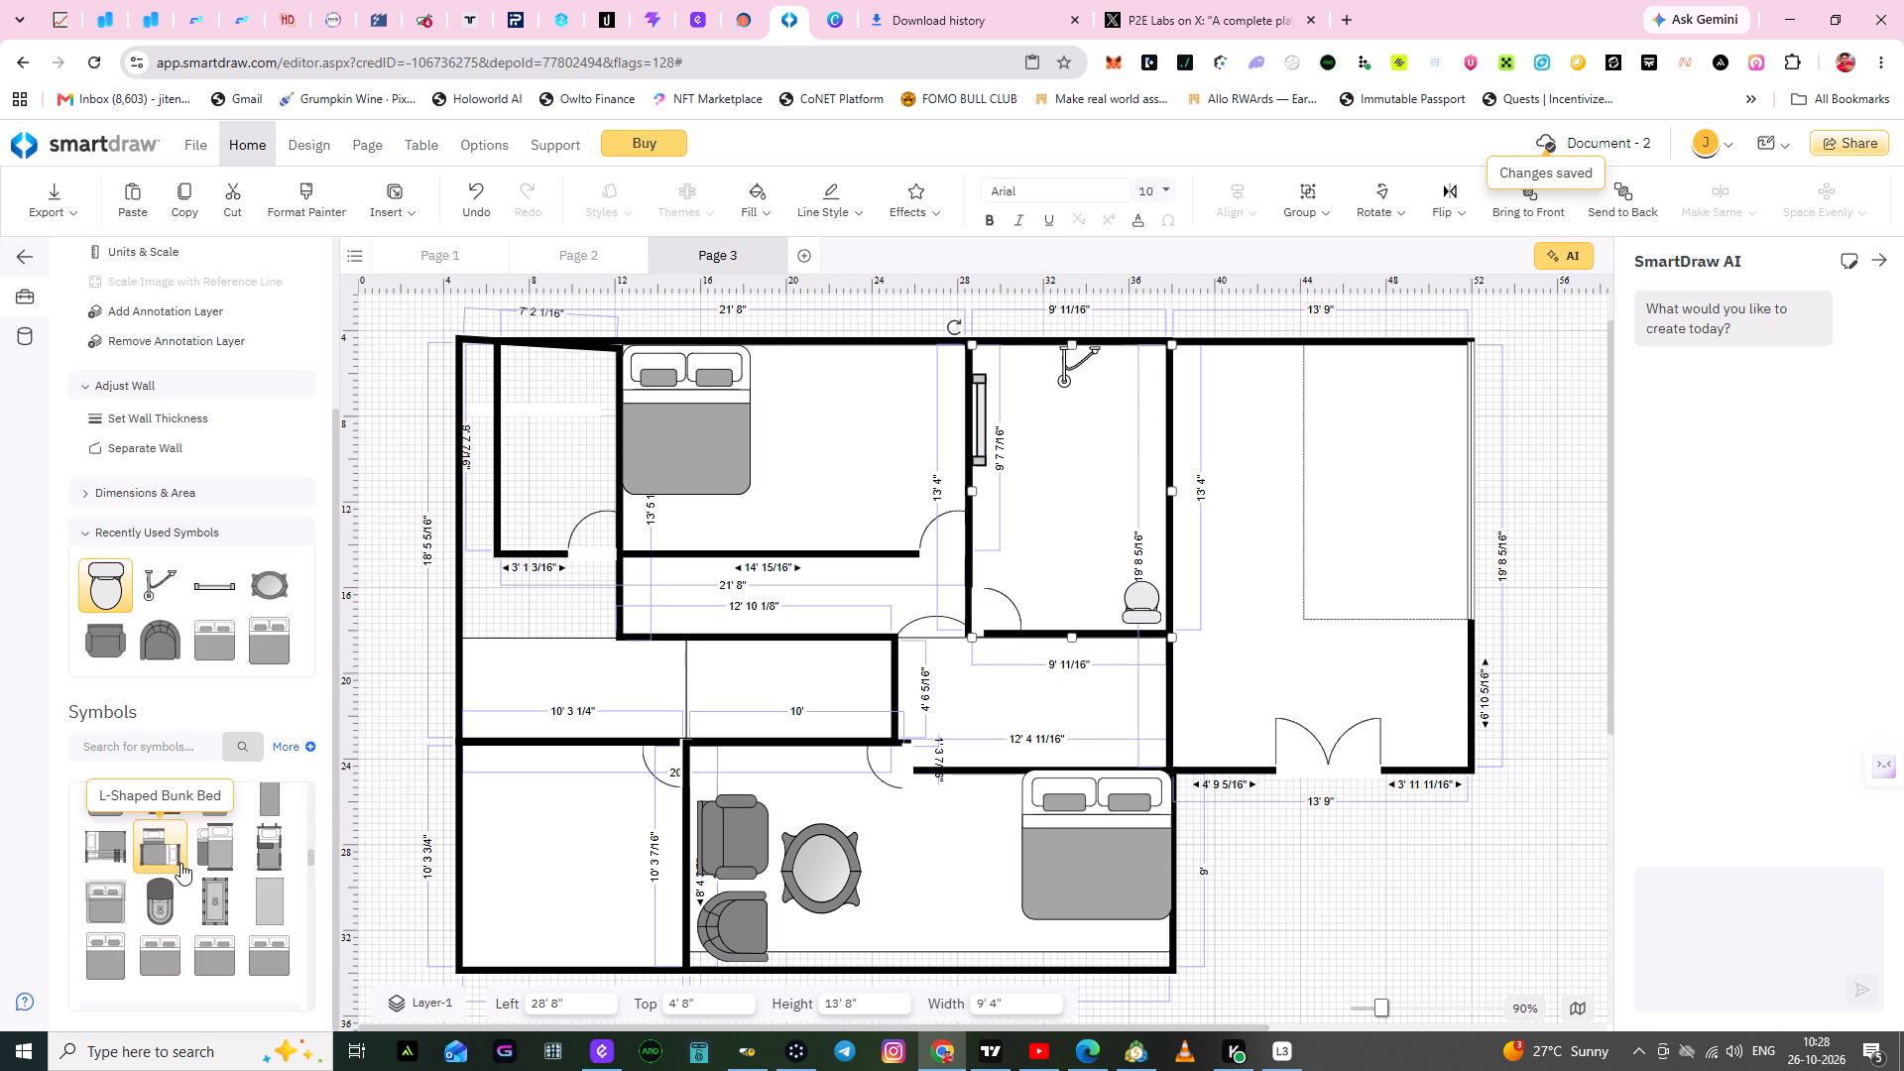
Search the symbol library for PLANT and find the Plant - Large symbol in the Plants set.
left_click(151, 745)
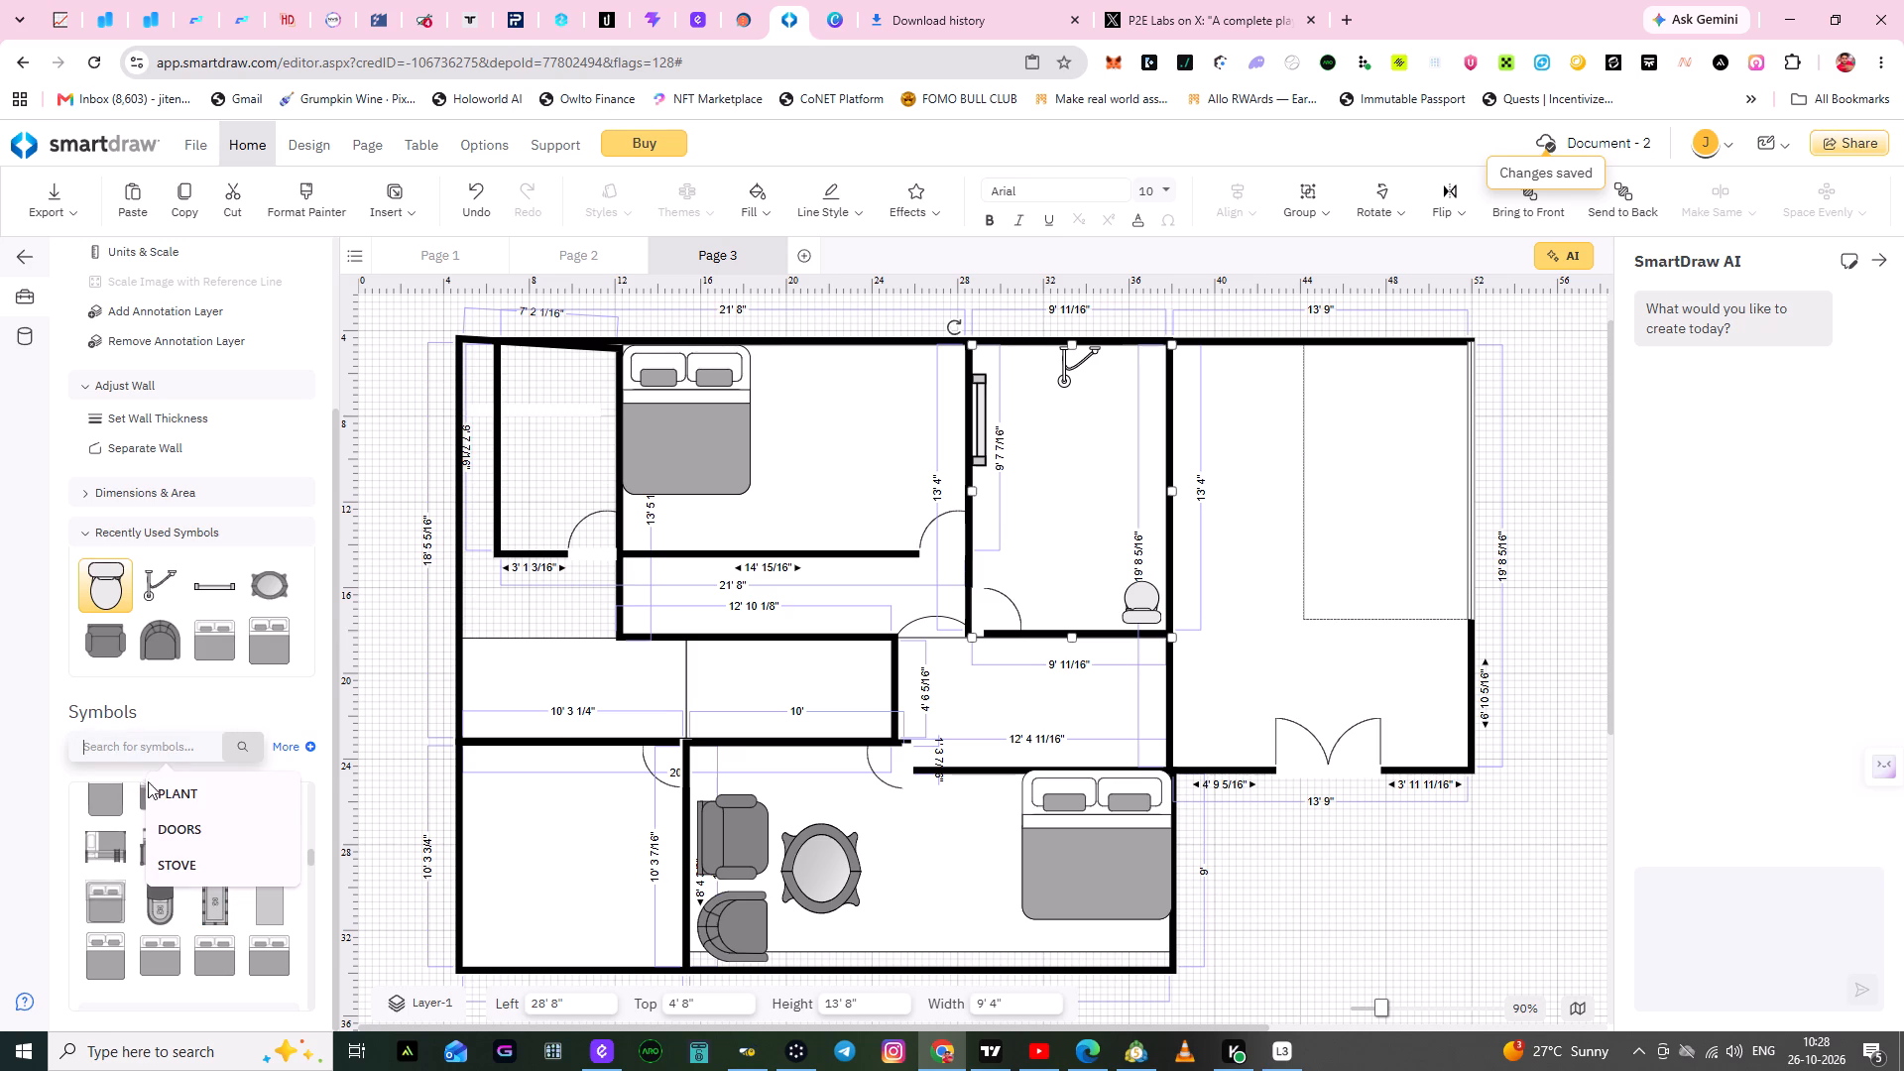
left_click(178, 795)
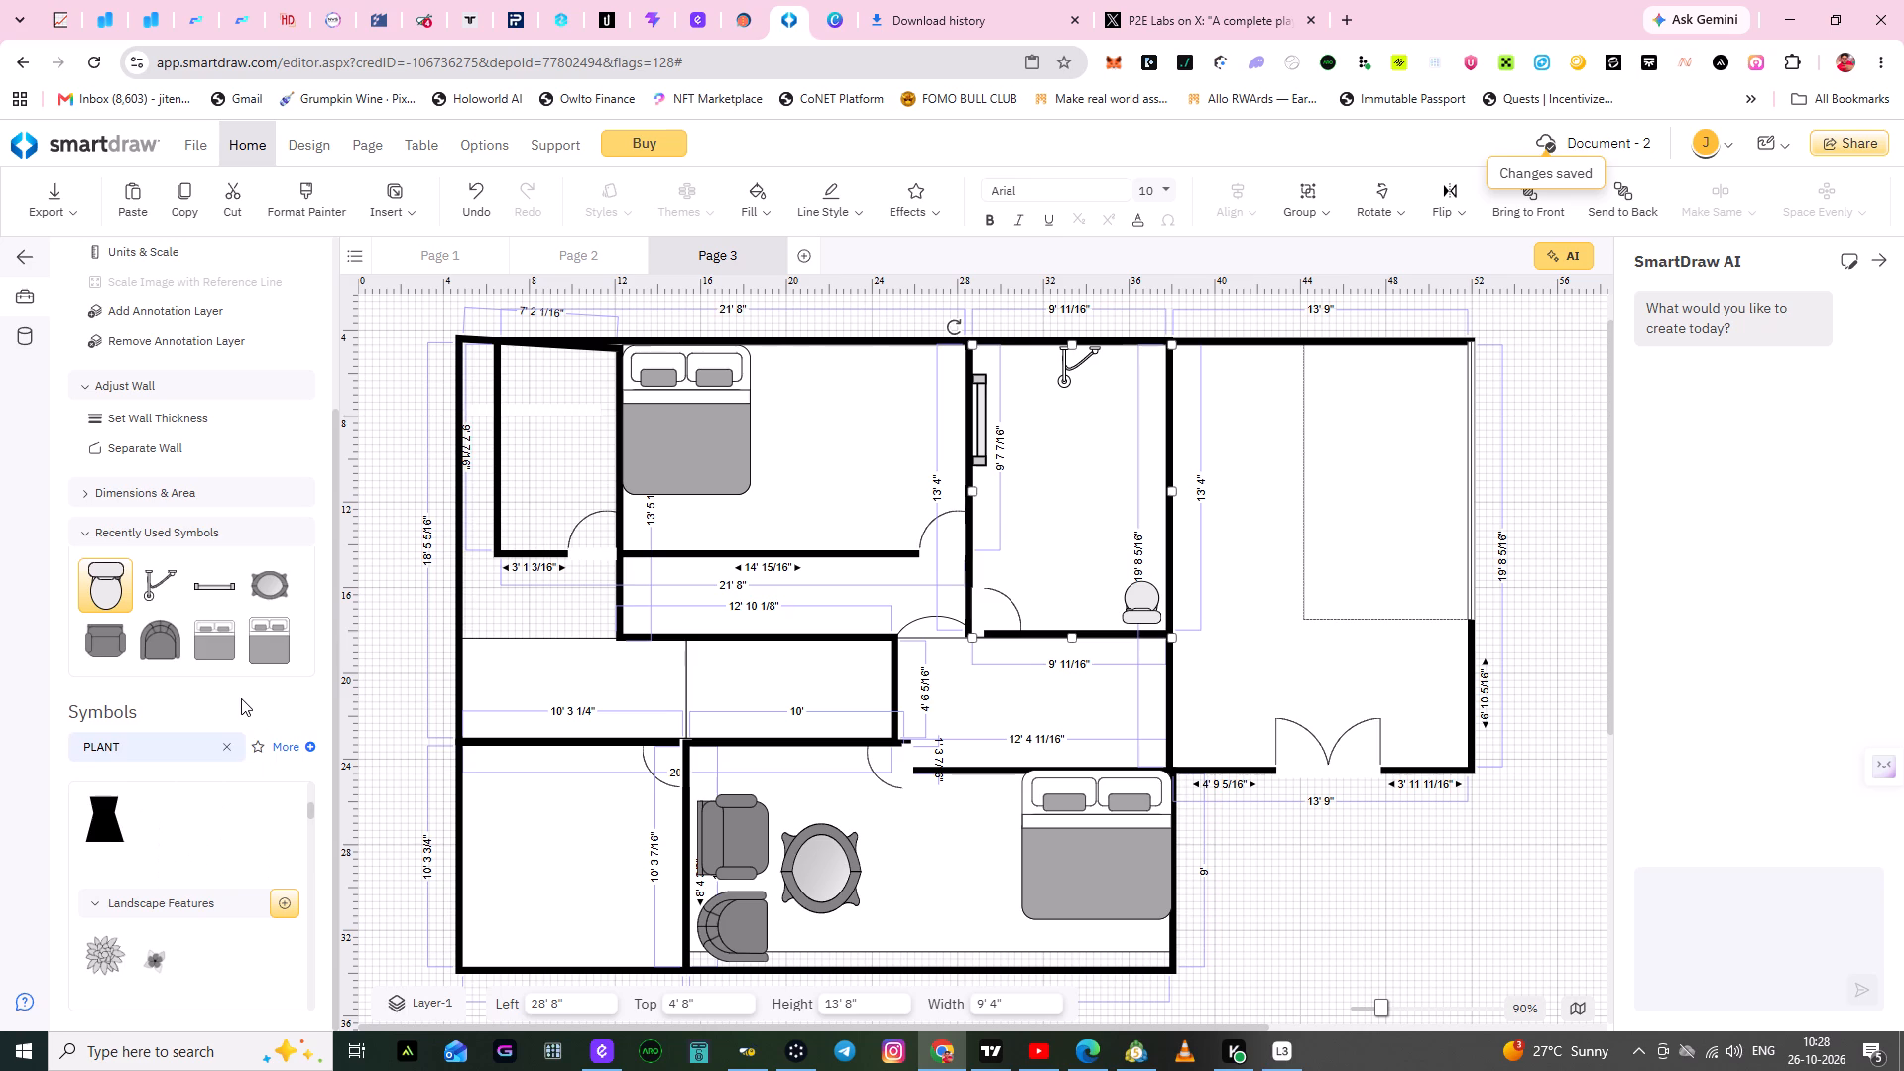
scroll(264, 808, "down", 2)
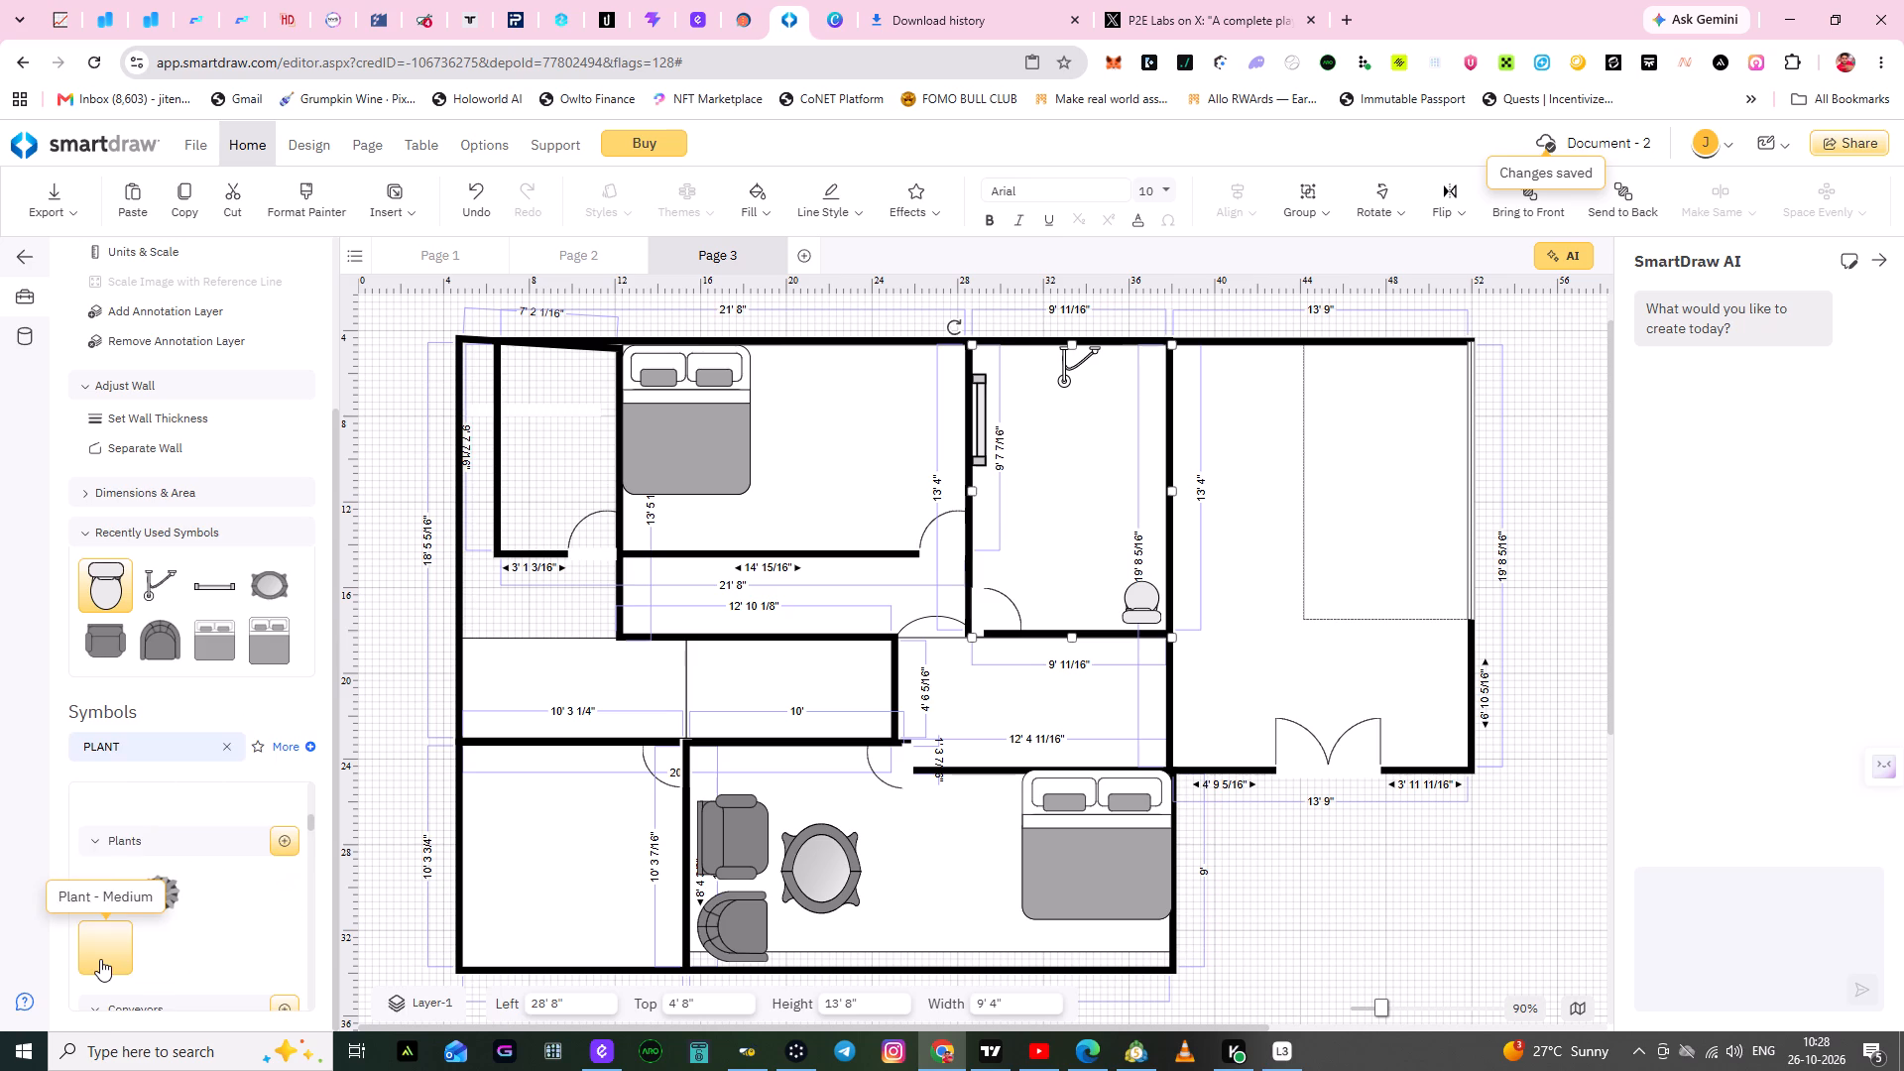
left_click(100, 959)
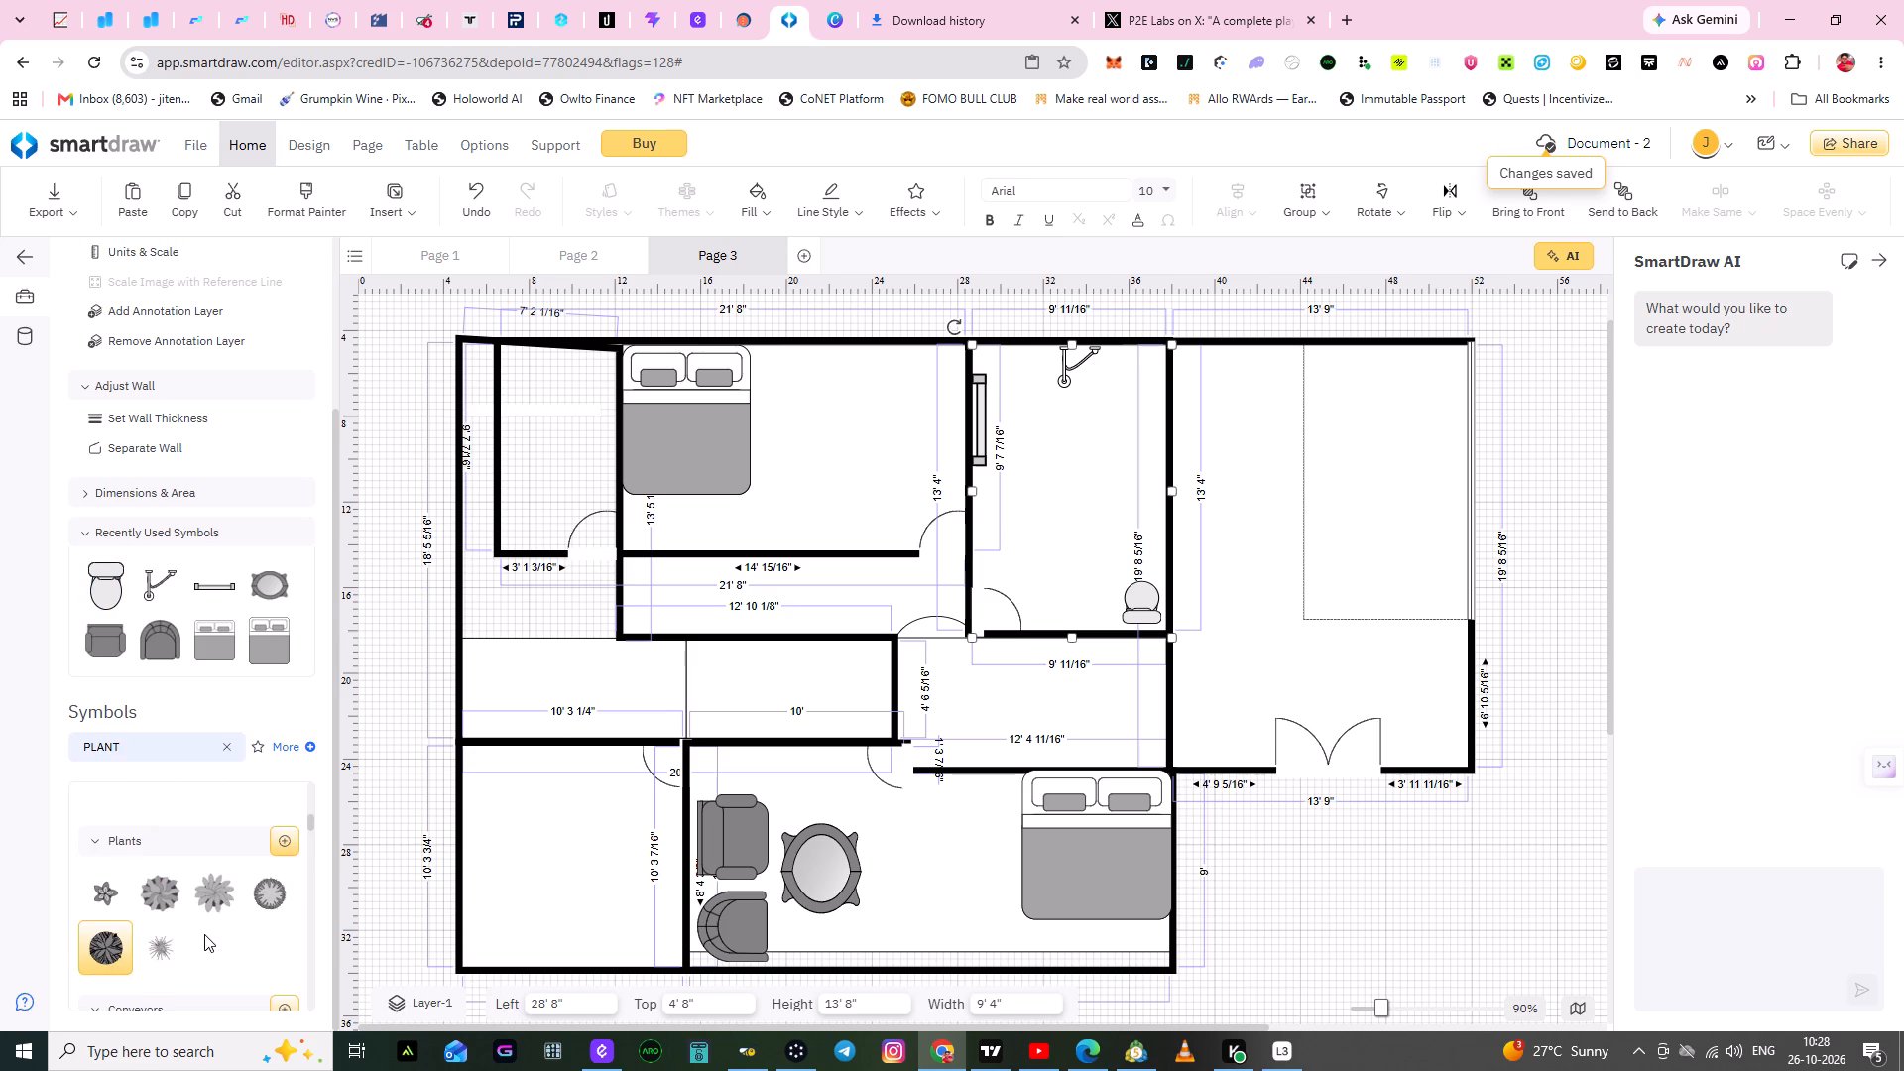
scroll(204, 934, "down", 1)
left_click(205, 895)
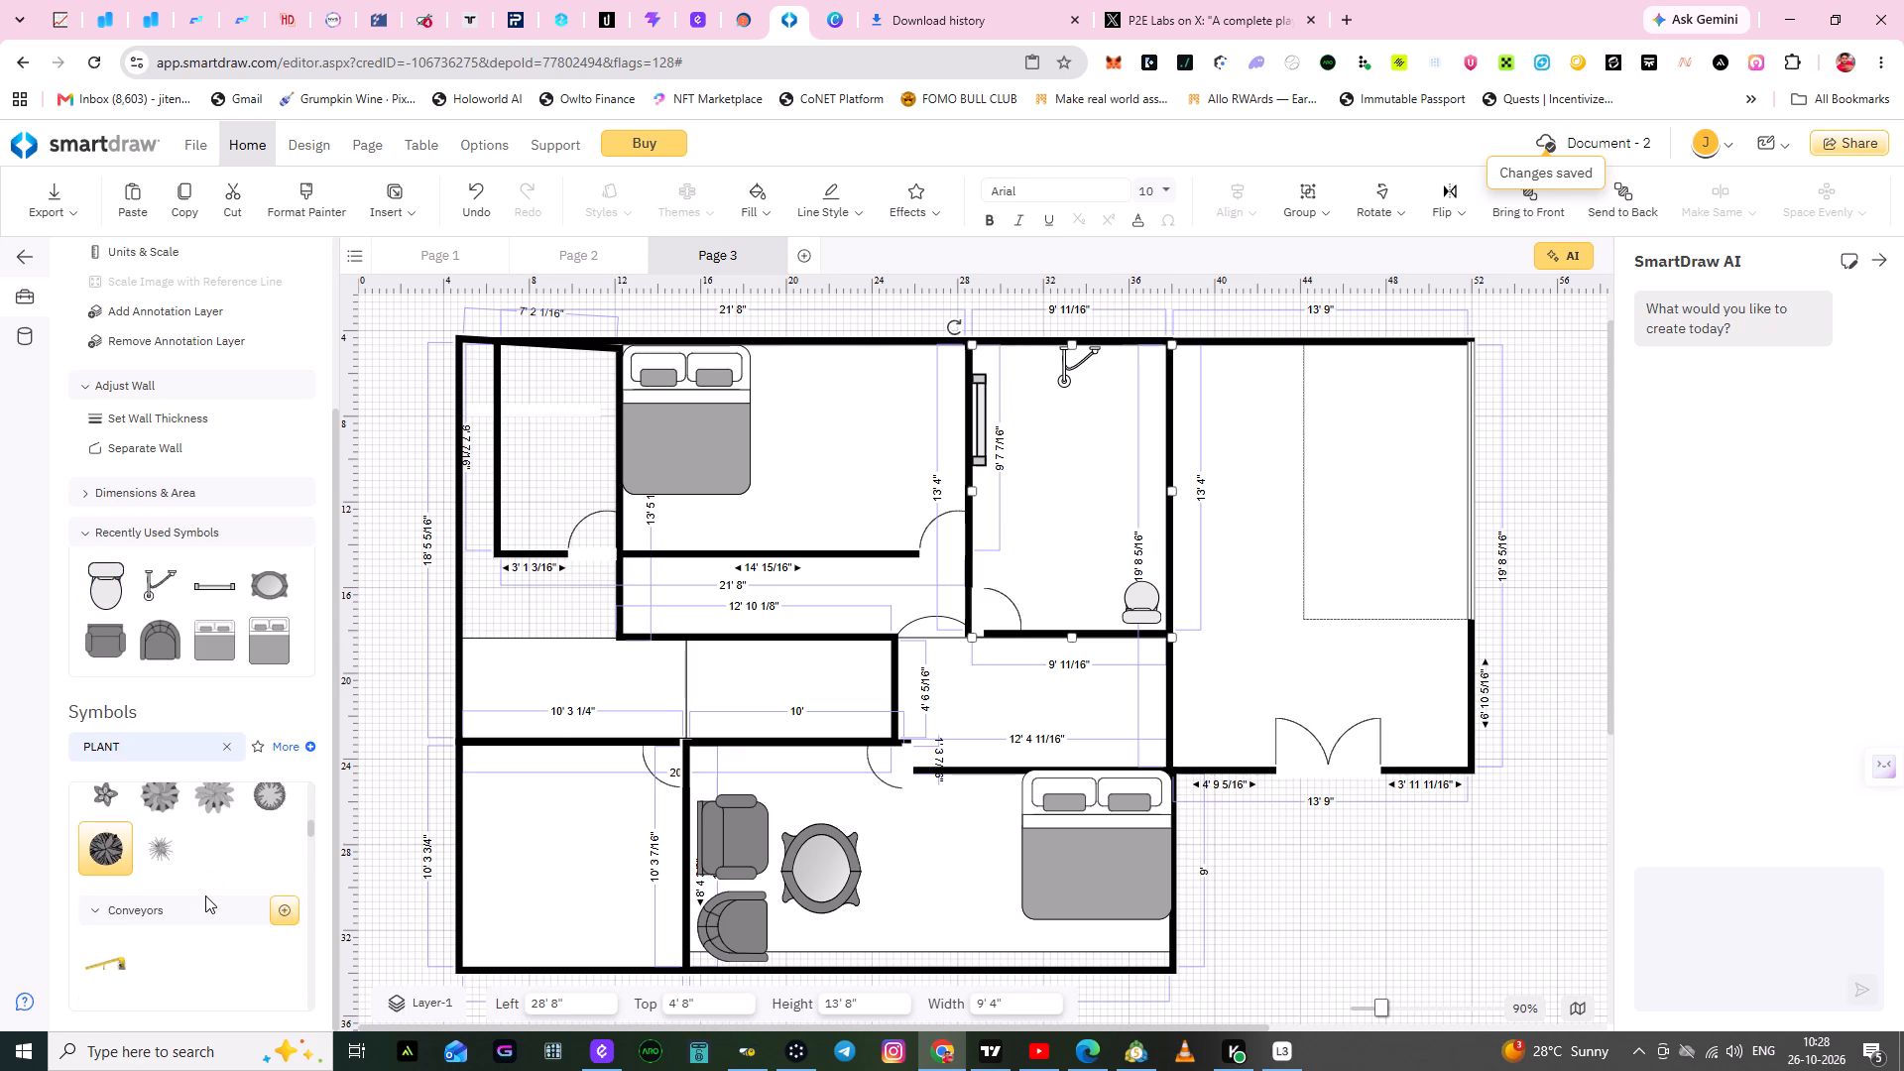
scroll(205, 895, "up", 1)
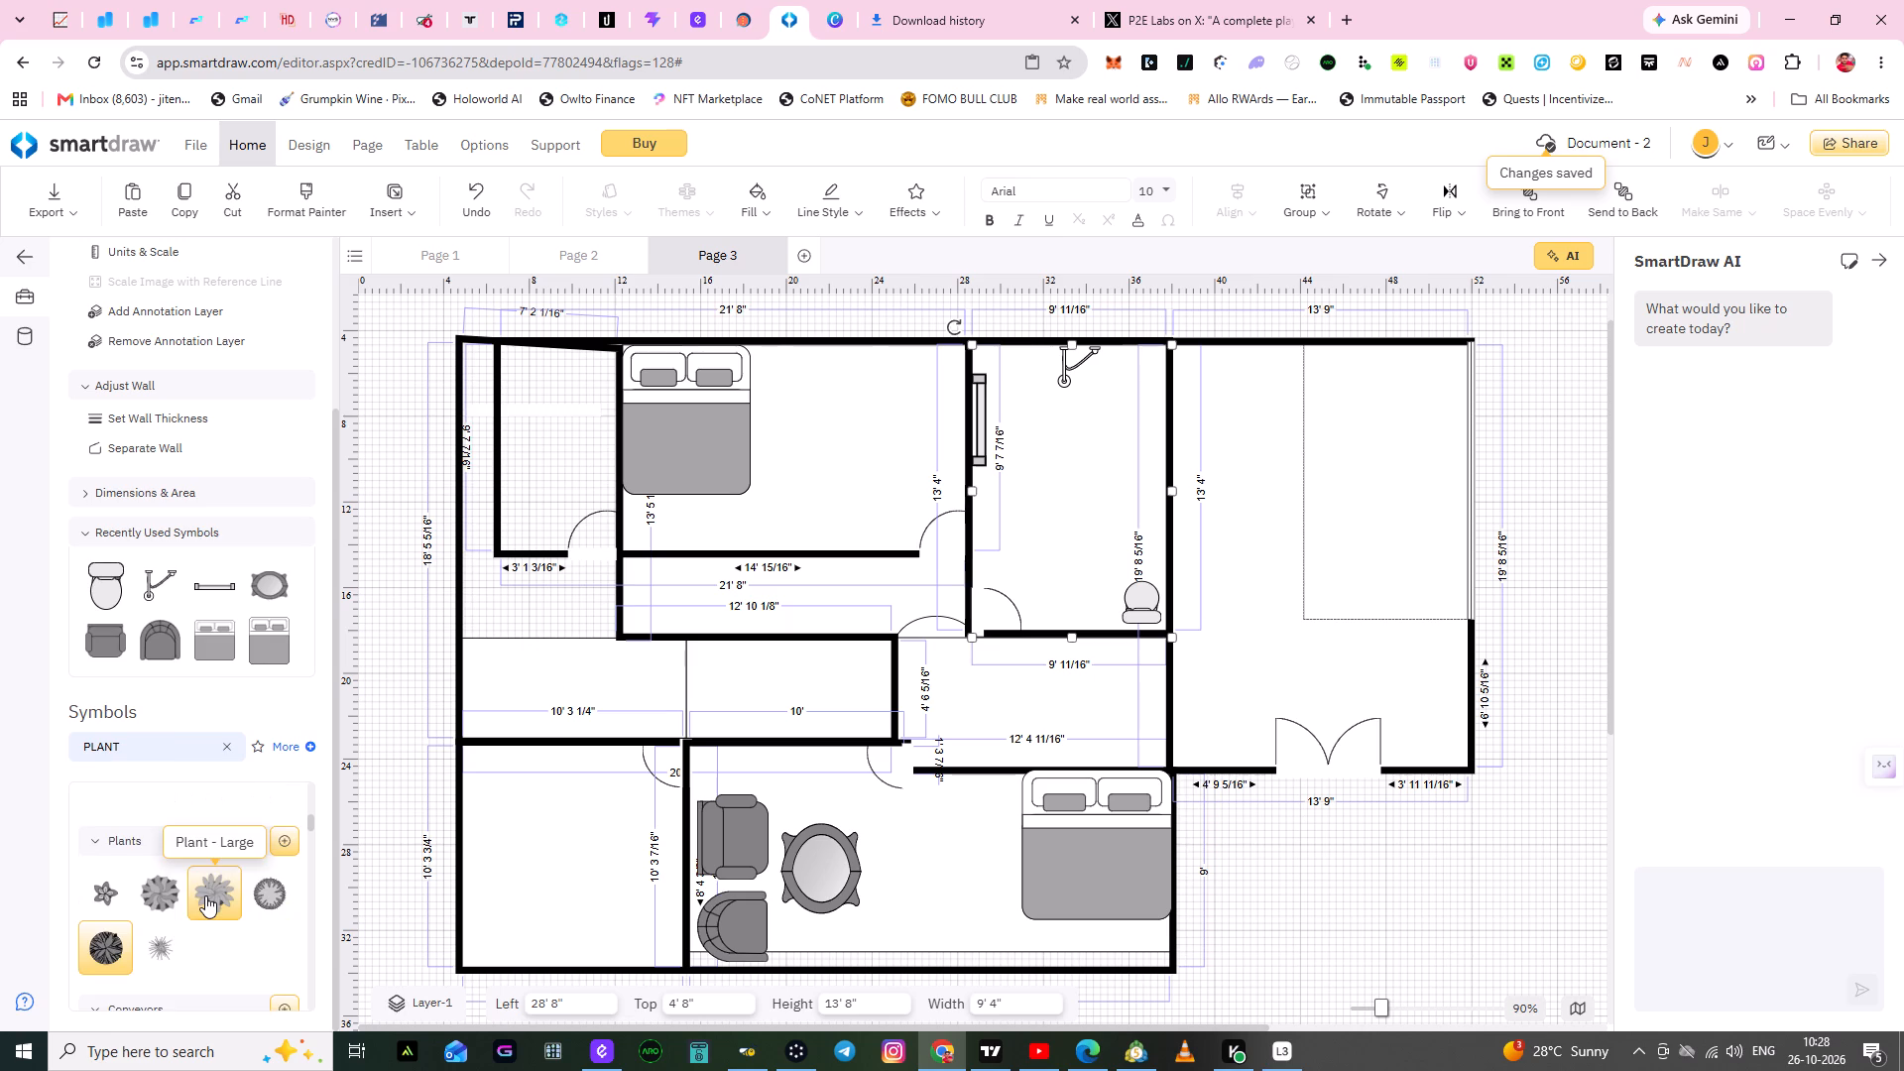
Place a Plant - Large in the lower right corner of the large right-hand room, beside the double door.
left_click_drag(215, 901, 962, 616)
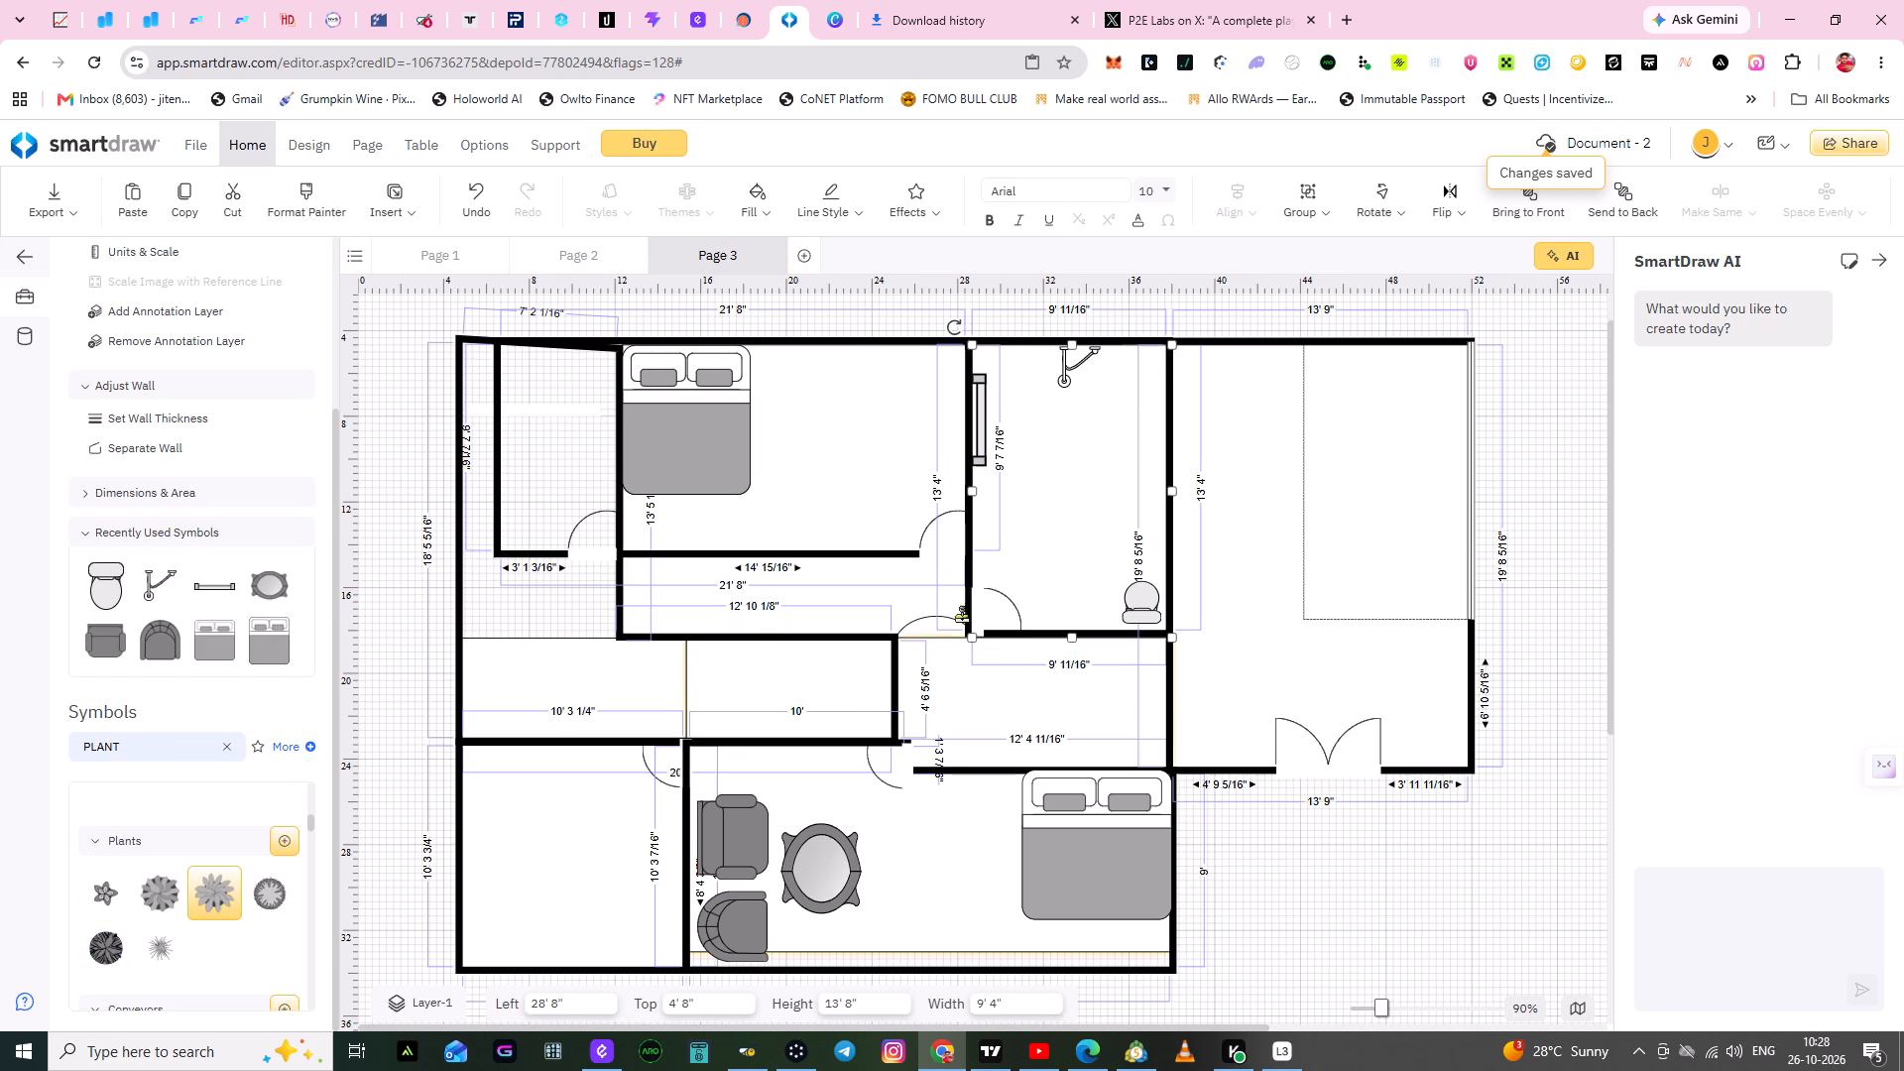
left_click_drag(962, 616, 1278, 478)
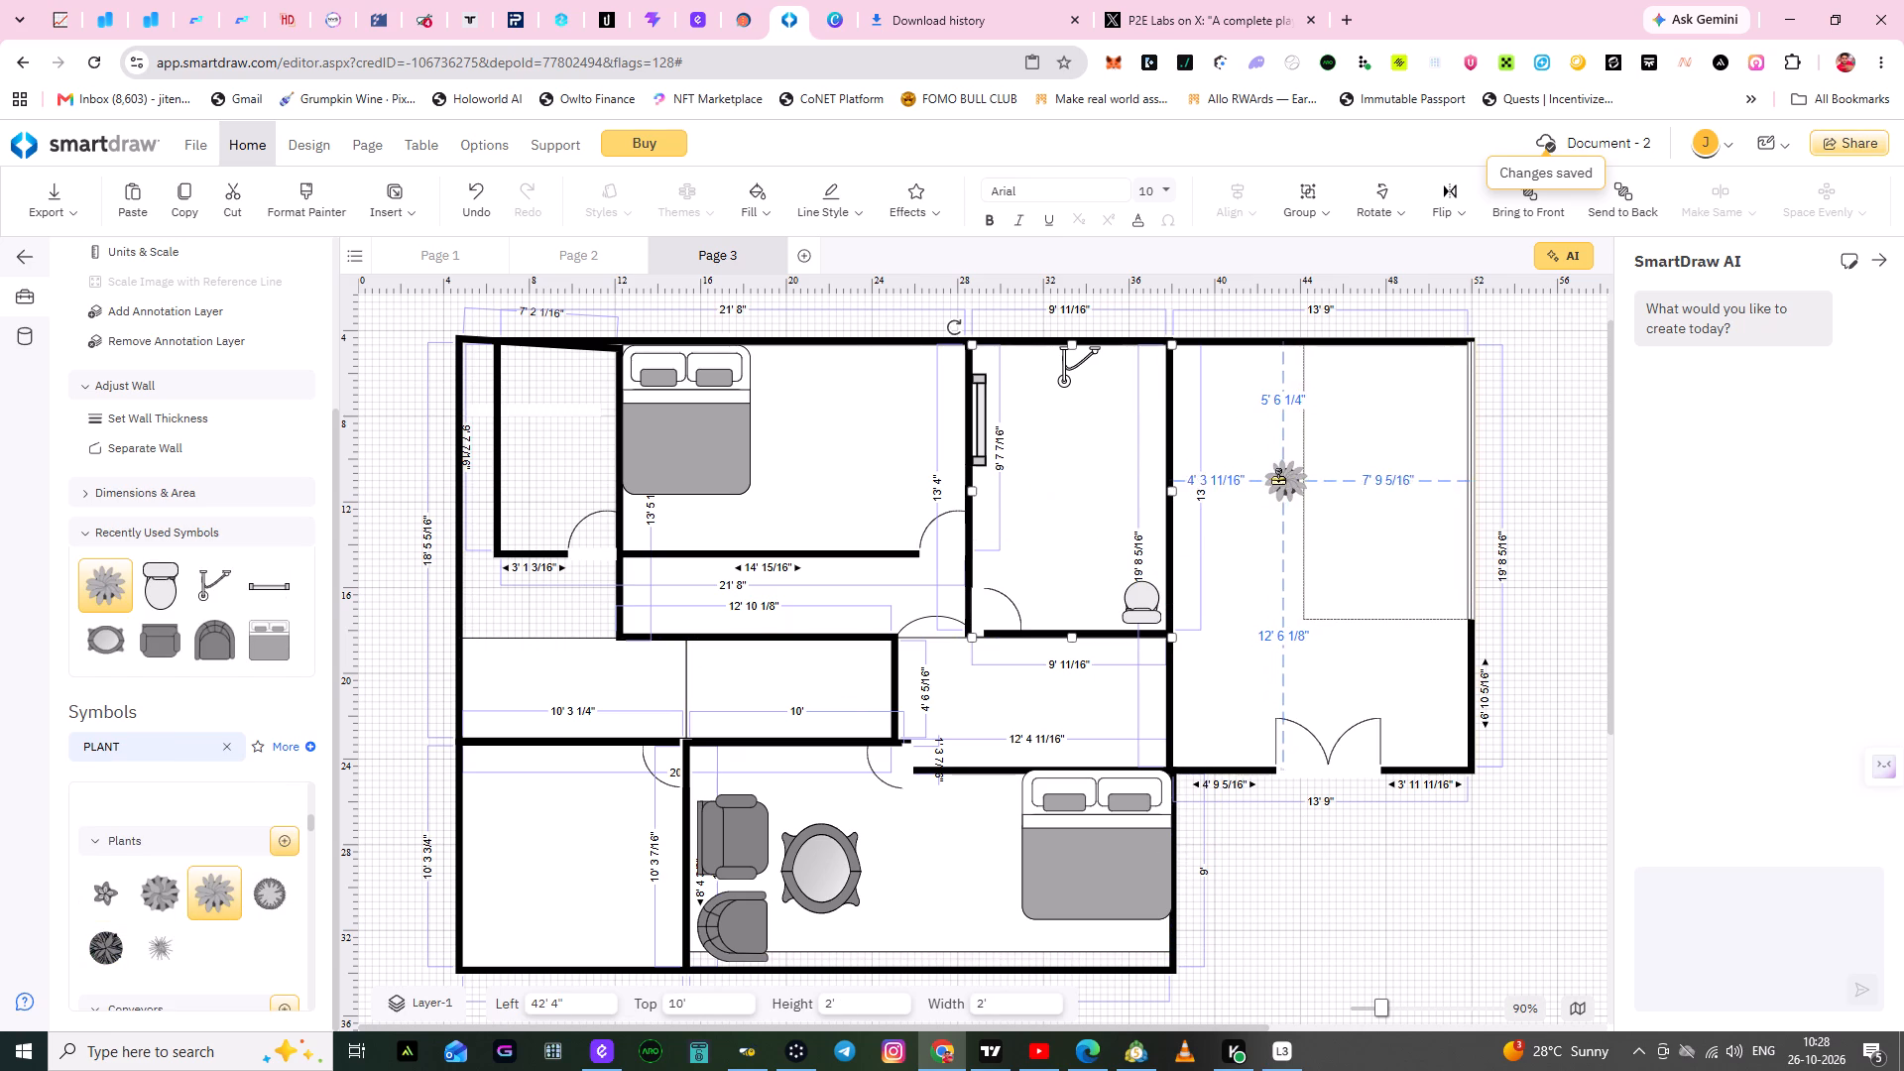
left_click_drag(1278, 478, 1446, 664)
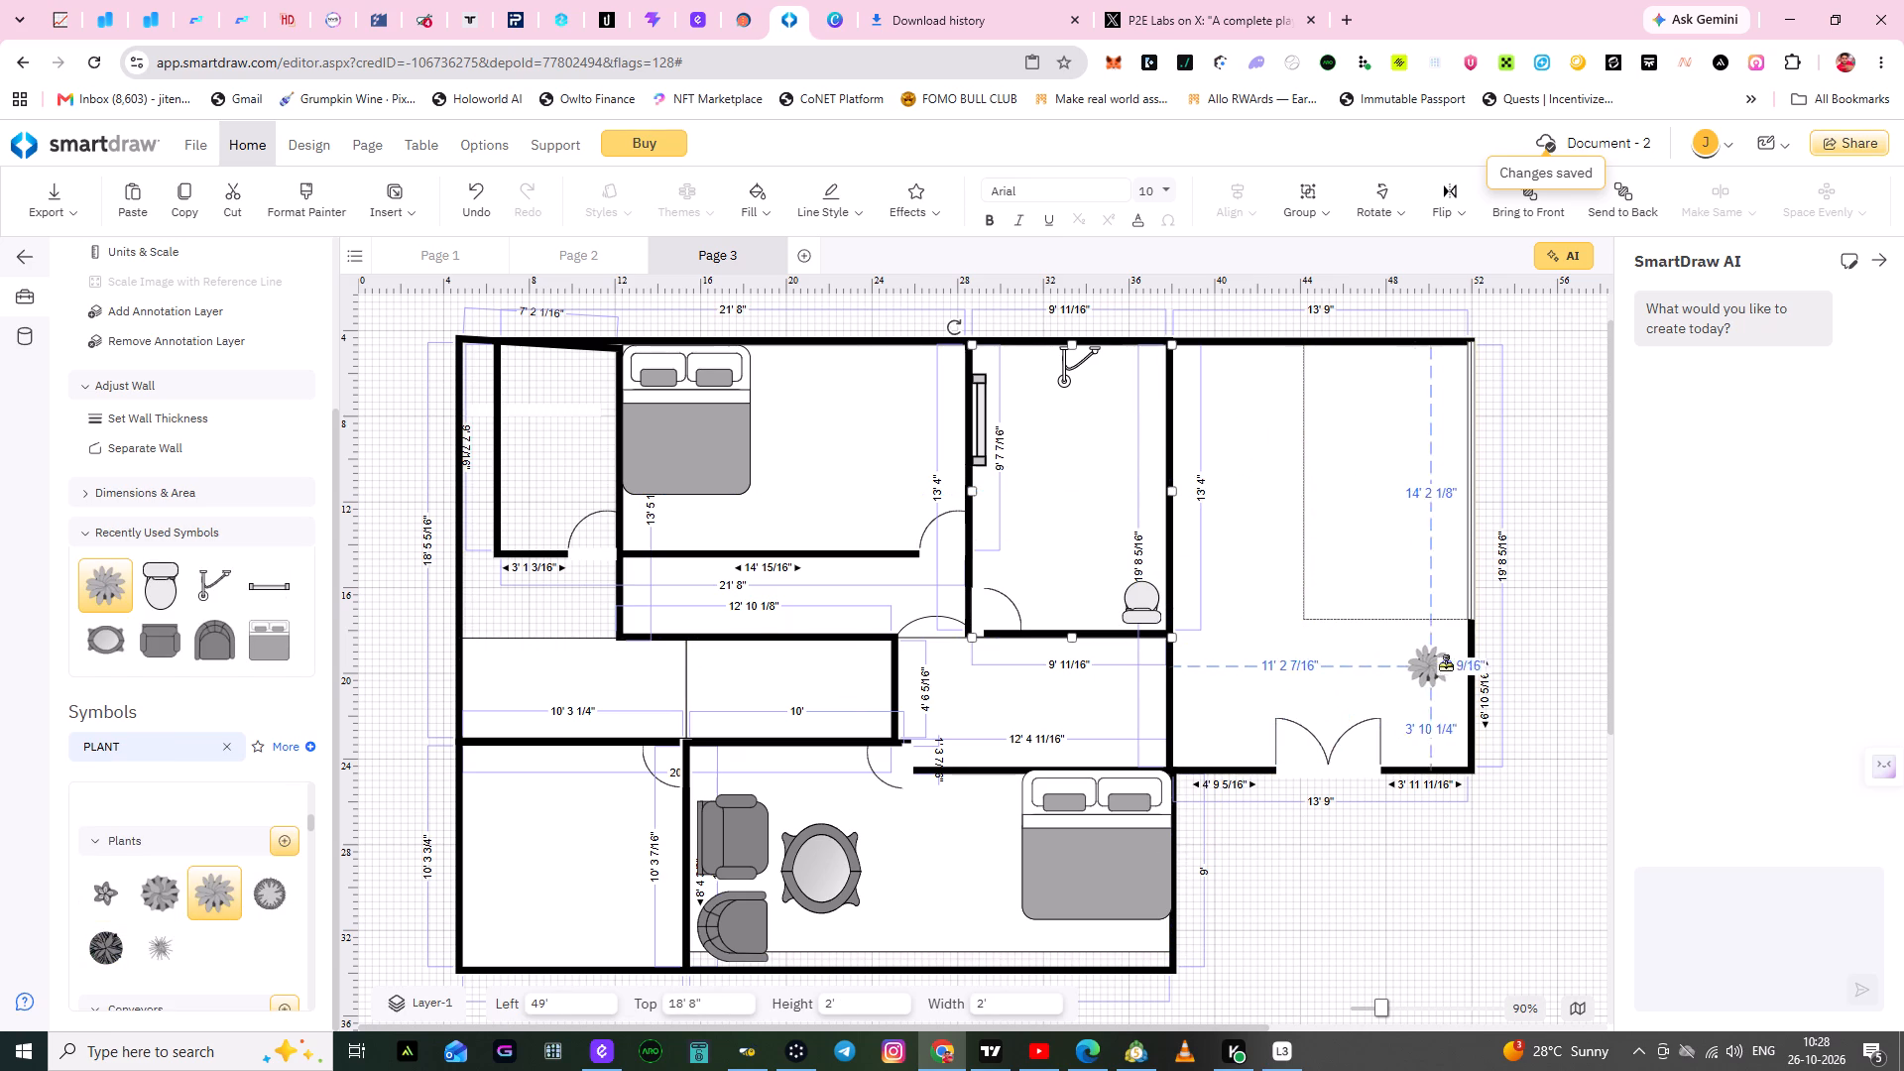
left_click_drag(1446, 664, 1452, 737)
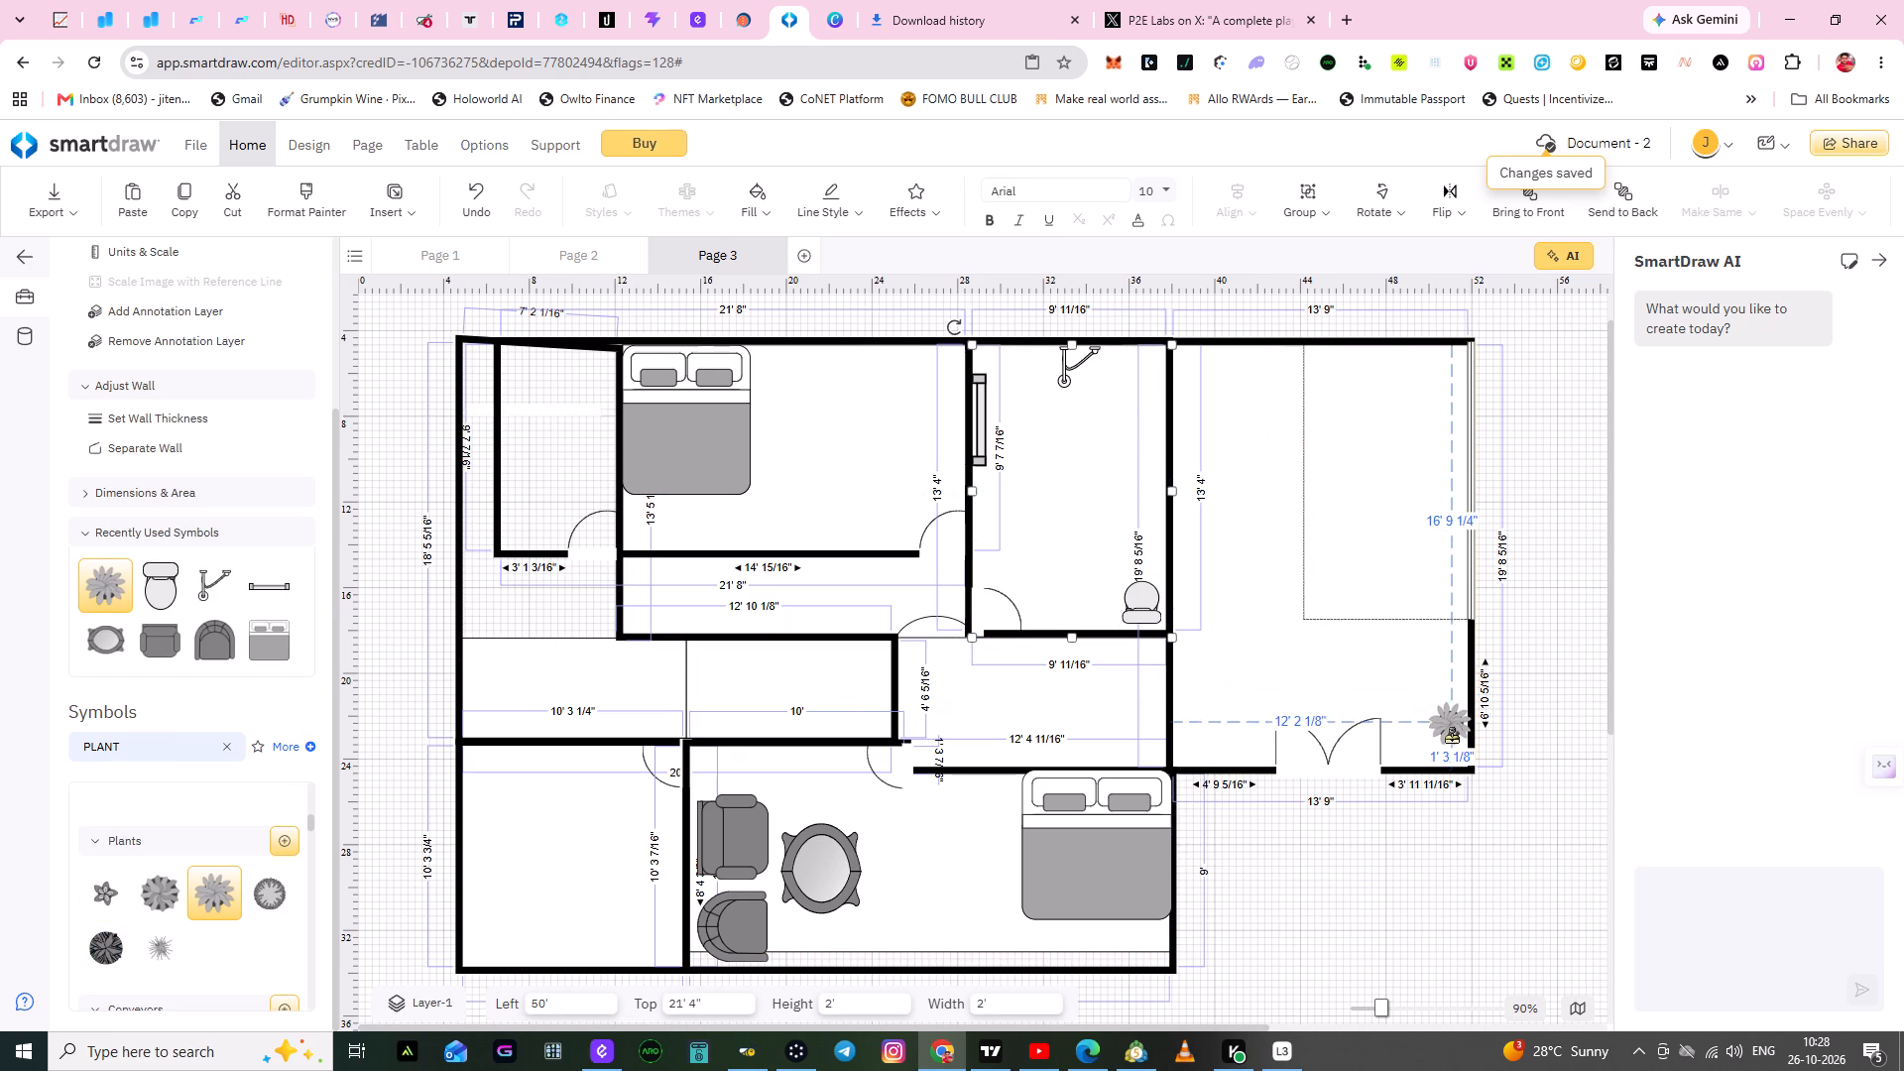
left_click_drag(1452, 737, 1452, 747)
left_click(1426, 930)
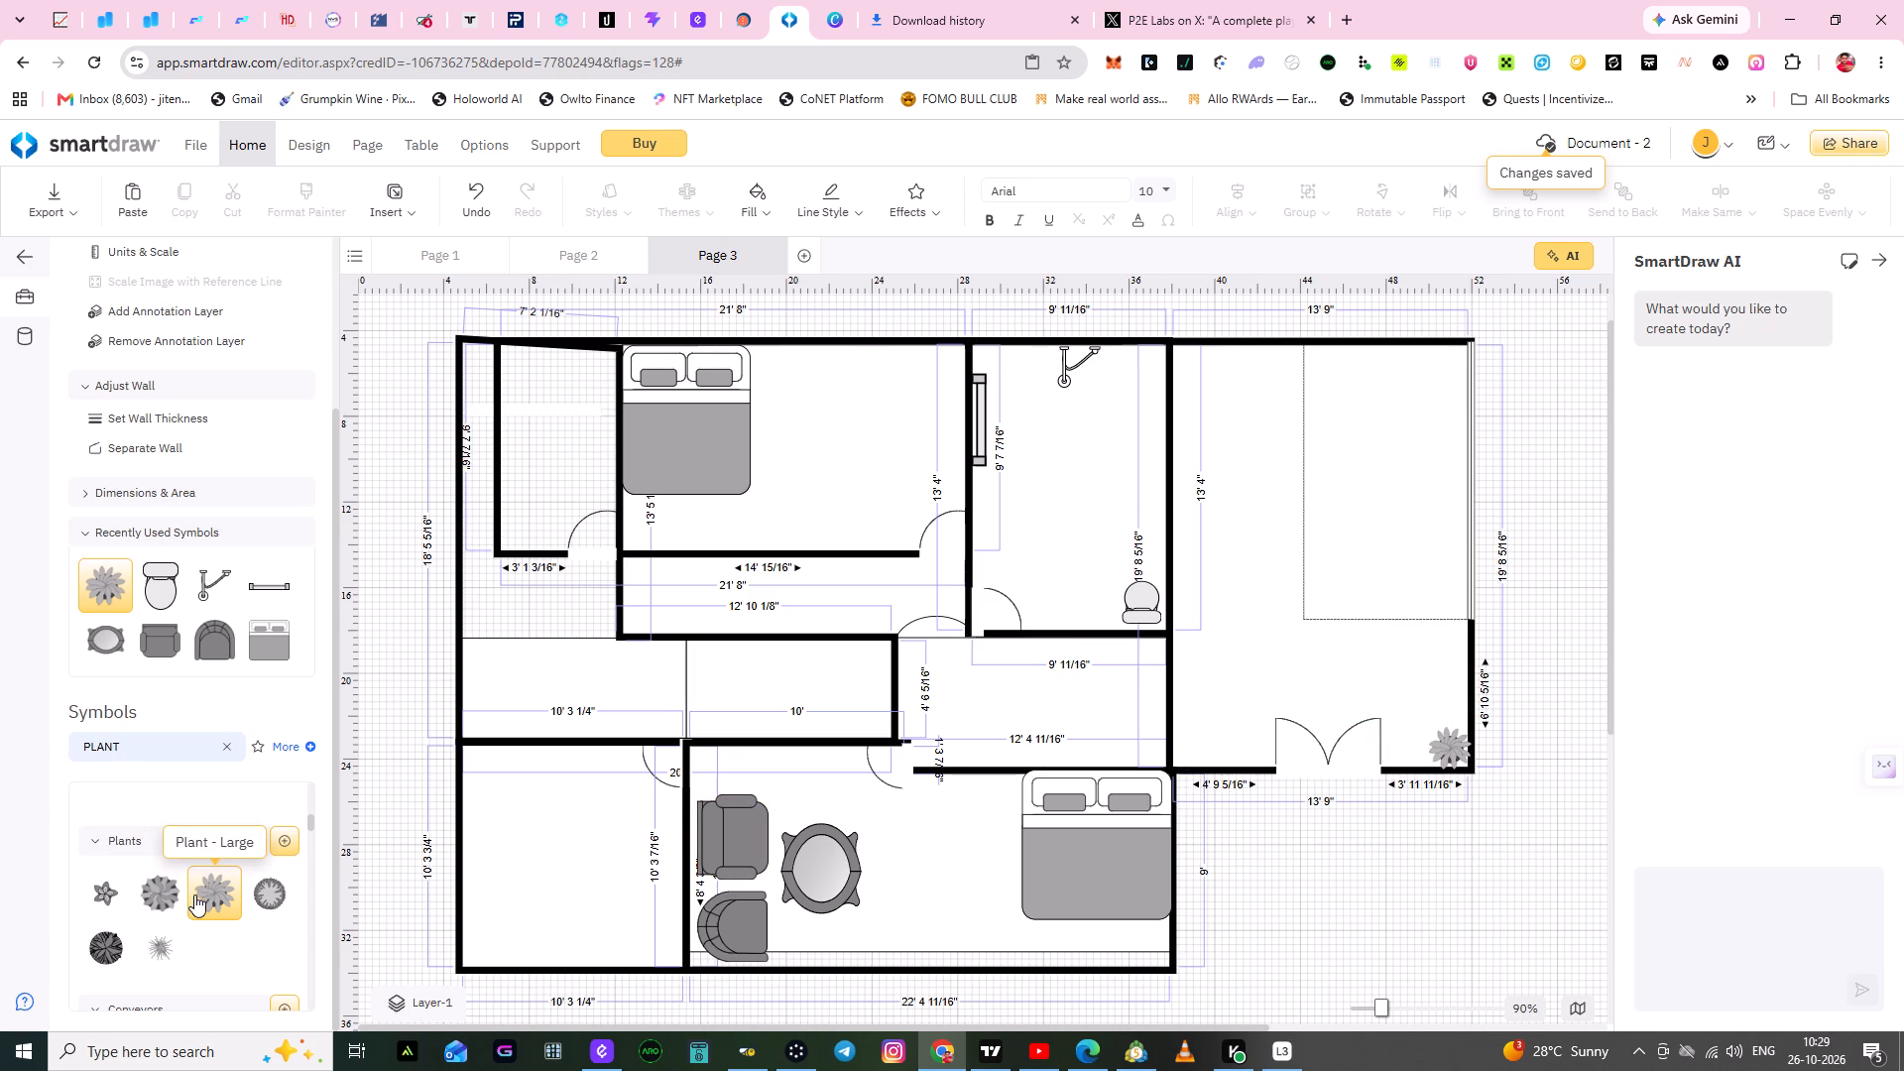
Place a second Plant - Large directly above the one in the right-hand room's lower right corner.
left_click_drag(199, 896, 1273, 752)
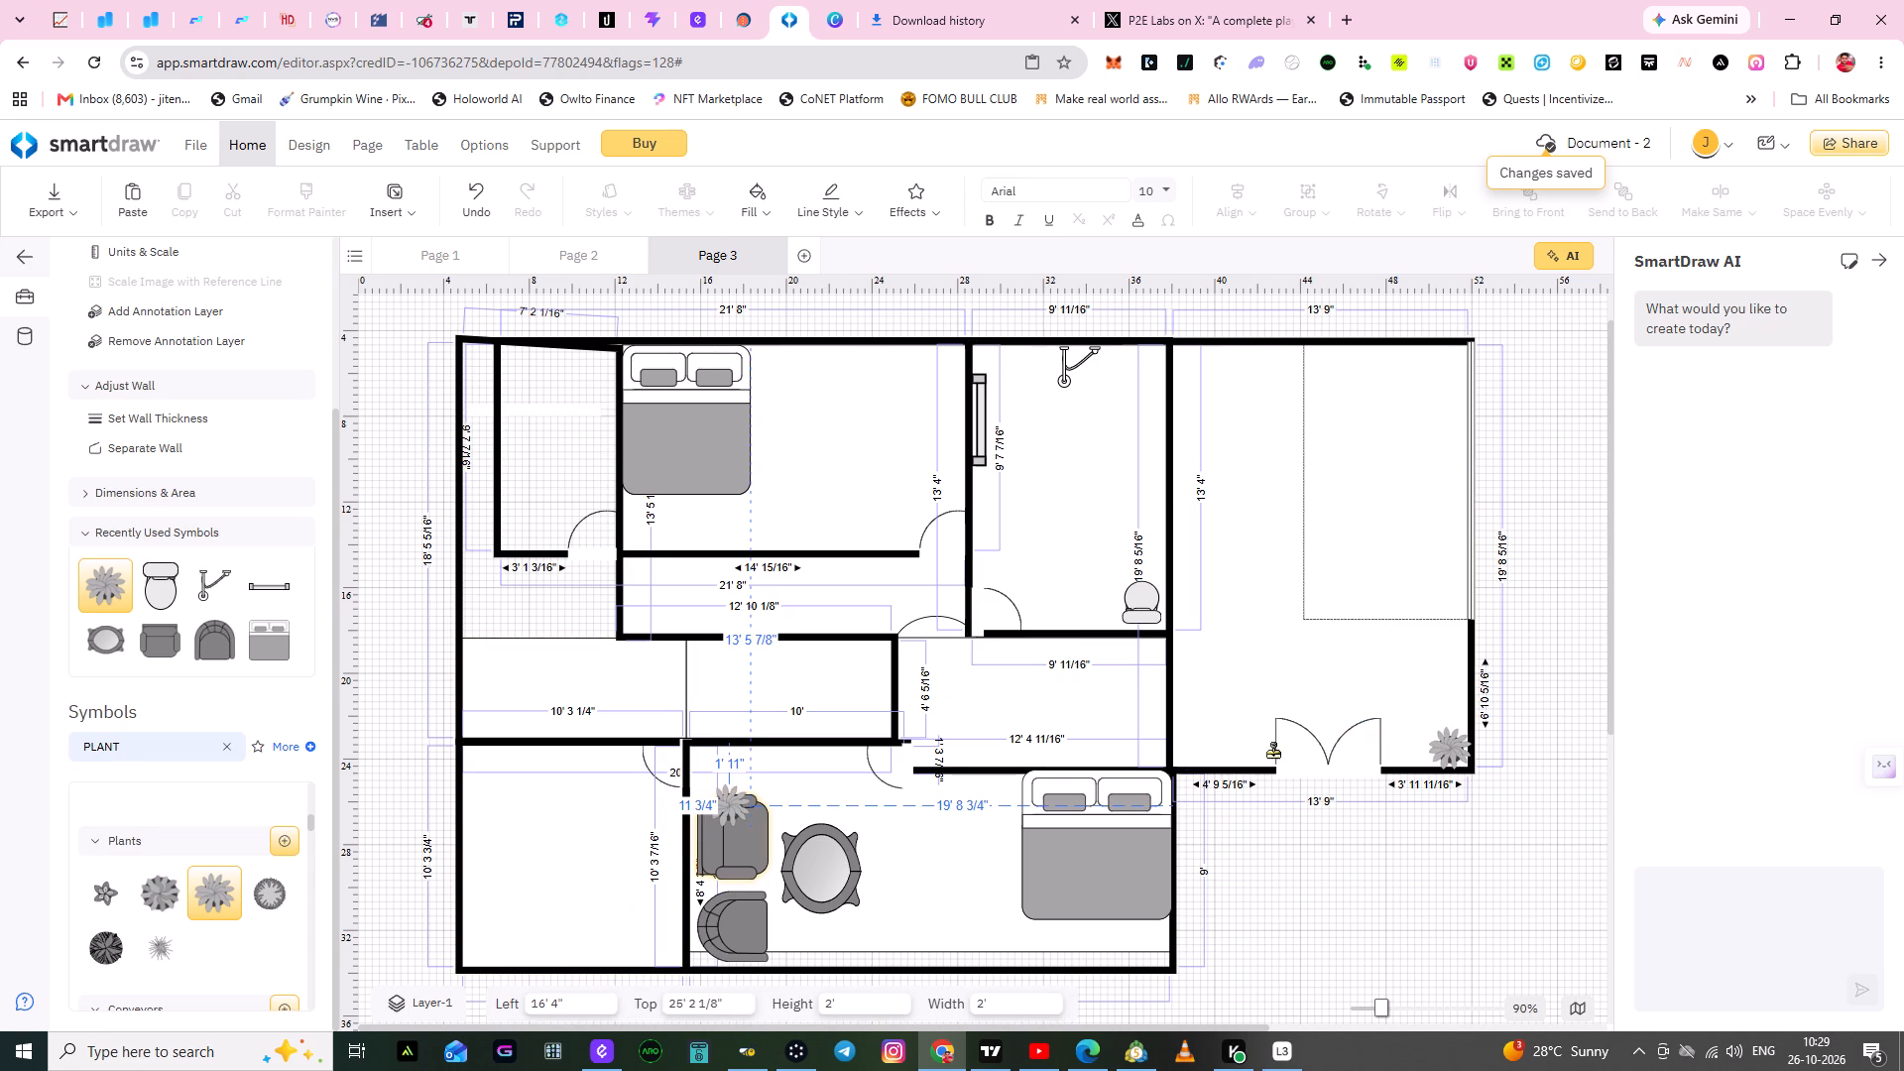
left_click_drag(1273, 752, 1453, 700)
left_click(1445, 925)
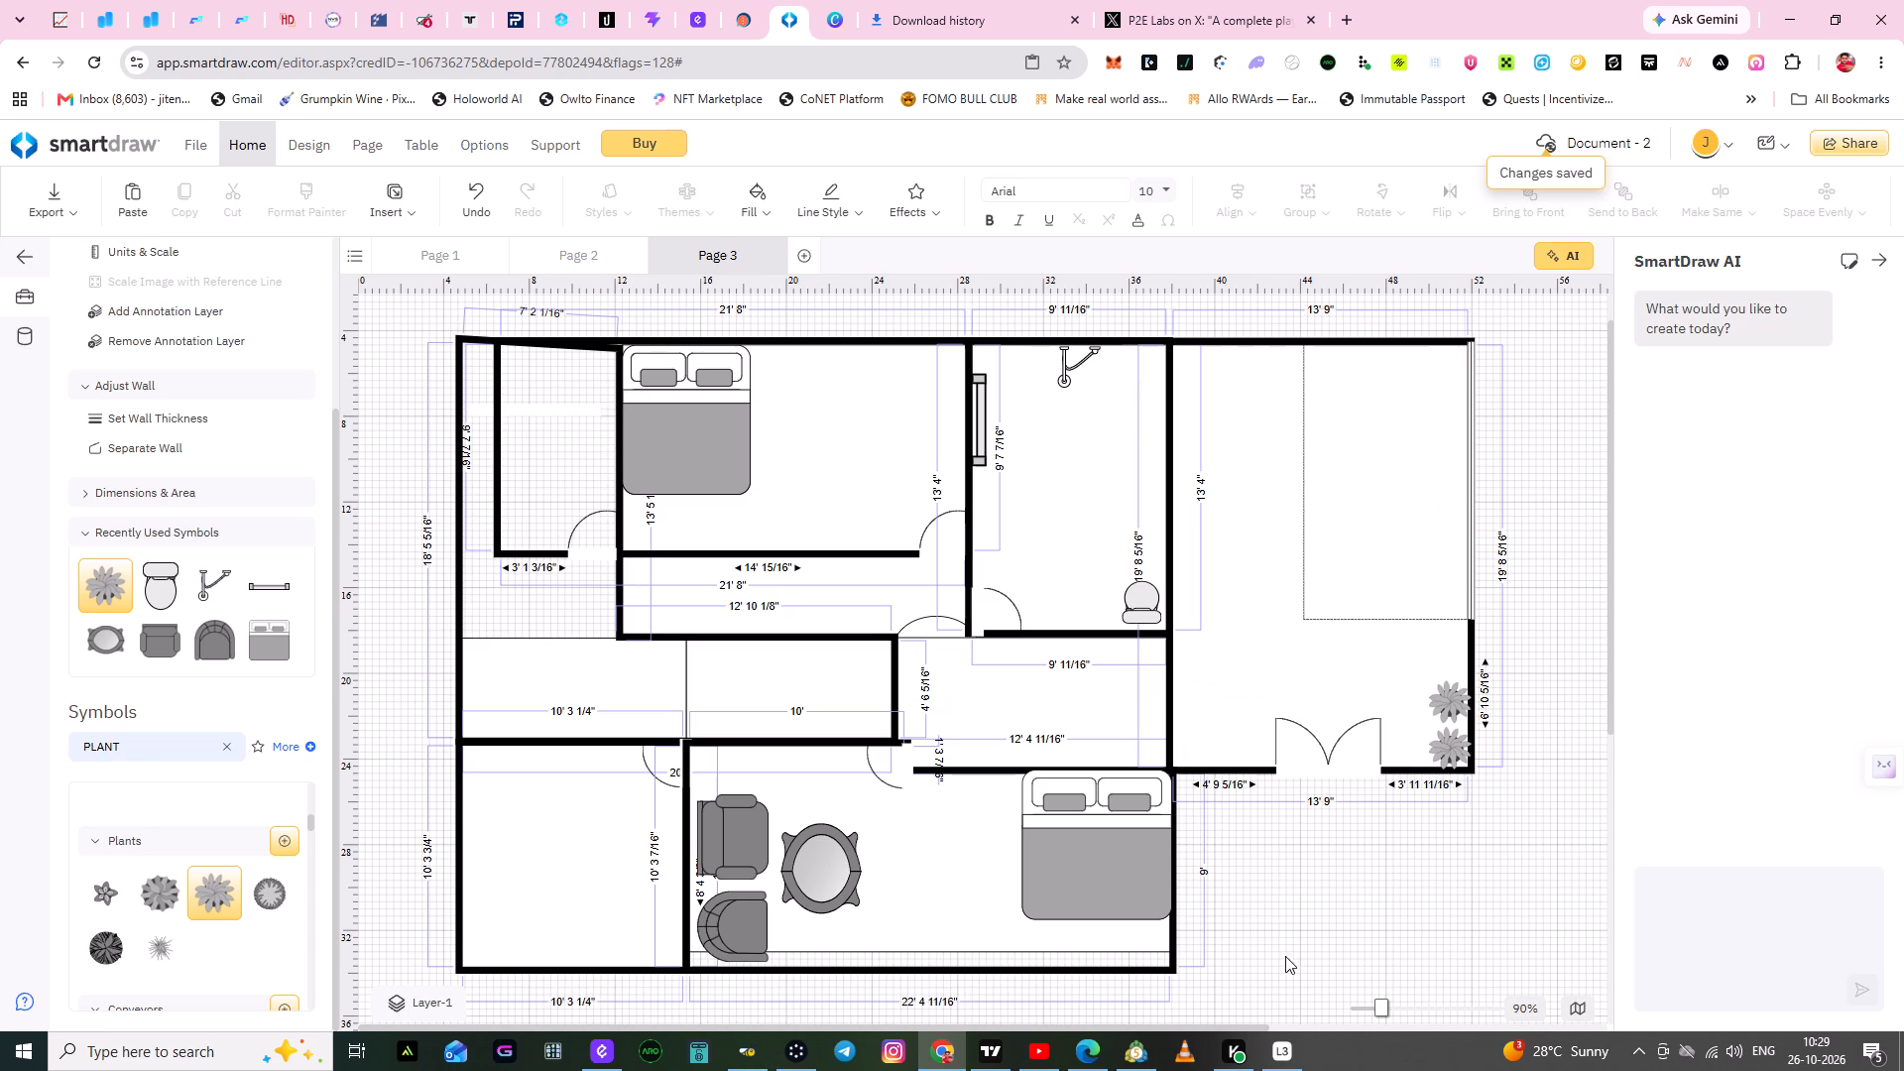
Place another Plant - Large in the lower left corner of the right-hand room, on the double door's other side.
left_click_drag(215, 890, 1121, 728)
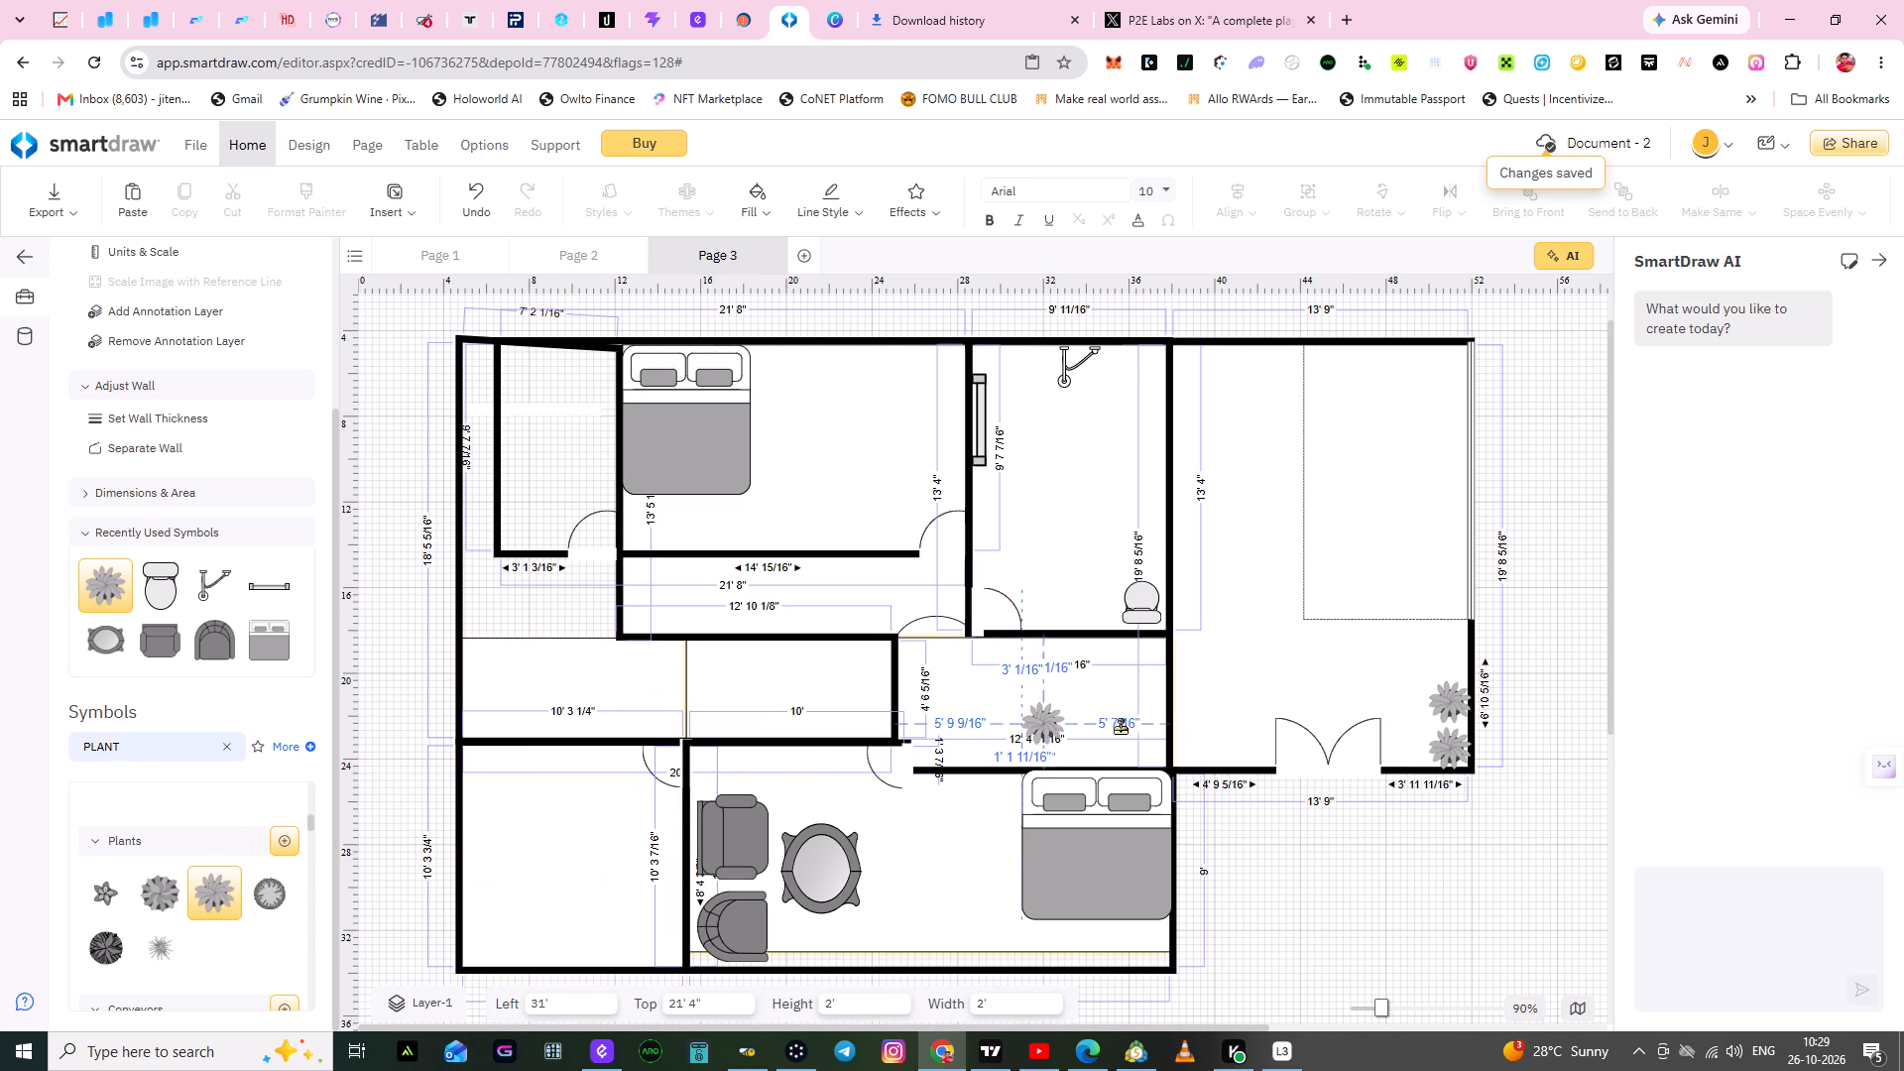
left_click_drag(1121, 728, 1195, 742)
left_click(1249, 887)
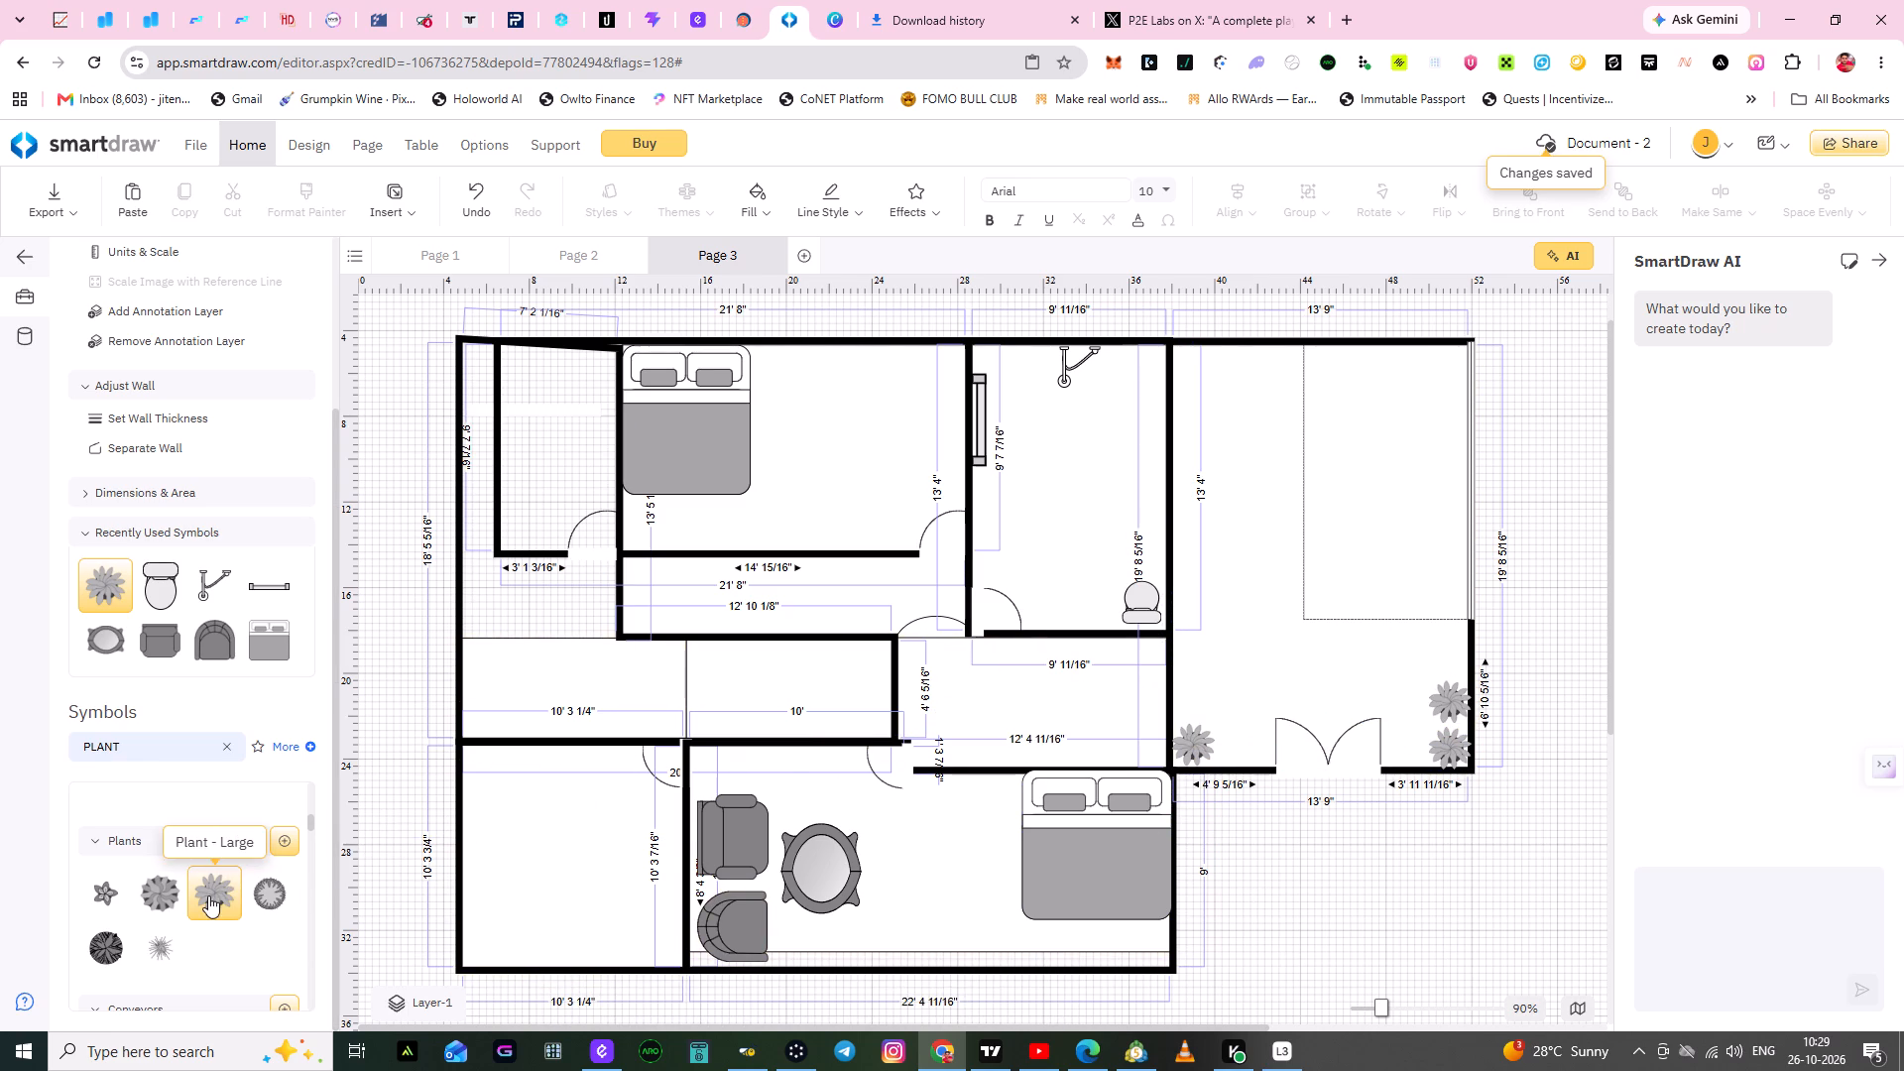
Place a fourth Plant - Large just above the lower left corner plant, at about left 38' and top 20'.
left_click_drag(208, 895, 742, 782)
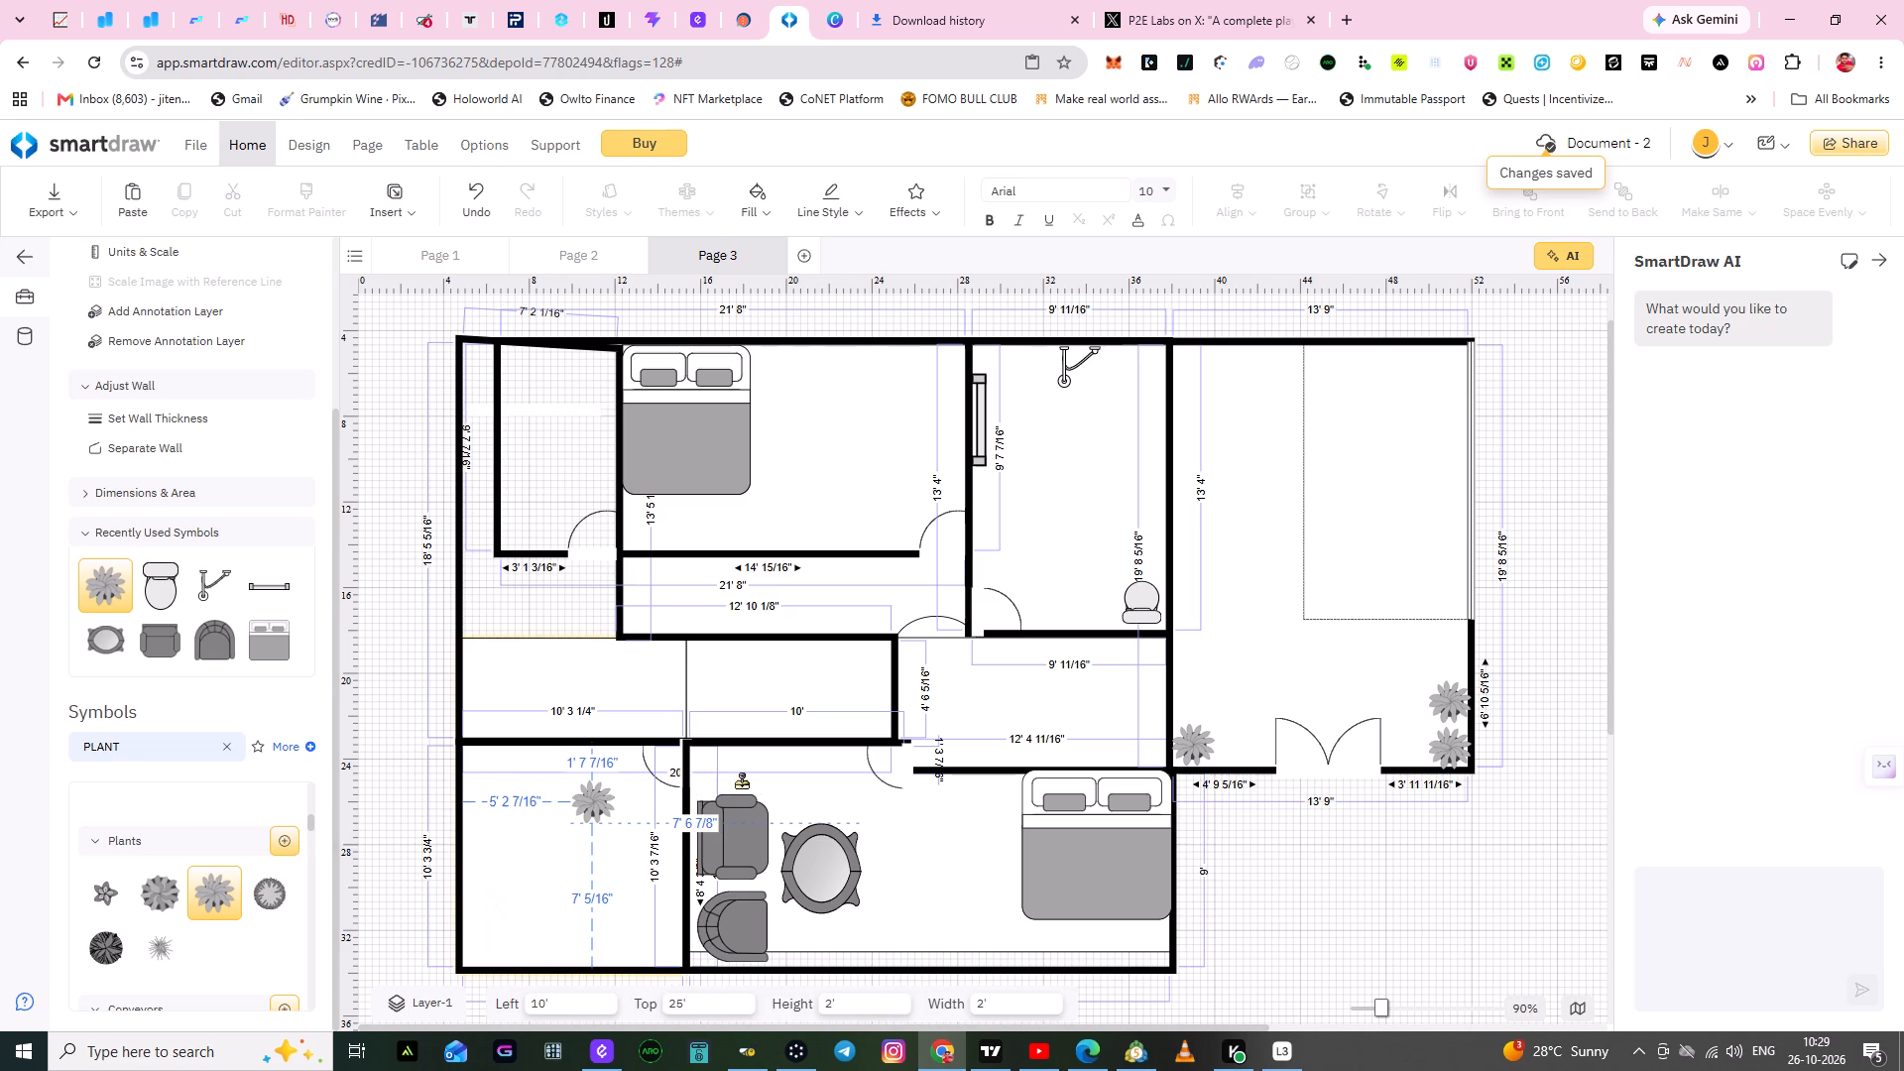
left_click_drag(742, 782, 1190, 694)
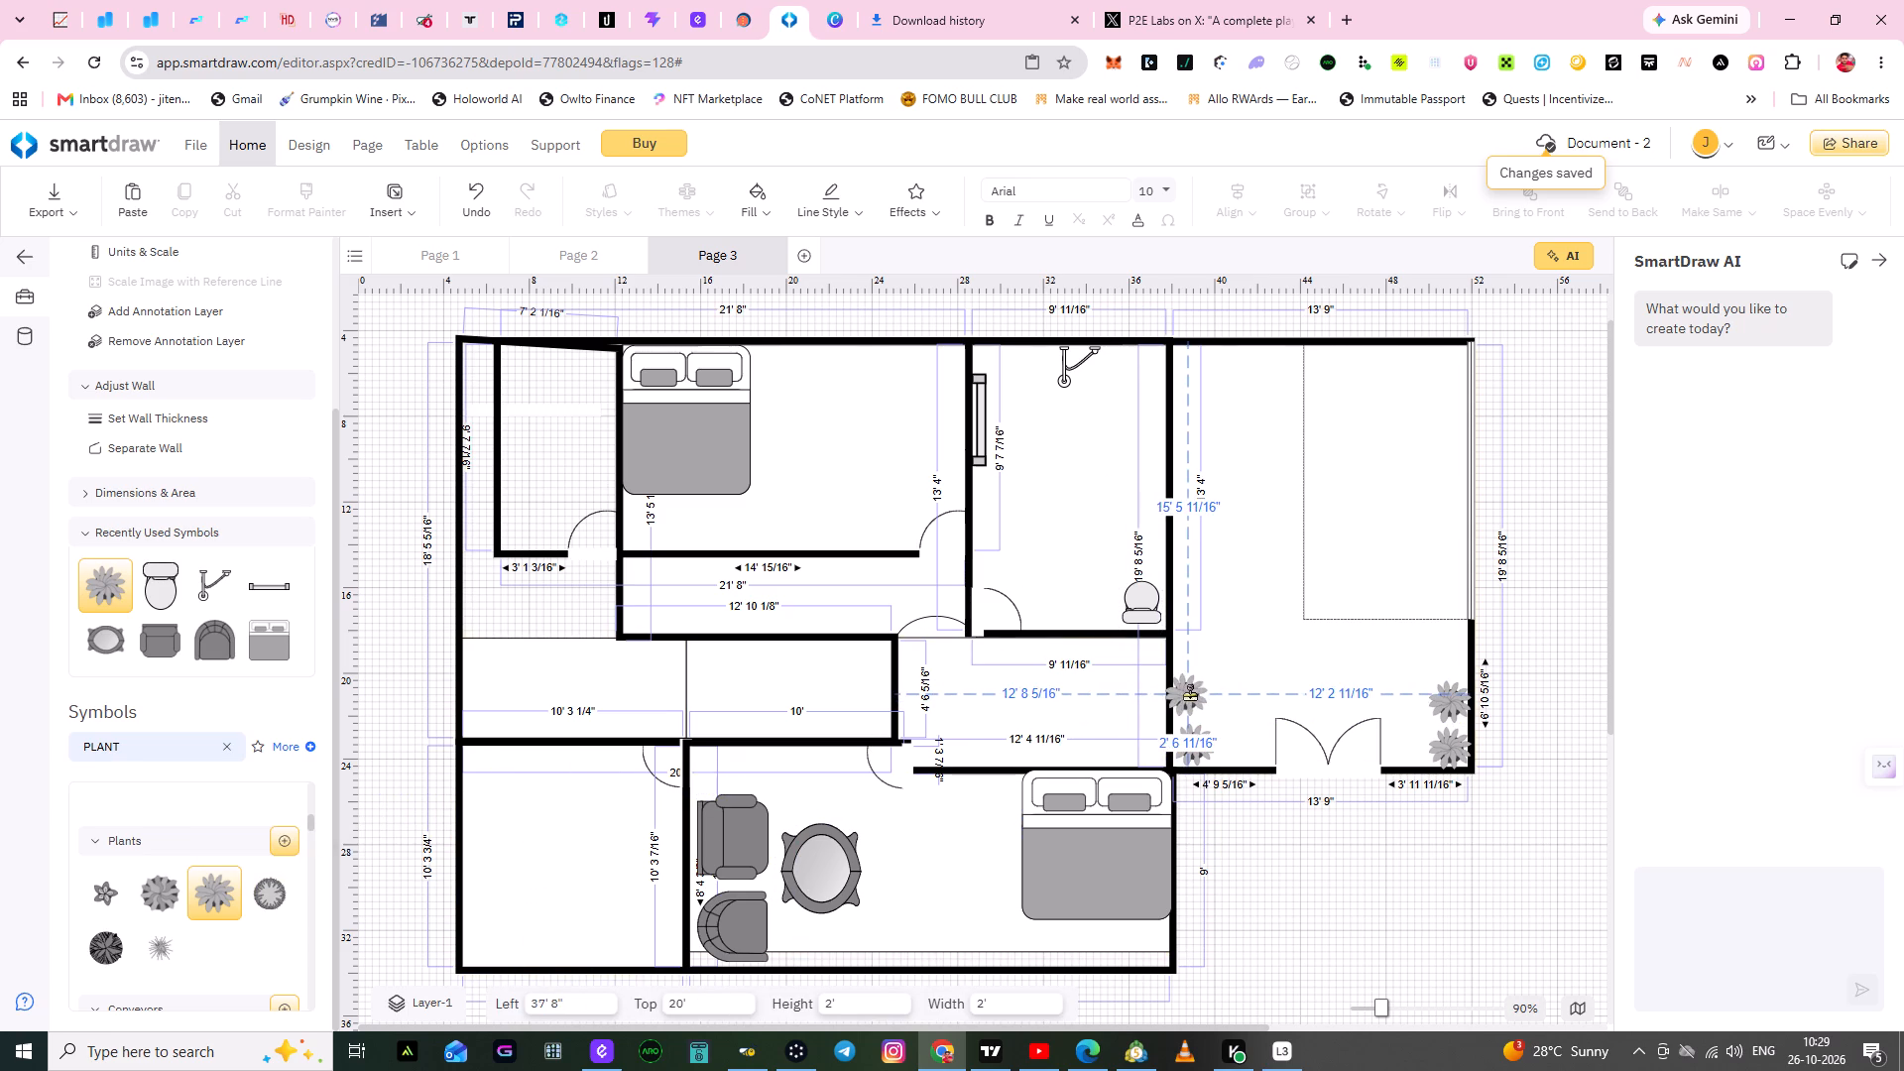
left_click_drag(1190, 694, 1196, 697)
left_click(1245, 685)
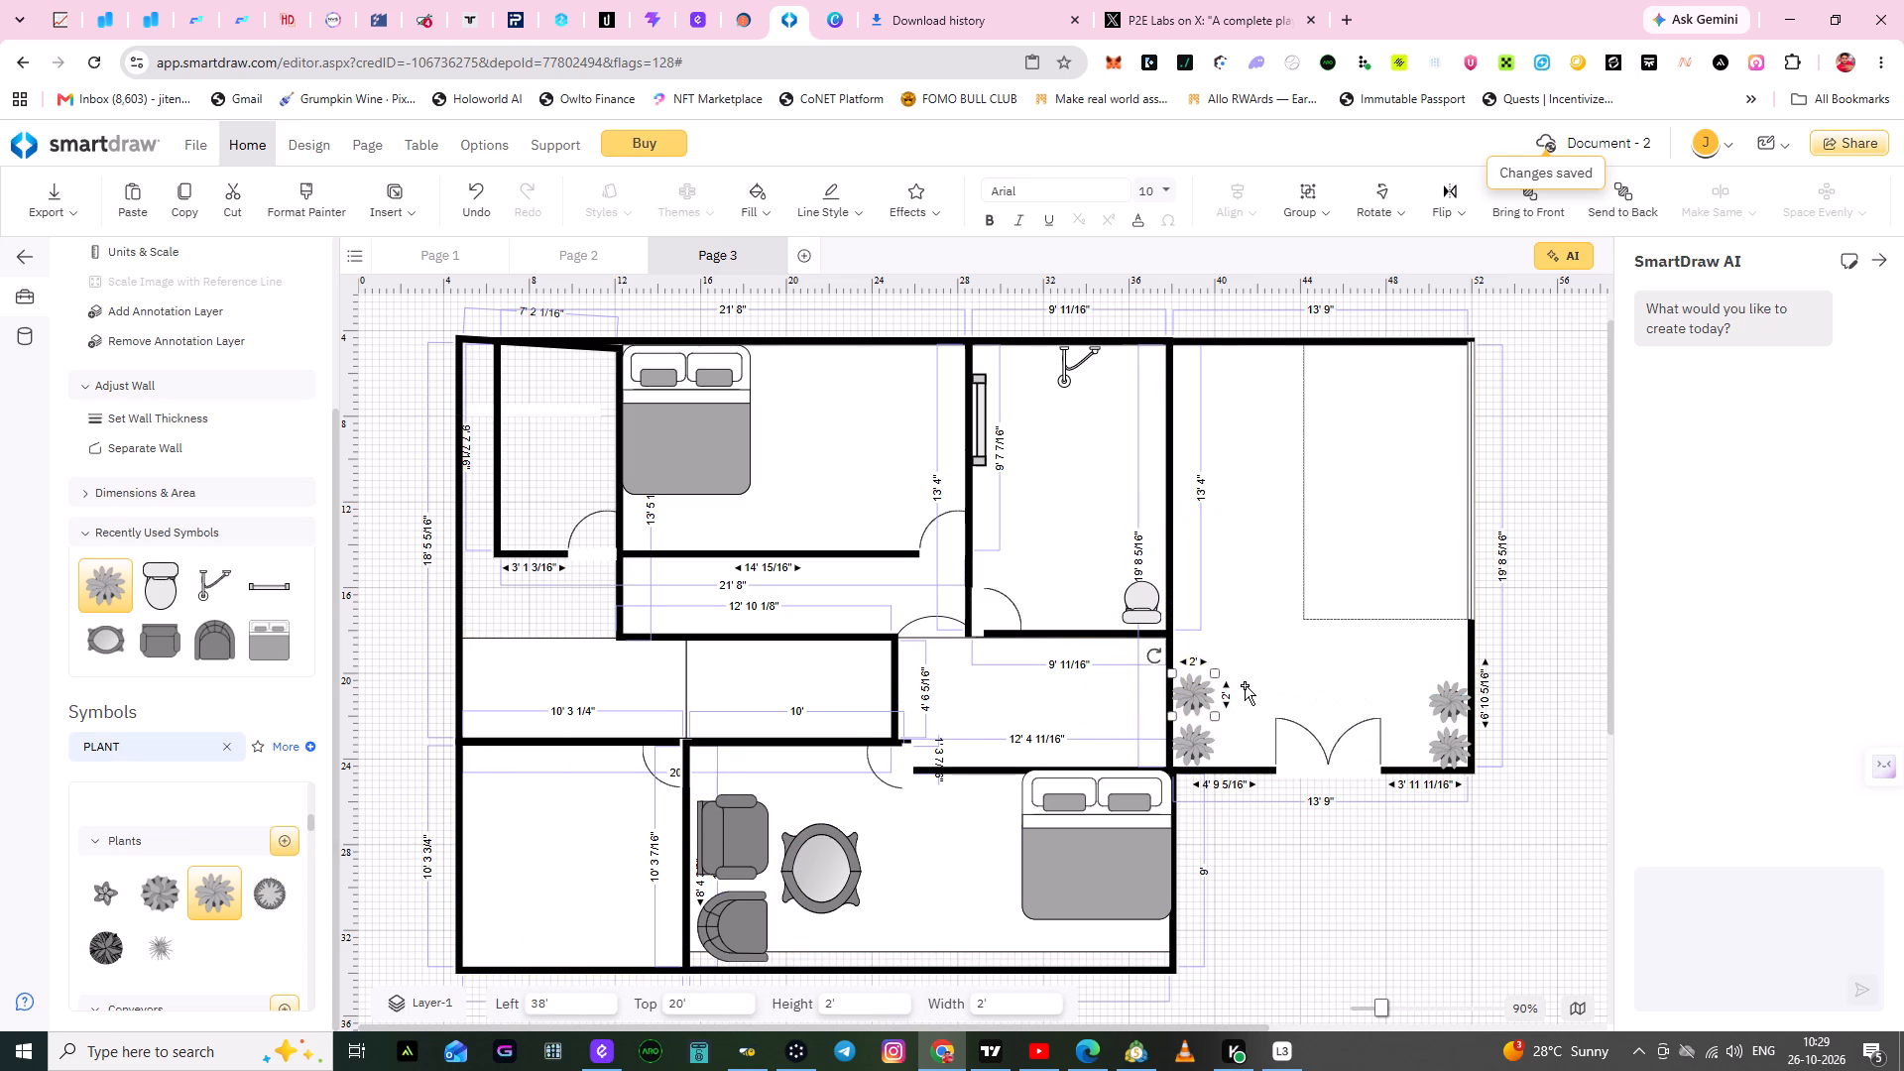
Rotate the upper plant along the right-hand room's left wall slightly, to about 355°.
left_click(1206, 683)
left_click(1156, 656)
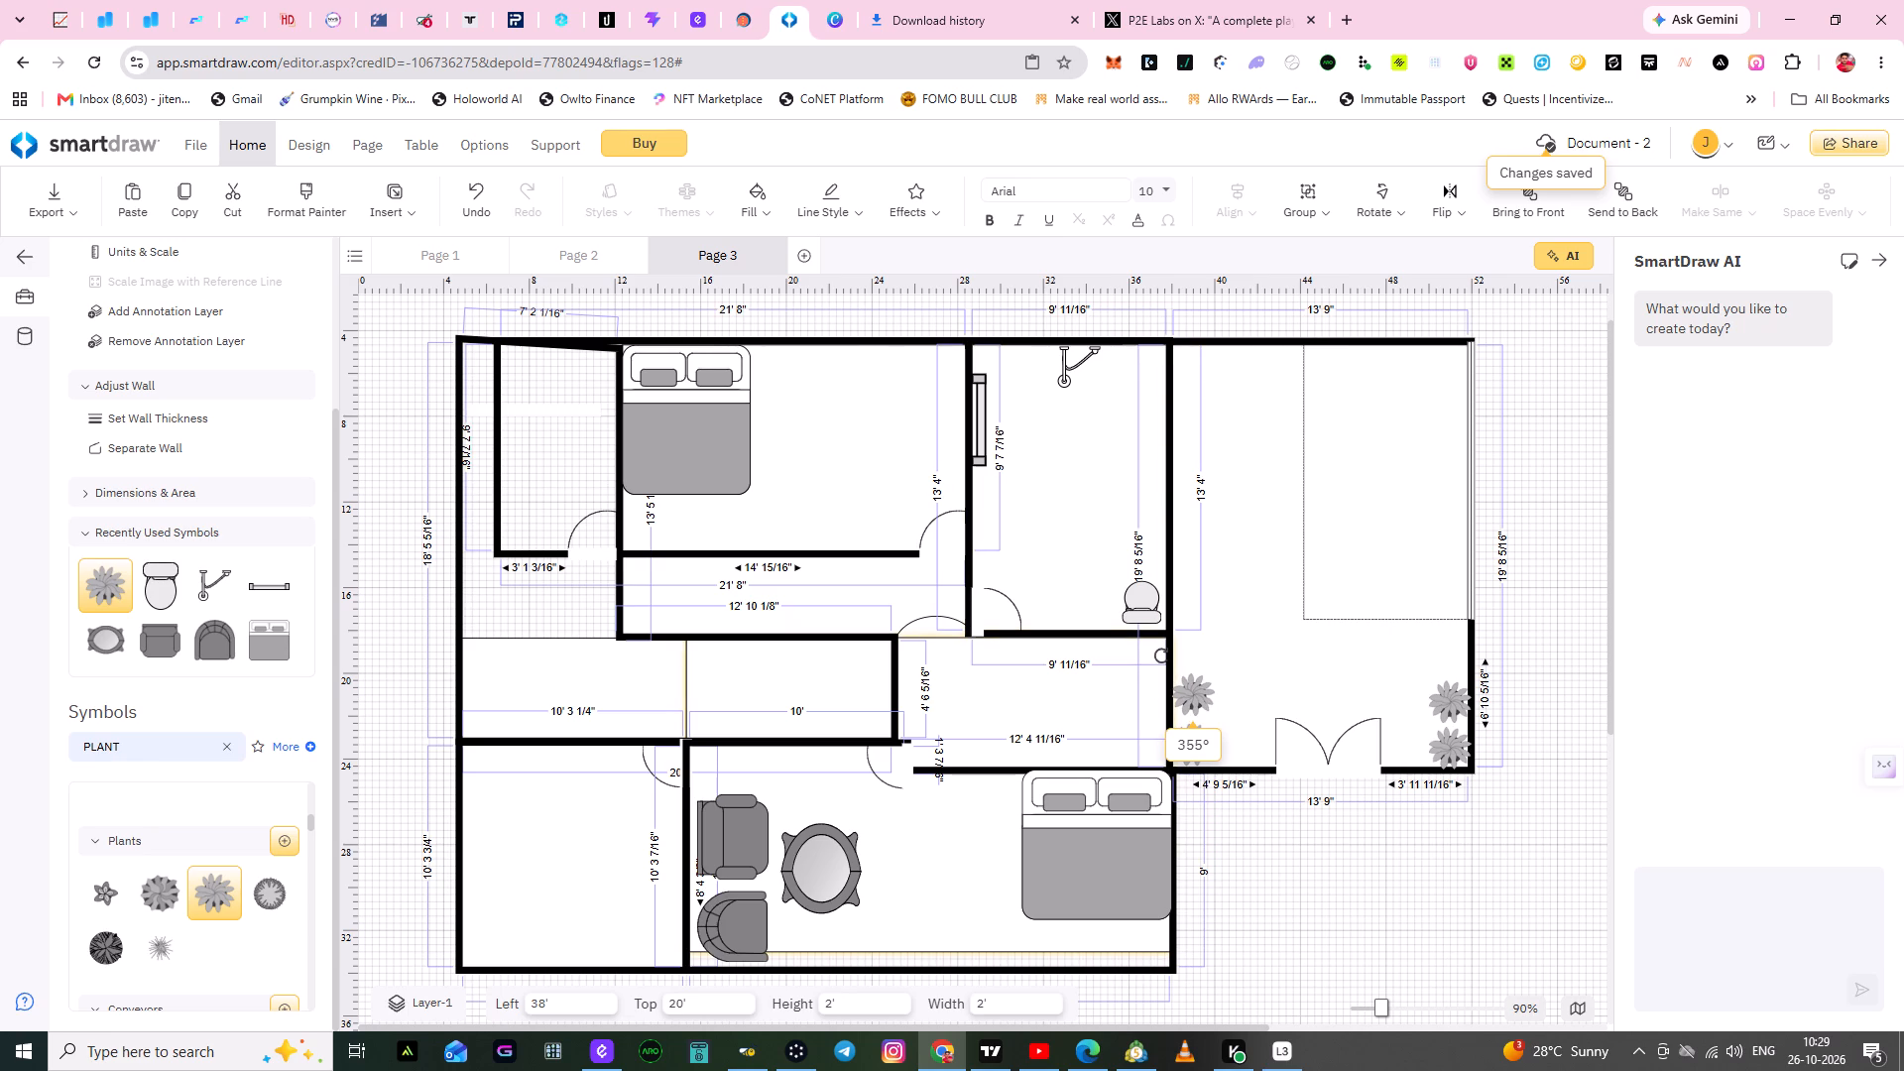
left_click(1297, 702)
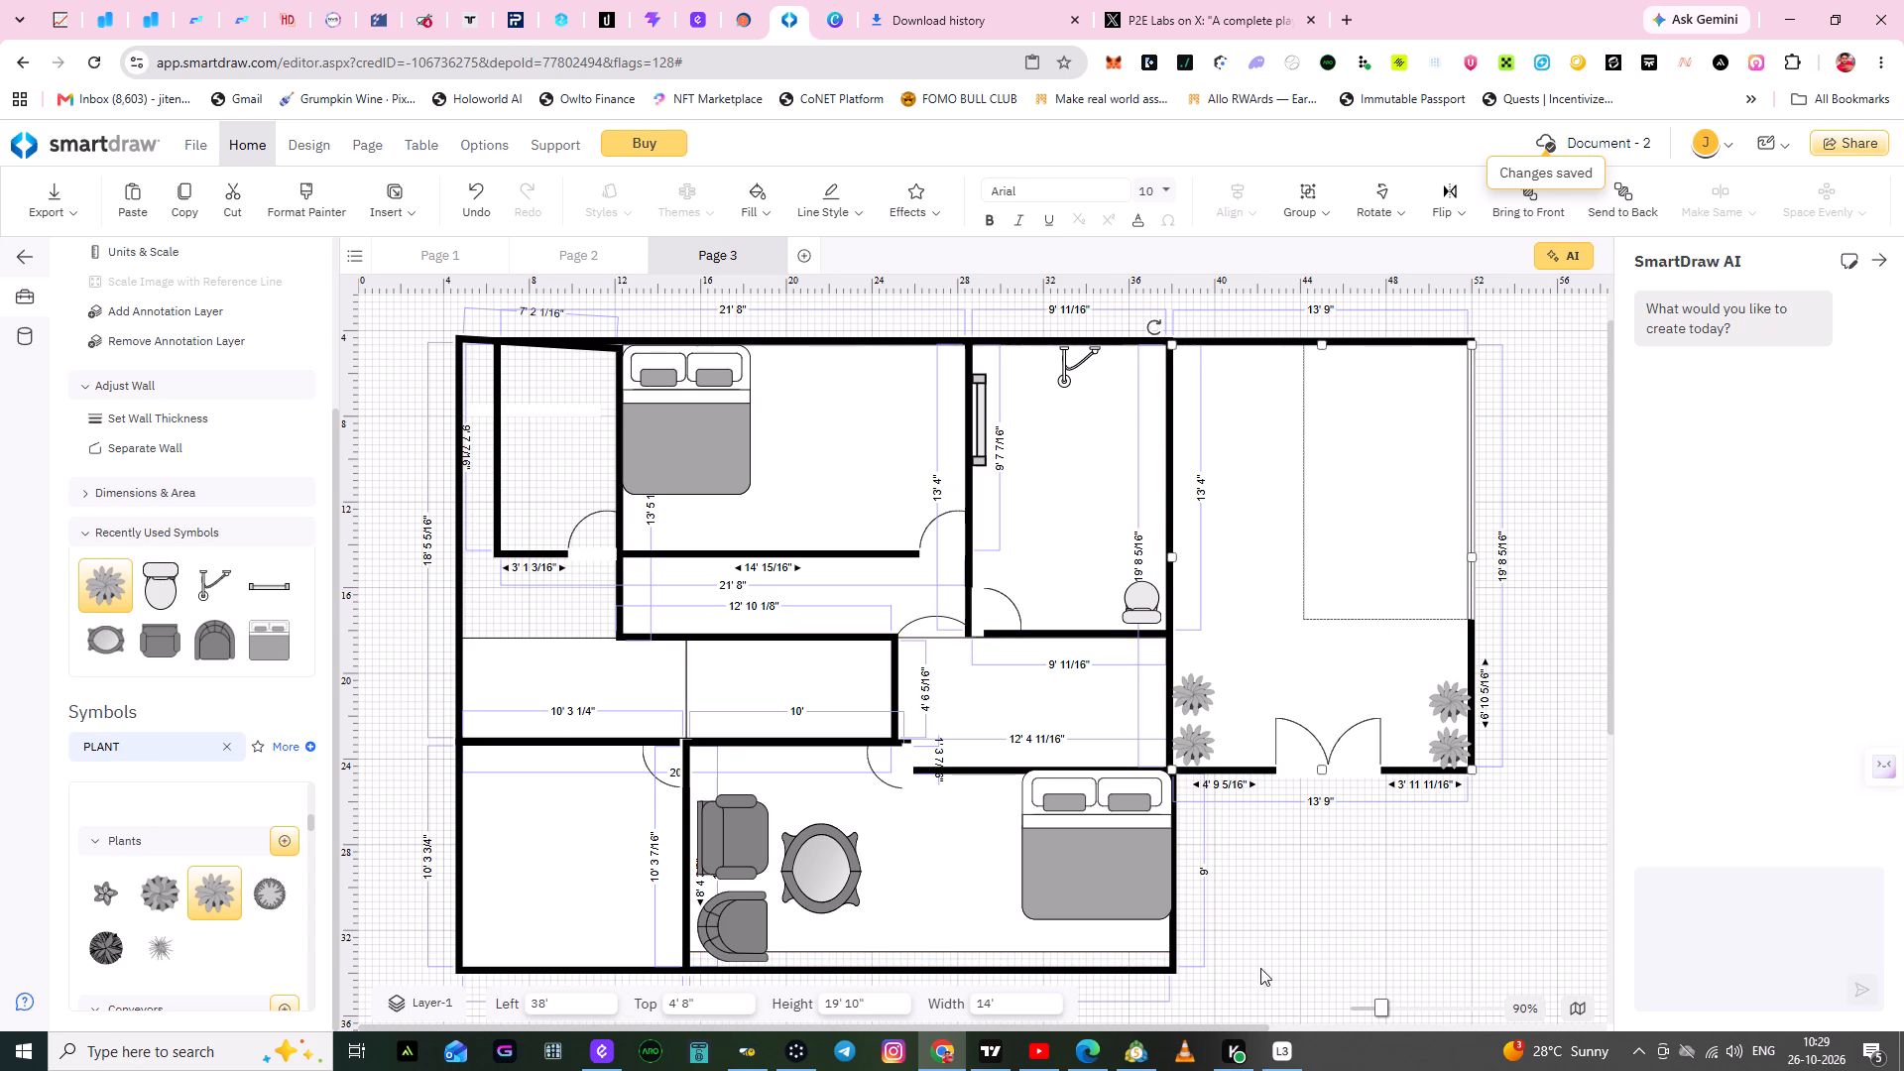
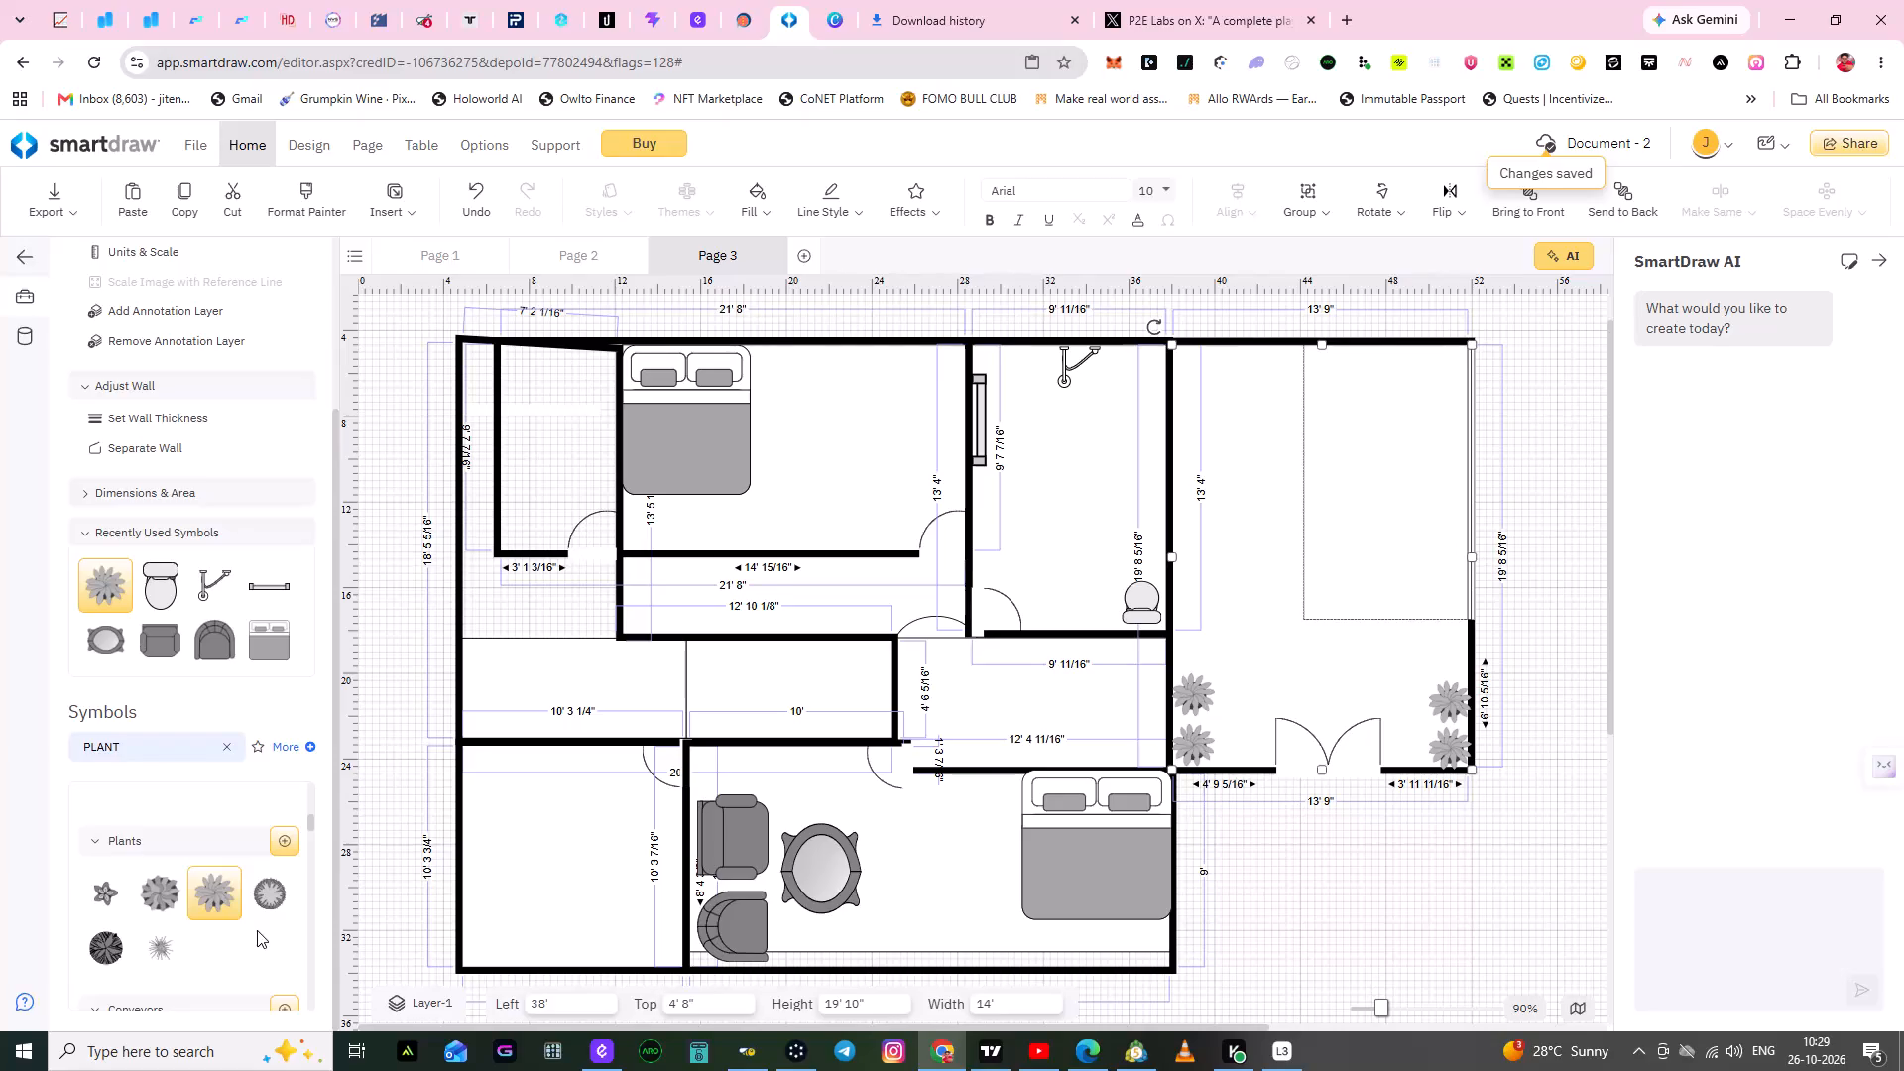
Place a Pine Tree outside the right-hand room's lower right corner at about left 52' 9", top 26', enlarged to about 4' 3" by 5' 4".
scroll(257, 930, "down", 2)
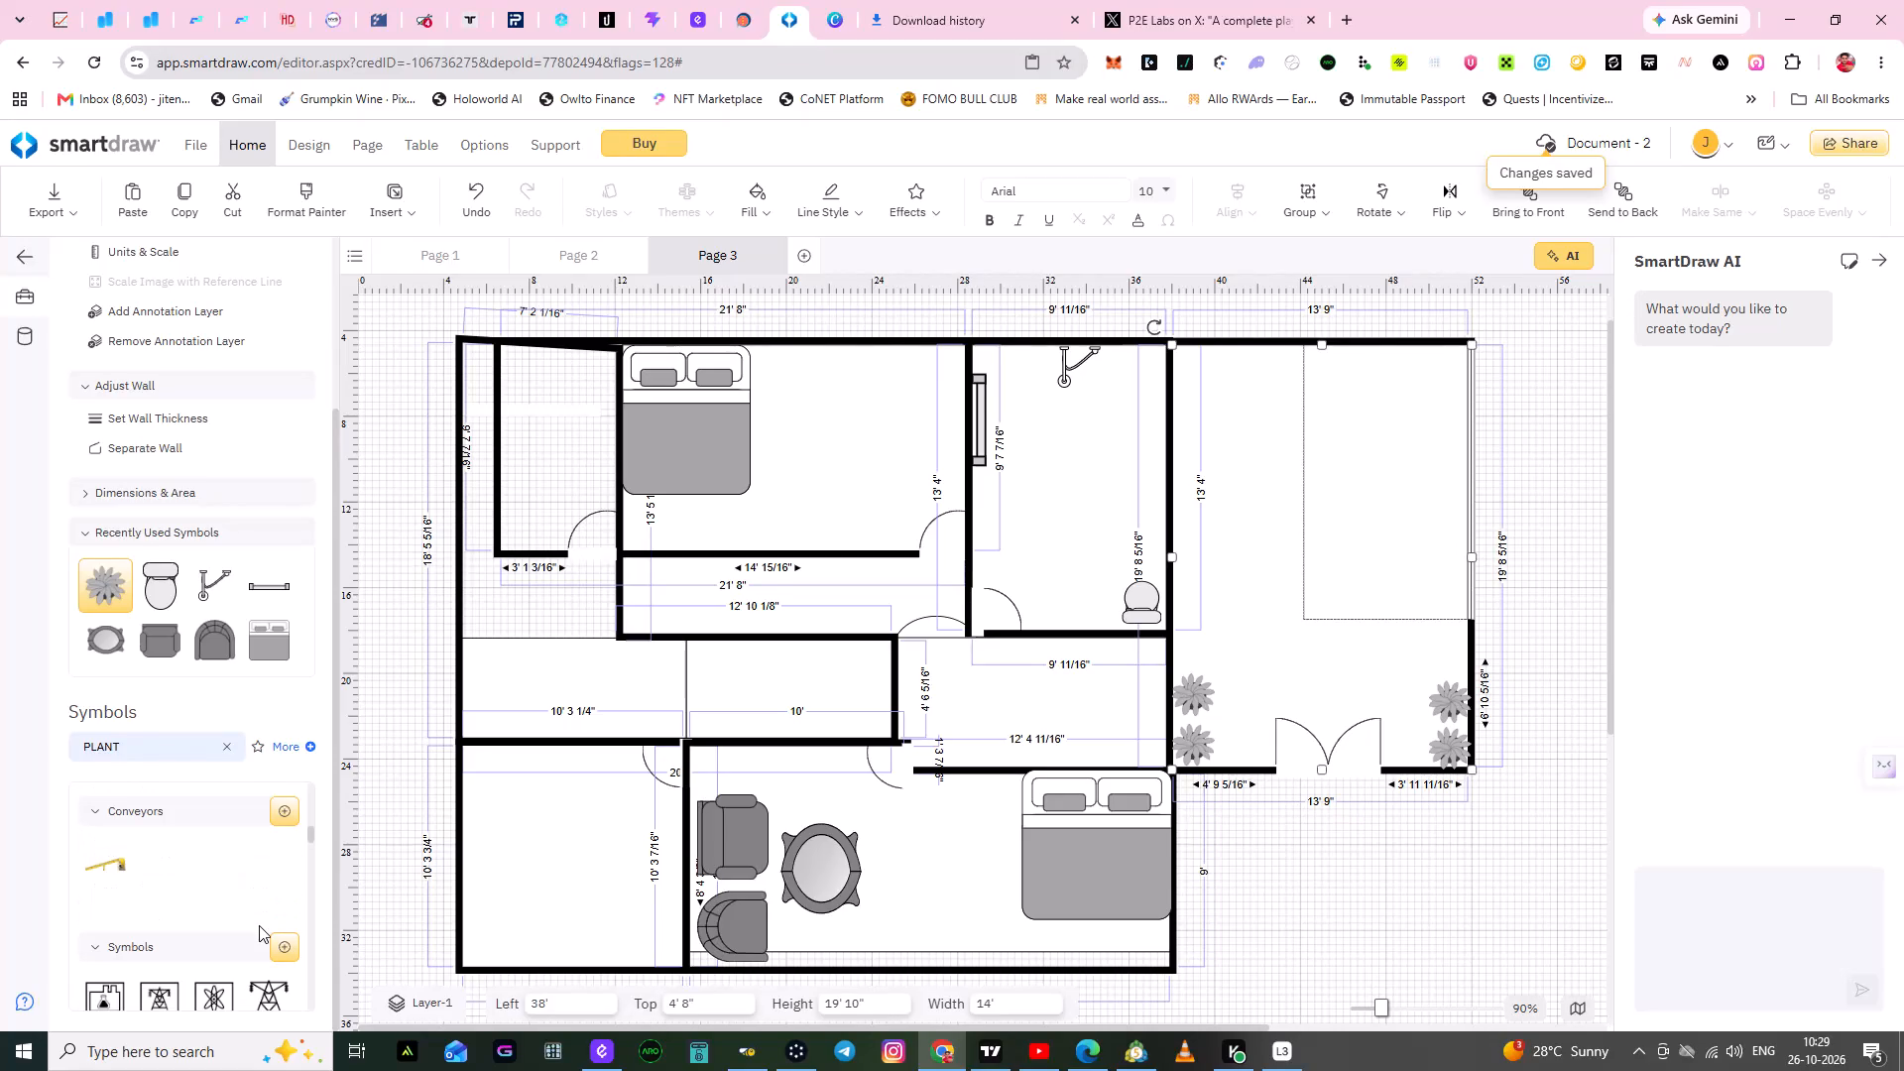
scroll(259, 925, "down", 3)
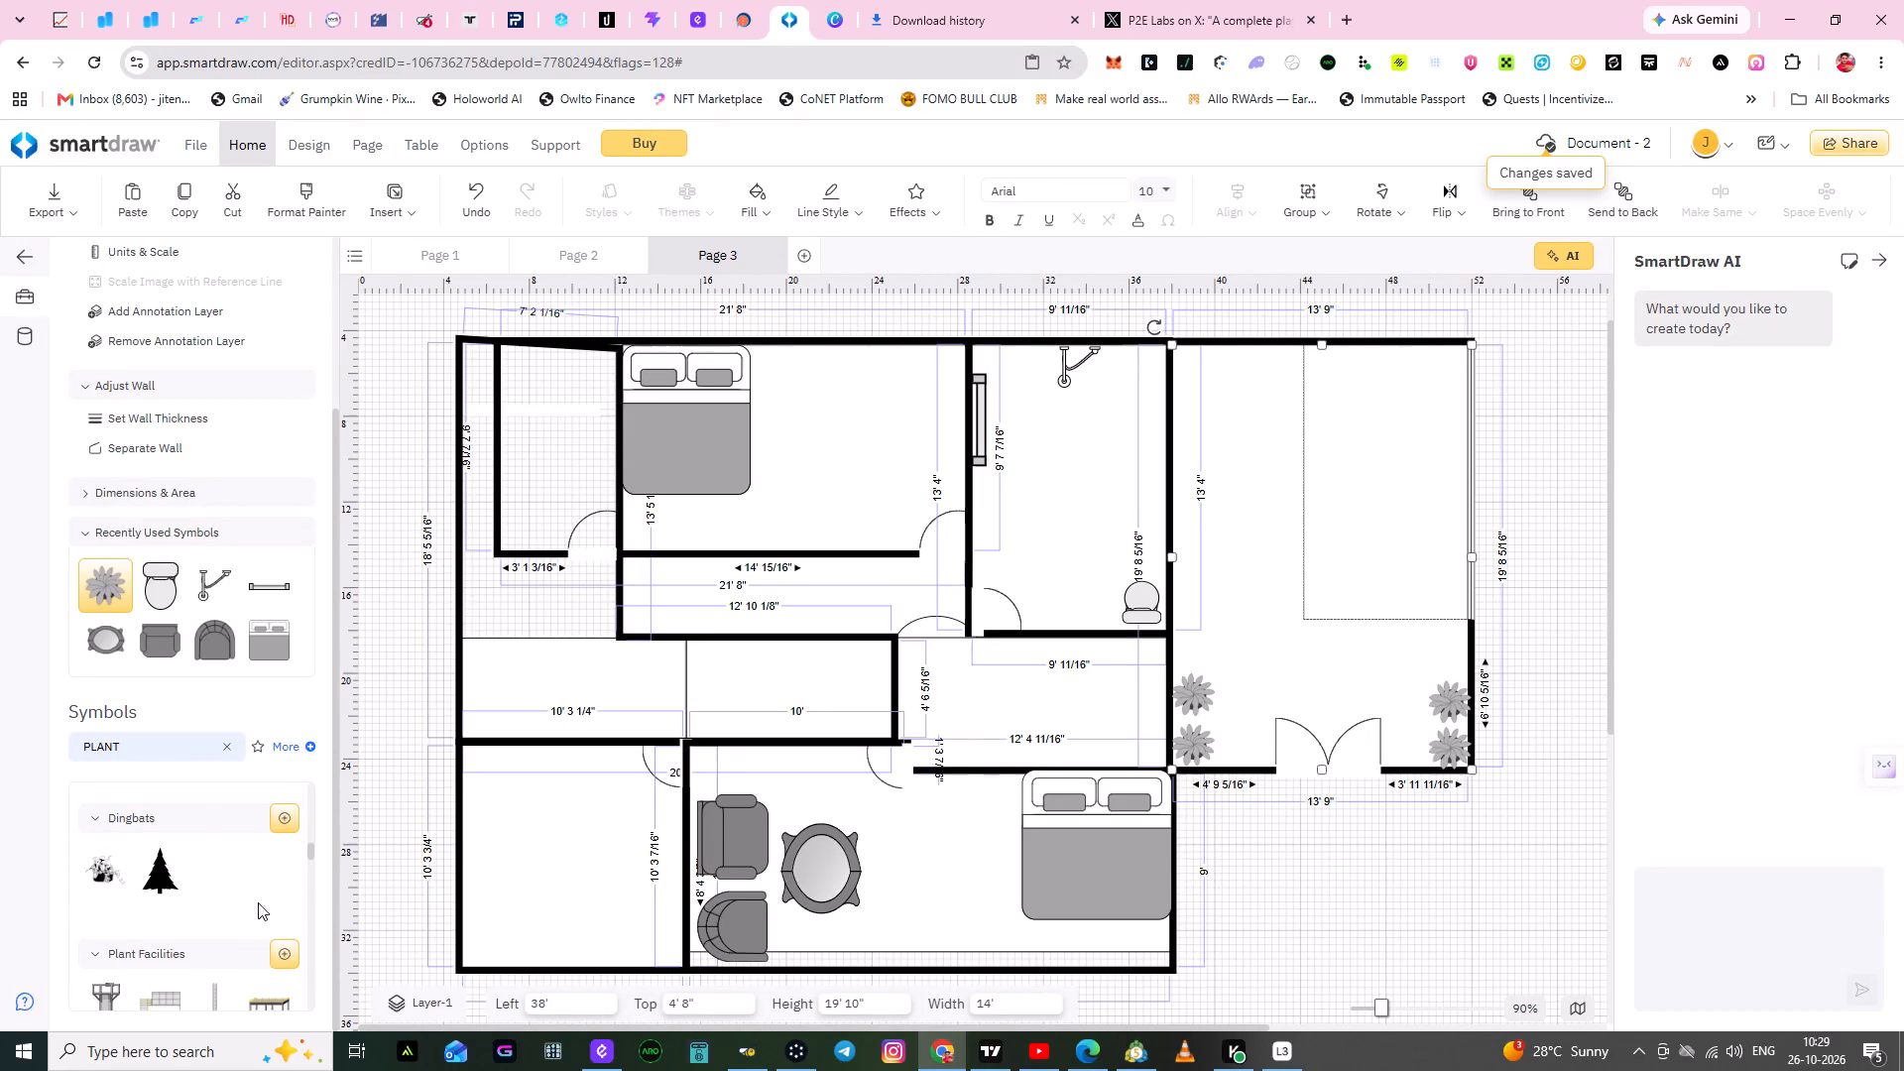
left_click_drag(161, 870, 182, 870)
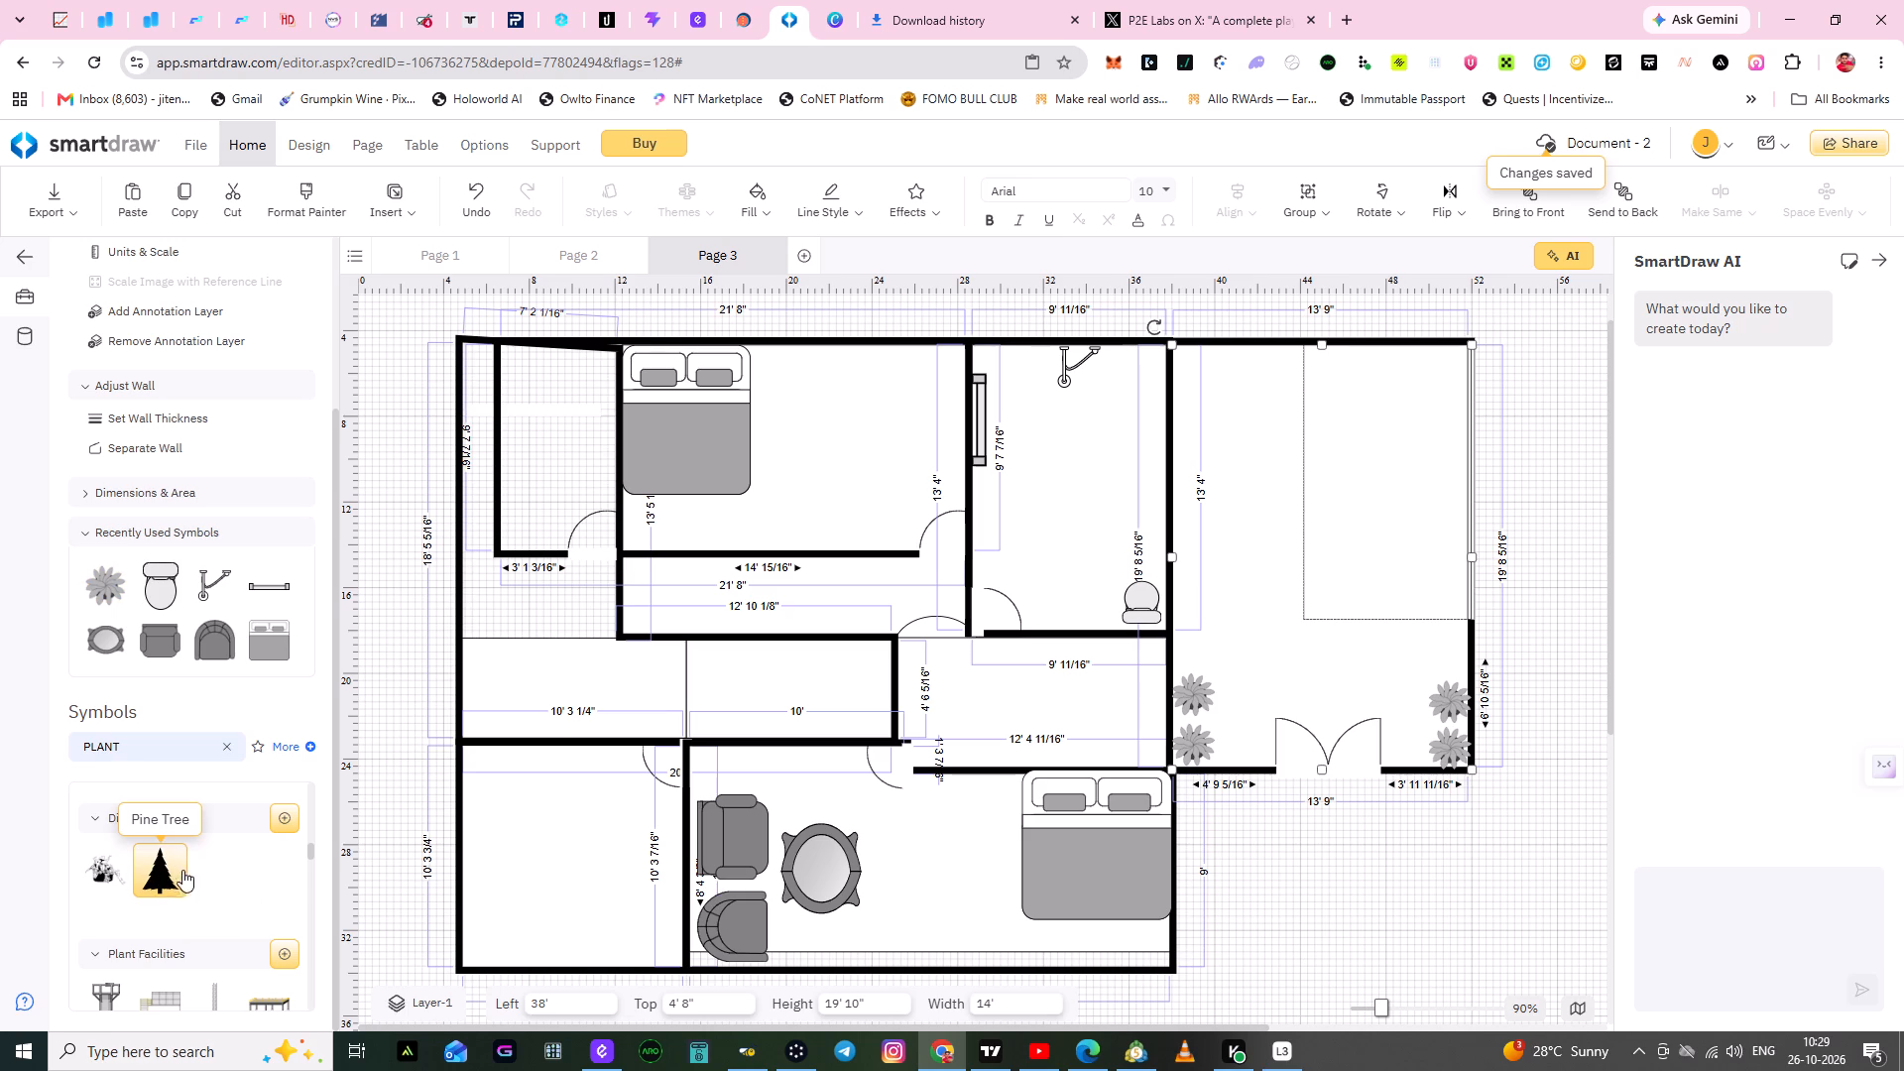
left_click_drag(182, 870, 1528, 873)
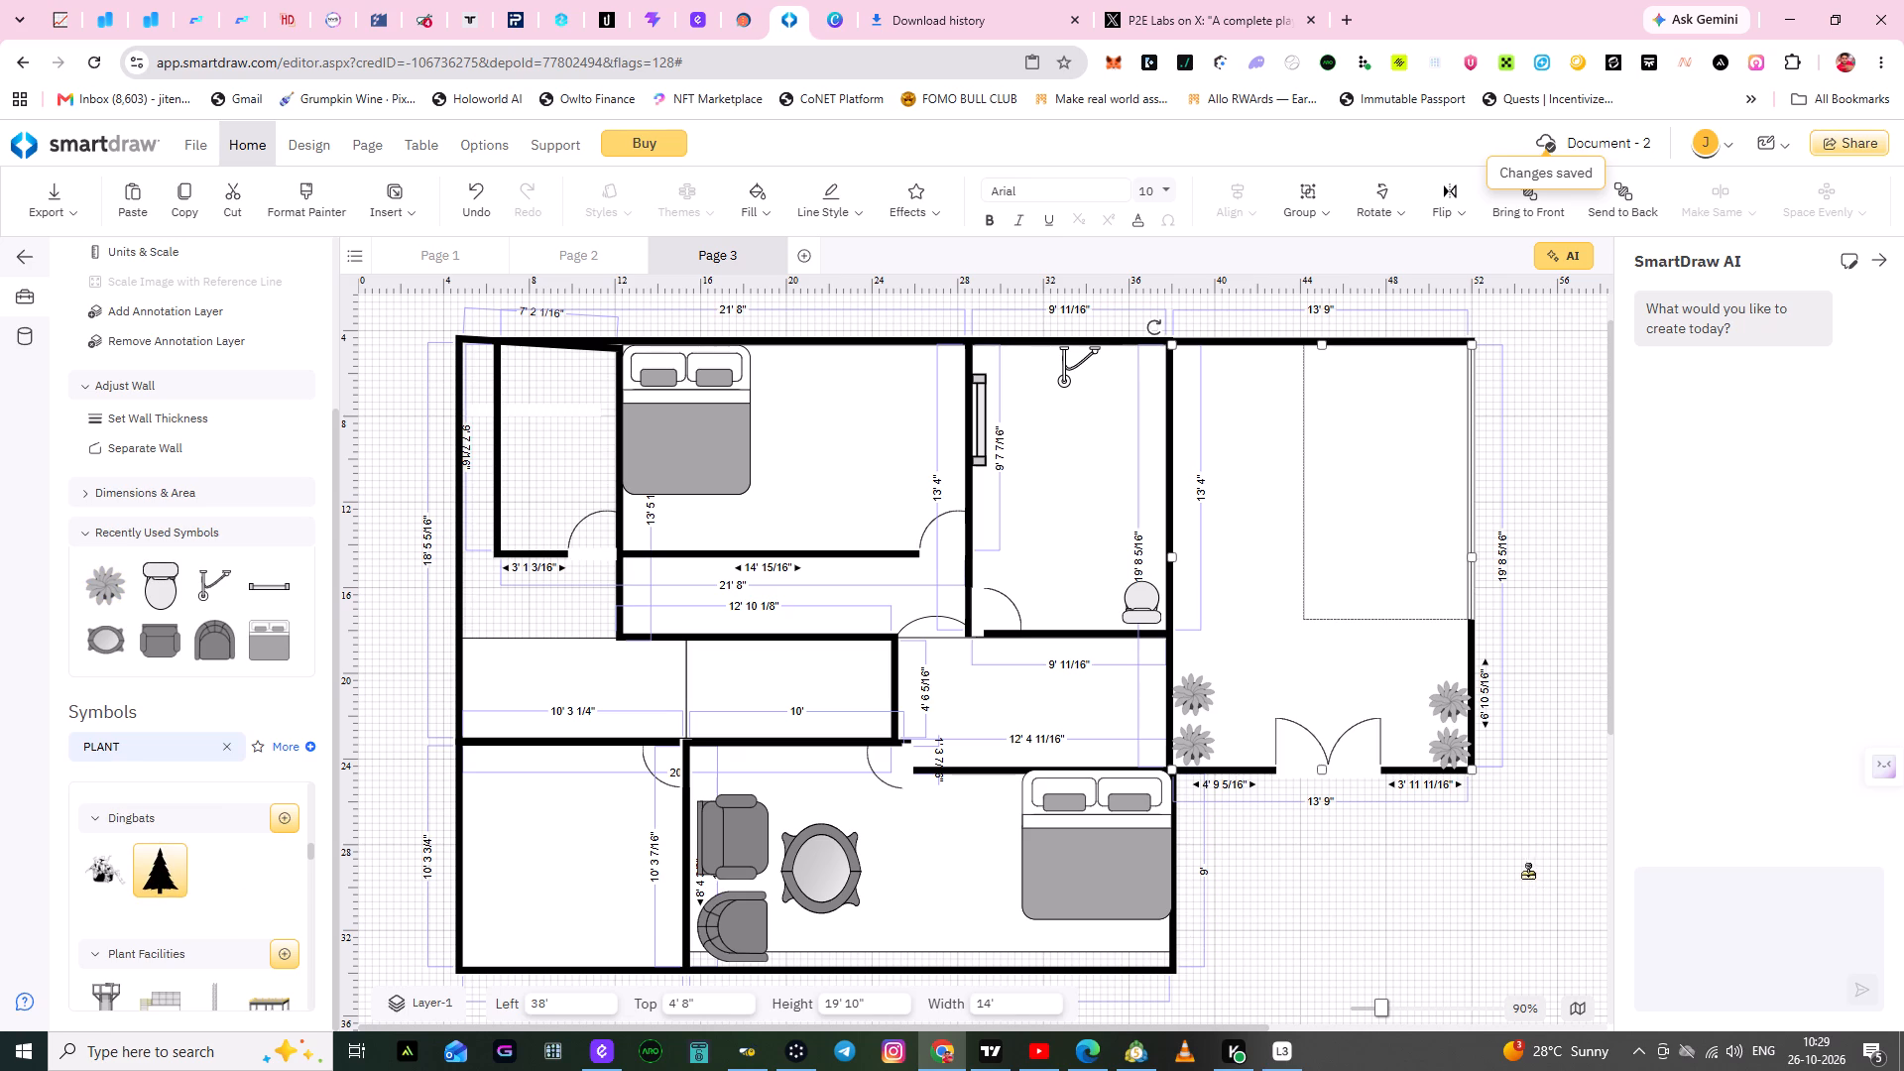
left_click_drag(1528, 873, 1529, 854)
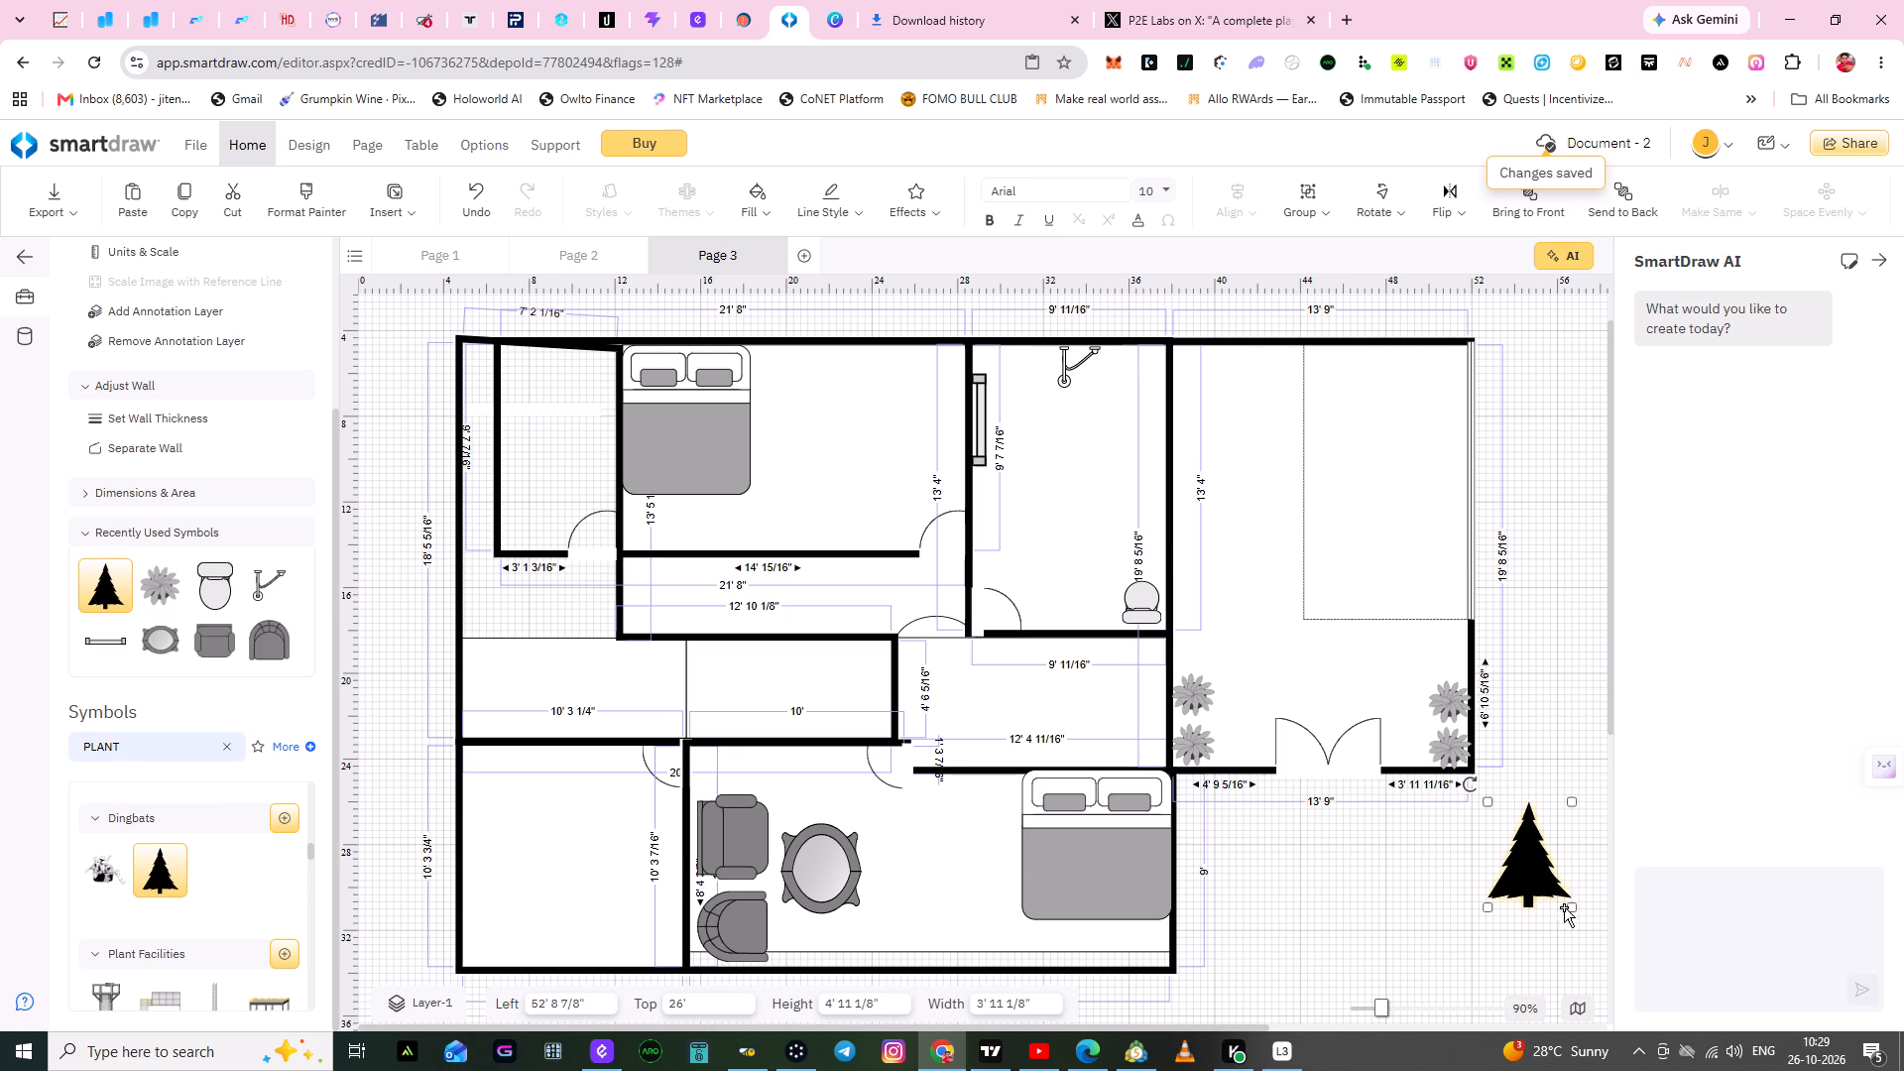
left_click_drag(1569, 904, 1582, 909)
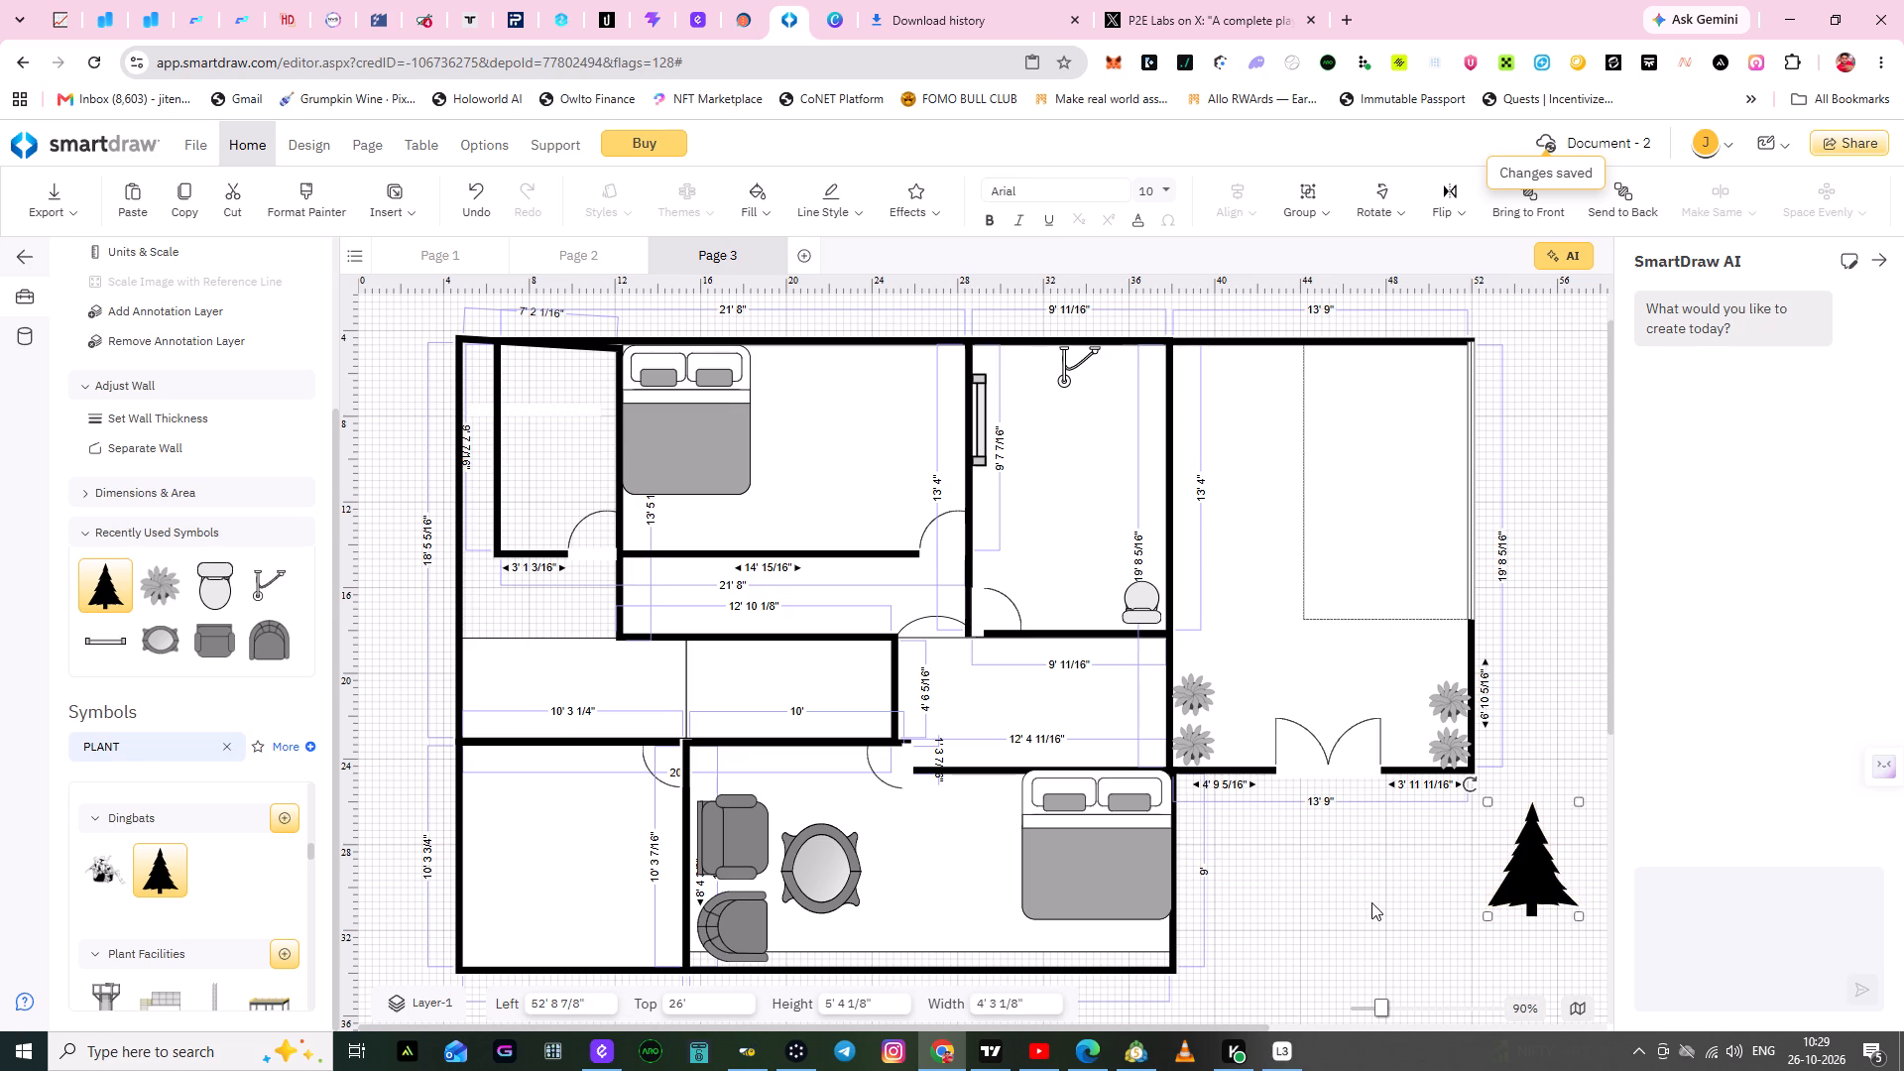
left_click(1371, 902)
Place a second Pine Tree directly below the first one outside the right-hand room.
scroll(1308, 887, "down", 2)
scroll(1308, 885, "up", 1)
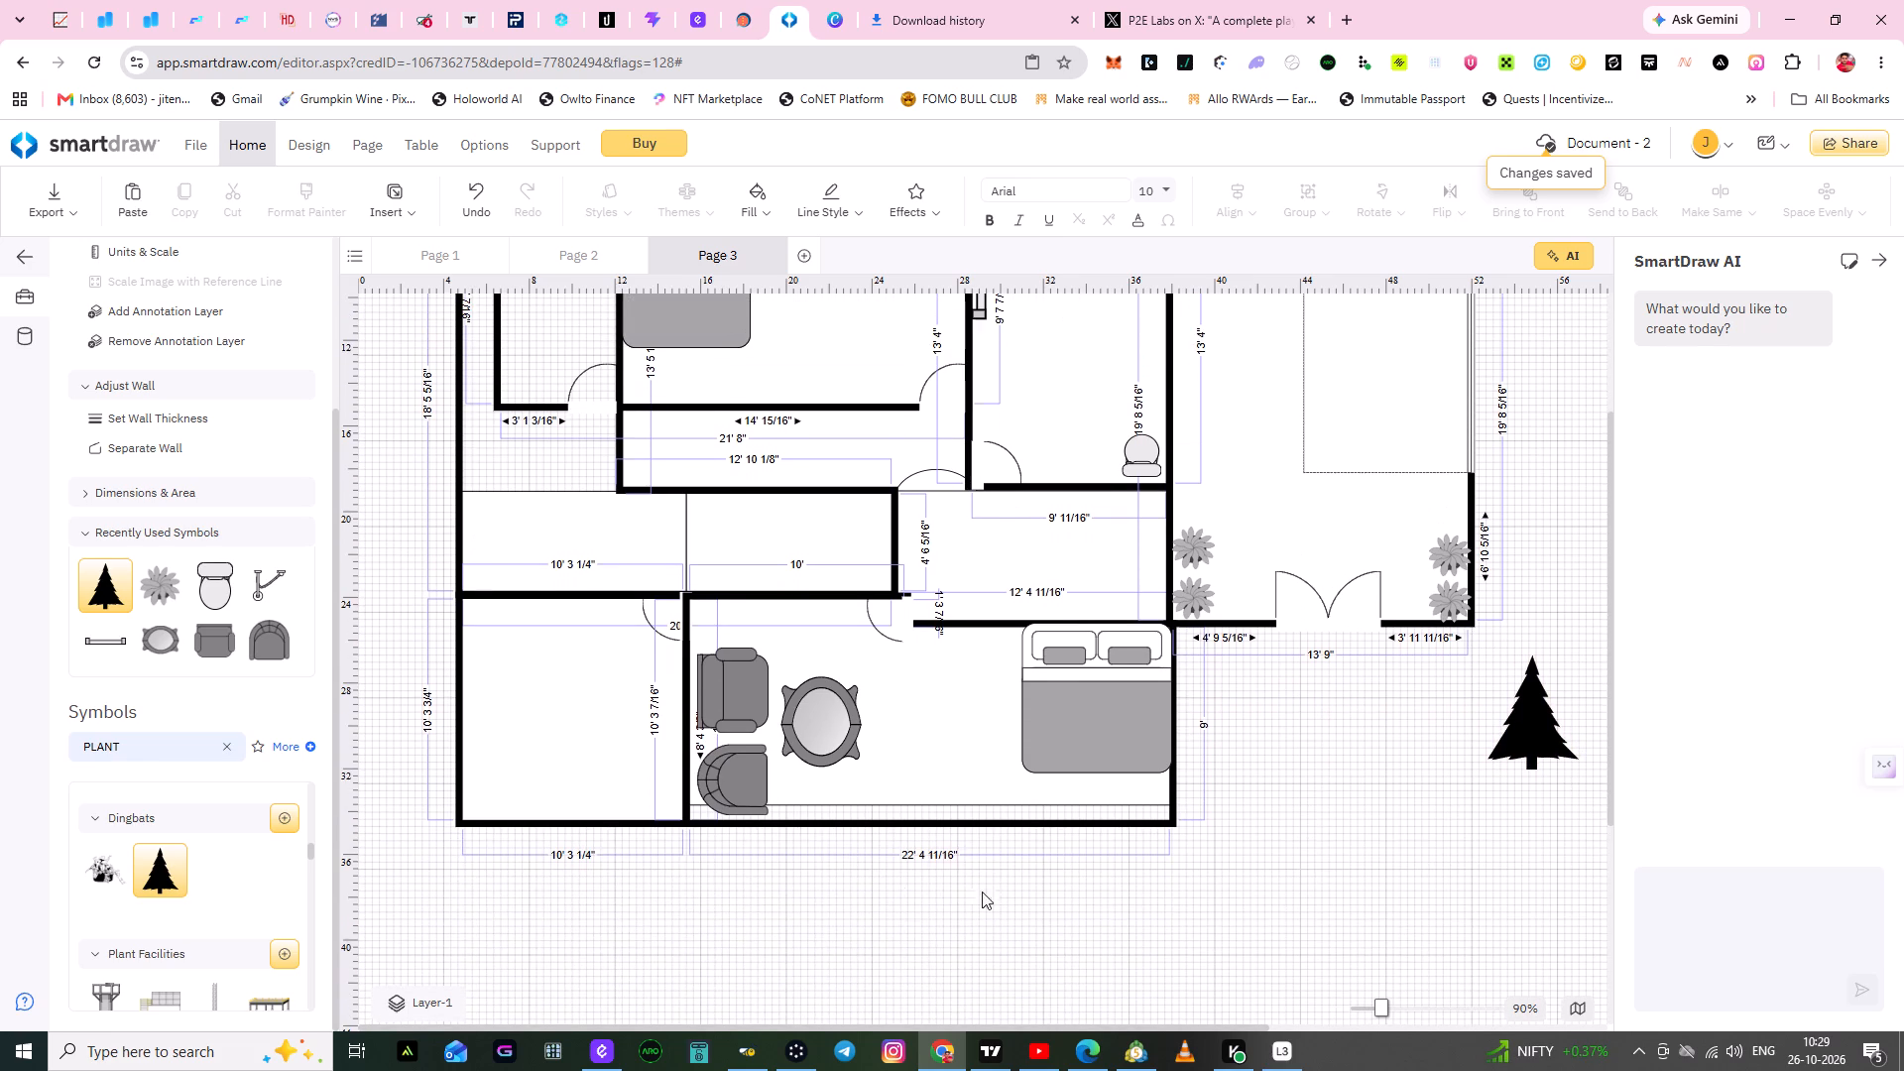
left_click_drag(147, 882, 391, 922)
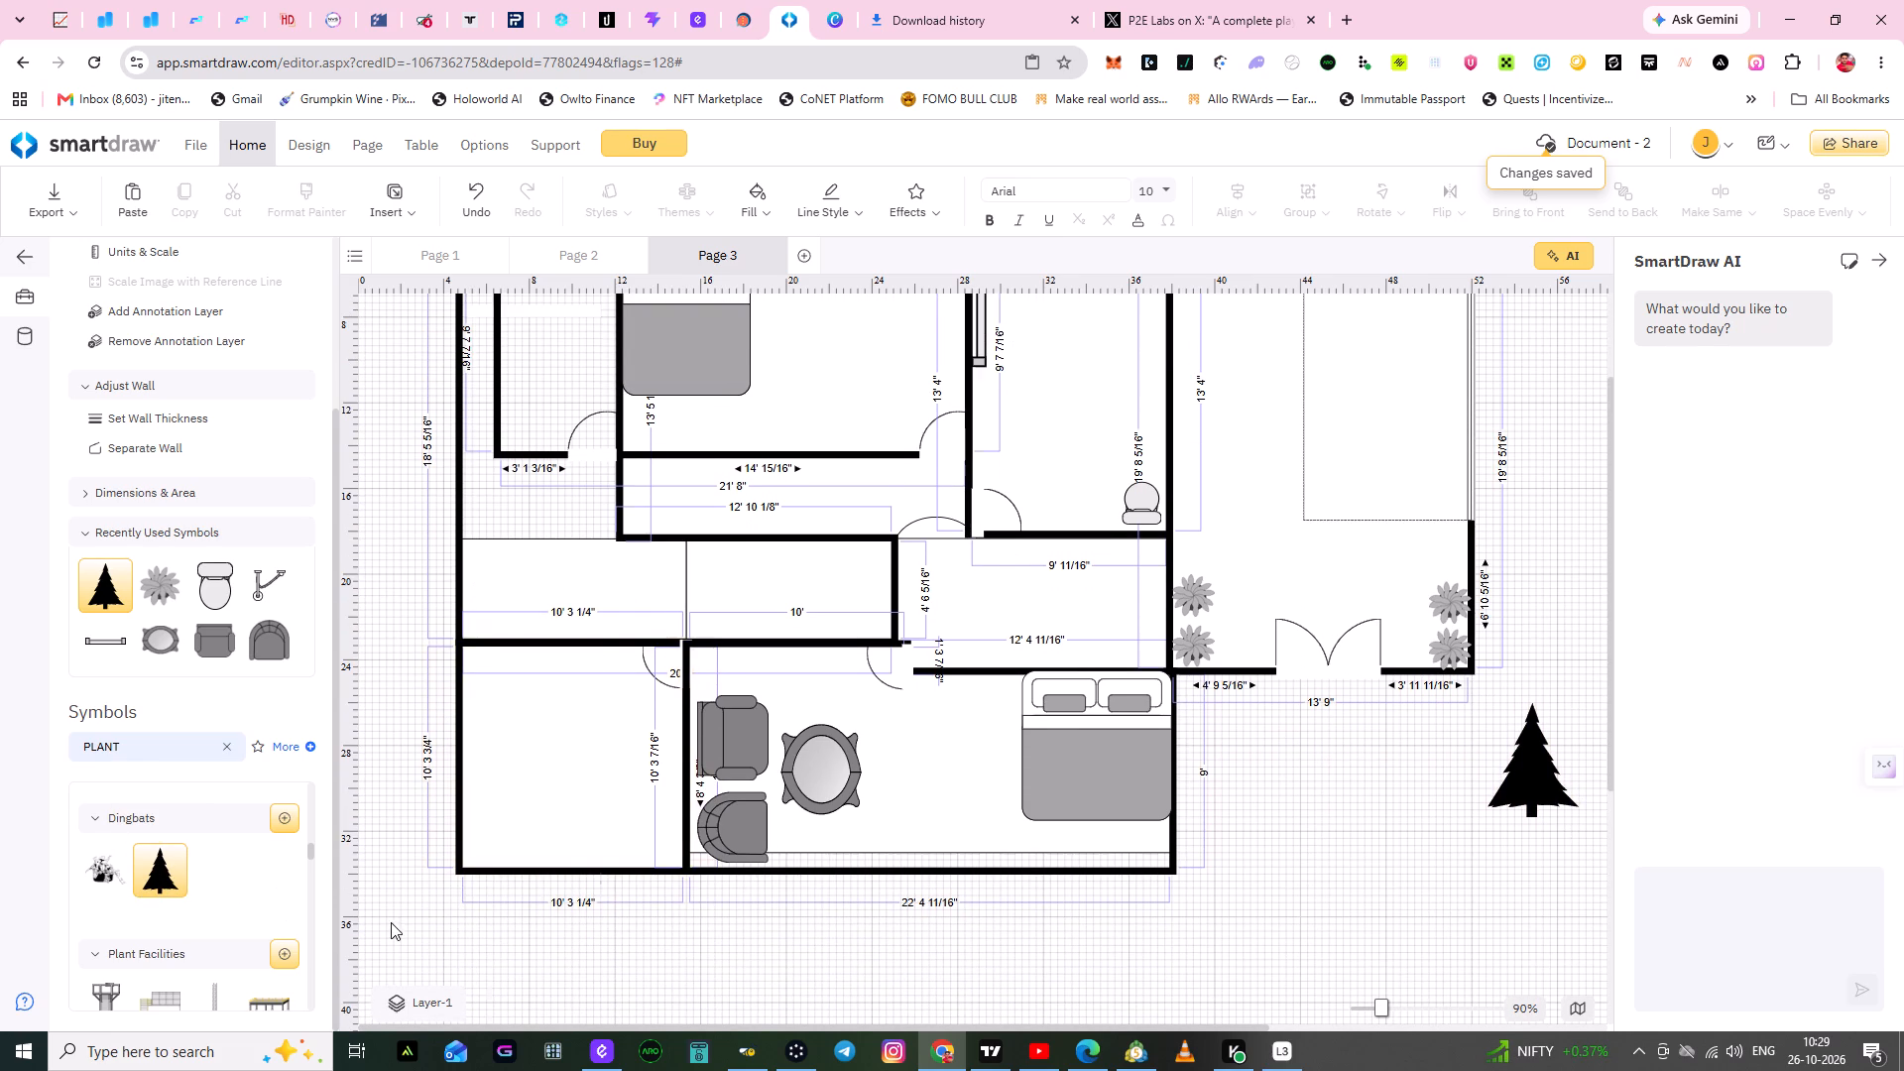
left_click_drag(391, 922, 1532, 879)
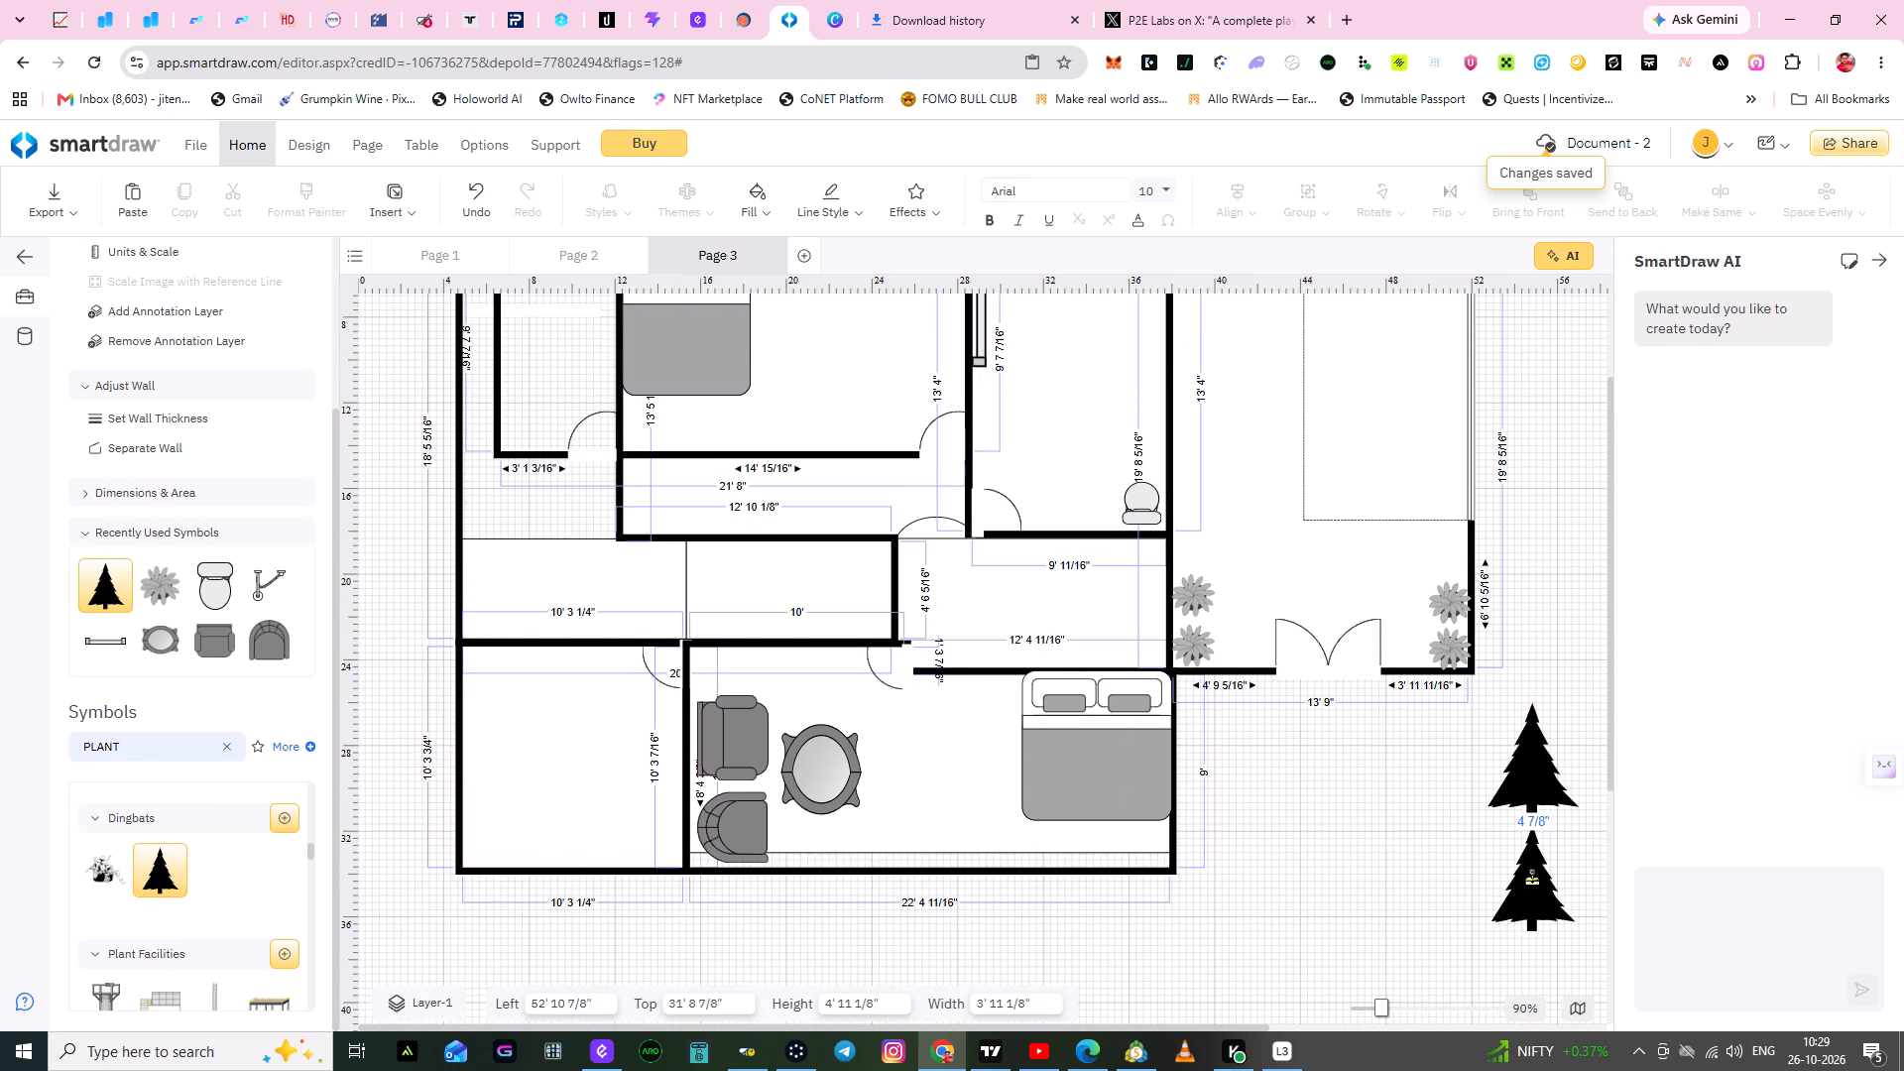
left_click_drag(1532, 879, 1533, 876)
left_click(1364, 898)
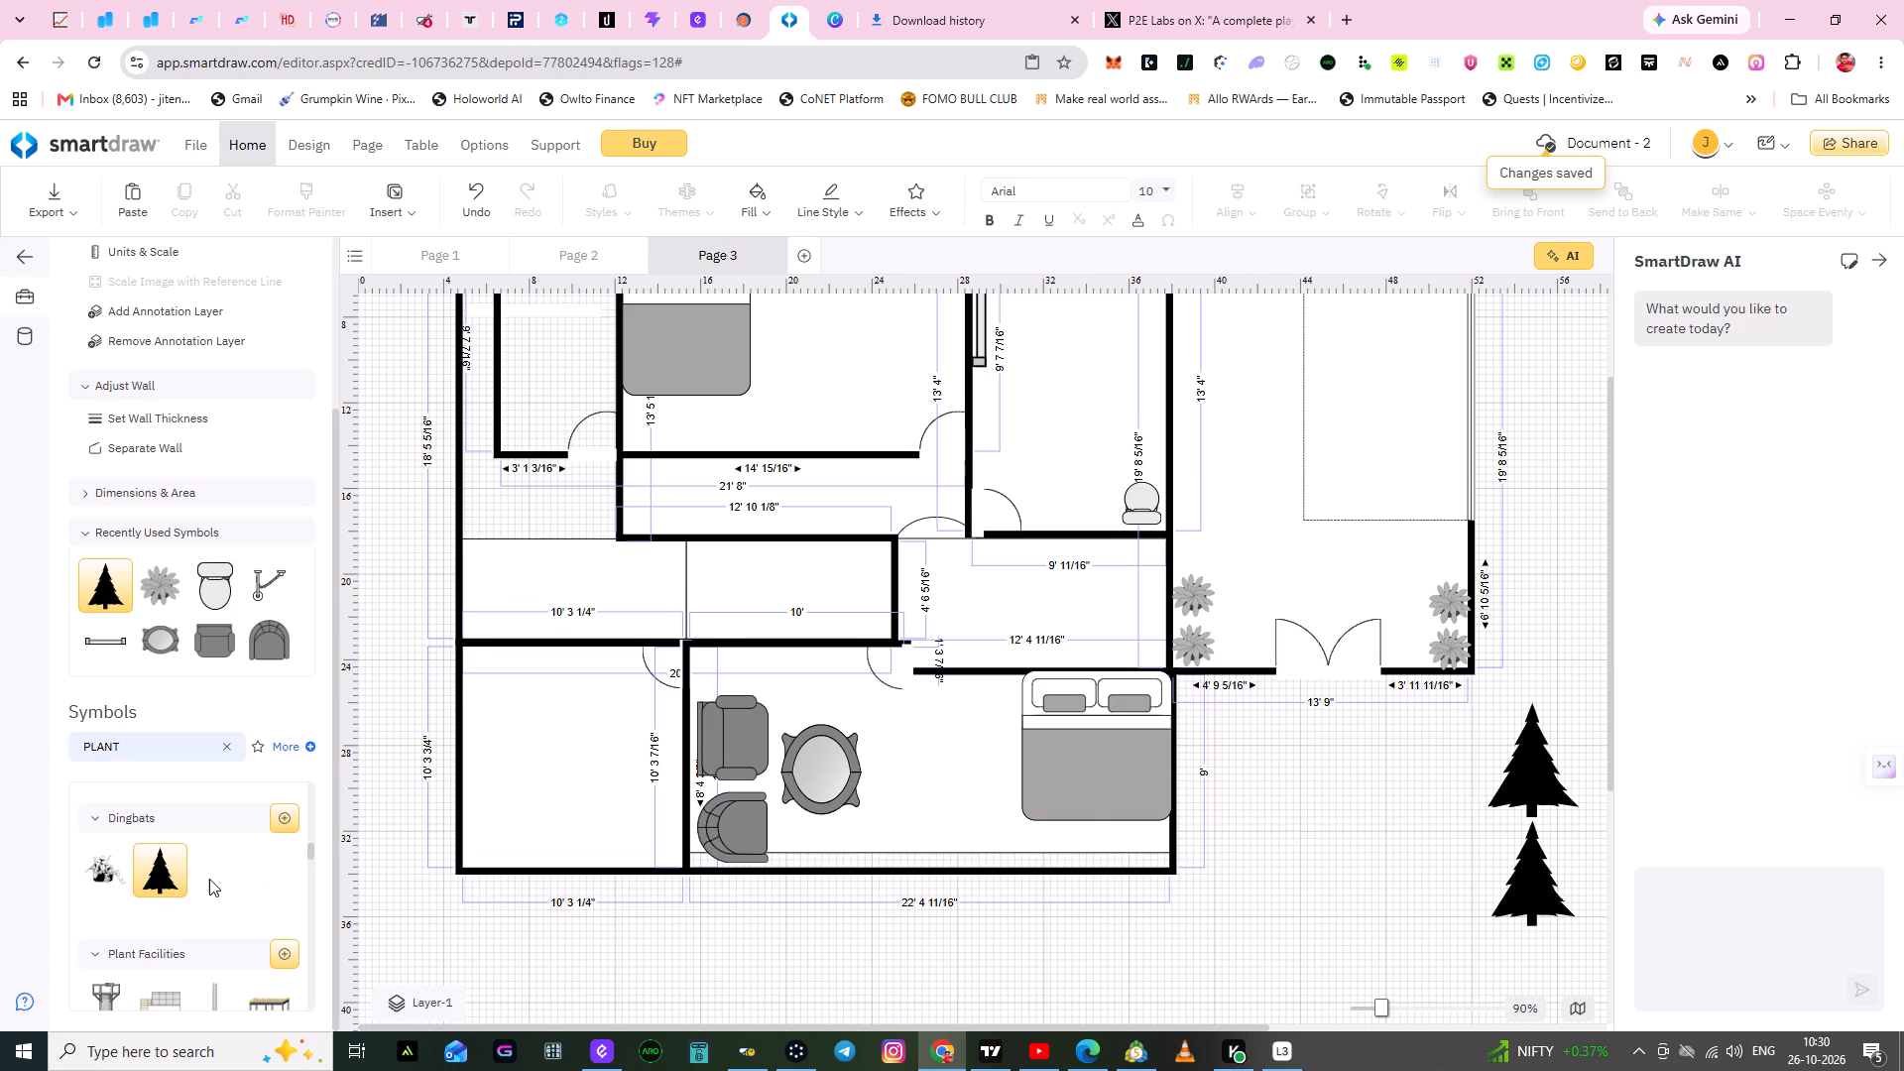
Shrink the upper pine tree to about 3' 2" wide by 4' high.
scroll(209, 879, "down", 2)
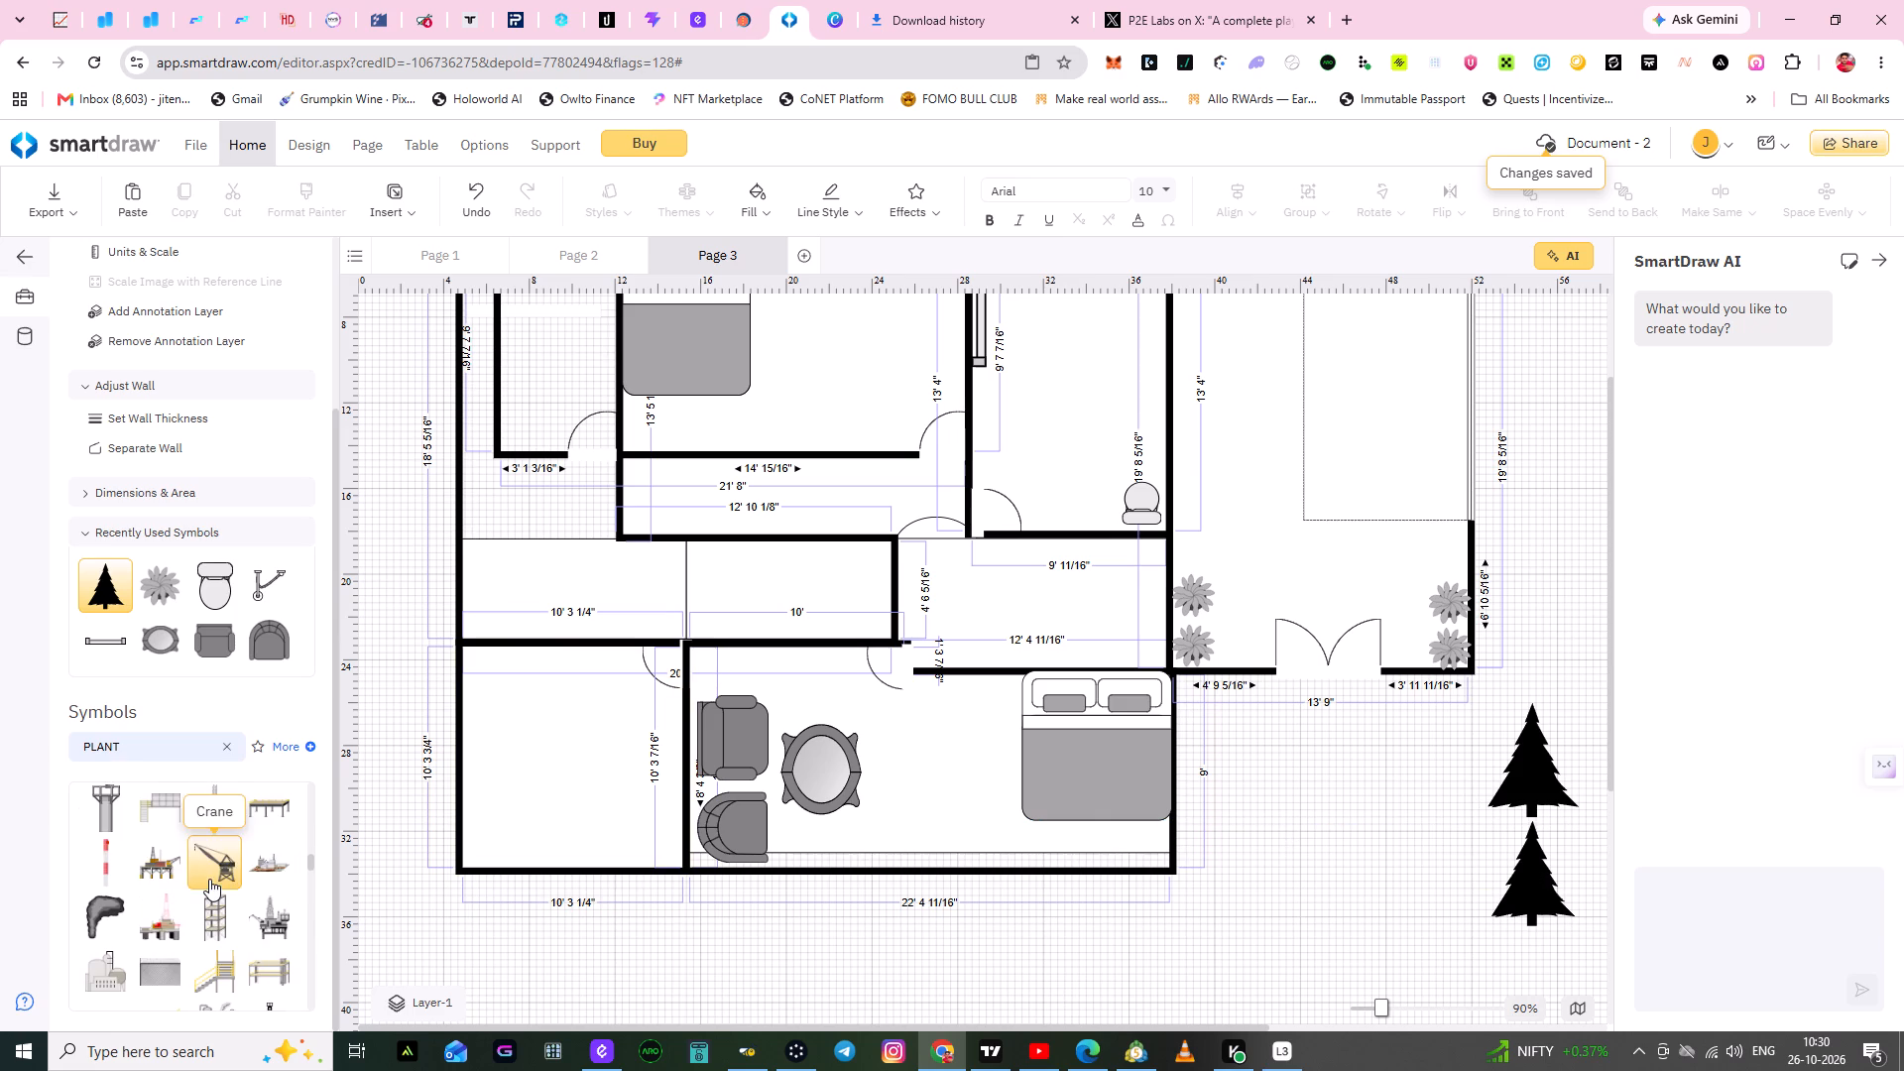
left_click(1512, 751)
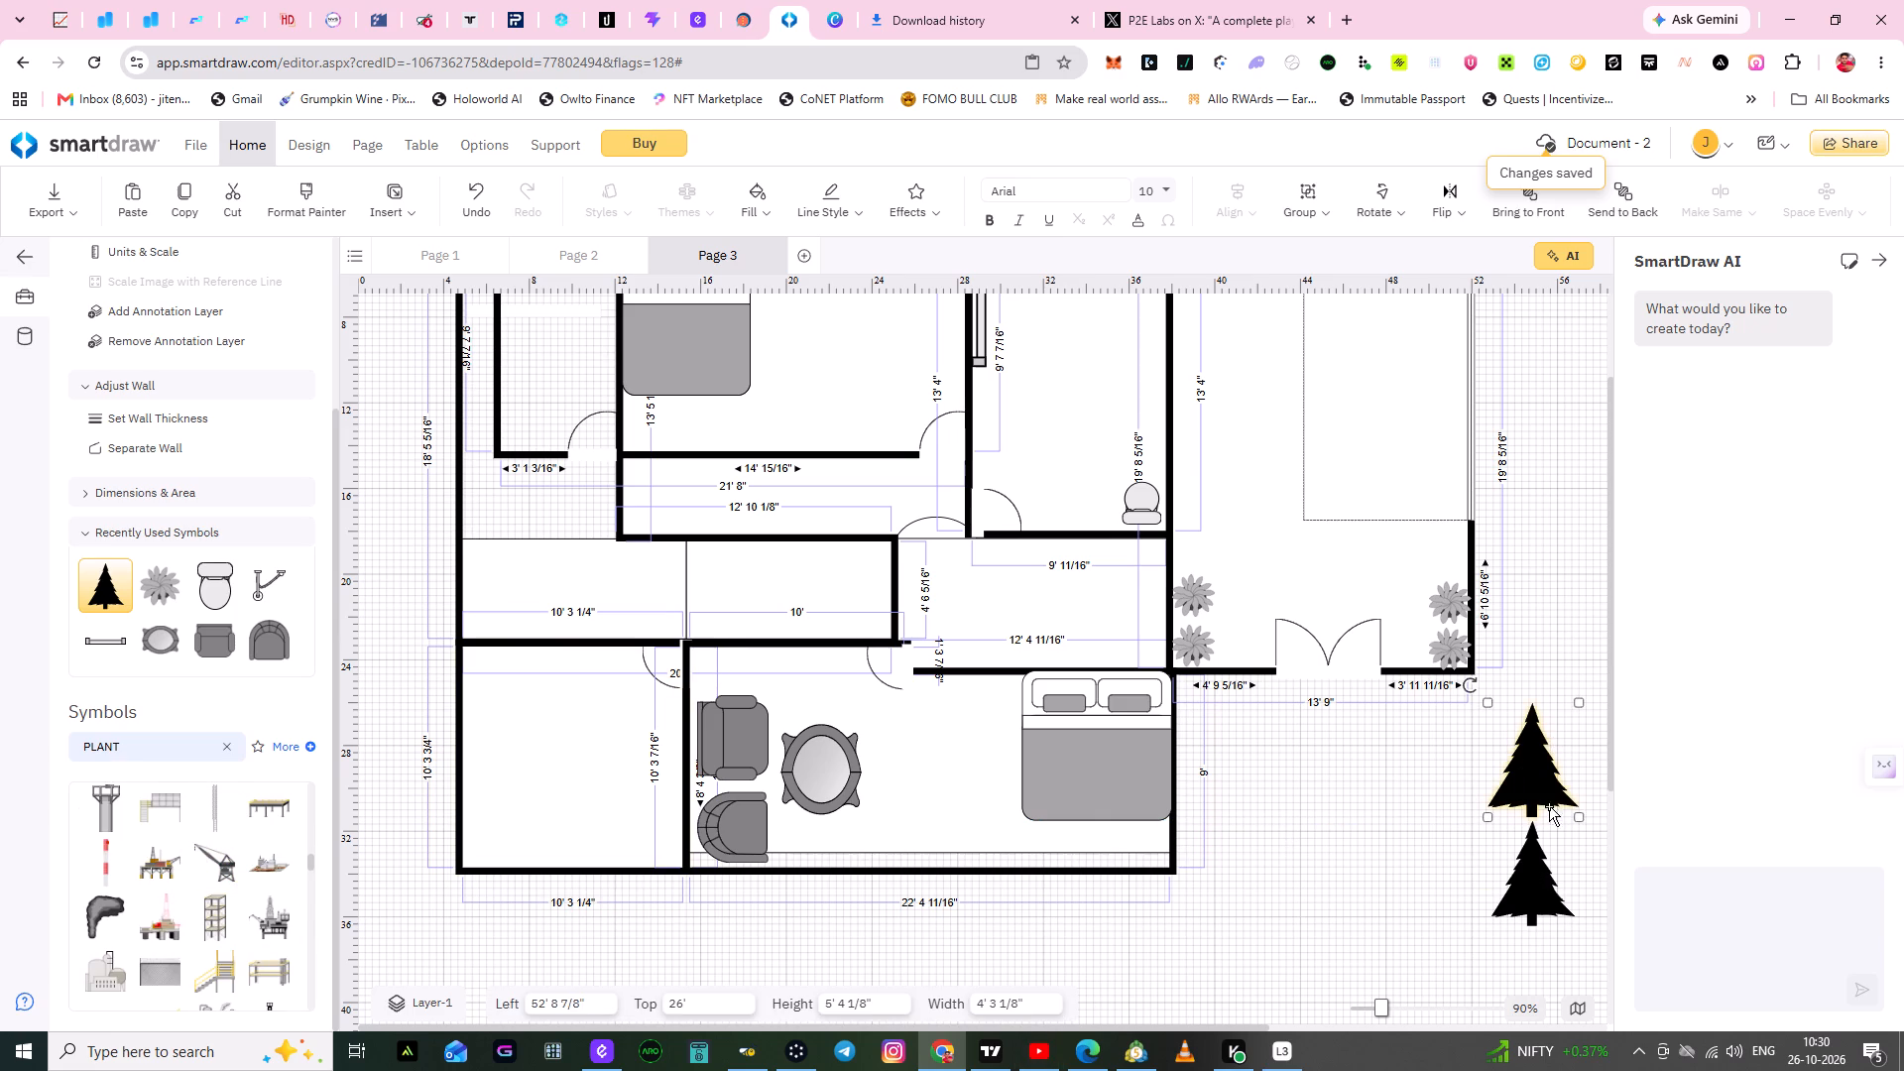
left_click_drag(1578, 816, 1574, 787)
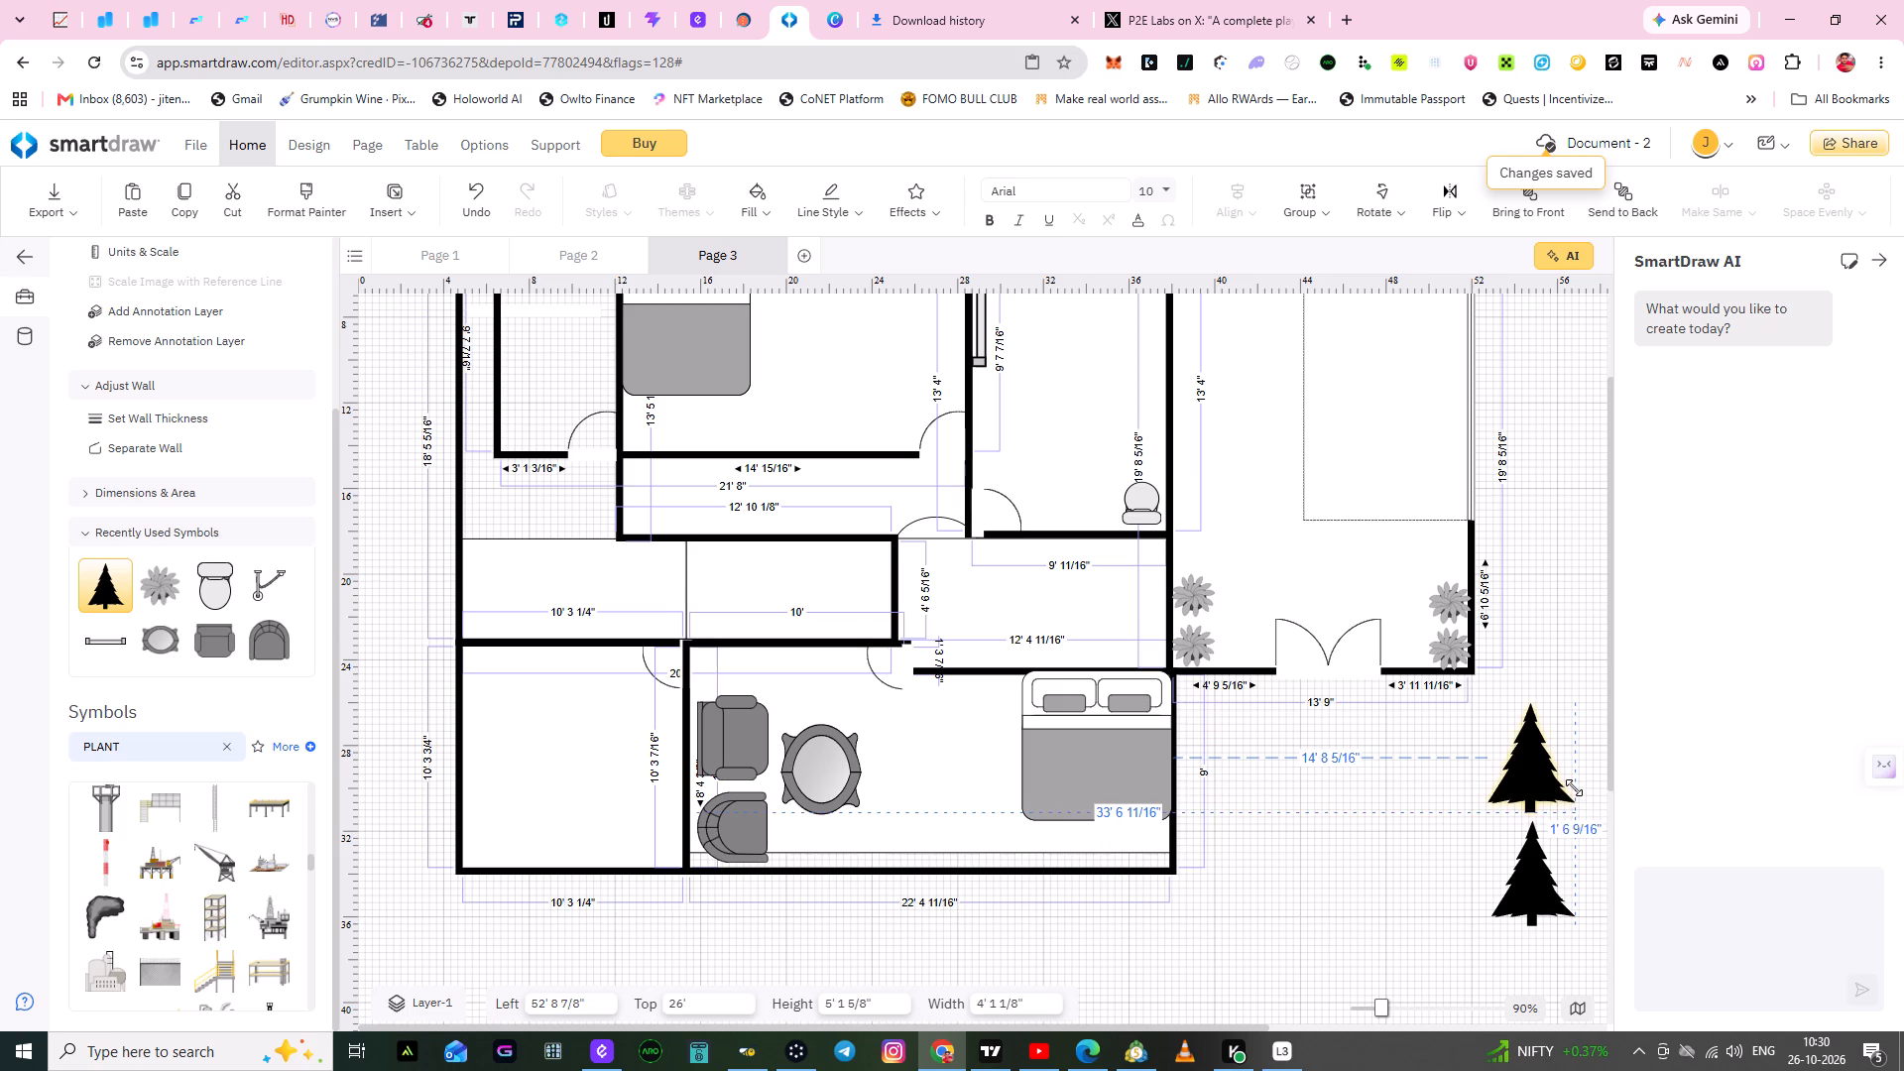
left_click_drag(1574, 787, 1574, 777)
left_click(1388, 850)
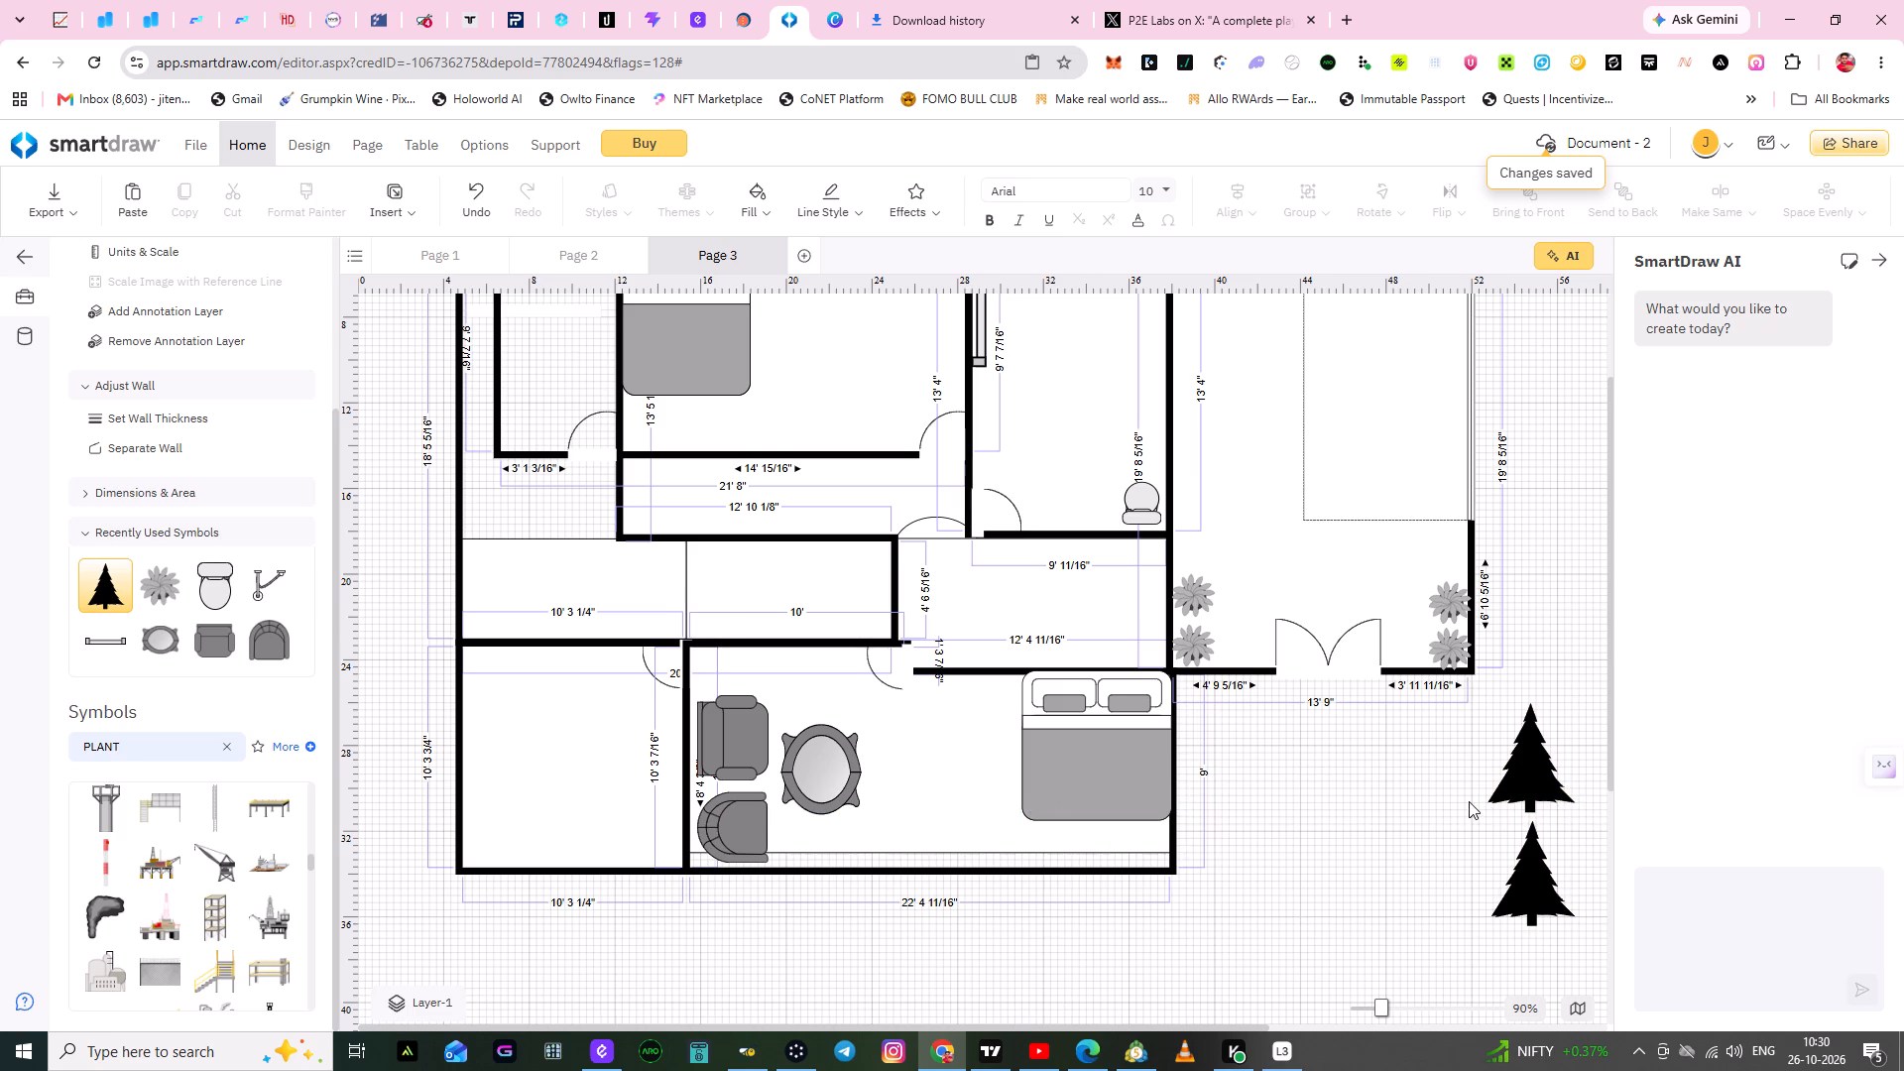
left_click(1510, 776)
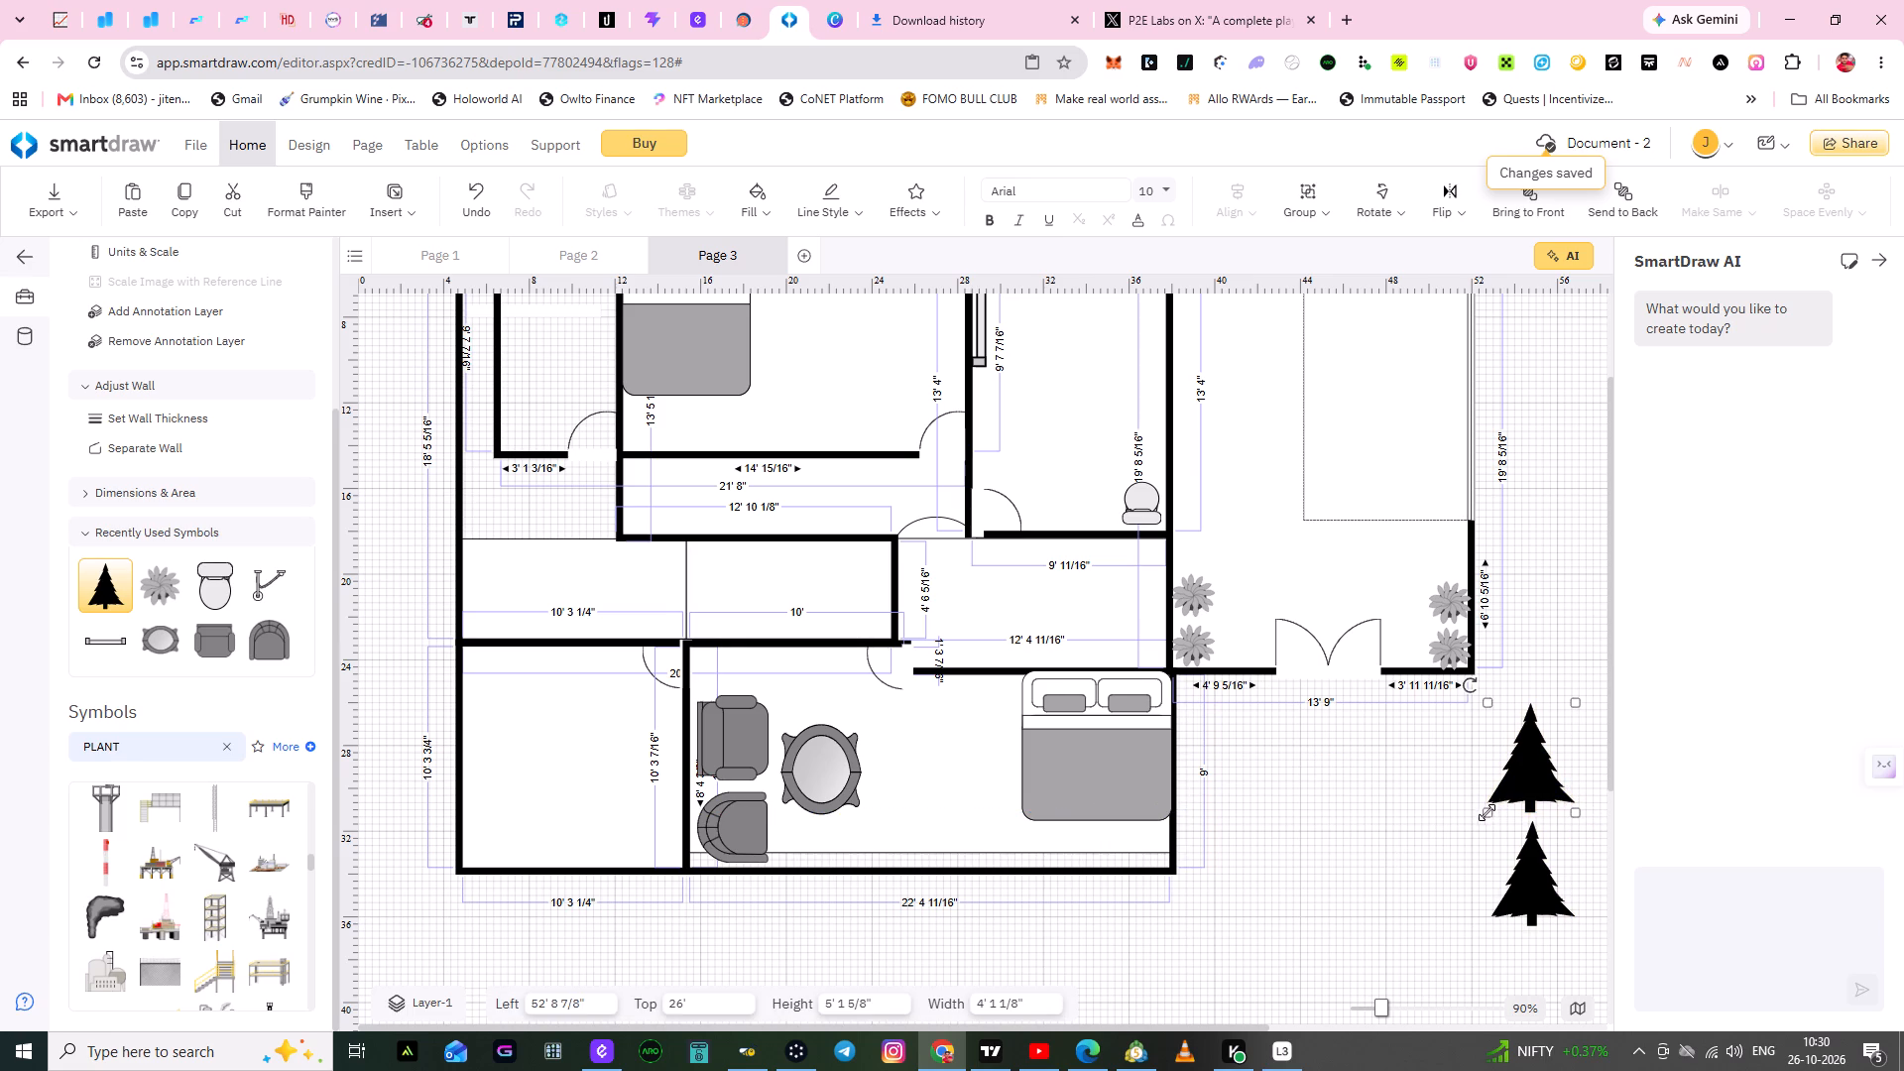
left_click_drag(1487, 812, 1505, 784)
Shrink the lower pine tree to about 2' 8" by 3' 4" and position it just below the upper one, at about left 54' 2", top 30' 8".
left_click(1527, 896)
left_click_drag(1532, 894, 1545, 861)
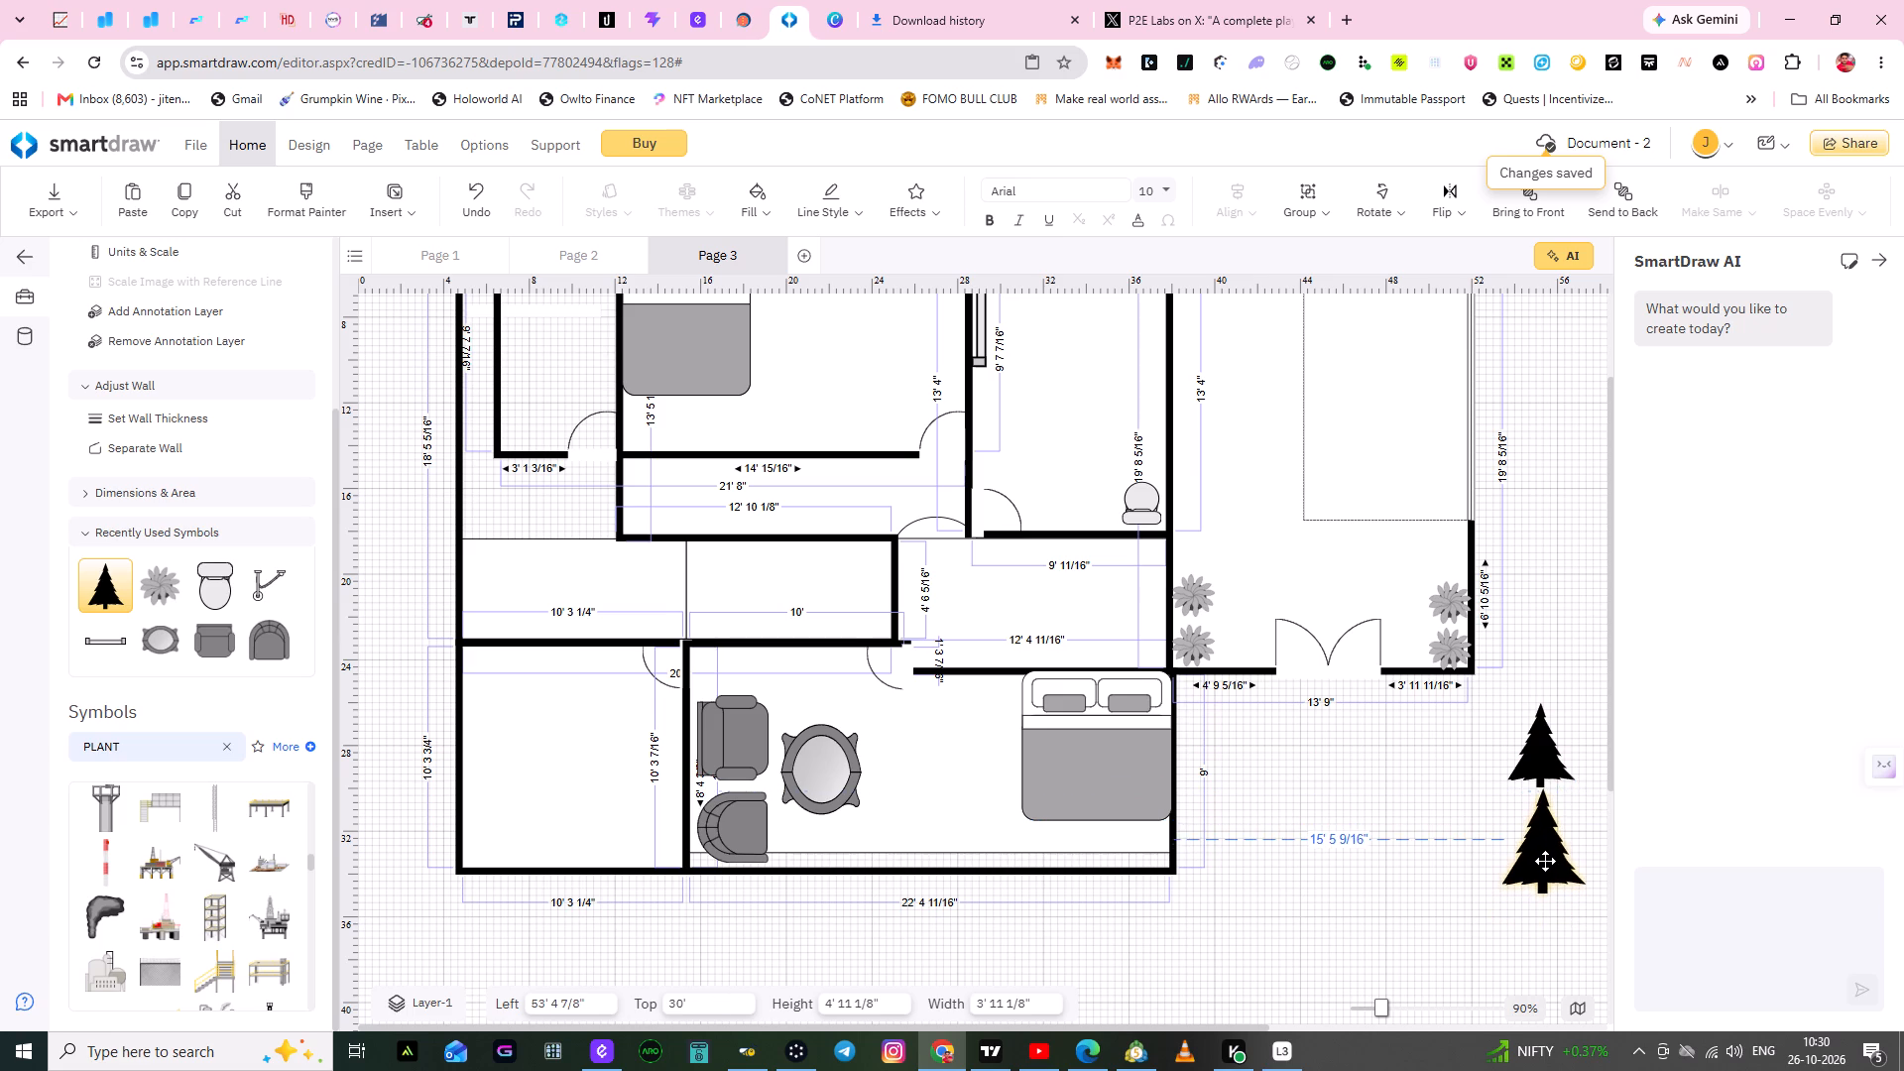
left_click_drag(1545, 861, 1543, 858)
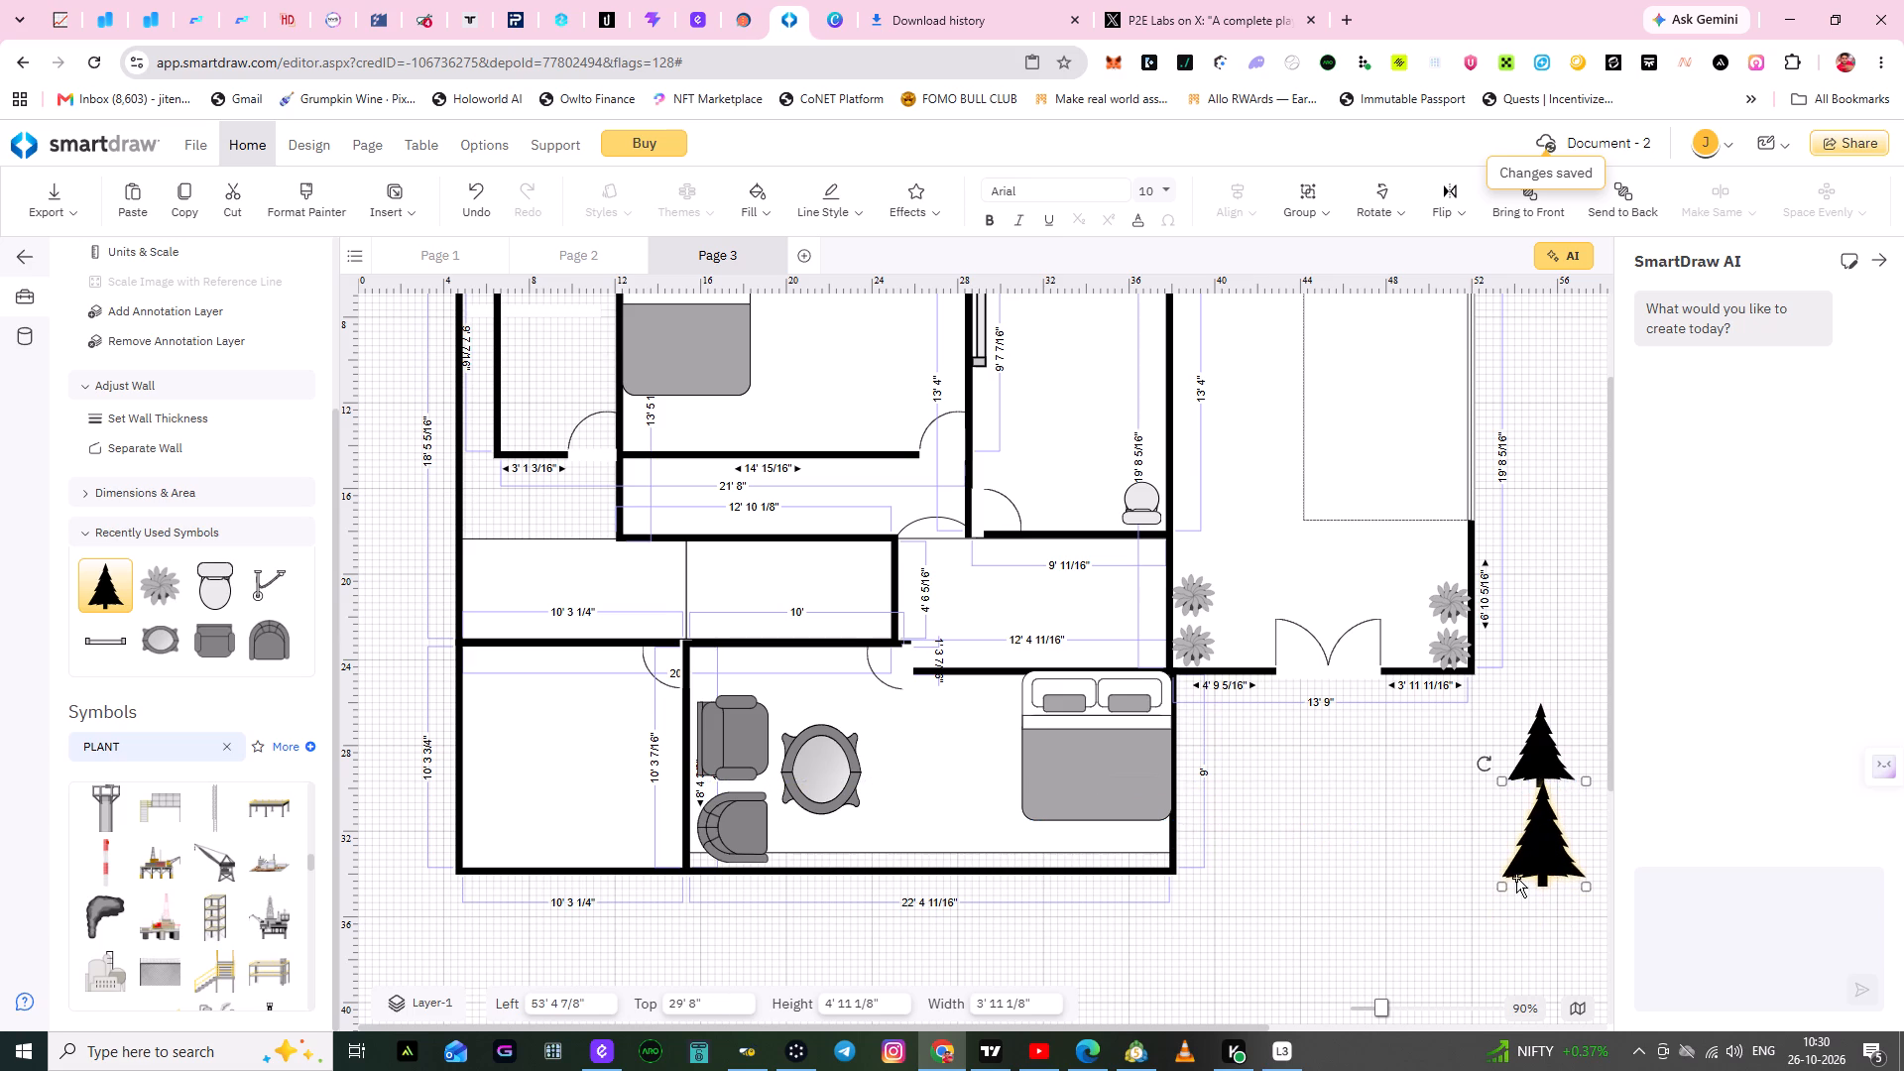
left_click_drag(1503, 887, 1523, 839)
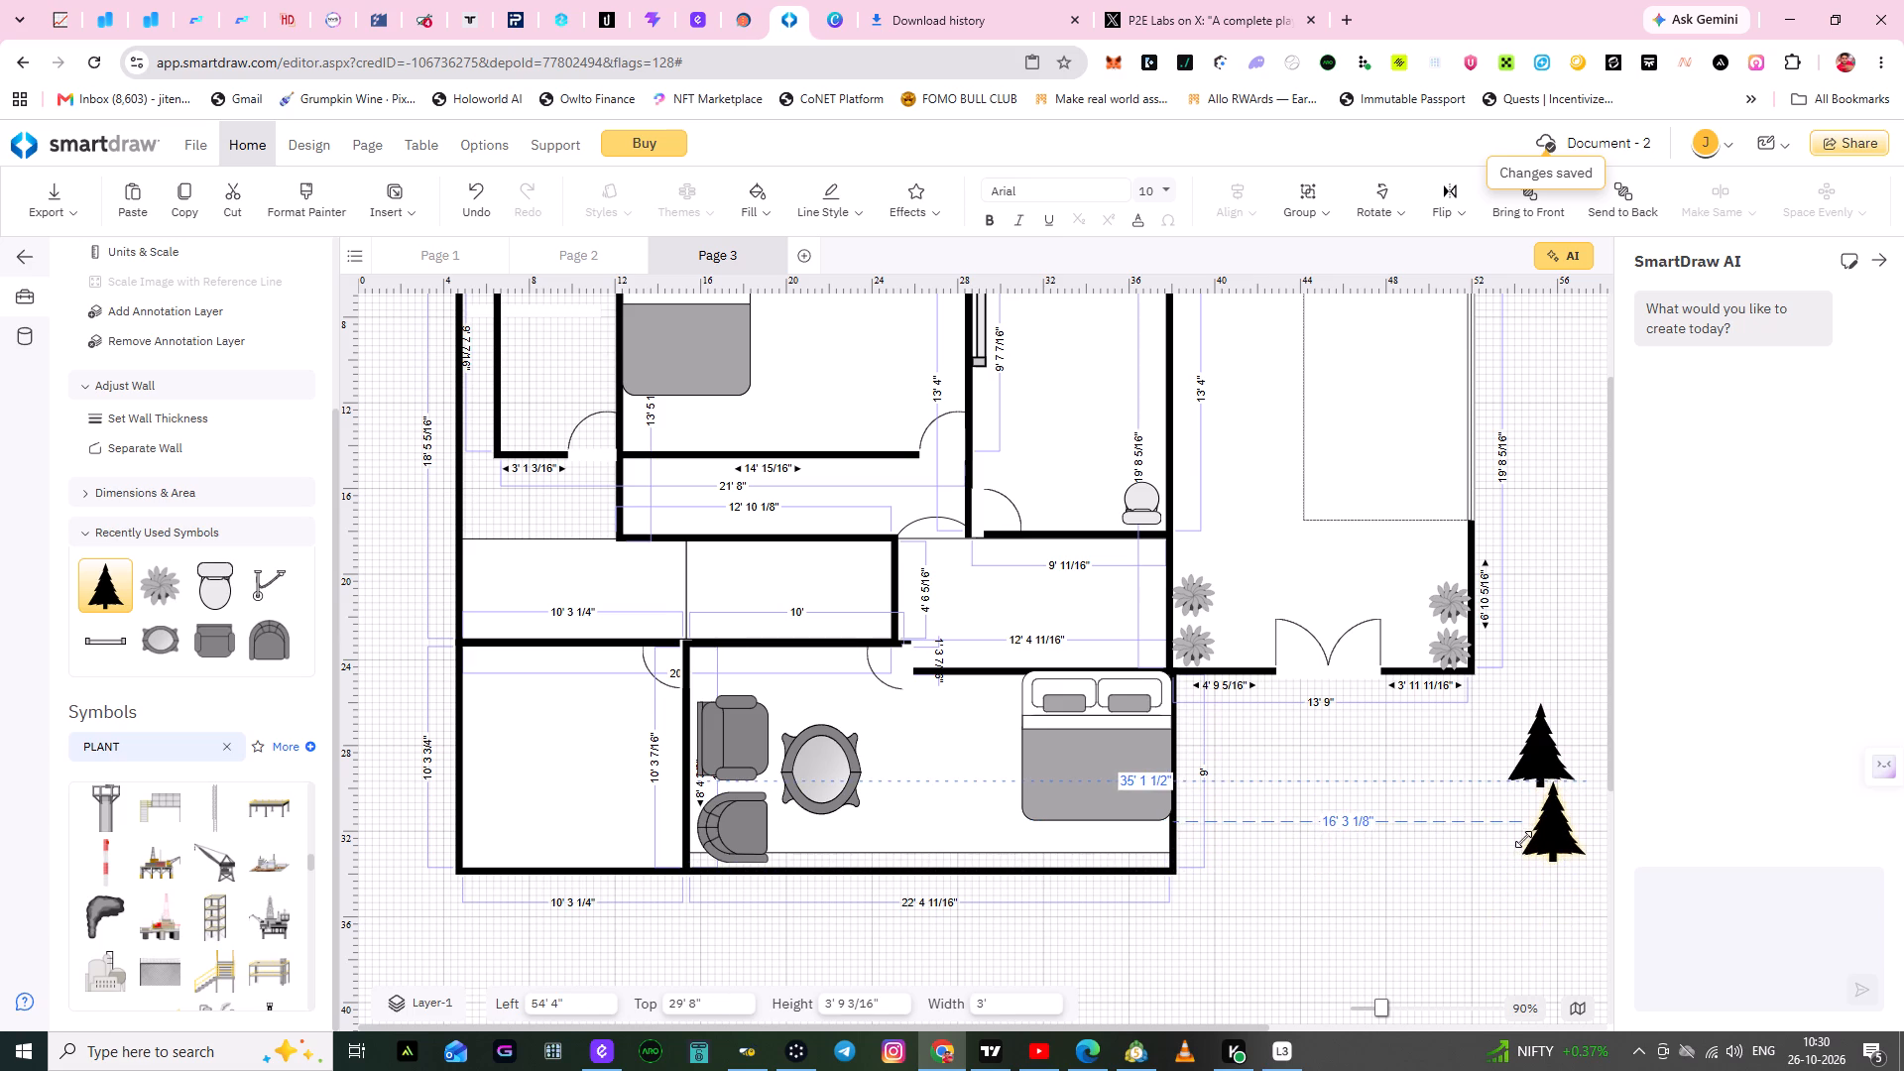
left_click_drag(1523, 839, 1531, 831)
left_click(1564, 840)
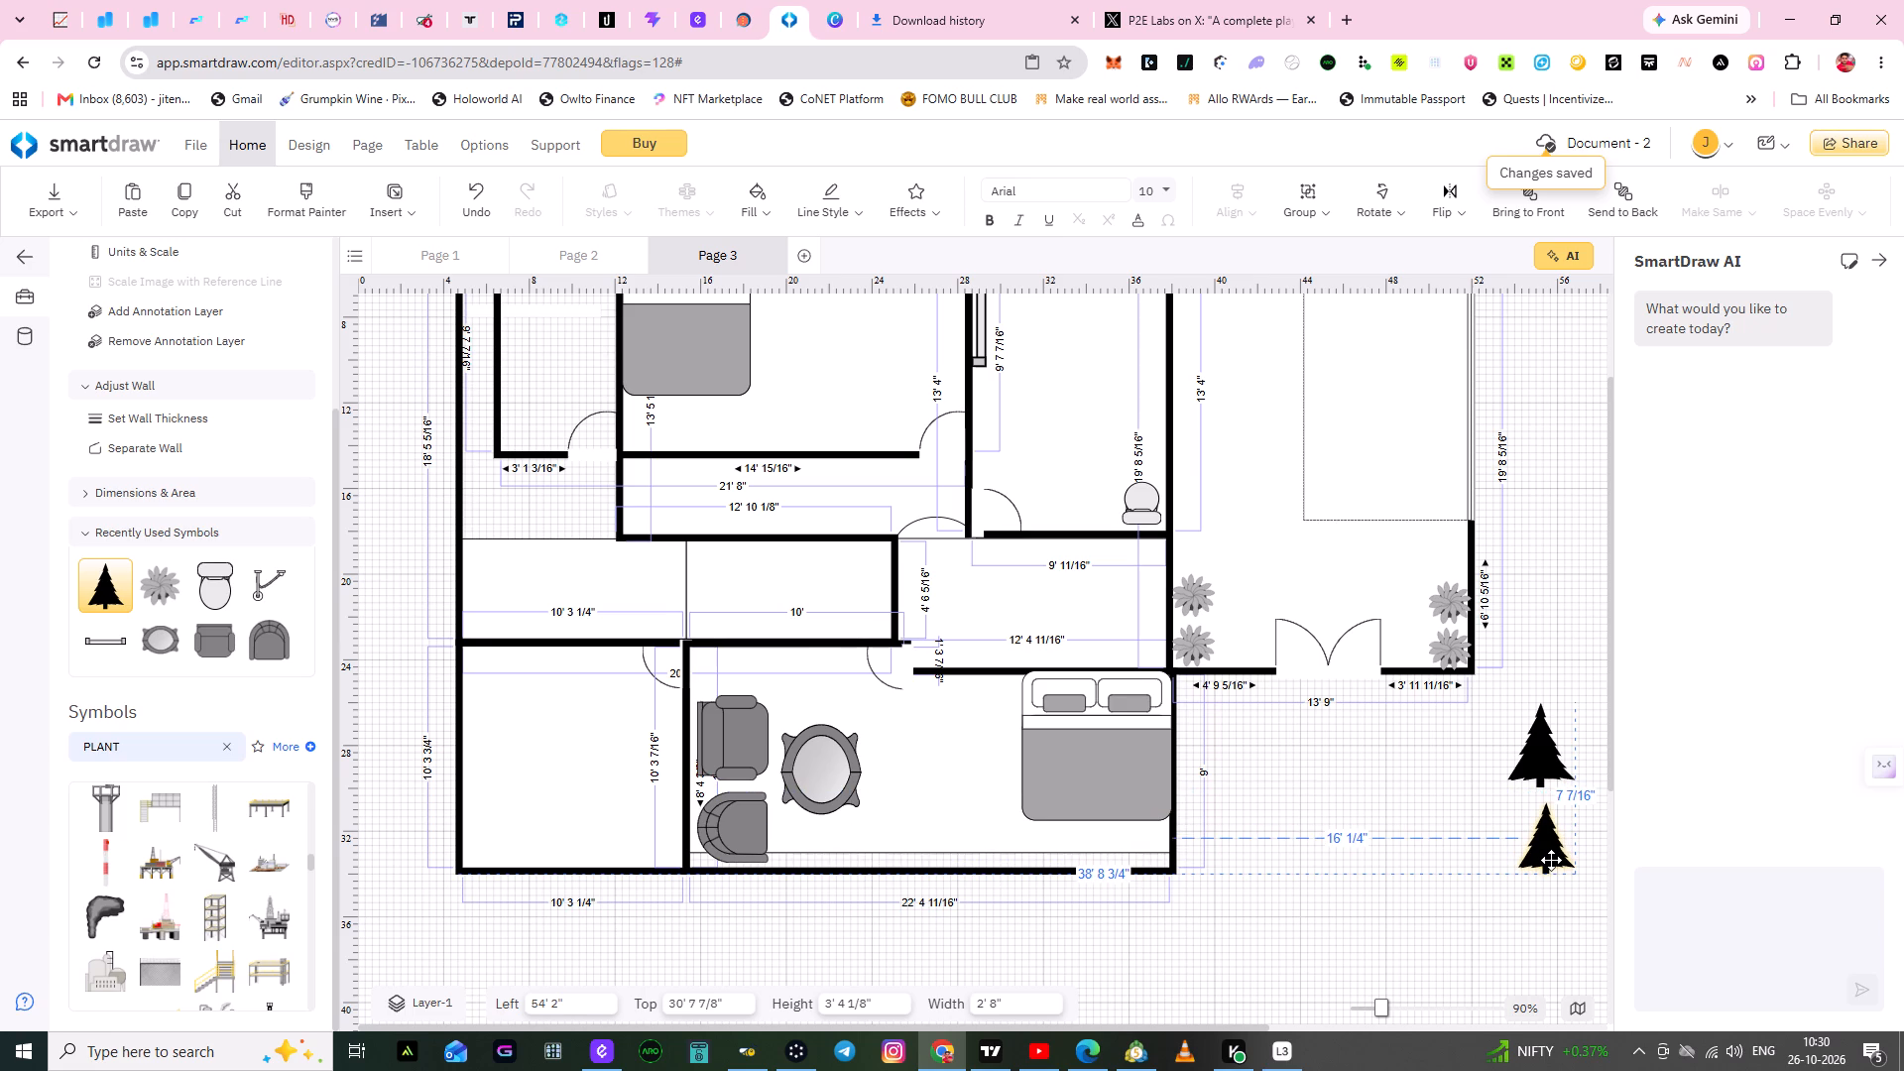
left_click(1498, 914)
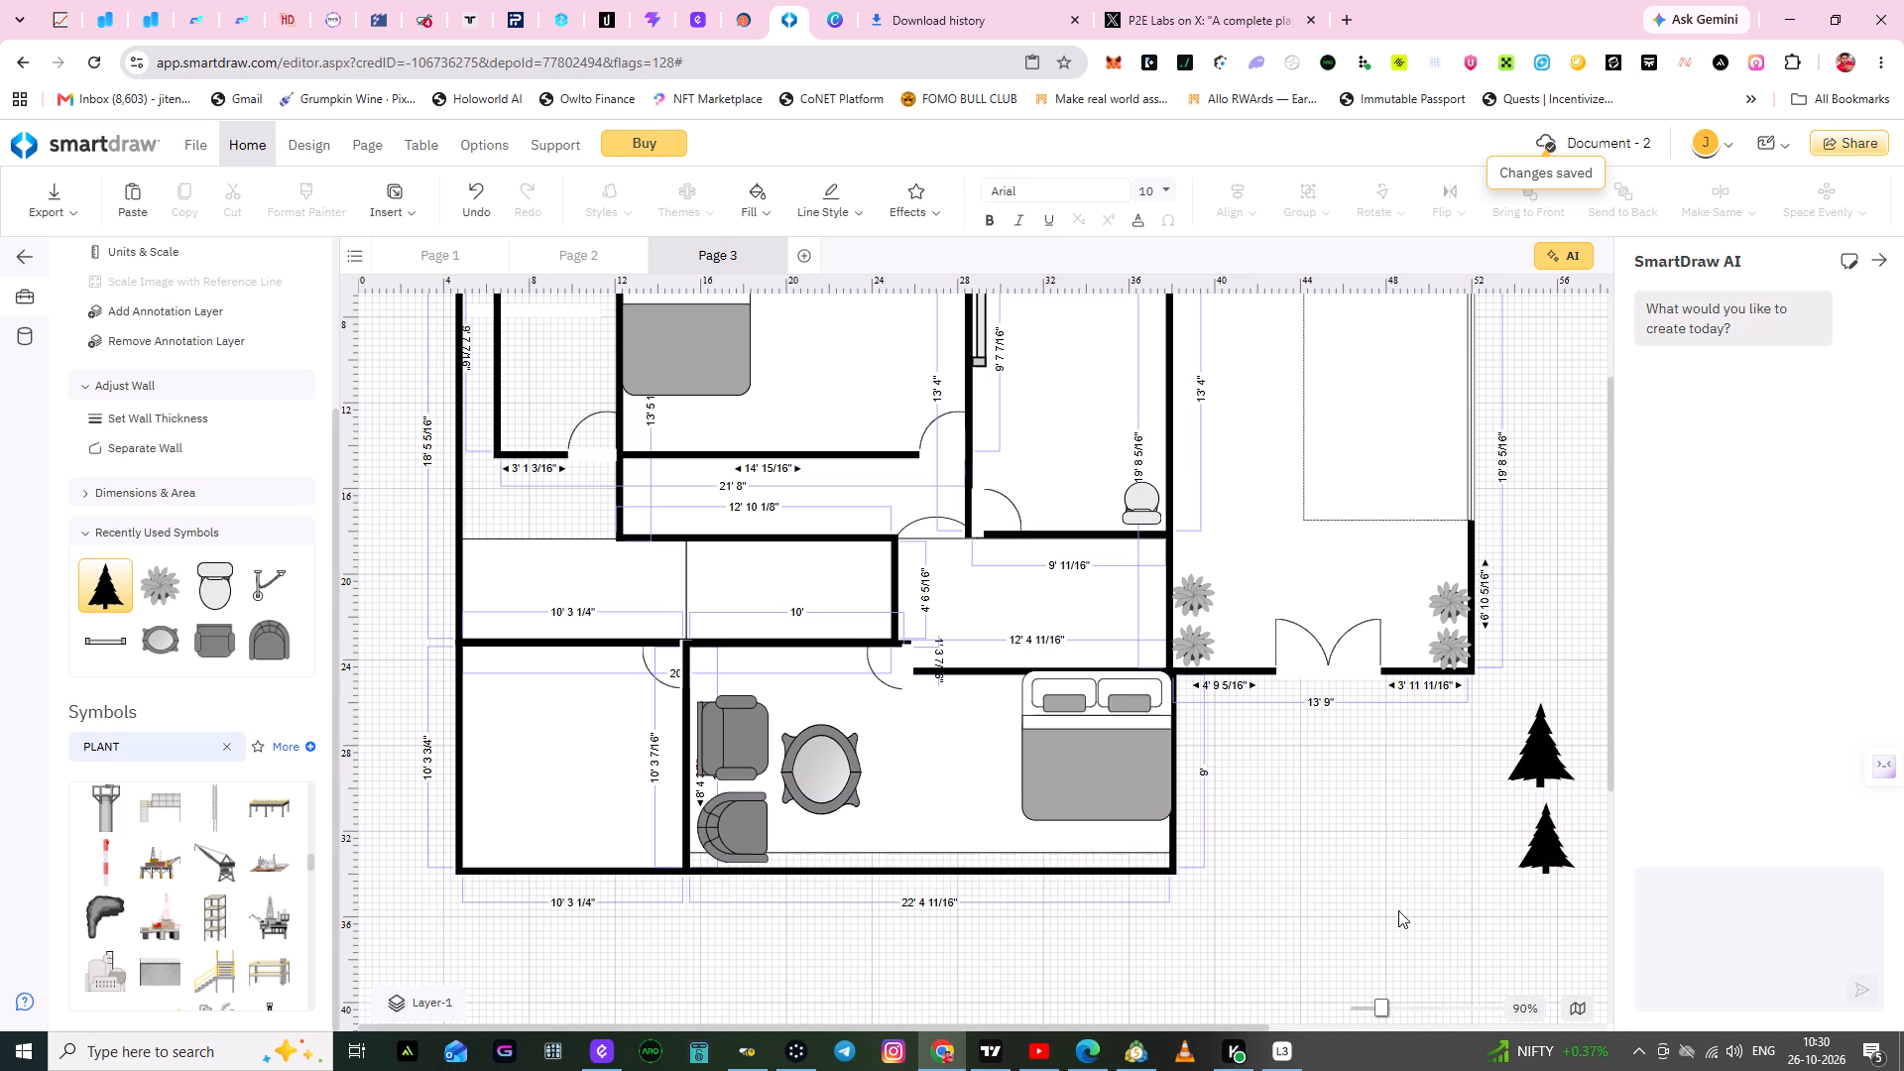
Shrink the upper pine tree to about 2' 9" wide by 3' 6" high and line it up above the lower one.
left_click(1541, 761)
left_click(1547, 764)
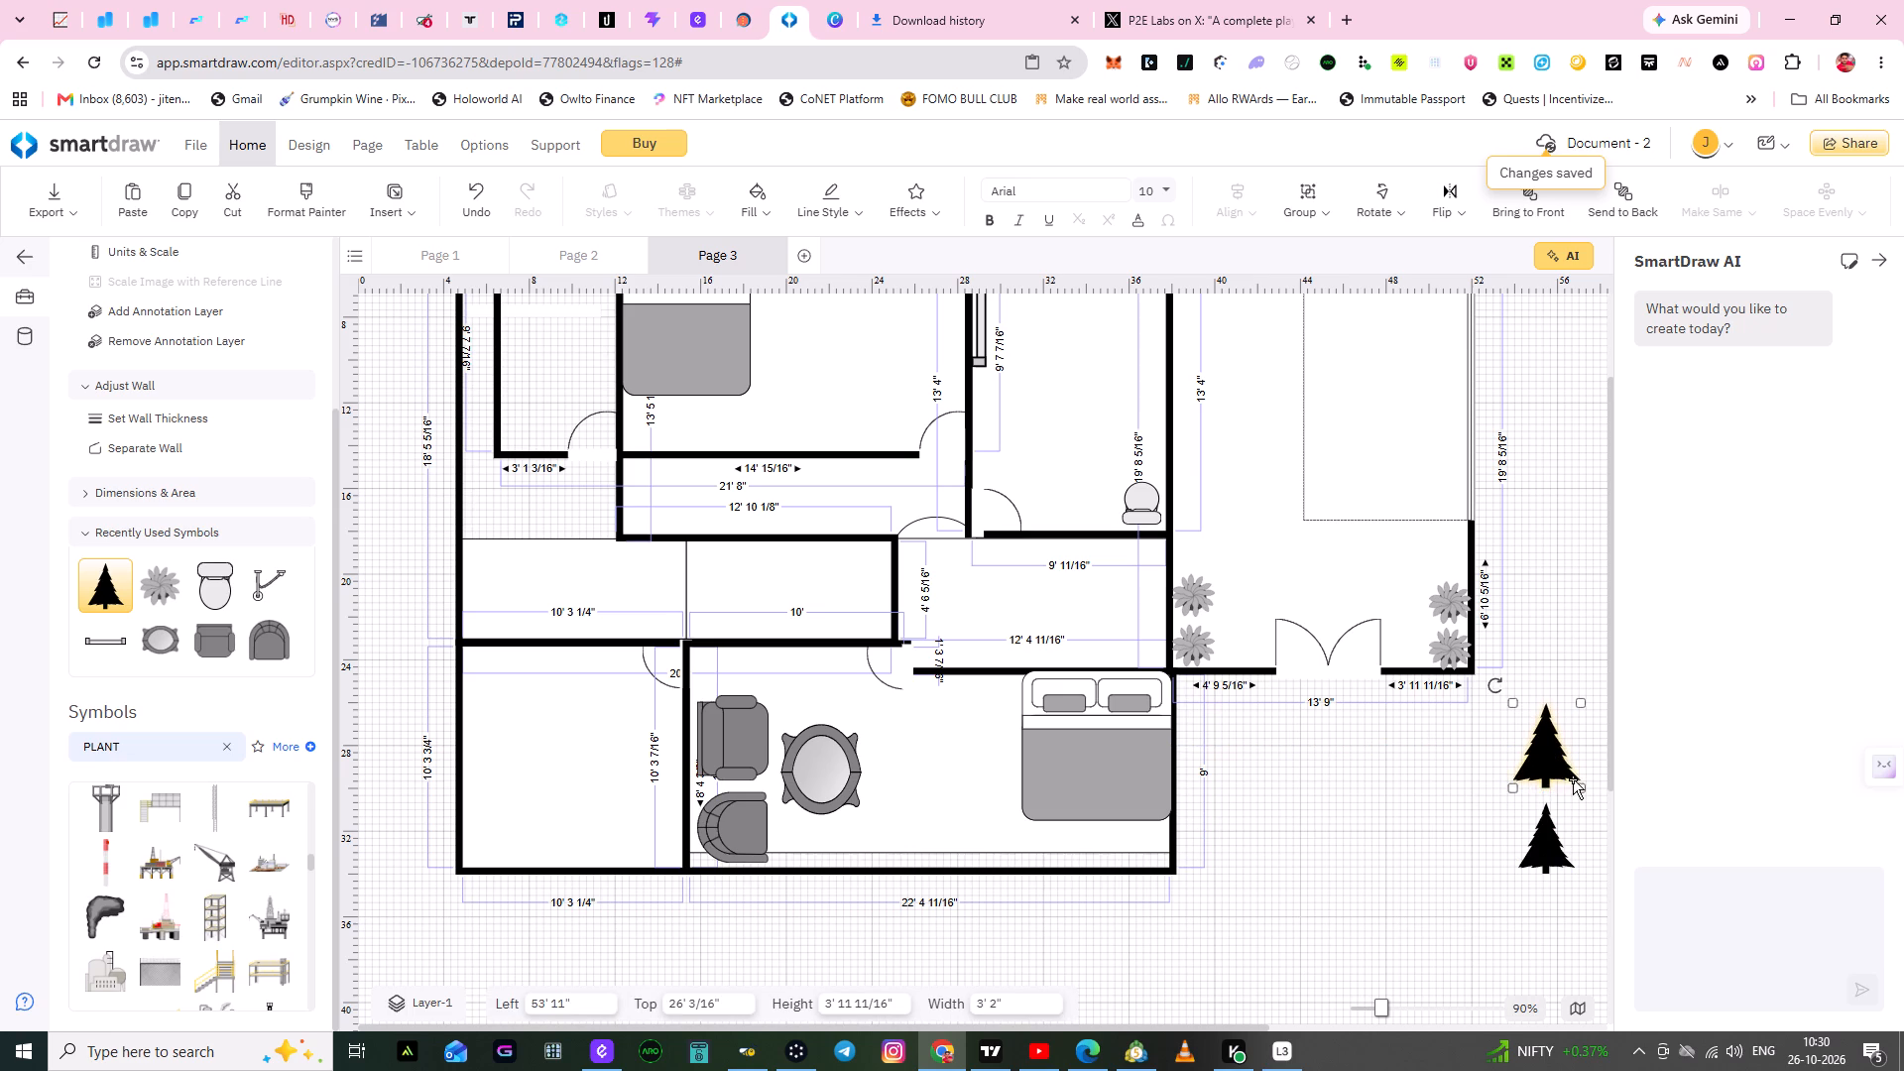
left_click_drag(1511, 707, 1519, 712)
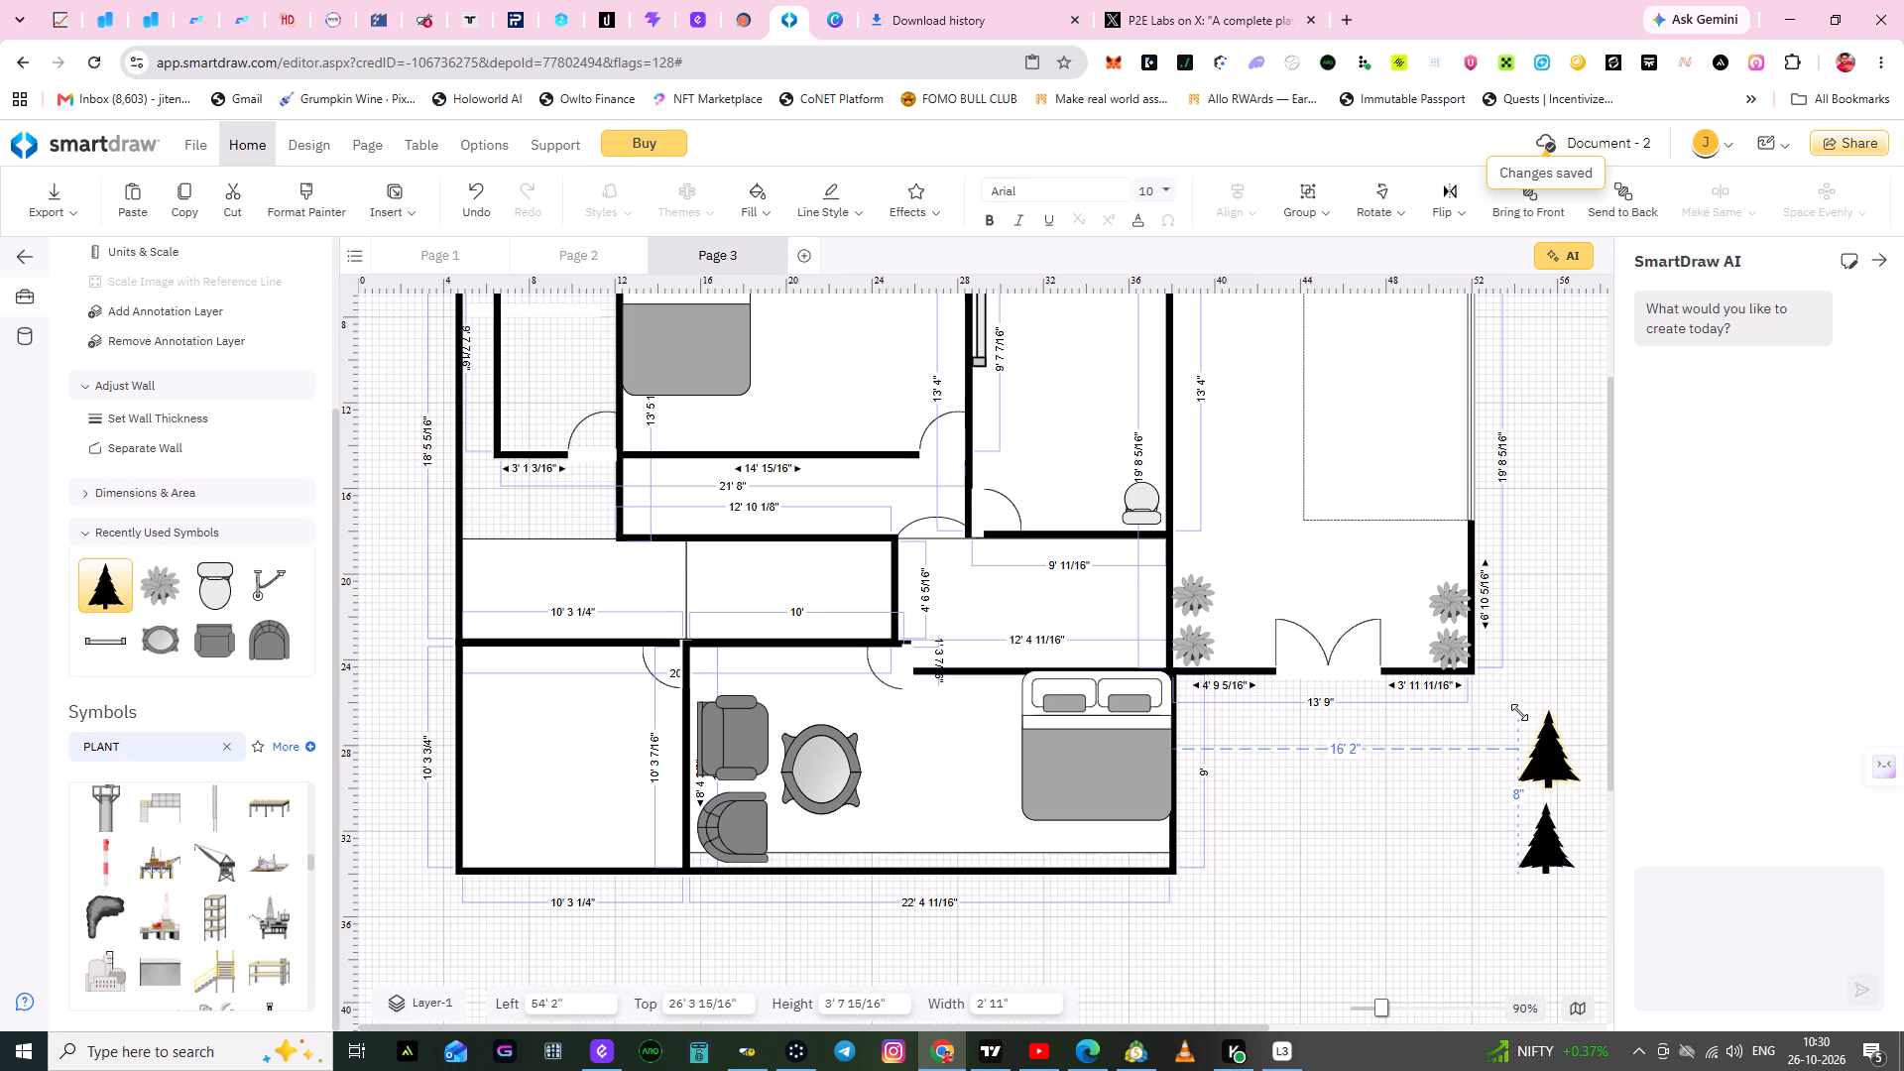
left_click_drag(1519, 712, 1525, 718)
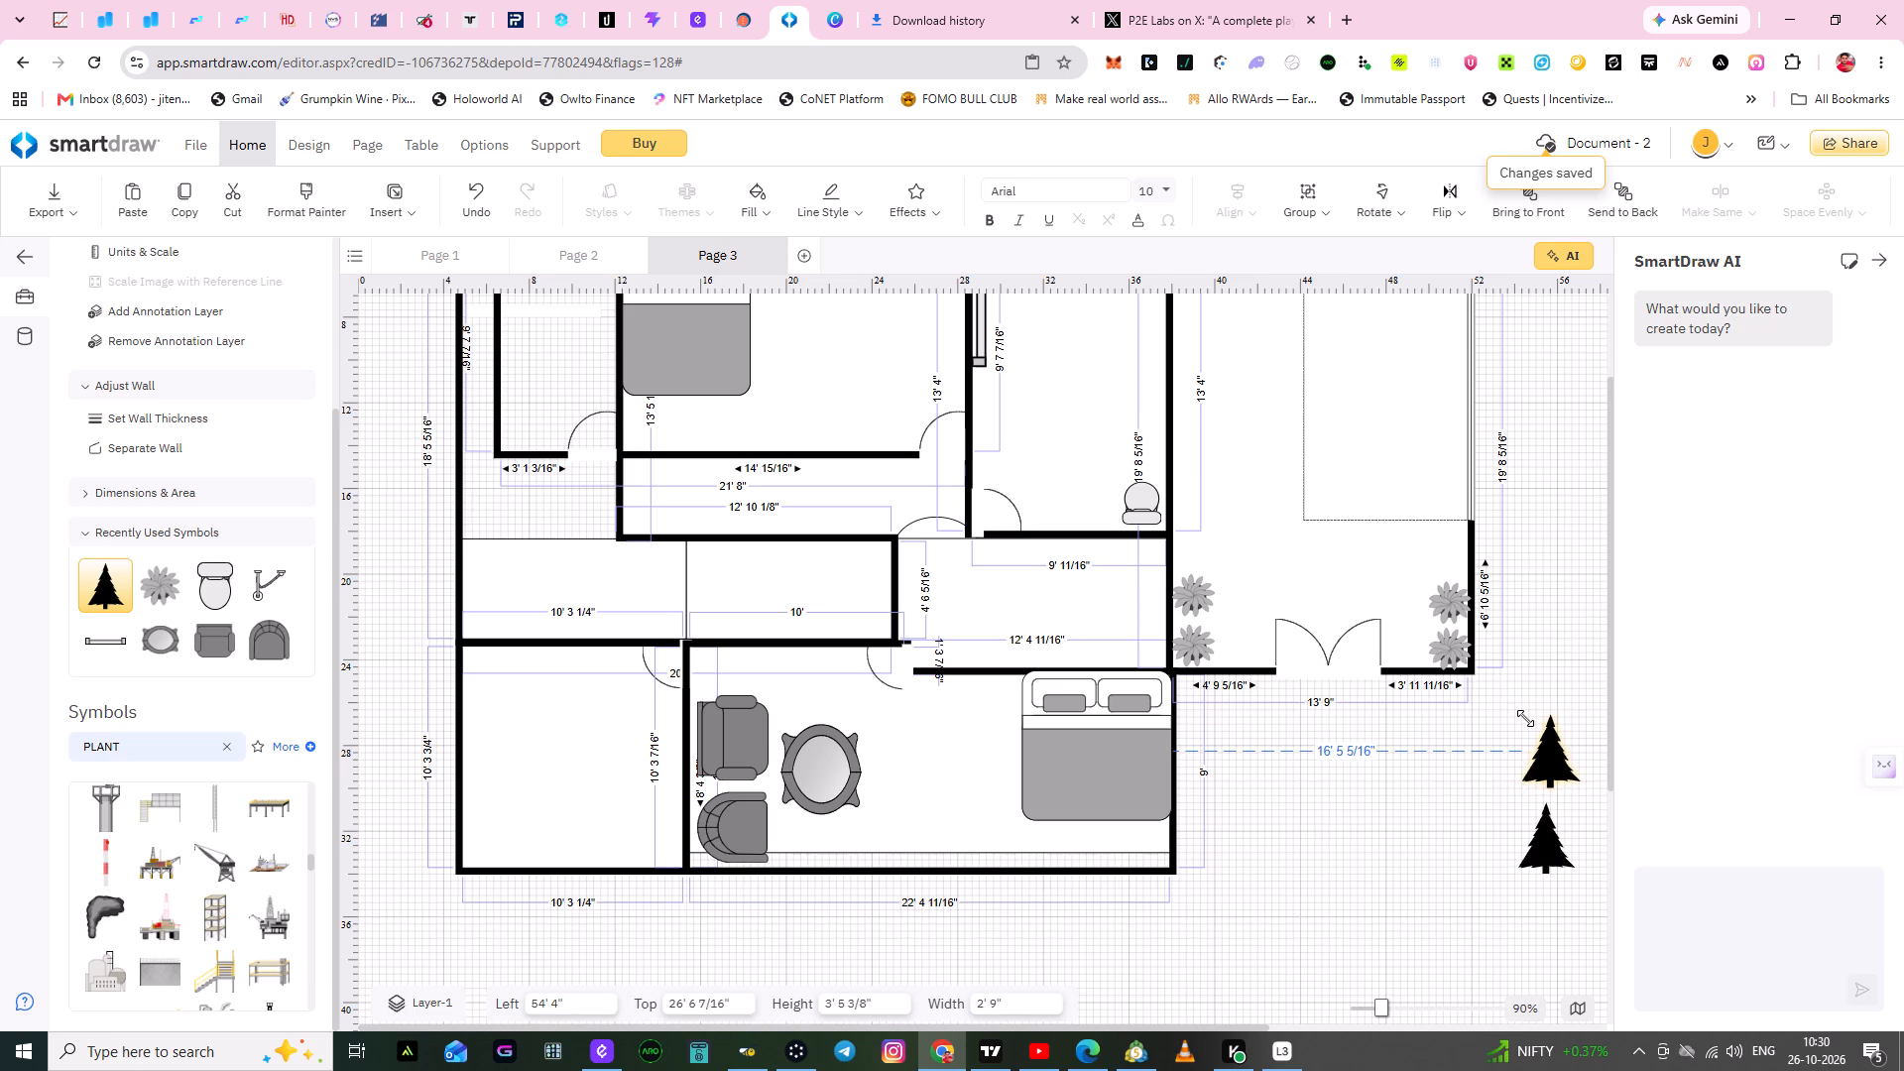
left_click(1421, 919)
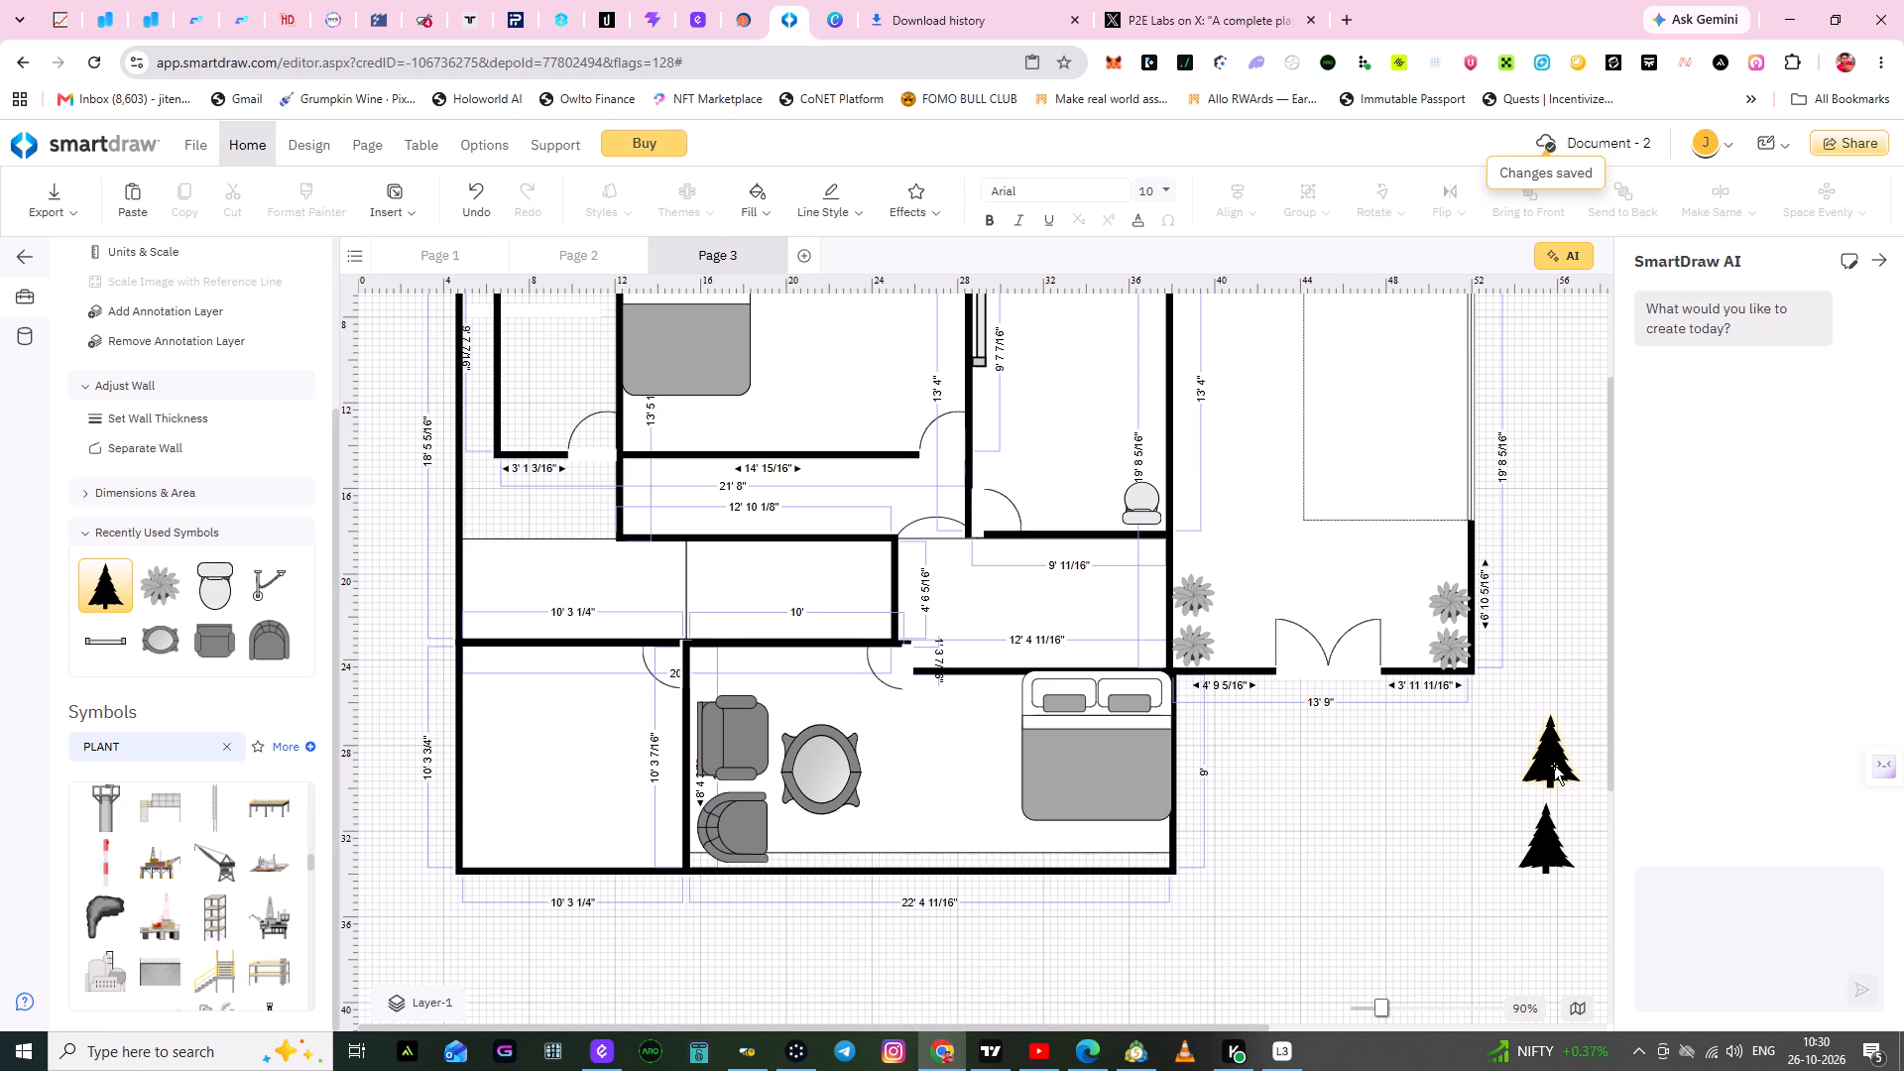
left_click(1554, 766)
left_click(1554, 766)
left_click(1447, 925)
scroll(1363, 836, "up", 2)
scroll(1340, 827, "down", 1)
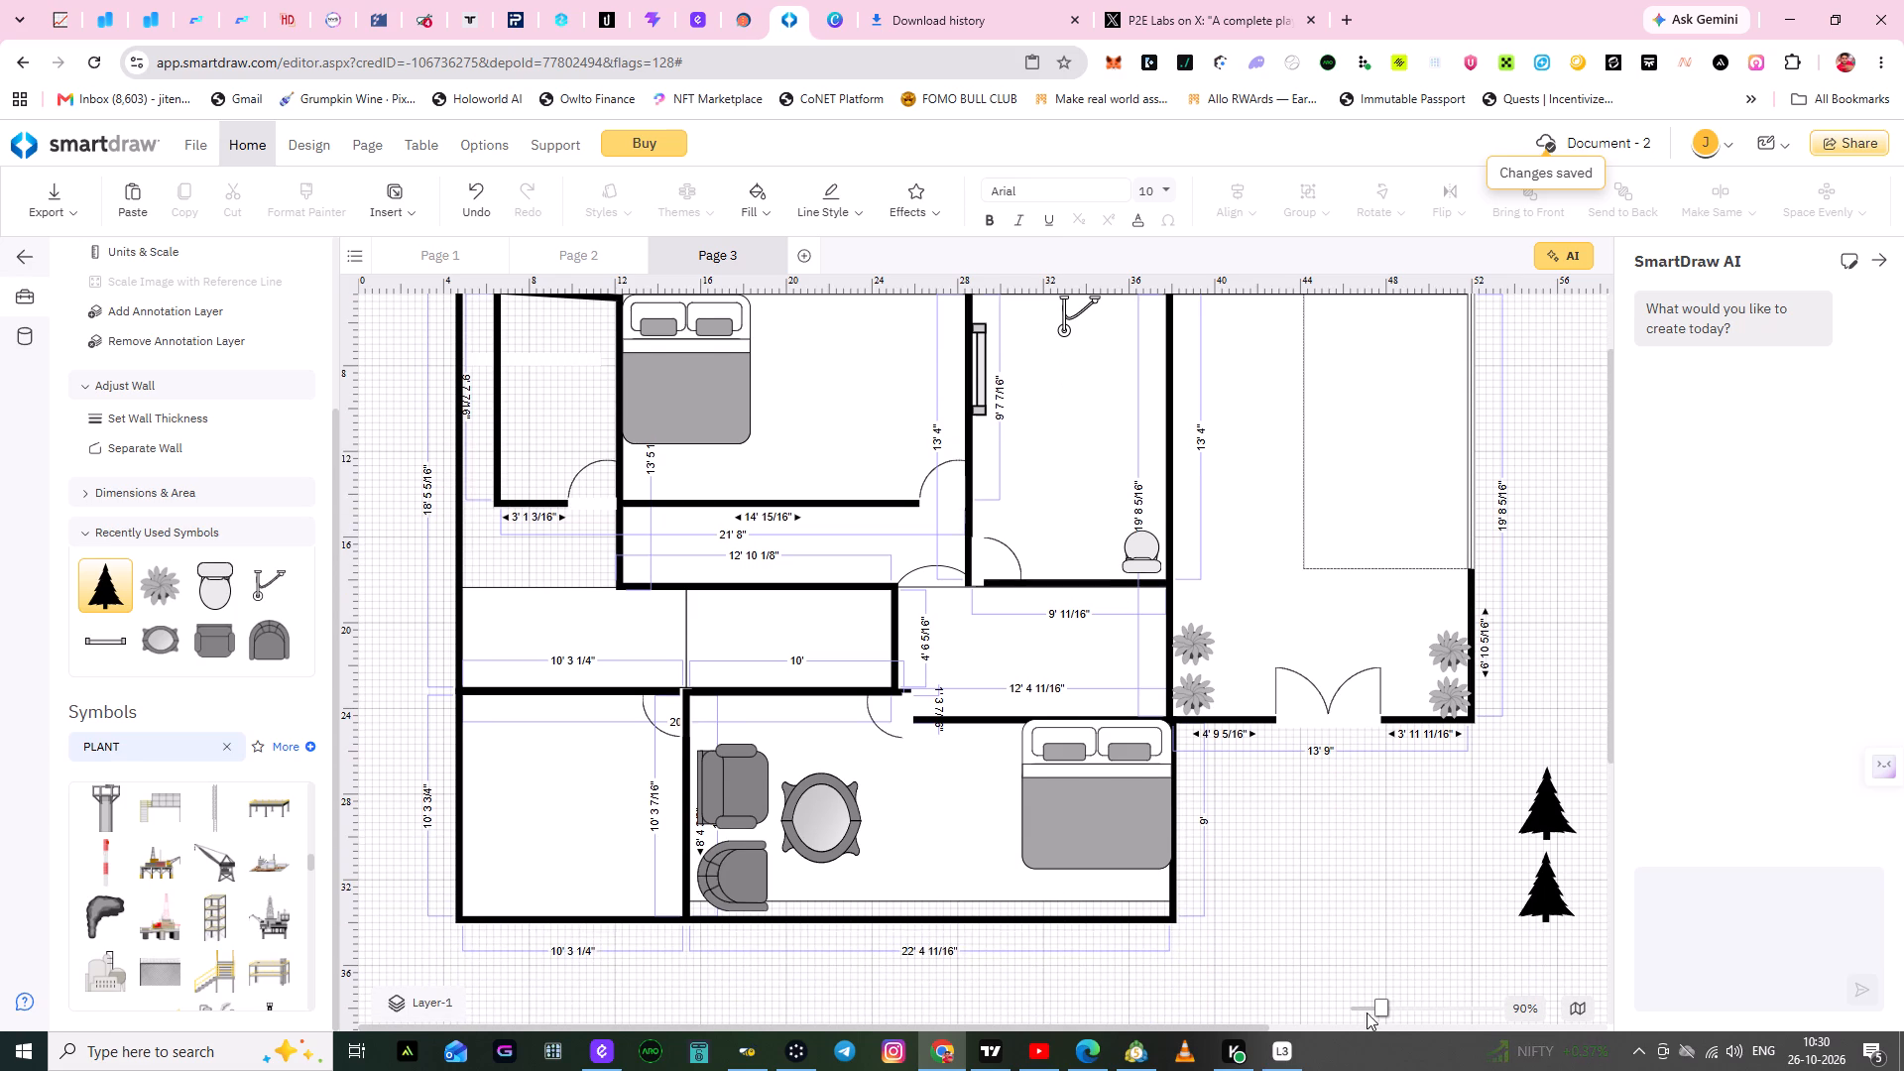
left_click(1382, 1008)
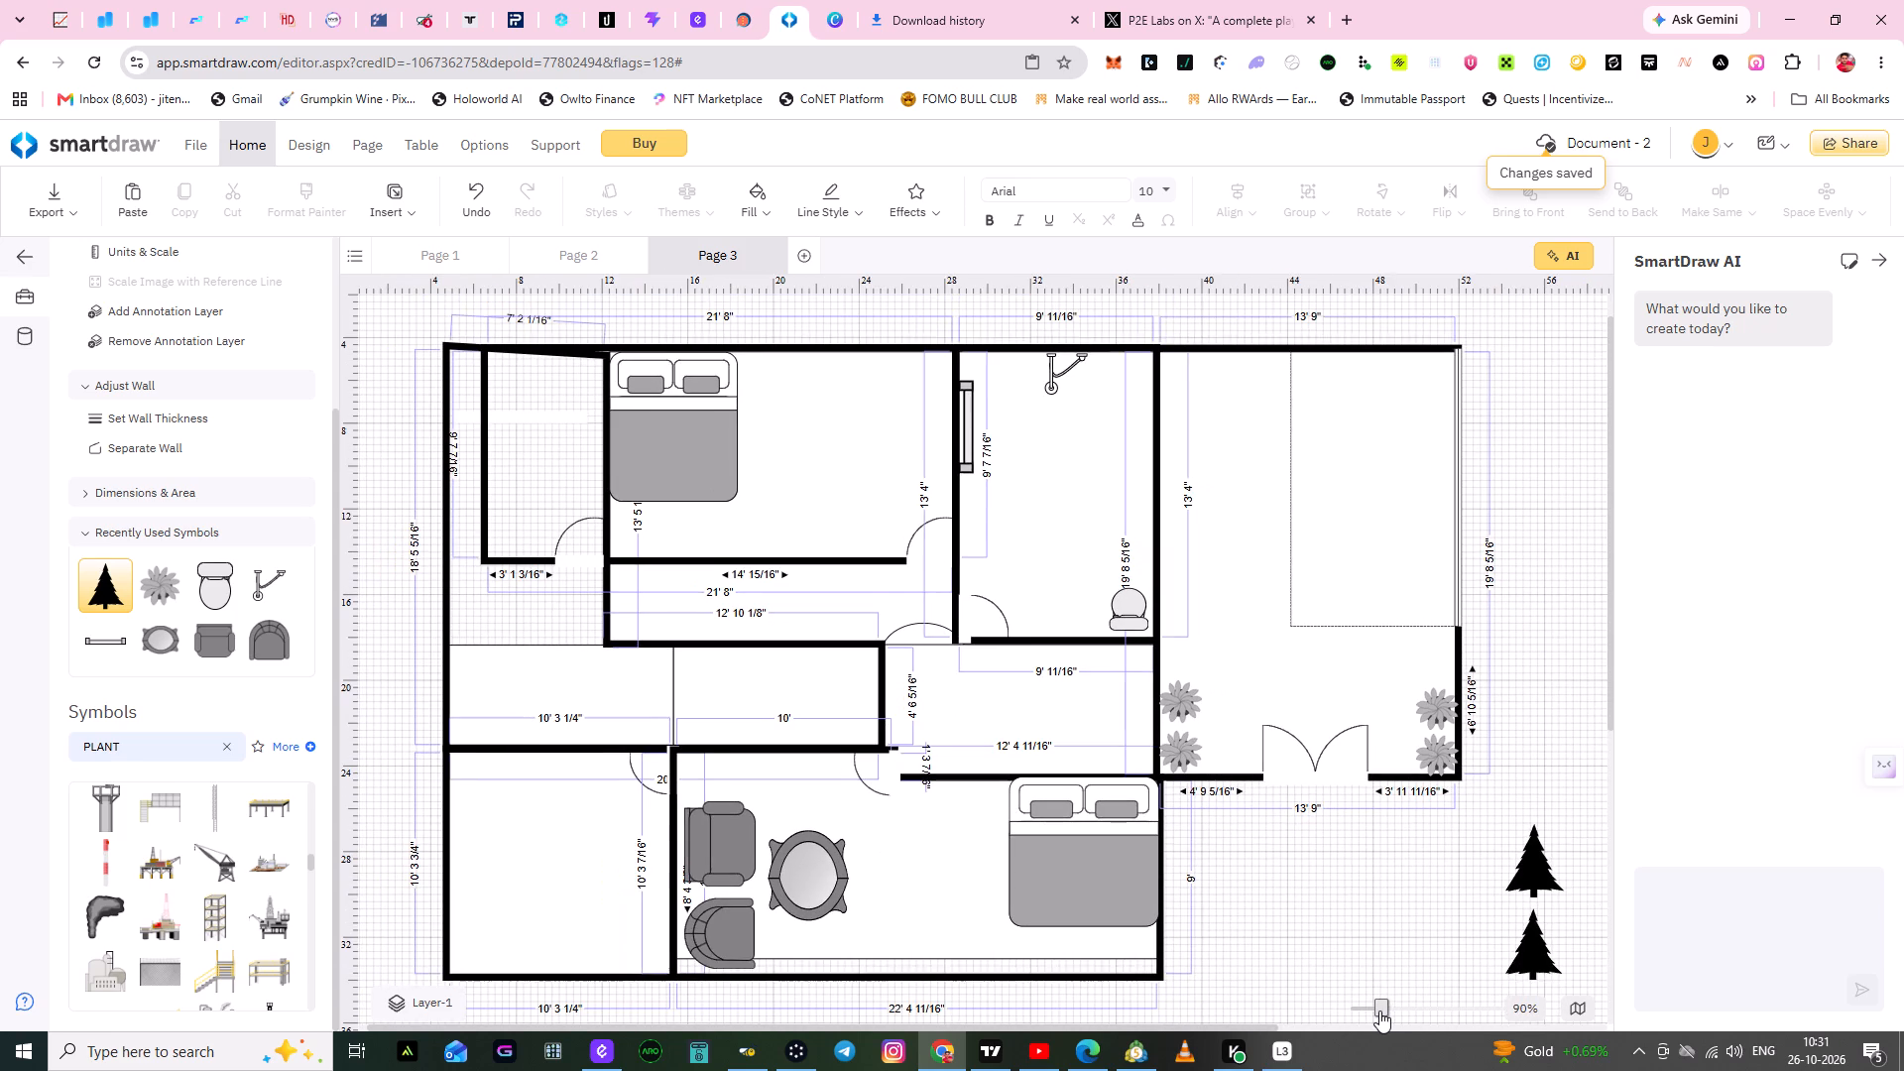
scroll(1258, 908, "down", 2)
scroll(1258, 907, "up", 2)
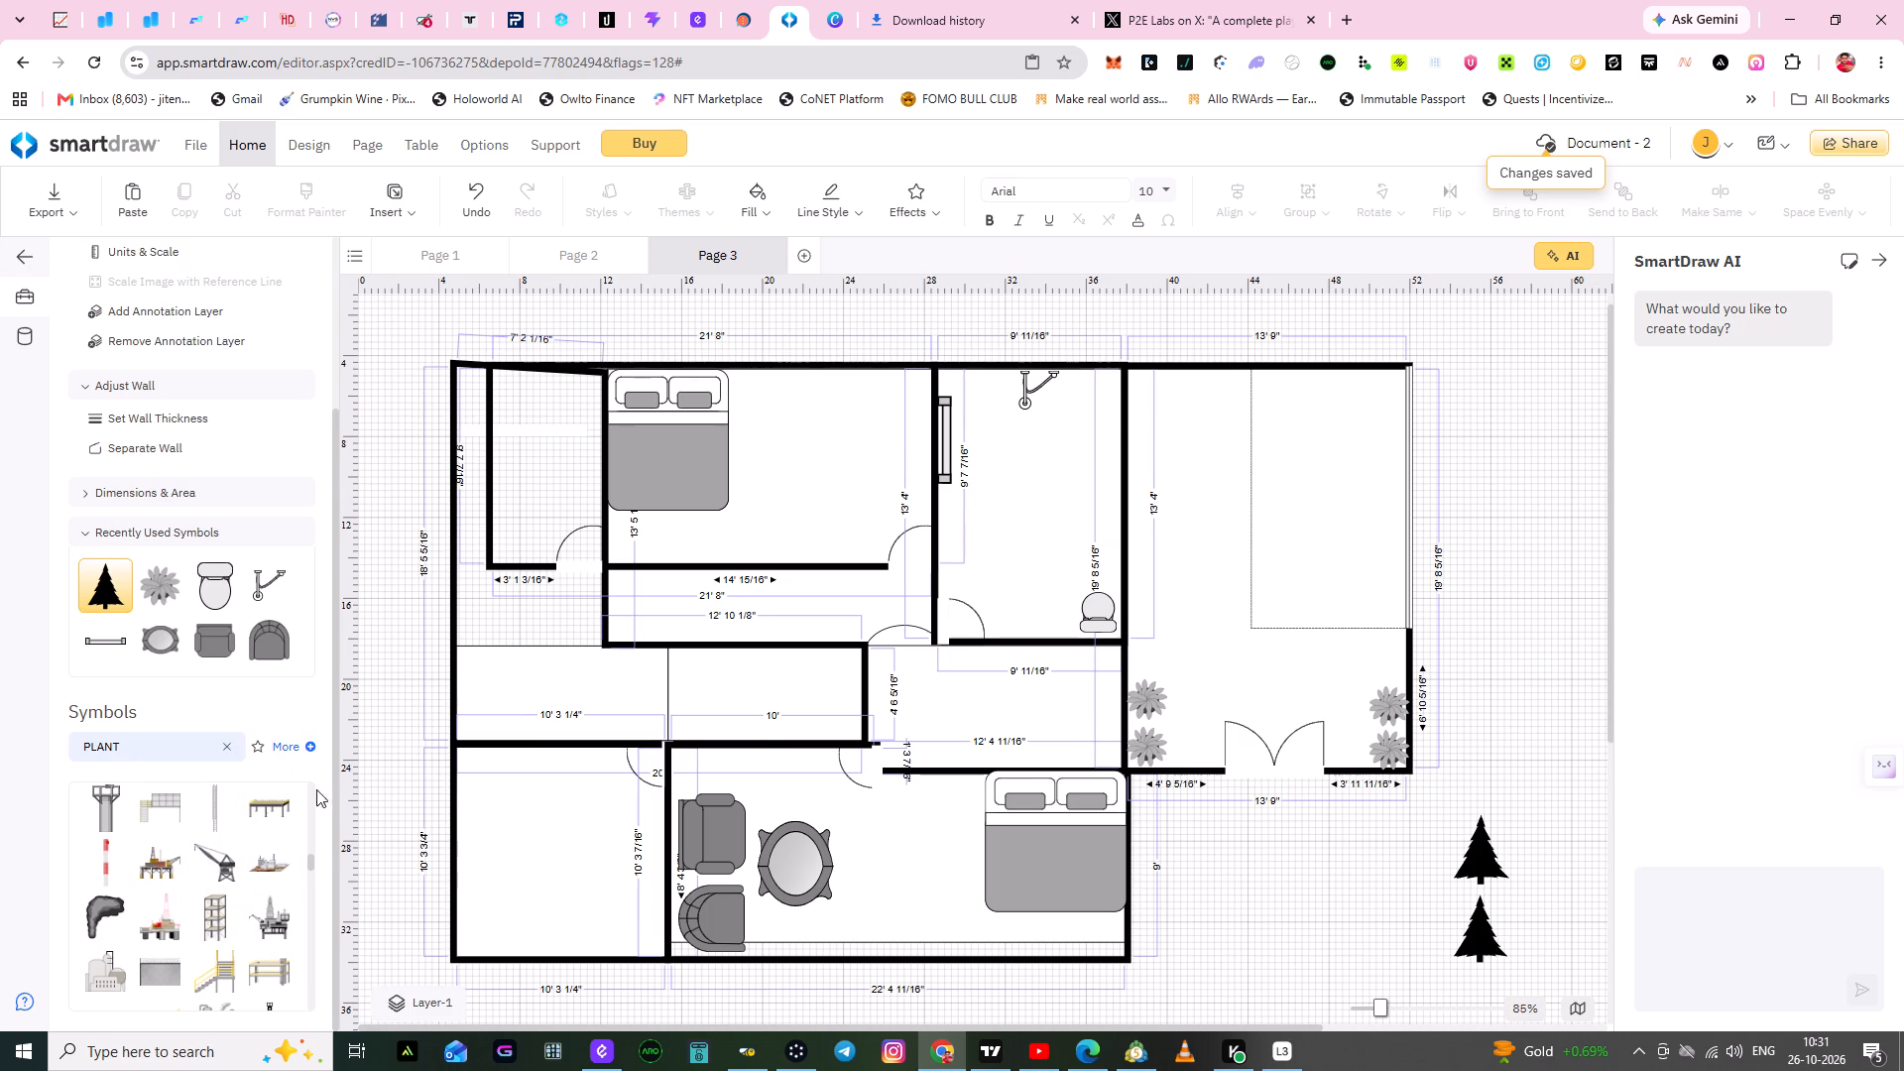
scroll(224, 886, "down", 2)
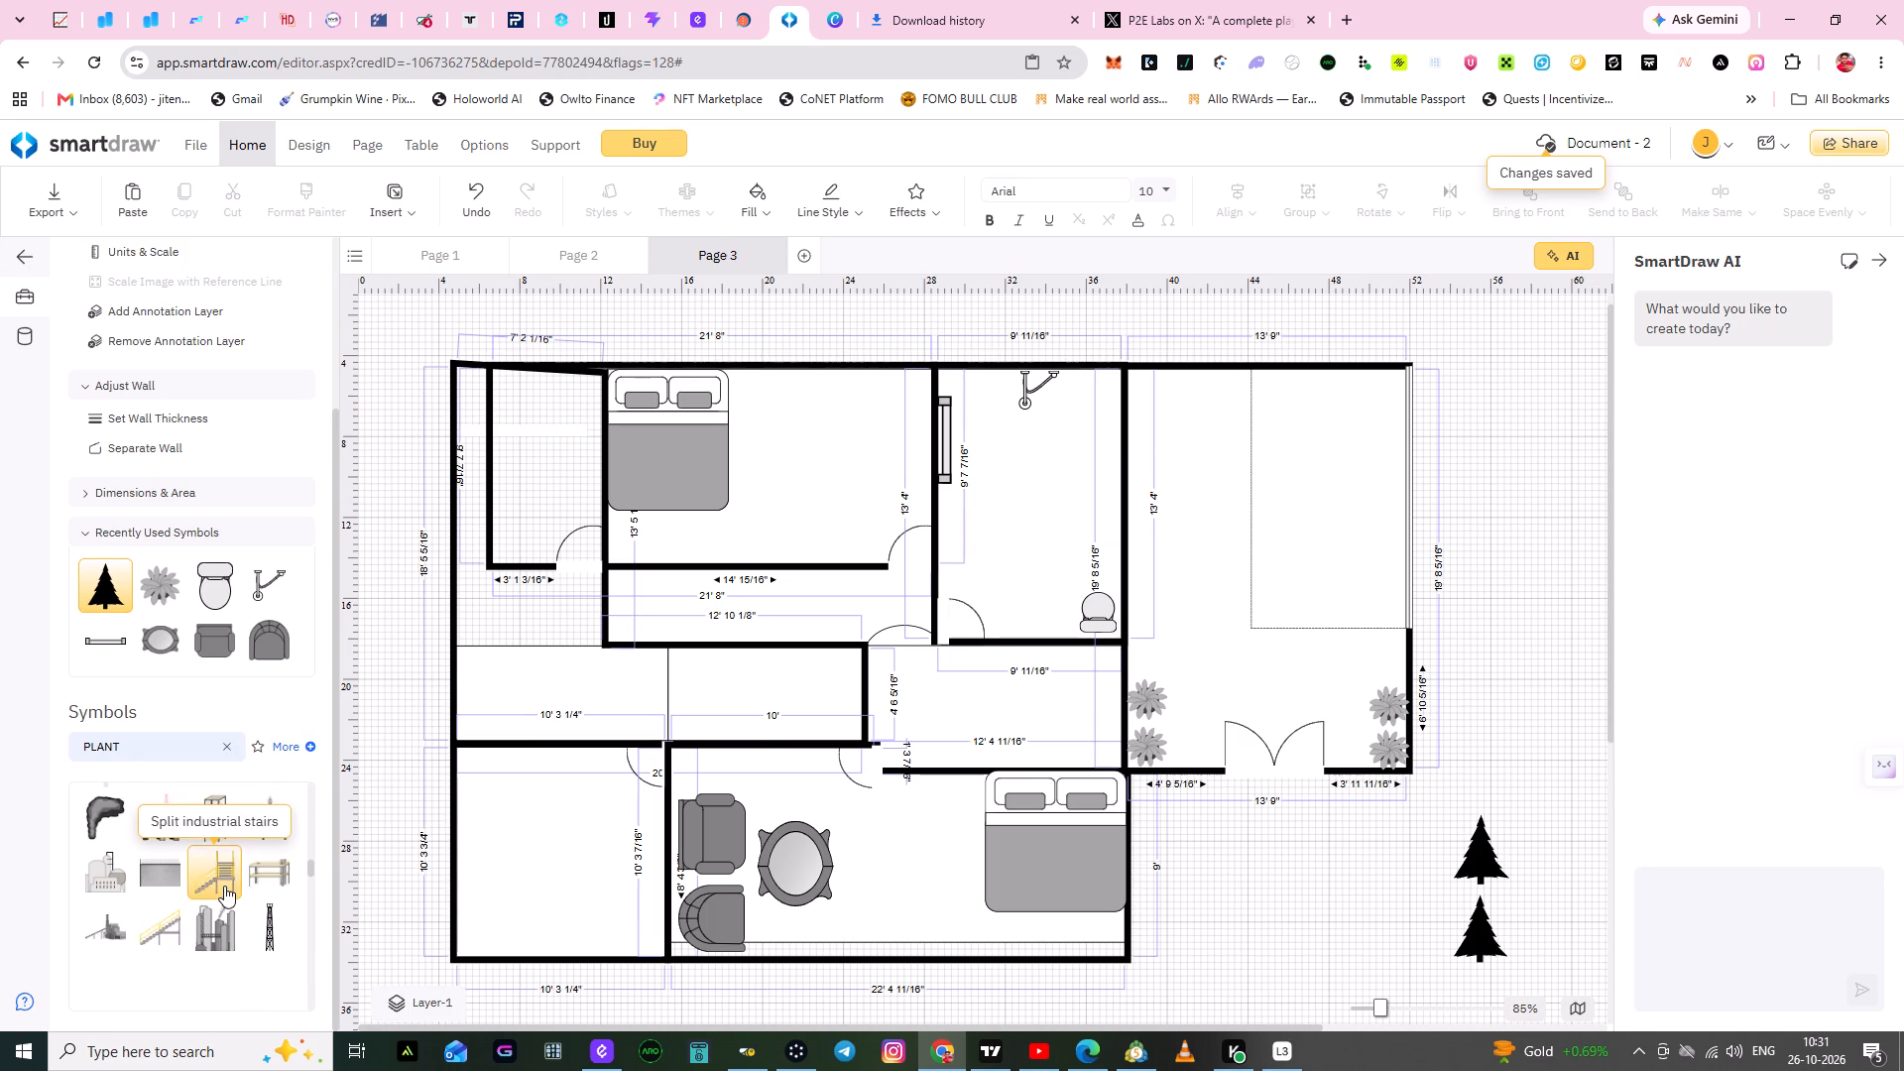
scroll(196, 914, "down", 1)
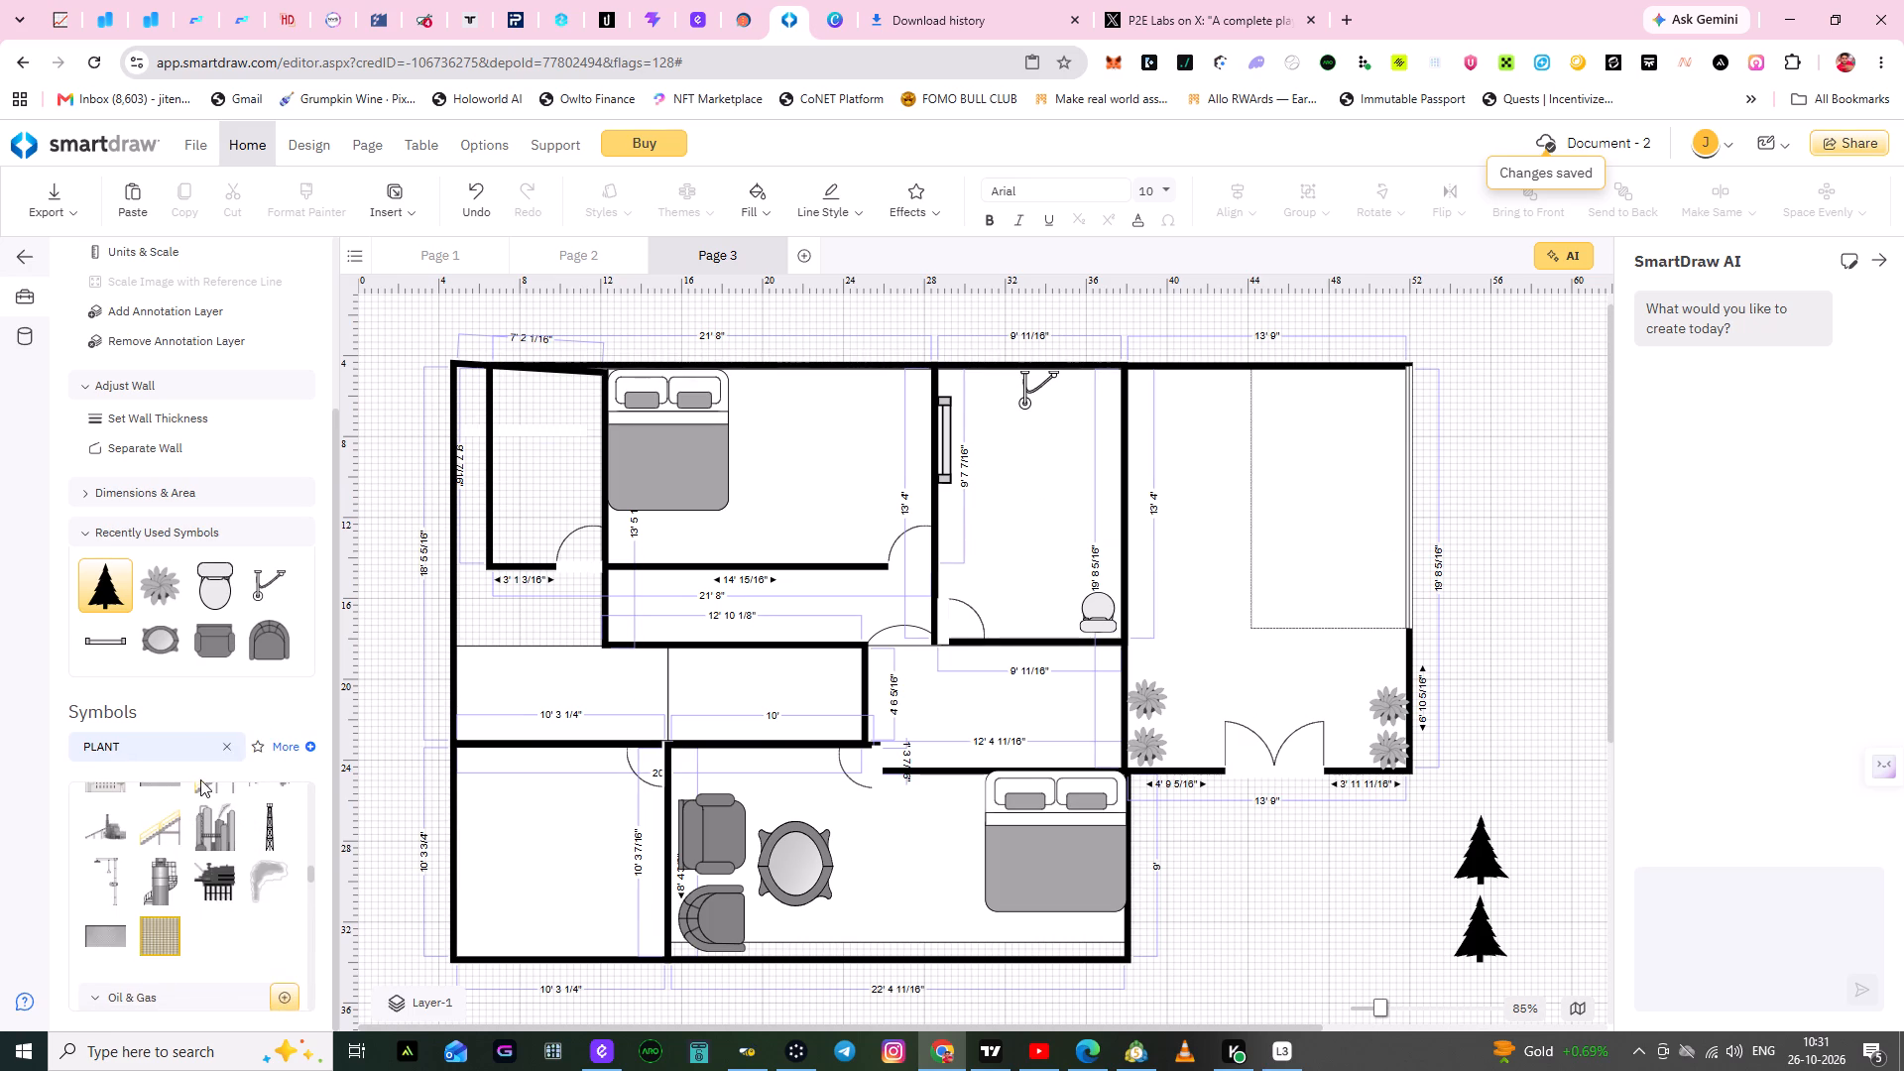
Clear the plant search and search the symbol library for "chair".
left_click(222, 751)
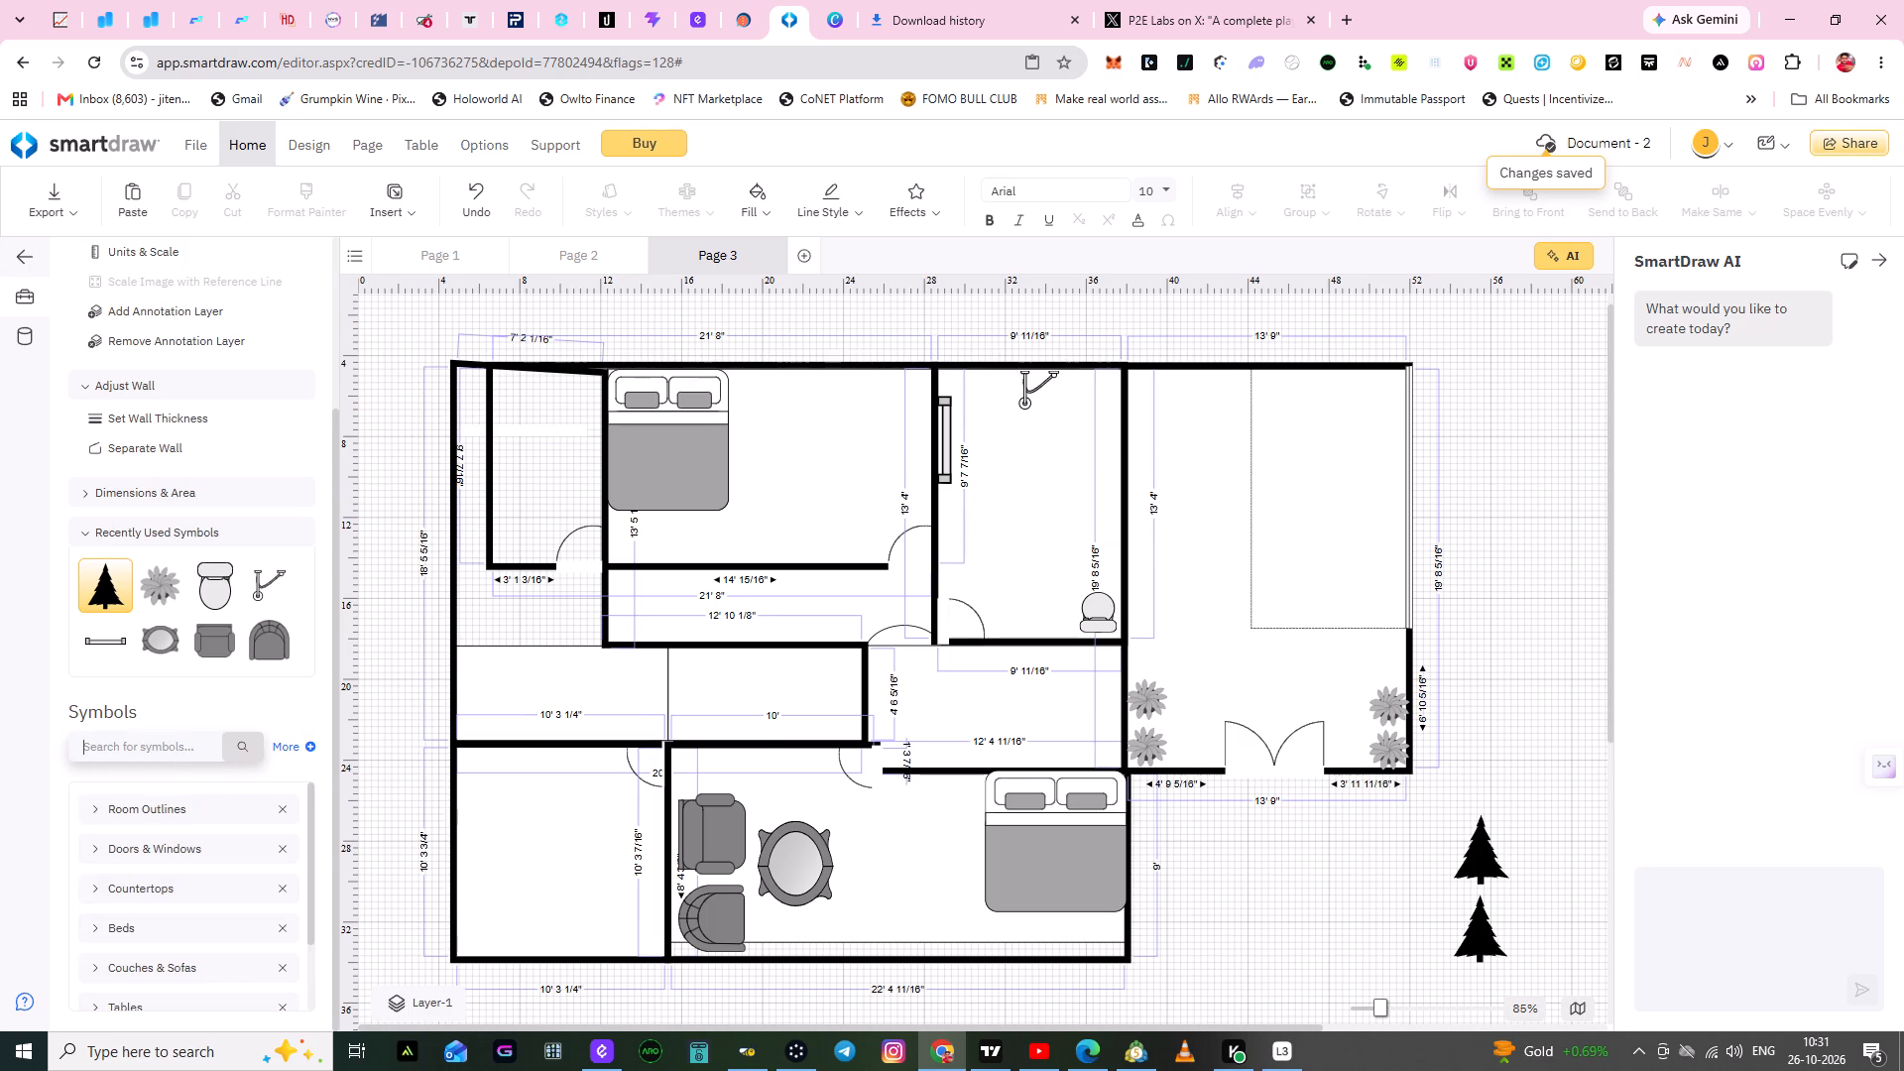
left_click(125, 750)
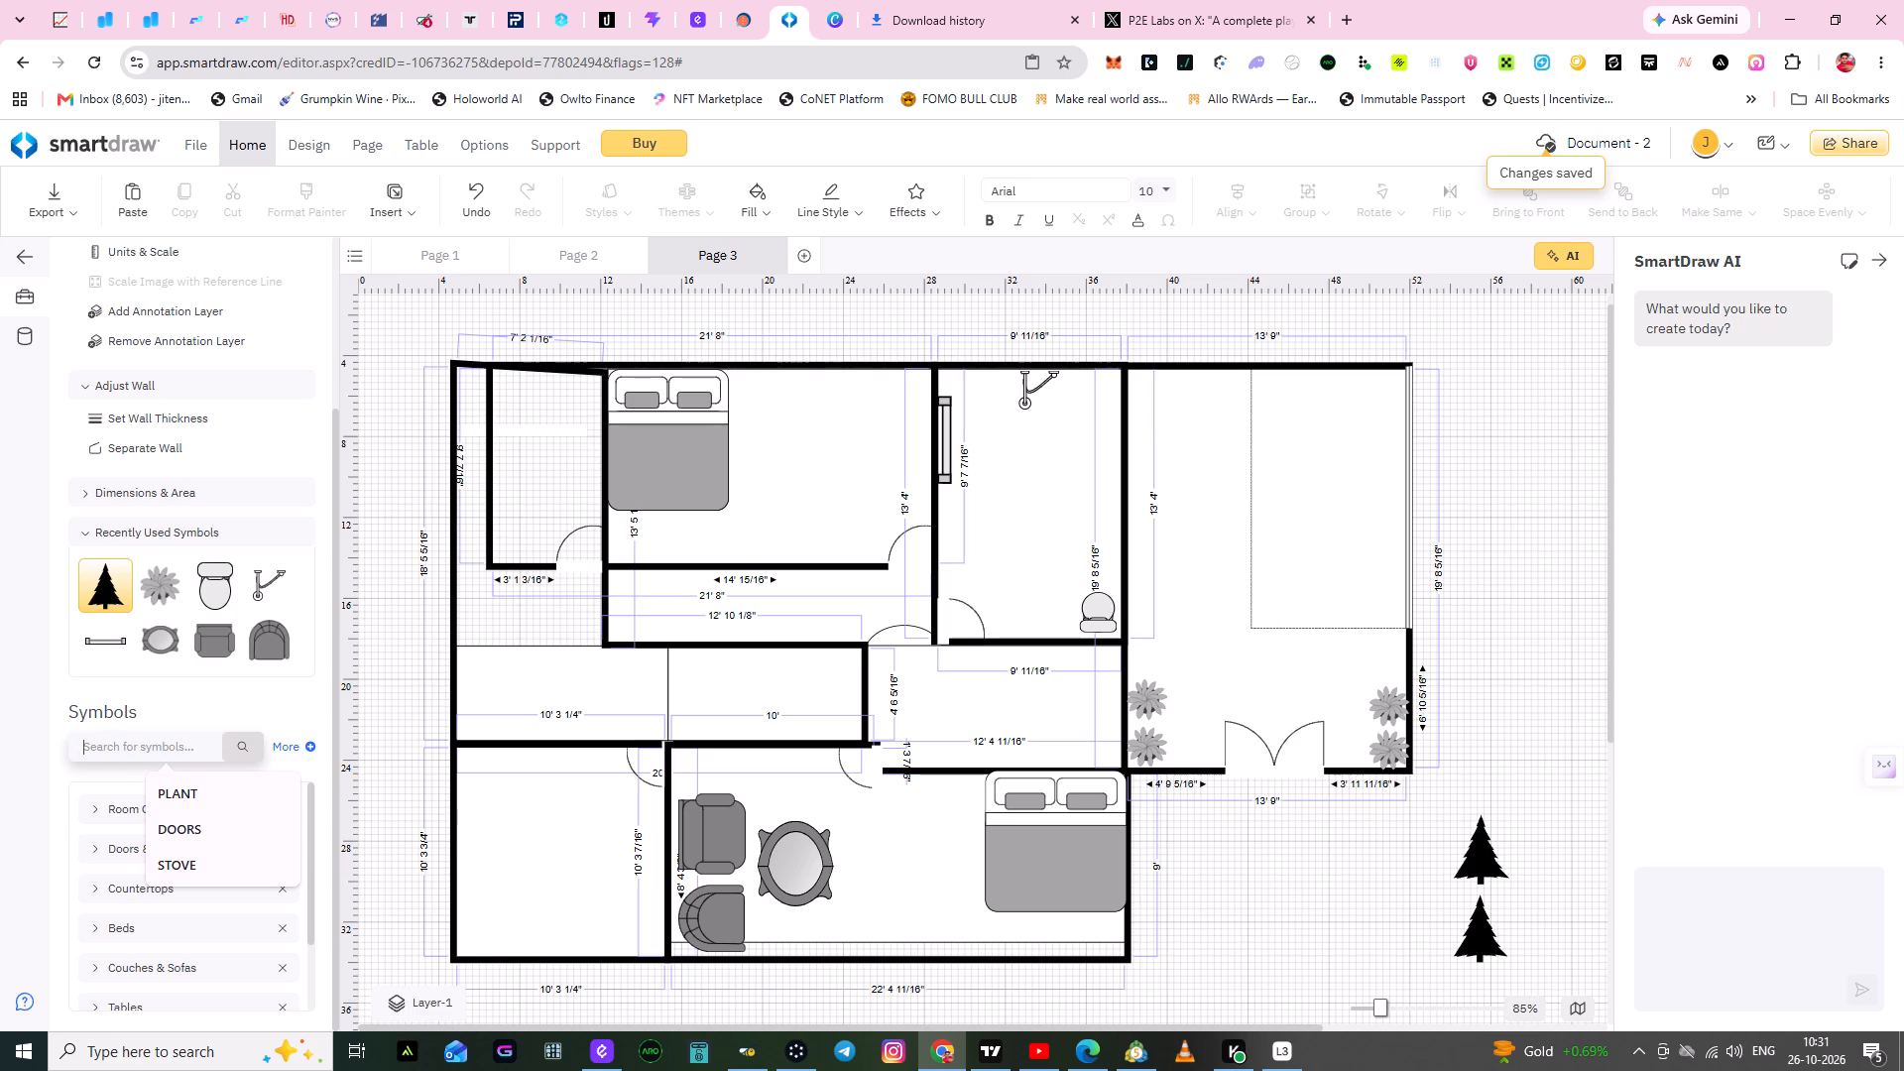
type("chair")
left_click(245, 752)
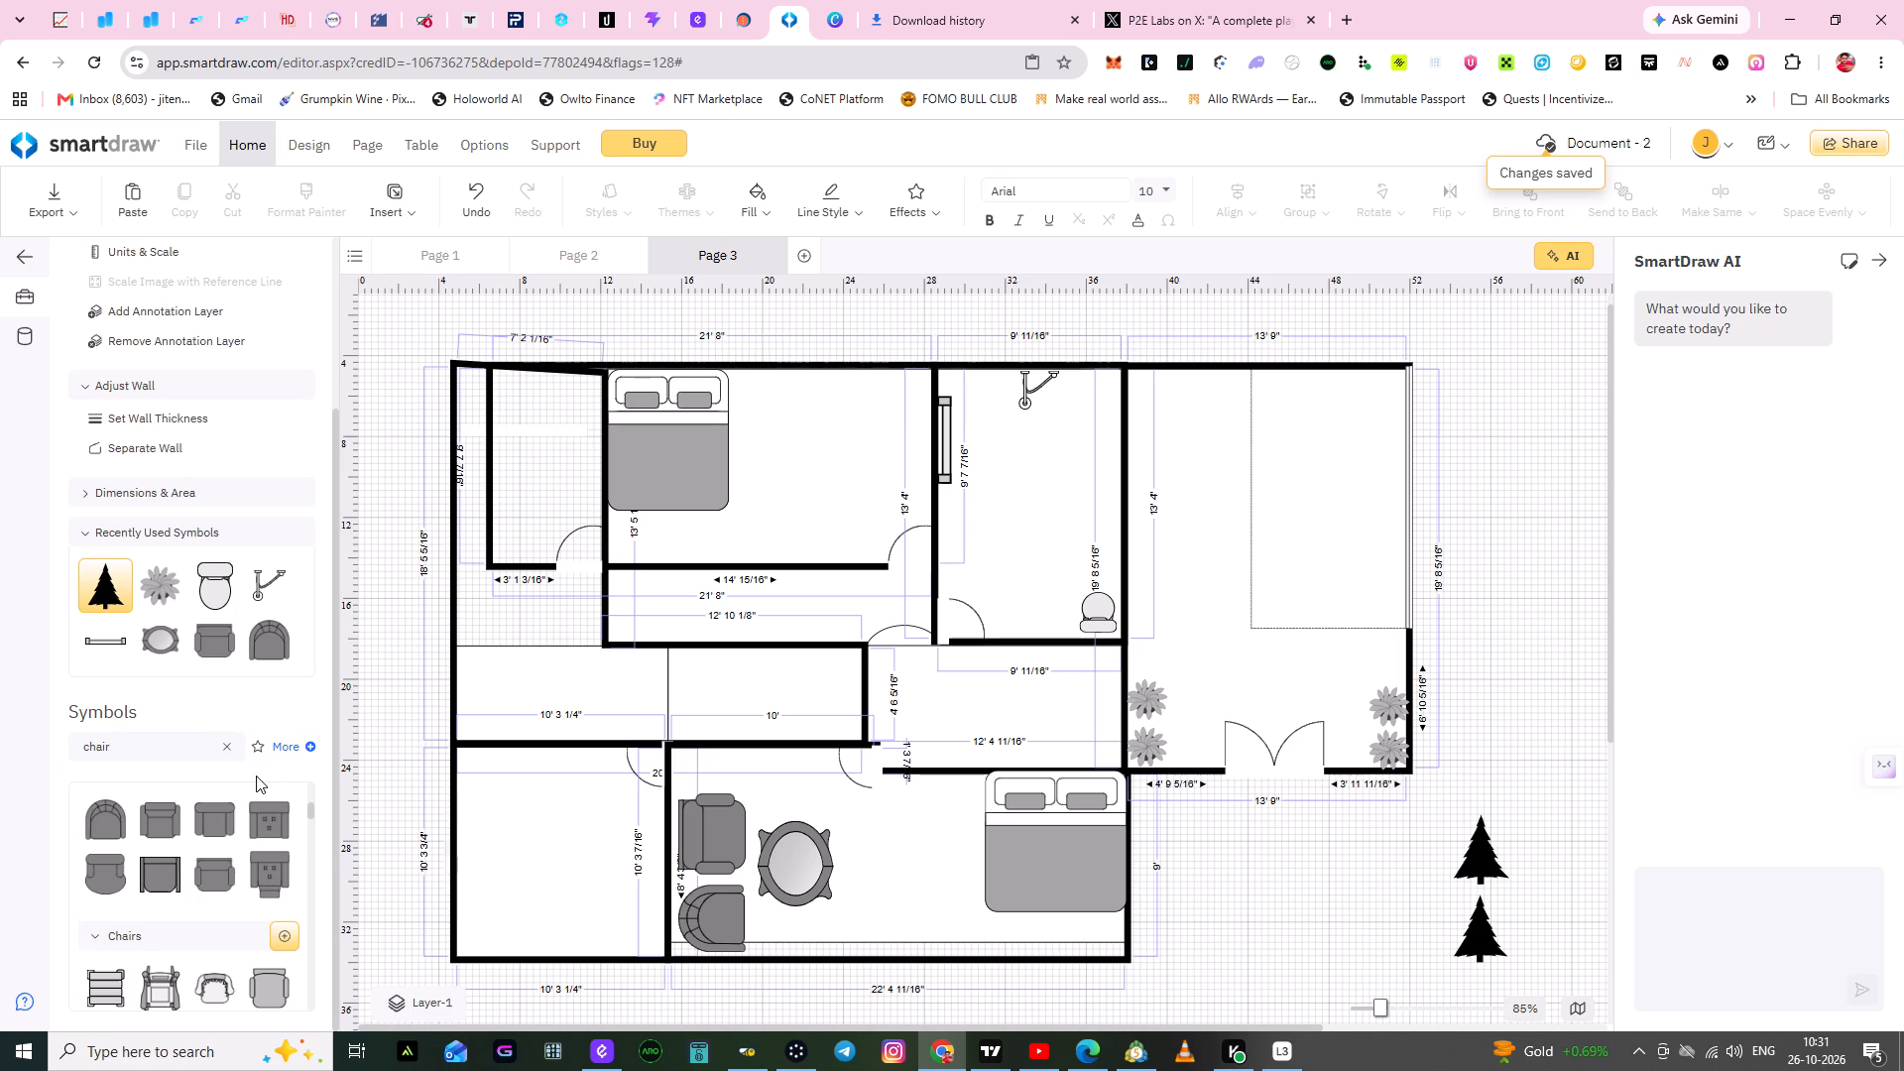
Look through the chair symbols for a simple wood chair suited to the upper bedroom.
scroll(302, 844, "down", 1)
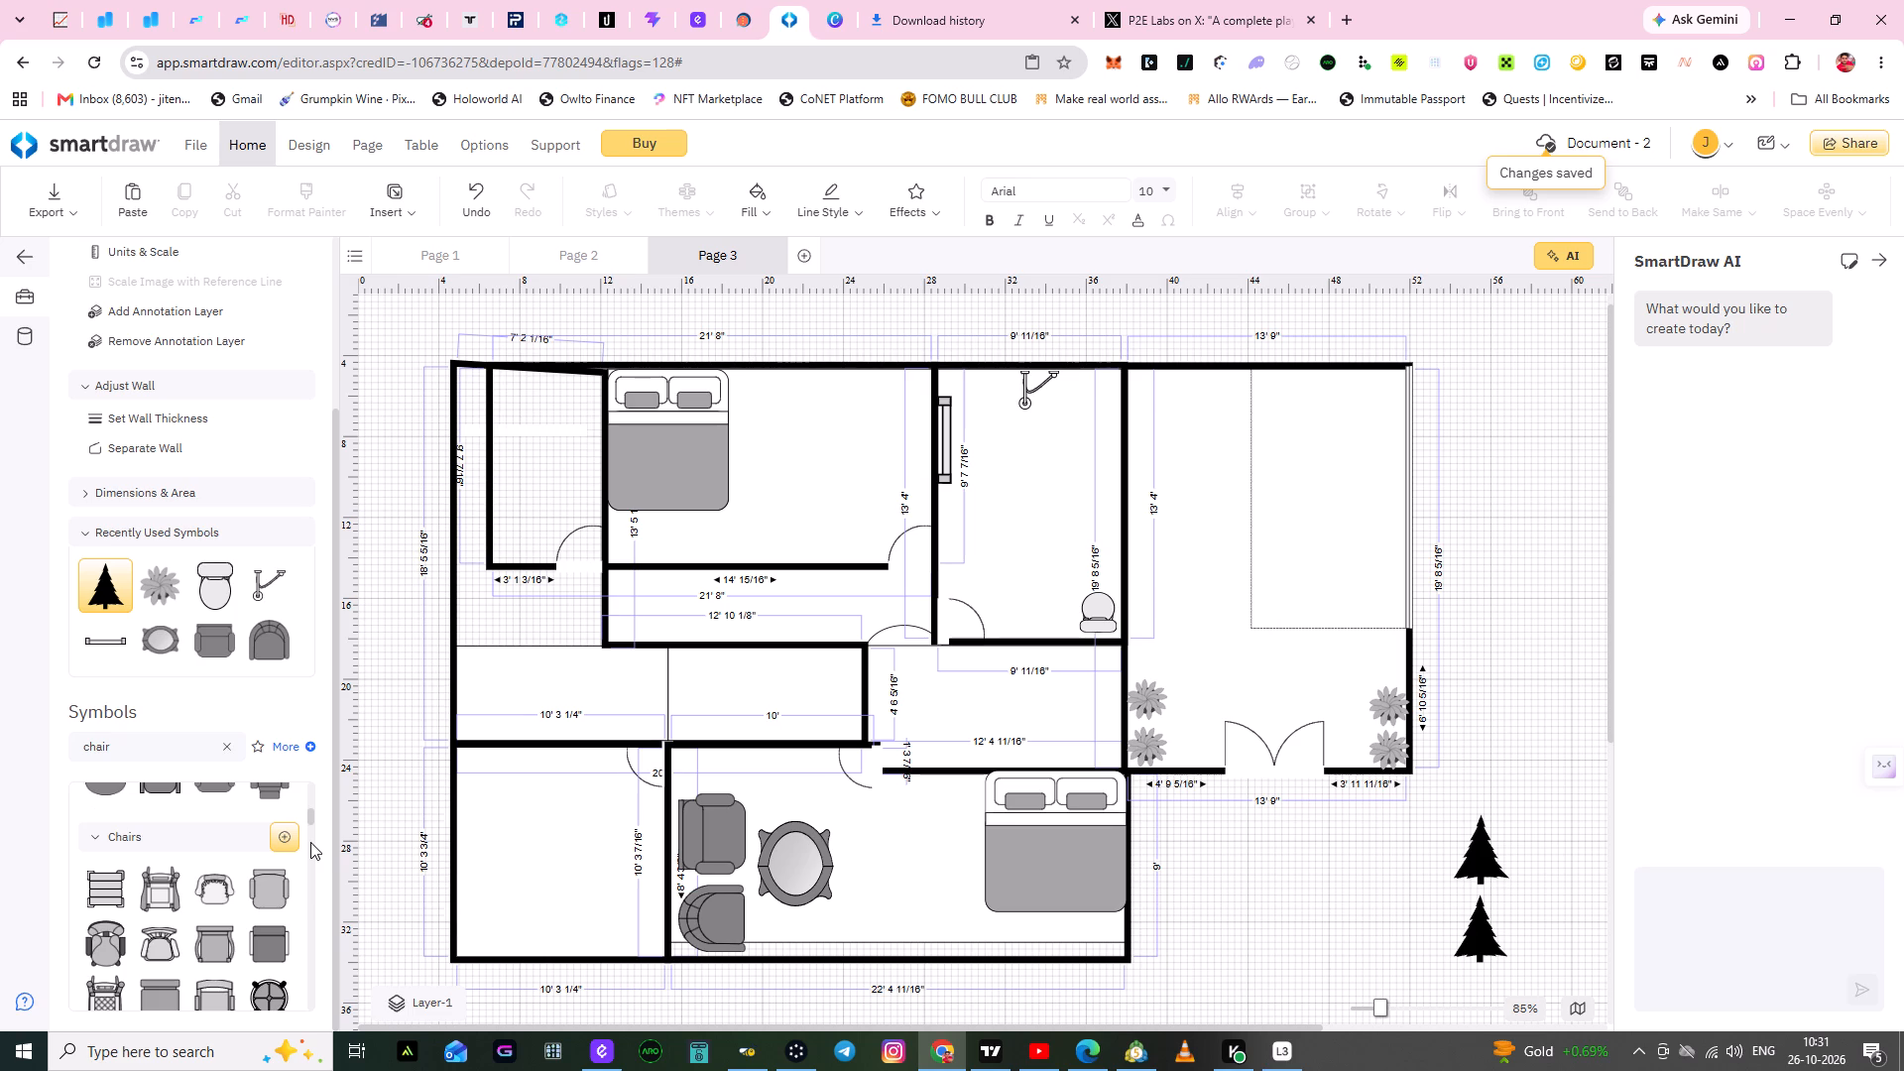
scroll(238, 893, "down", 1)
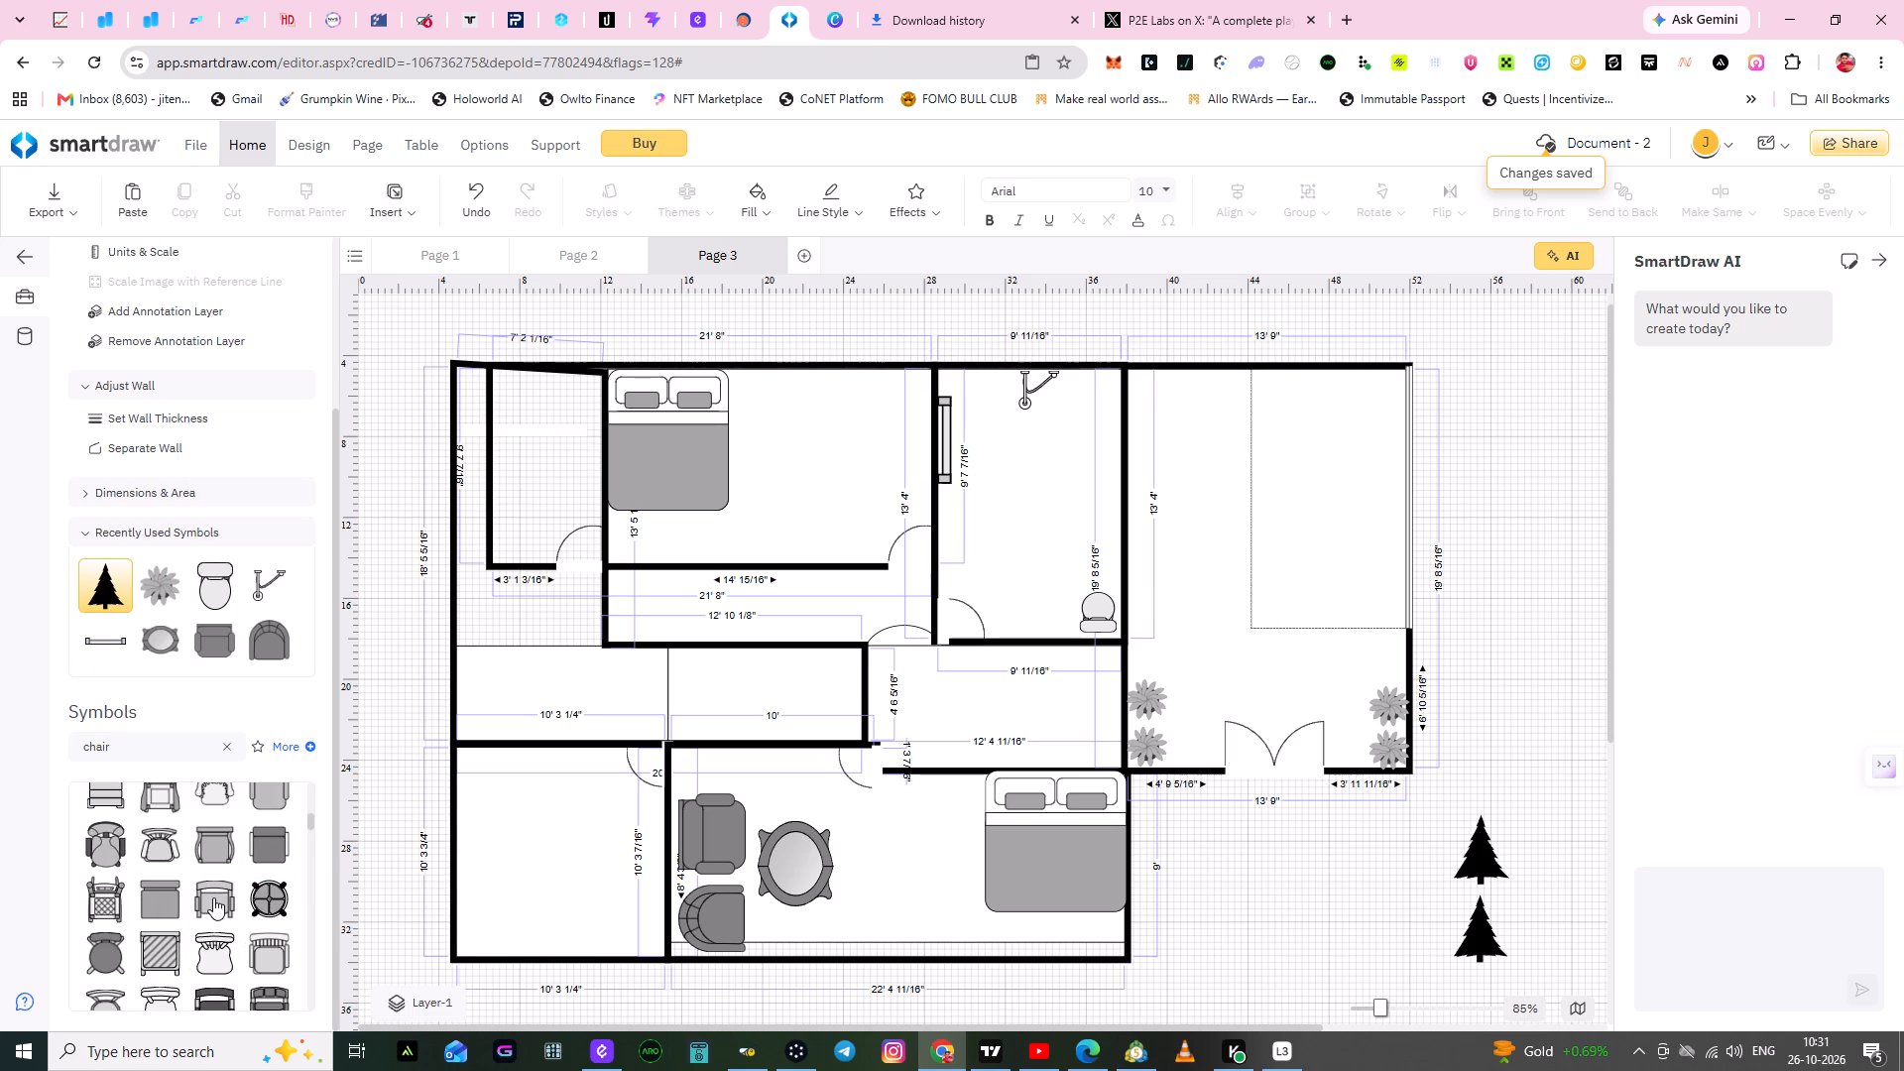
scroll(213, 897, "down", 2)
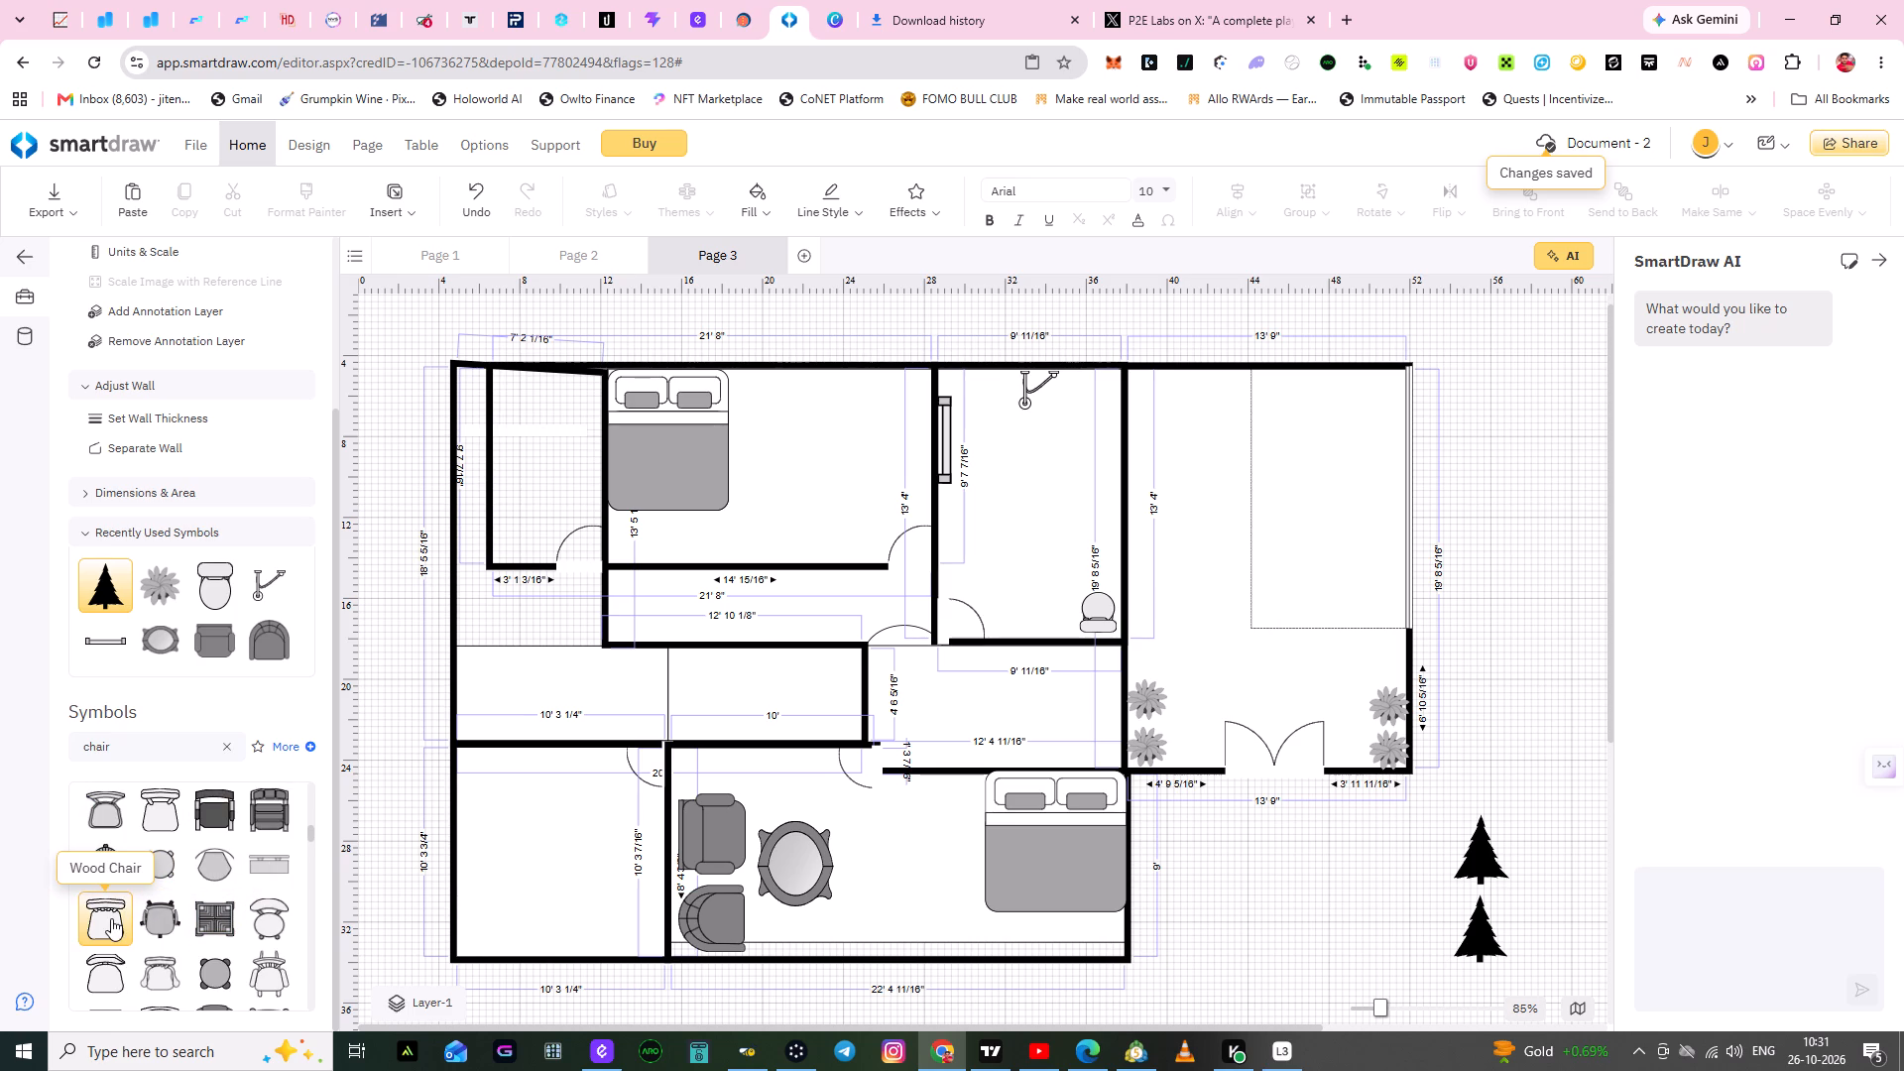
scroll(136, 914, "down", 1)
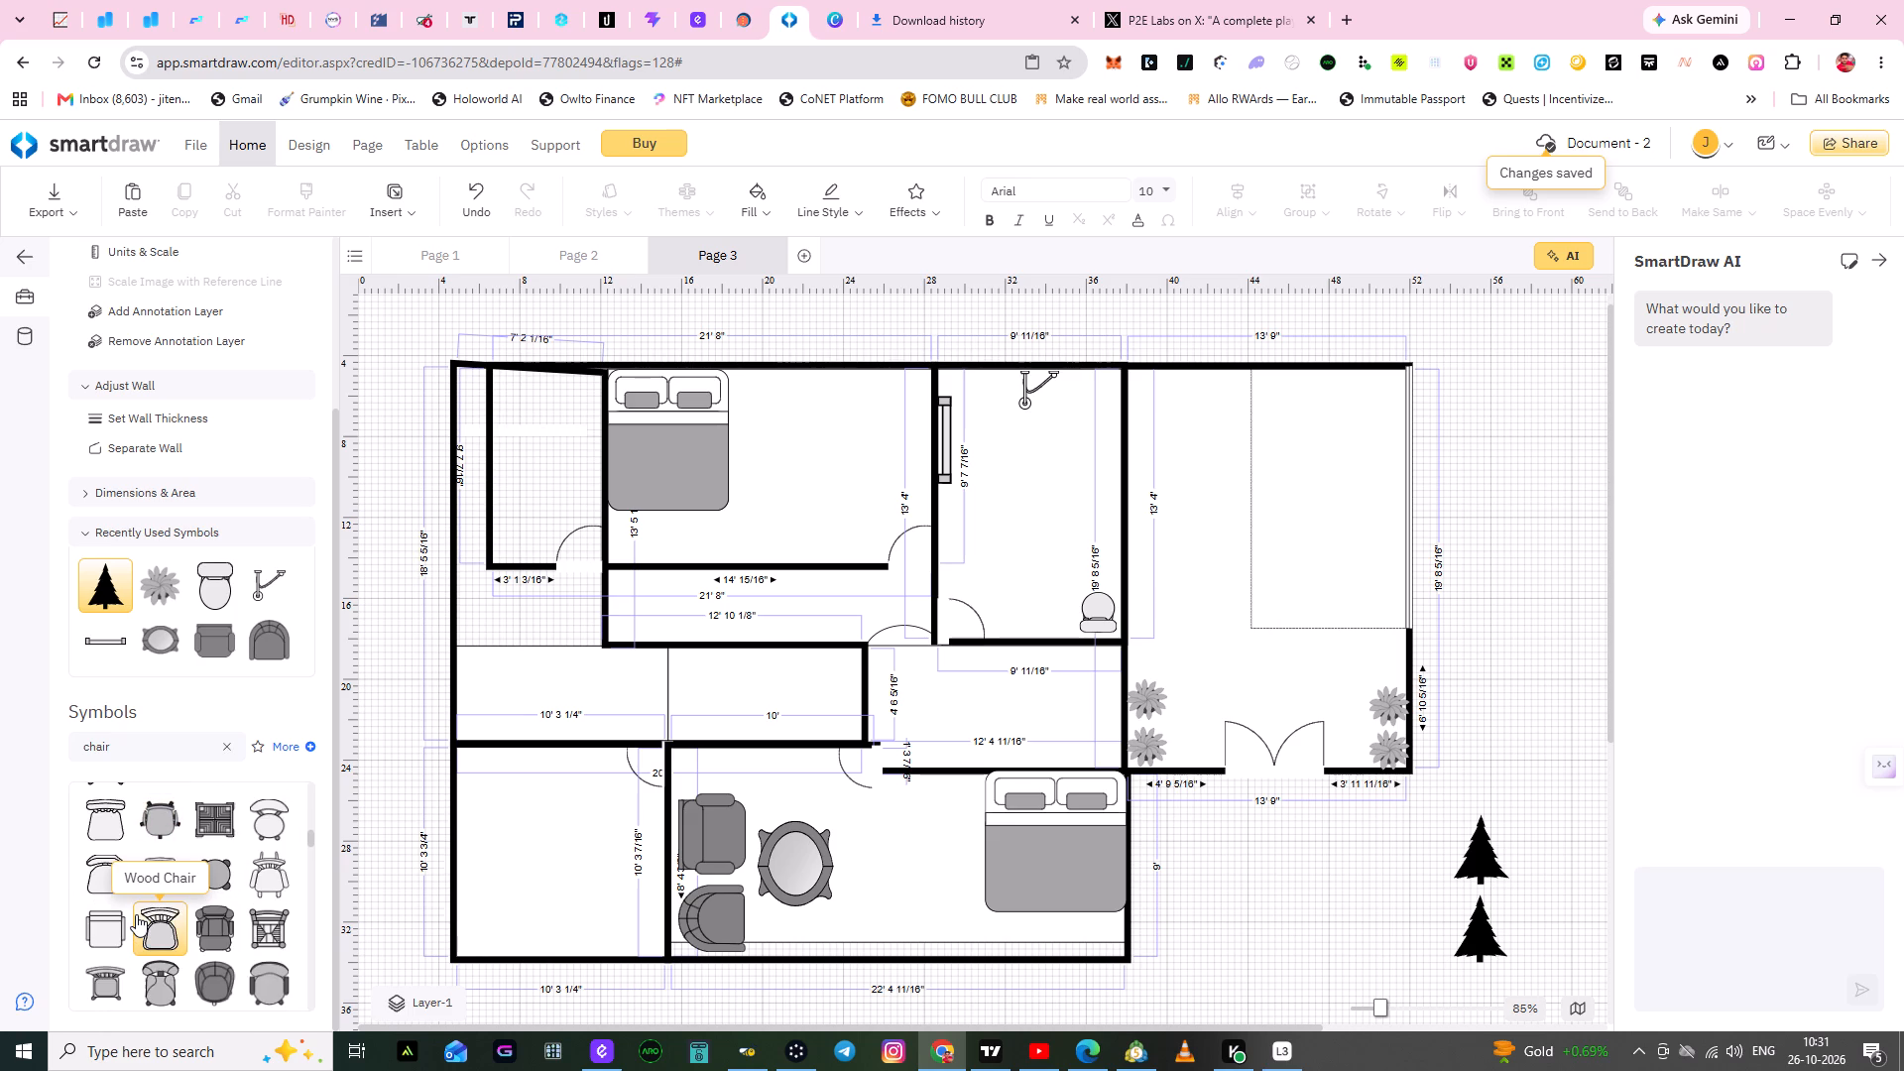
scroll(169, 930, "down", 1)
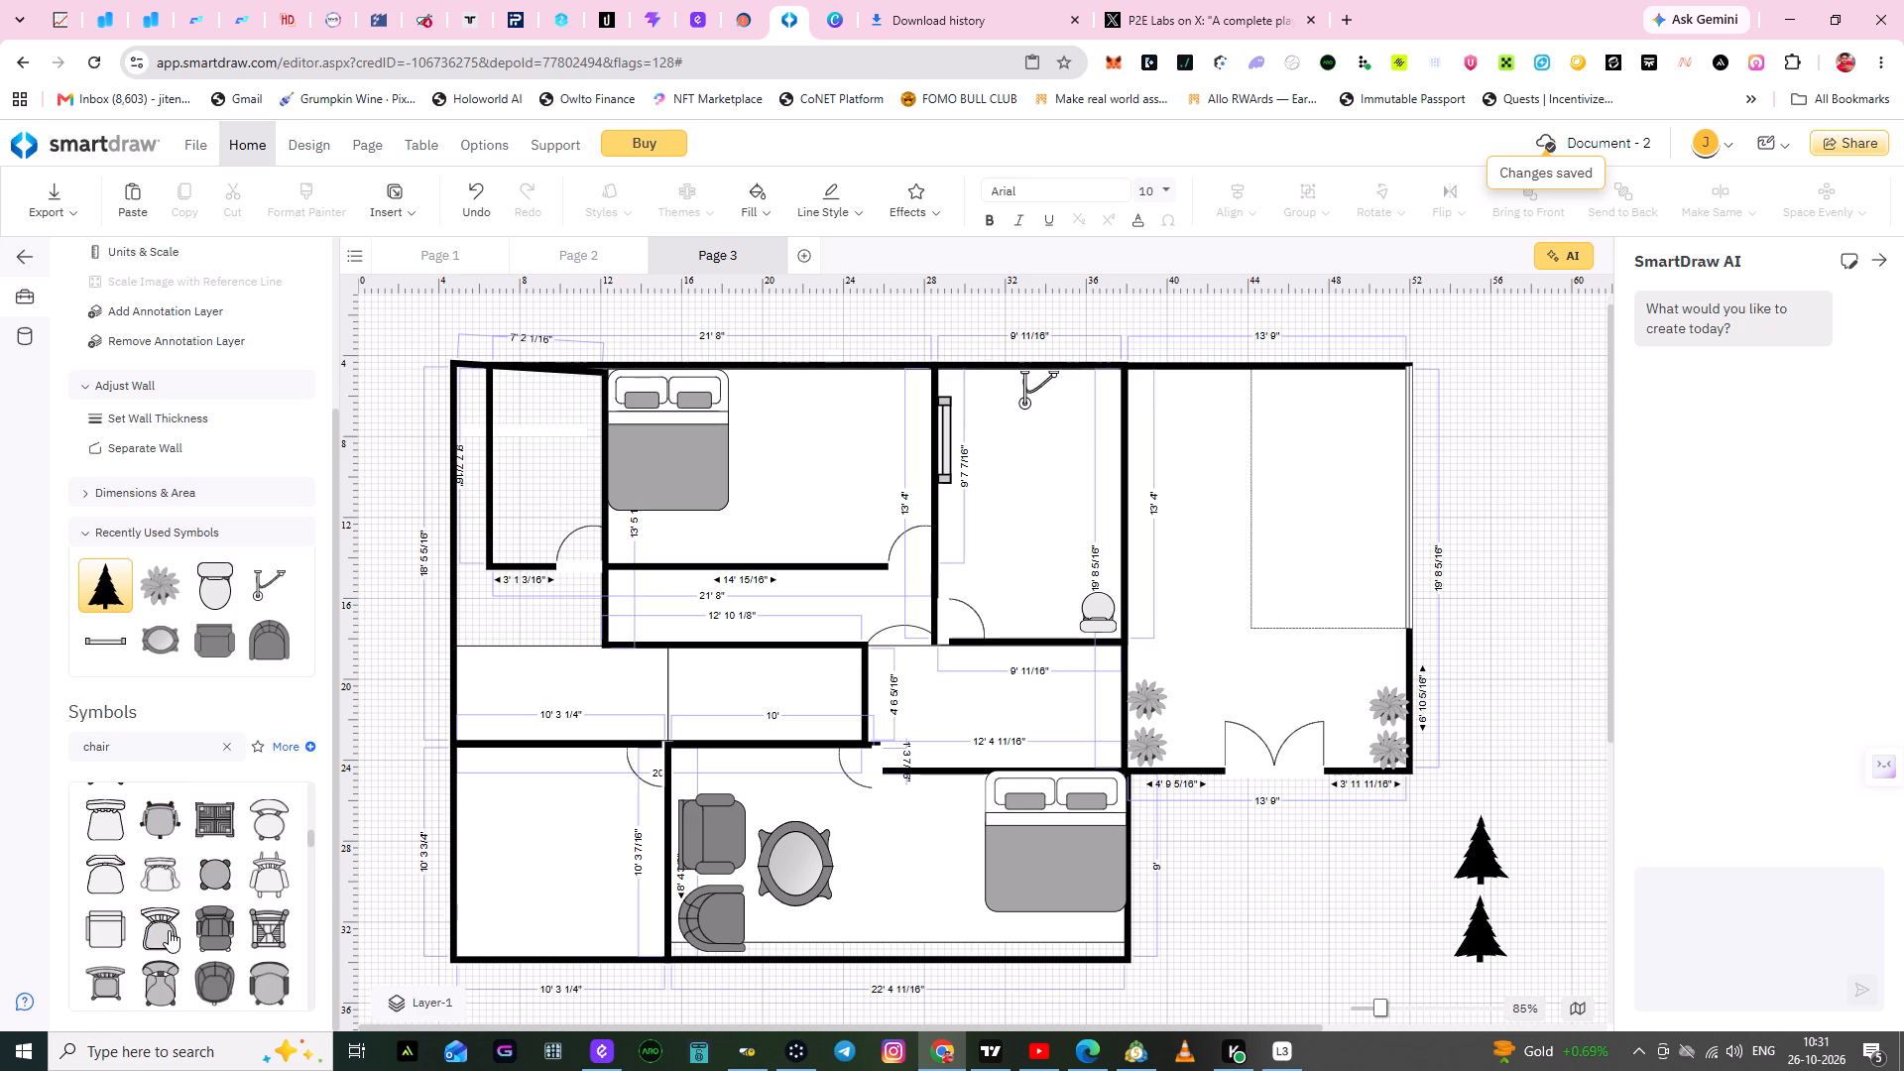
scroll(169, 930, "down", 2)
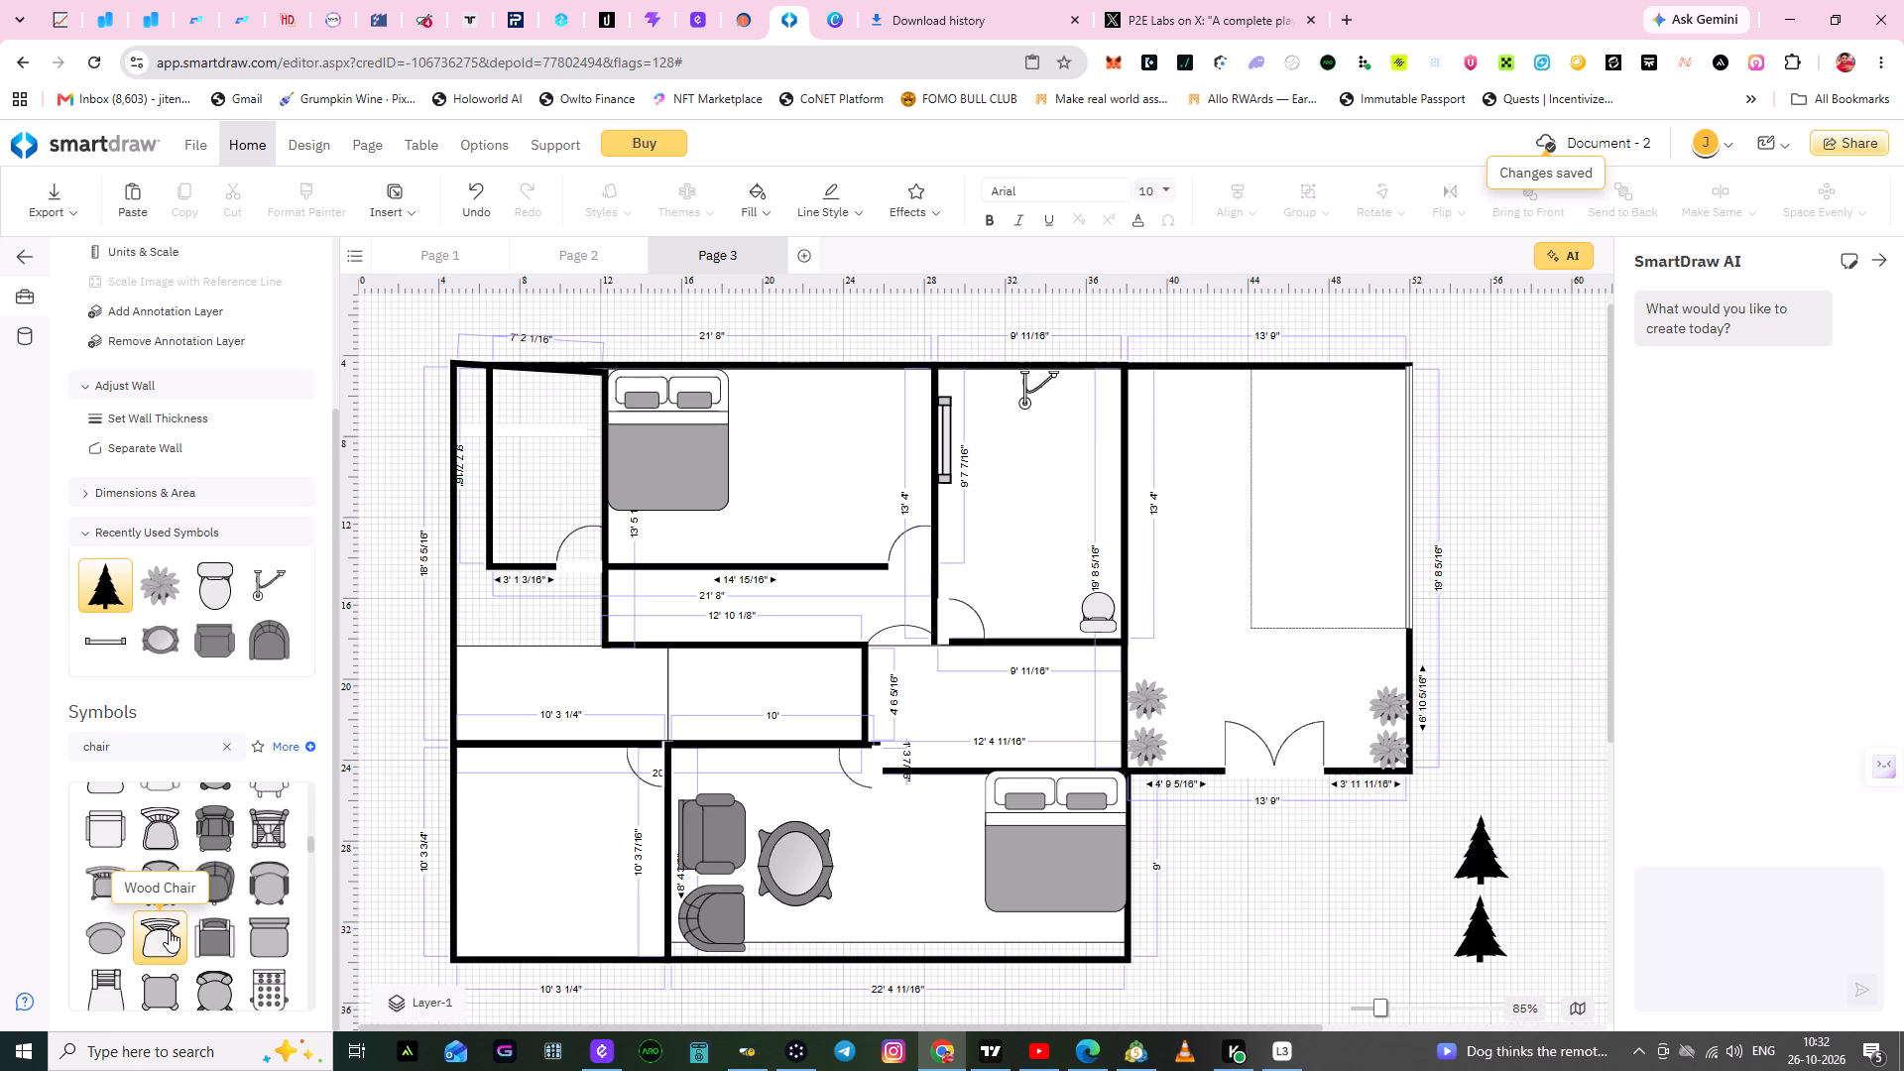
scroll(169, 930, "down", 1)
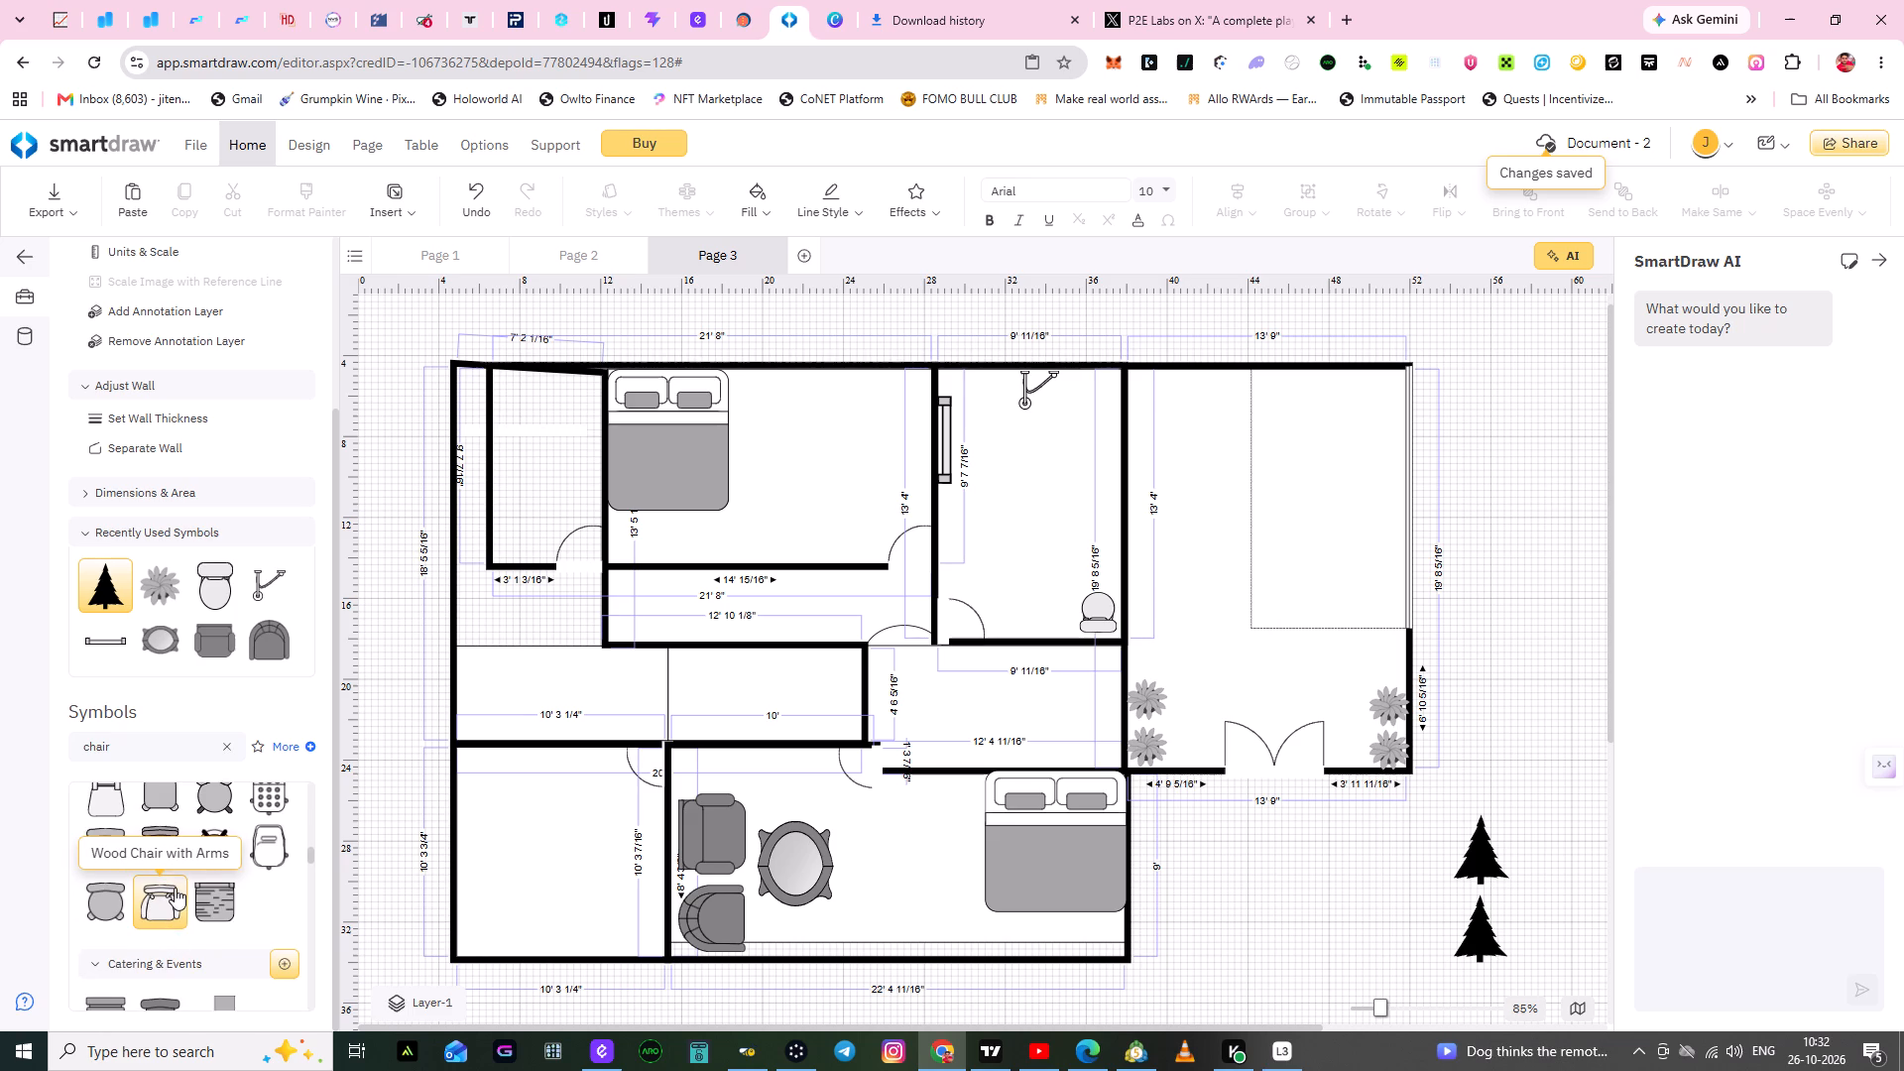
scroll(175, 888, "up", 2)
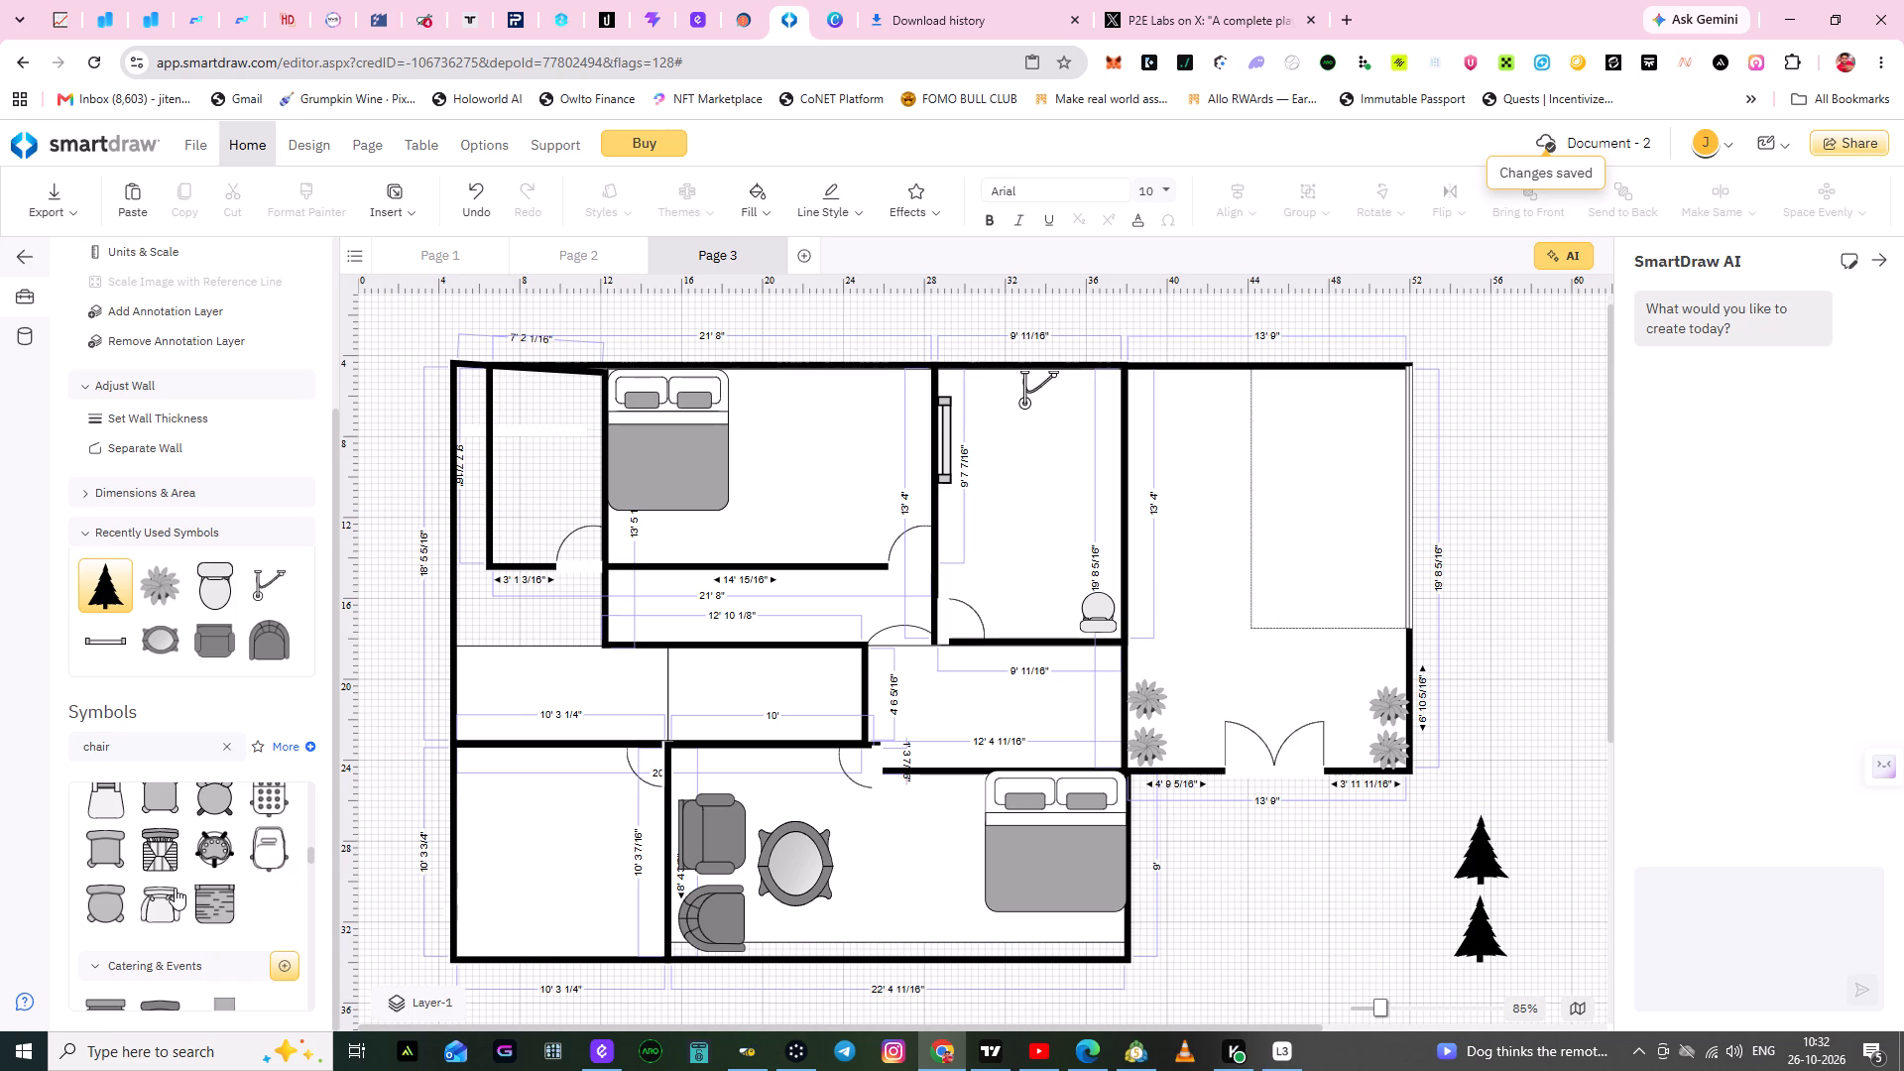
scroll(175, 888, "up", 2)
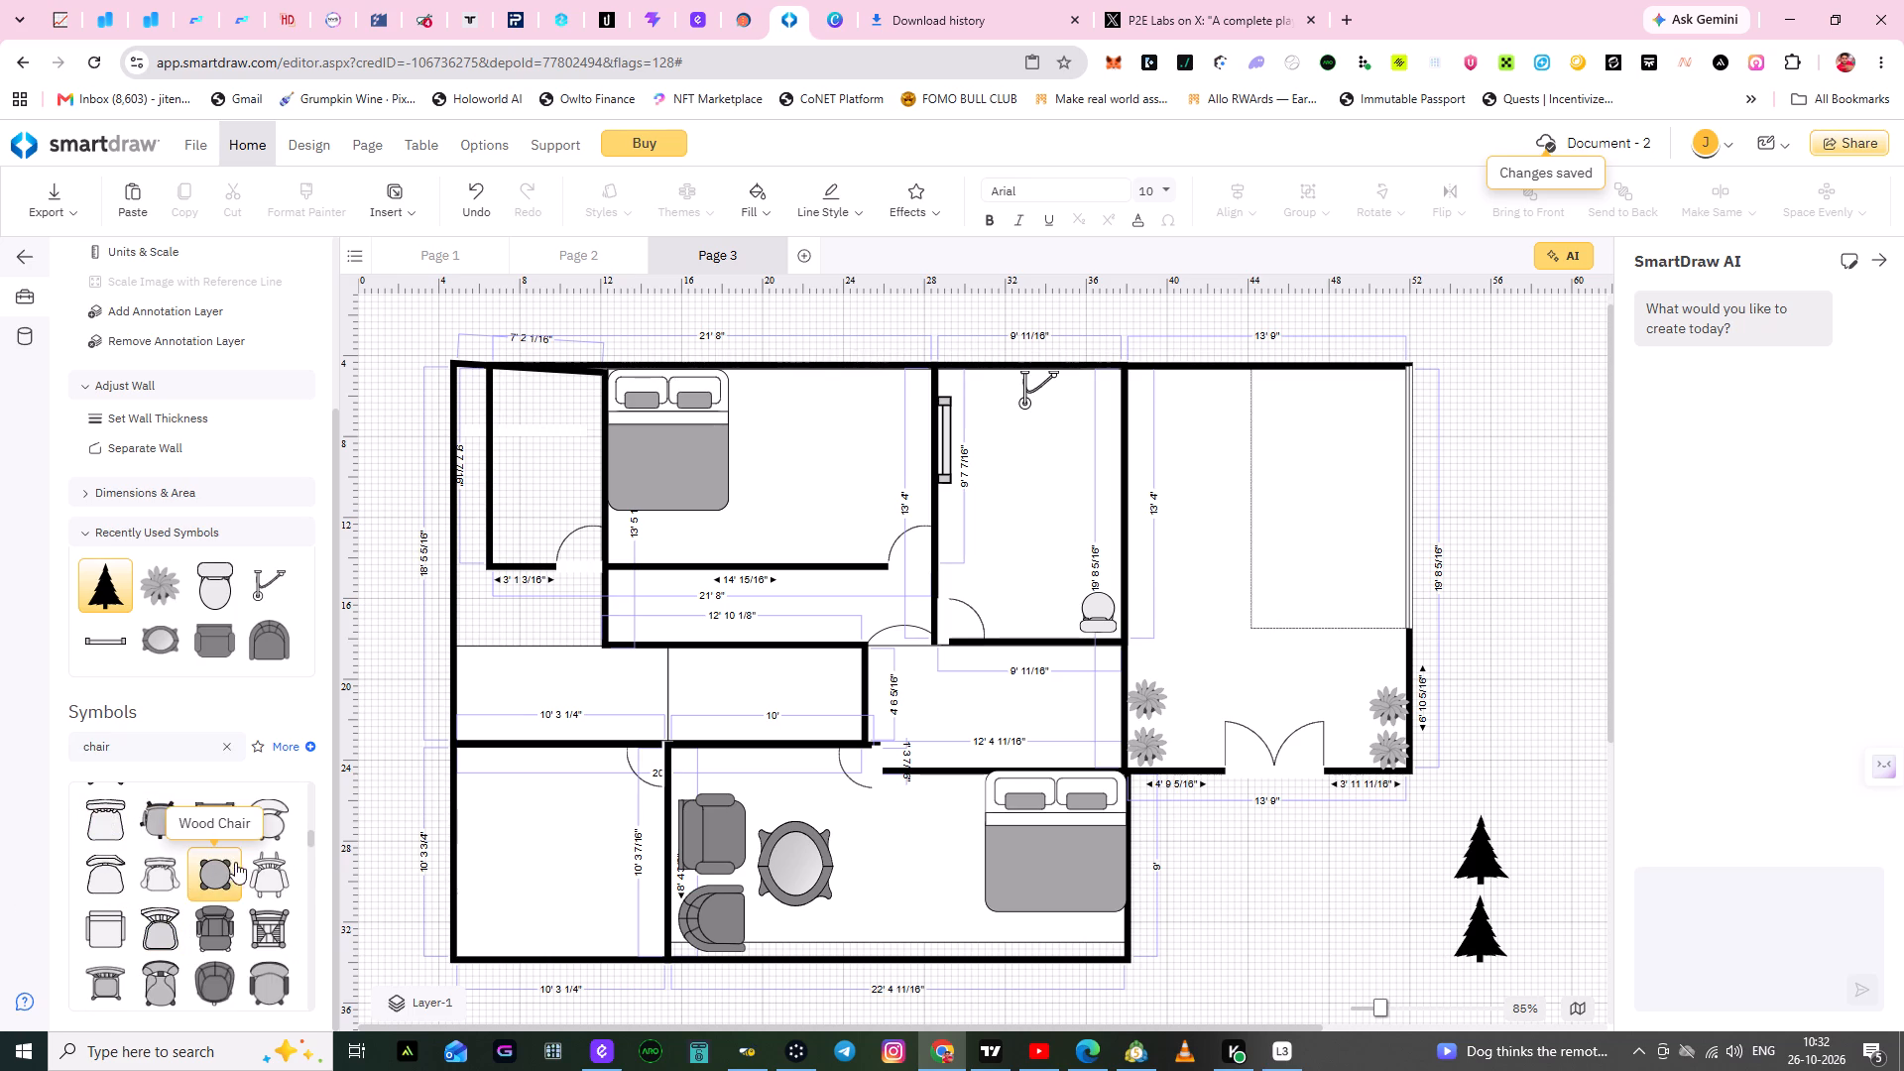
scroll(128, 825, "up", 1)
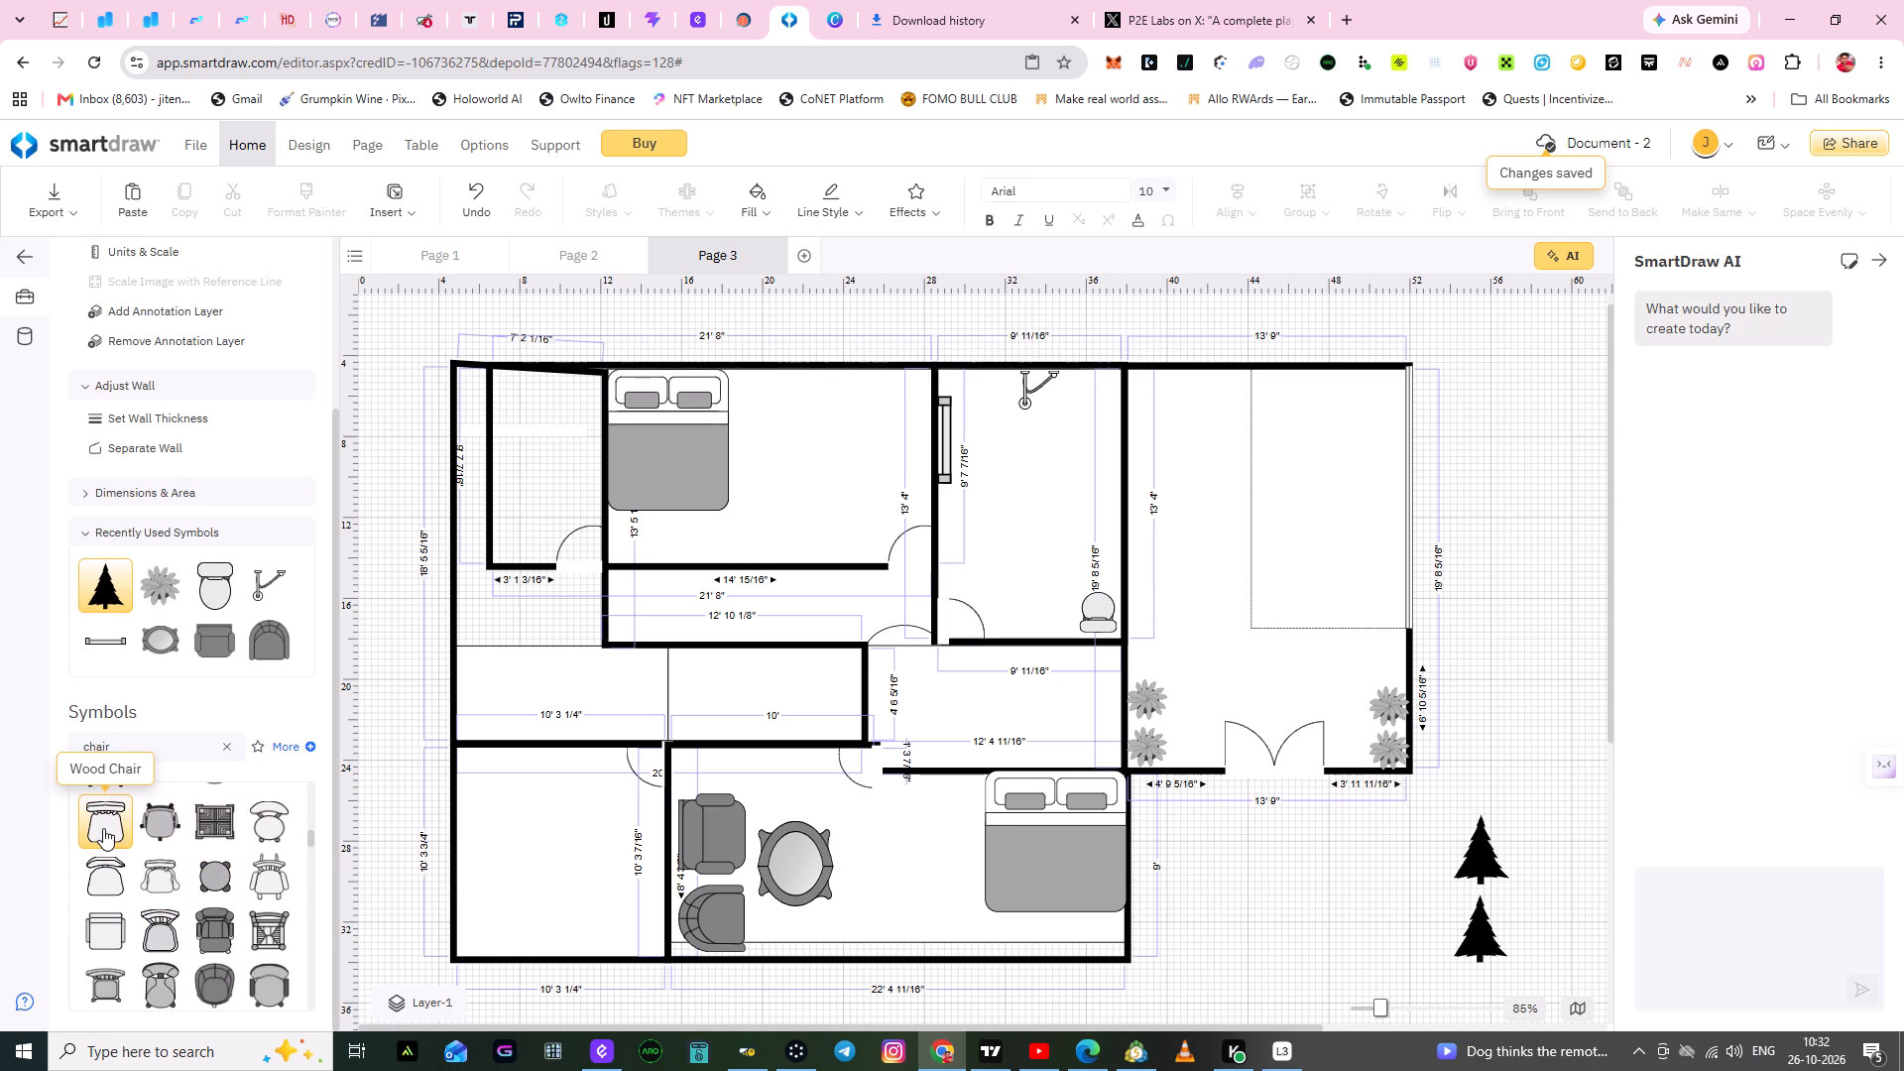
Place a Wood Chair in the upper bedroom near its top-right corner, at about left 24' 8", top 5'.
left_click_drag(103, 828, 124, 814)
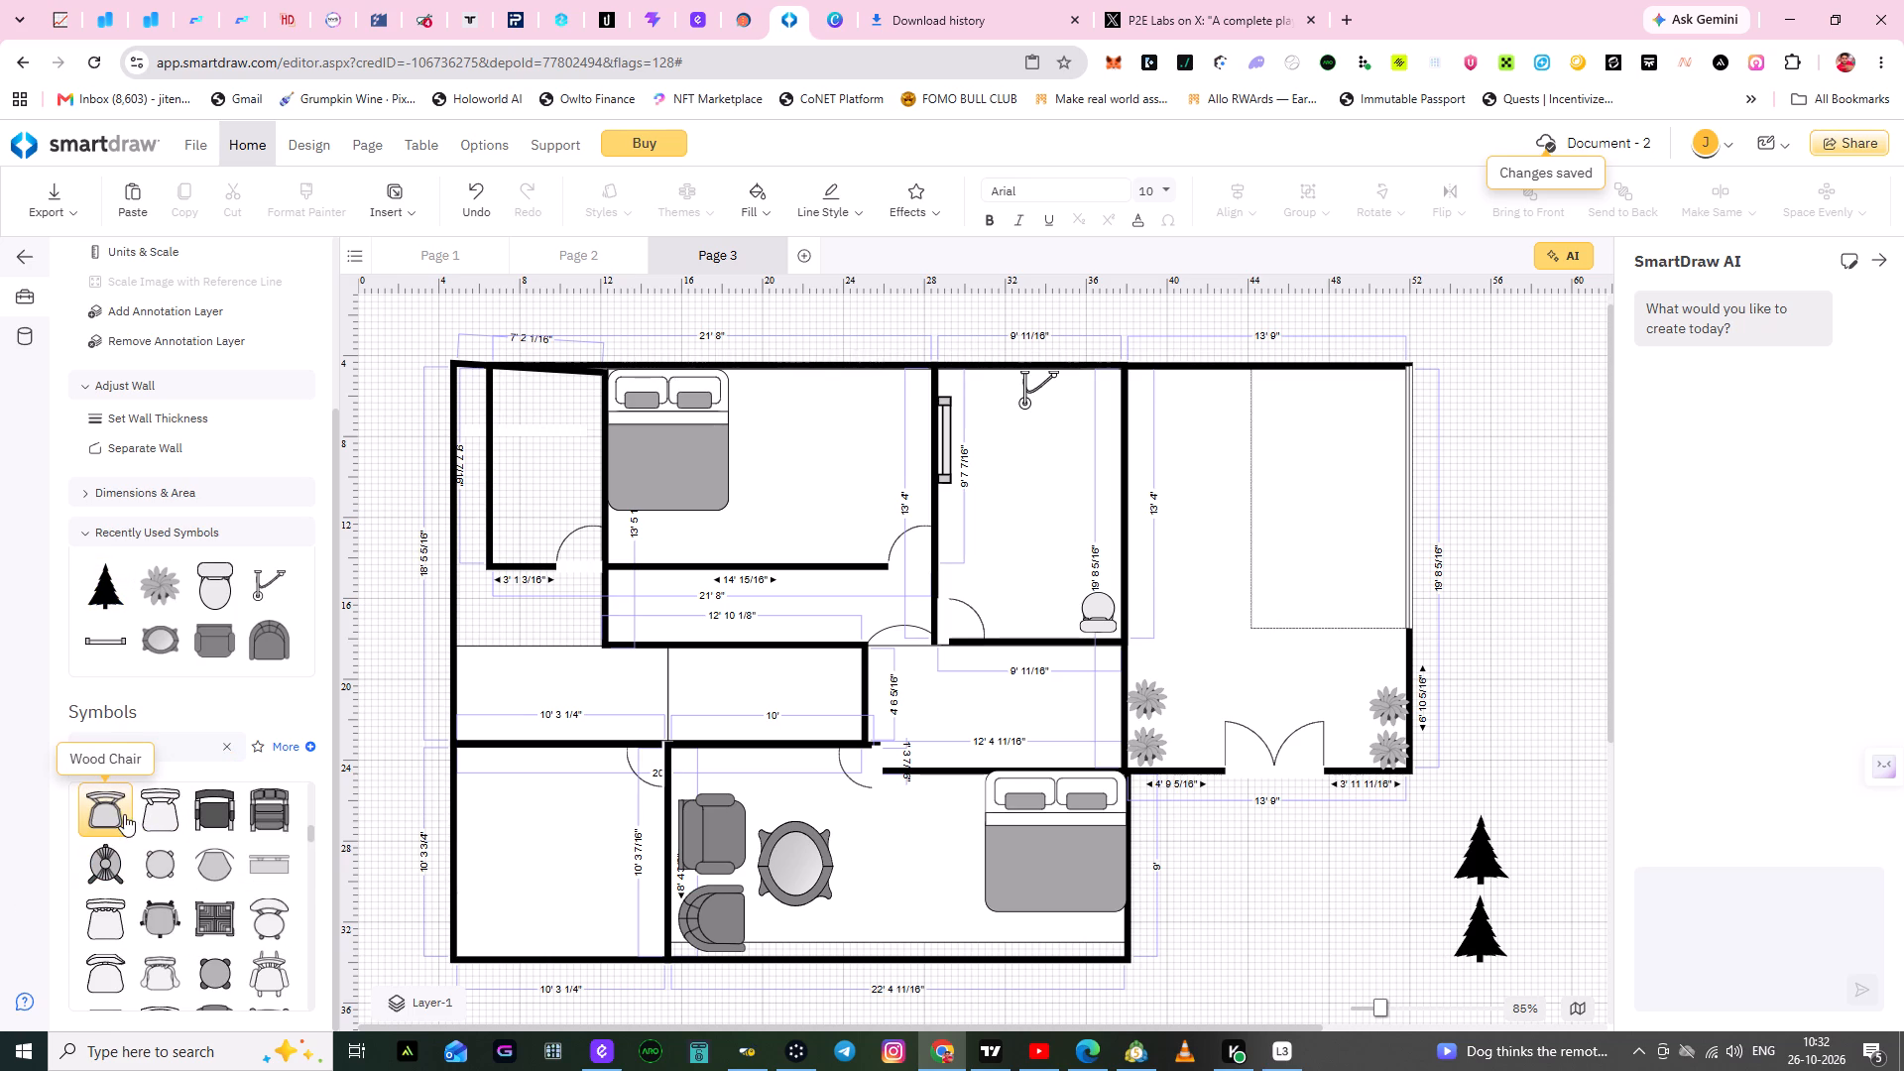
left_click_drag(124, 814, 116, 816)
left_click_drag(105, 928, 136, 916)
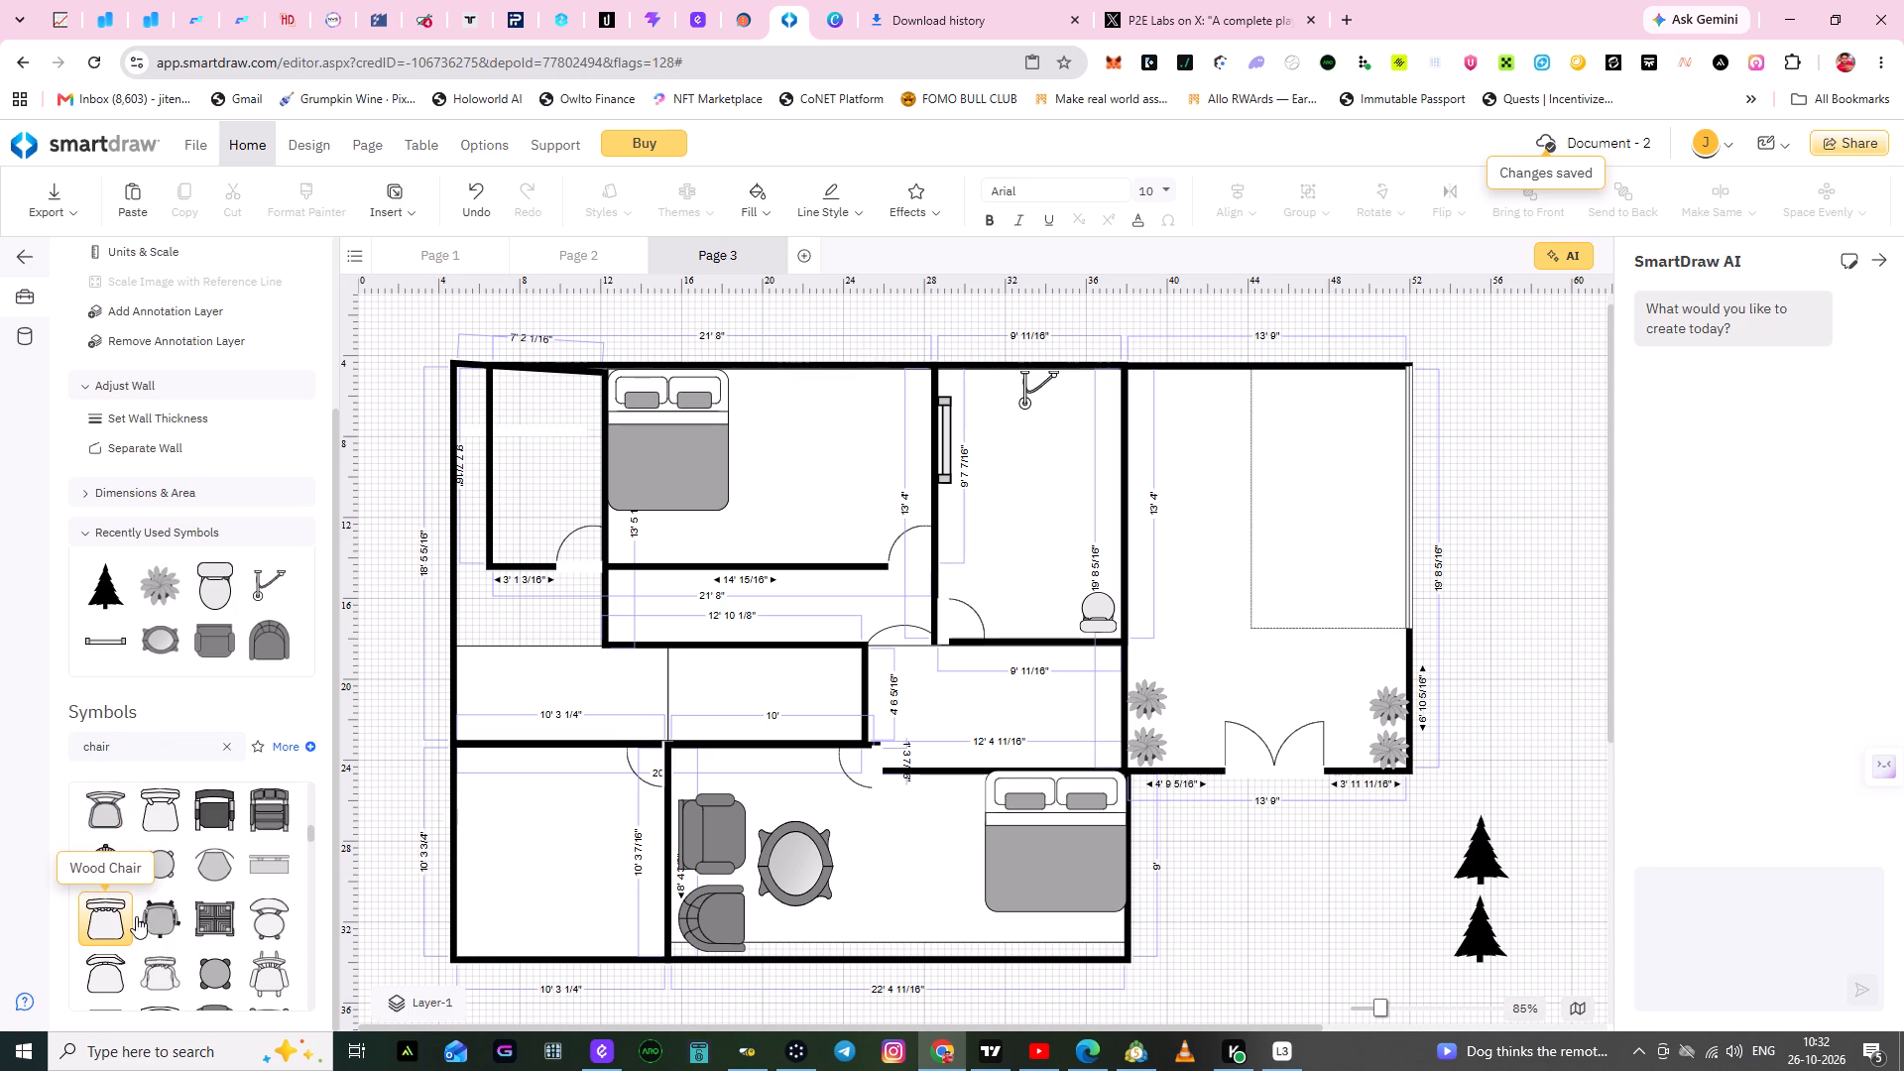
left_click_drag(136, 916, 767, 534)
left_click_drag(773, 533, 809, 502)
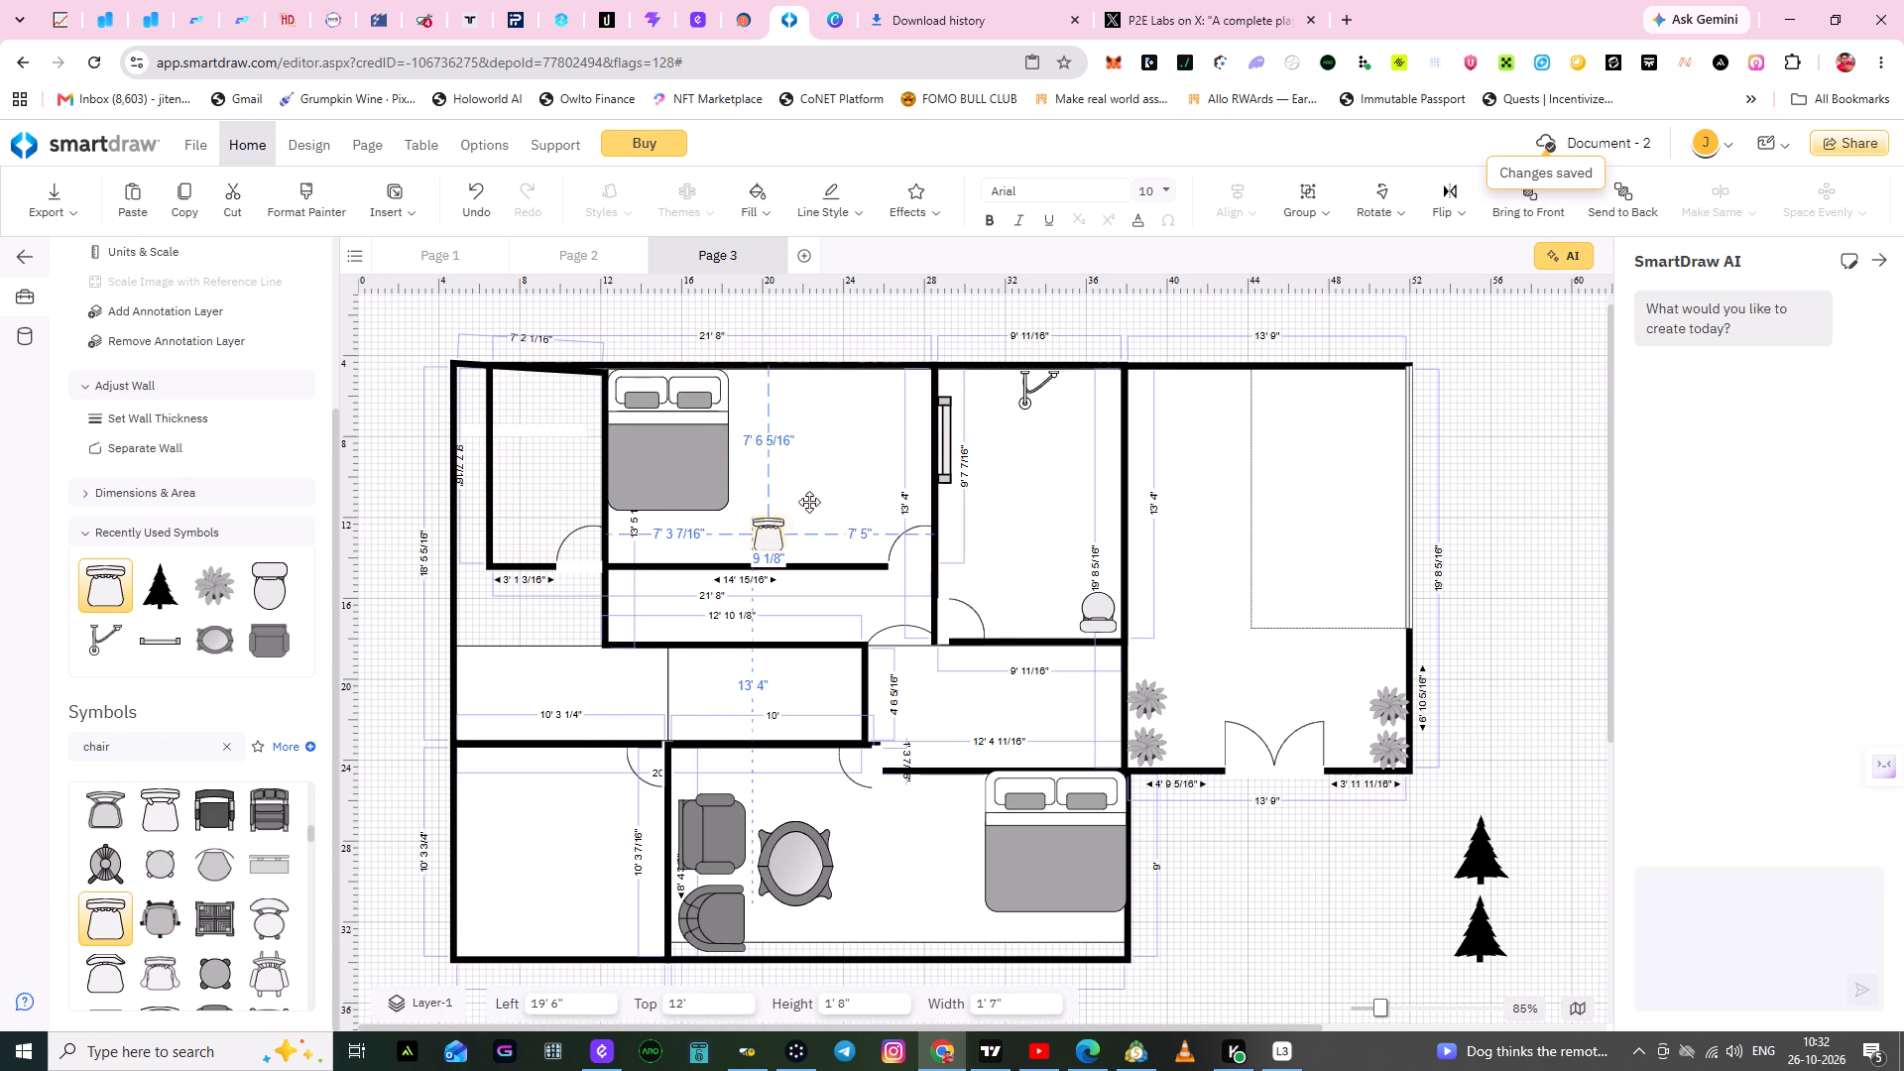
left_click_drag(809, 502, 878, 390)
left_click(877, 422)
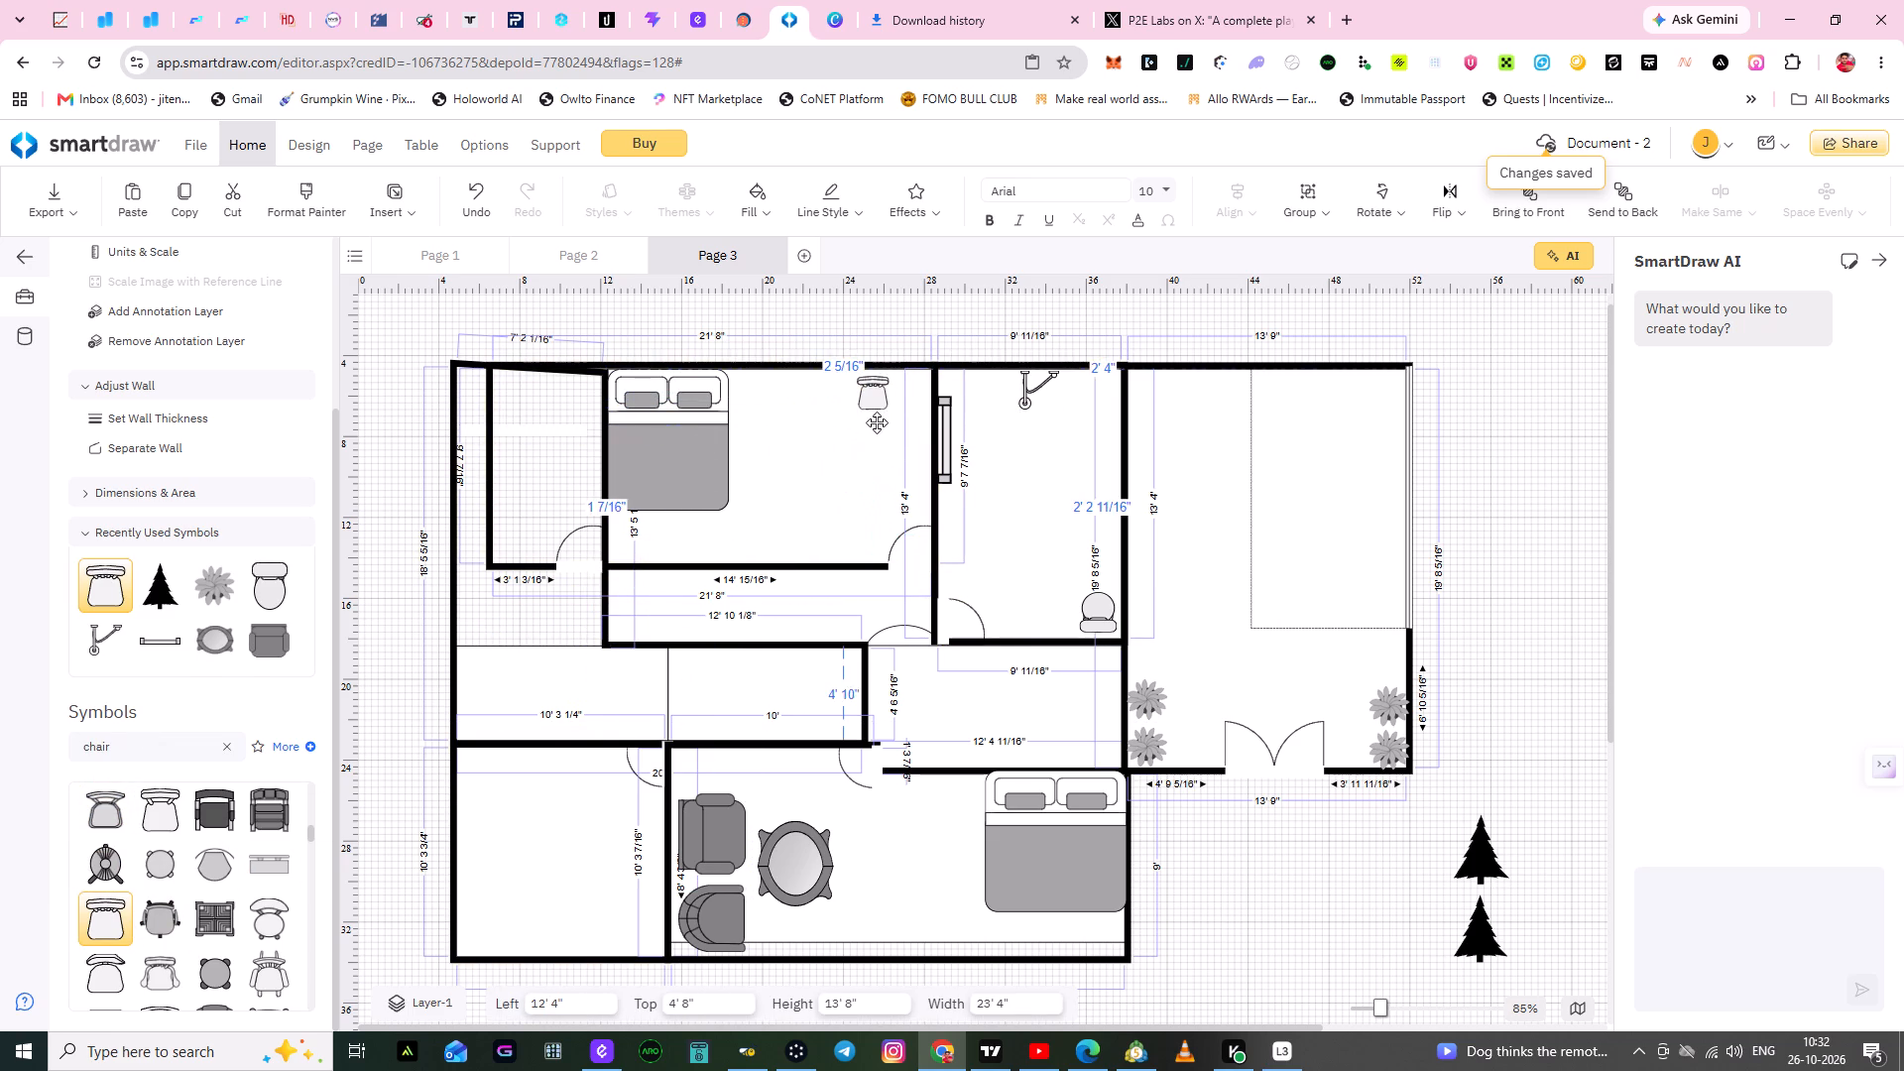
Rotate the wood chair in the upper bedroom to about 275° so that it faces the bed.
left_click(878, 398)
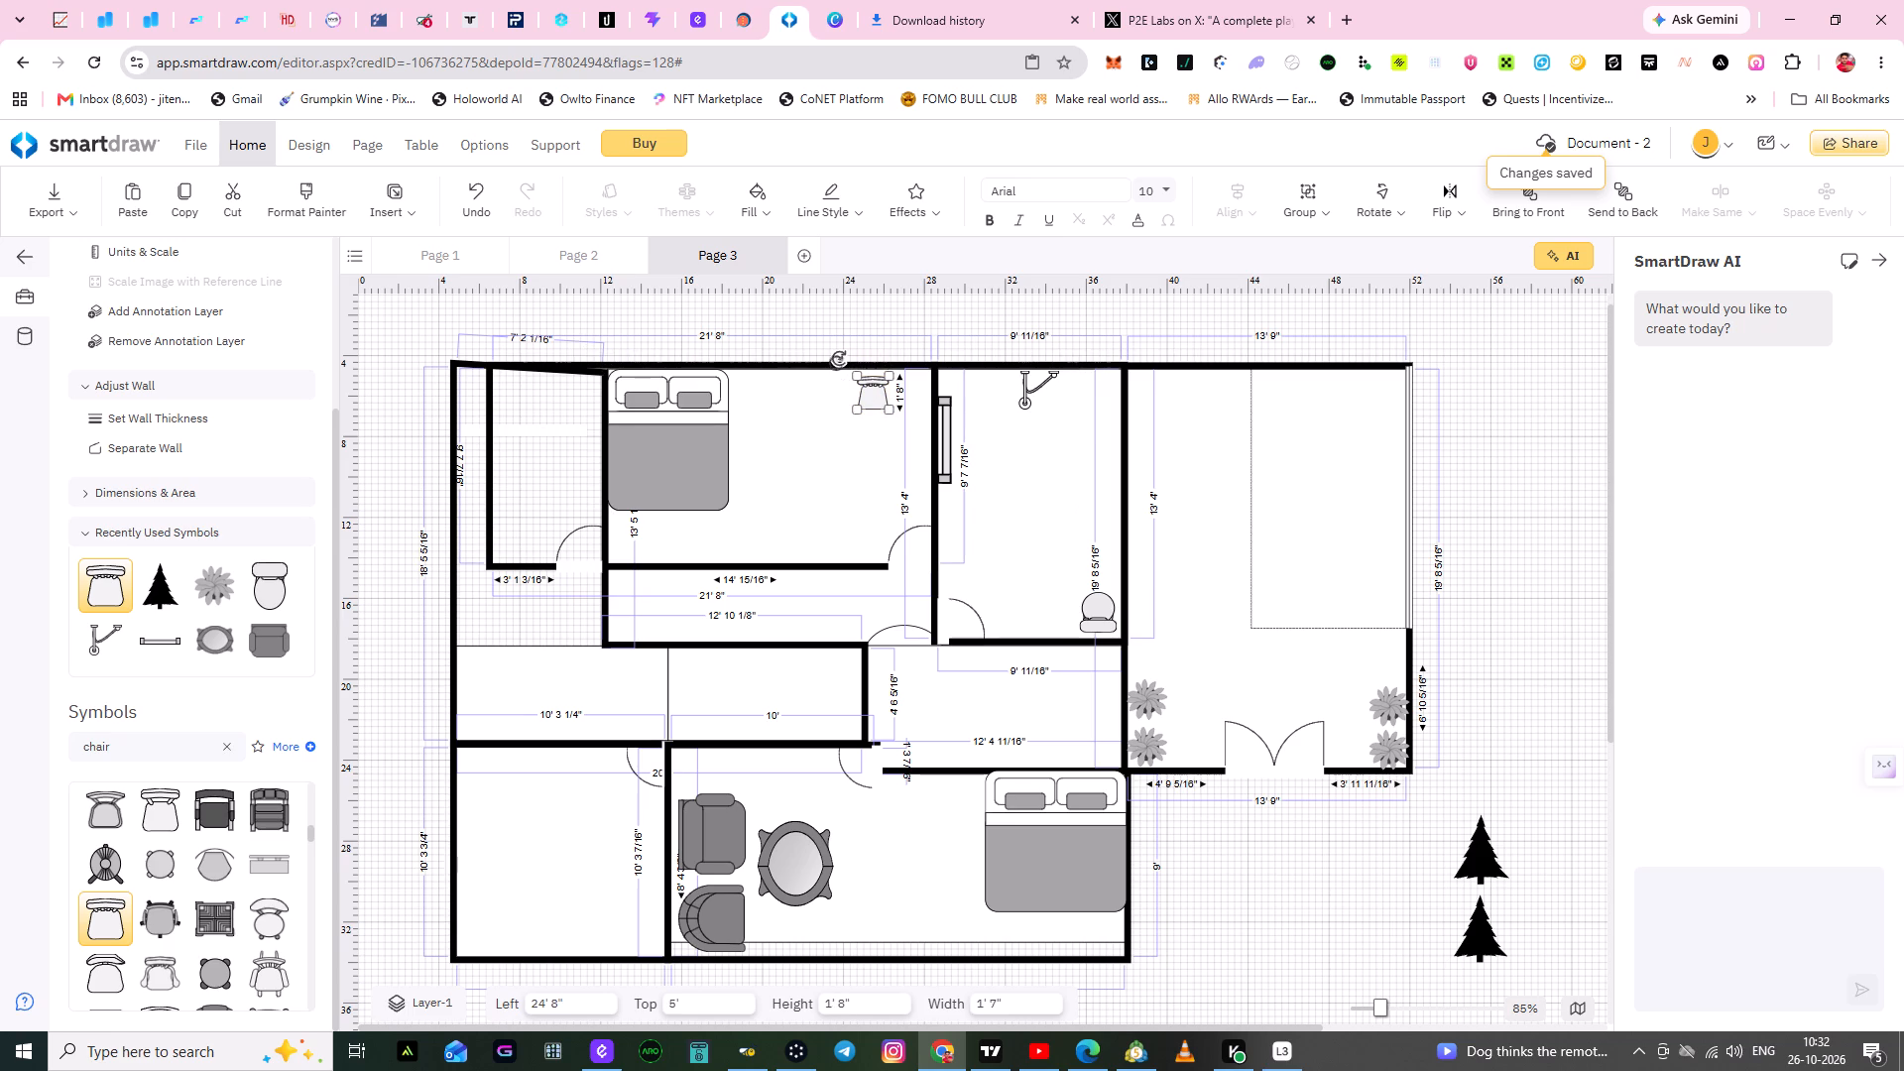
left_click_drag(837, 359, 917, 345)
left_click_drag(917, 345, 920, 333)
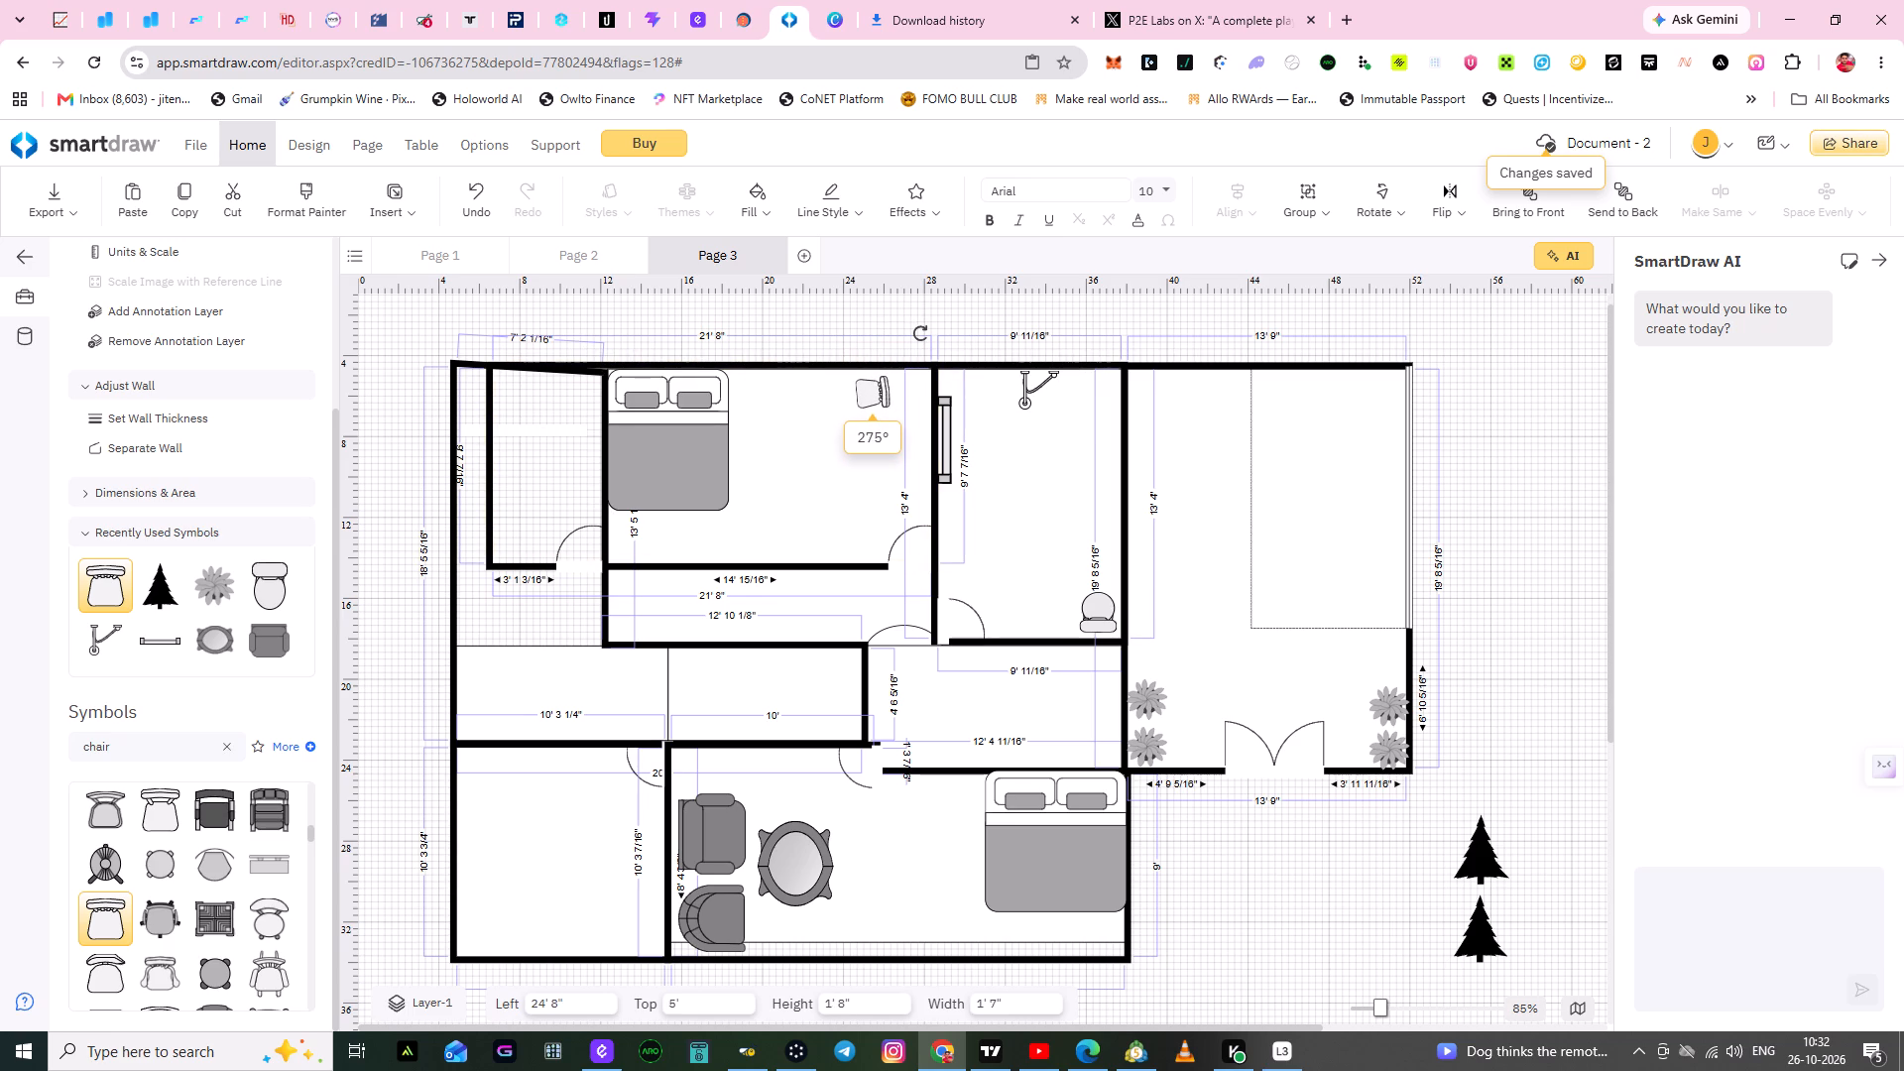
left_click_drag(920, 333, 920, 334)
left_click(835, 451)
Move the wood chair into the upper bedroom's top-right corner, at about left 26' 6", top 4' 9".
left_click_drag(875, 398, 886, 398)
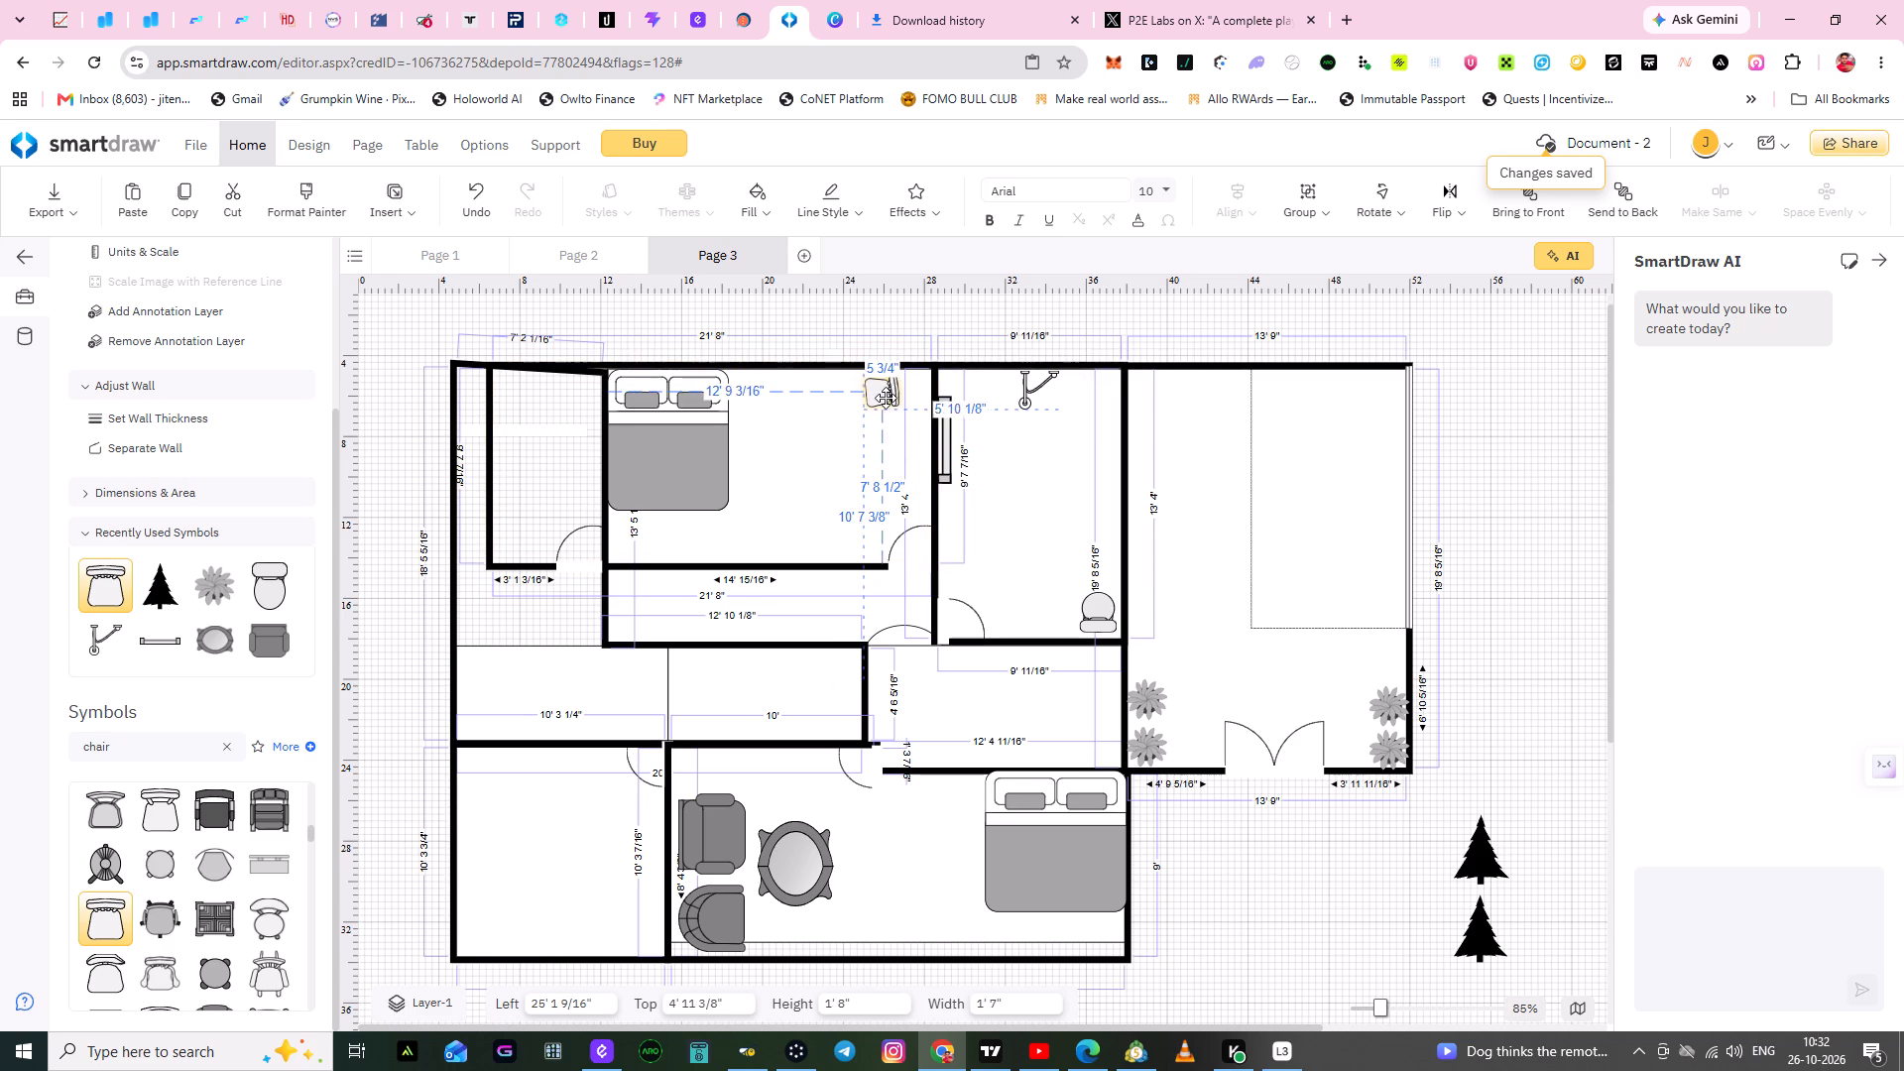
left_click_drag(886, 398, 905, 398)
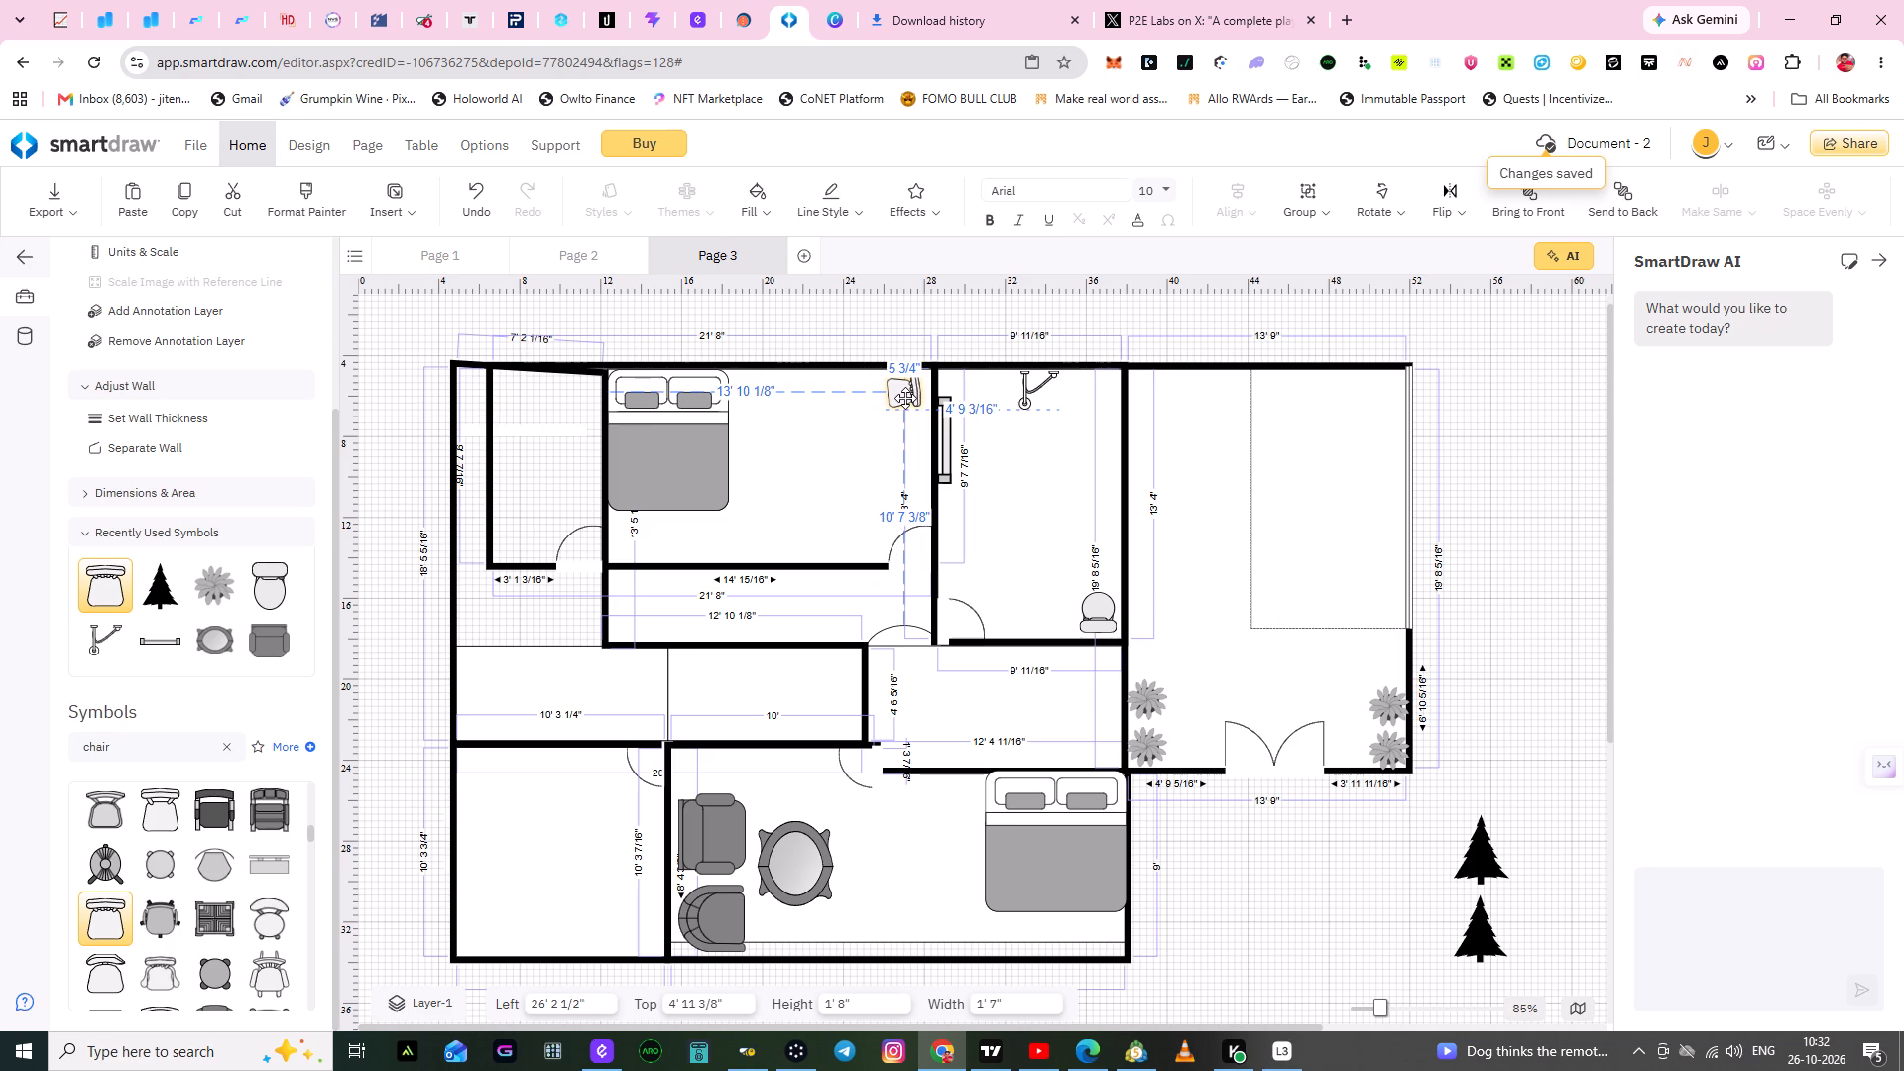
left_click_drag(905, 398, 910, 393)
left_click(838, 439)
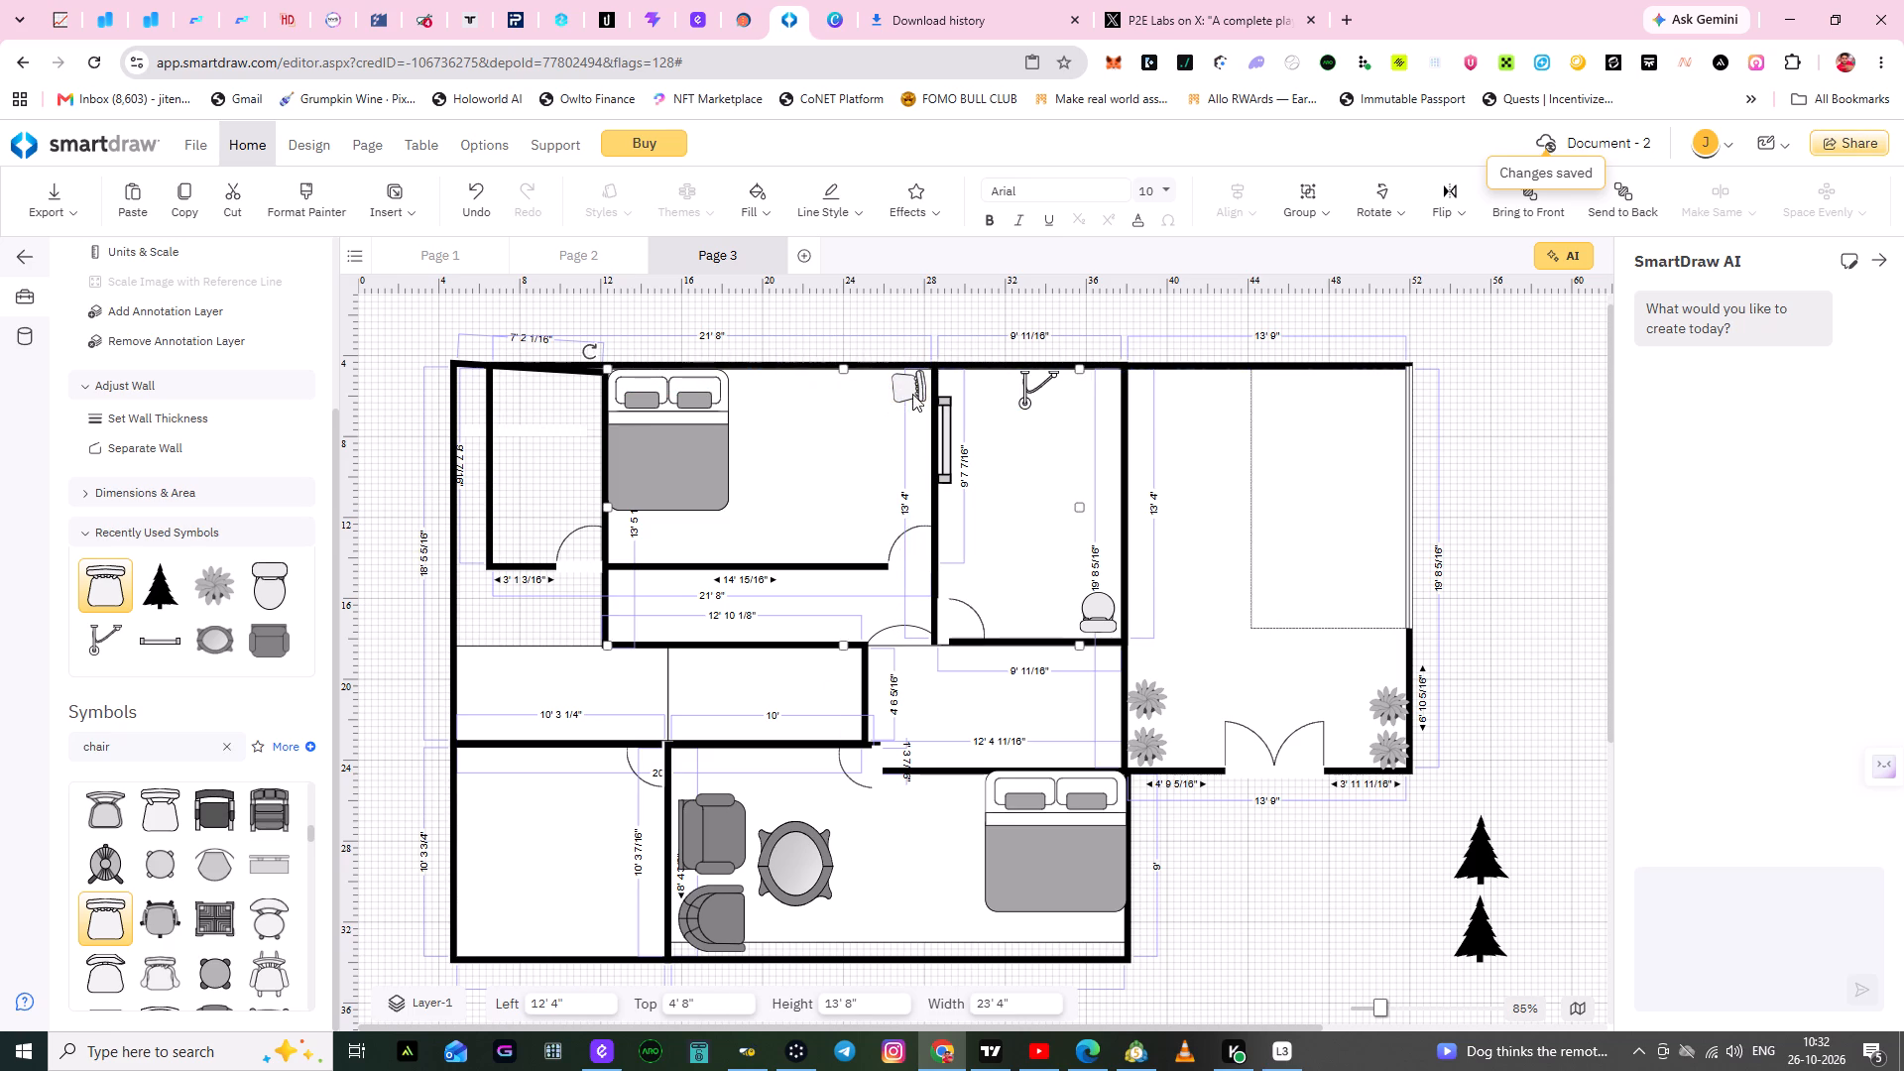
Move the wood chair away from the bedroom's right wall to about left 25' 2", top 4' 9", and rotate it to 270°.
left_click(912, 380)
left_click_drag(920, 387, 916, 388)
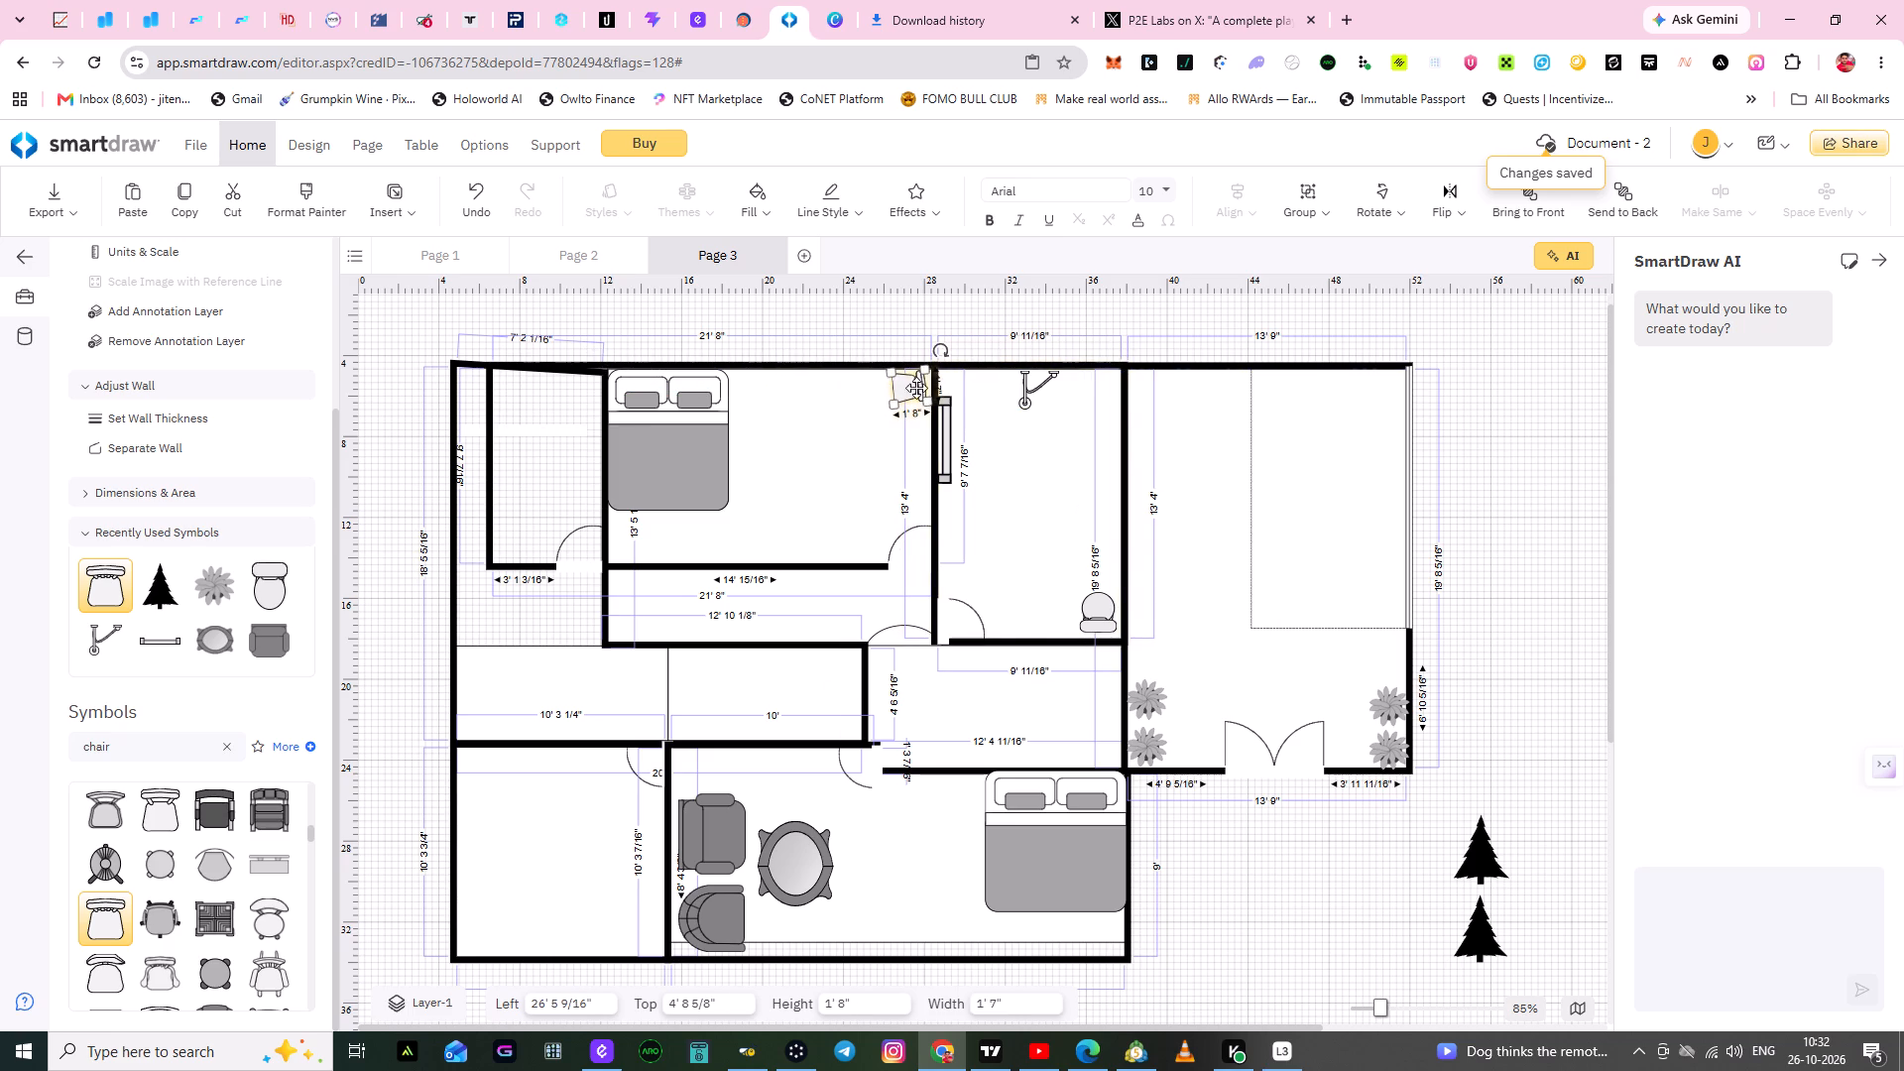
left_click_drag(916, 388, 895, 387)
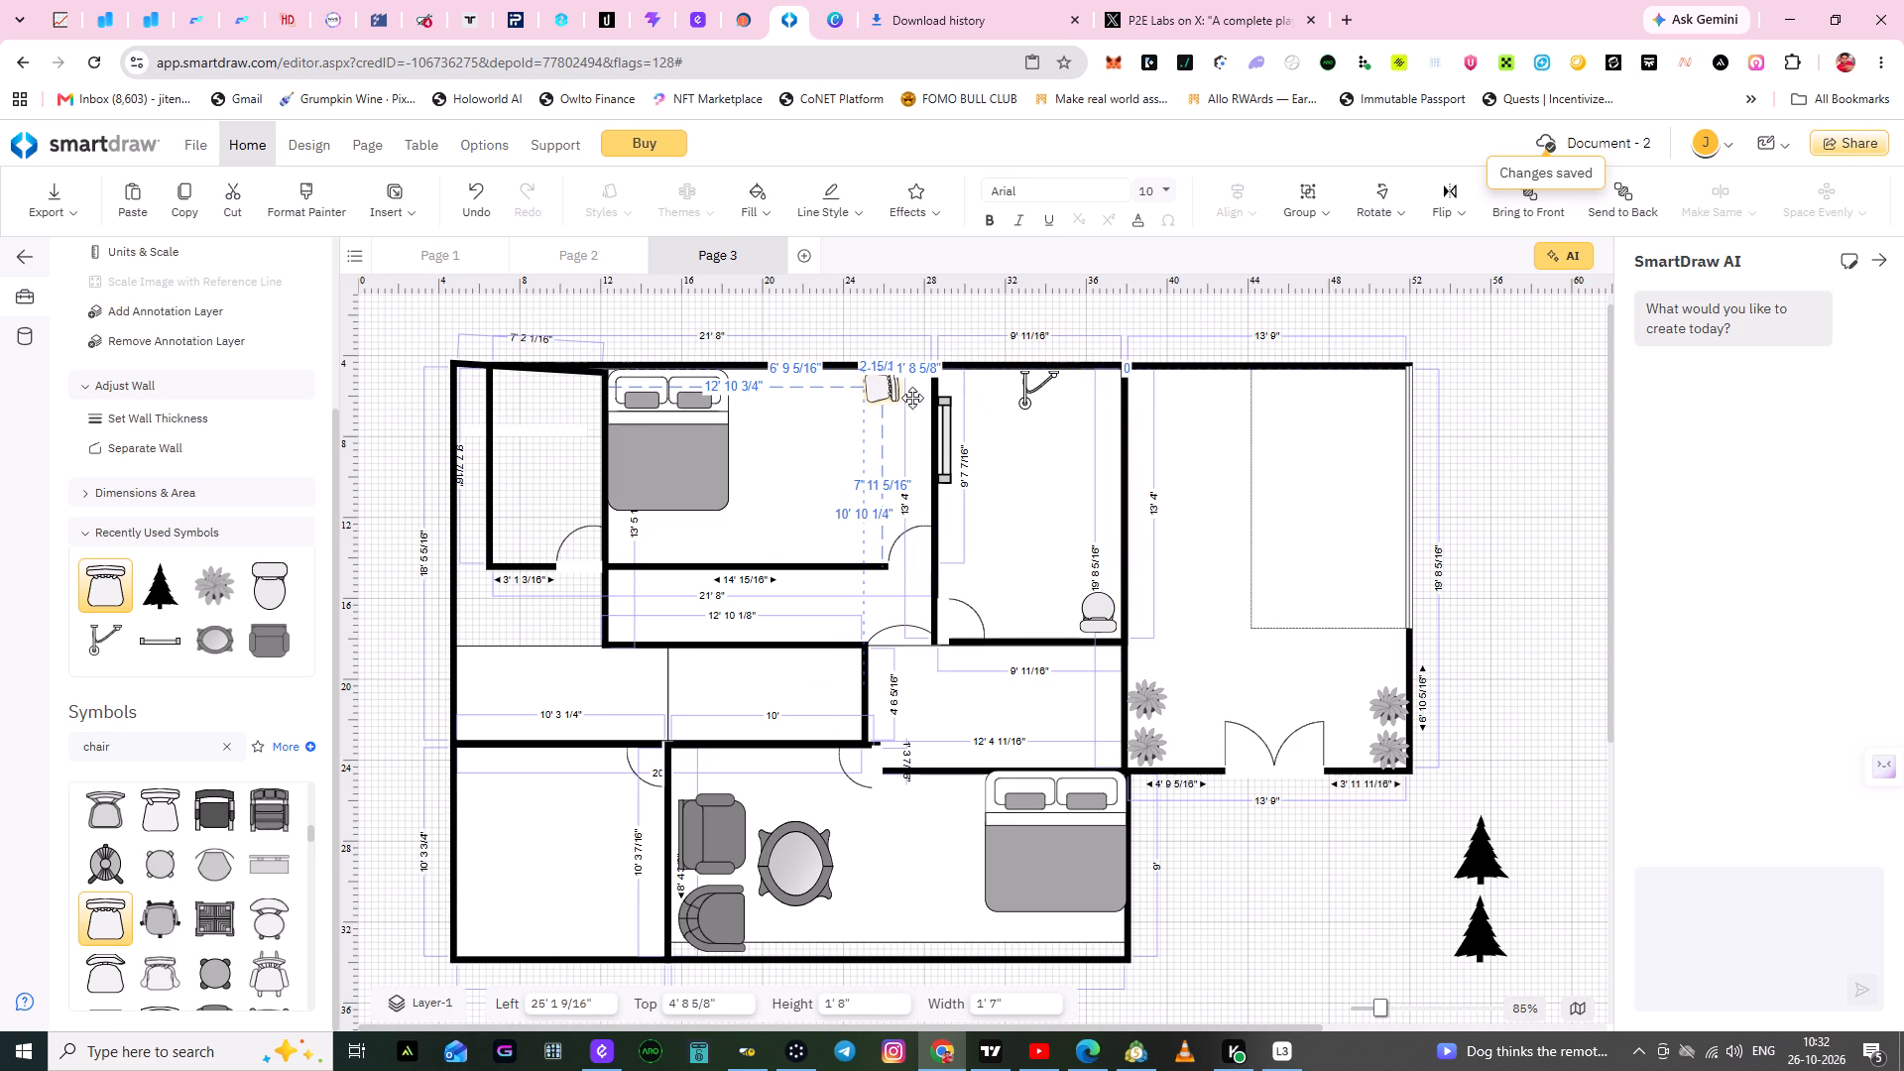
left_click_drag(910, 350, 924, 355)
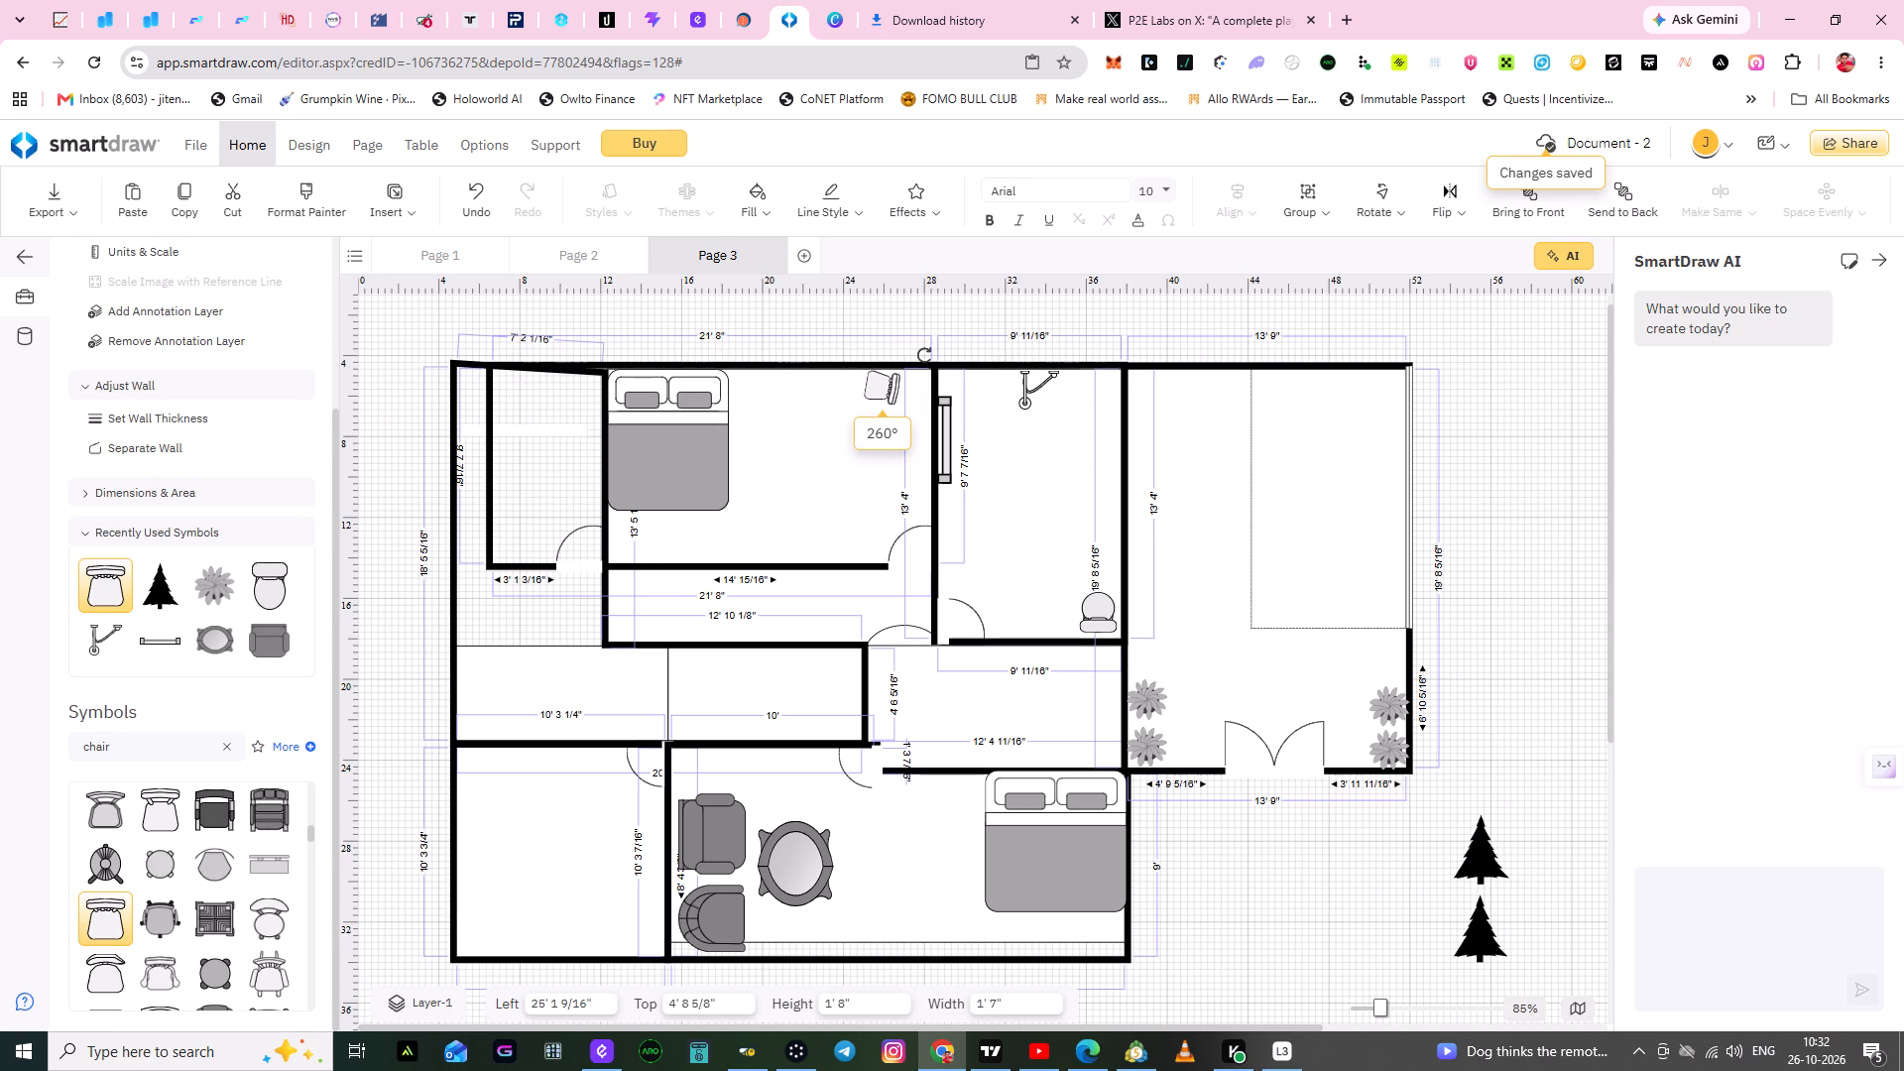
left_click_drag(924, 355, 921, 345)
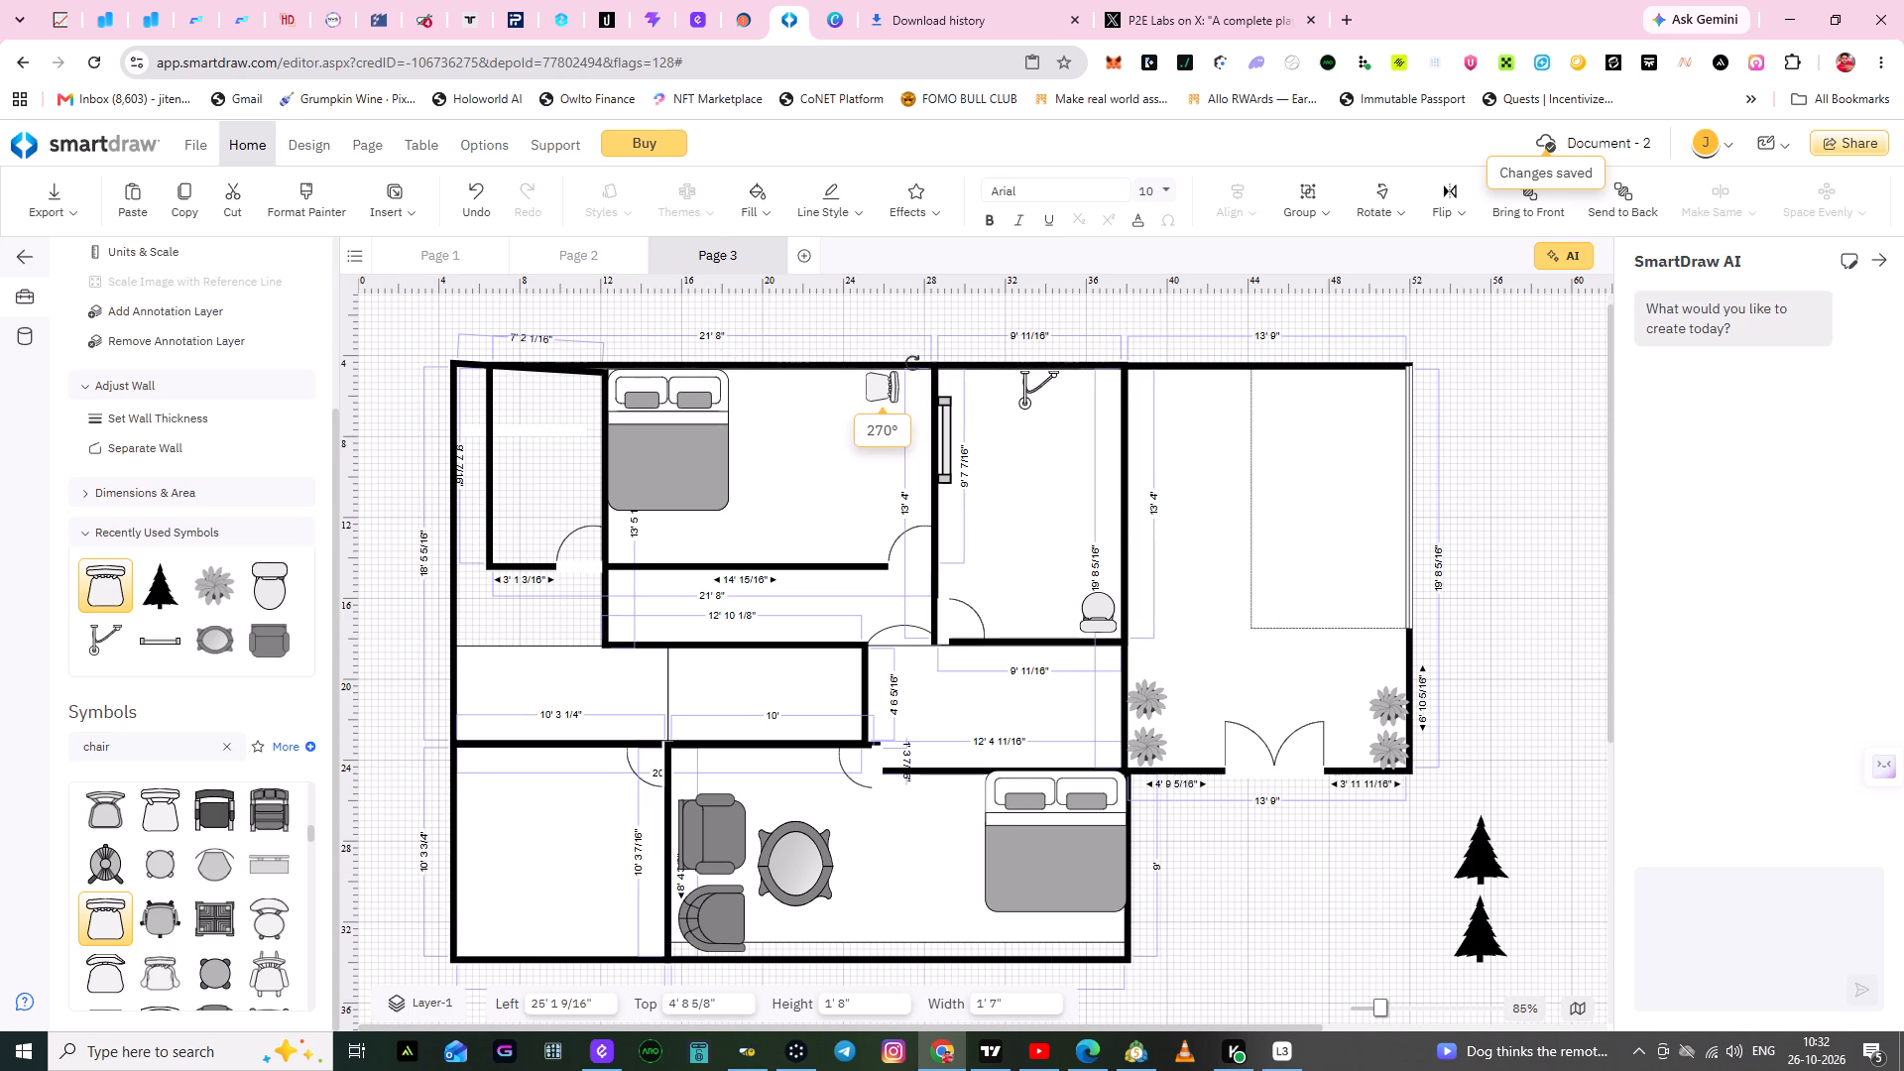
left_click(823, 507)
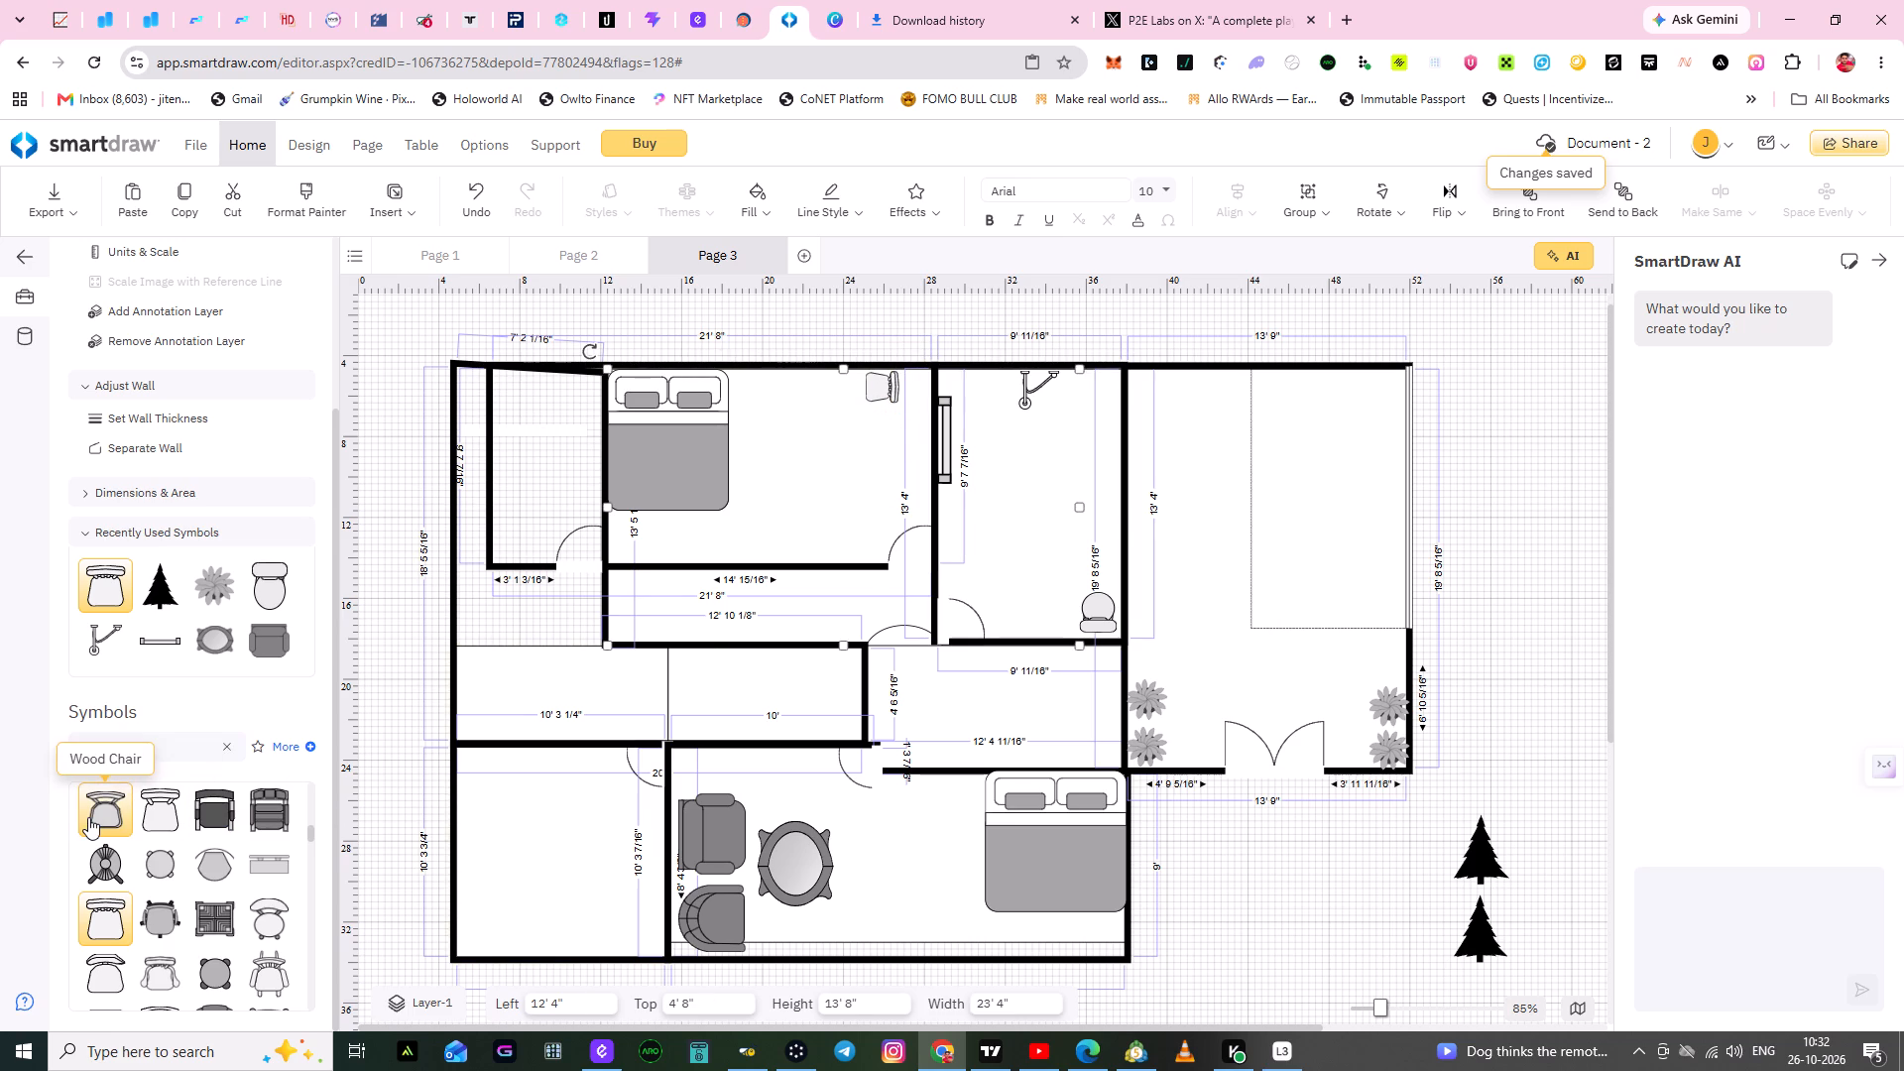
Place a second Wood Chair of a different style in the upper bedroom at about left 24' 1", top 8', turned to face the bed.
left_click_drag(151, 809, 162, 805)
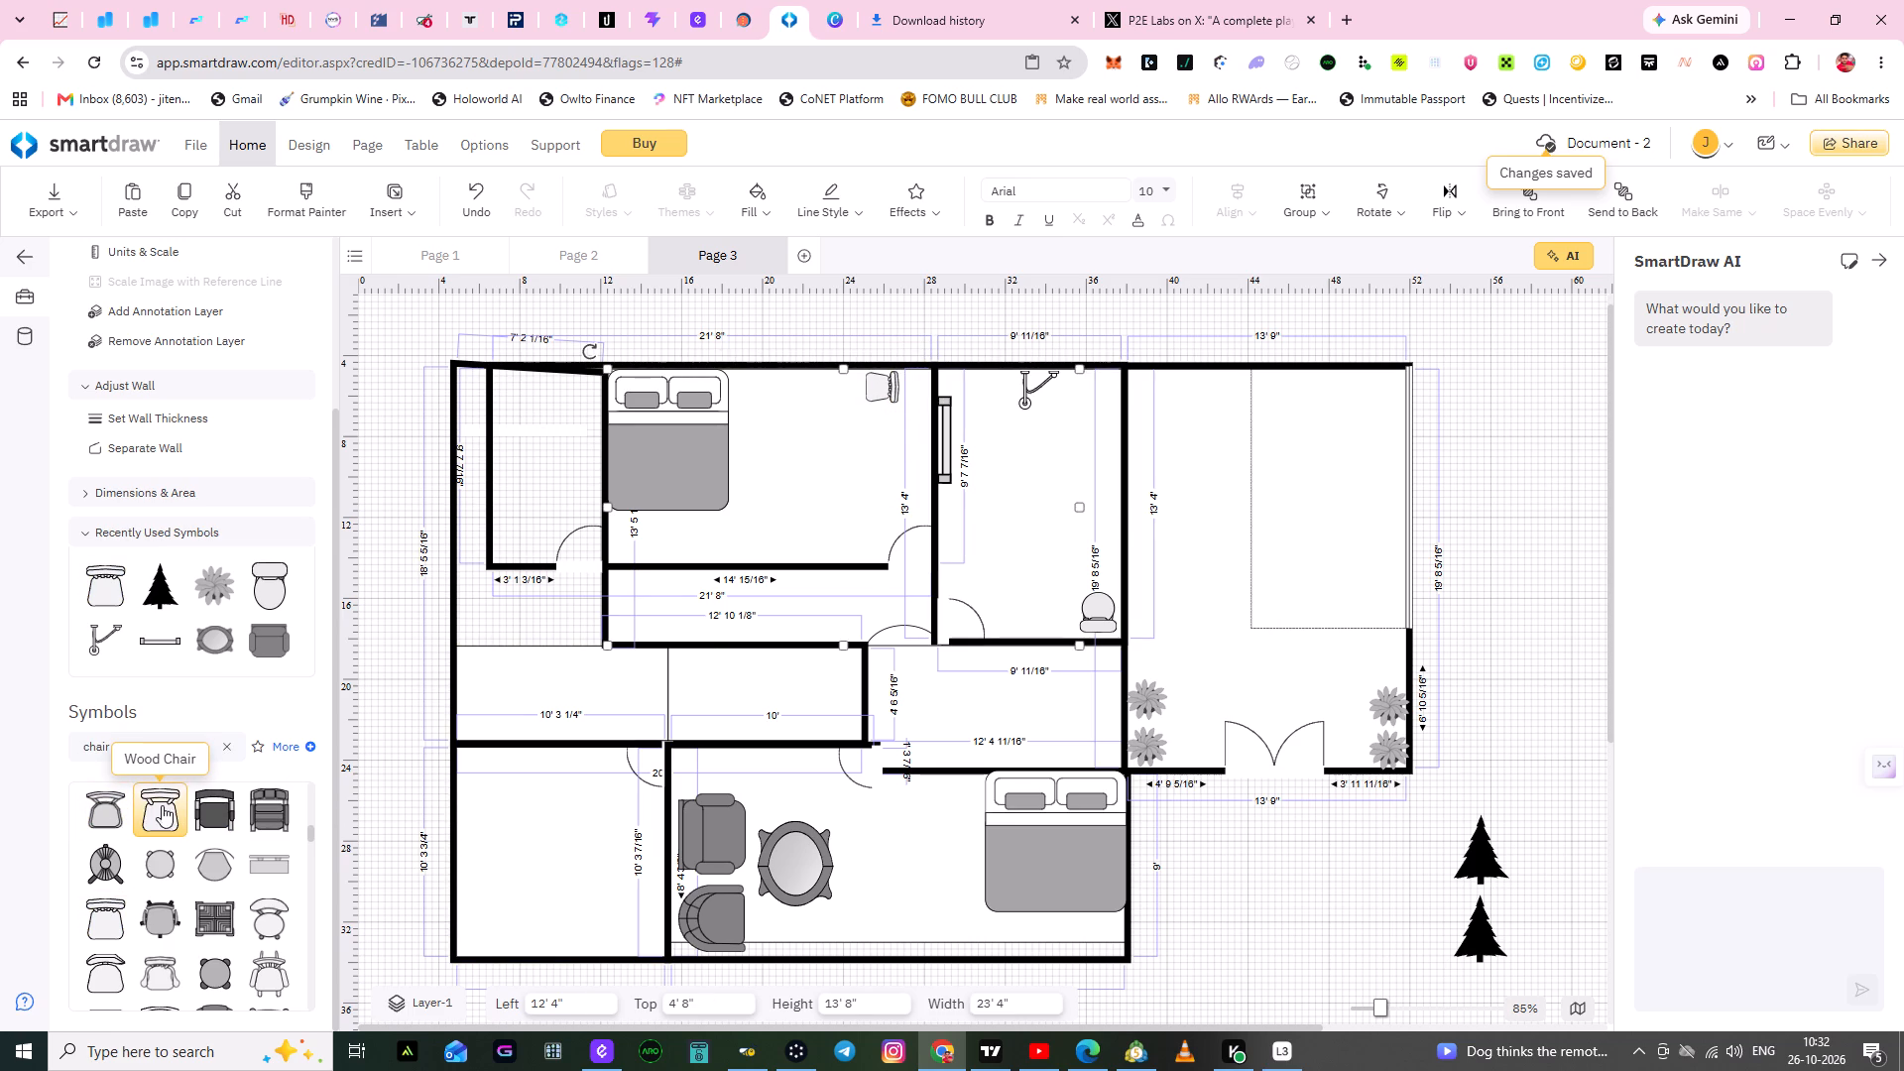
left_click_drag(162, 805, 863, 457)
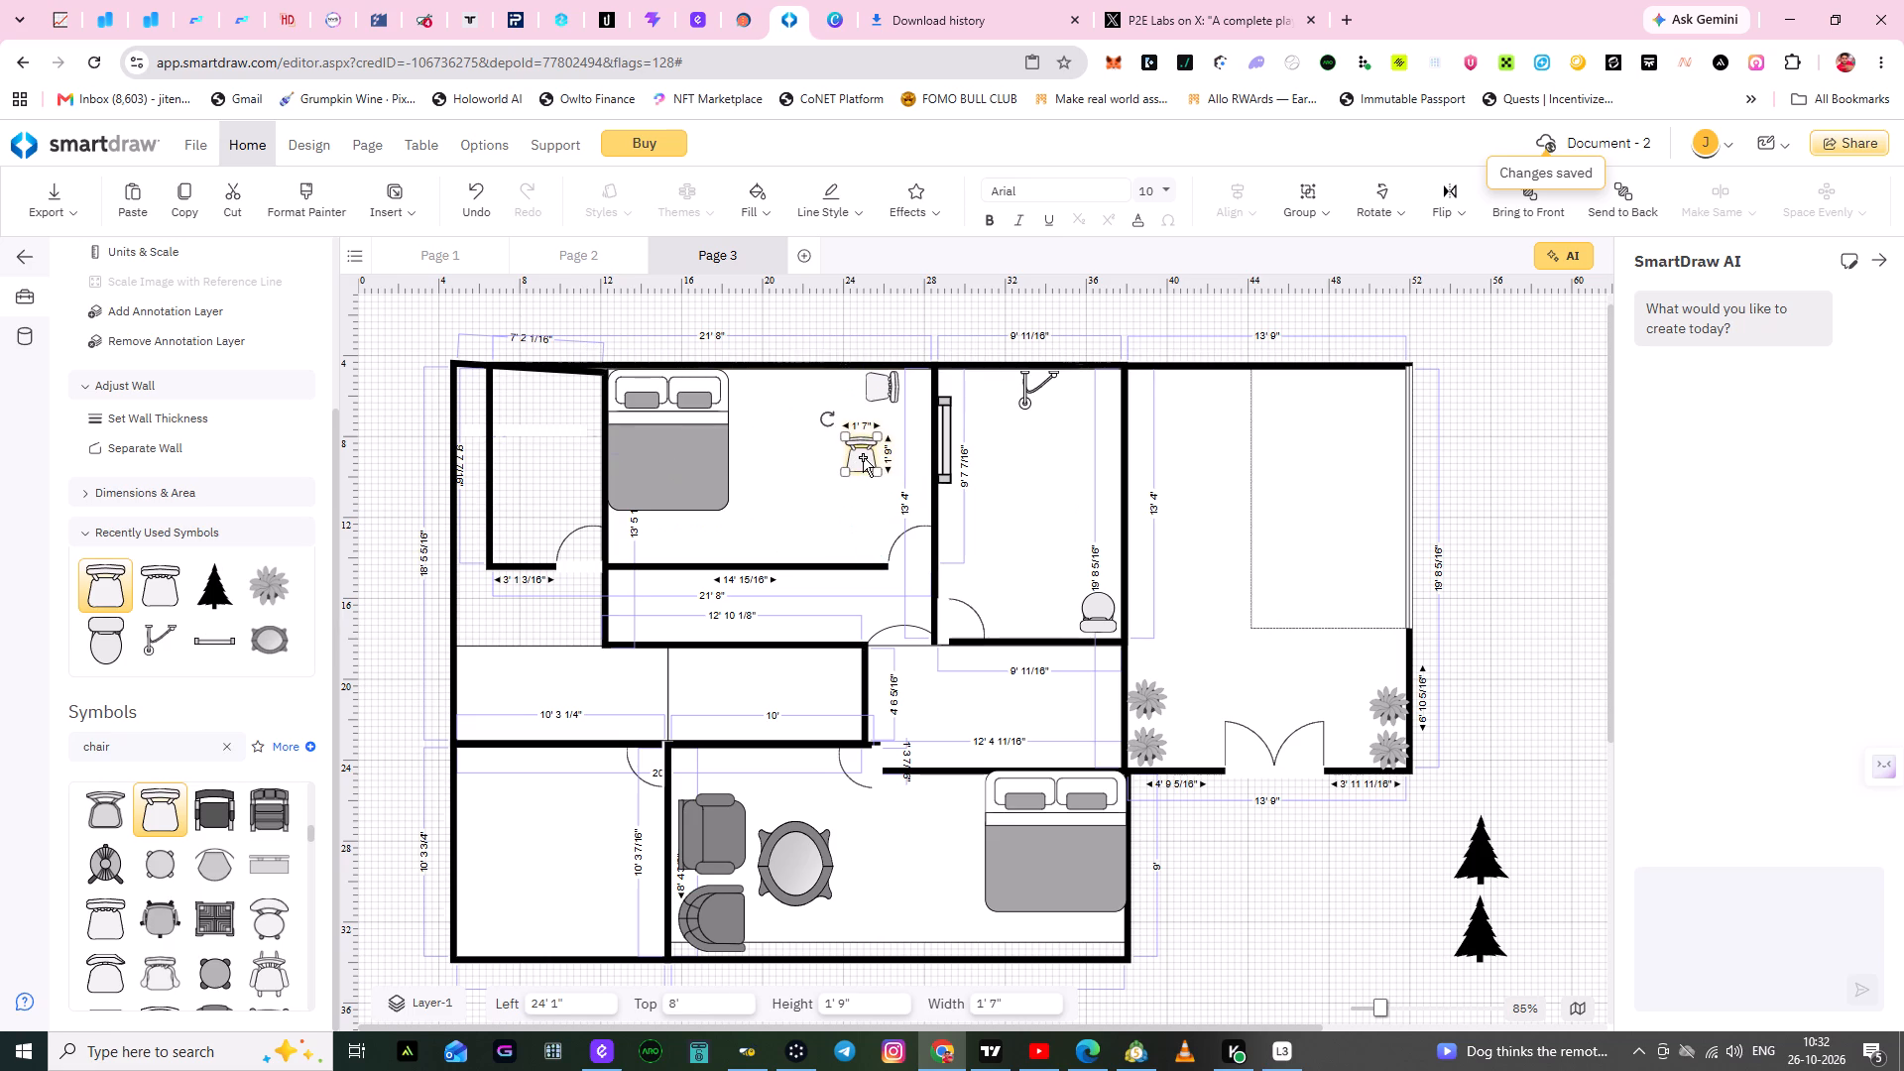
left_click_drag(826, 416, 910, 404)
left_click(894, 421)
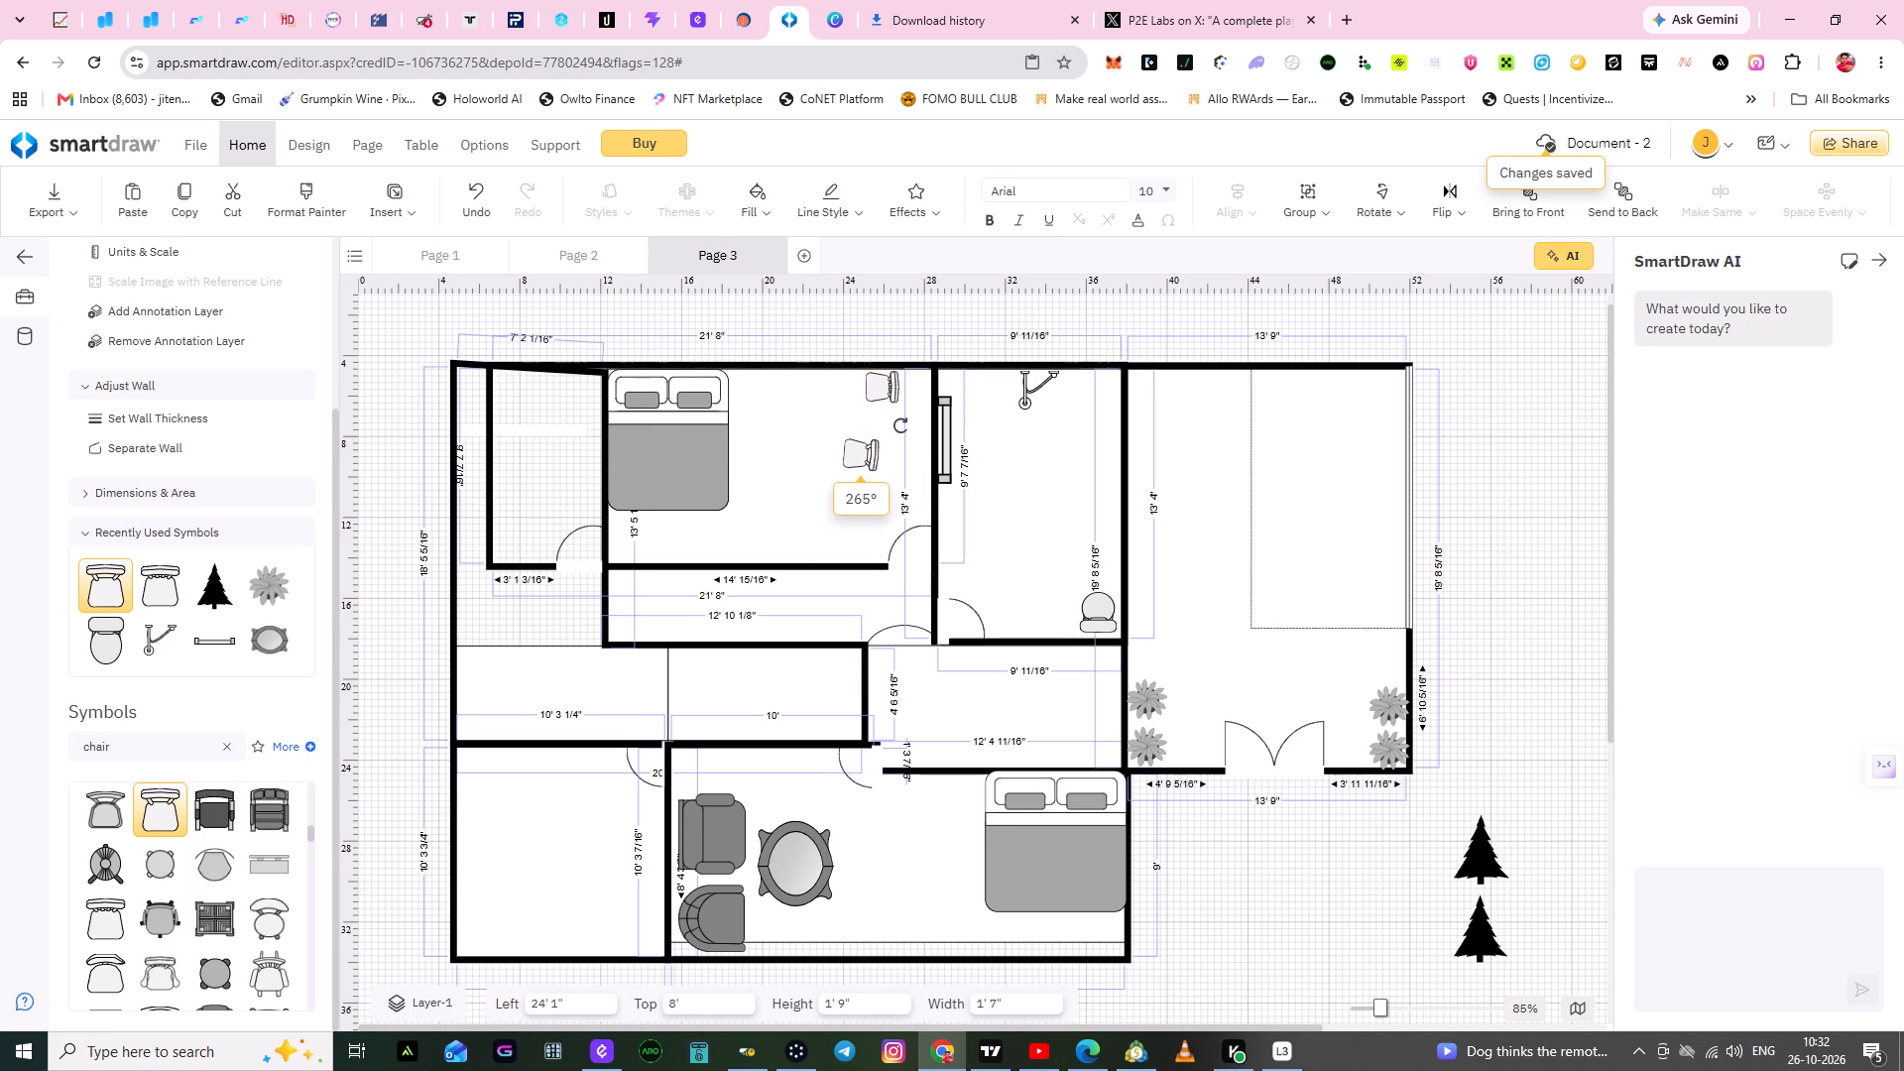
Move the second wood chair in the upper bedroom directly below the first, at about left 25' 2", top 6' 7".
left_click_drag(846, 463, 852, 463)
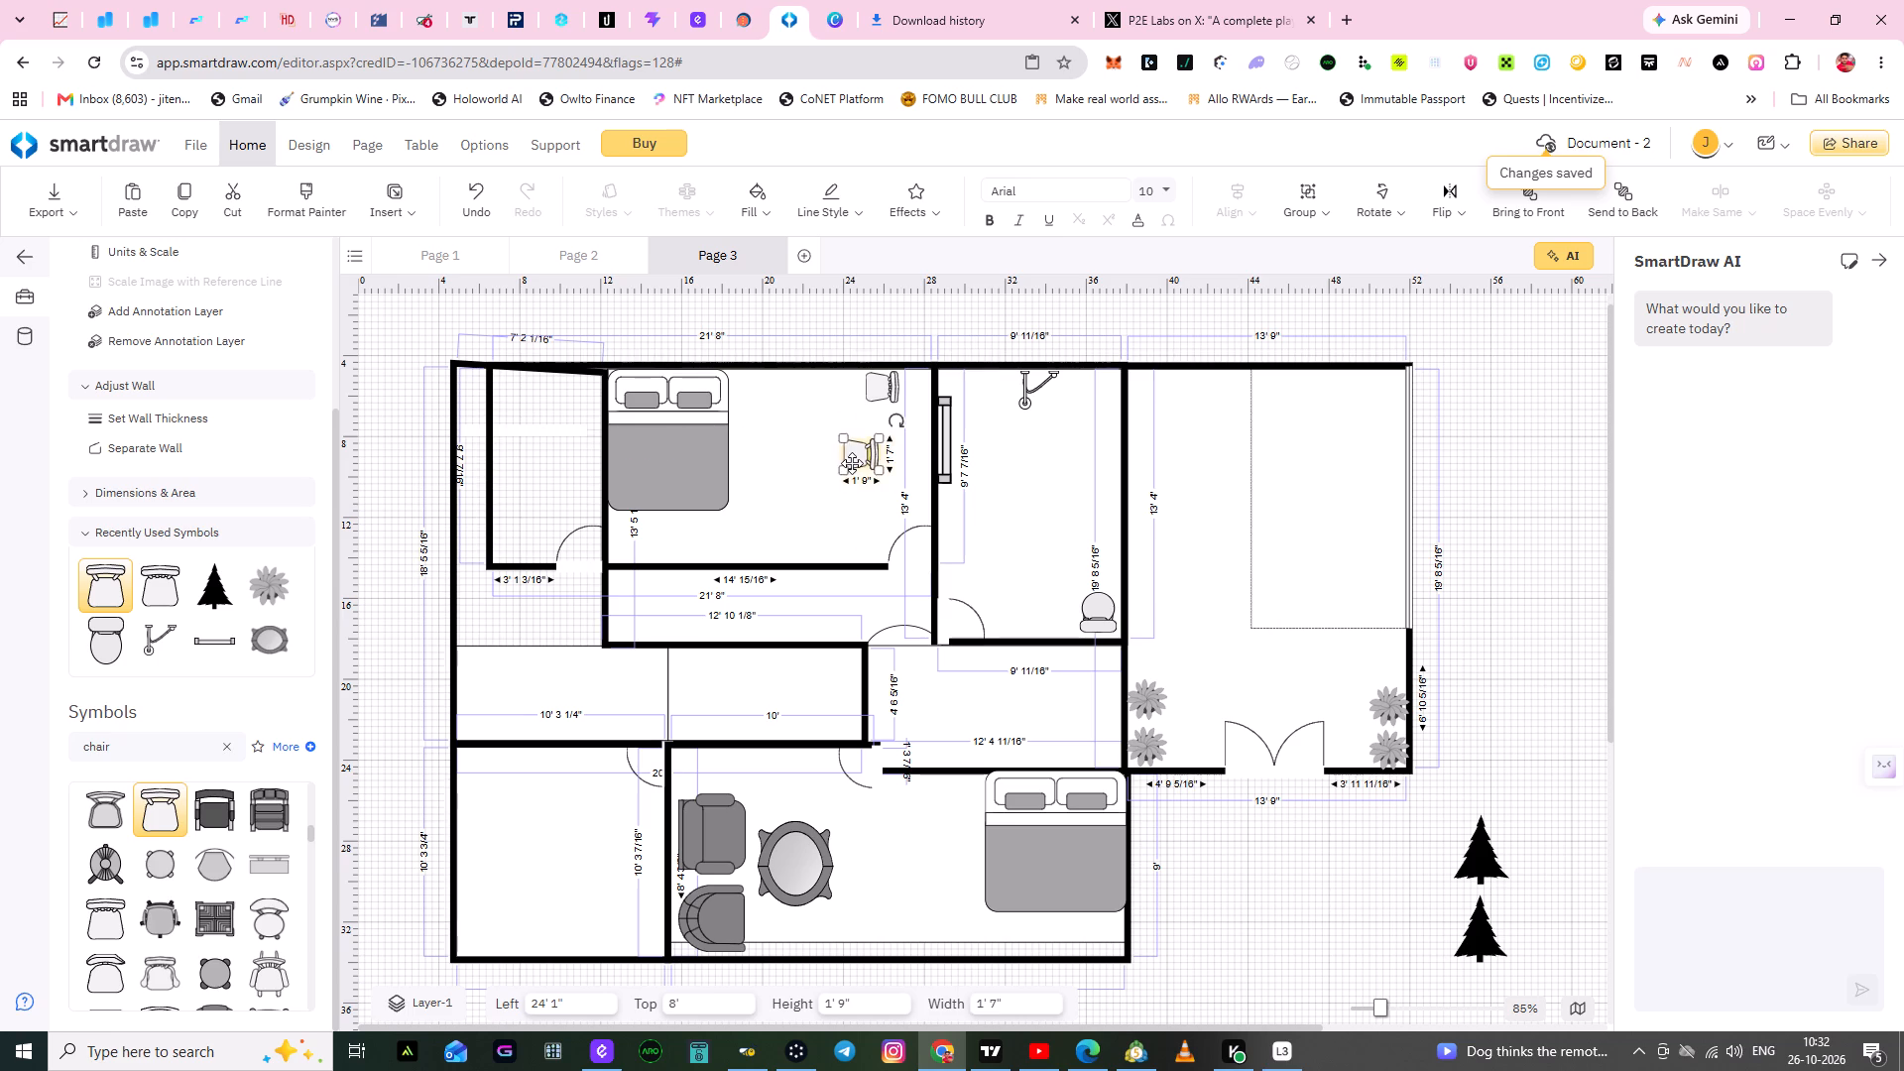
left_click_drag(852, 463, 872, 437)
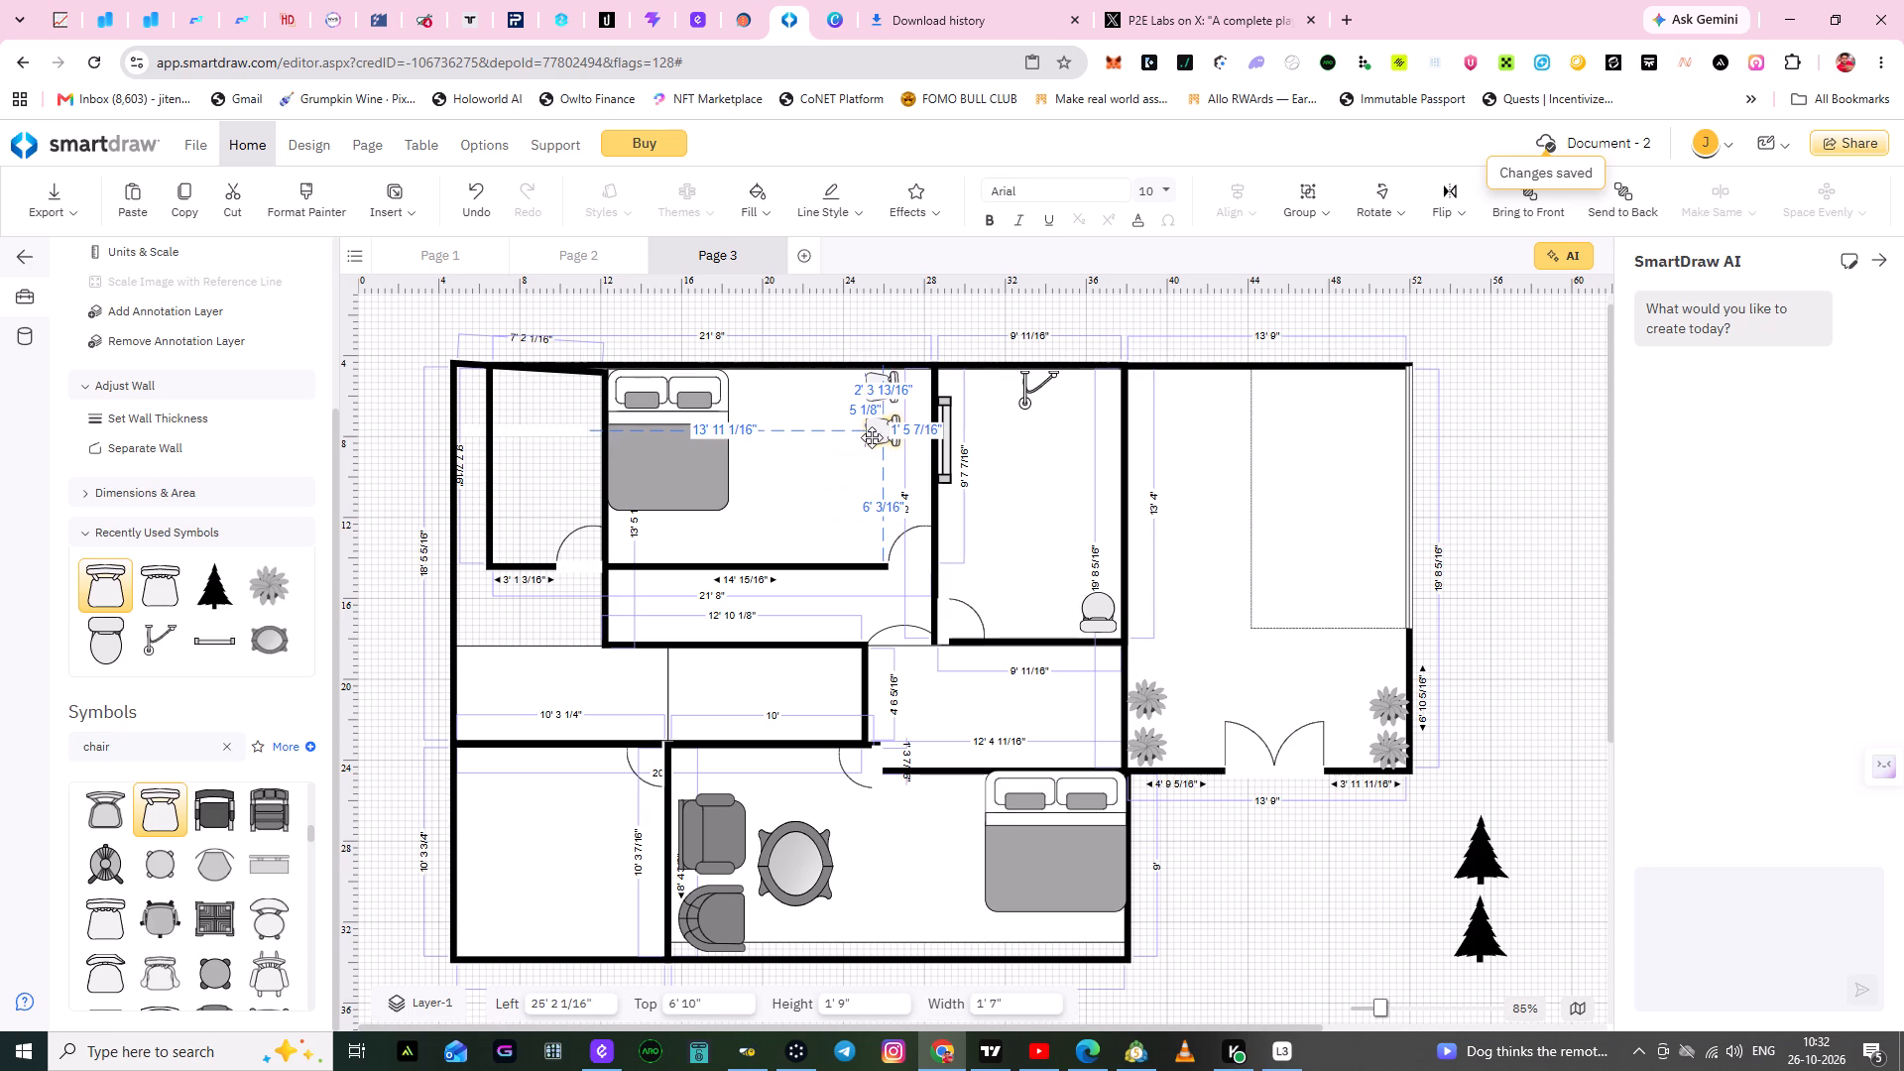
left_click_drag(872, 437, 873, 437)
left_click(797, 489)
left_click(879, 436)
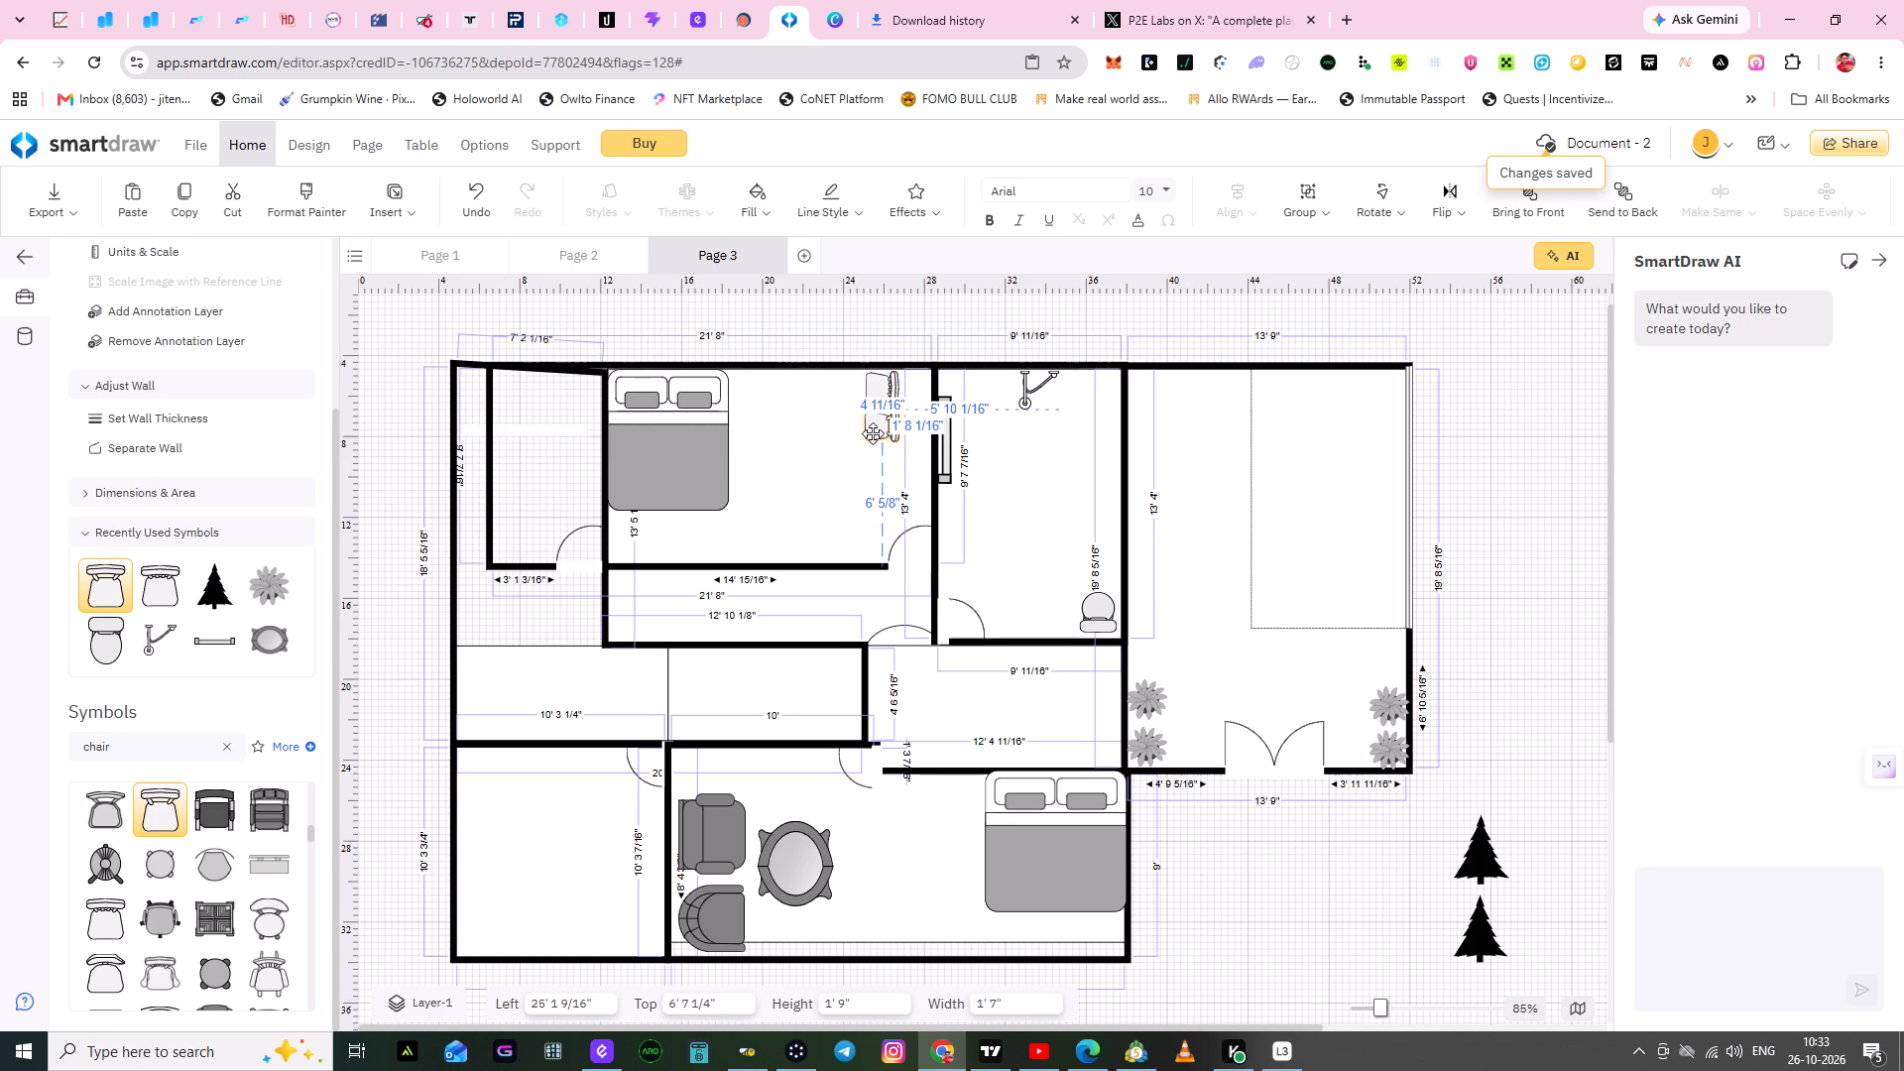
left_click(779, 491)
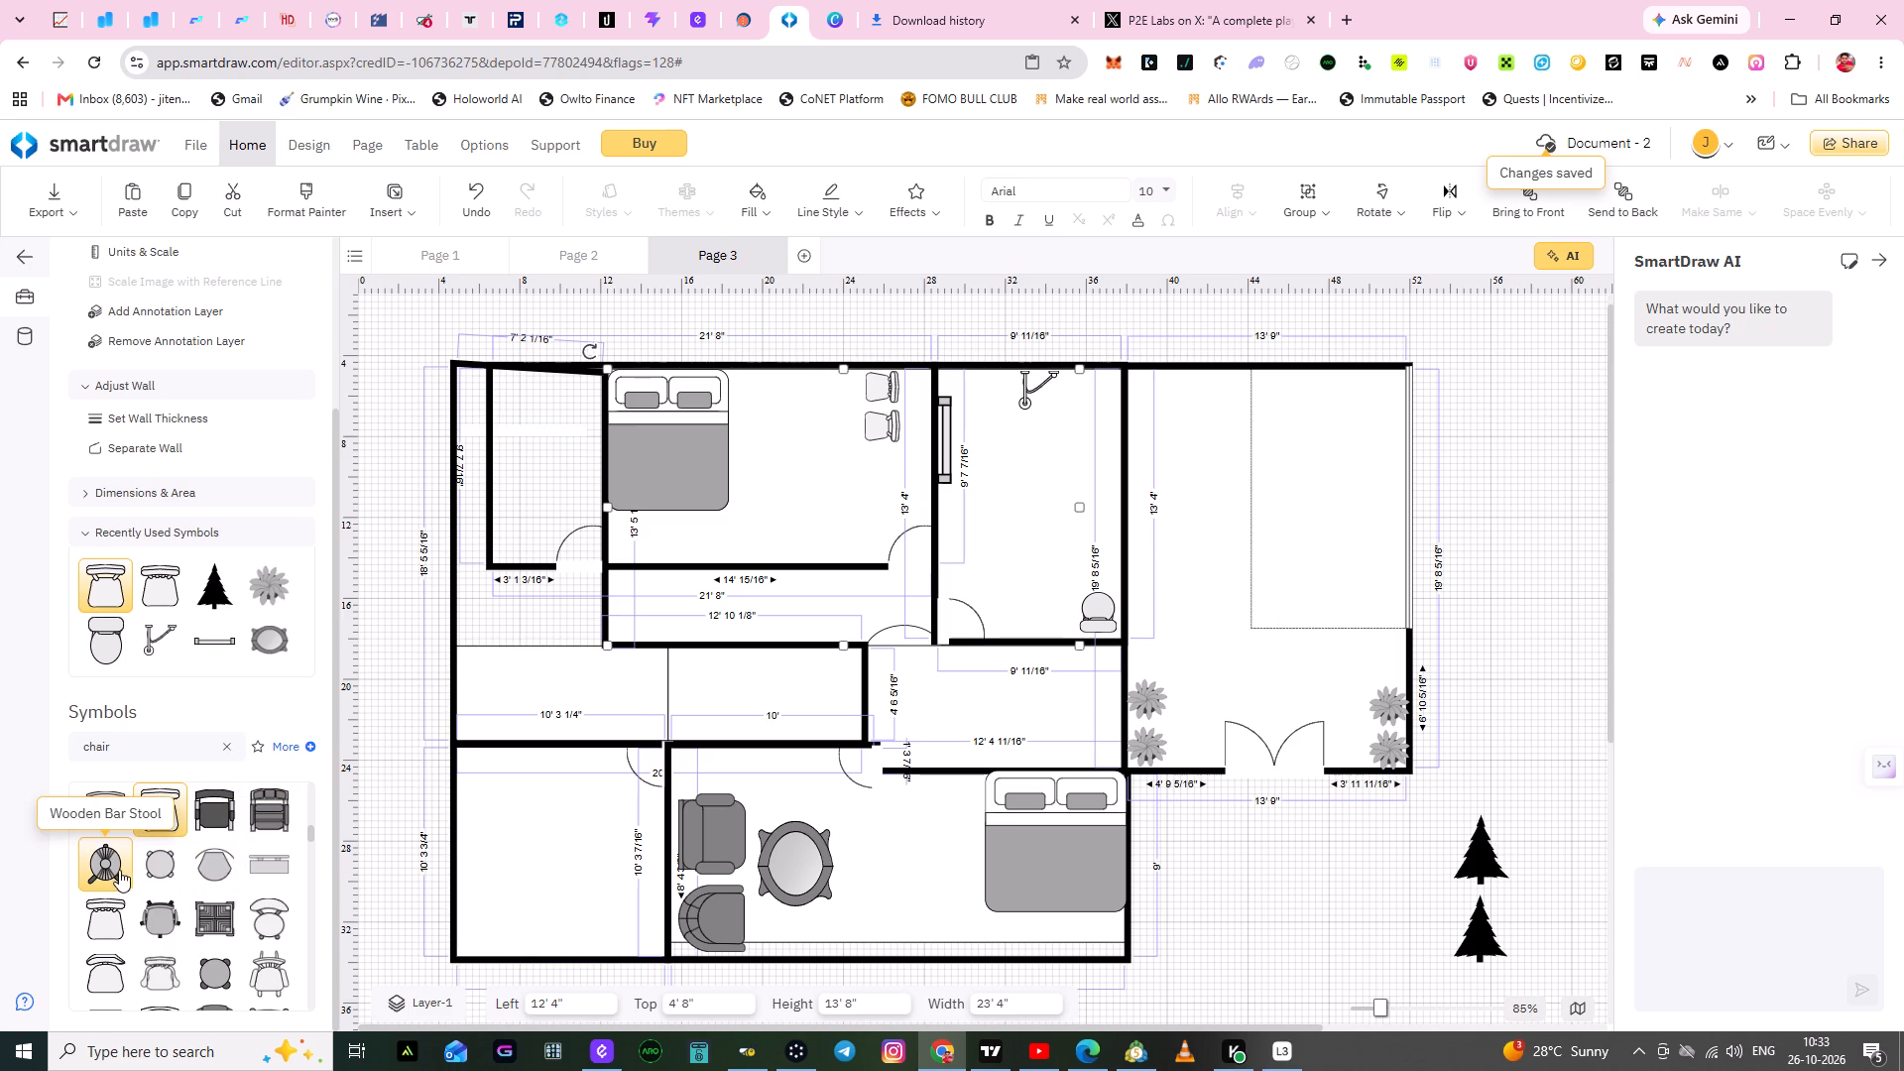
Place a chair with a slatted back in the lower furnished room at about left 24' 4", top 30' 4", turned toward the round table.
left_click_drag(107, 868, 185, 794)
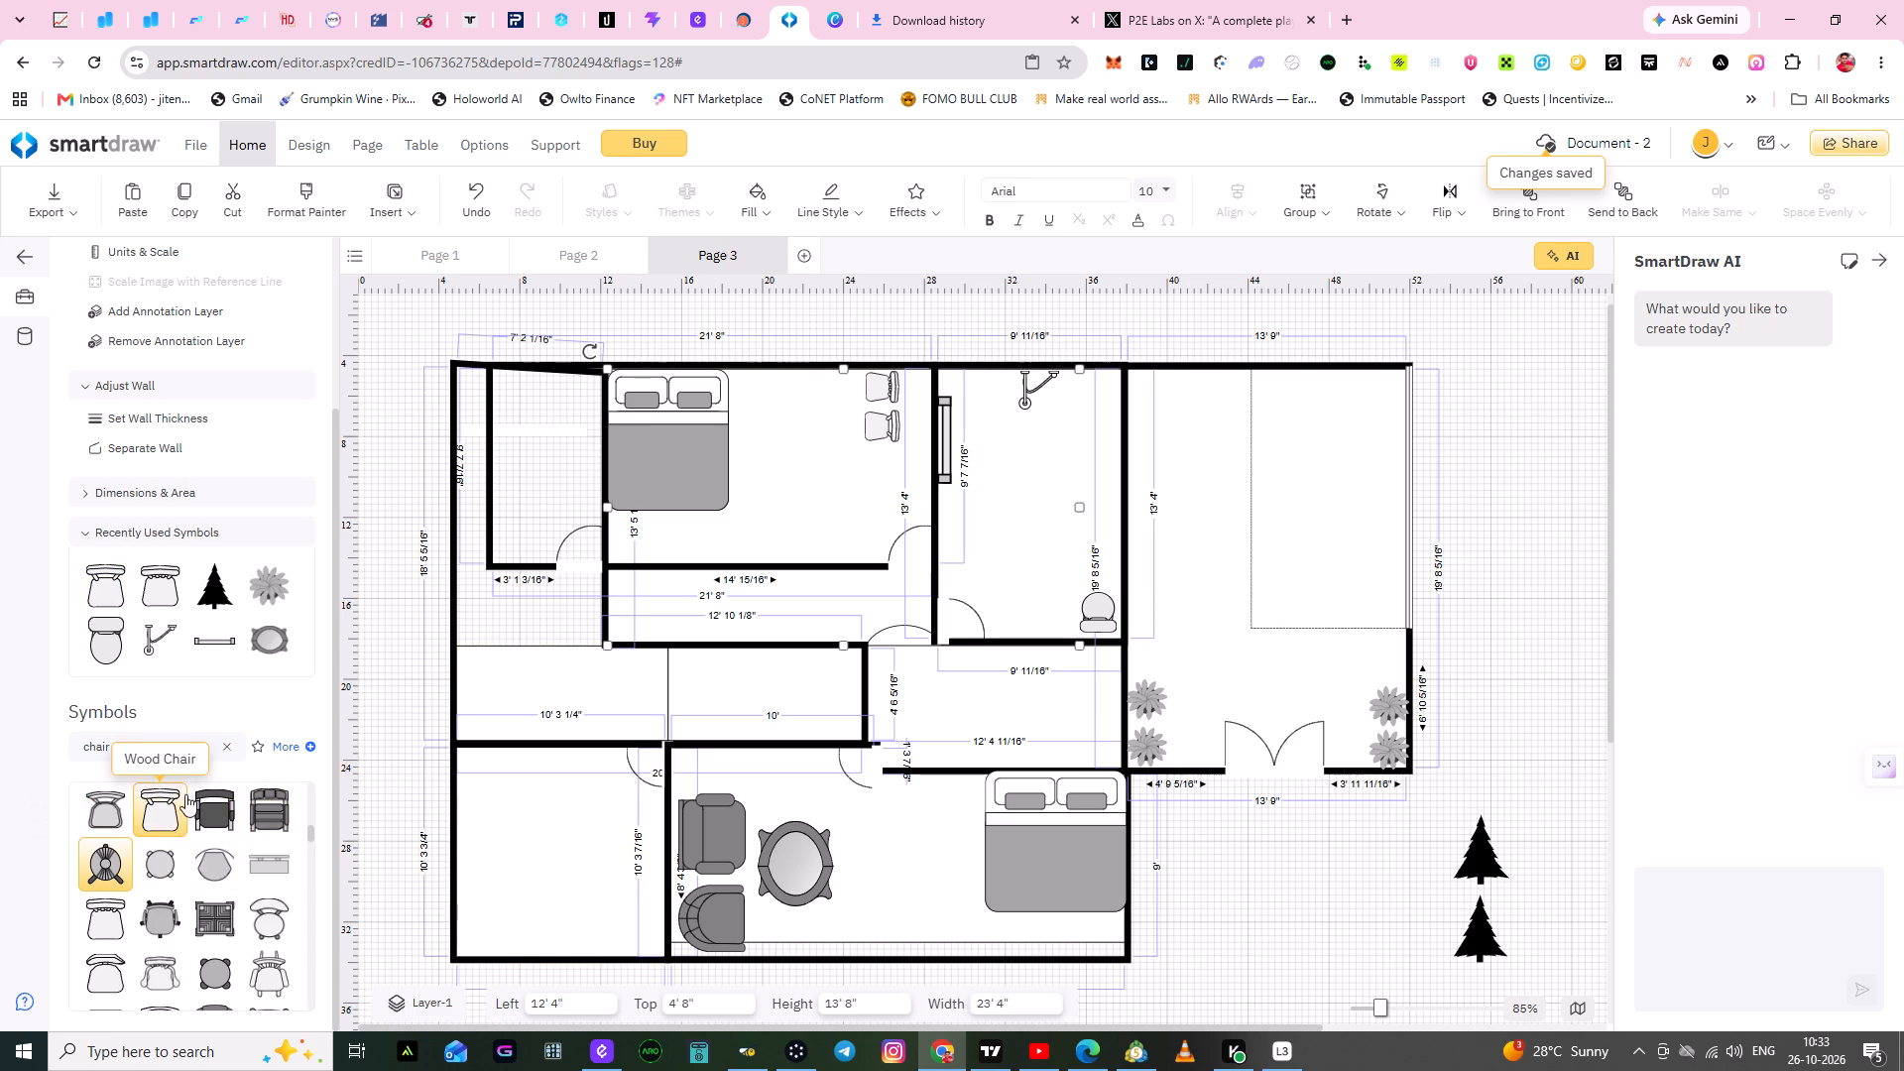
left_click_drag(185, 794, 128, 845)
scroll(180, 870, "up", 3)
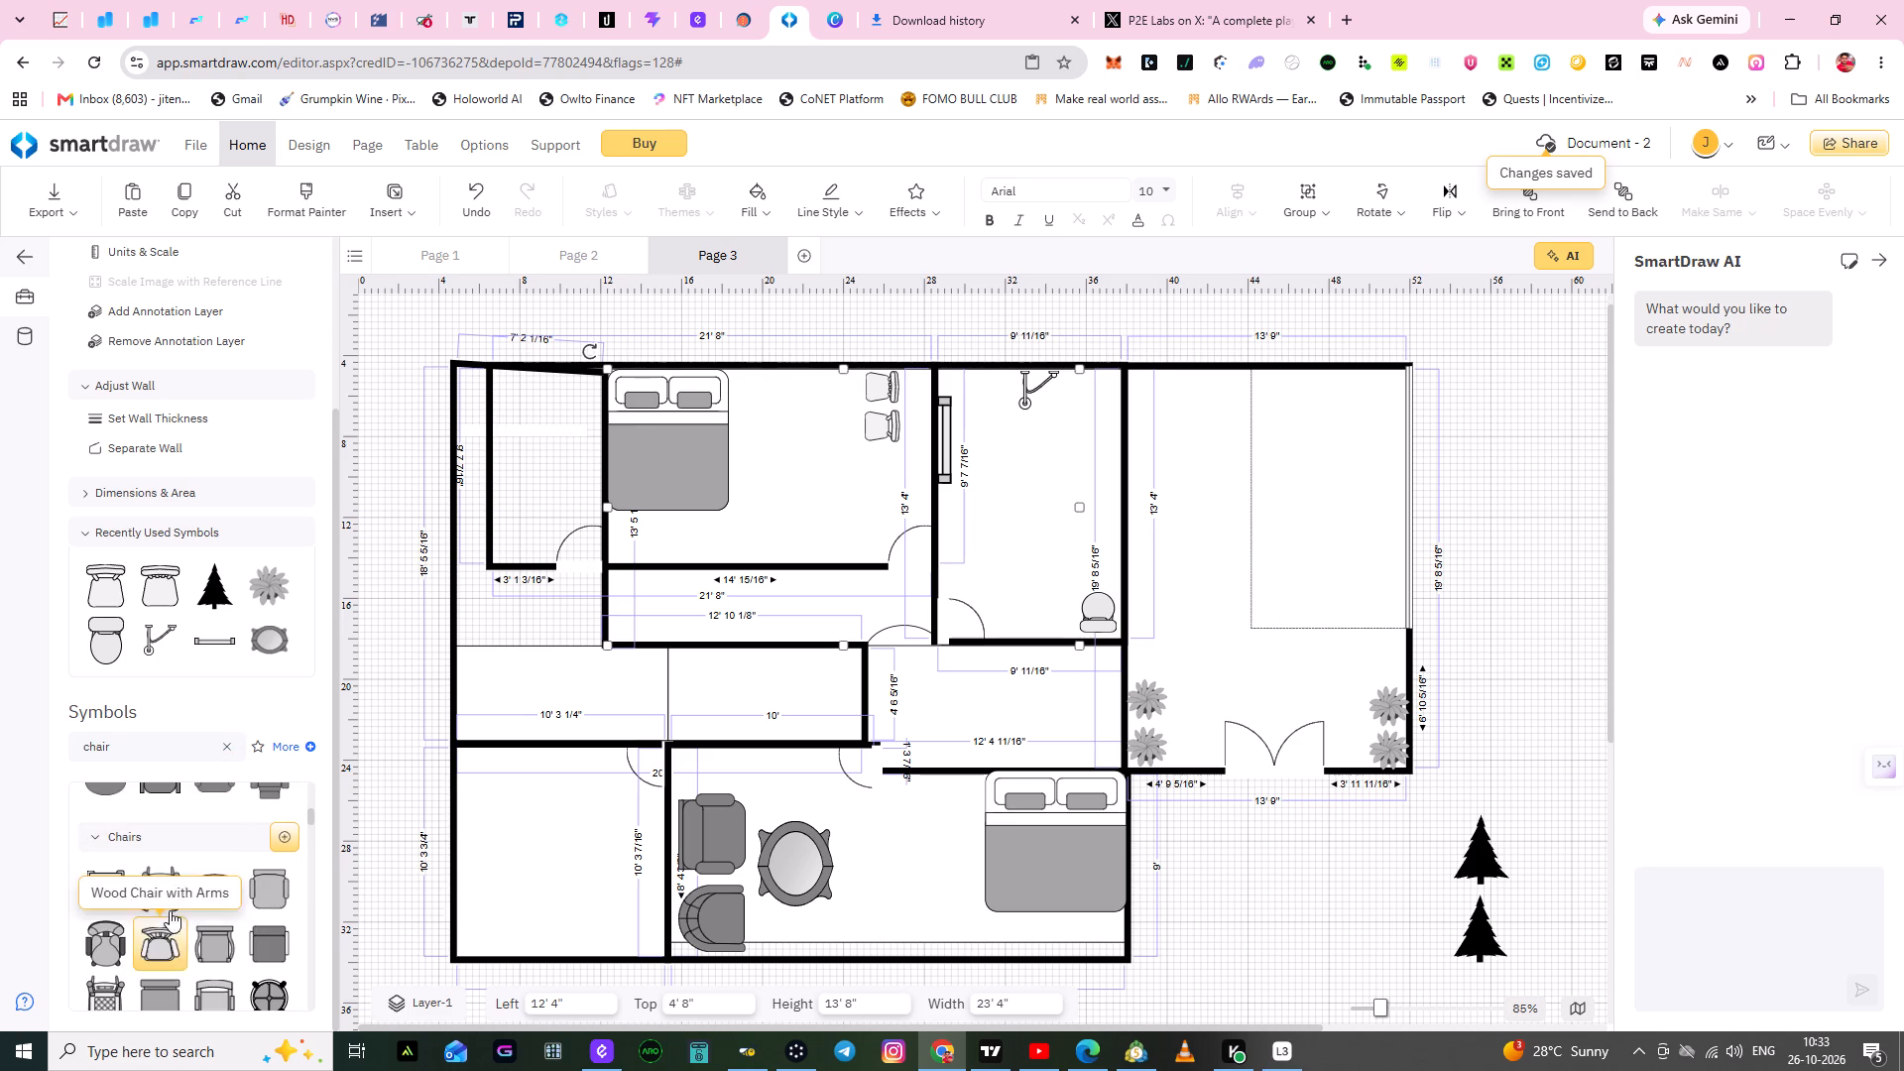
scroll(205, 904, "down", 1)
scroll(205, 904, "up", 2)
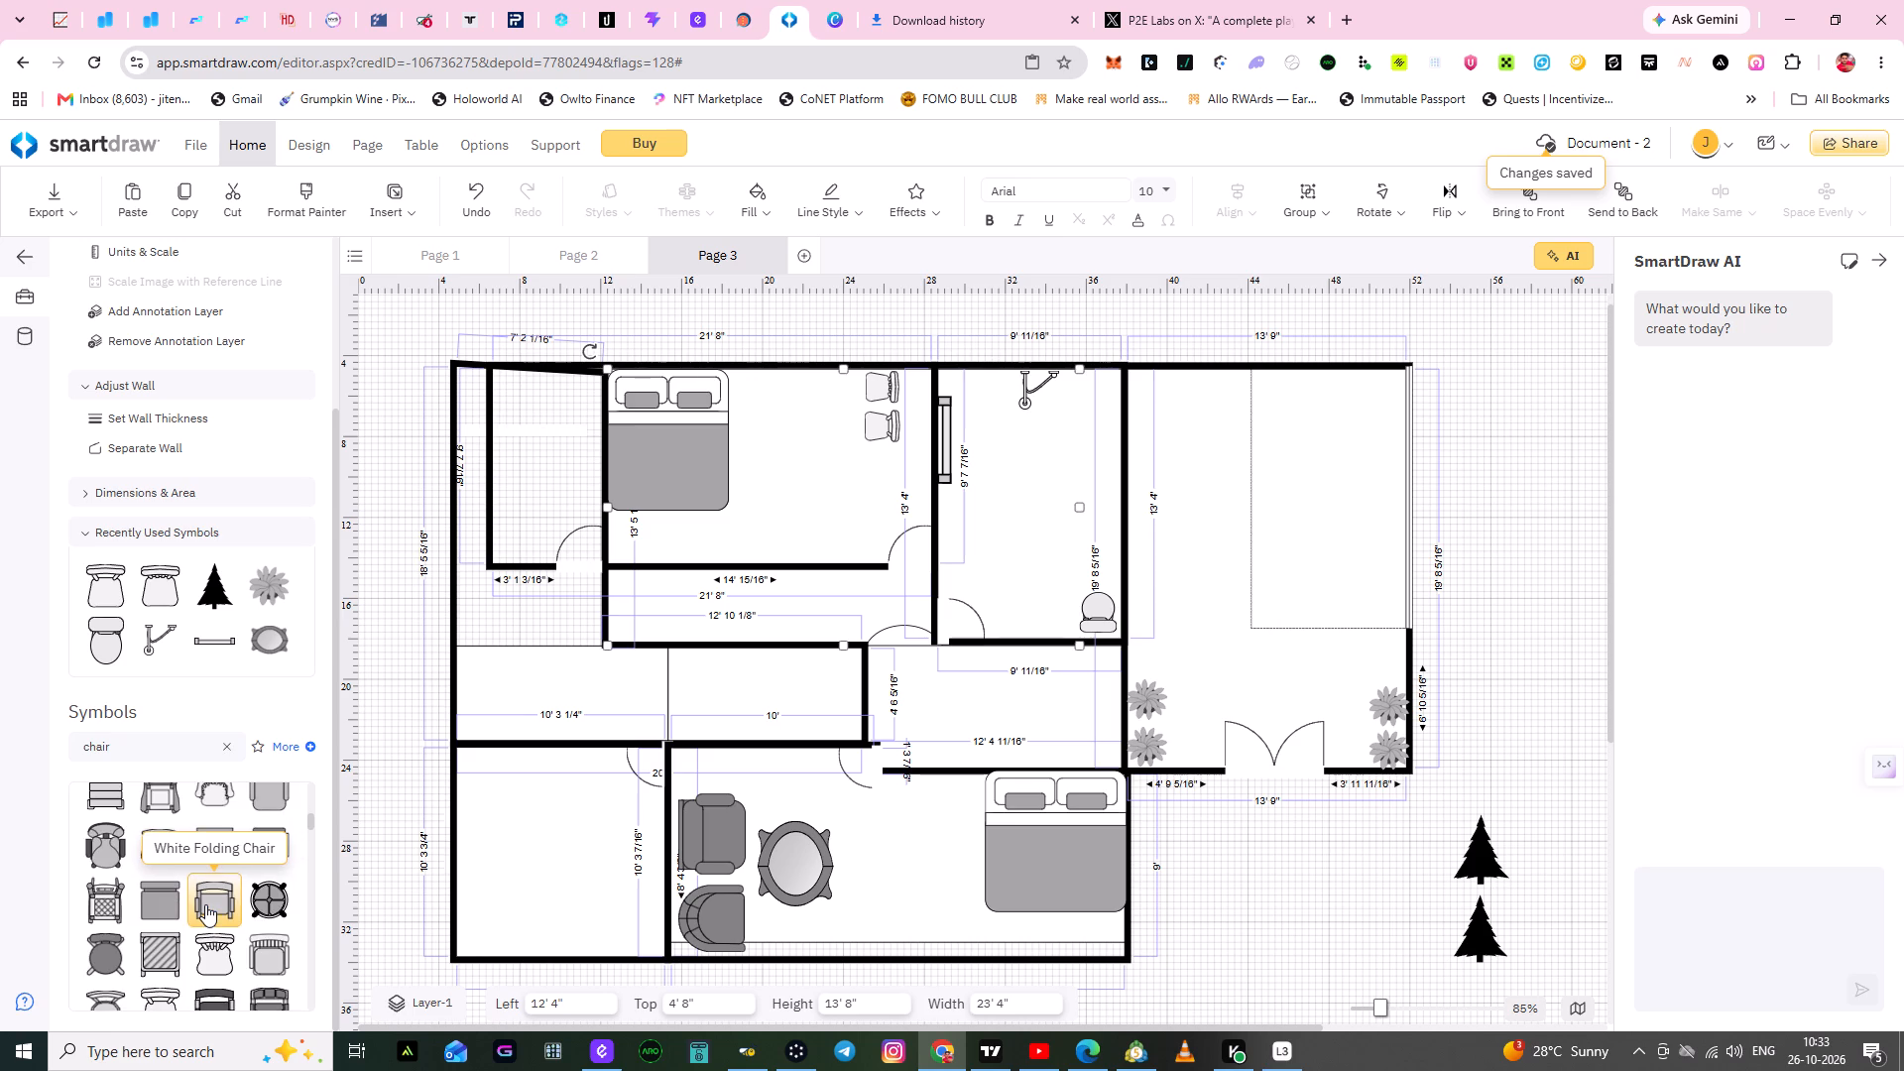
scroll(205, 904, "up", 2)
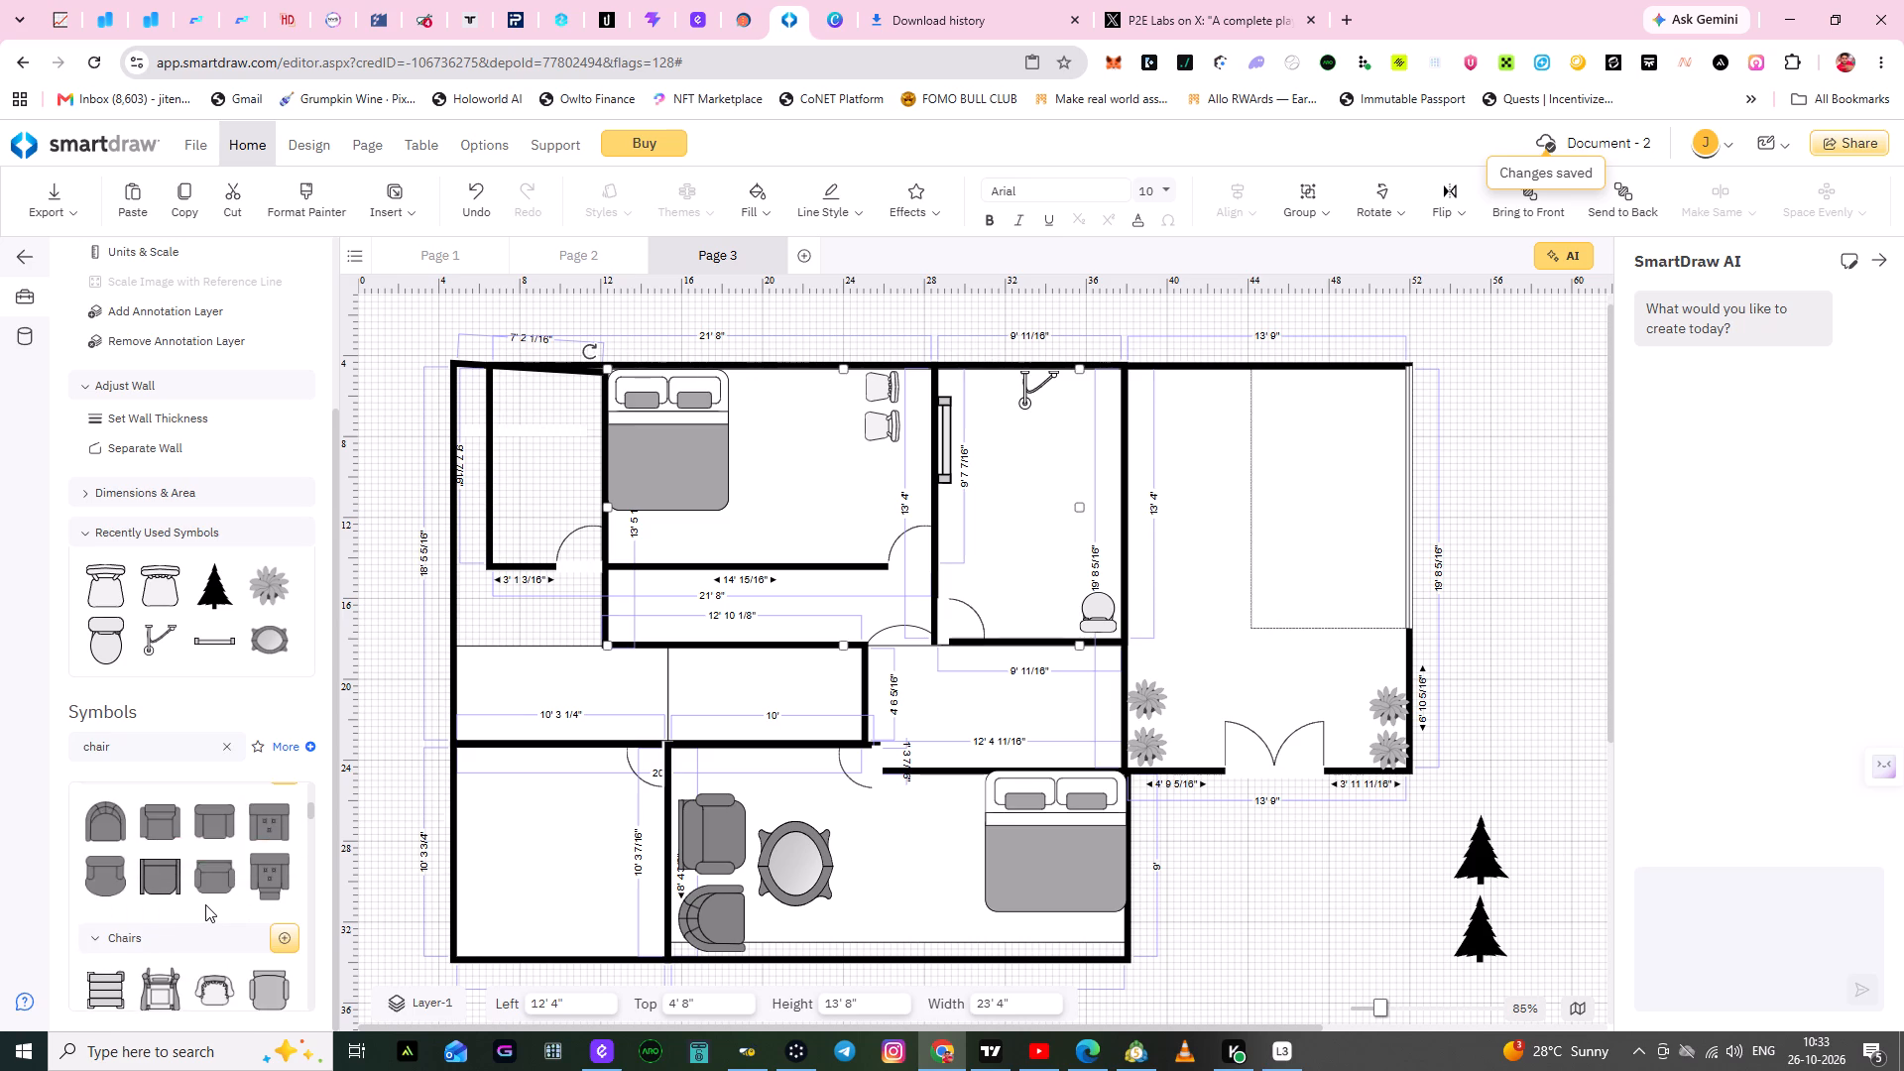
scroll(205, 904, "up", 3)
scroll(205, 904, "down", 6)
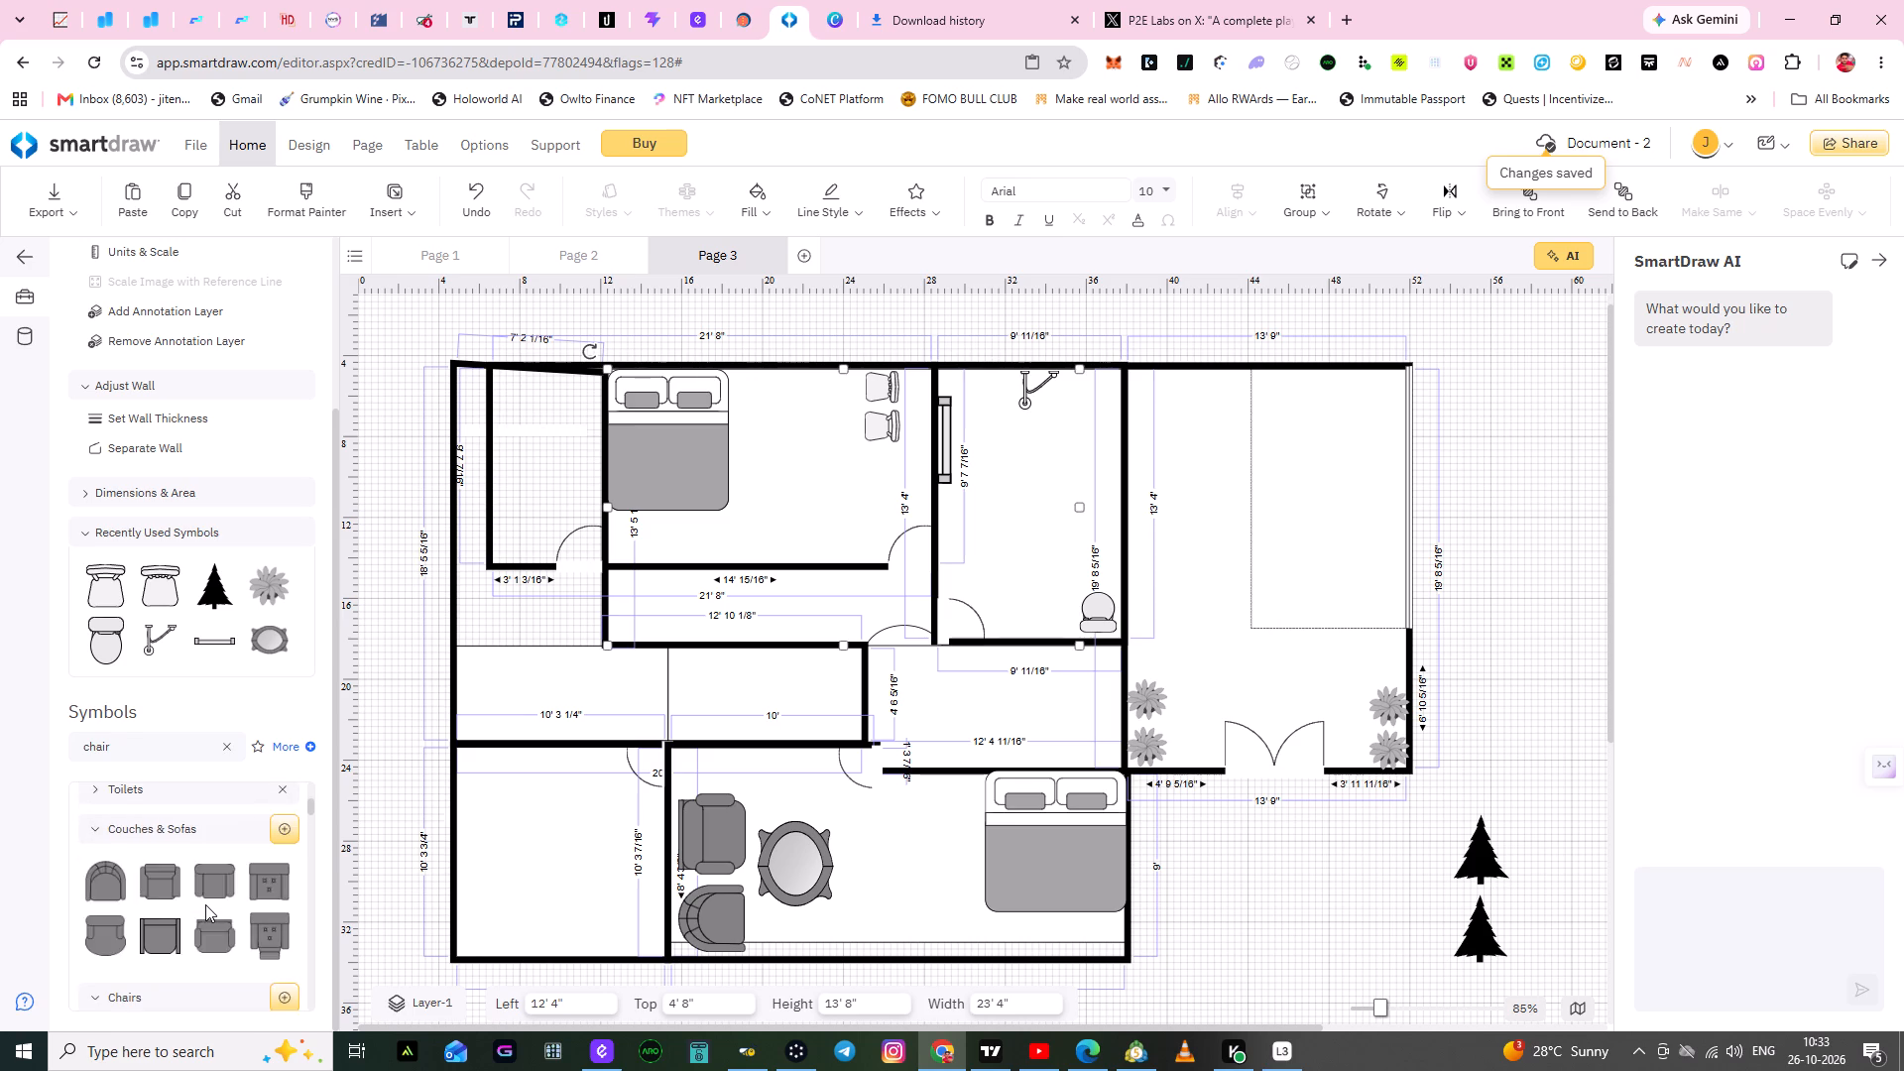
scroll(205, 904, "down", 1)
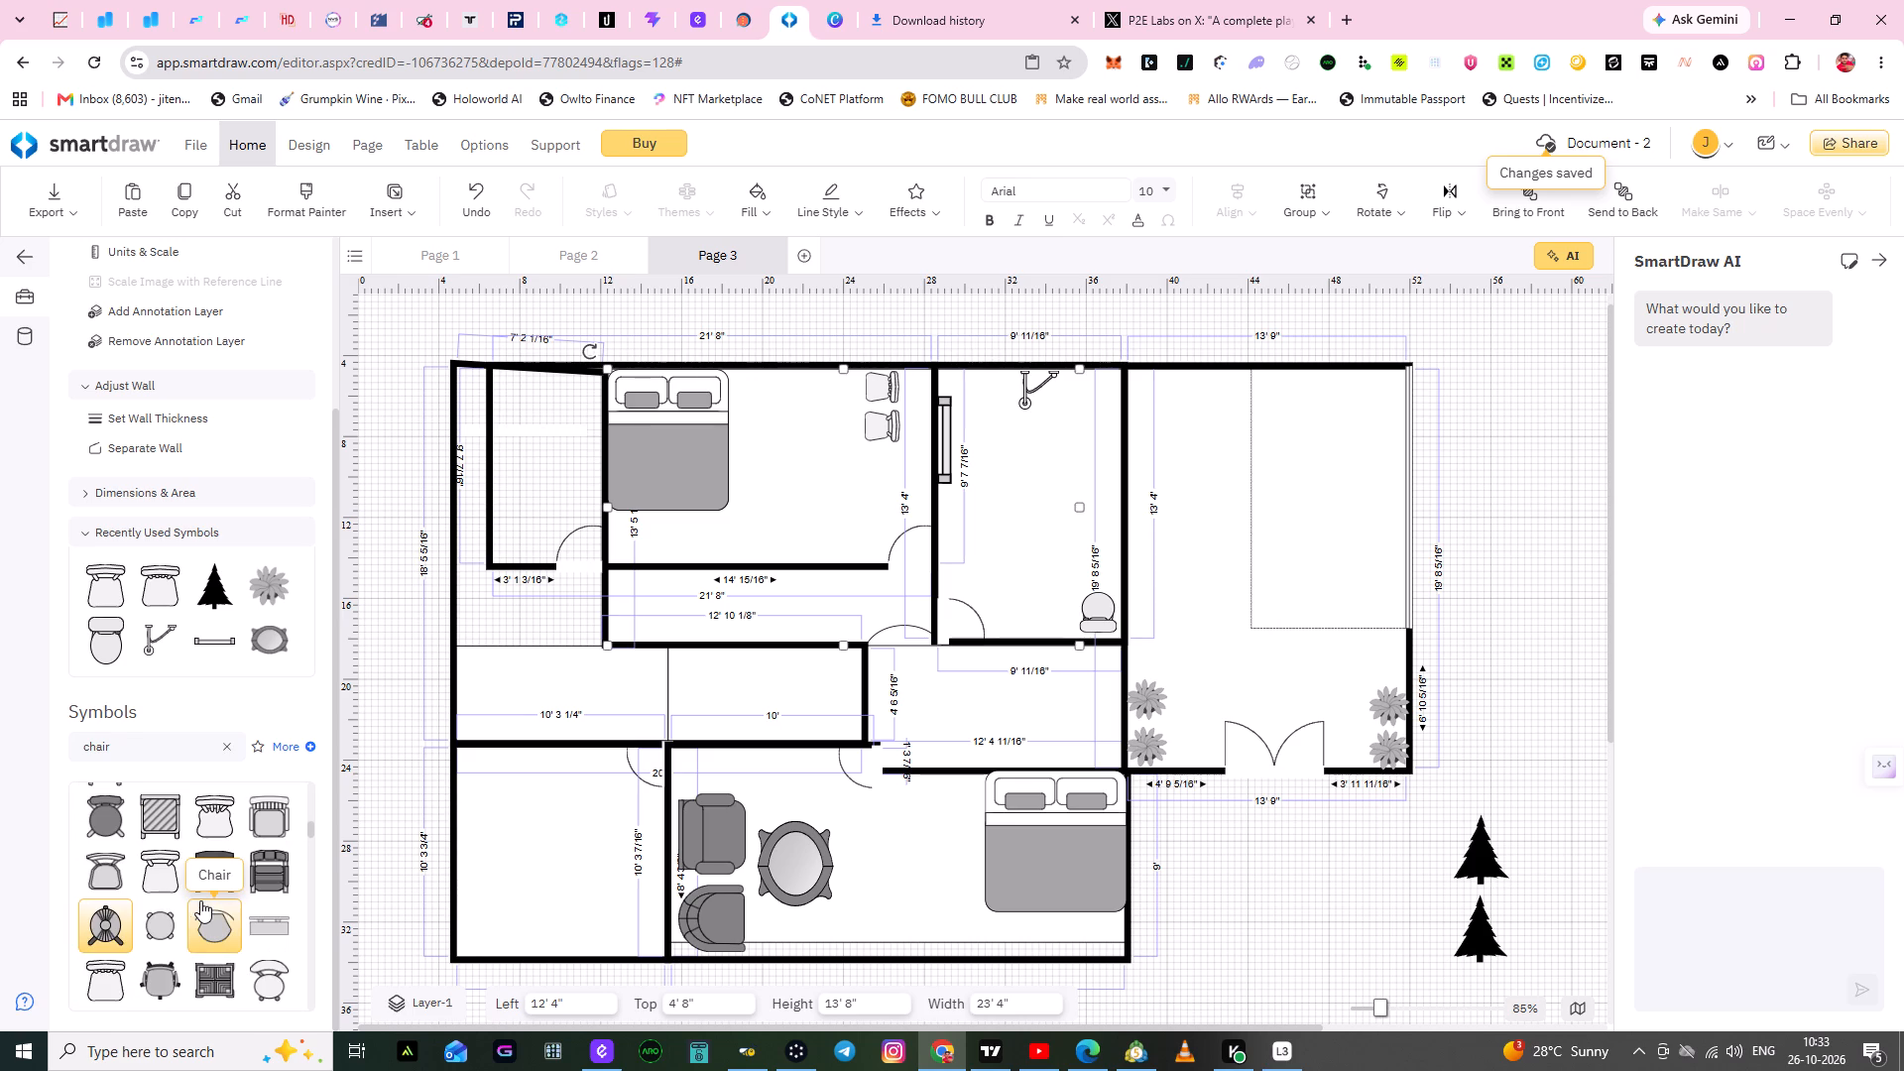
left_click_drag(207, 829, 469, 805)
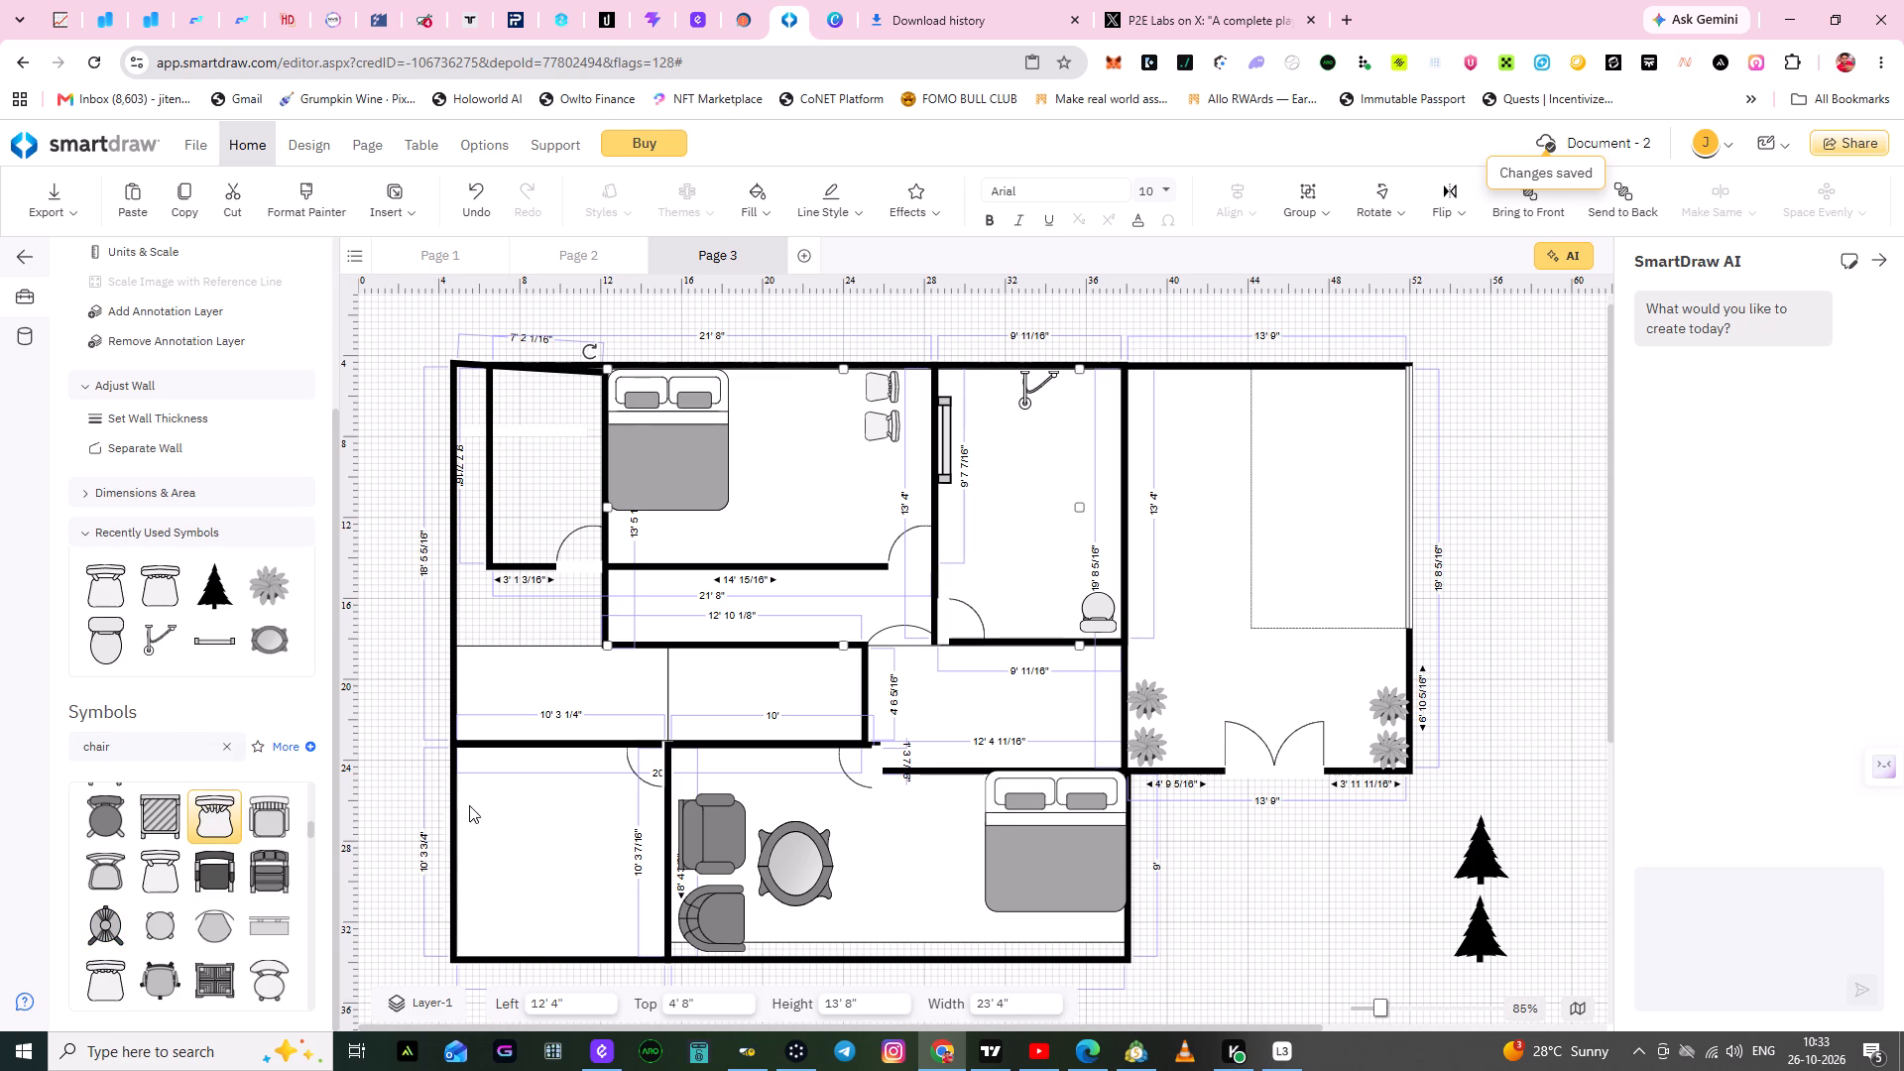
left_click_drag(469, 805, 865, 907)
left_click(897, 850)
left_click(865, 892)
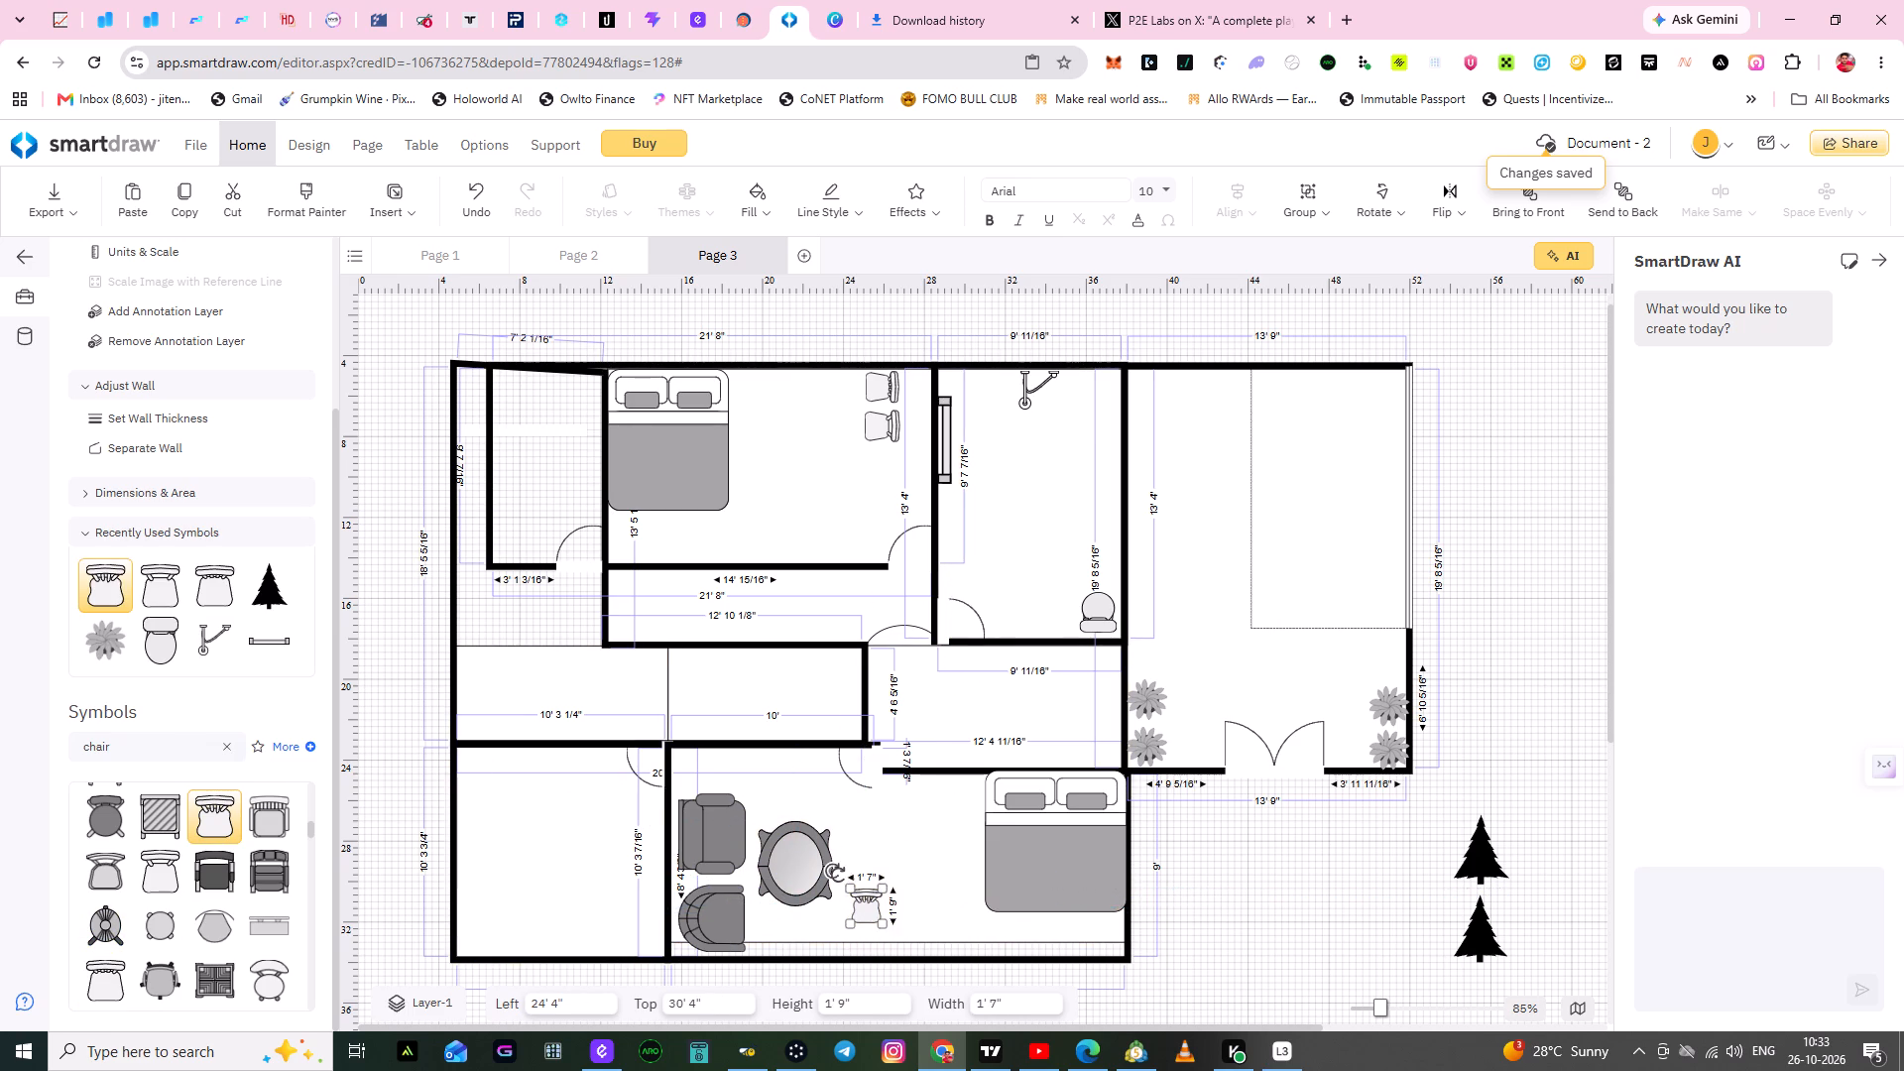
left_click_drag(832, 871, 907, 880)
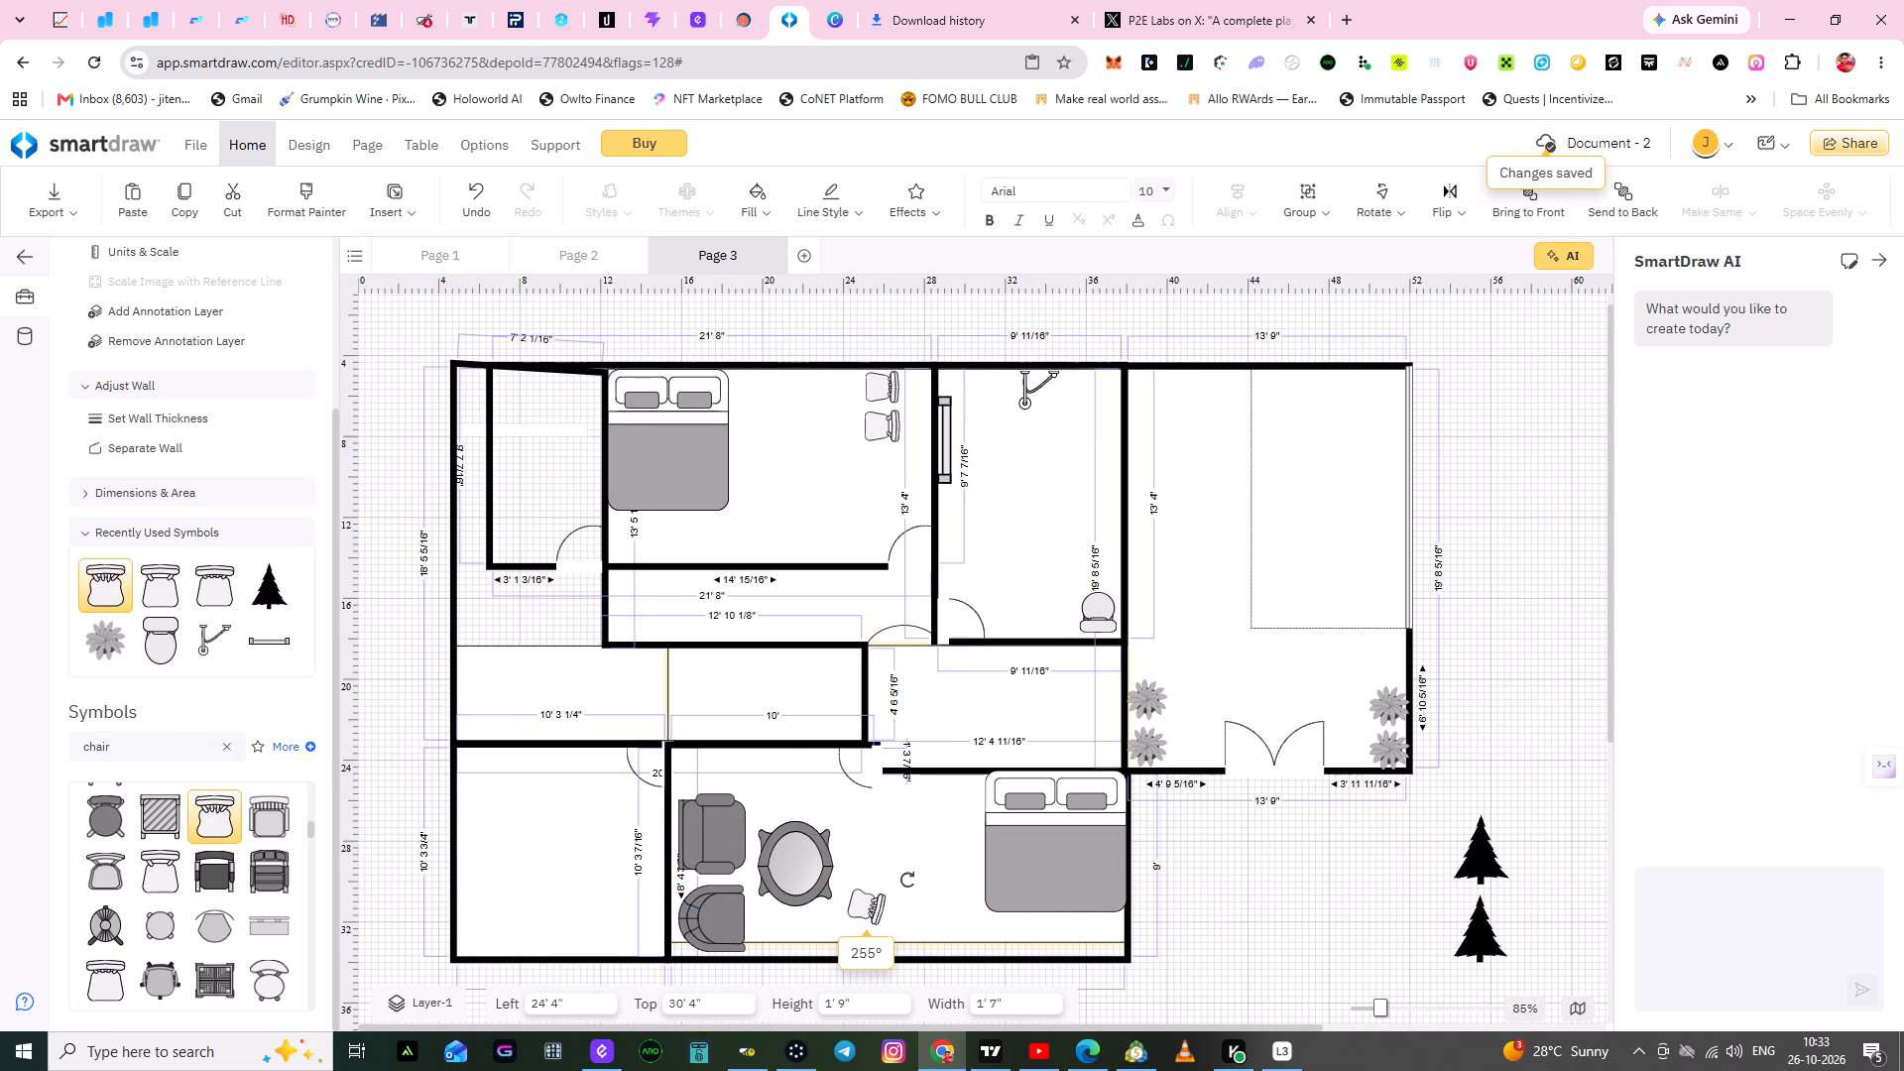
left_click_drag(907, 880, 906, 872)
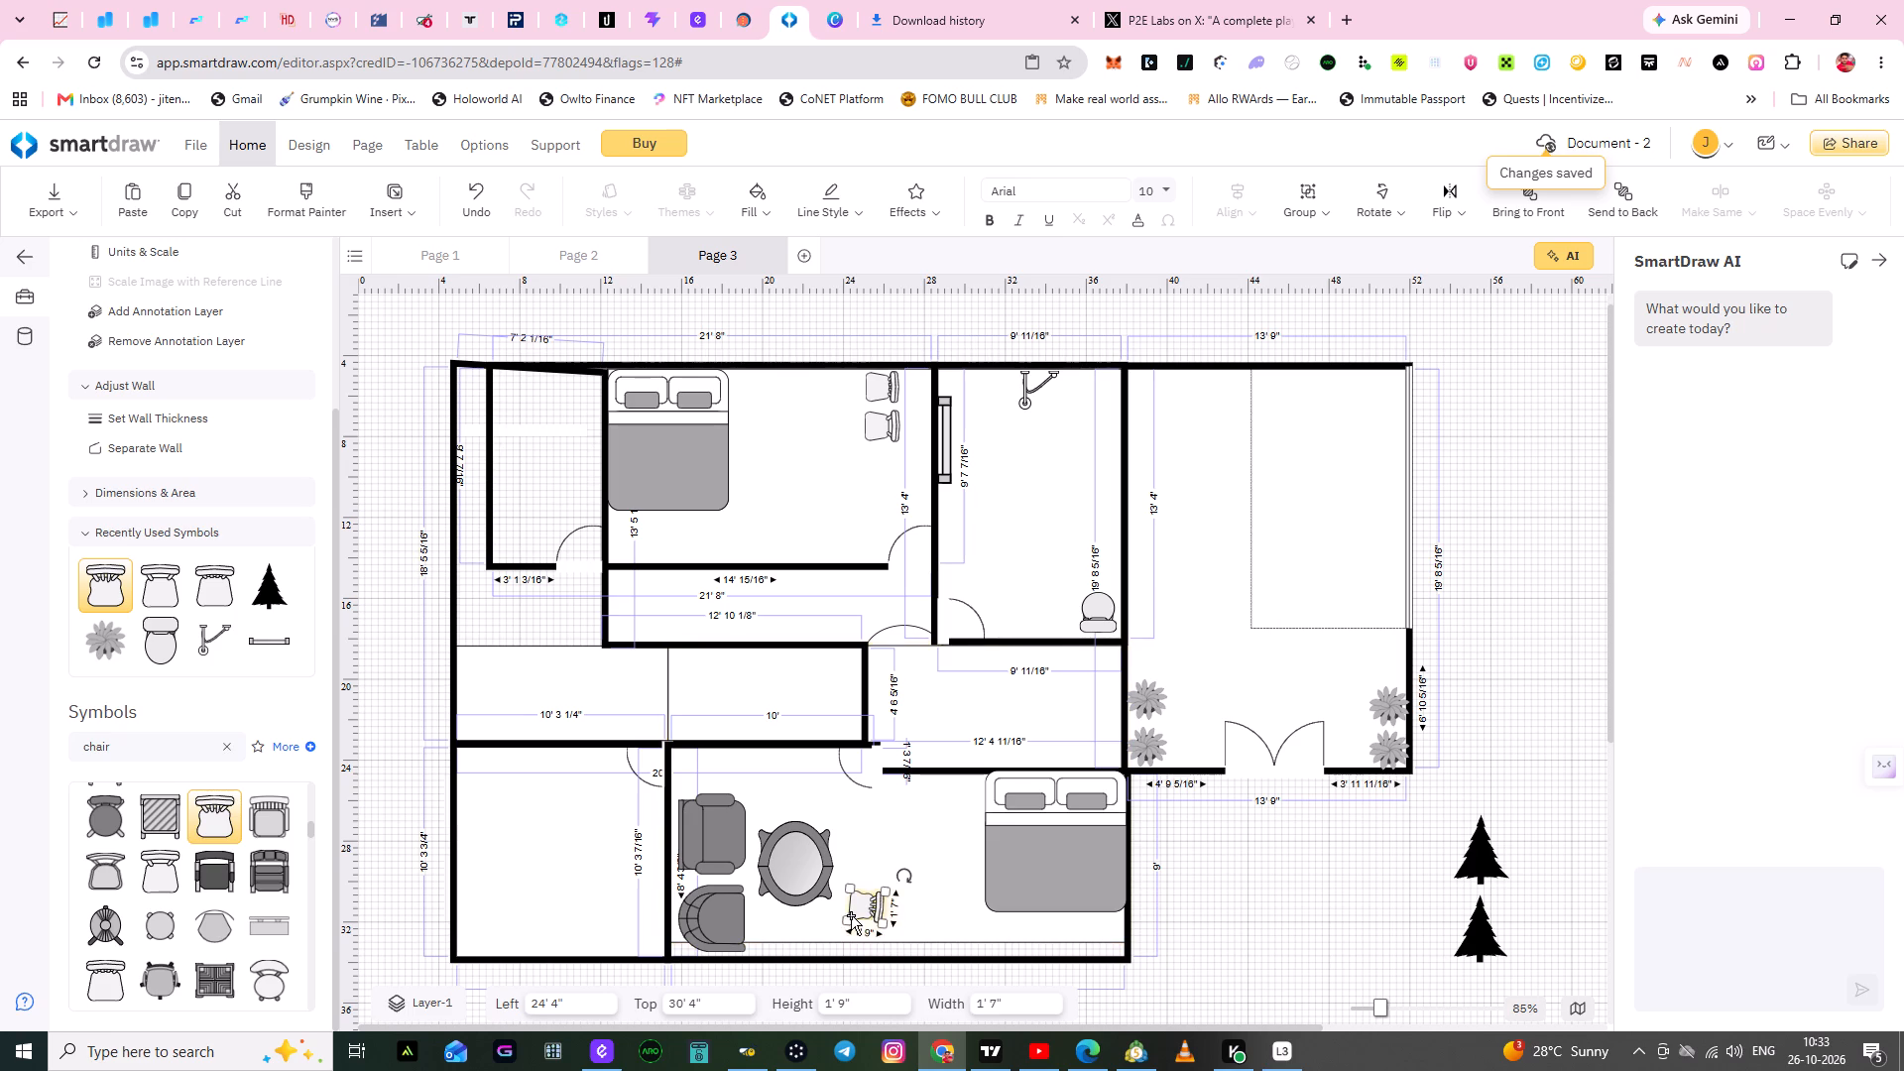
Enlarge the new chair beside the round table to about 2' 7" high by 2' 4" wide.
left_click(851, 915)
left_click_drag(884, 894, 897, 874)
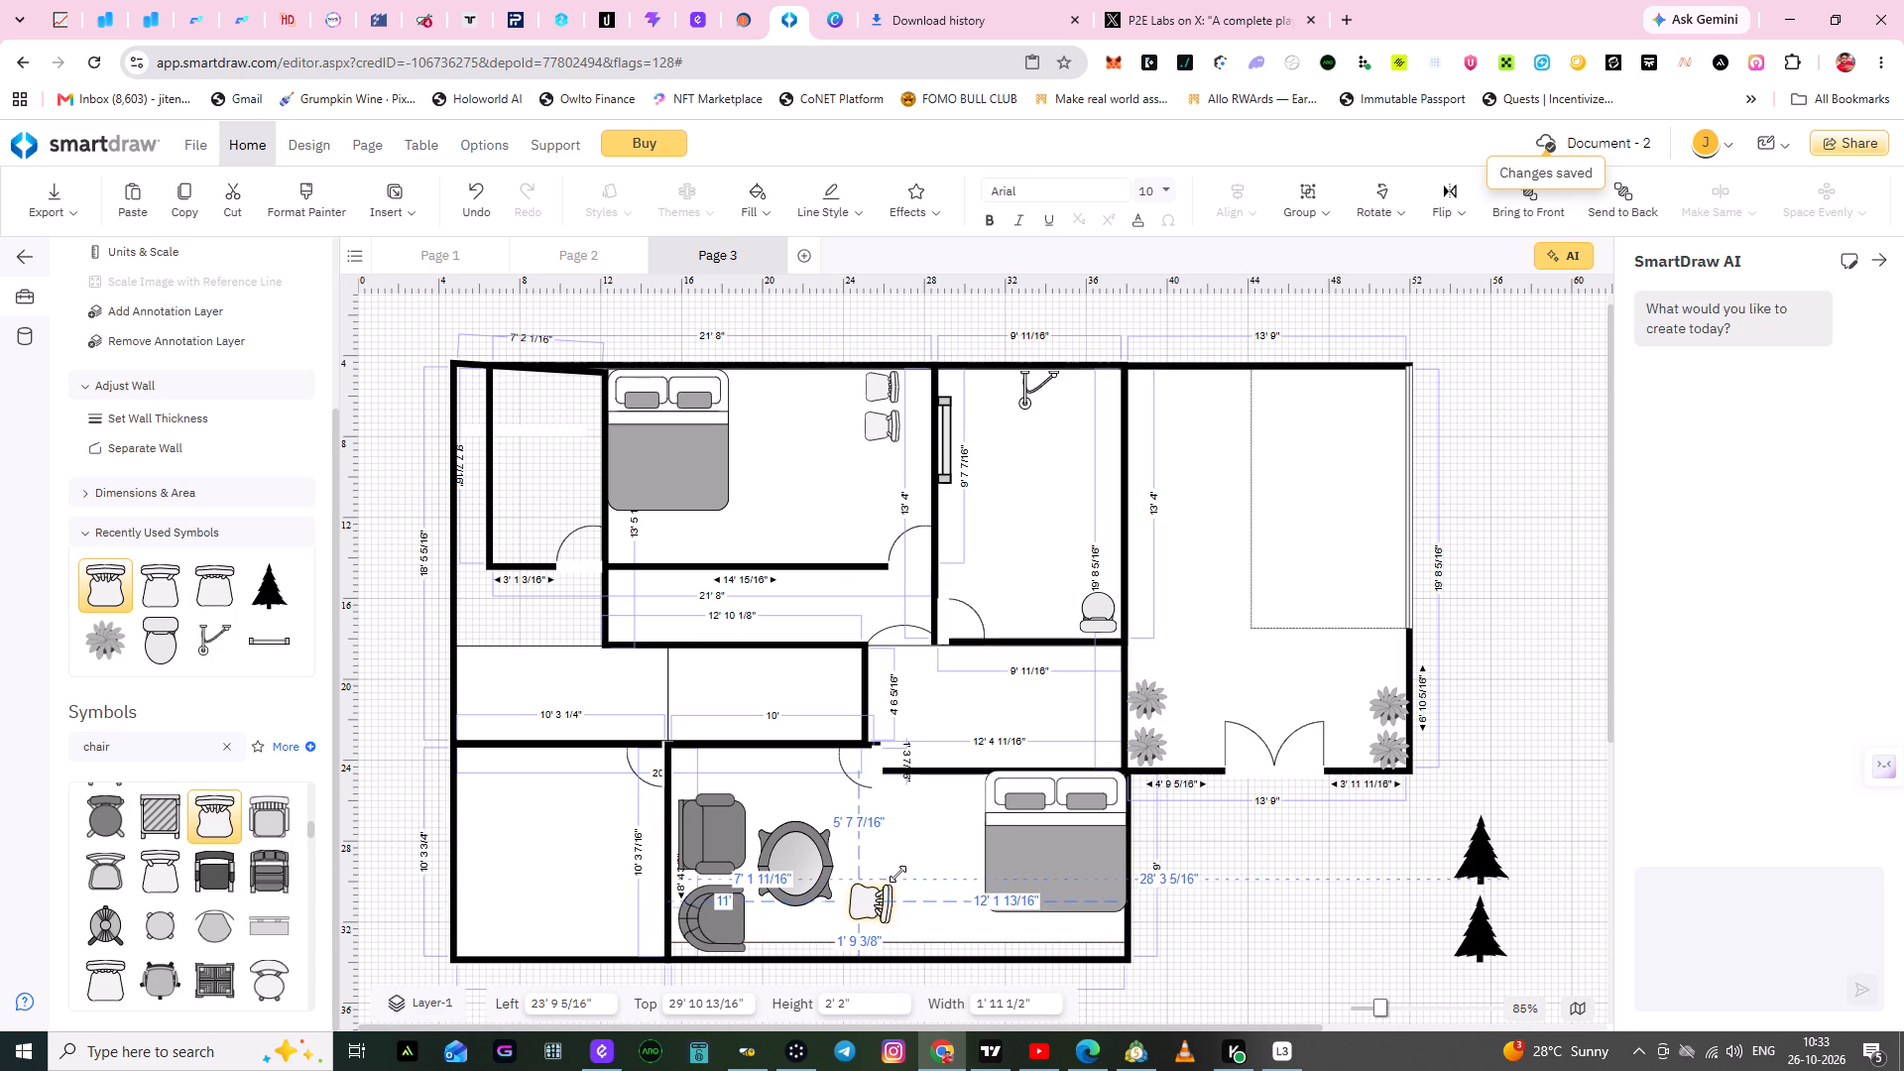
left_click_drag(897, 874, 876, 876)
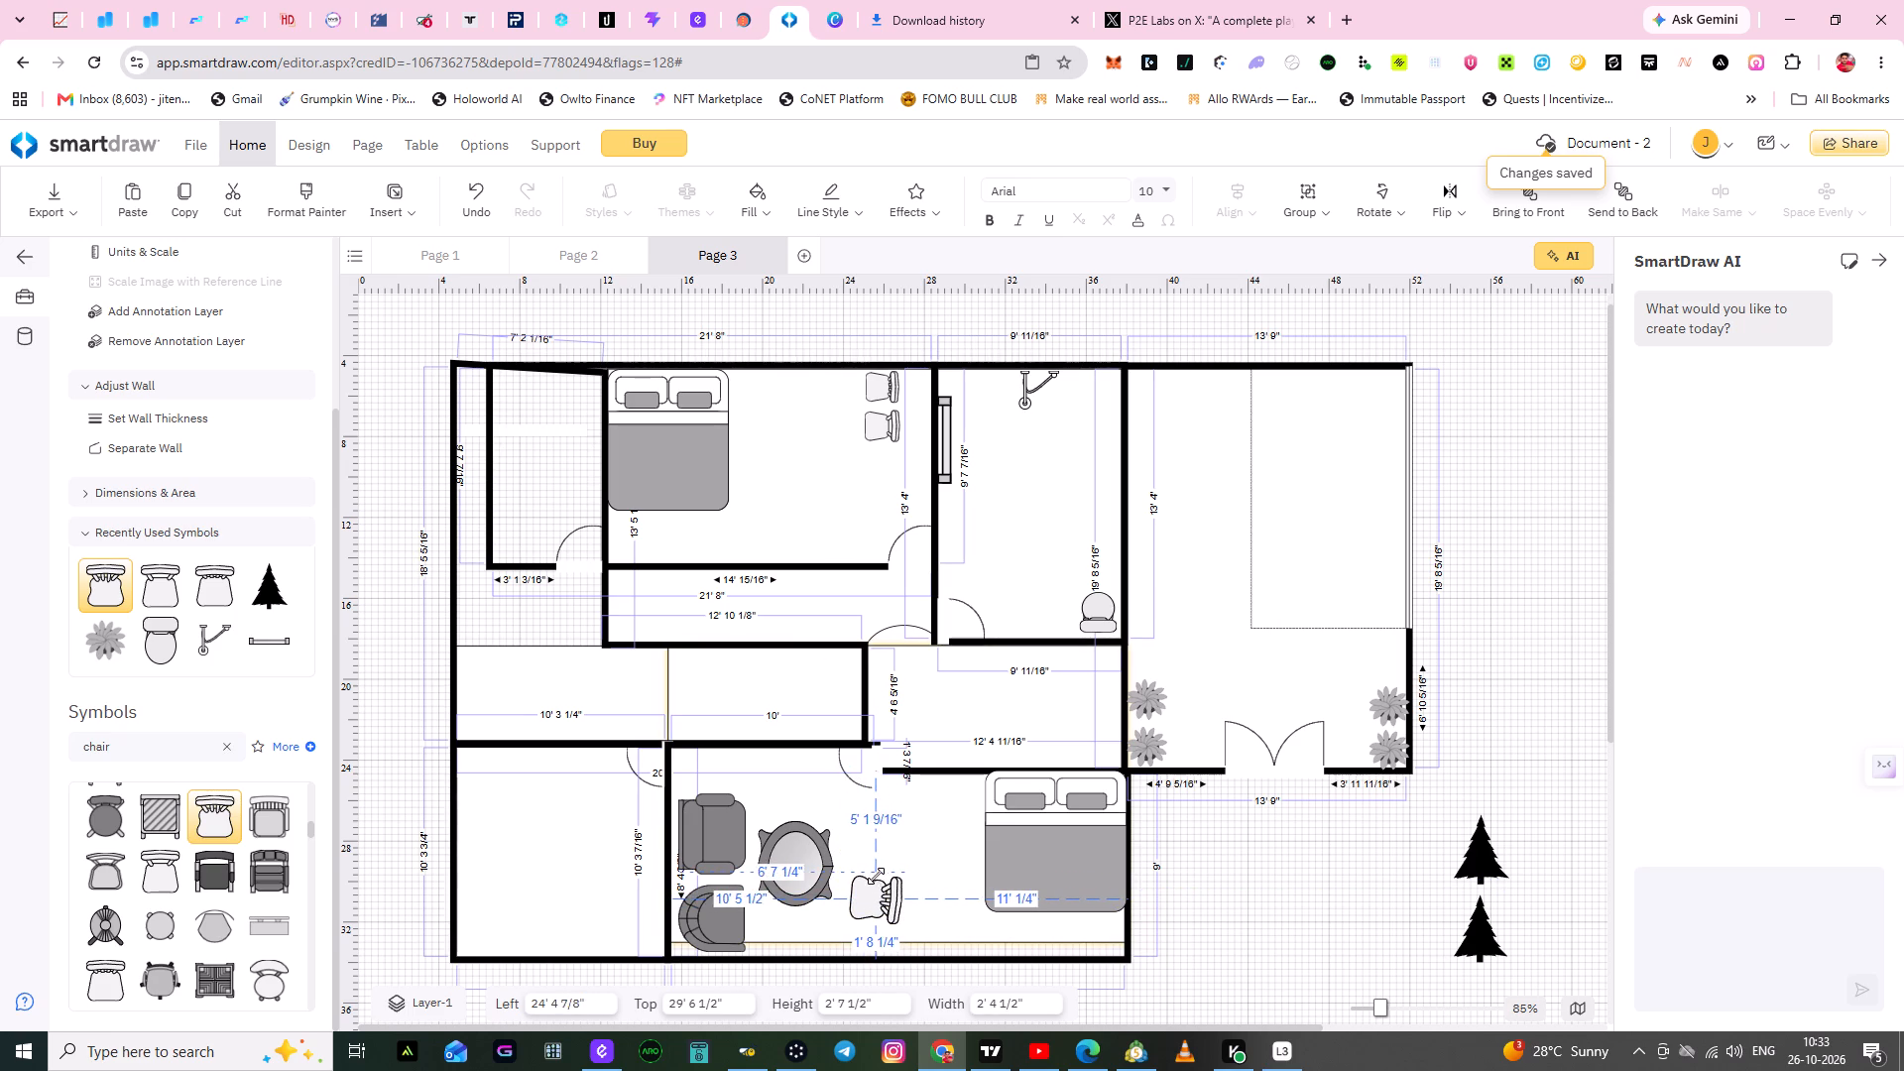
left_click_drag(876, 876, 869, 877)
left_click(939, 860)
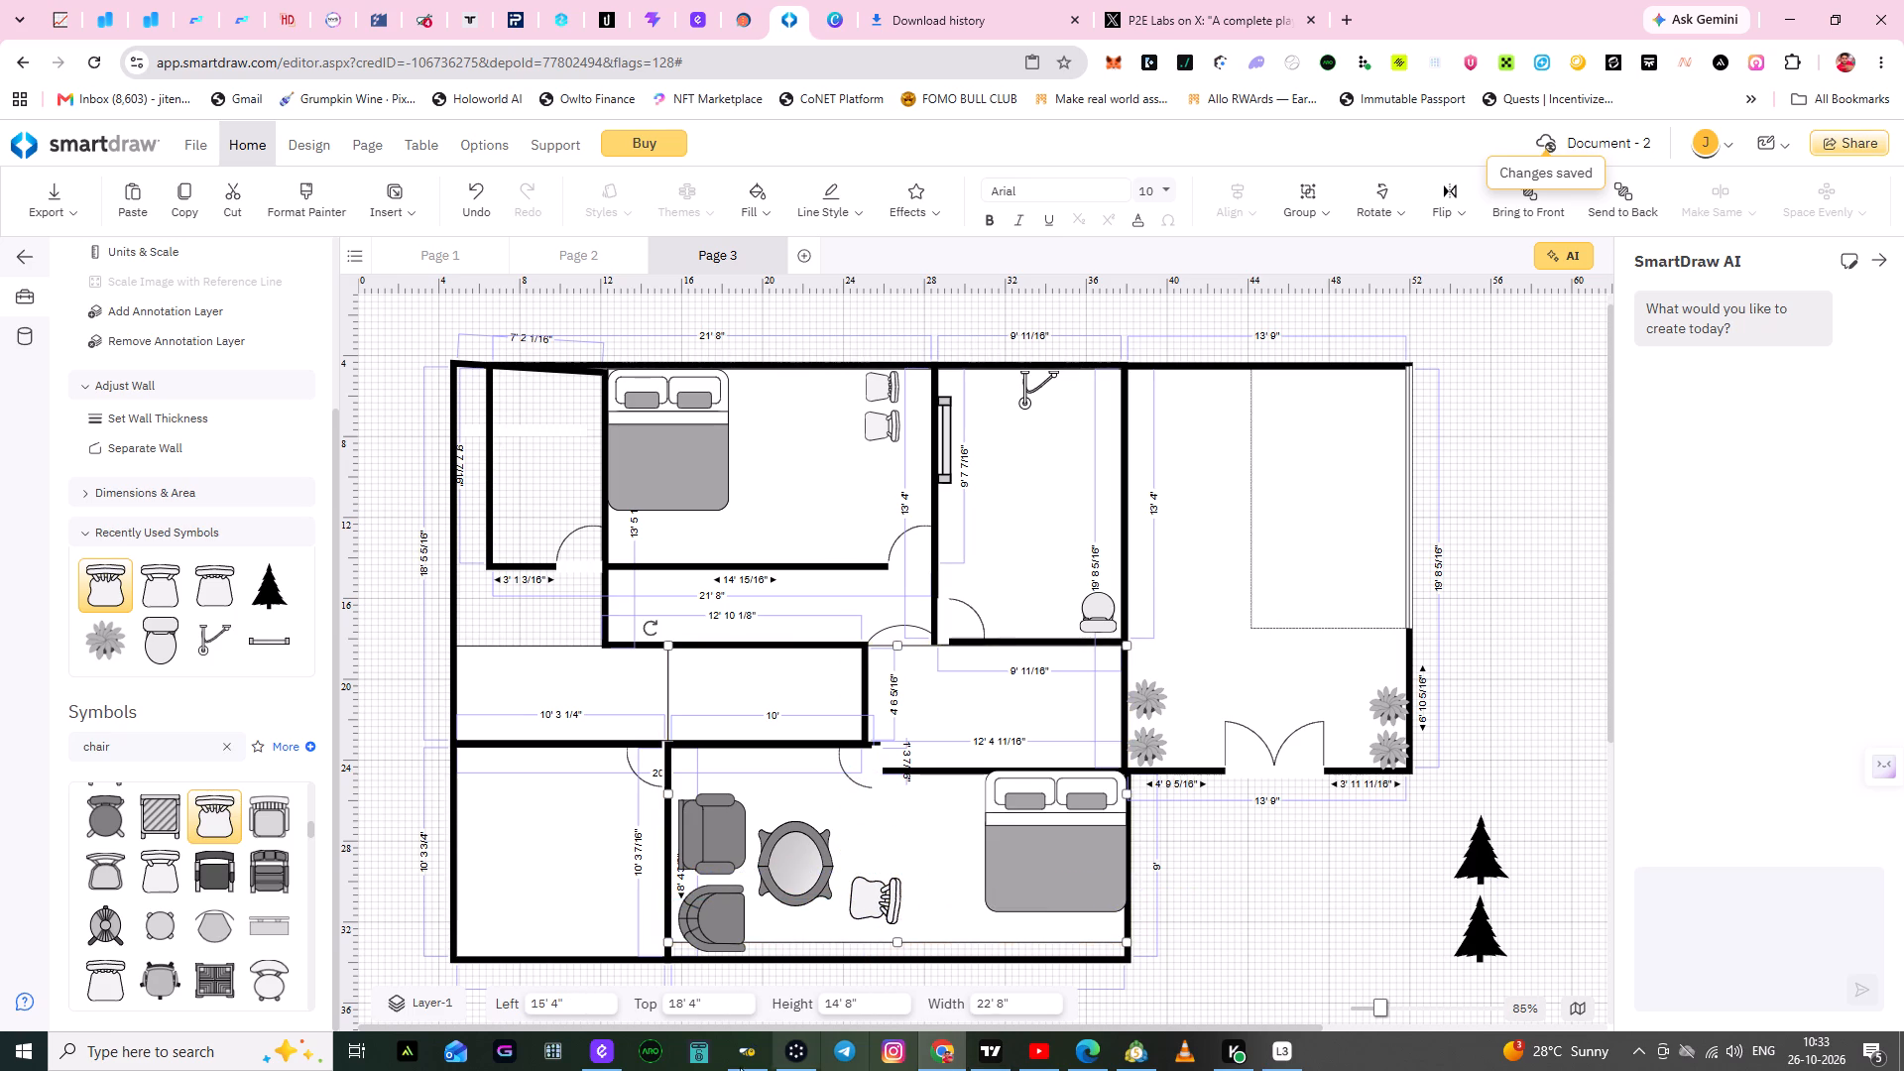
Place a second slatted-back chair above the first at about left 23' 9", top 27' 2", rotated to about 280° toward the round table.
left_click_drag(210, 820, 345, 792)
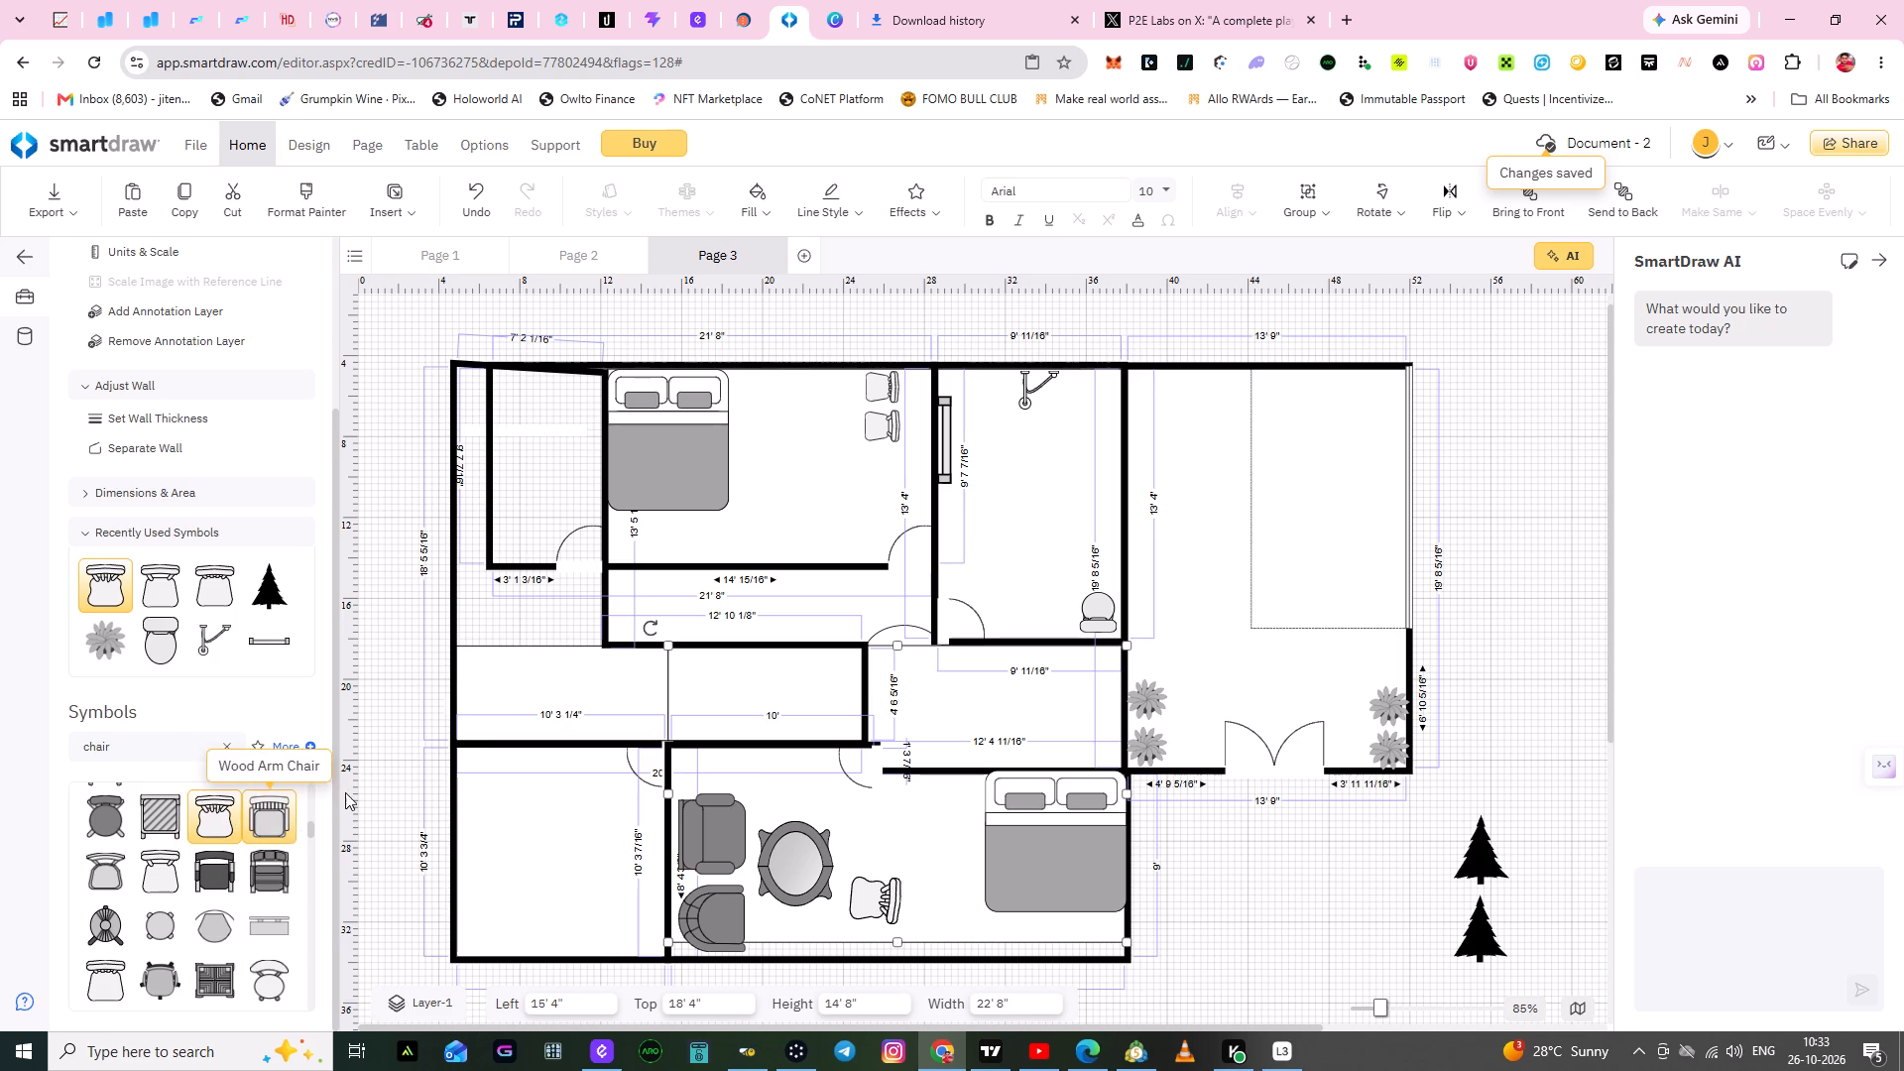
left_click_drag(345, 792, 855, 814)
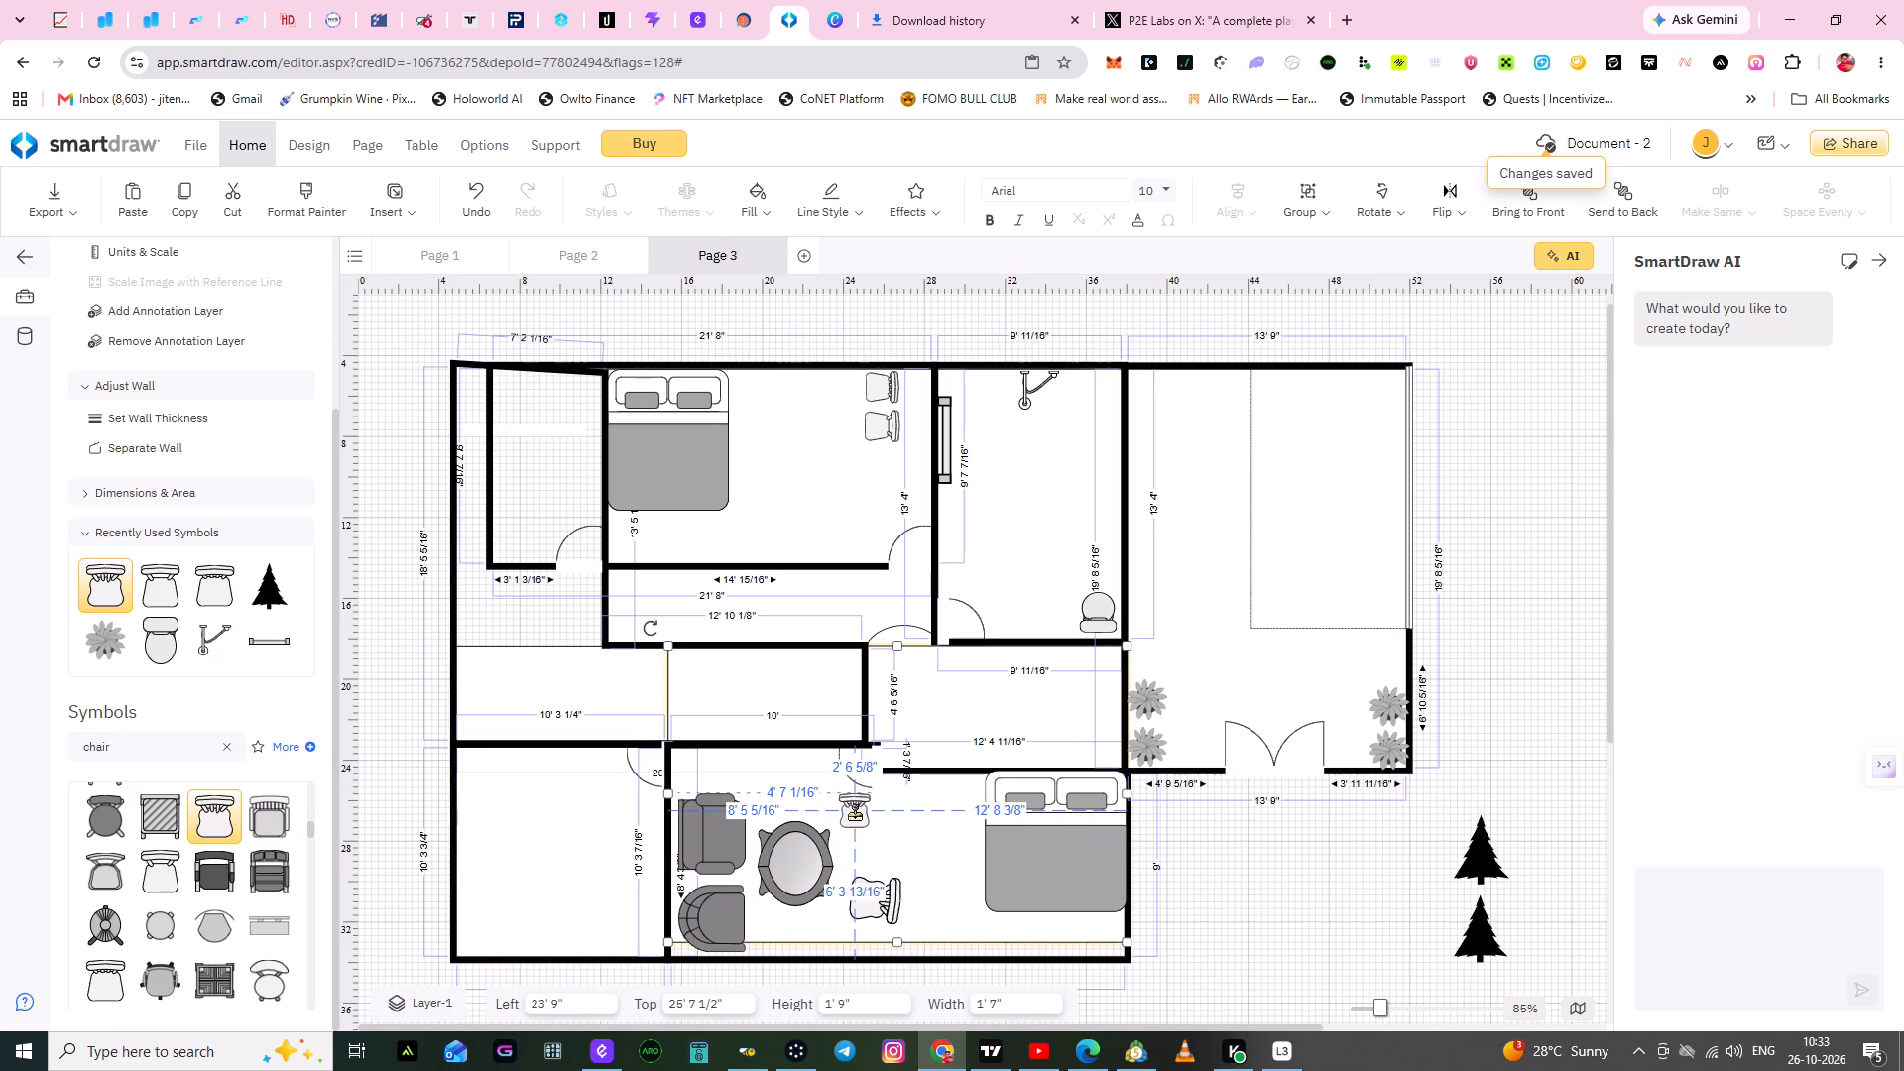
left_click_drag(855, 814, 856, 841)
left_click(920, 851)
left_click(847, 839)
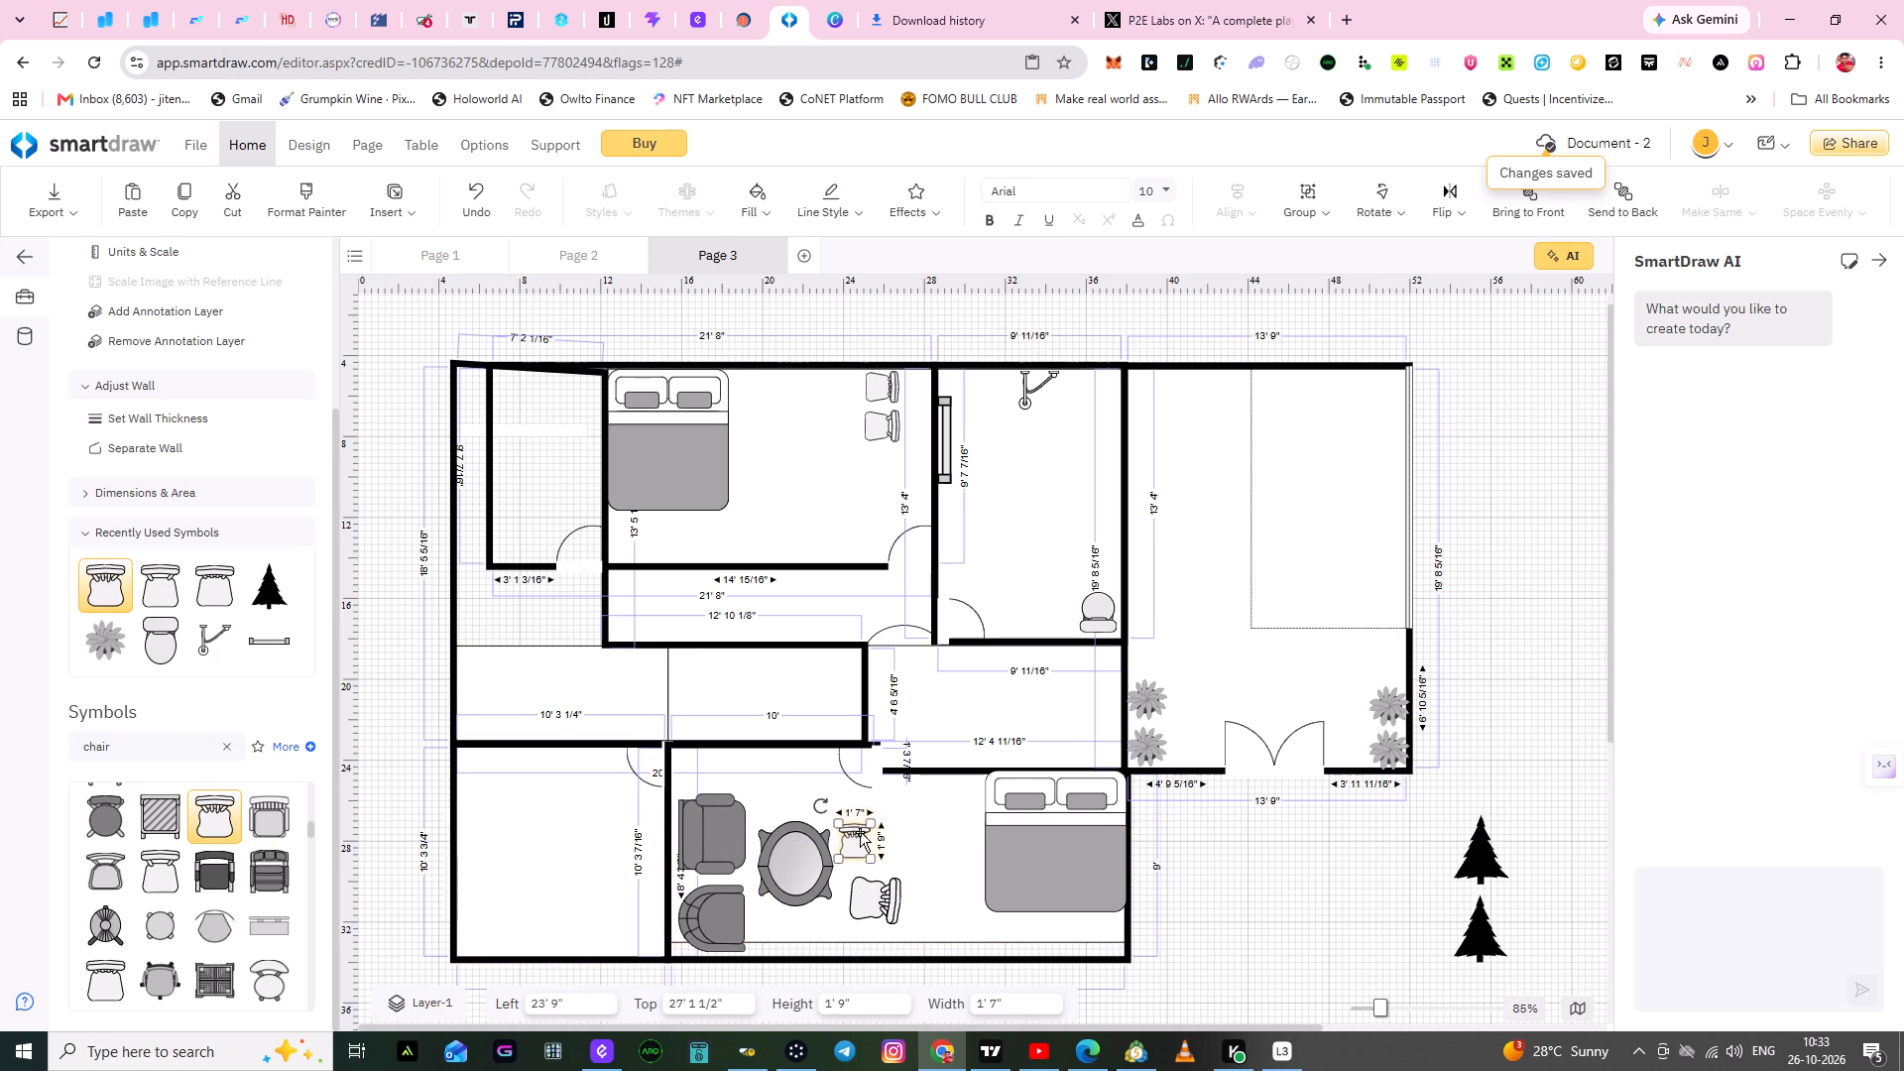
left_click_drag(820, 808, 908, 810)
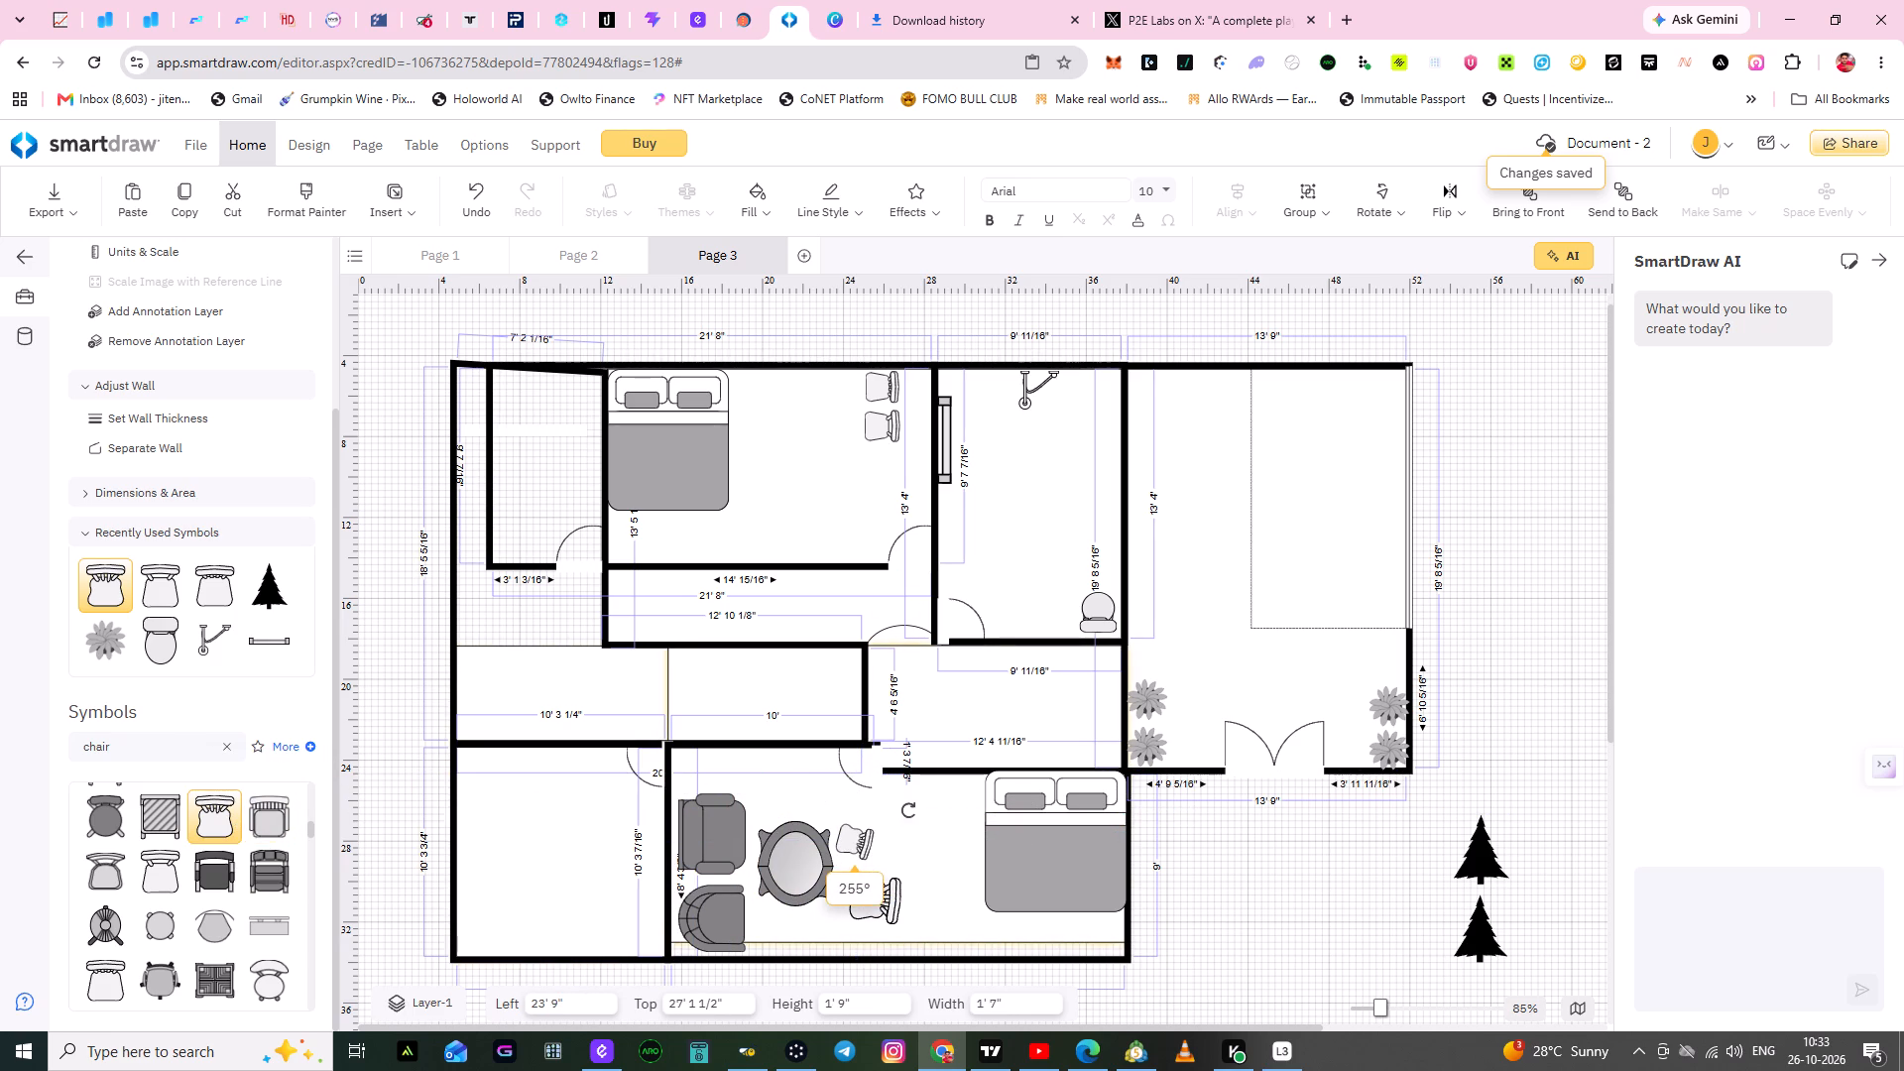
left_click_drag(908, 810, 901, 772)
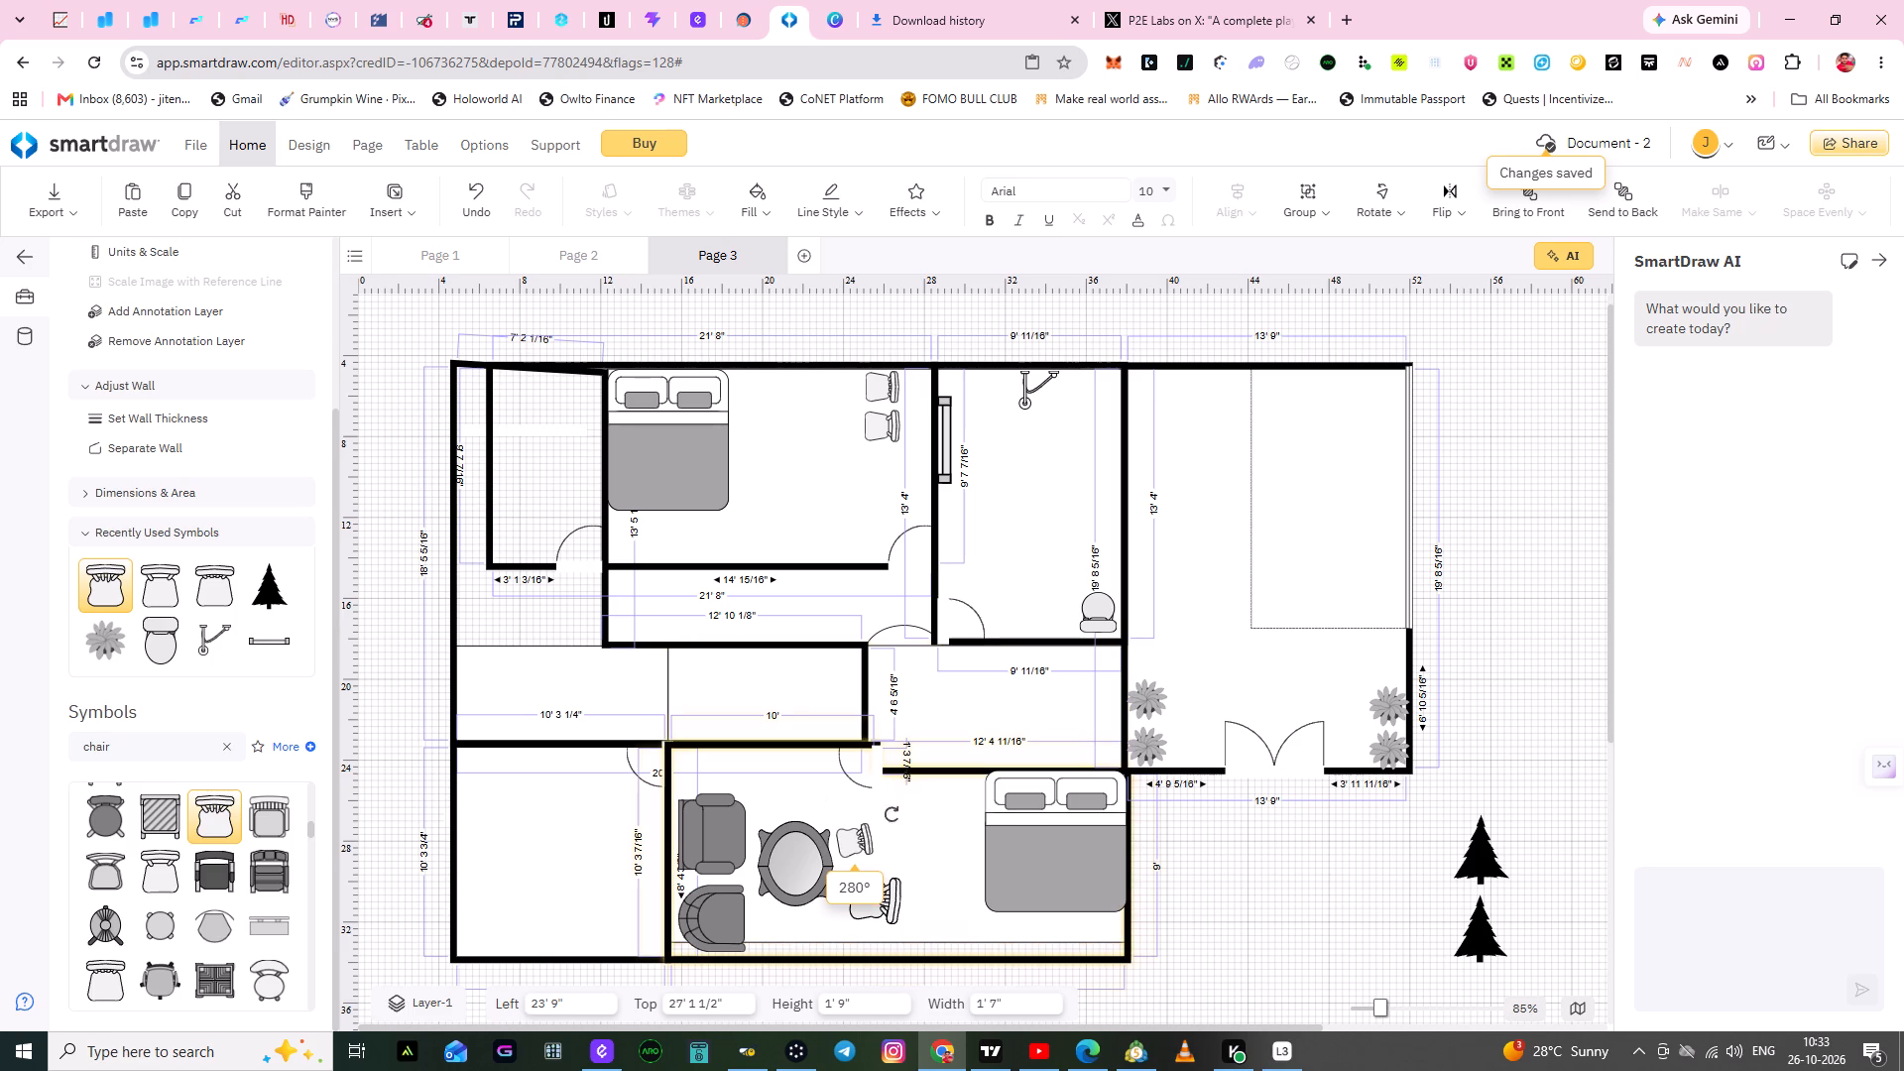
Enlarge the upper chair beside the round table to about 2' 2" high by 2' wide.
left_click(865, 847)
left_click_drag(872, 855, 877, 856)
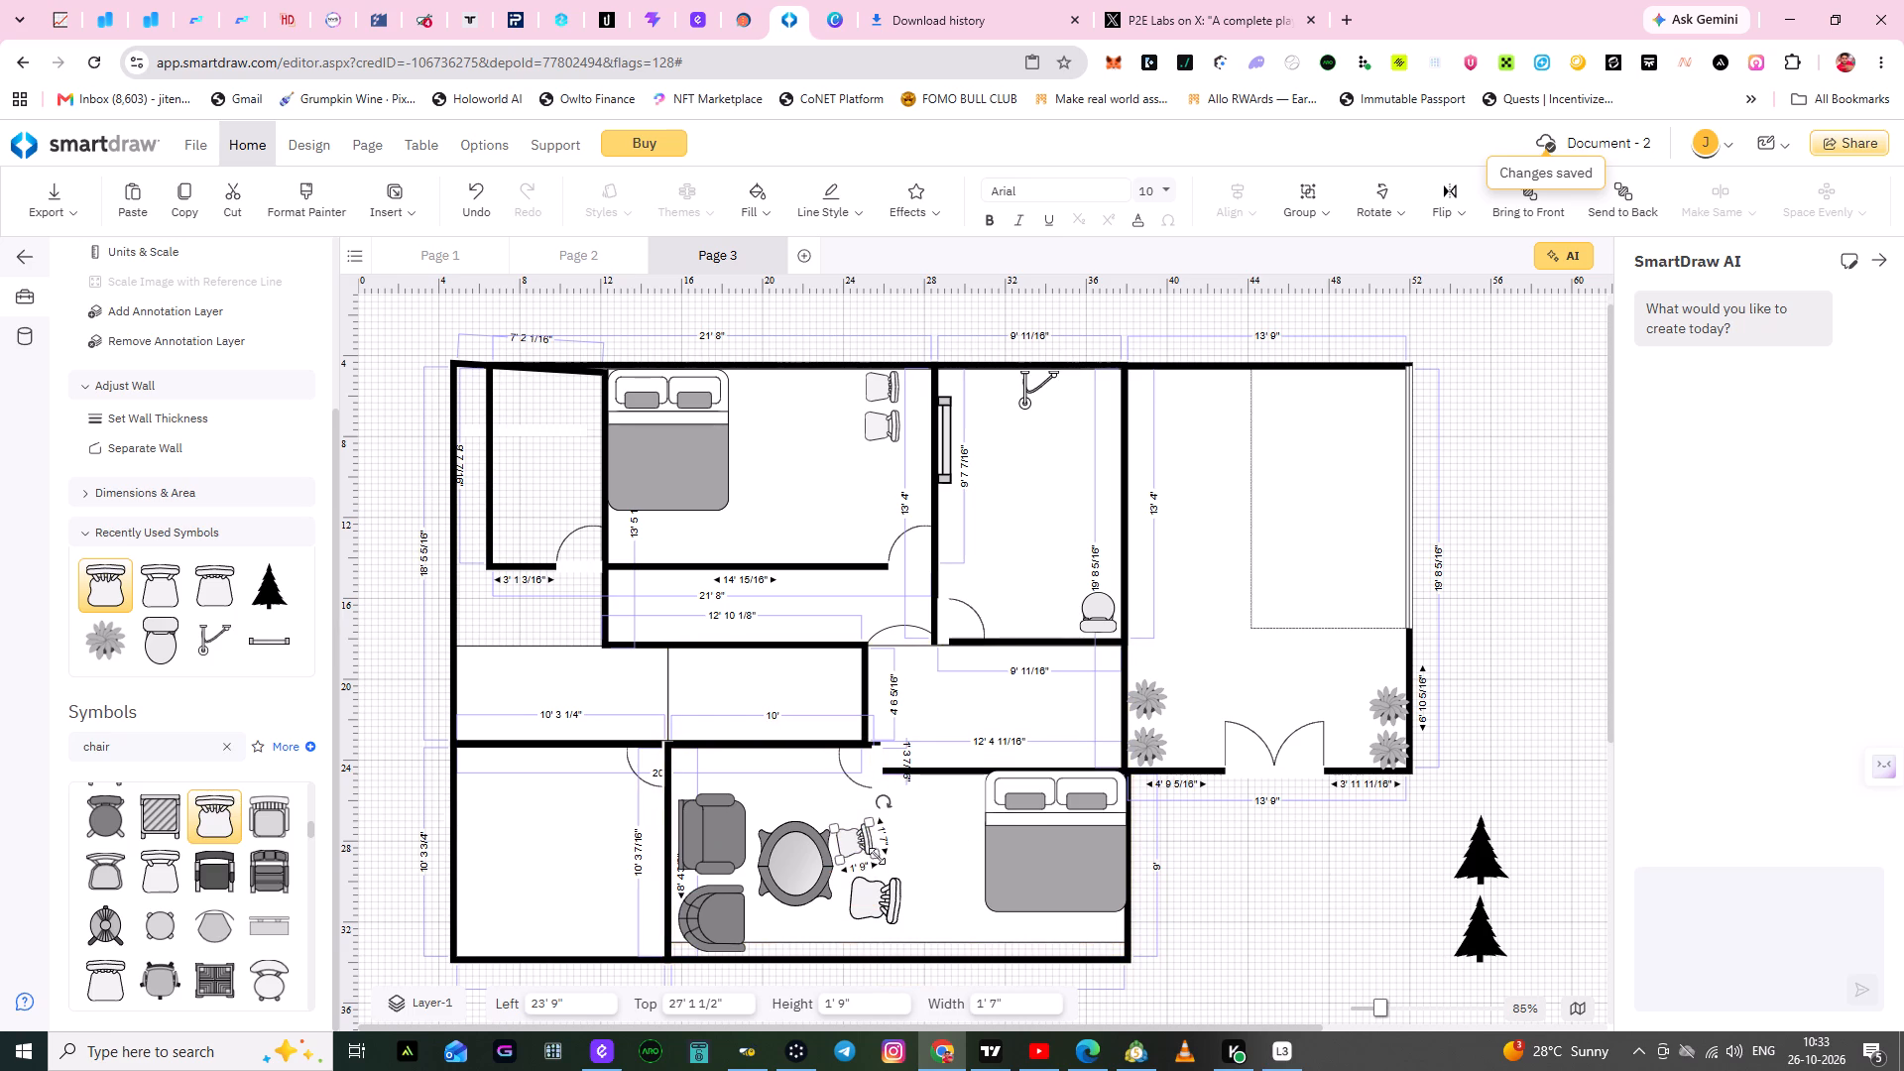
left_click_drag(877, 856, 913, 858)
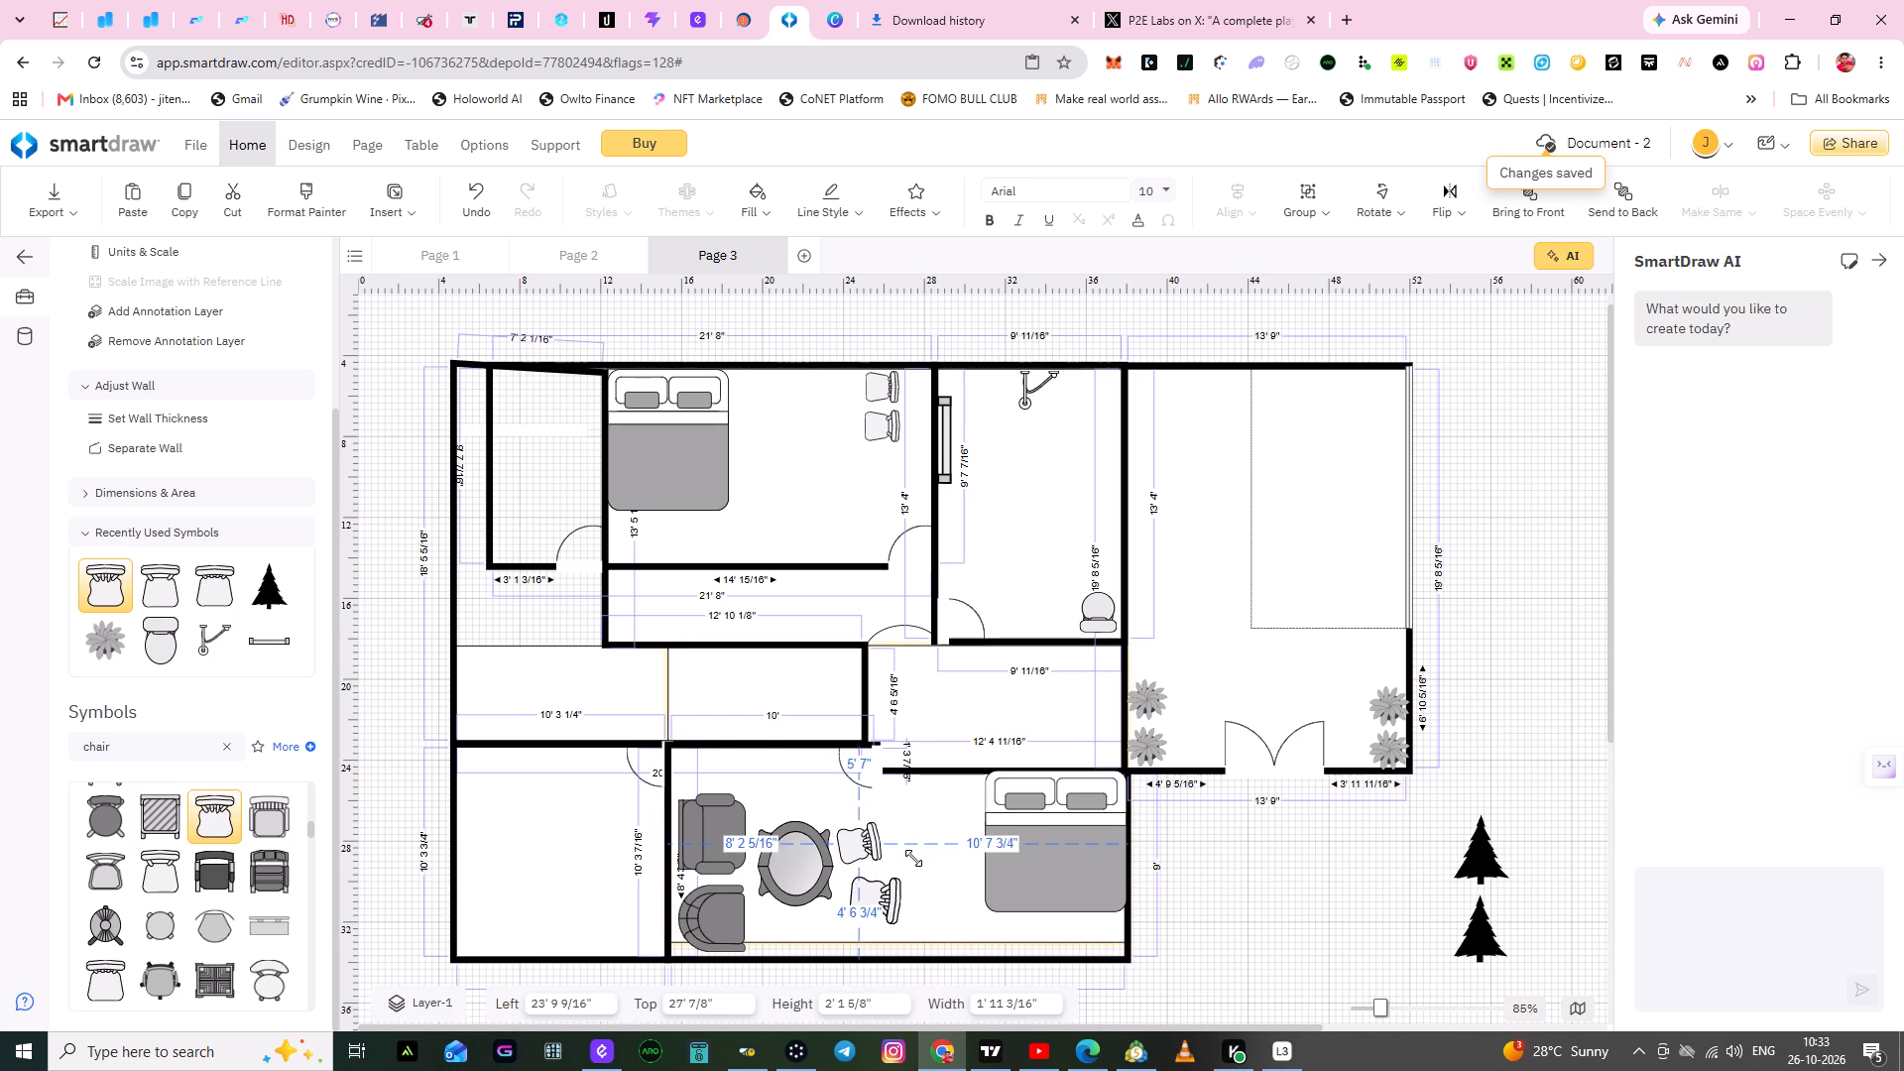
left_click_drag(913, 858, 919, 858)
Resize the lower chair beside the round table to about 2' 3" high by 2' 1" wide.
left_click(883, 904)
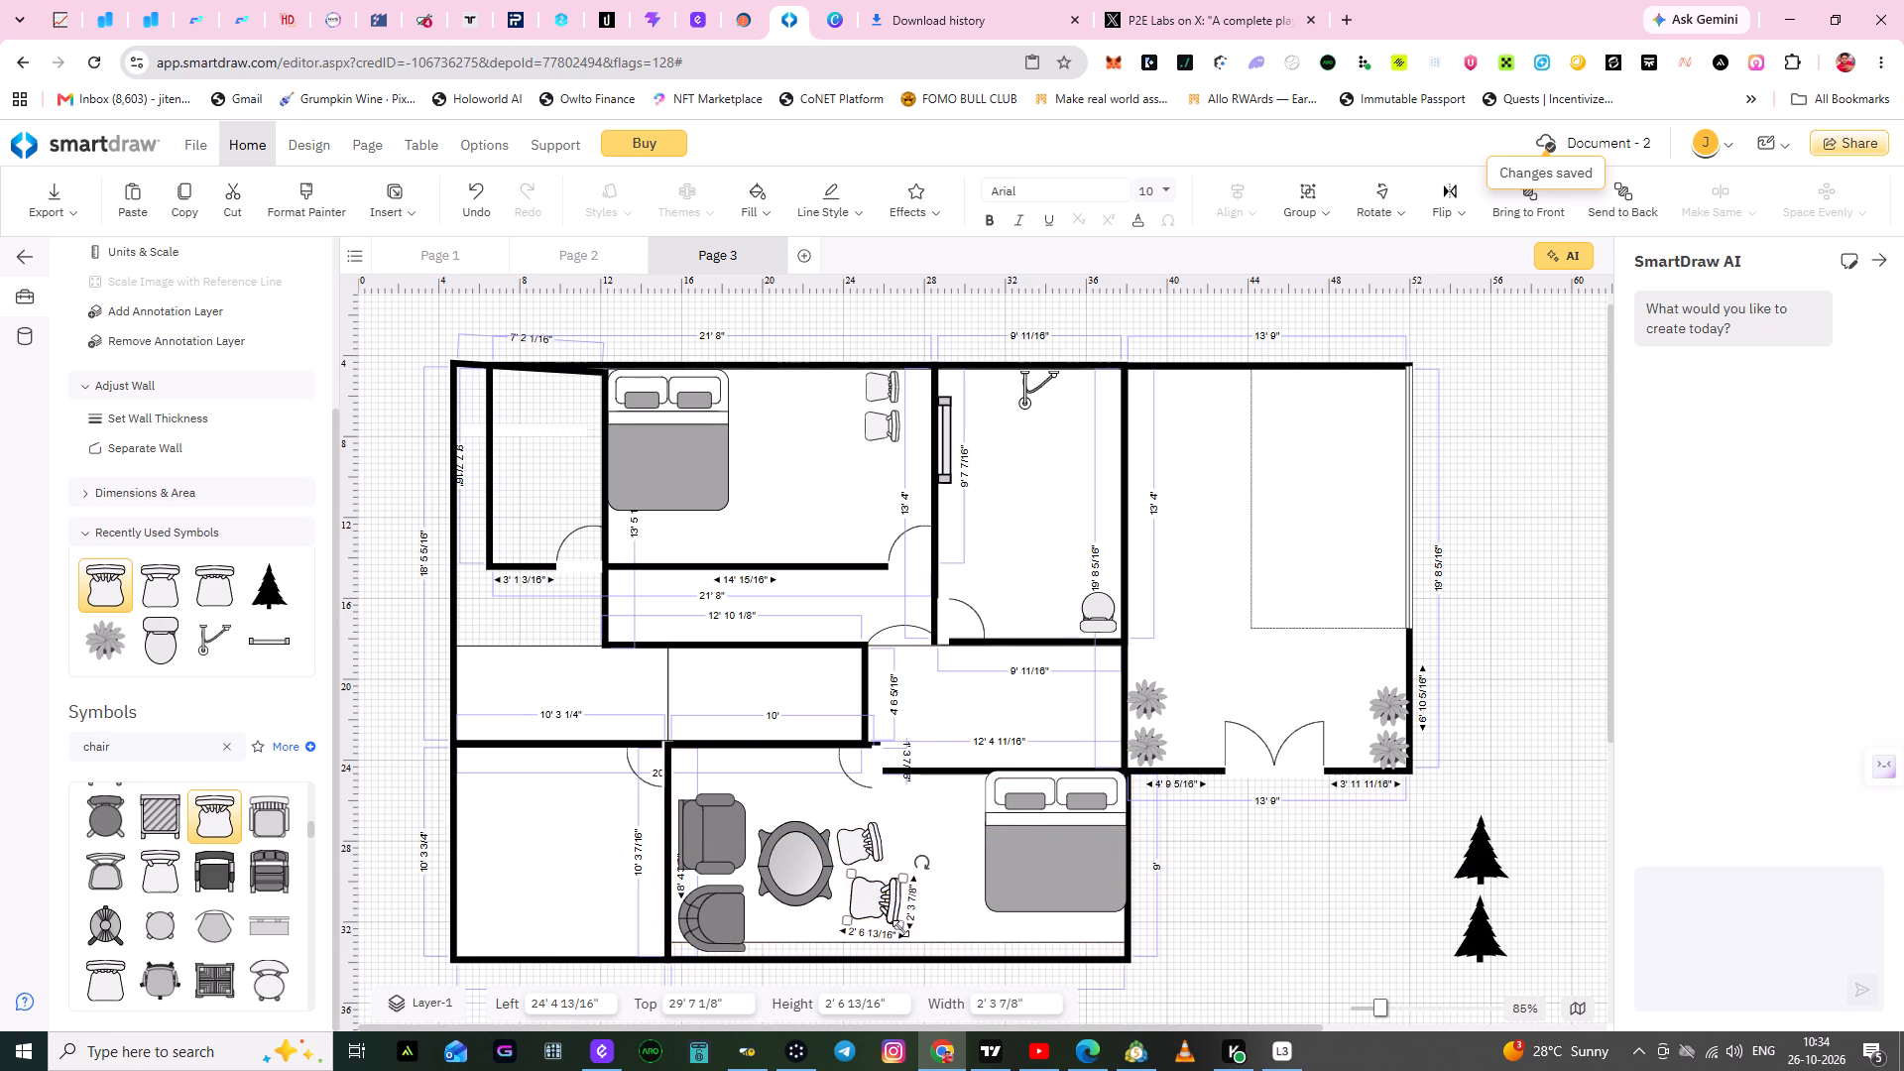
left_click_drag(897, 925, 889, 919)
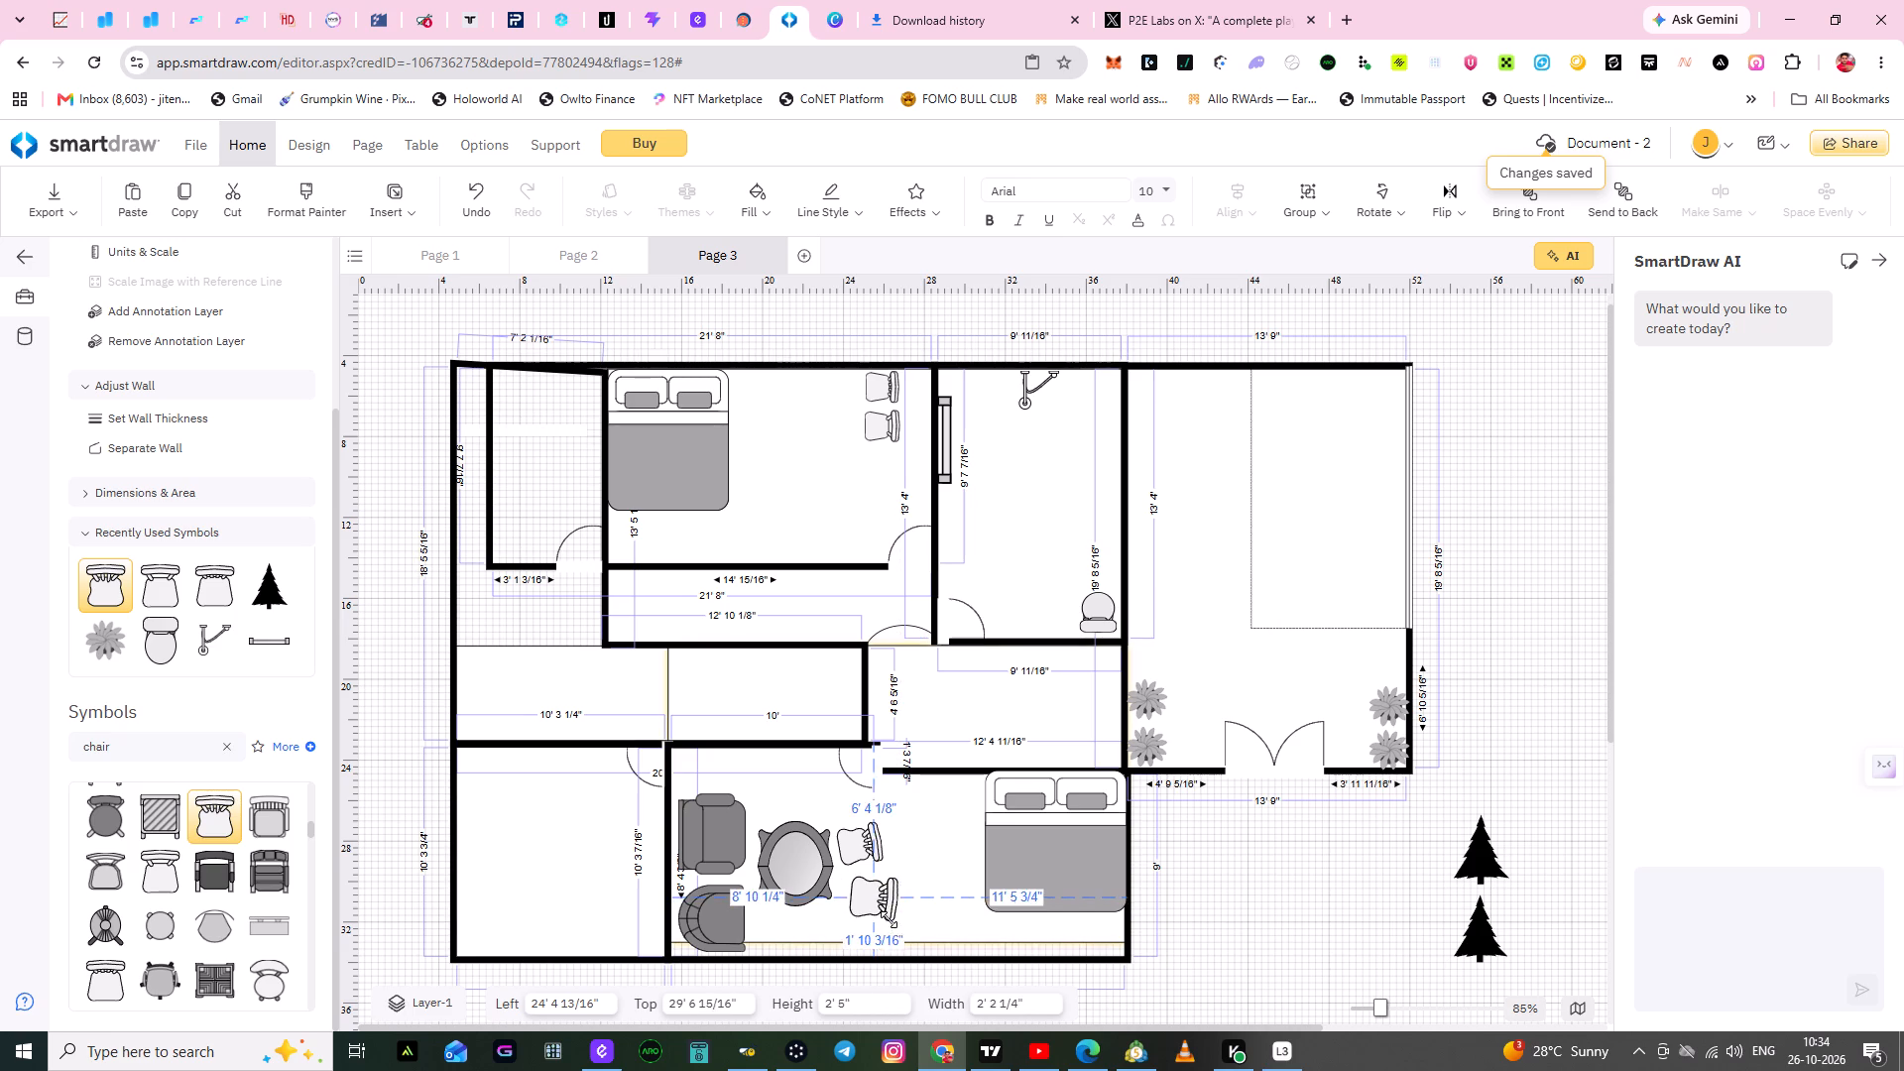
left_click_drag(889, 919, 885, 907)
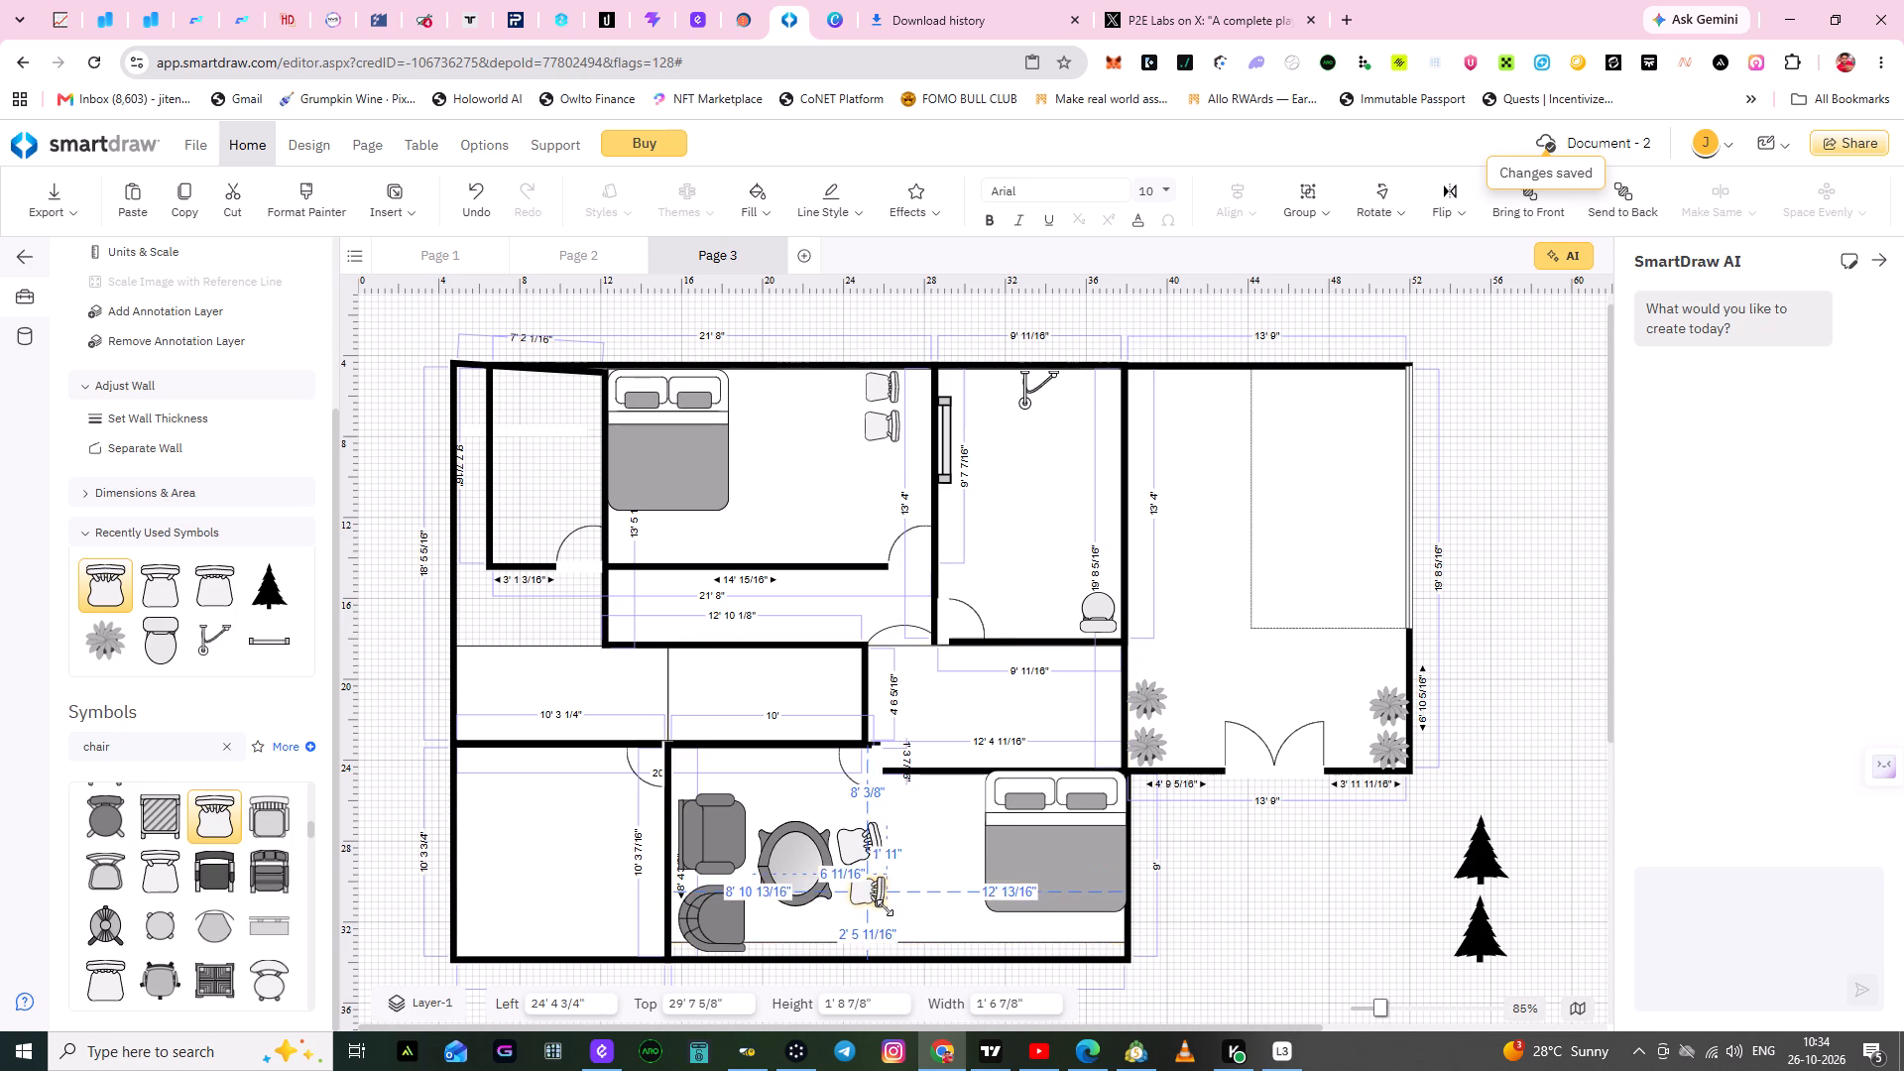
left_click_drag(885, 907, 900, 915)
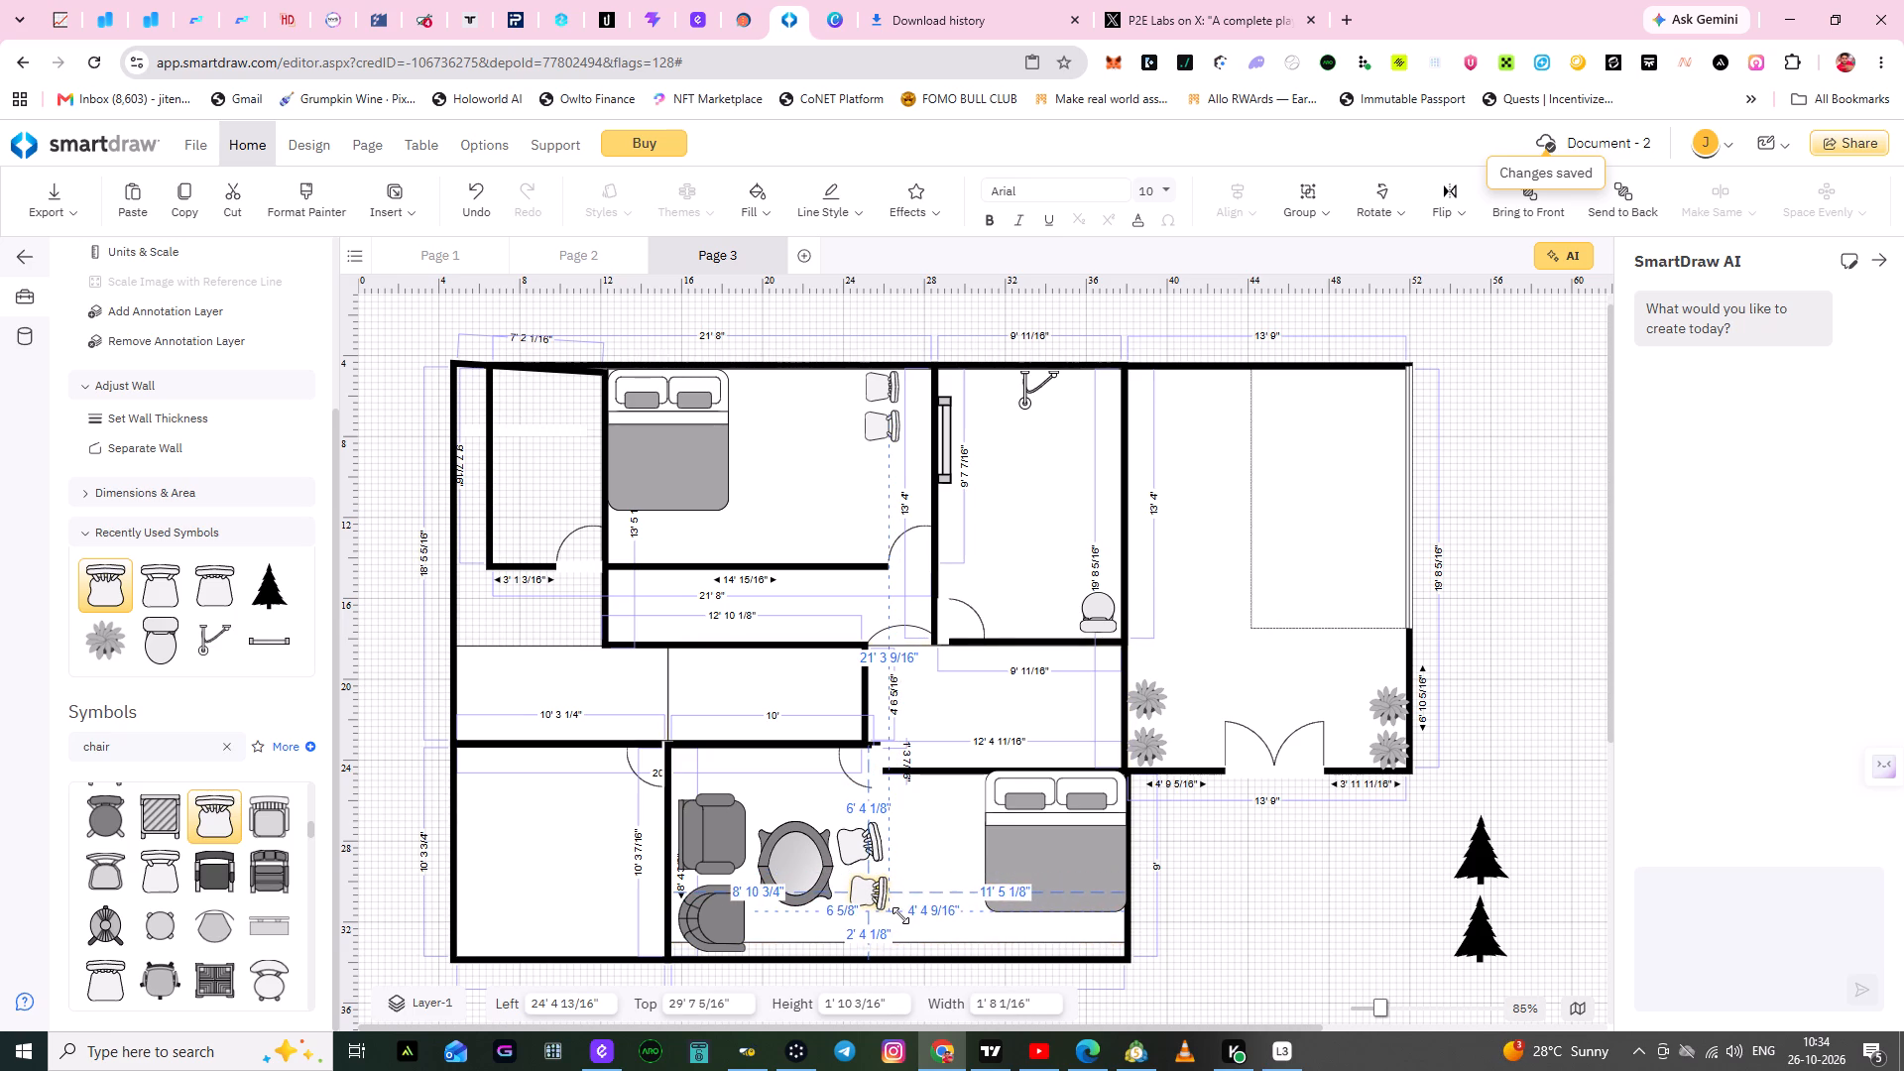
left_click_drag(900, 915, 915, 920)
left_click(916, 853)
Move both slatted-back chairs slightly closer to the round table, aligned one above the other.
left_click_drag(872, 909, 861, 908)
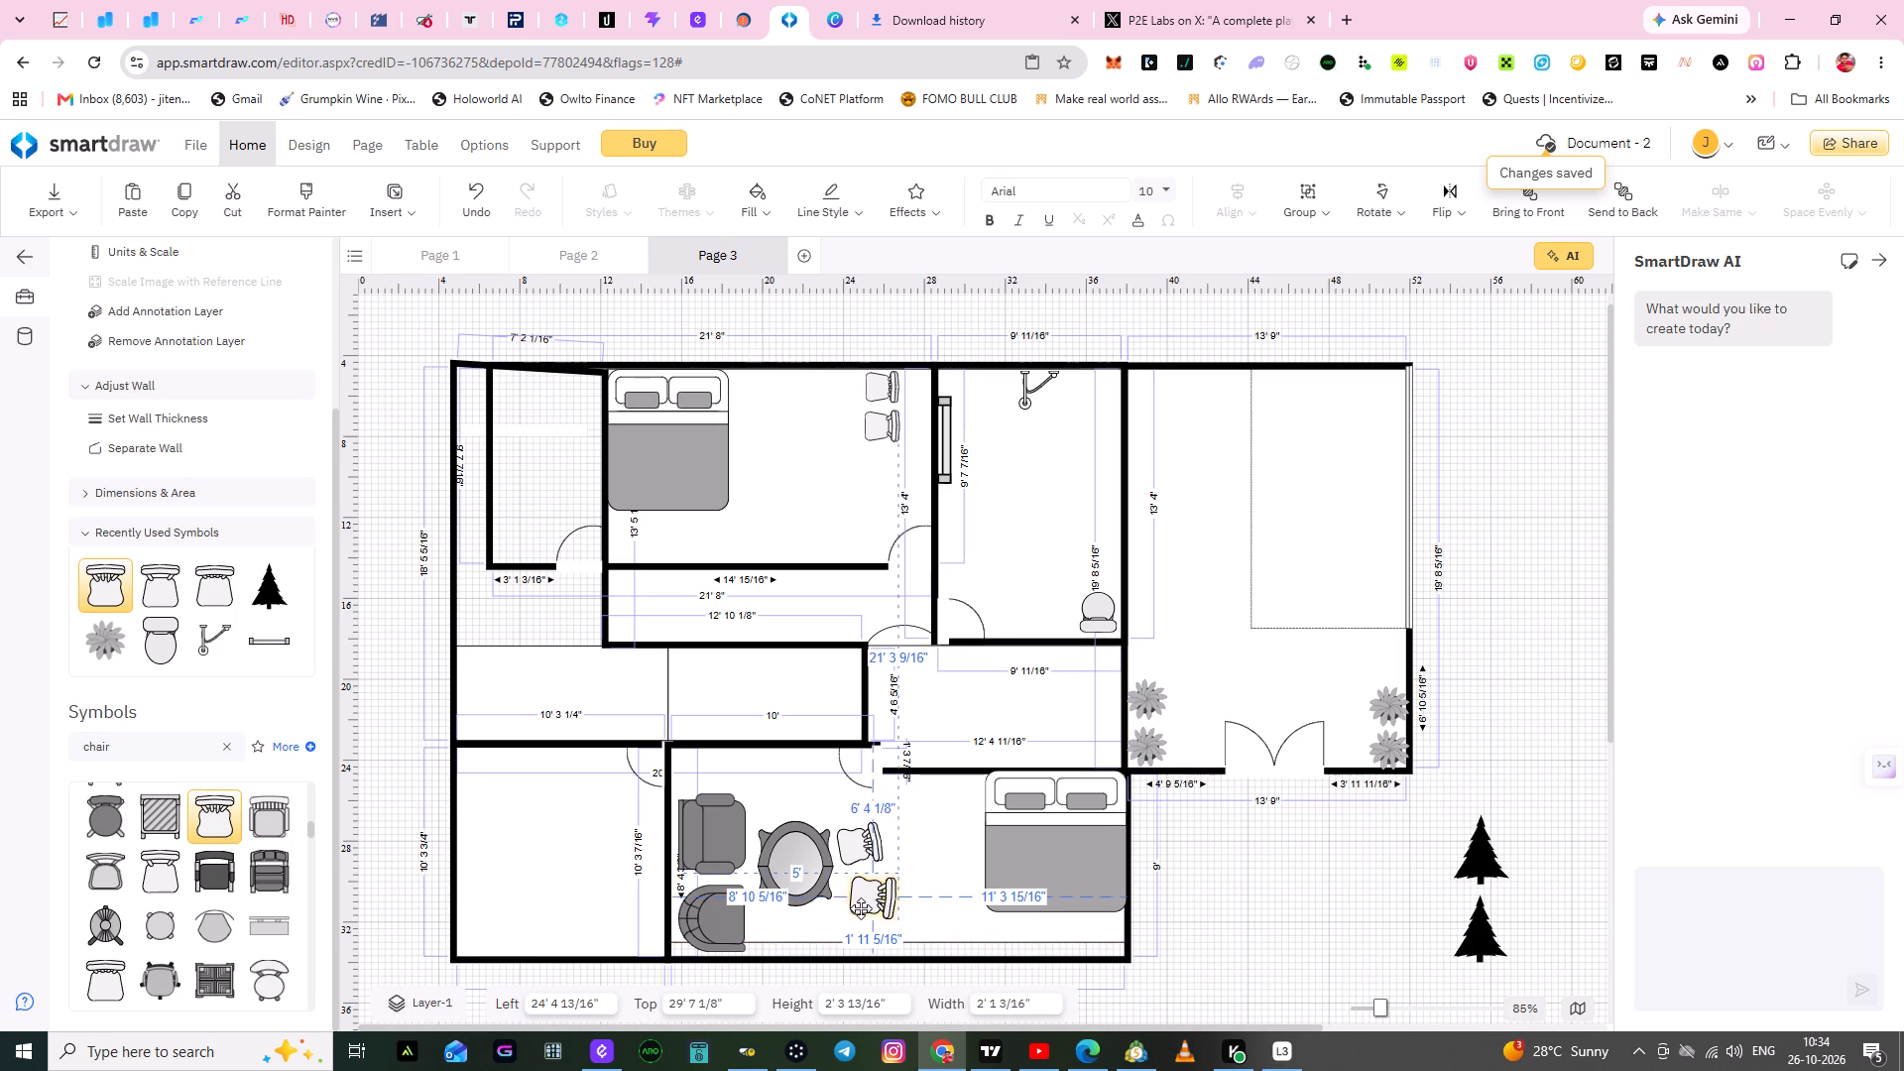
left_click_drag(861, 908, 857, 908)
left_click(934, 858)
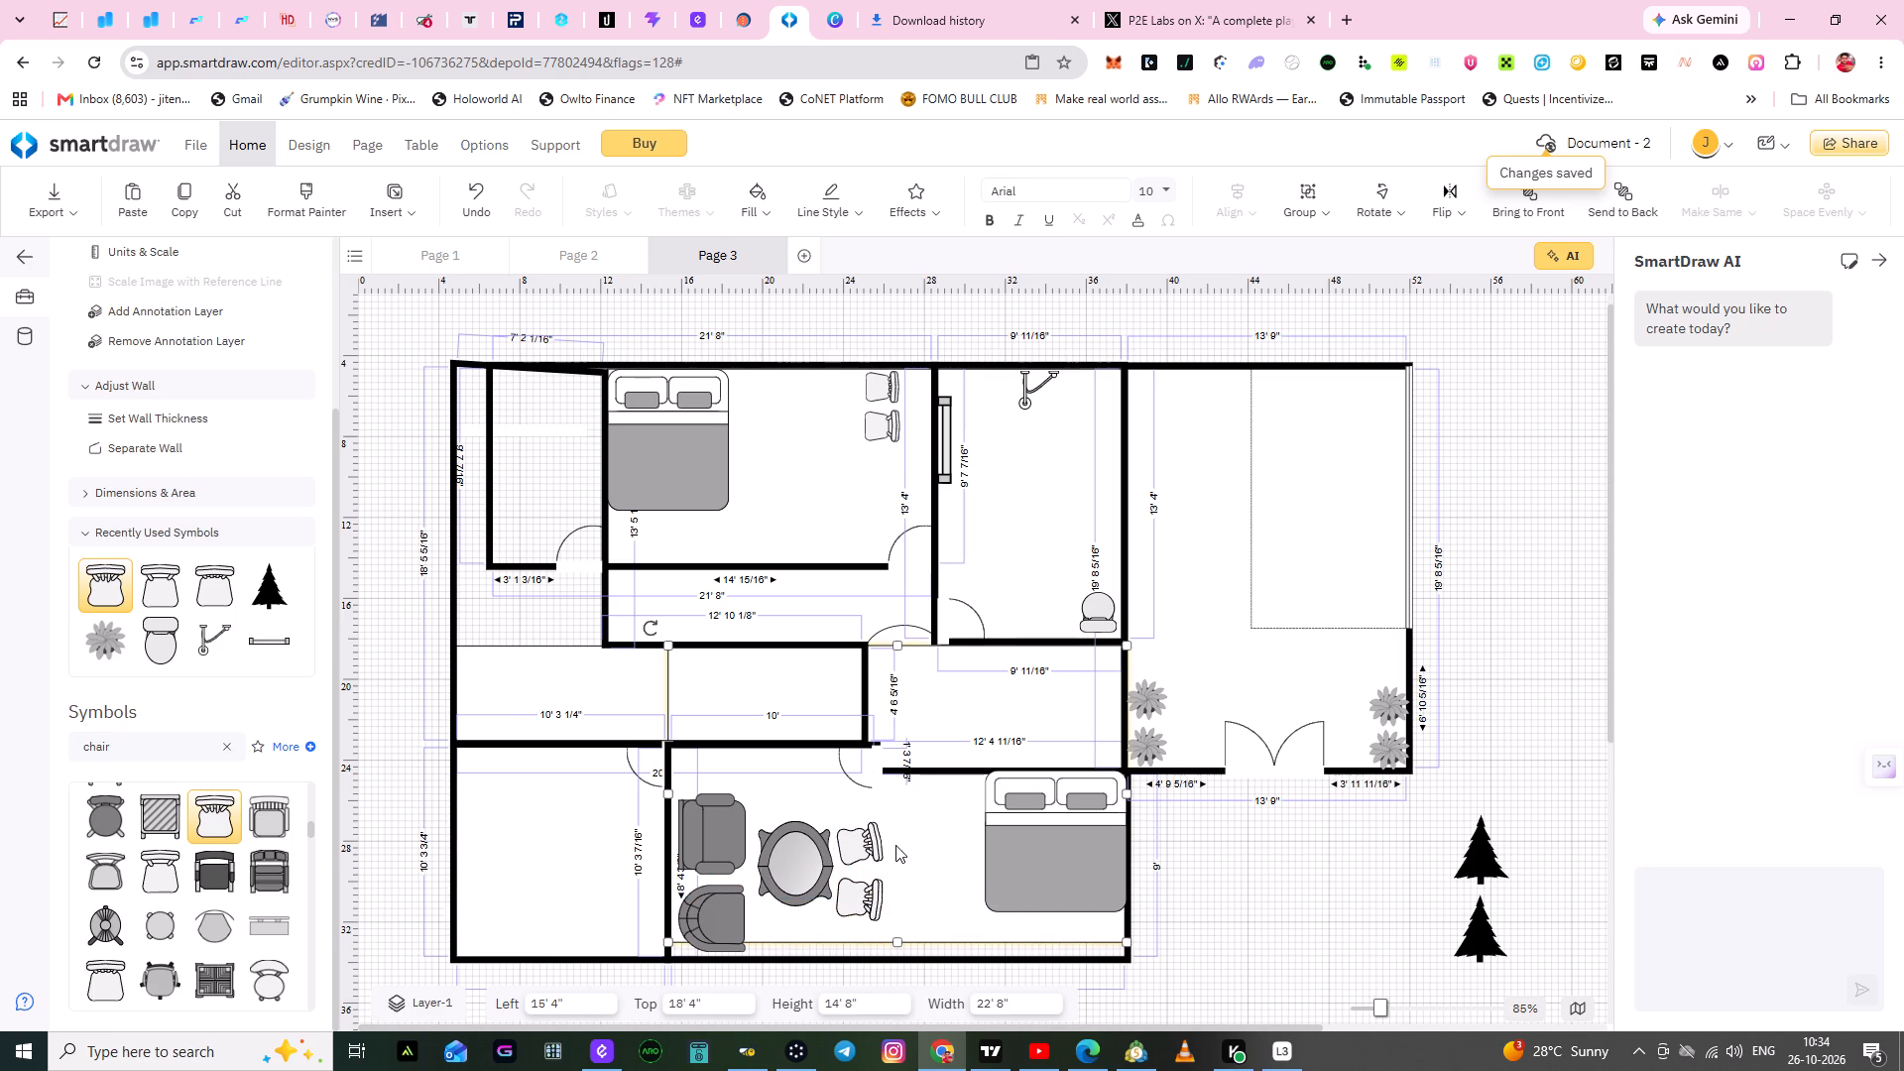
left_click(859, 845)
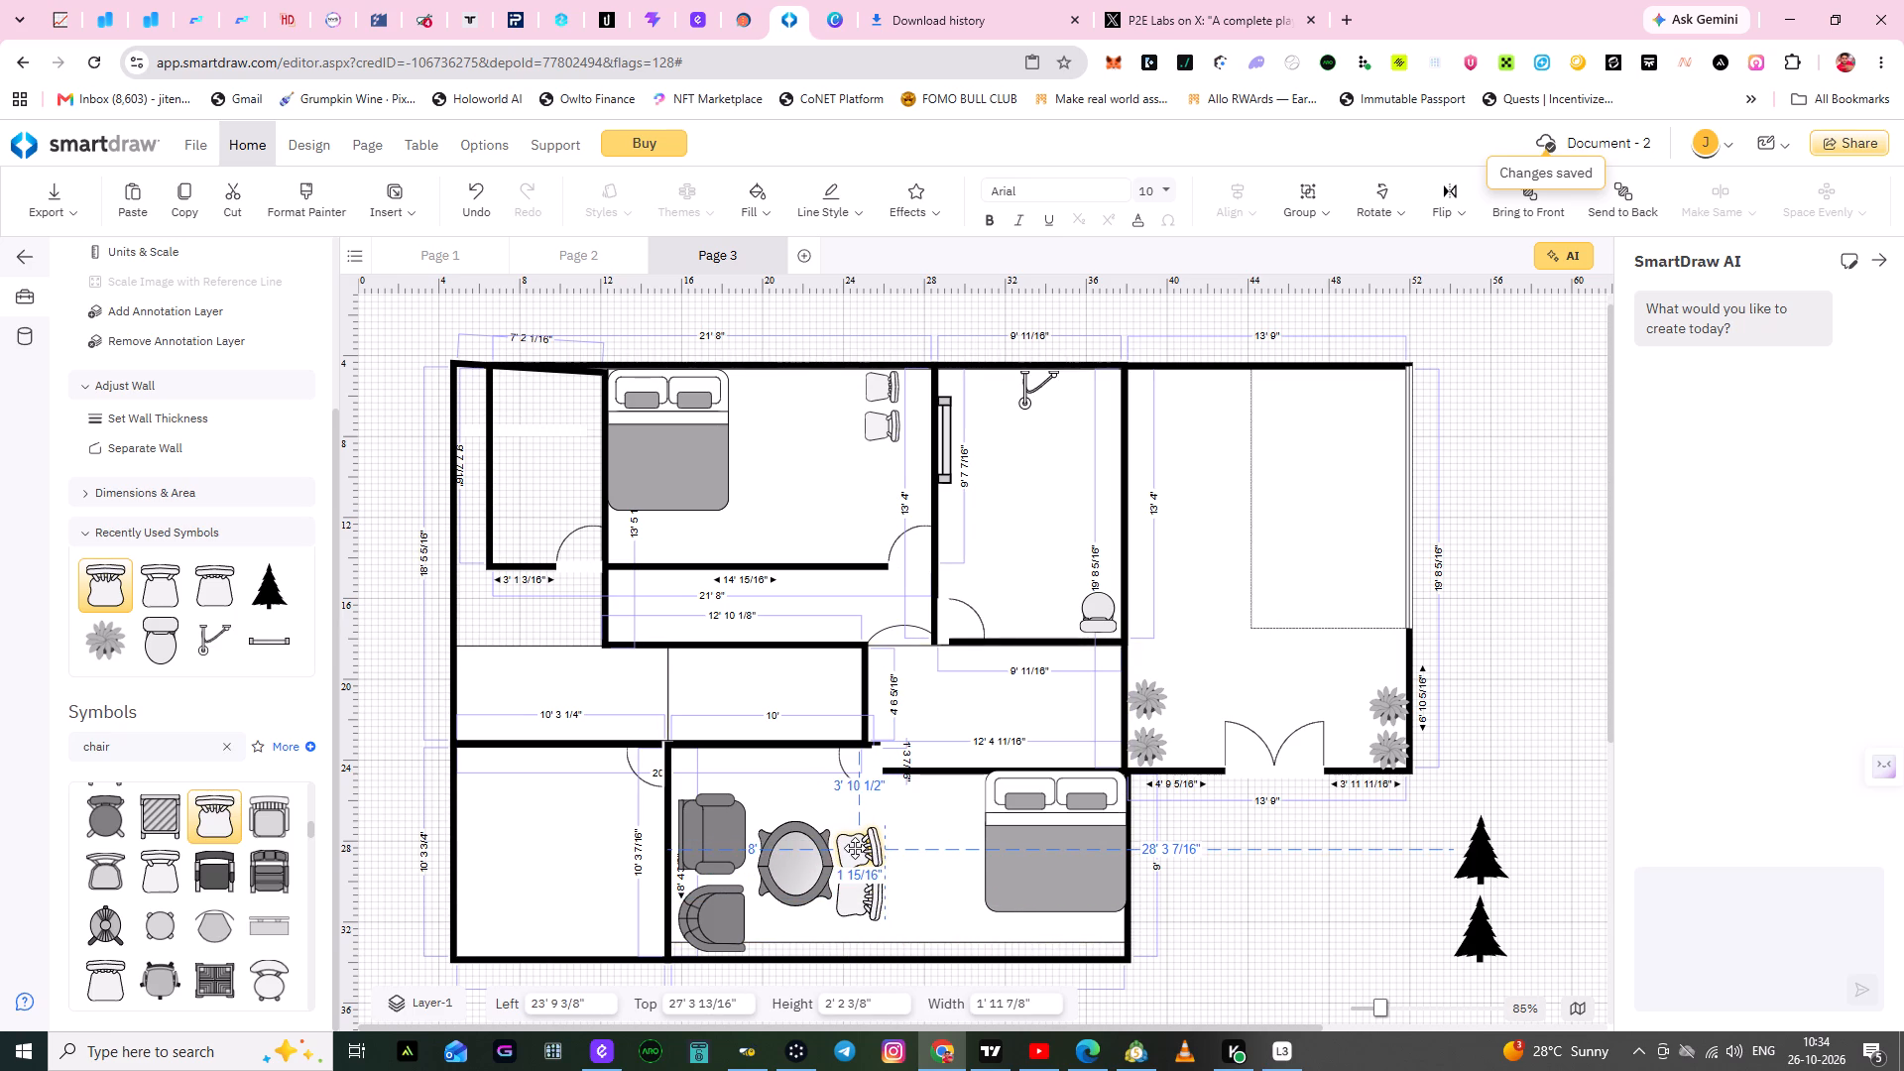
left_click(958, 873)
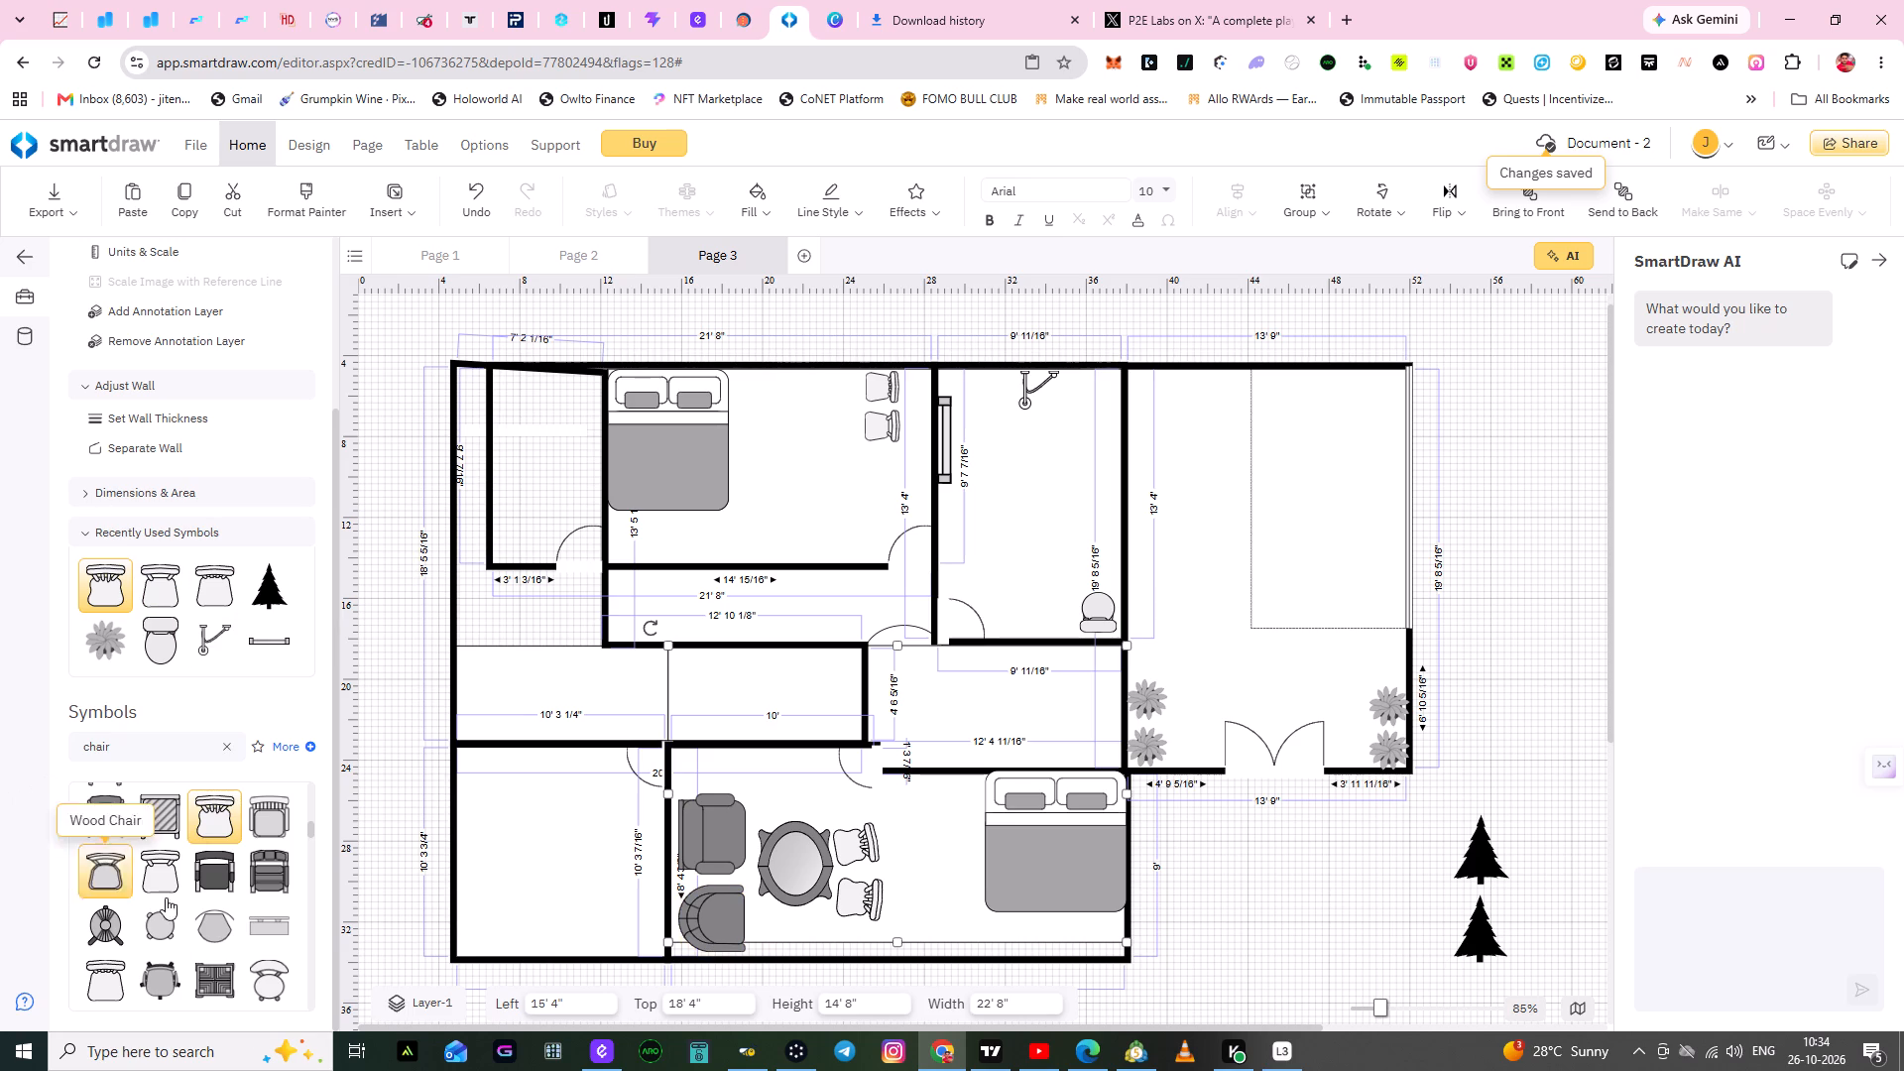
Replace the chair search and search the symbol library for "kichen".
left_click(221, 748)
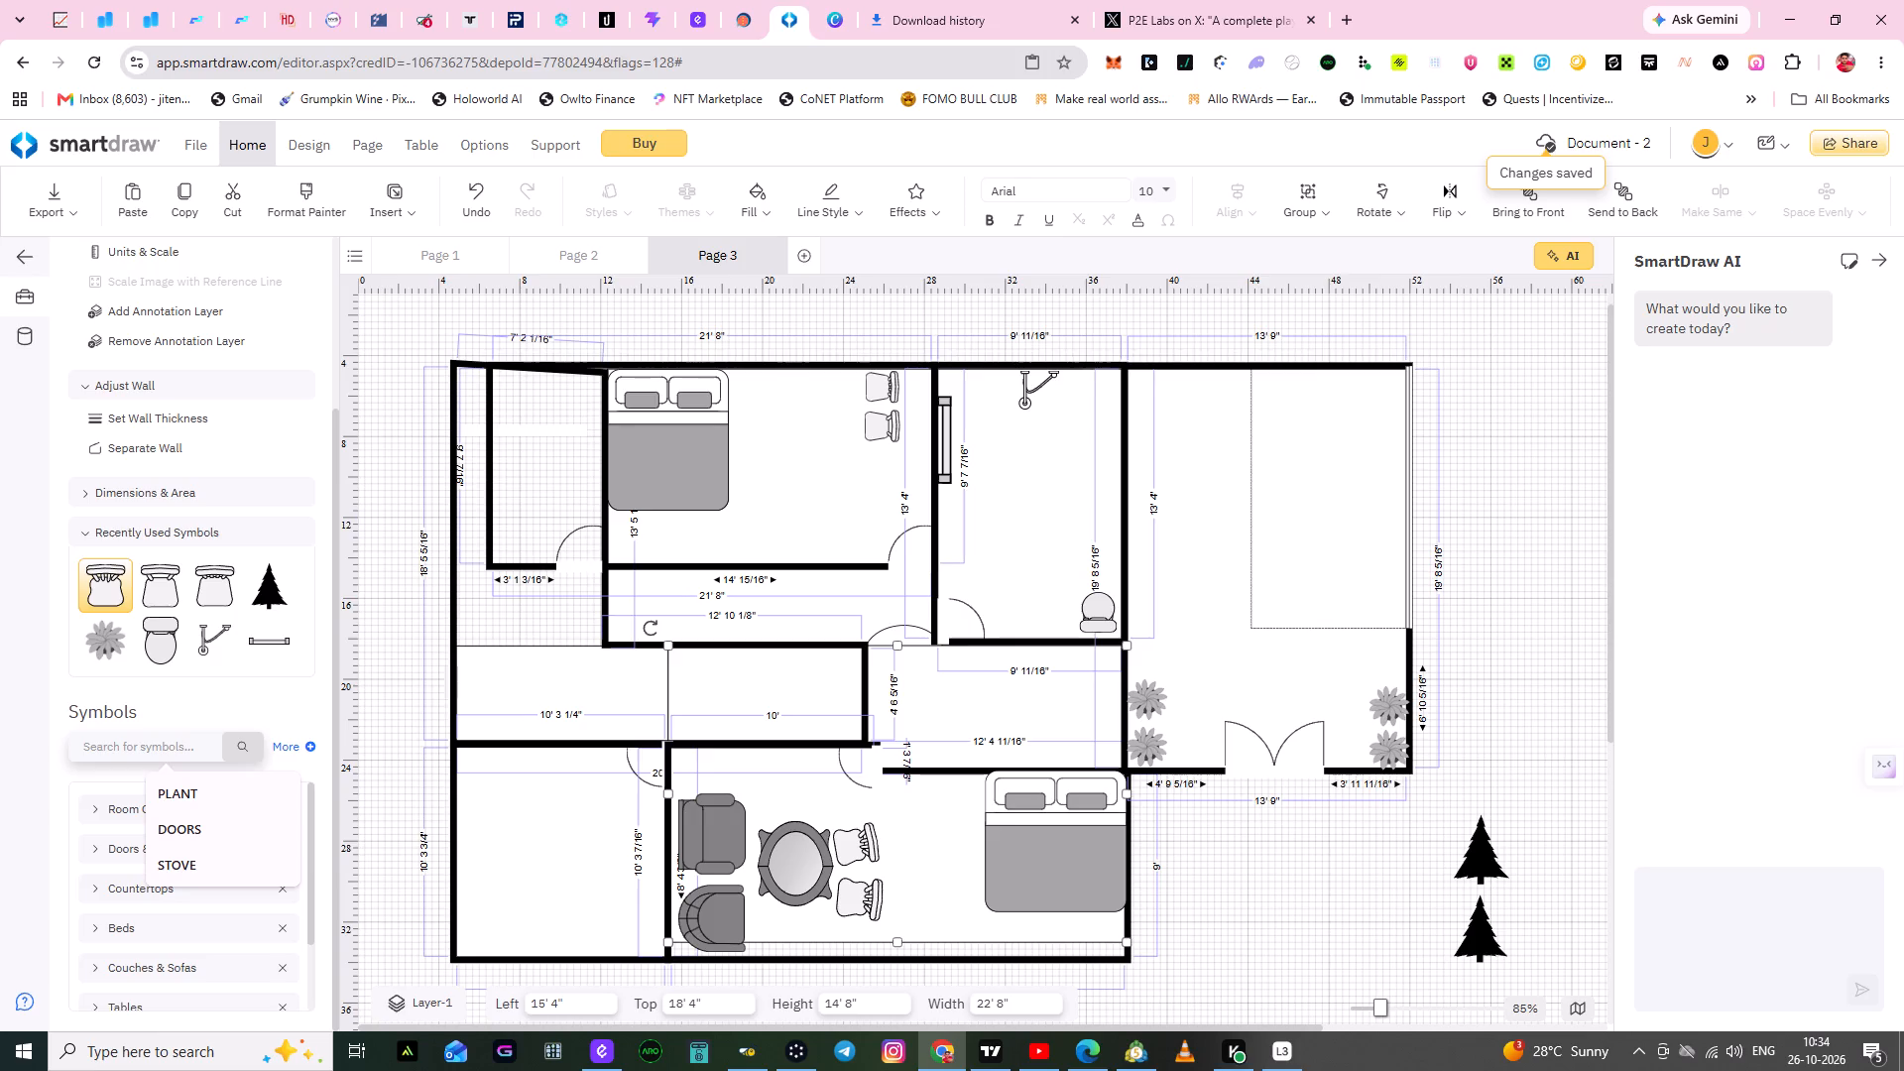
type("ki")
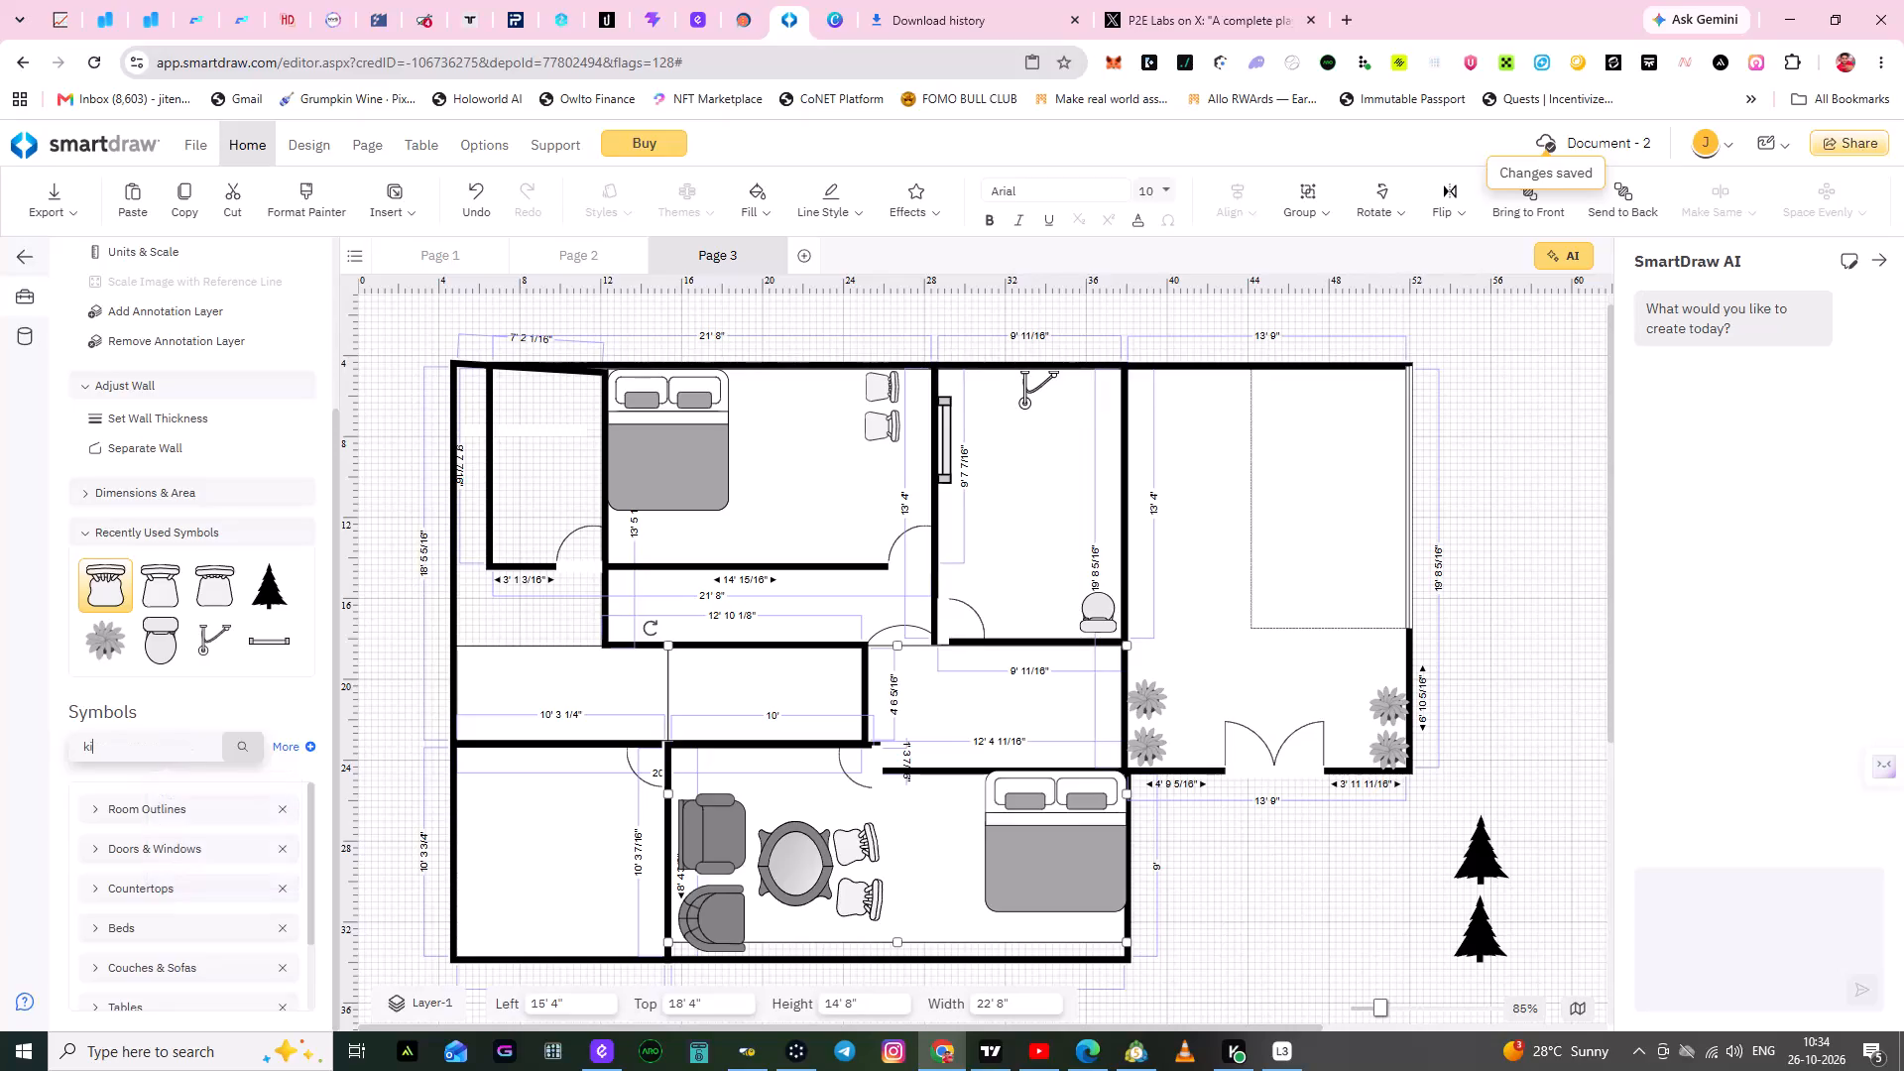
type("chen")
left_click(241, 748)
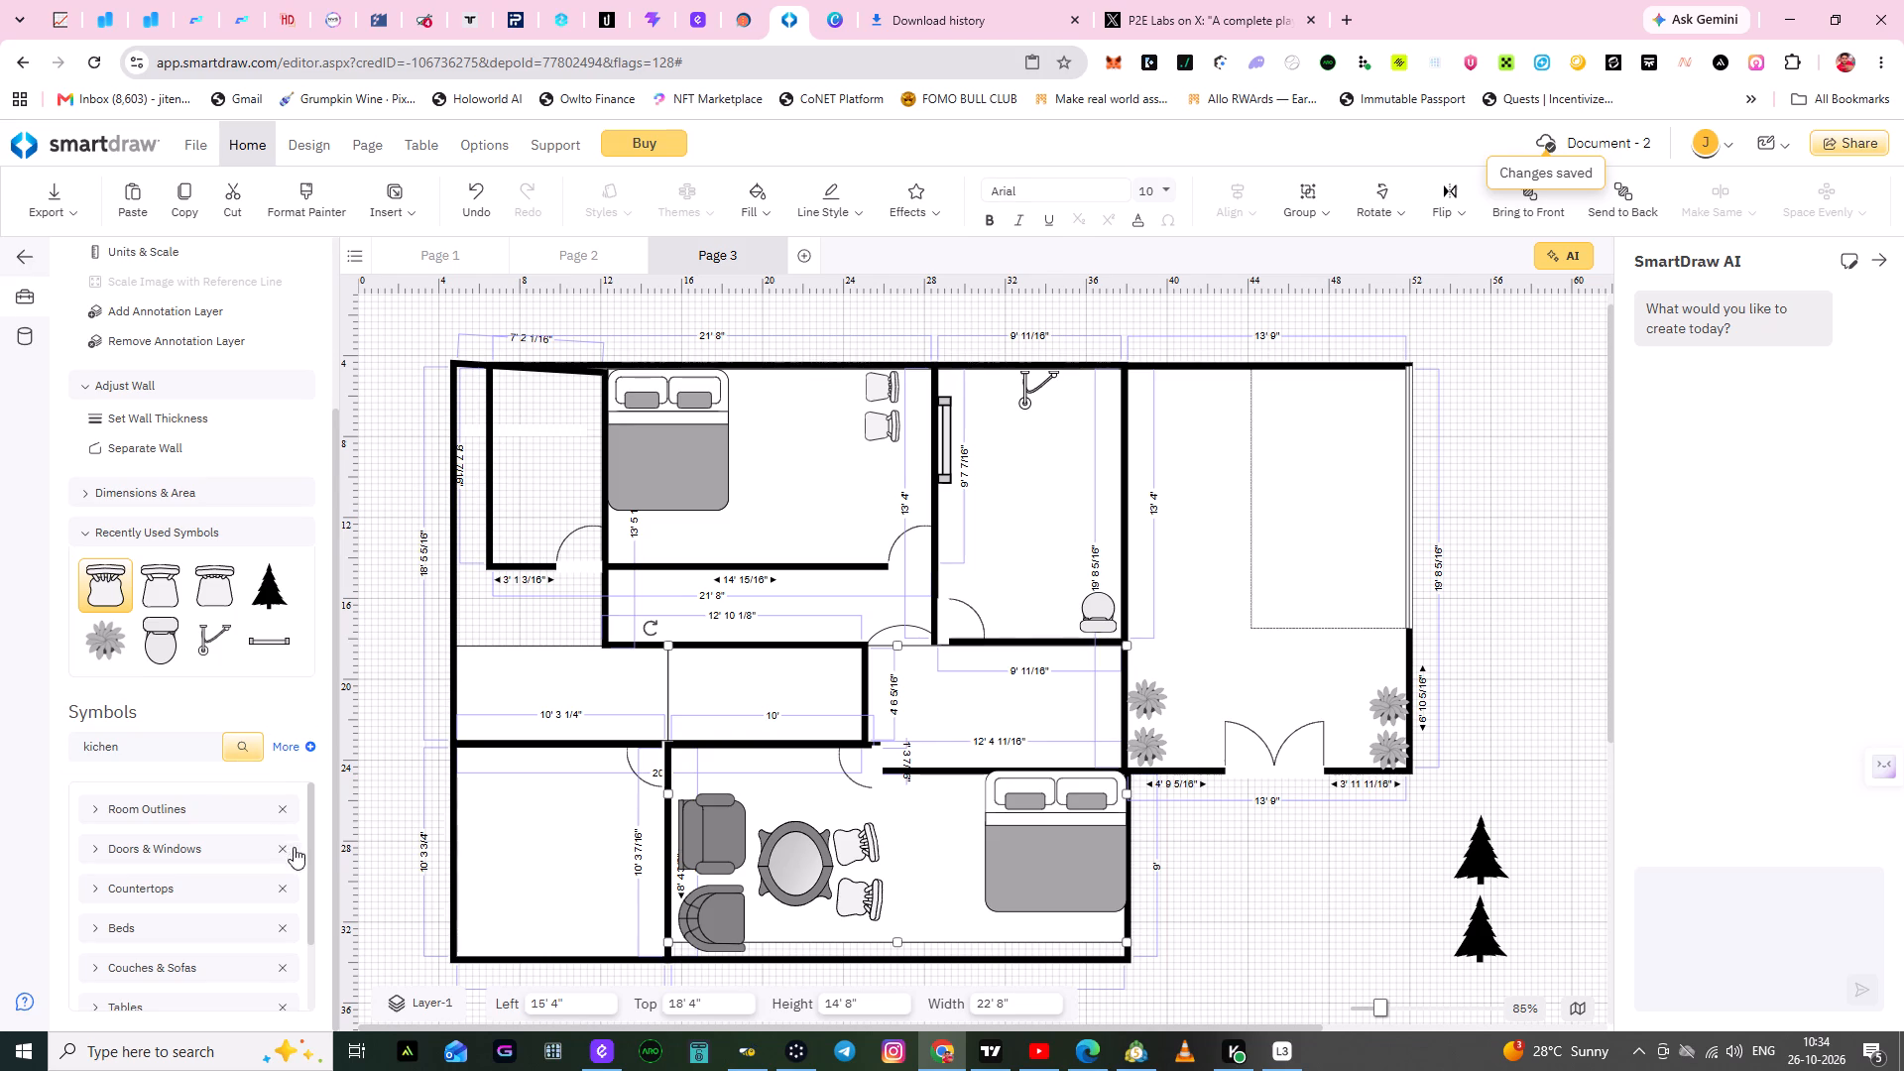
Place a two-basin sink symbol, 2' by 3' 6", against the upper wall of the lower-left room, in its left corner.
scroll(213, 785, "down", 2)
left_click(1481, 858)
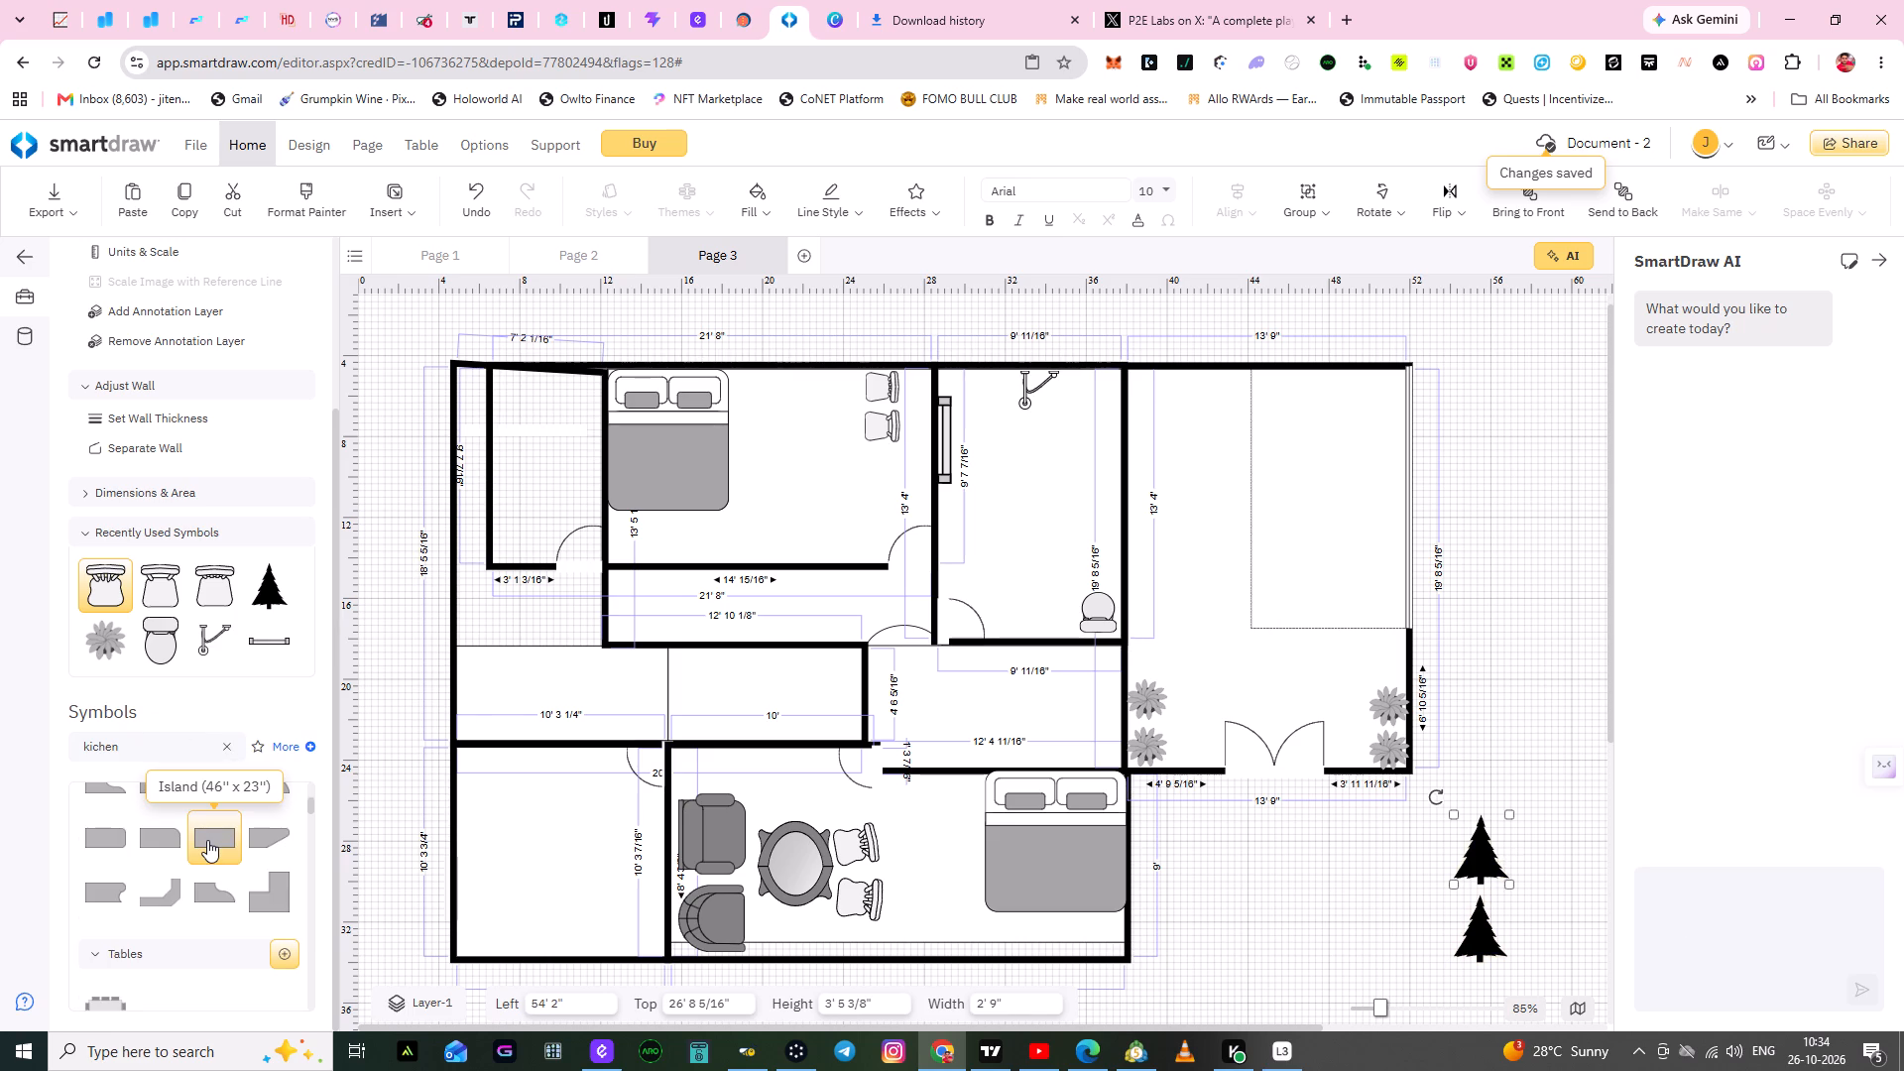
scroll(273, 883, "up", 2)
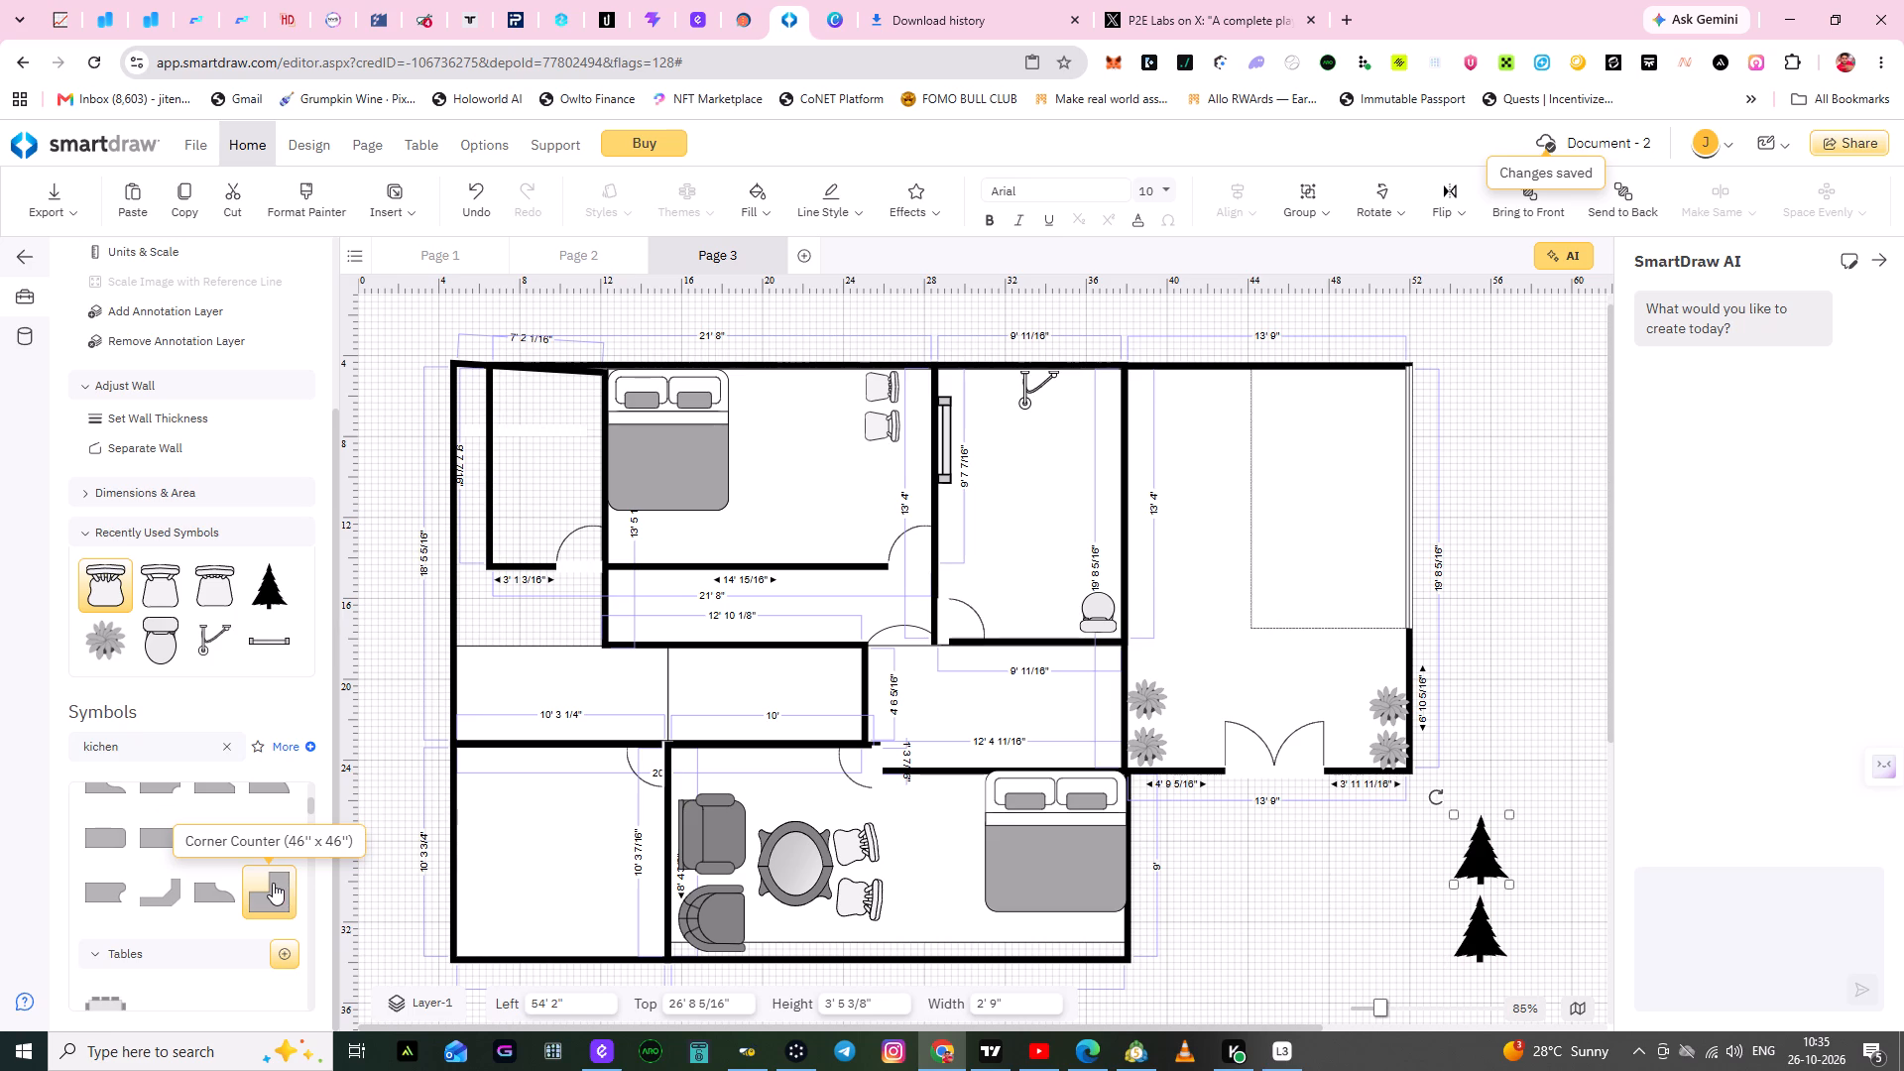
scroll(273, 883, "up", 1)
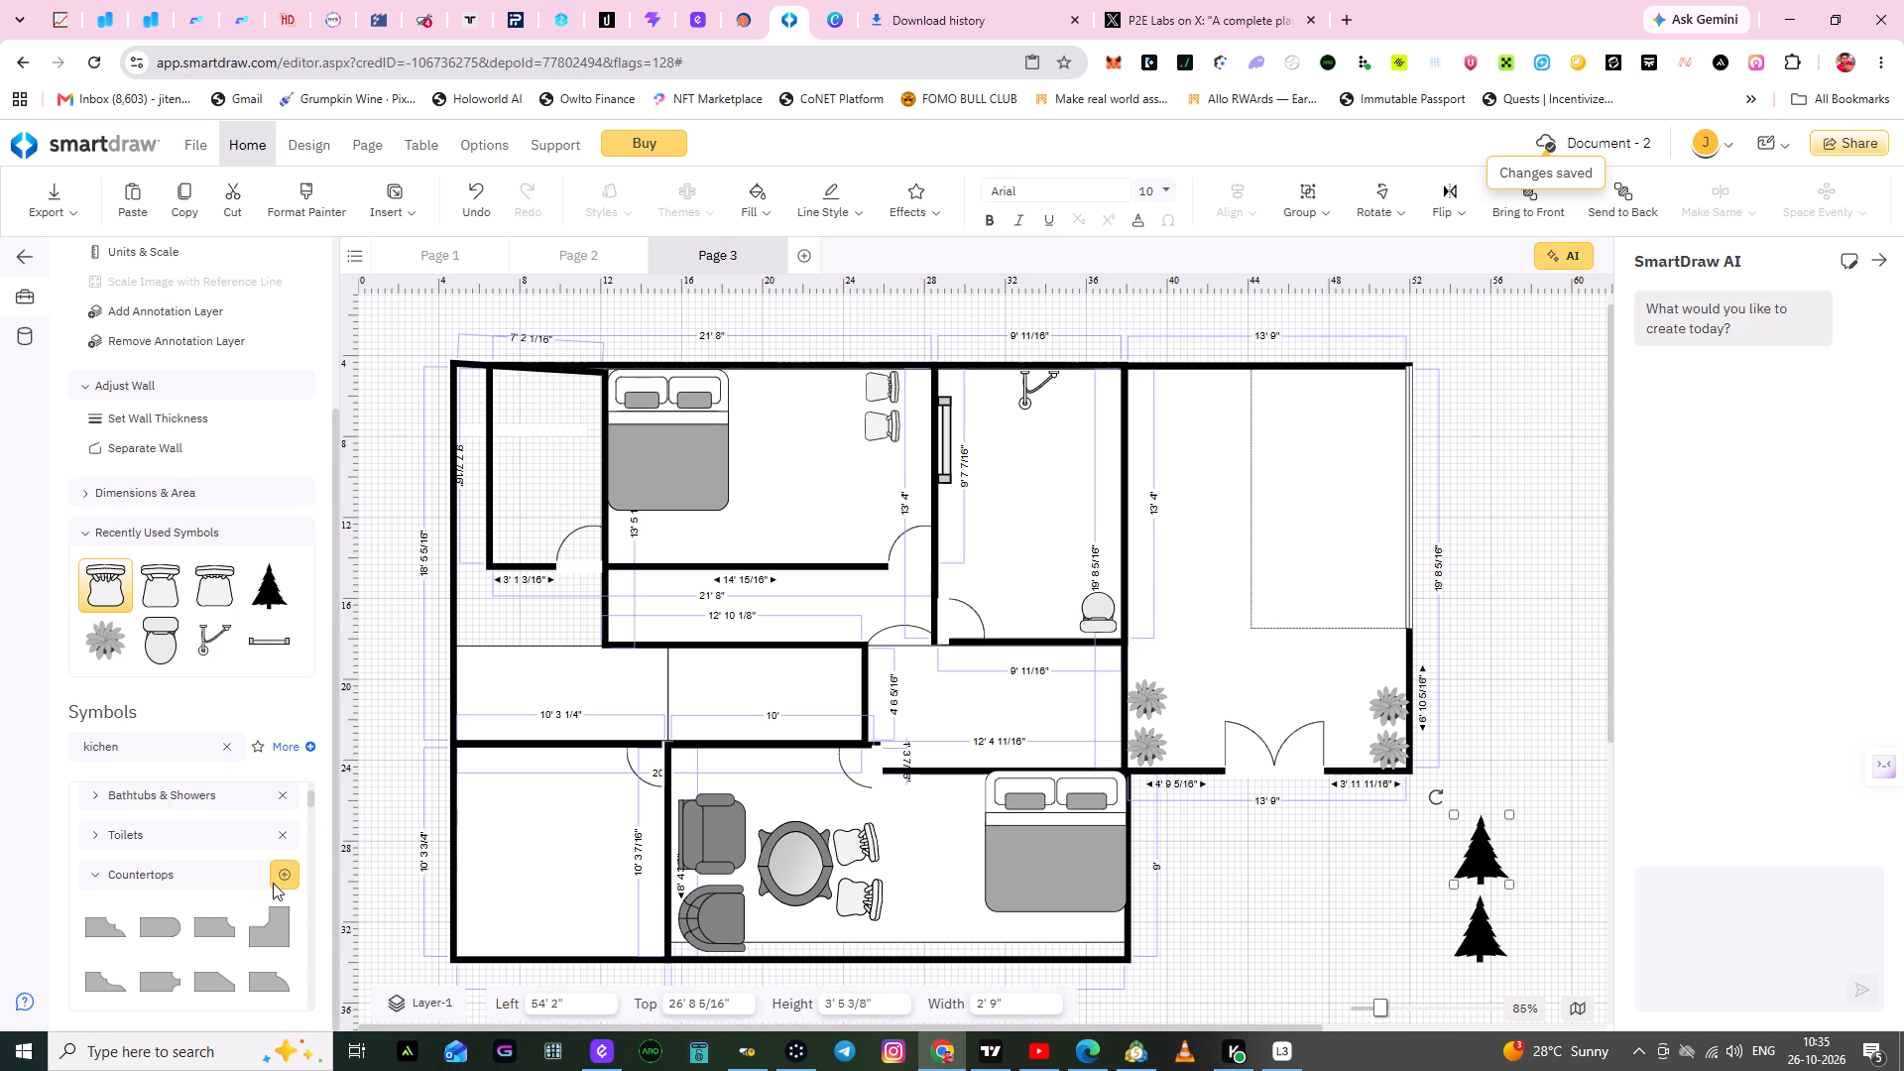
scroll(273, 887, "down", 5)
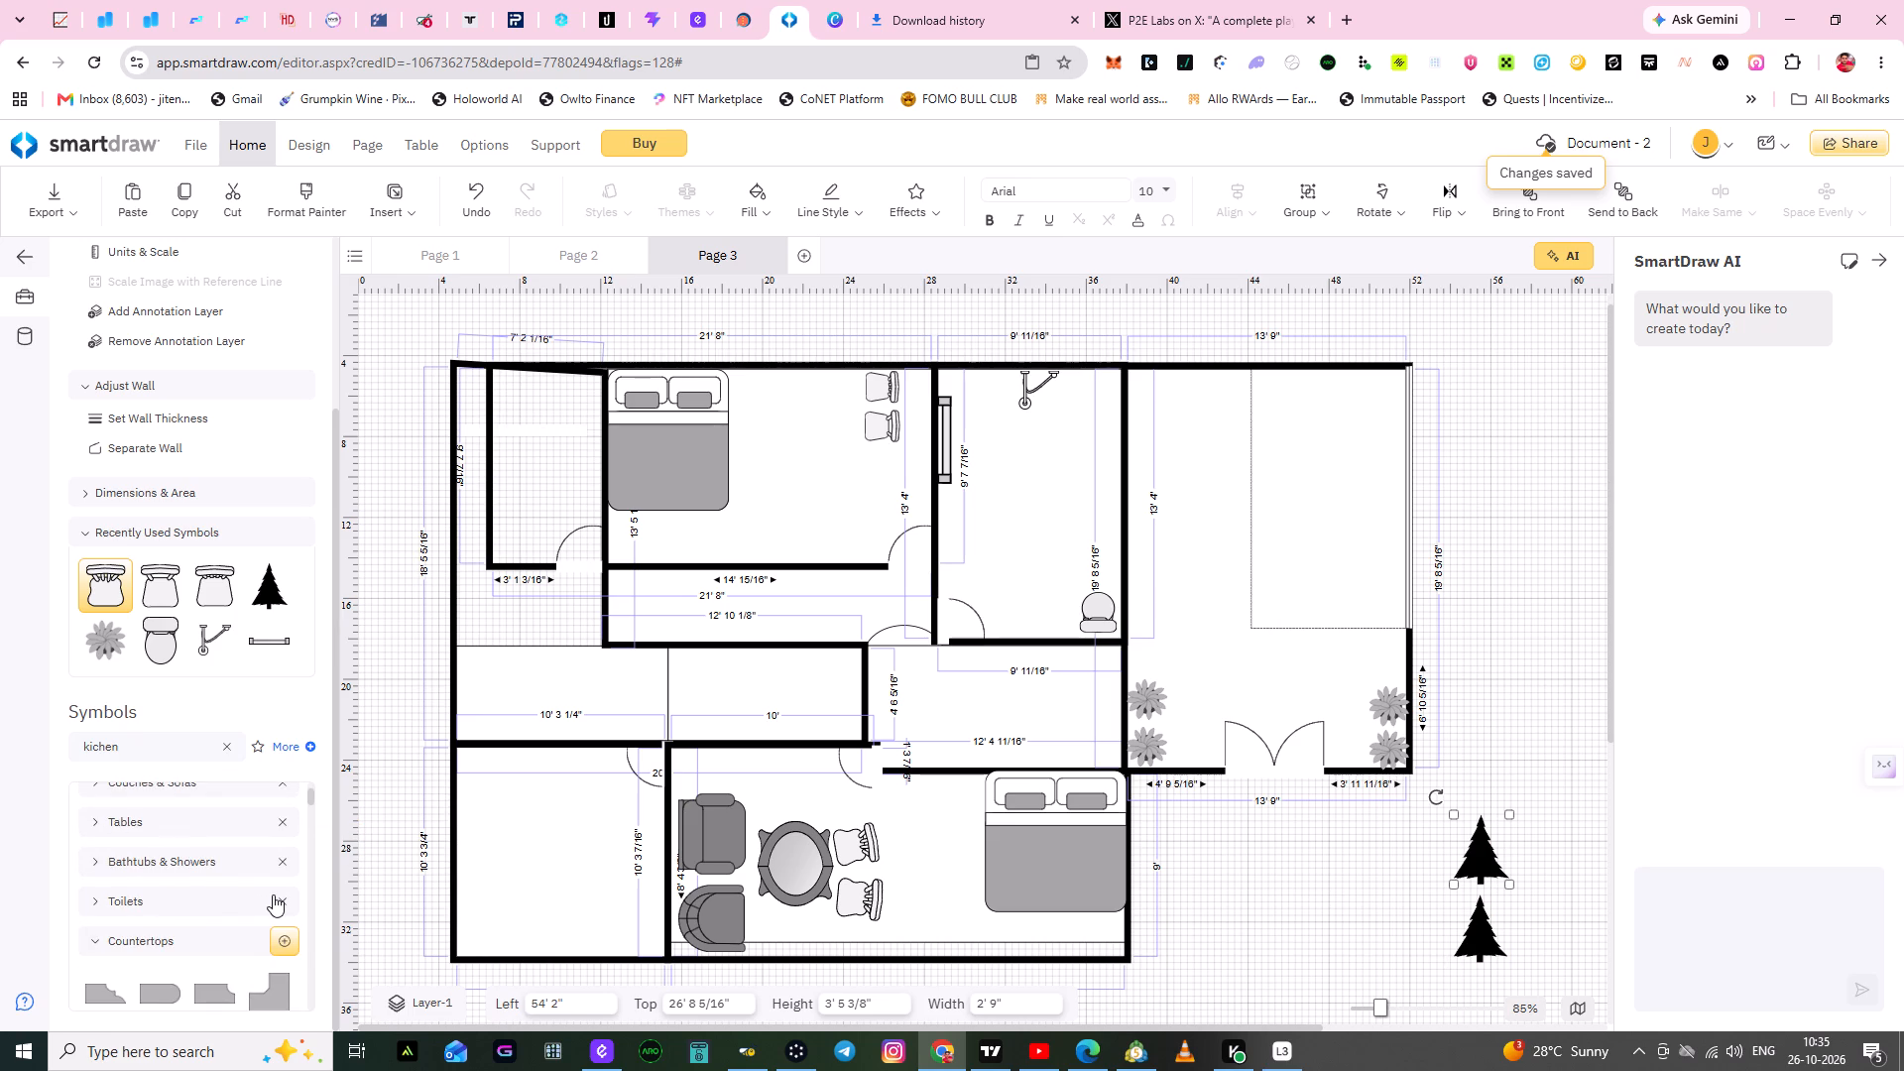
scroll(273, 894, "down", 3)
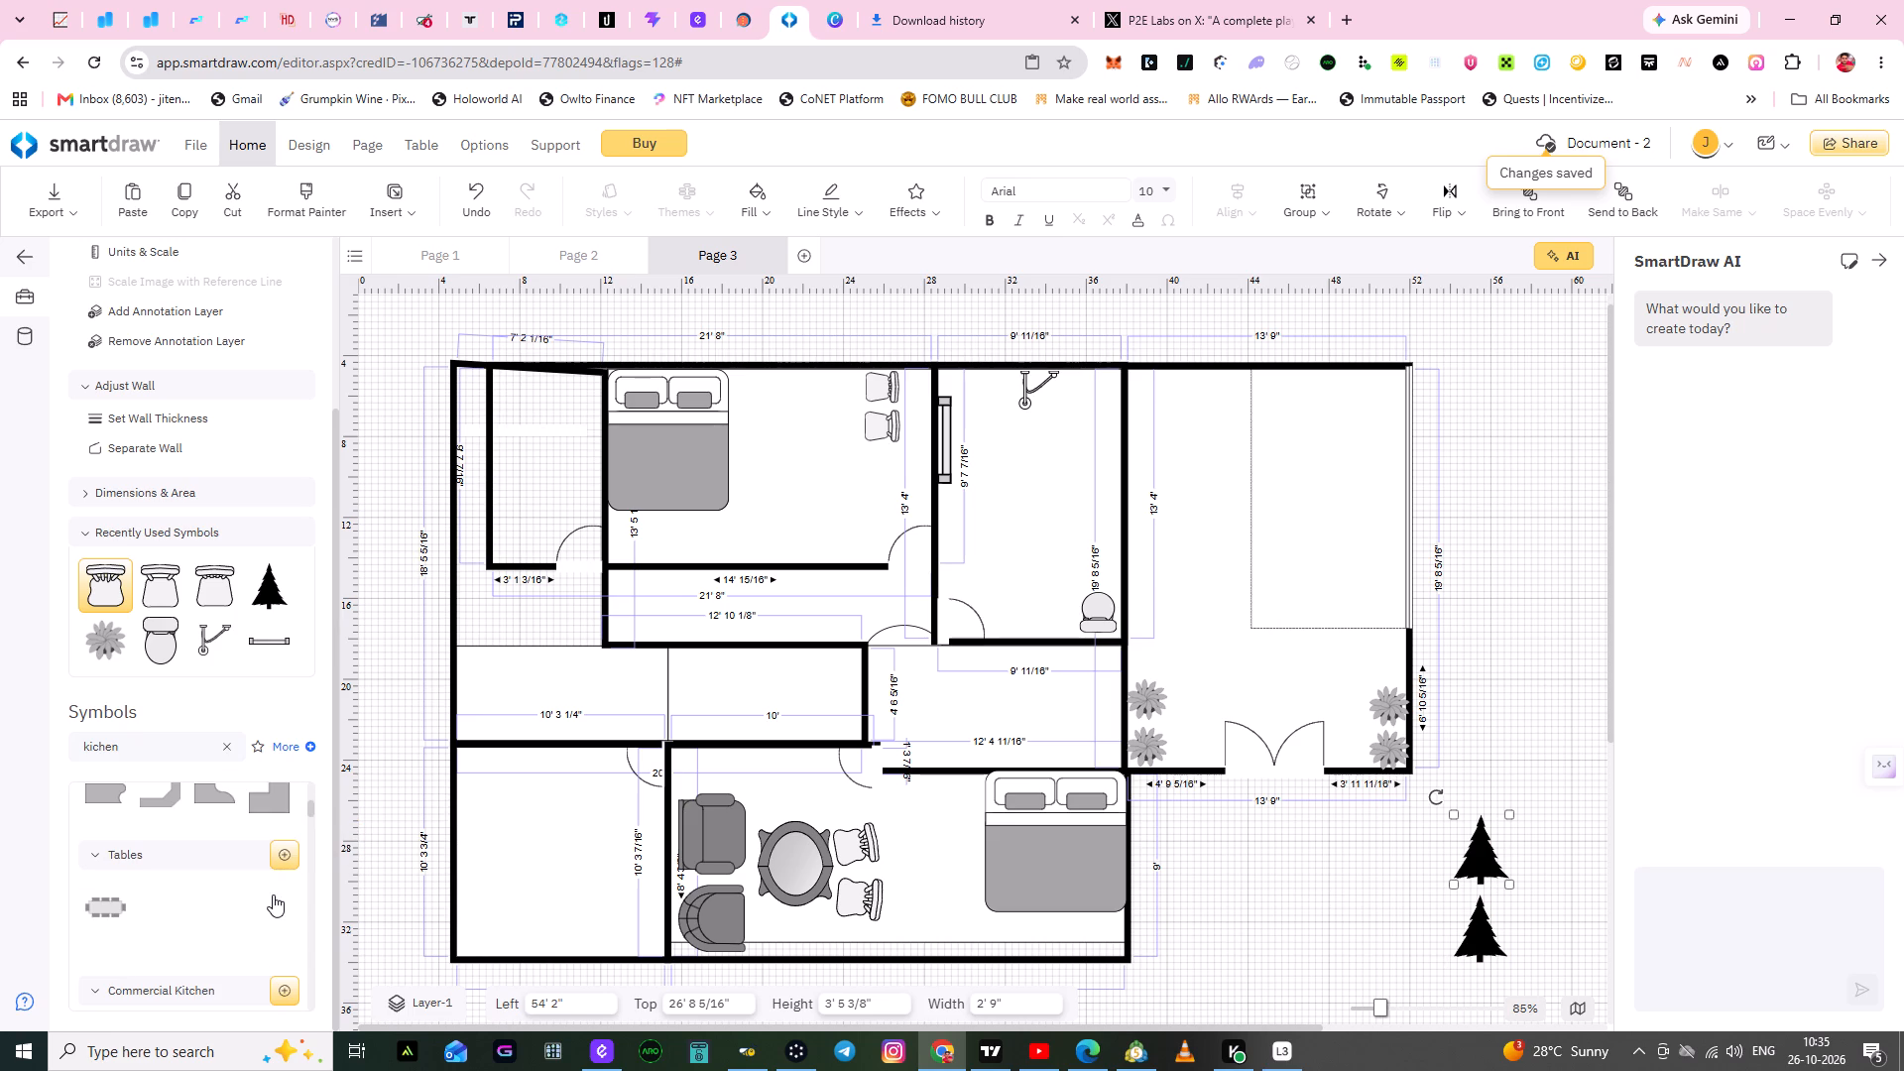
scroll(273, 894, "down", 2)
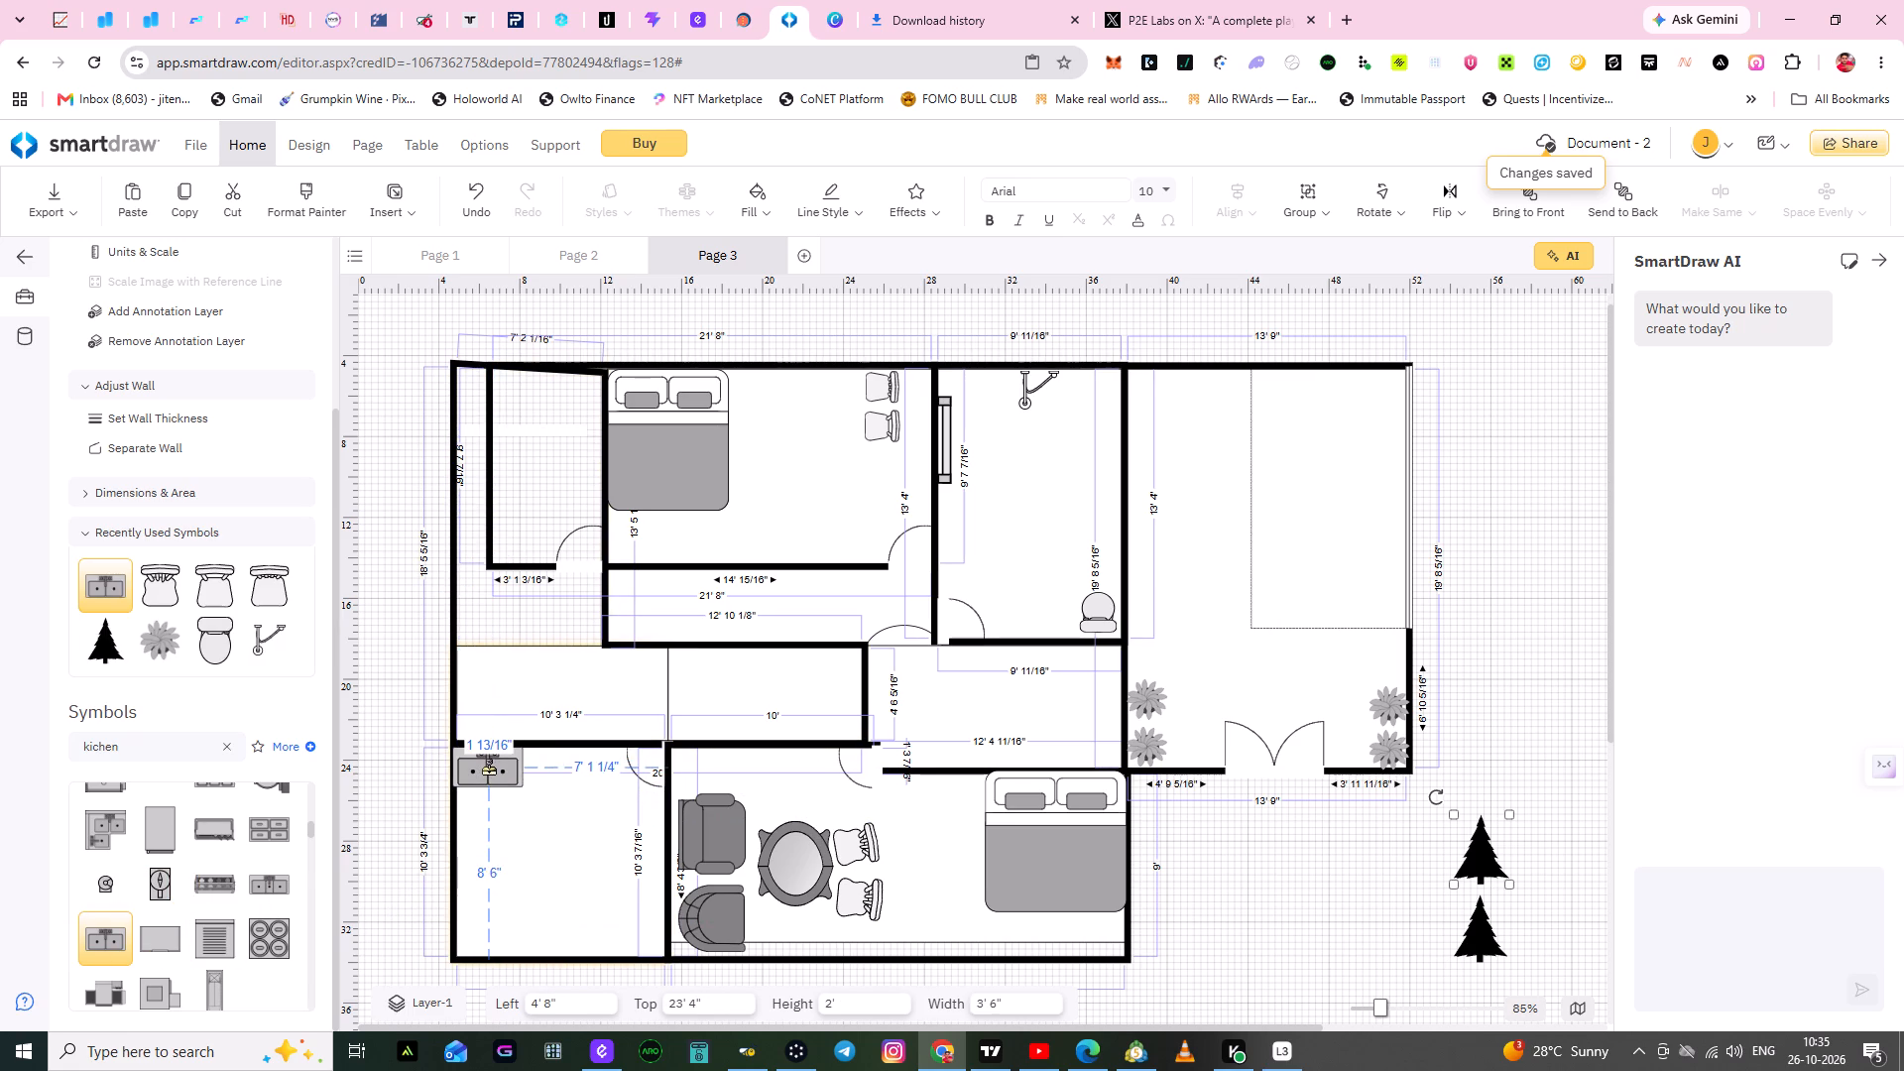
left_click(498, 843)
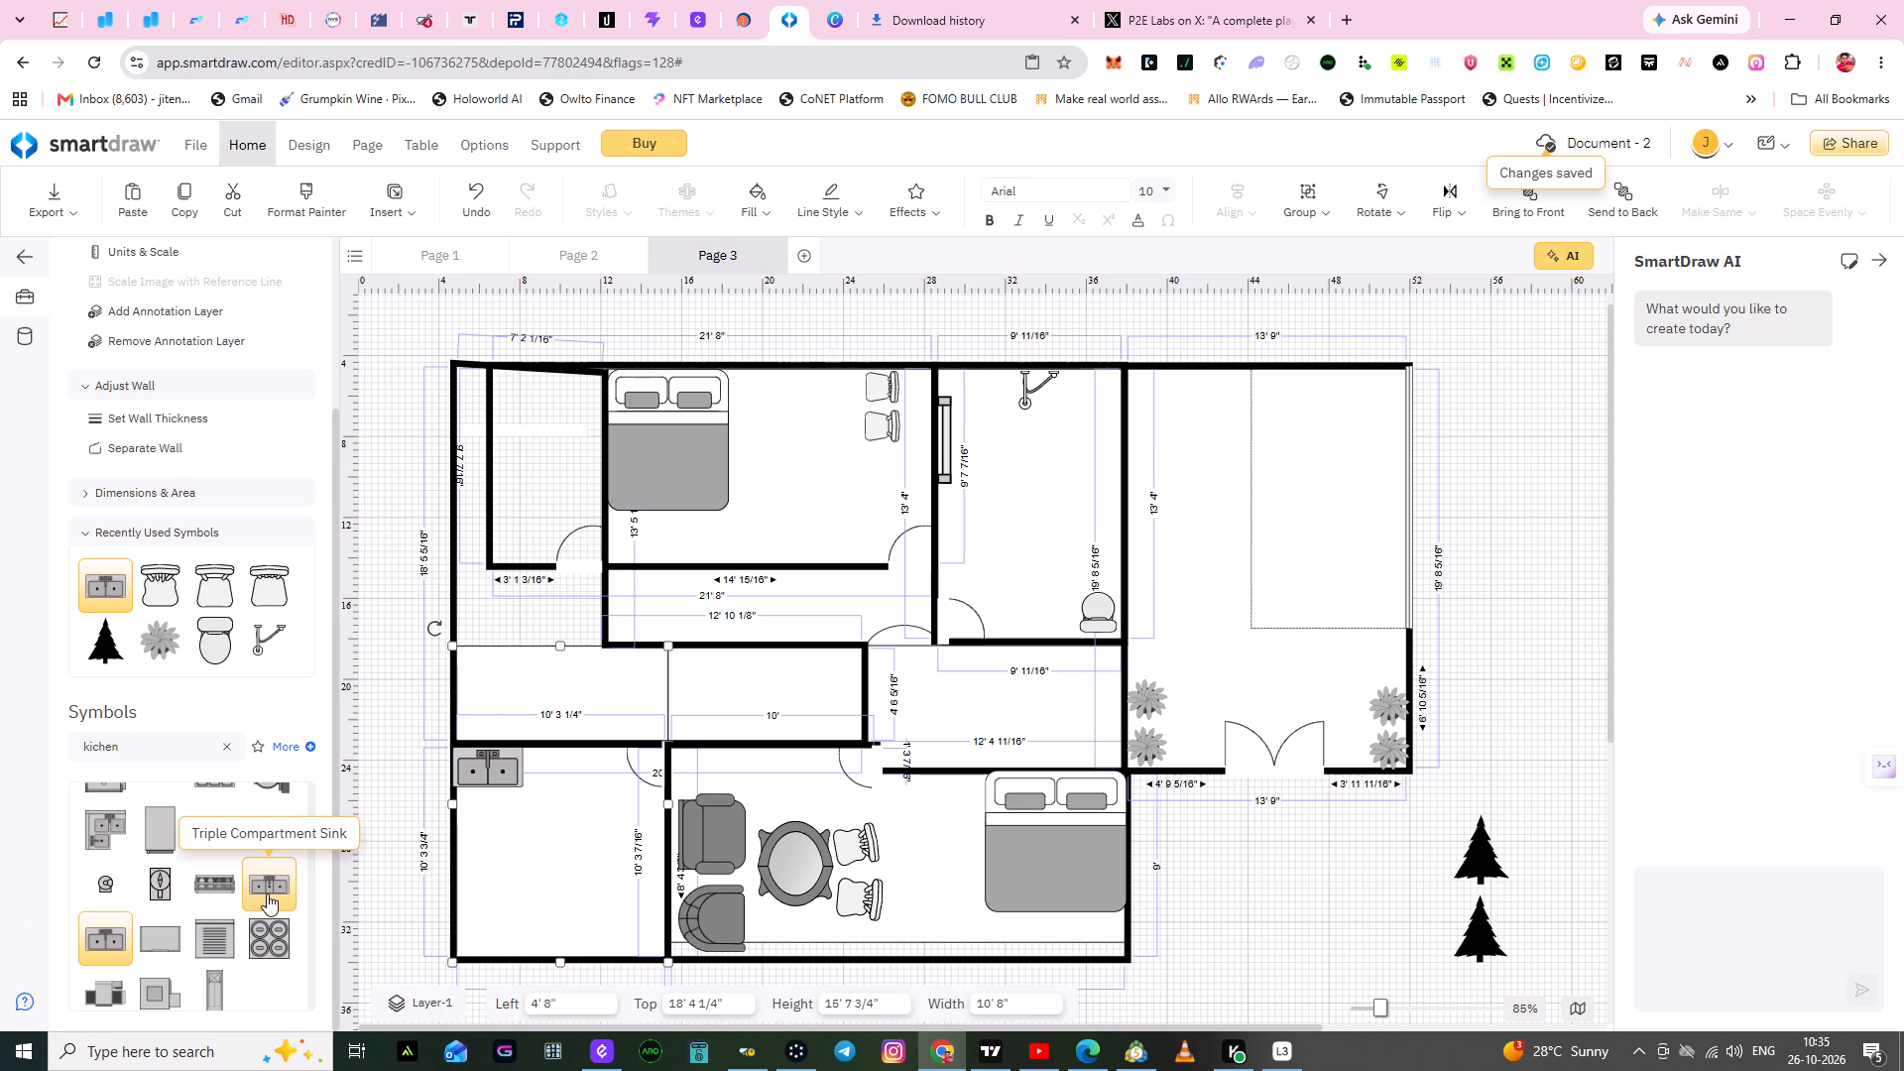
Add a Range - 6 Burners symbol from the Commercial Kitchen set below the sink in the lower-left room.
scroll(200, 889, "up", 1)
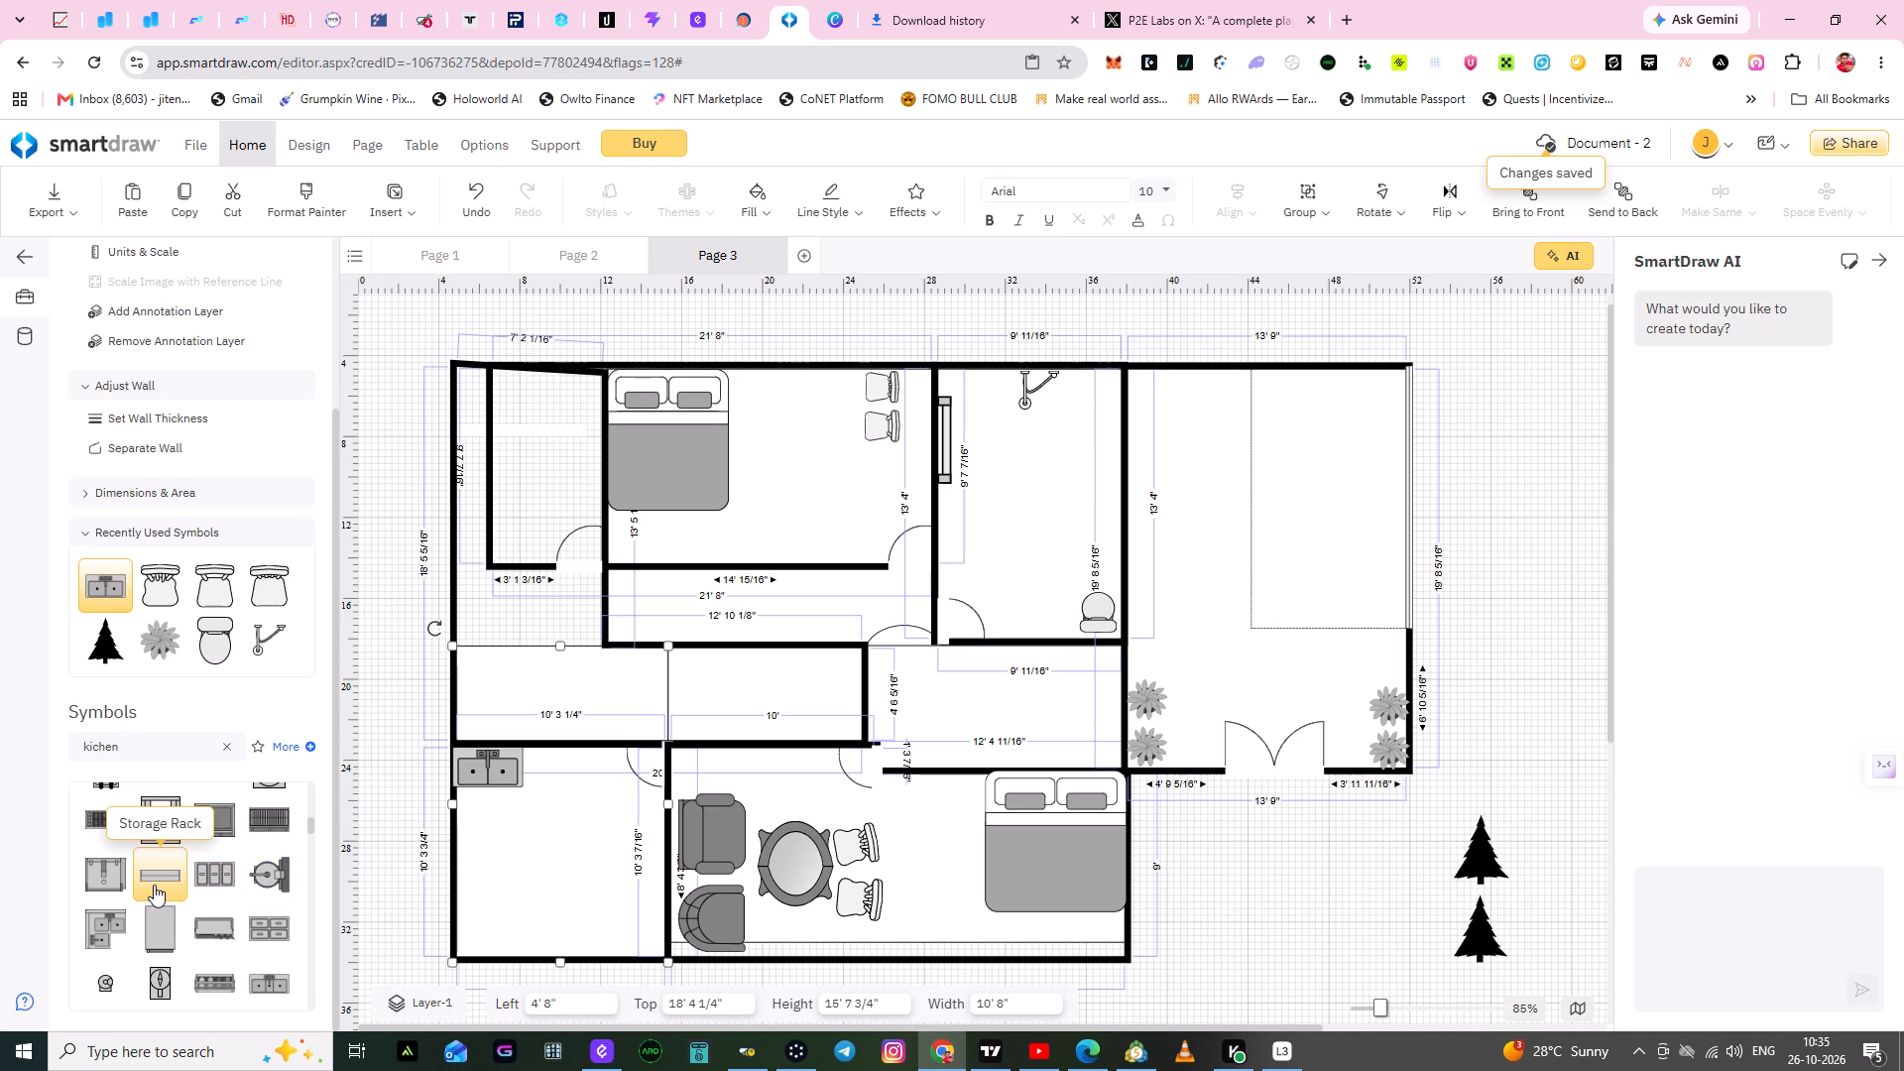
scroll(170, 892, "up", 1)
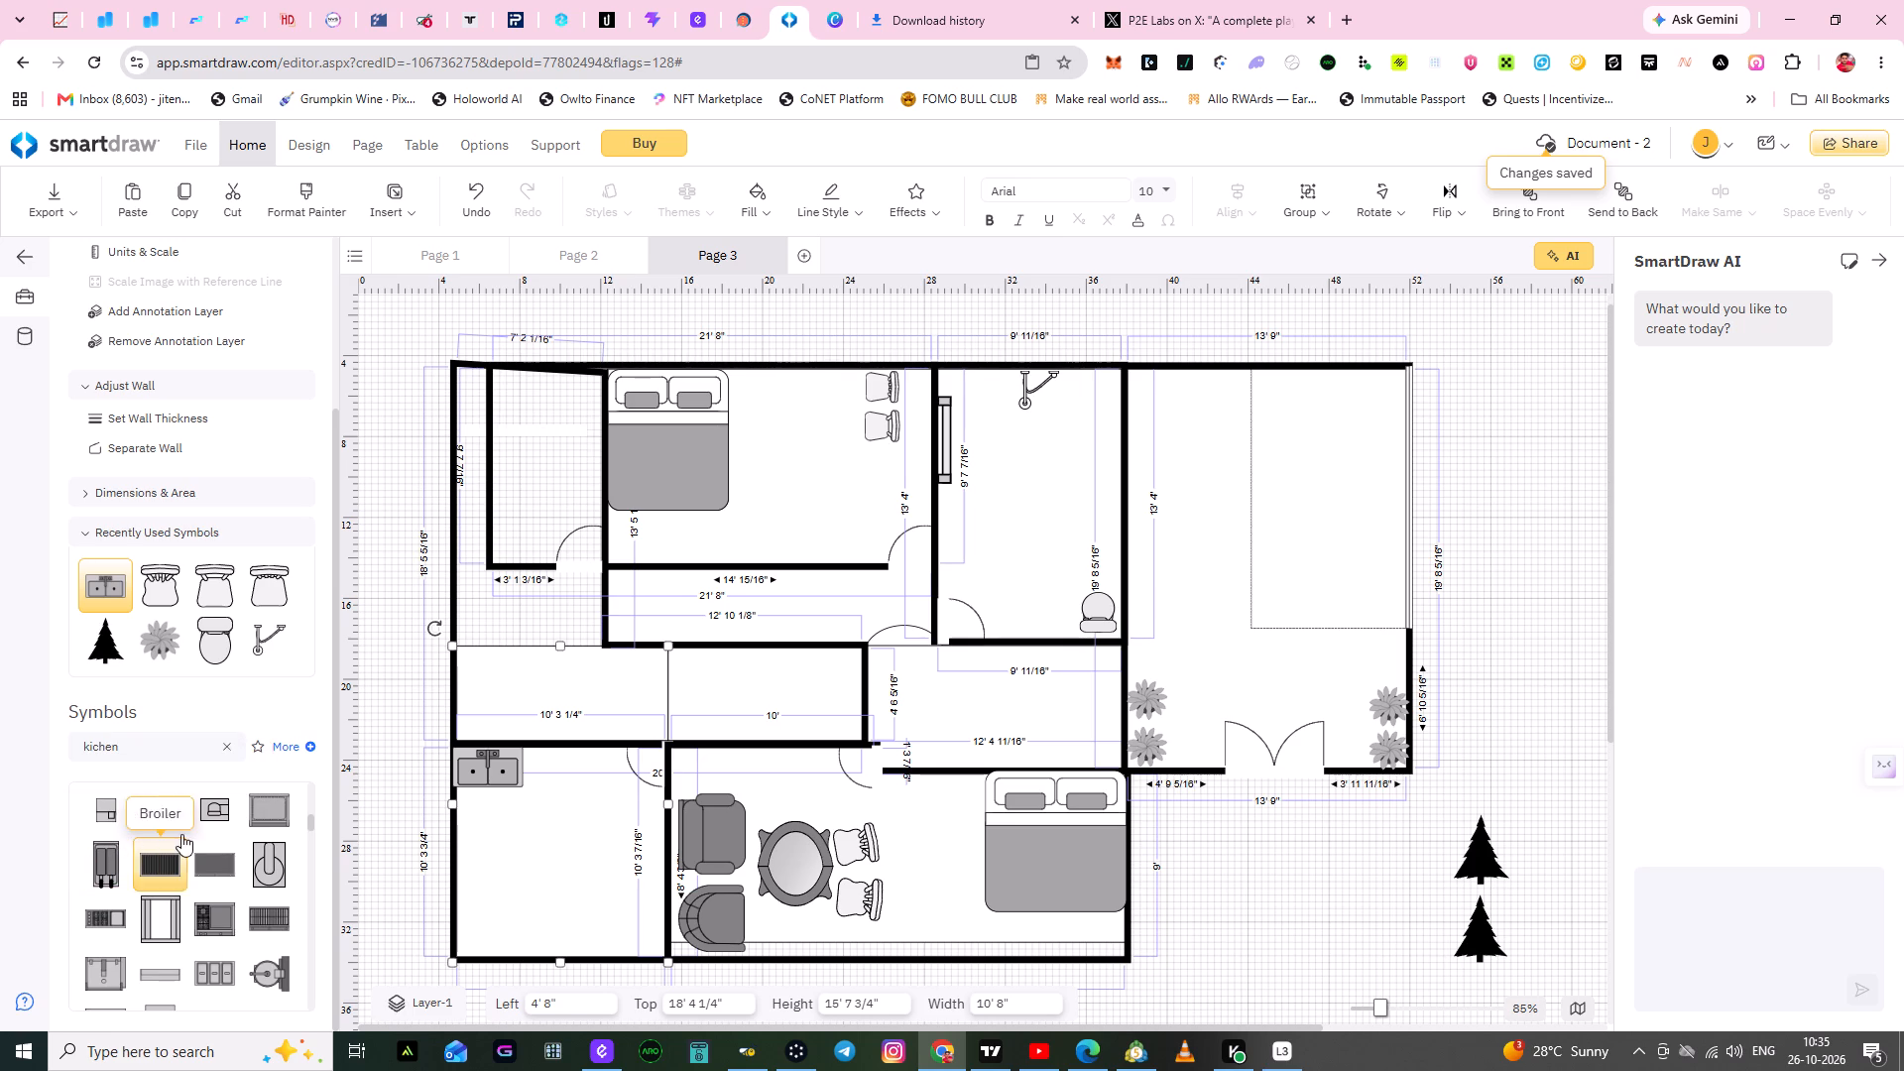
scroll(191, 887, "up", 1)
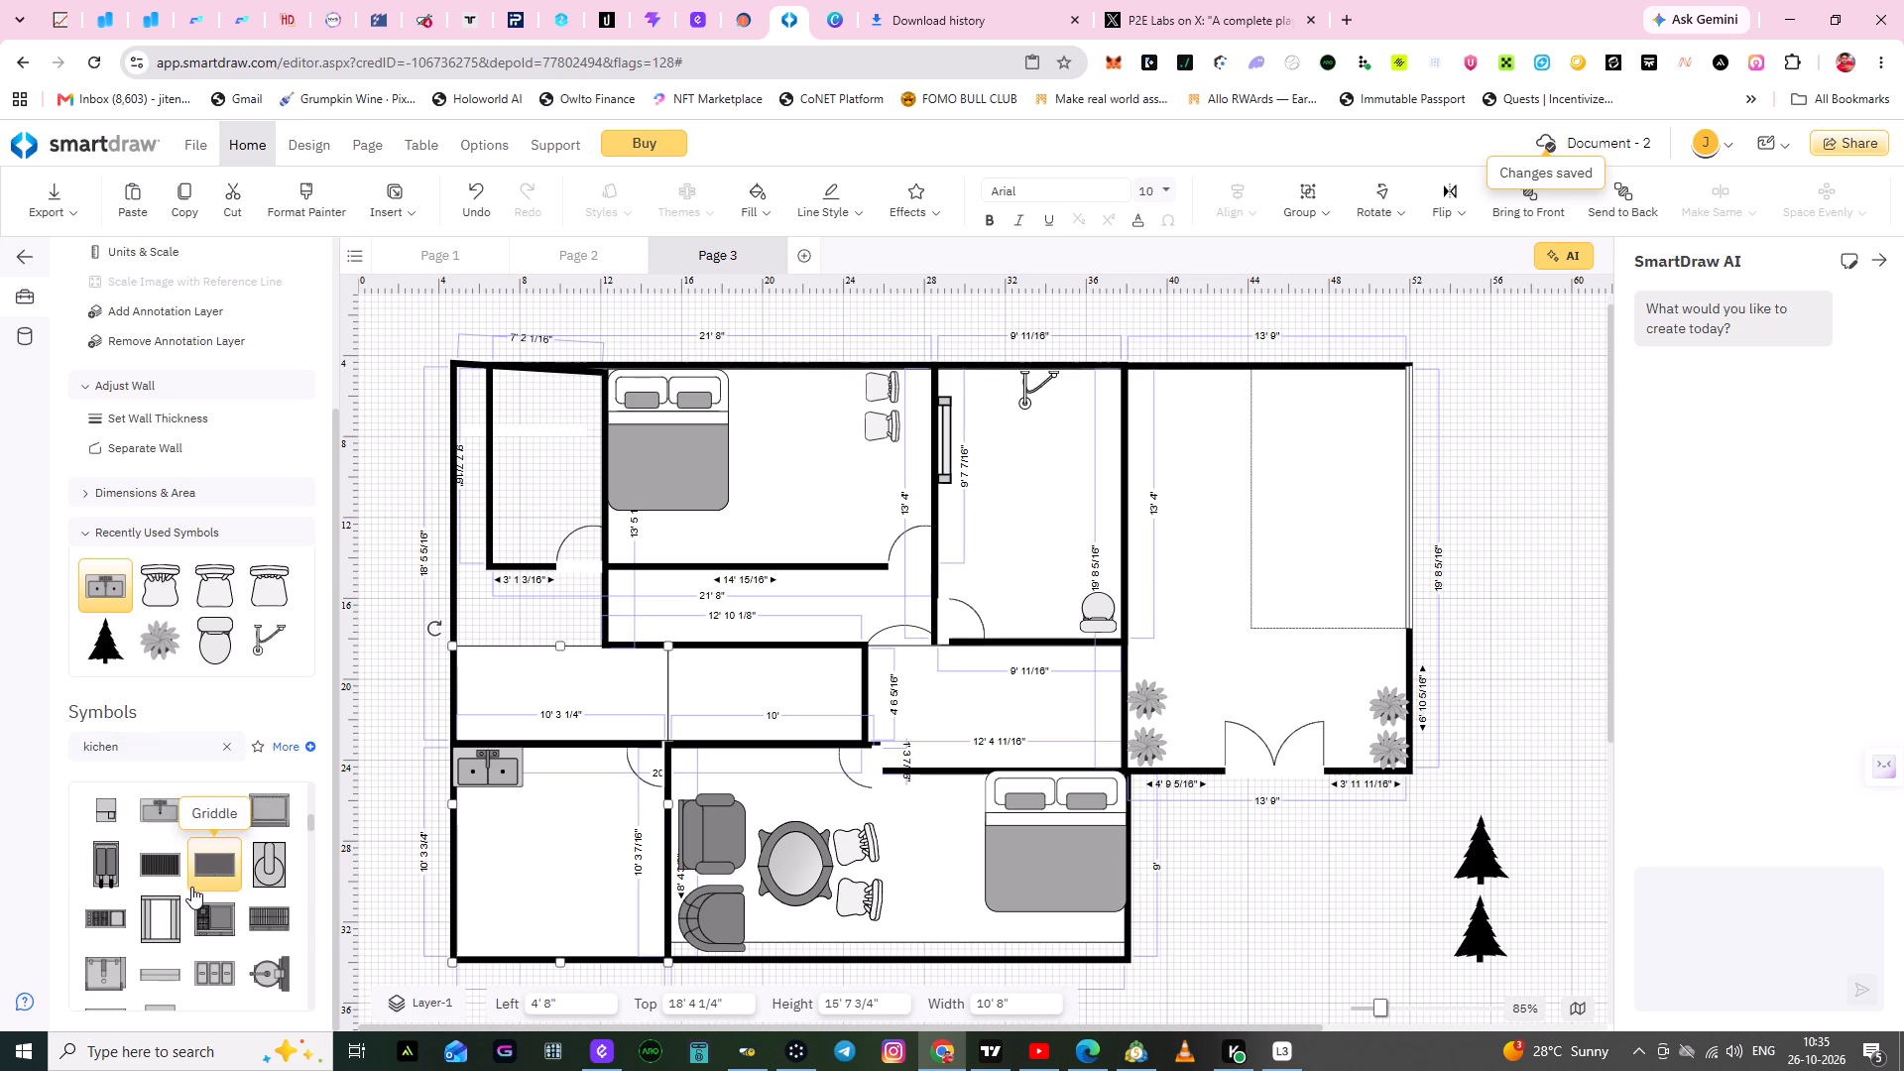
scroll(191, 887, "up", 1)
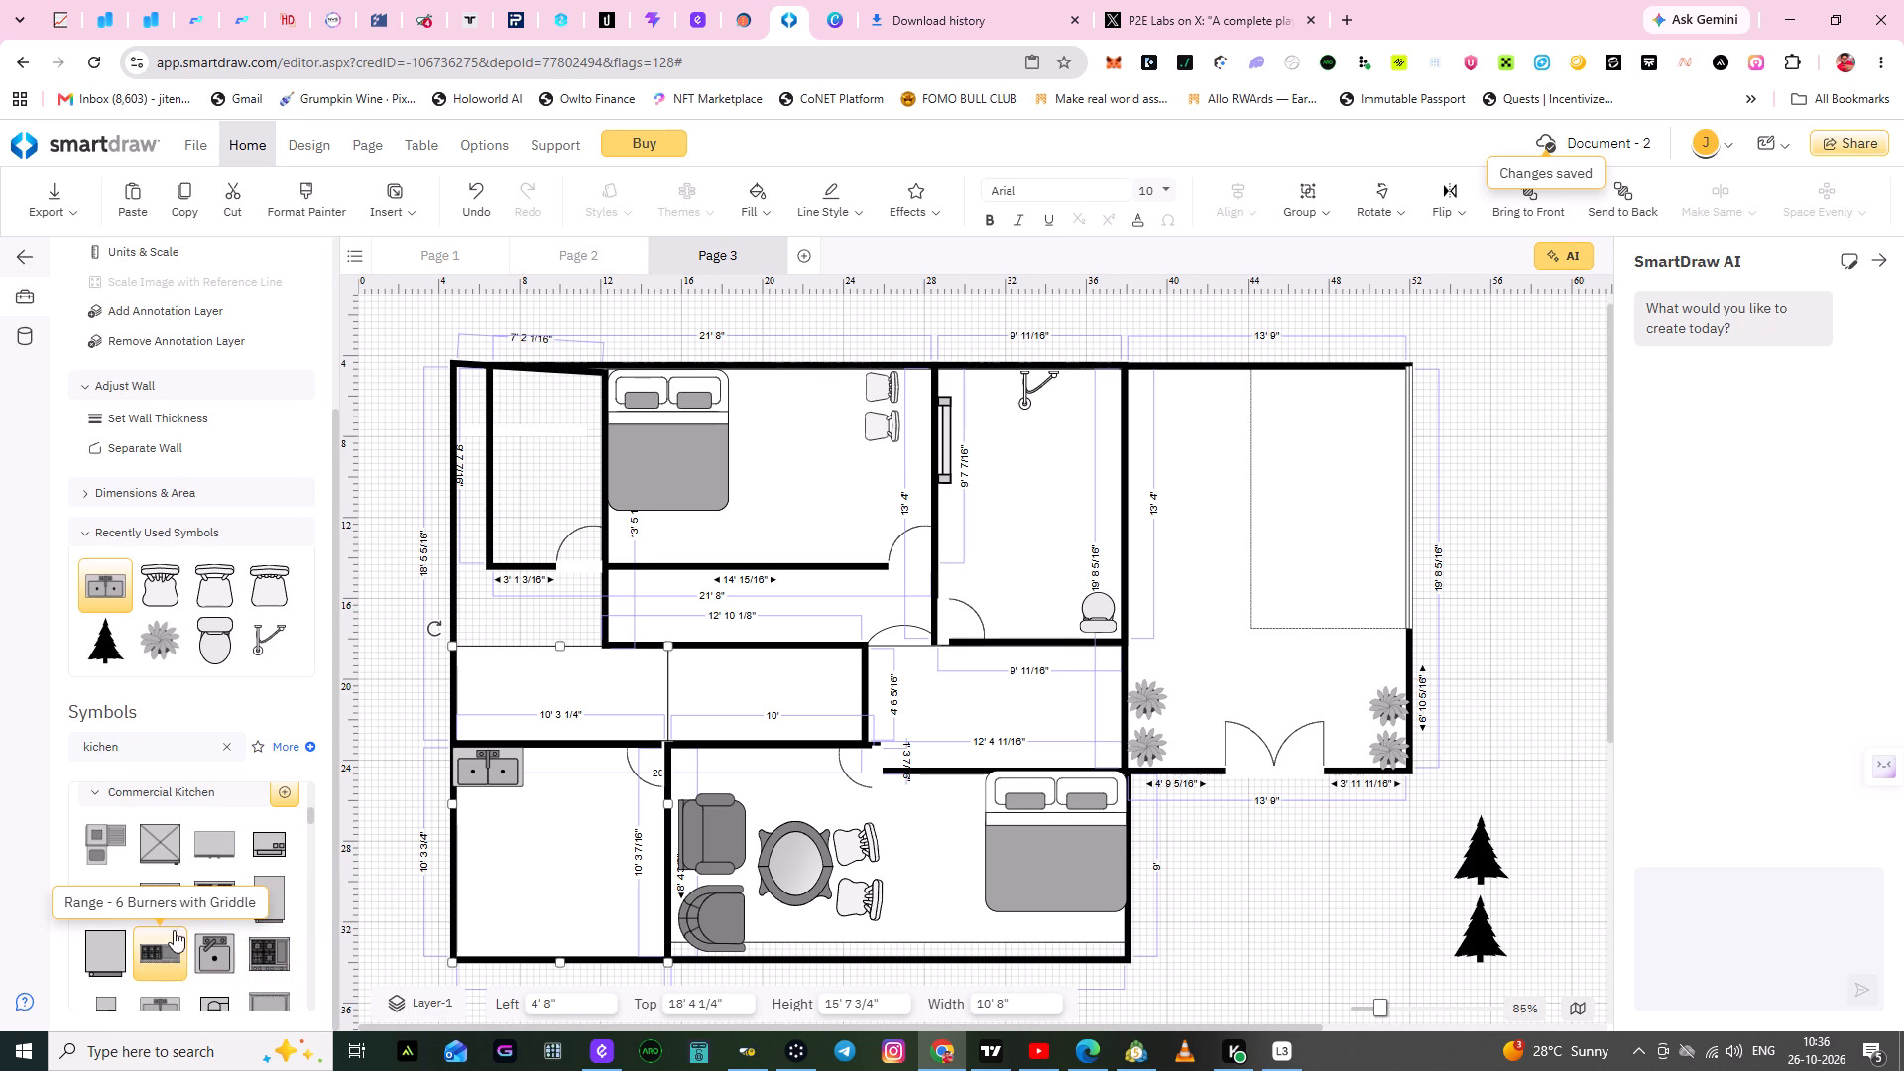
left_click_drag(159, 895, 471, 870)
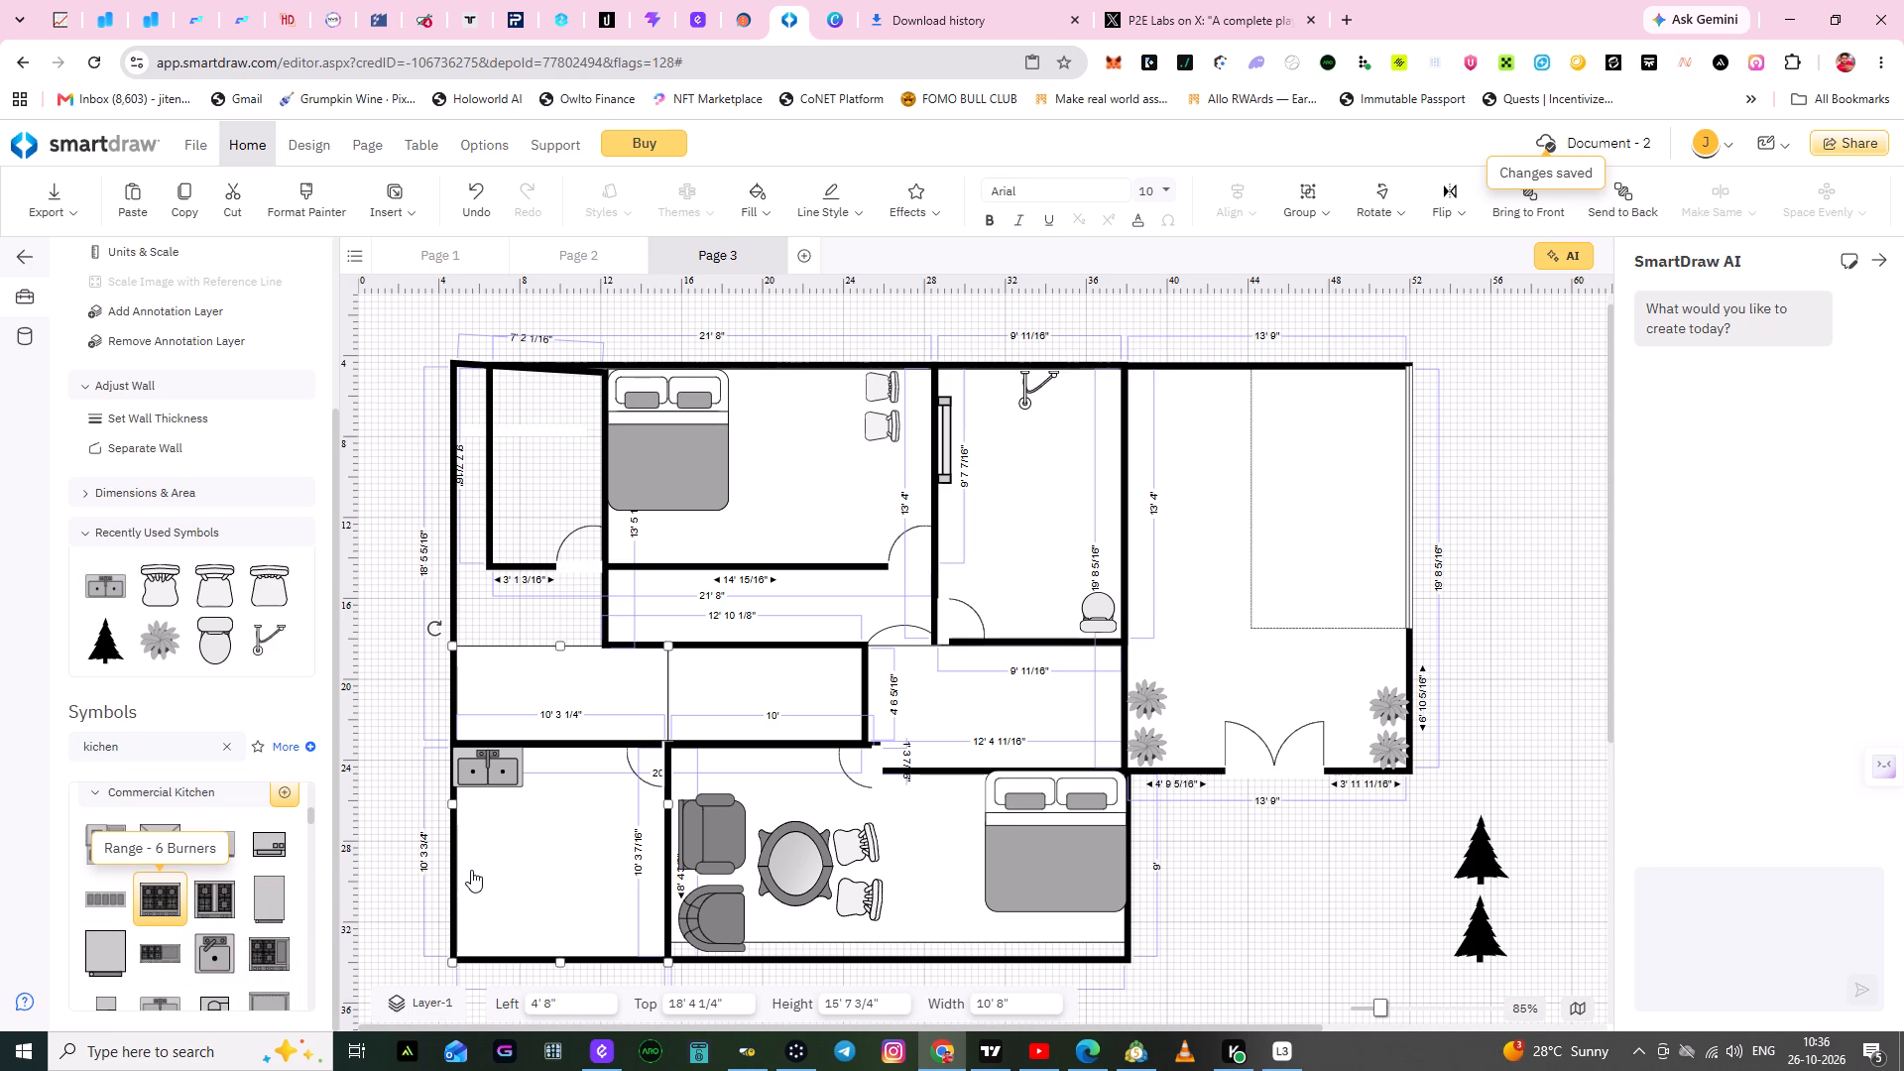
left_click_drag(471, 870, 485, 857)
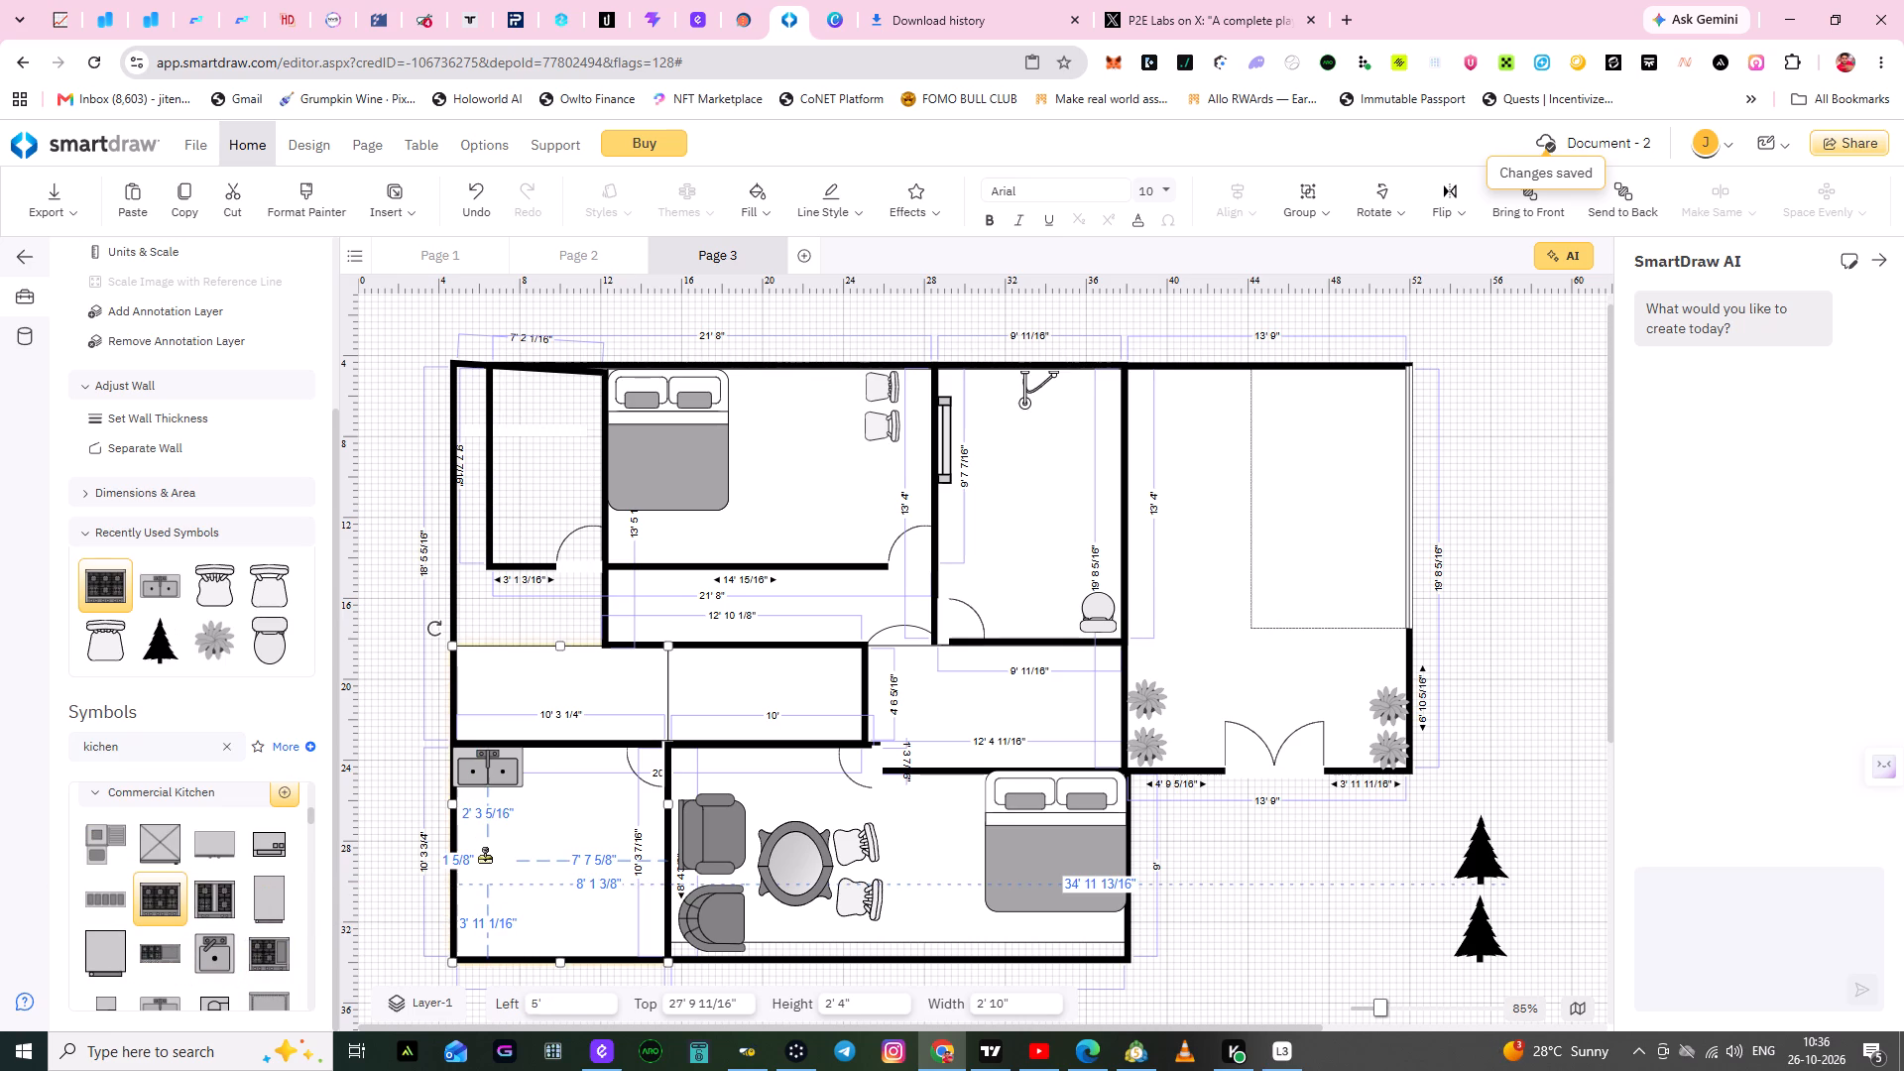
left_click(567, 812)
left_click(502, 856)
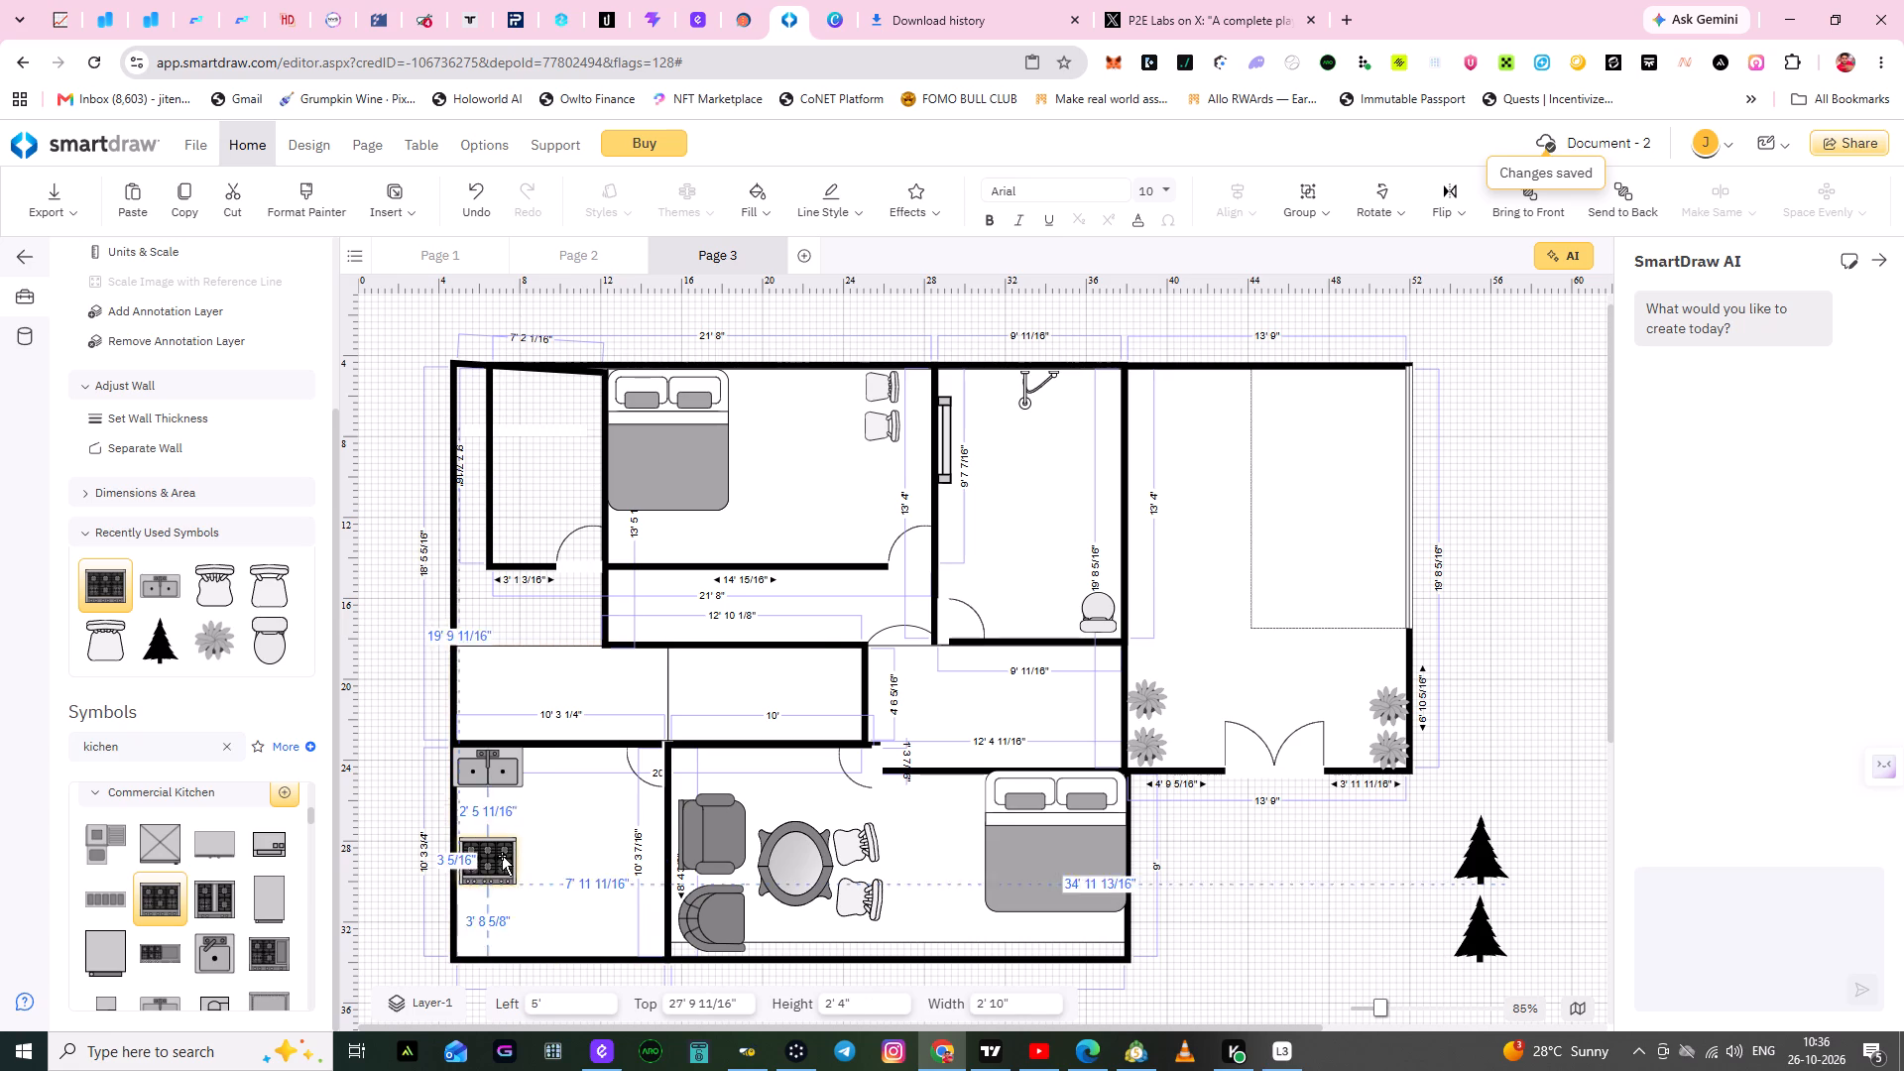
Rotate the six-burner range a quarter turn counterclockwise and move it against the kitchen's left wall.
left_click_drag(441, 822, 434, 846)
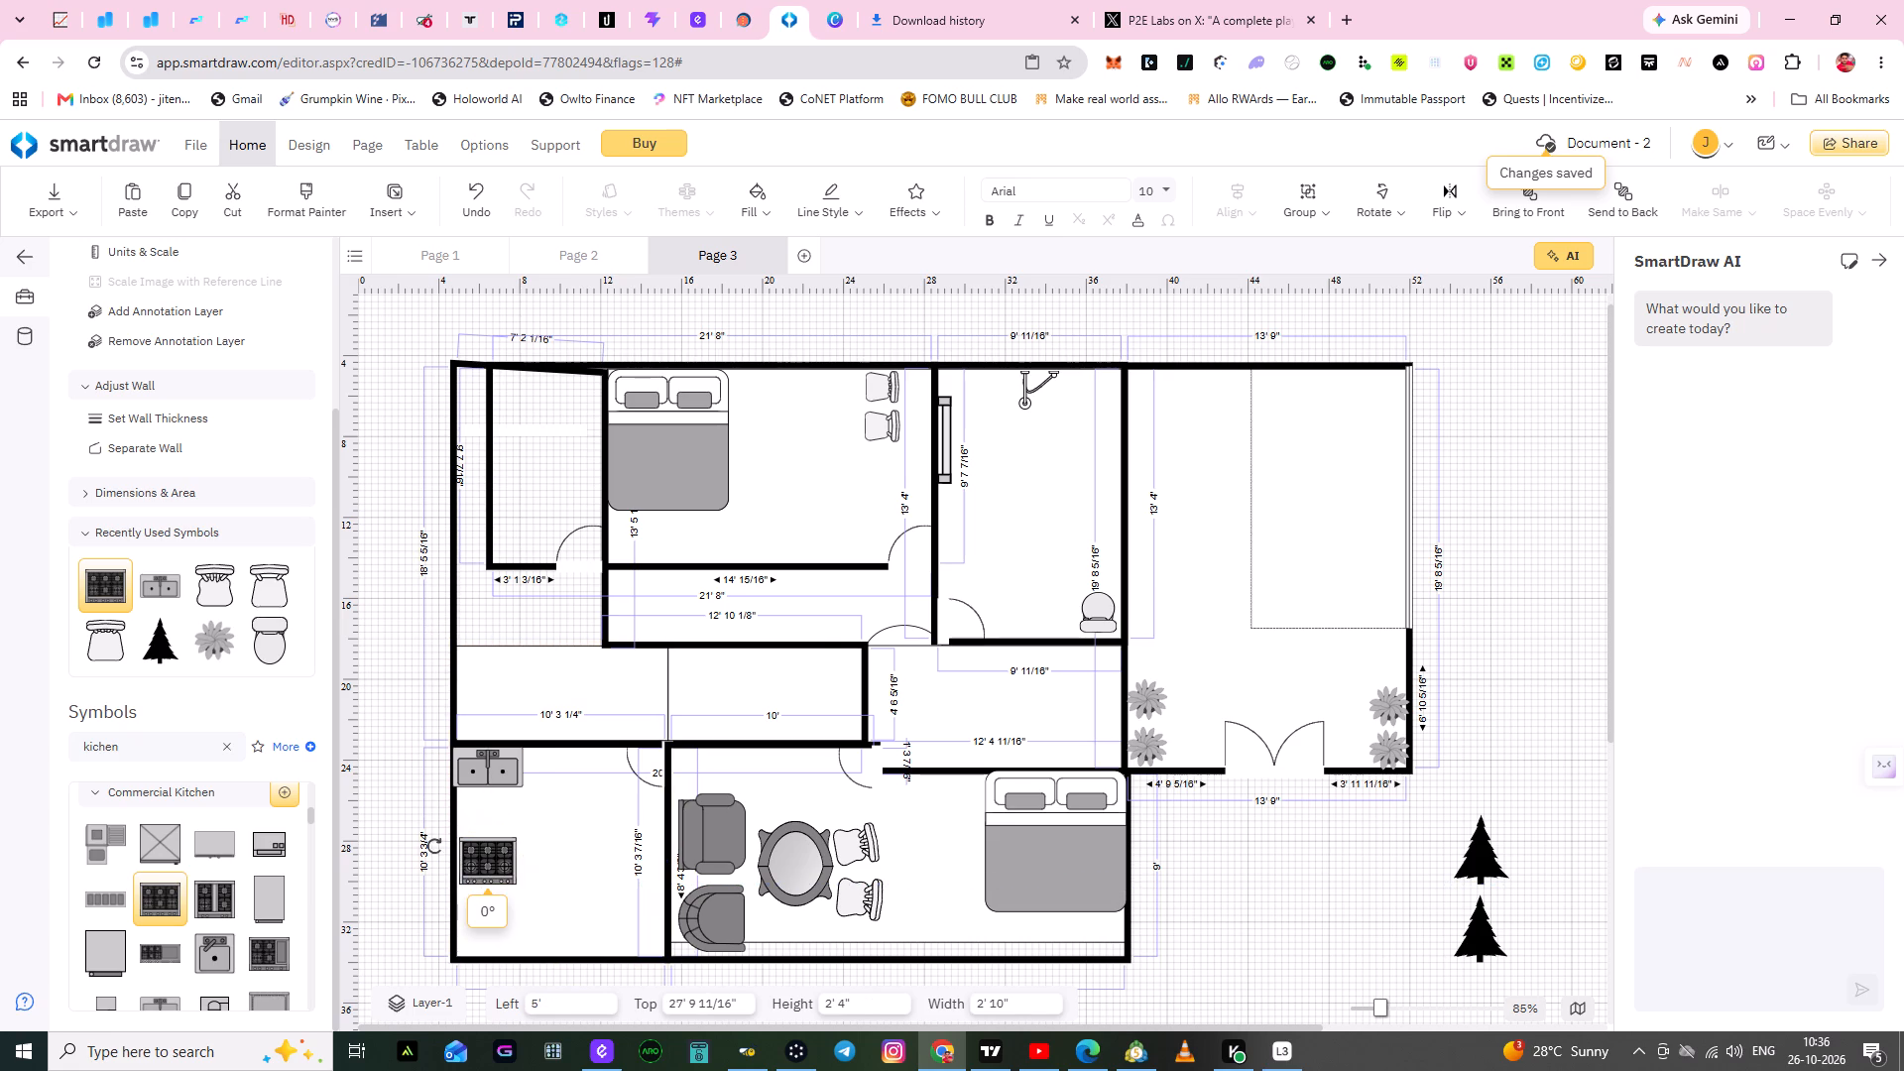
left_click_drag(434, 846, 450, 902)
left_click_drag(487, 874, 474, 871)
left_click(551, 858)
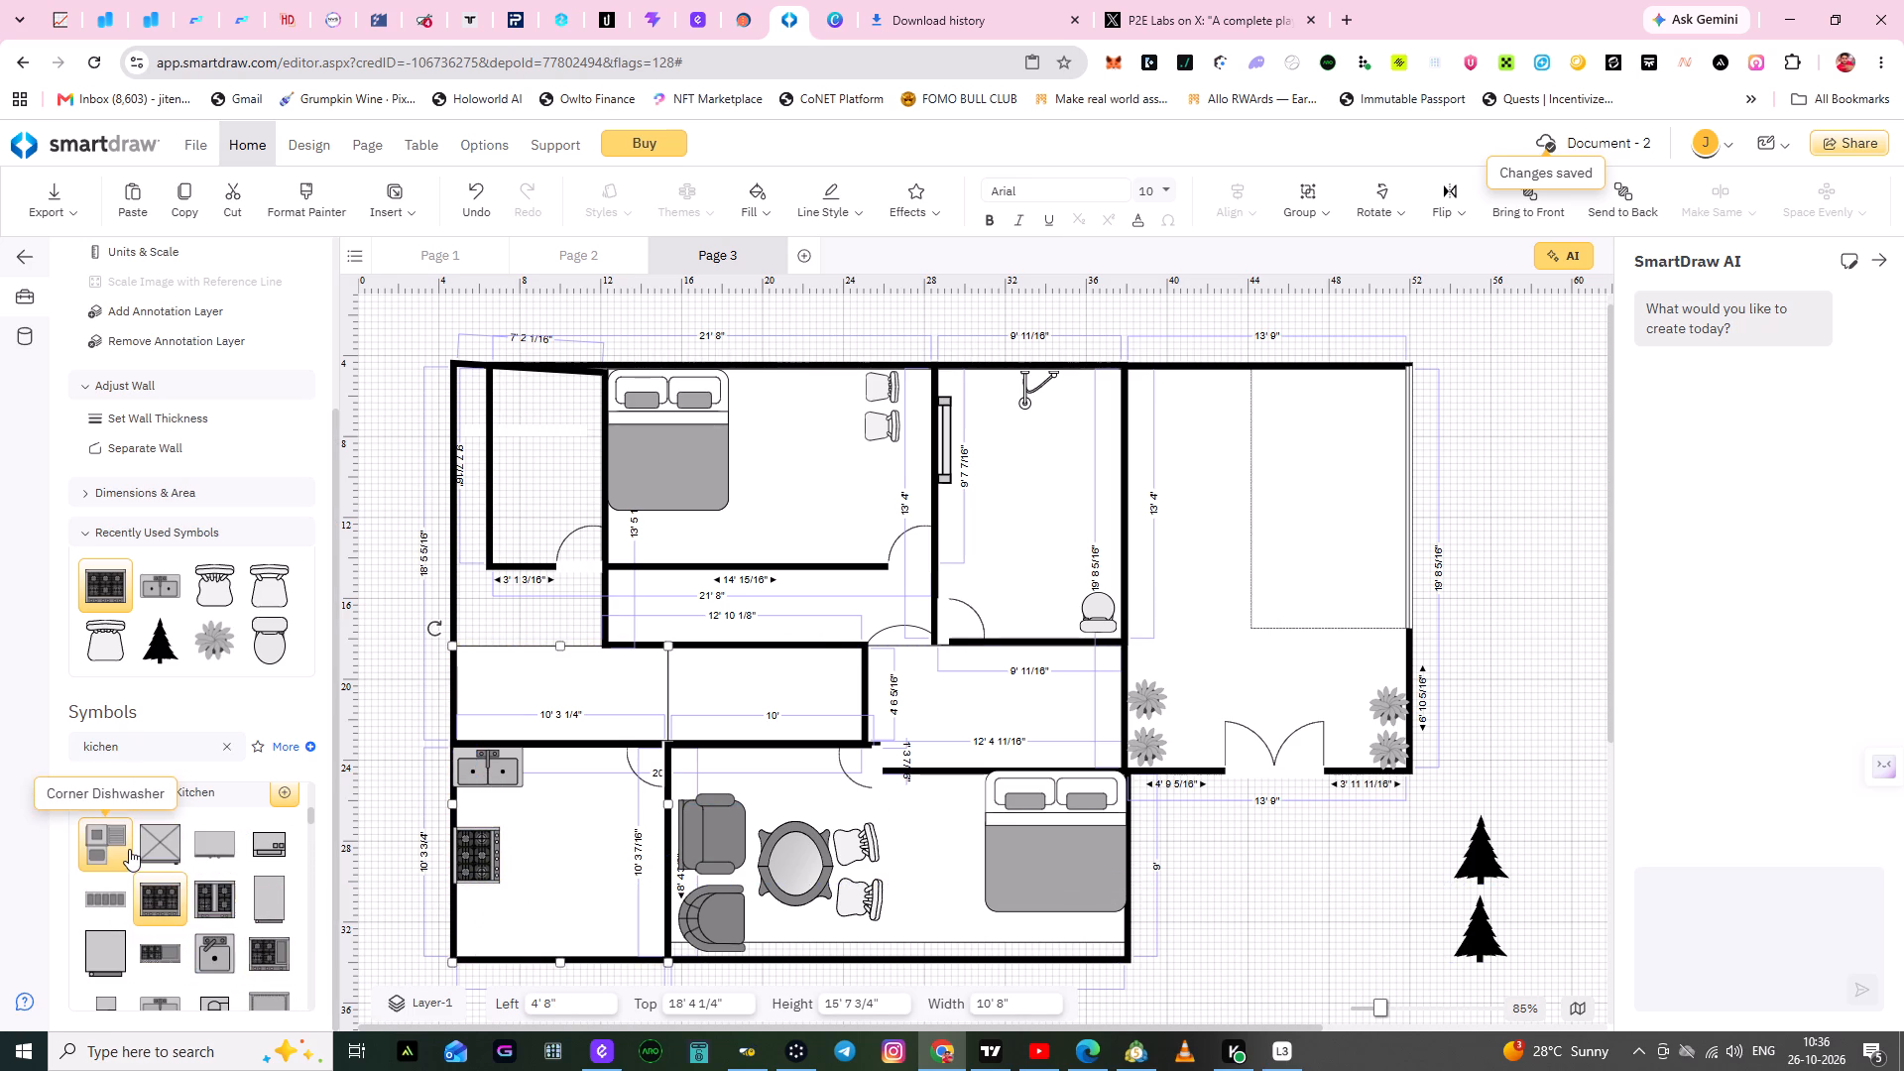
Place a Tea Maker symbol against the kitchen's left wall, just below the six-burner range.
scroll(129, 849, "up", 1)
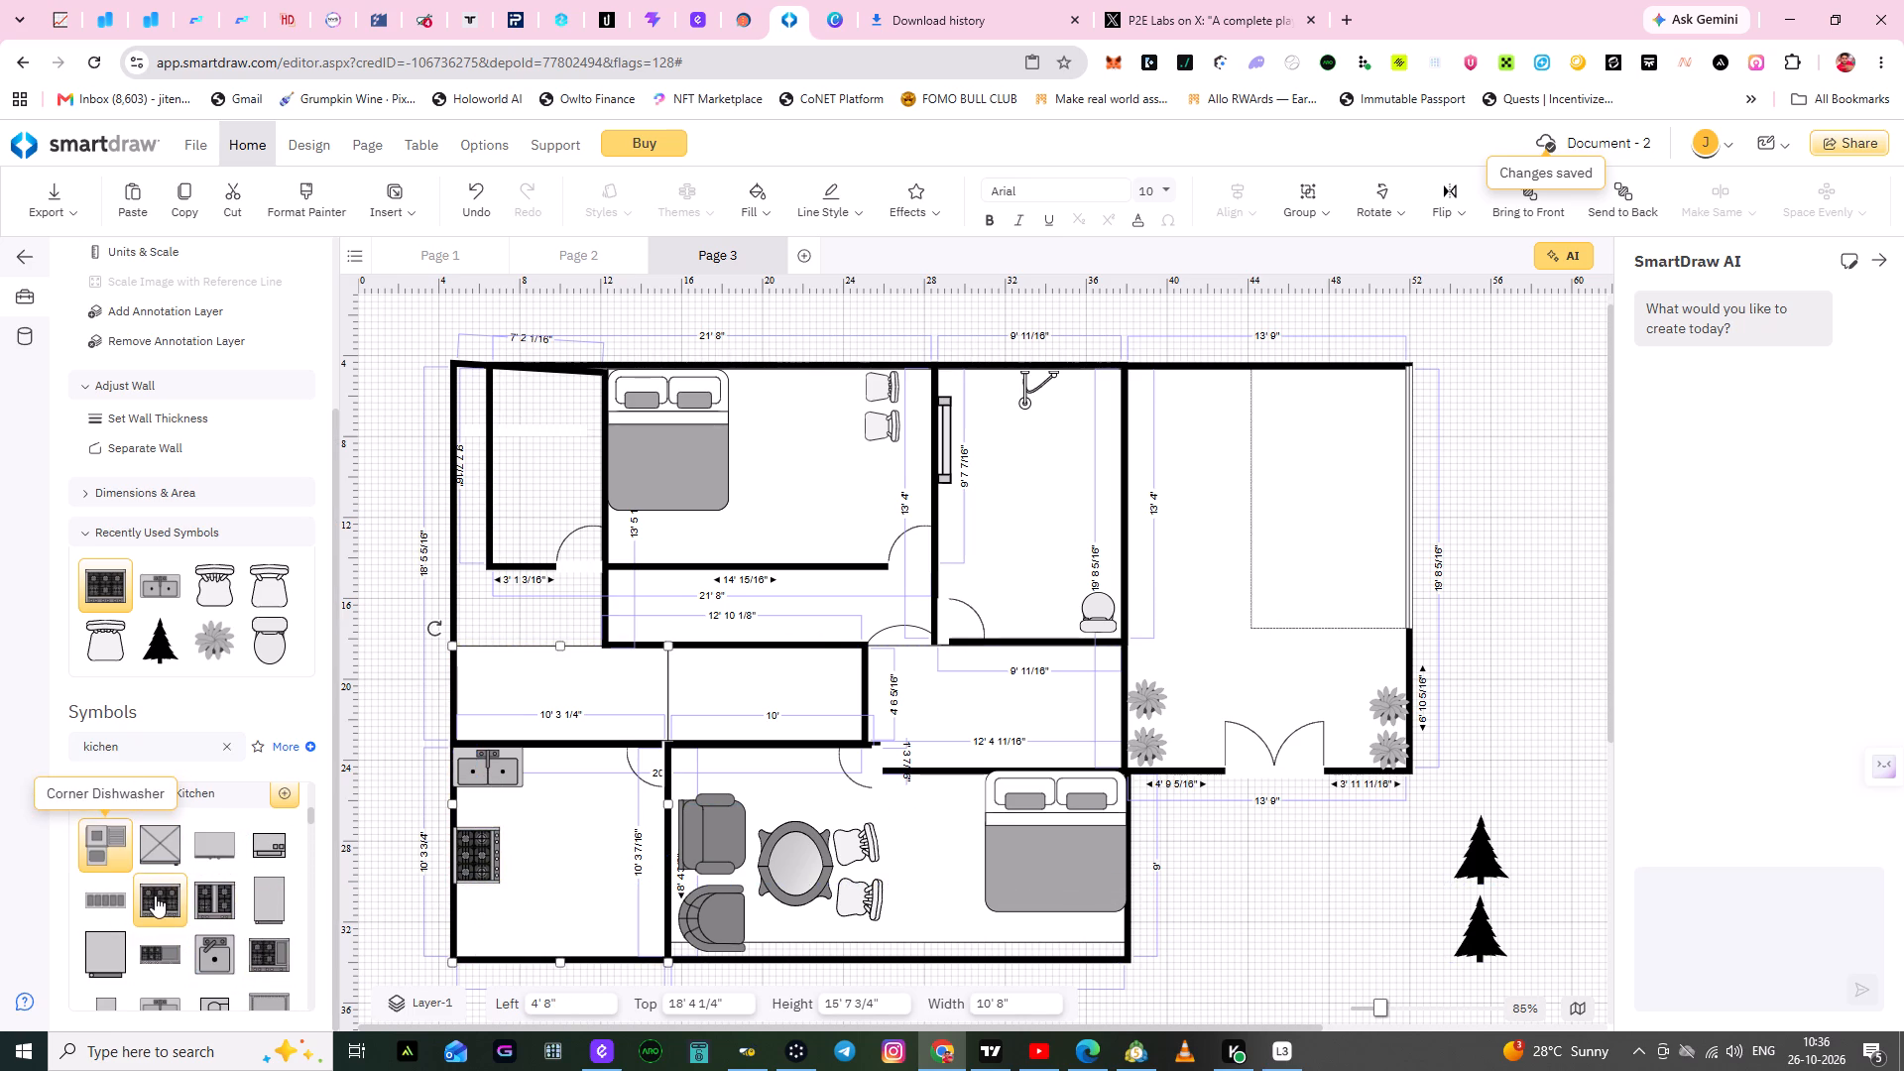
scroll(193, 885, "down", 1)
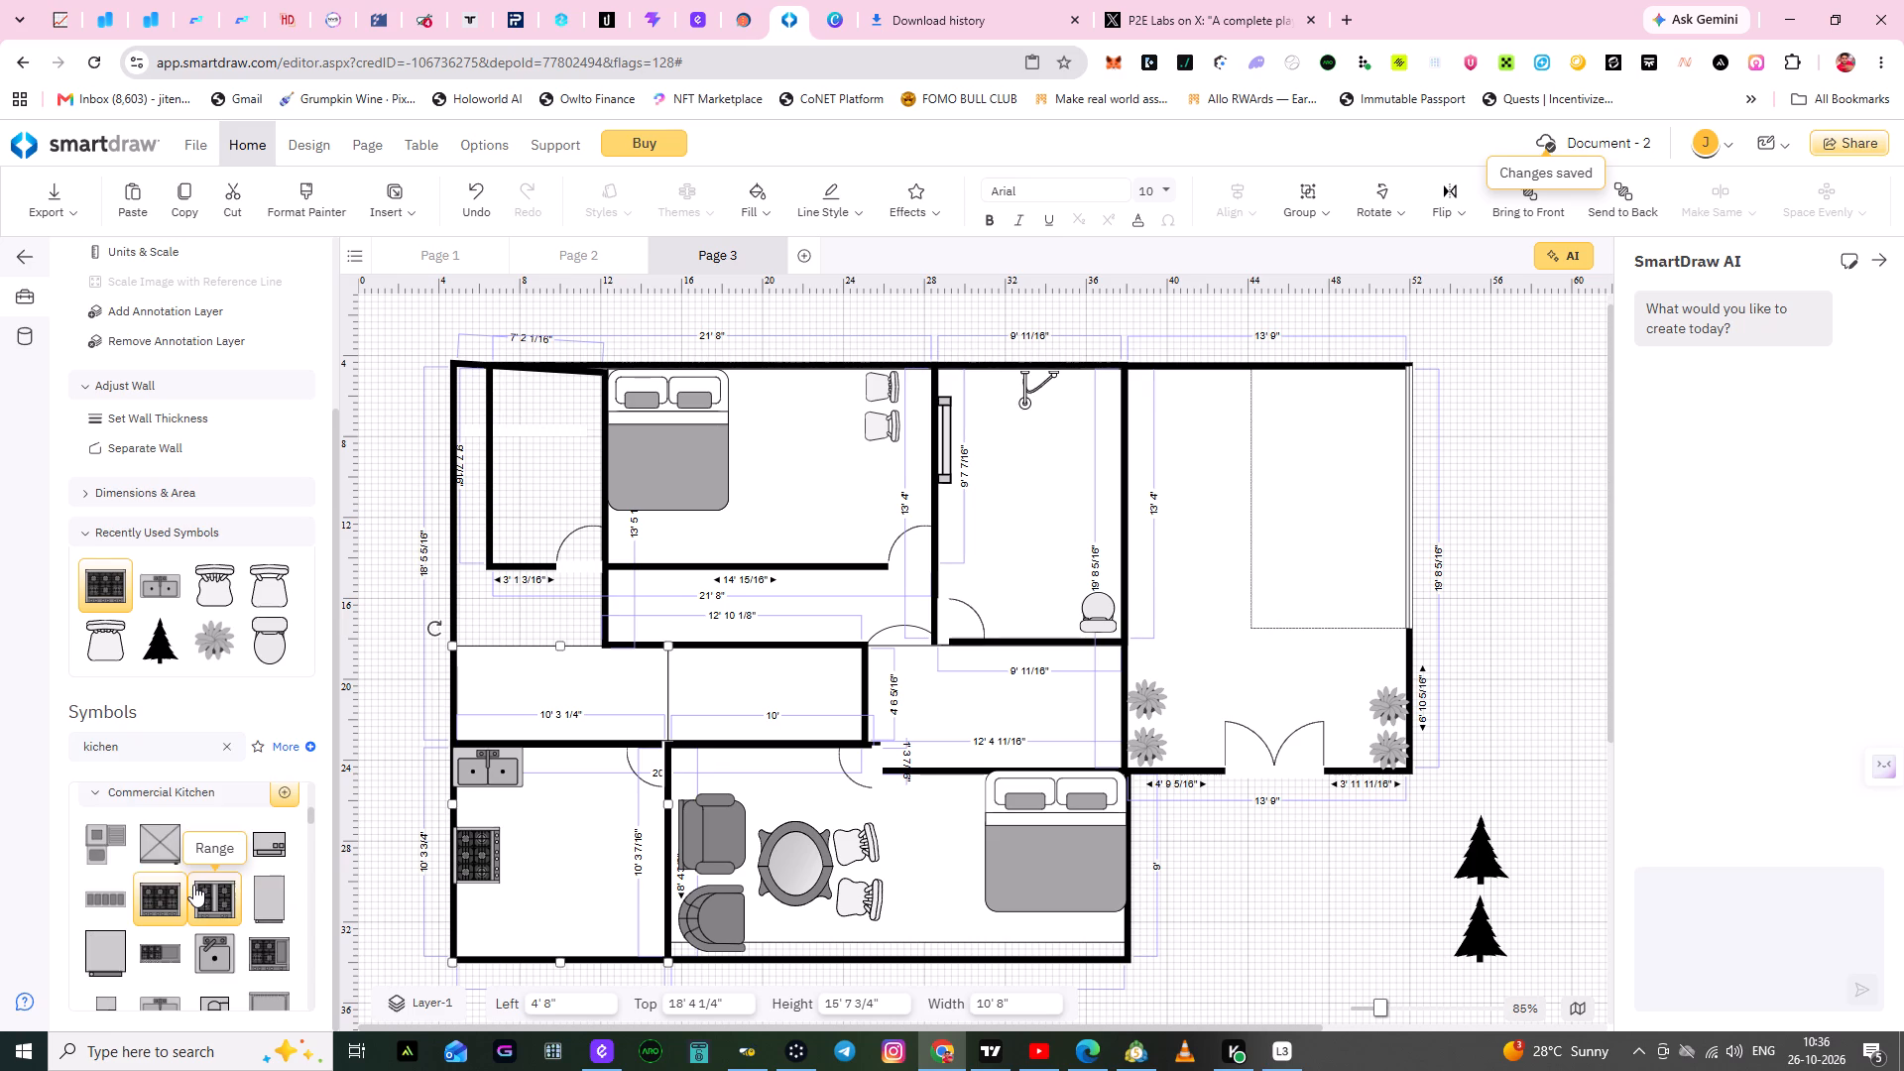
scroll(193, 889, "down", 1)
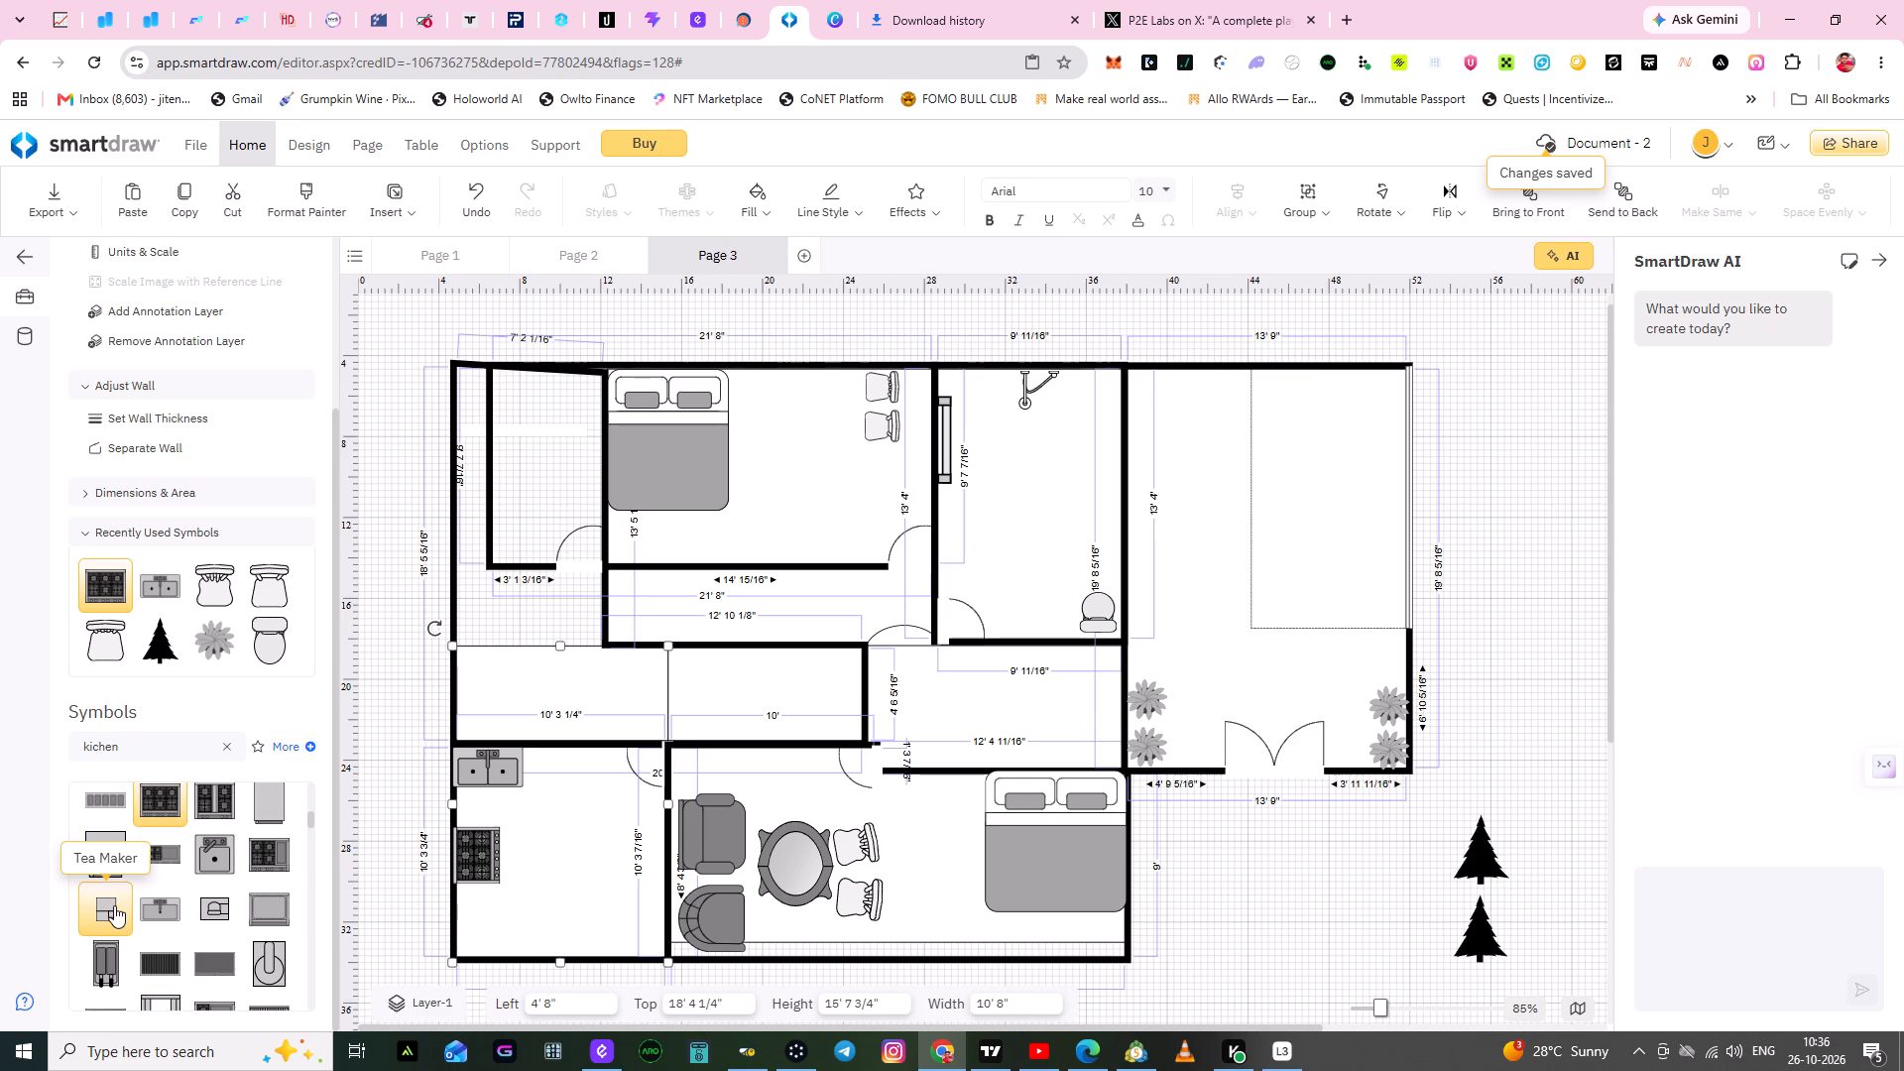
left_click_drag(112, 907, 288, 885)
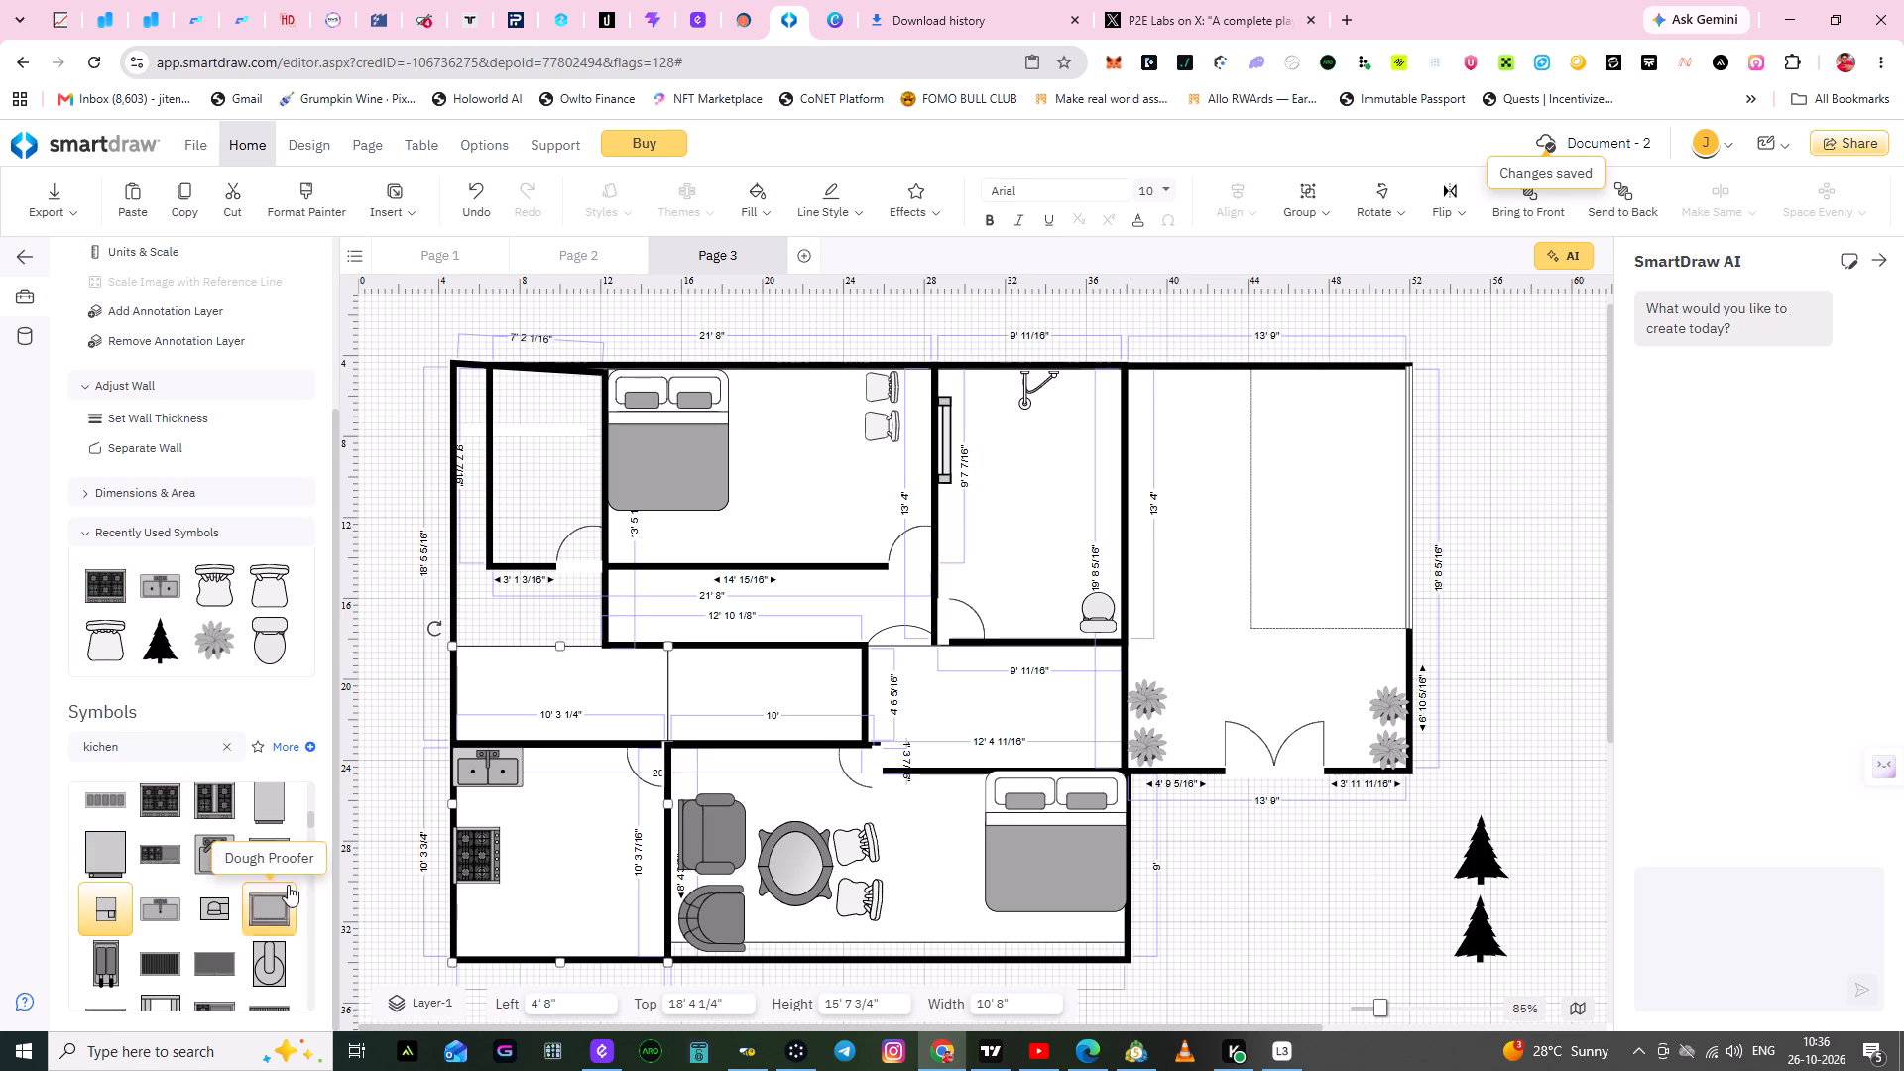
left_click_drag(288, 885, 465, 904)
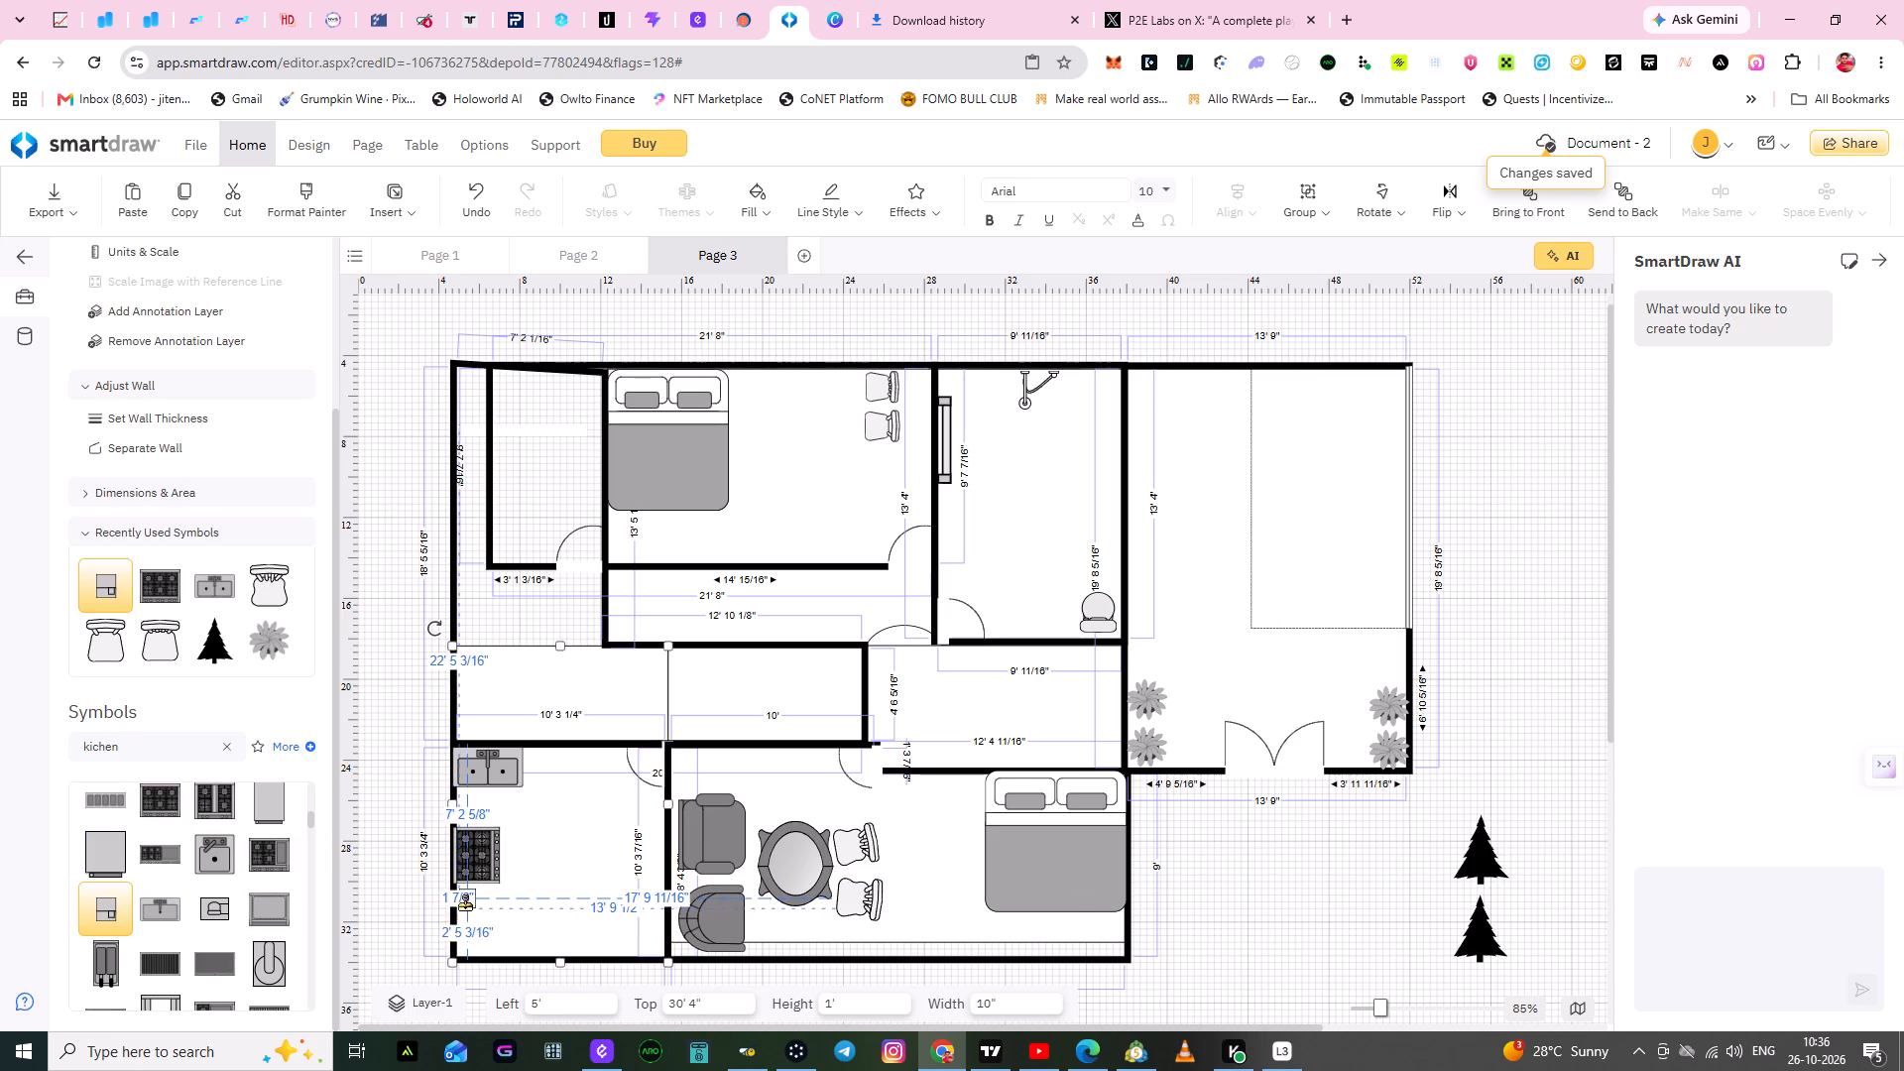
left_click_drag(465, 904, 471, 910)
left_click(541, 889)
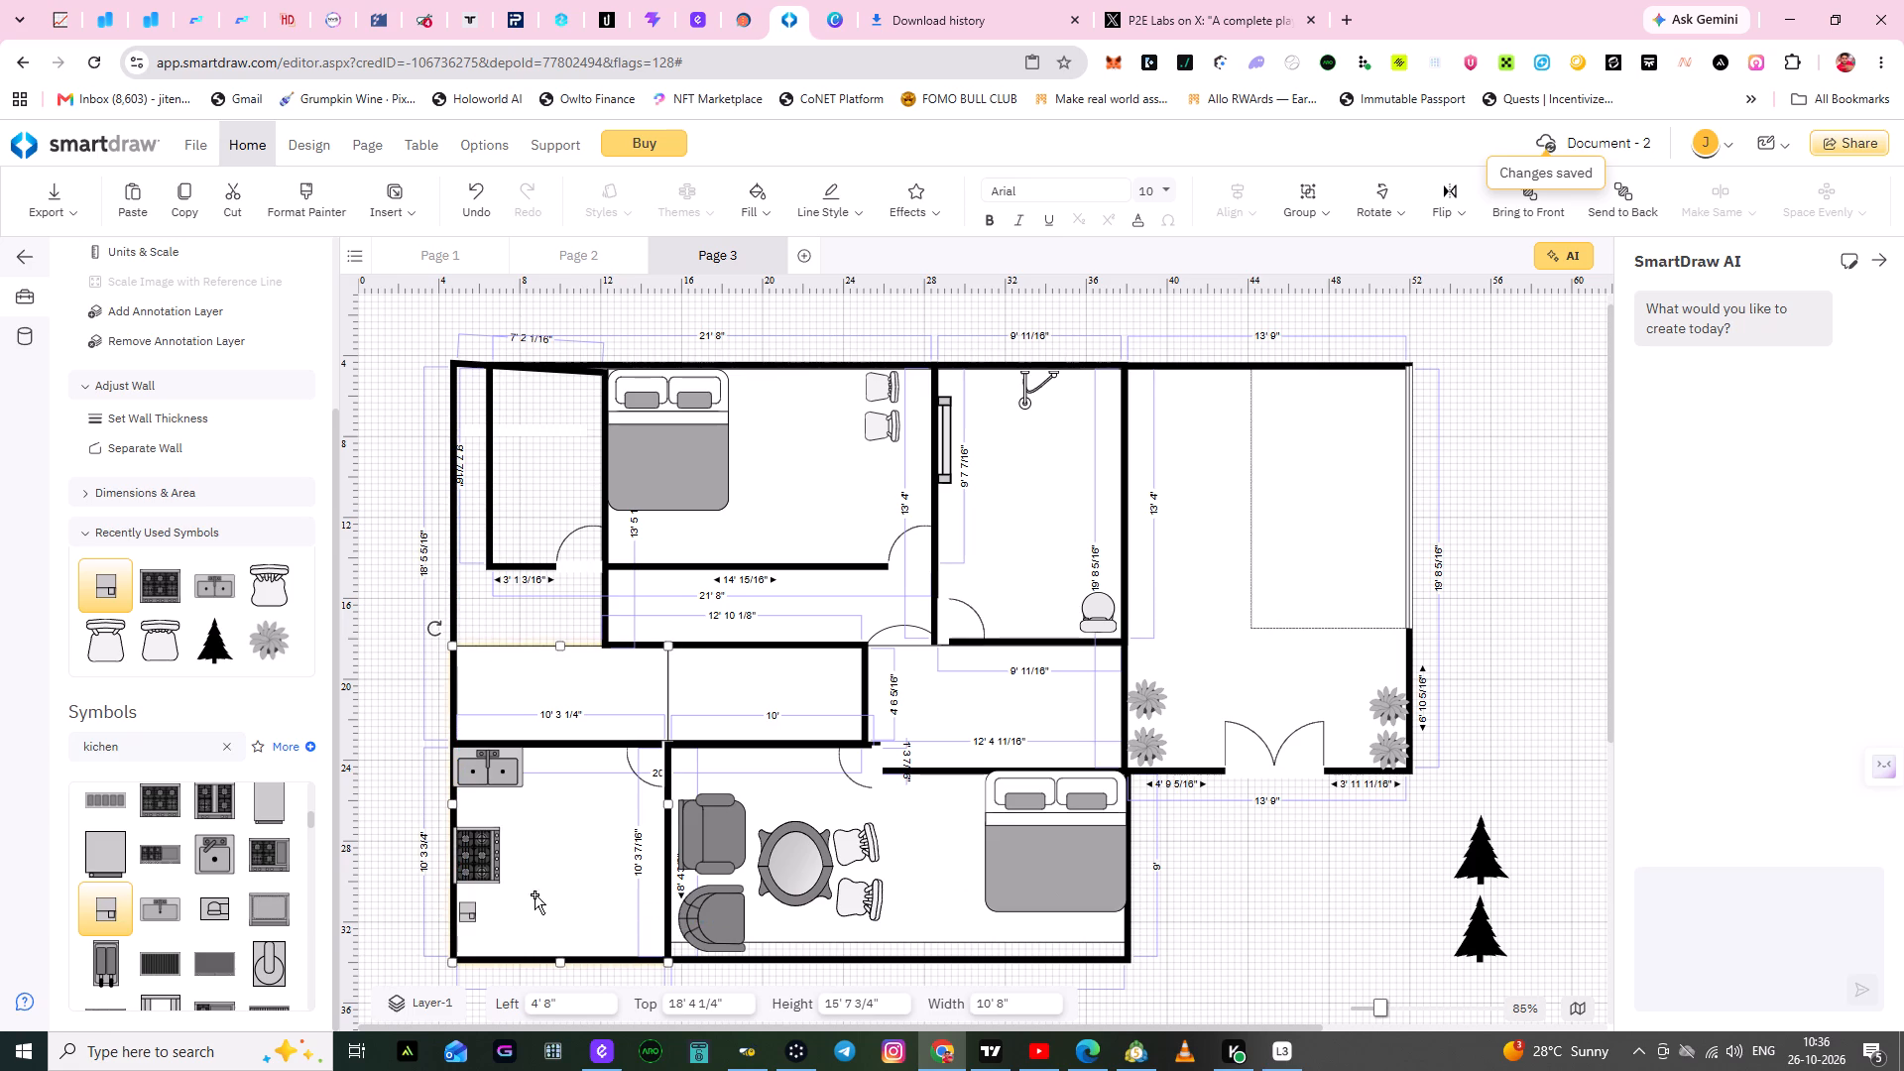
Rotate the tea maker to about 90° along the kitchen's left wall.
left_click(466, 909)
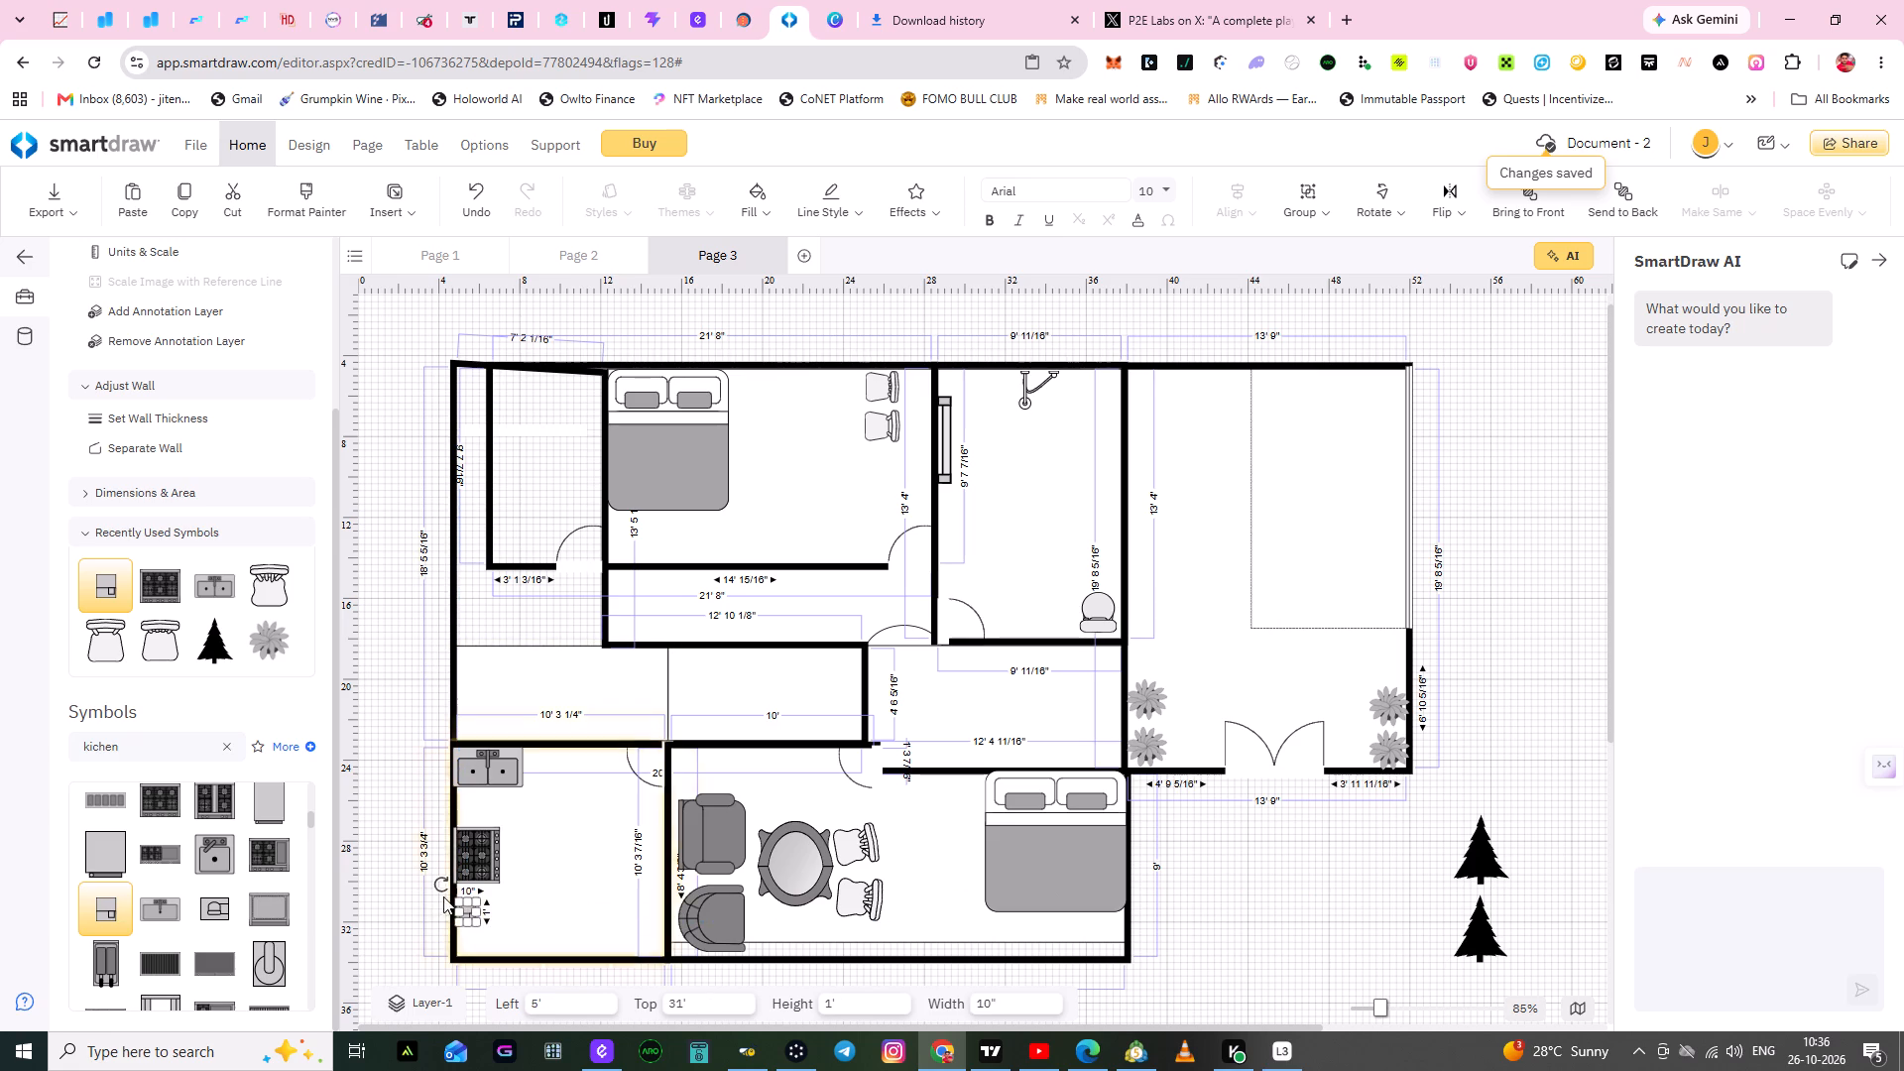
left_click_drag(439, 881, 454, 925)
left_click_drag(454, 925, 450, 925)
left_click_drag(450, 925, 455, 925)
left_click_drag(455, 925, 454, 924)
left_click(542, 911)
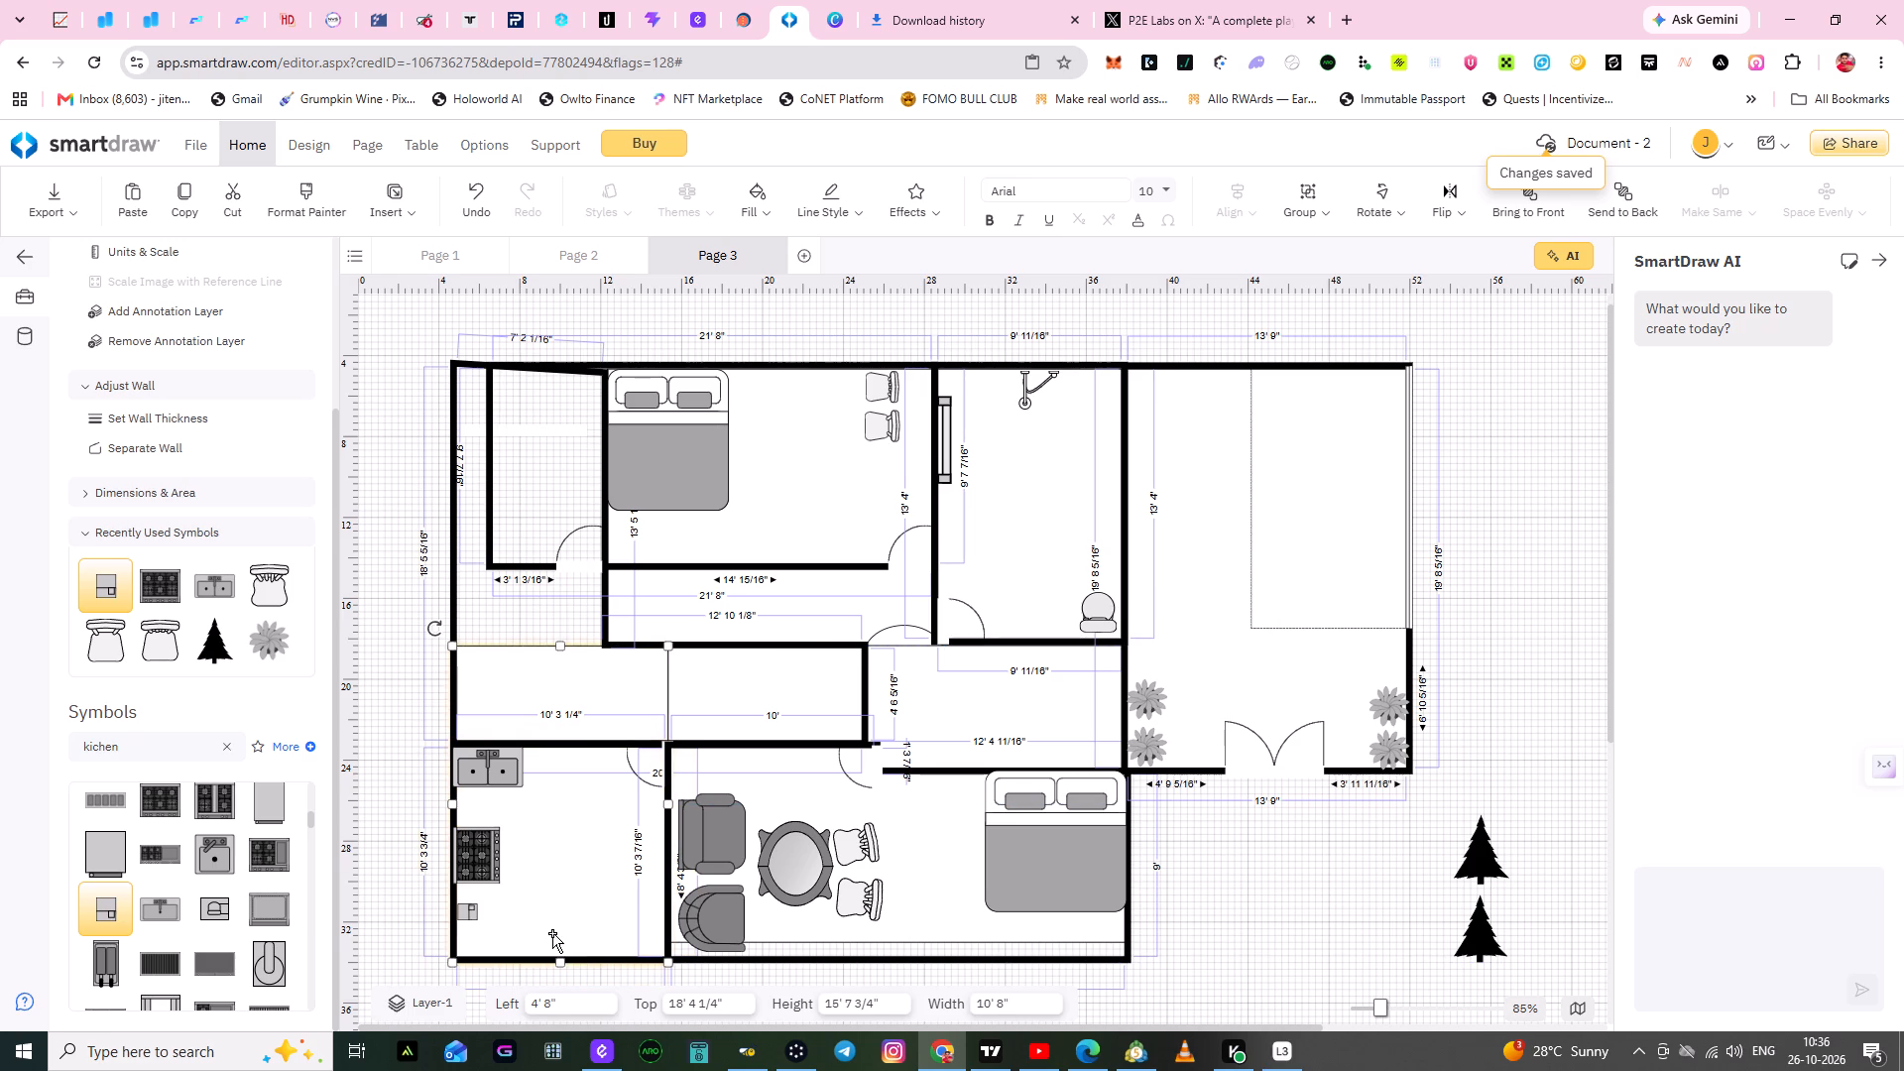
Enlarge the tea maker to about 1' 5" out from the left wall and stretch it slightly upward along the wall.
left_click(470, 909)
left_click_drag(480, 913, 488, 914)
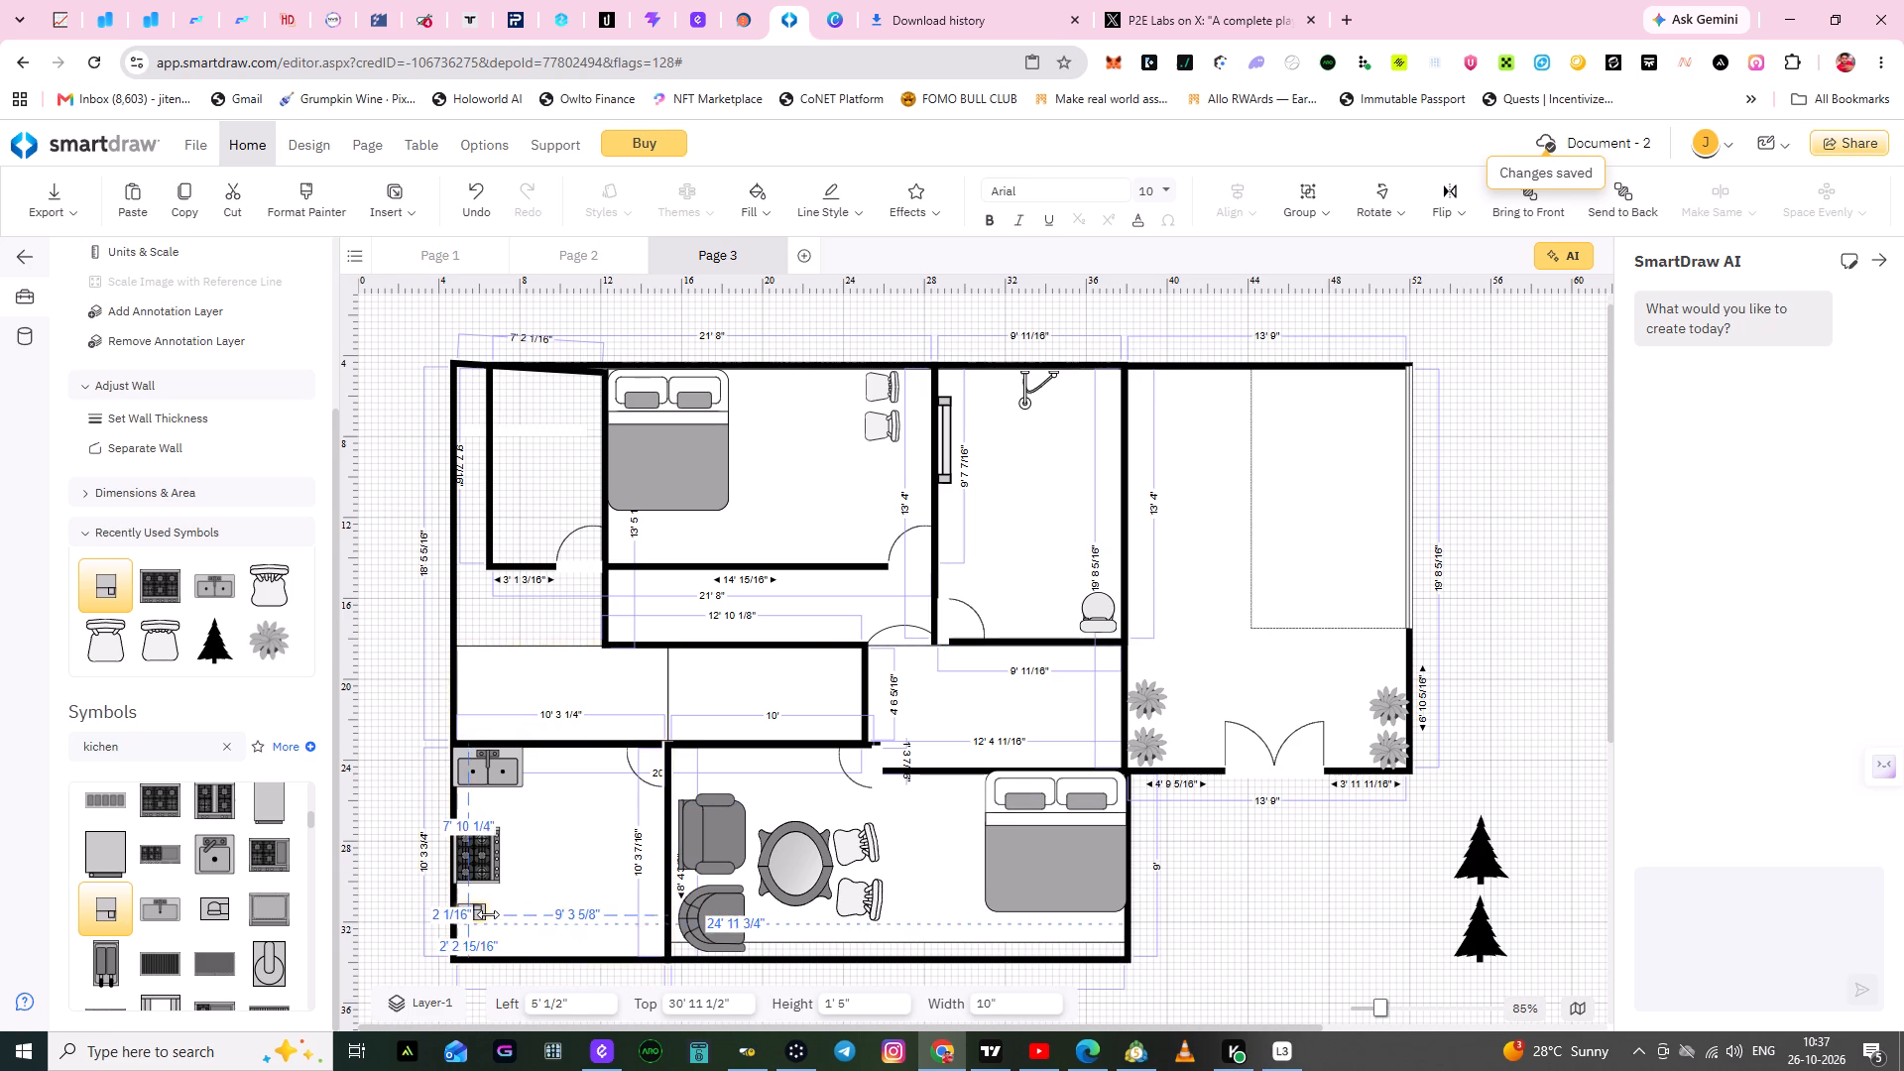
left_click_drag(488, 914, 489, 915)
left_click(524, 892)
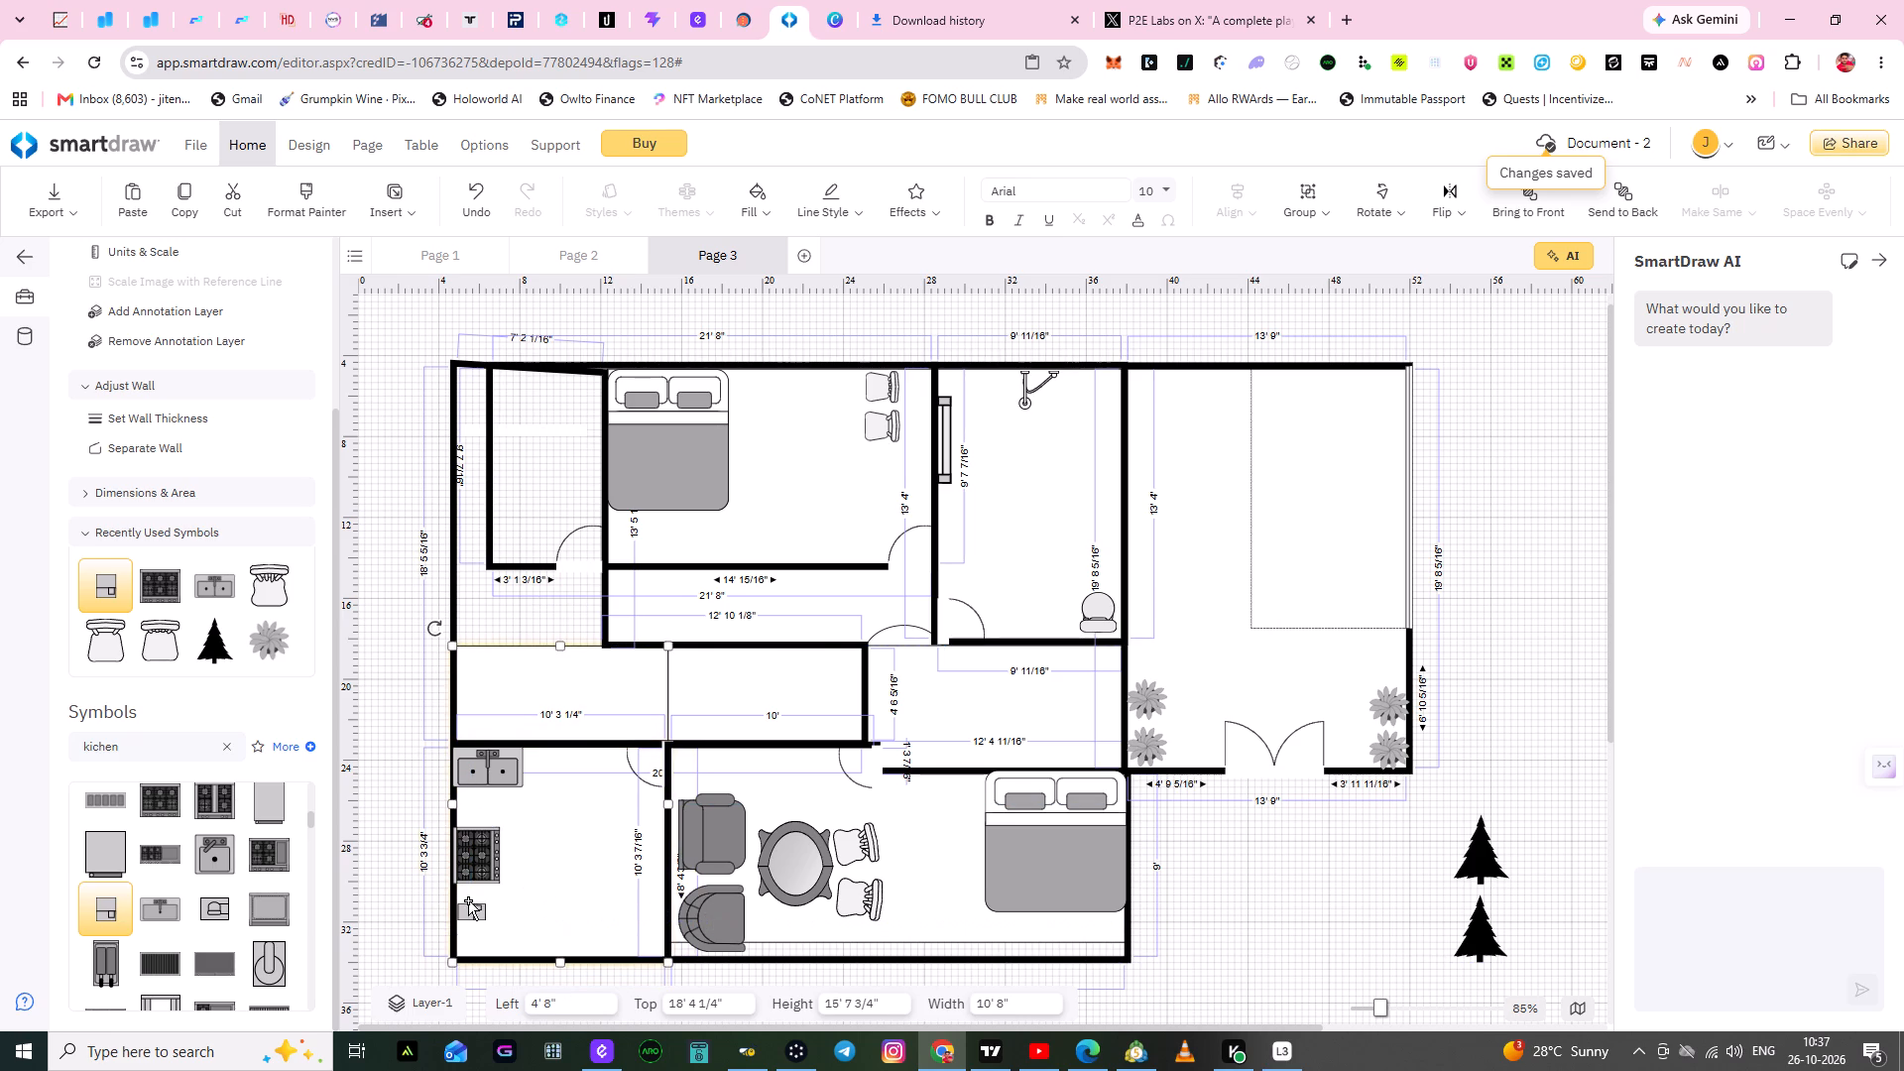
left_click(468, 900)
left_click(472, 903)
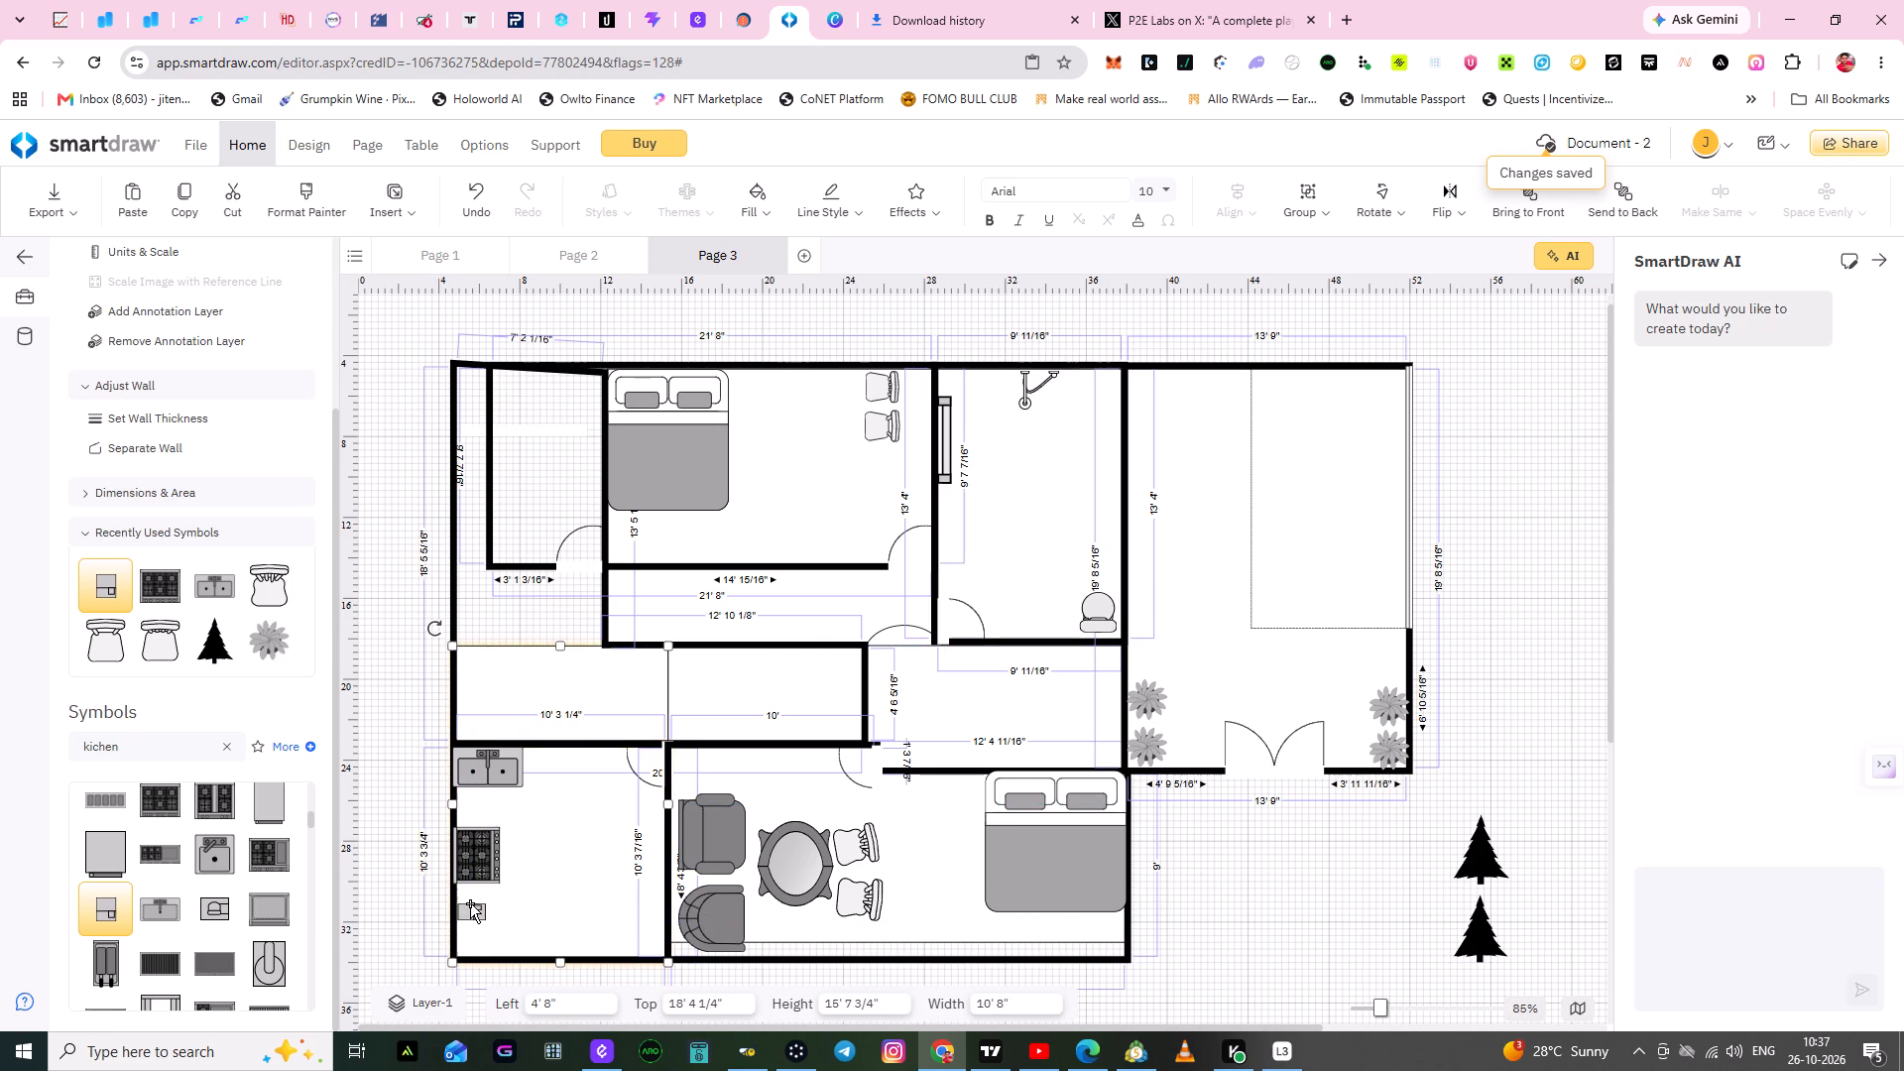
left_click(475, 911)
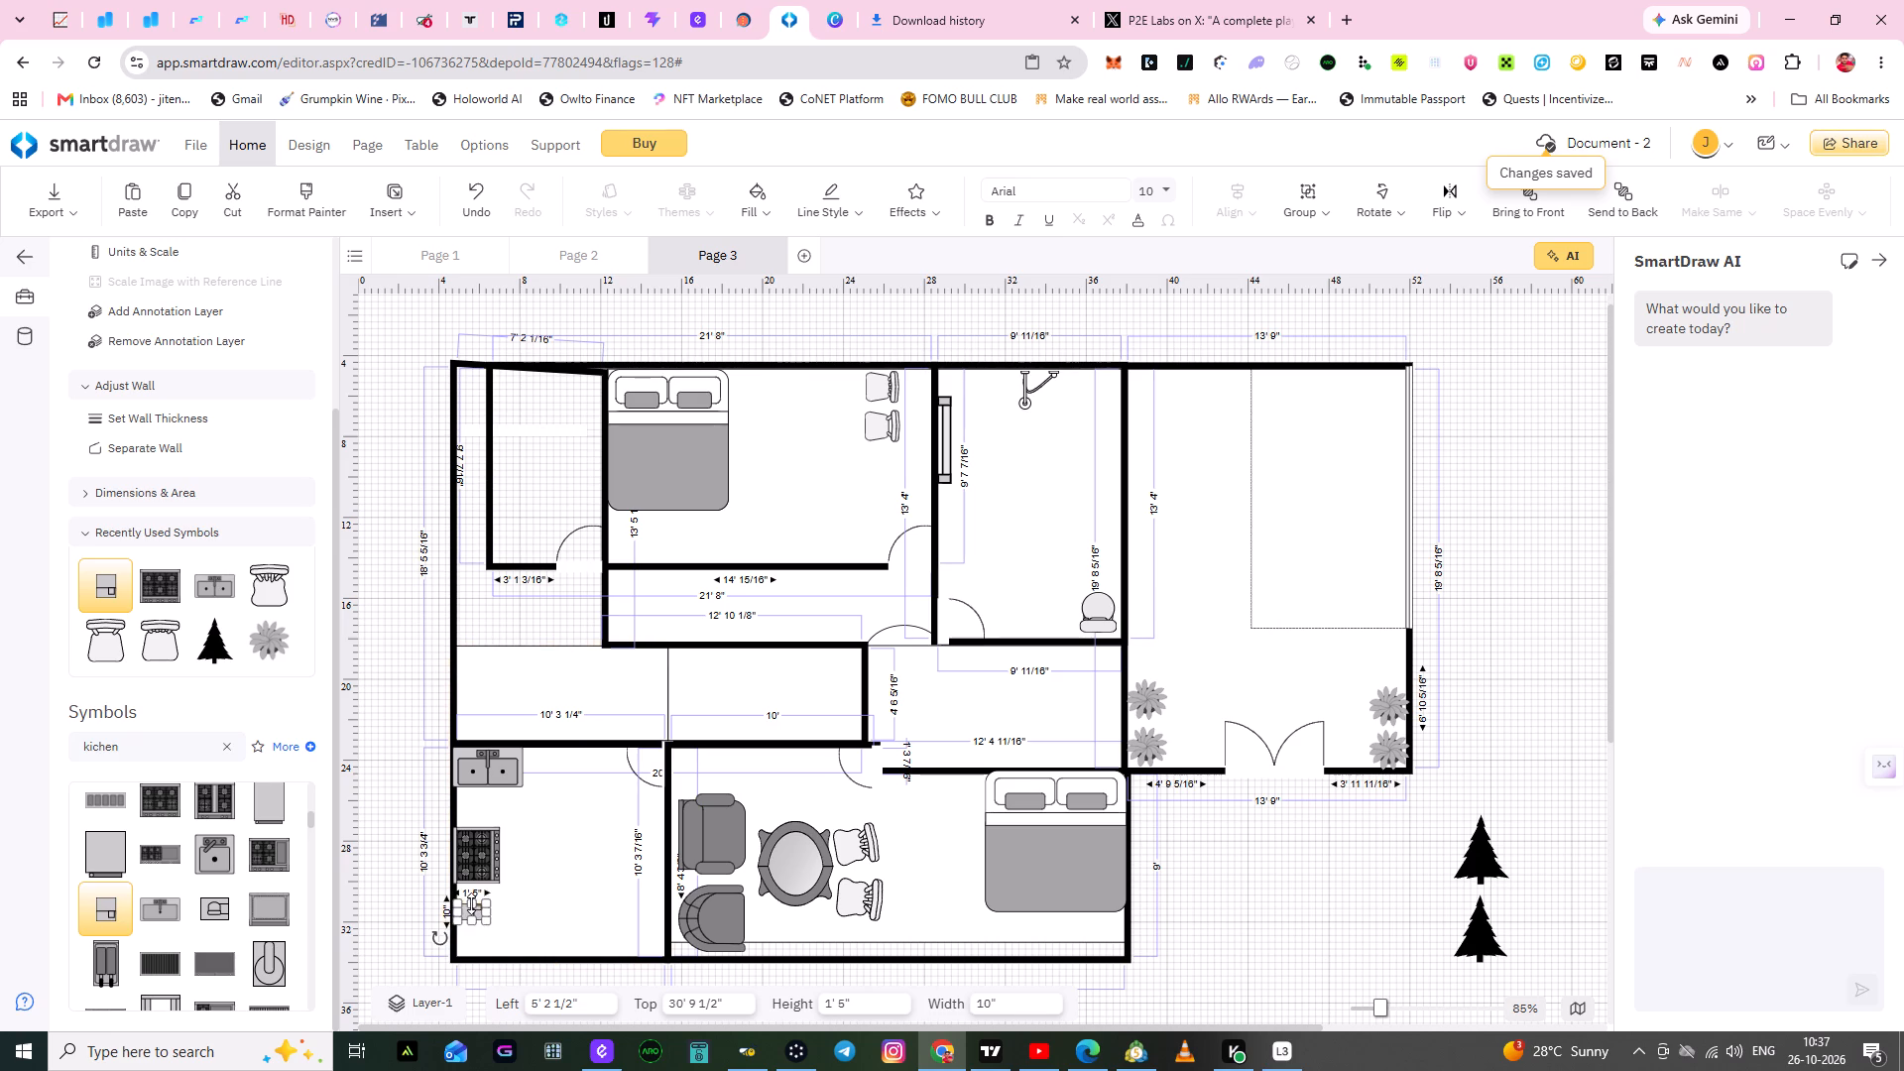
left_click_drag(471, 903, 470, 894)
left_click(524, 920)
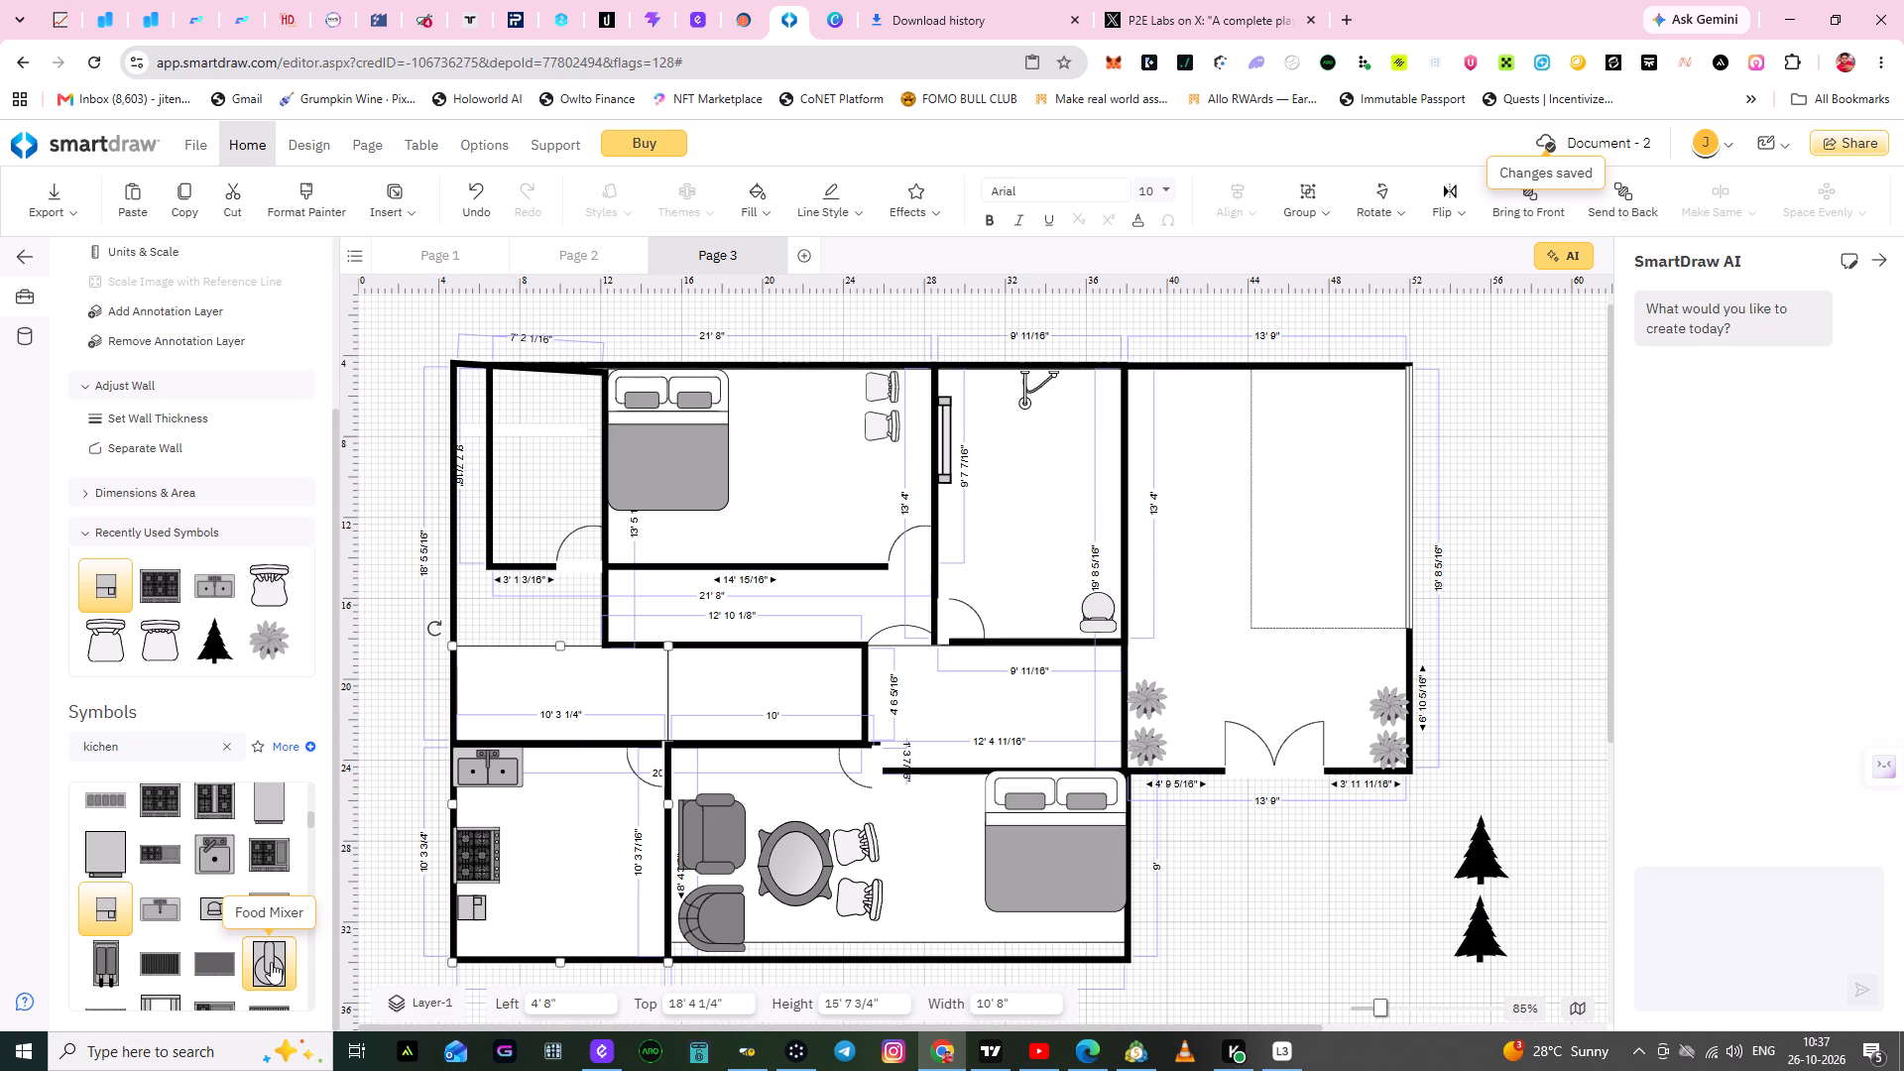
Place a Food Mixer symbol in the lower part of the kitchen, to the right of the tea maker.
left_click_drag(271, 962, 459, 914)
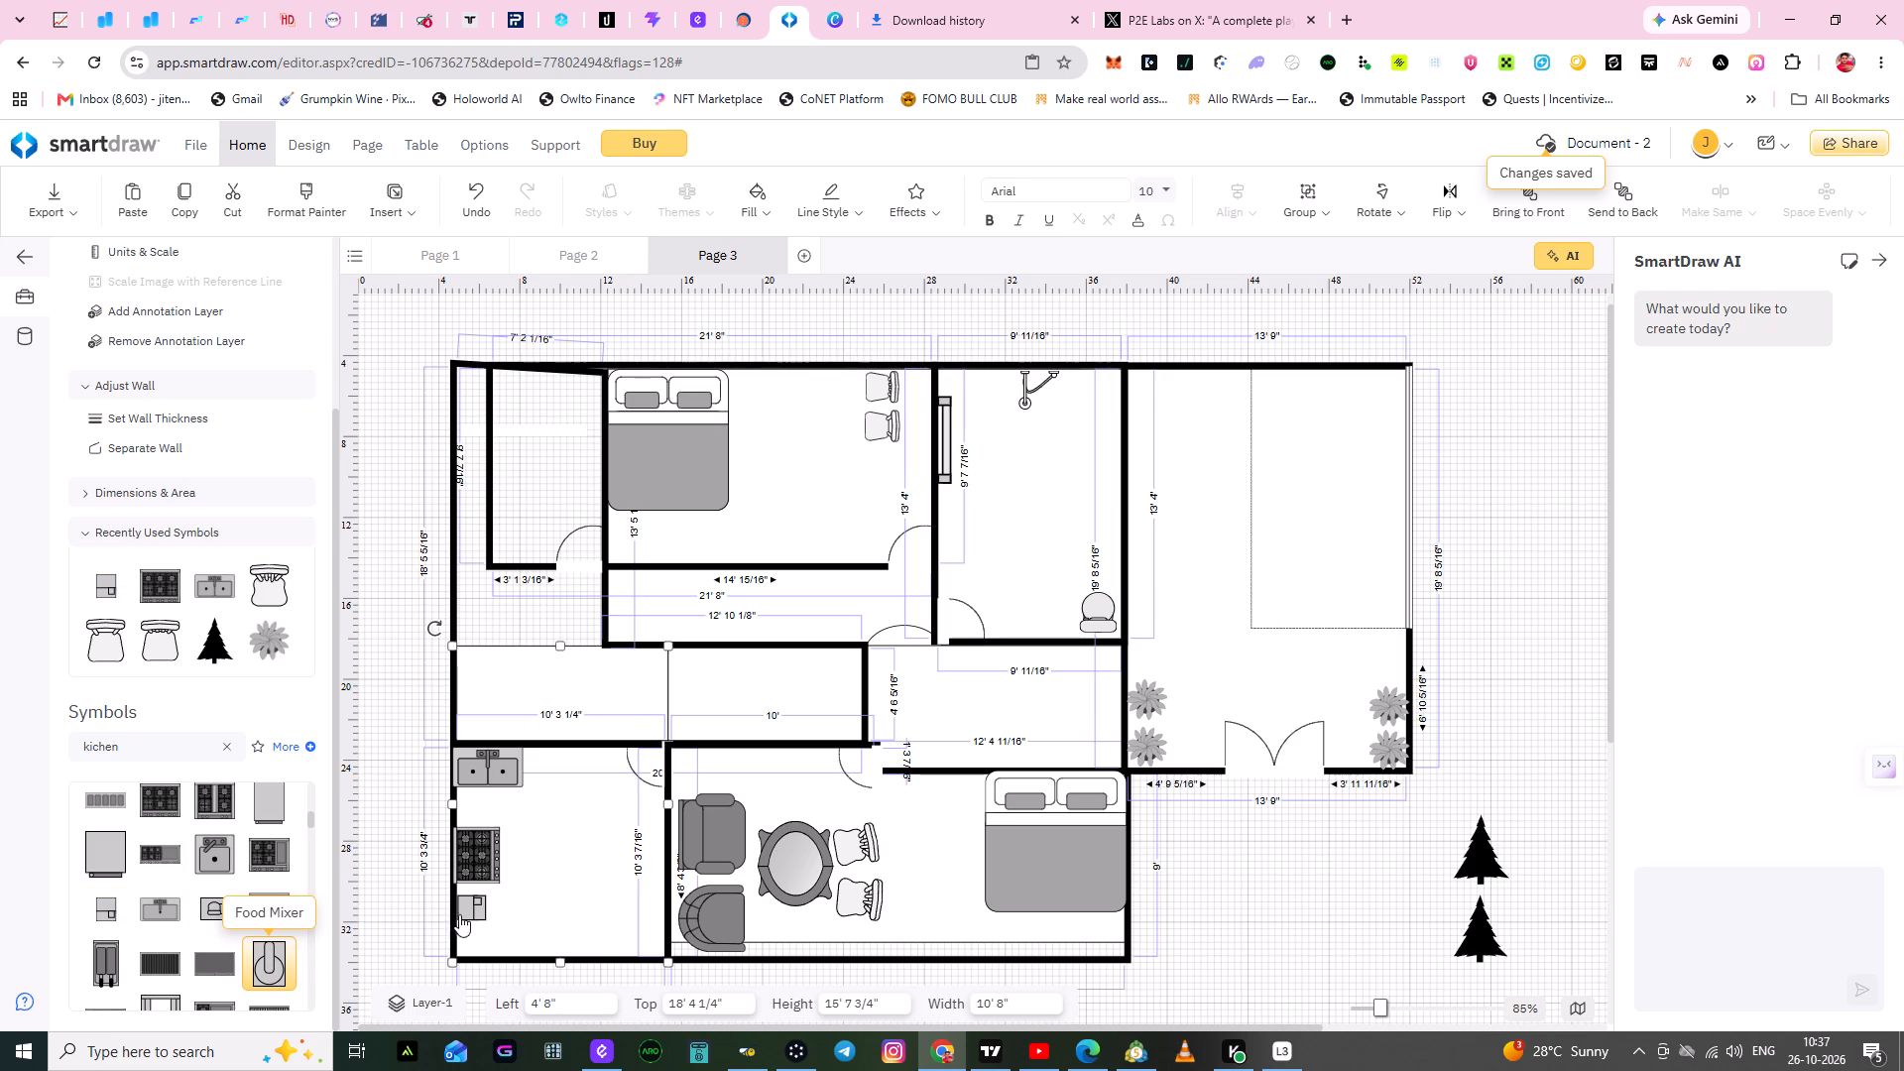
left_click_drag(459, 914, 465, 931)
left_click(538, 911)
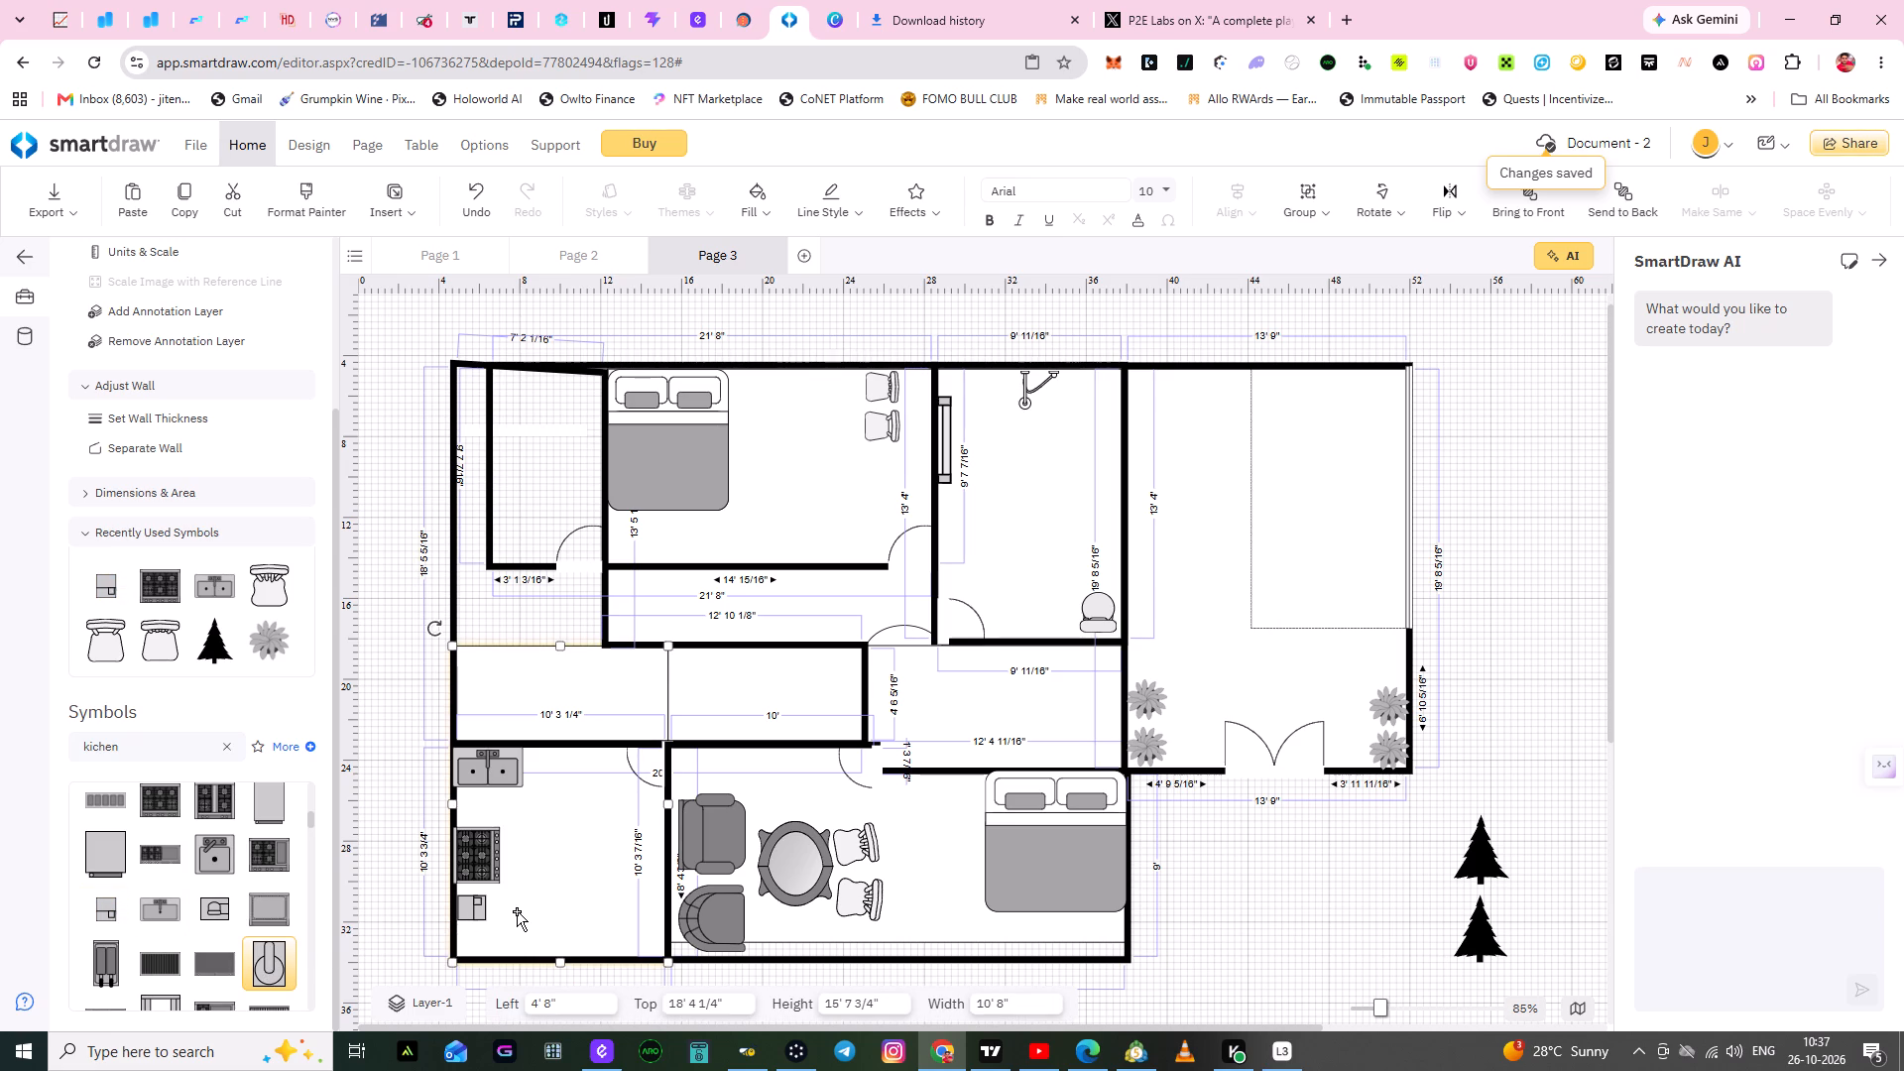
left_click(547, 881)
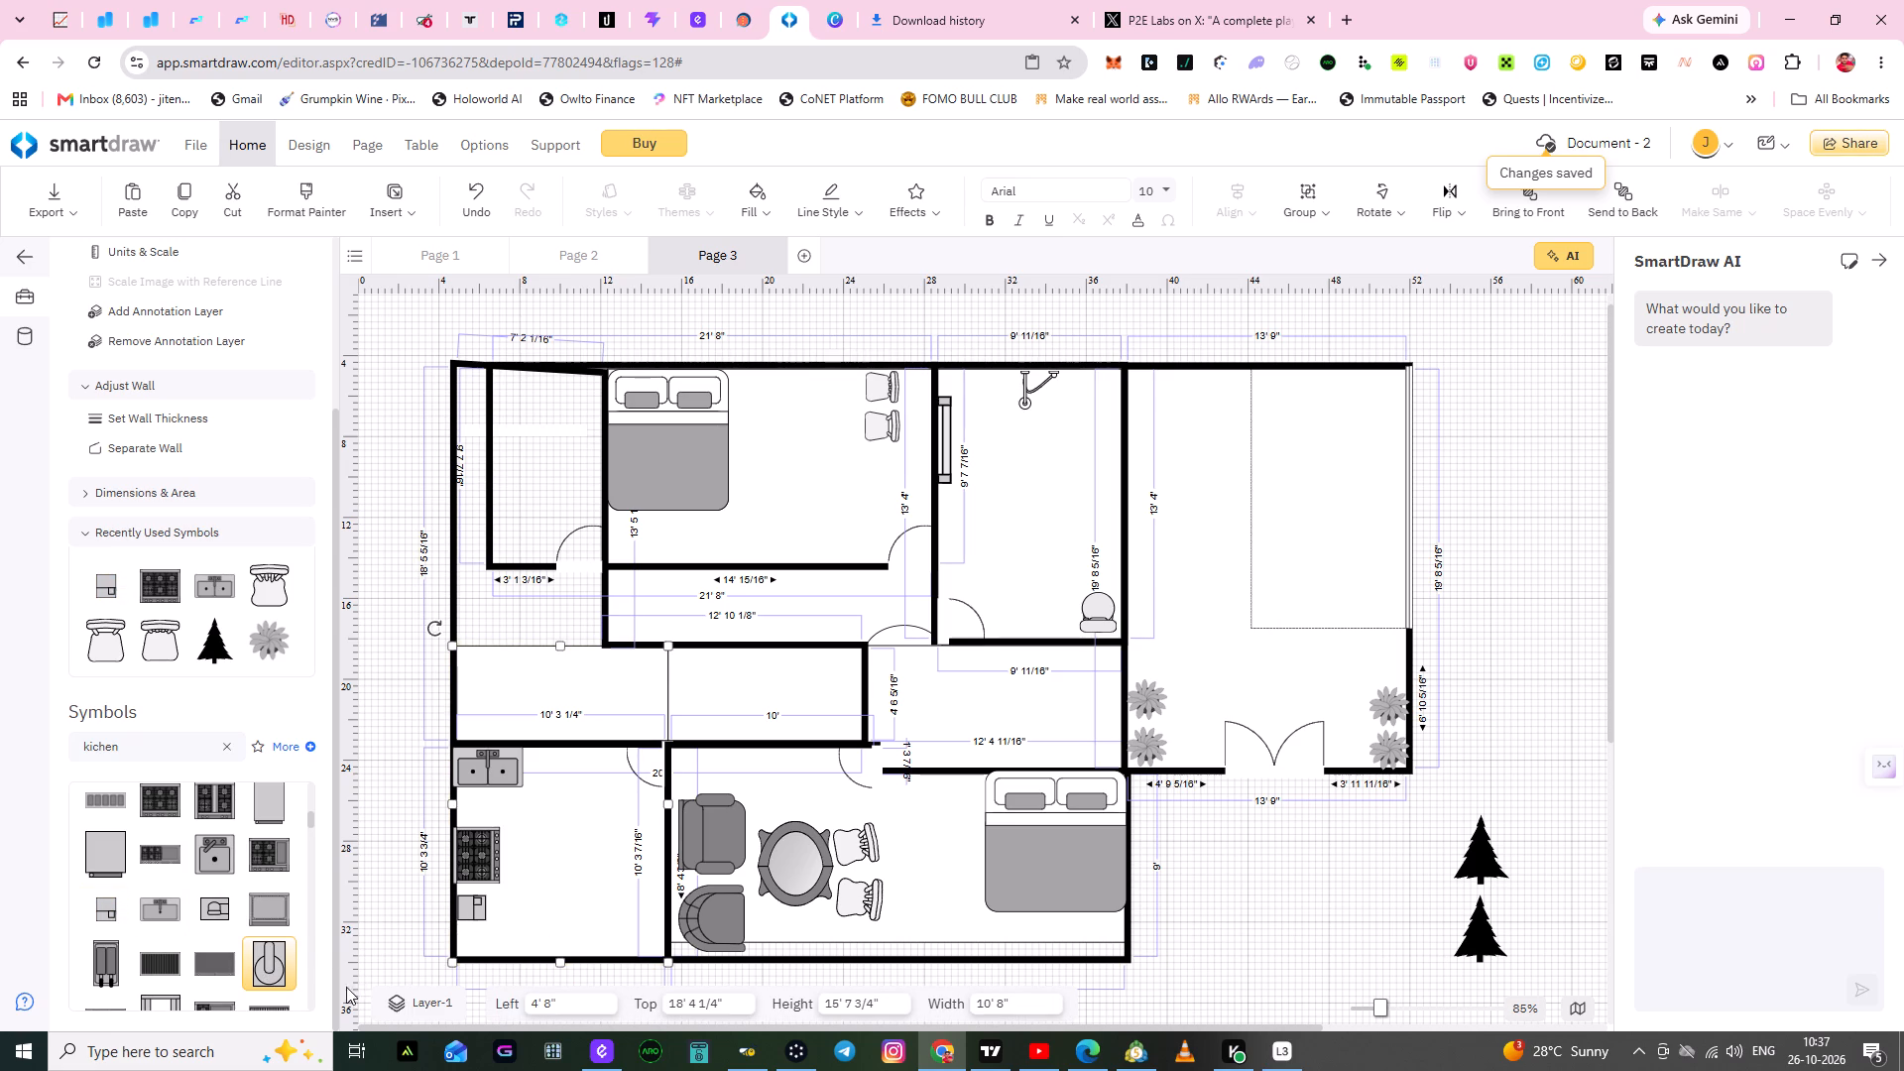
left_click_drag(264, 968, 535, 924)
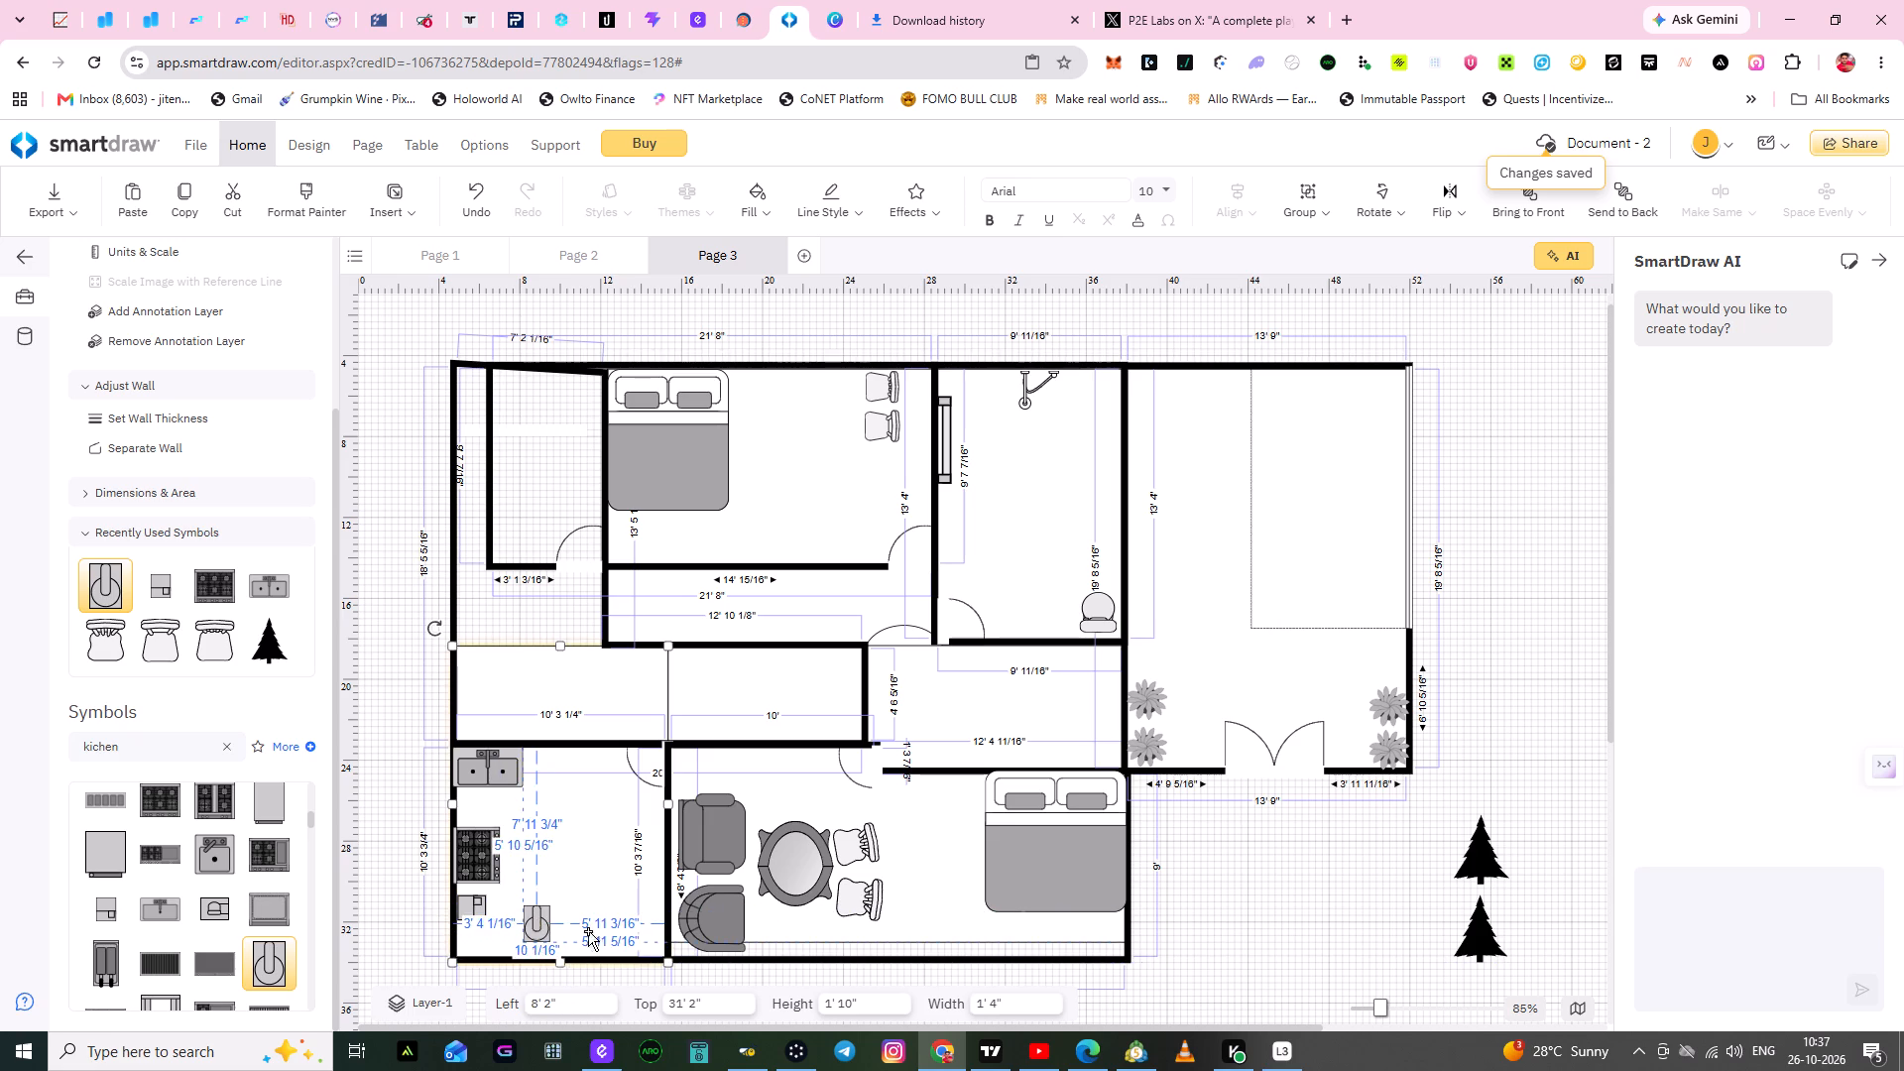
Rotate the food mixer a quarter turn and move it against the kitchen's left wall, just below the tea maker.
left_click(545, 928)
left_click_drag(507, 892, 540, 878)
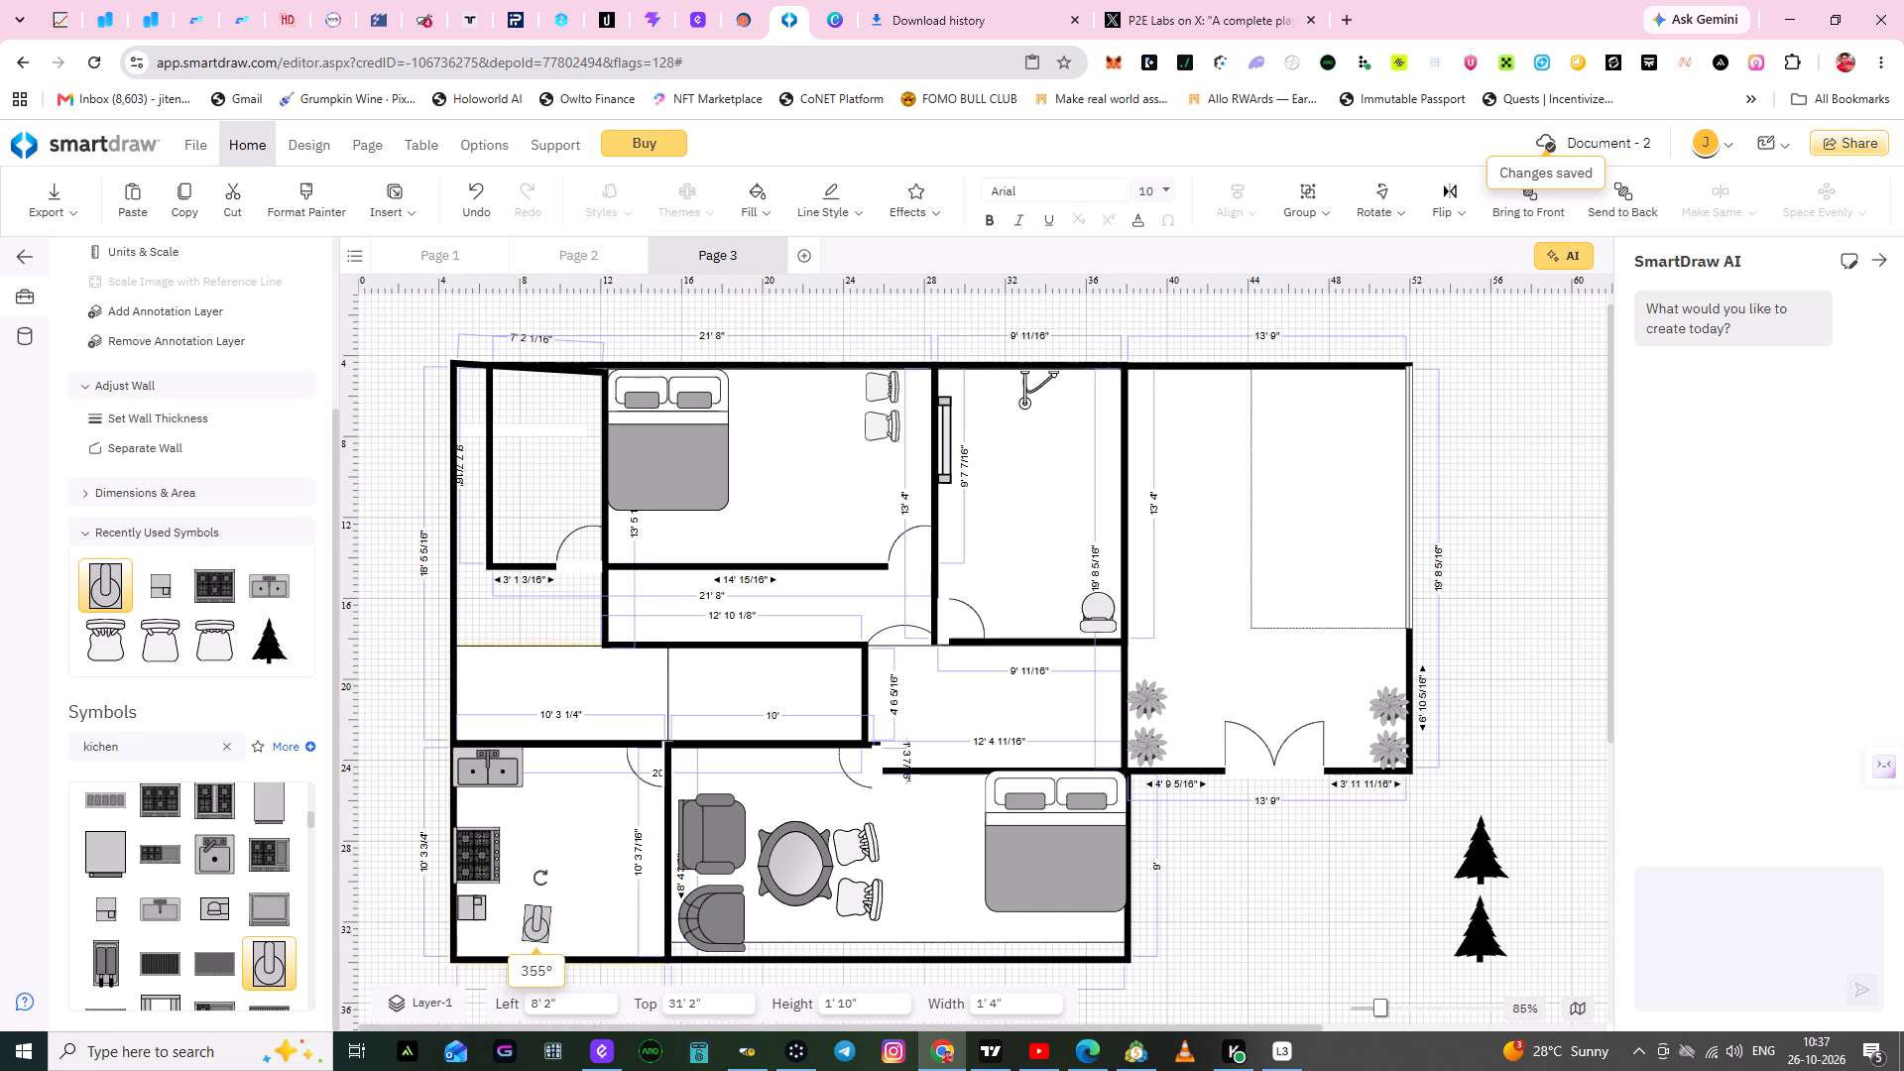
left_click_drag(540, 878, 586, 880)
left_click_drag(538, 930, 479, 940)
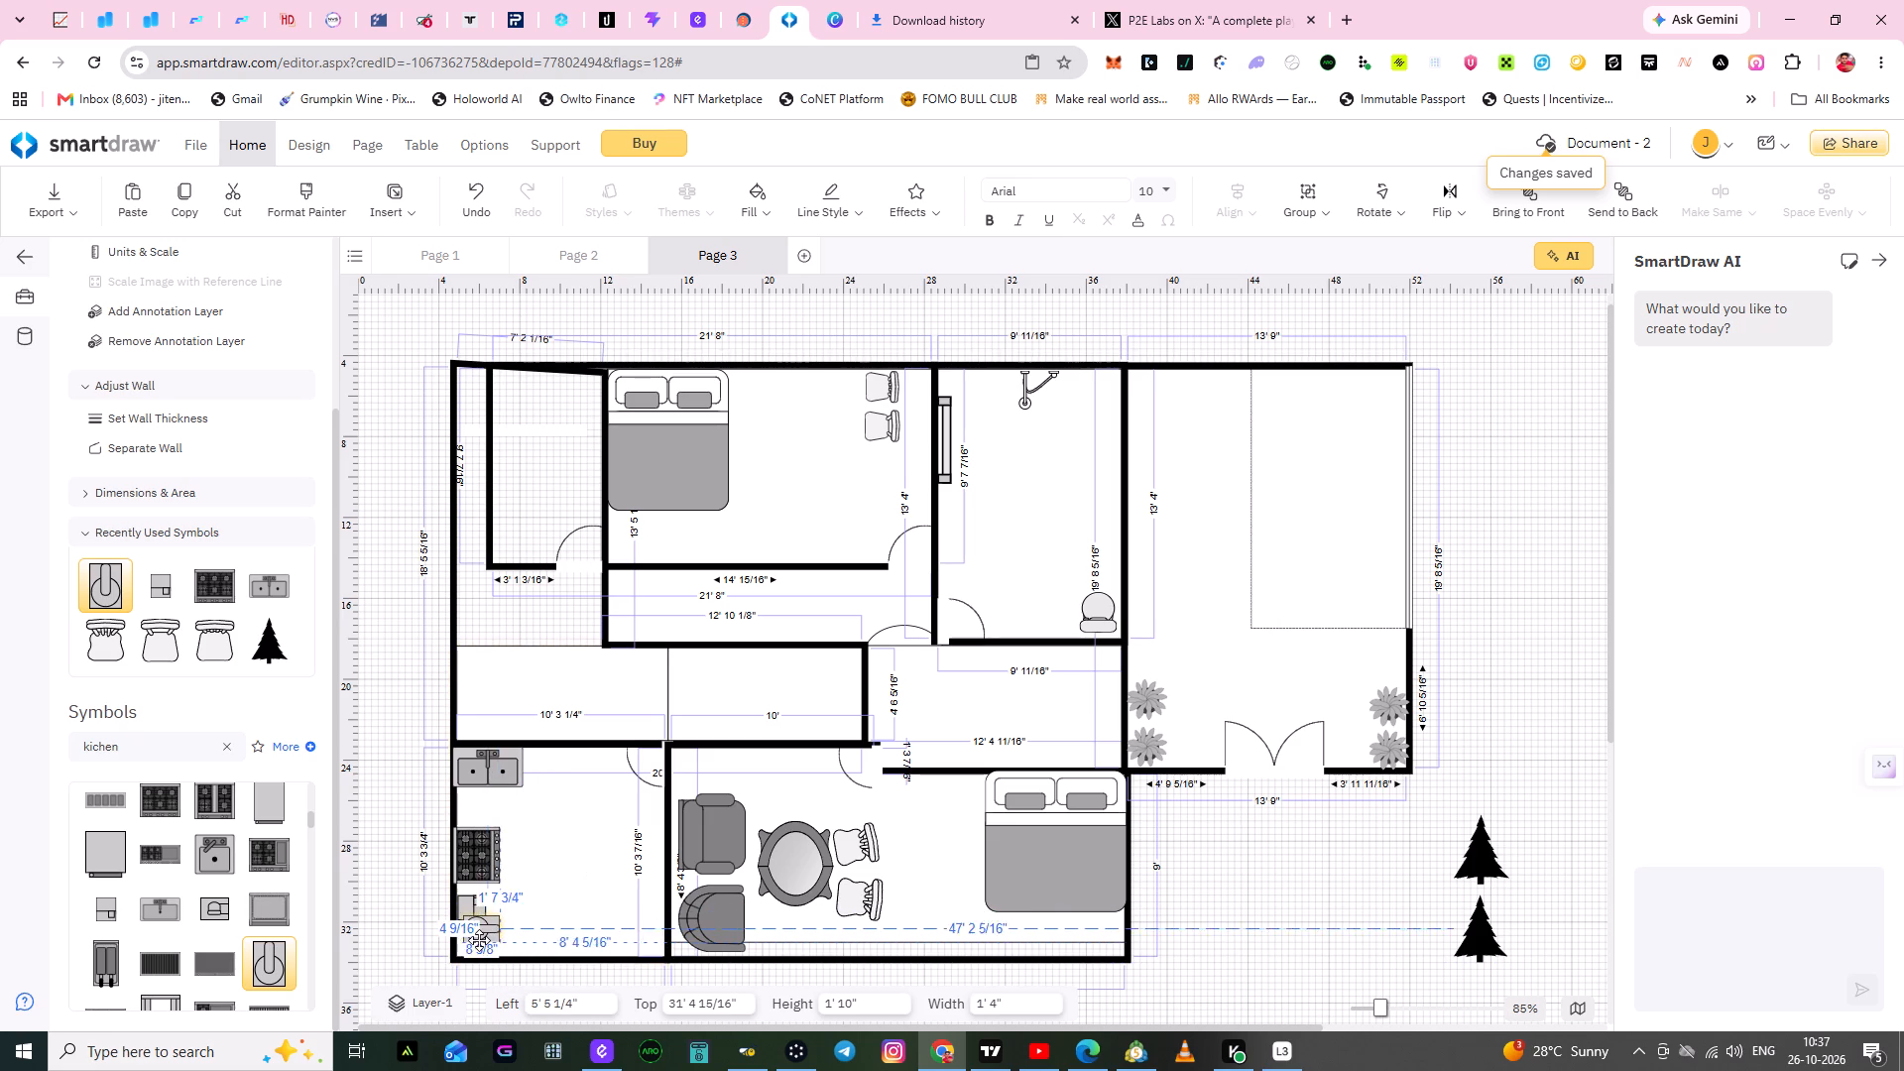
left_click_drag(479, 940, 478, 942)
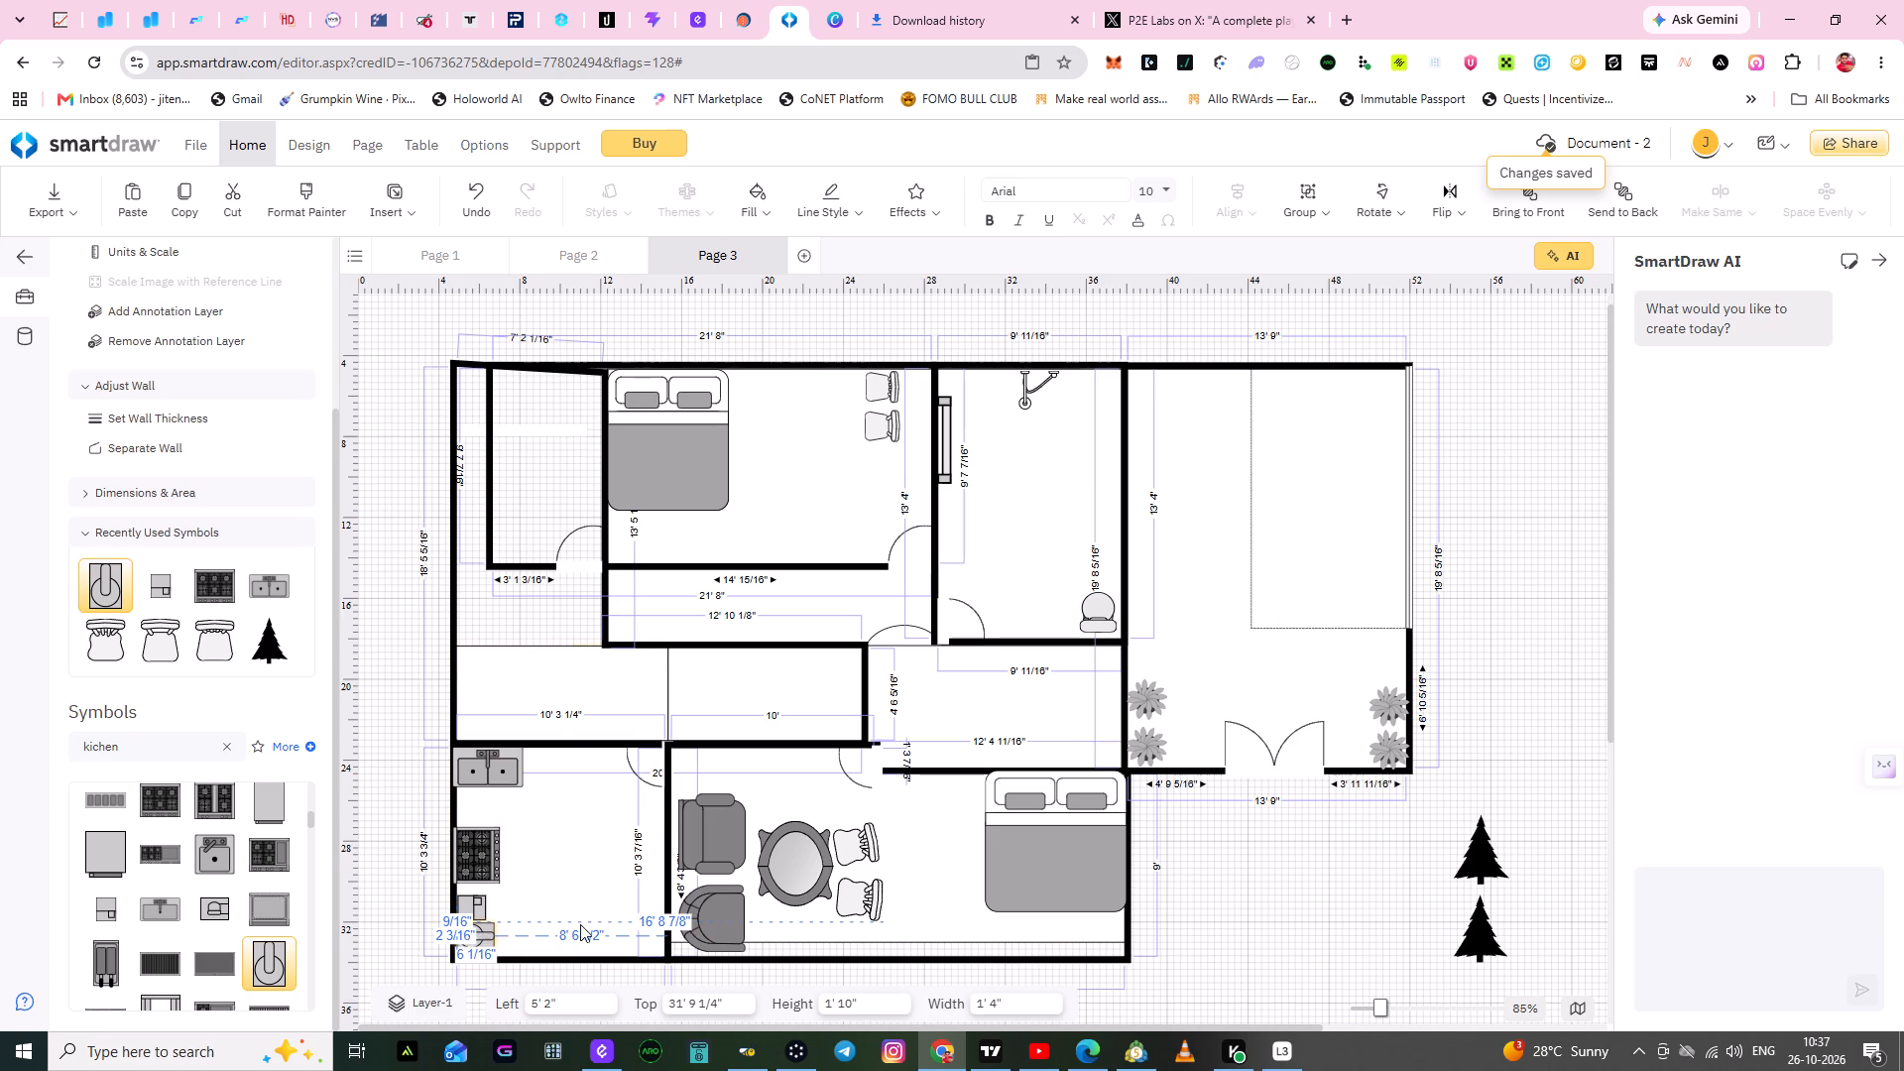
left_click(587, 908)
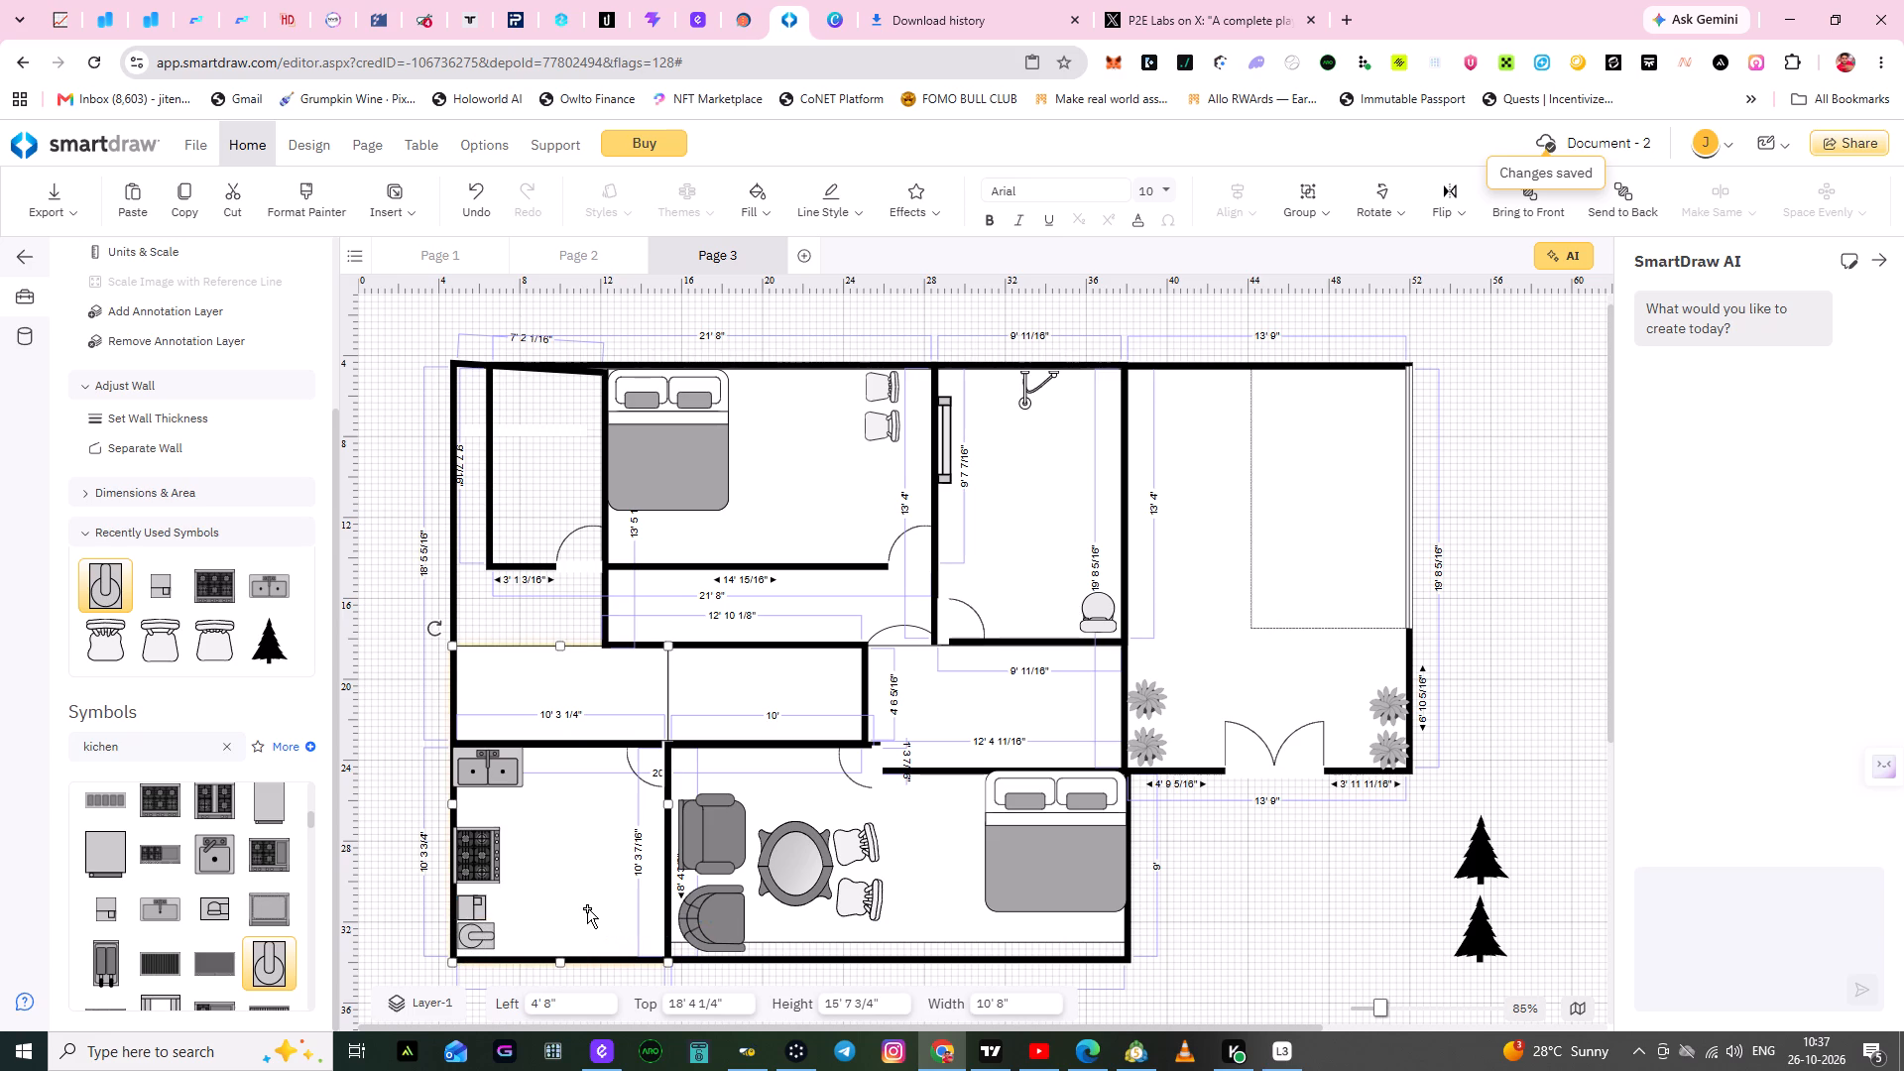
Shorten the food mixer to about 1' 5" out from the kitchen's left wall.
left_click(488, 939)
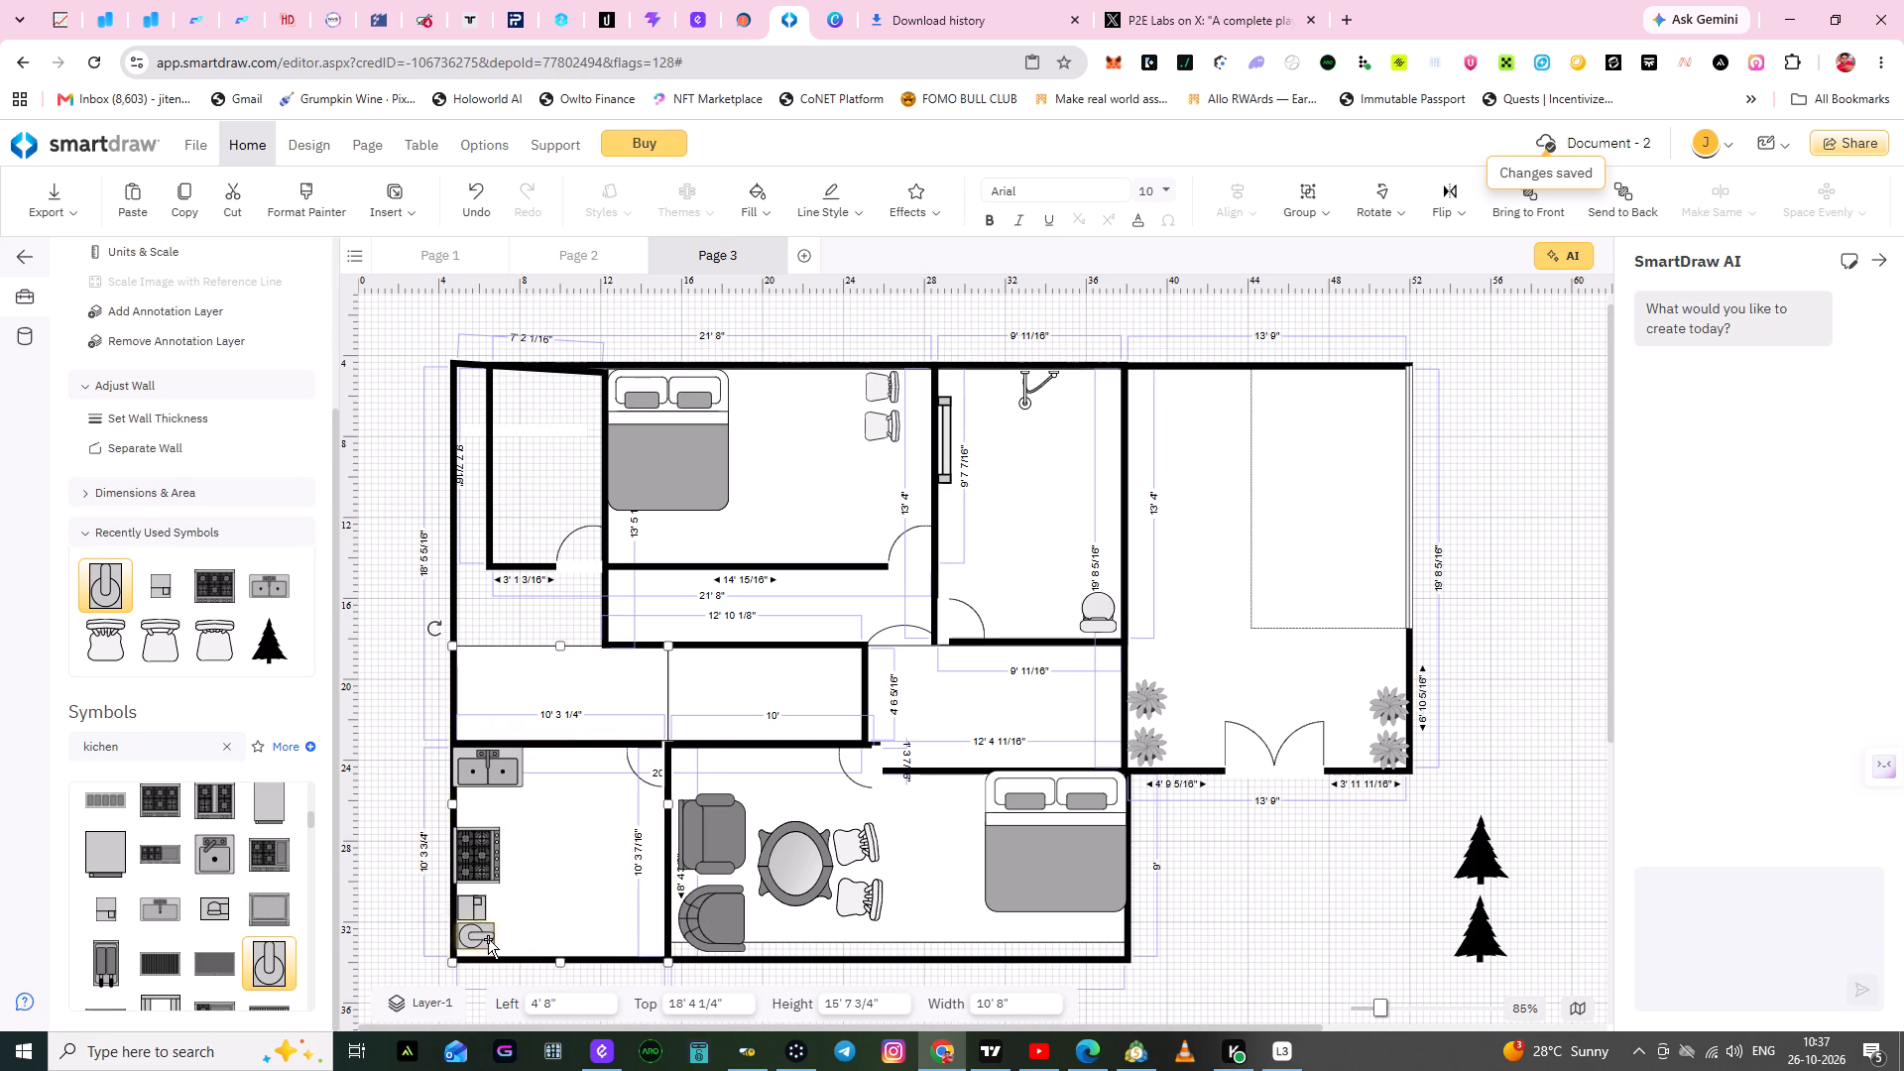
left_click_drag(495, 938, 483, 940)
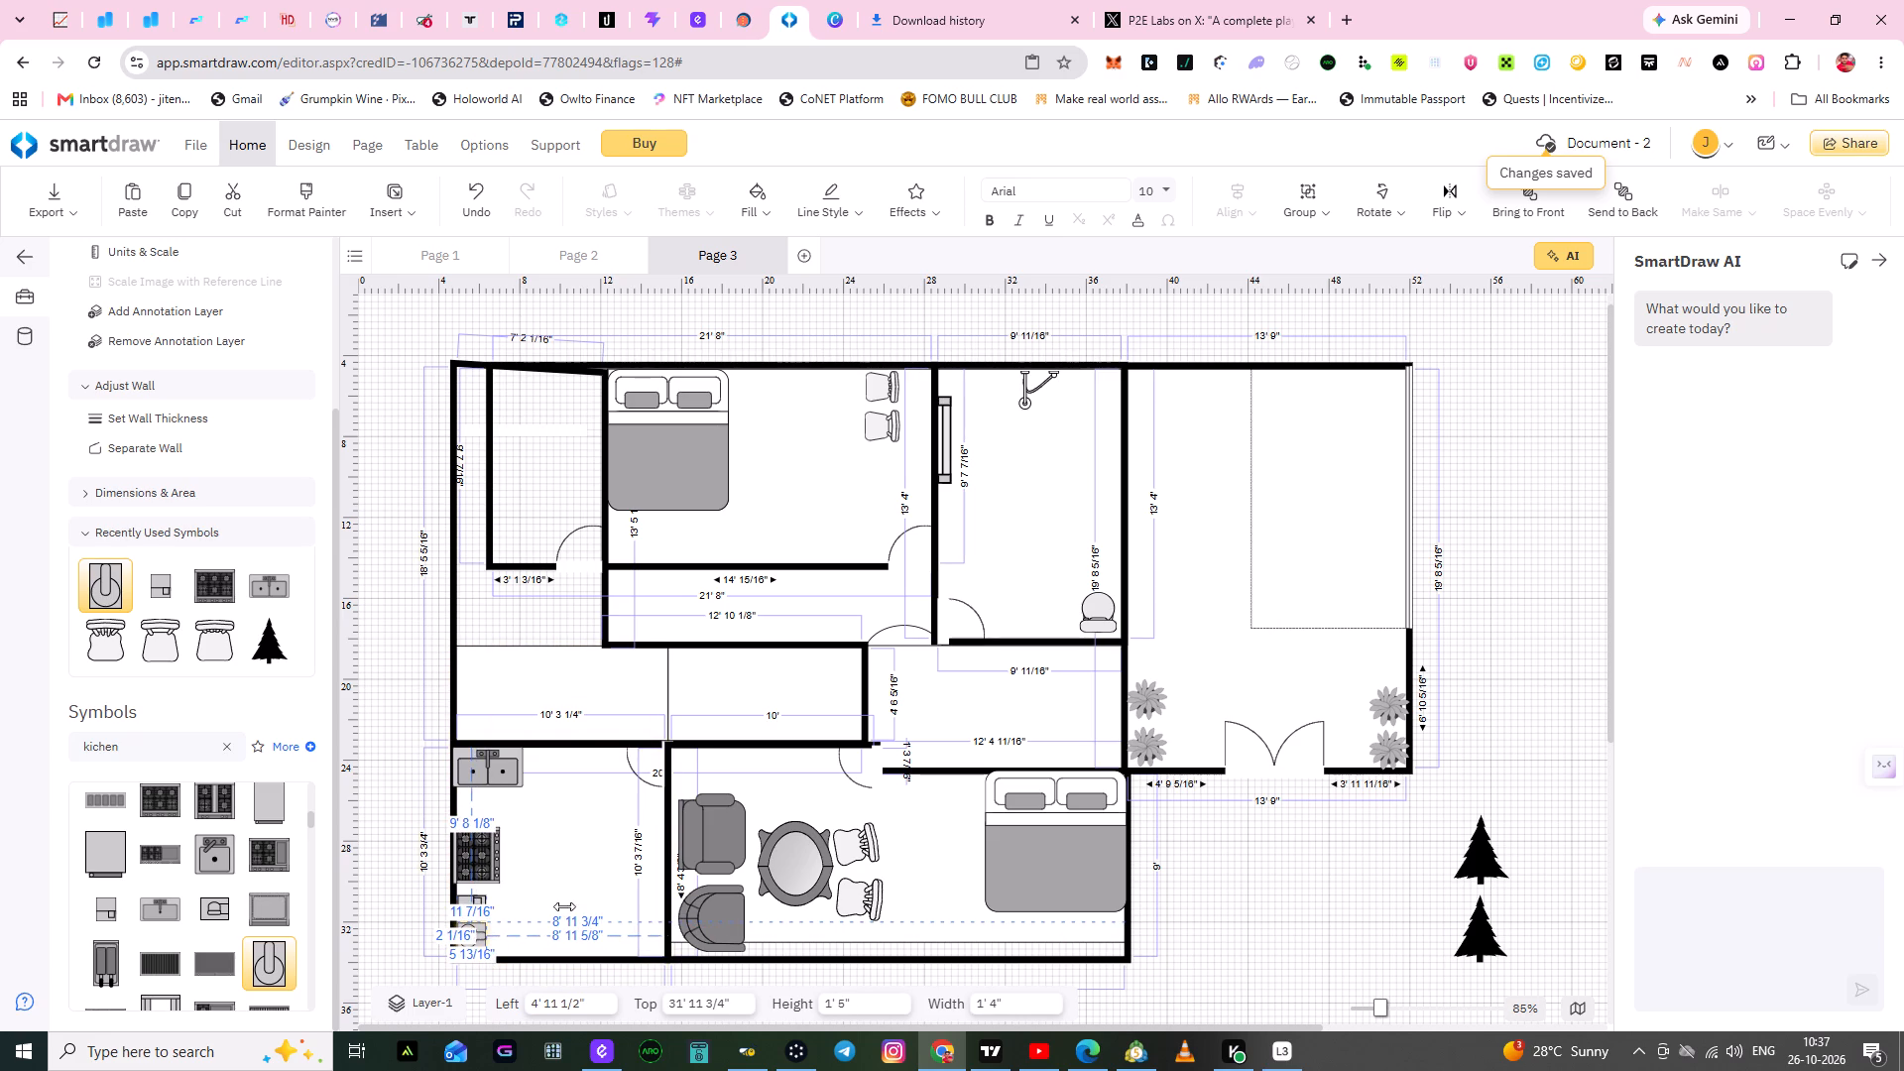
left_click(564, 903)
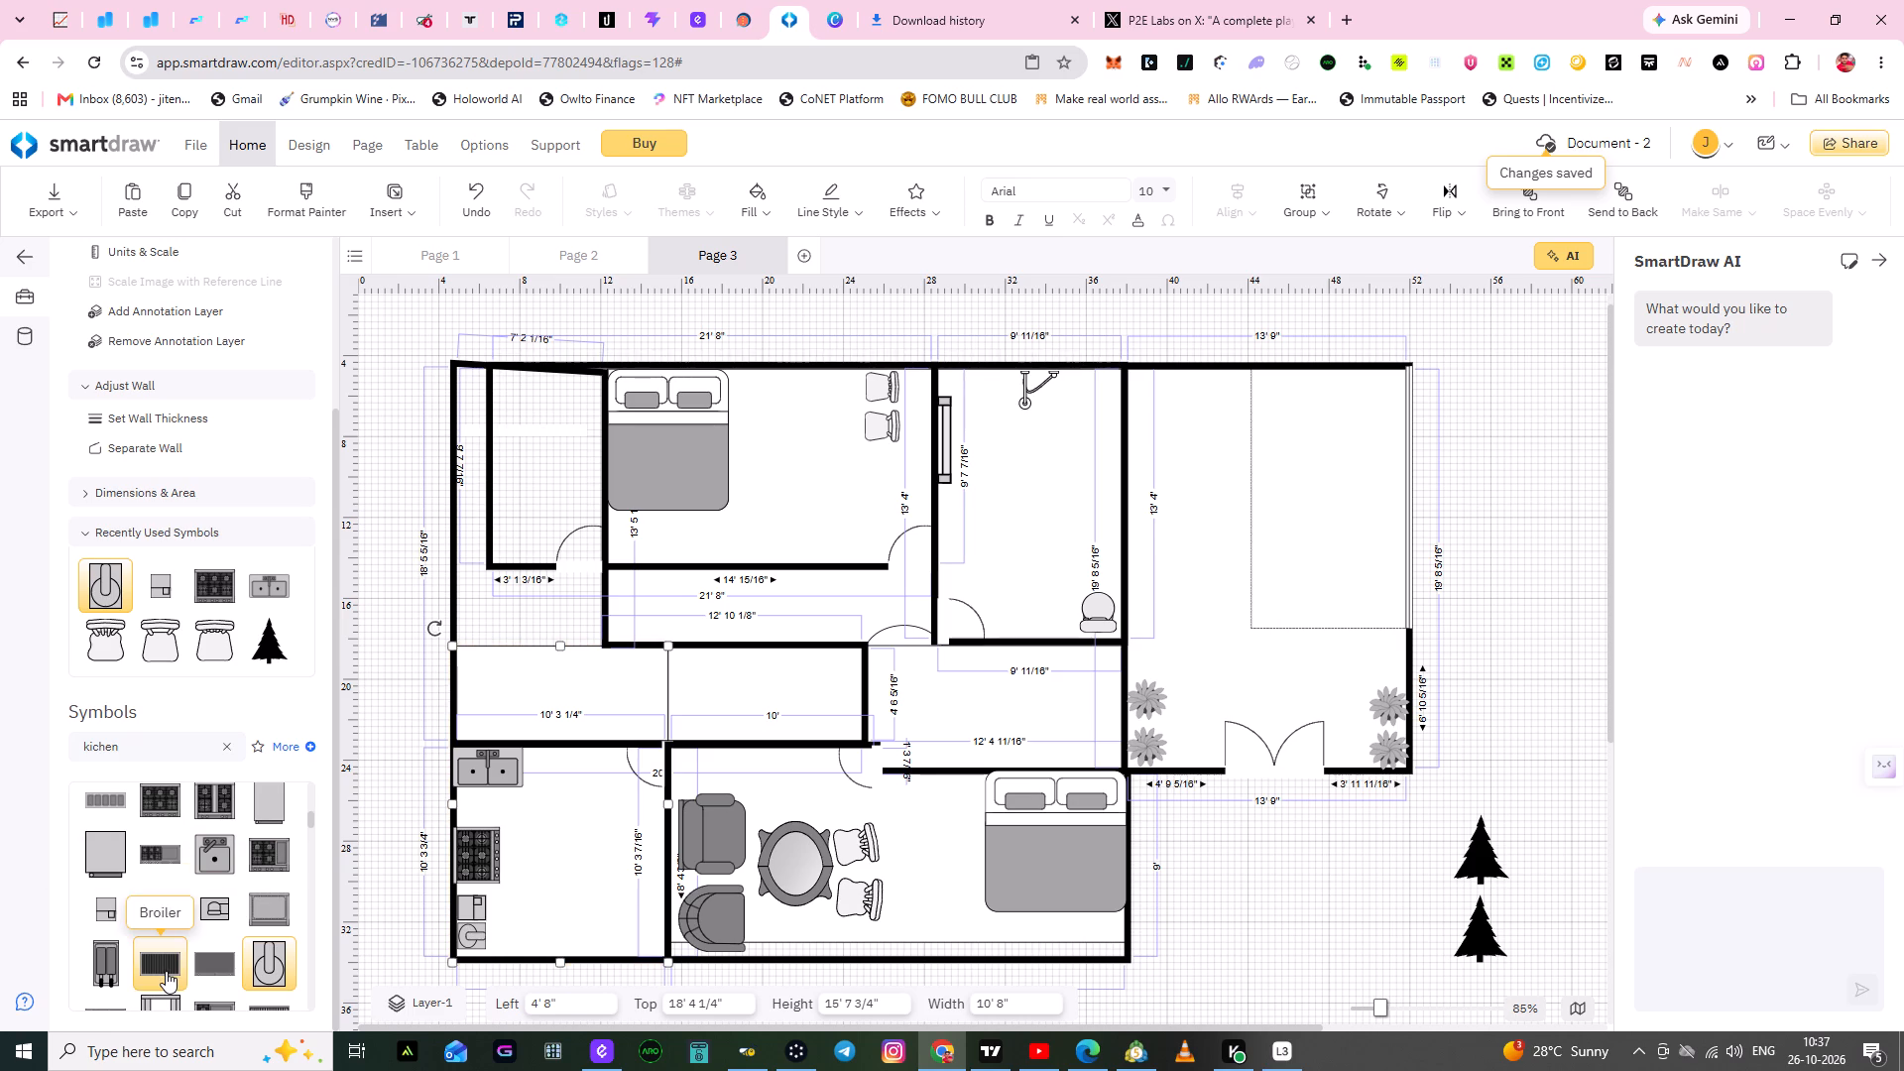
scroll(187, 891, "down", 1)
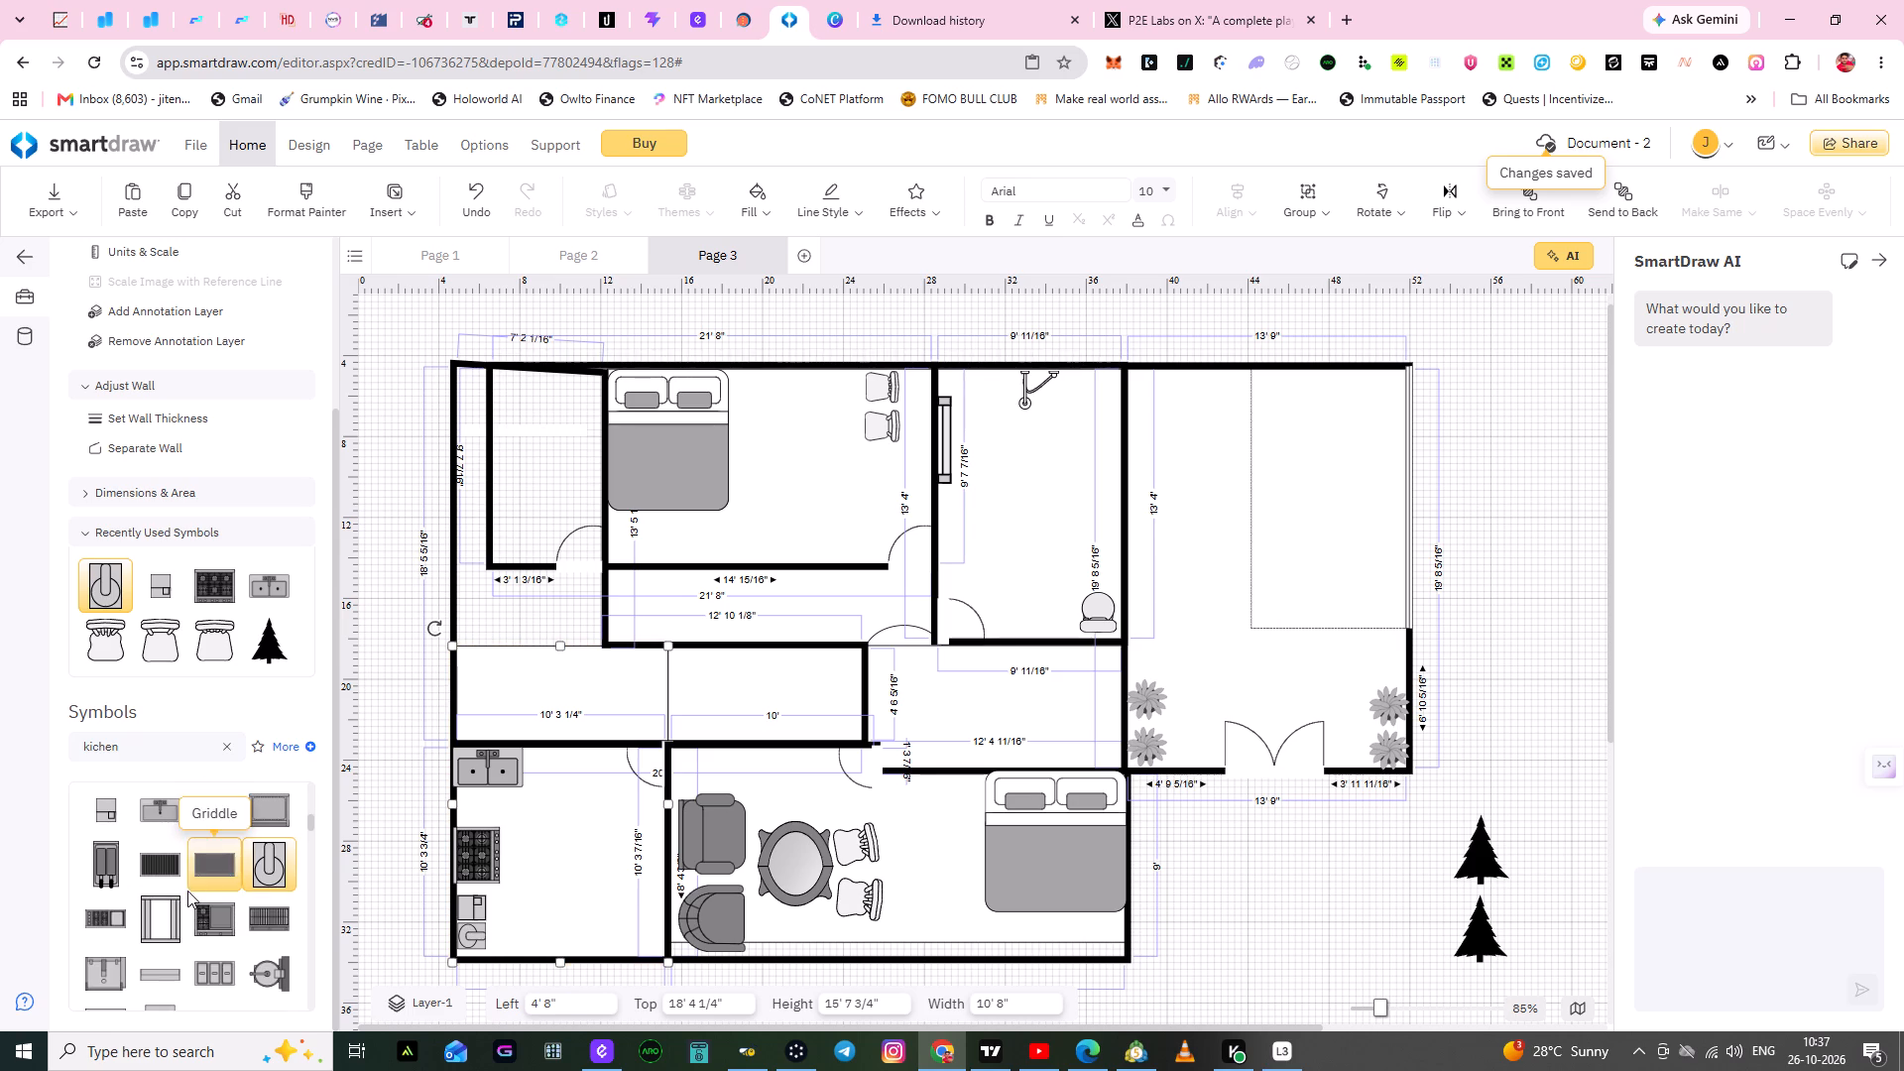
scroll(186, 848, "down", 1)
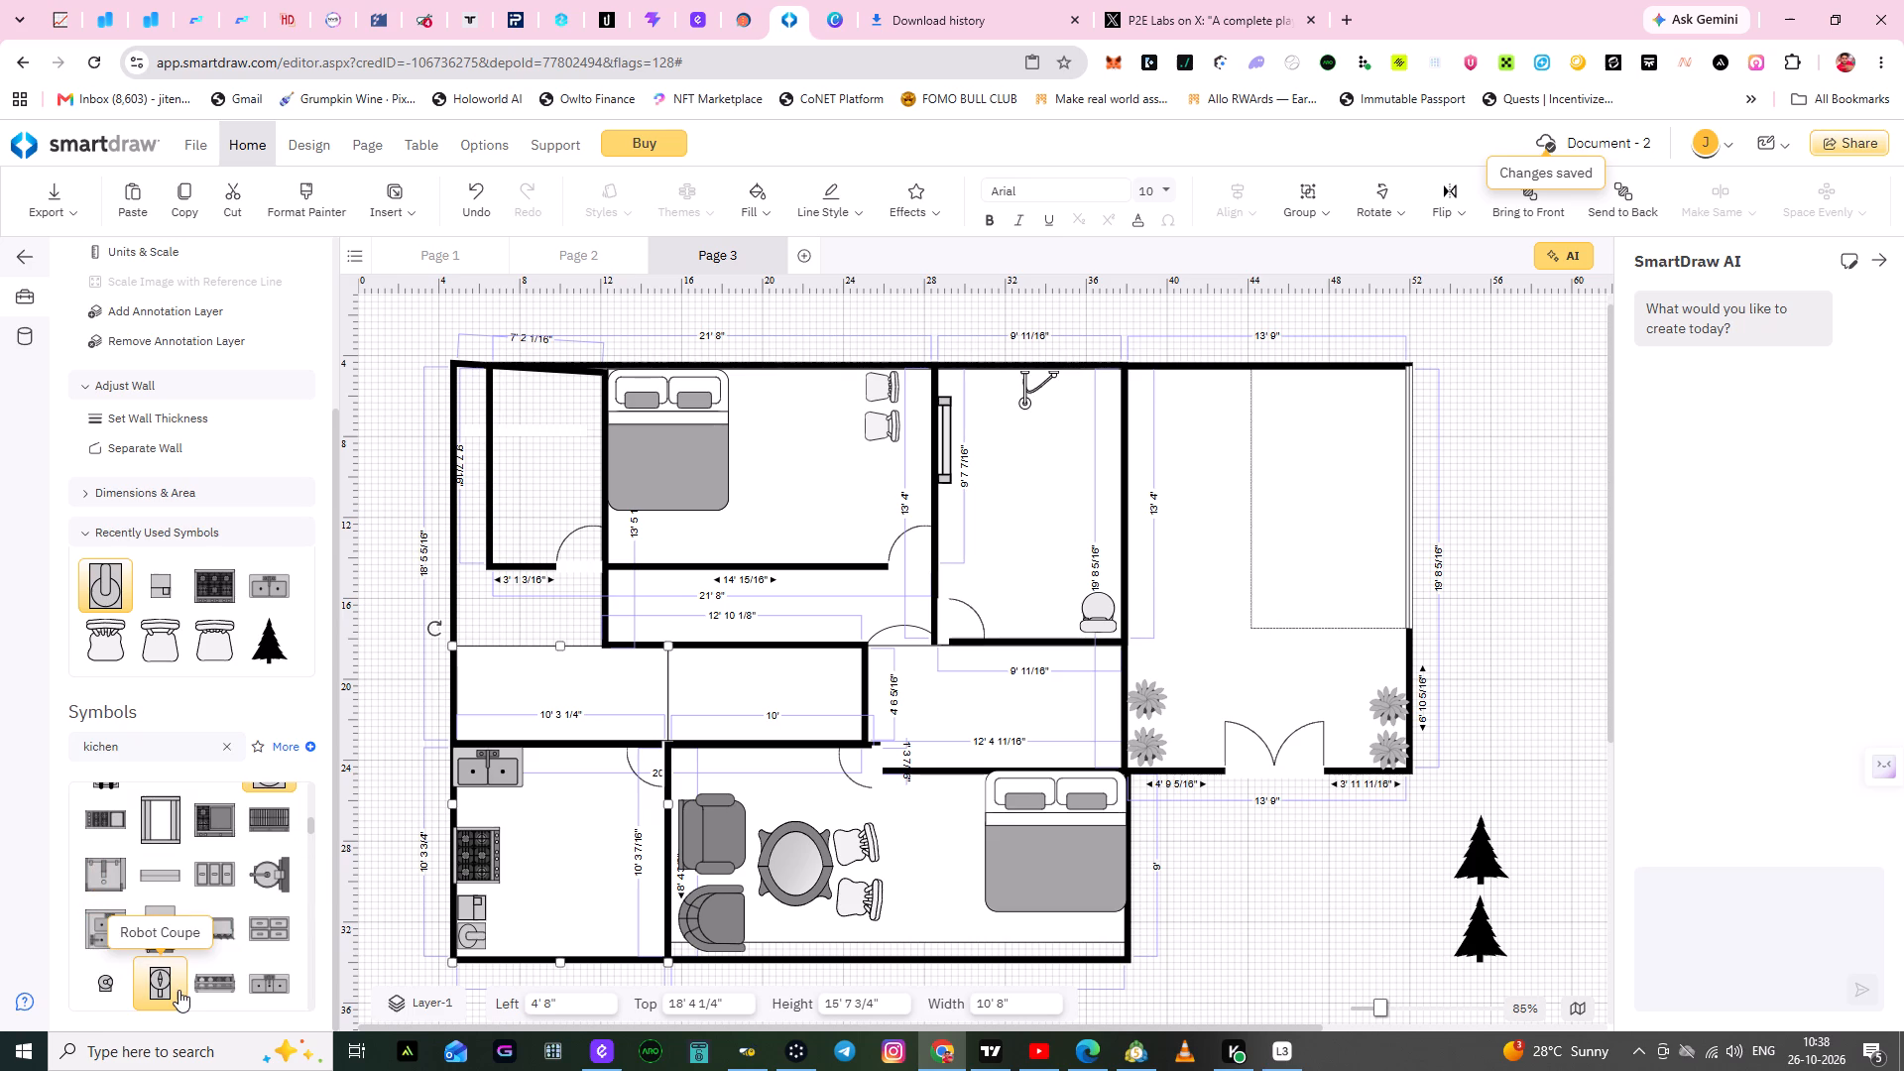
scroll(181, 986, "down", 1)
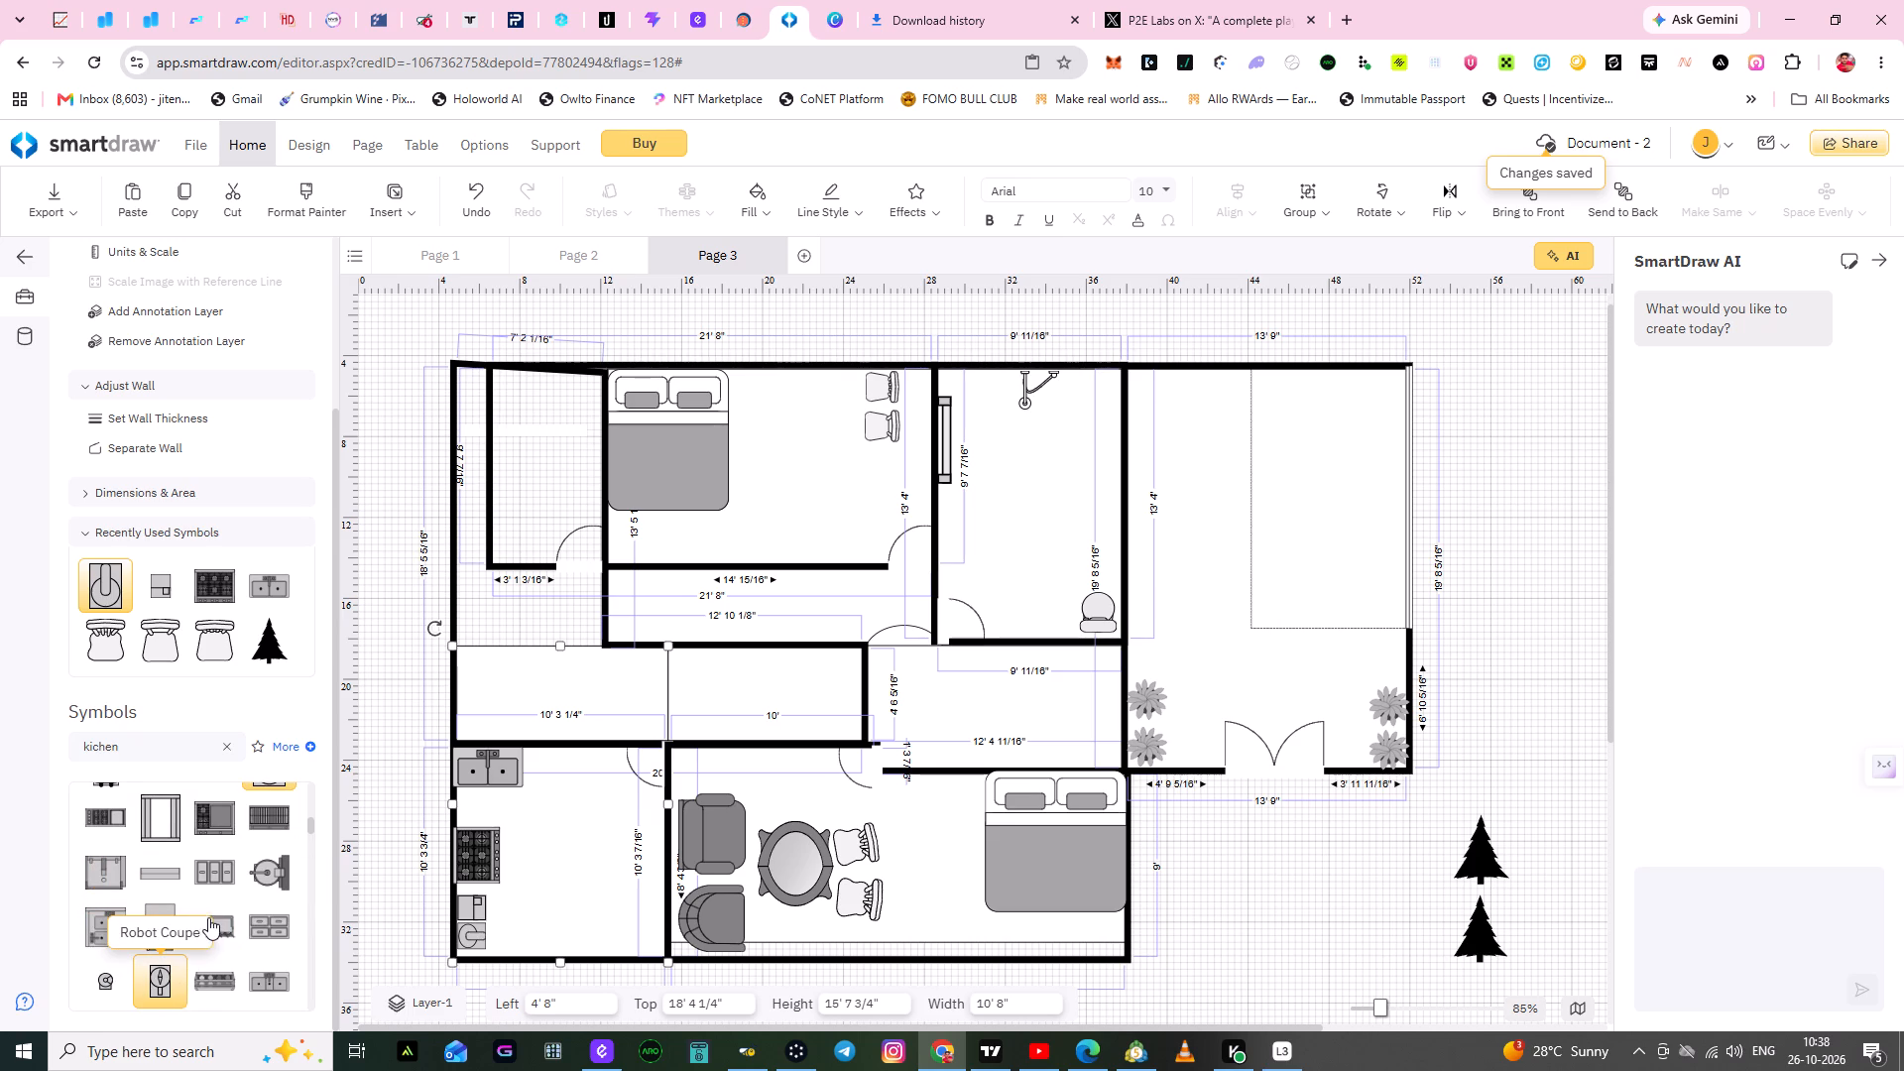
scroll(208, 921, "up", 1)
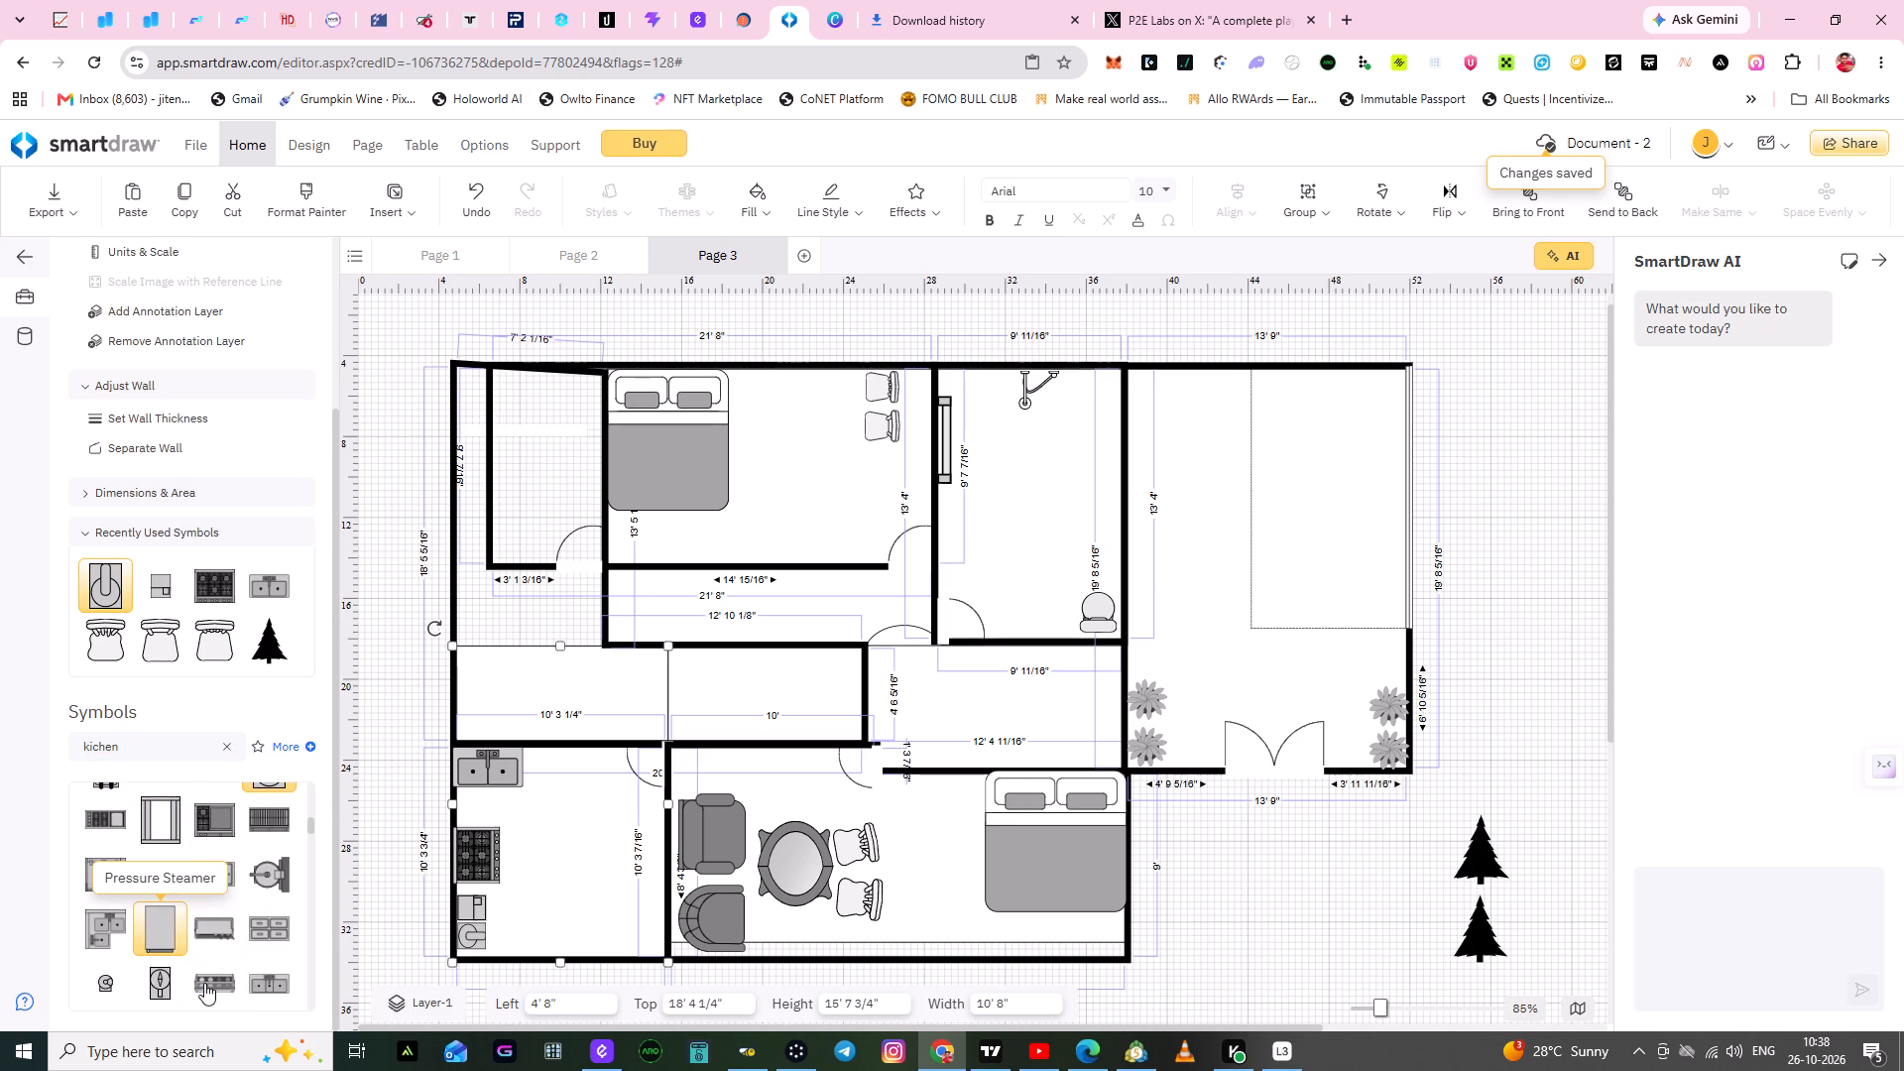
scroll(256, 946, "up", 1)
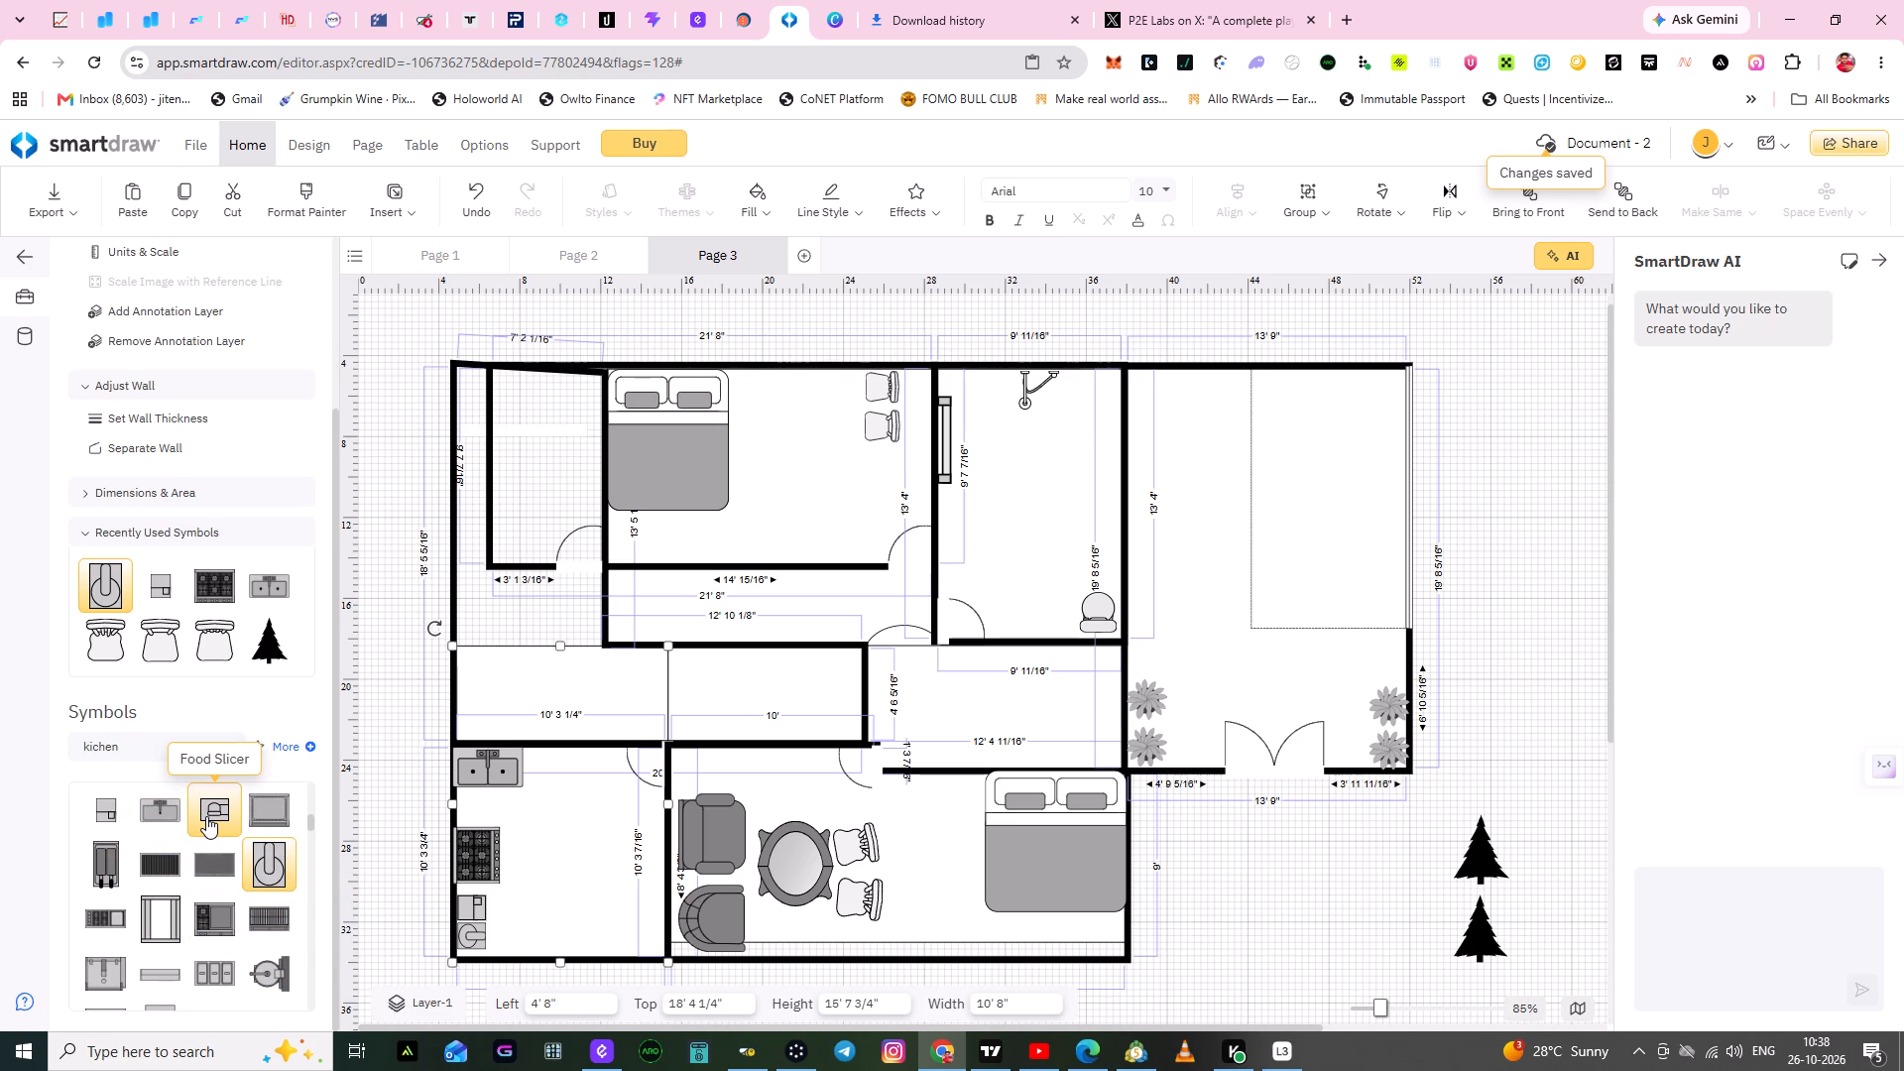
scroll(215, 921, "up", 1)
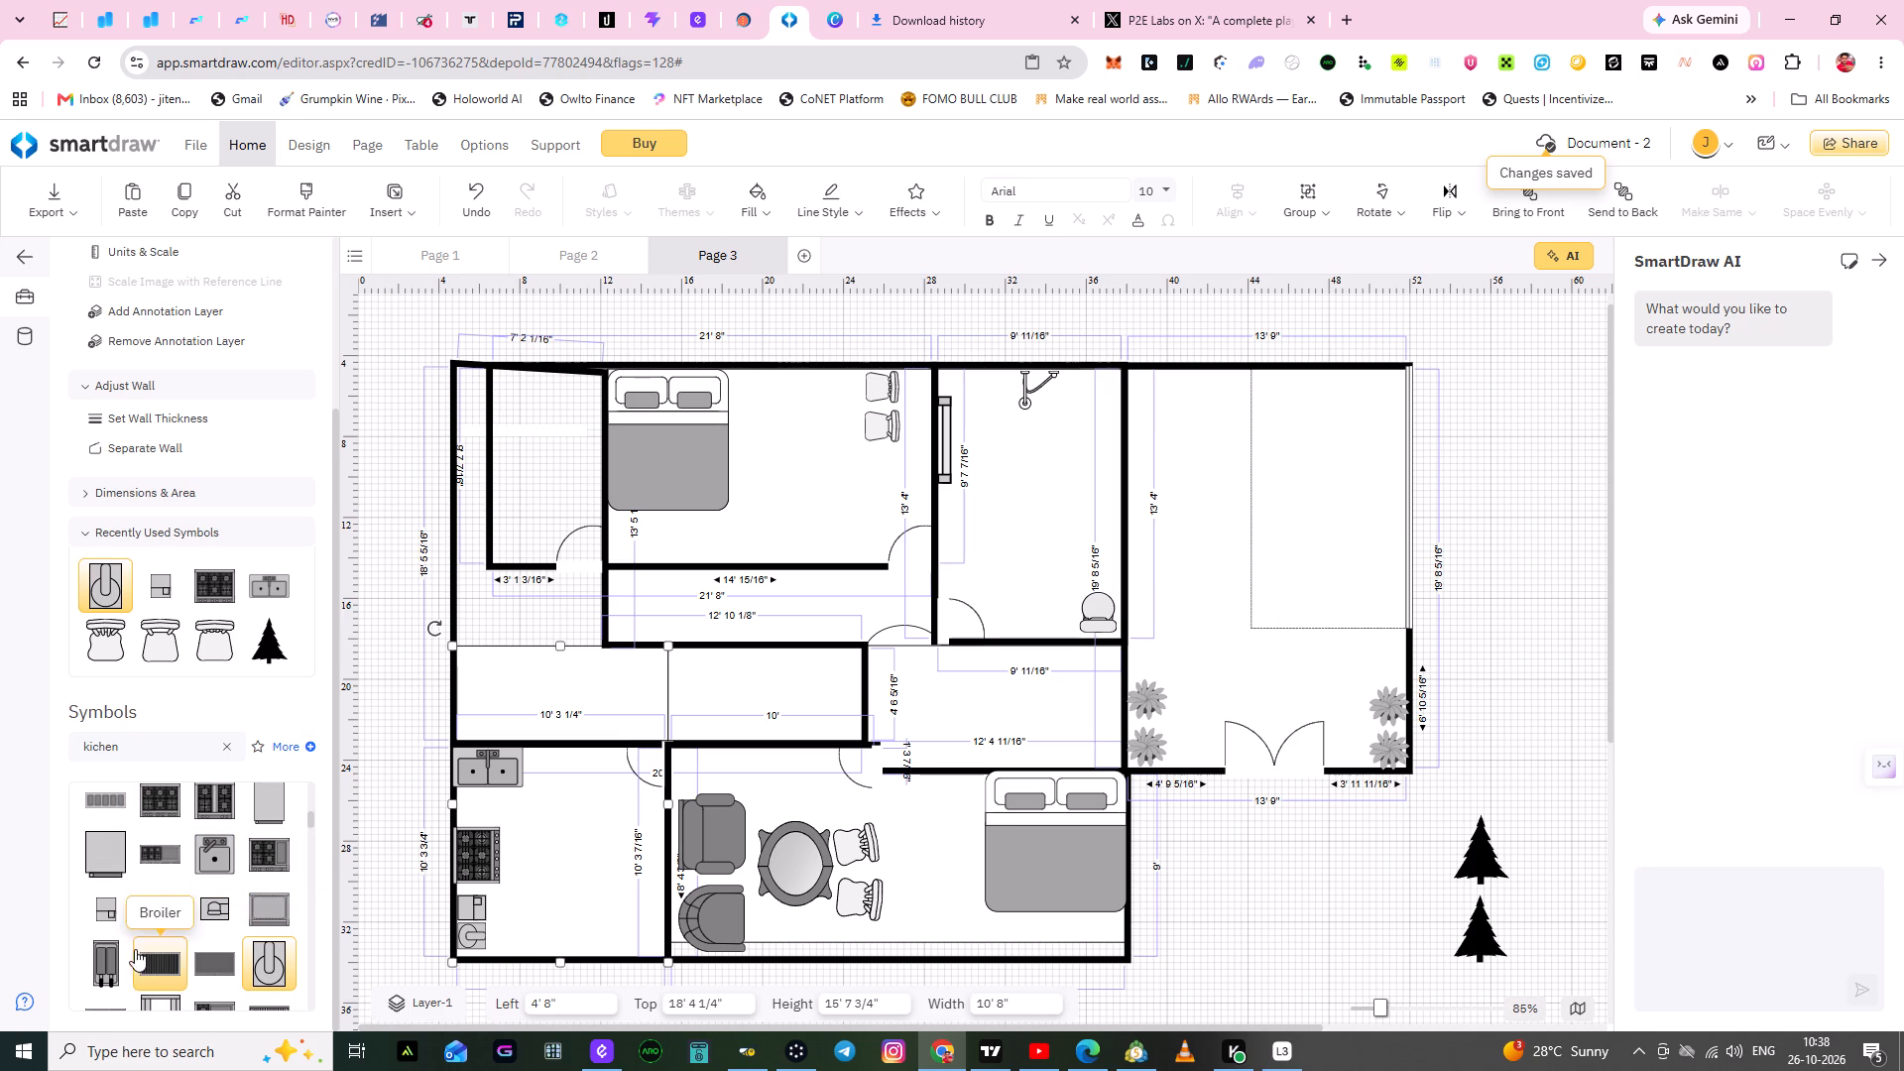
Search the symbols for tv and place the blue television from Peripherals in the upper bedroom, near its lower wall.
left_click(223, 752)
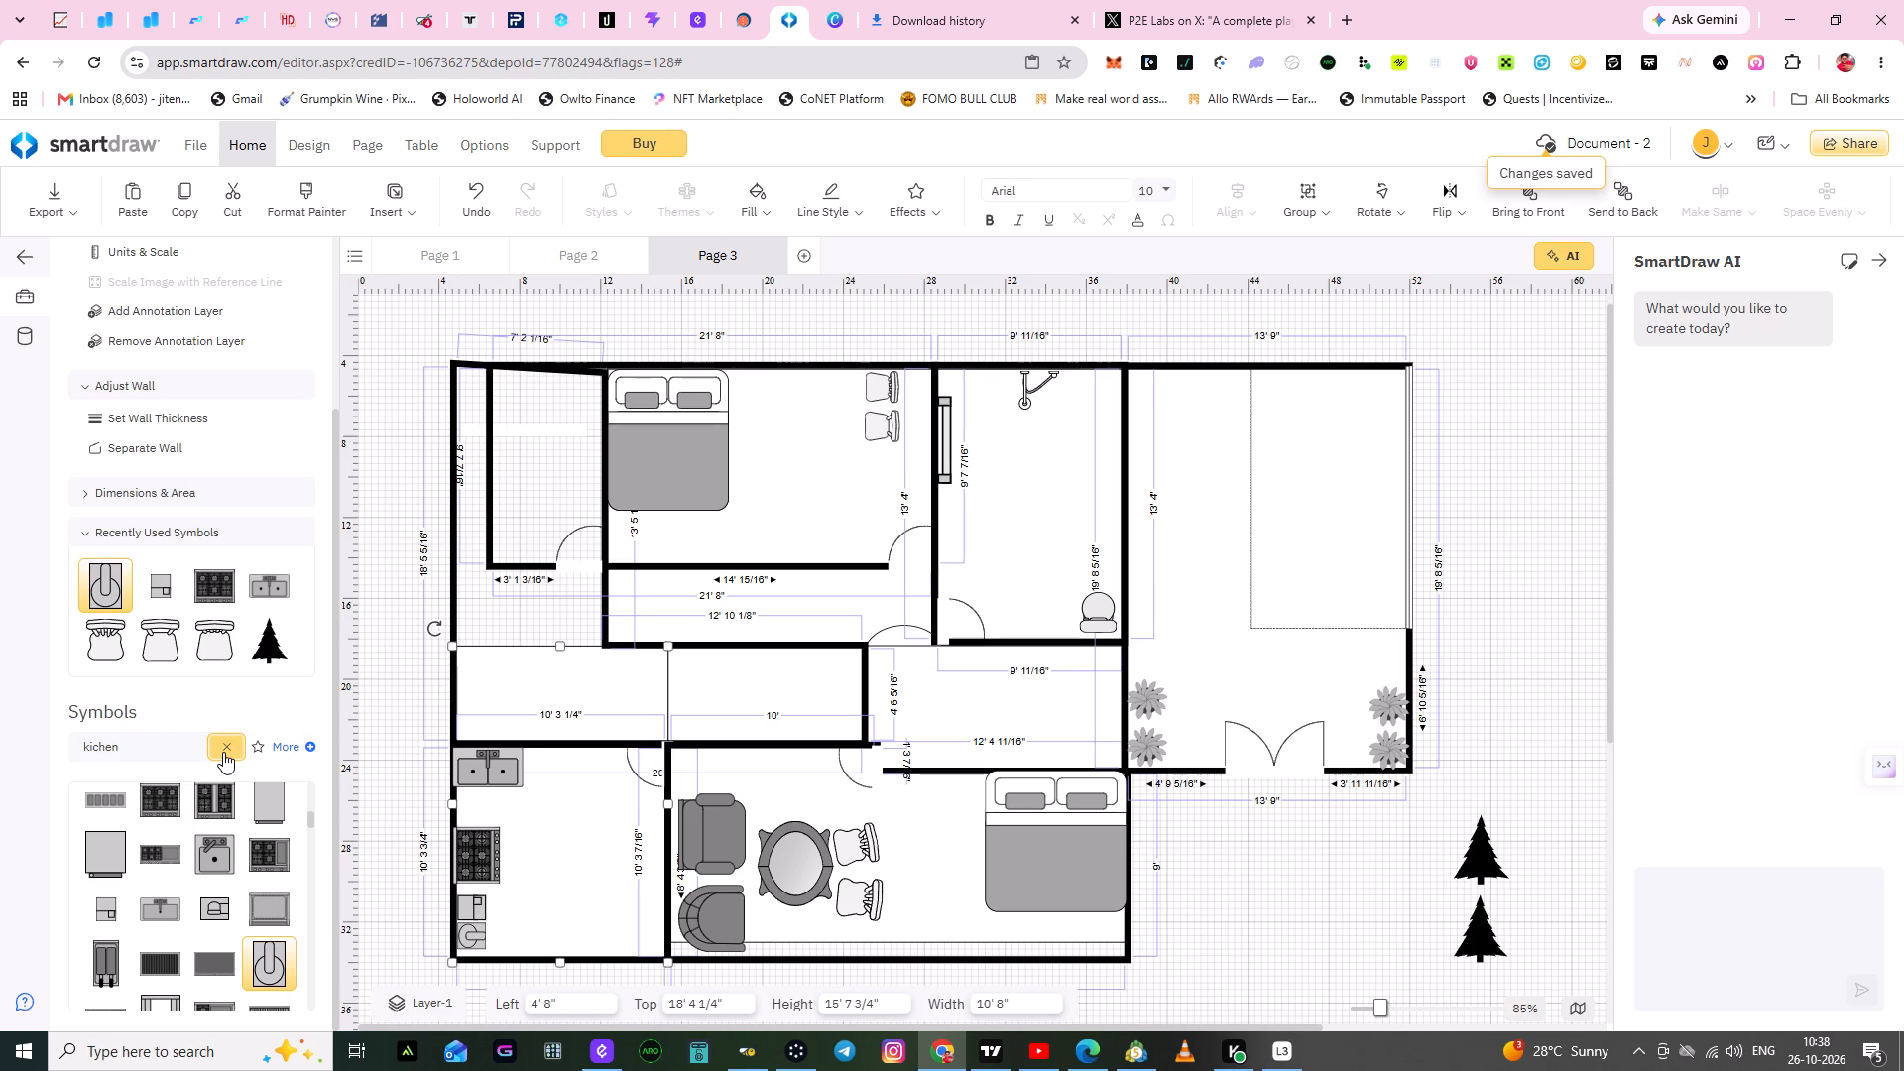
left_click(139, 753)
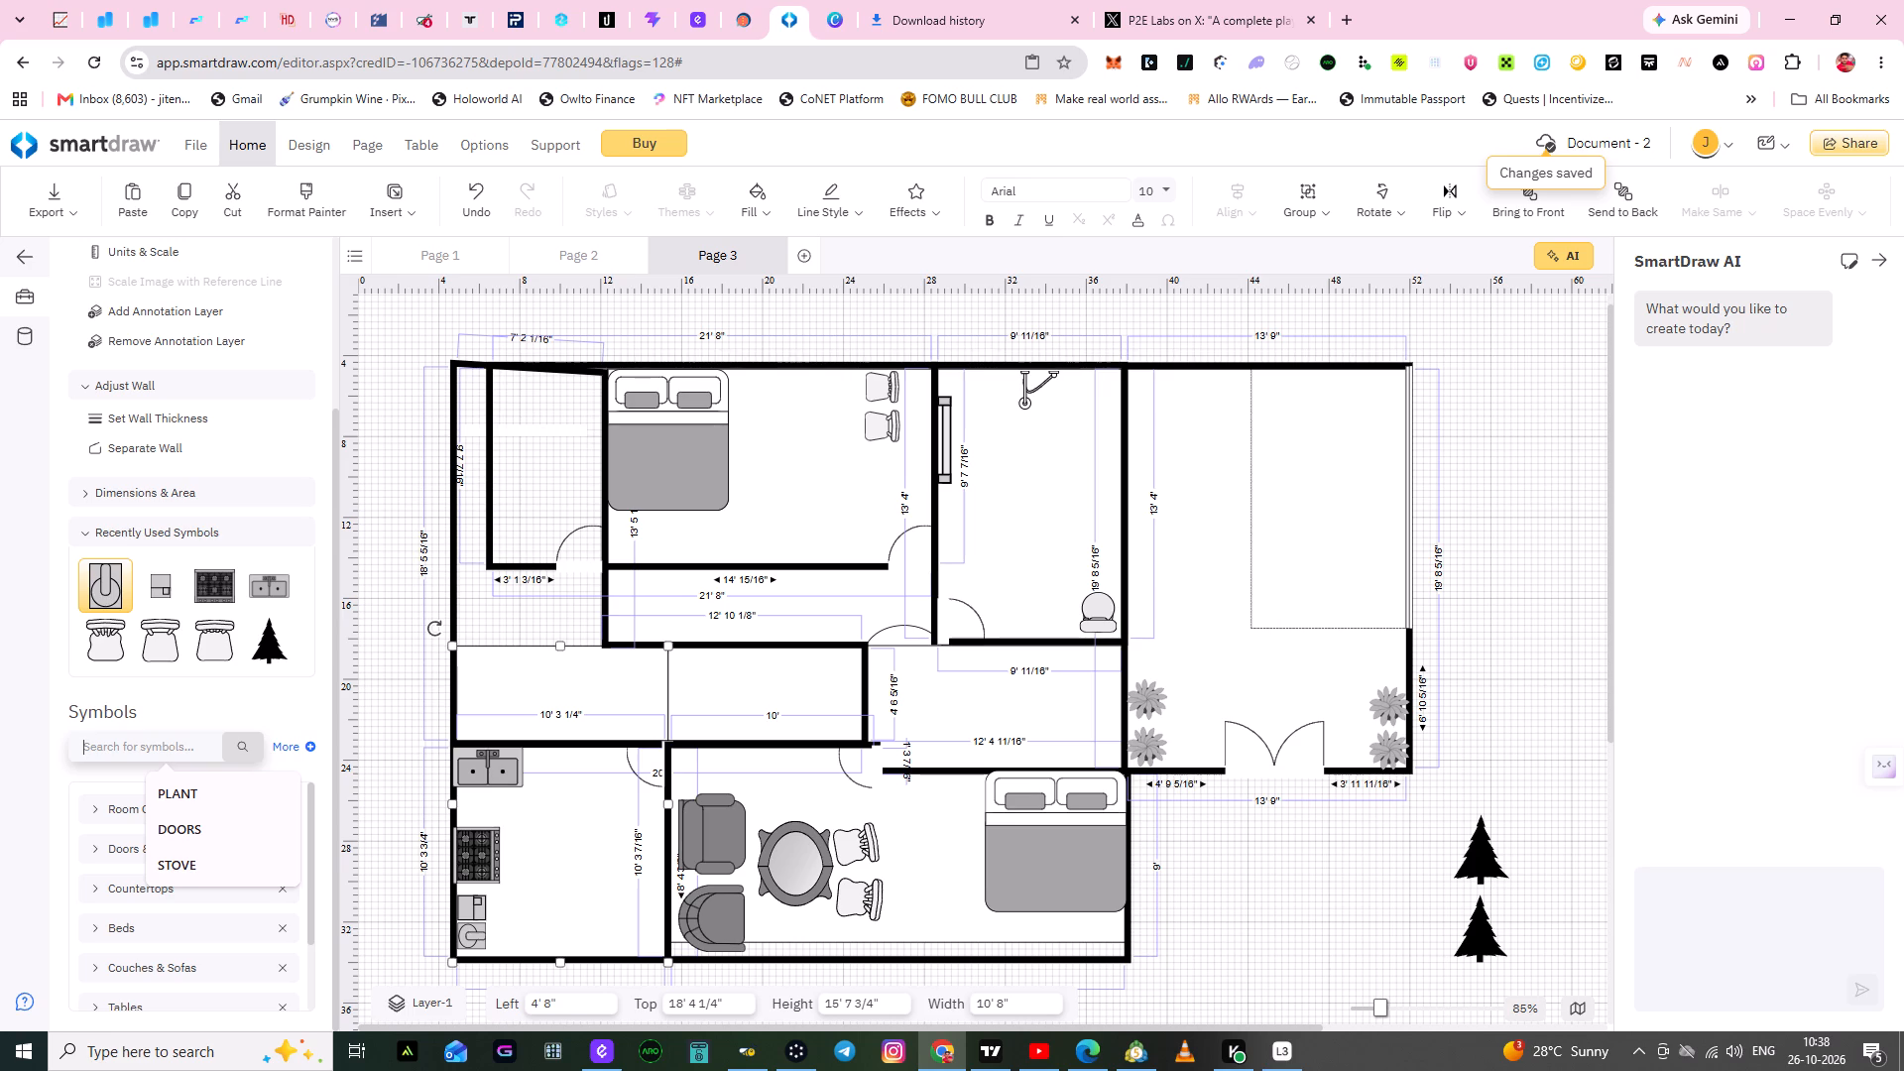
key("c")
key("a")
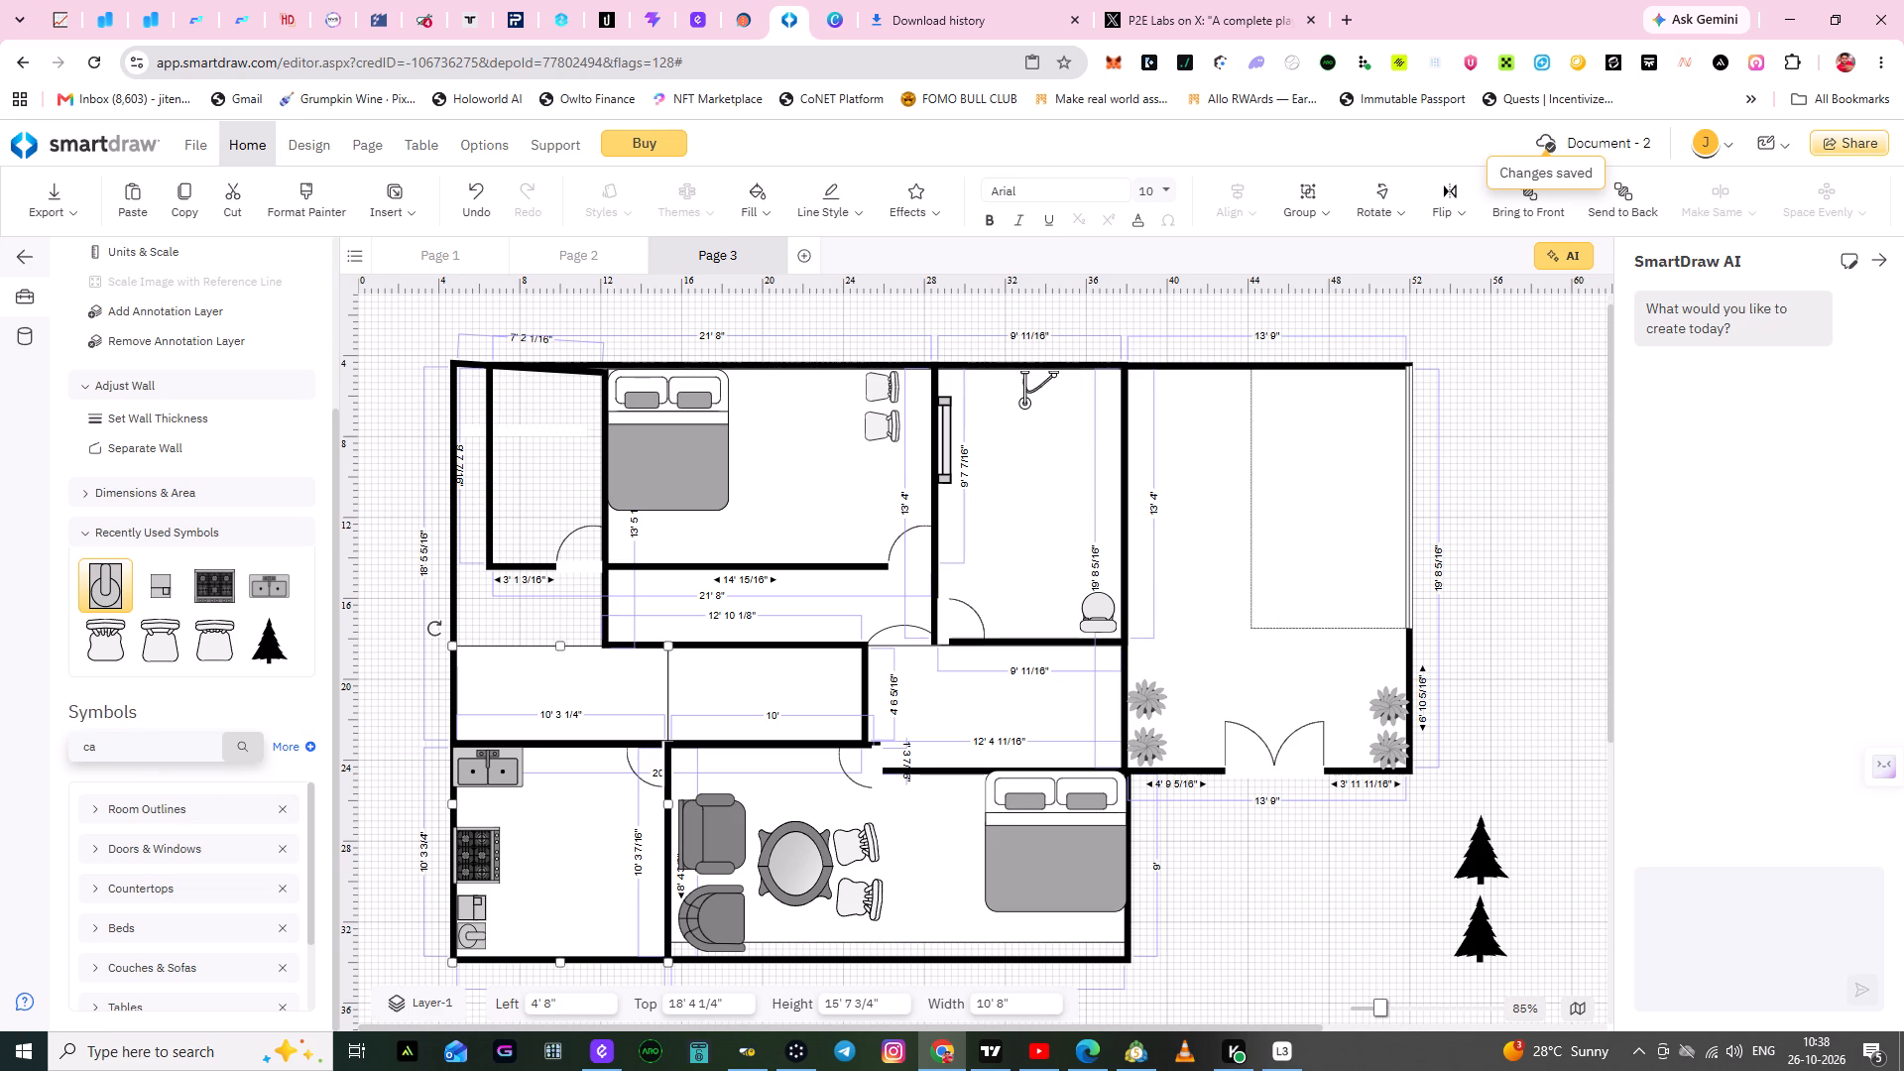
key("BackSpace")
key("BackSpace")
type("tv")
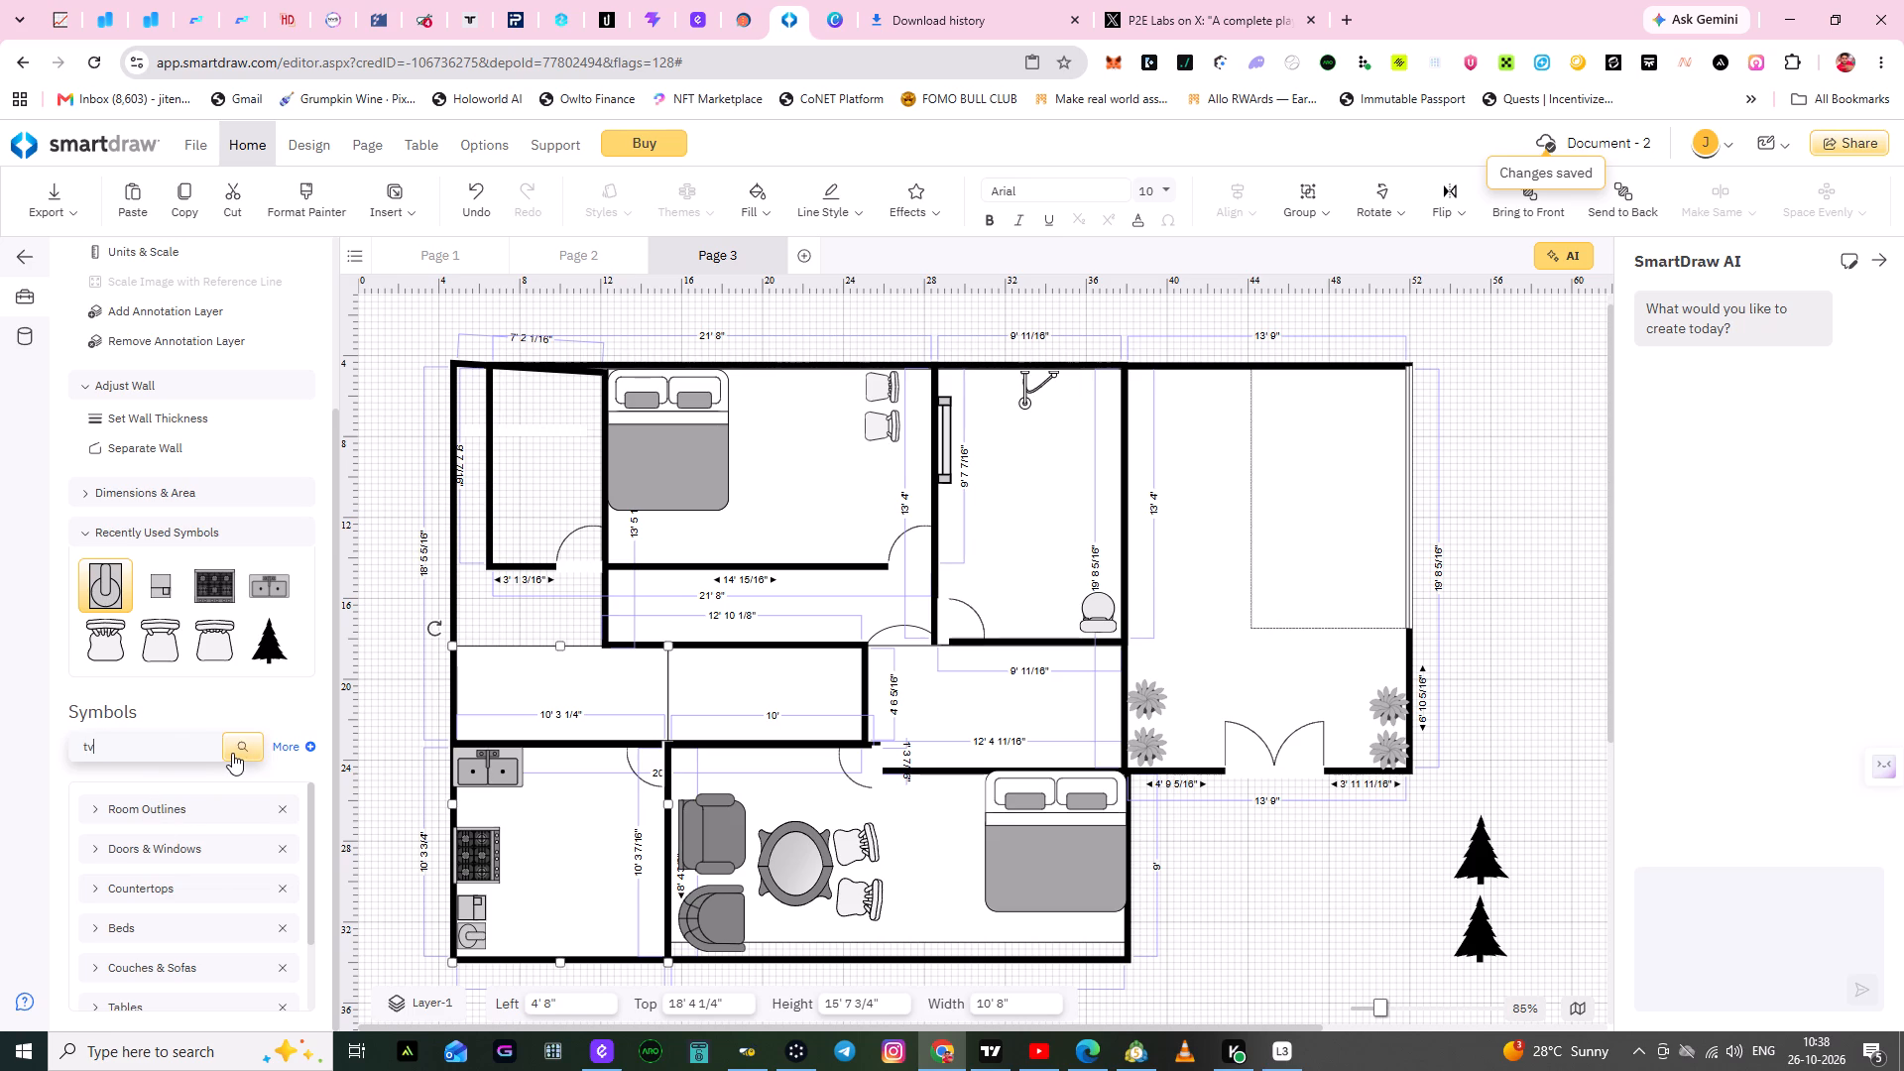
left_click(237, 753)
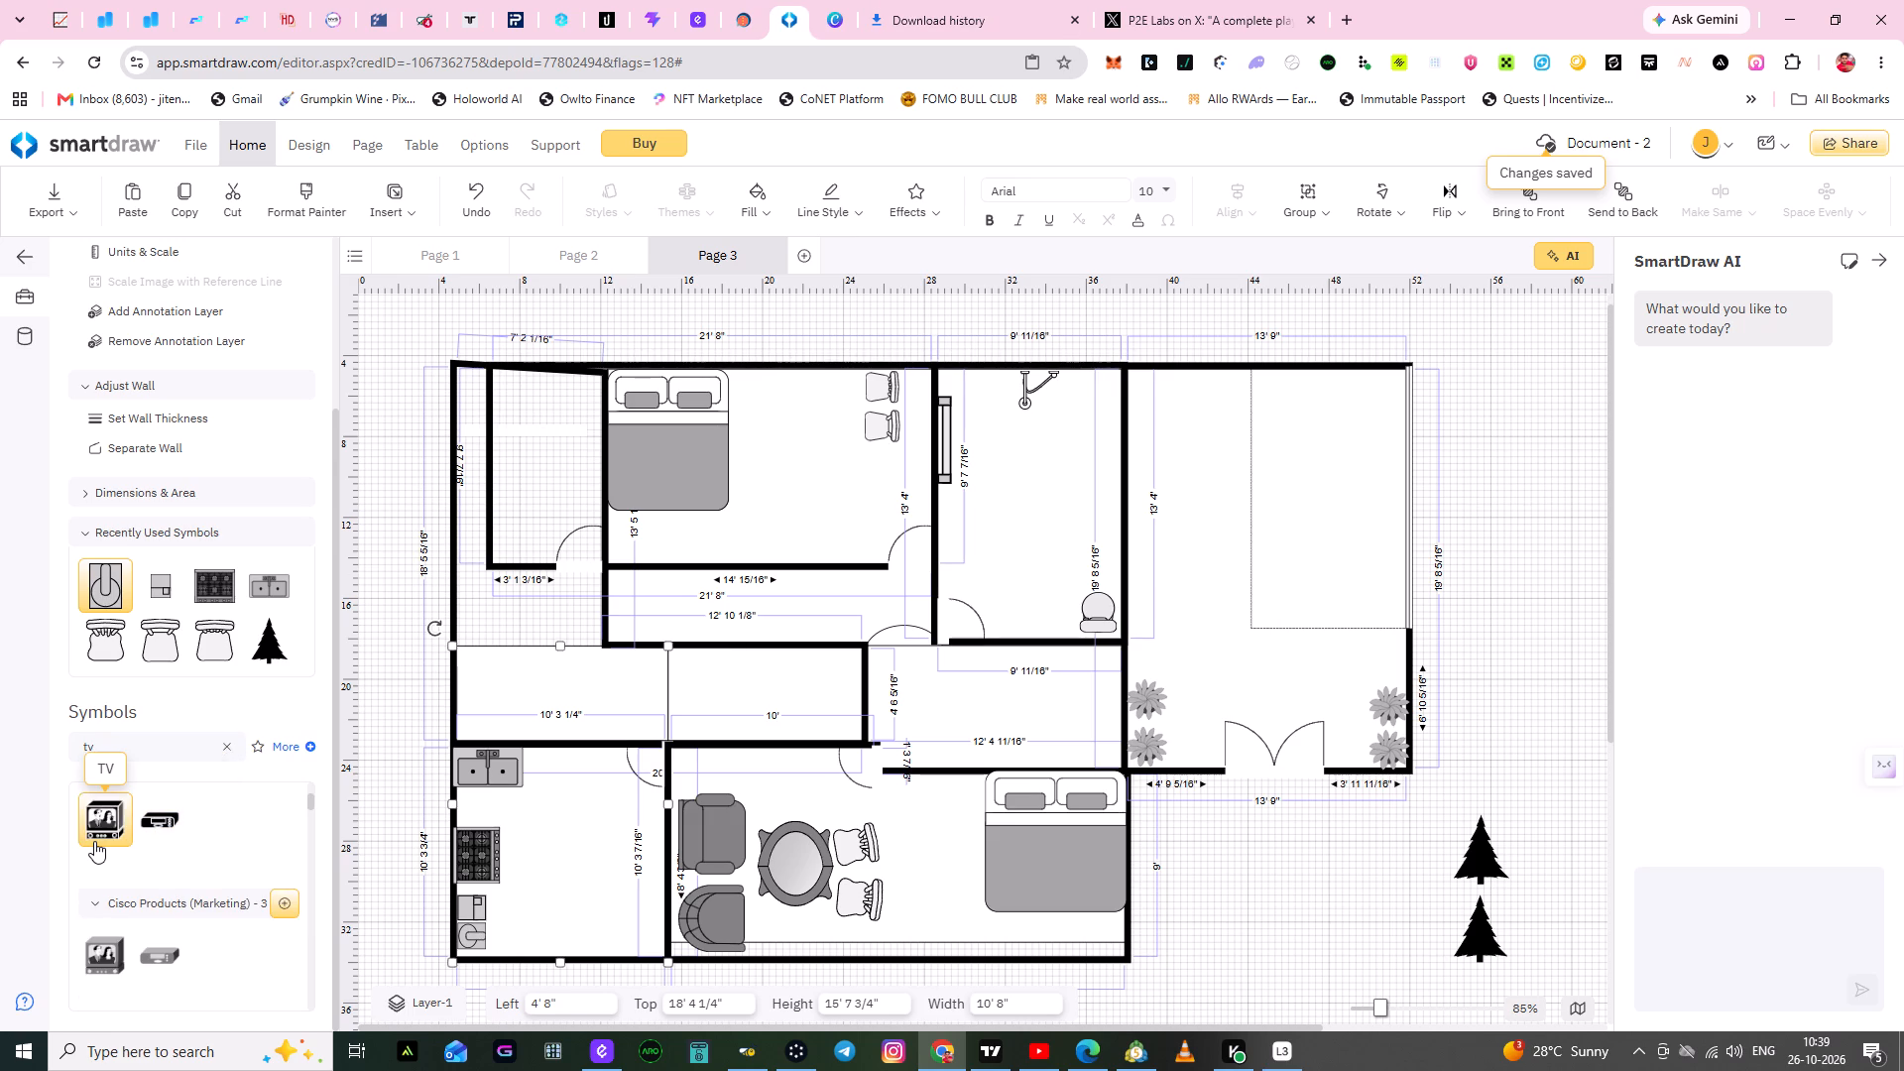
scroll(245, 829, "down", 1)
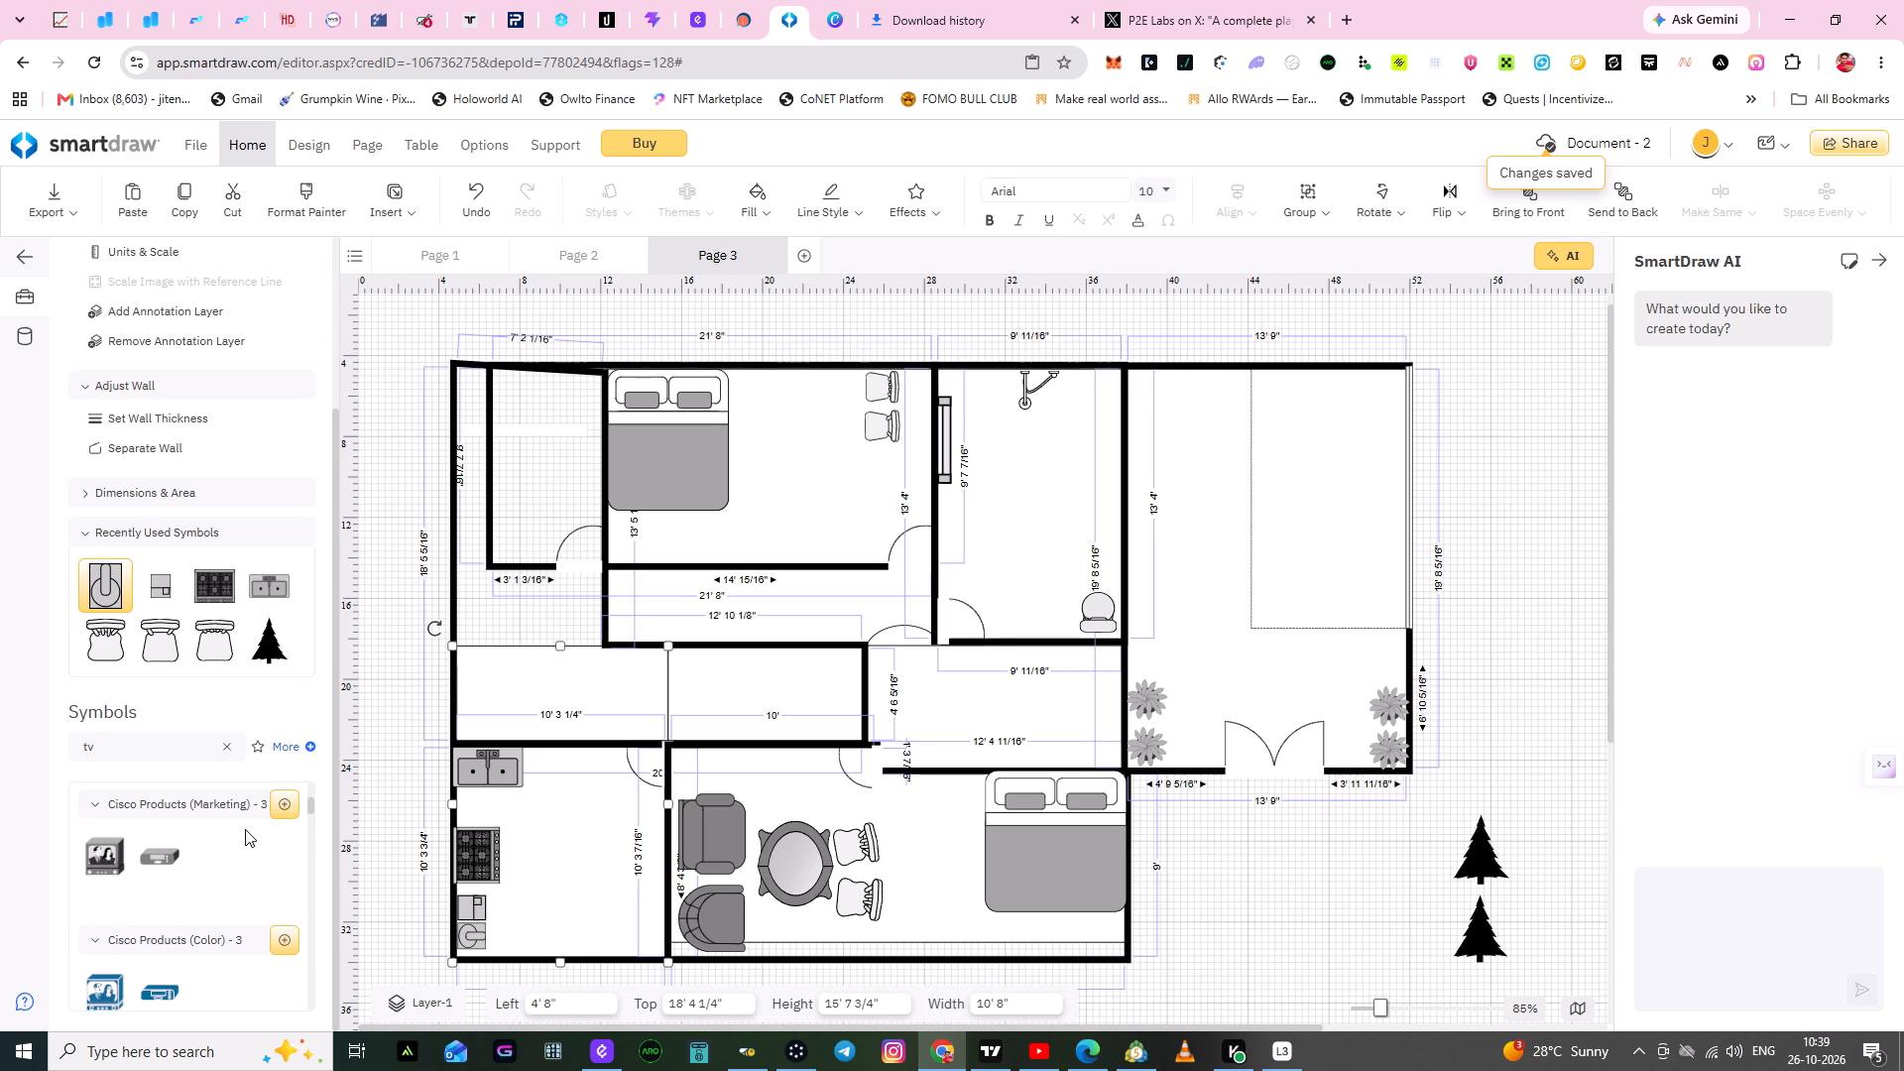
scroll(245, 829, "down", 2)
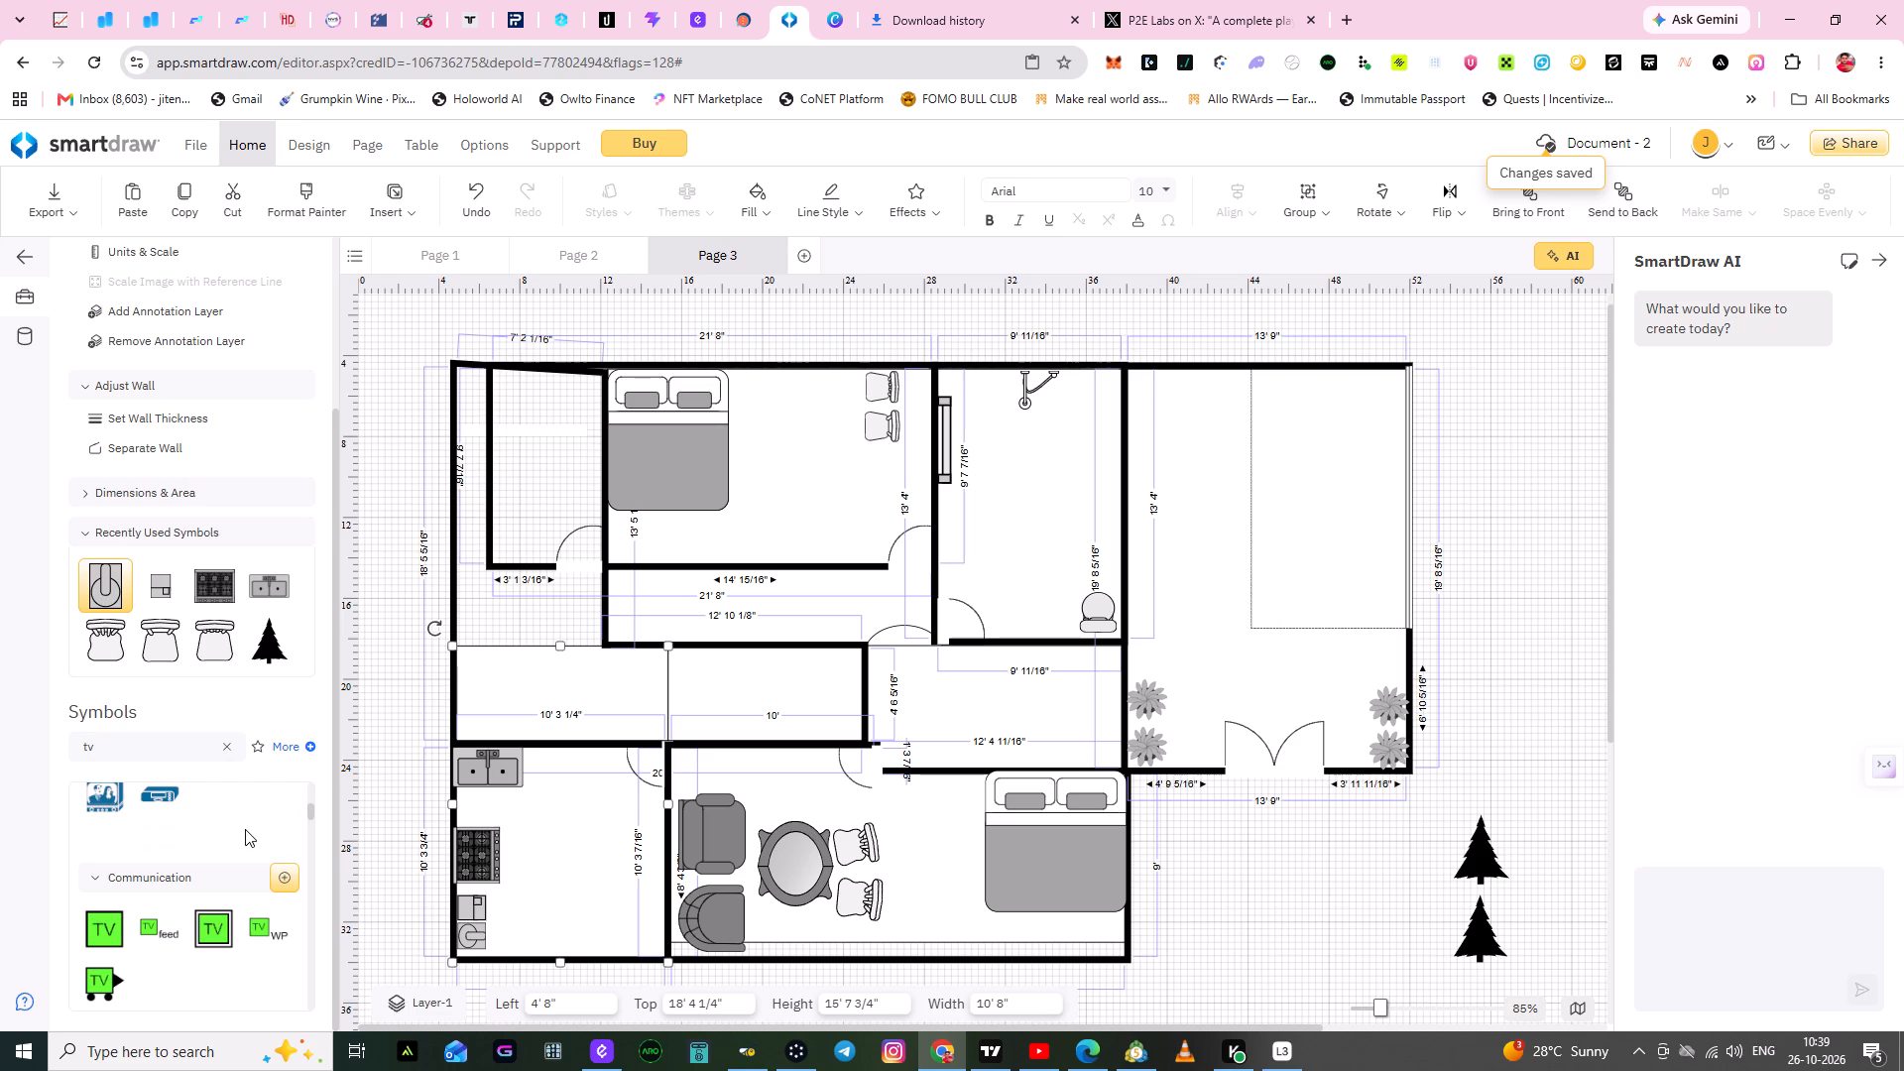
scroll(245, 829, "down", 4)
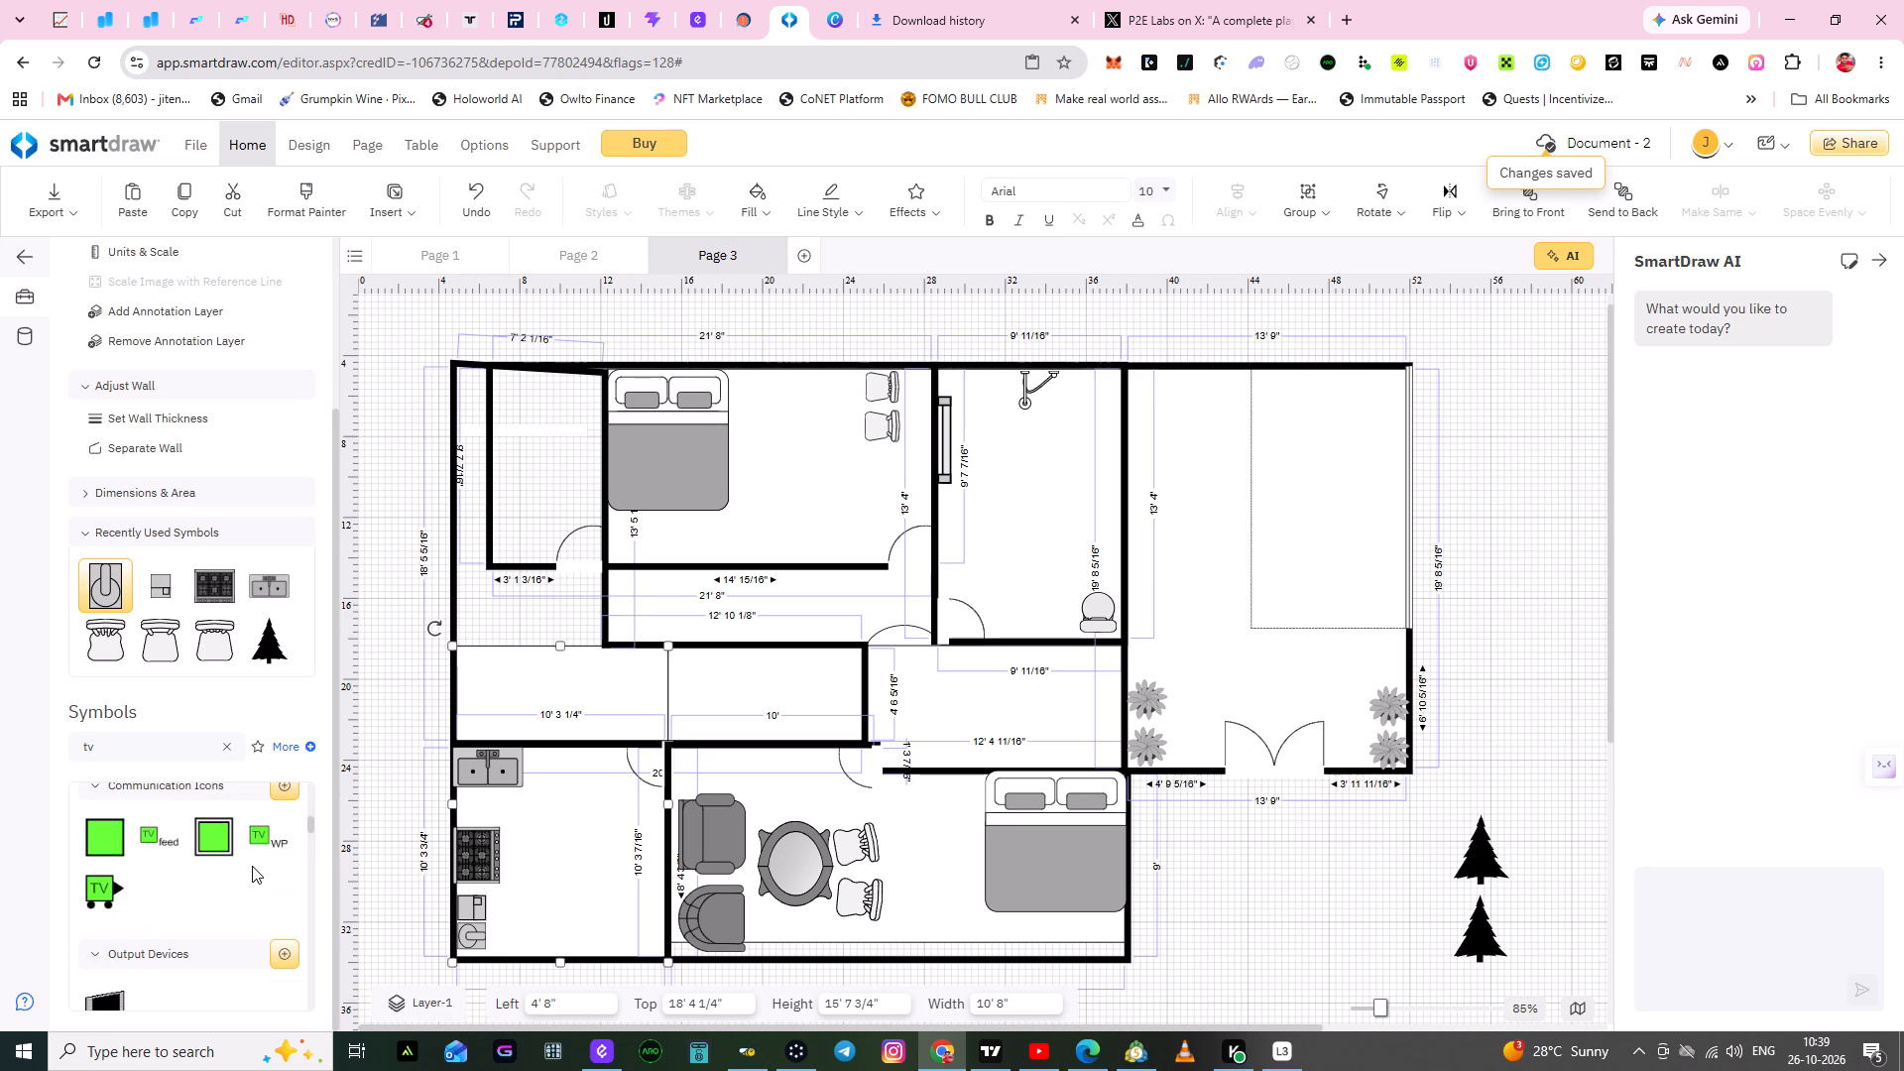
scroll(252, 866, "down", 4)
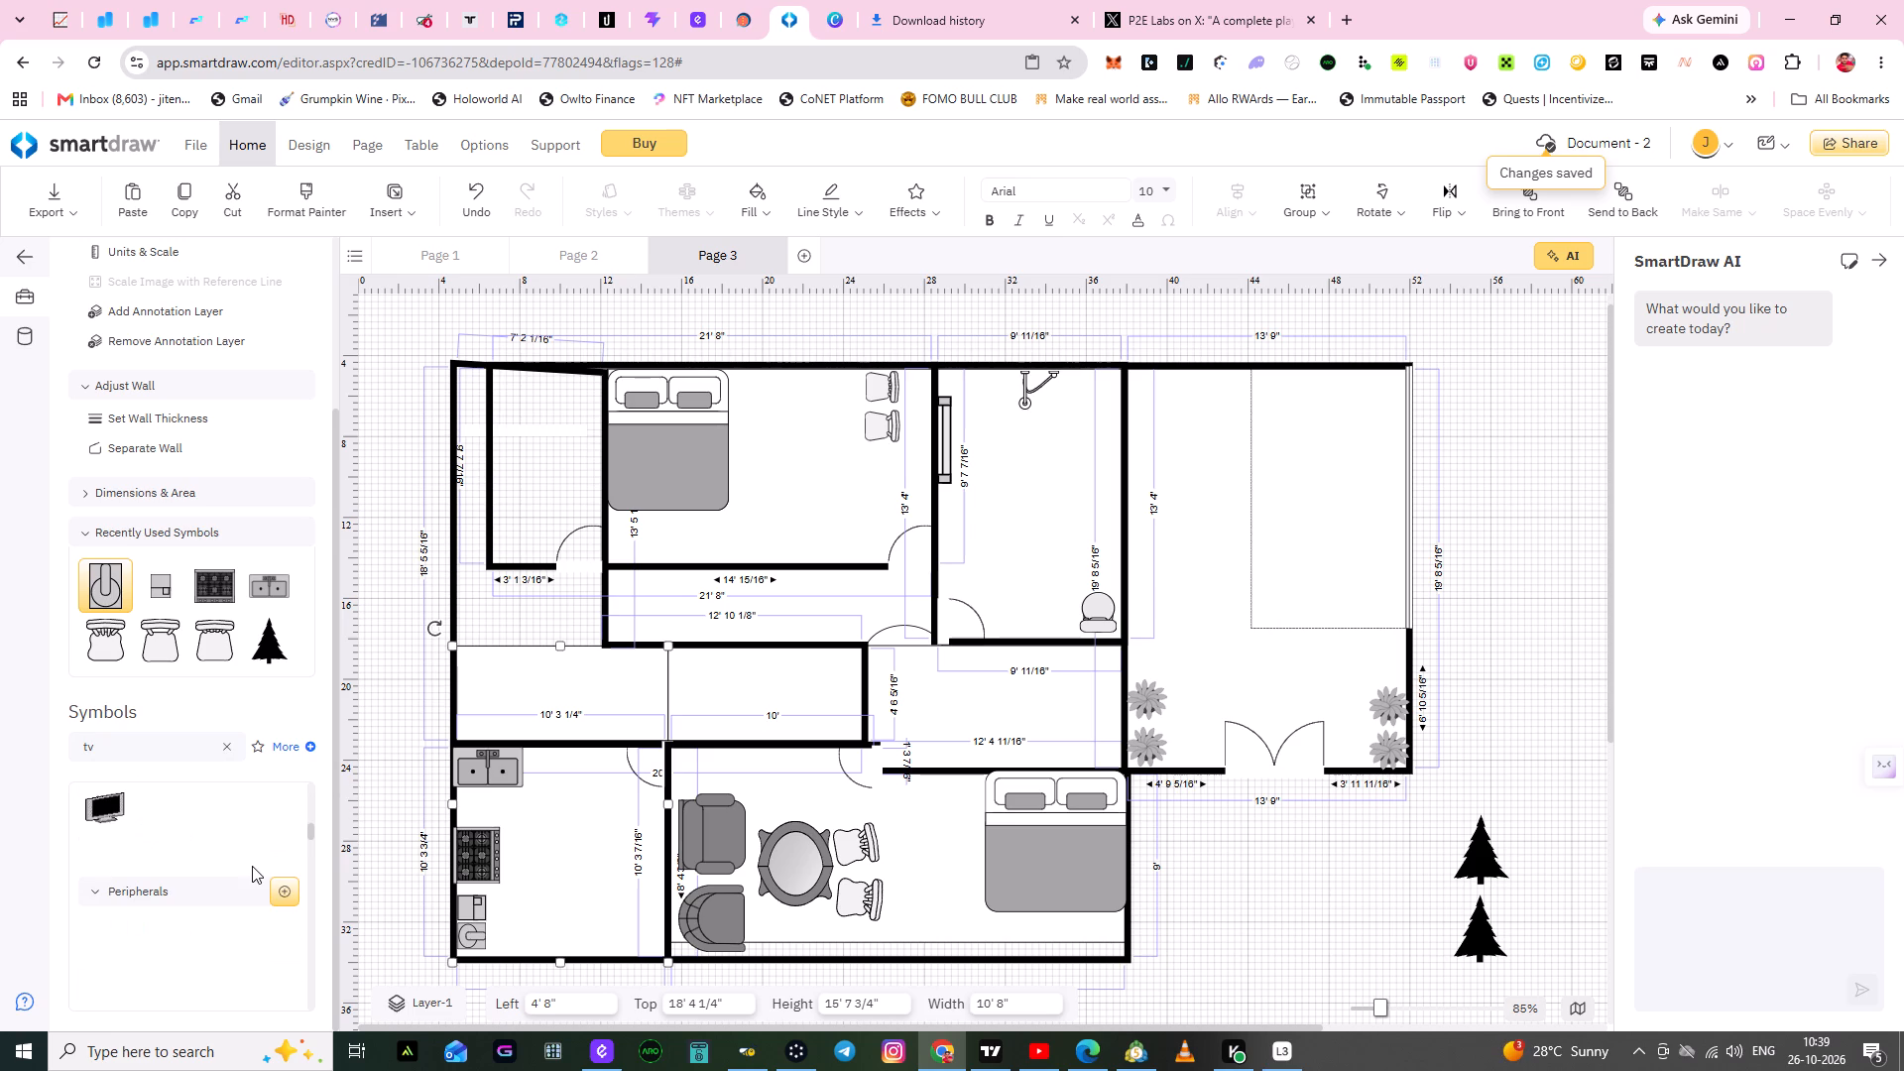
scroll(252, 866, "up", 1)
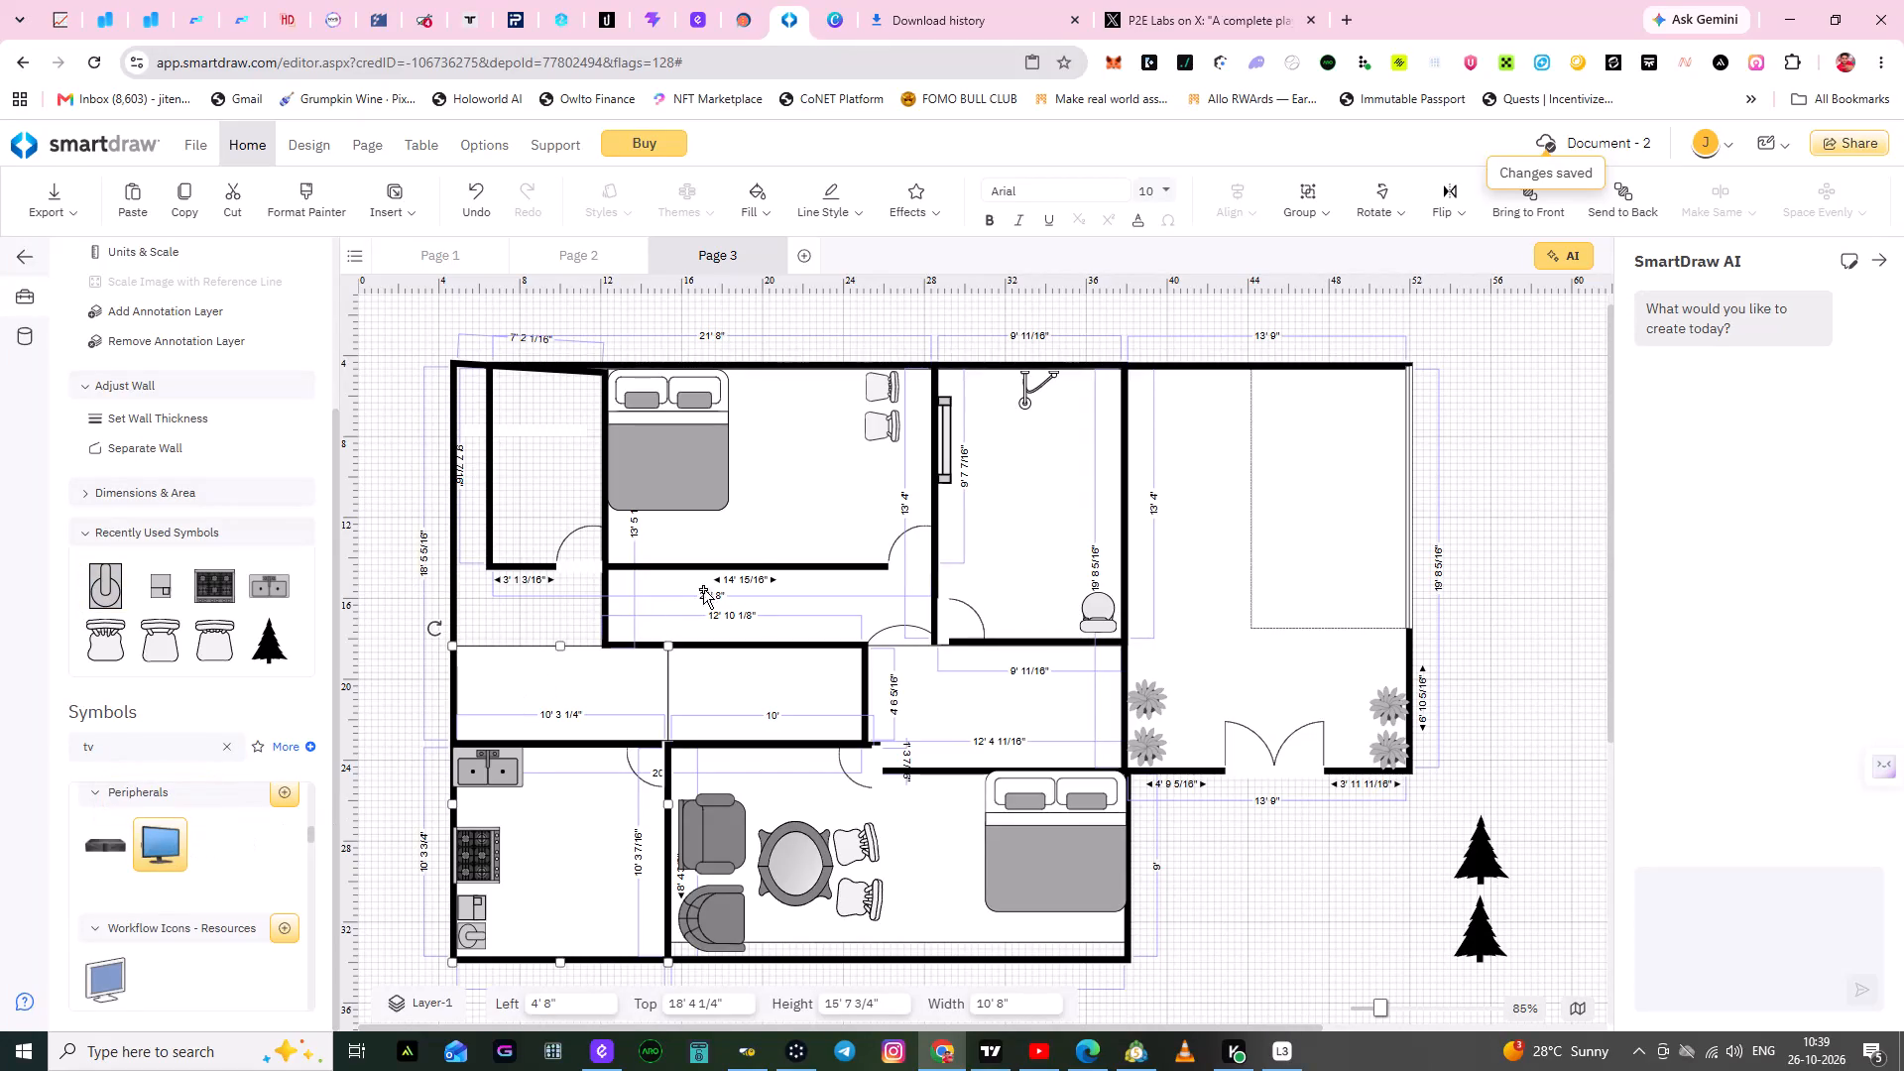
left_click(818, 454)
Shrink the television in the upper bedroom to about 2' 1" high and 2' 2" wide.
left_click(777, 541)
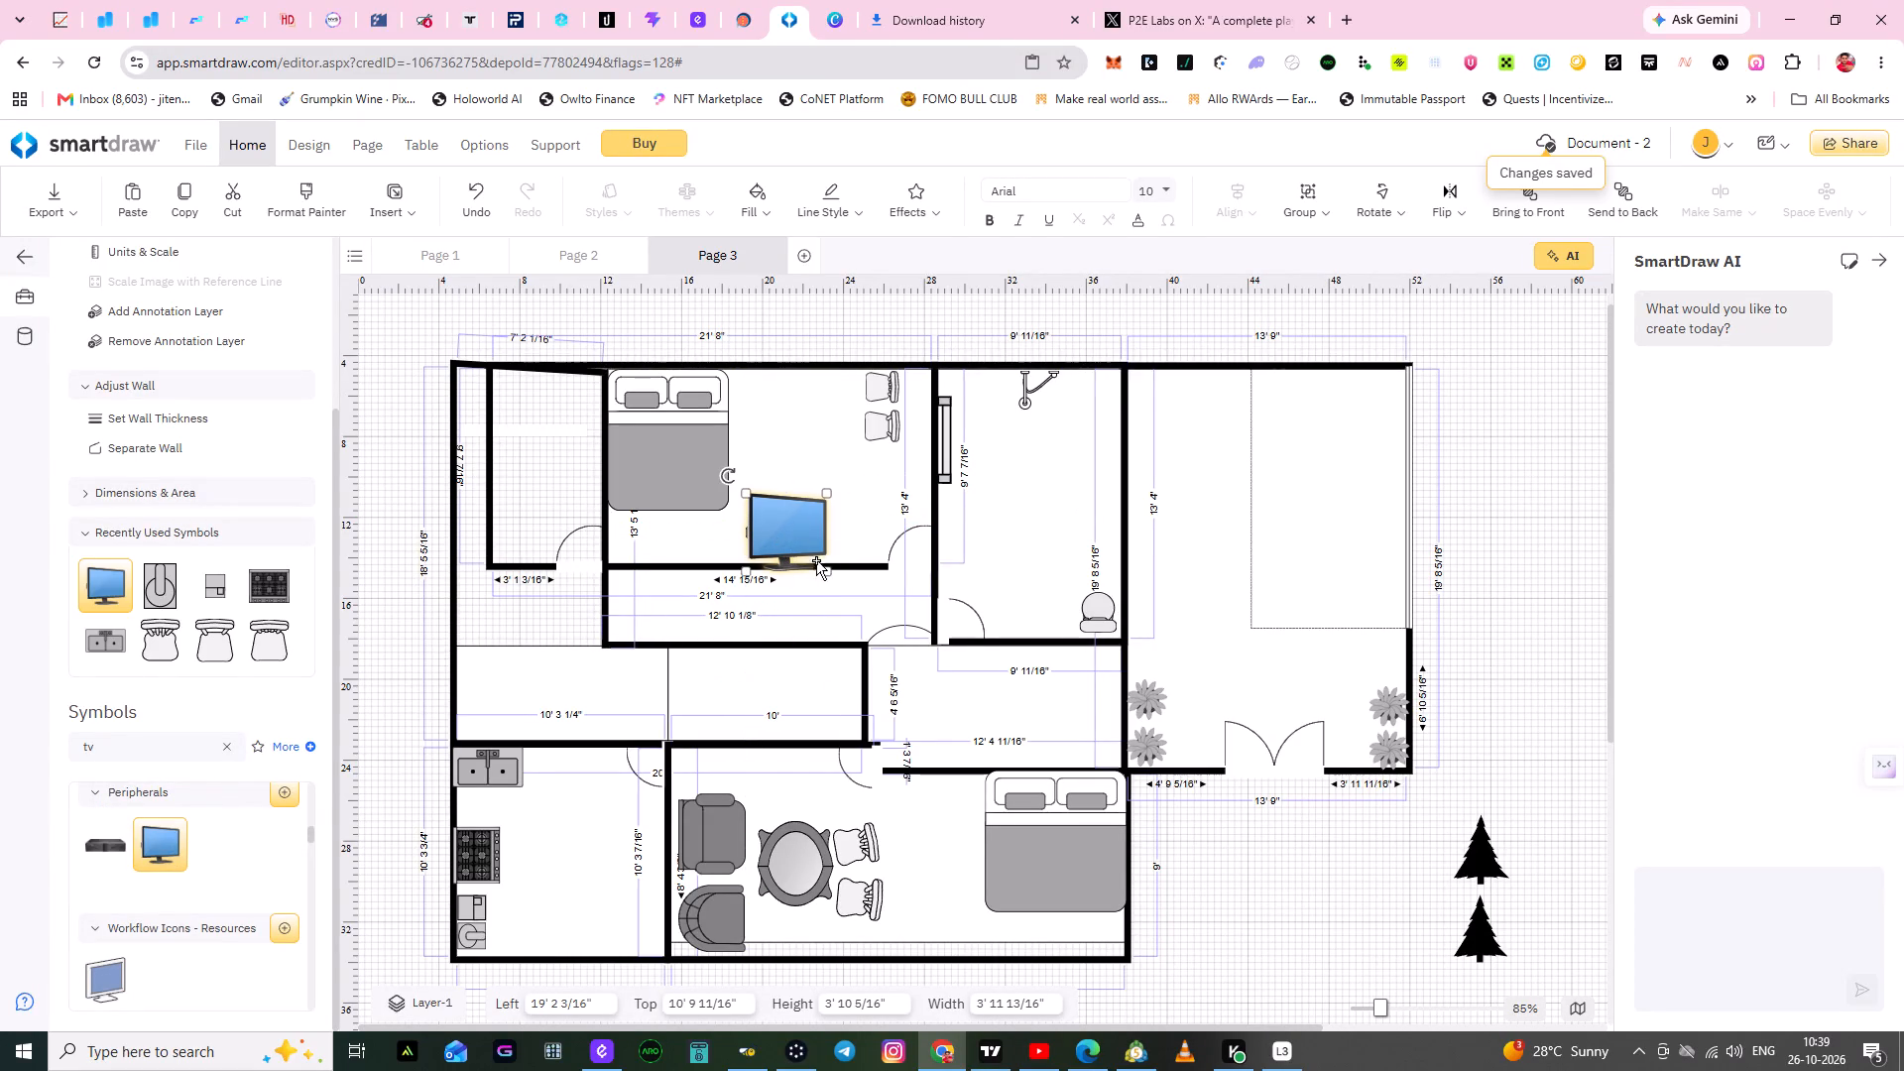
left_click_drag(826, 571, 800, 506)
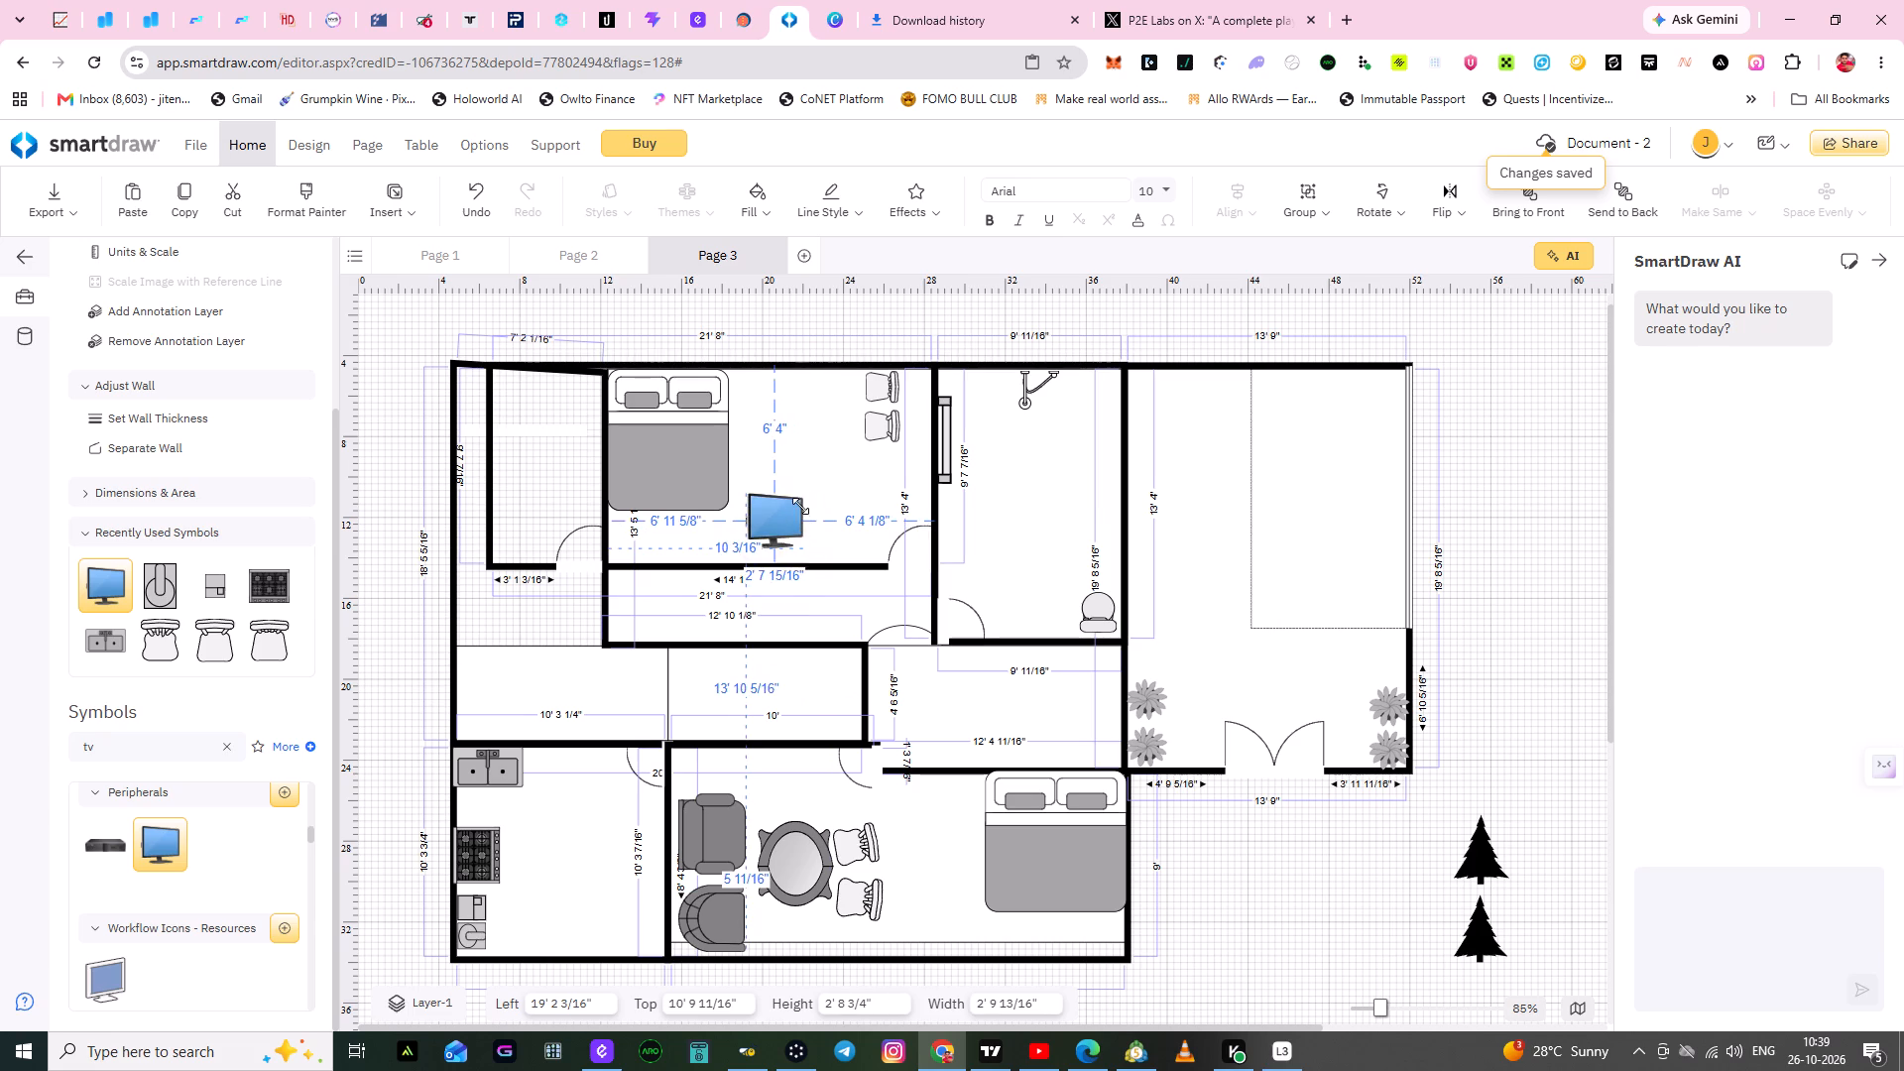
left_click_drag(800, 506, 787, 490)
left_click(793, 535)
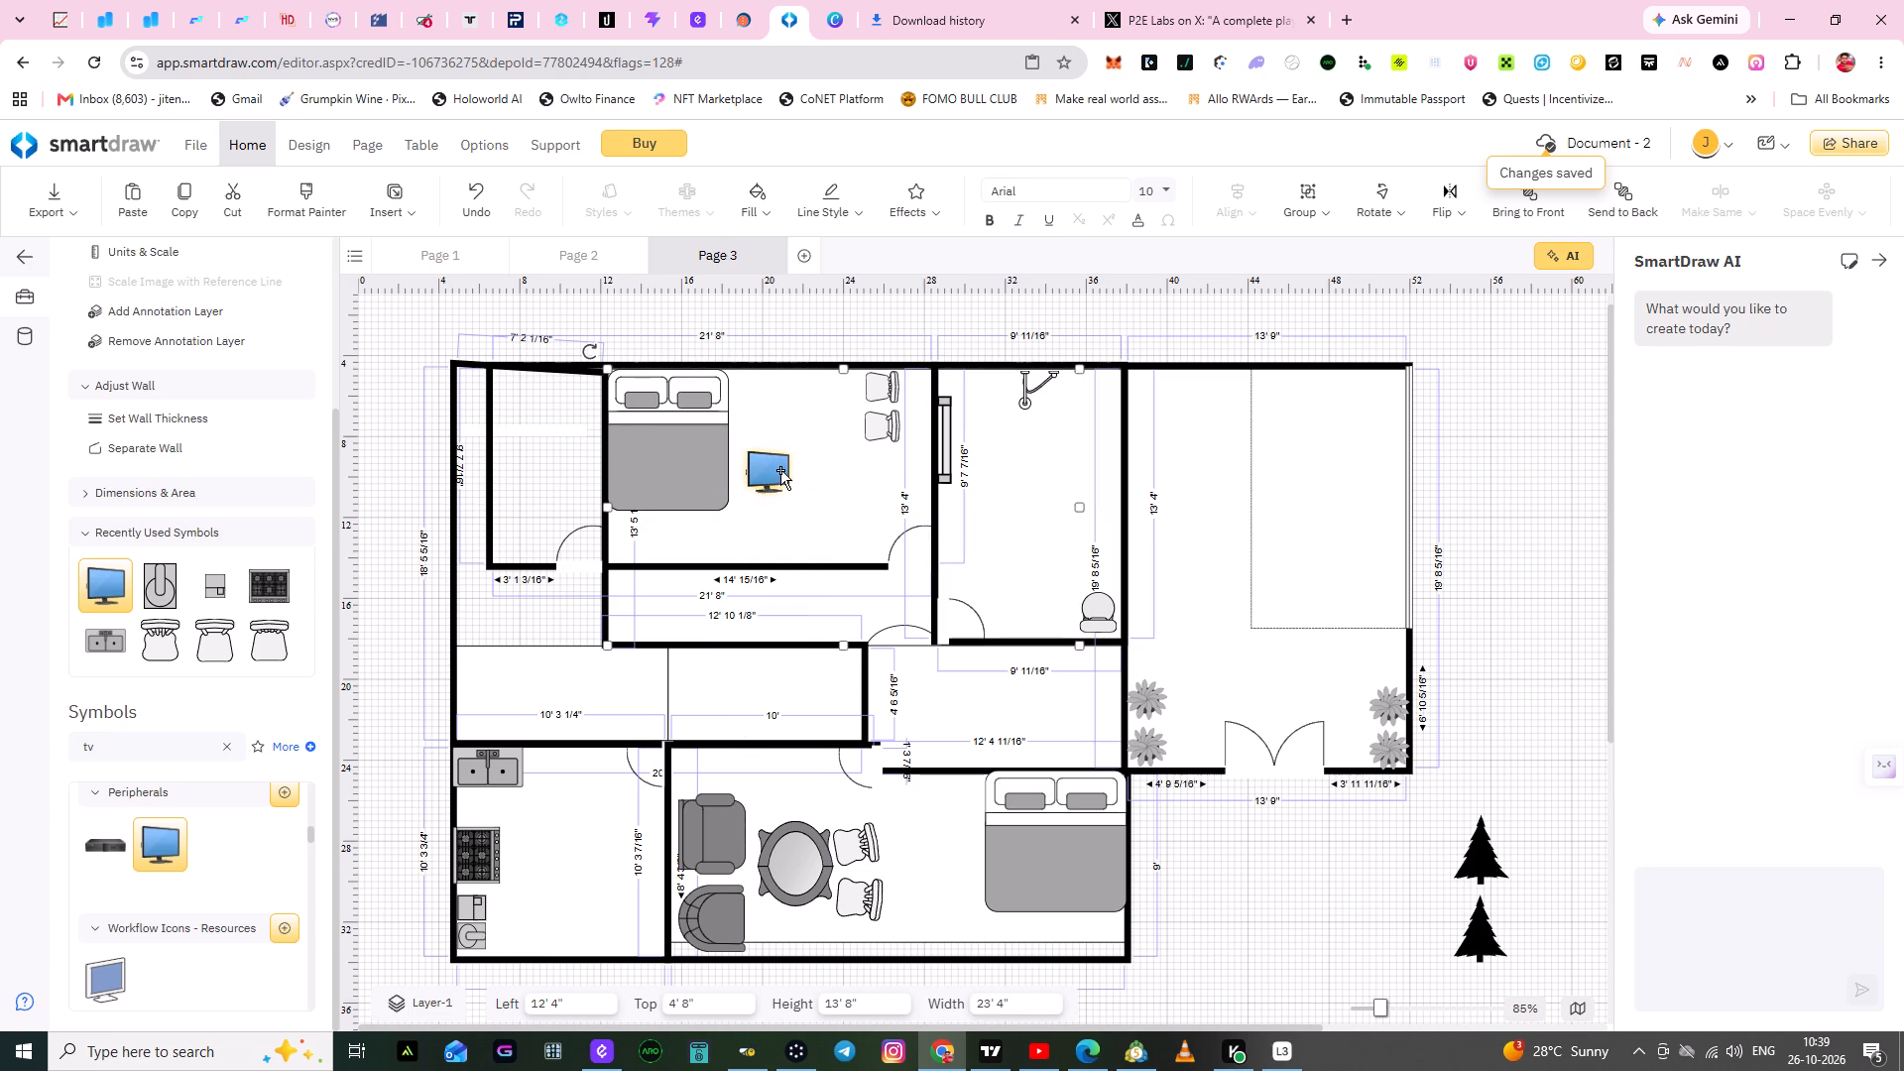
Move the television against the upper bedroom's lower wall, at about 18' 8" from the left and 12' 4" from the top.
left_click_drag(772, 468, 785, 474)
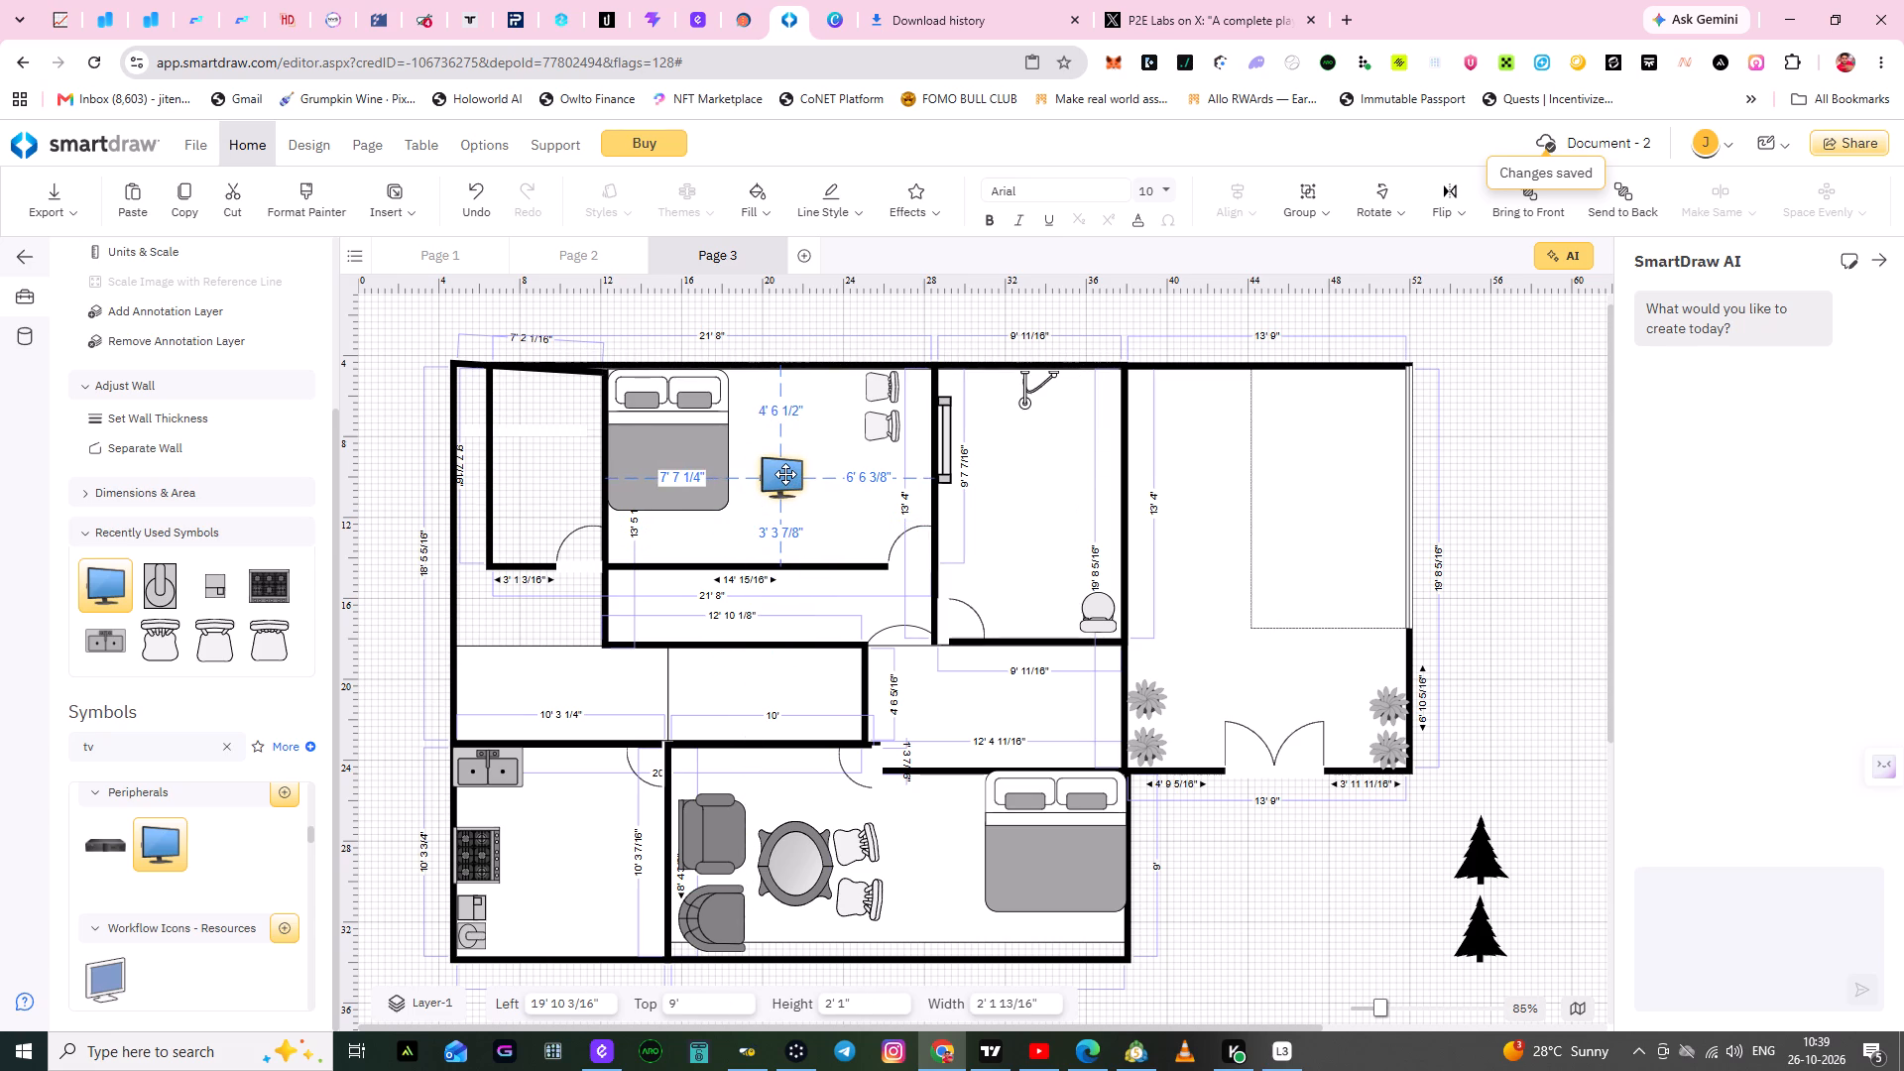
left_click_drag(785, 474, 874, 466)
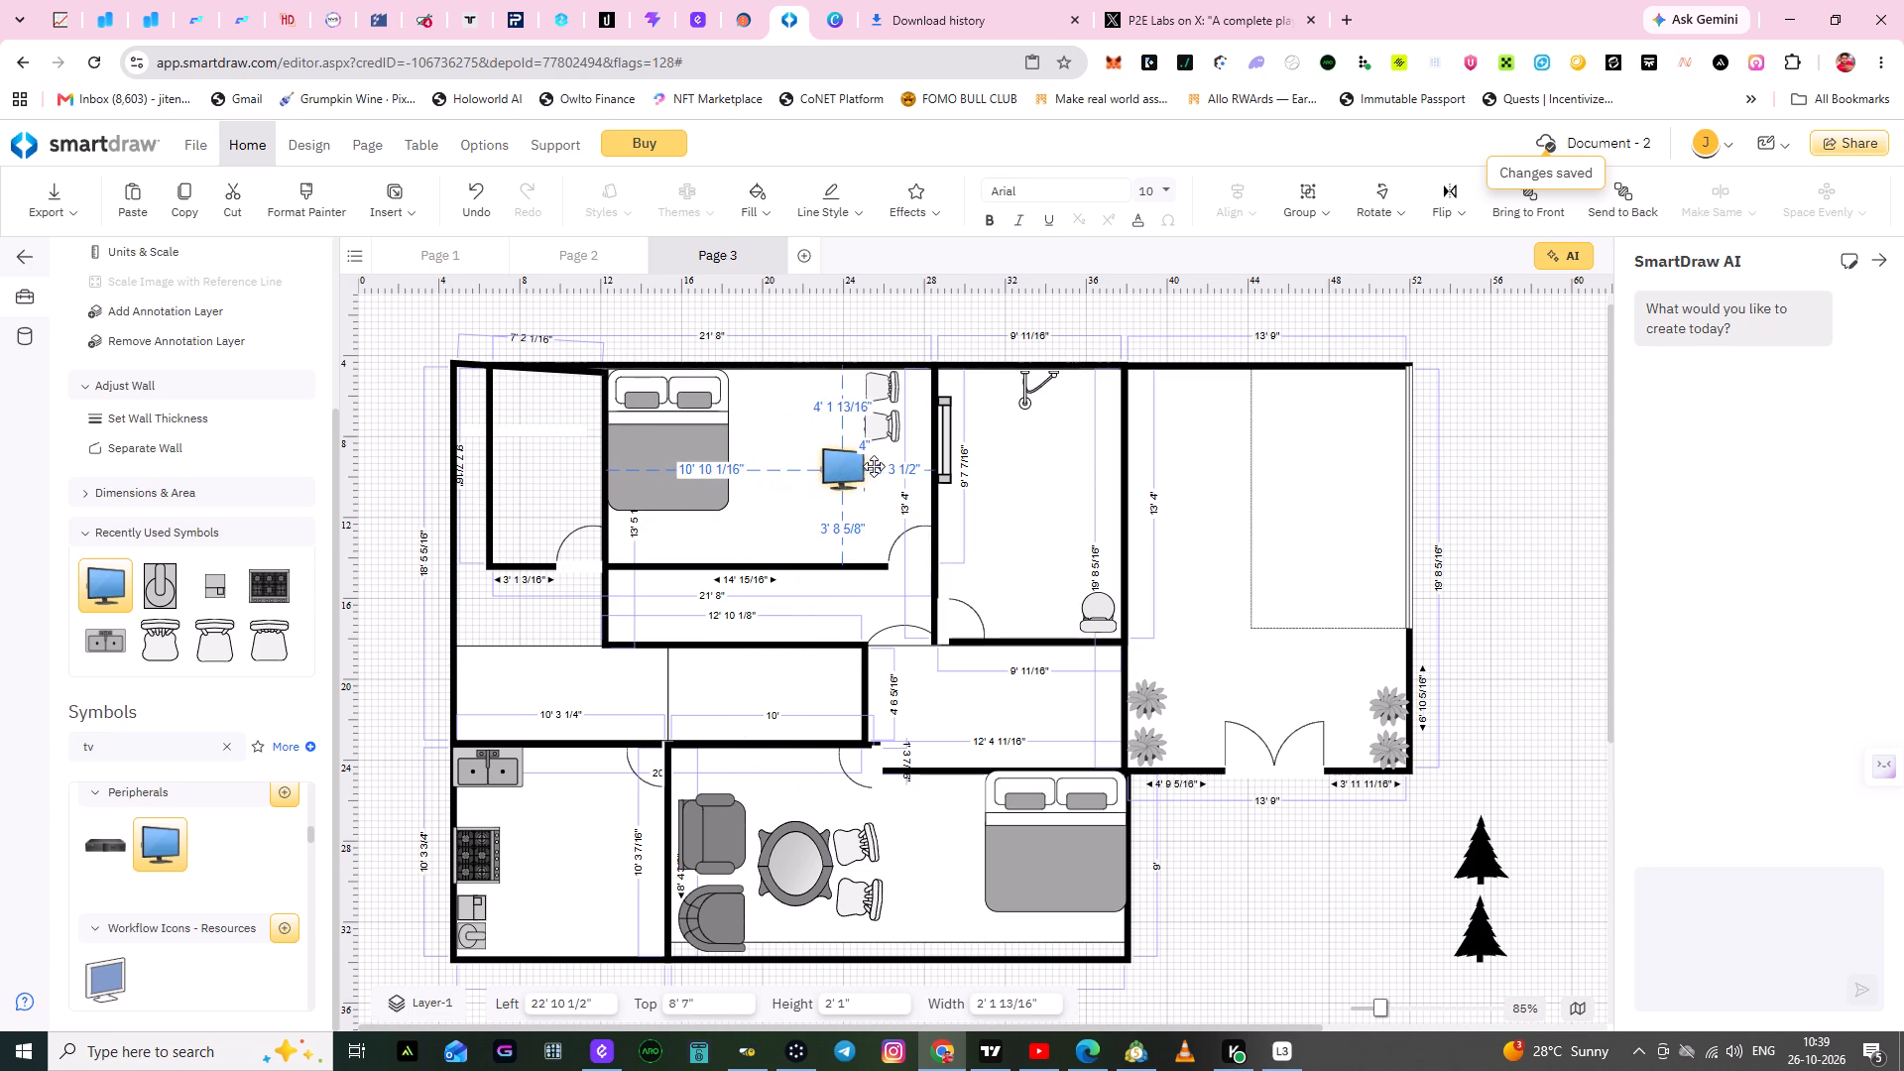
left_click_drag(874, 466, 843, 501)
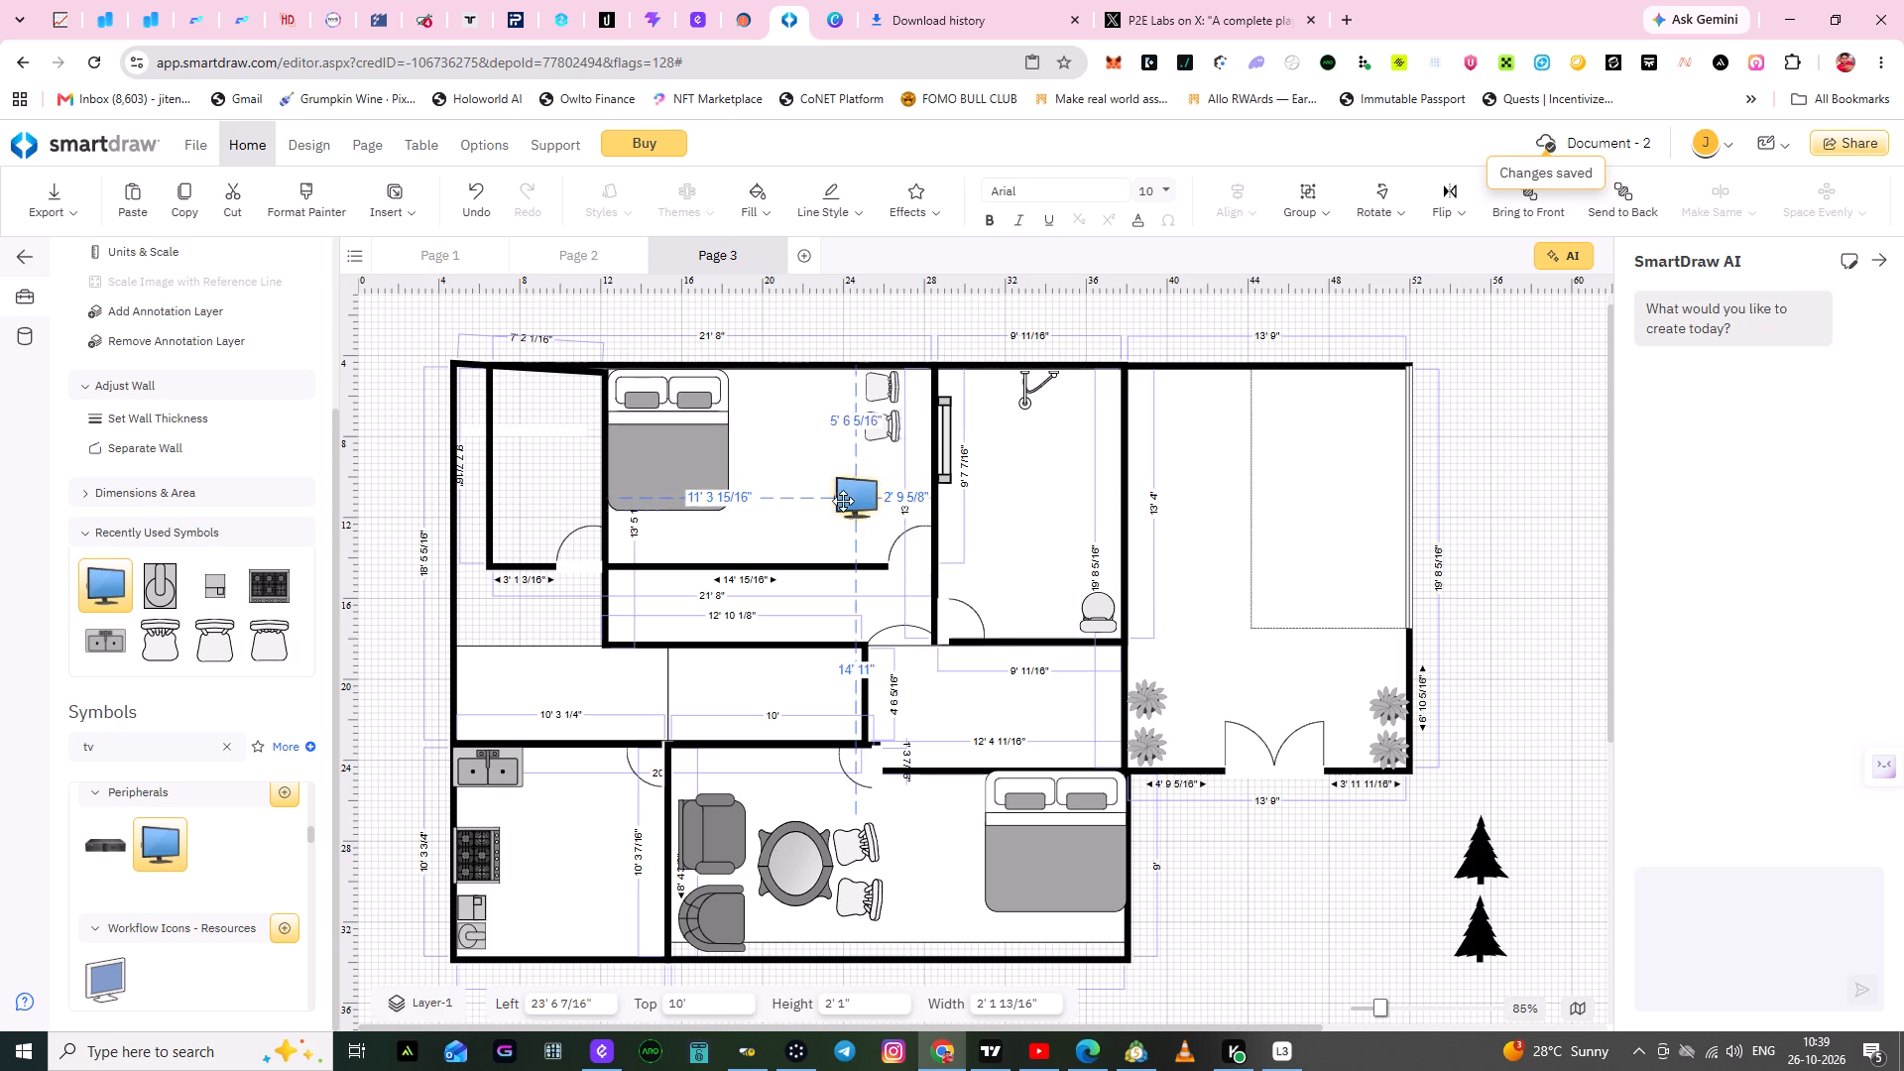
left_click_drag(843, 501, 760, 541)
left_click(814, 471)
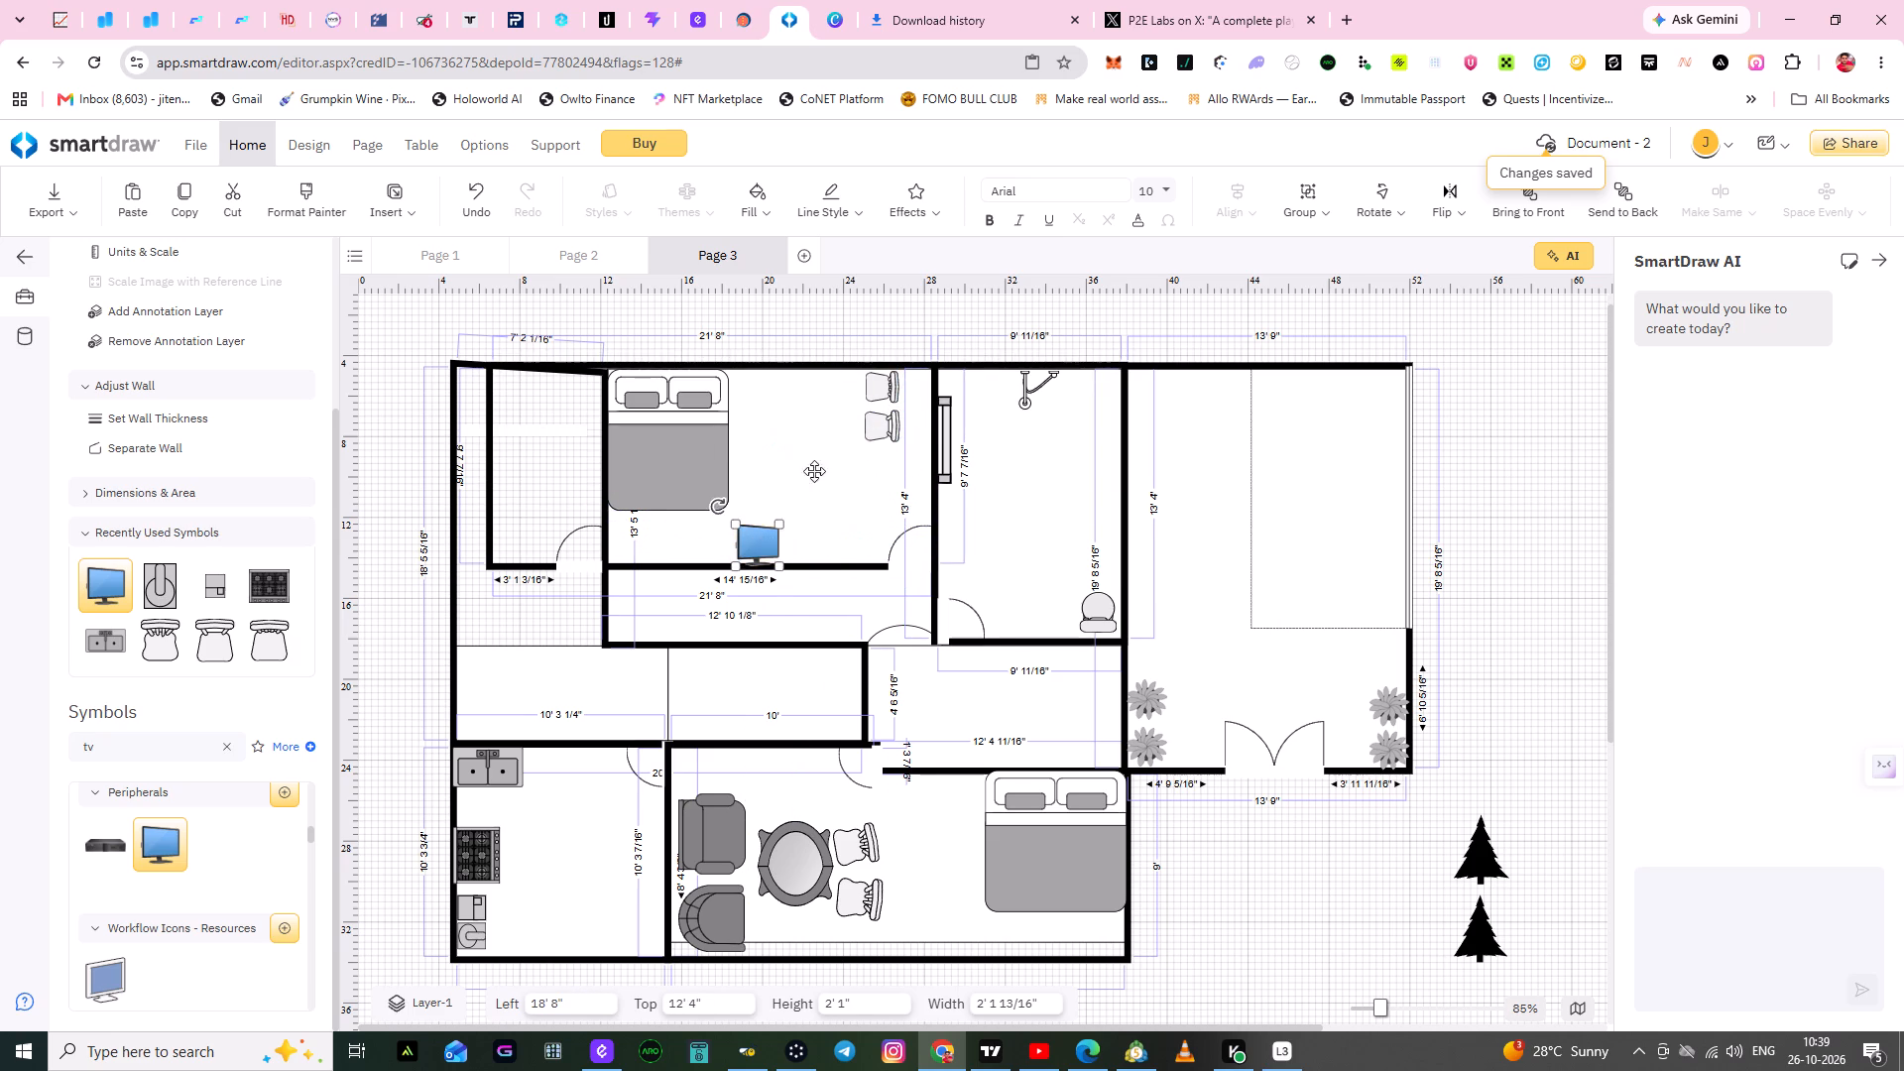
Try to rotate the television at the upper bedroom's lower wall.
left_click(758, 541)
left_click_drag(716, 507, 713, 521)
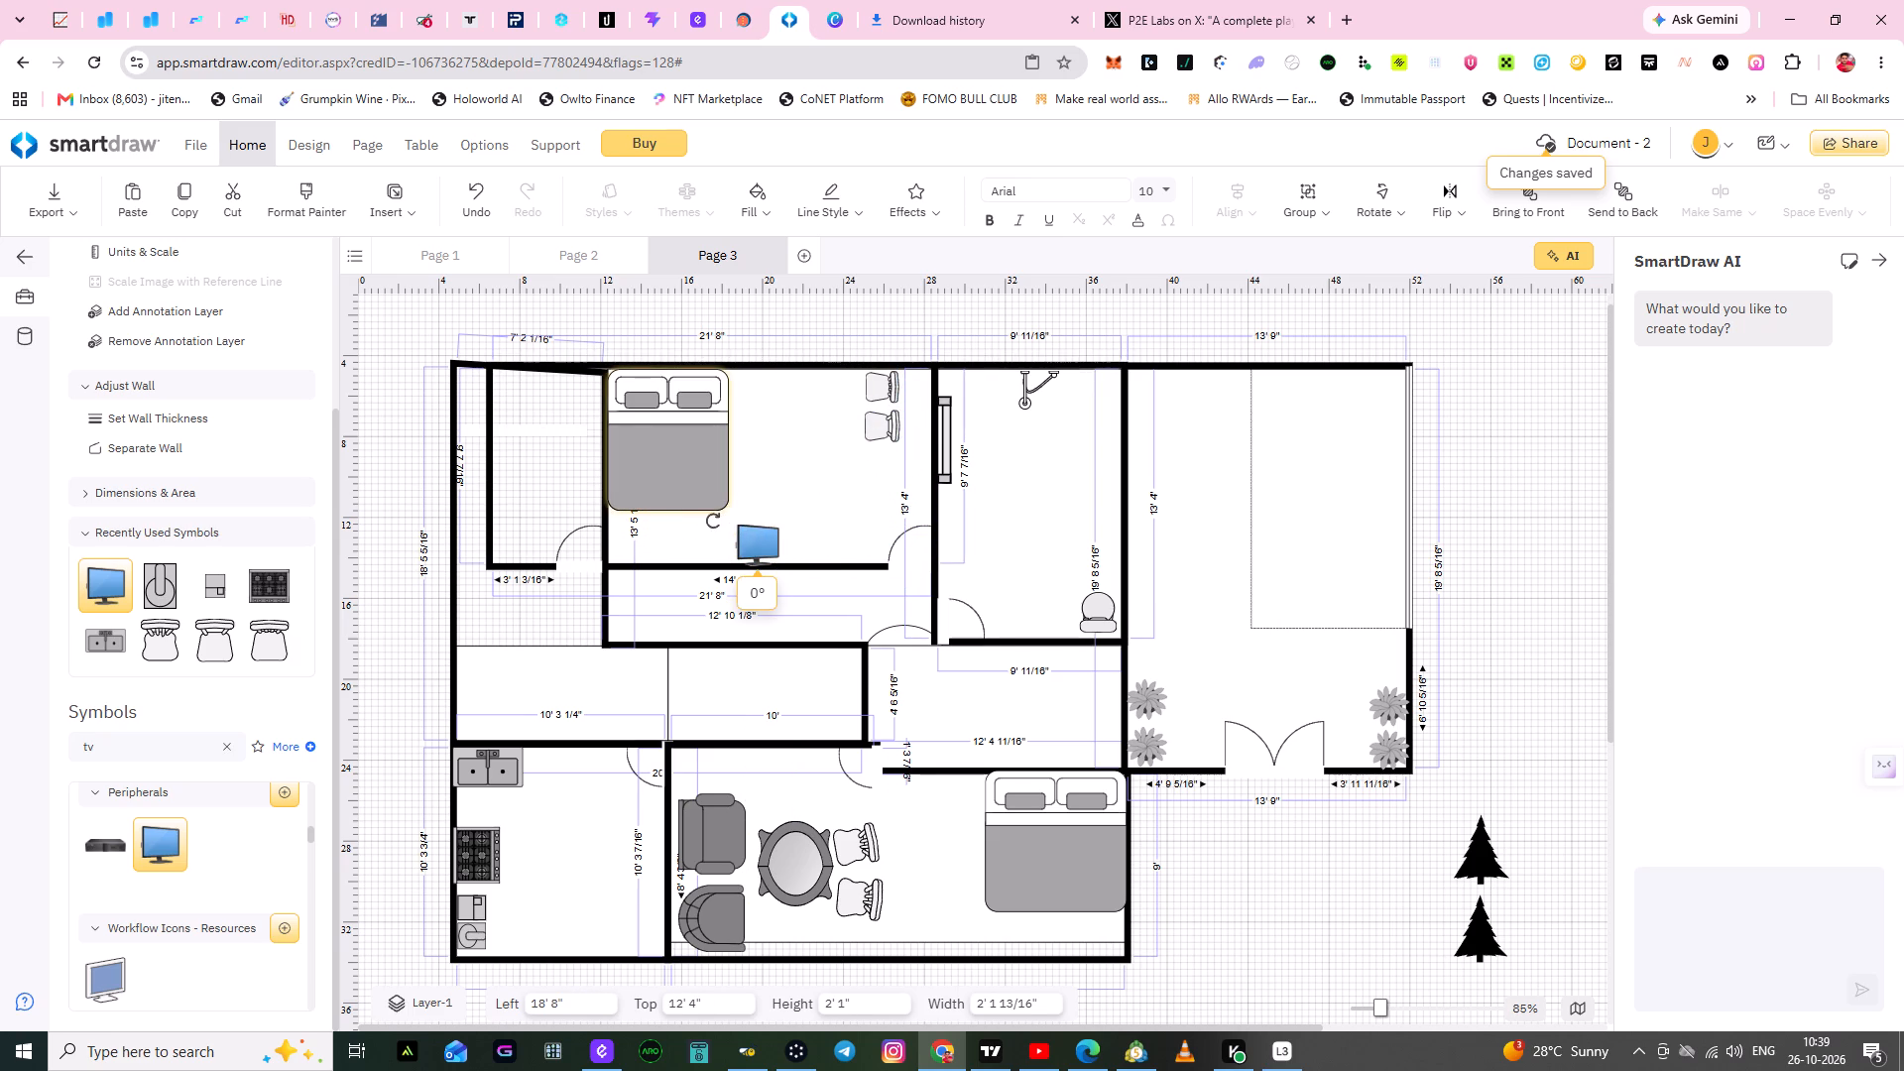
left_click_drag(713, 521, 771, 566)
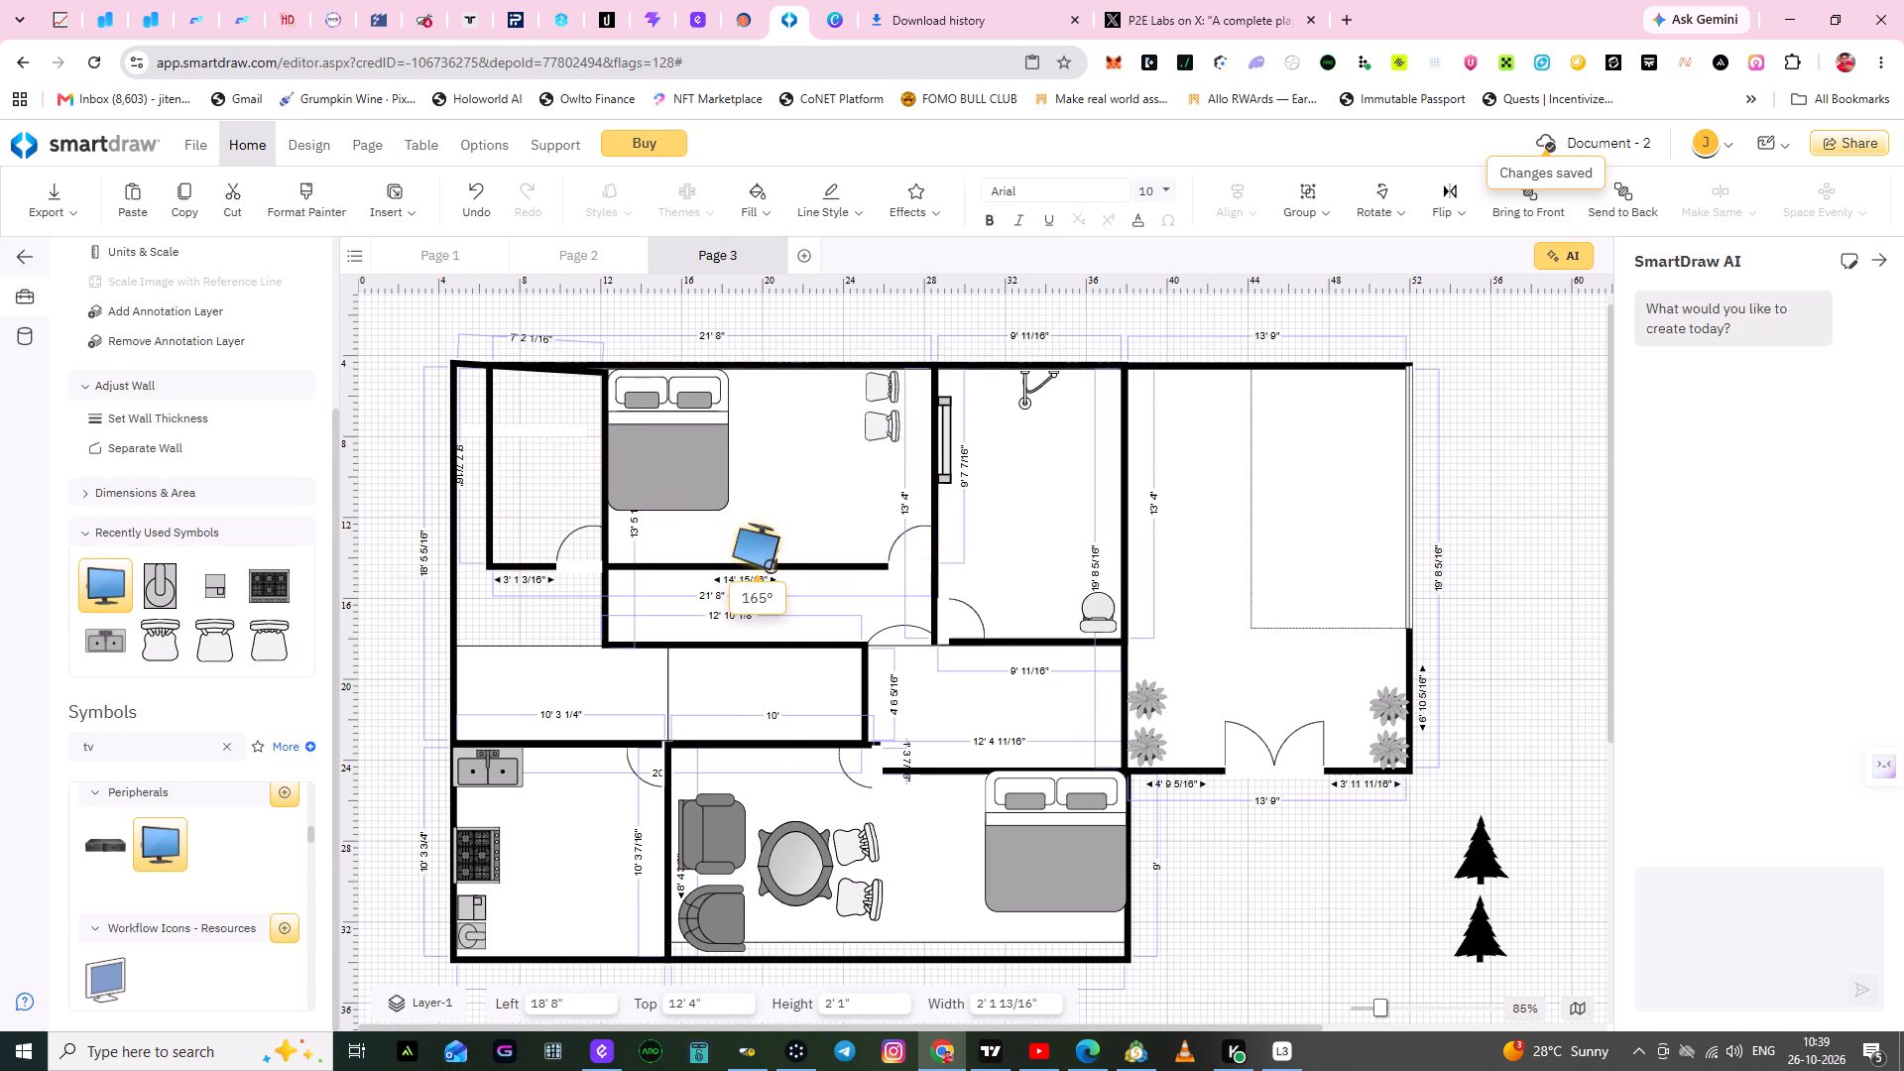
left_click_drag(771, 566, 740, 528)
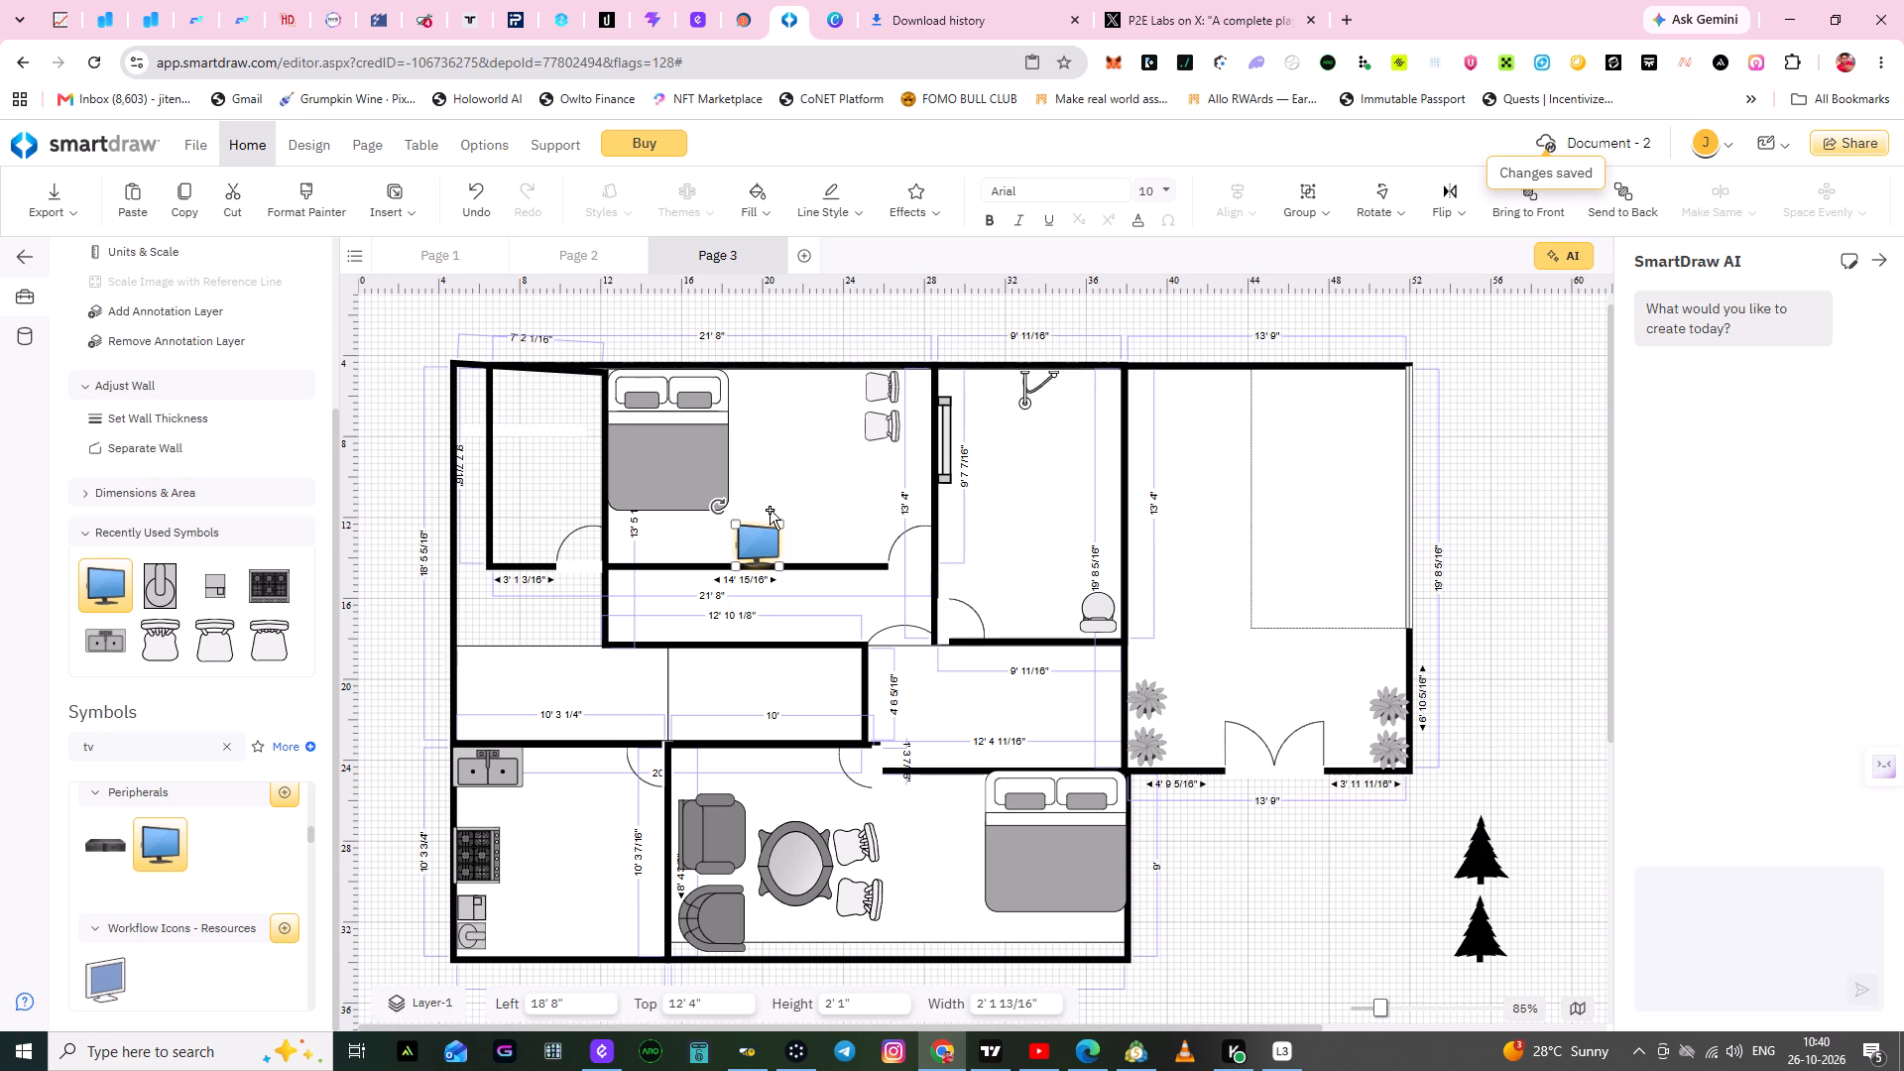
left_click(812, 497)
Move the television to the left wall of the area above the kitchen, at about 4' 11" from the left and 19' 4" from the top.
left_click_drag(758, 543, 722, 656)
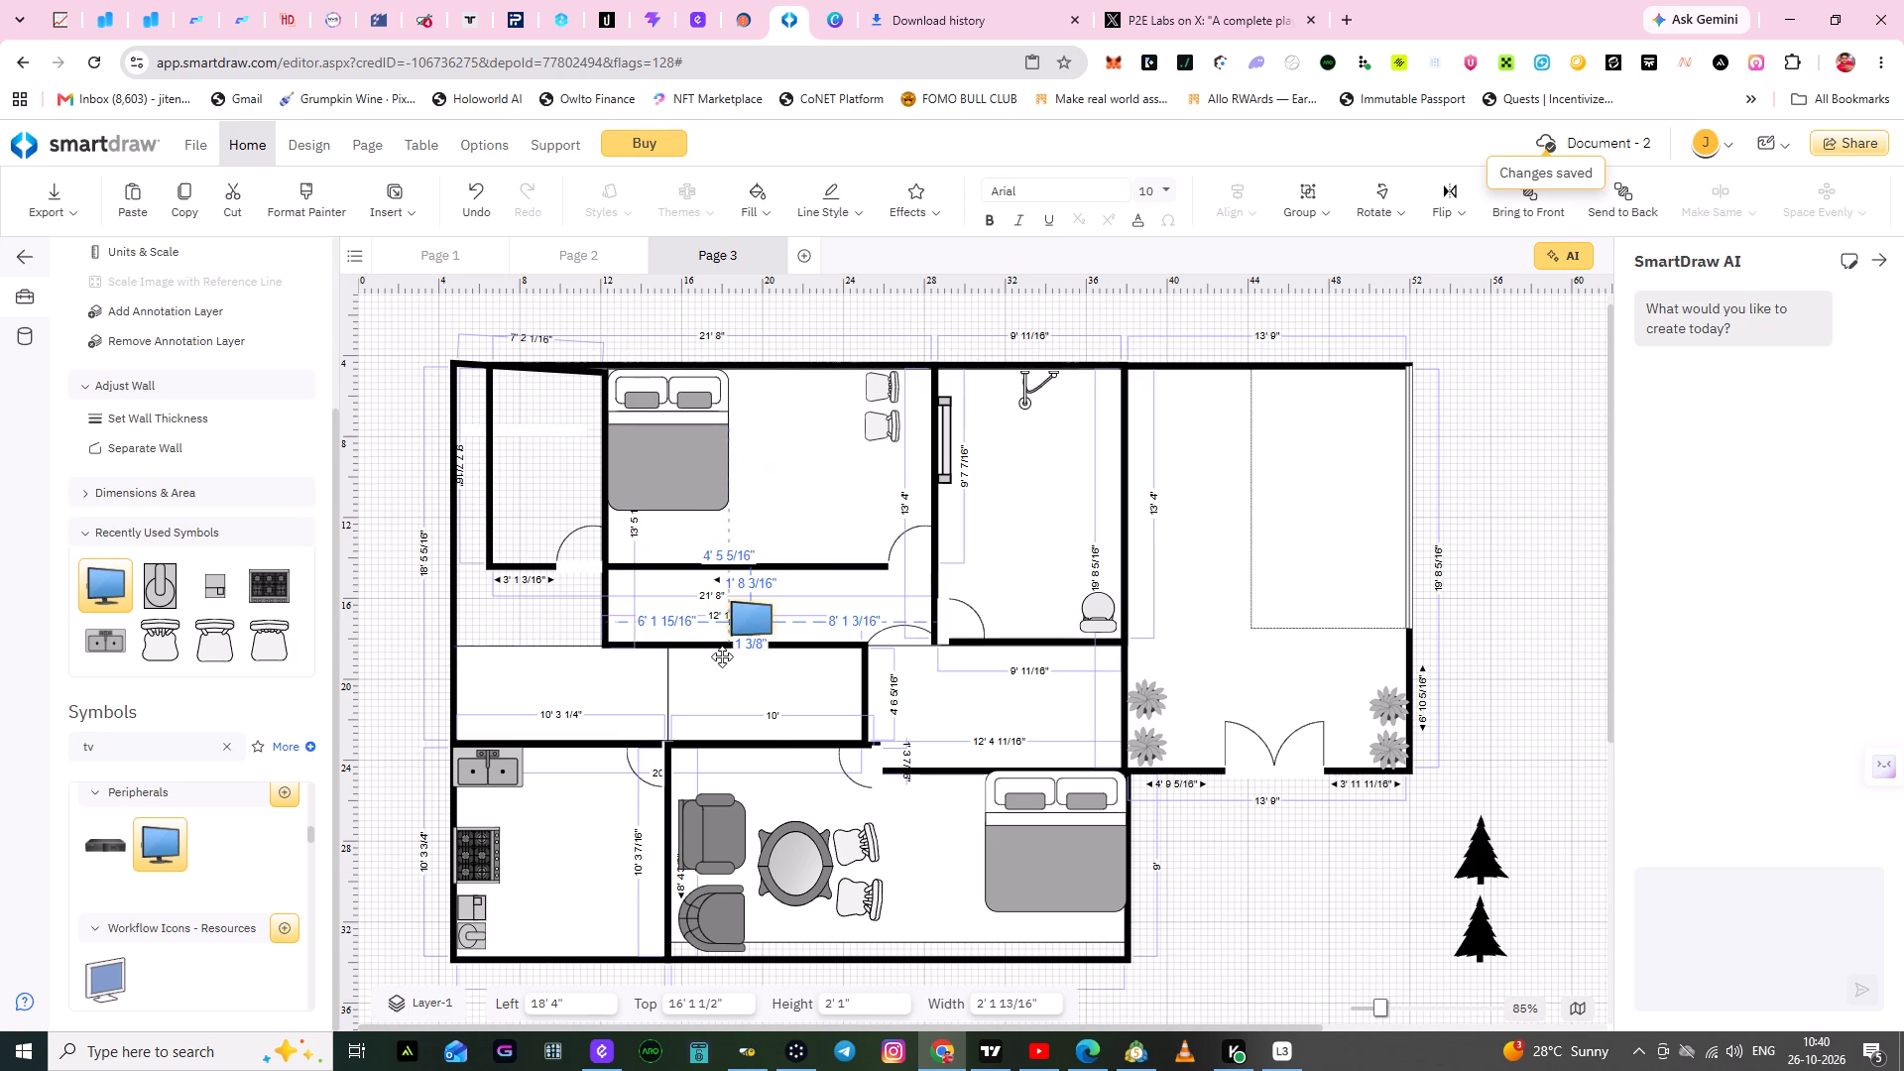
left_click_drag(722, 656, 479, 685)
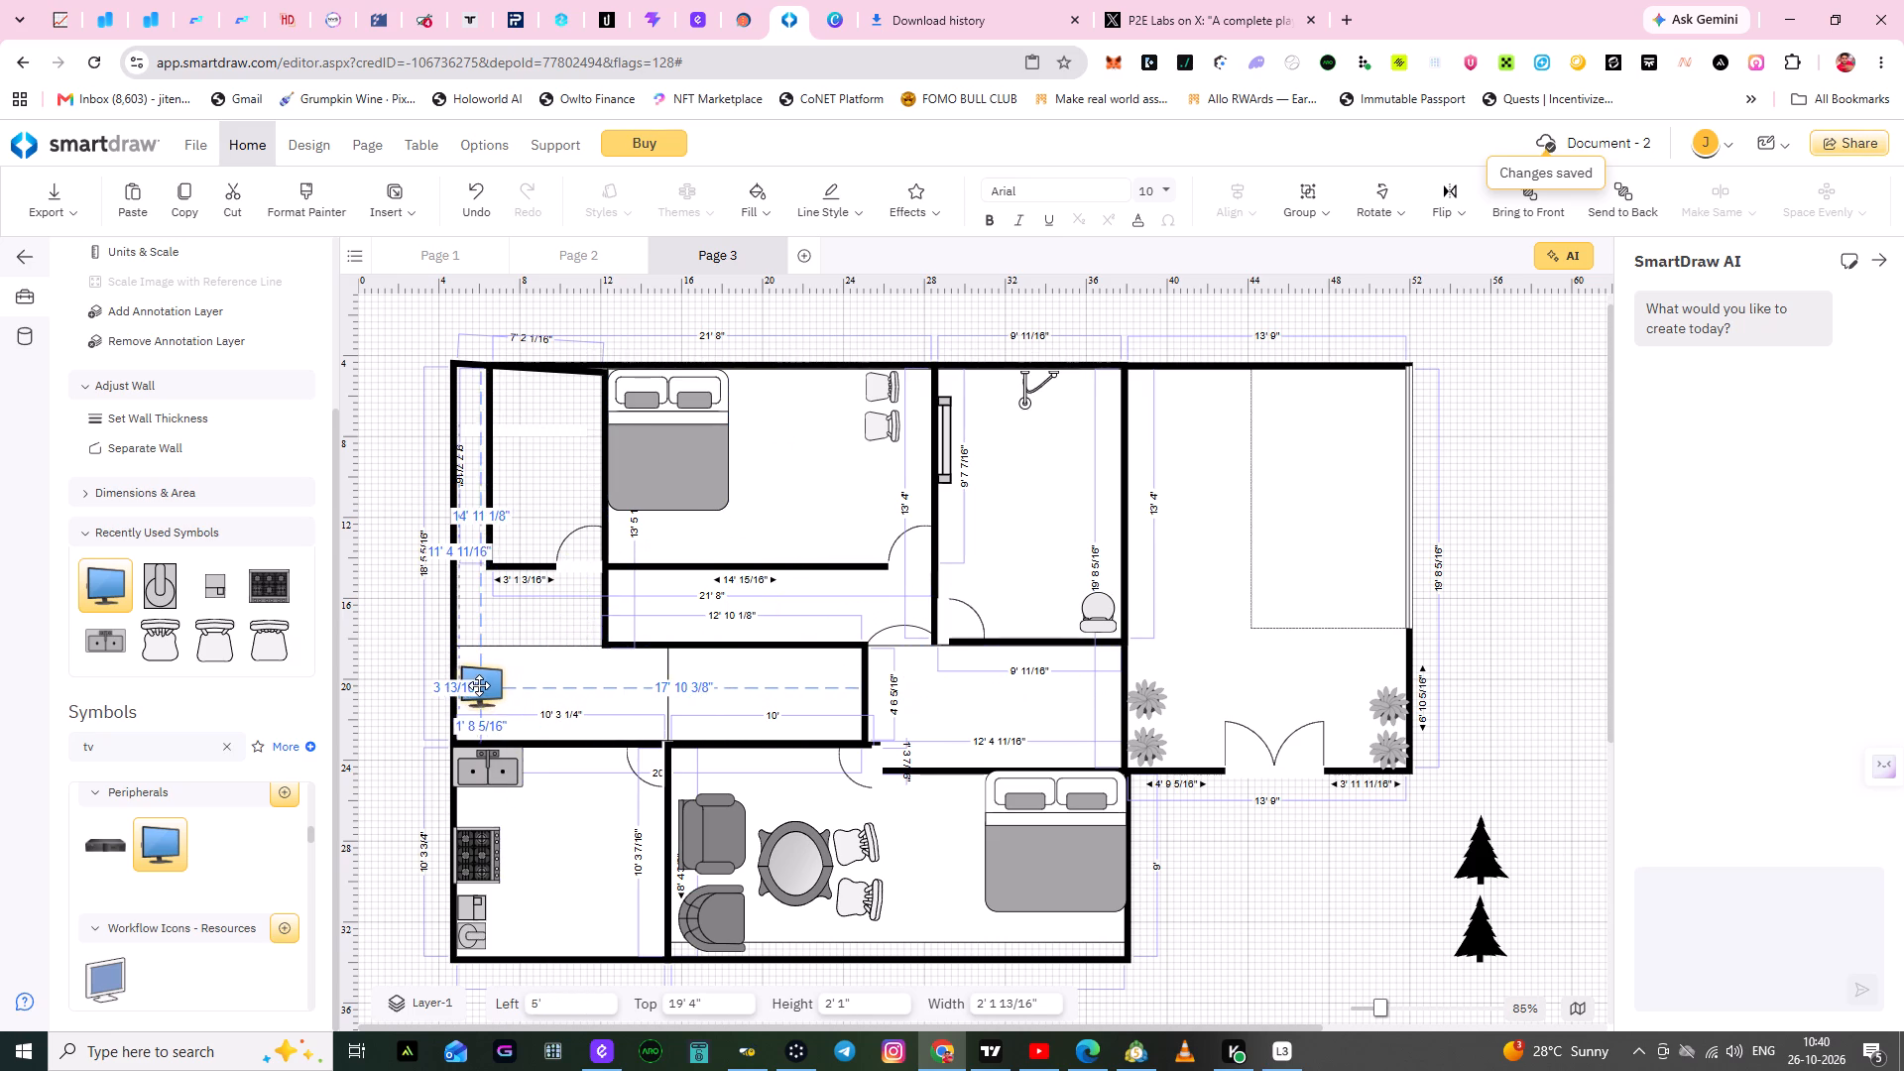
left_click_drag(479, 685, 474, 685)
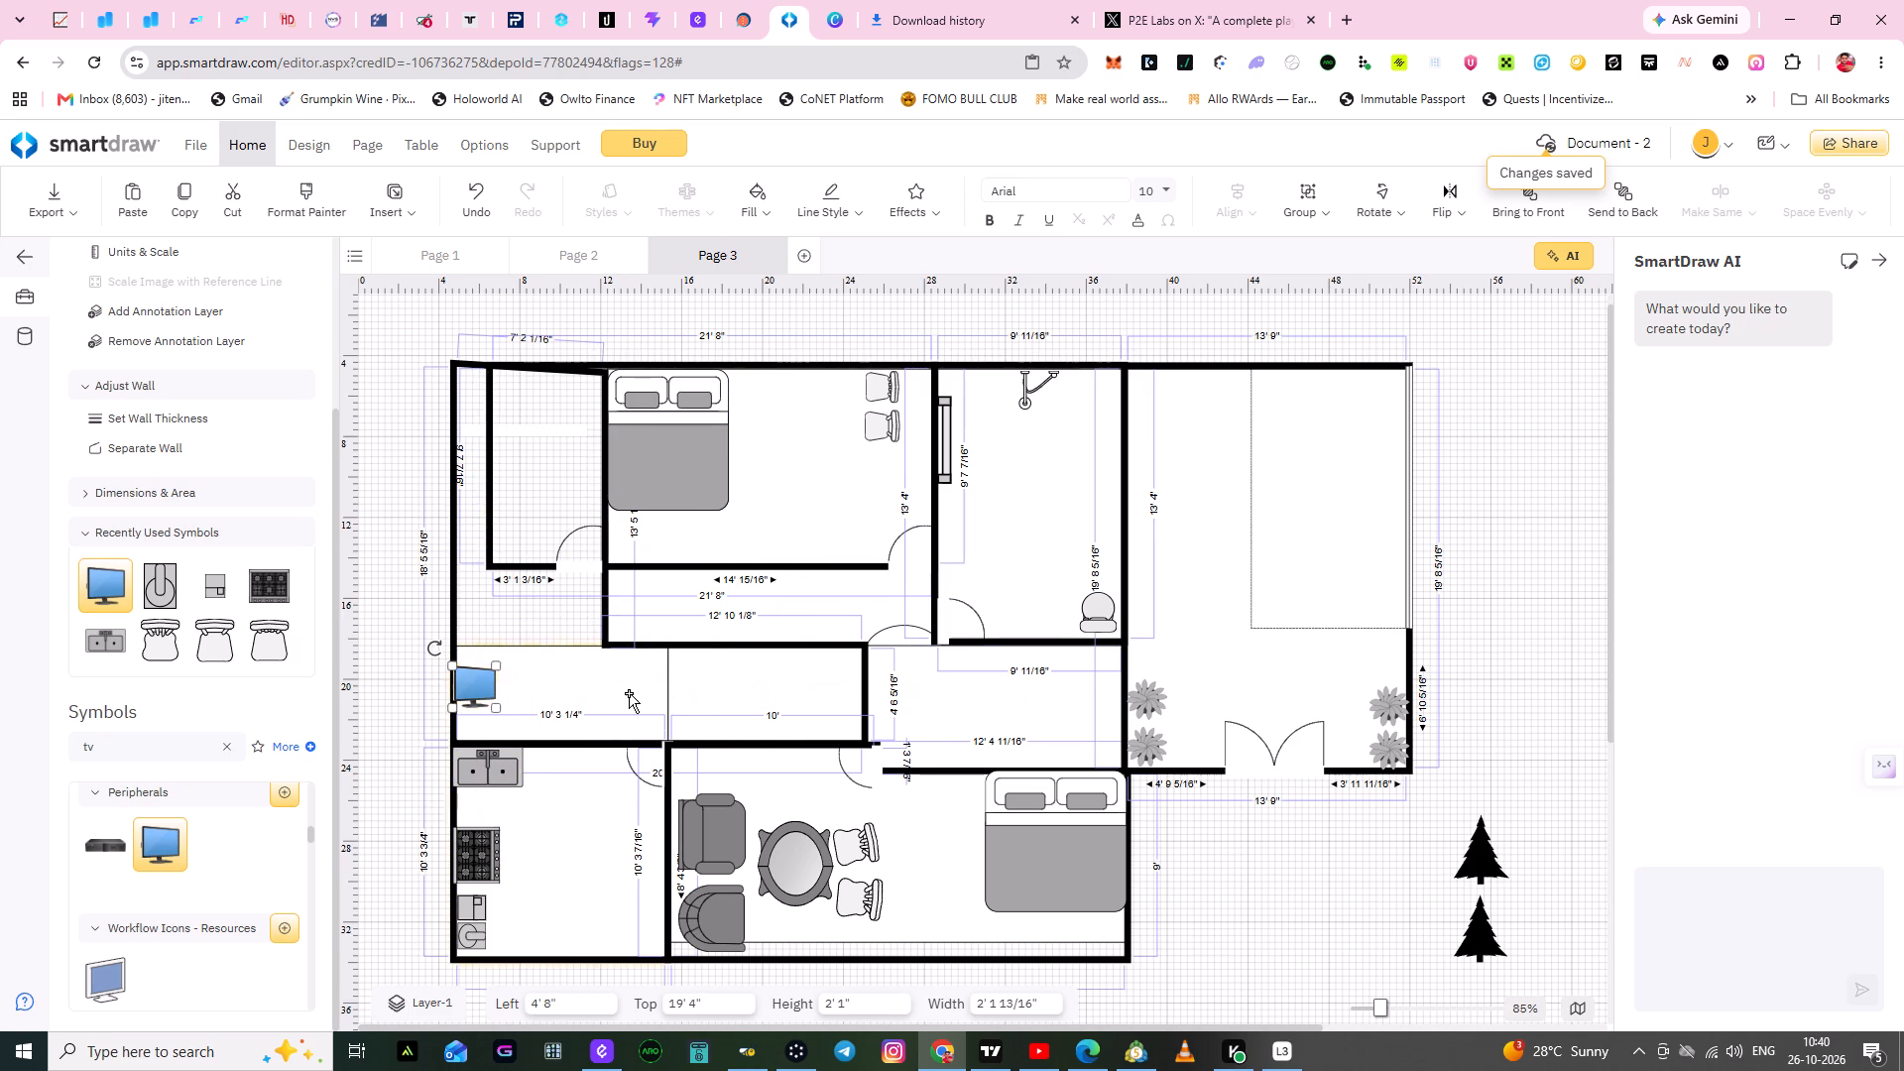
left_click(629, 693)
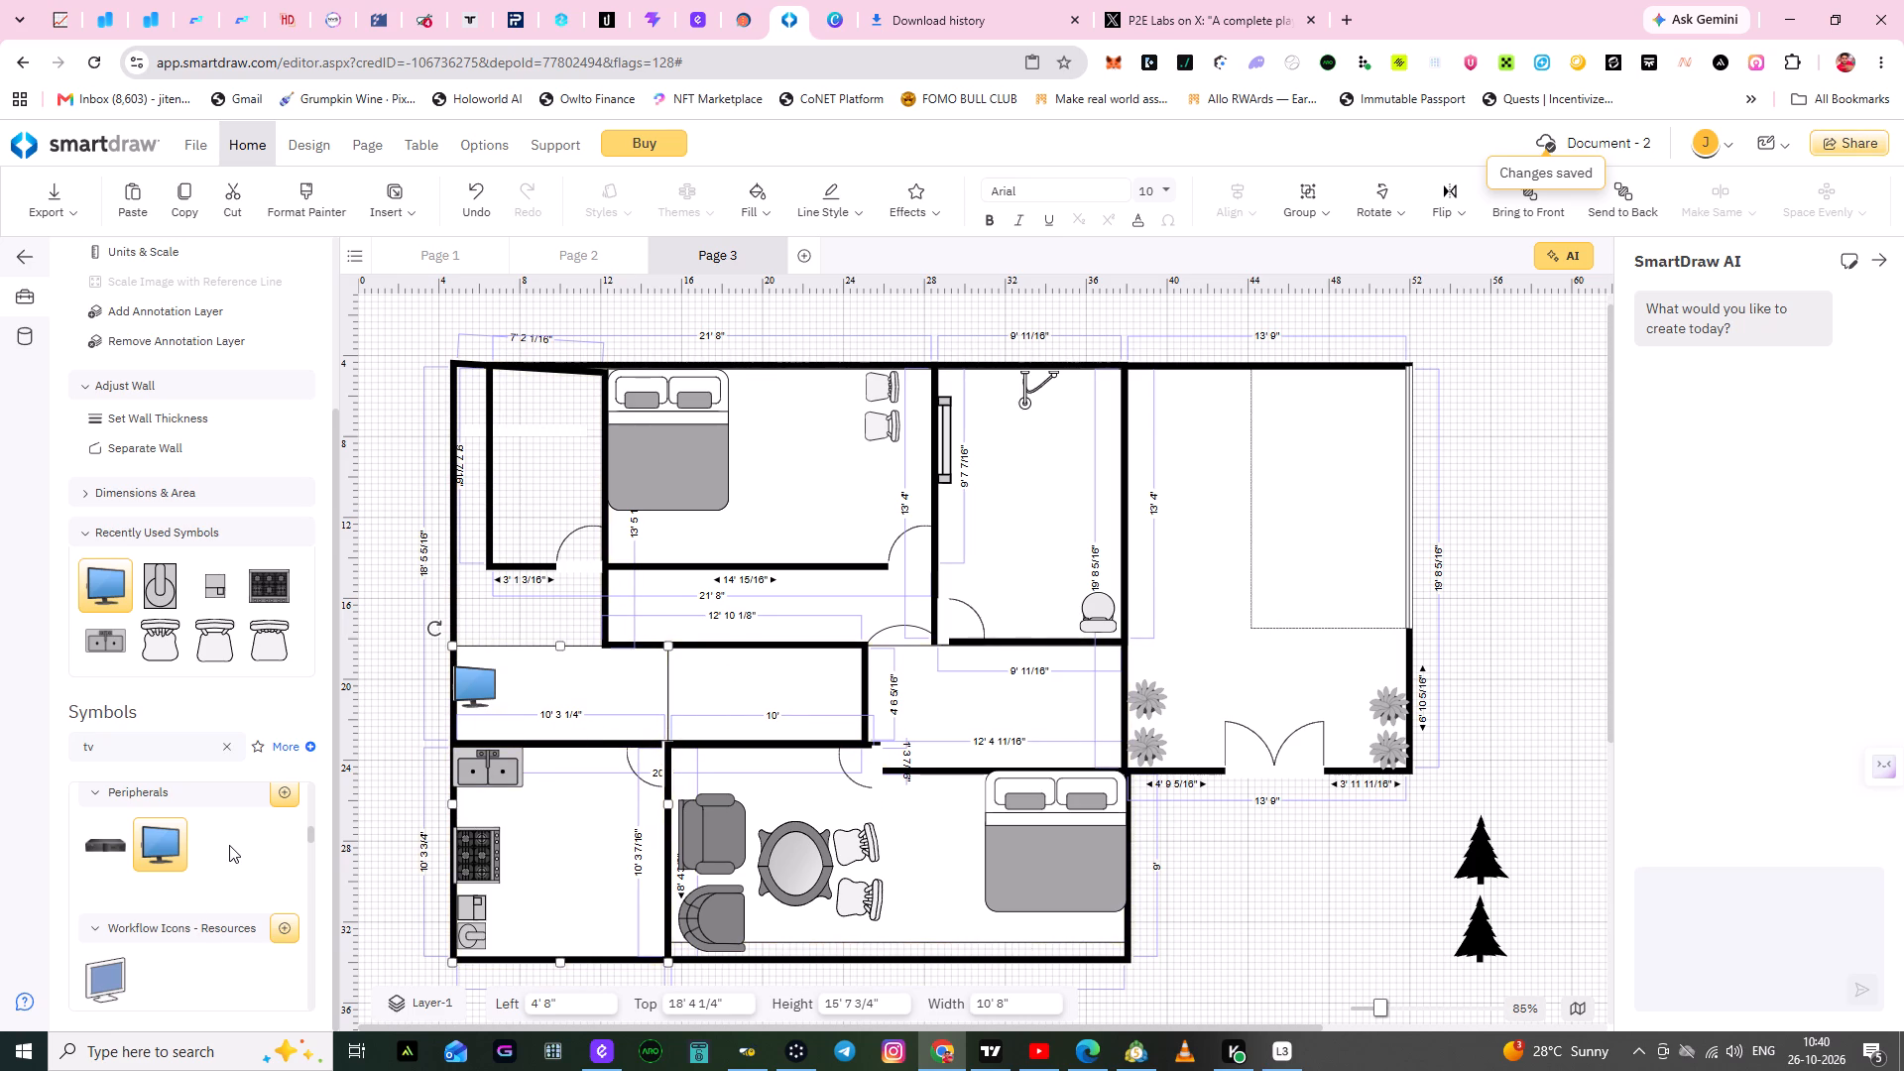
scroll(229, 845, "down", 1)
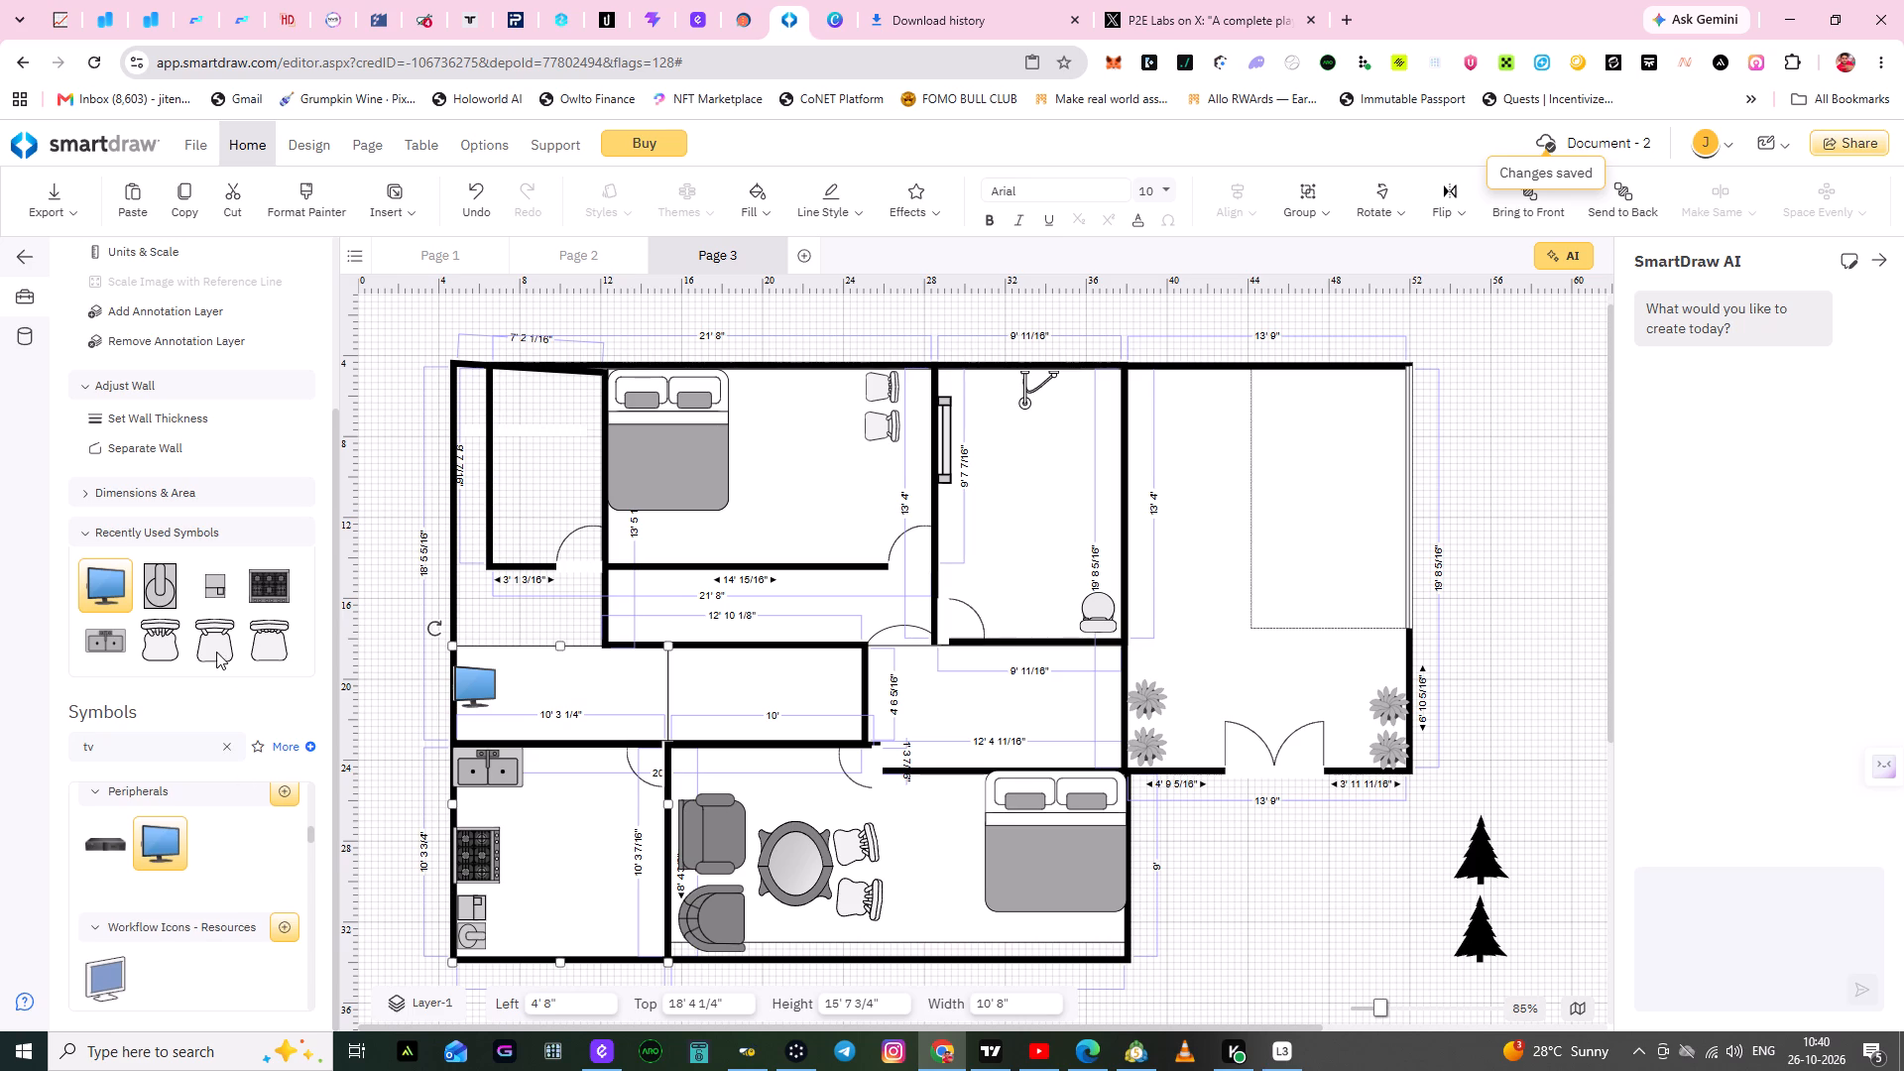
scroll(208, 896, "down", 2)
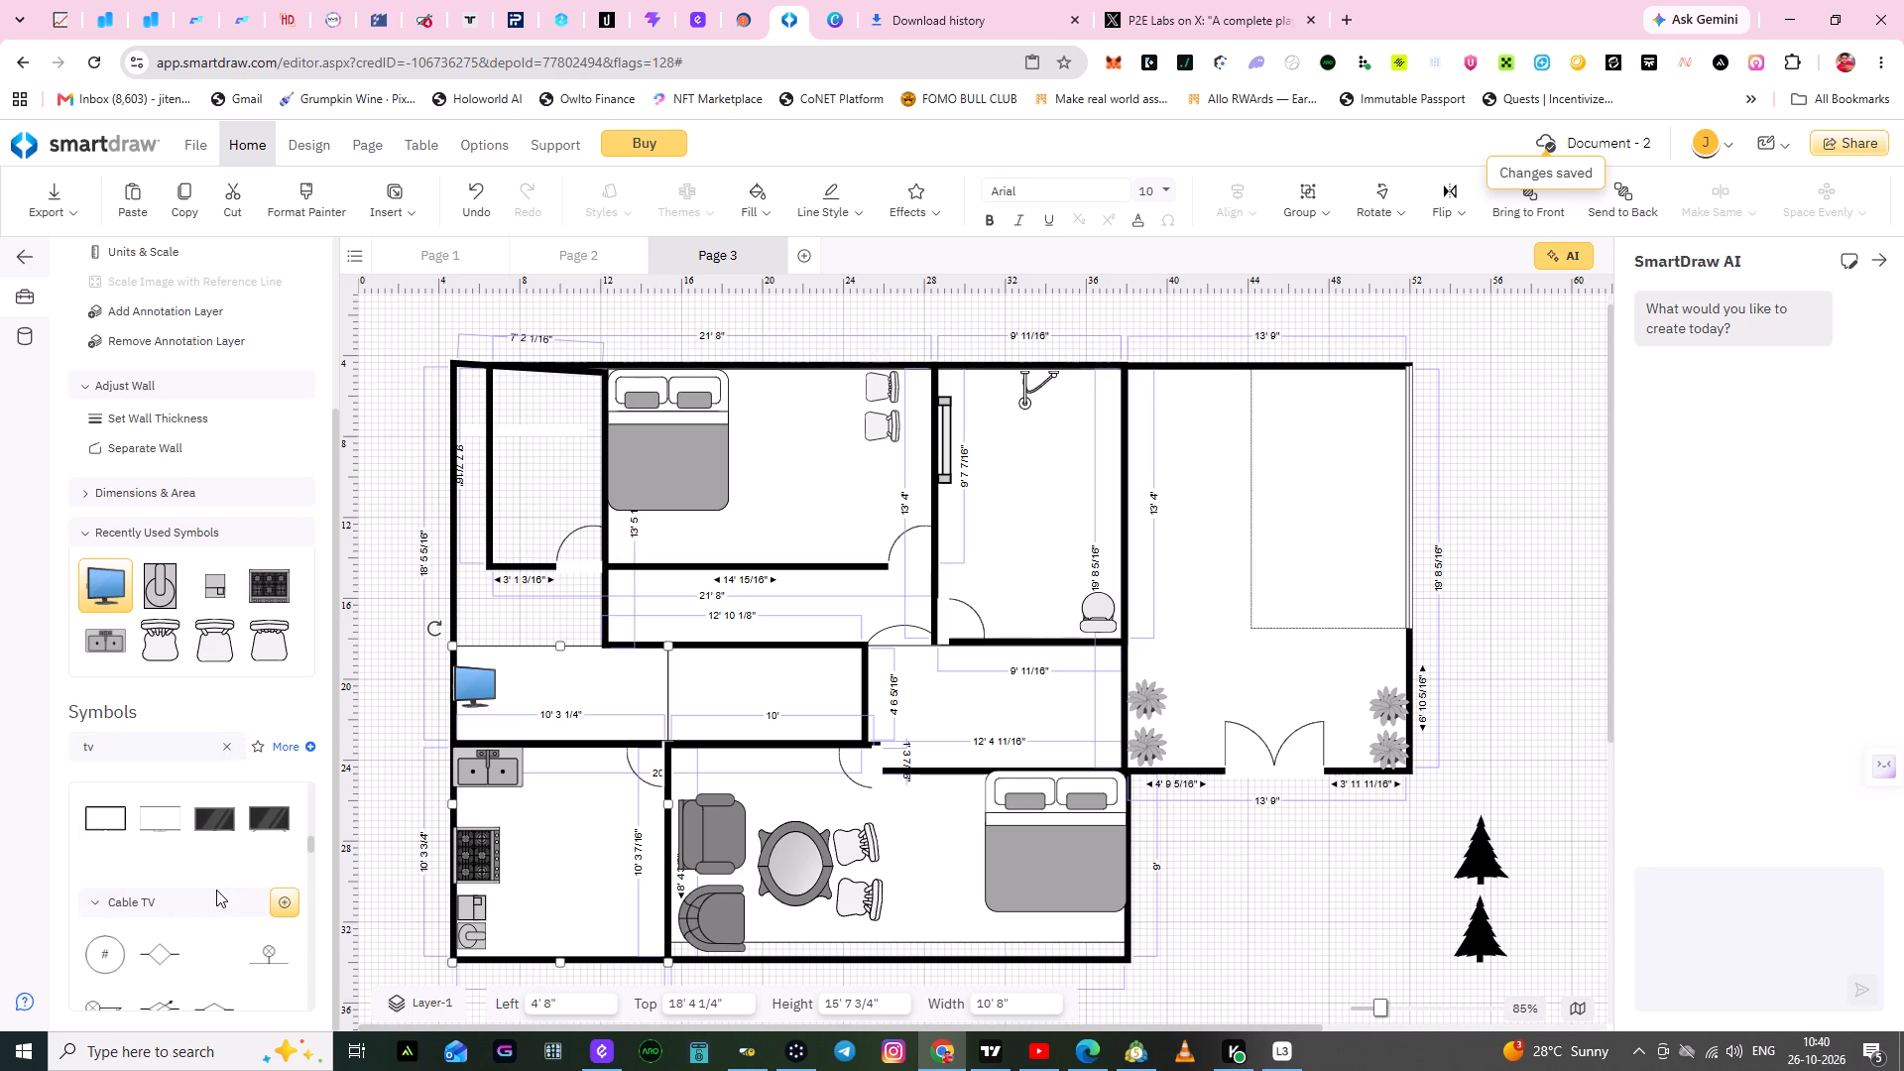
left_click(462, 698)
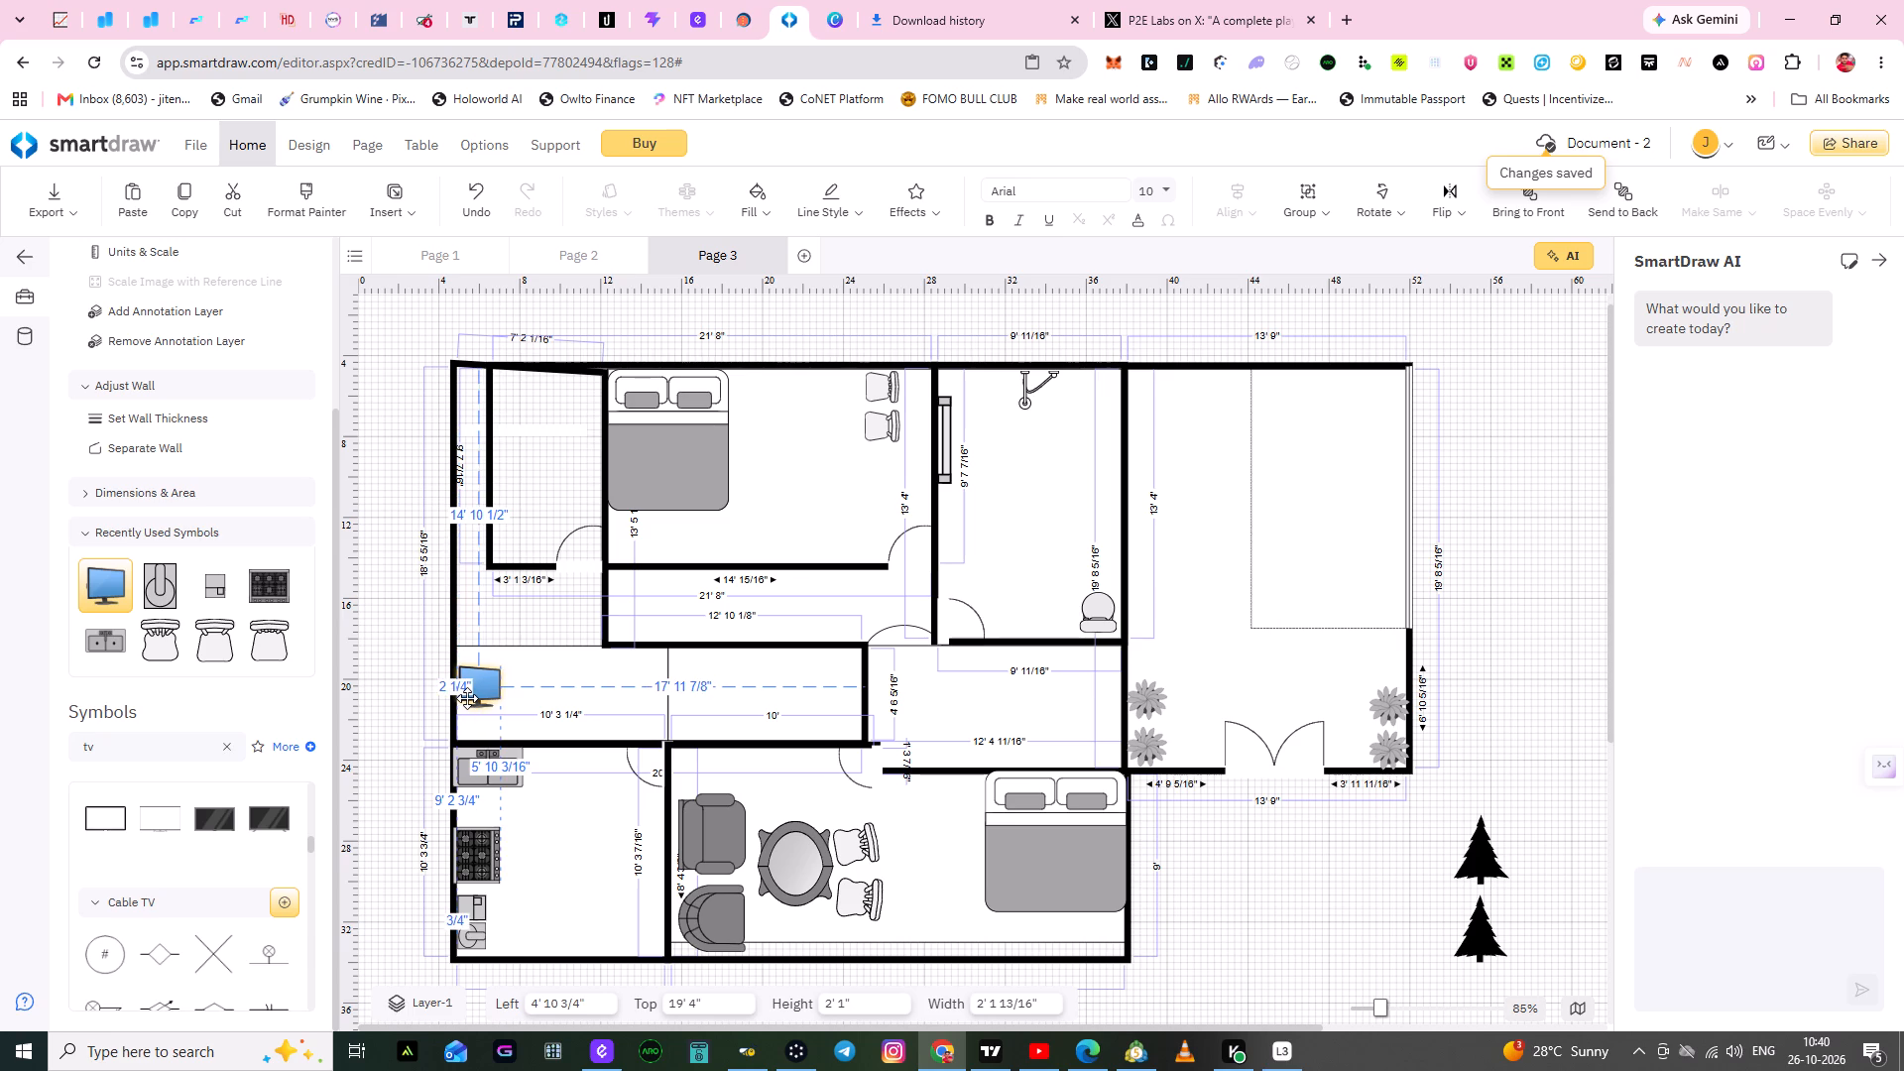
left_click(528, 677)
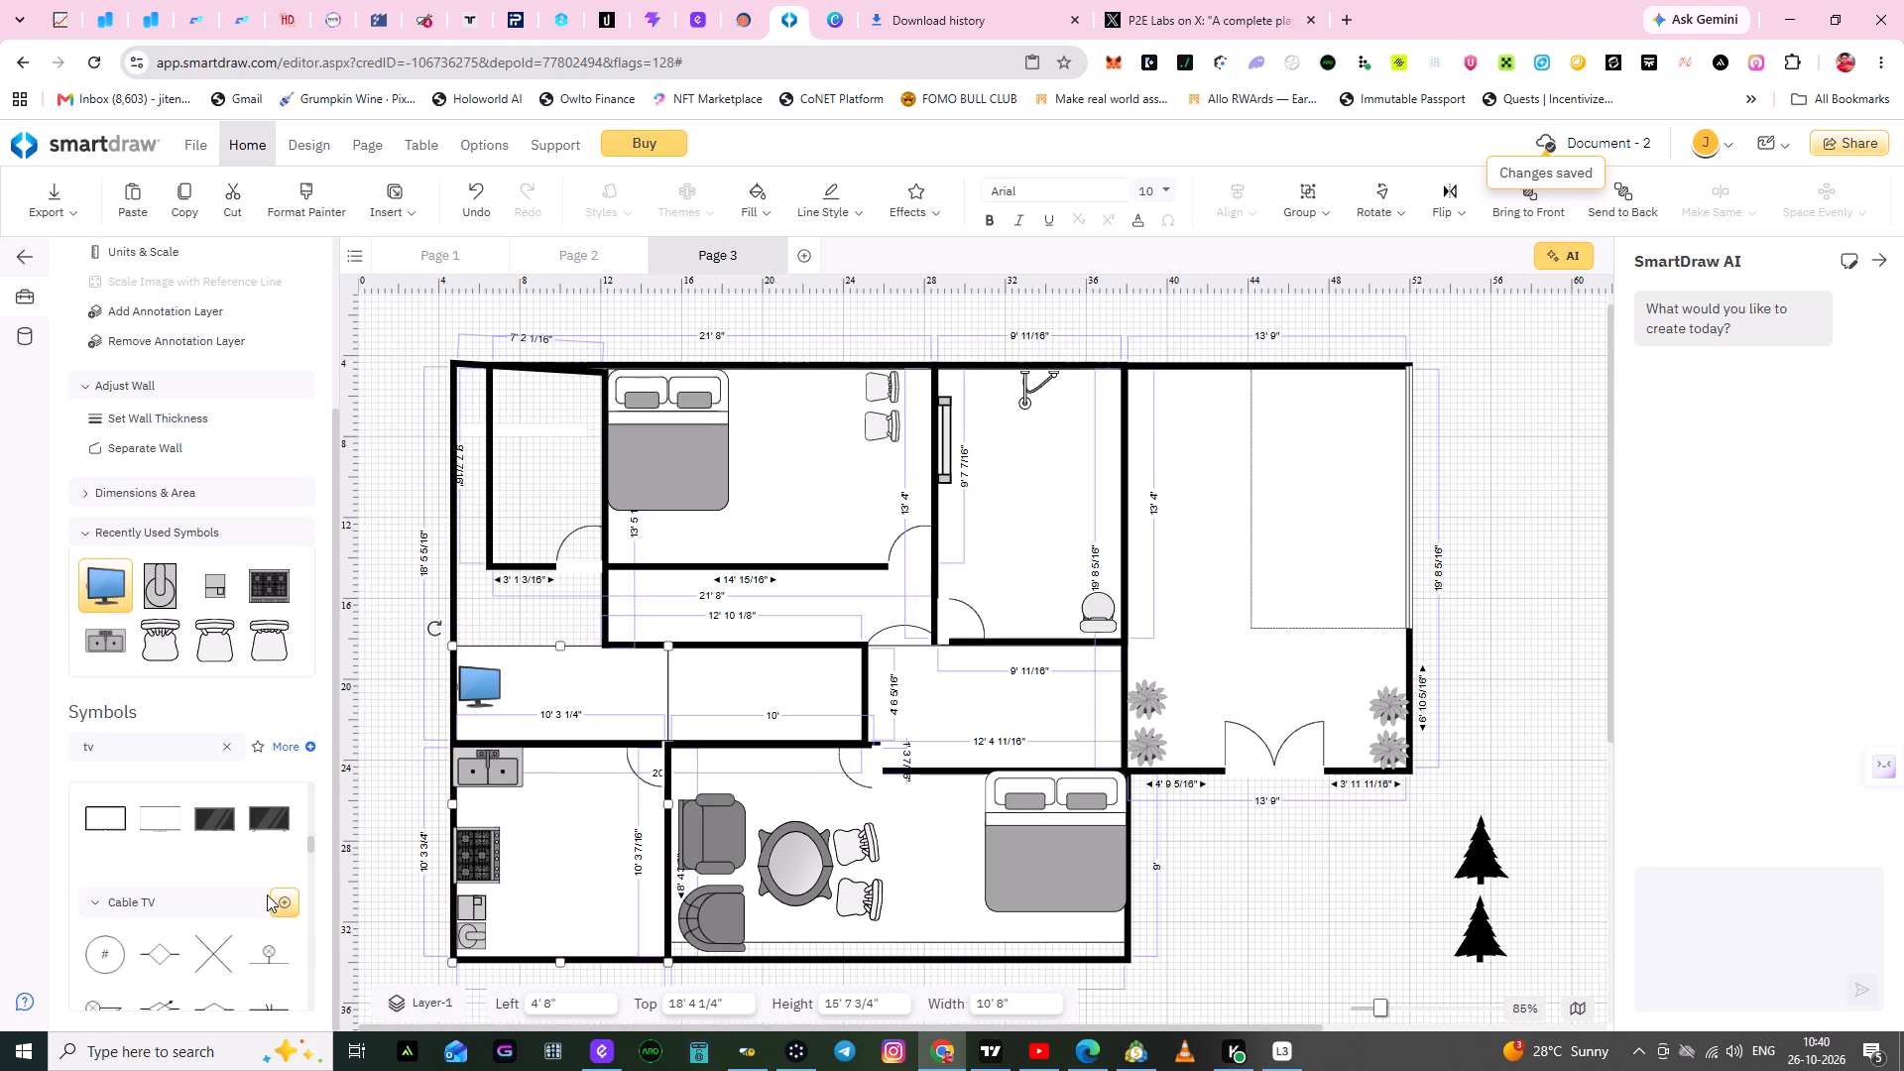
Clear the tv symbol search and expand the Doors & Windows symbol set.
scroll(266, 892, "down", 4)
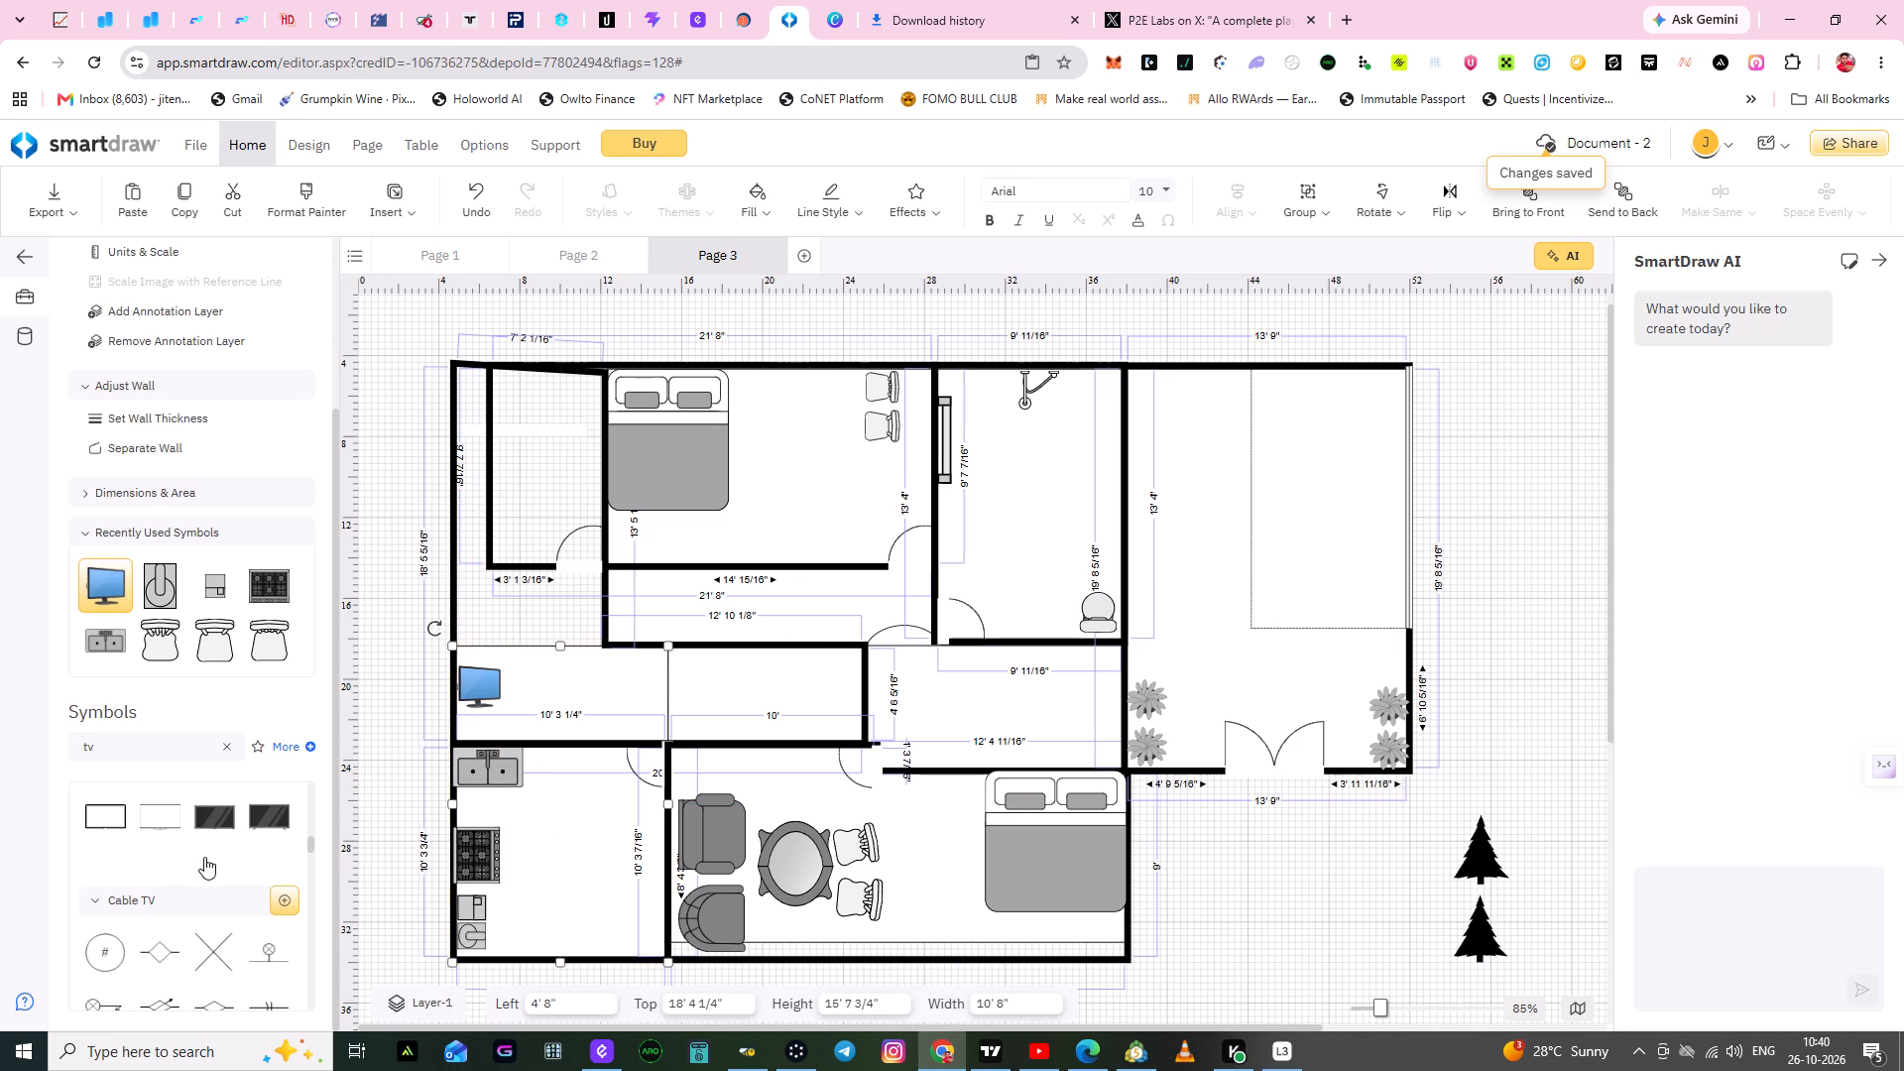
scroll(204, 857, "up", 1)
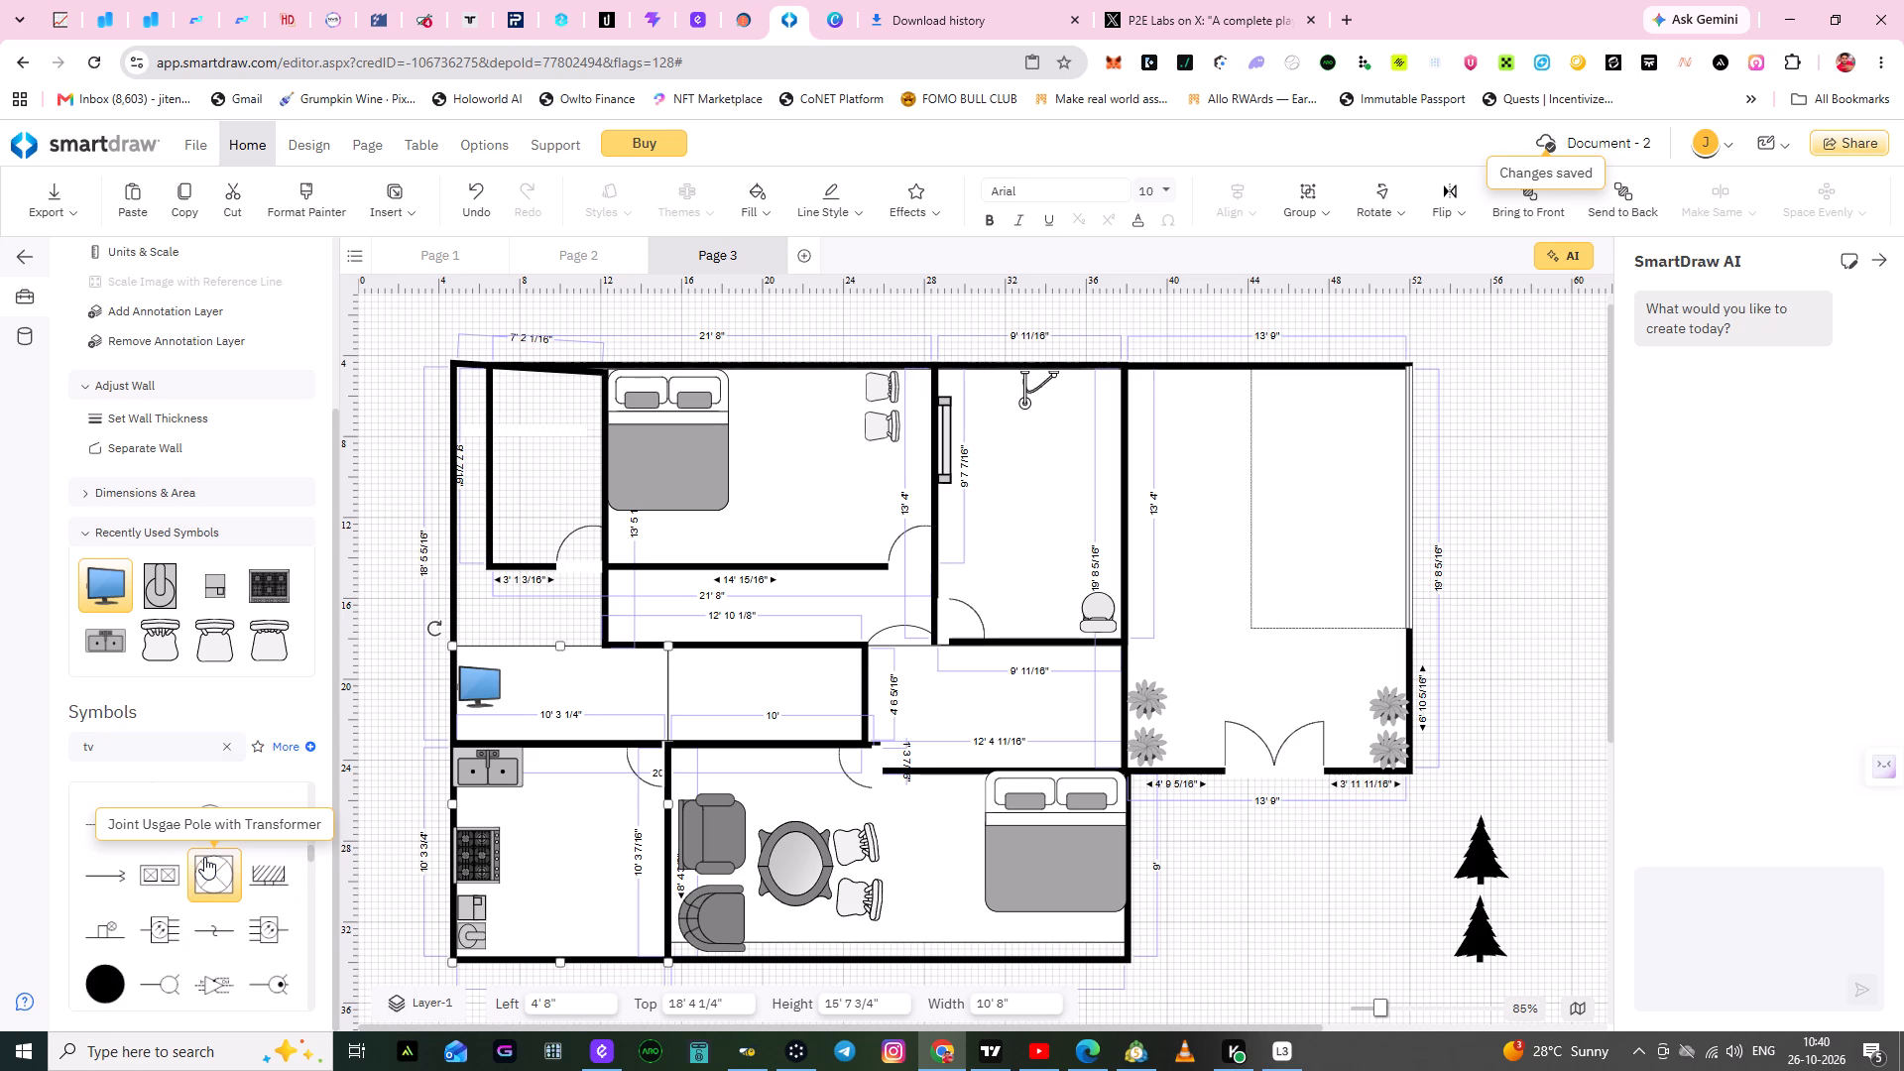
scroll(204, 857, "down", 1)
left_click(221, 746)
left_click(141, 744)
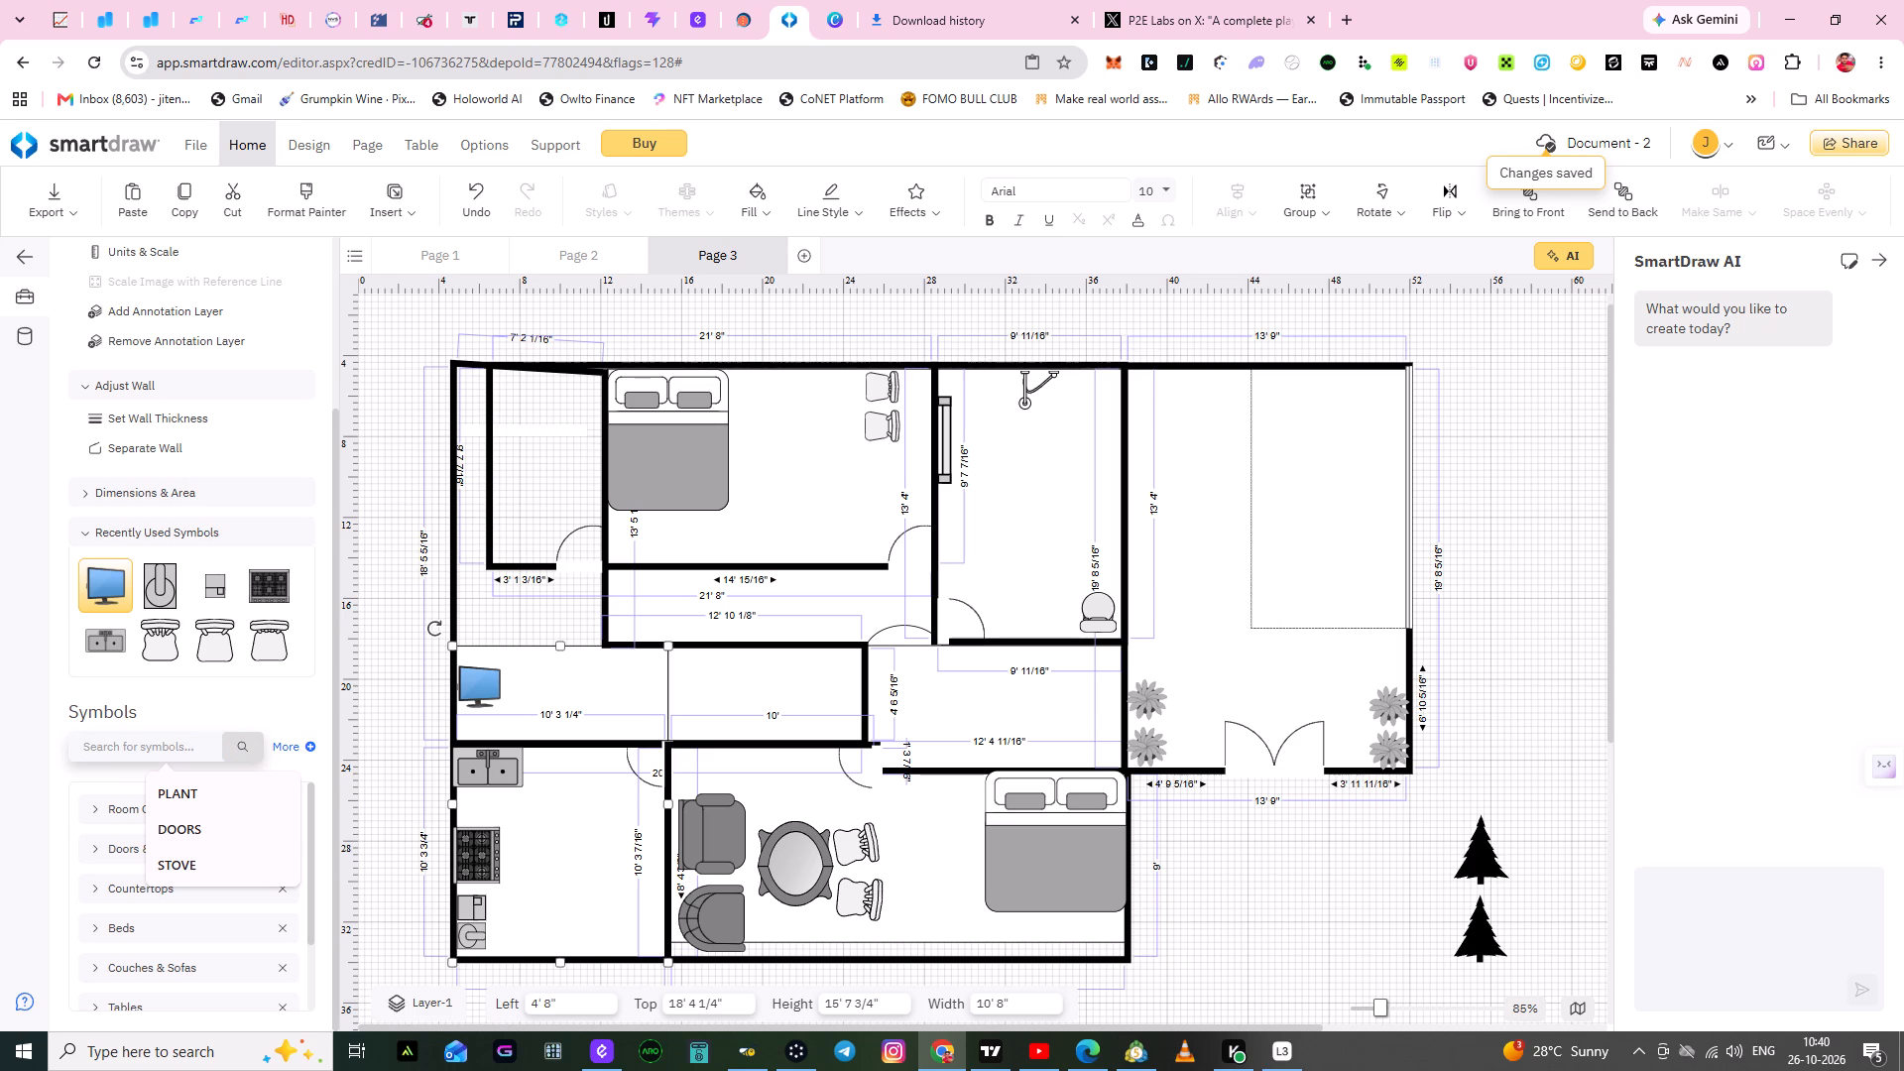
left_click(113, 859)
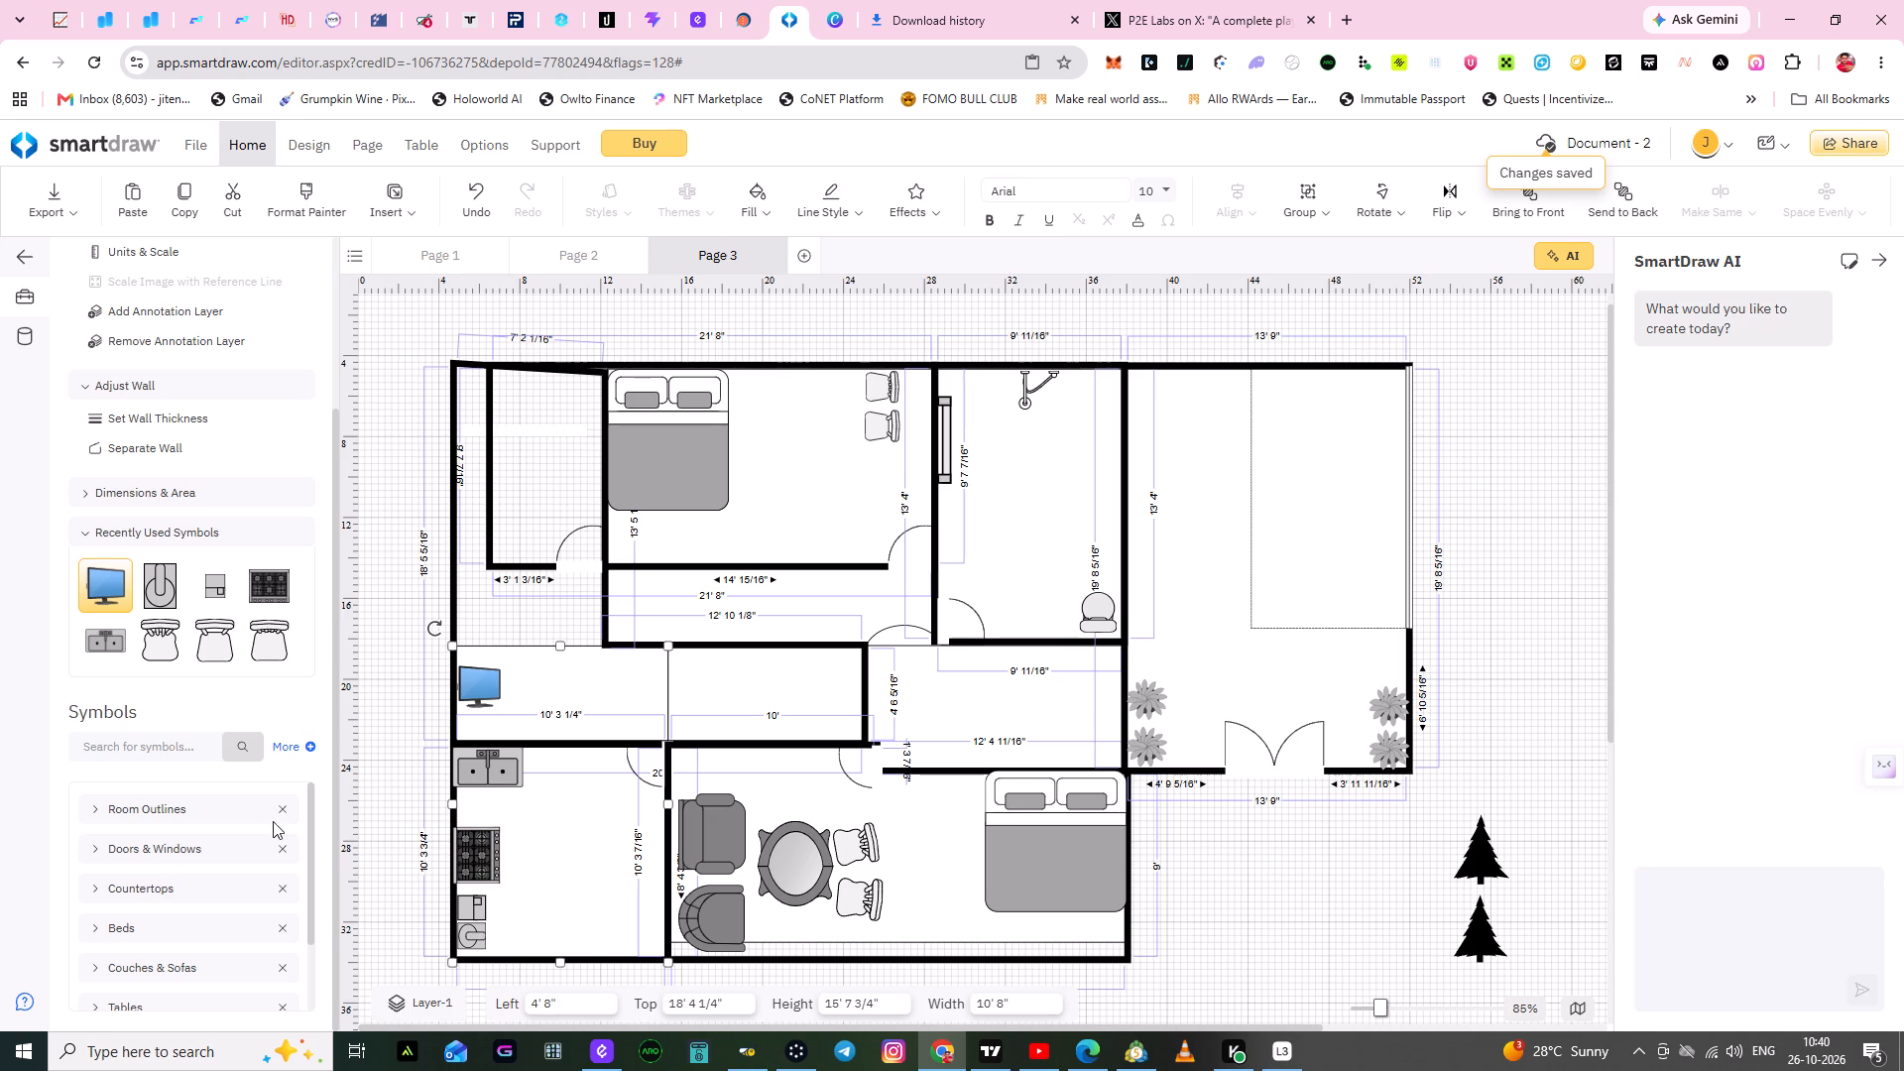
left_click(168, 844)
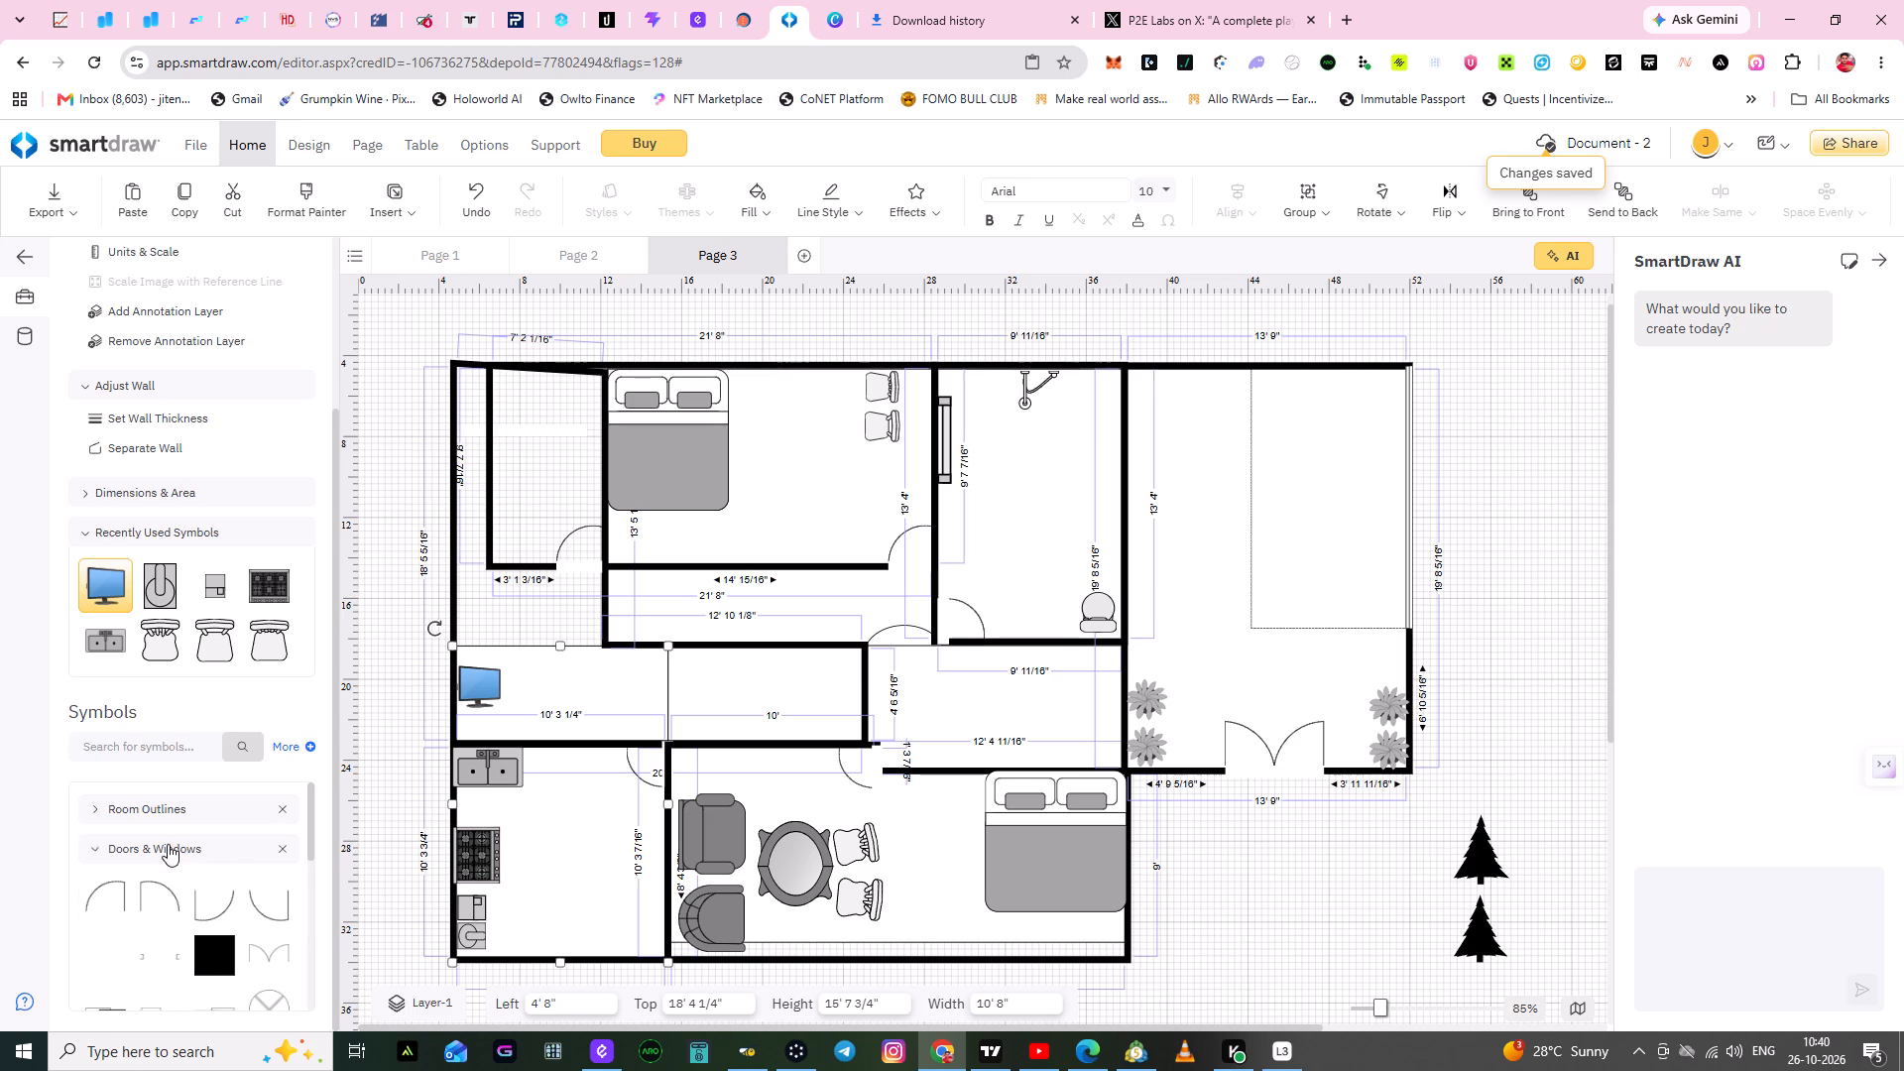
scroll(272, 869, "down", 1)
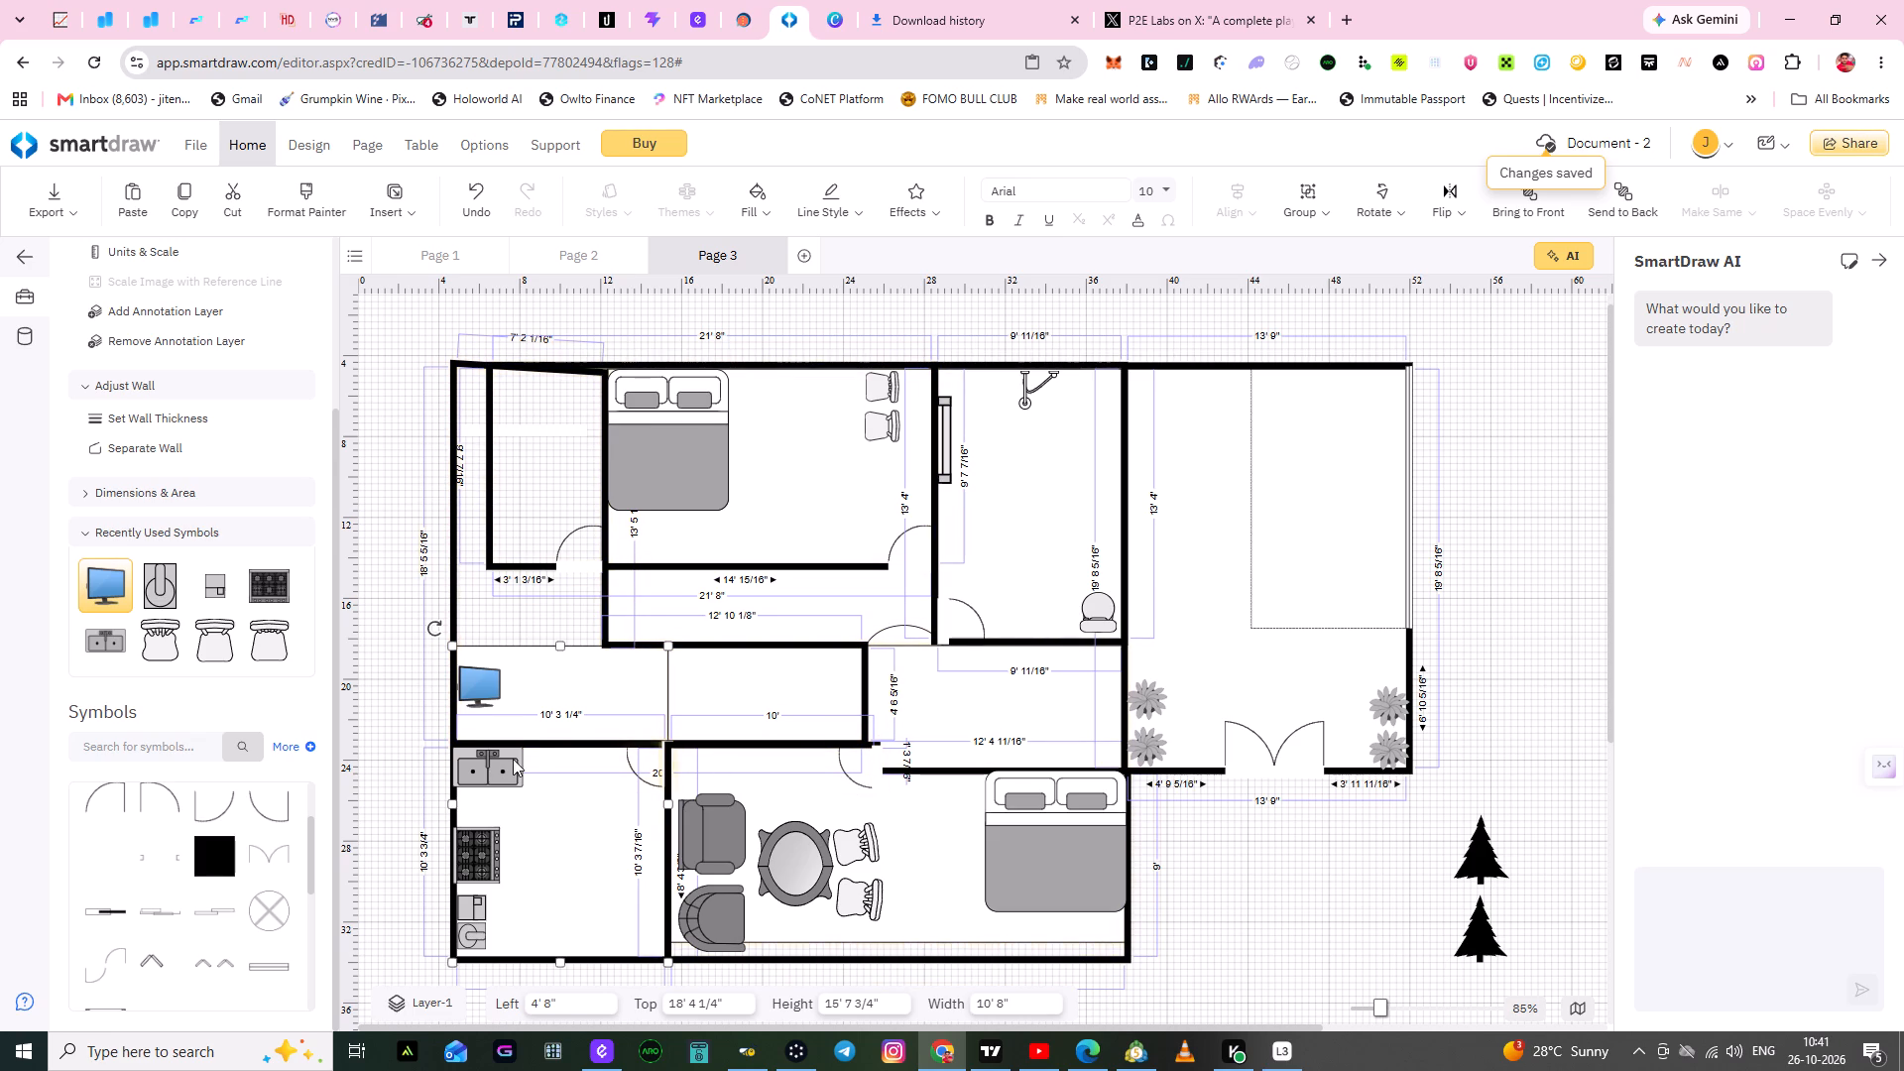
Place a 28" single swing door from Doors & Windows inside the narrow room above the seating area.
left_click_drag(271, 807, 767, 710)
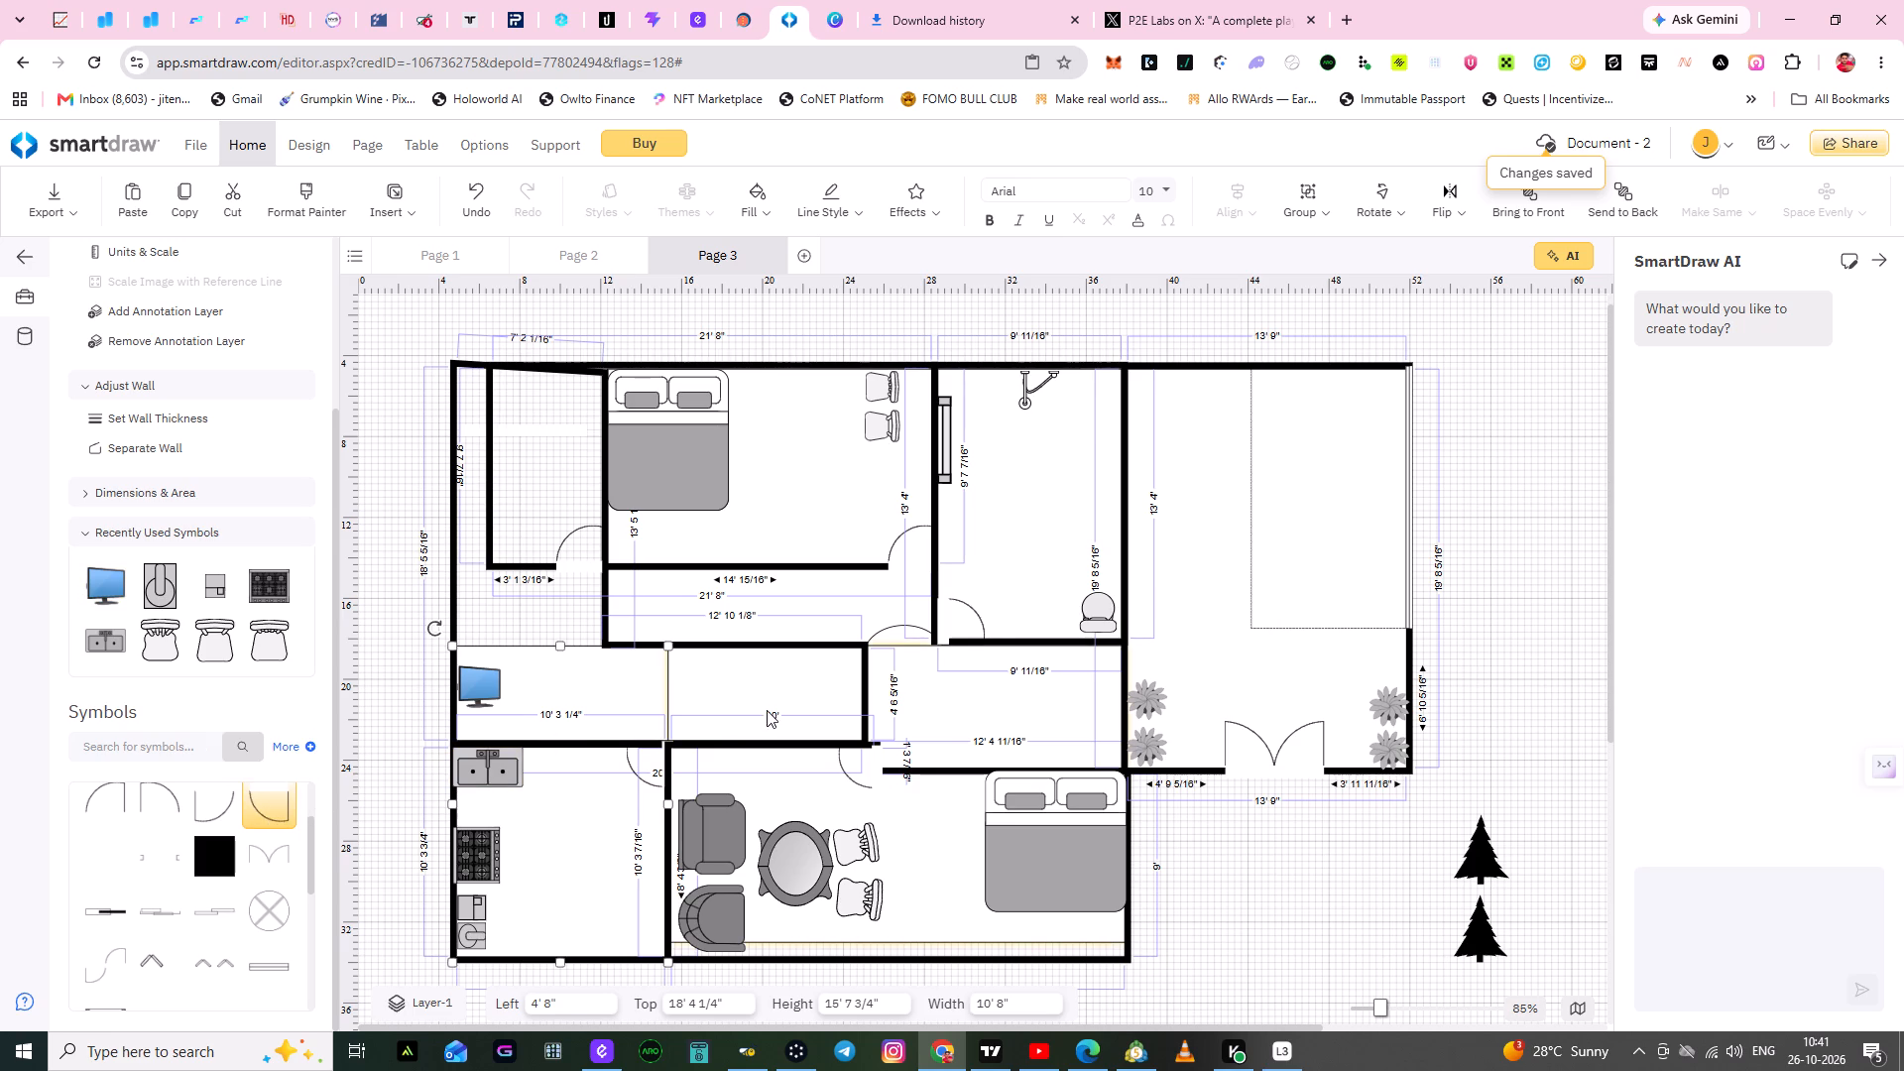
left_click_drag(767, 710, 795, 700)
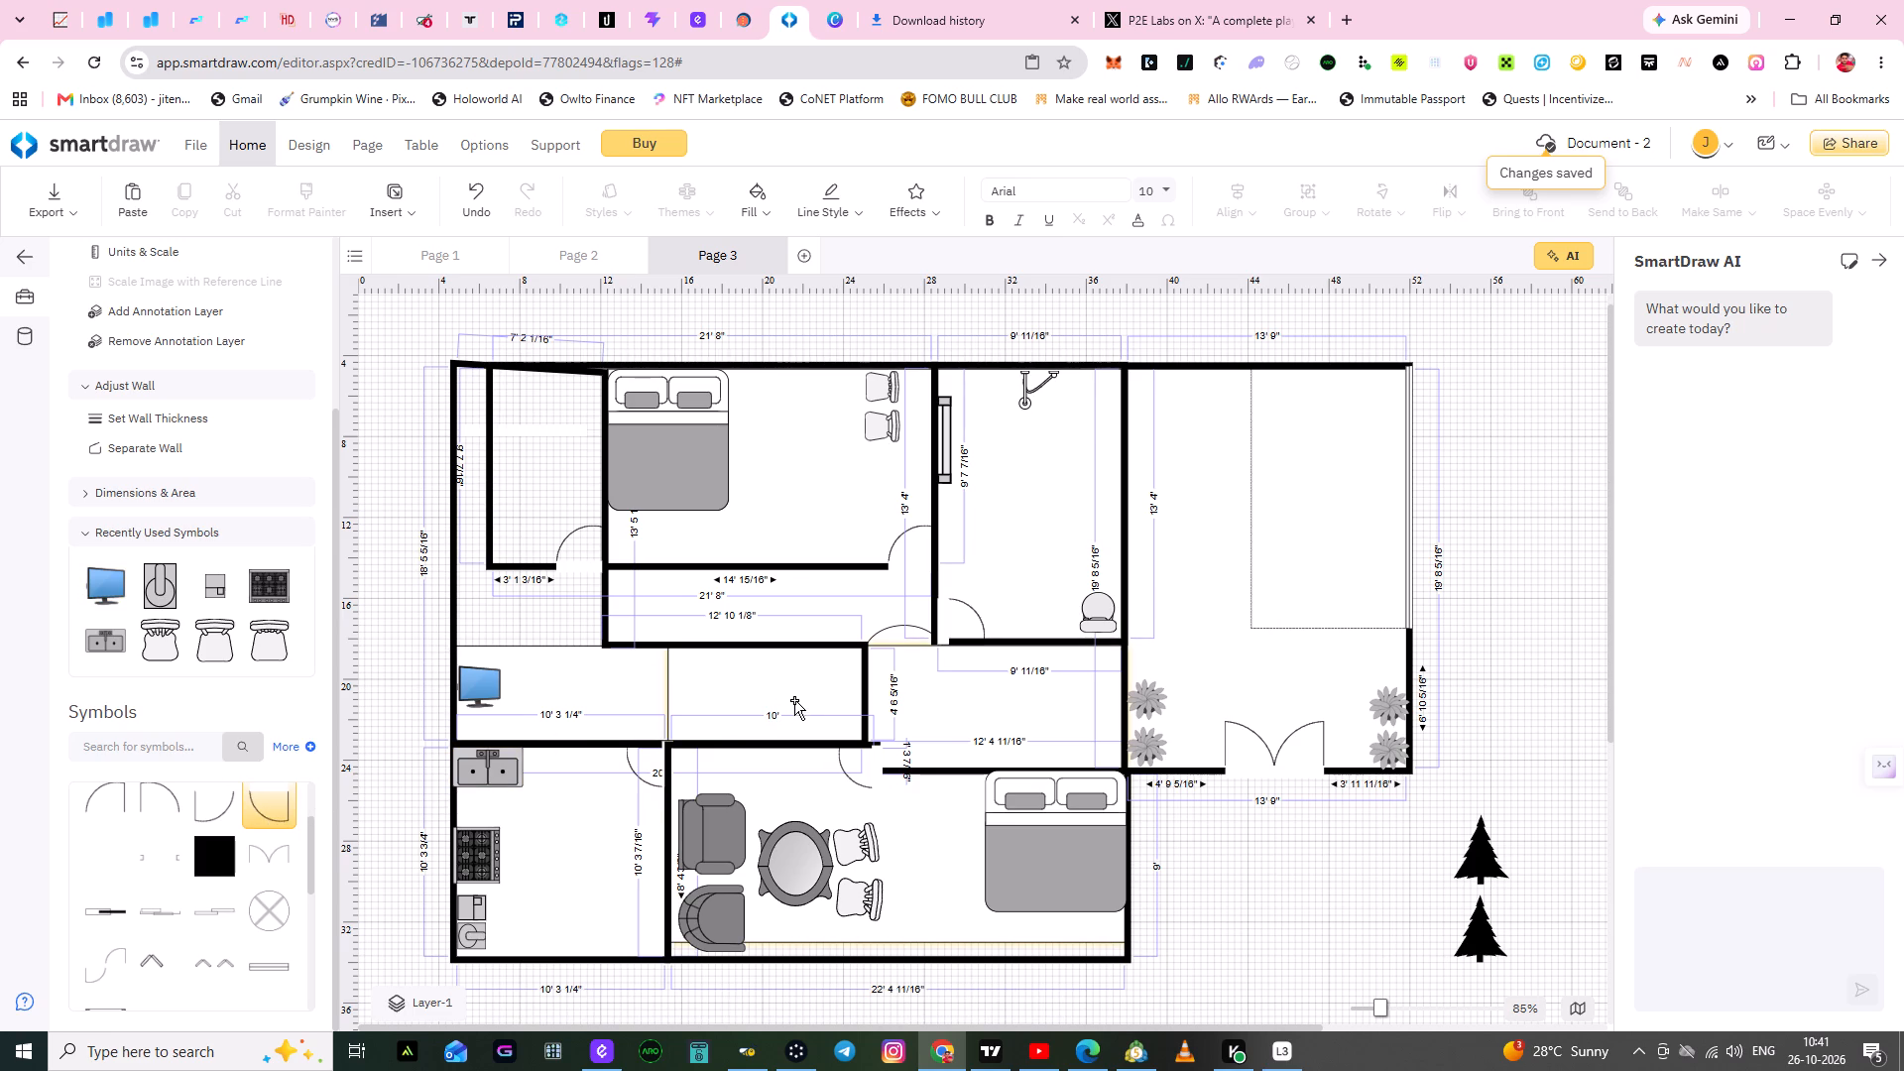
left_click_drag(268, 809, 756, 696)
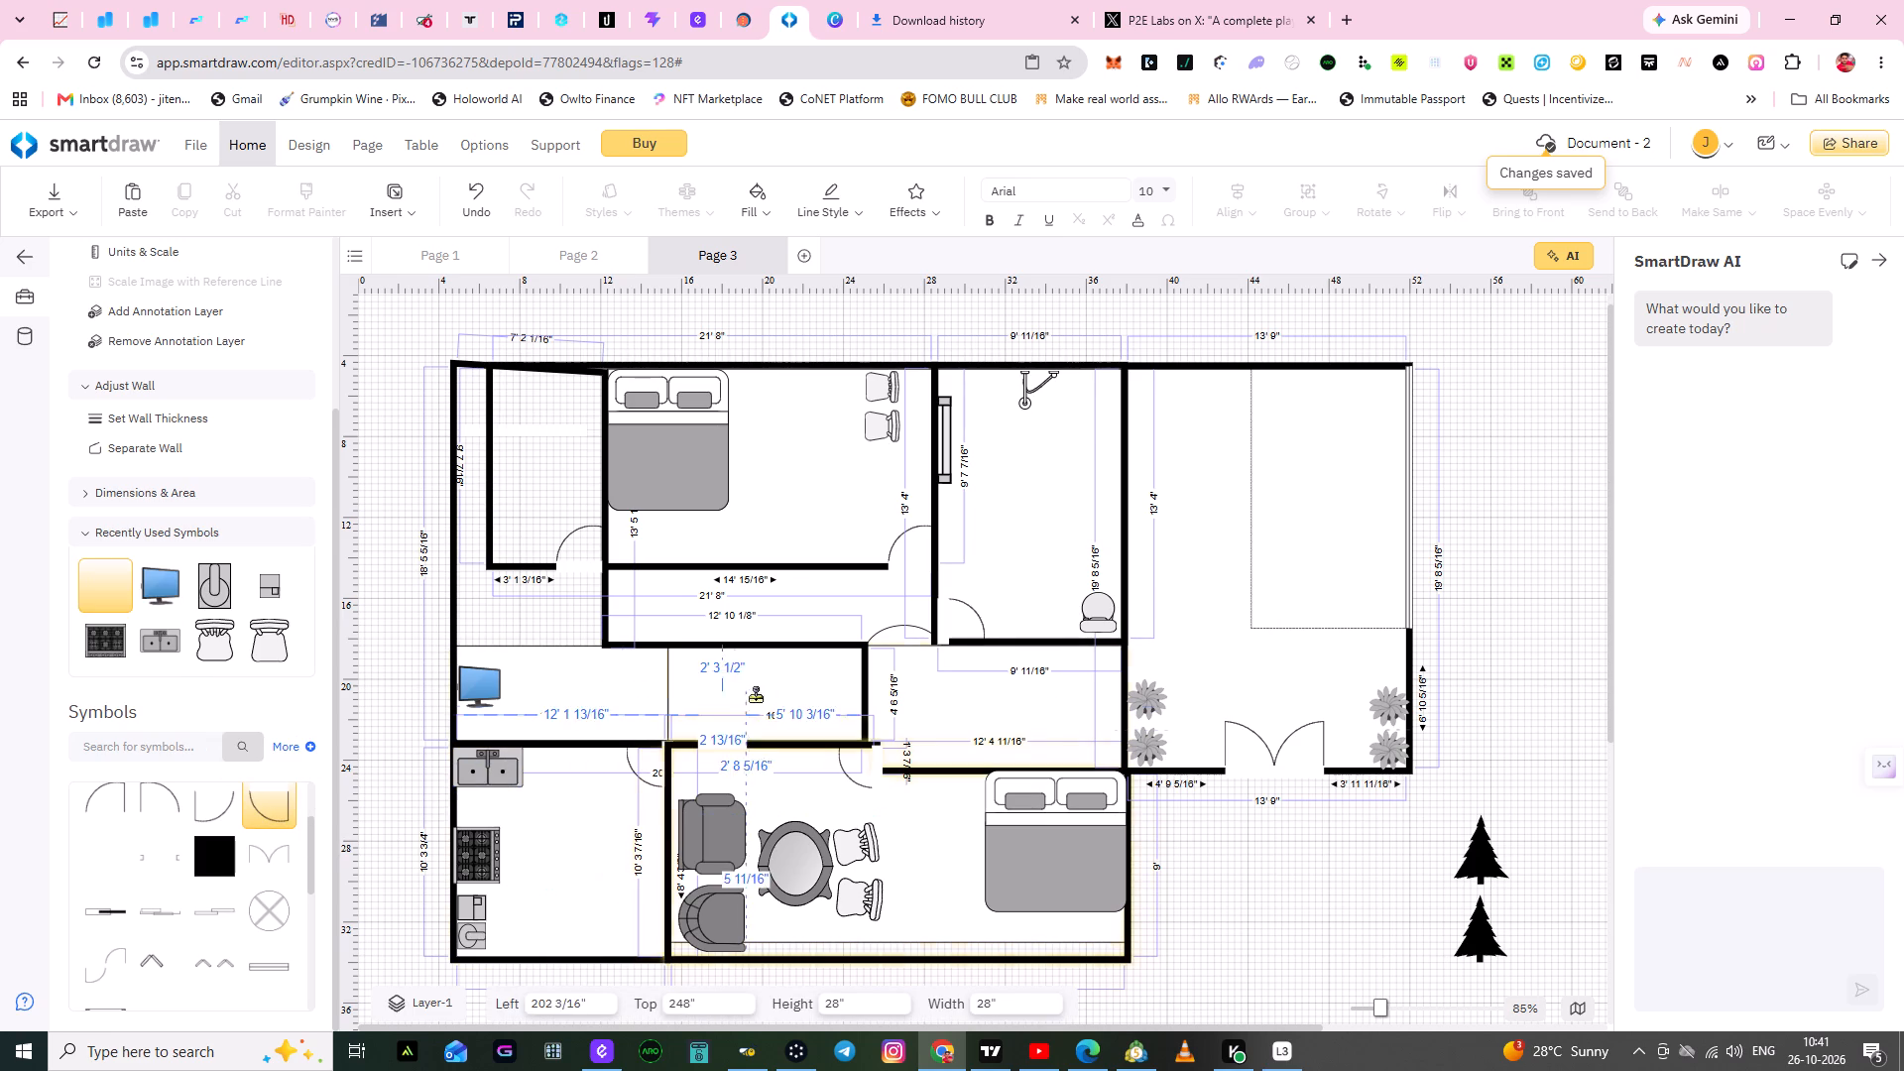
left_click_drag(756, 696, 765, 691)
left_click(782, 706)
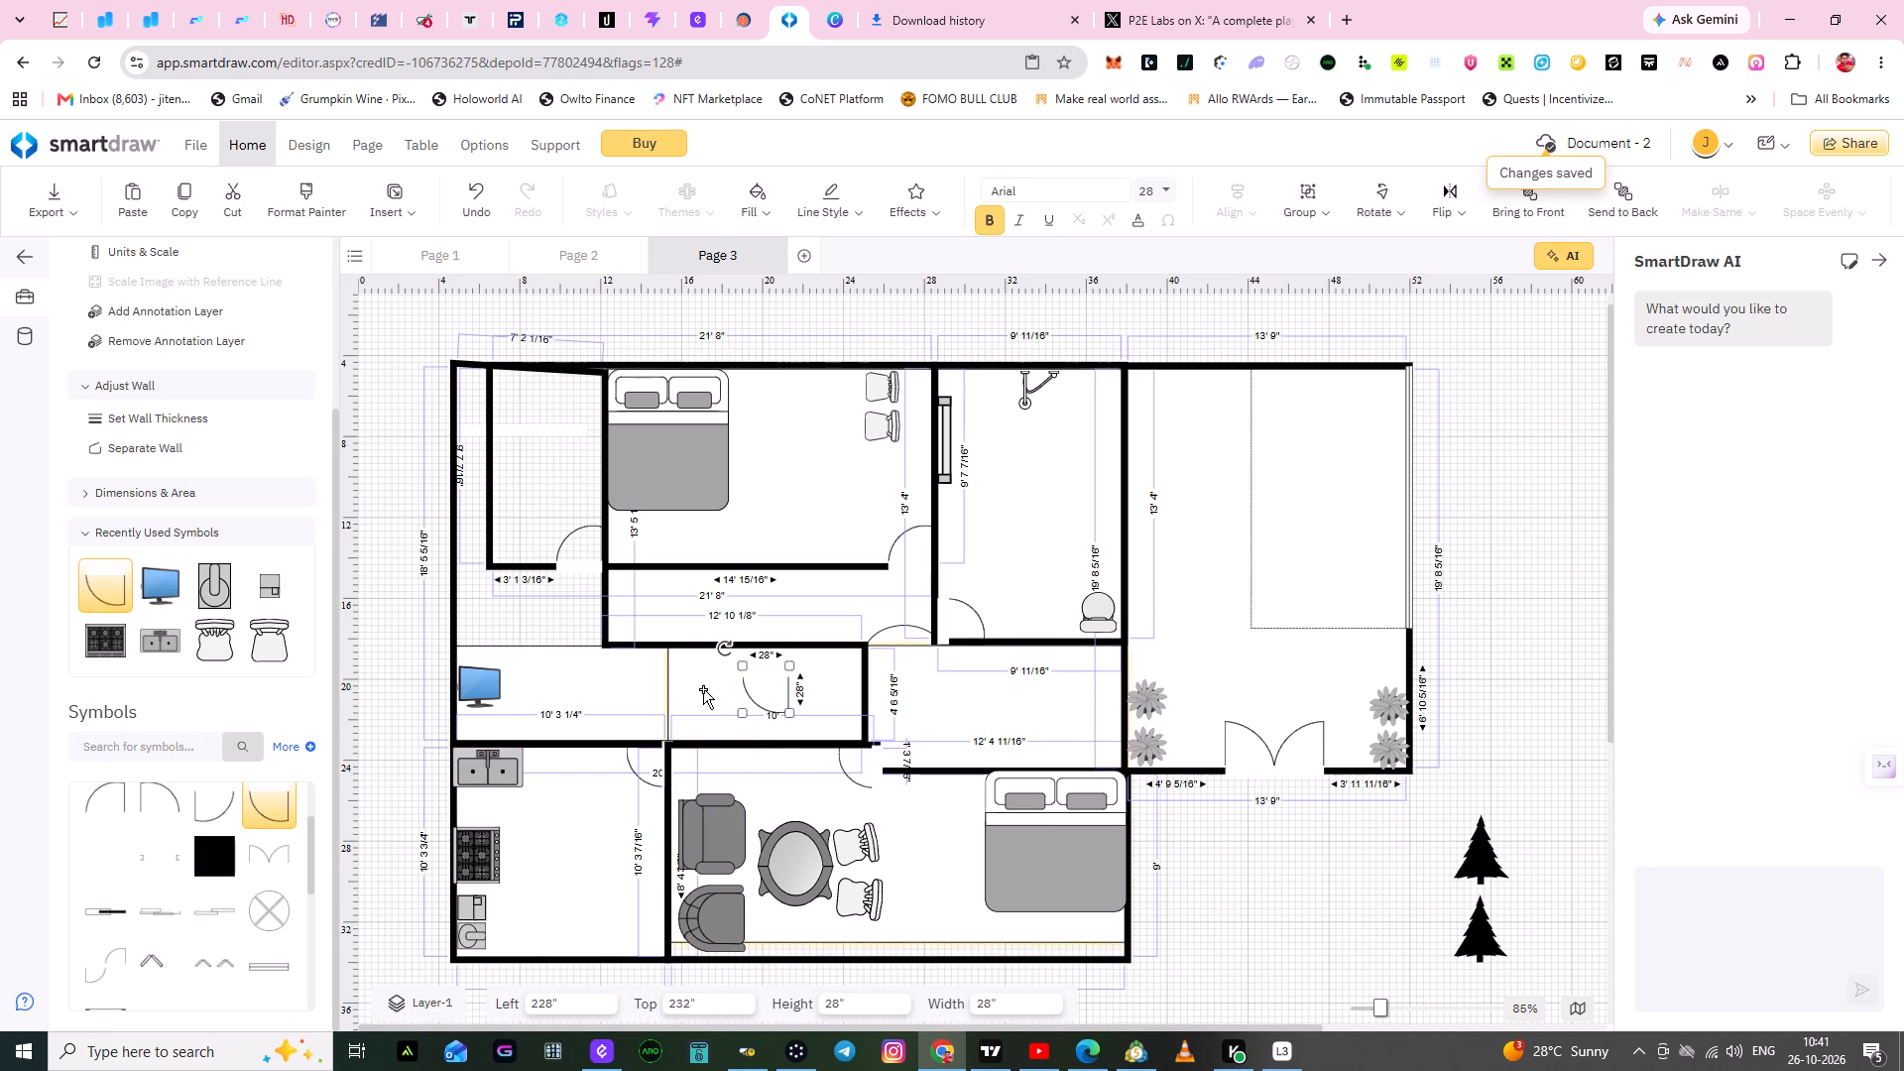
Rotate the new door and set it into the narrow room's right wall, at about 276" from the left and 251" from the top.
left_click_drag(721, 648, 787, 654)
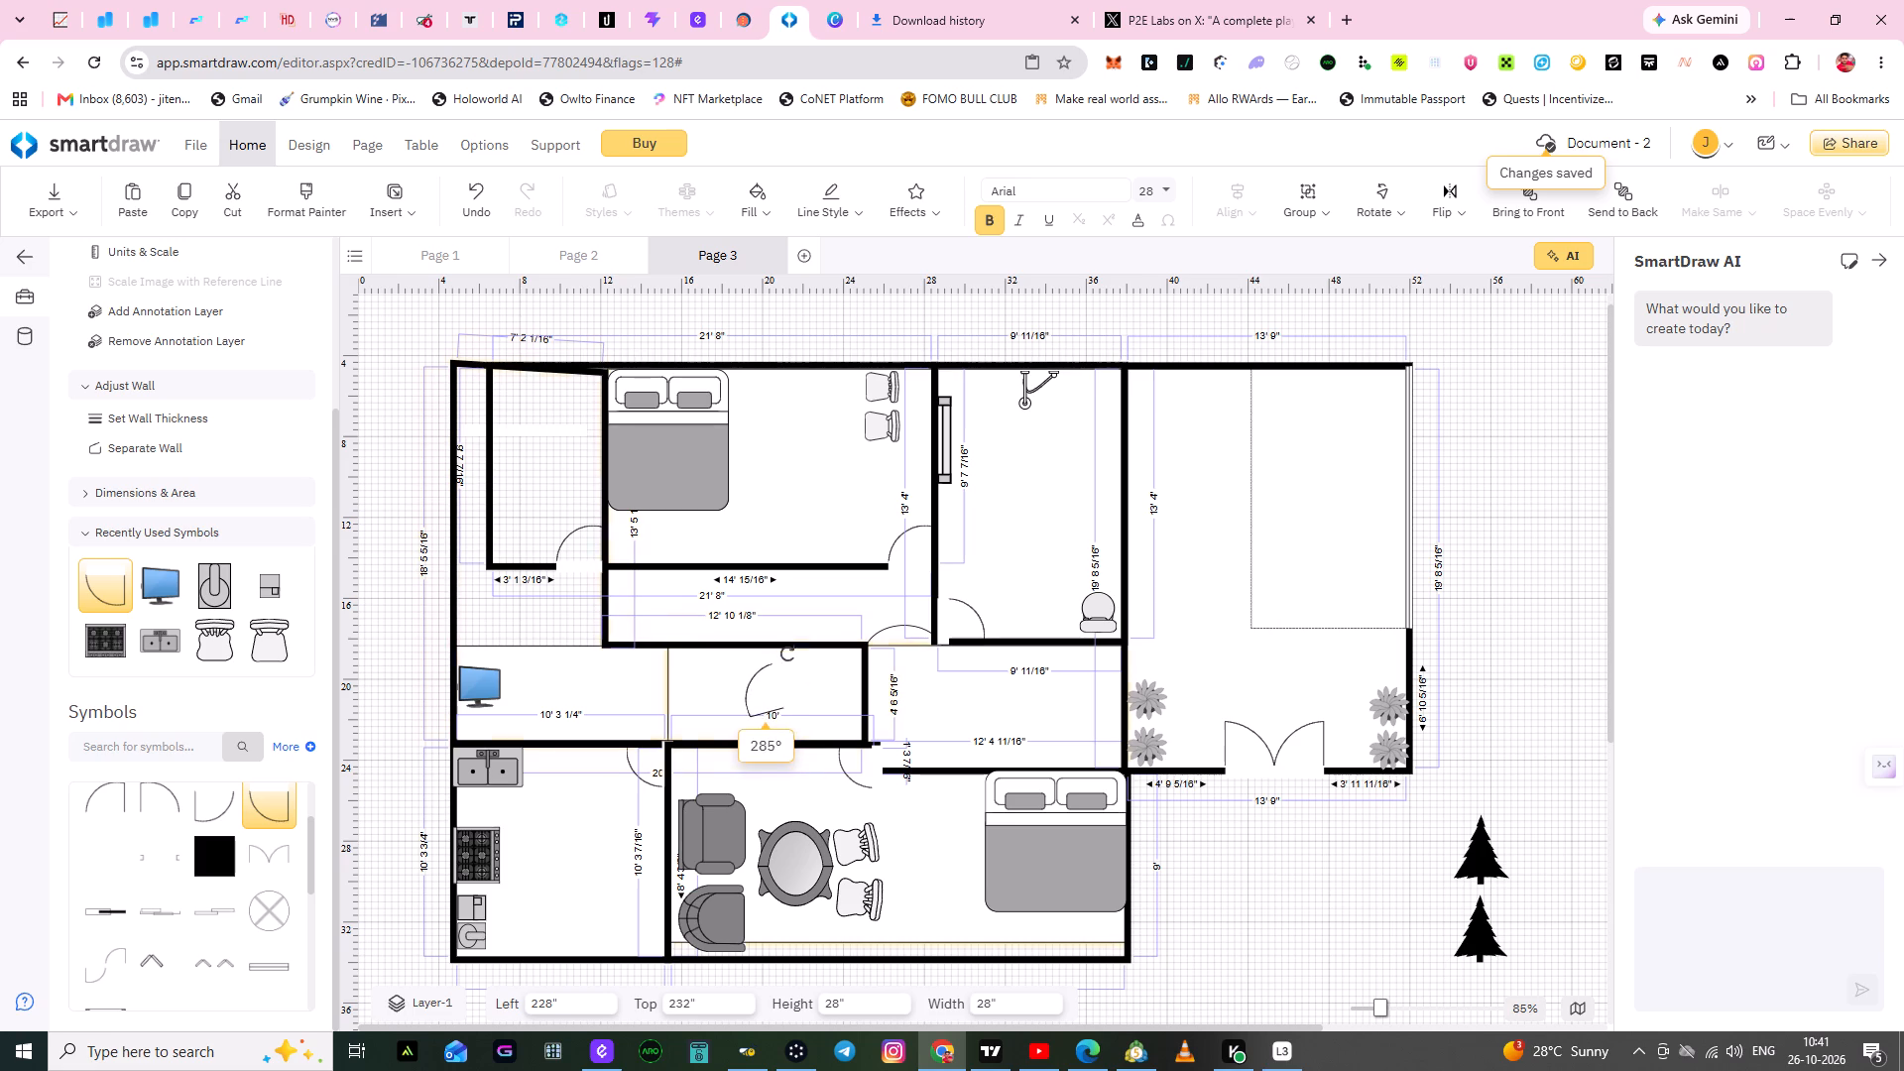
left_click_drag(787, 654, 791, 659)
left_click_drag(763, 705, 841, 734)
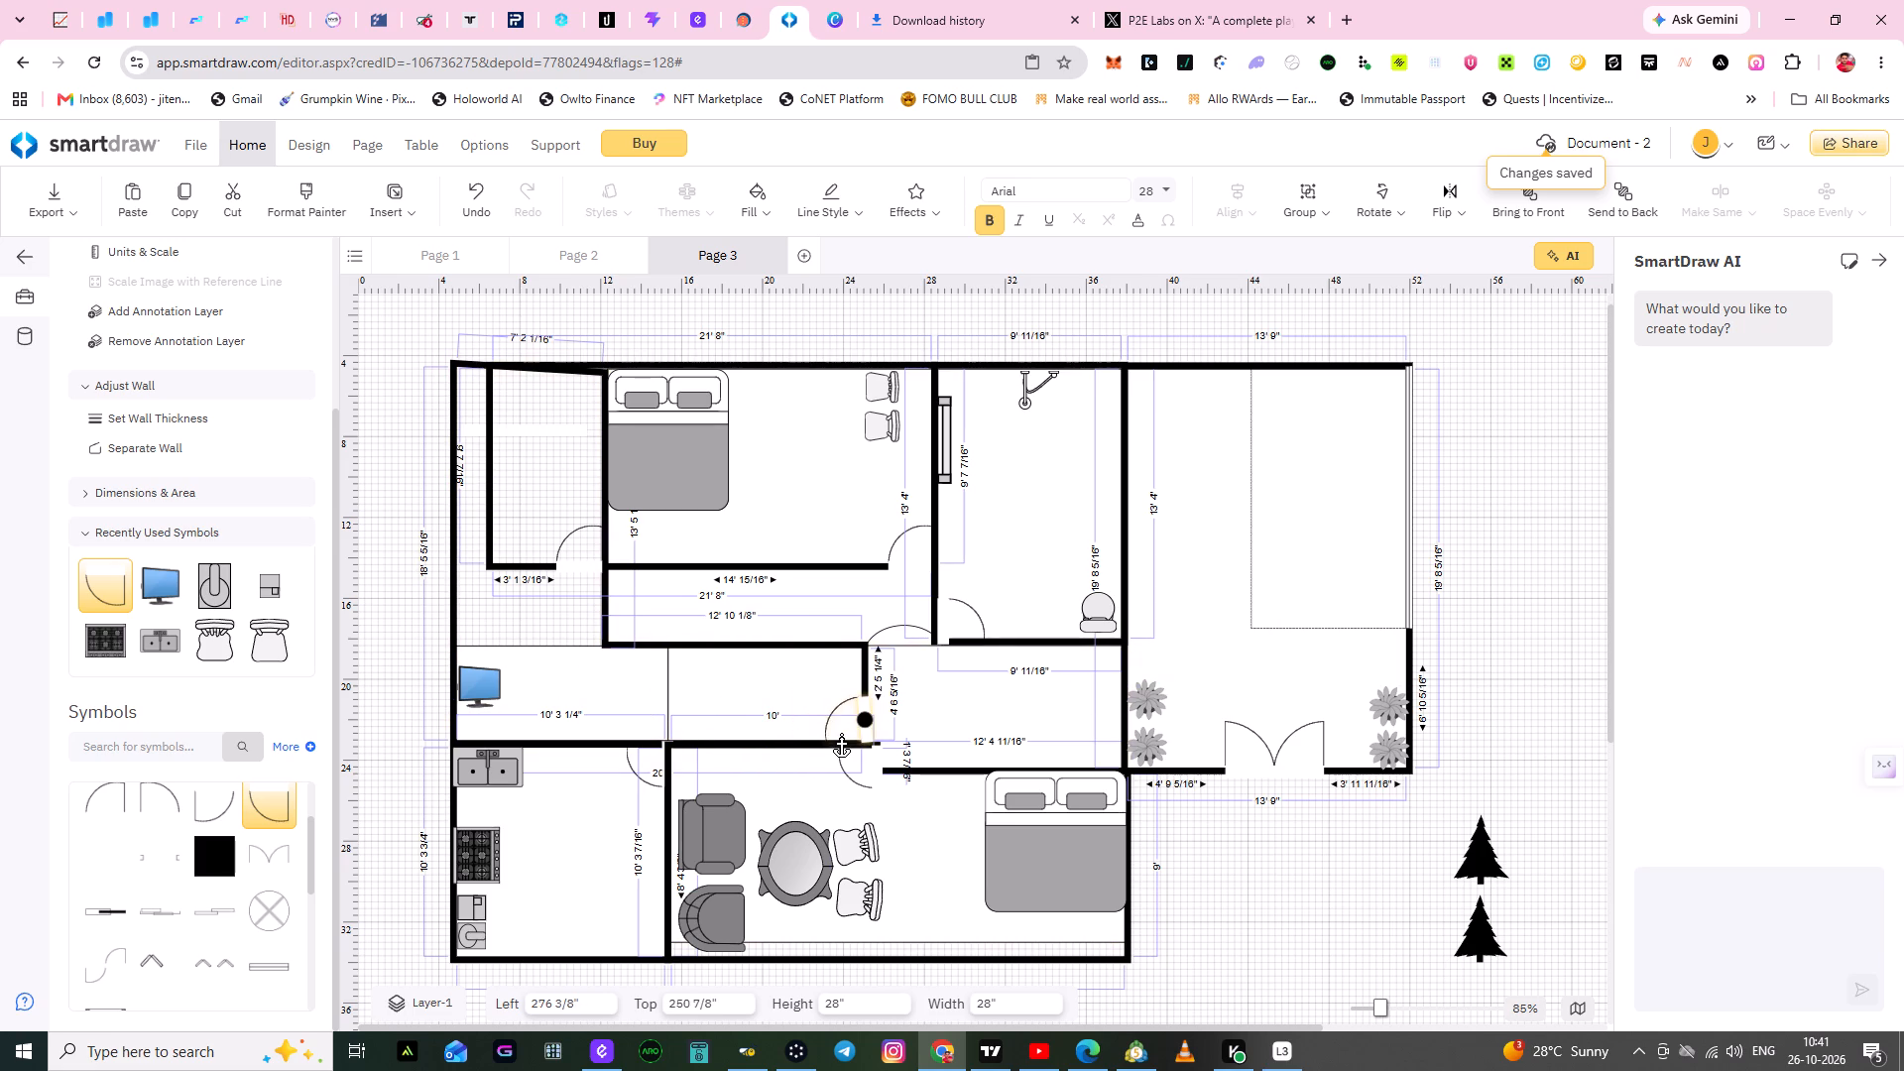
left_click_drag(841, 734, 844, 734)
left_click(750, 683)
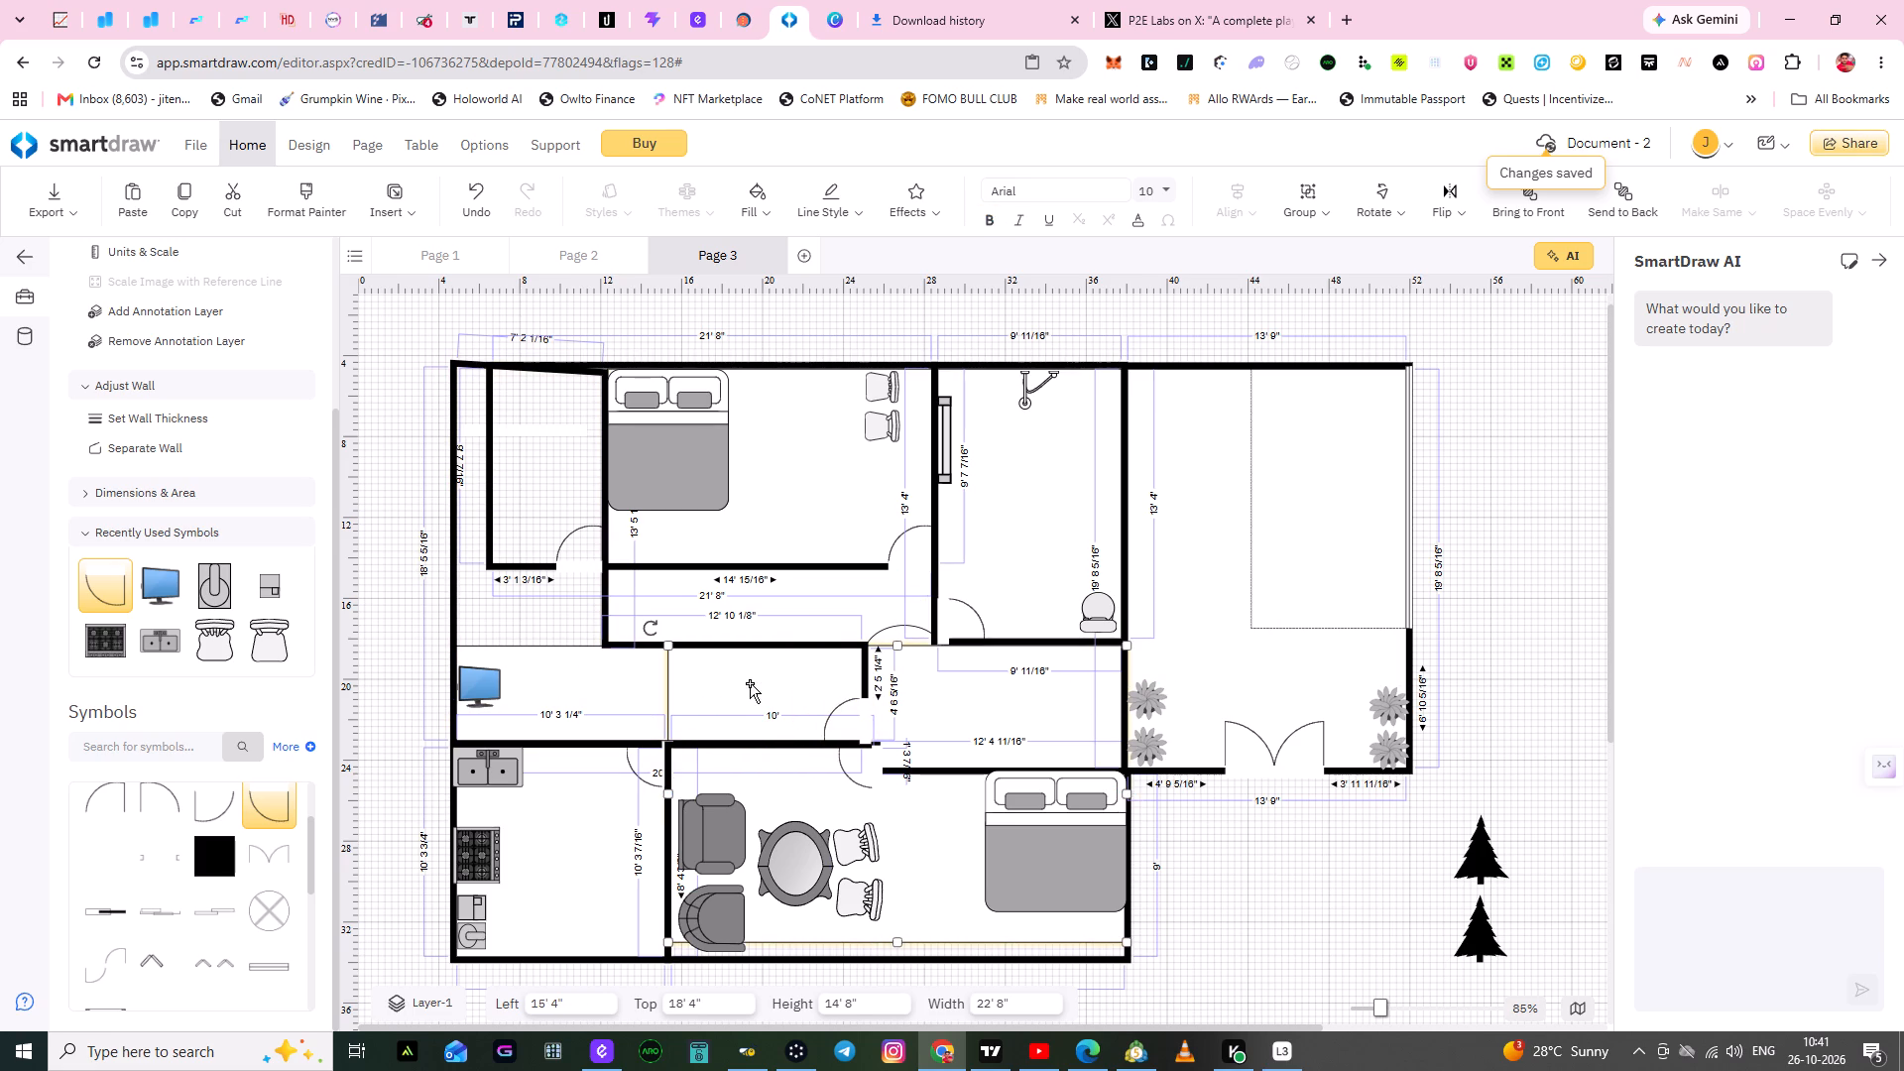
Move the lower bedroom's 2' 2" door from the short vertical wall onto its upper wall, about 23' 5" from the left and 21' 4" from the top.
left_click(857, 774)
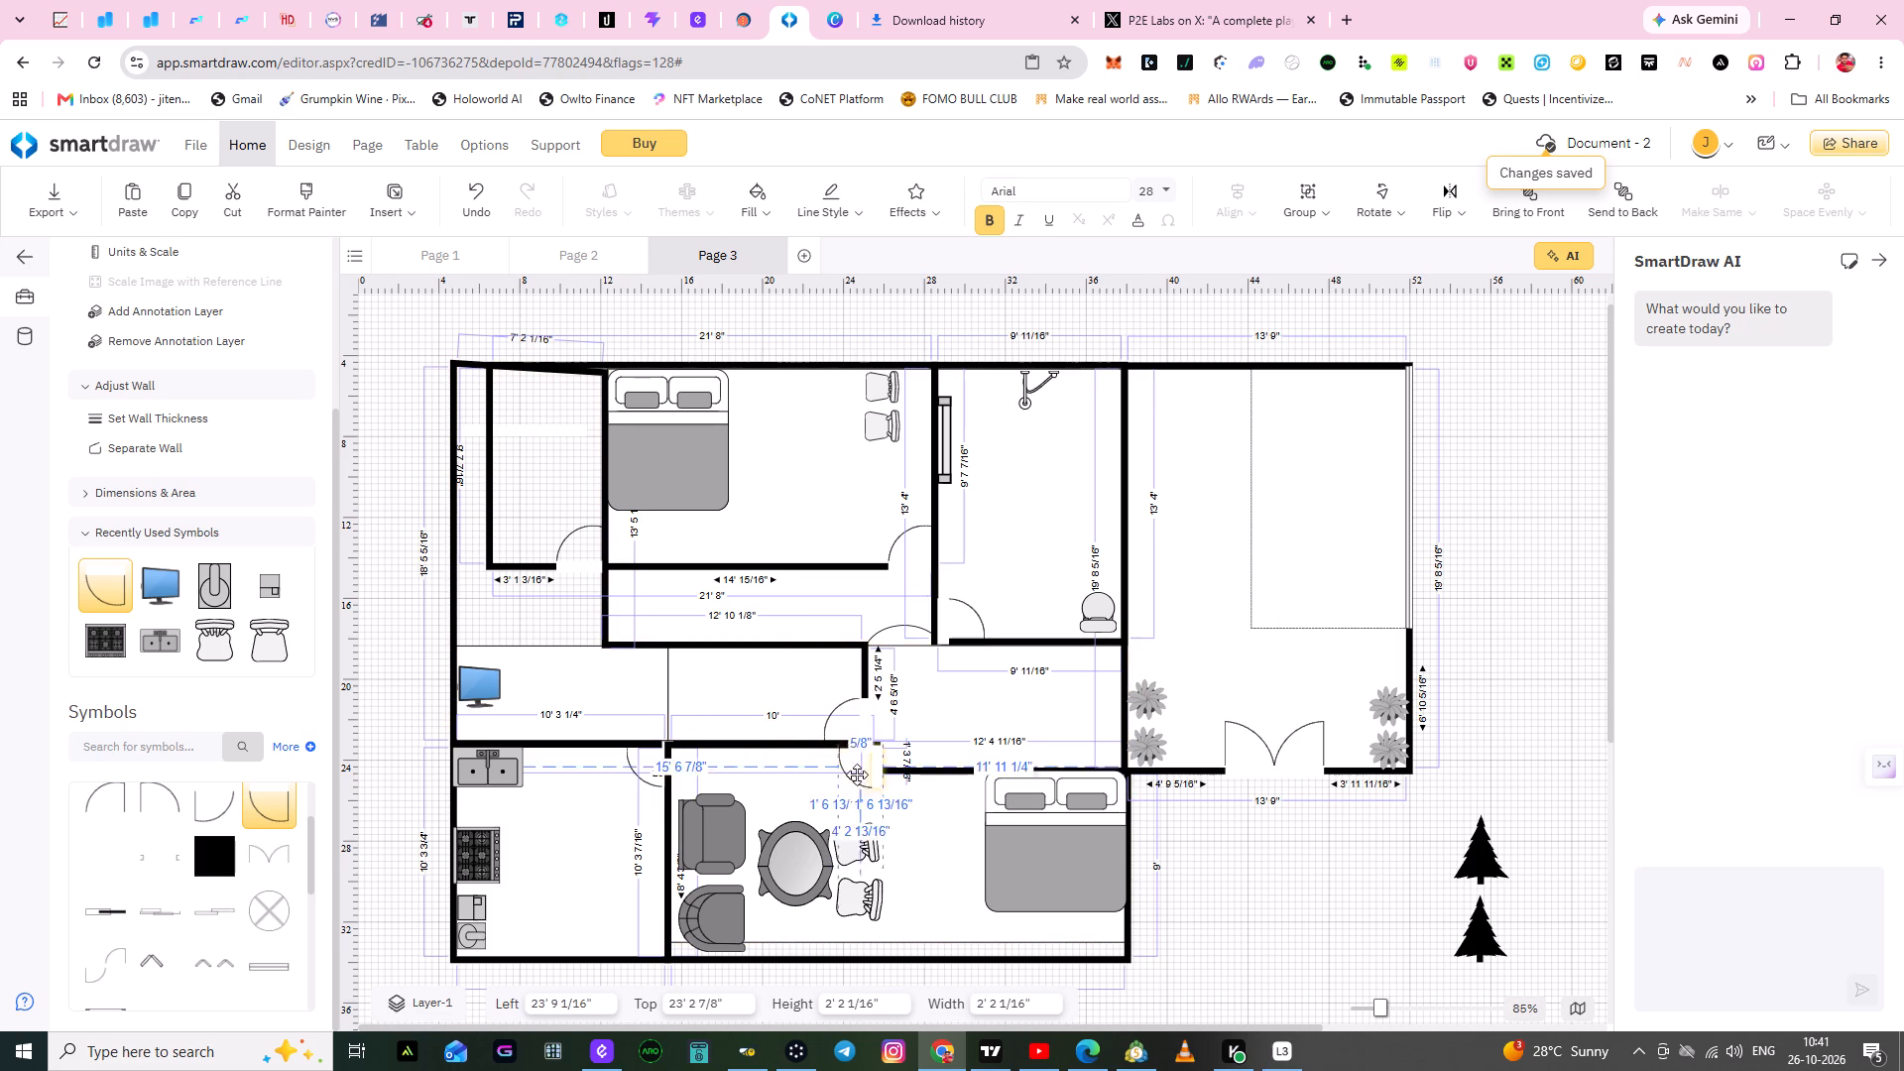
left_click_drag(857, 774, 845, 775)
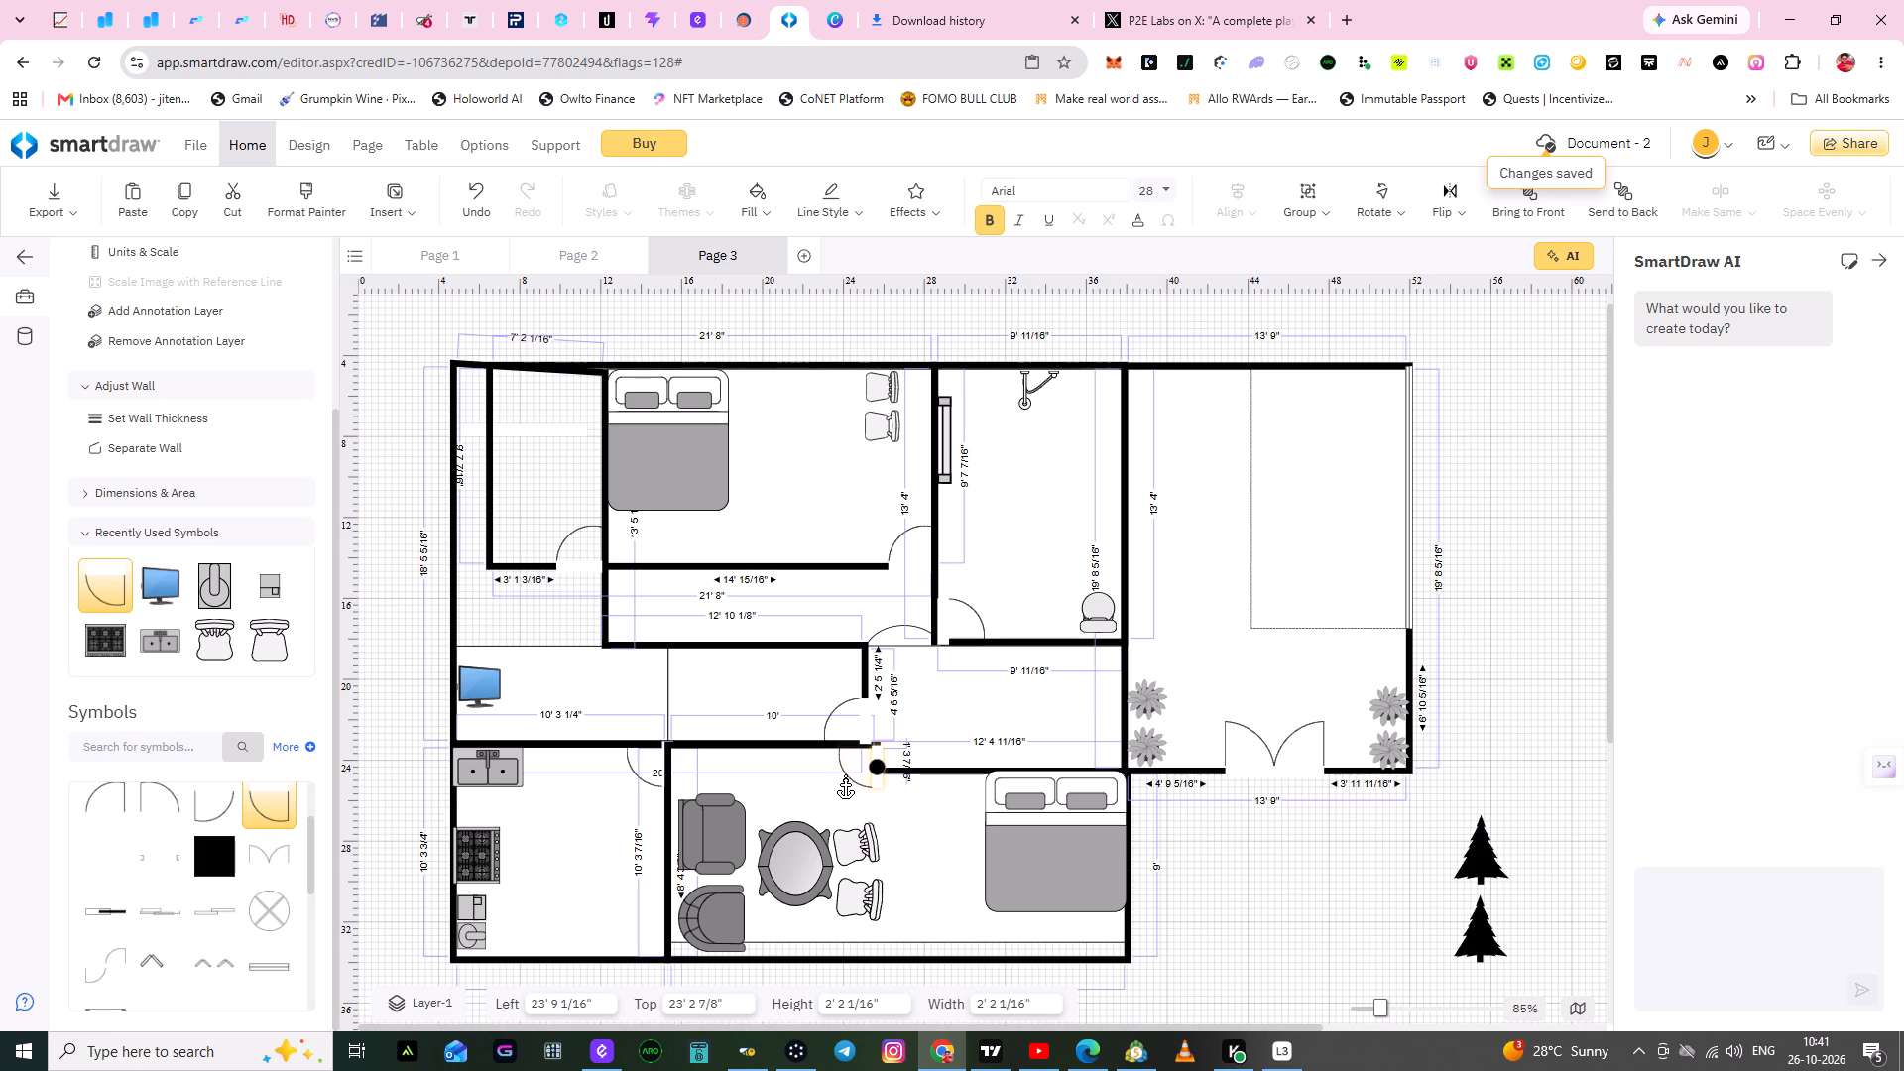
left_click_drag(845, 775, 839, 780)
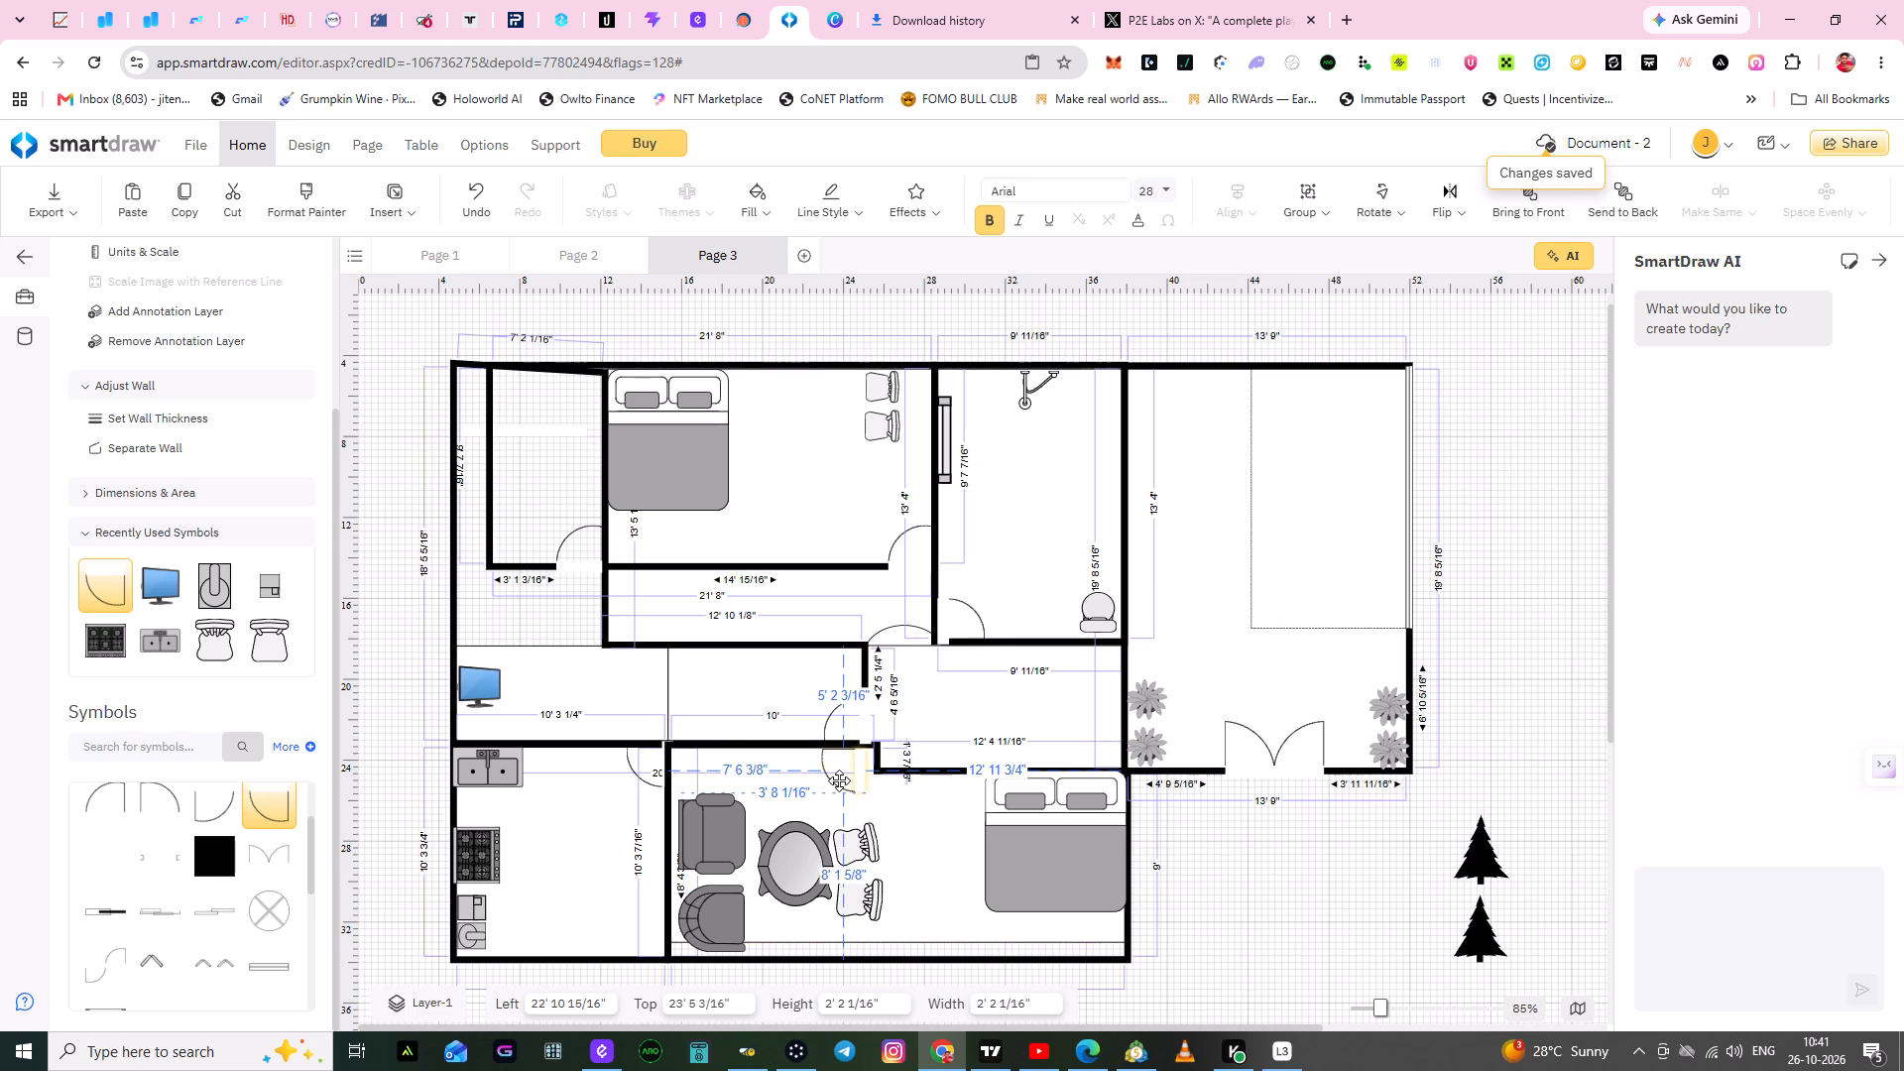
left_click_drag(839, 780, 849, 787)
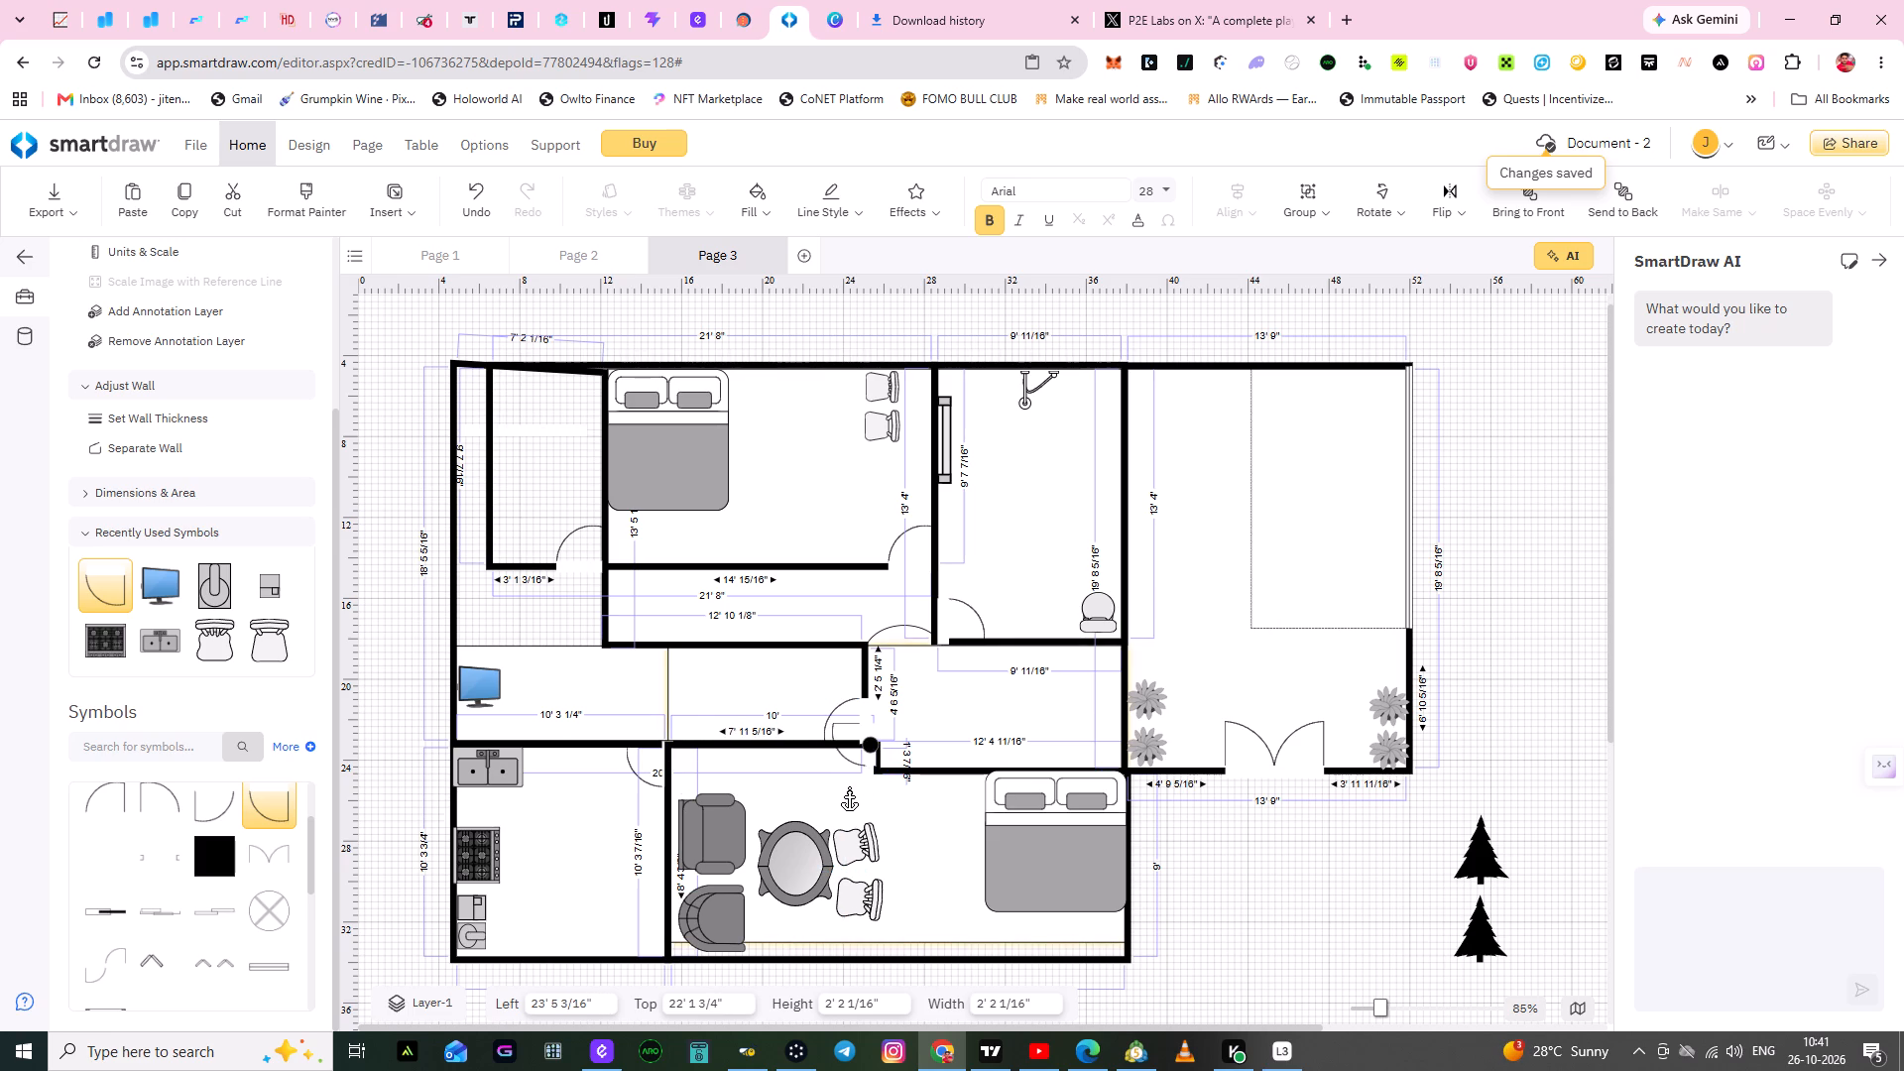
left_click_drag(849, 787, 844, 787)
left_click_drag(844, 787, 848, 795)
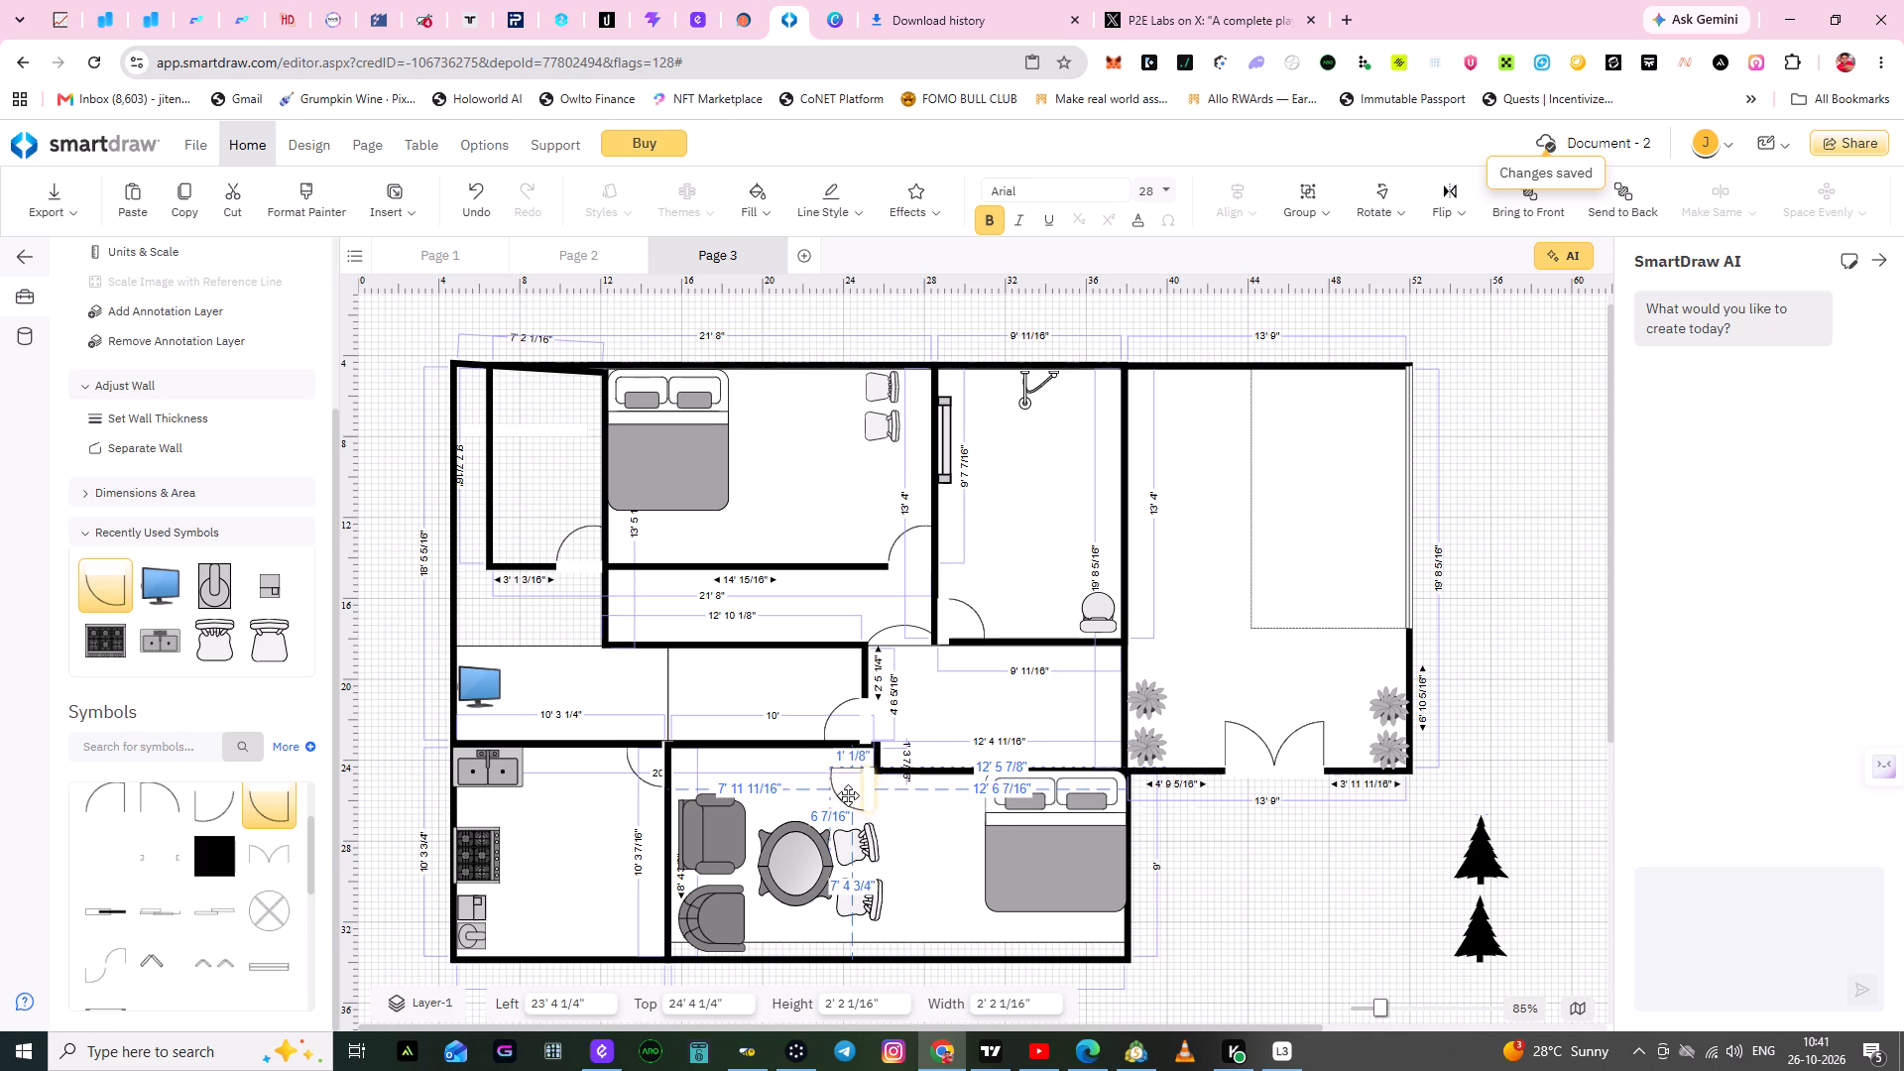
left_click_drag(848, 795, 848, 790)
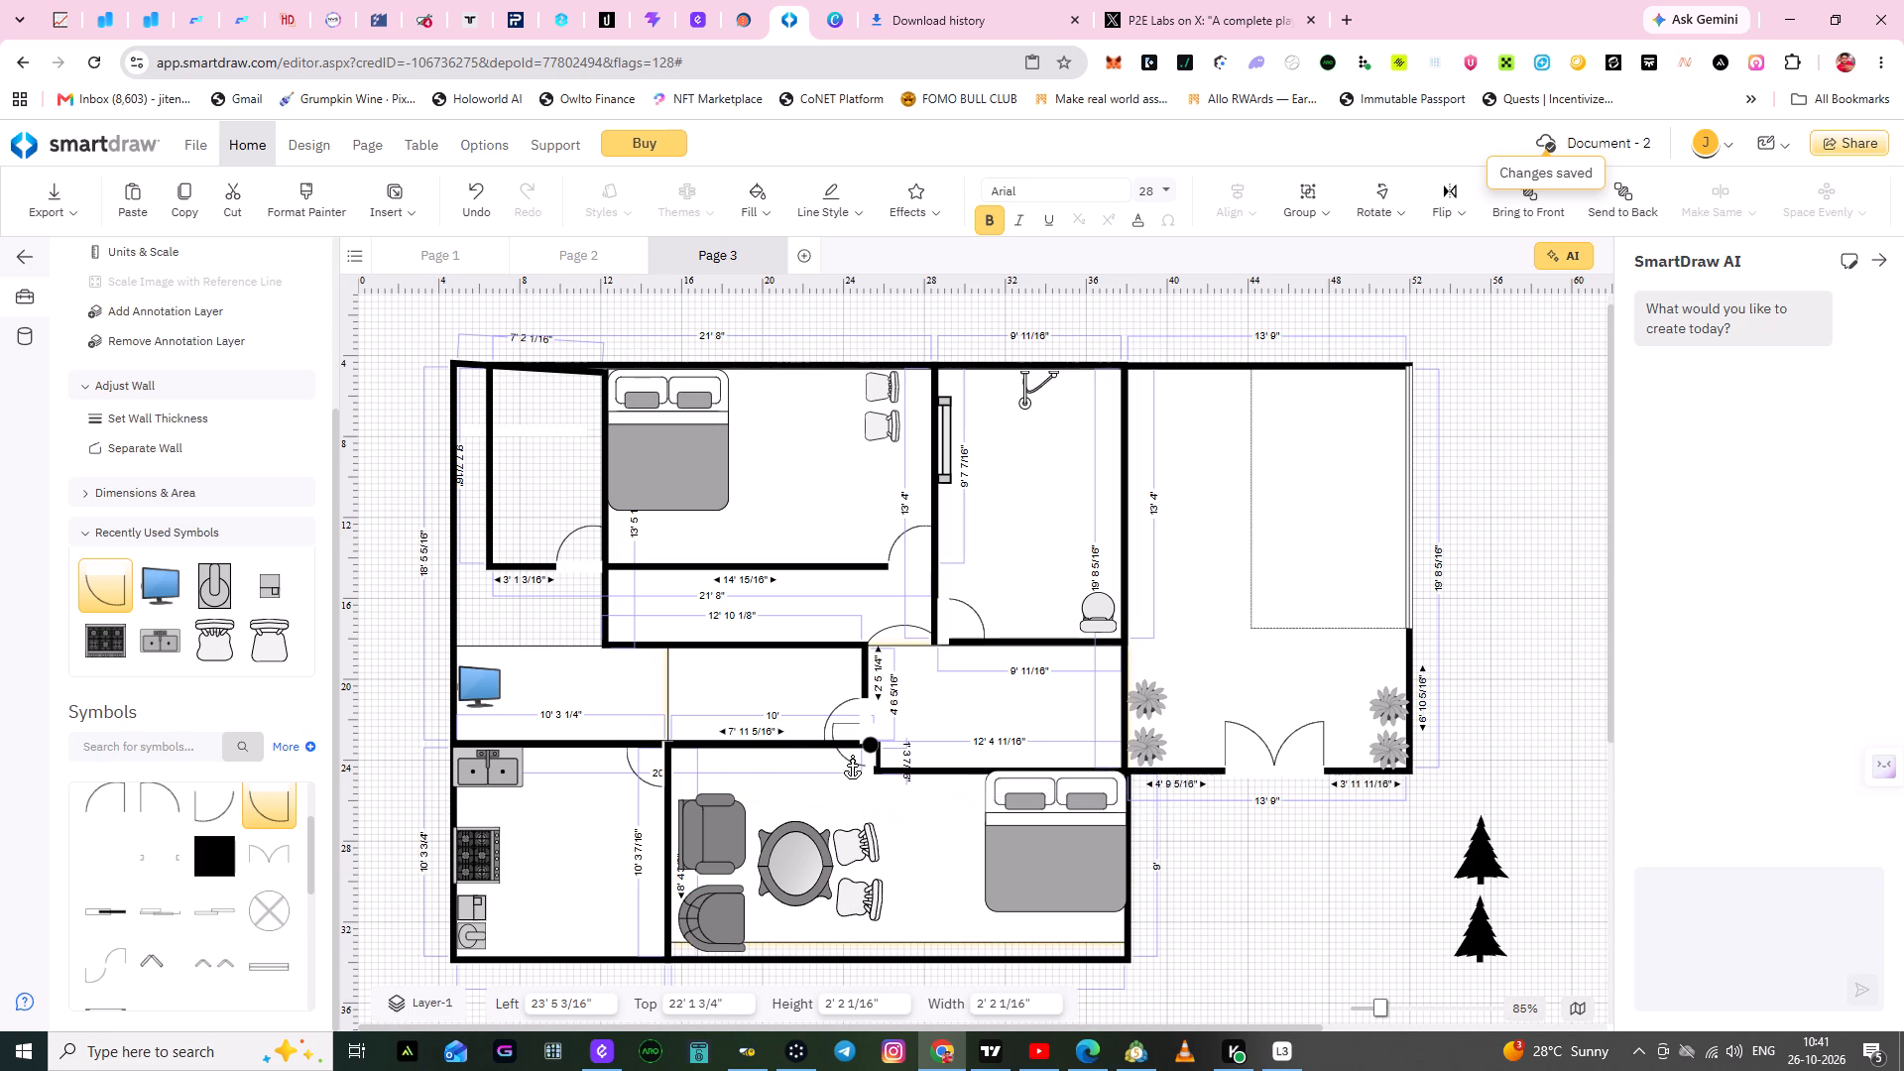
left_click(852, 755)
left_click_drag(852, 755, 856, 785)
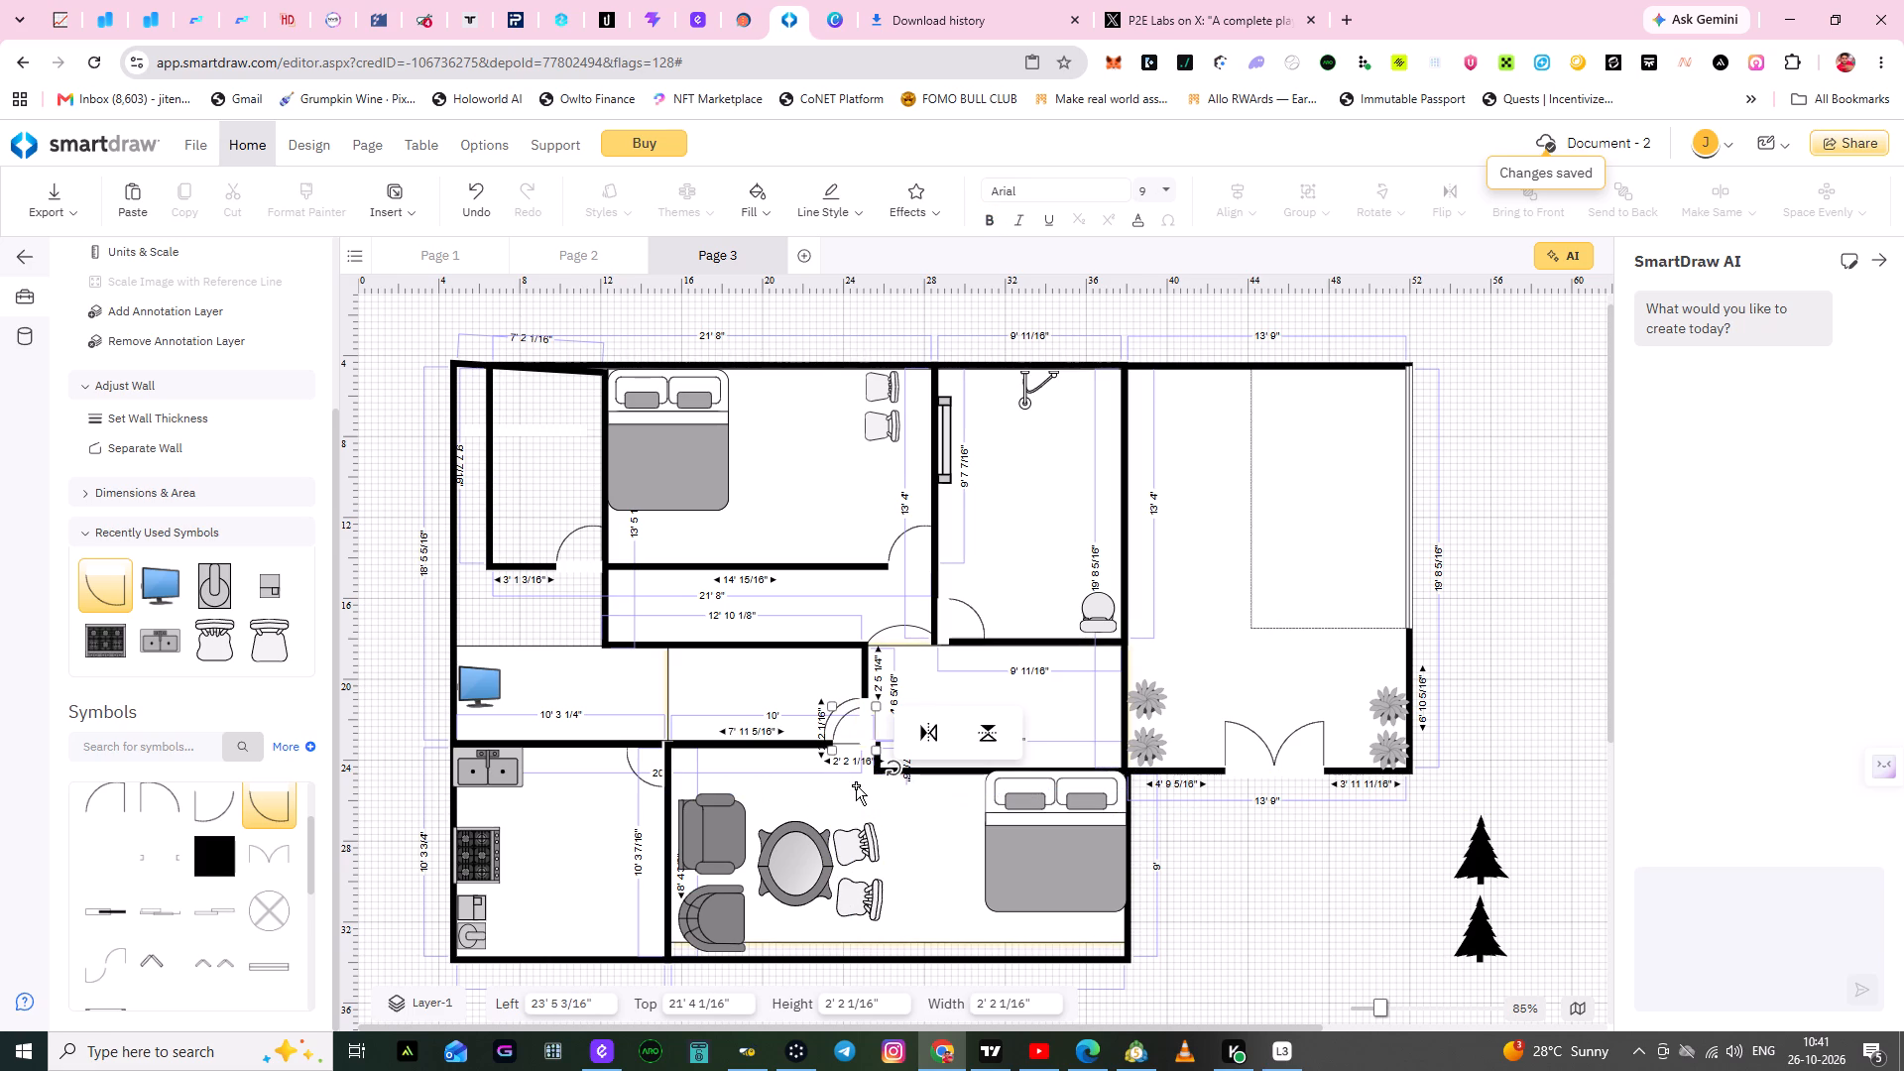
left_click_drag(856, 785, 857, 785)
left_click(897, 801)
left_click(929, 841)
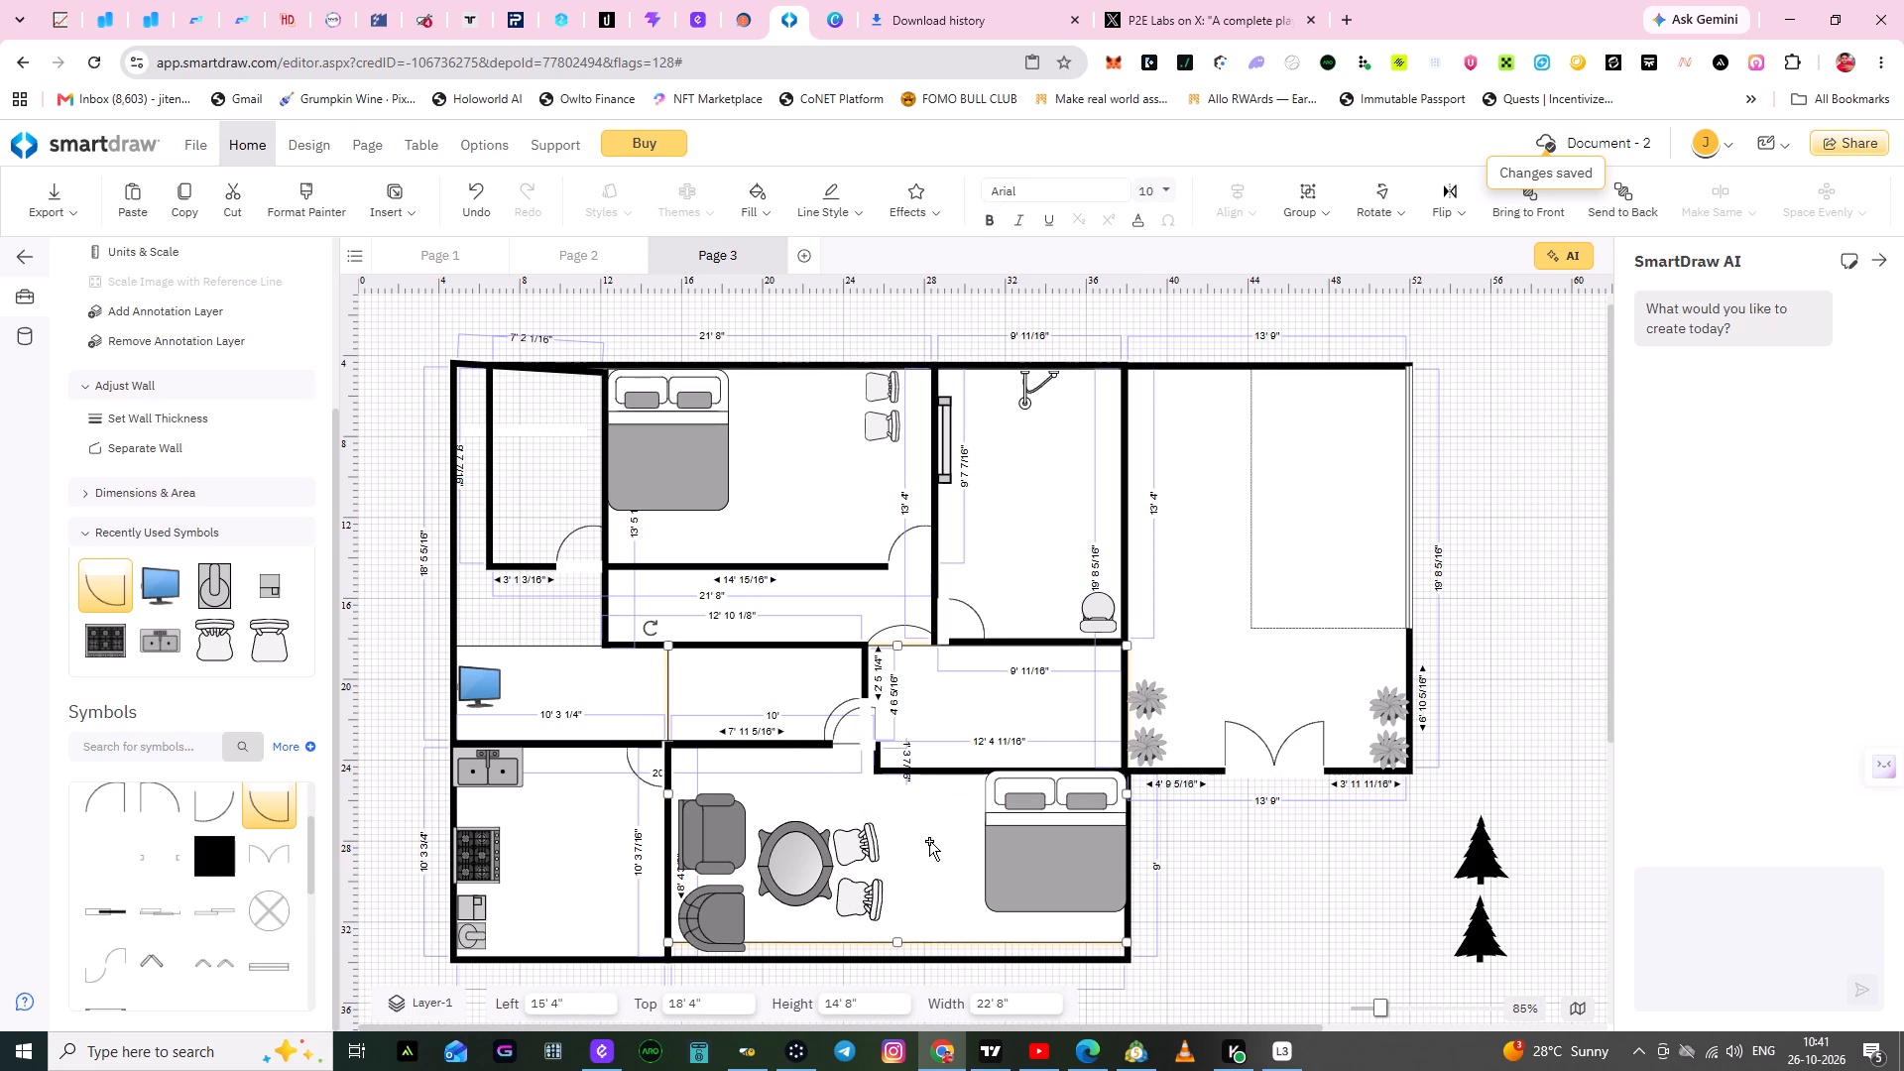
Move the 28" door off the narrow room's right wall, rotate it, and set it at the opening in the seating room's upper wall.
left_click(847, 732)
left_click_drag(847, 732, 857, 739)
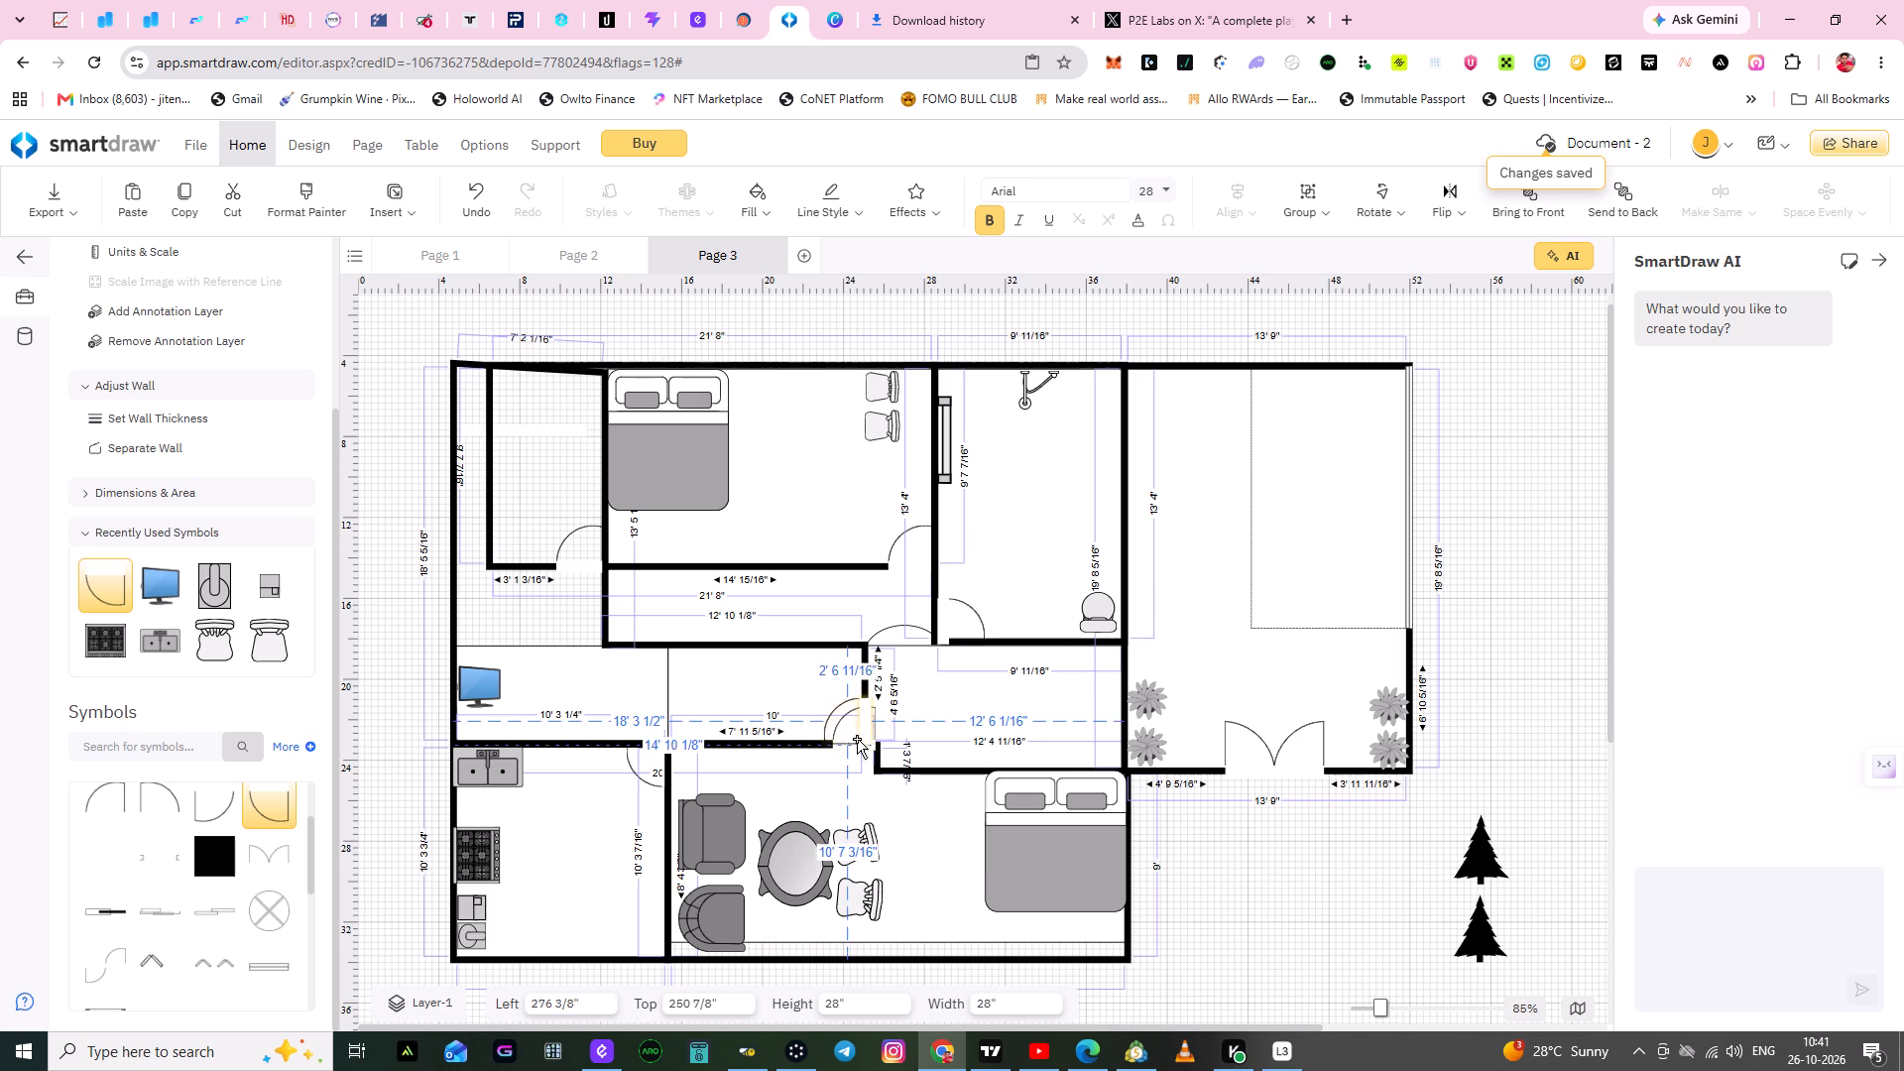
left_click_drag(857, 739, 840, 780)
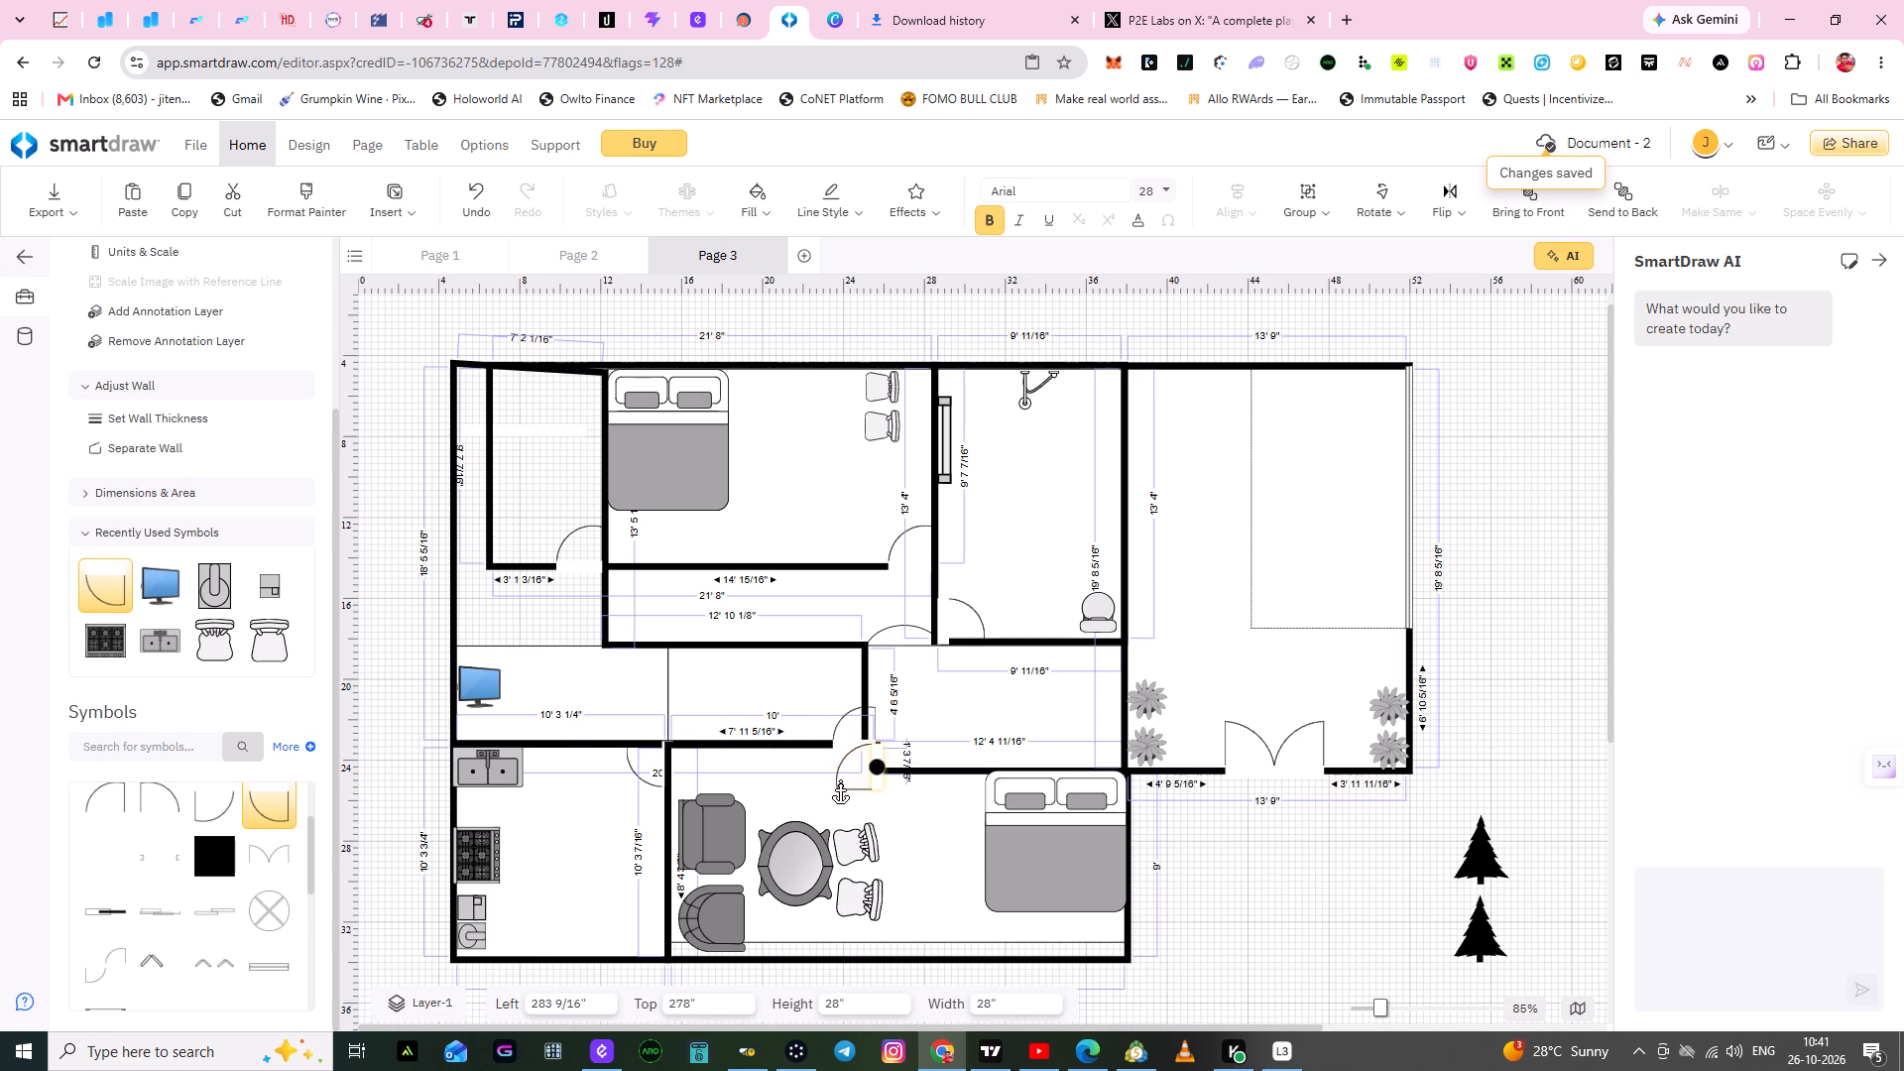
left_click_drag(840, 780, 825, 790)
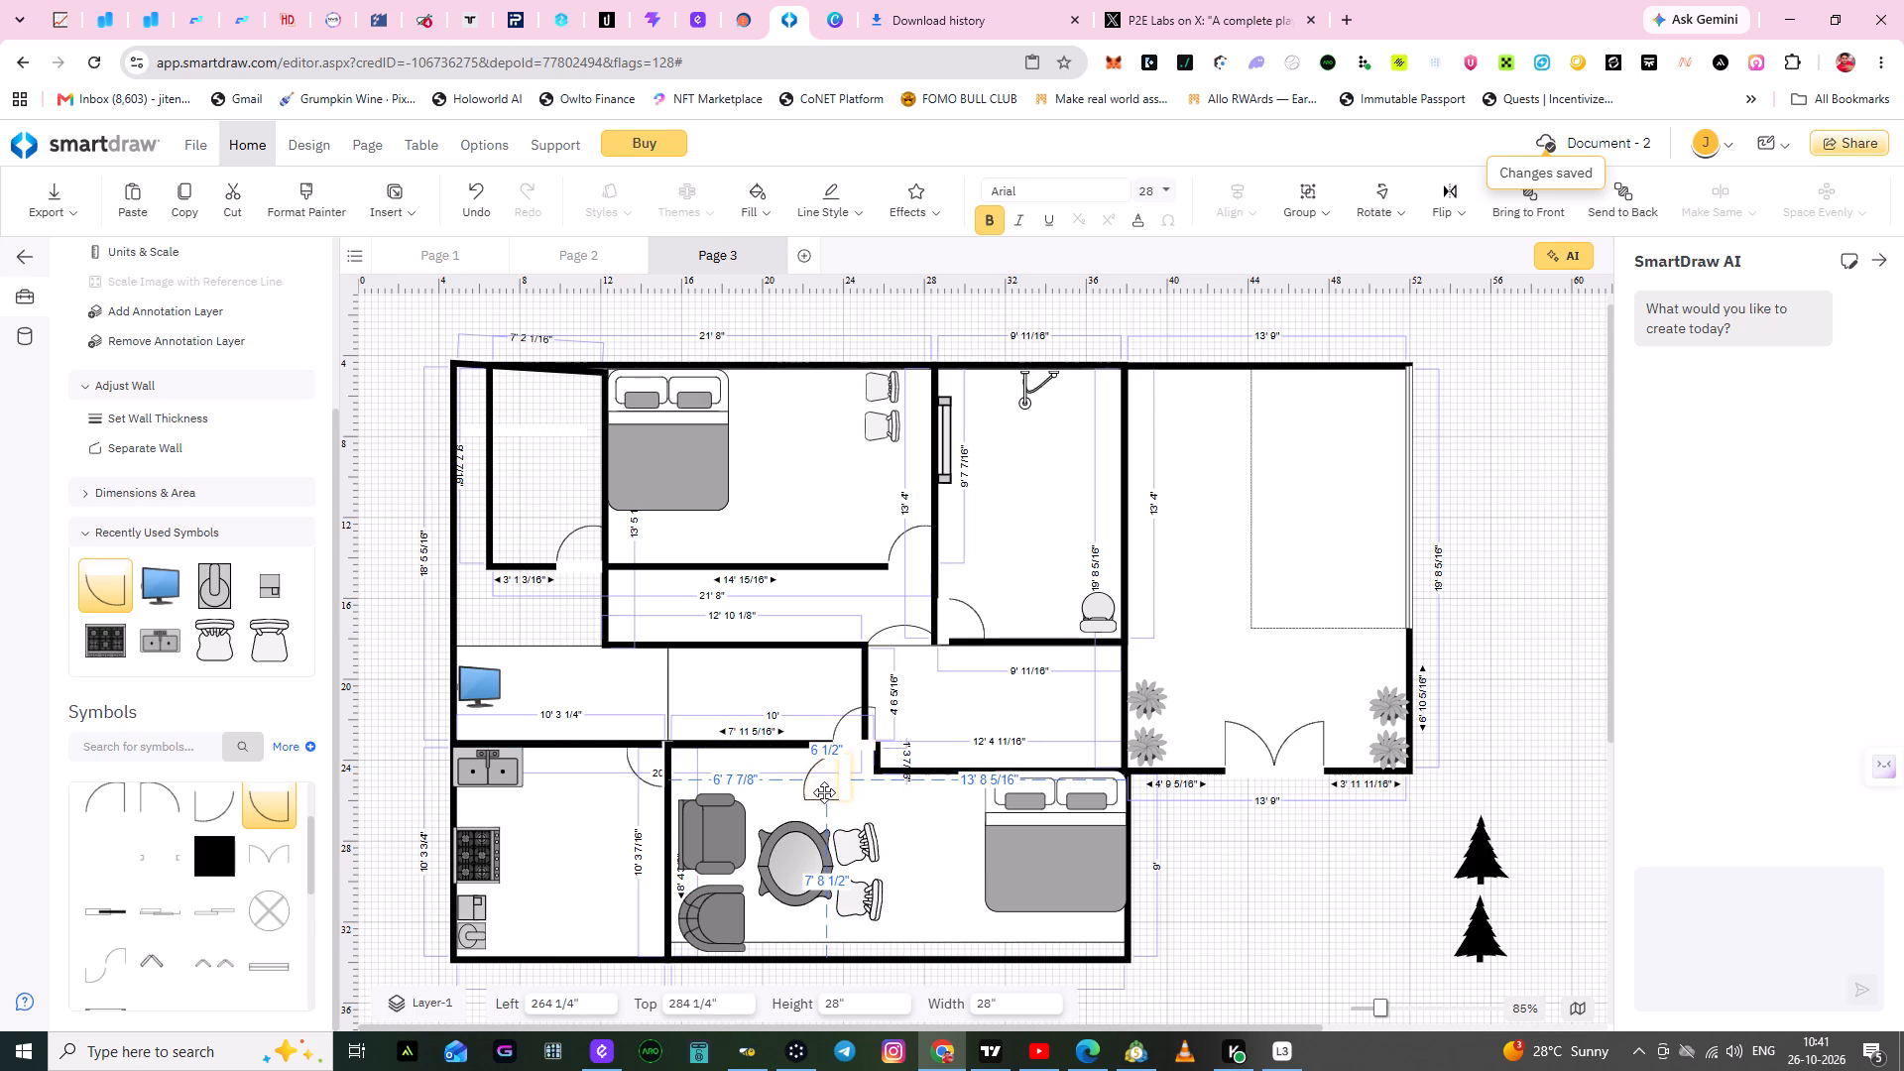
left_click(839, 790)
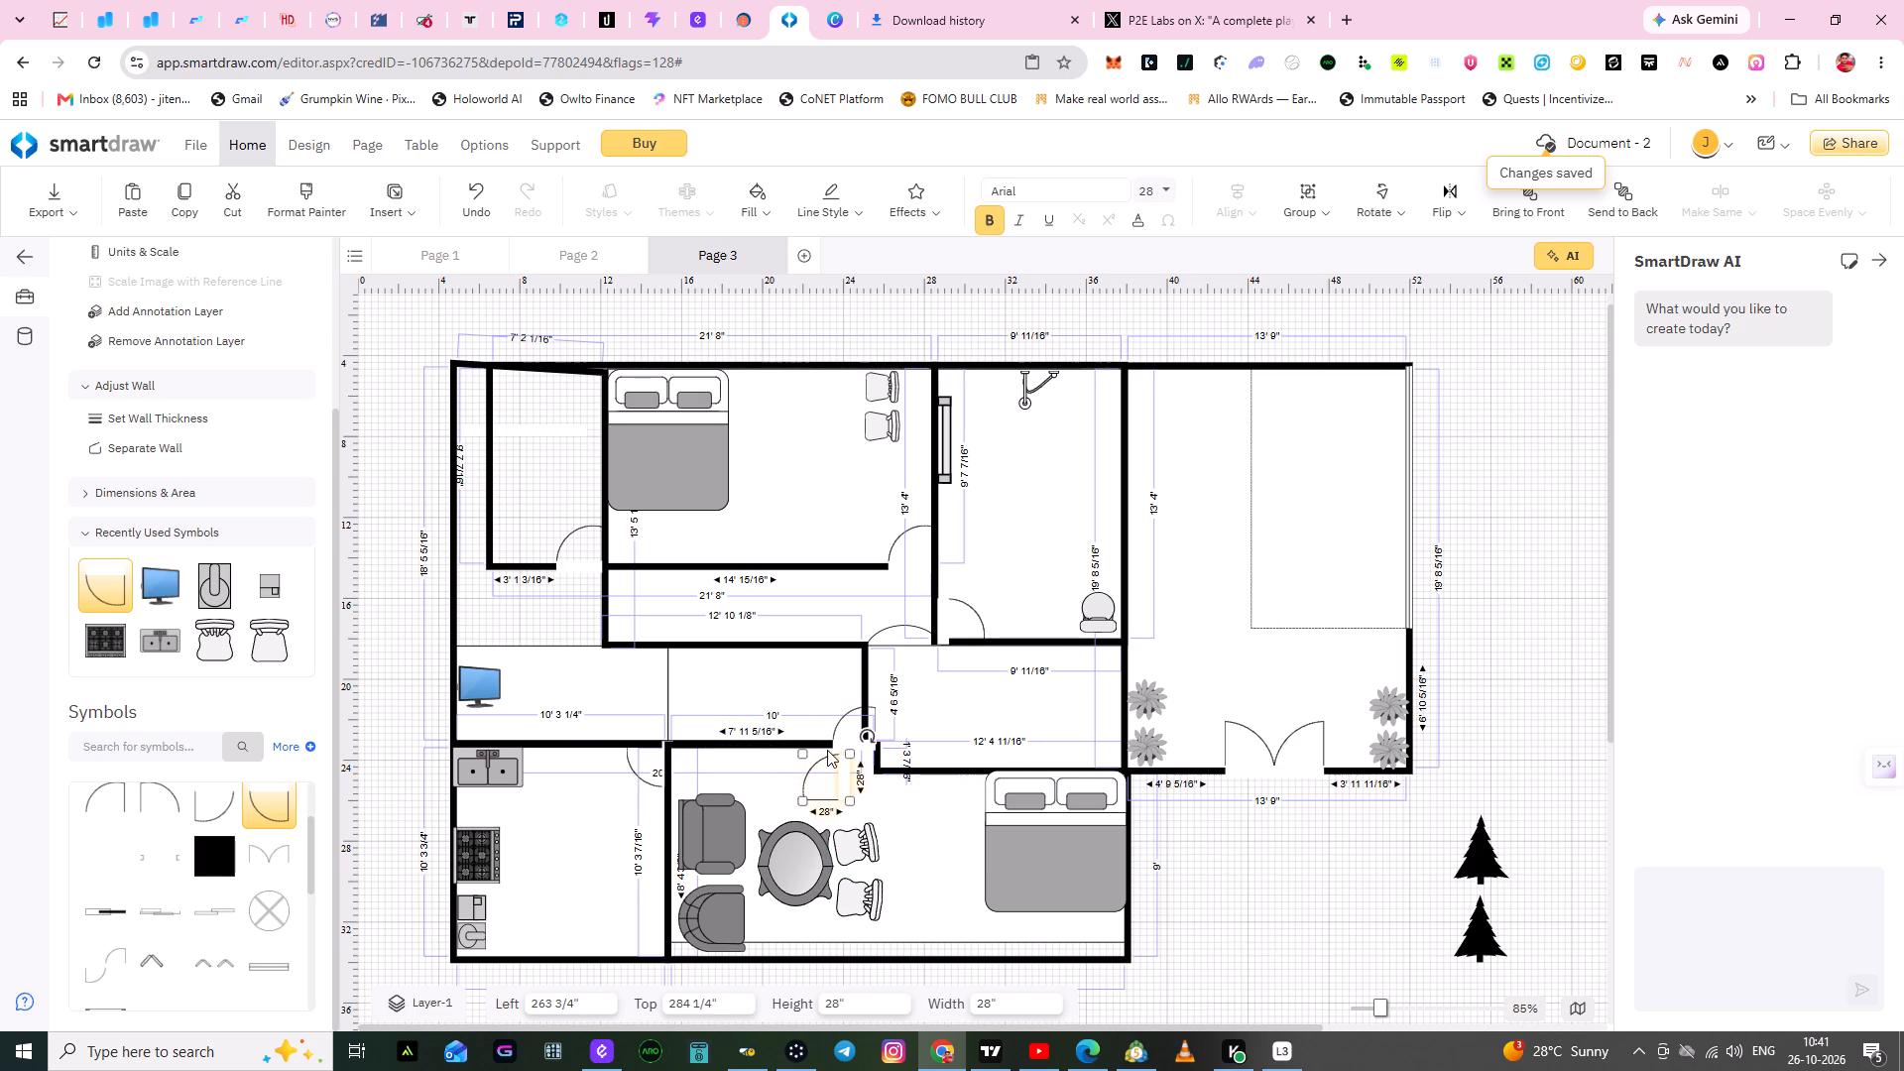
left_click_drag(865, 738, 785, 748)
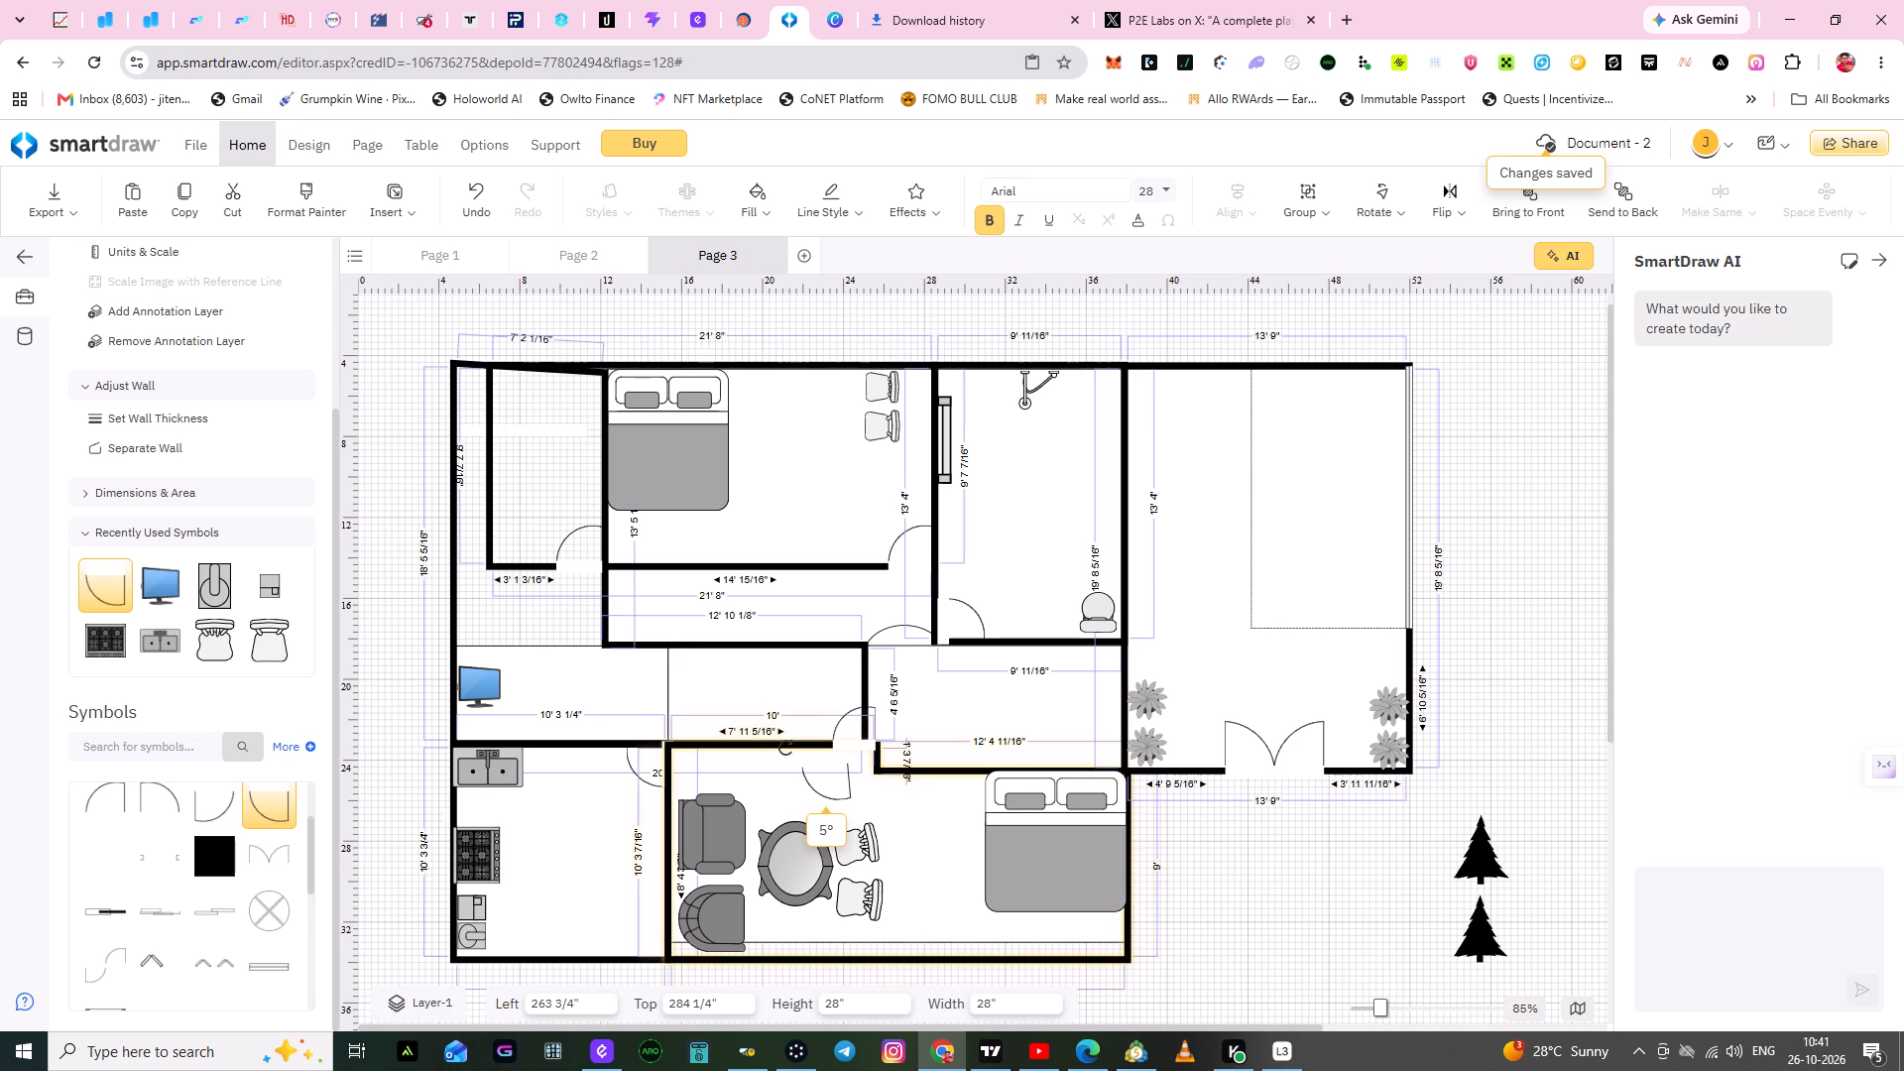
left_click_drag(785, 748, 793, 742)
left_click_drag(825, 789, 835, 784)
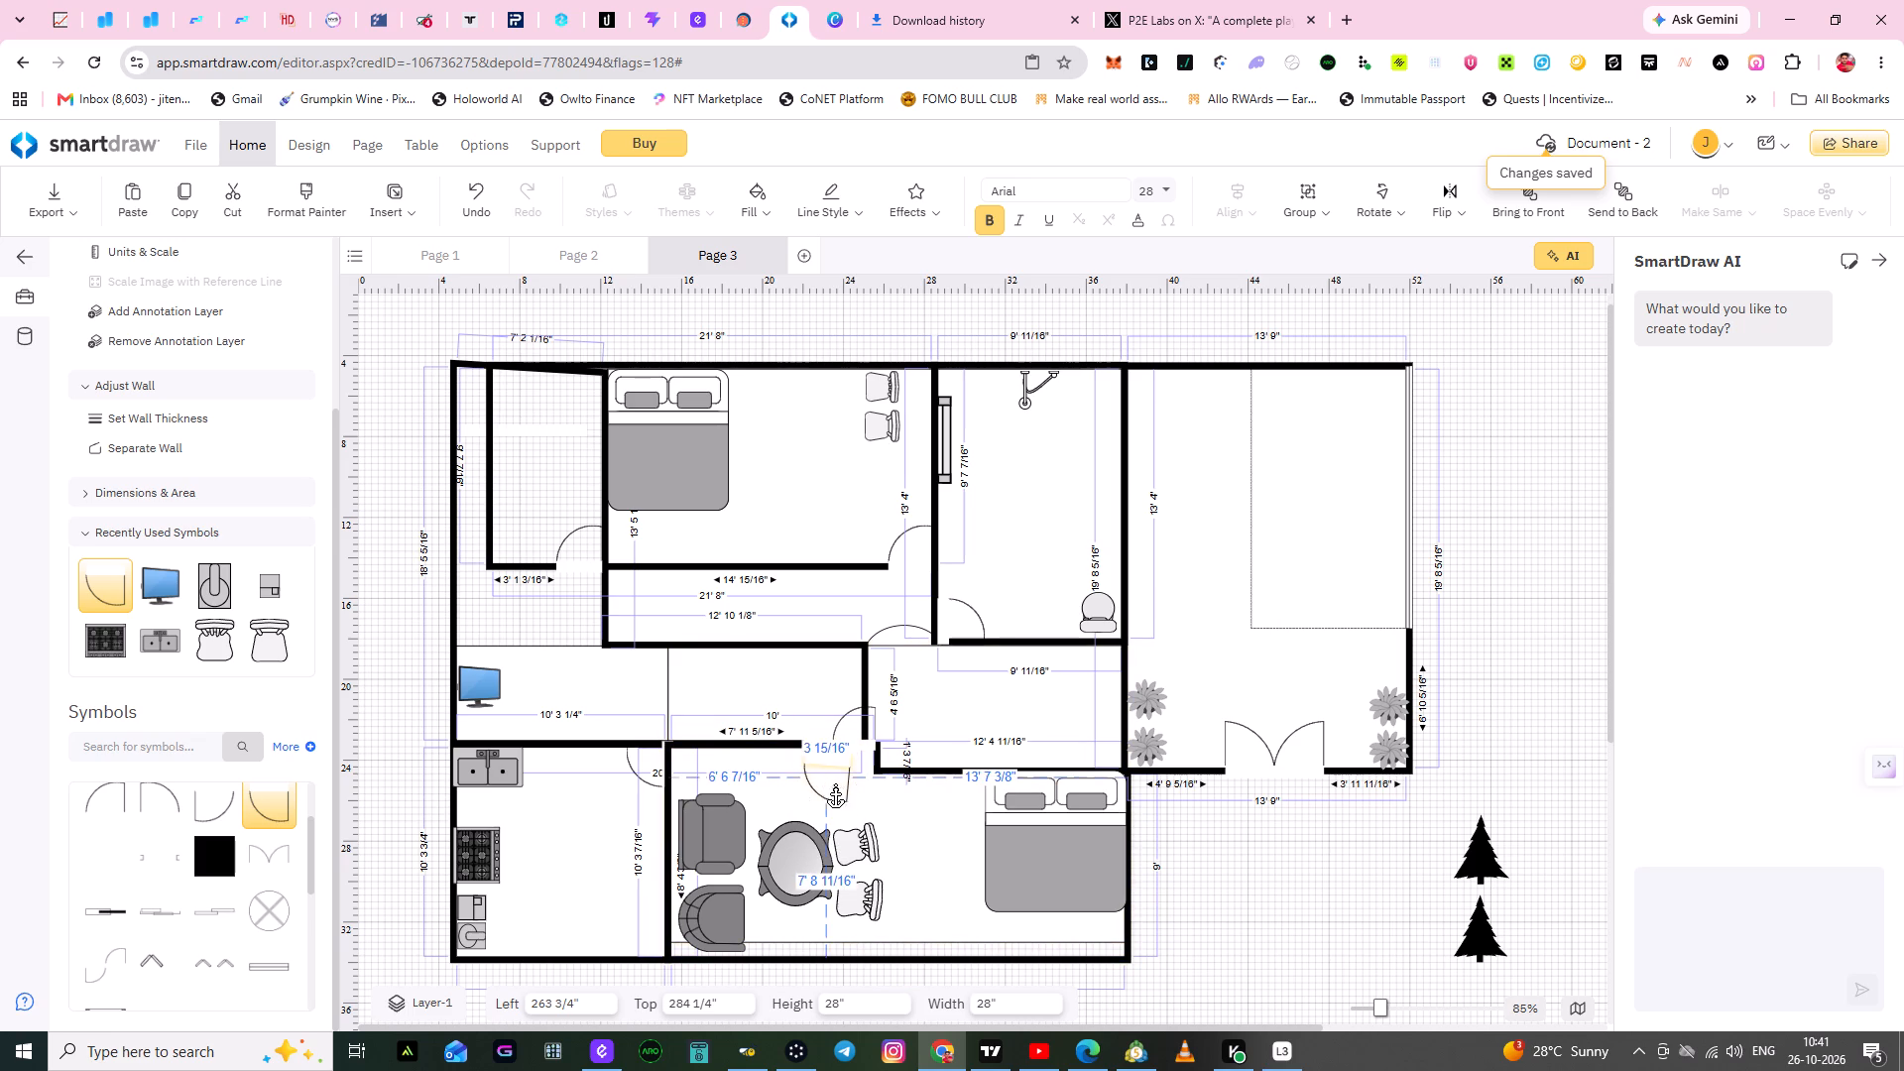
left_click_drag(835, 784, 855, 783)
left_click(795, 785)
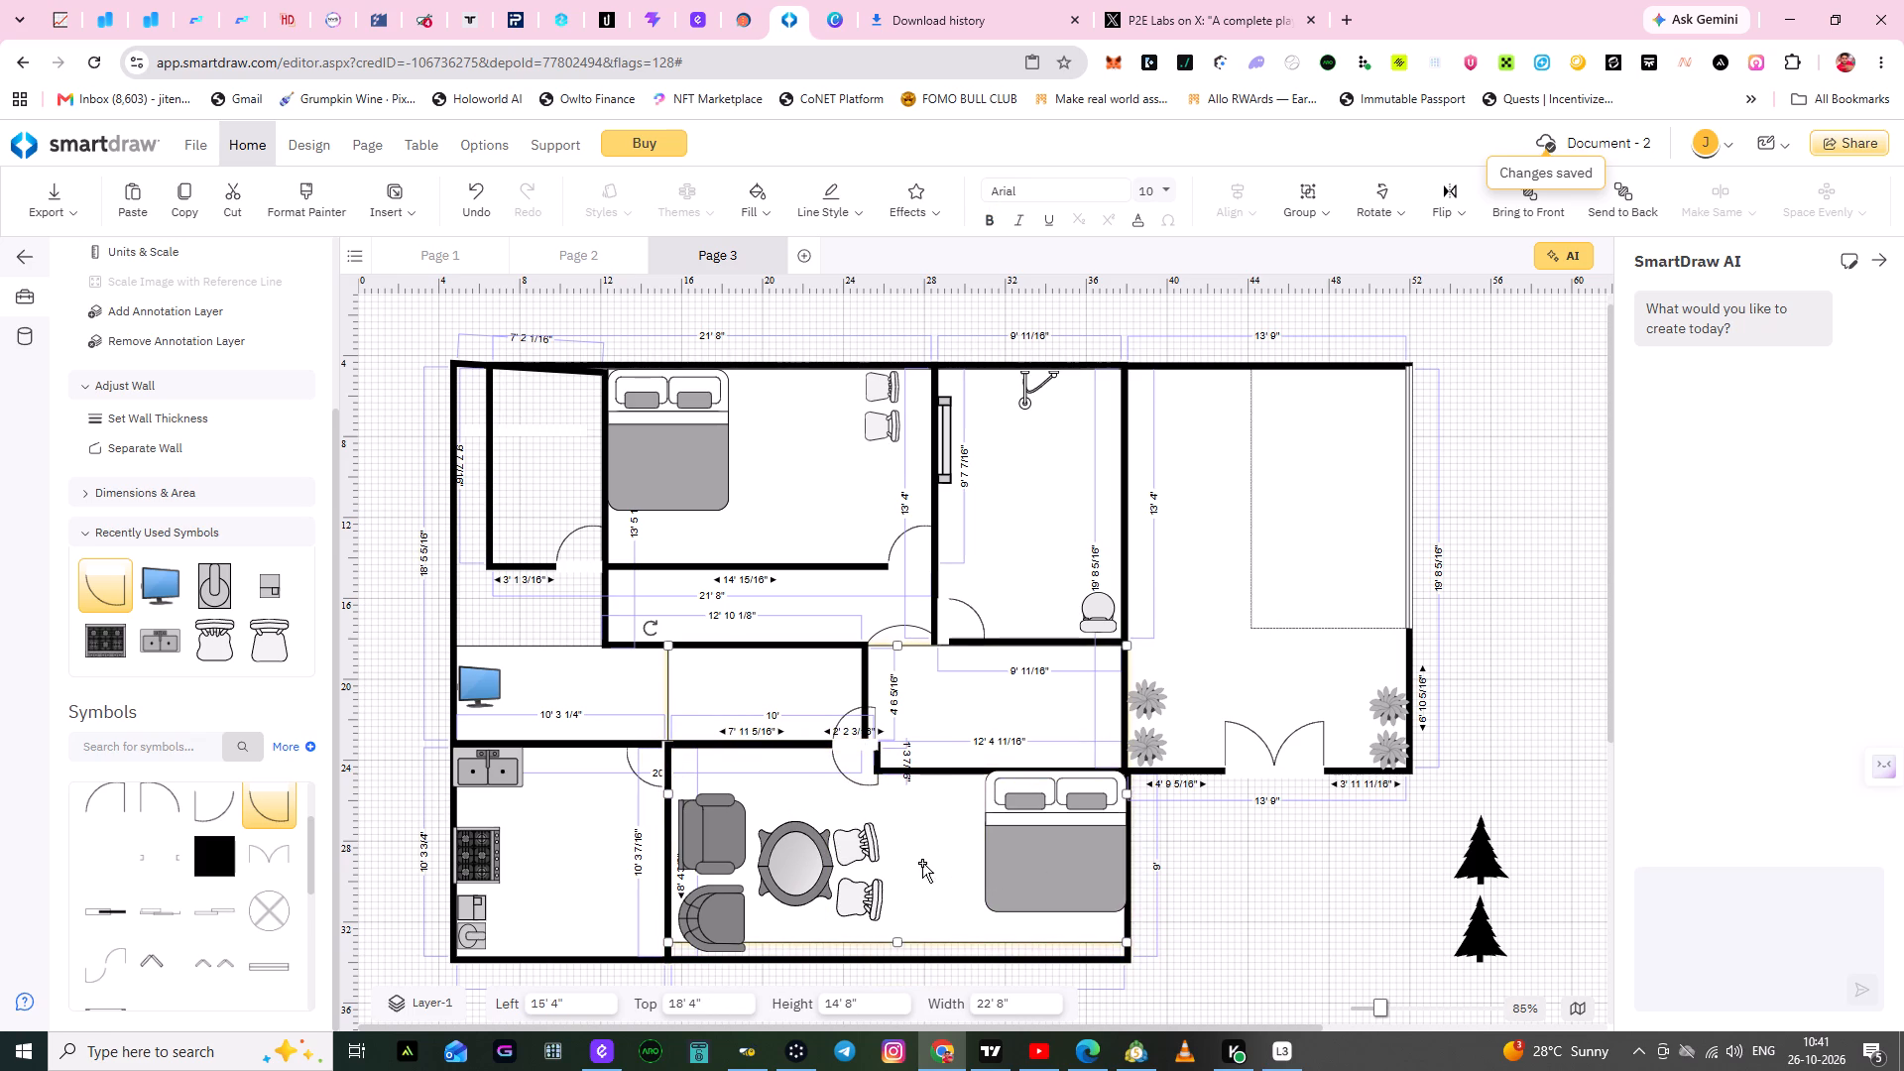
left_click(920, 862)
Expand the Tables symbol set and look through its table symbols.
scroll(150, 848, "down", 1)
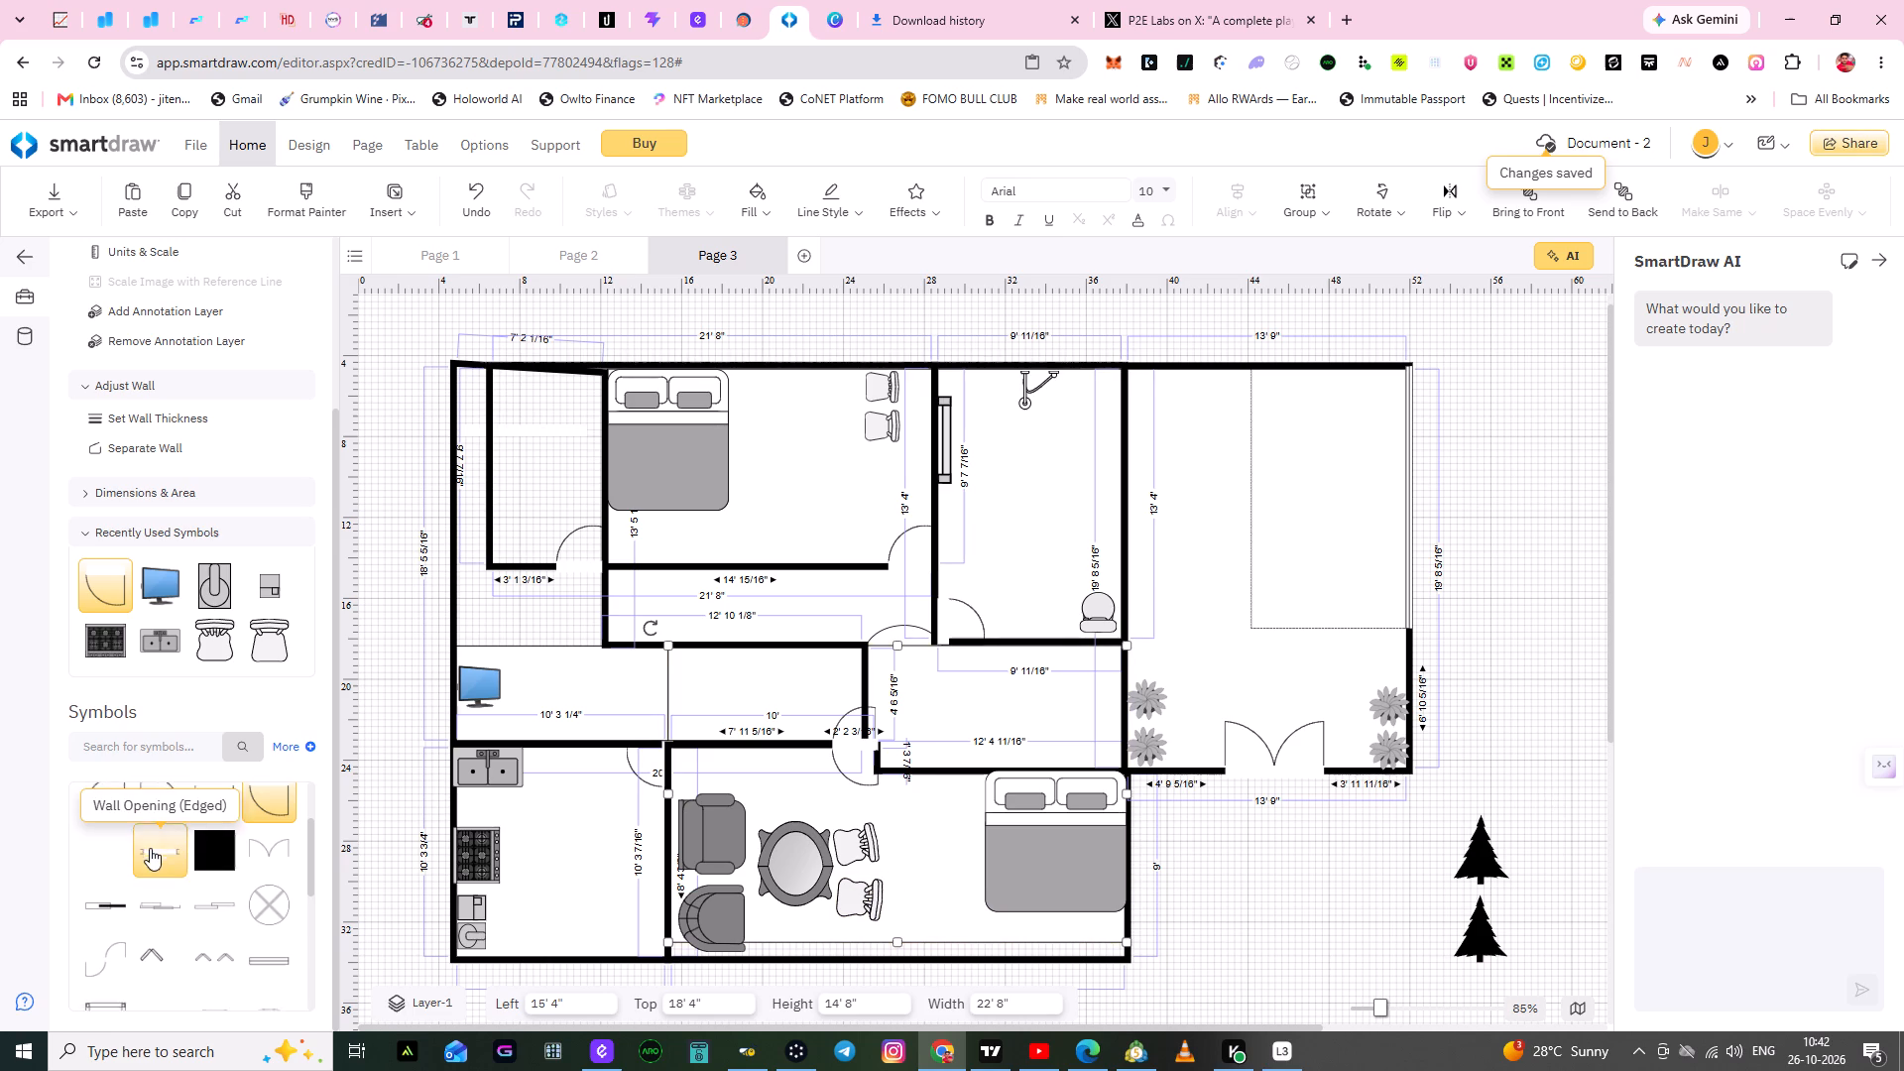
scroll(150, 848, "down", 2)
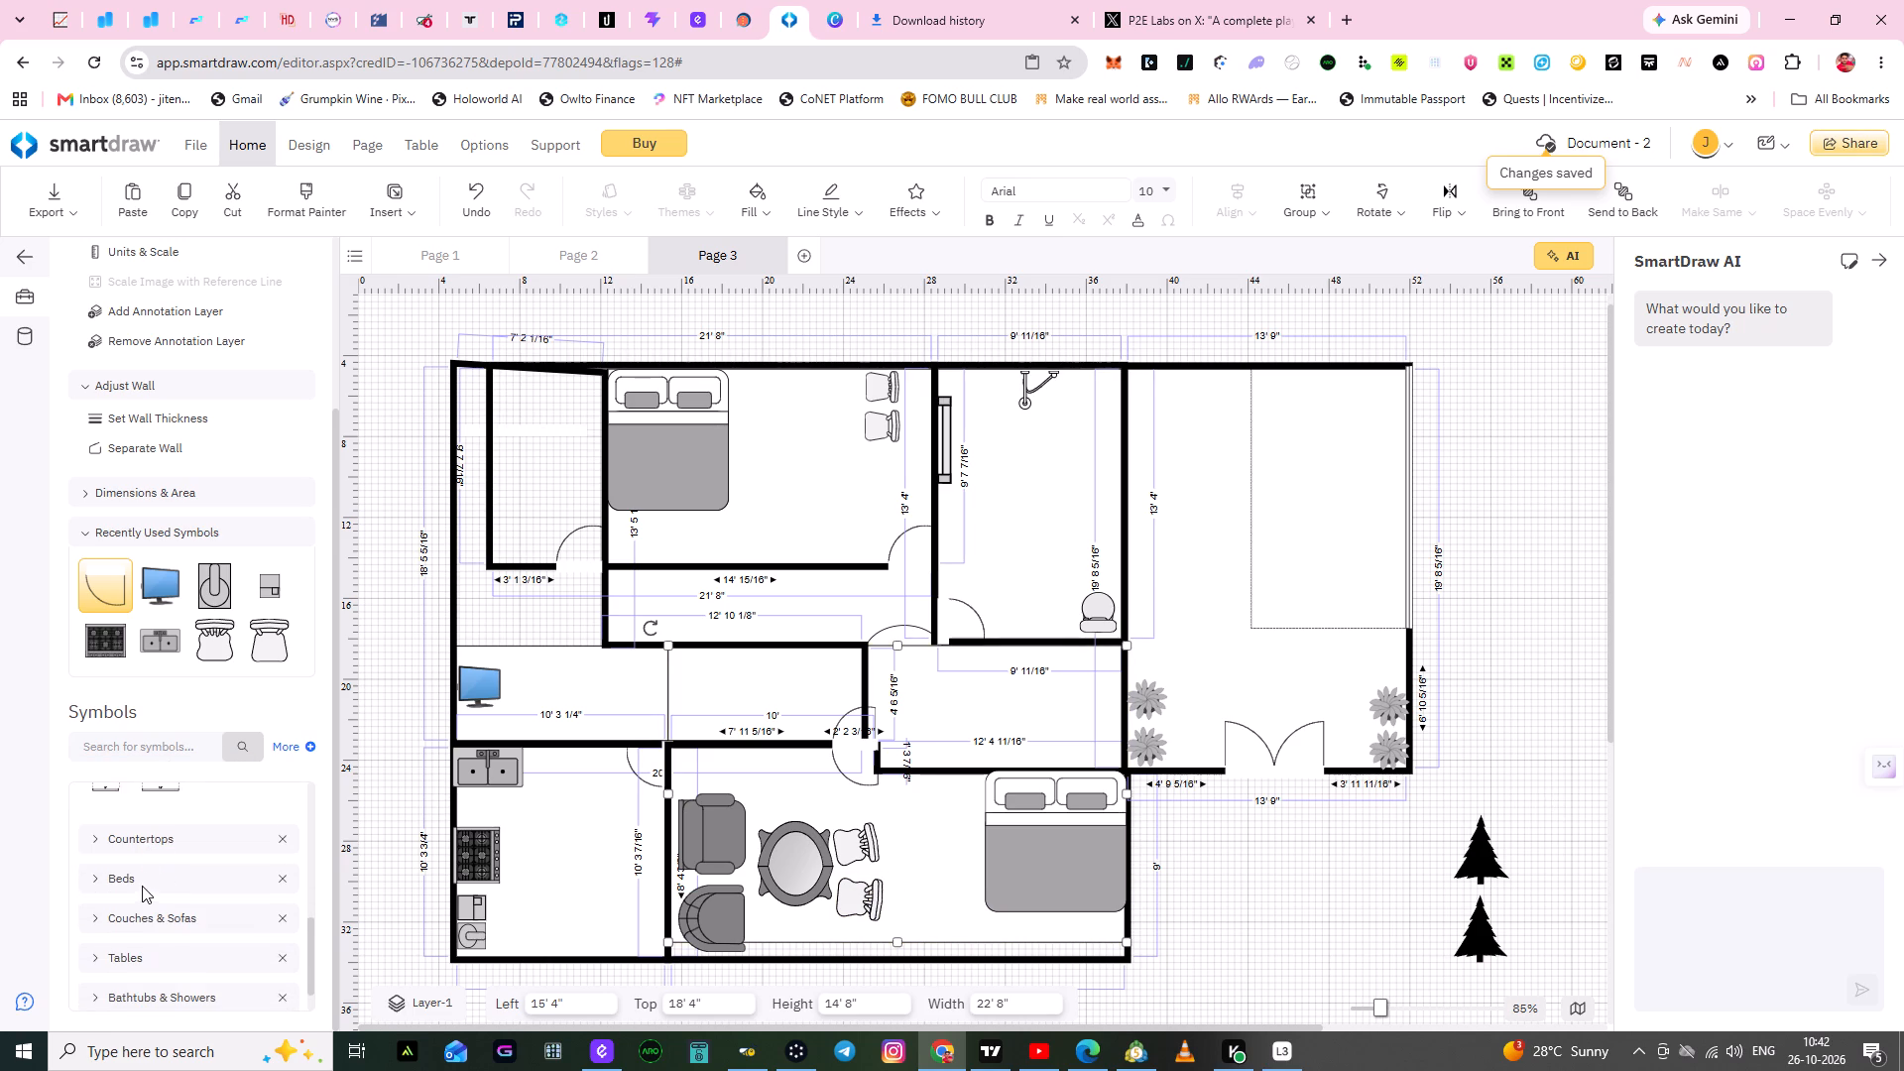
scroll(202, 879, "down", 1)
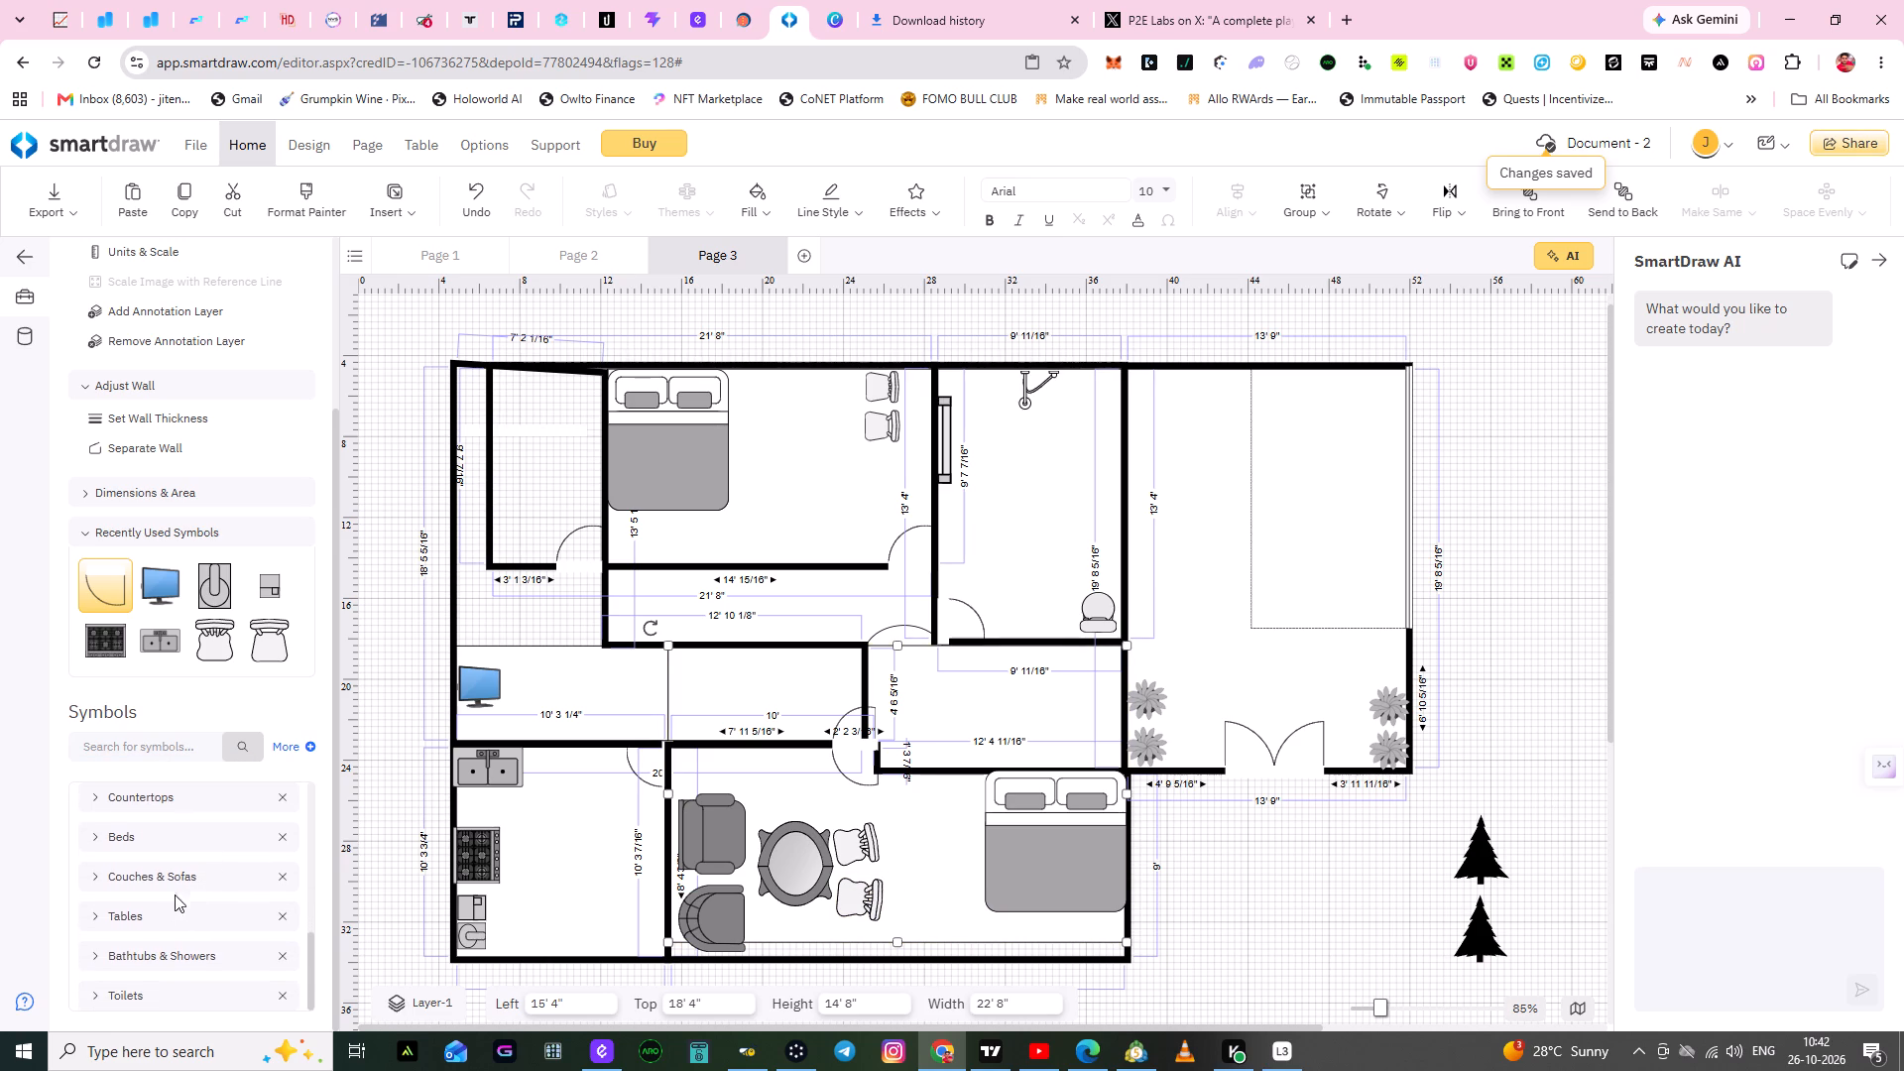
left_click(137, 913)
scroll(178, 904, "down", 1)
left_click(130, 904)
scroll(231, 884, "down", 4)
scroll(231, 881, "up", 2)
scroll(231, 881, "down", 2)
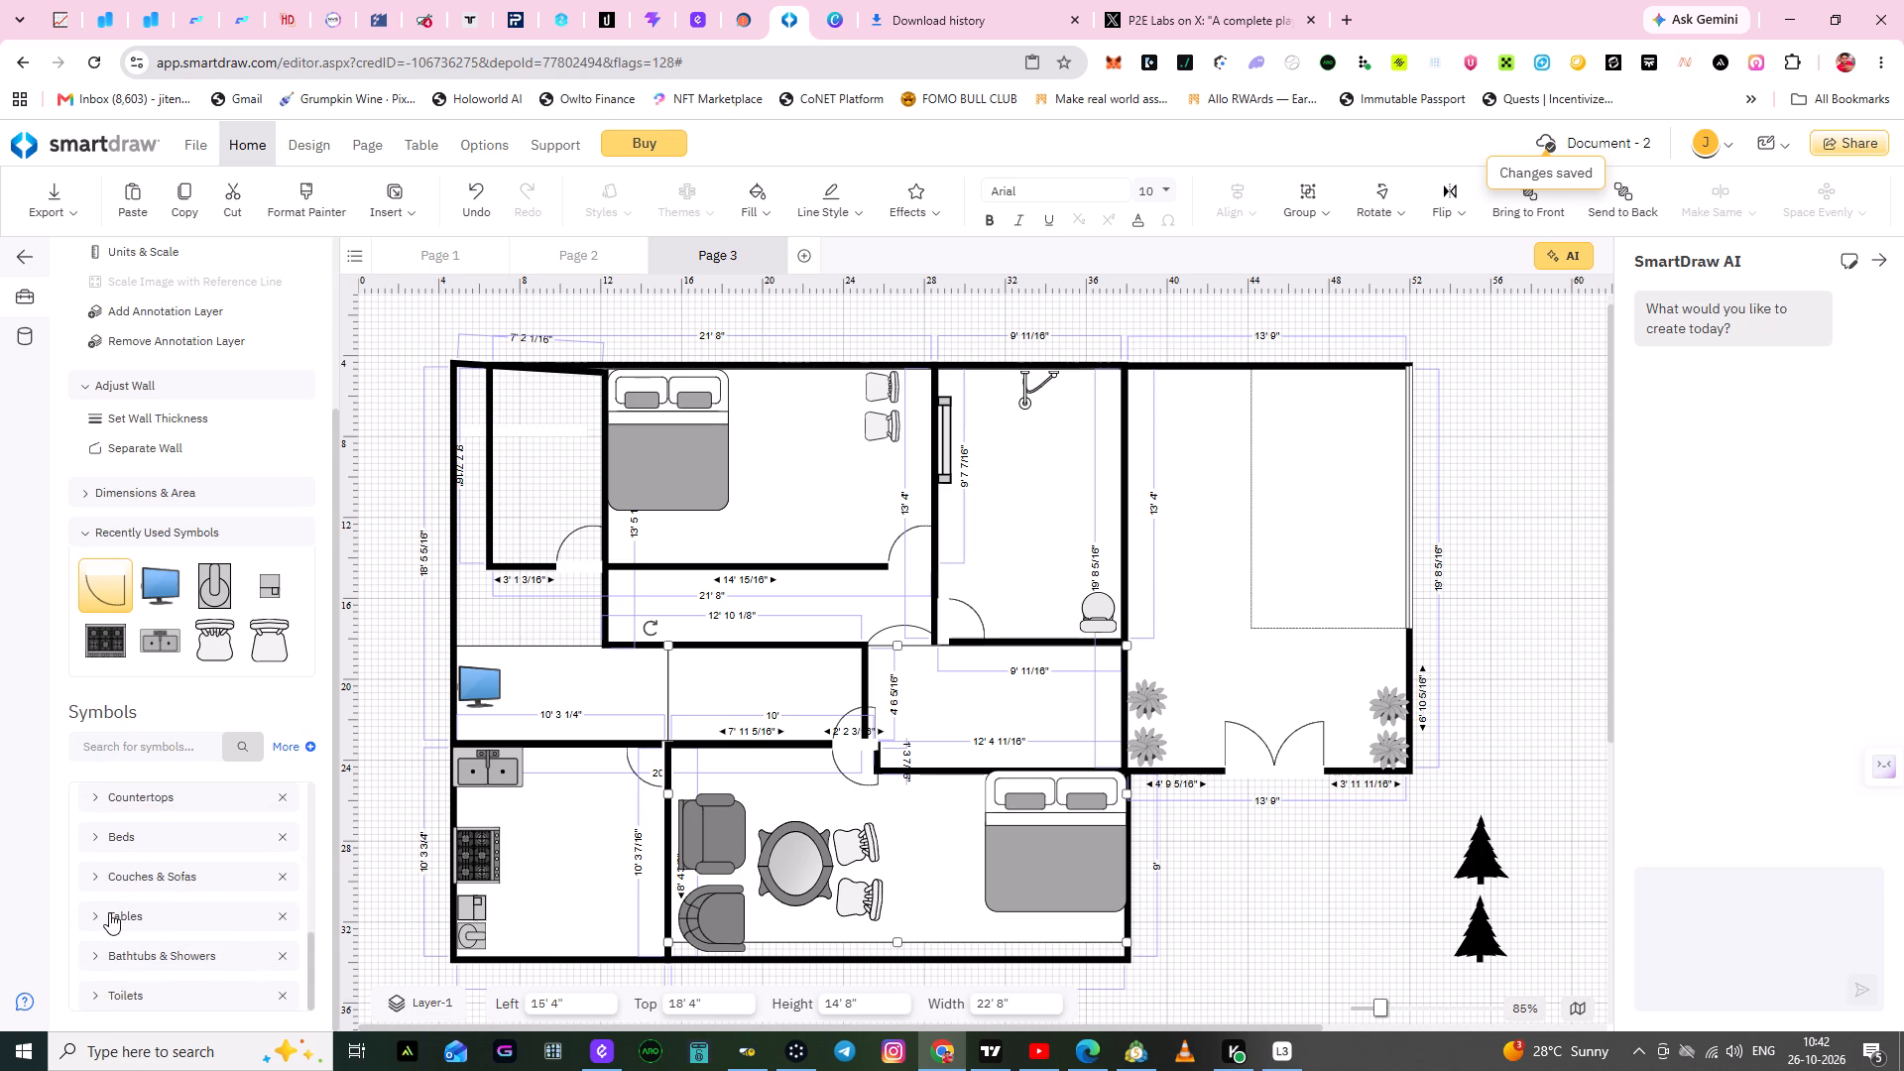
left_click(109, 912)
scroll(209, 877, "down", 2)
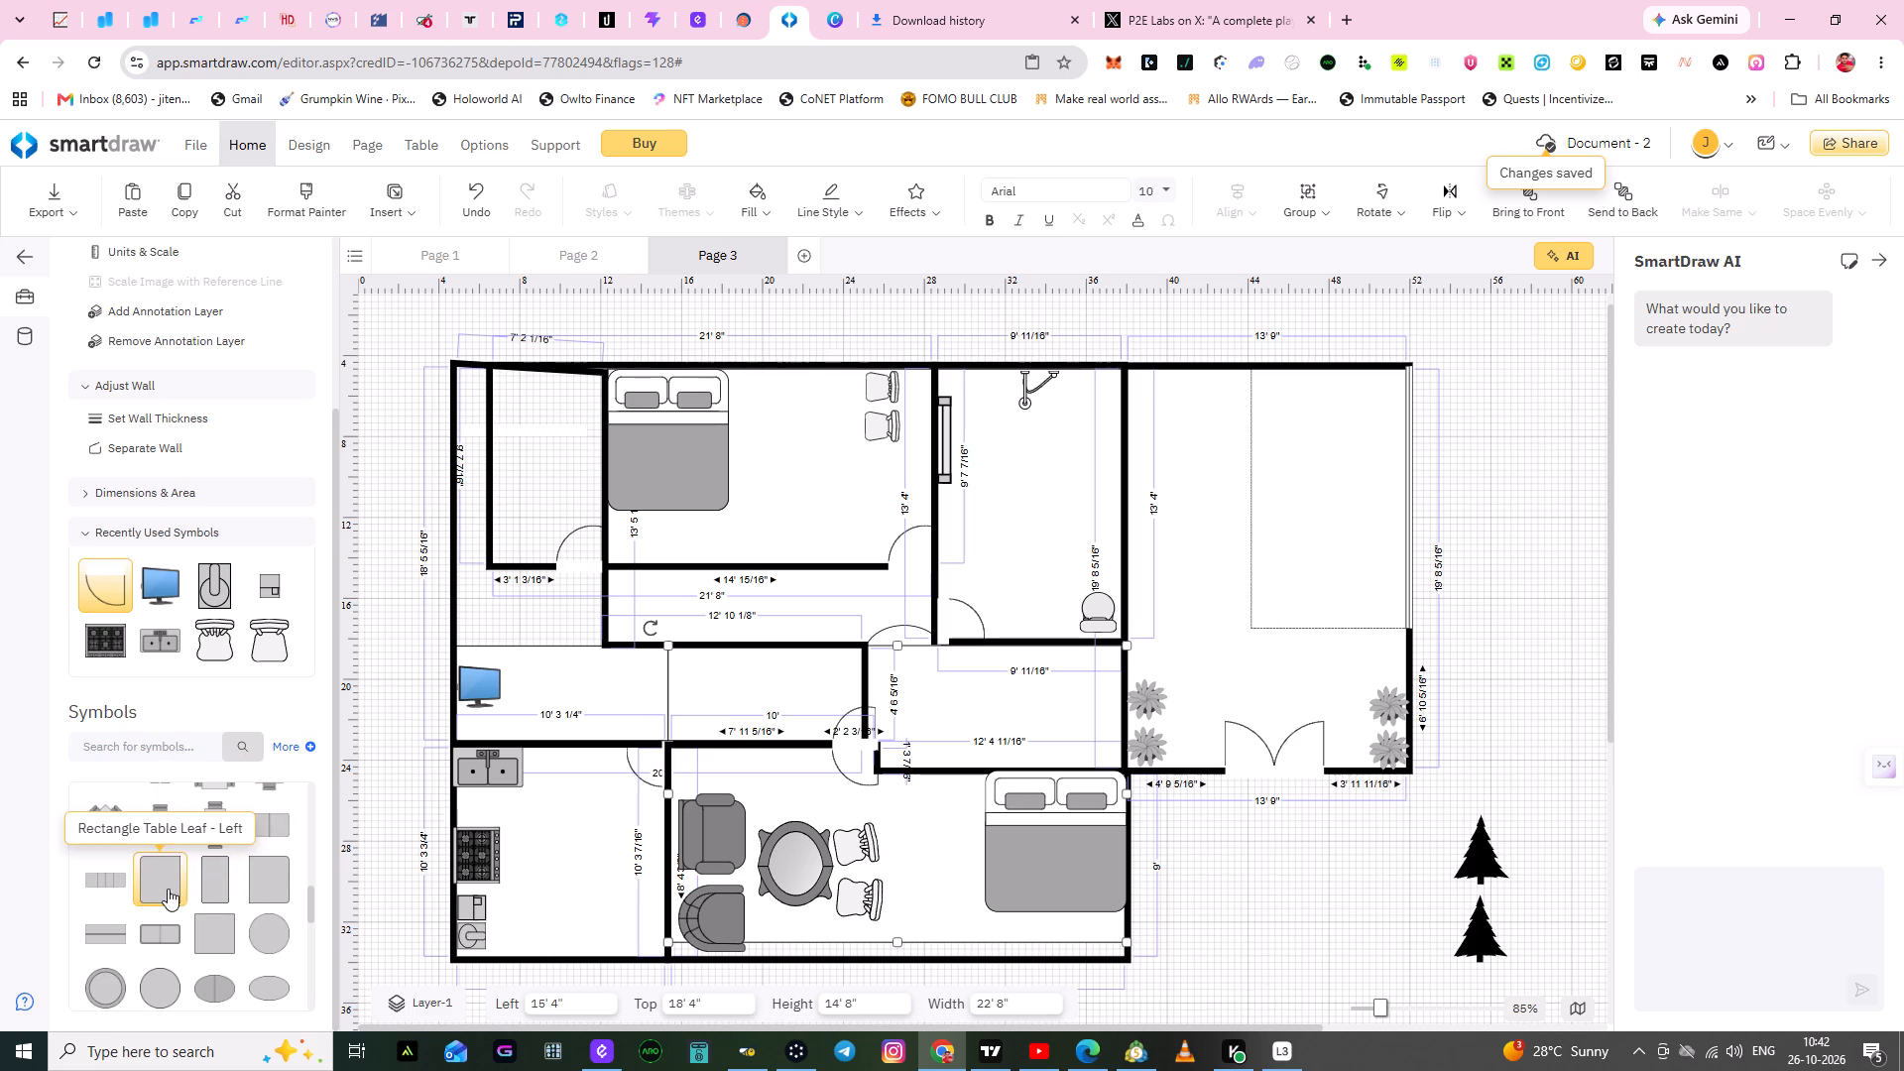
scroll(213, 894, "down", 3)
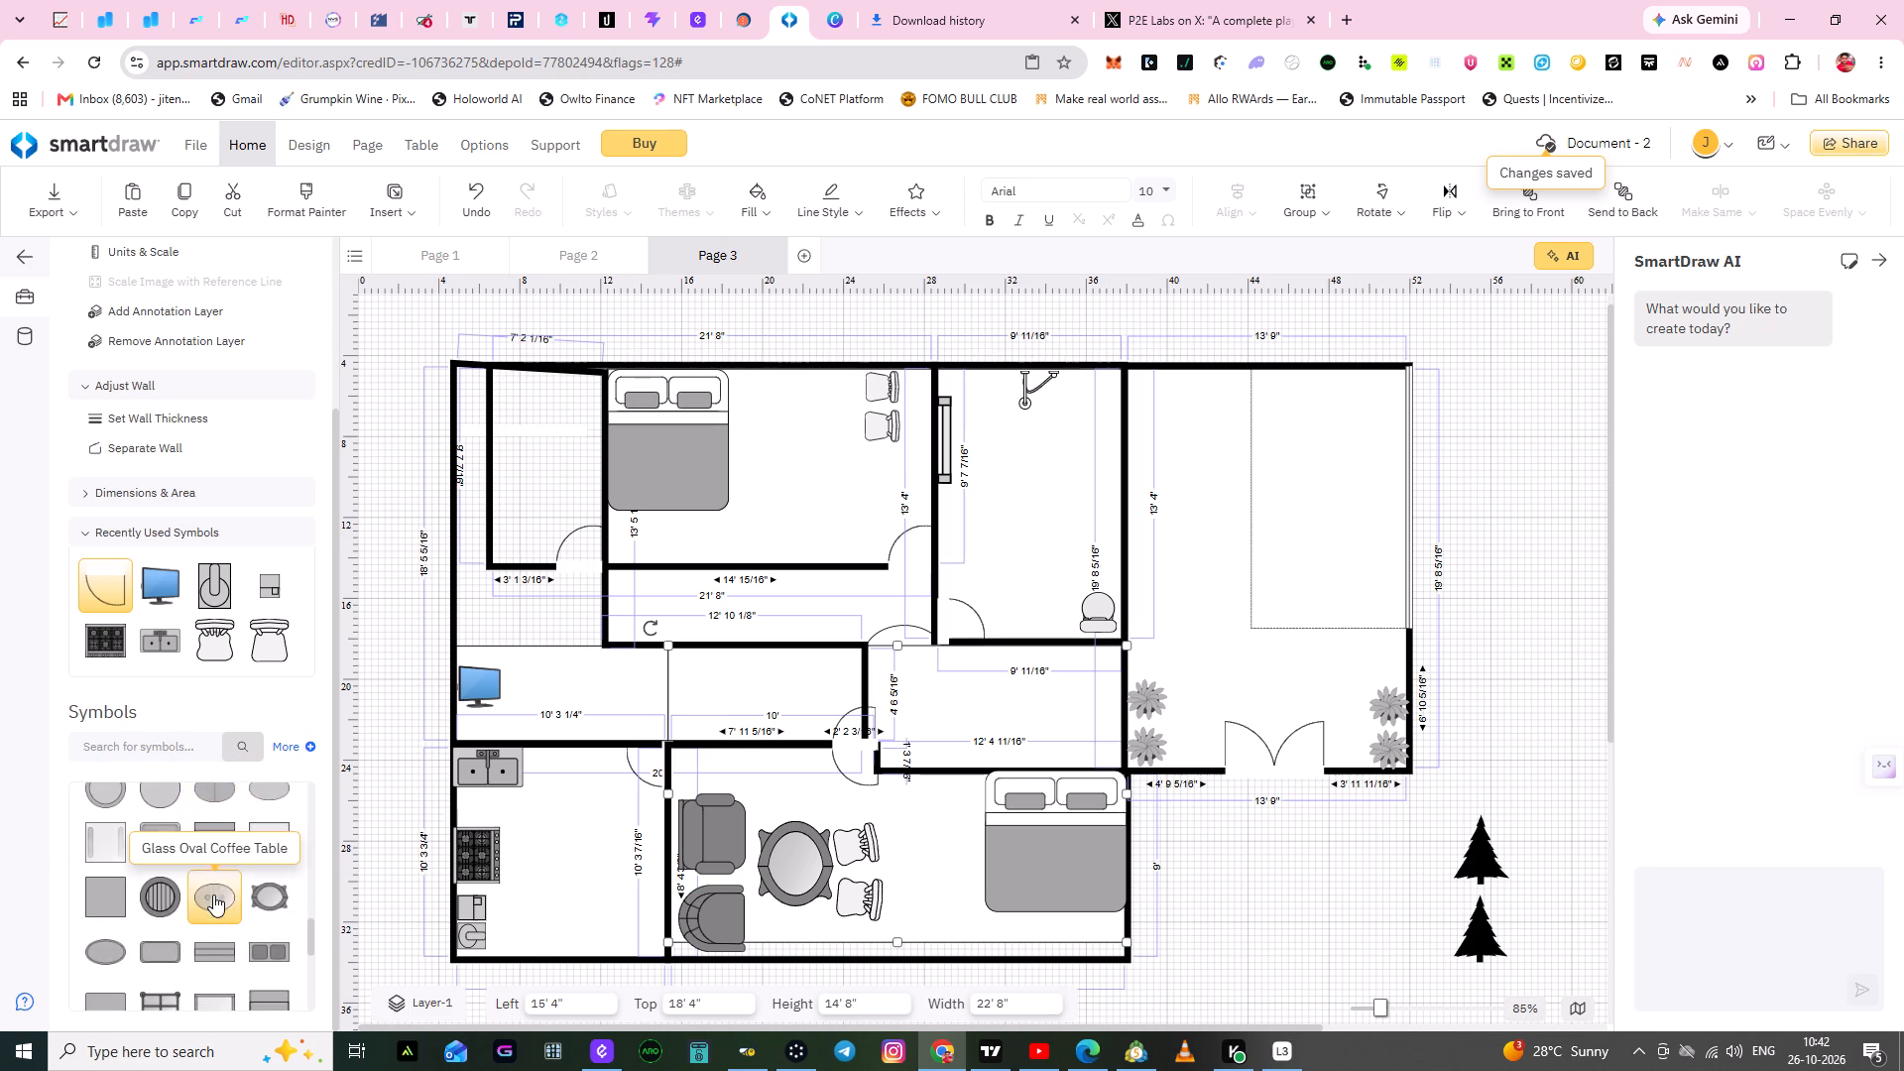
scroll(213, 894, "down", 1)
scroll(213, 894, "up", 5)
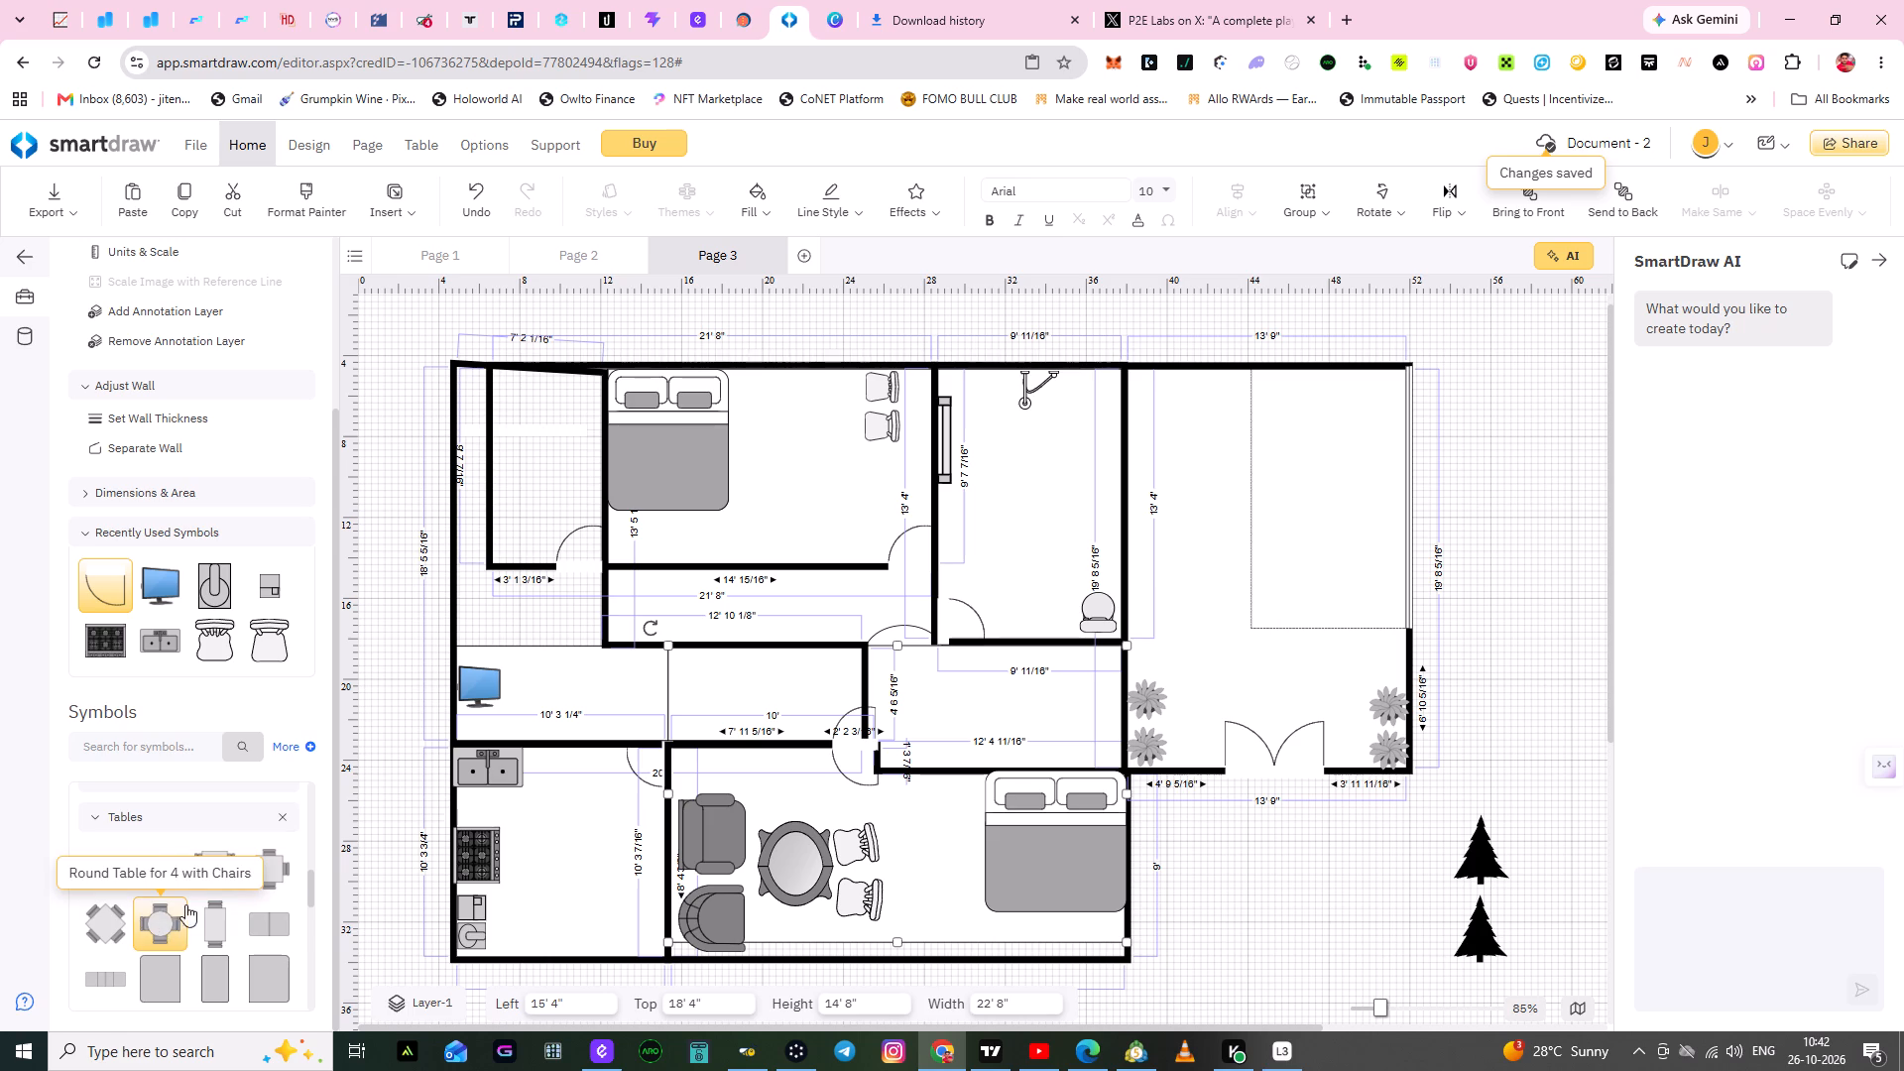
scroll(201, 904, "up", 1)
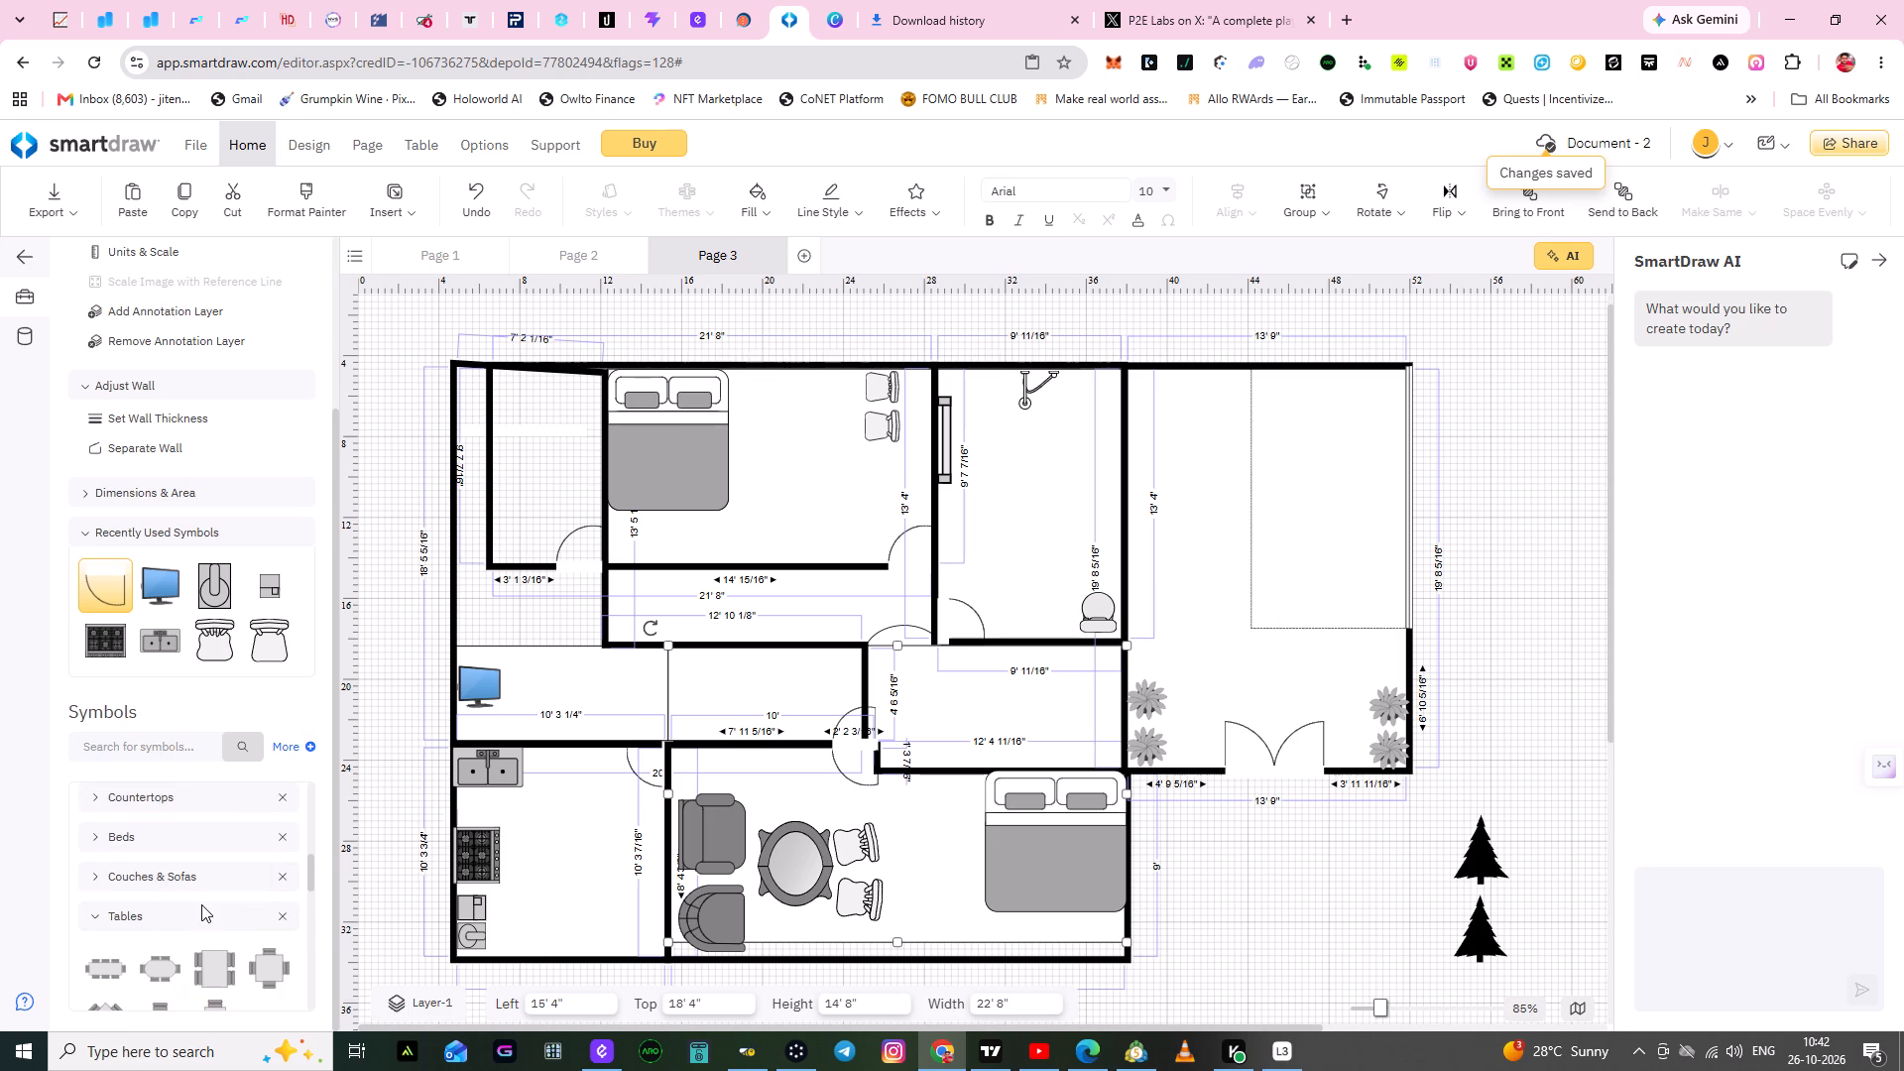
scroll(204, 920, "down", 1)
scroll(203, 903, "up", 1)
scroll(202, 914, "down", 2)
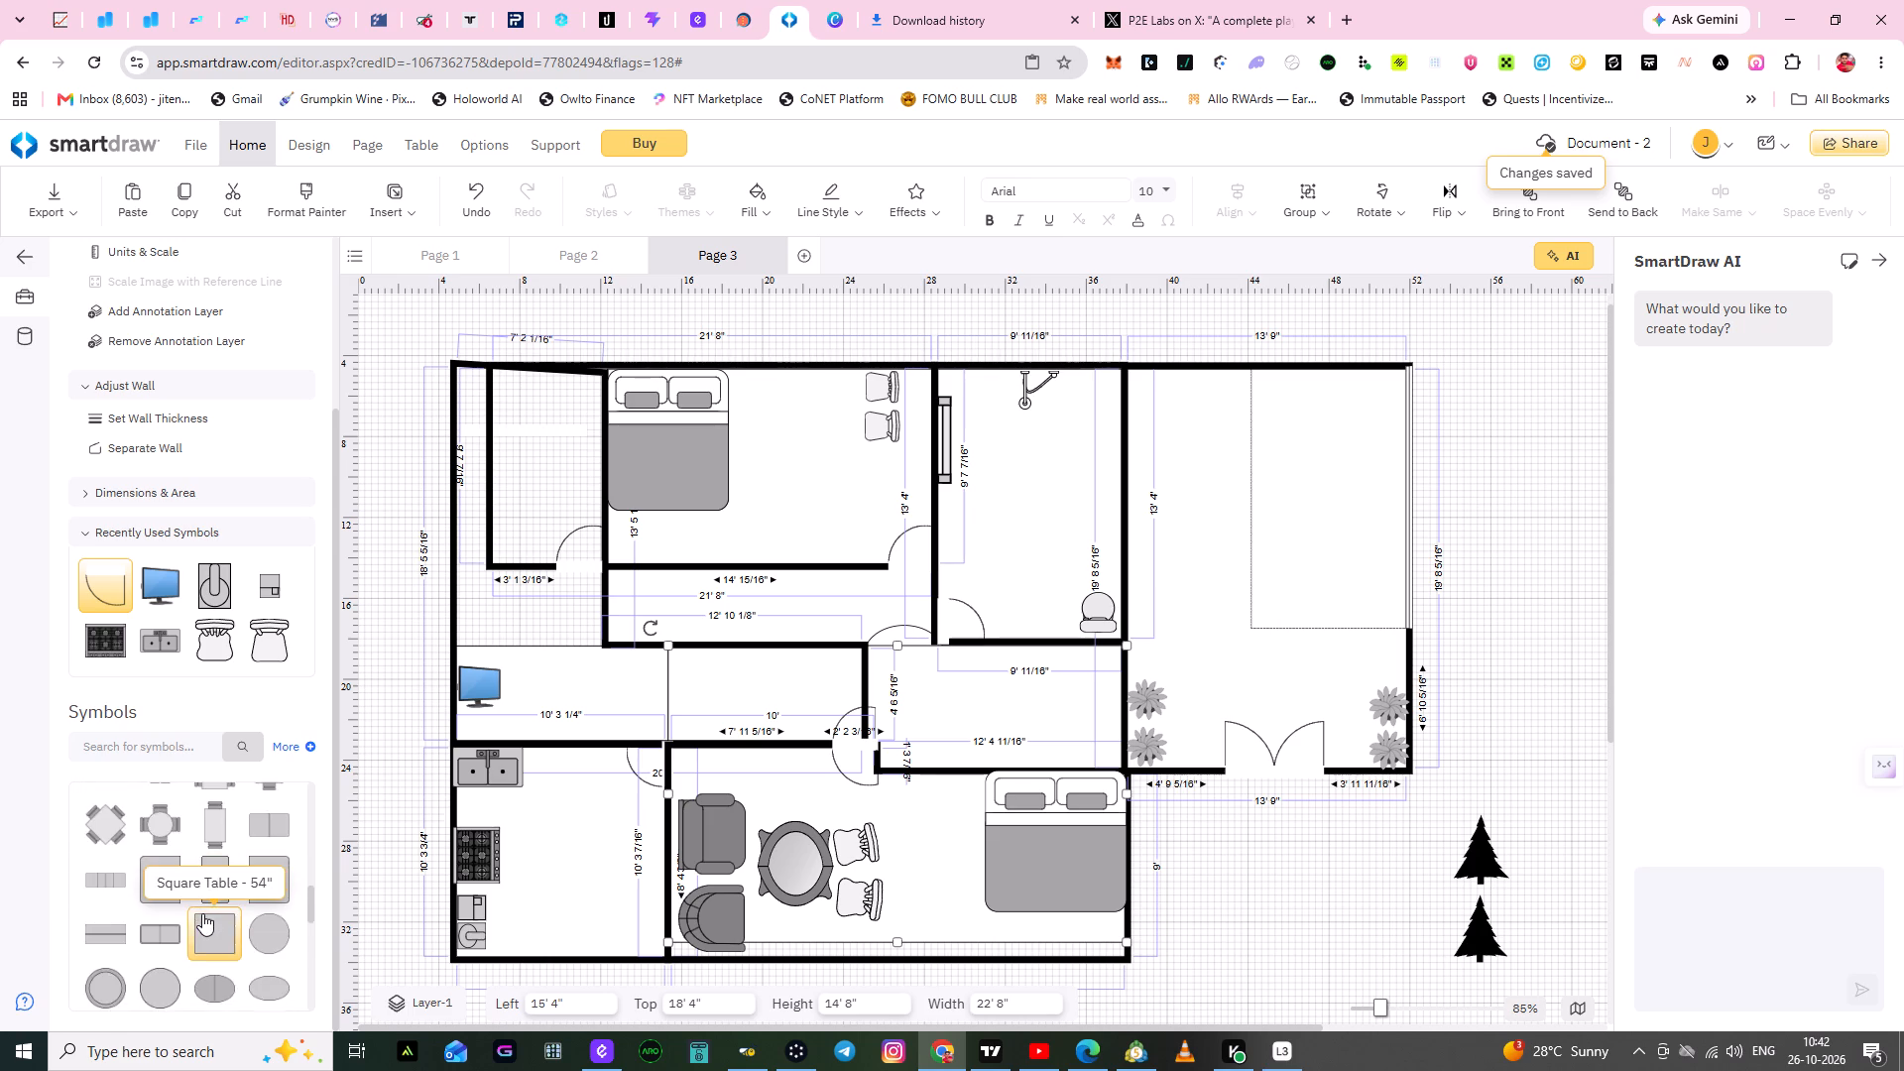
scroll(202, 913, "down", 2)
Search the symbol library for sofa.
left_click(128, 753)
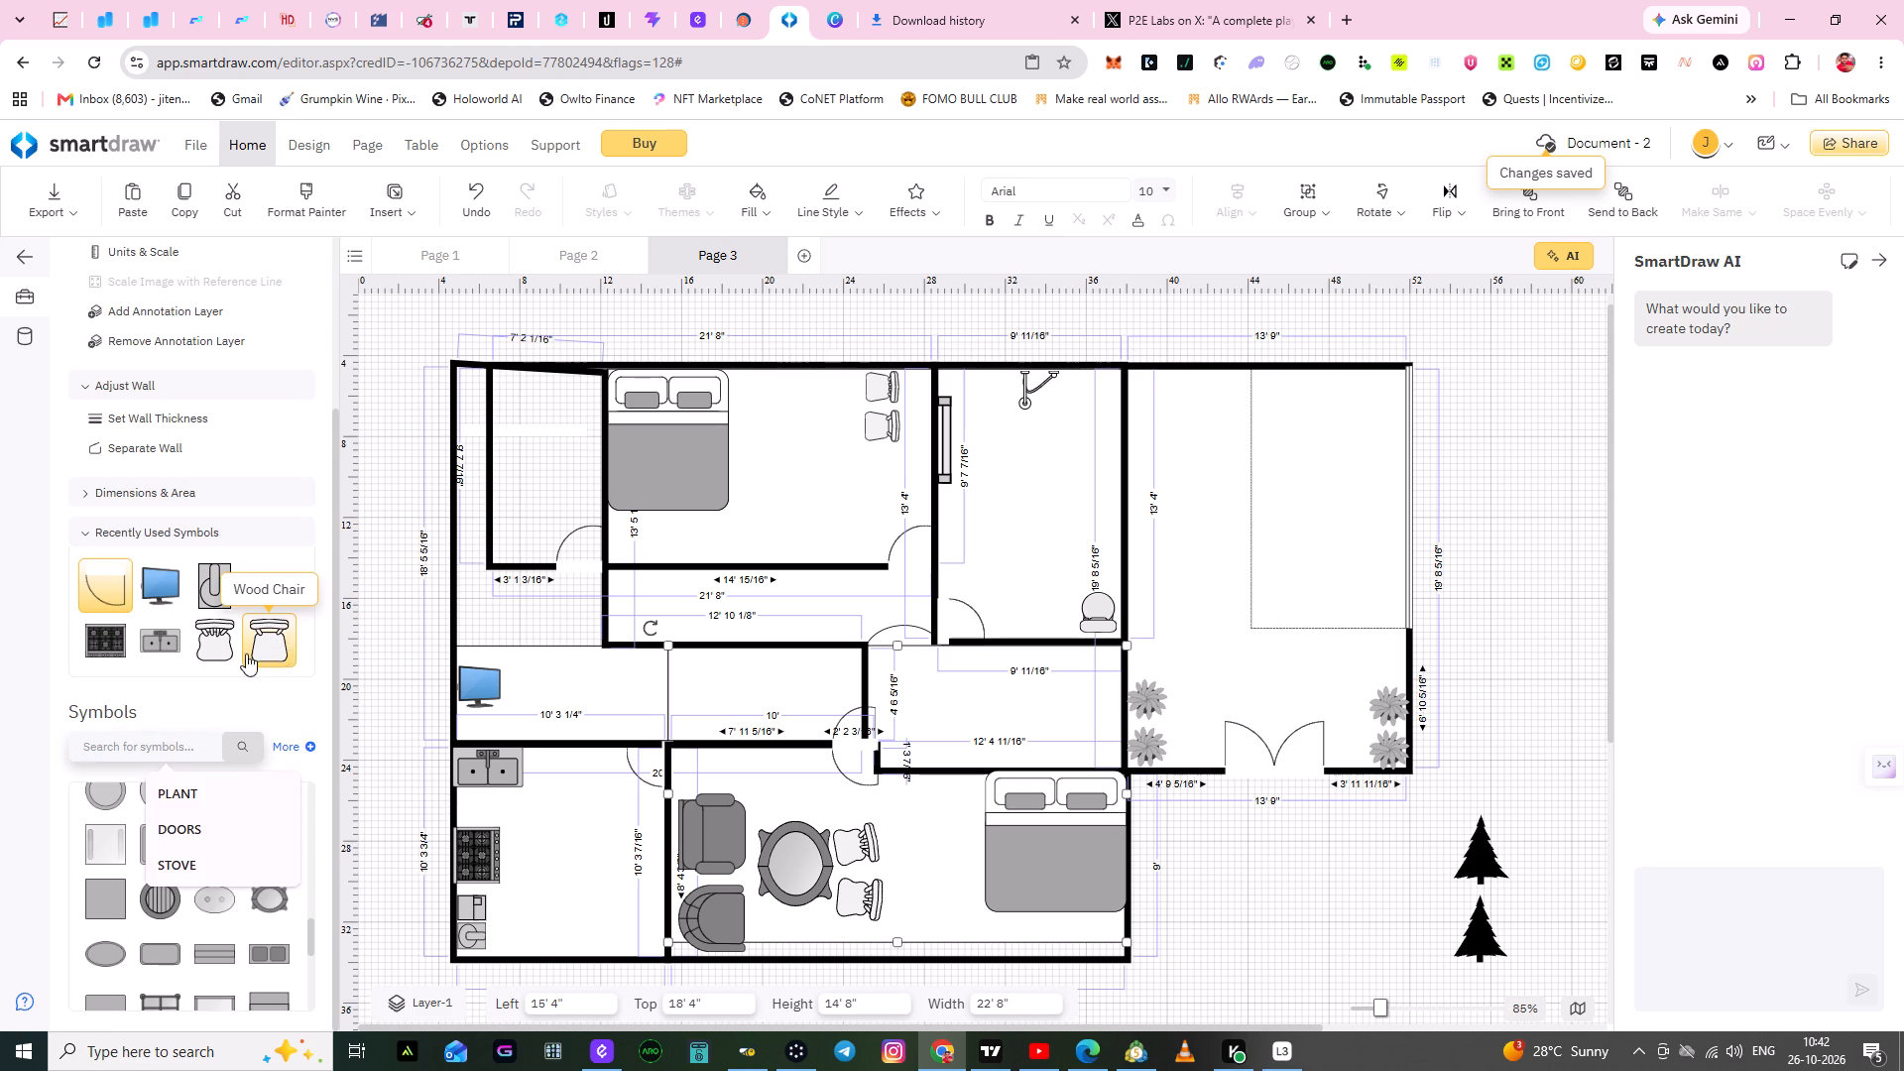
left_click(123, 747)
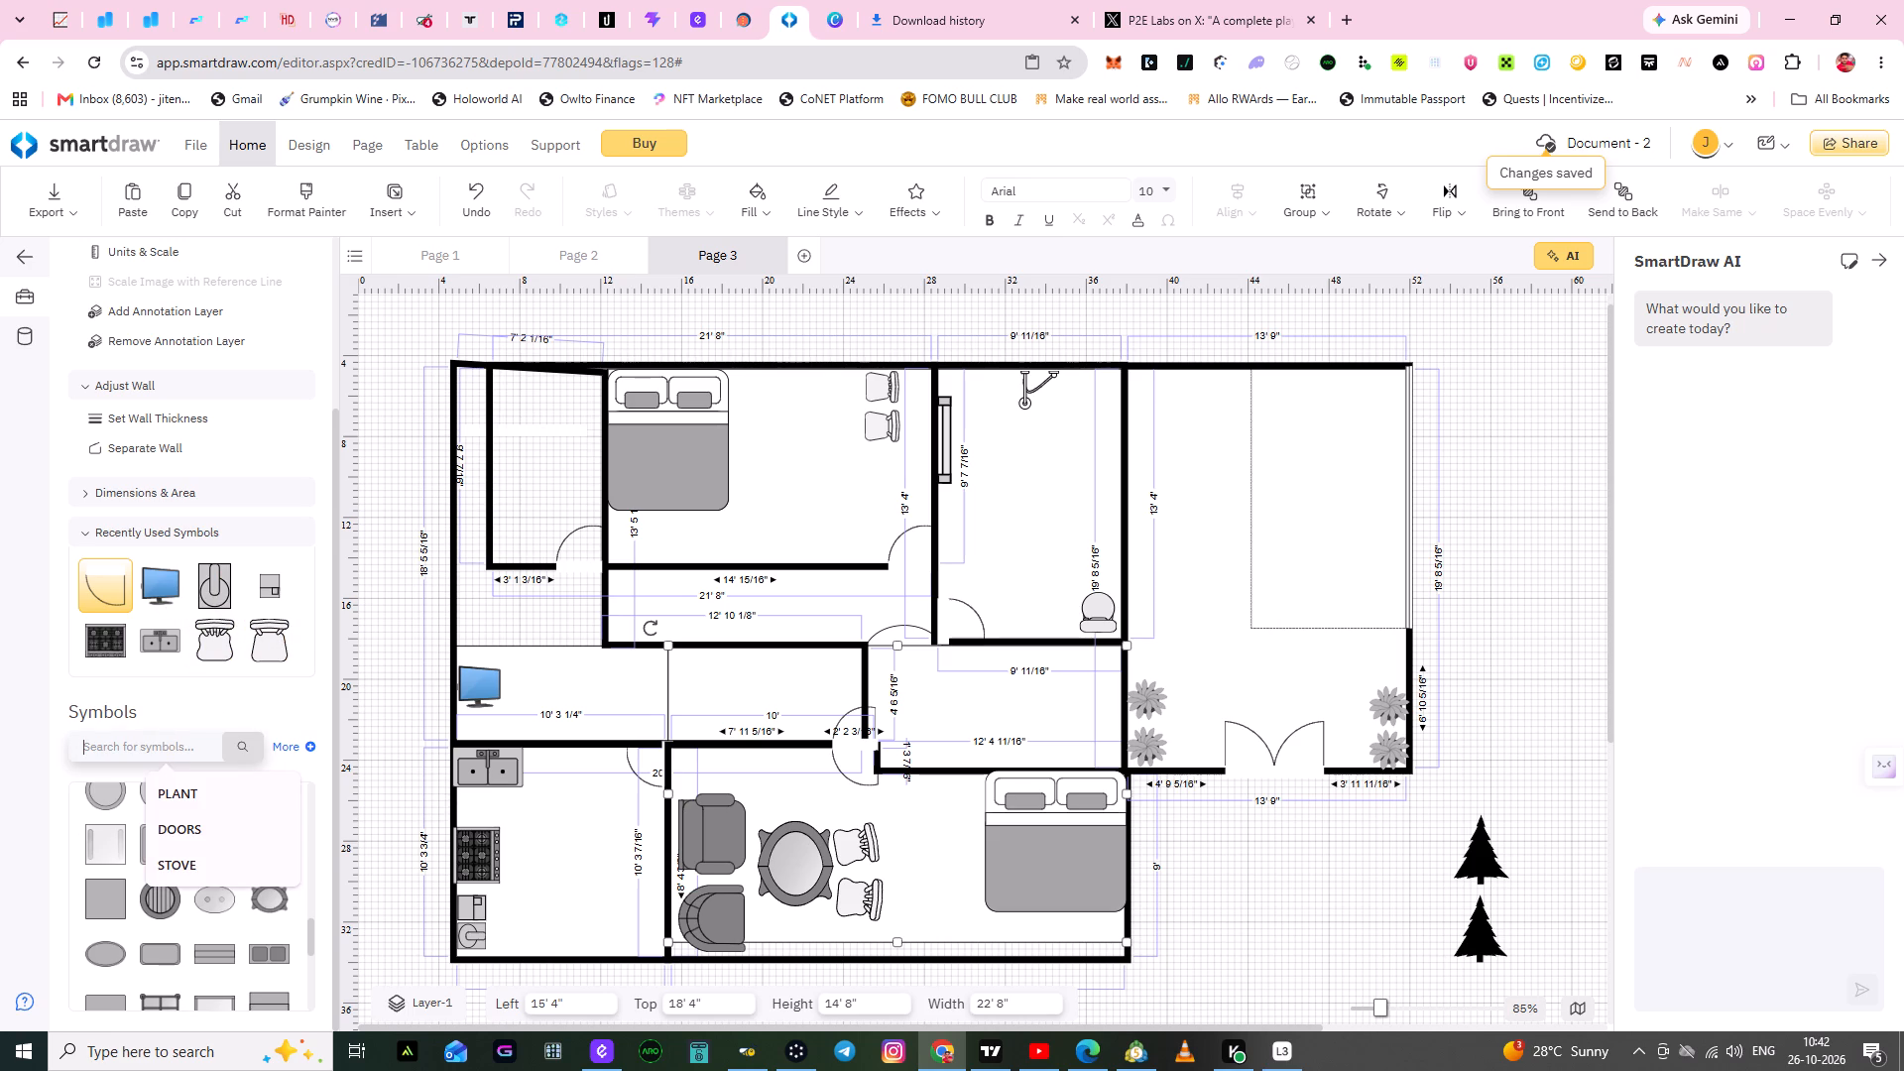
type("so")
type("fa")
left_click(244, 747)
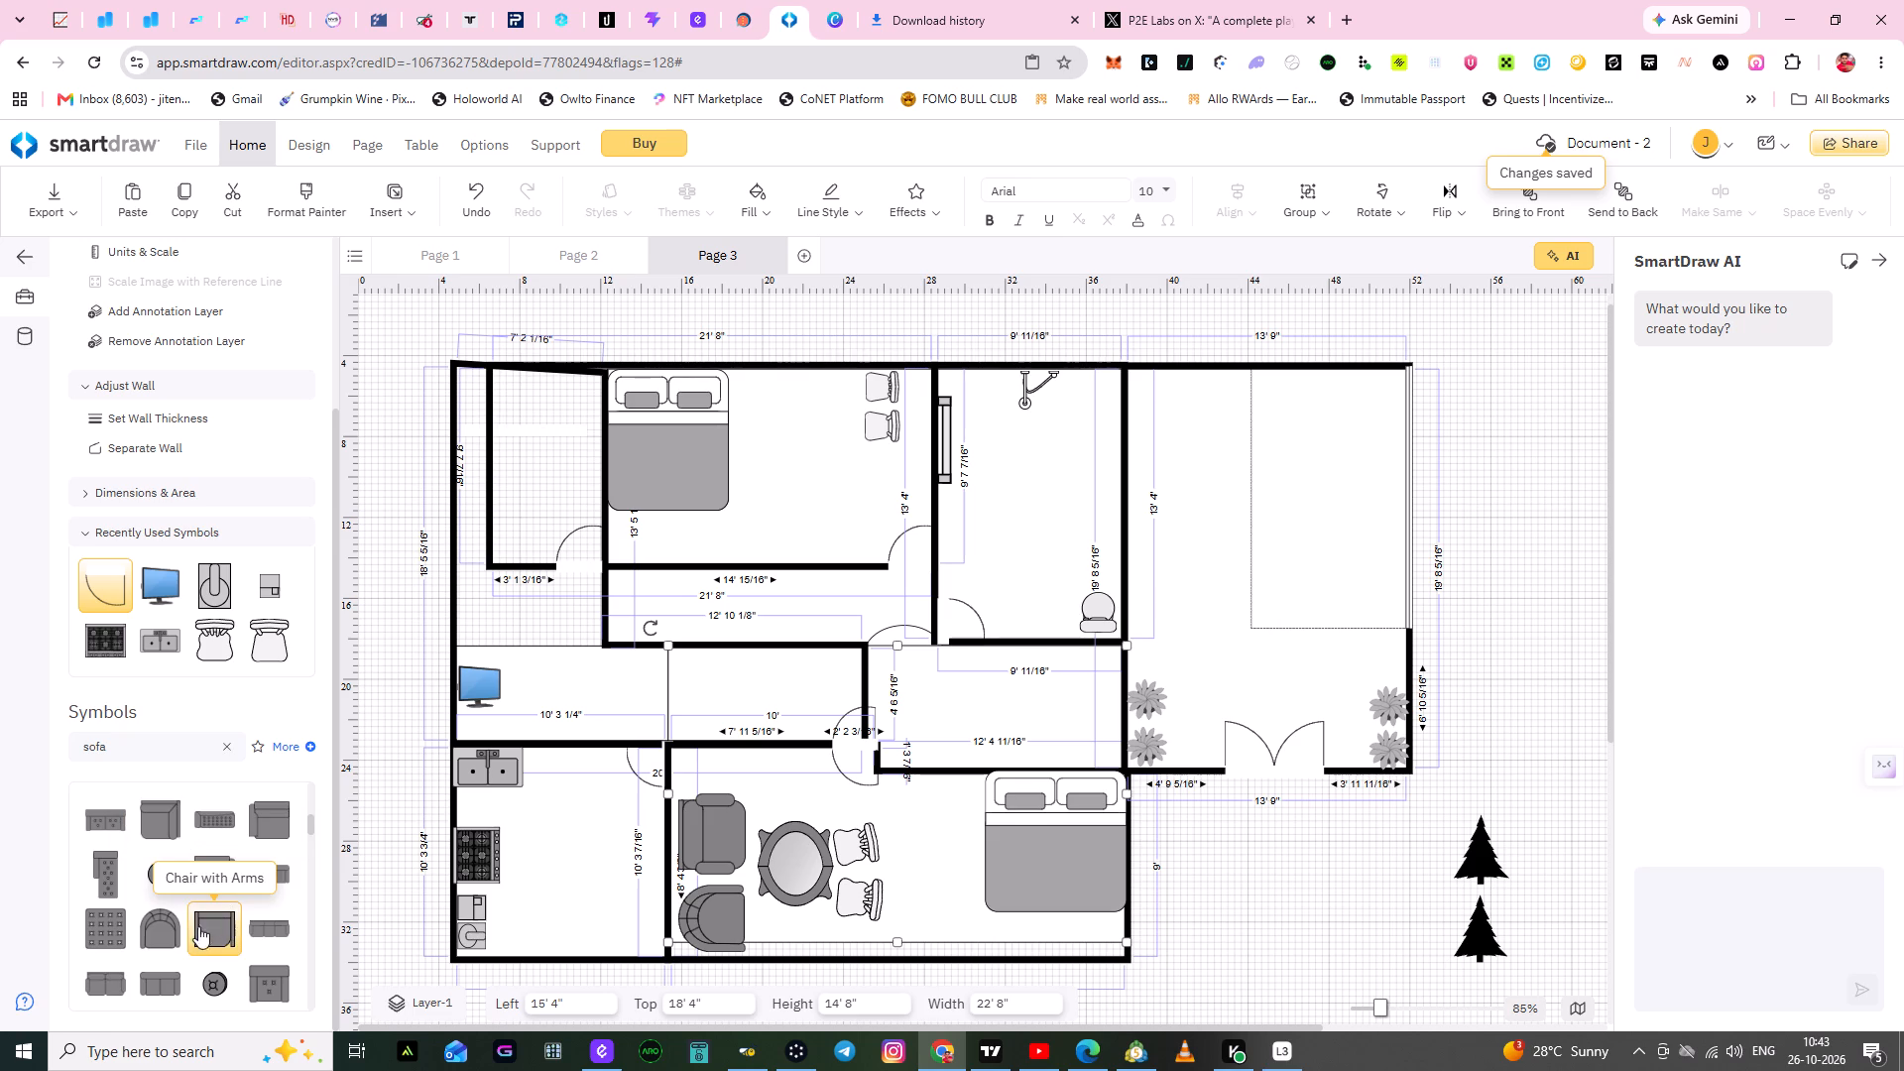
Place a 4' by 3' 4" armchair from the sofa symbols near the television, about 8' 4" from the left and 19' 10 3/4" from the top.
left_click(171, 927)
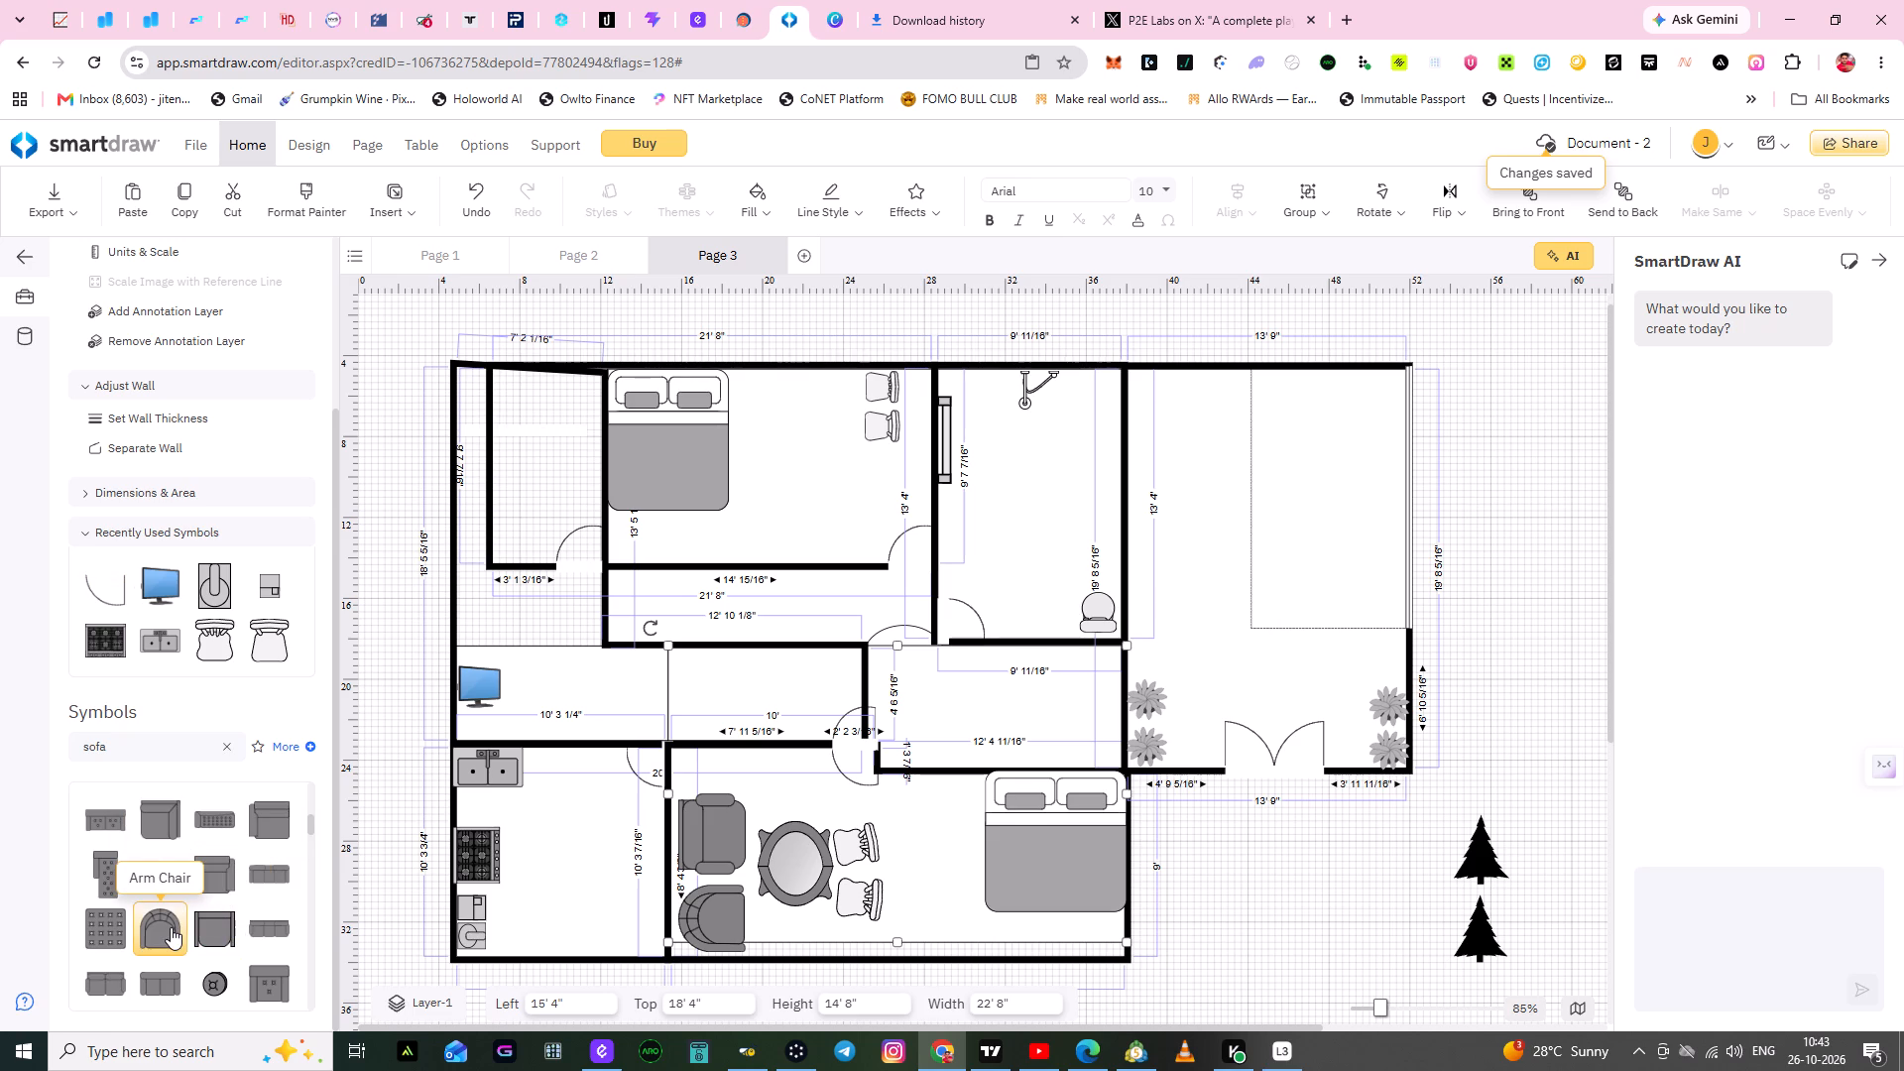
scroll(220, 913, "down", 2)
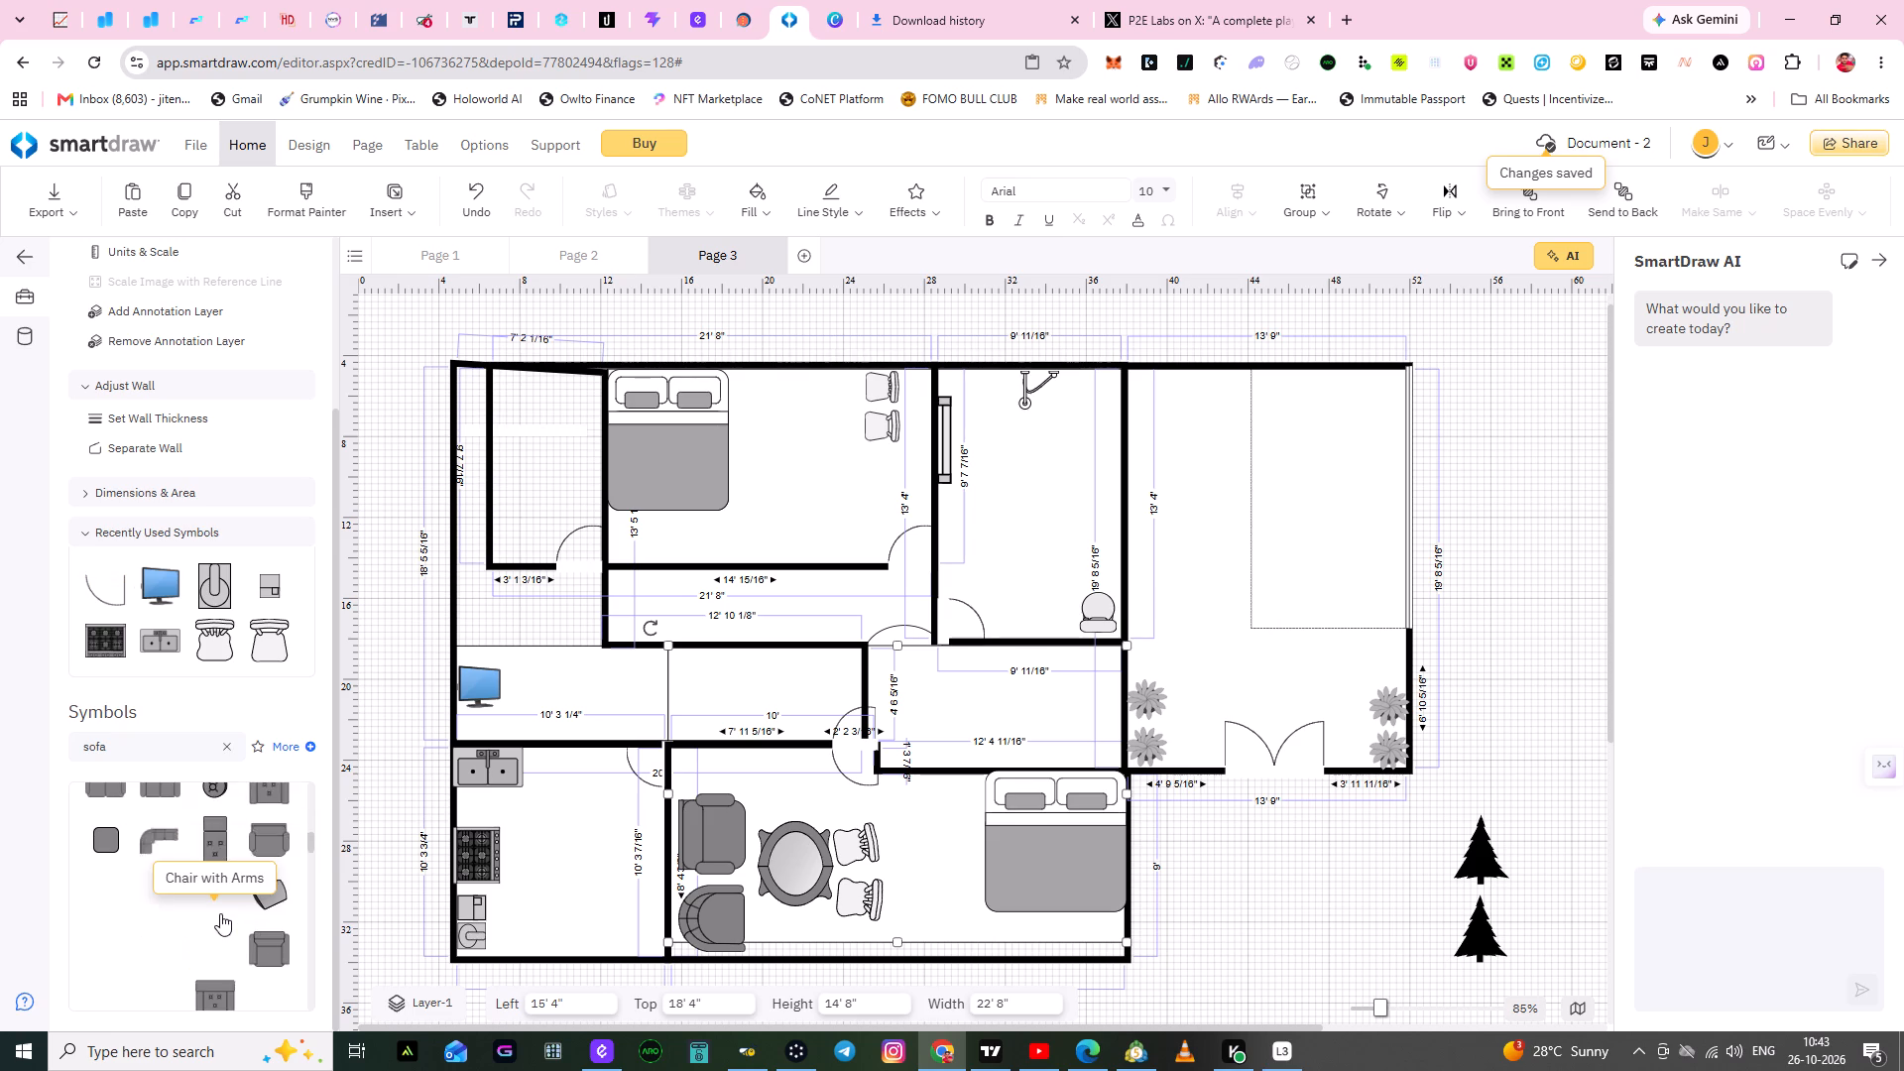
scroll(222, 926, "down", 2)
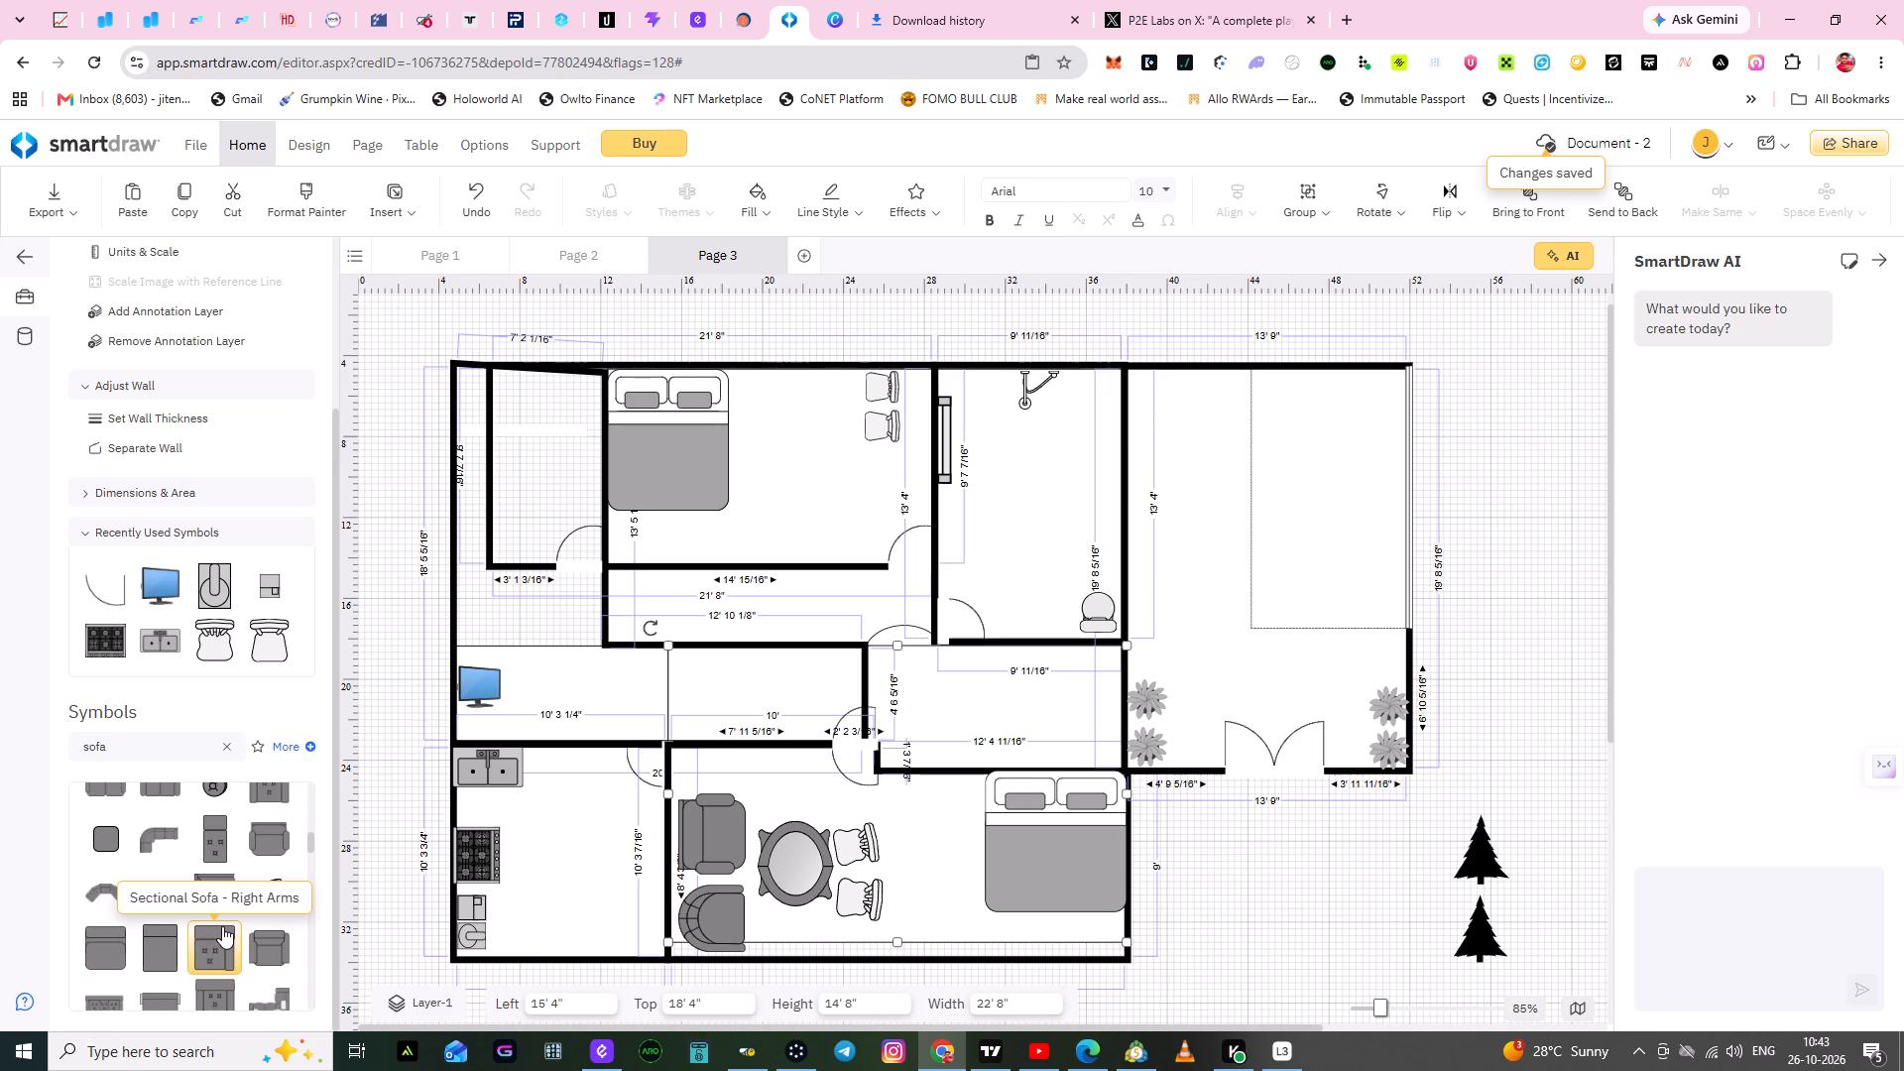
scroll(175, 911, "down", 1)
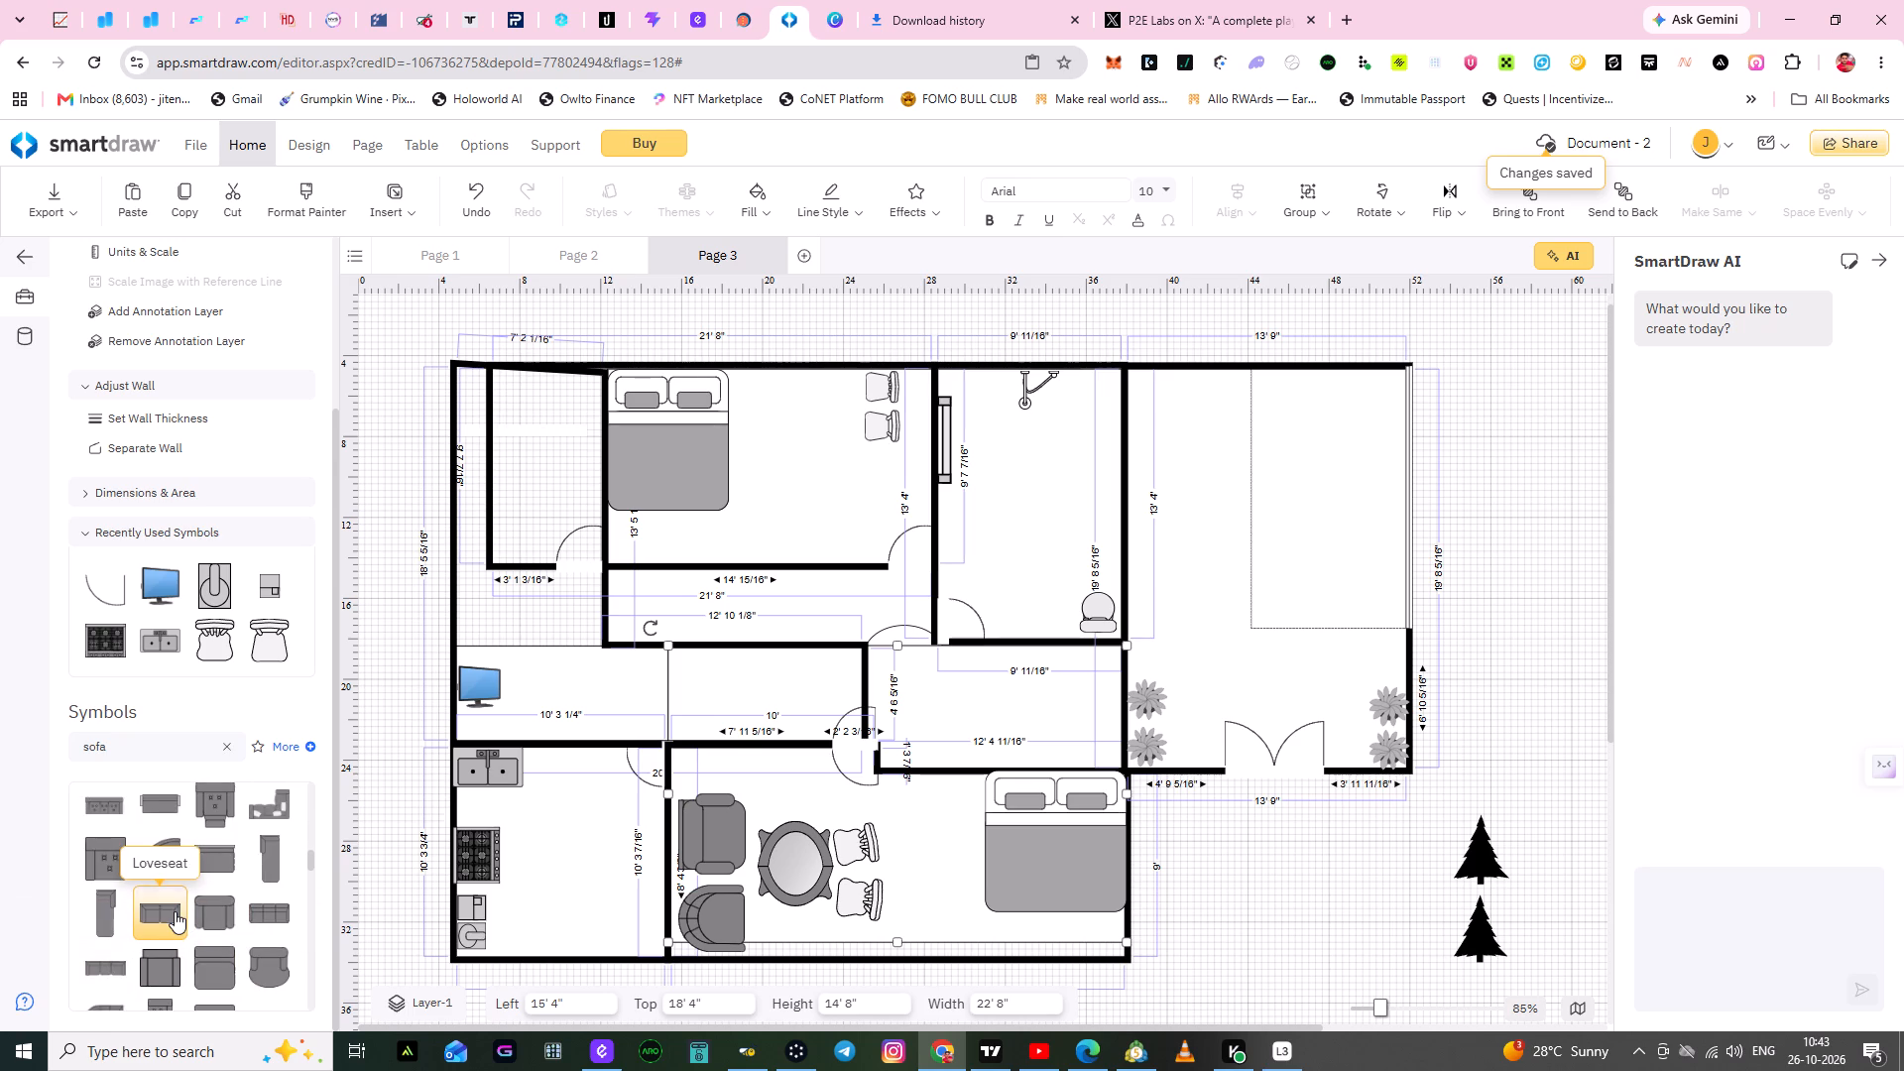
scroll(175, 911, "down", 2)
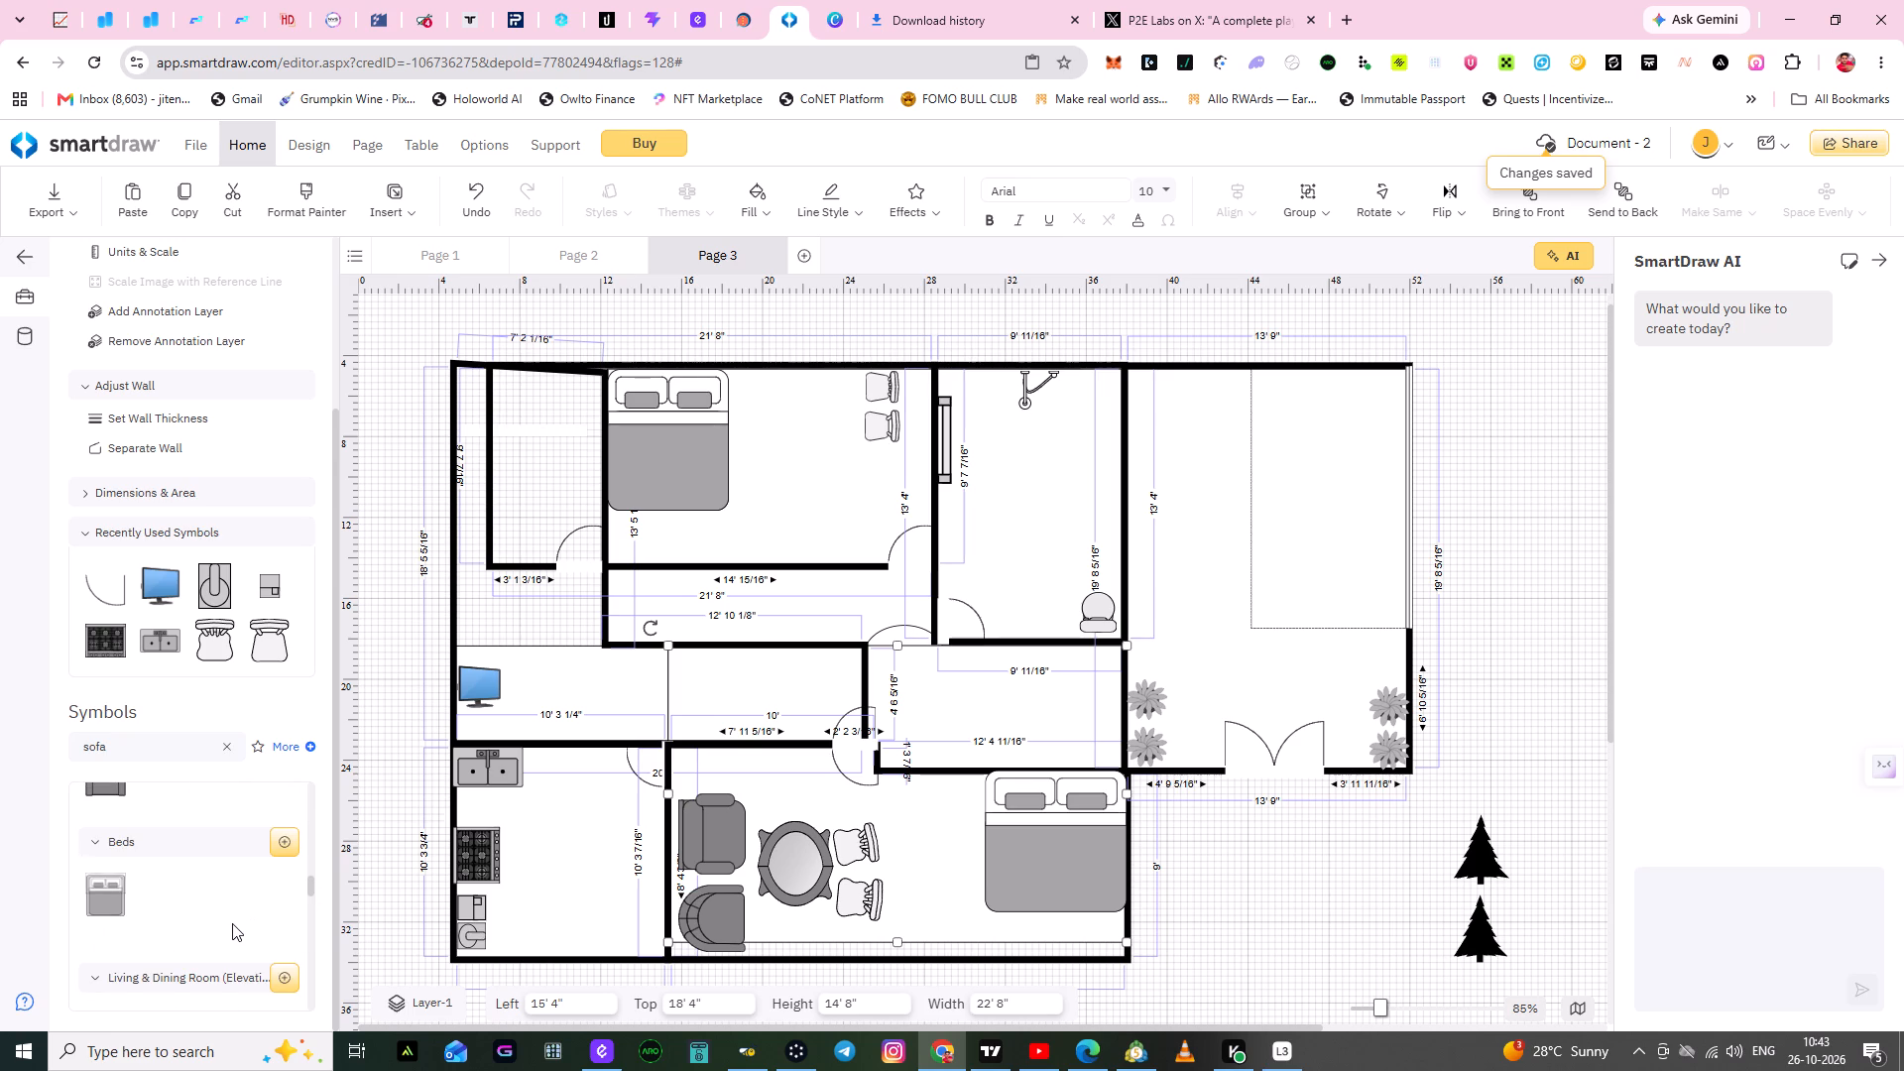
scroll(232, 923, "up", 3)
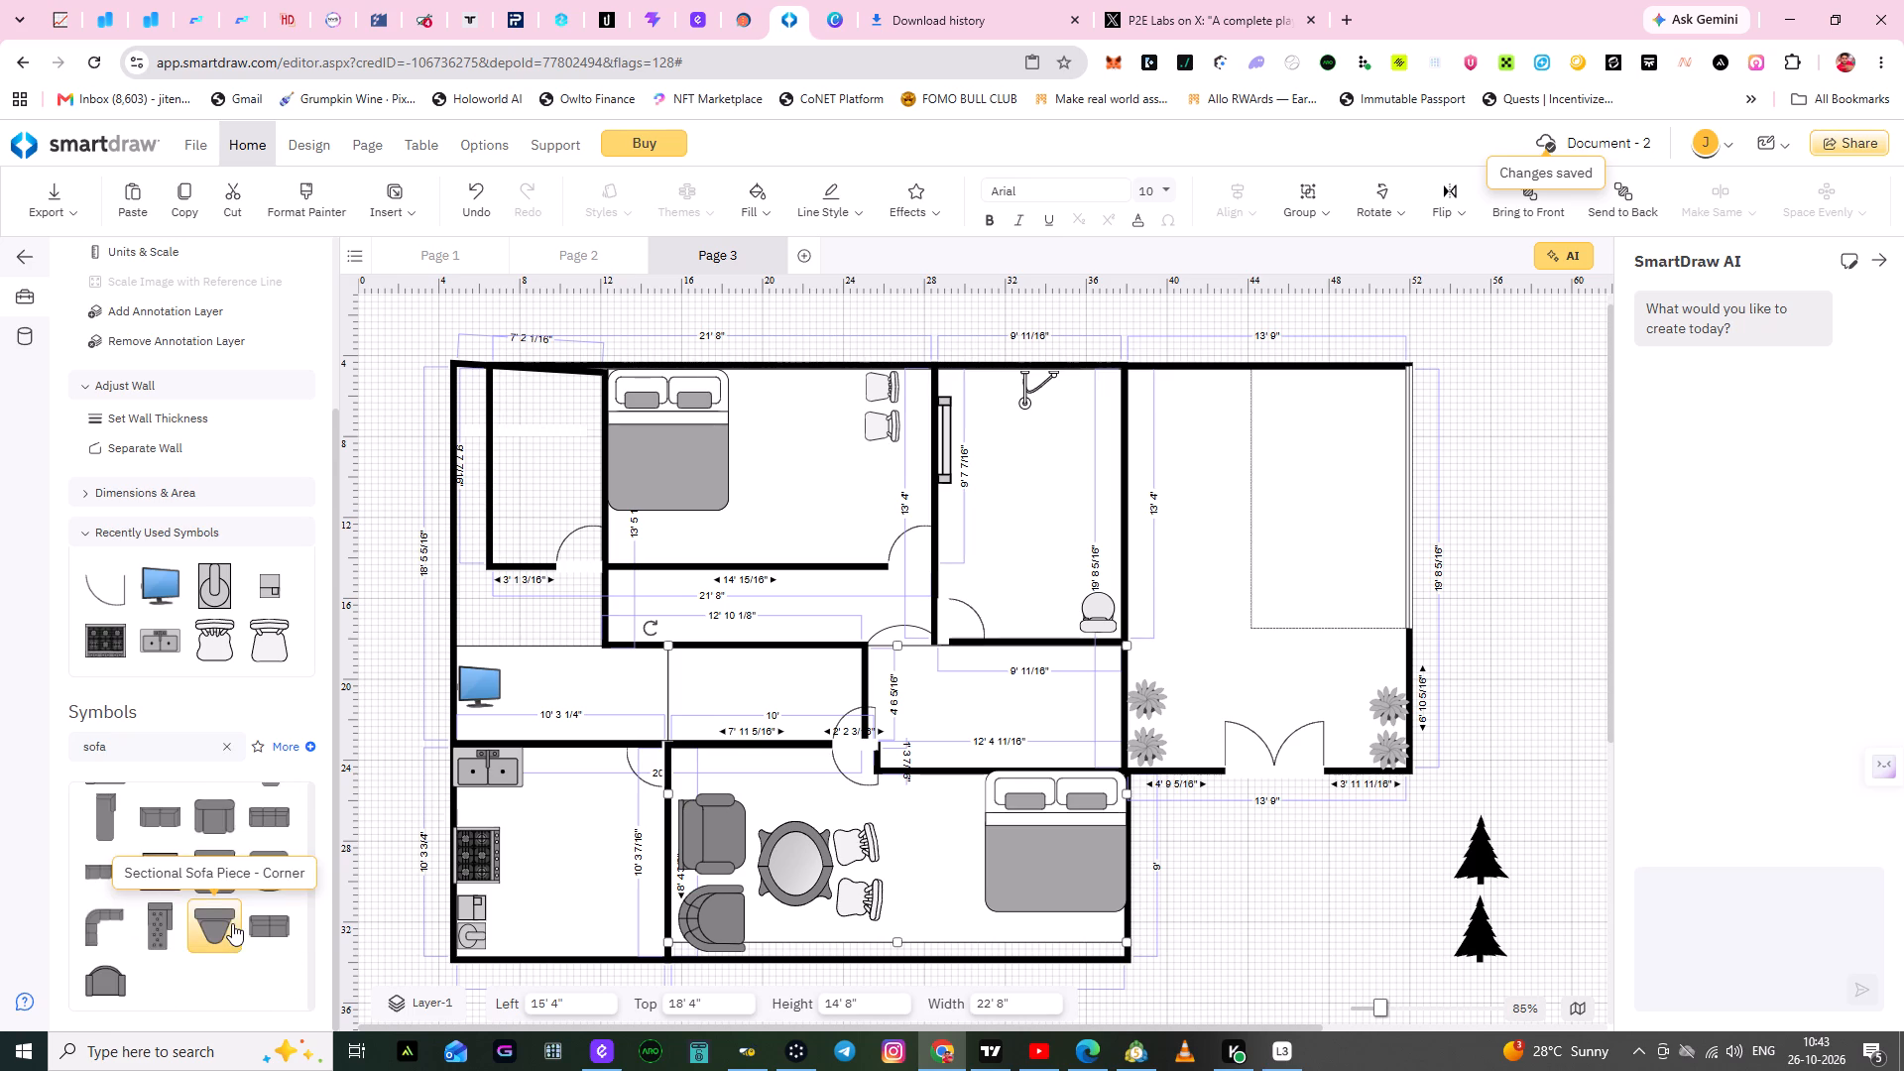
left_click_drag(310, 862, 310, 846)
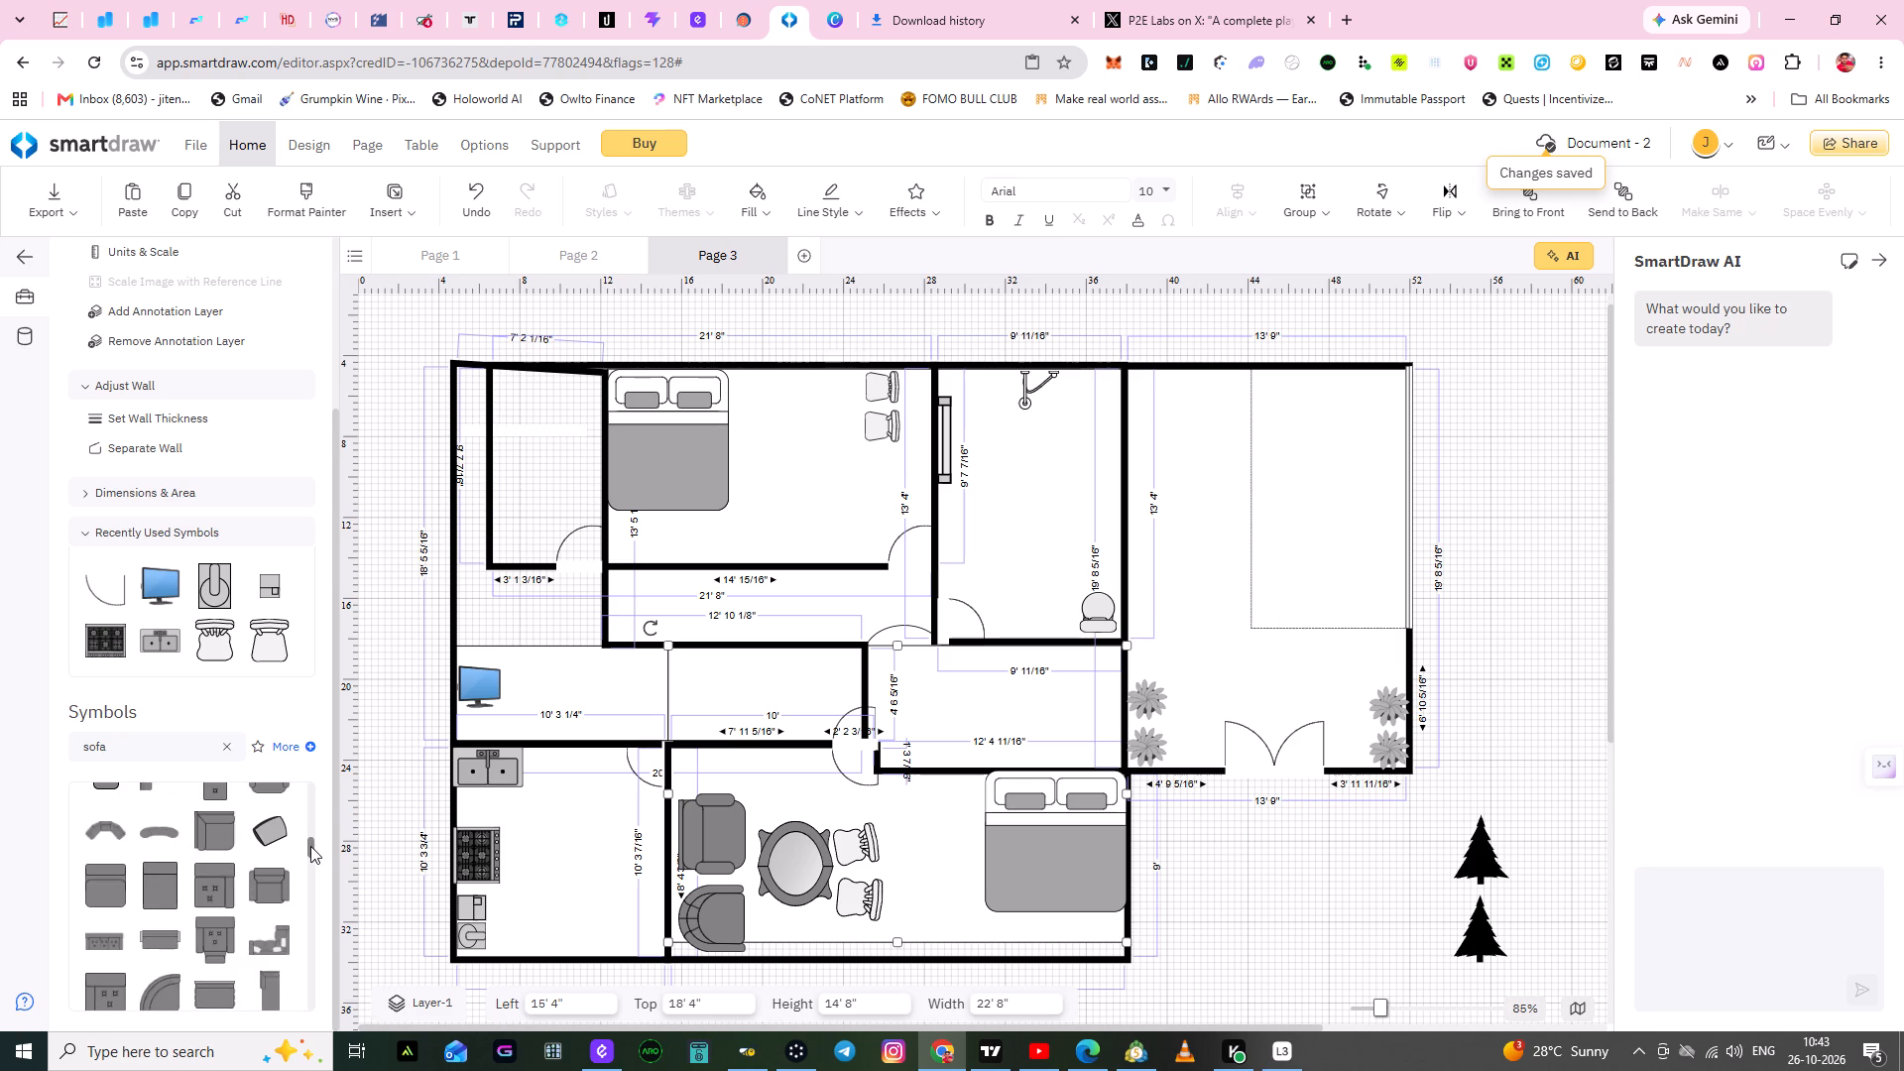
left_click_drag(310, 846, 310, 839)
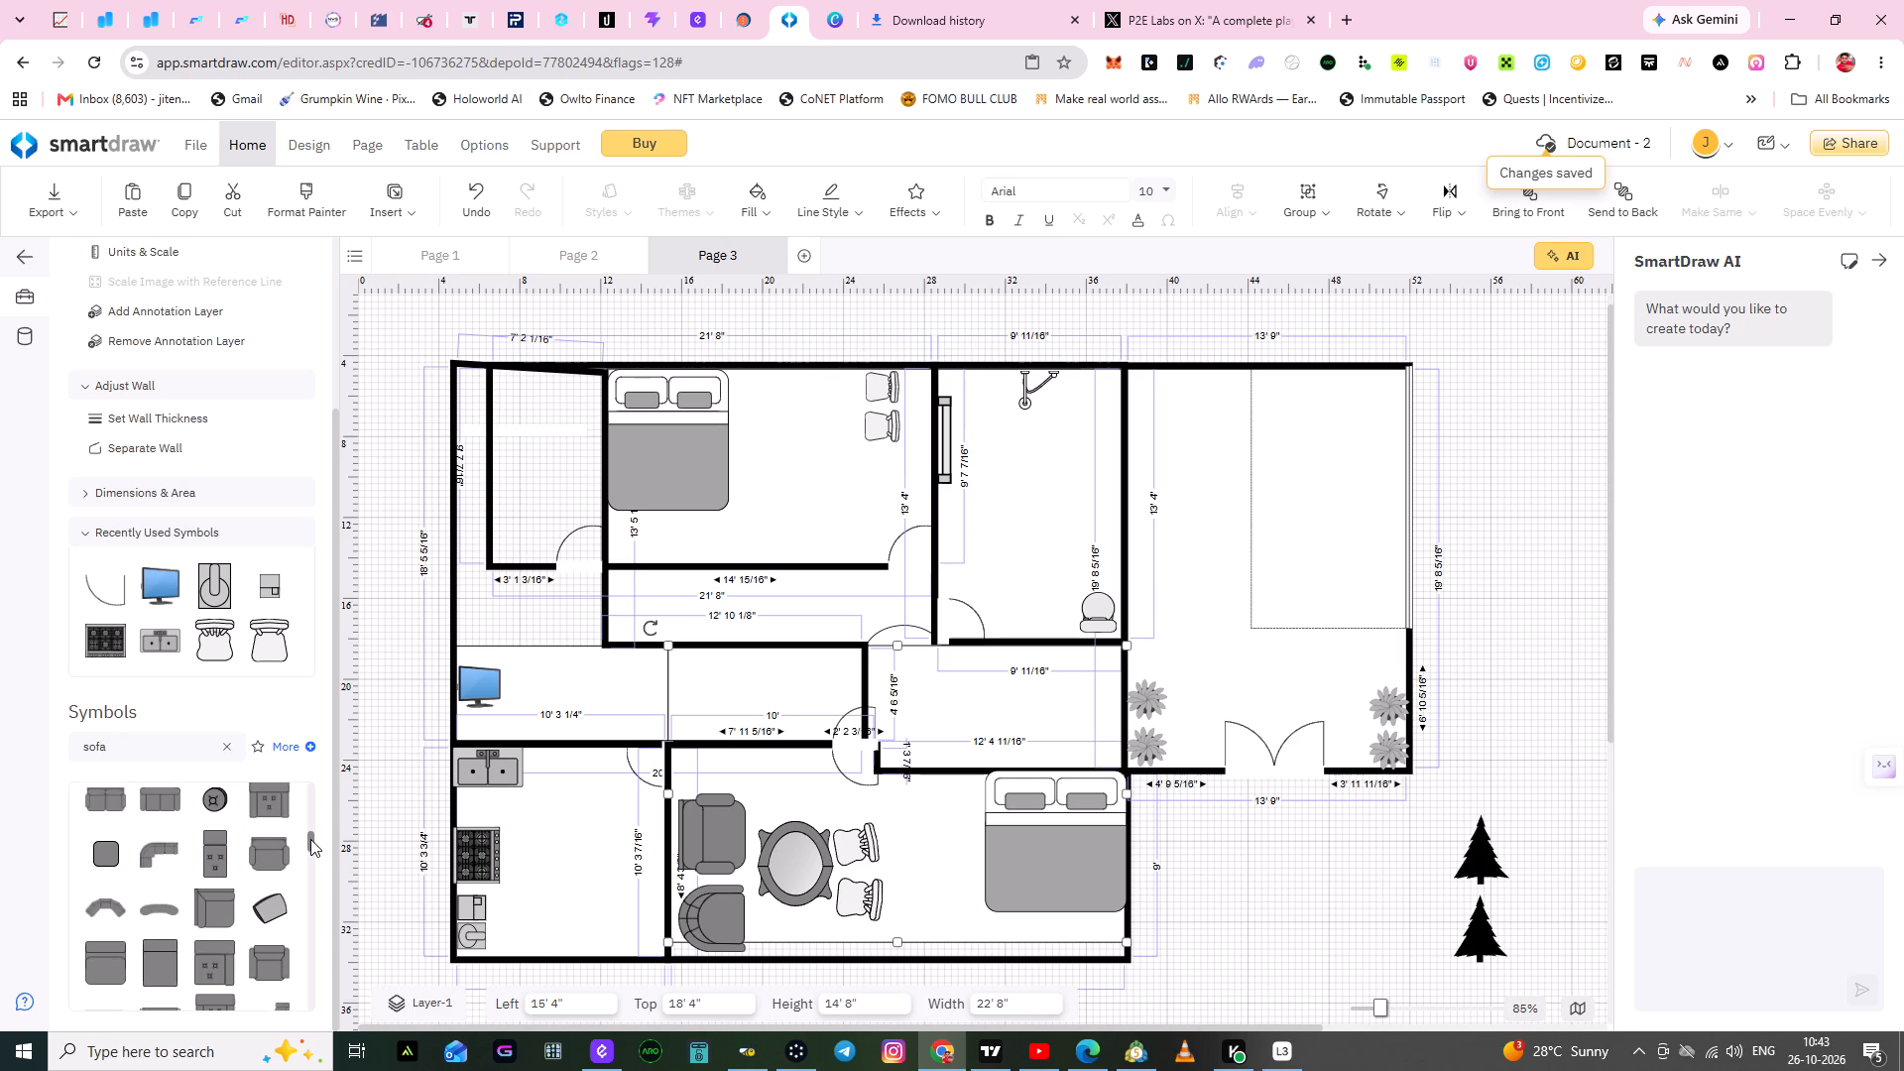
left_click_drag(258, 902, 560, 713)
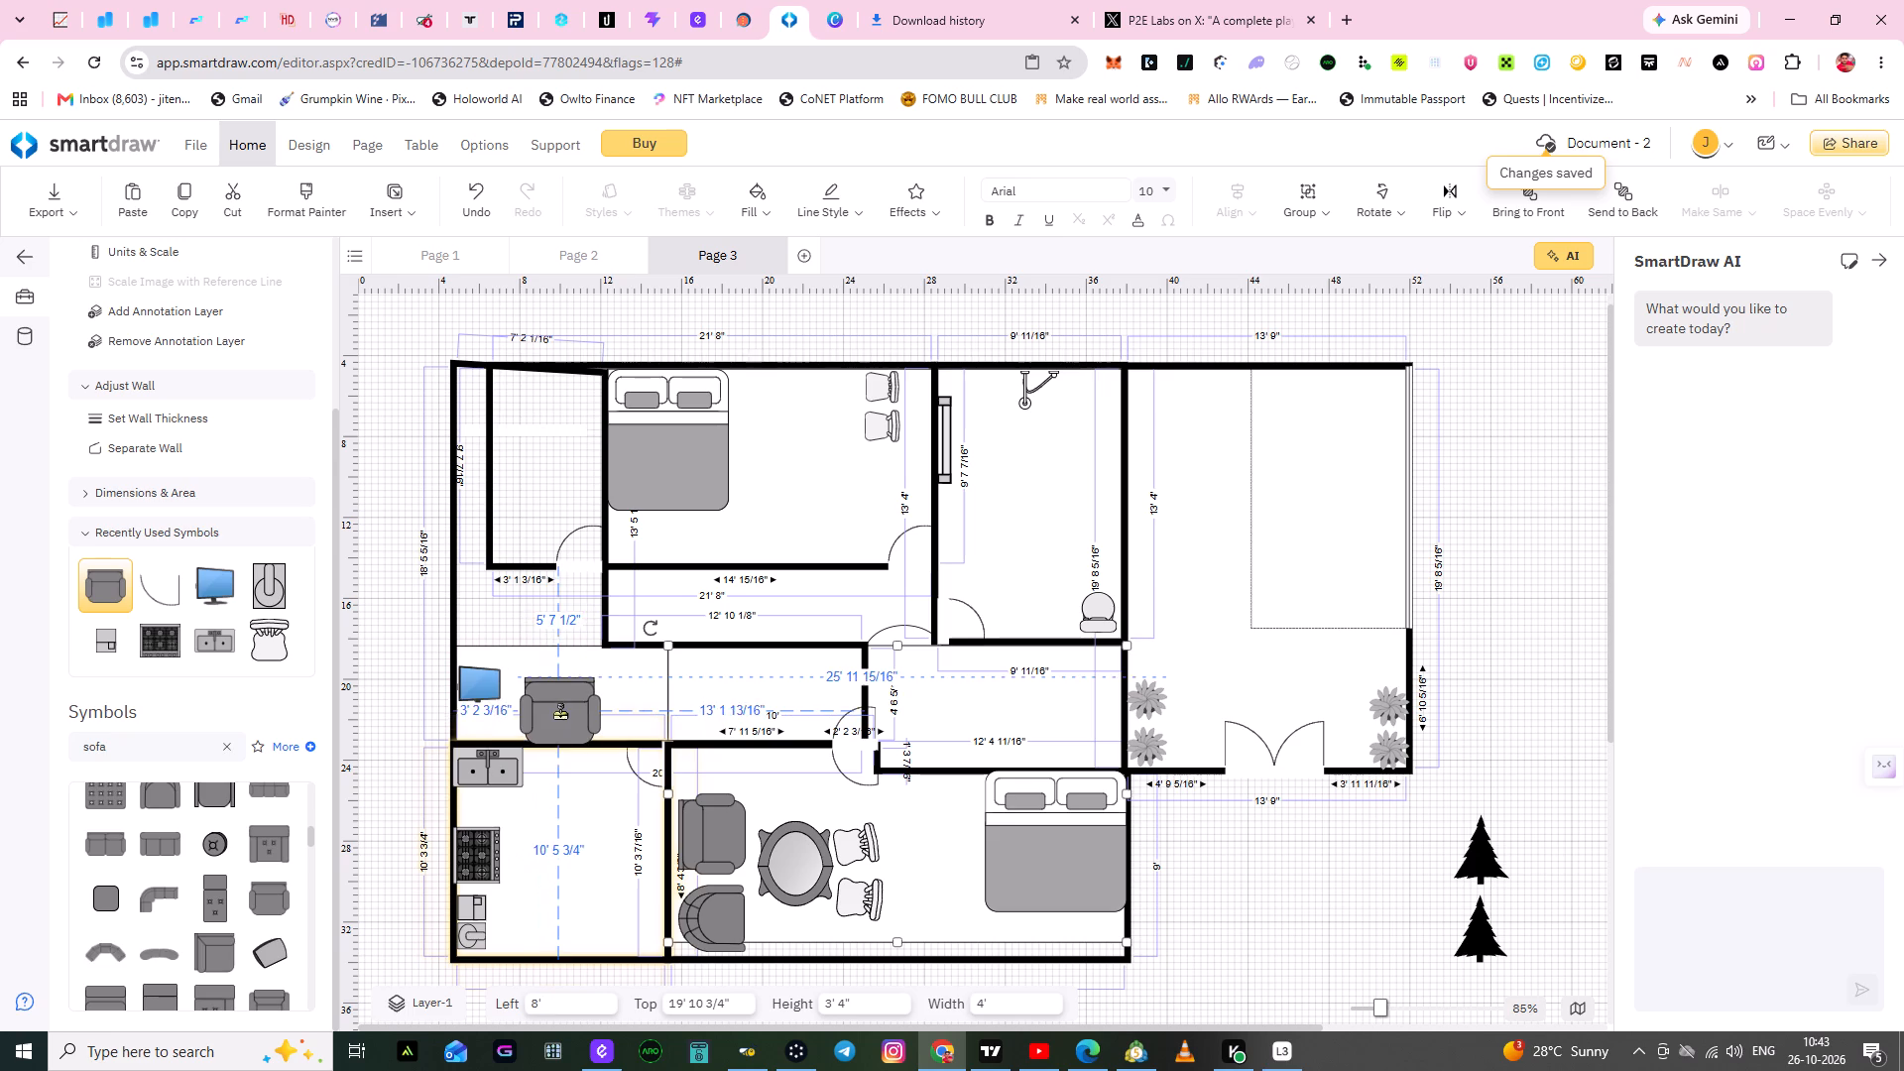
left_click_drag(560, 713, 569, 710)
left_click(617, 858)
Shrink the armchair near the television to about 2' 4" wide and 2' 6 3/4" high.
left_click(554, 701)
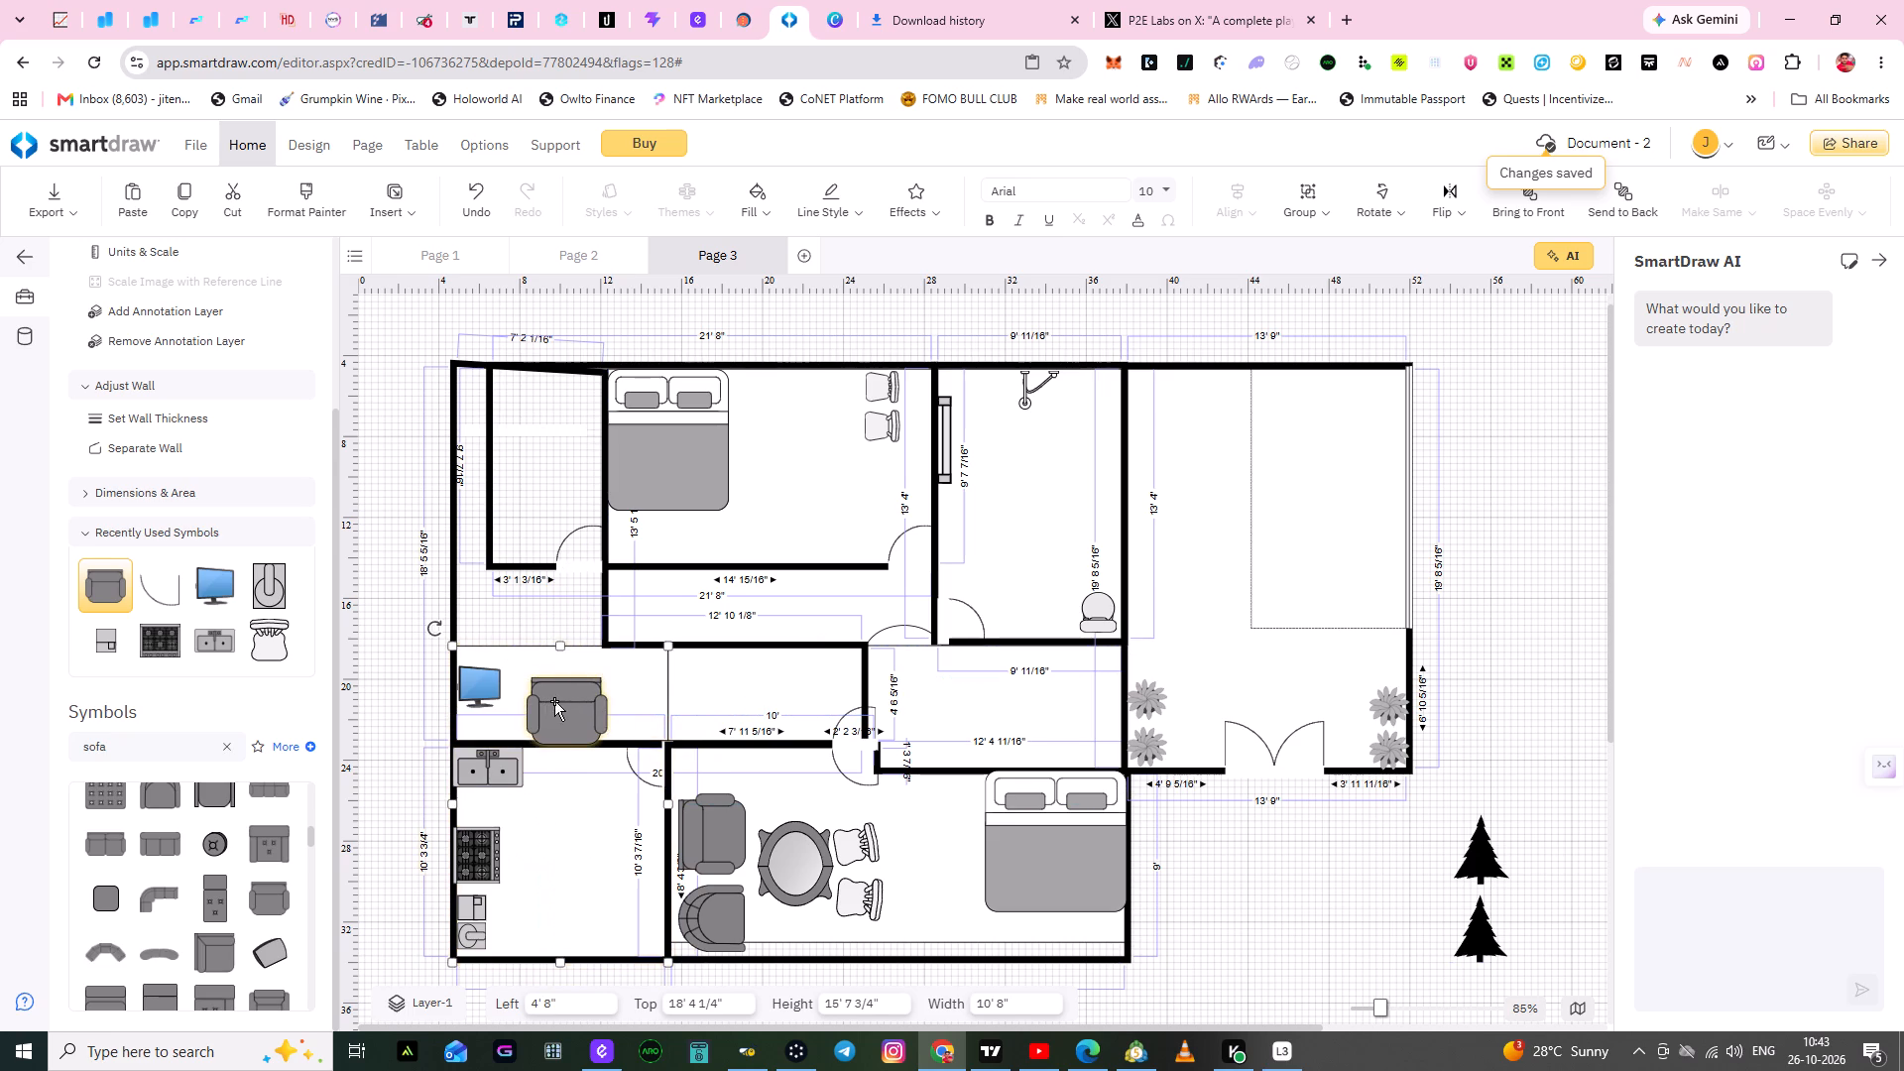
left_click_drag(527, 672, 530, 674)
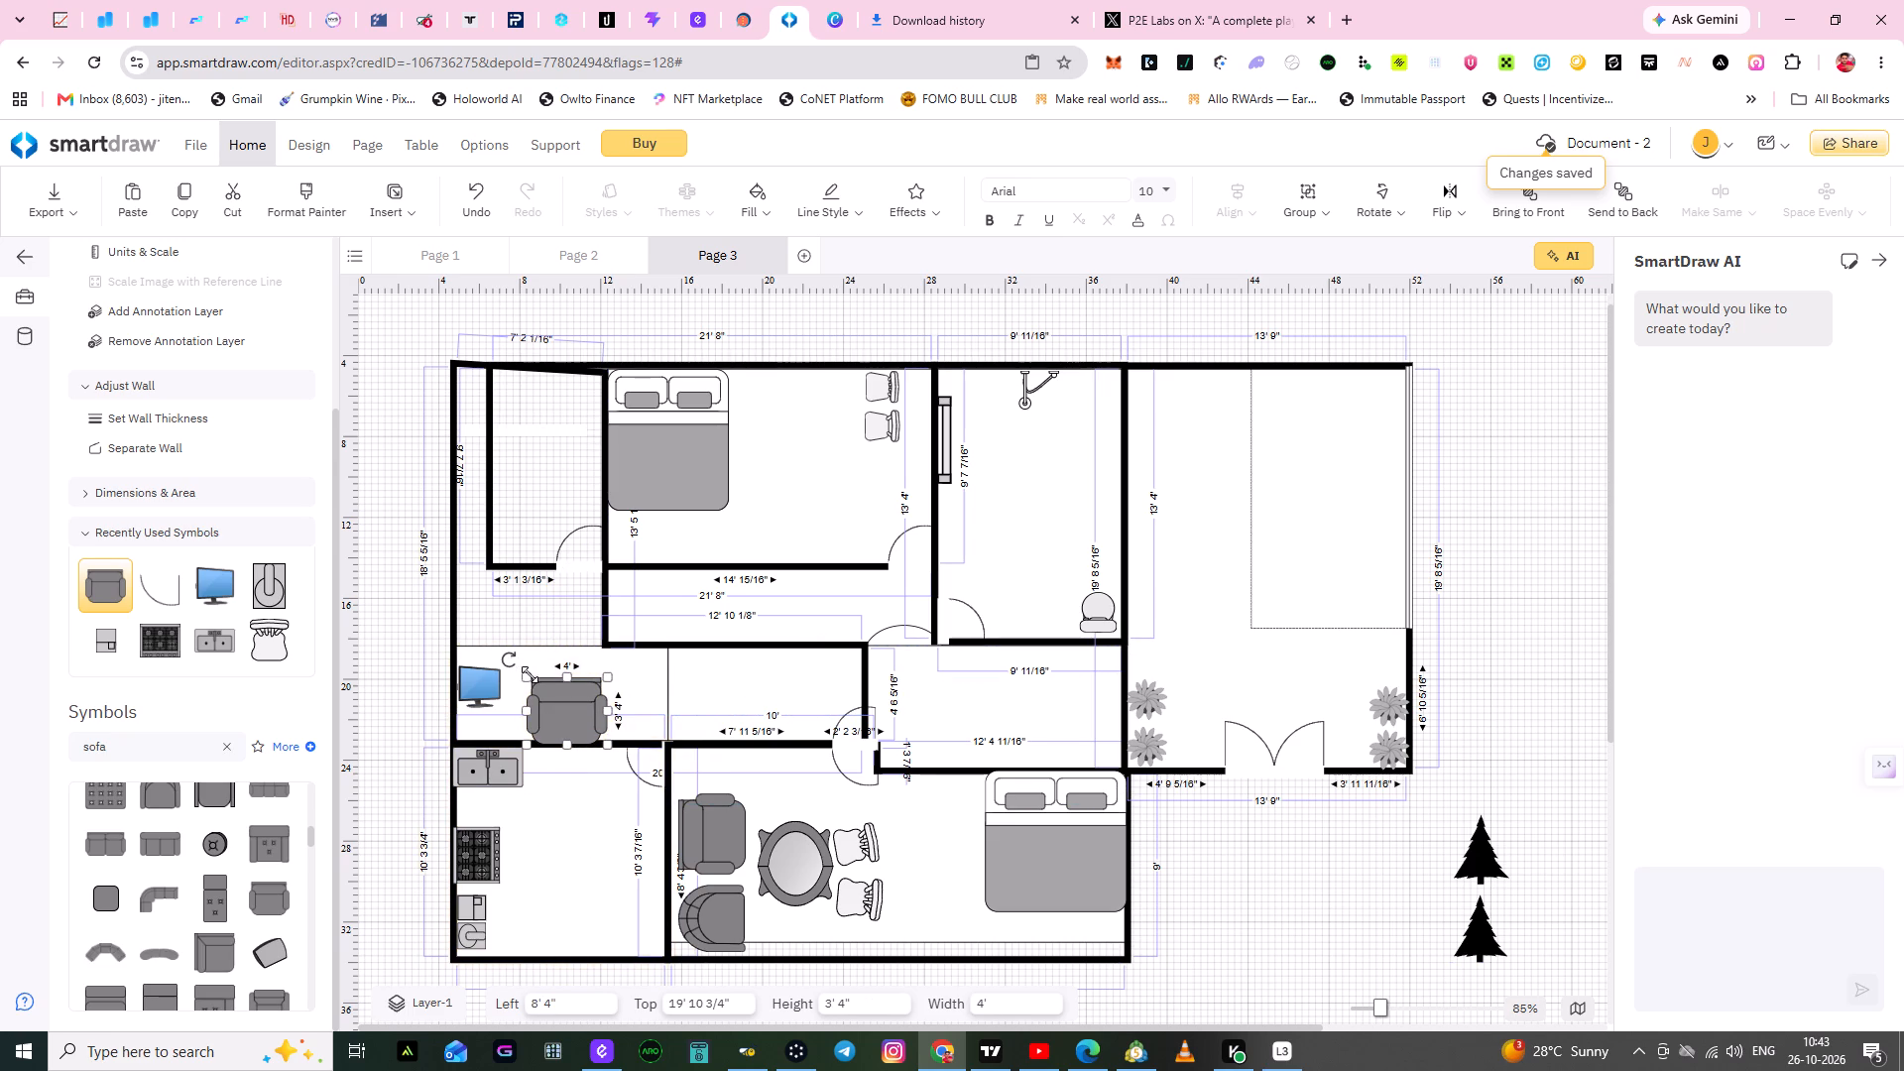
left_click_drag(530, 674, 563, 690)
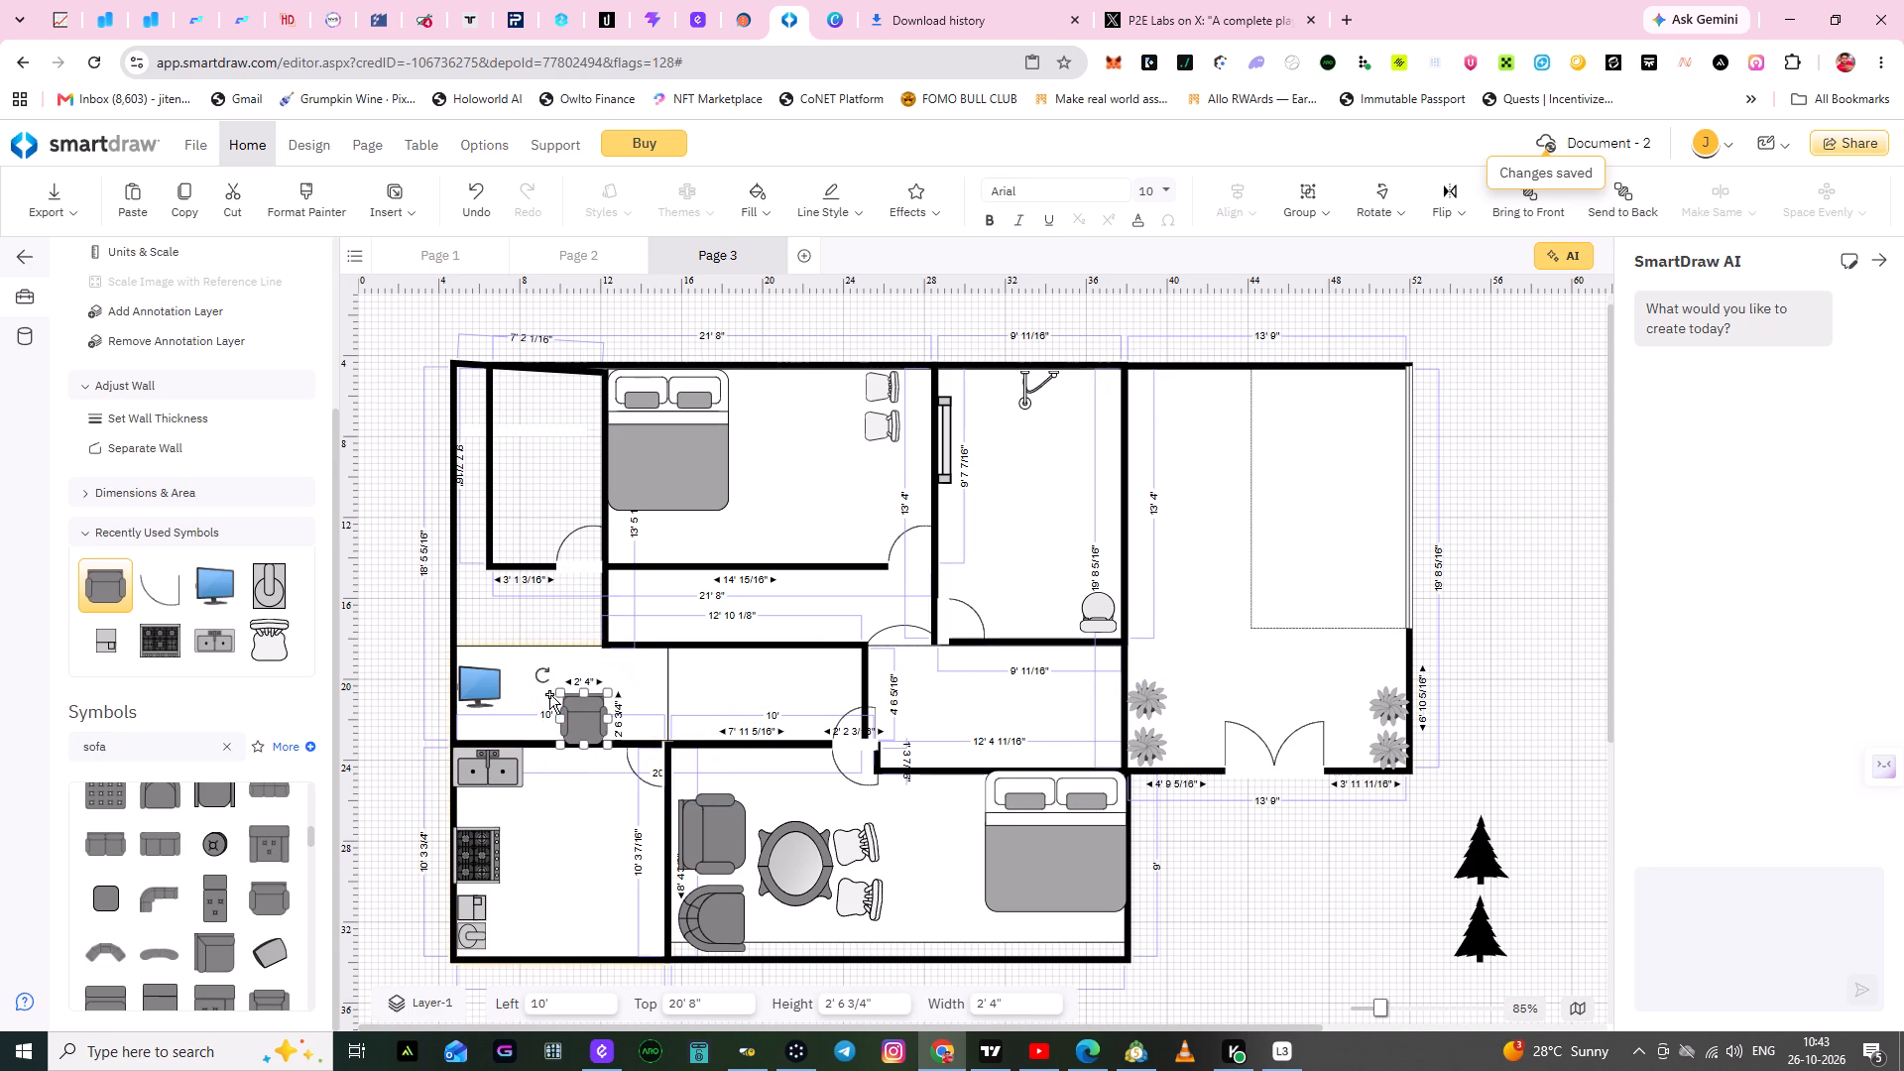
Rotate the armchair near the television by half a turn, to 180°.
left_click_drag(542, 679, 600, 736)
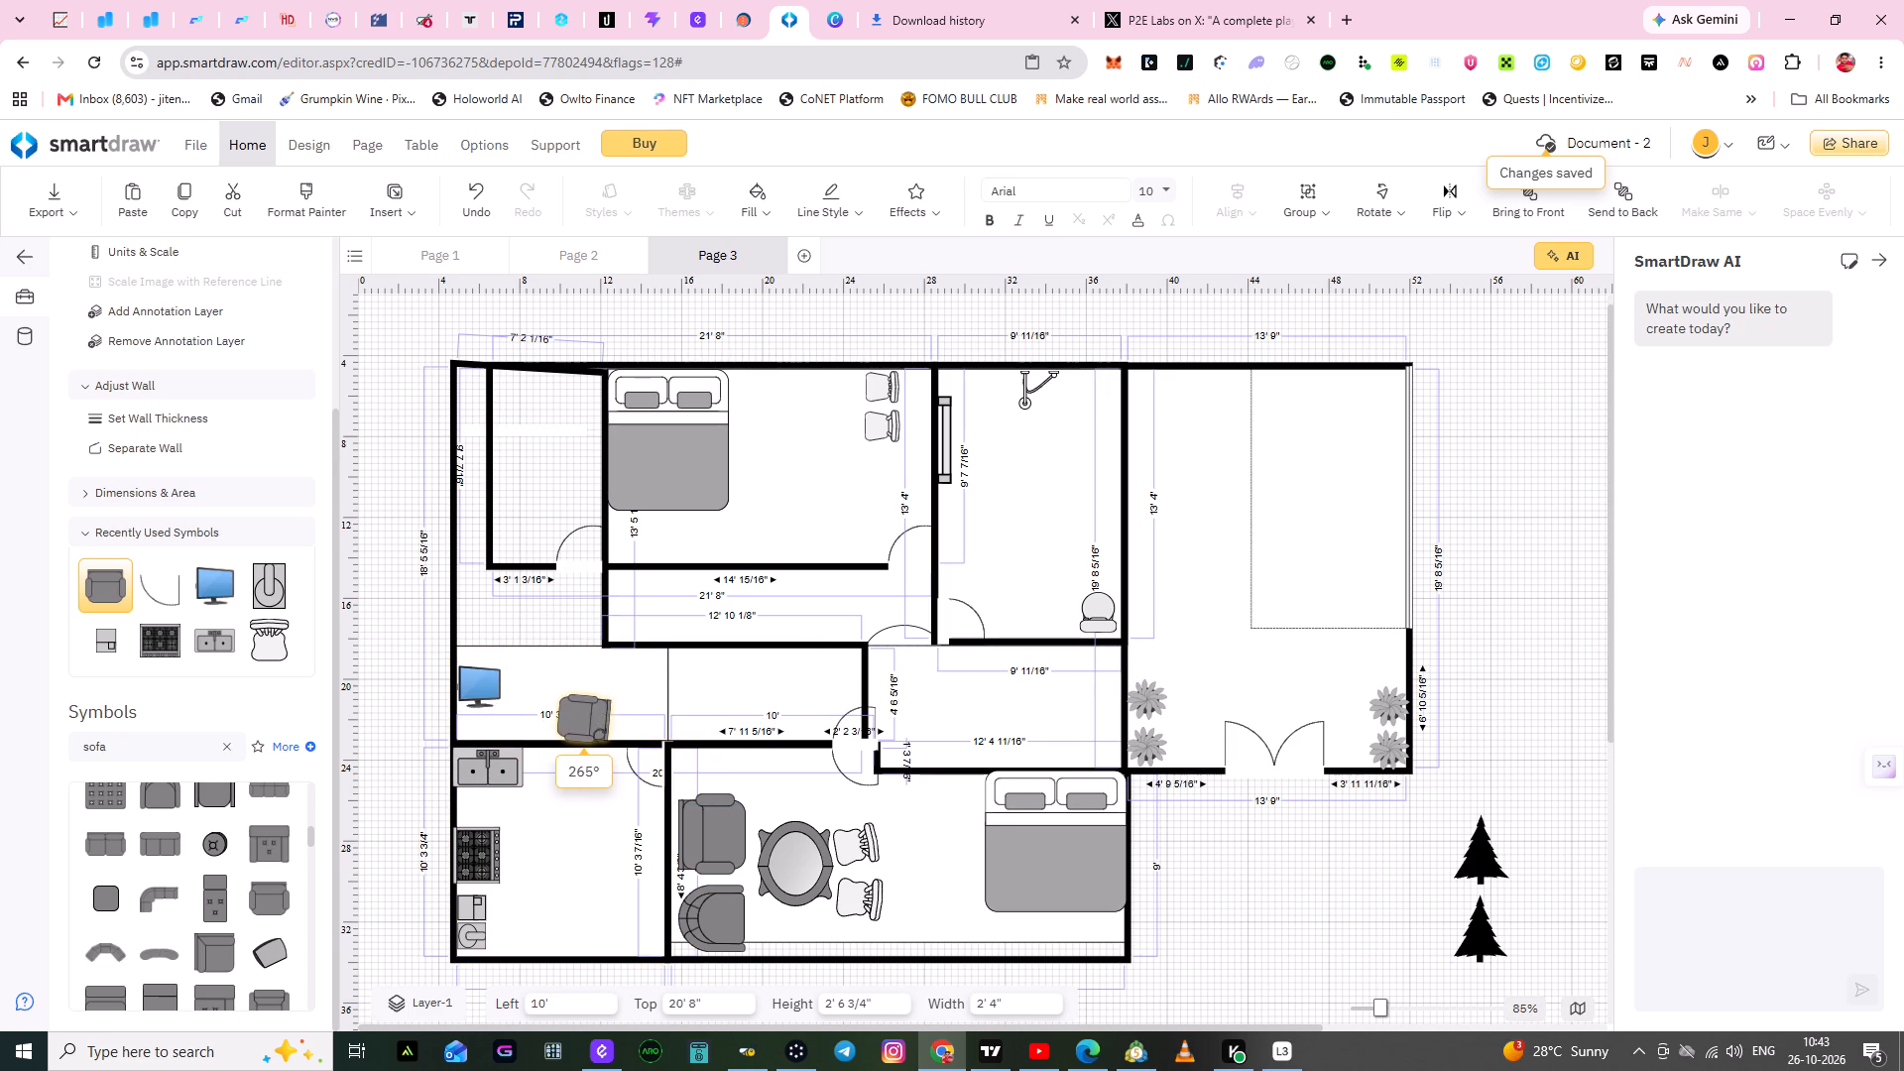
left_click_drag(600, 736, 615, 706)
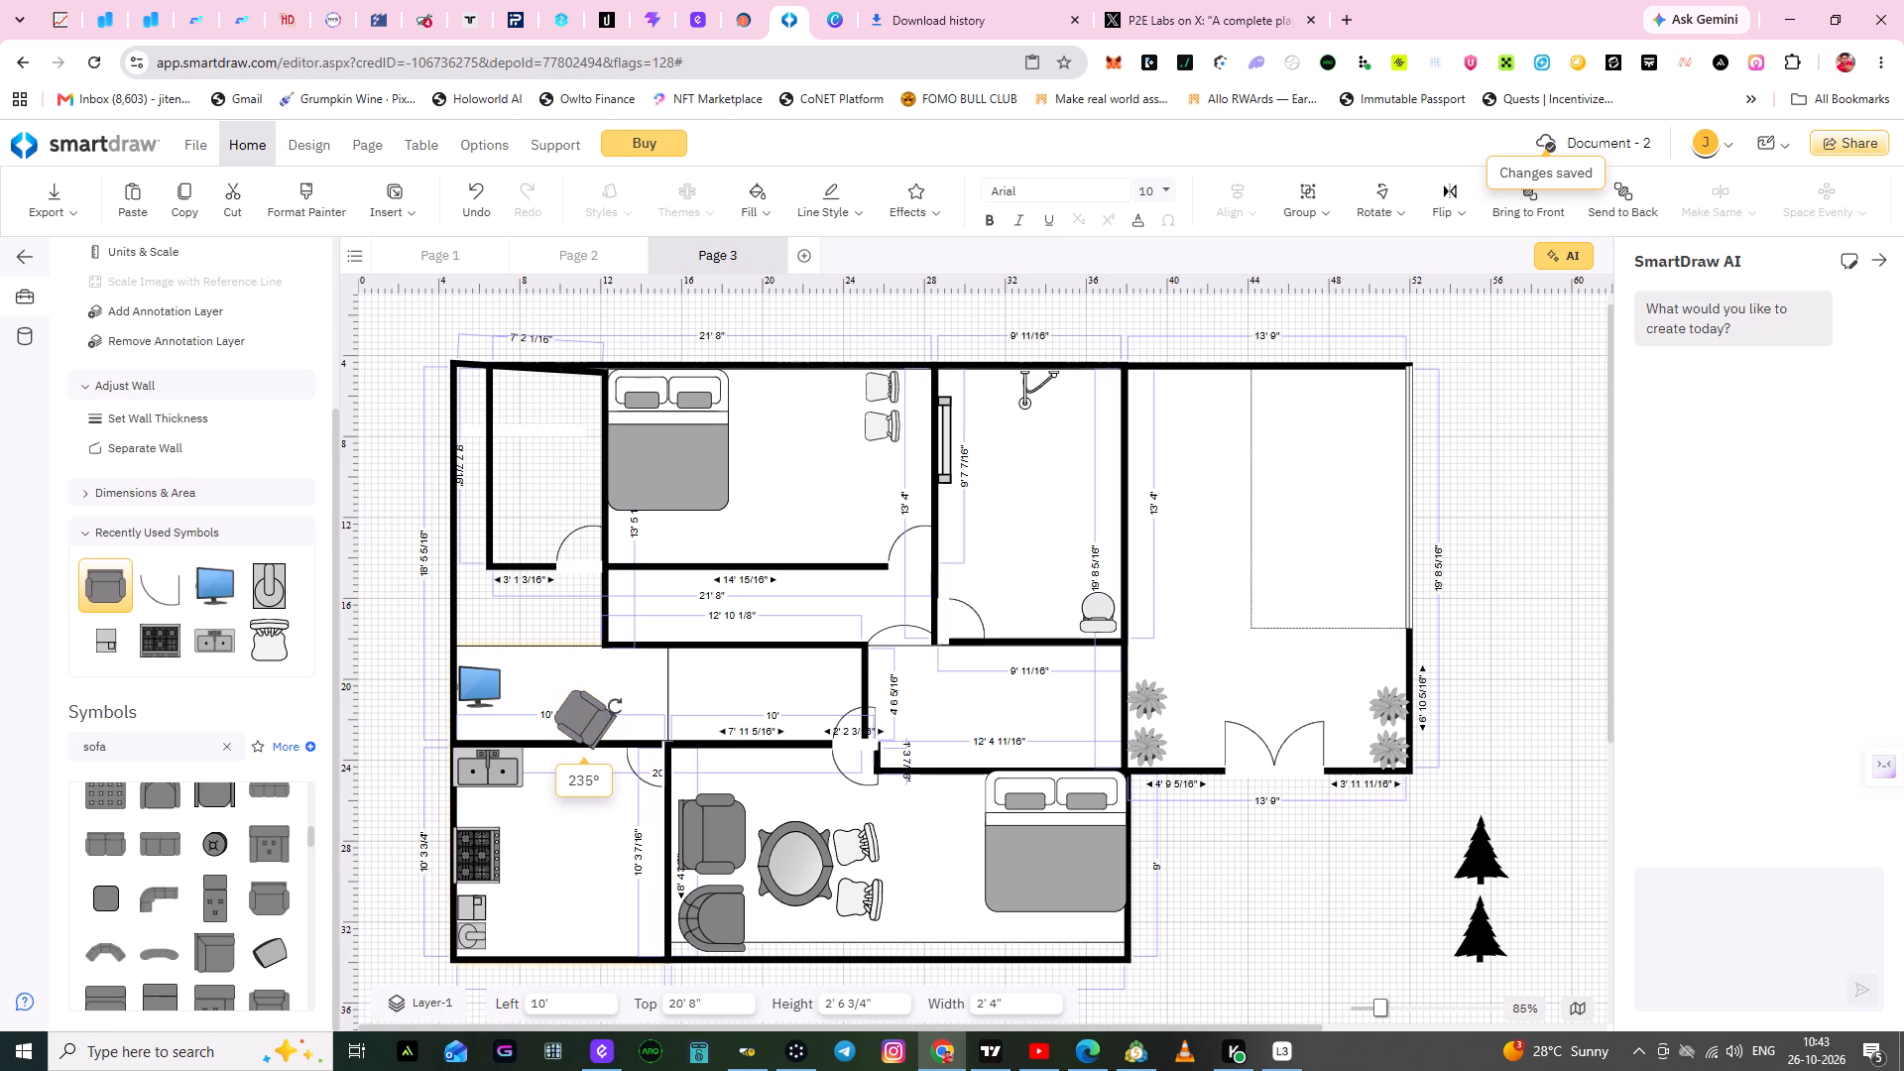
left_click_drag(615, 706, 607, 695)
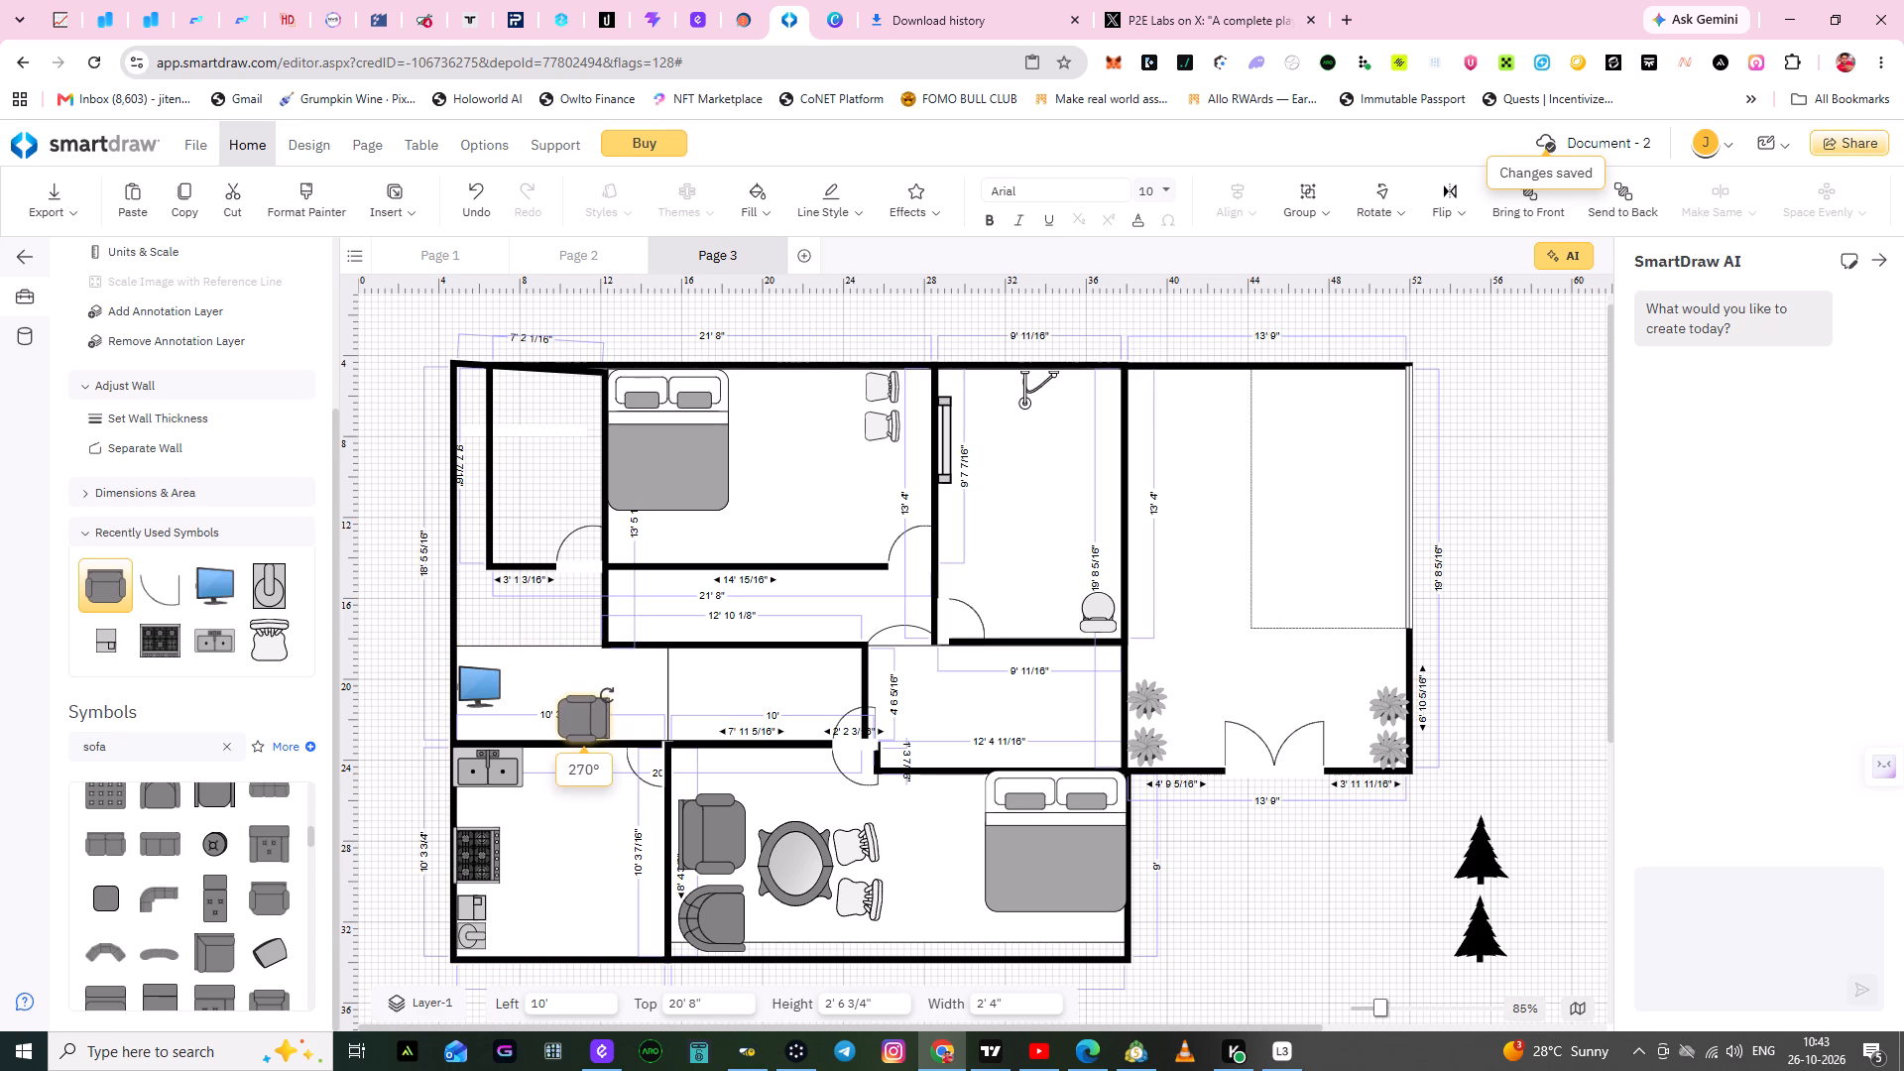
left_click_drag(607, 695, 618, 723)
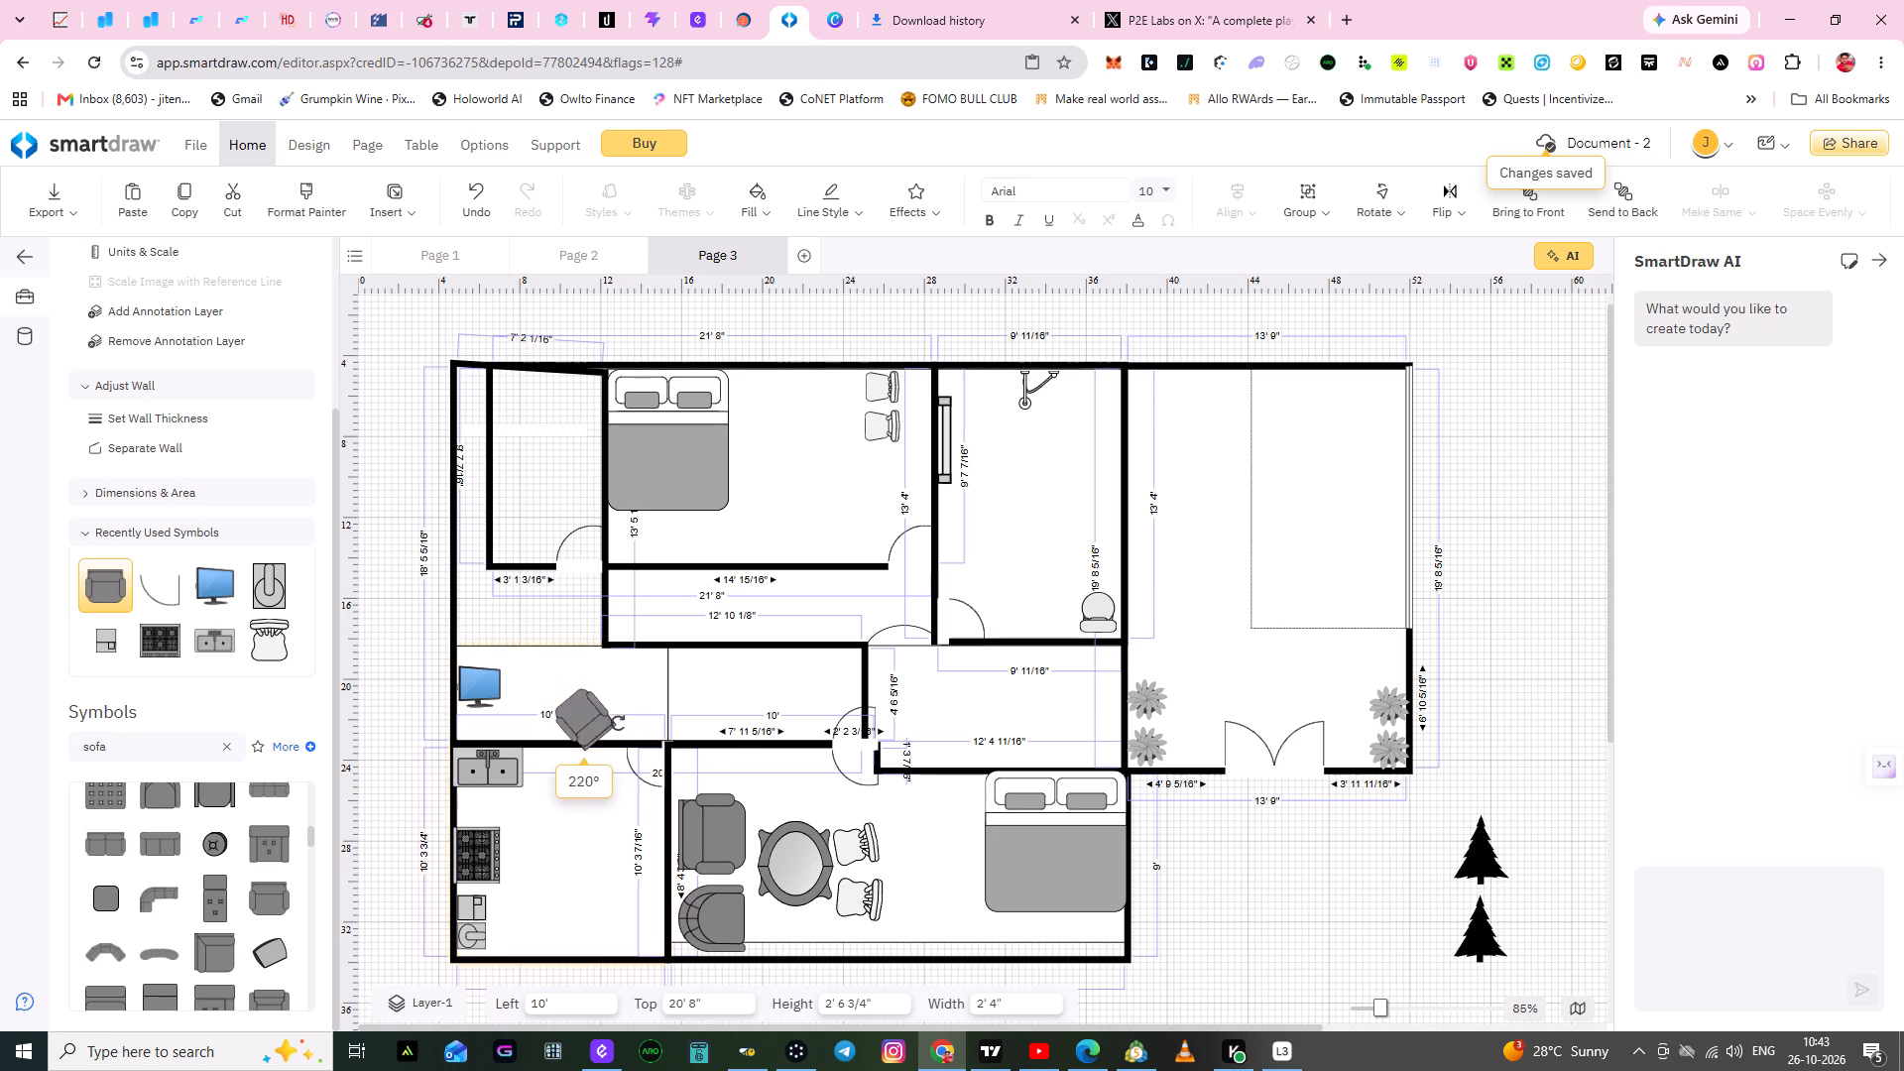
left_click_drag(618, 723, 603, 743)
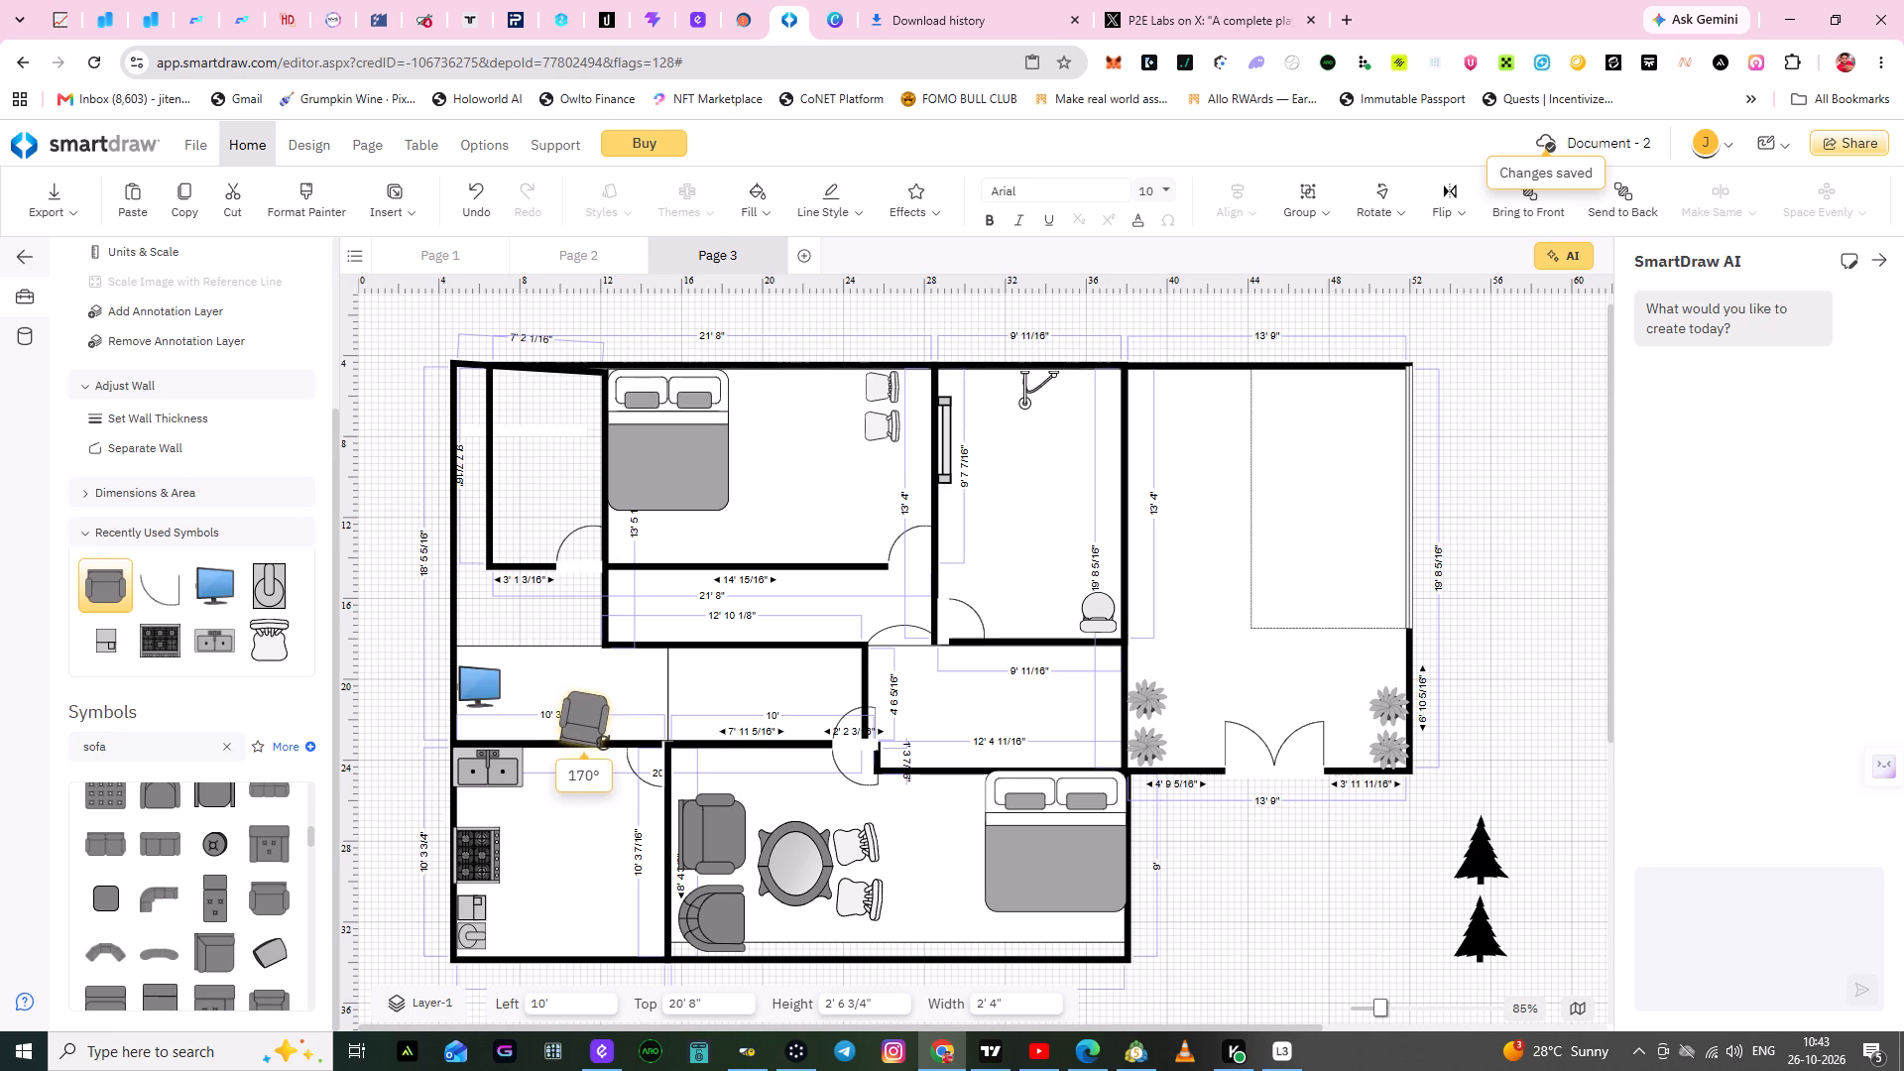
left_click_drag(603, 743, 609, 743)
Reduce the height of the armchair near the television to about 1' 6 3/4", keeping its lower edge in place.
left_click(581, 701)
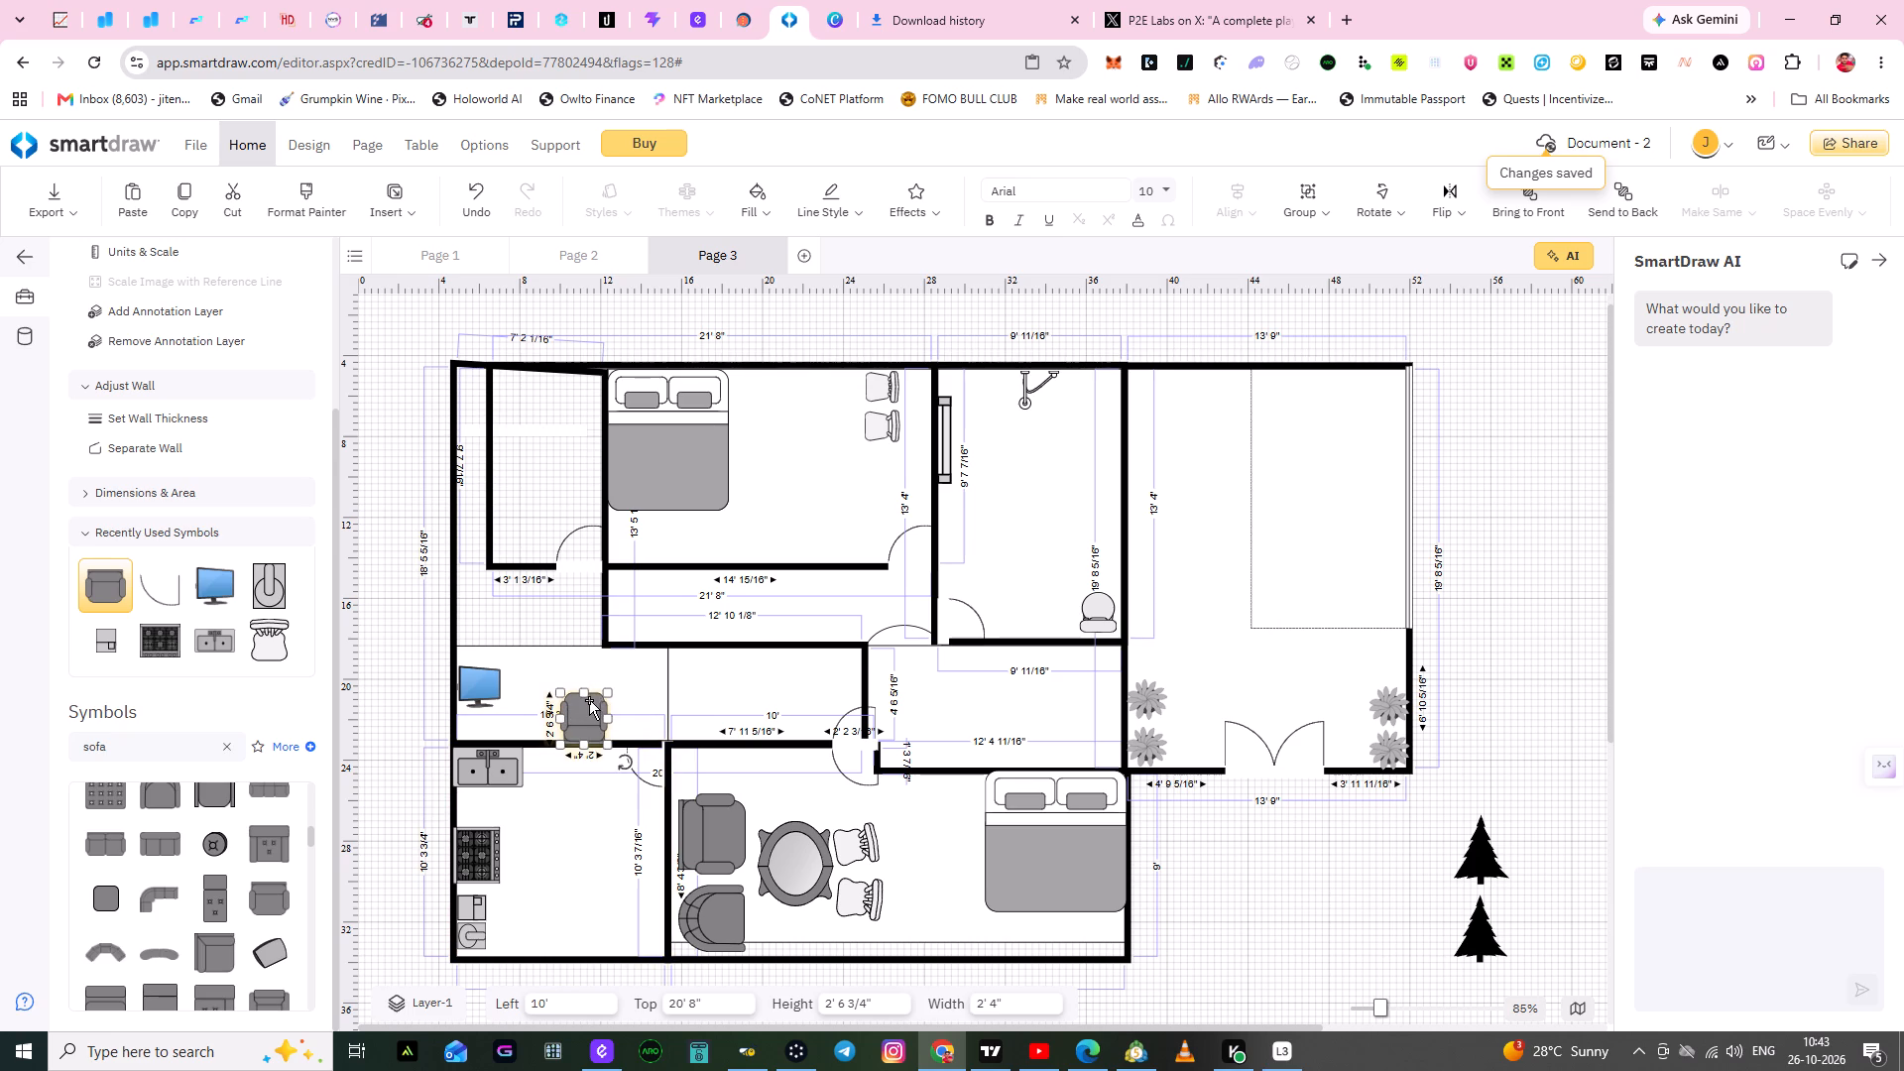
left_click_drag(584, 691, 595, 715)
left_click(623, 700)
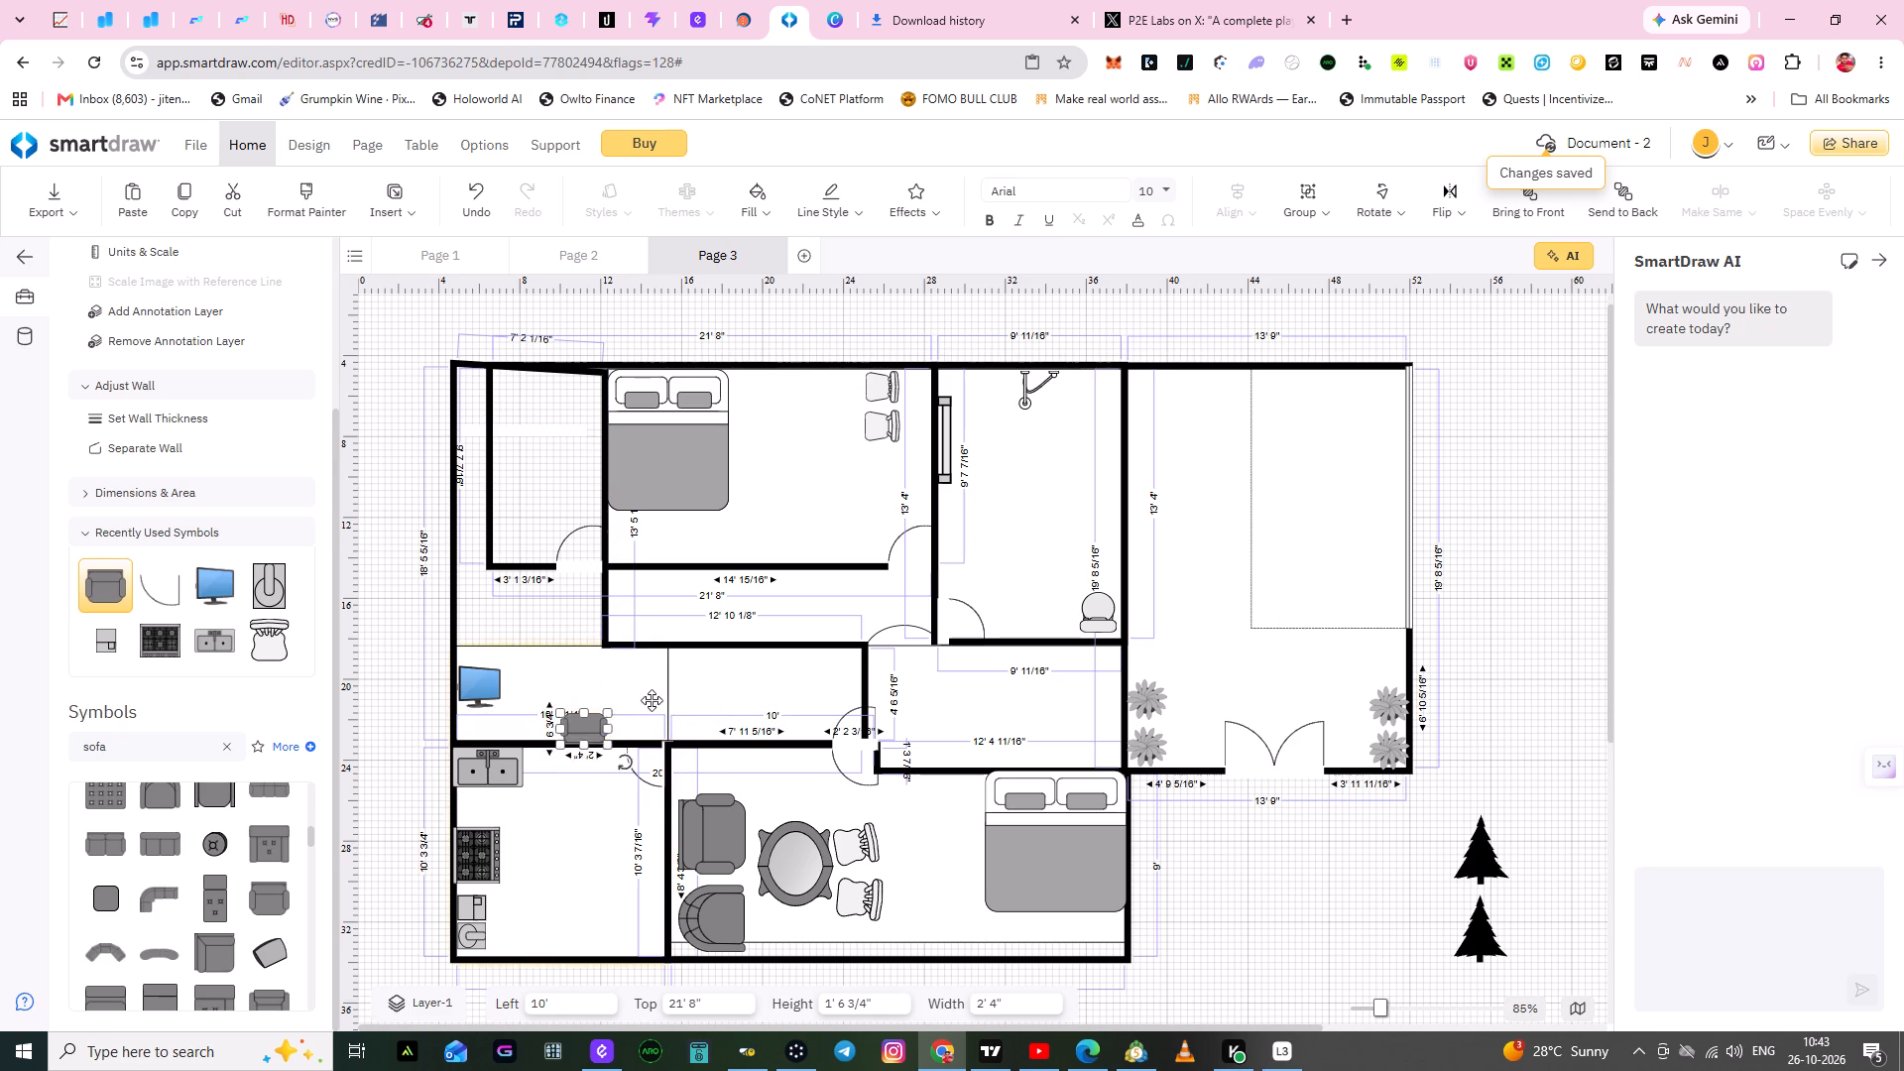
Move the armchair closer to the television, against the room's lower wall about 21' 5" from the top.
left_click_drag(592, 725, 539, 723)
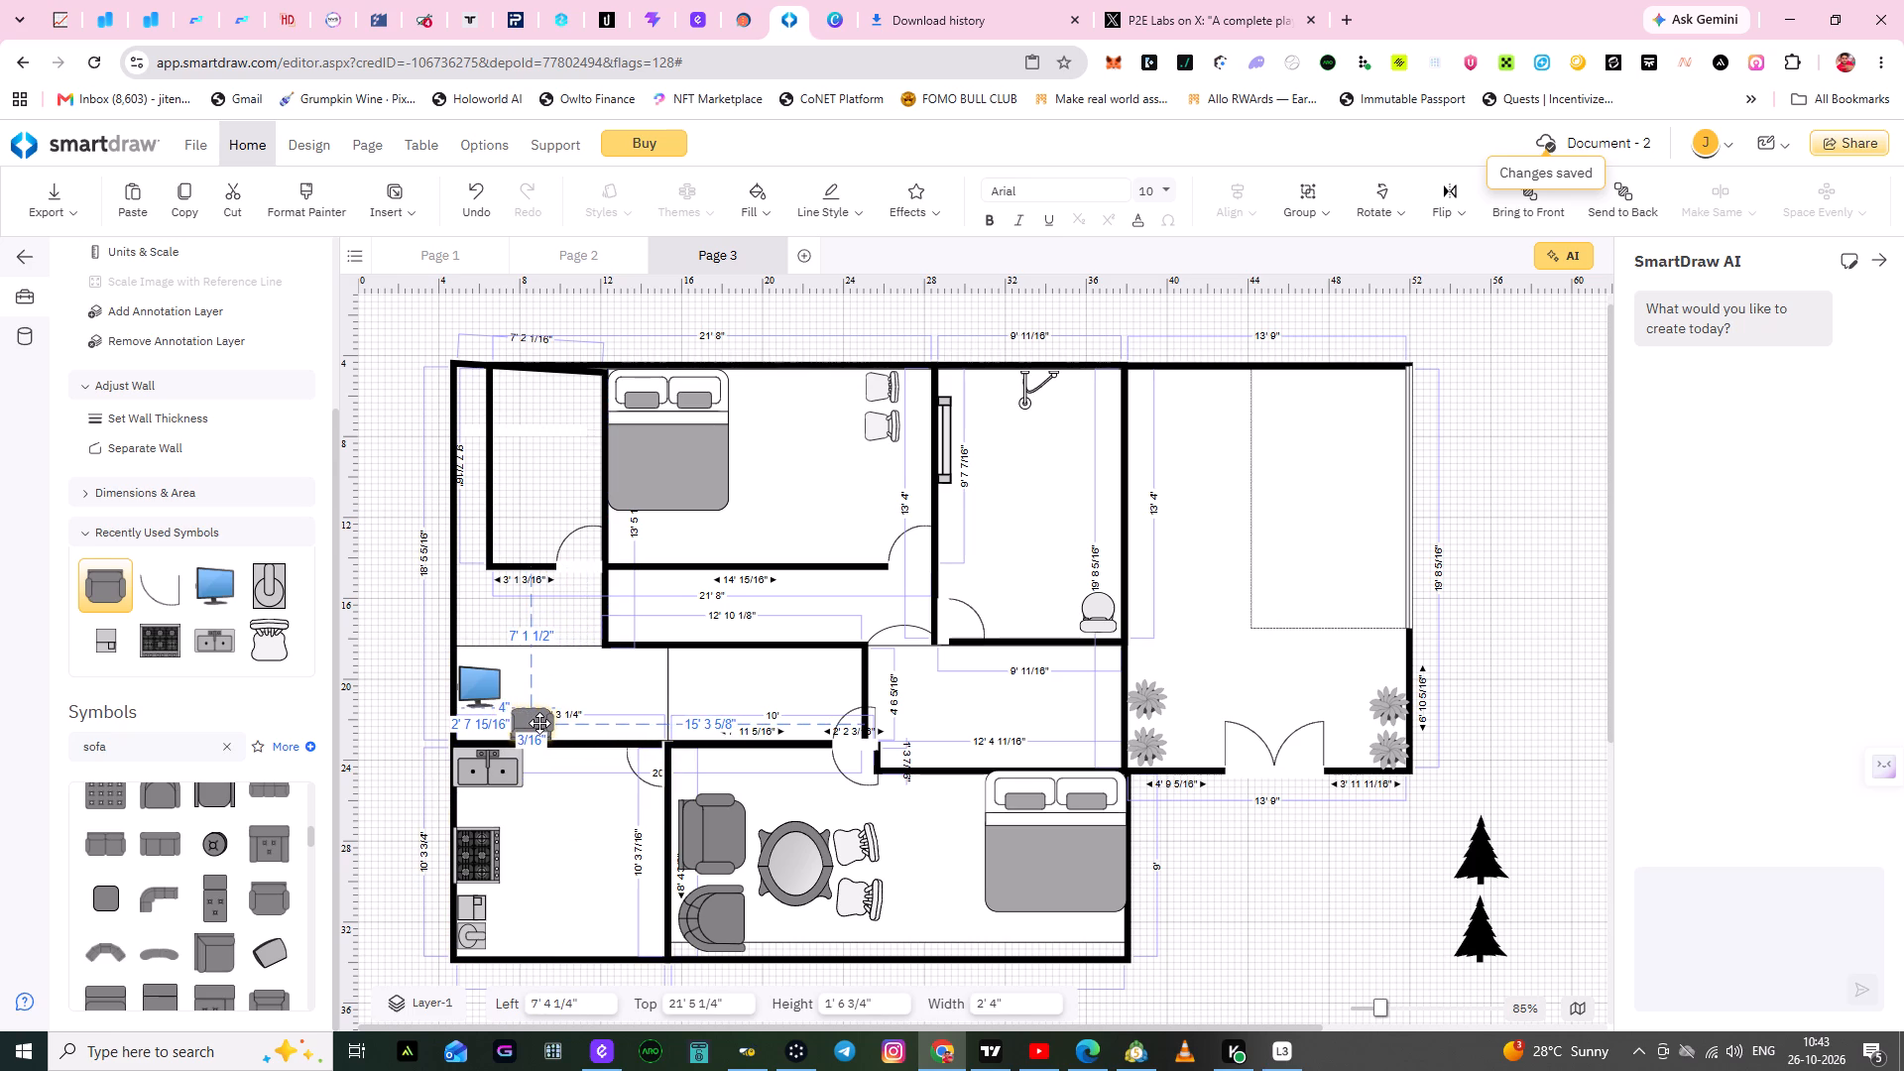
left_click_drag(539, 723, 542, 723)
left_click(614, 696)
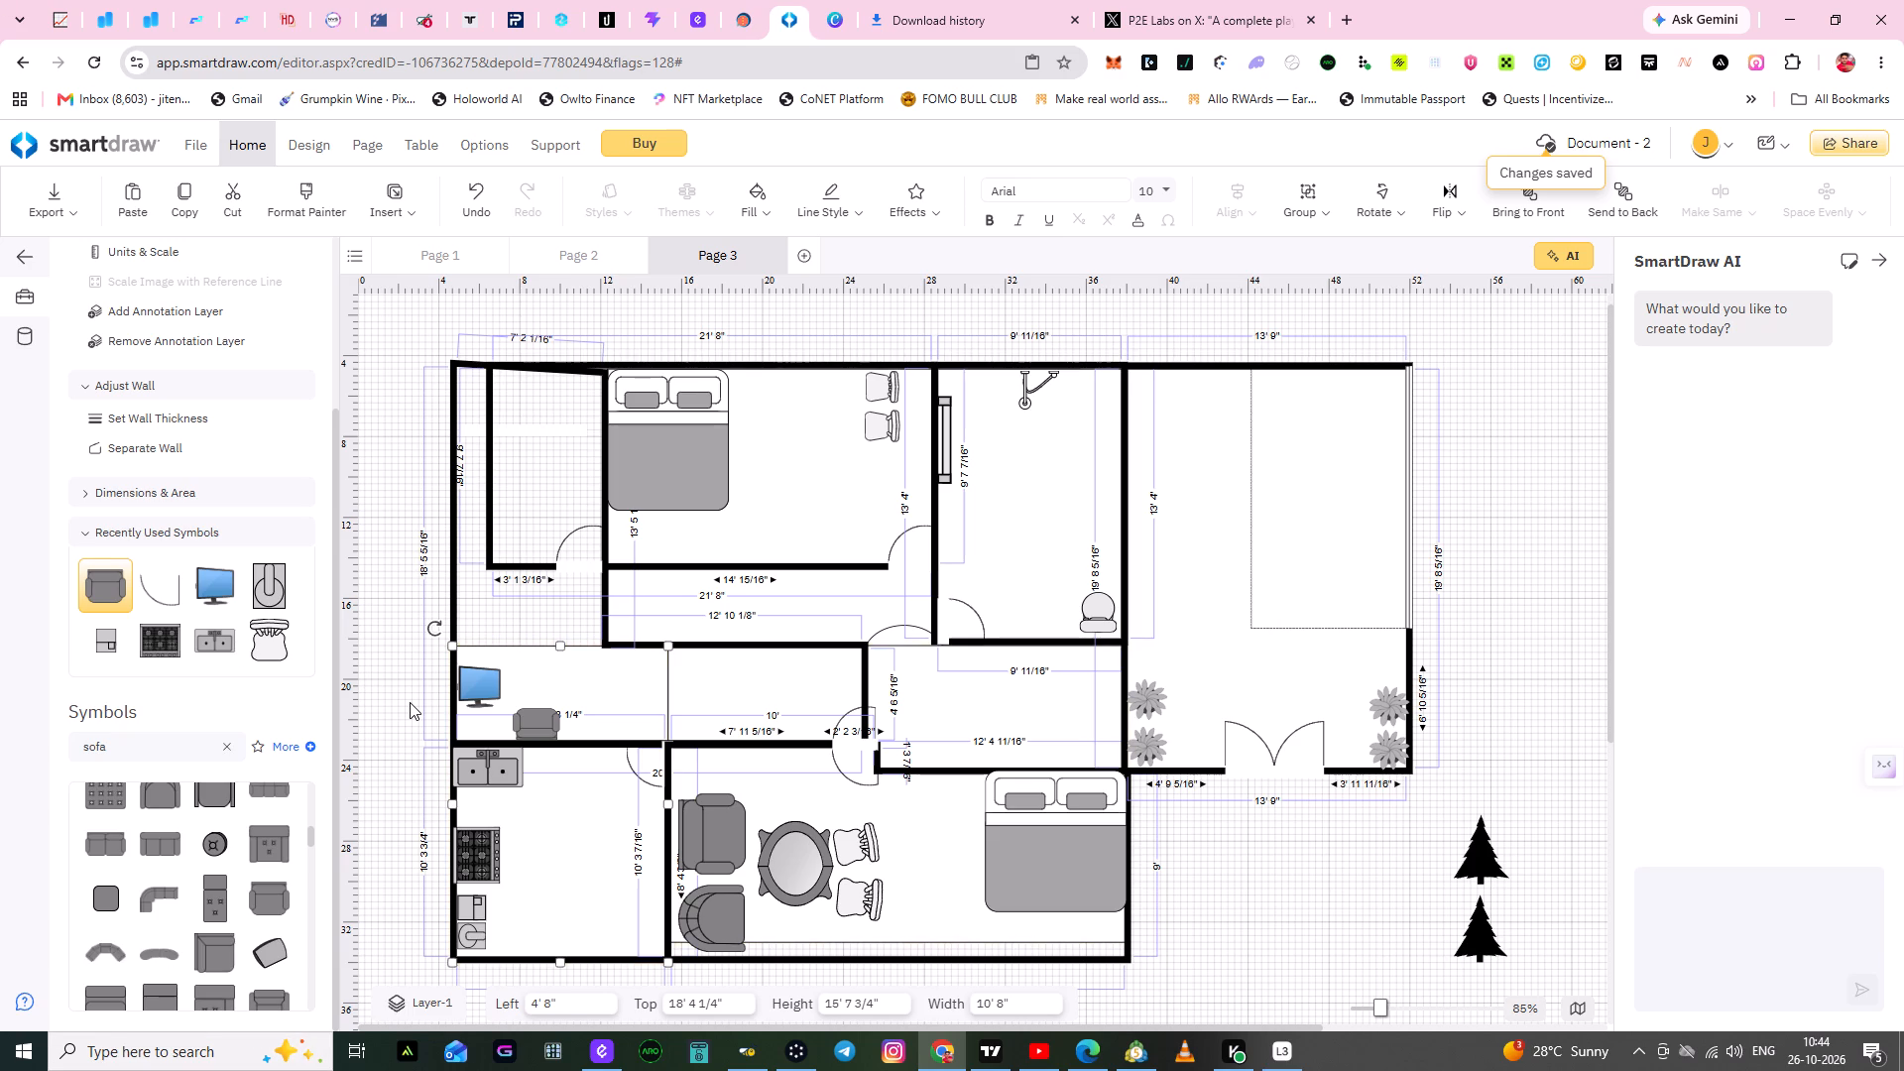
left_click(534, 600)
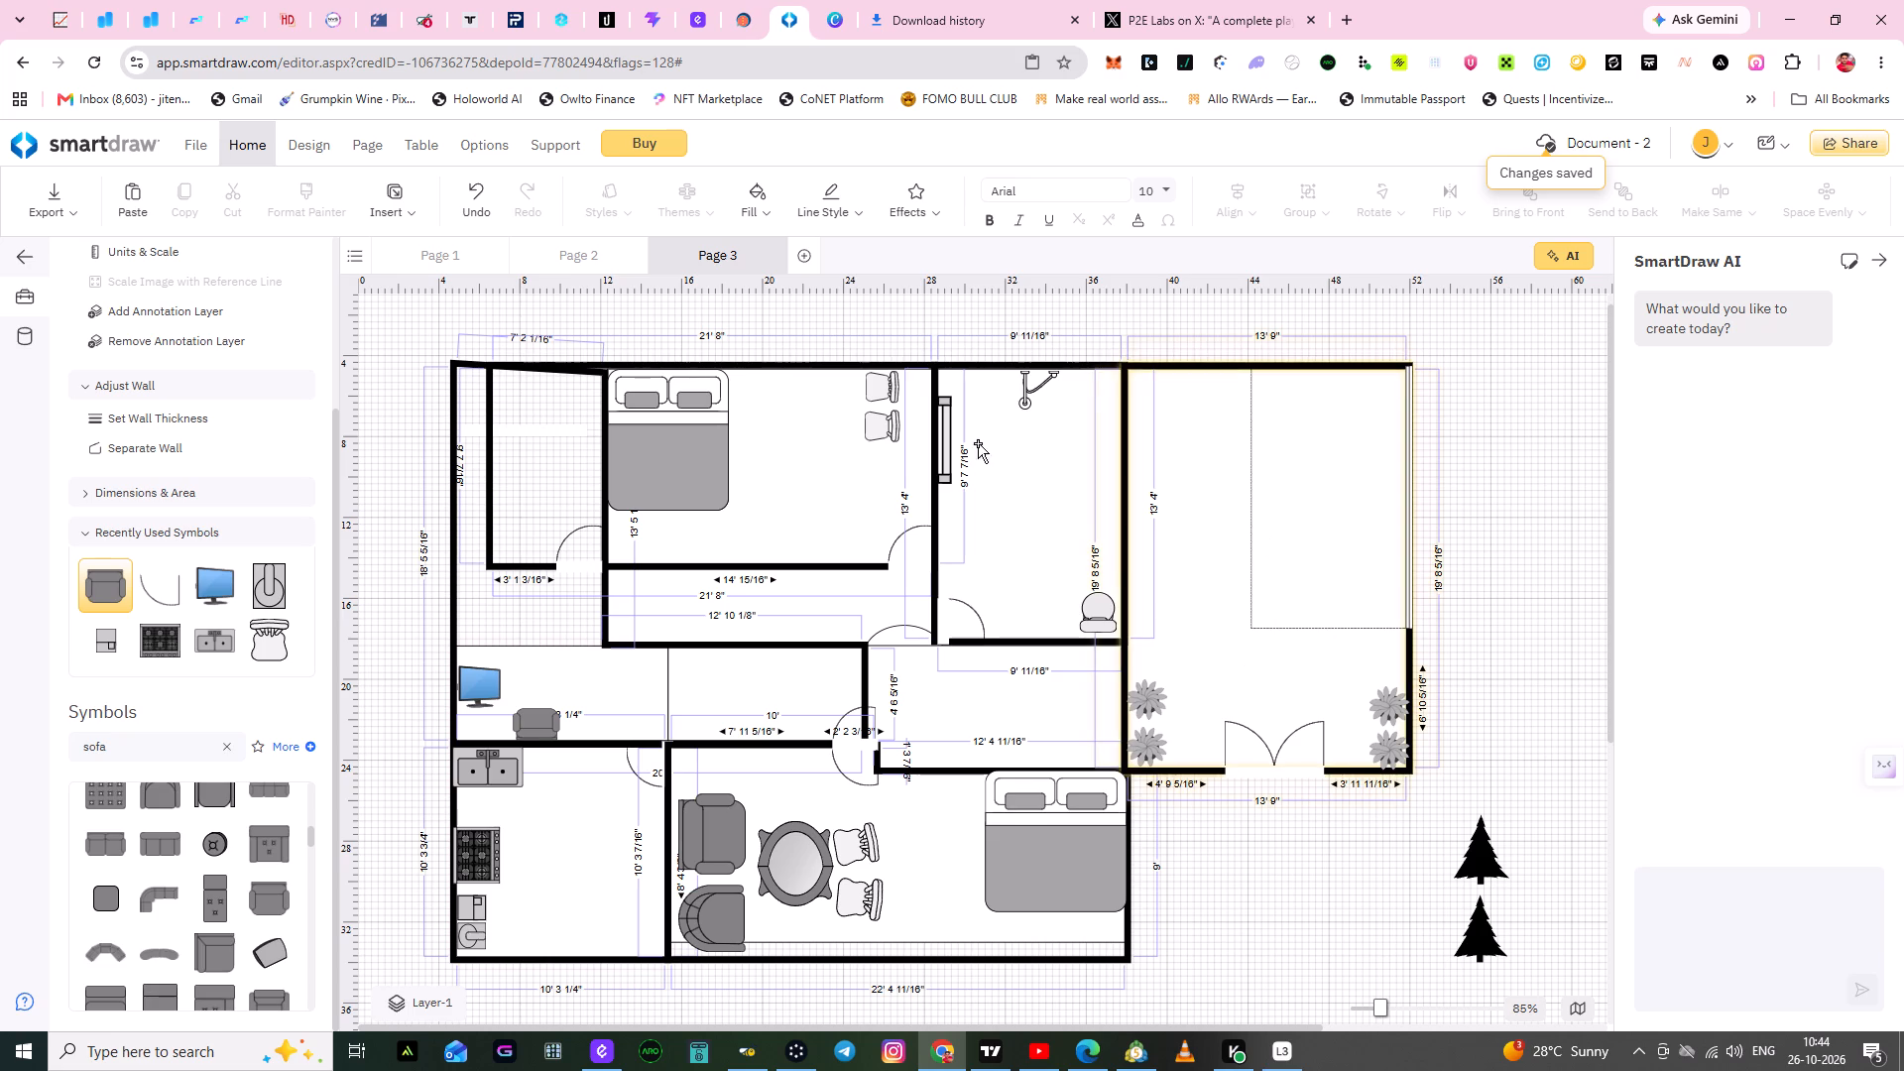
Search the symbol library for car.
left_click(227, 743)
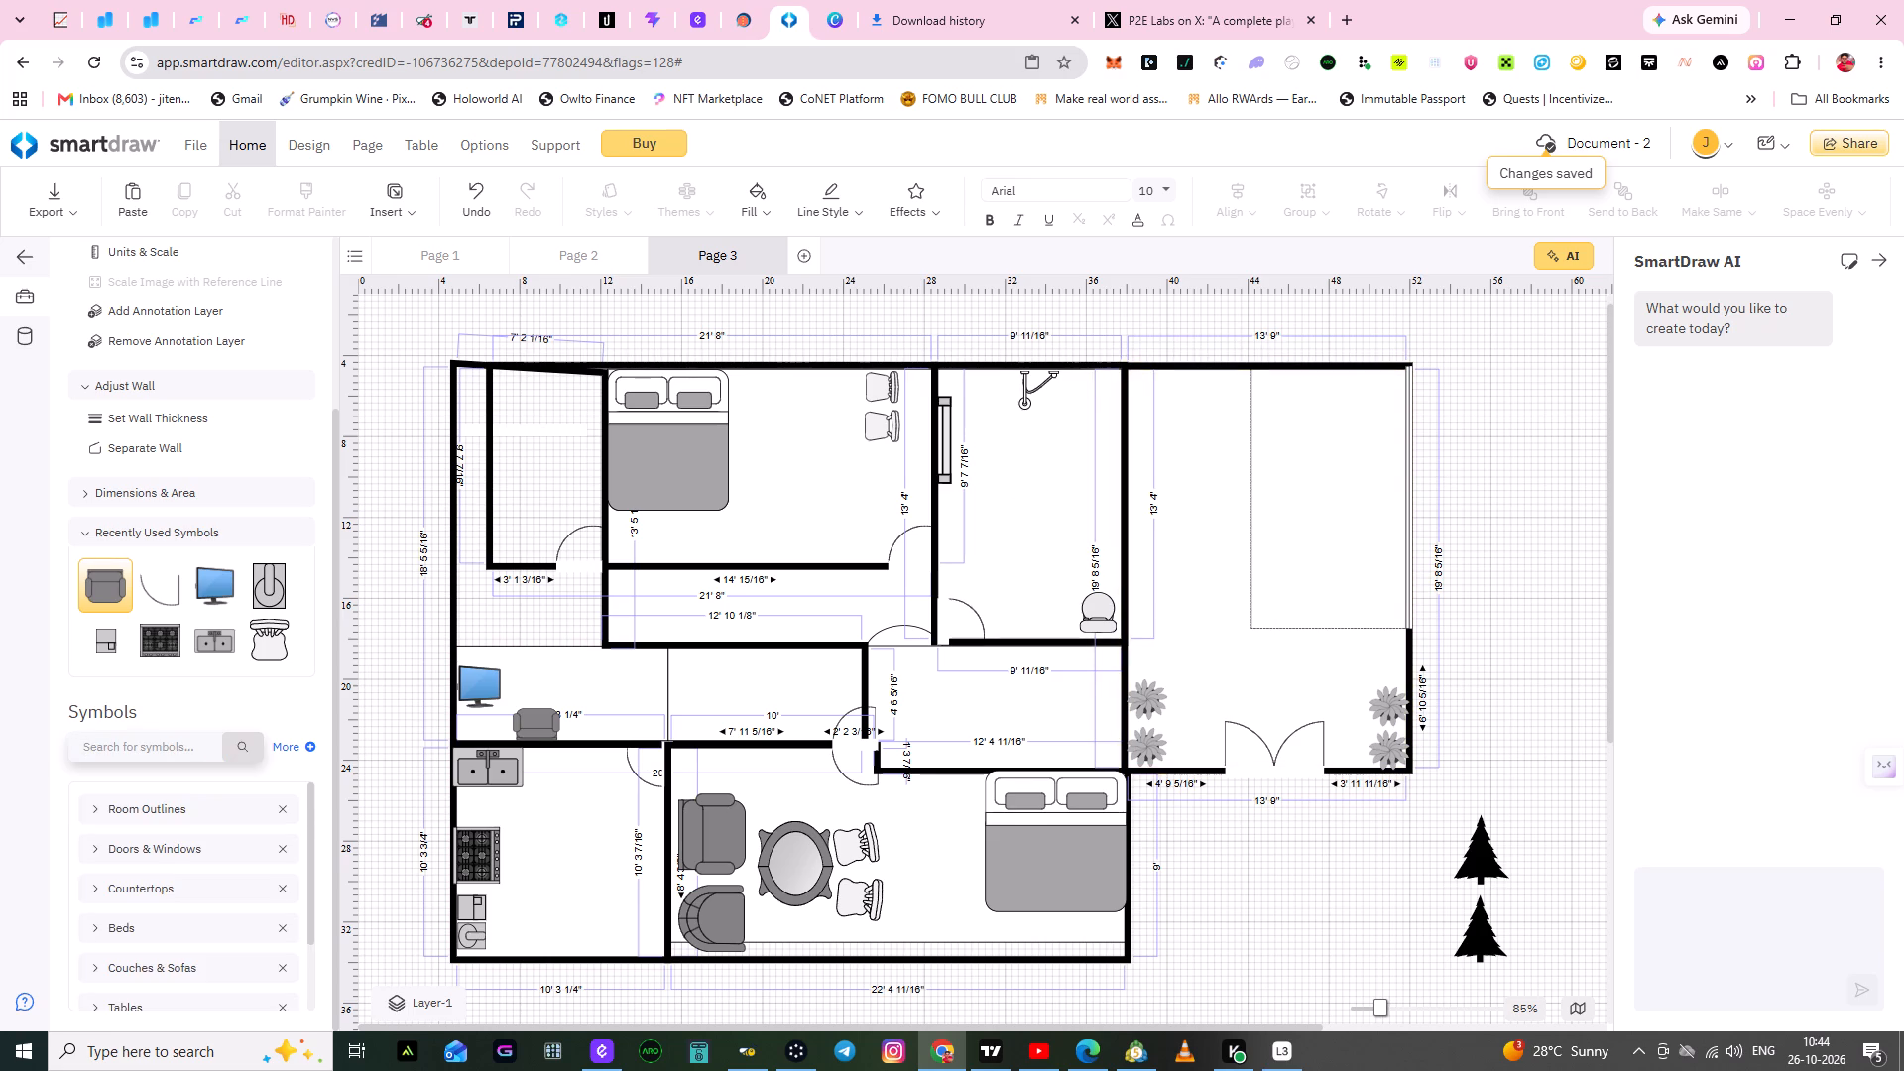
left_click(141, 745)
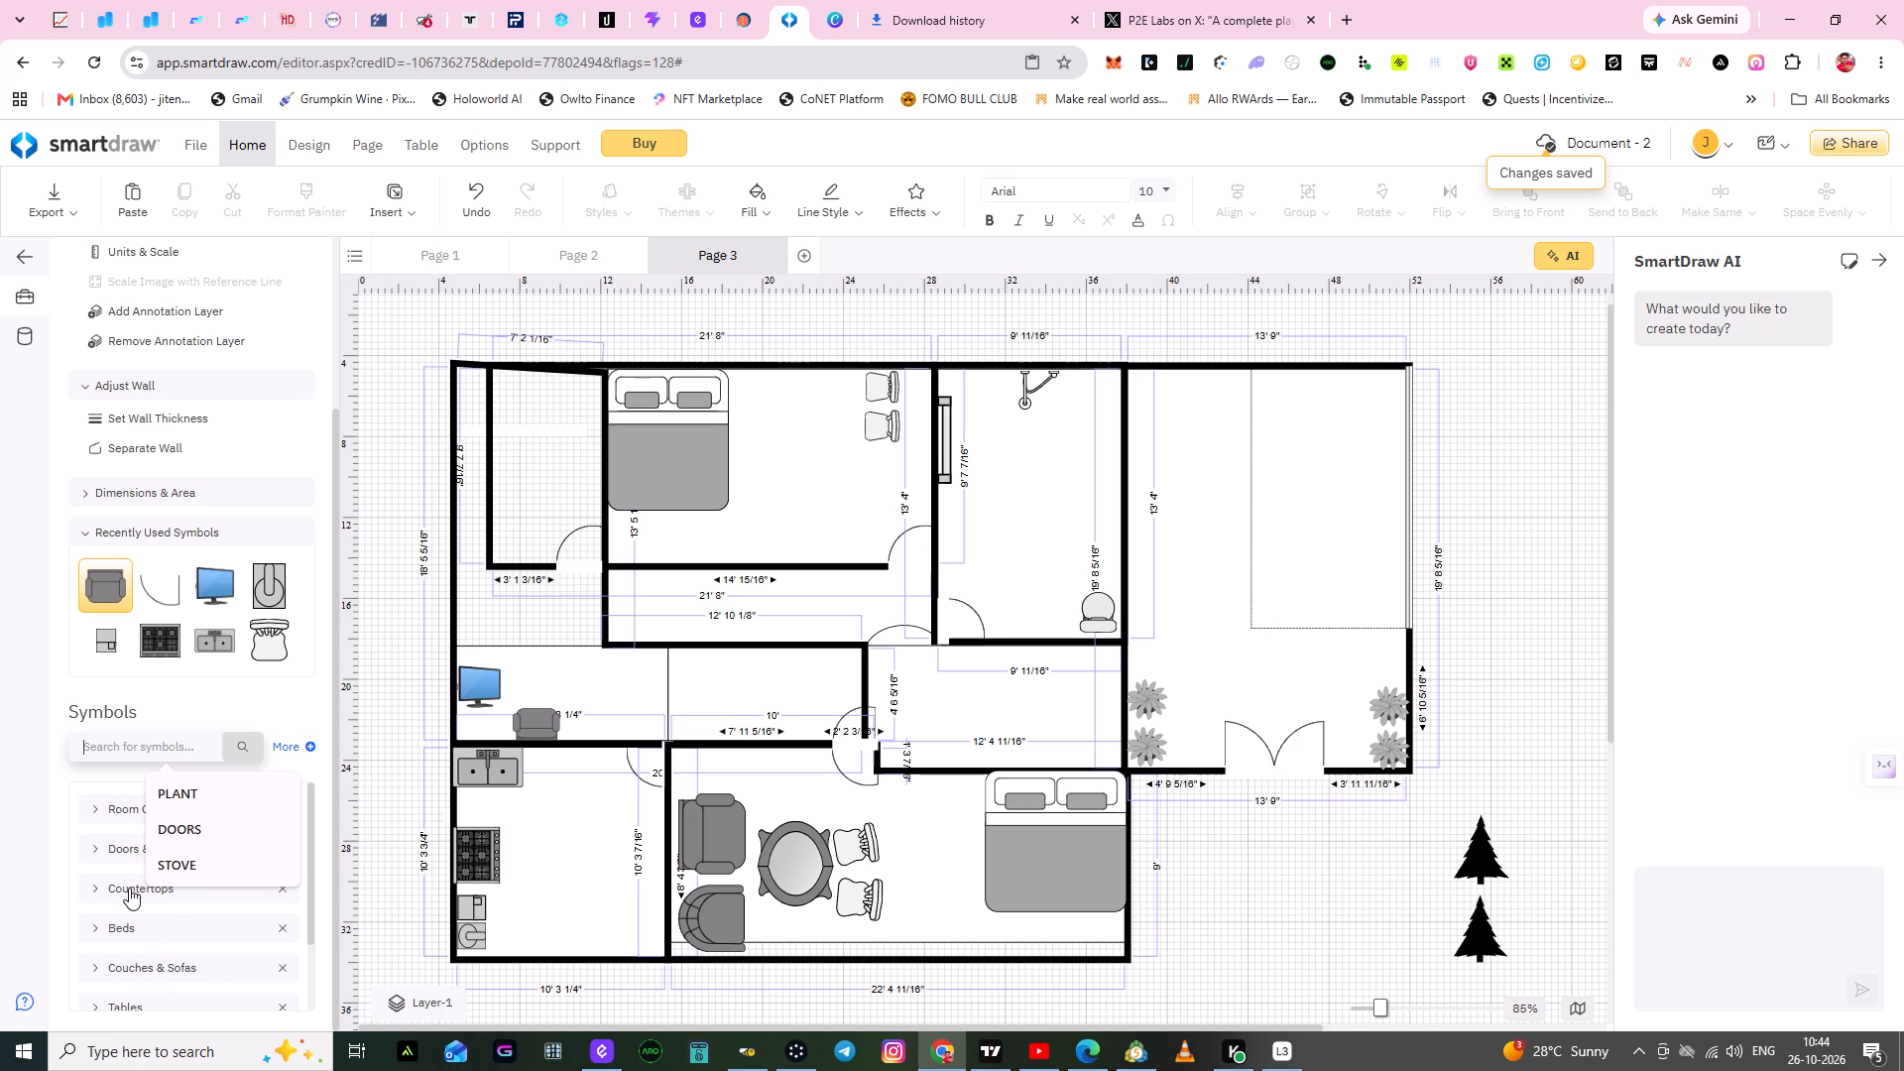
left_click(1309, 506)
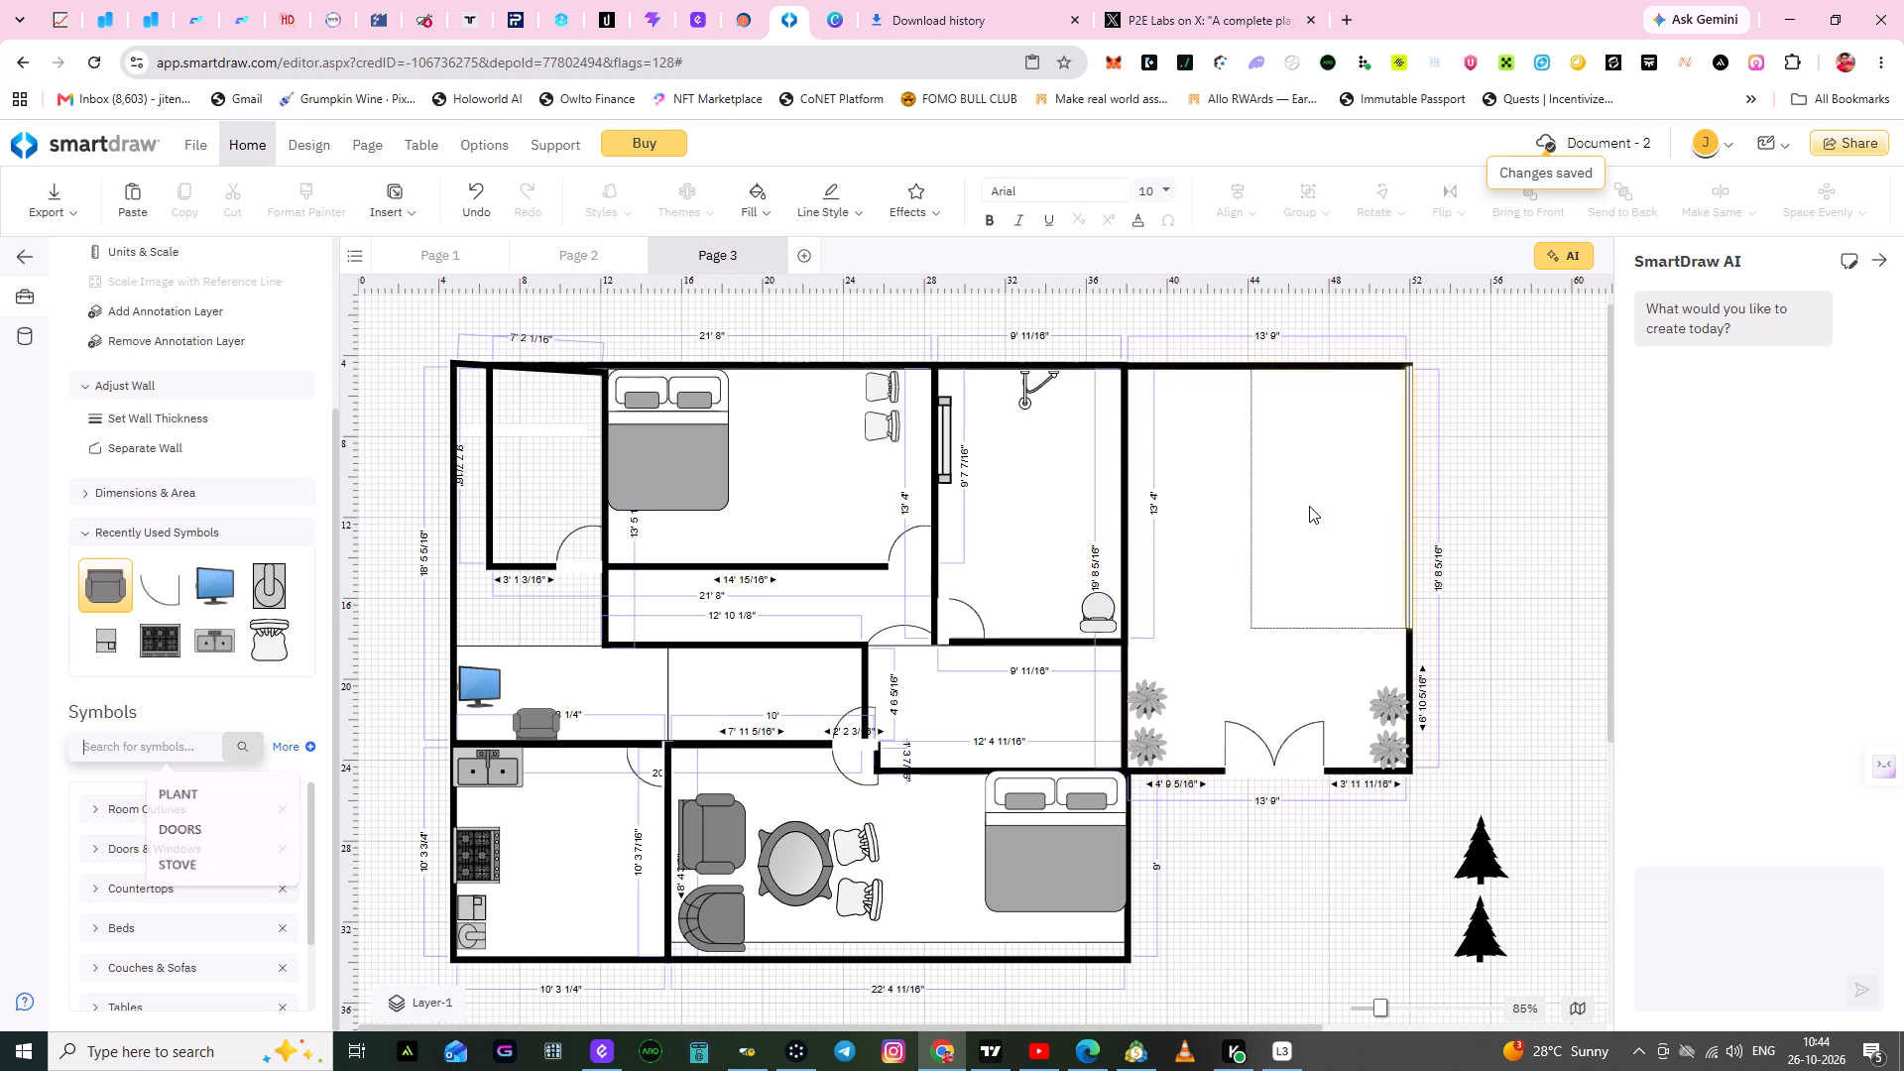
left_click(147, 746)
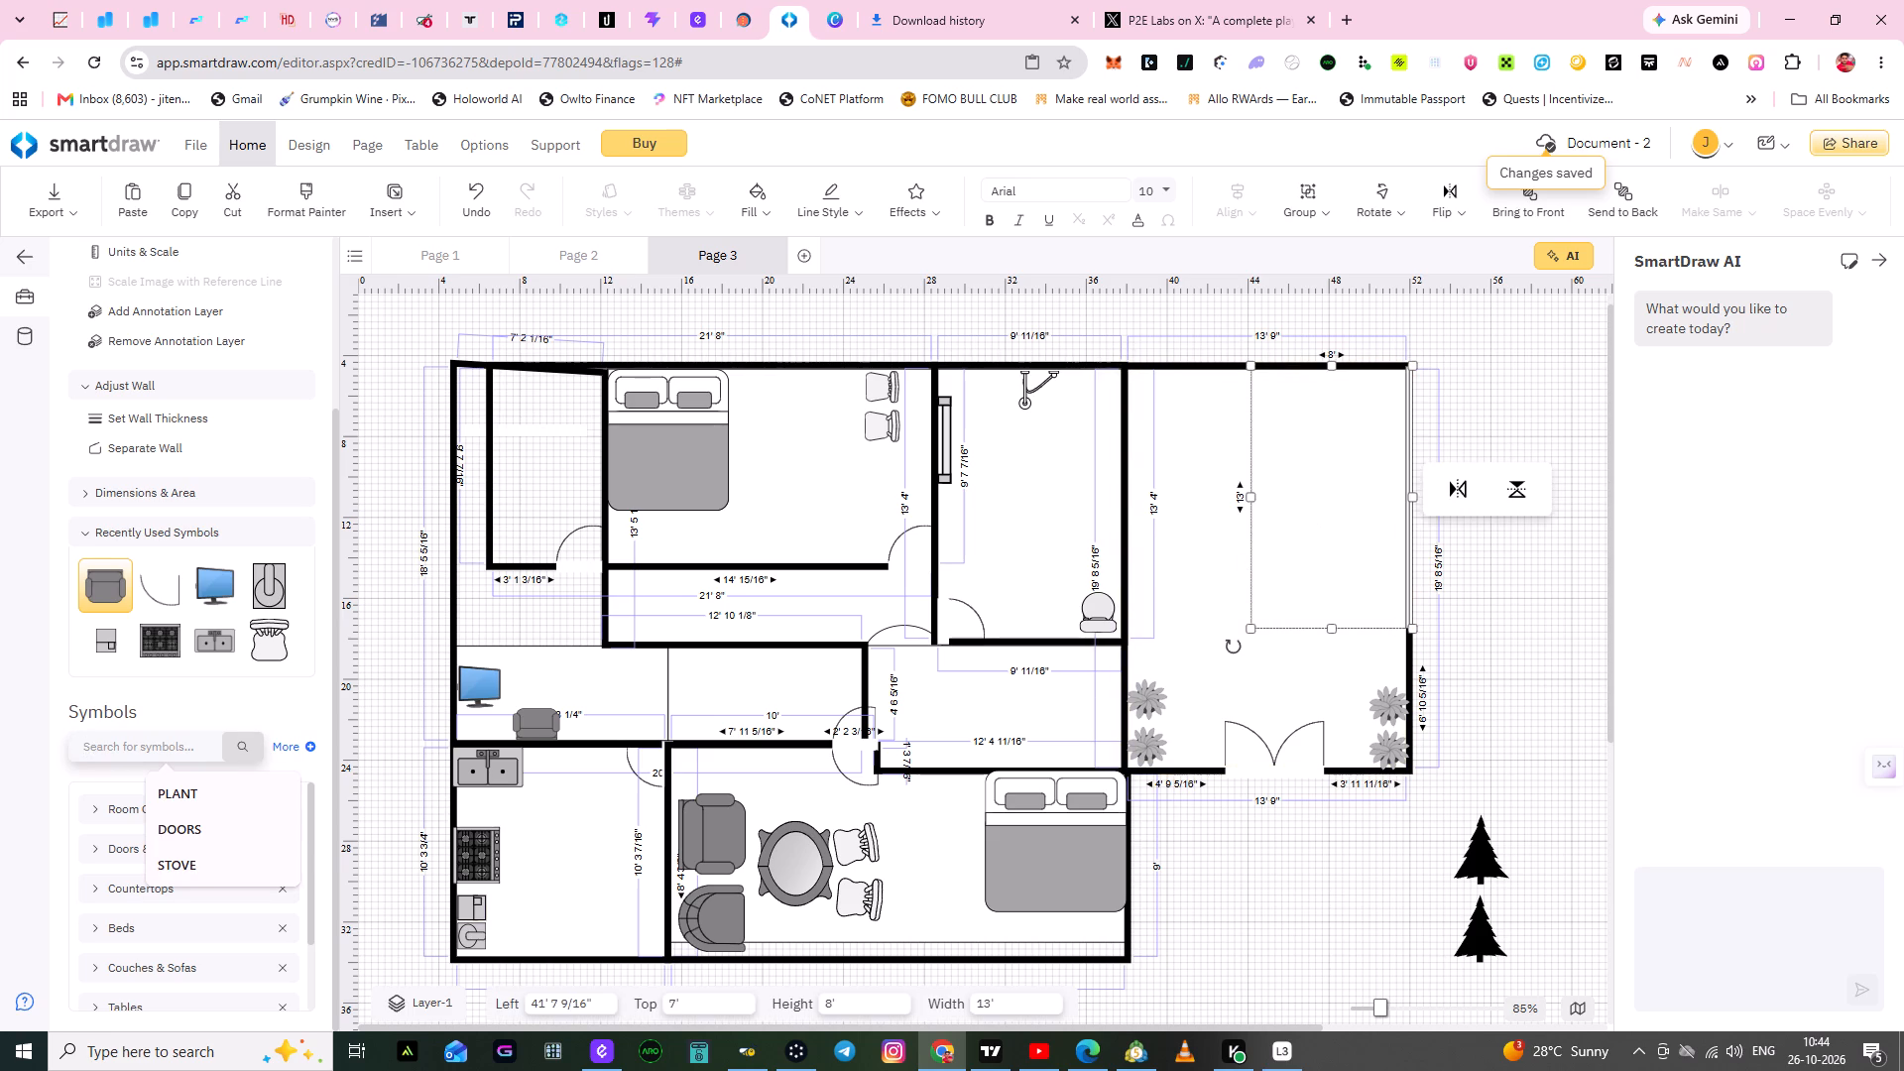
type("car")
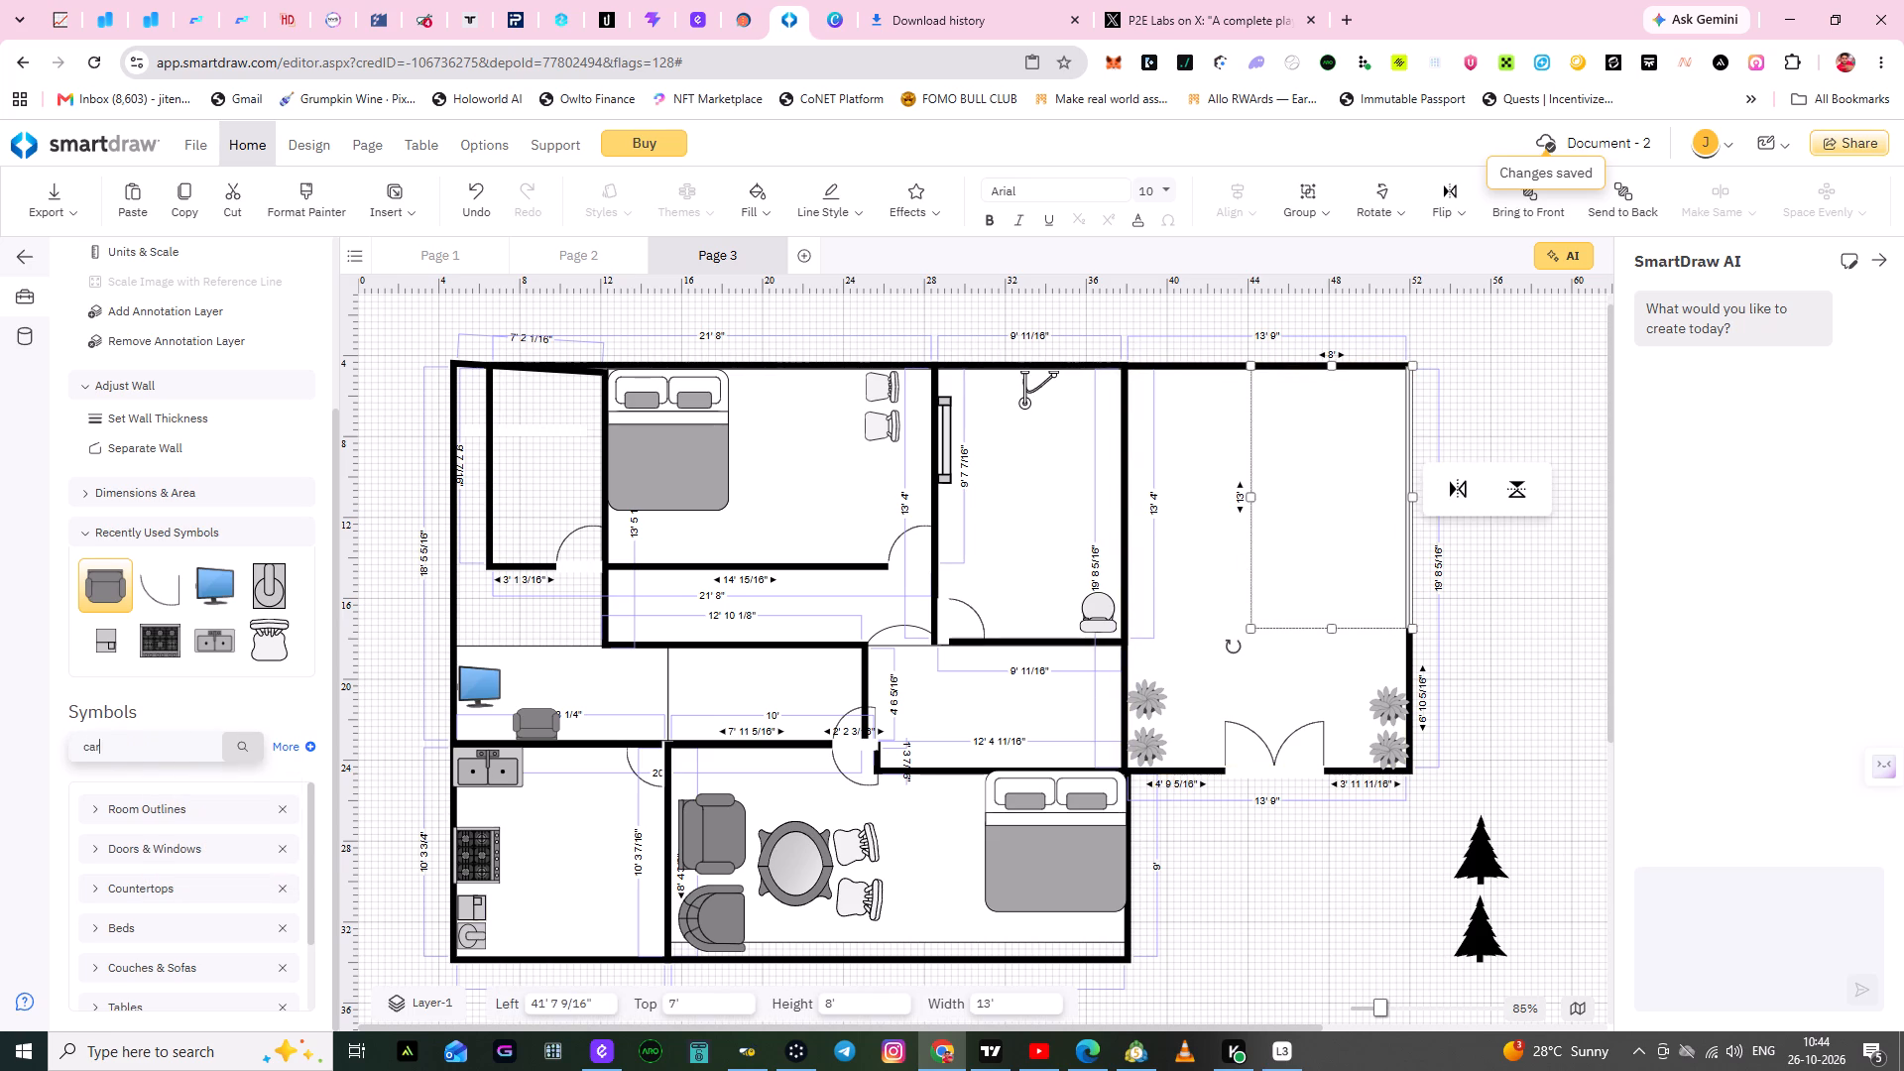
left_click(243, 750)
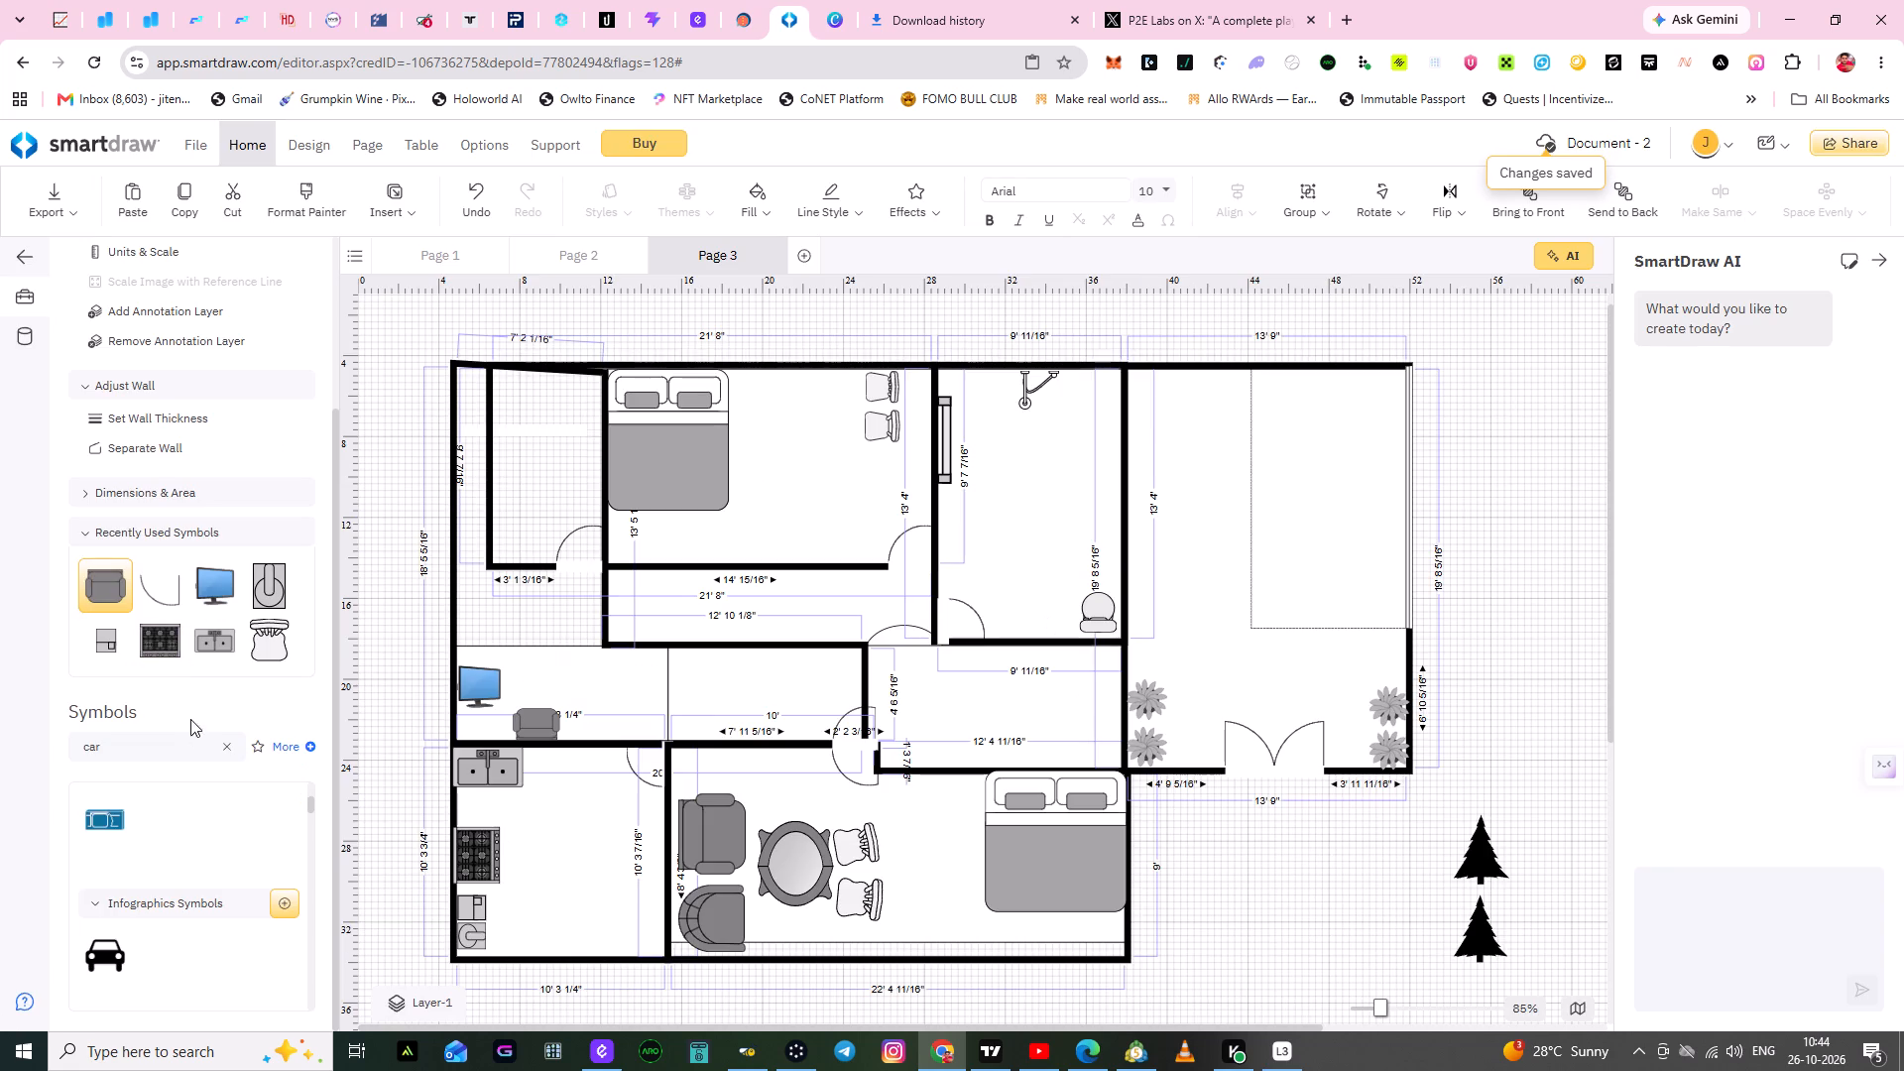
Look through the car search results, especially the Cars set, for a top-view car that suits the garage.
scroll(222, 821, "down", 2)
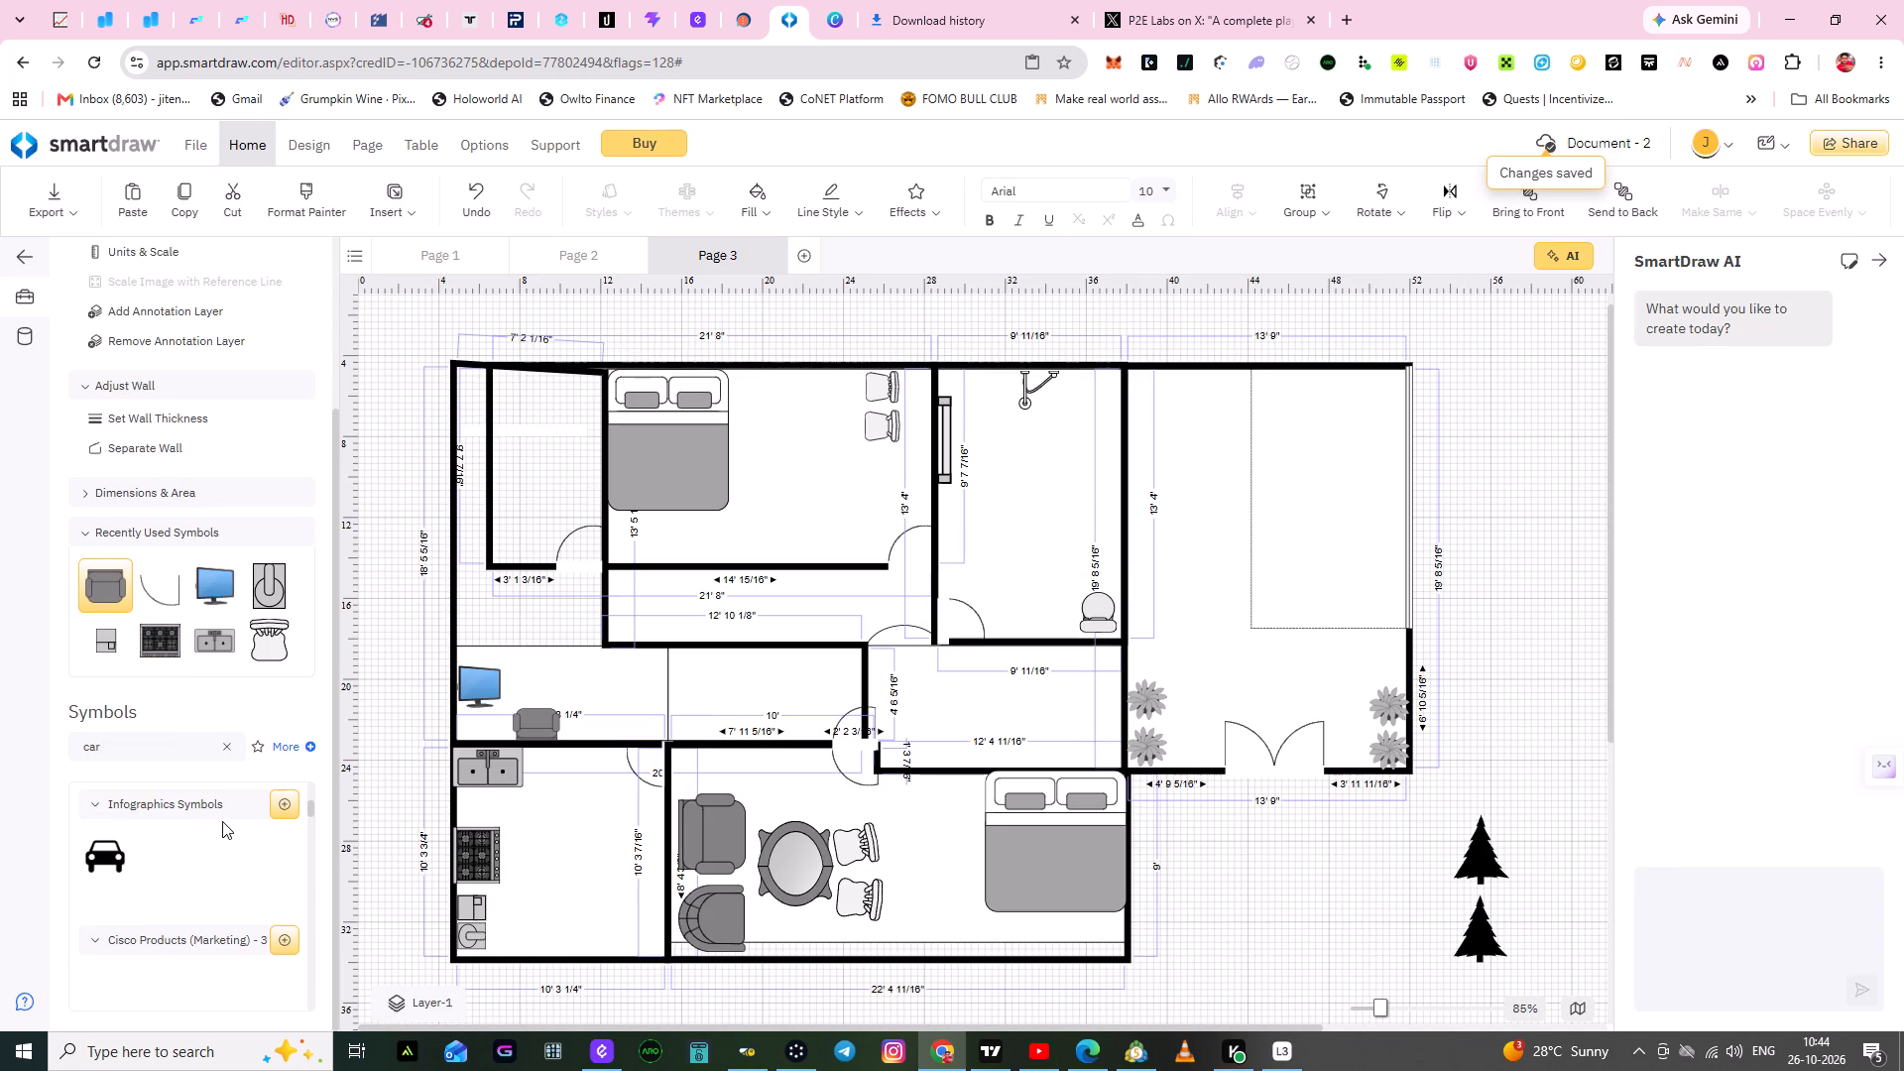
scroll(222, 821, "down", 4)
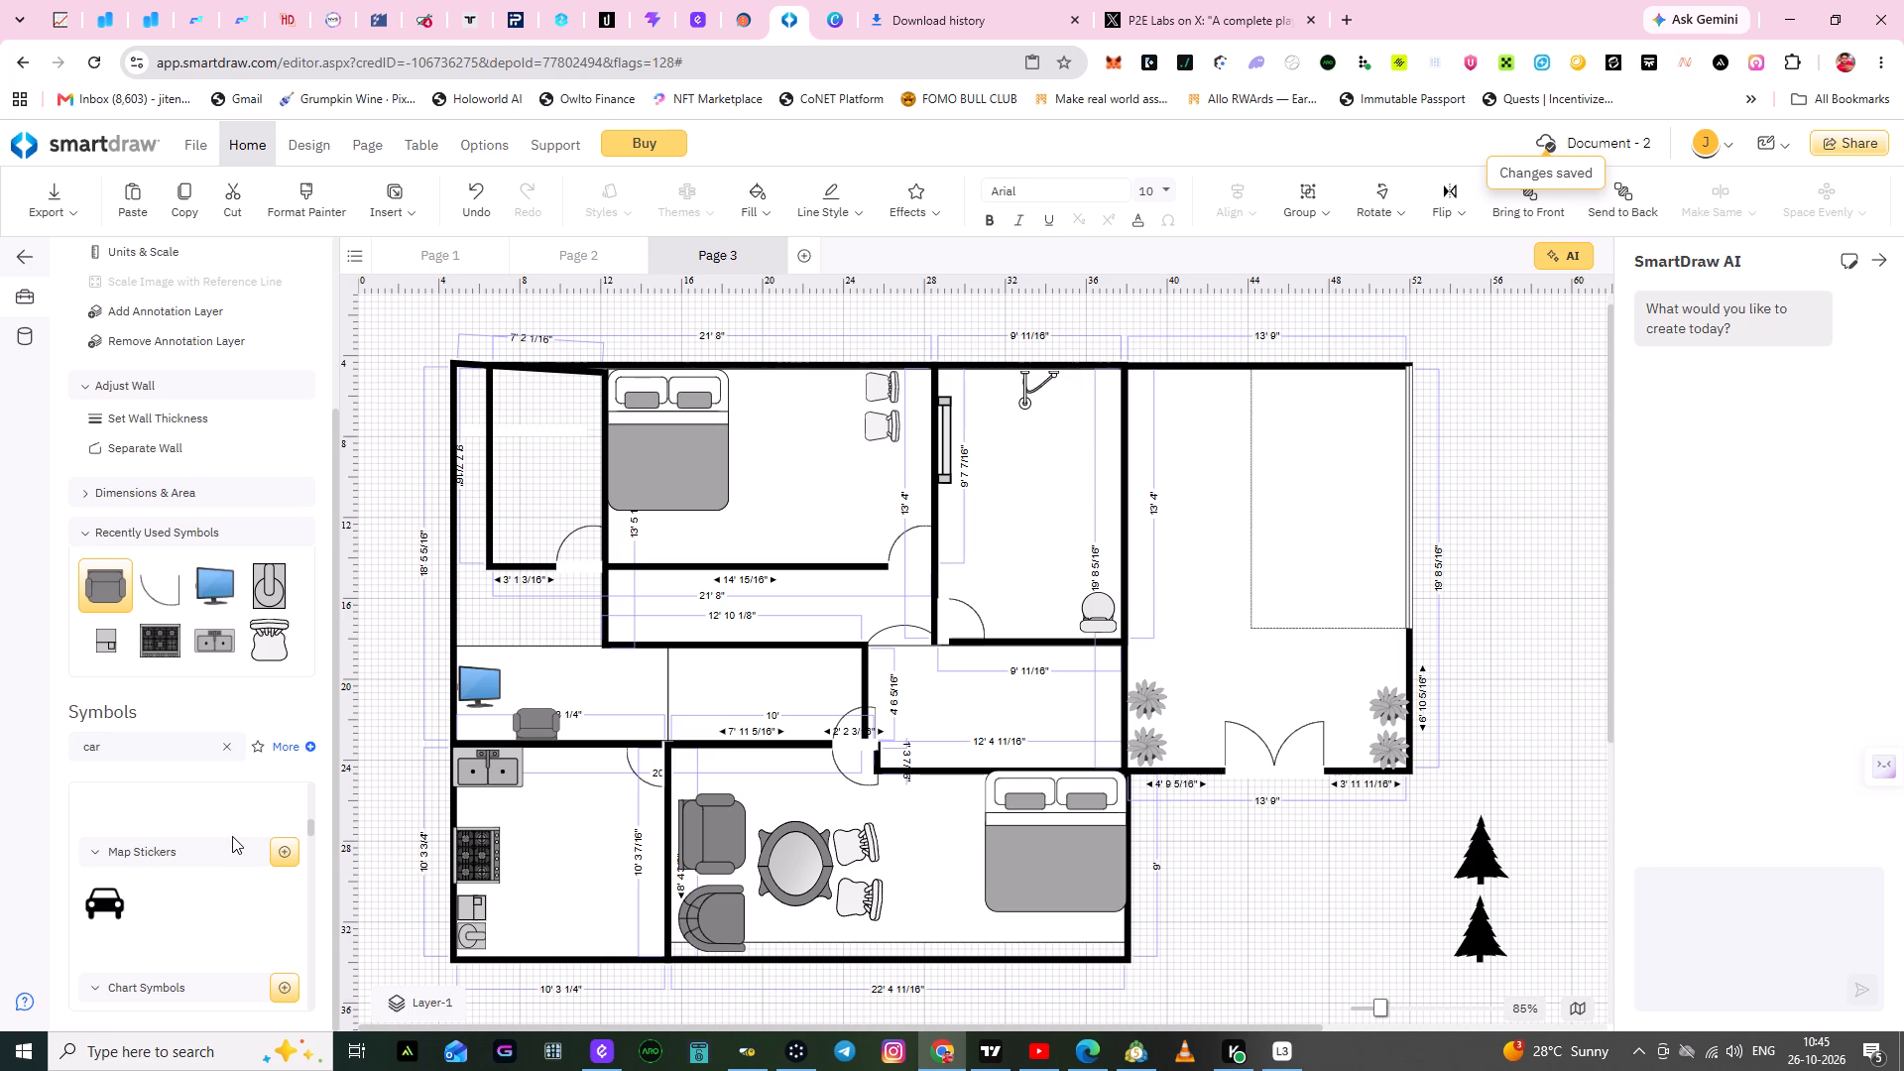
scroll(232, 836, "down", 2)
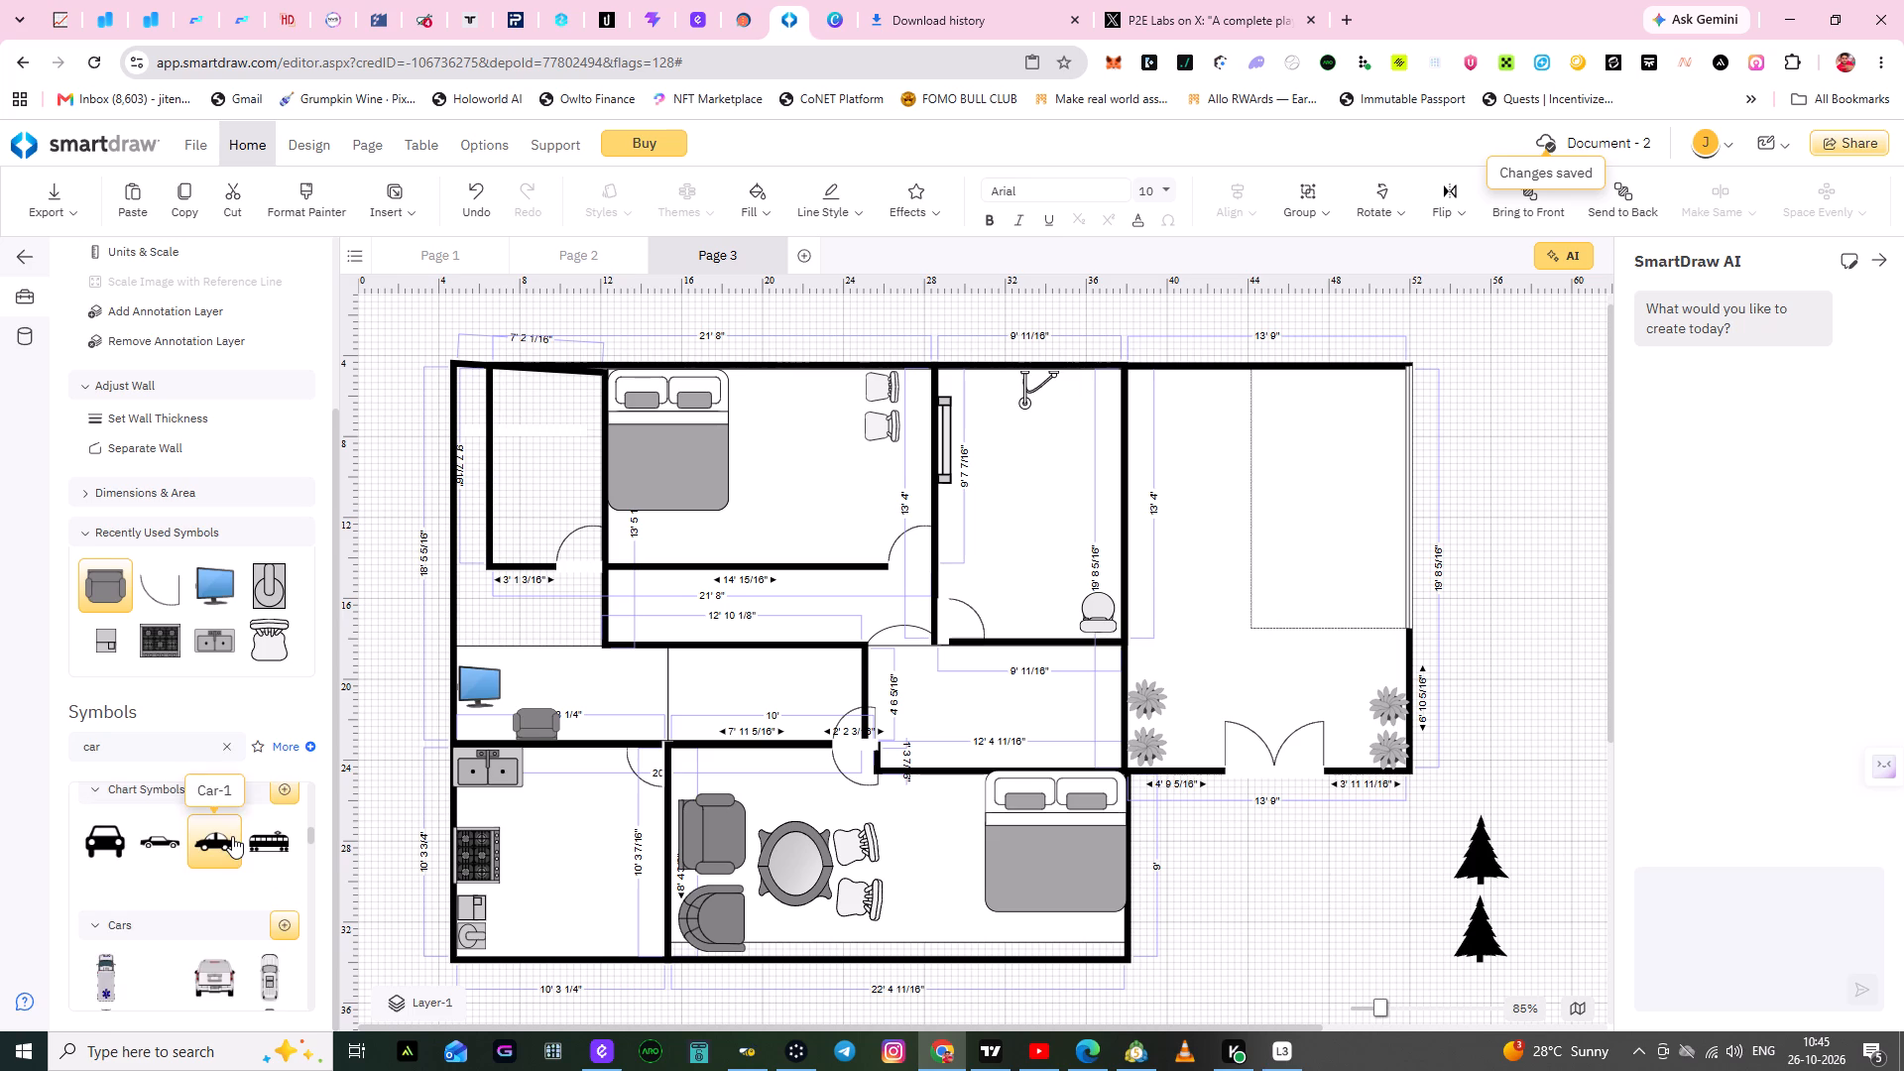
scroll(239, 859, "down", 1)
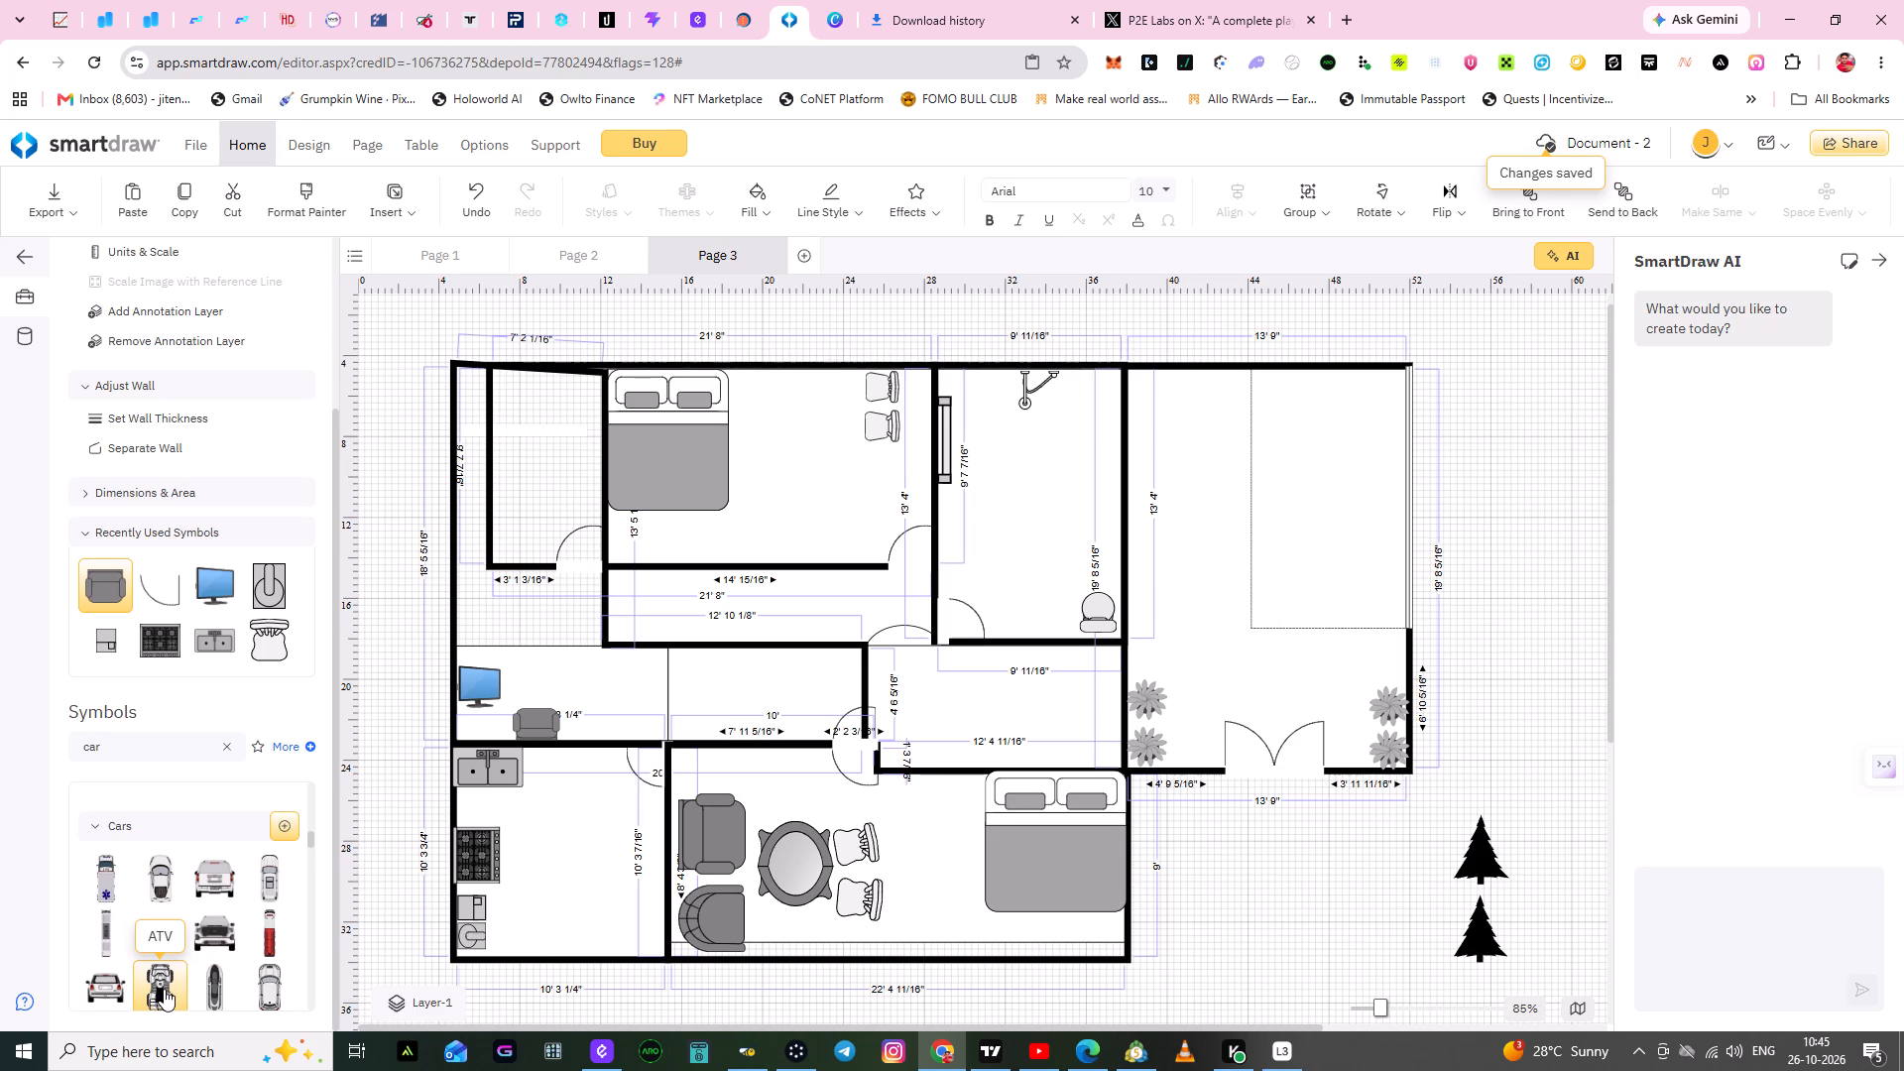
scroll(222, 953, "down", 1)
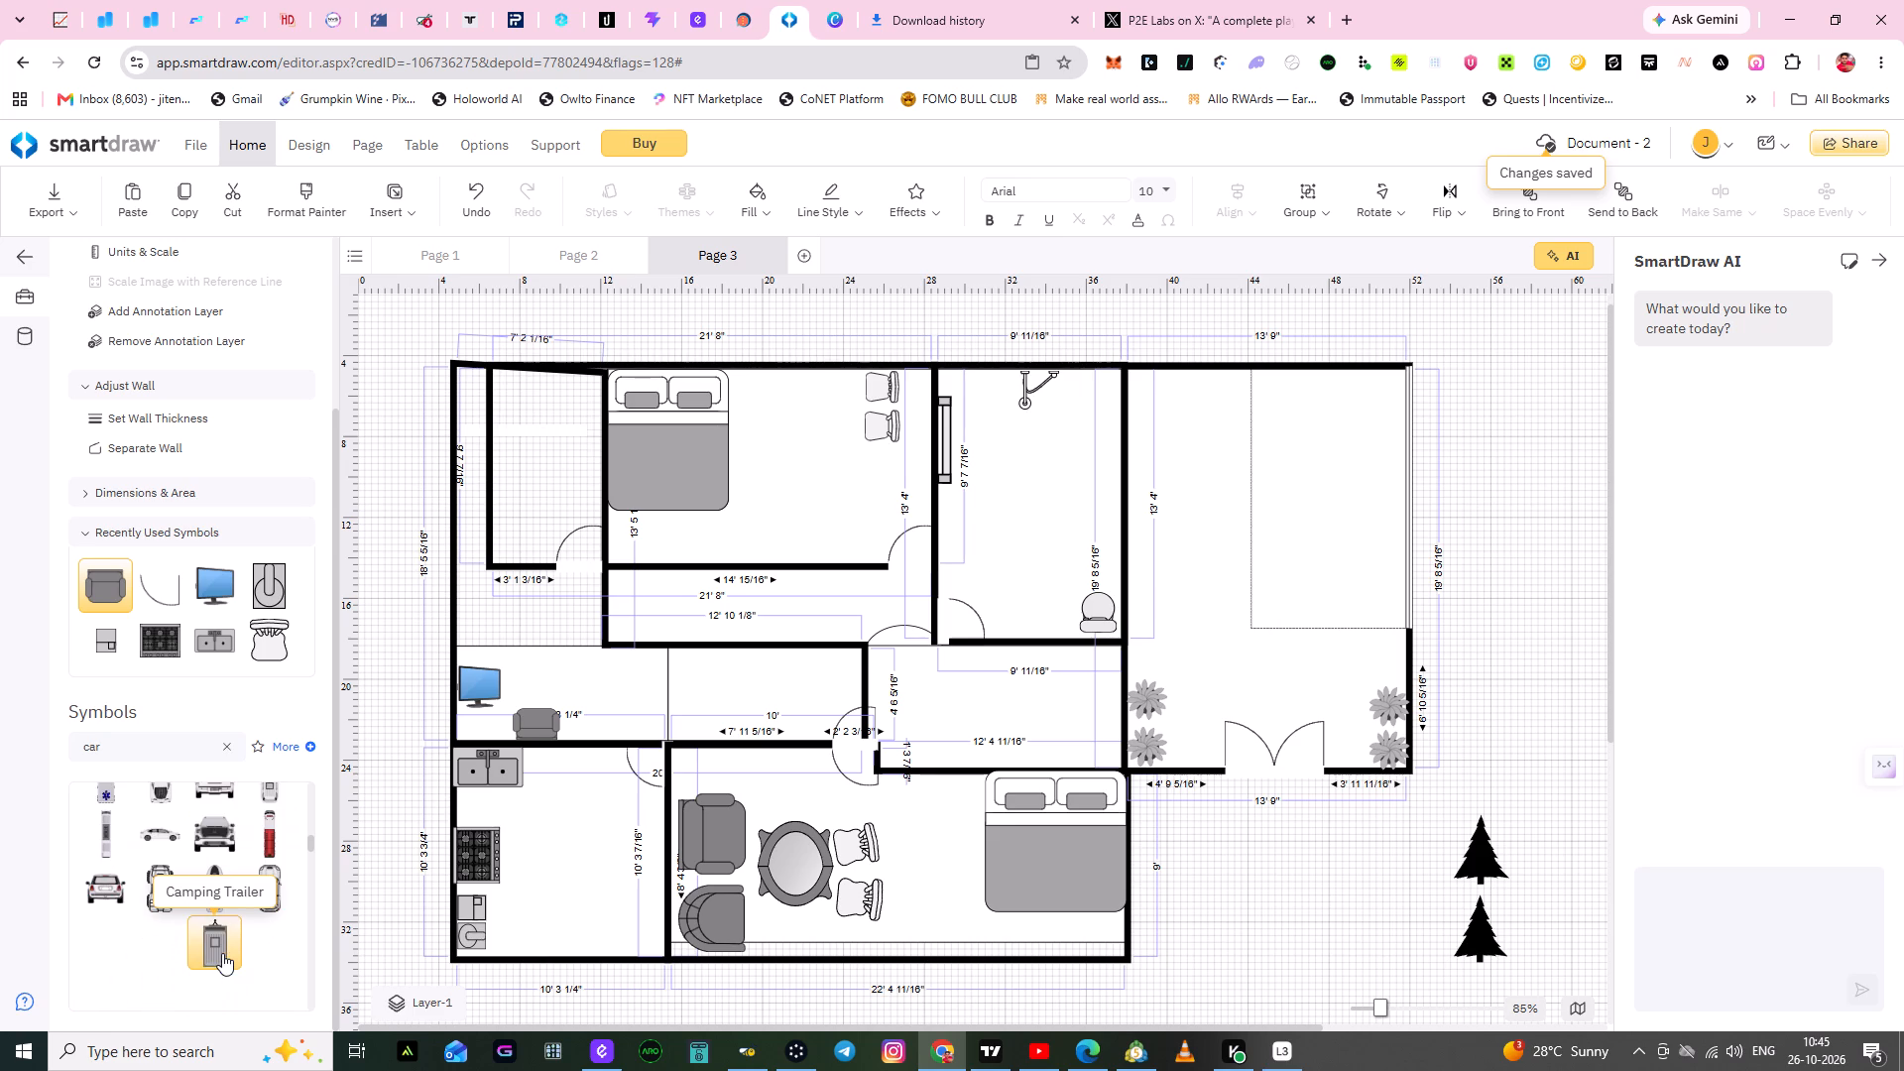
scroll(172, 909, "down", 2)
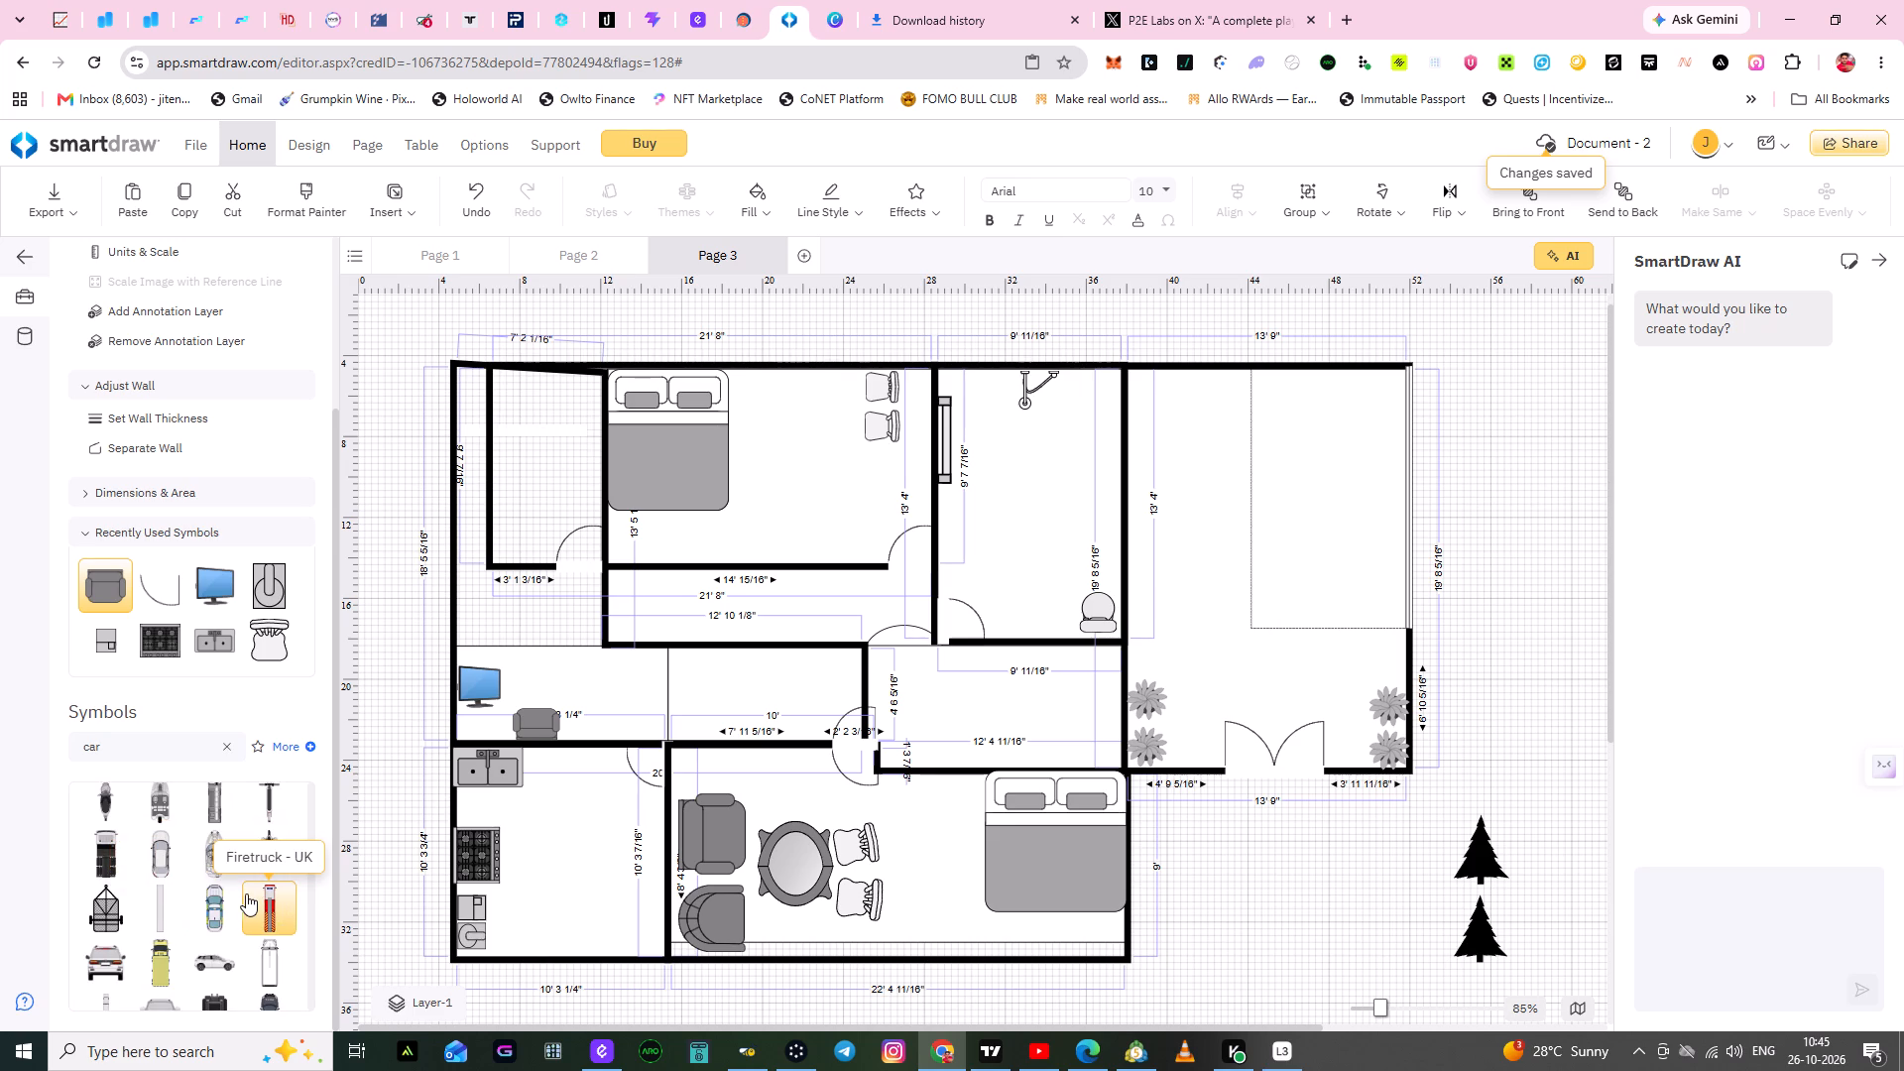
scroll(244, 892, "down", 1)
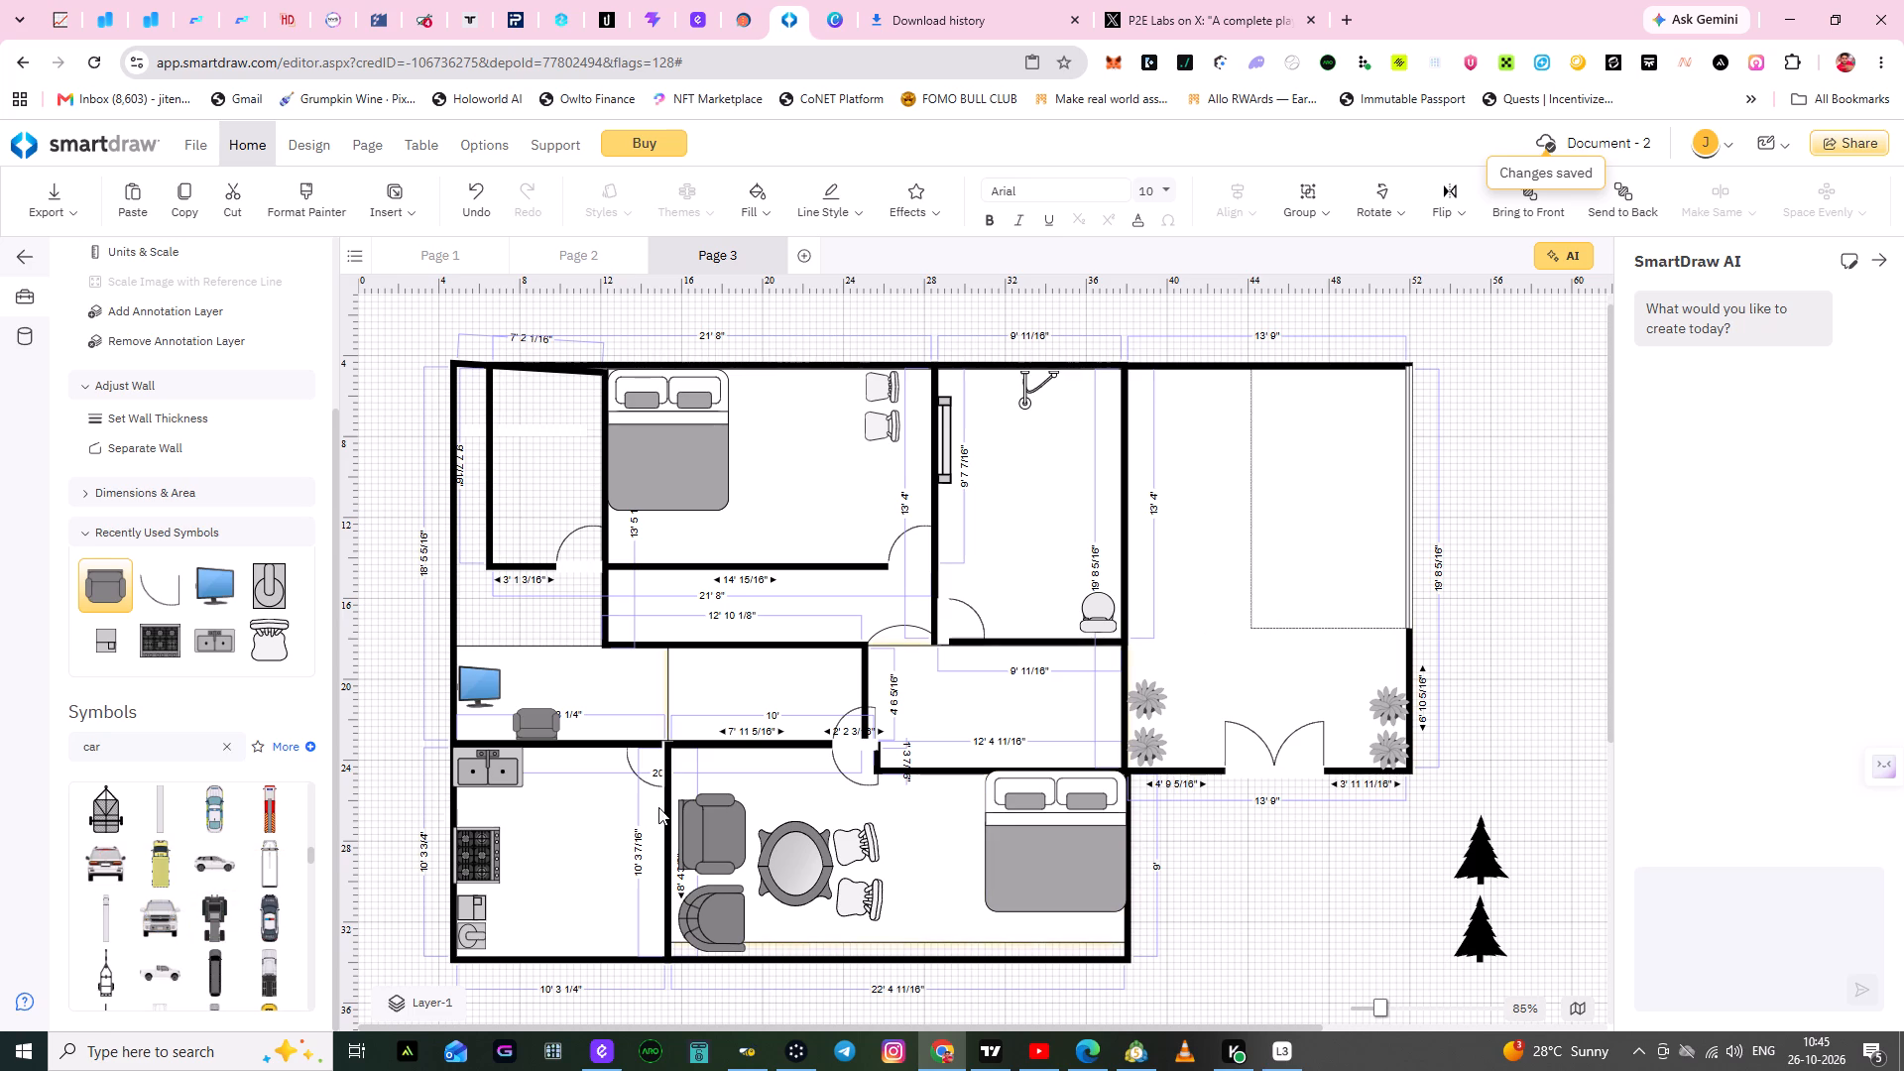
scroll(197, 904, "down", 1)
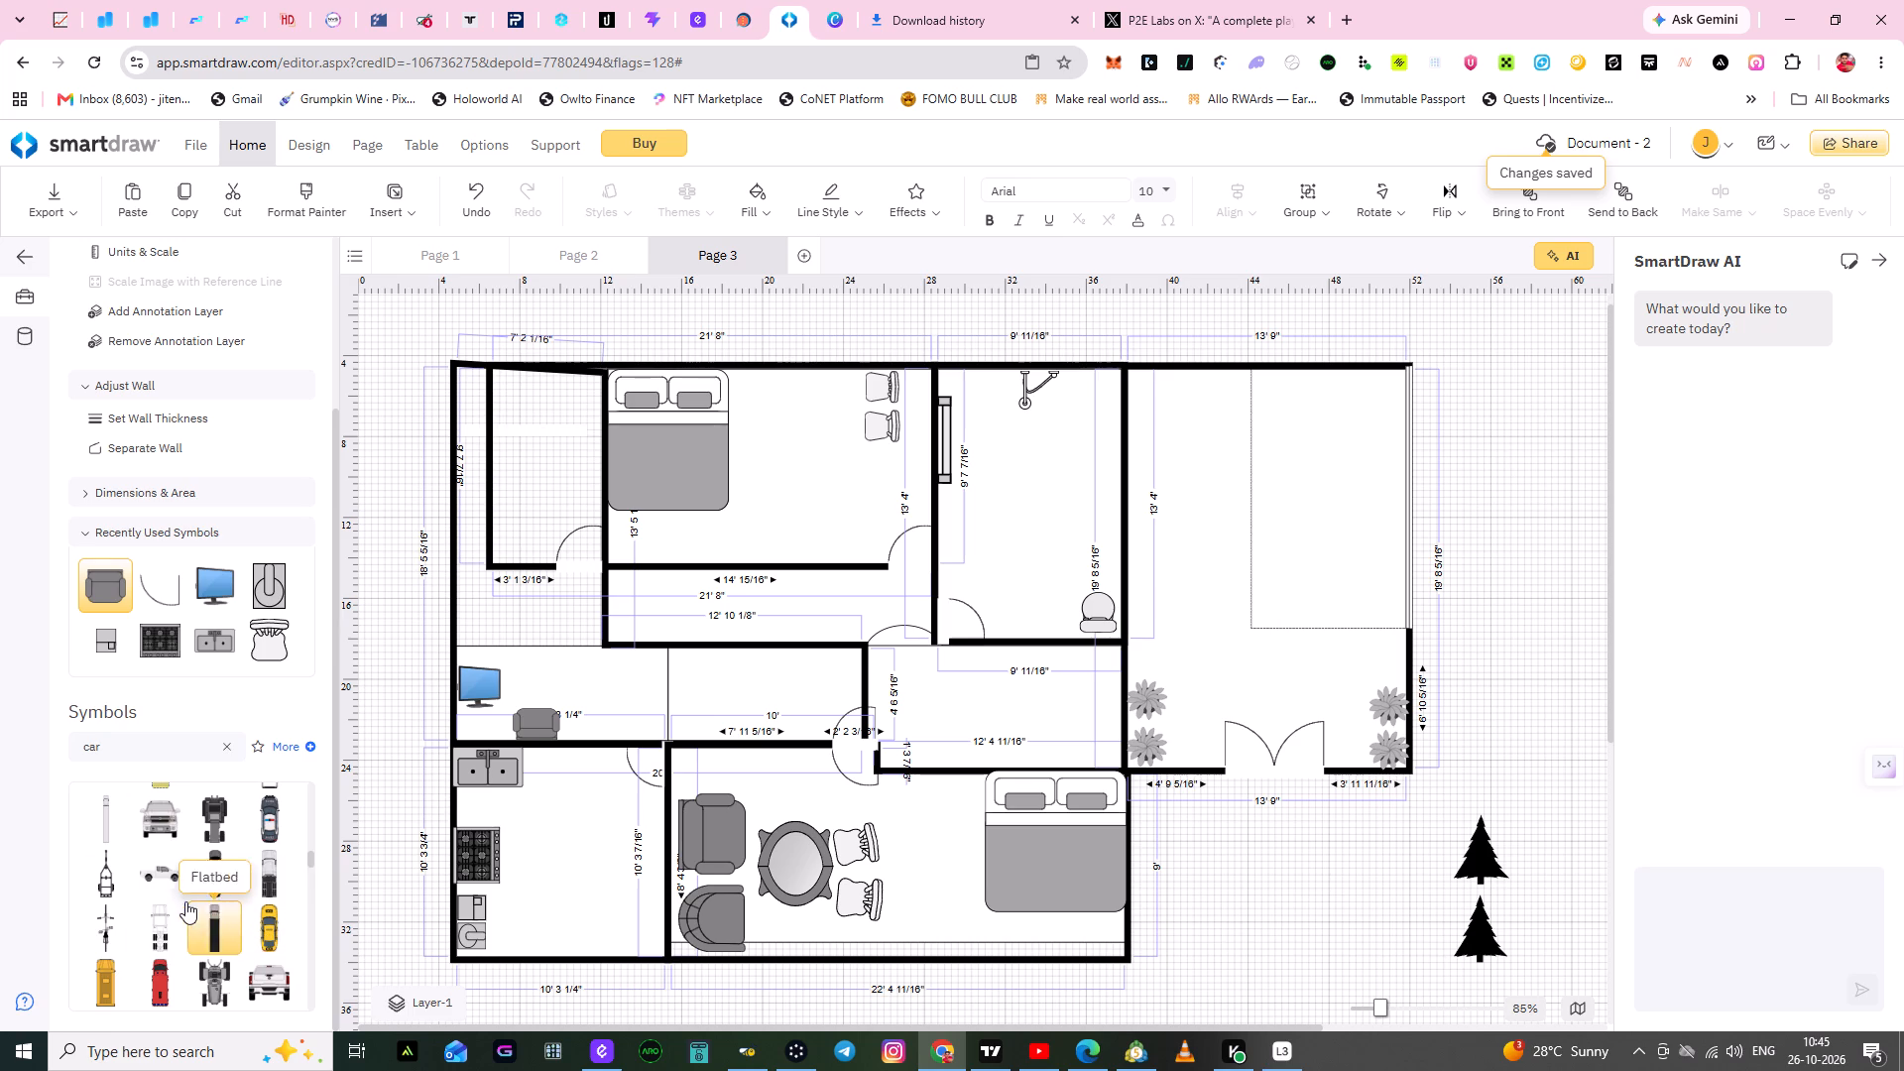
scroll(181, 894, "down", 2)
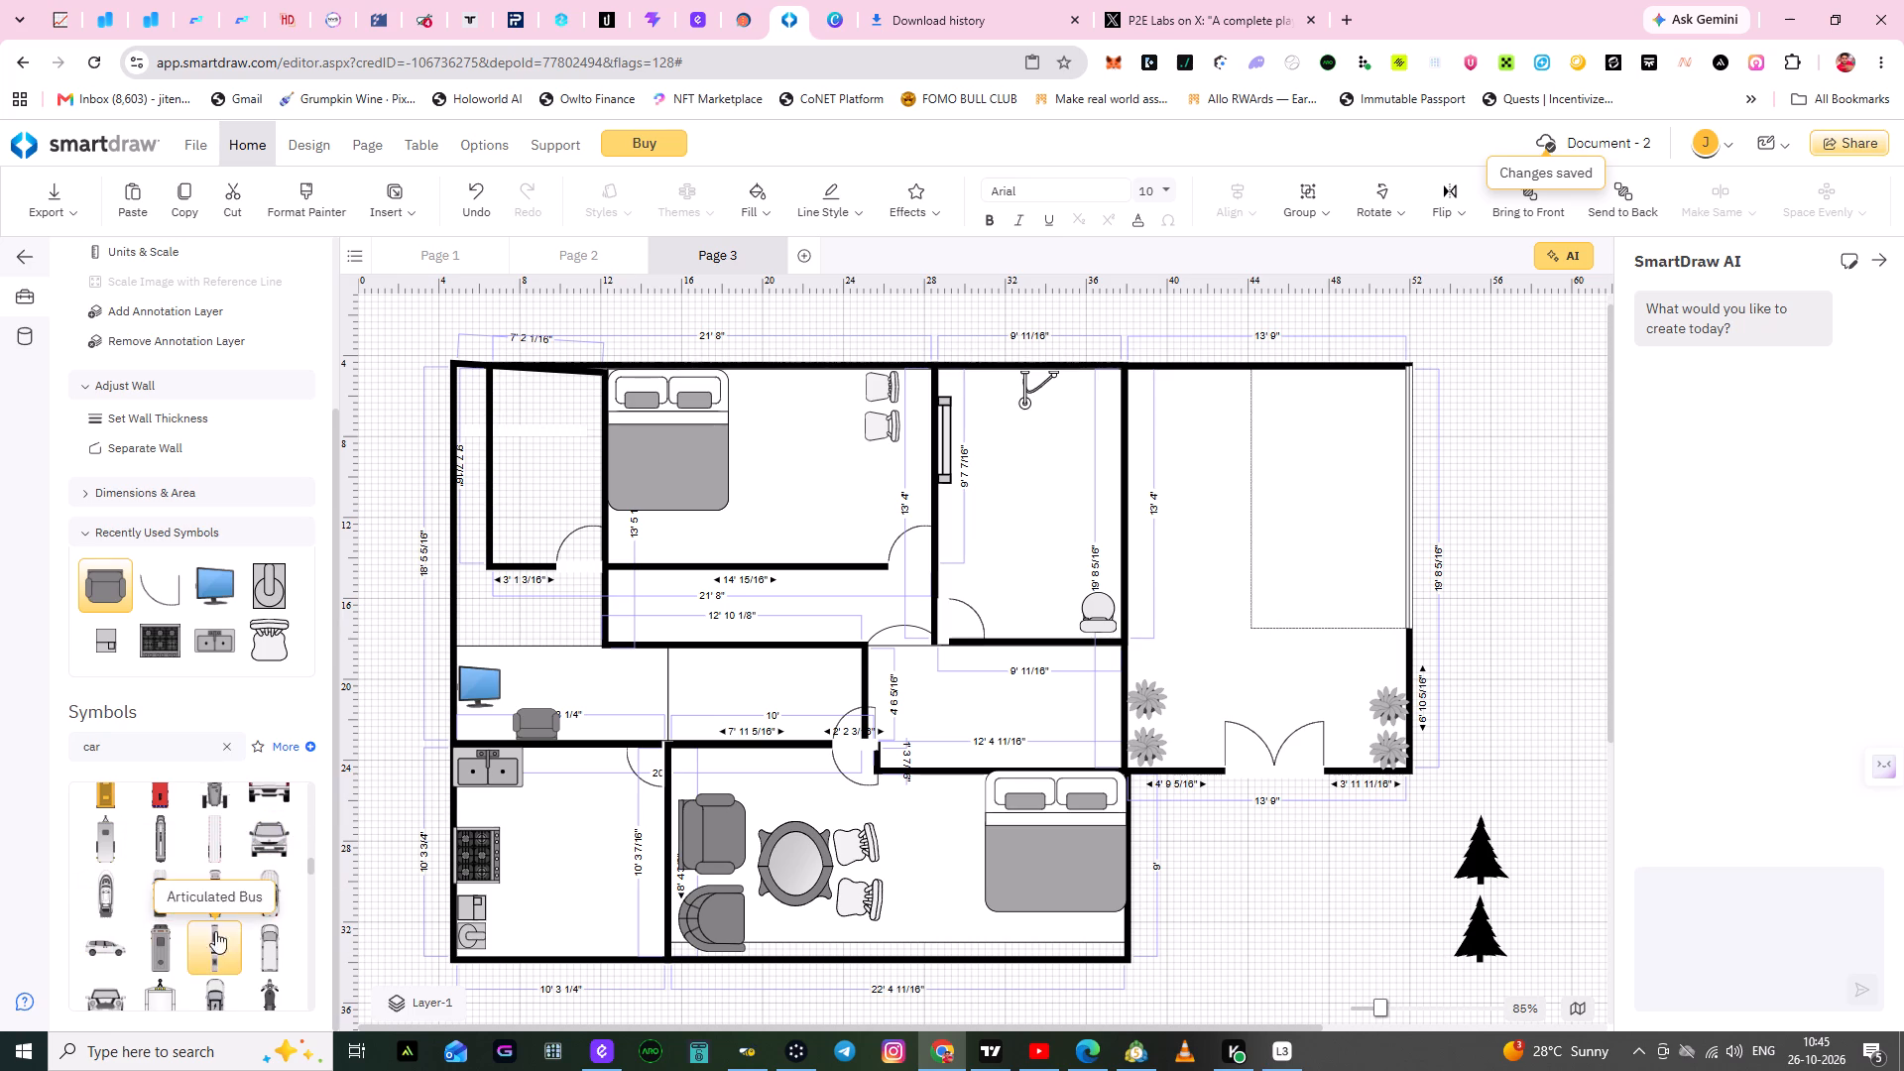
scroll(226, 899, "down", 1)
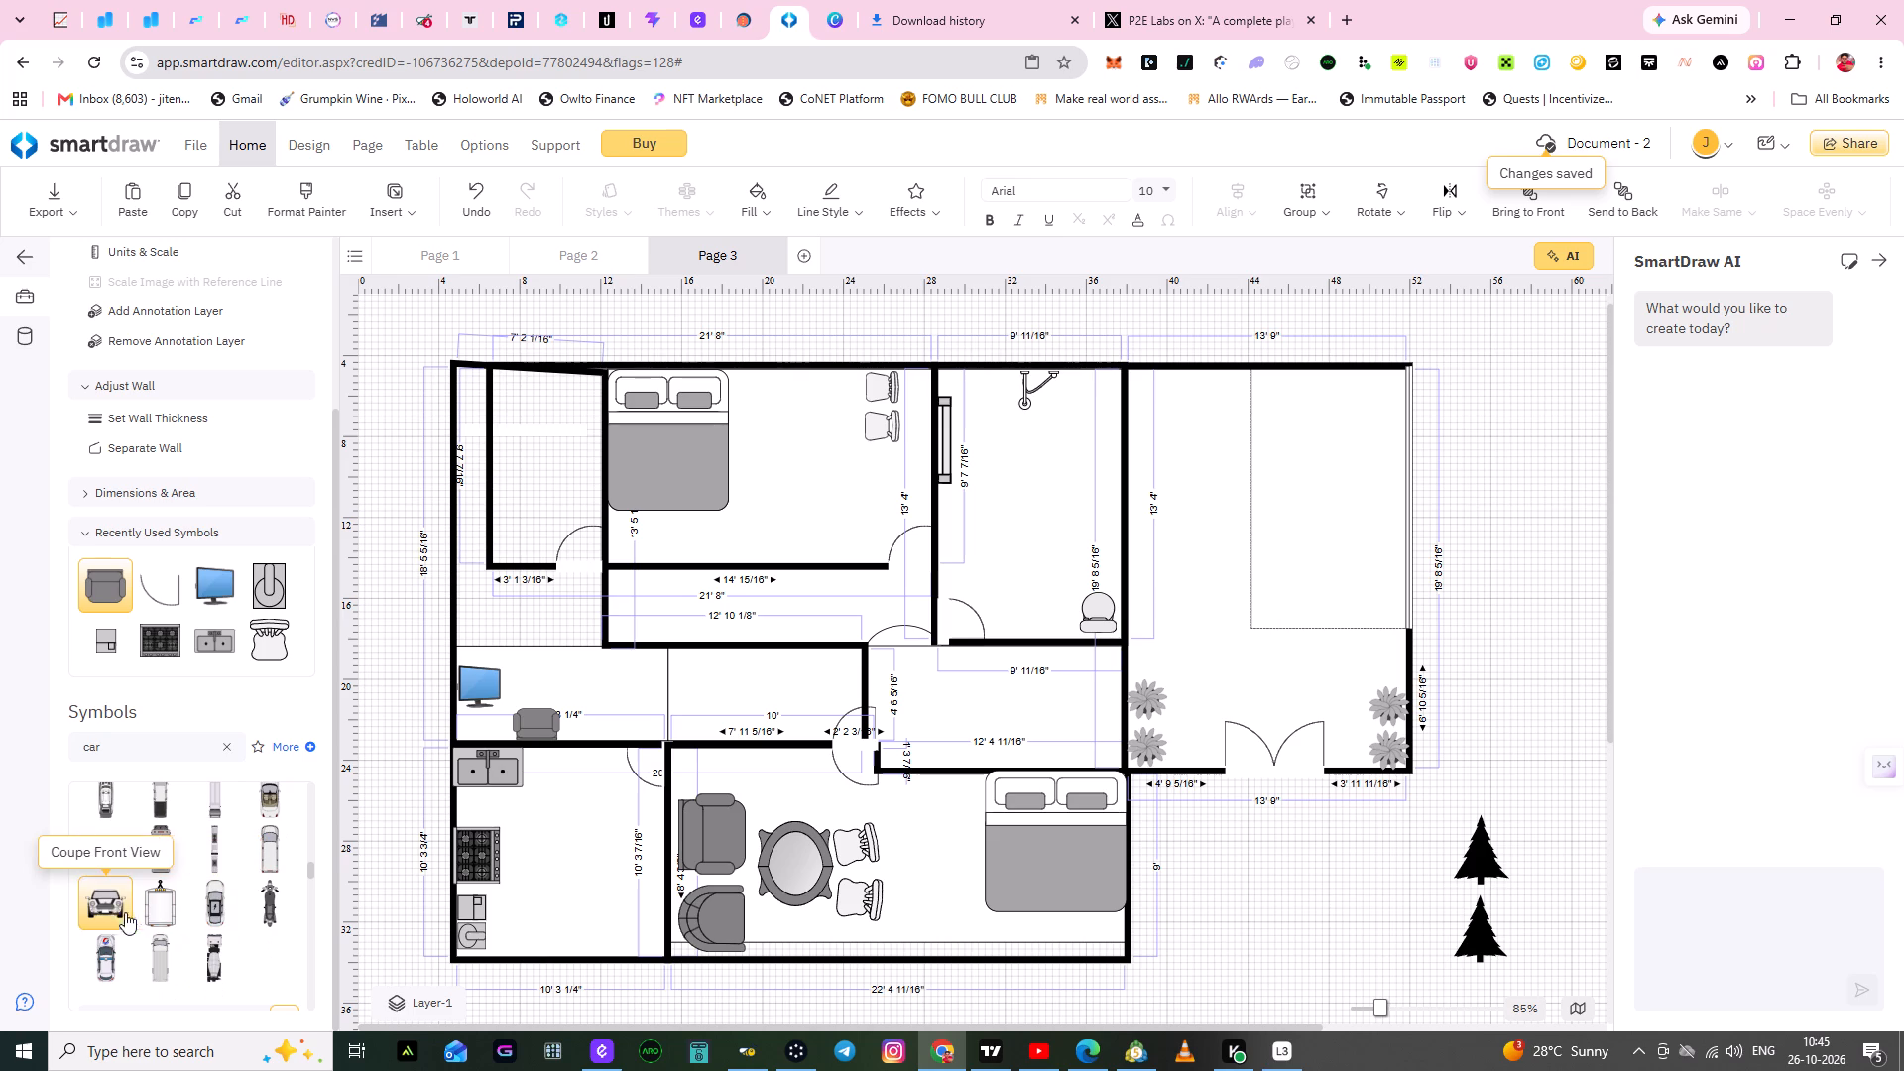
scroll(182, 903, "down", 1)
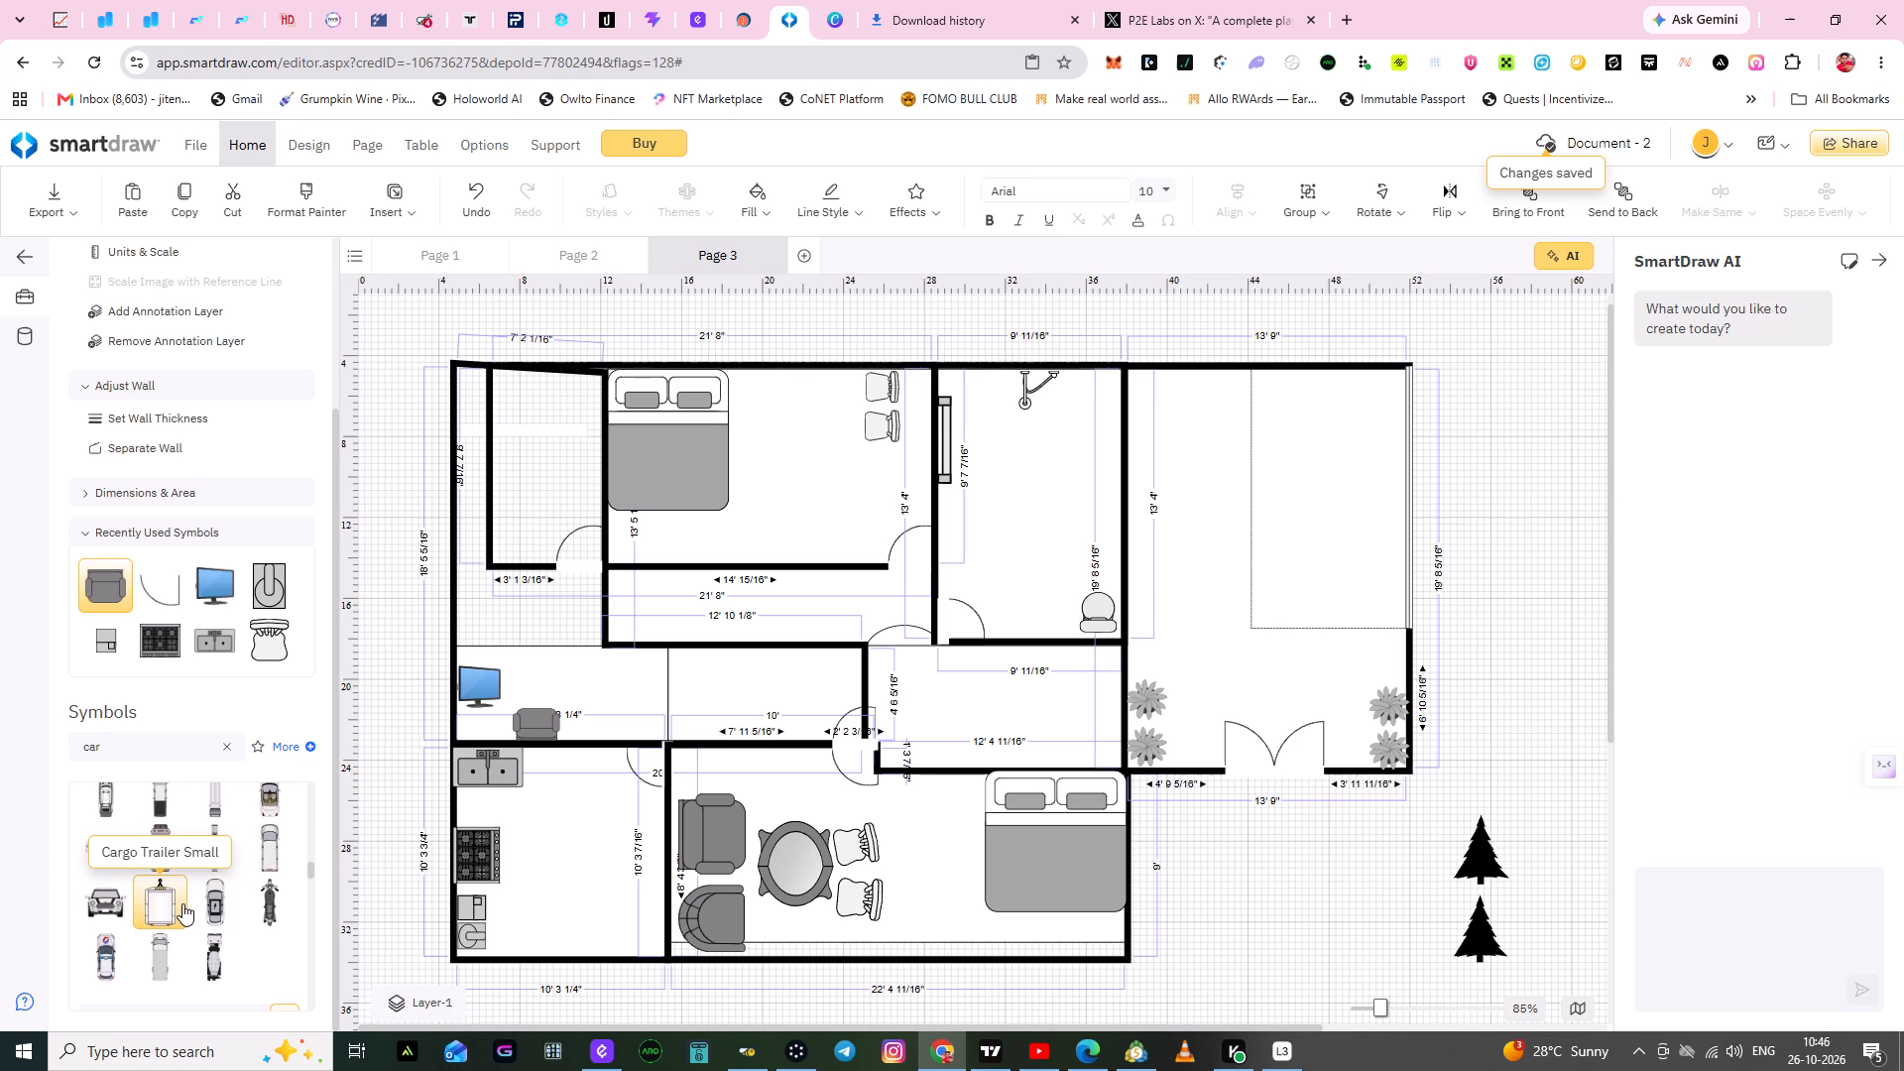
scroll(256, 853, "up", 1)
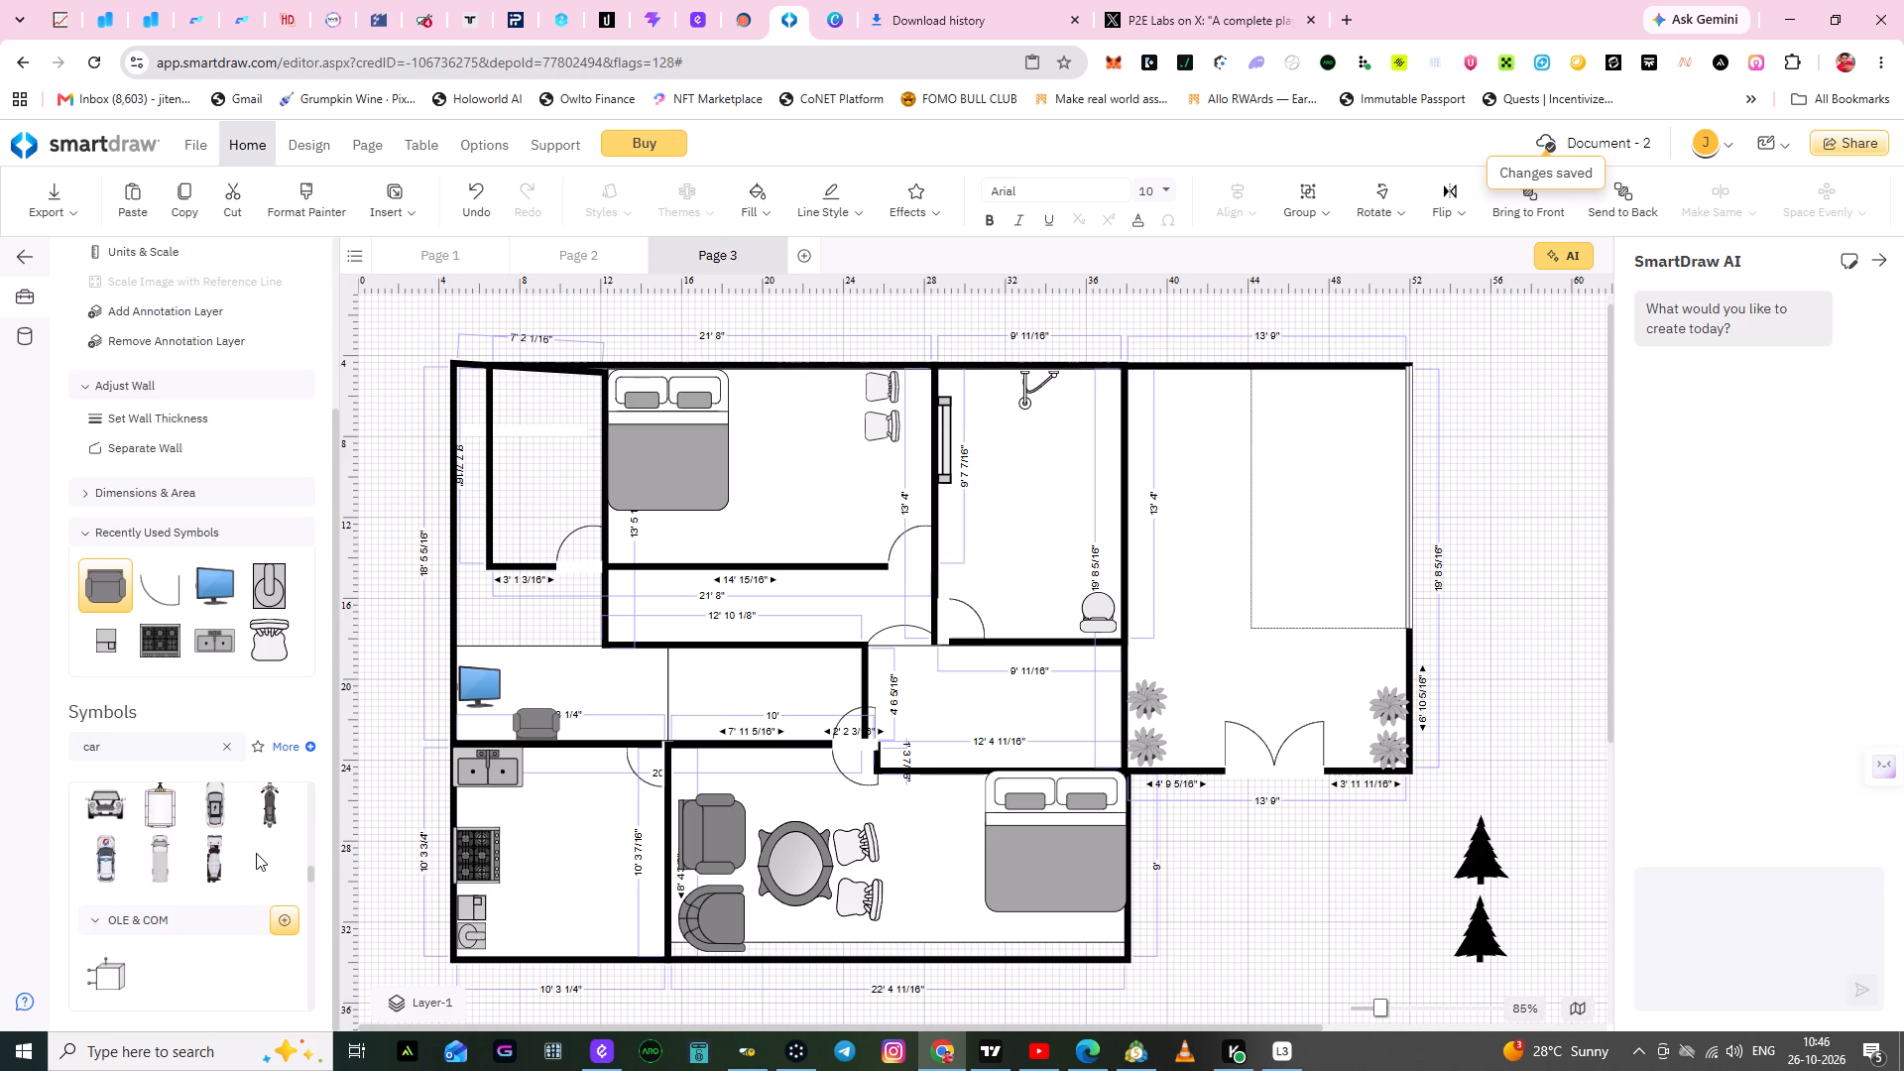
scroll(256, 853, "up", 2)
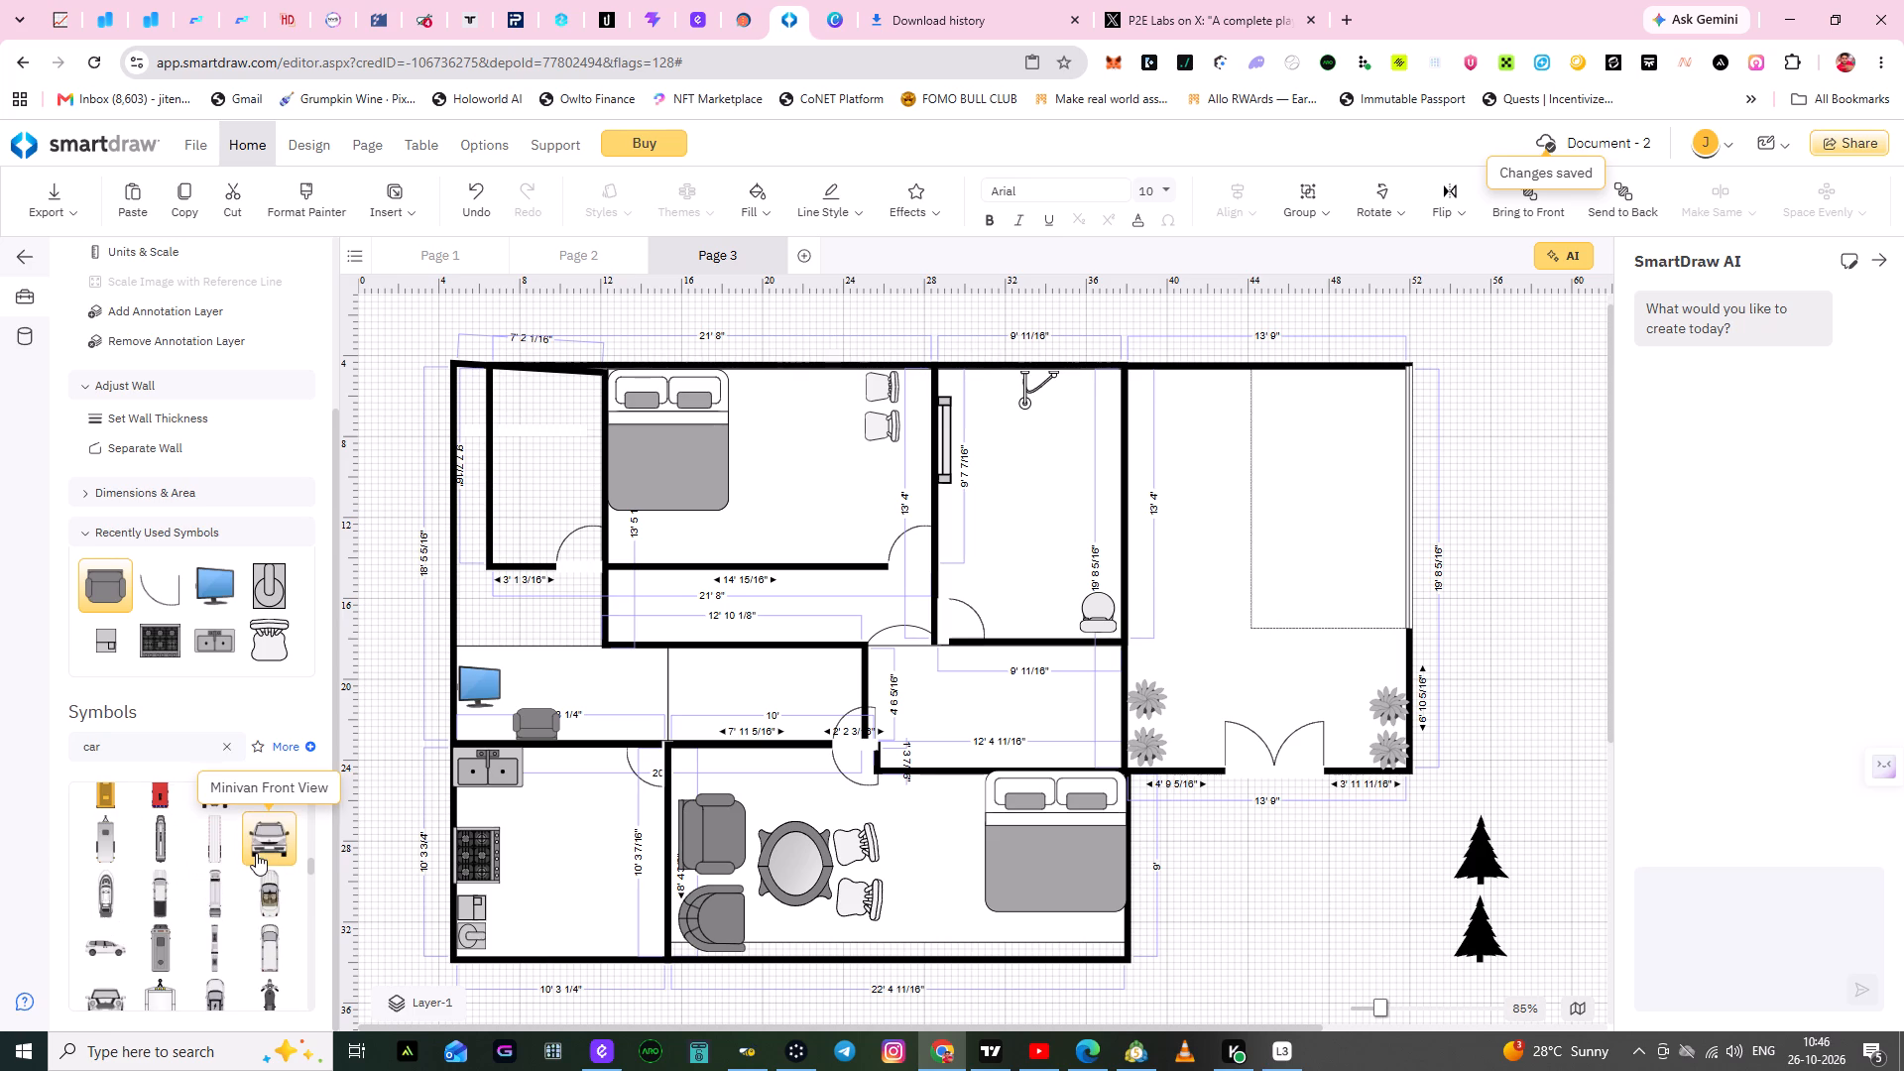
scroll(256, 853, "up", 3)
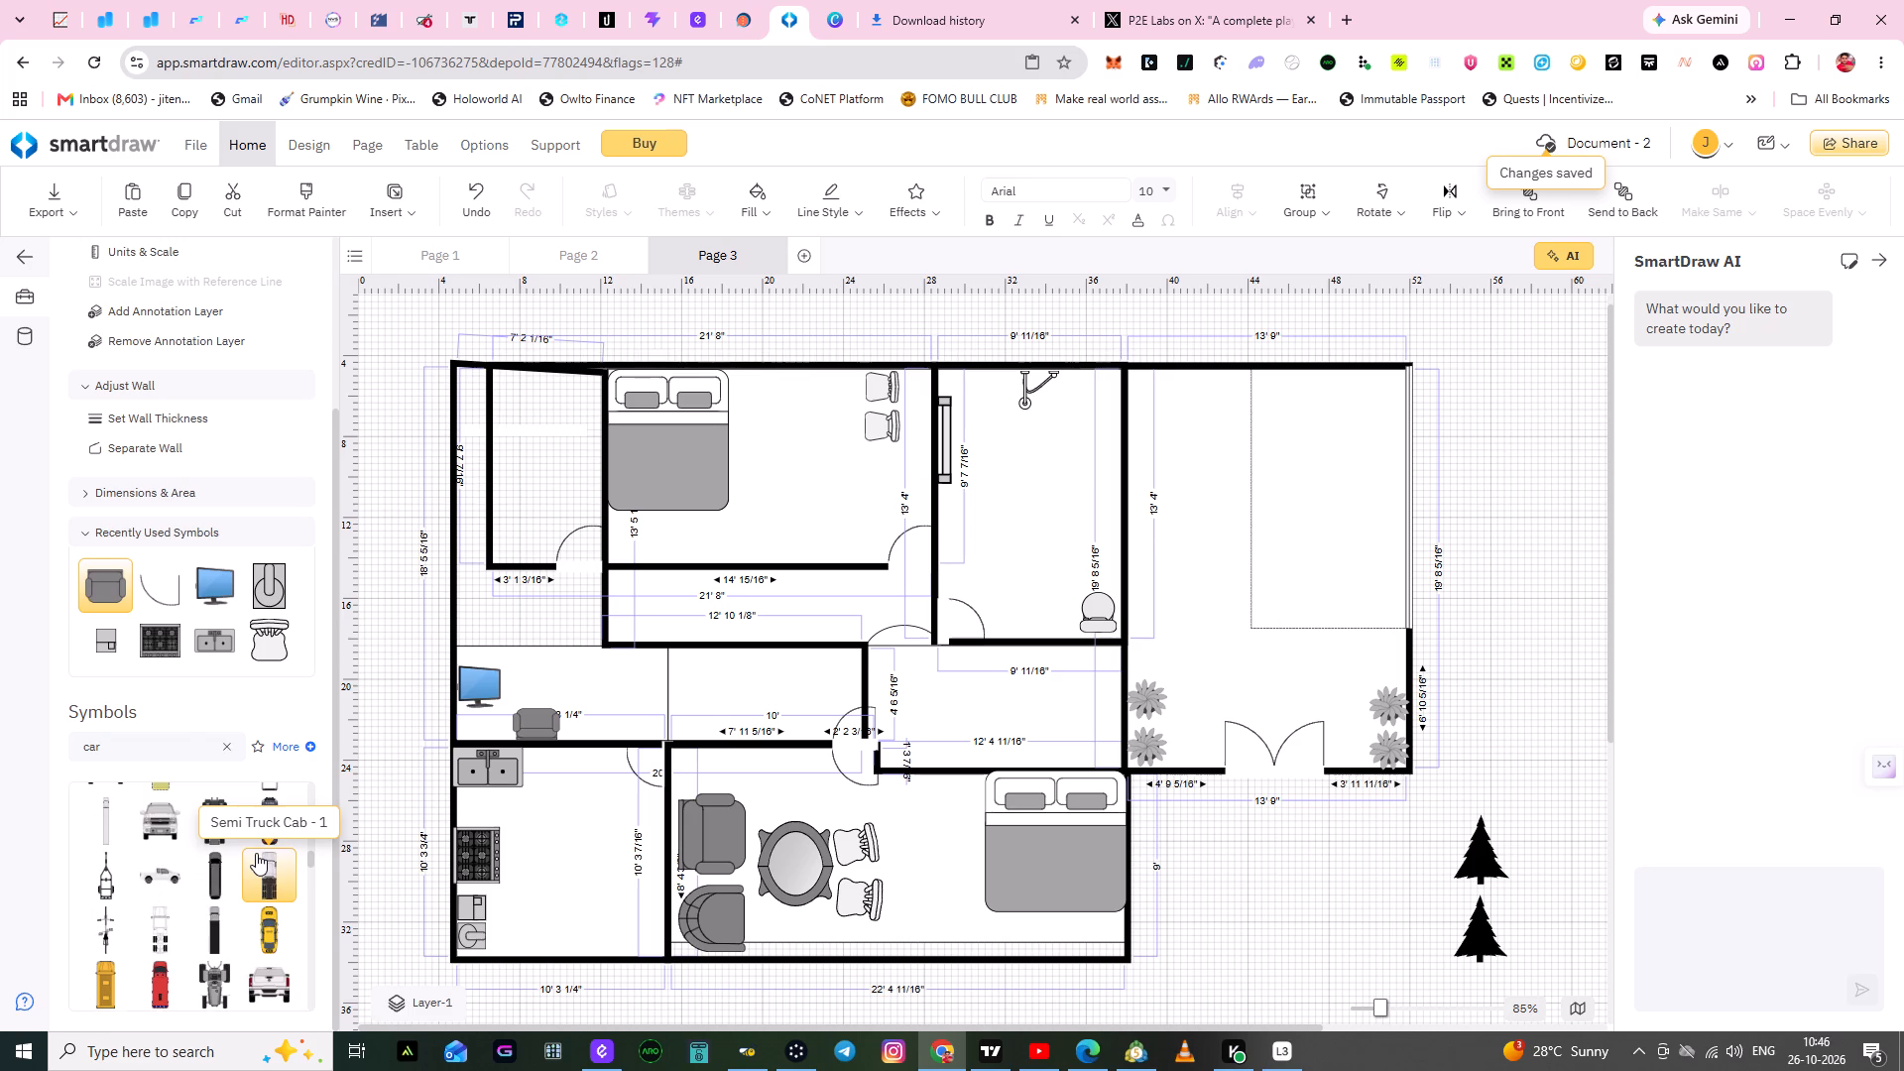
scroll(256, 853, "up", 2)
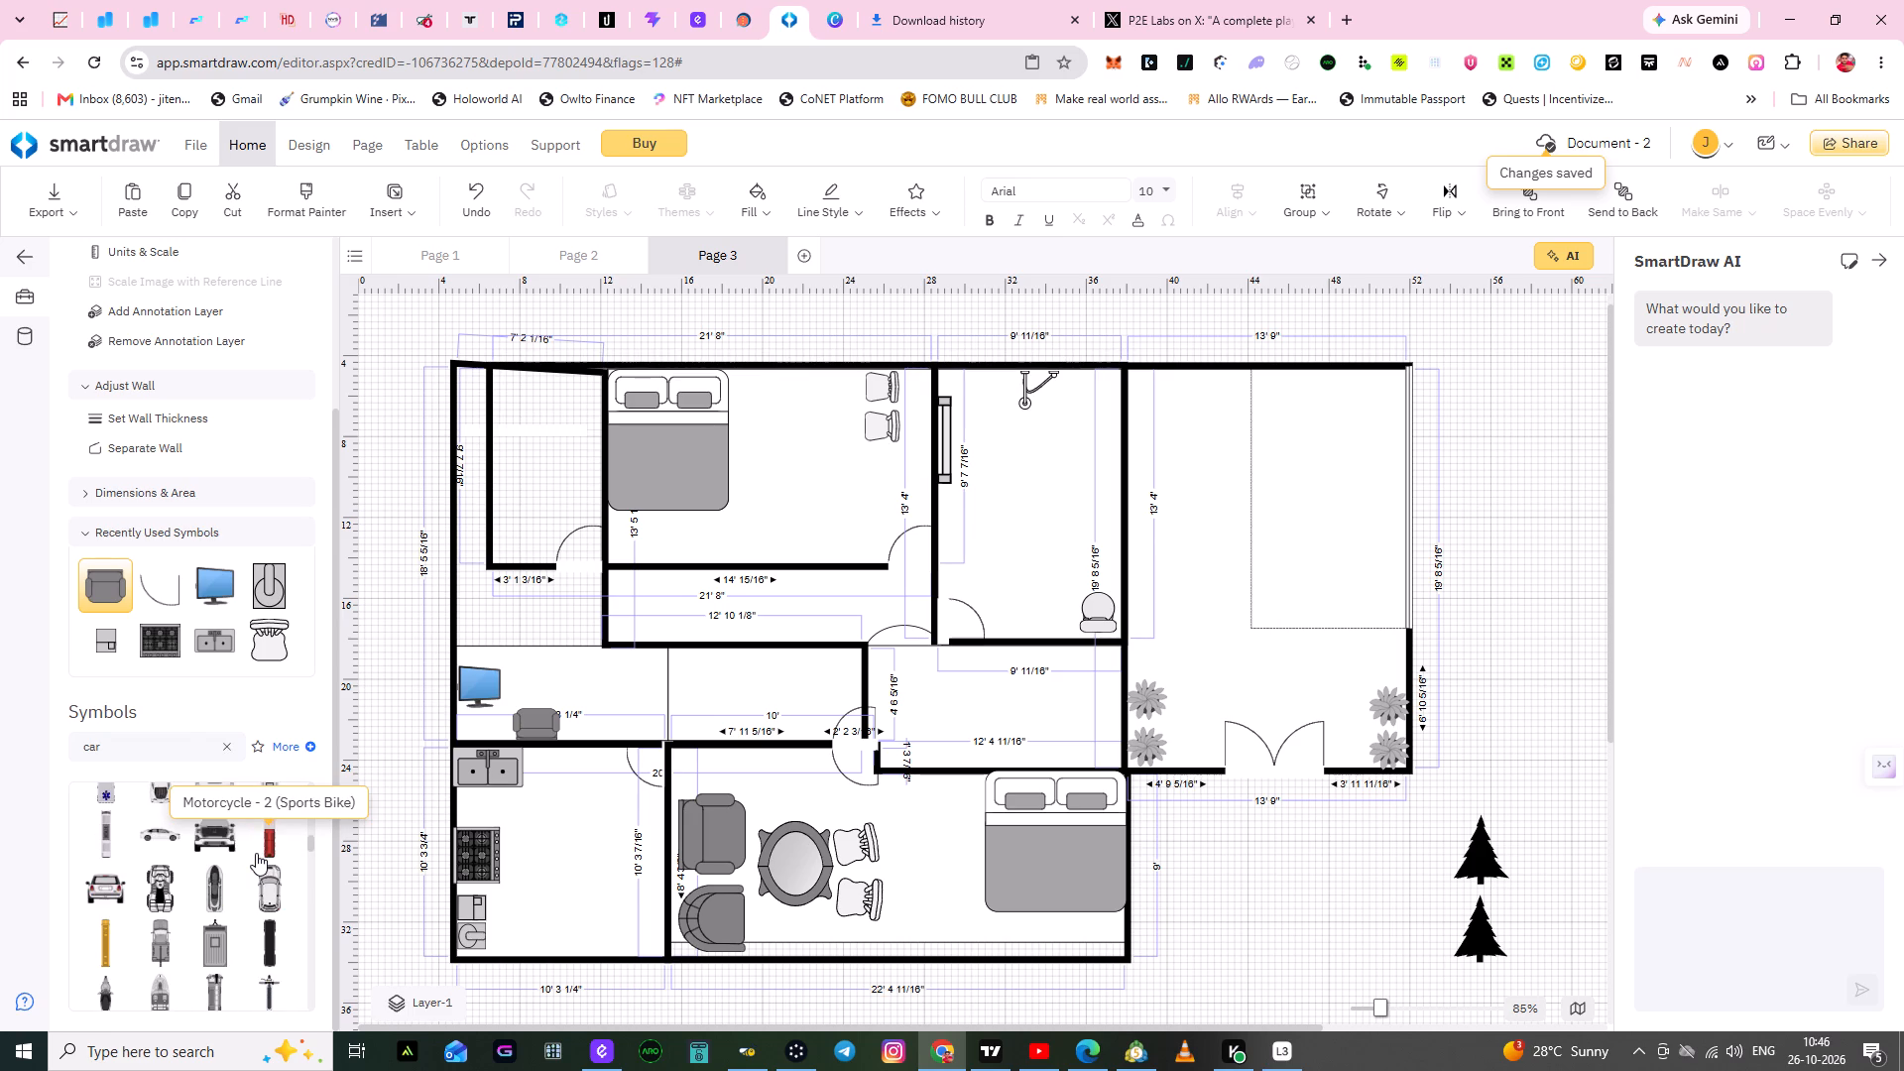
scroll(226, 888, "up", 1)
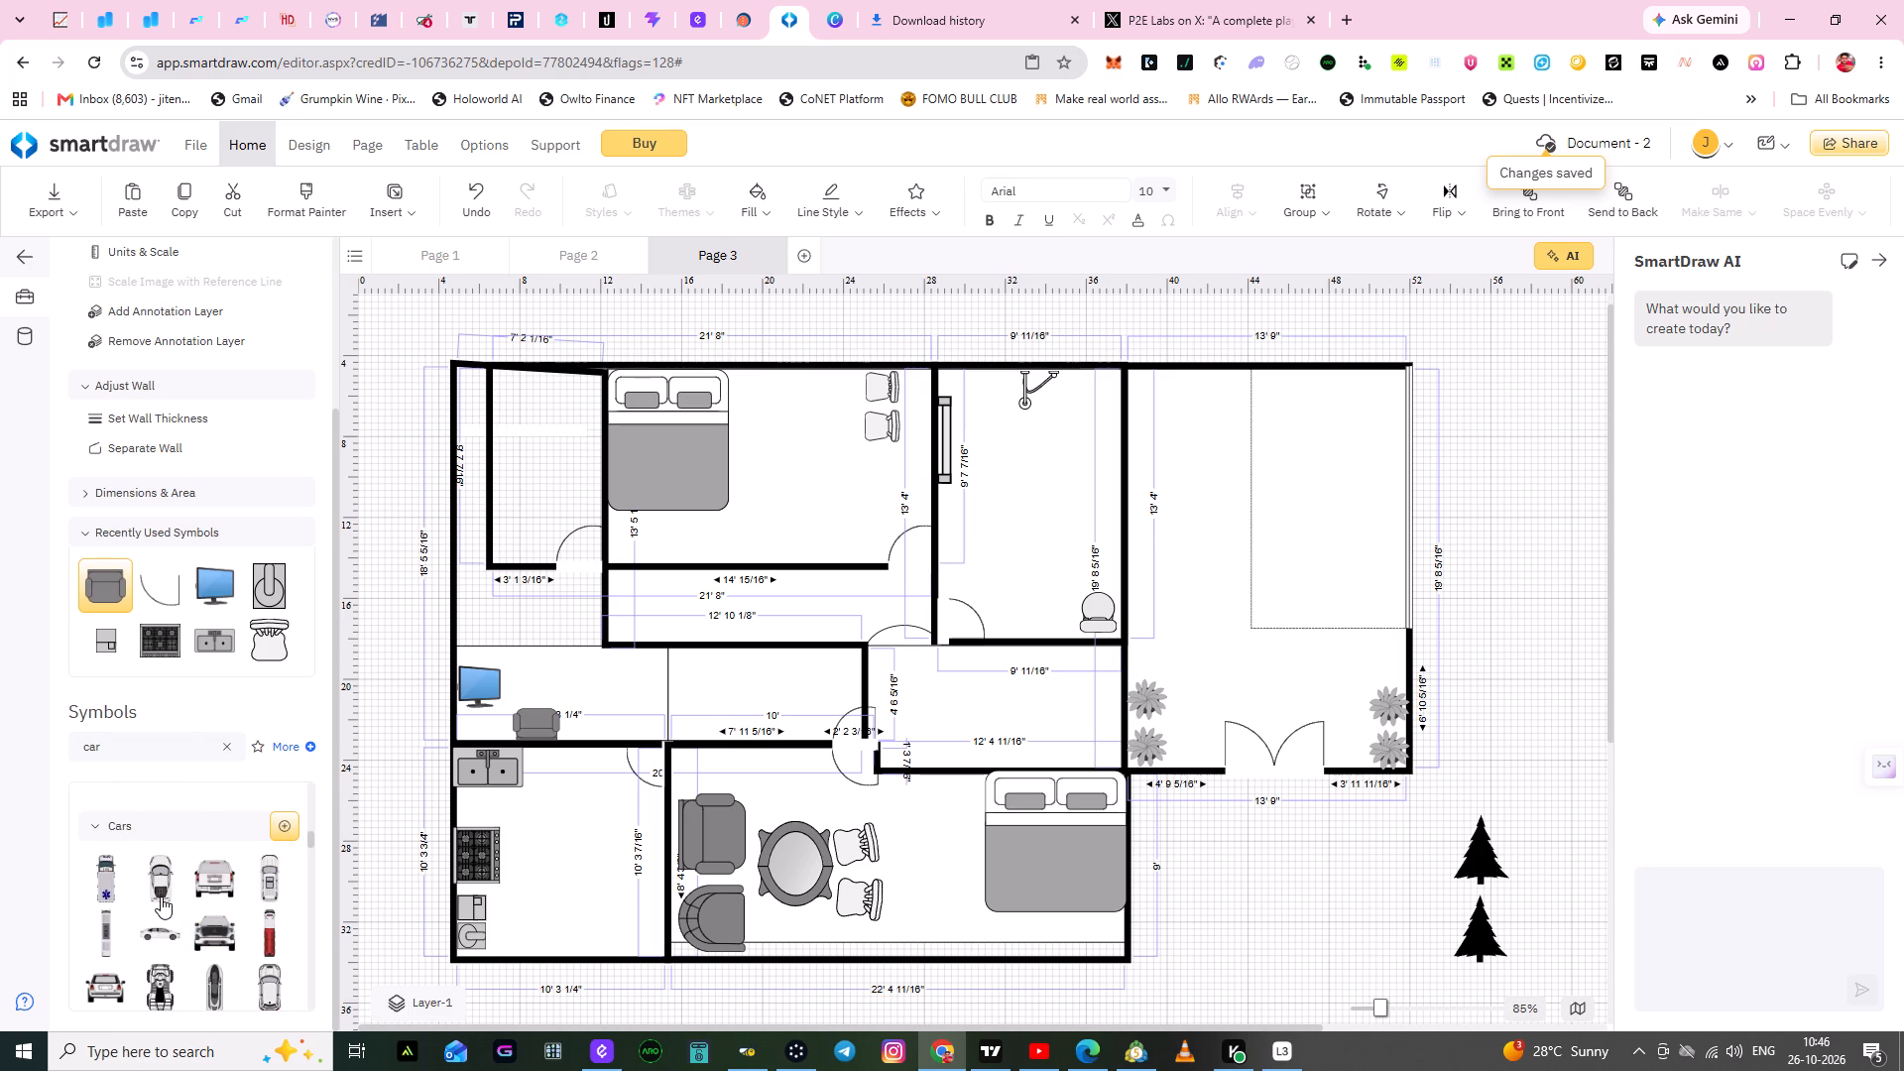
Place the top-view sports car from the Cars set beside the garage door, about 44' 8" from the left and 4' 11" from the top.
left_click_drag(161, 896, 1081, 702)
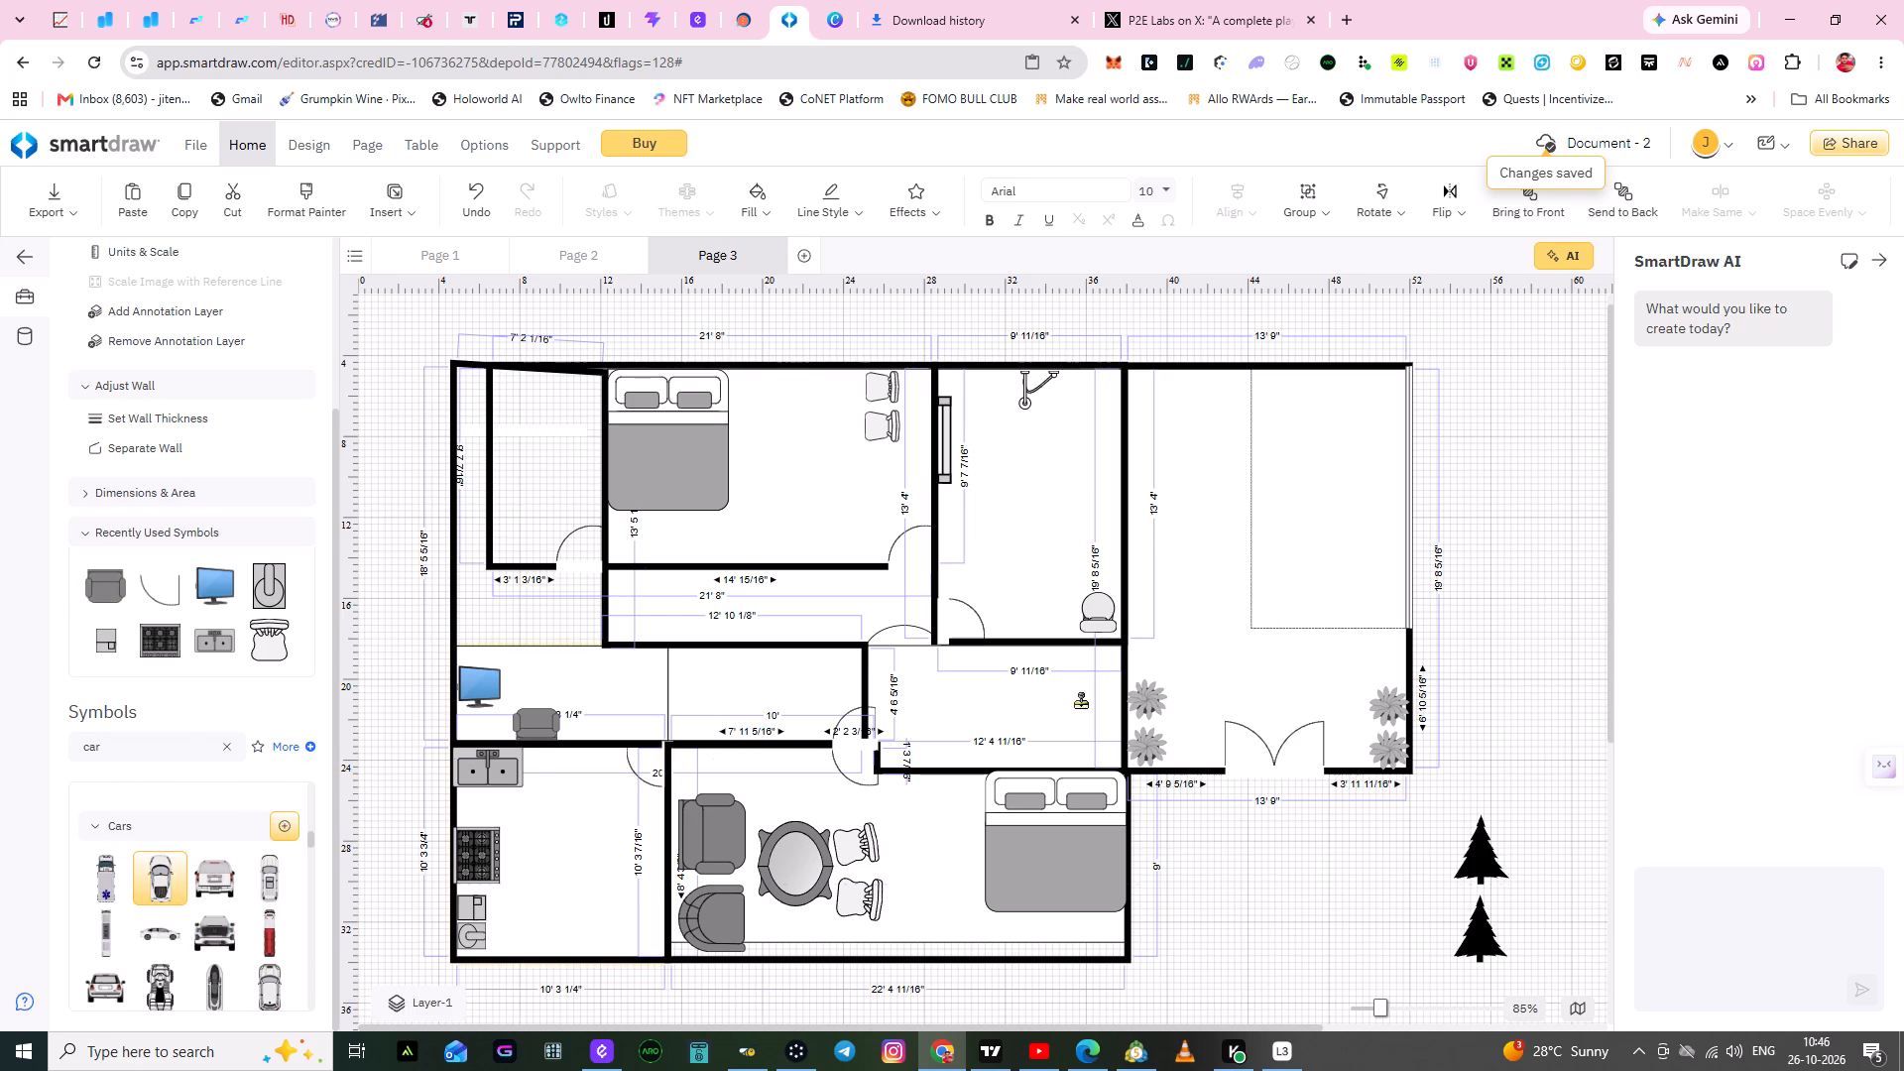
left_click_drag(1081, 702, 1328, 495)
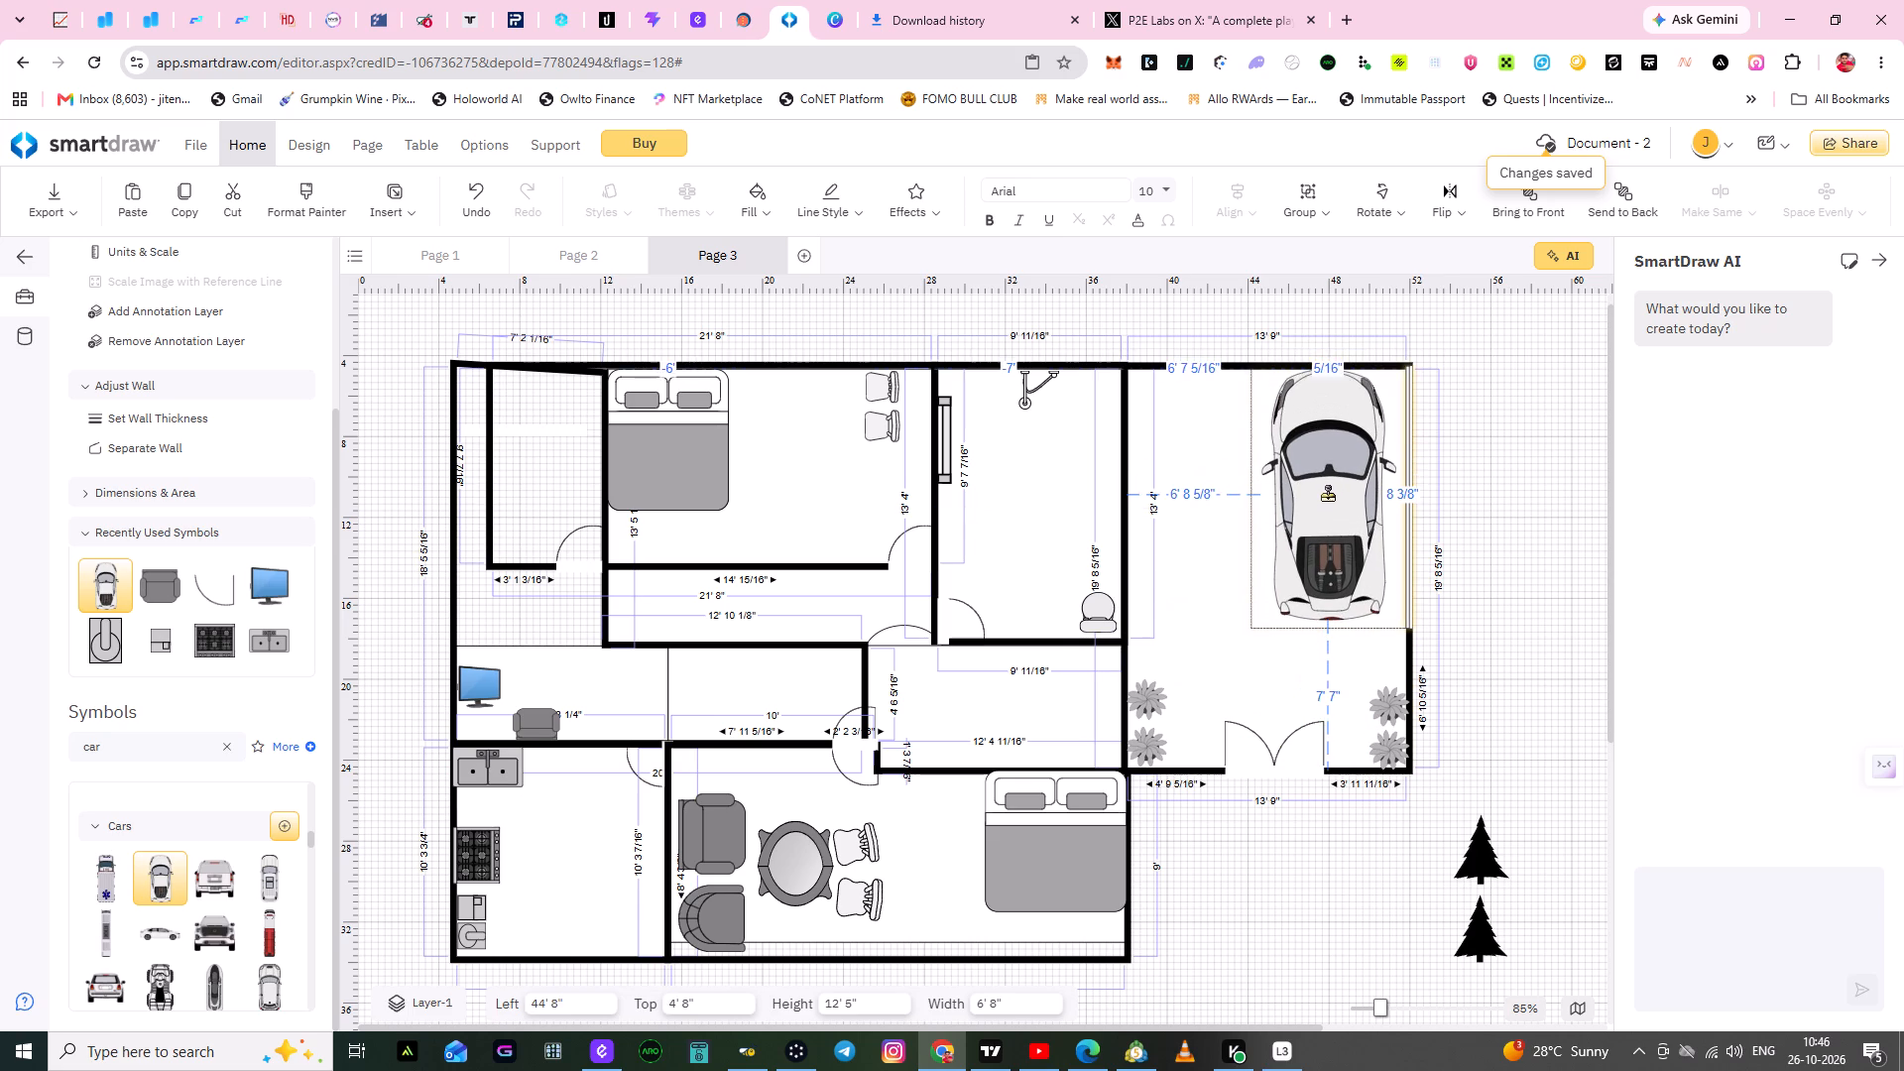
left_click_drag(1328, 495, 1328, 500)
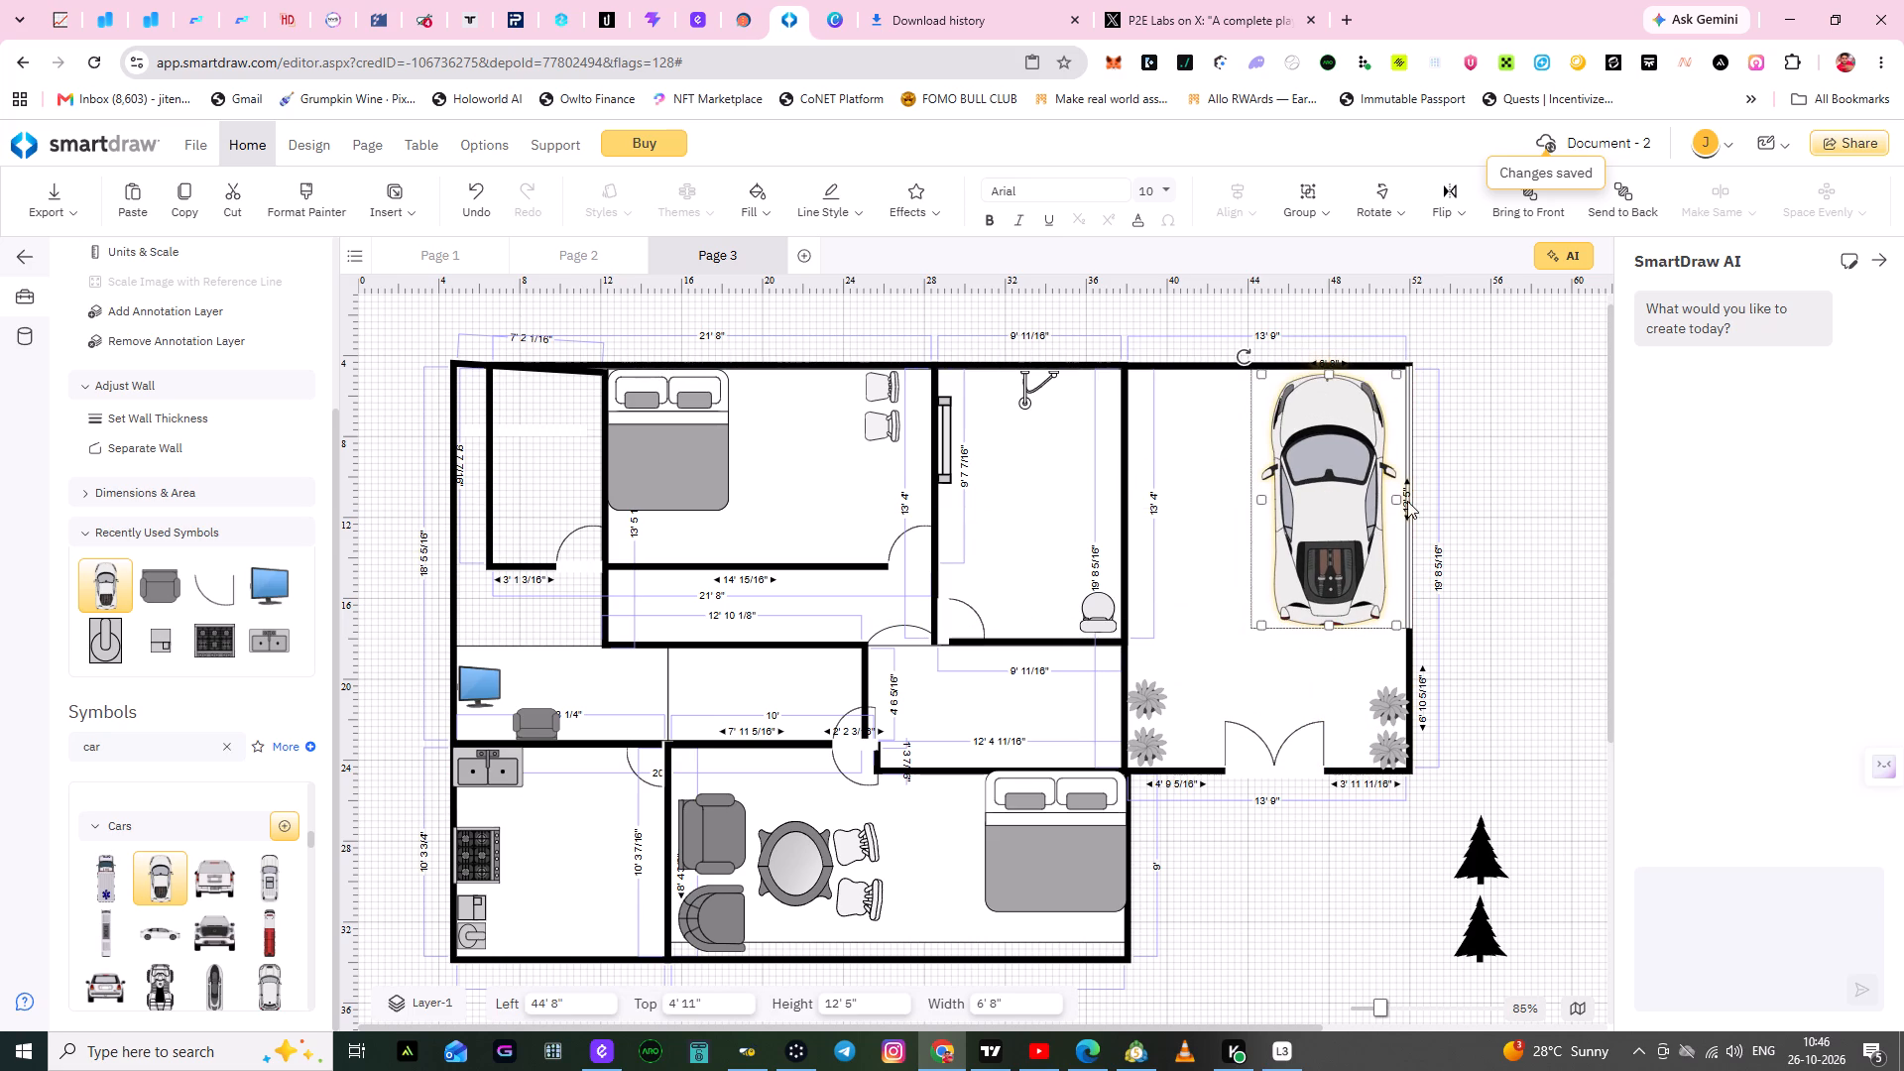
Widen the sports car in the garage to about 7' 8", with its left edge at about 44'.
left_click(1541, 487)
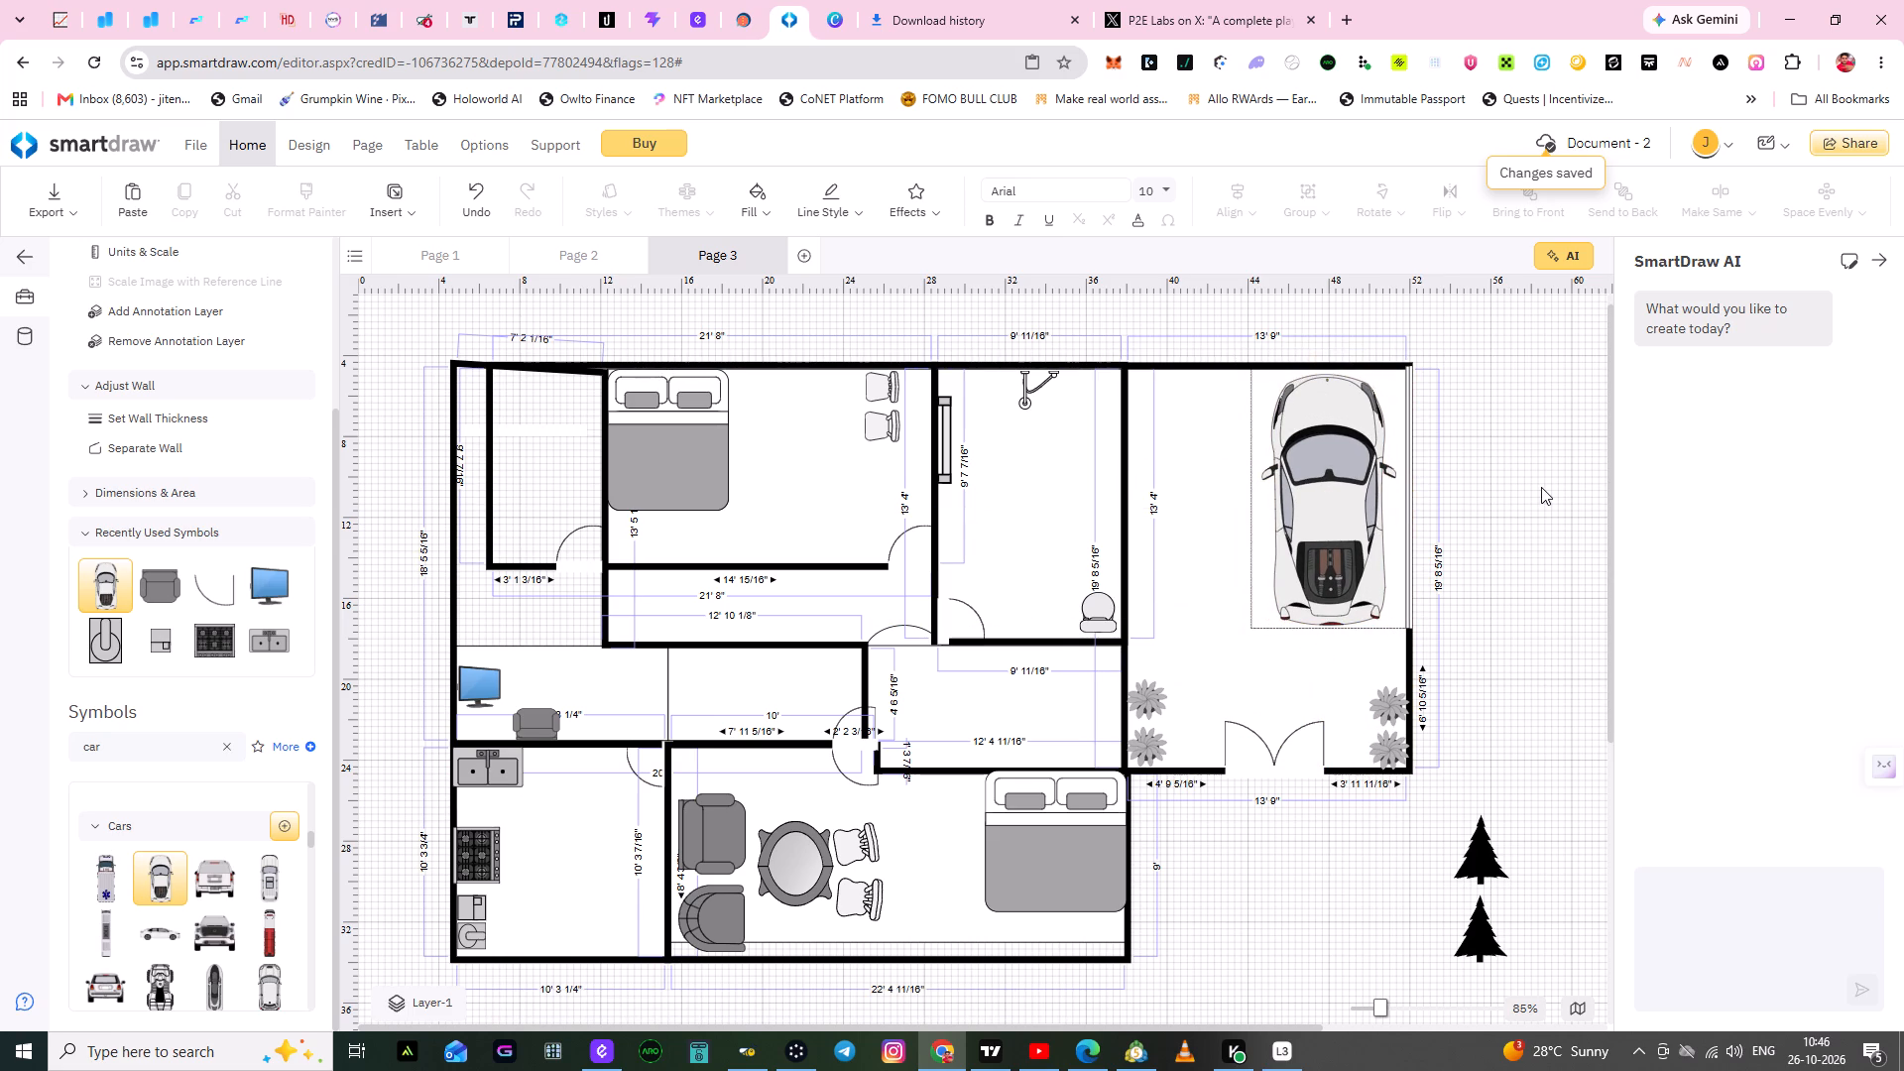
left_click(1344, 552)
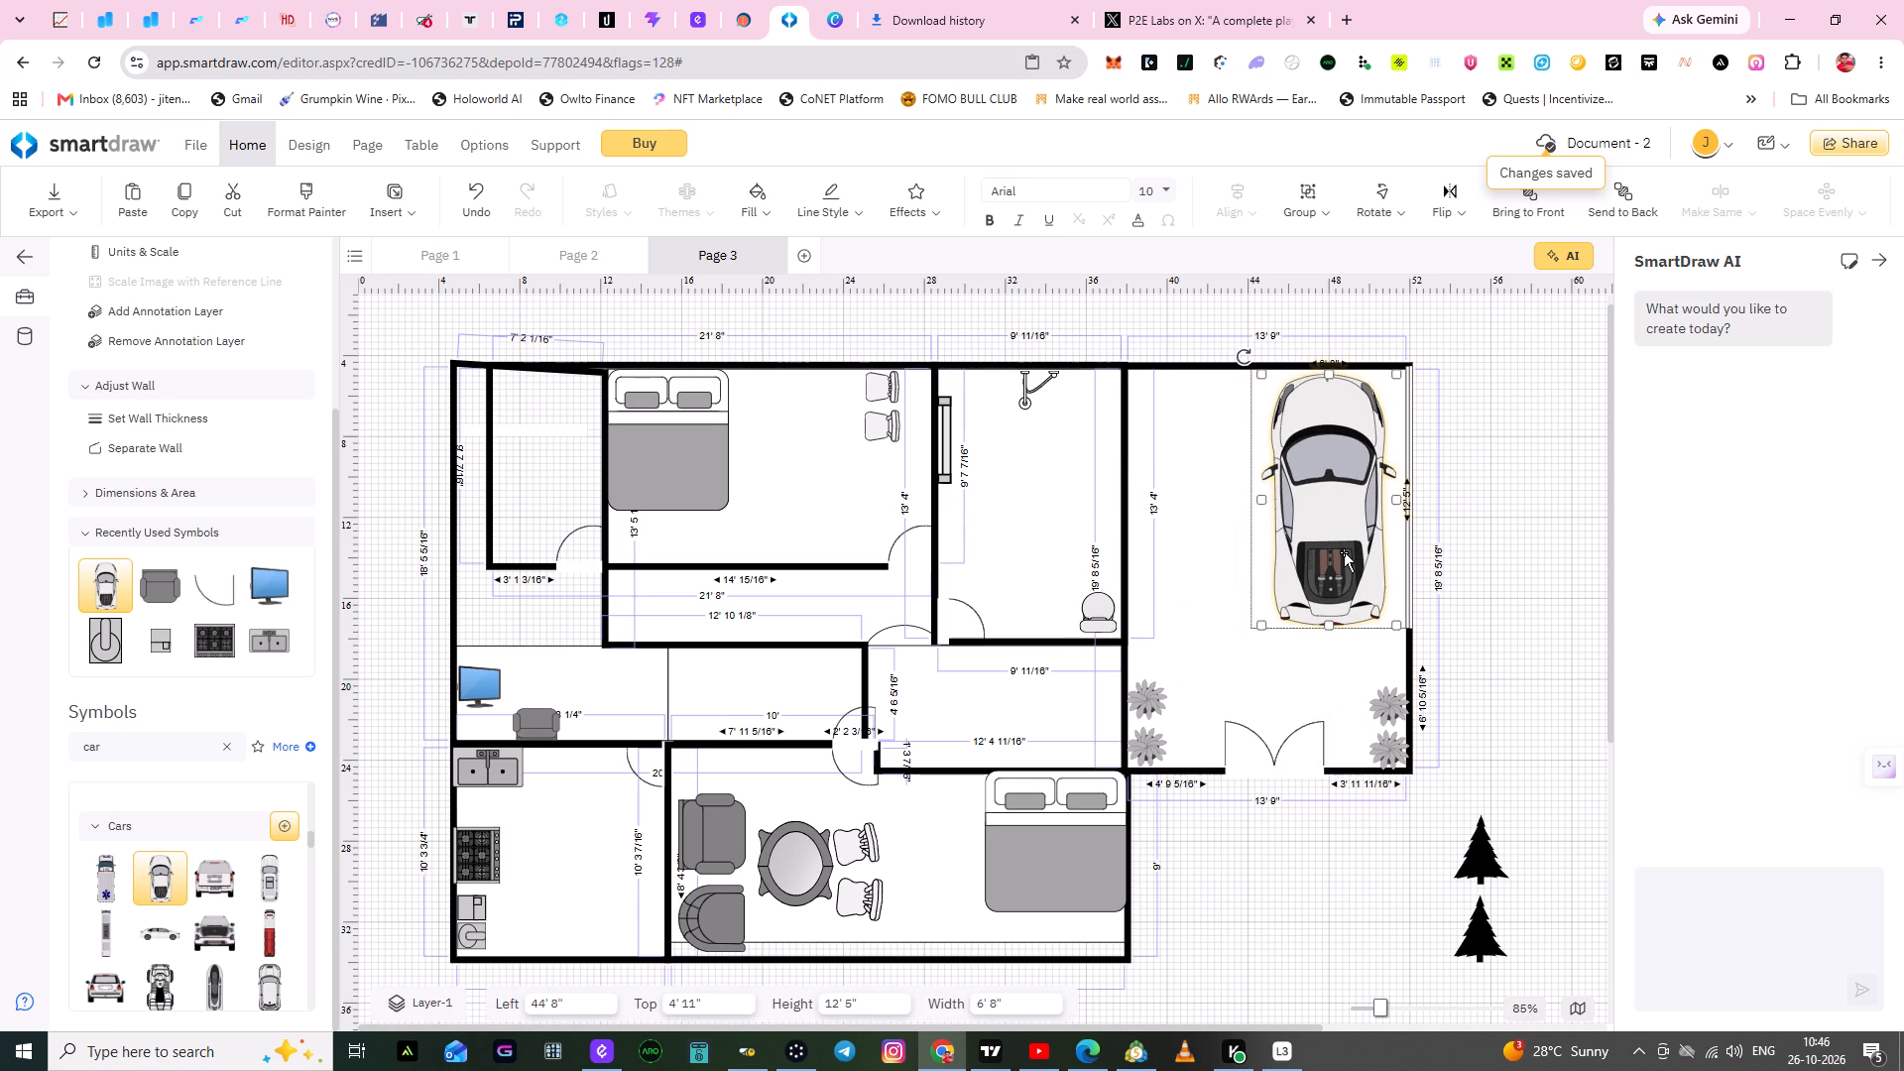
left_click_drag(1262, 503, 1247, 505)
left_click(1518, 560)
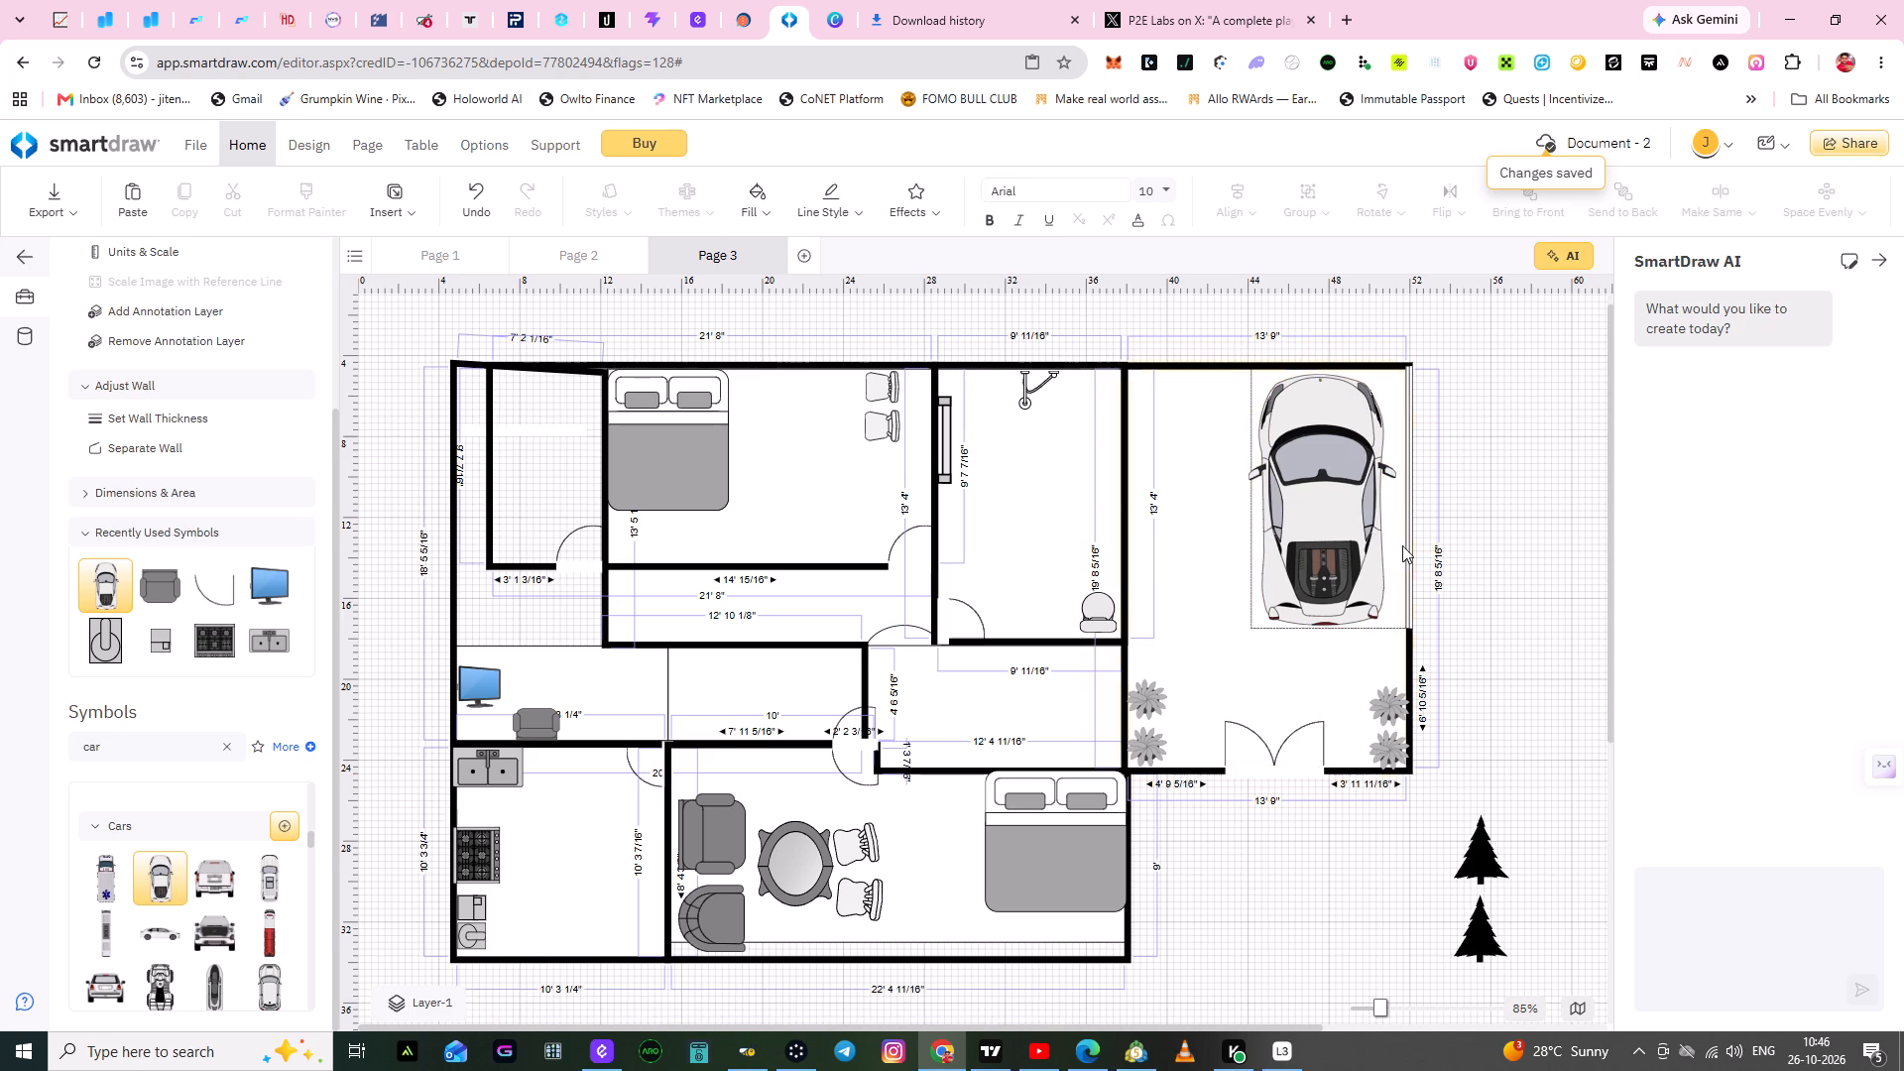
left_click(1366, 518)
left_click(1396, 502)
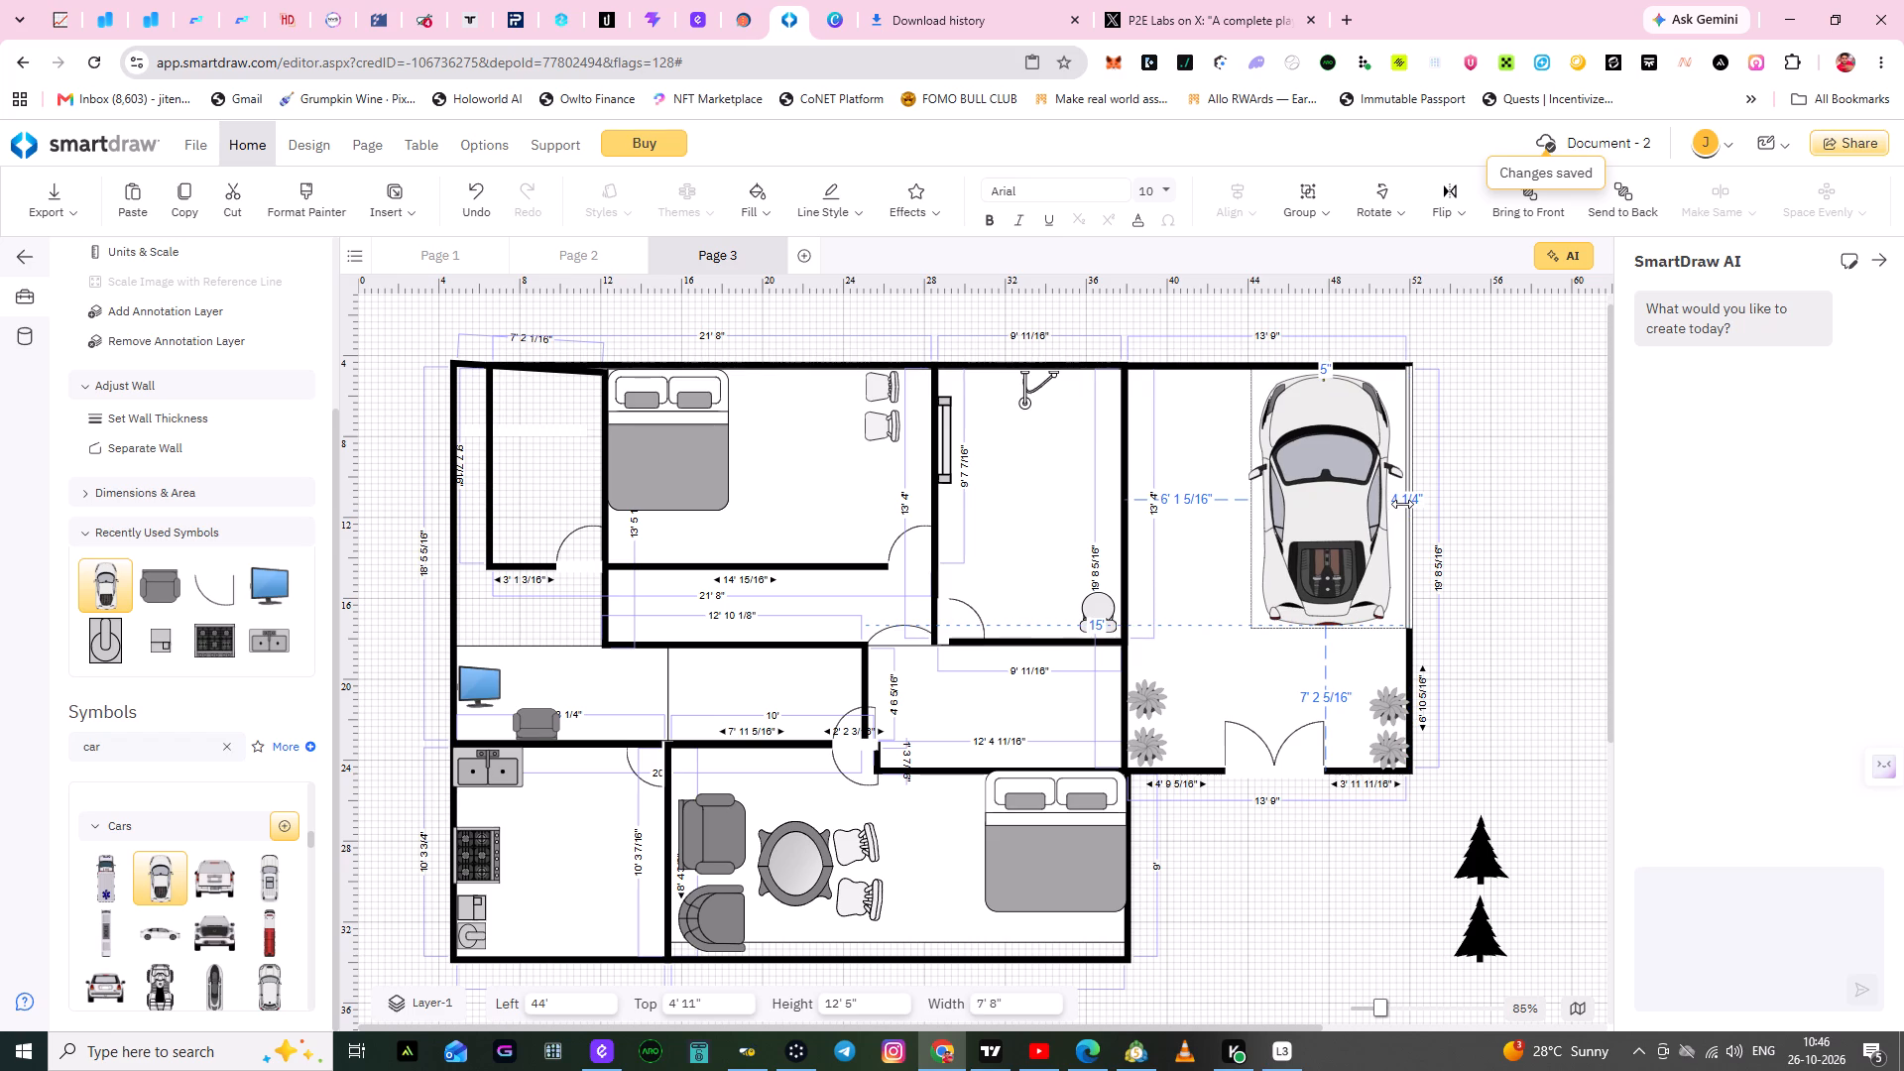
left_click(1578, 538)
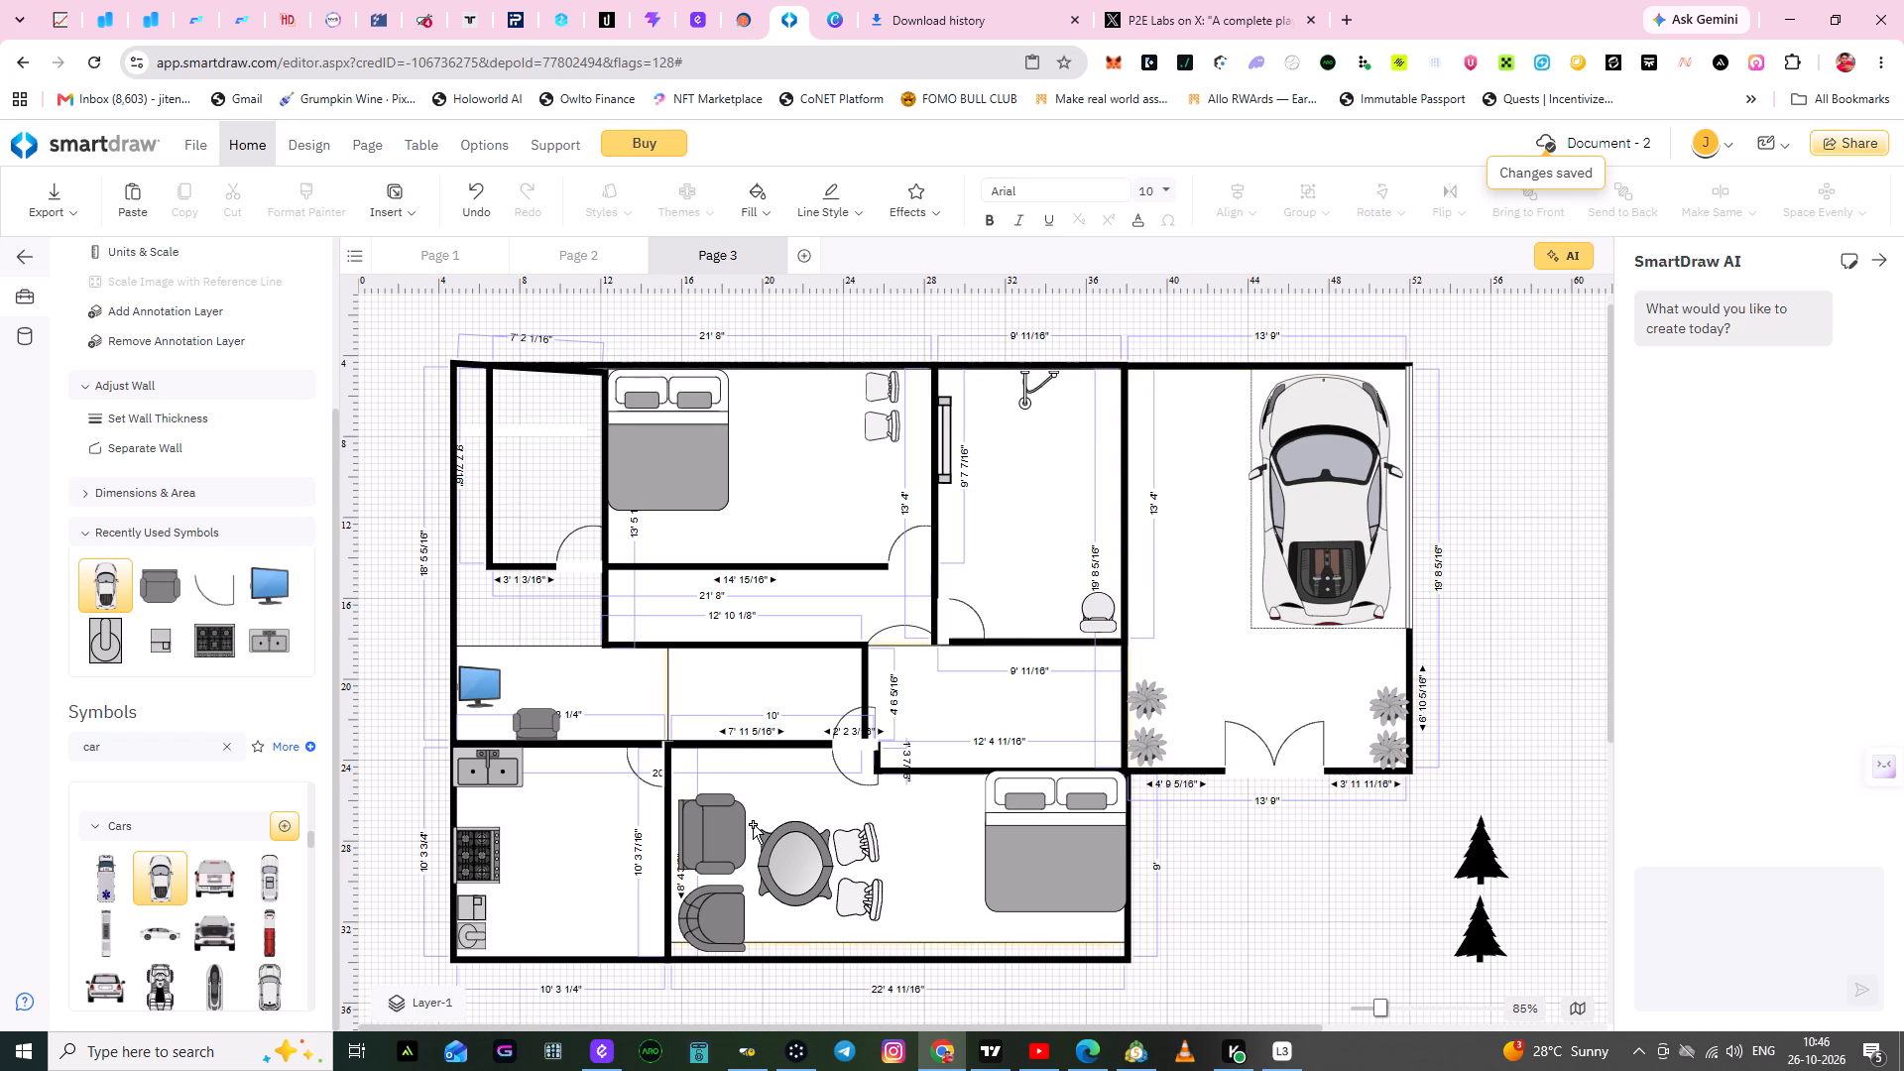
Search symbols for PLANT, place a Flower in the garage's upper-left corner, and enlarge it to about 2' 9" wide by 3' high.
left_click(225, 742)
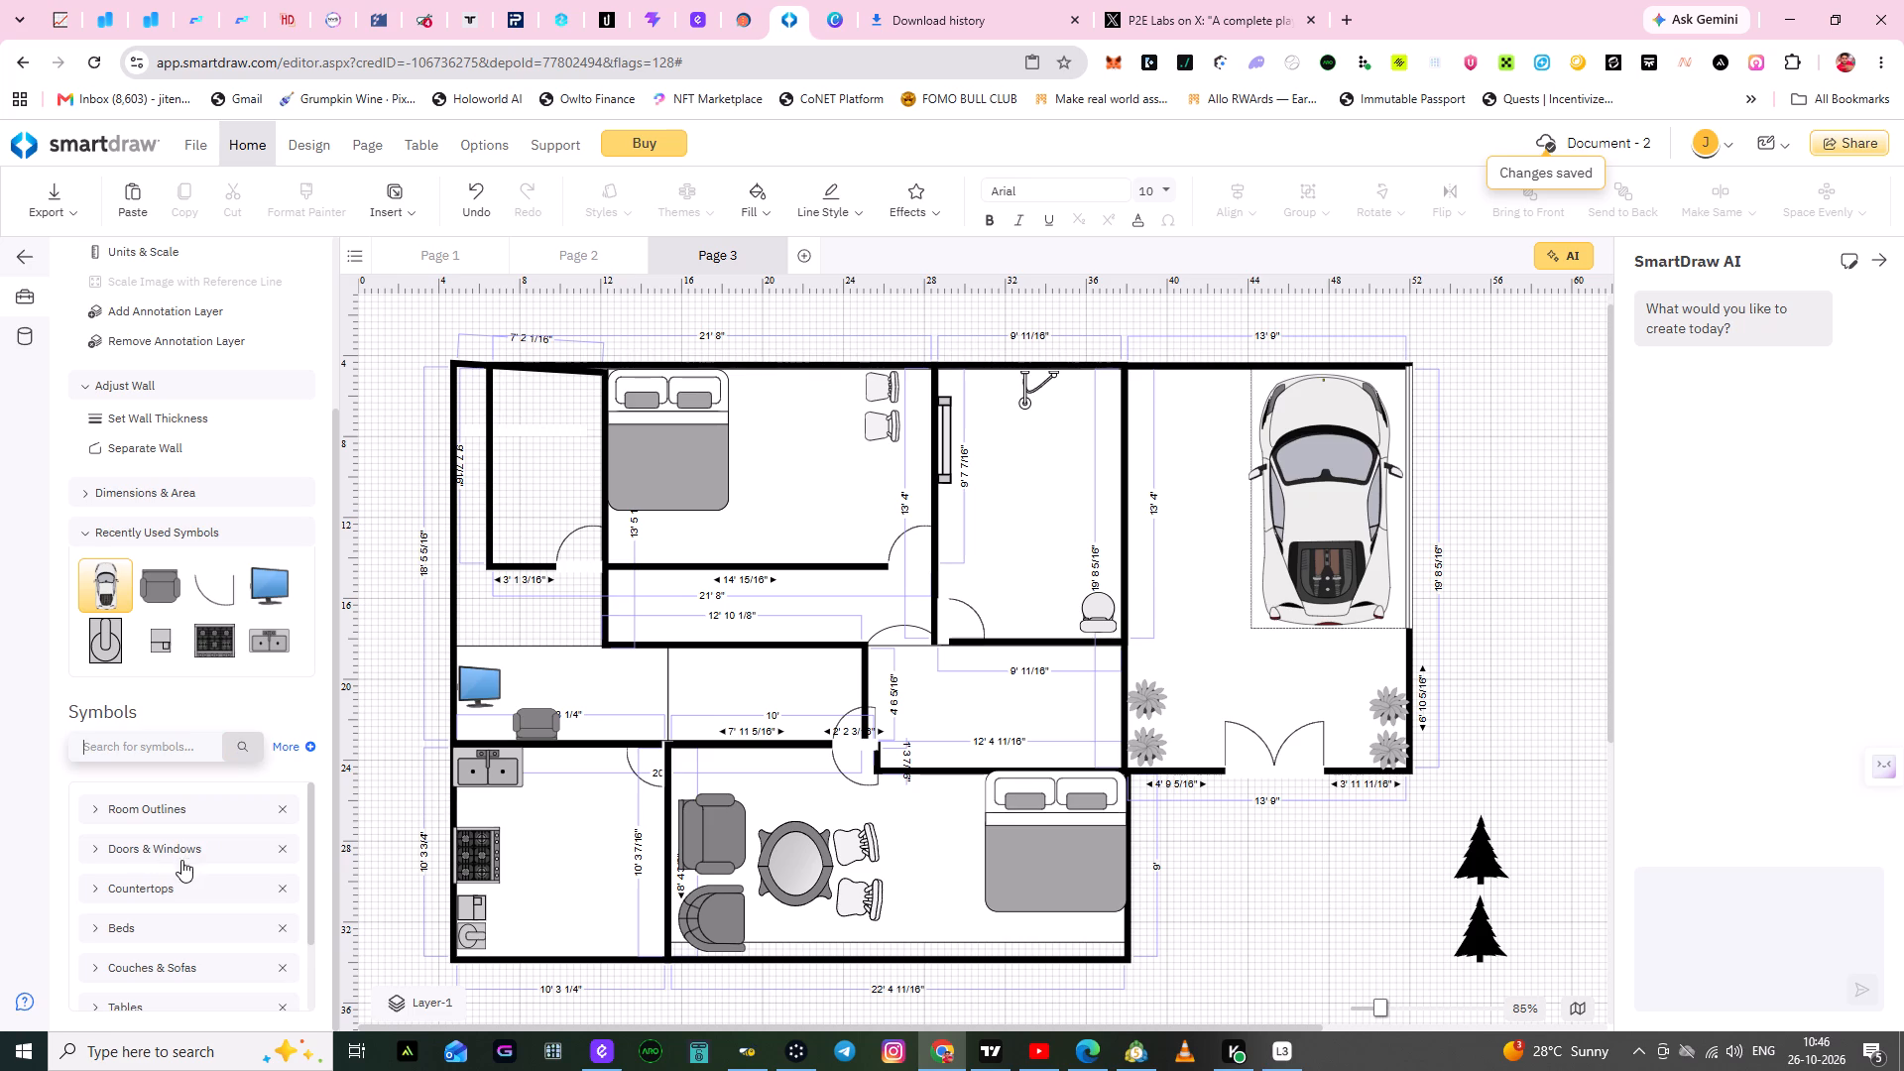
left_click(148, 751)
left_click(211, 801)
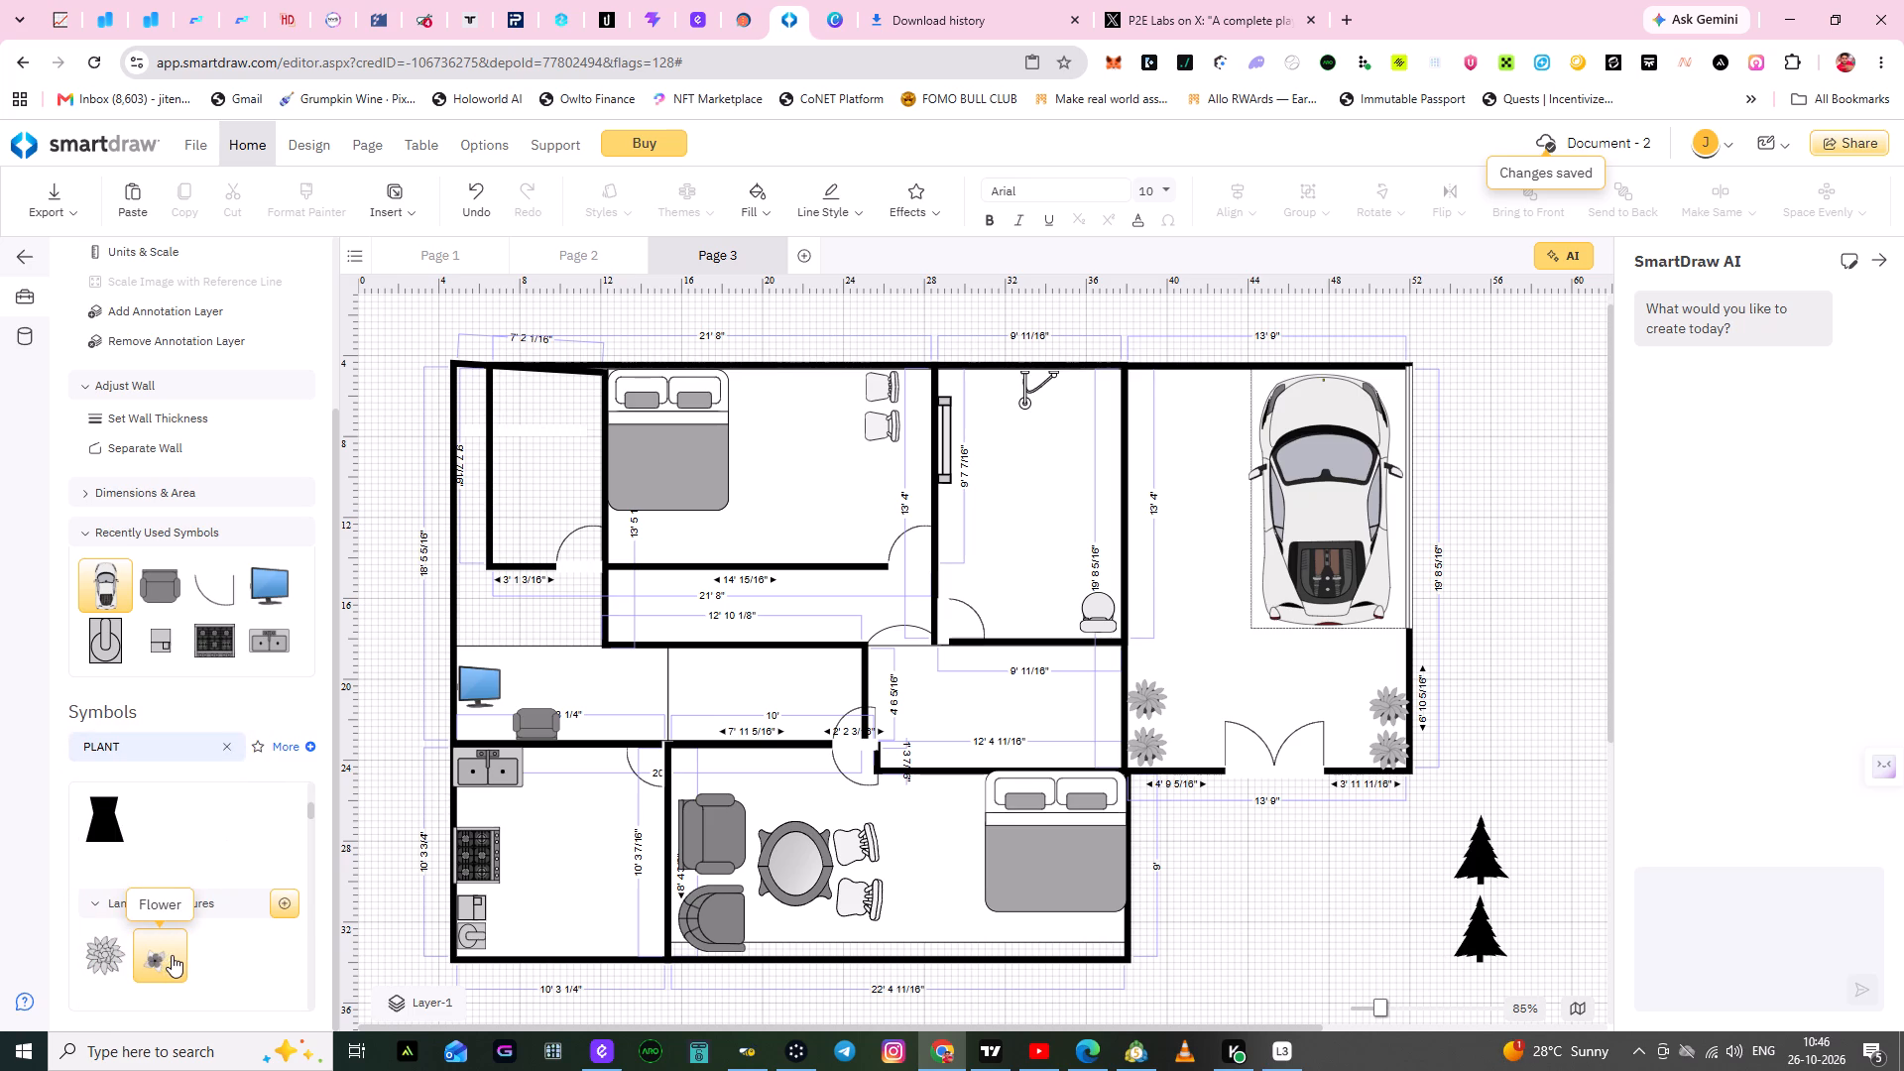
left_click_drag(154, 963, 656, 740)
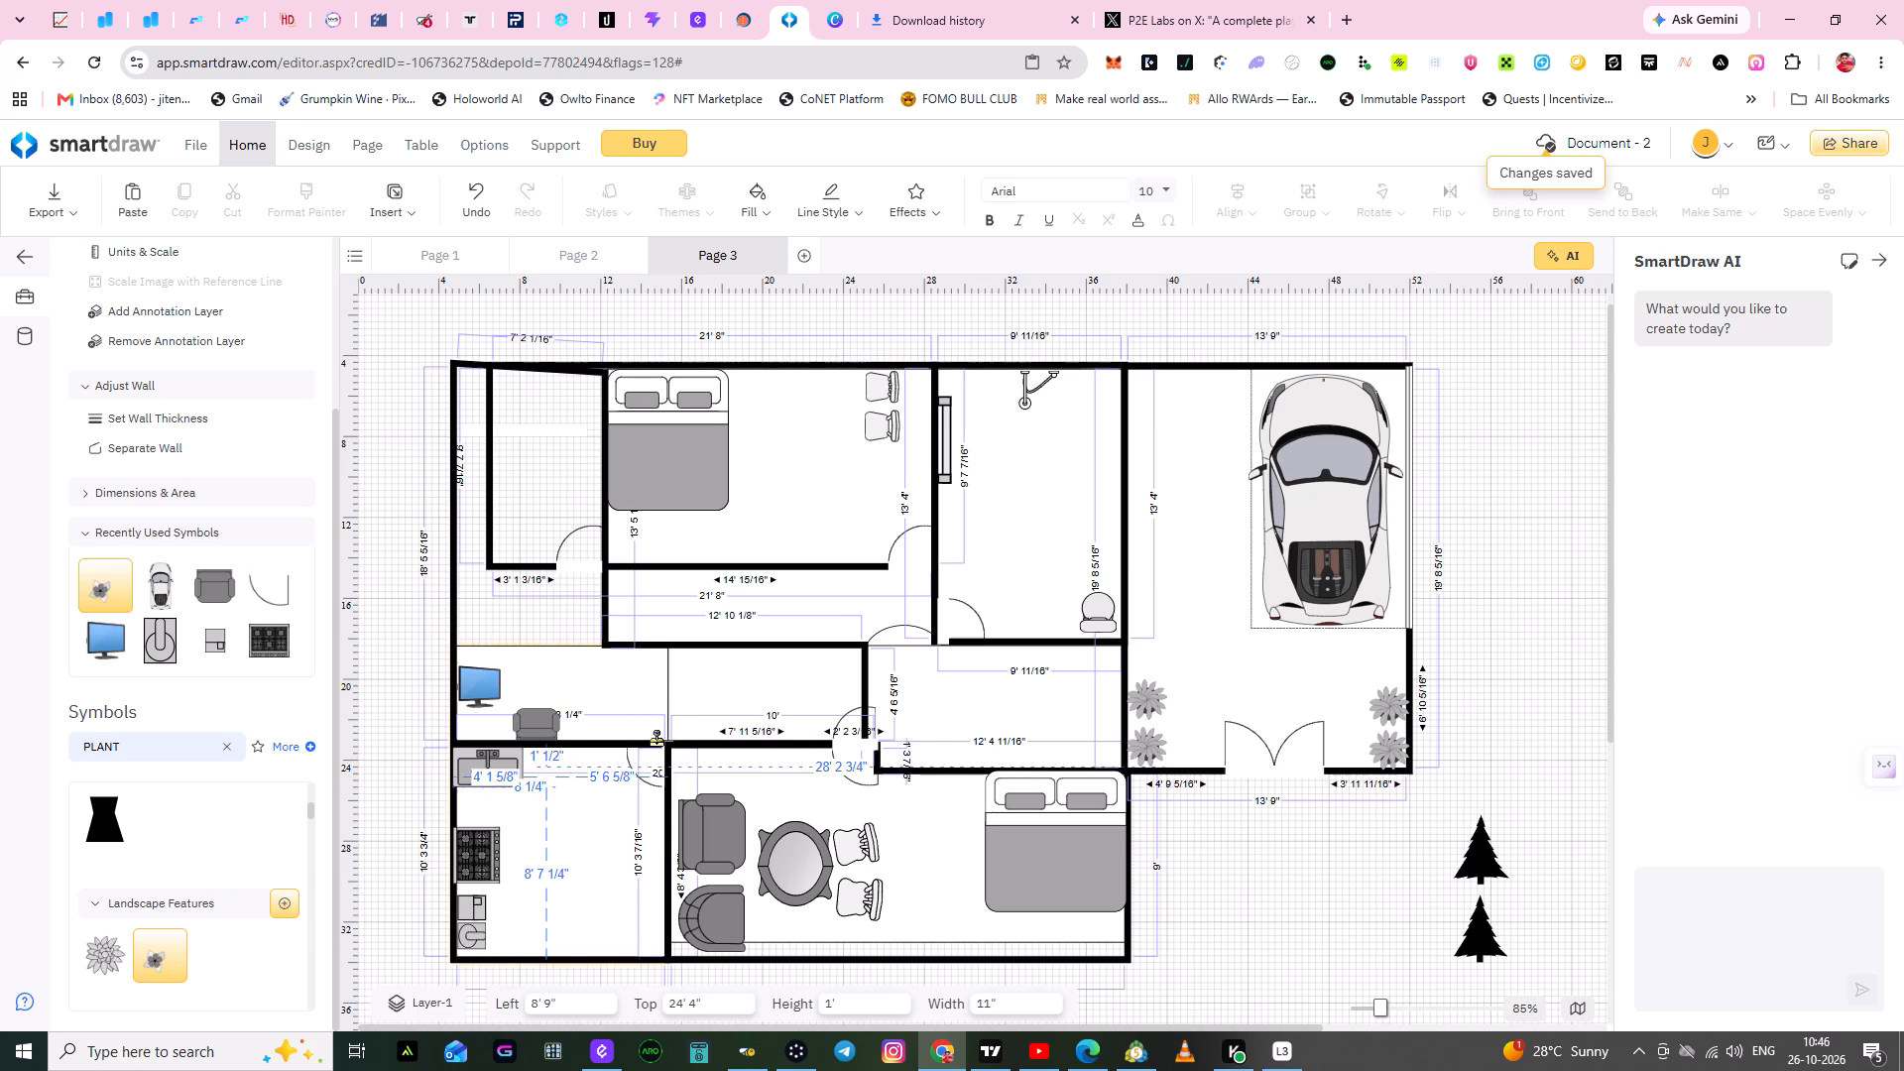
left_click_drag(656, 740, 1150, 417)
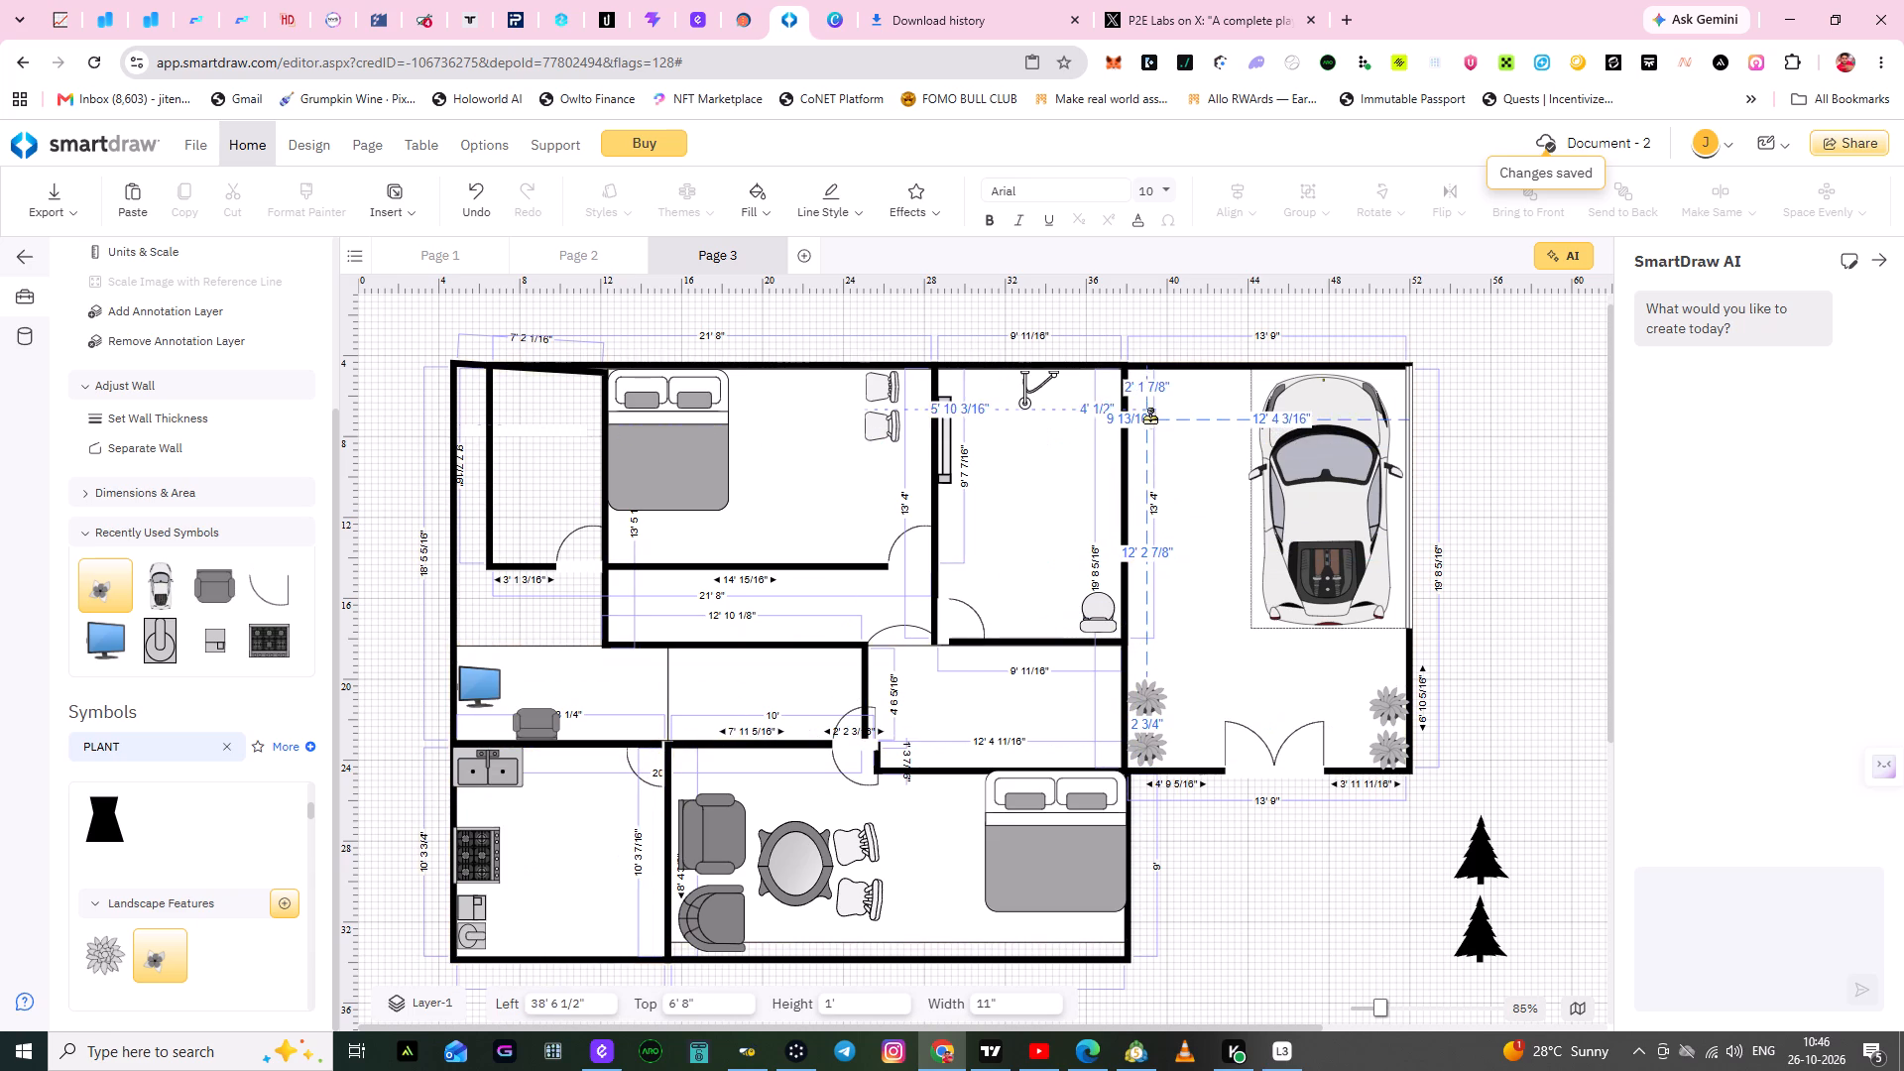
left_click_drag(1150, 417, 1150, 411)
left_click(1193, 495)
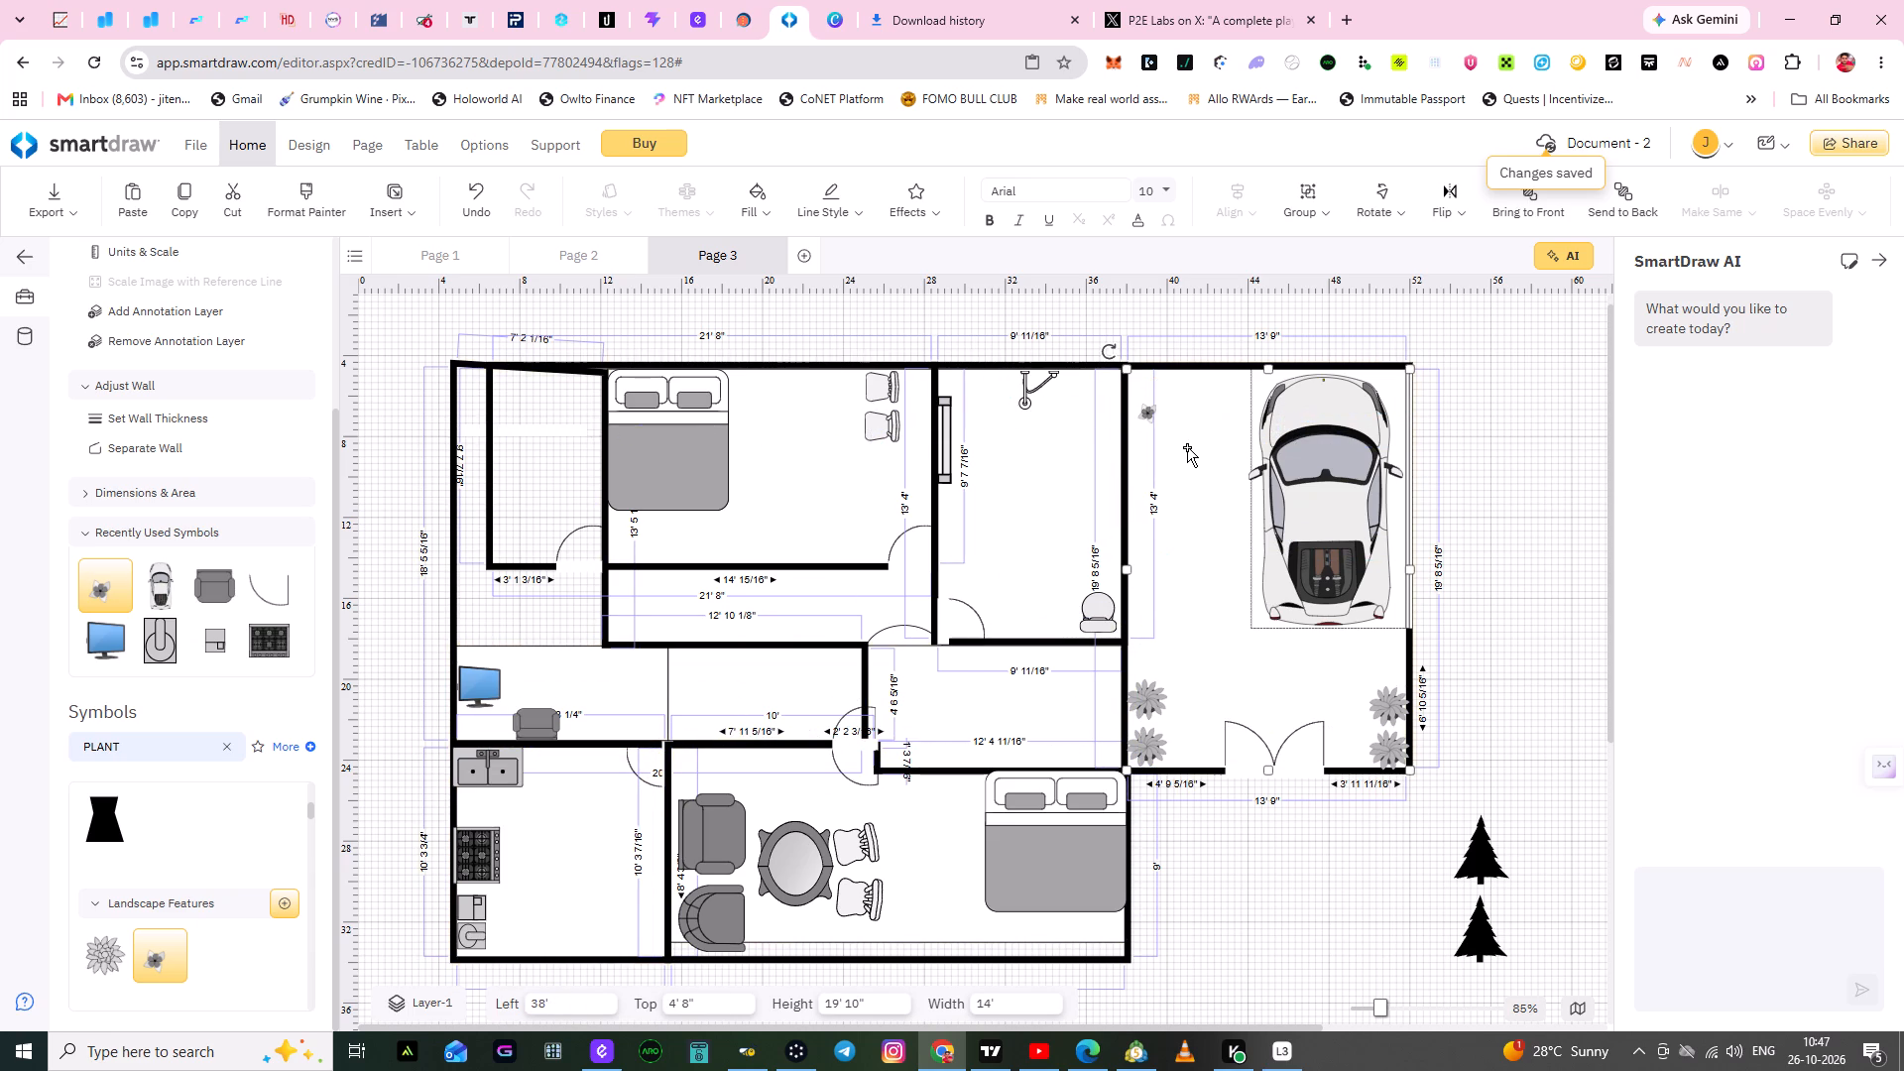
left_click(1149, 416)
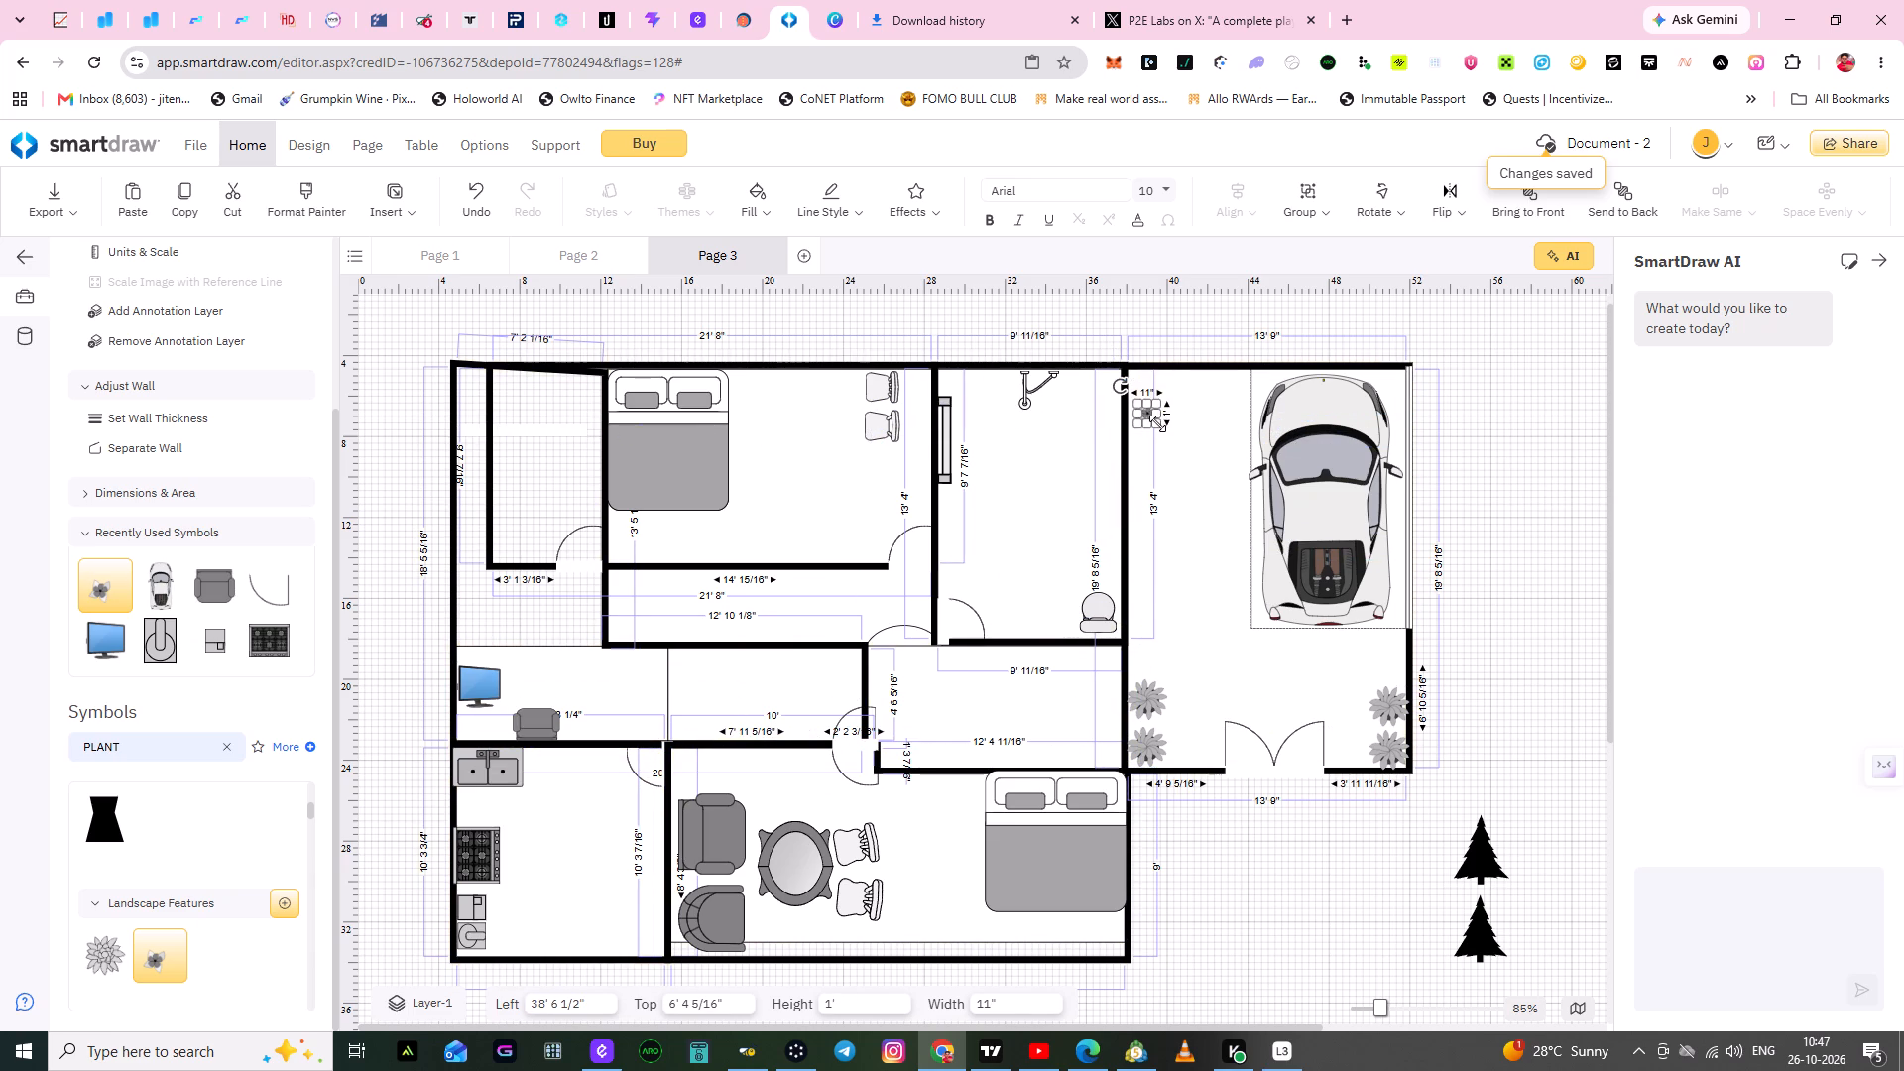
left_click_drag(1157, 423, 1192, 462)
left_click(1189, 478)
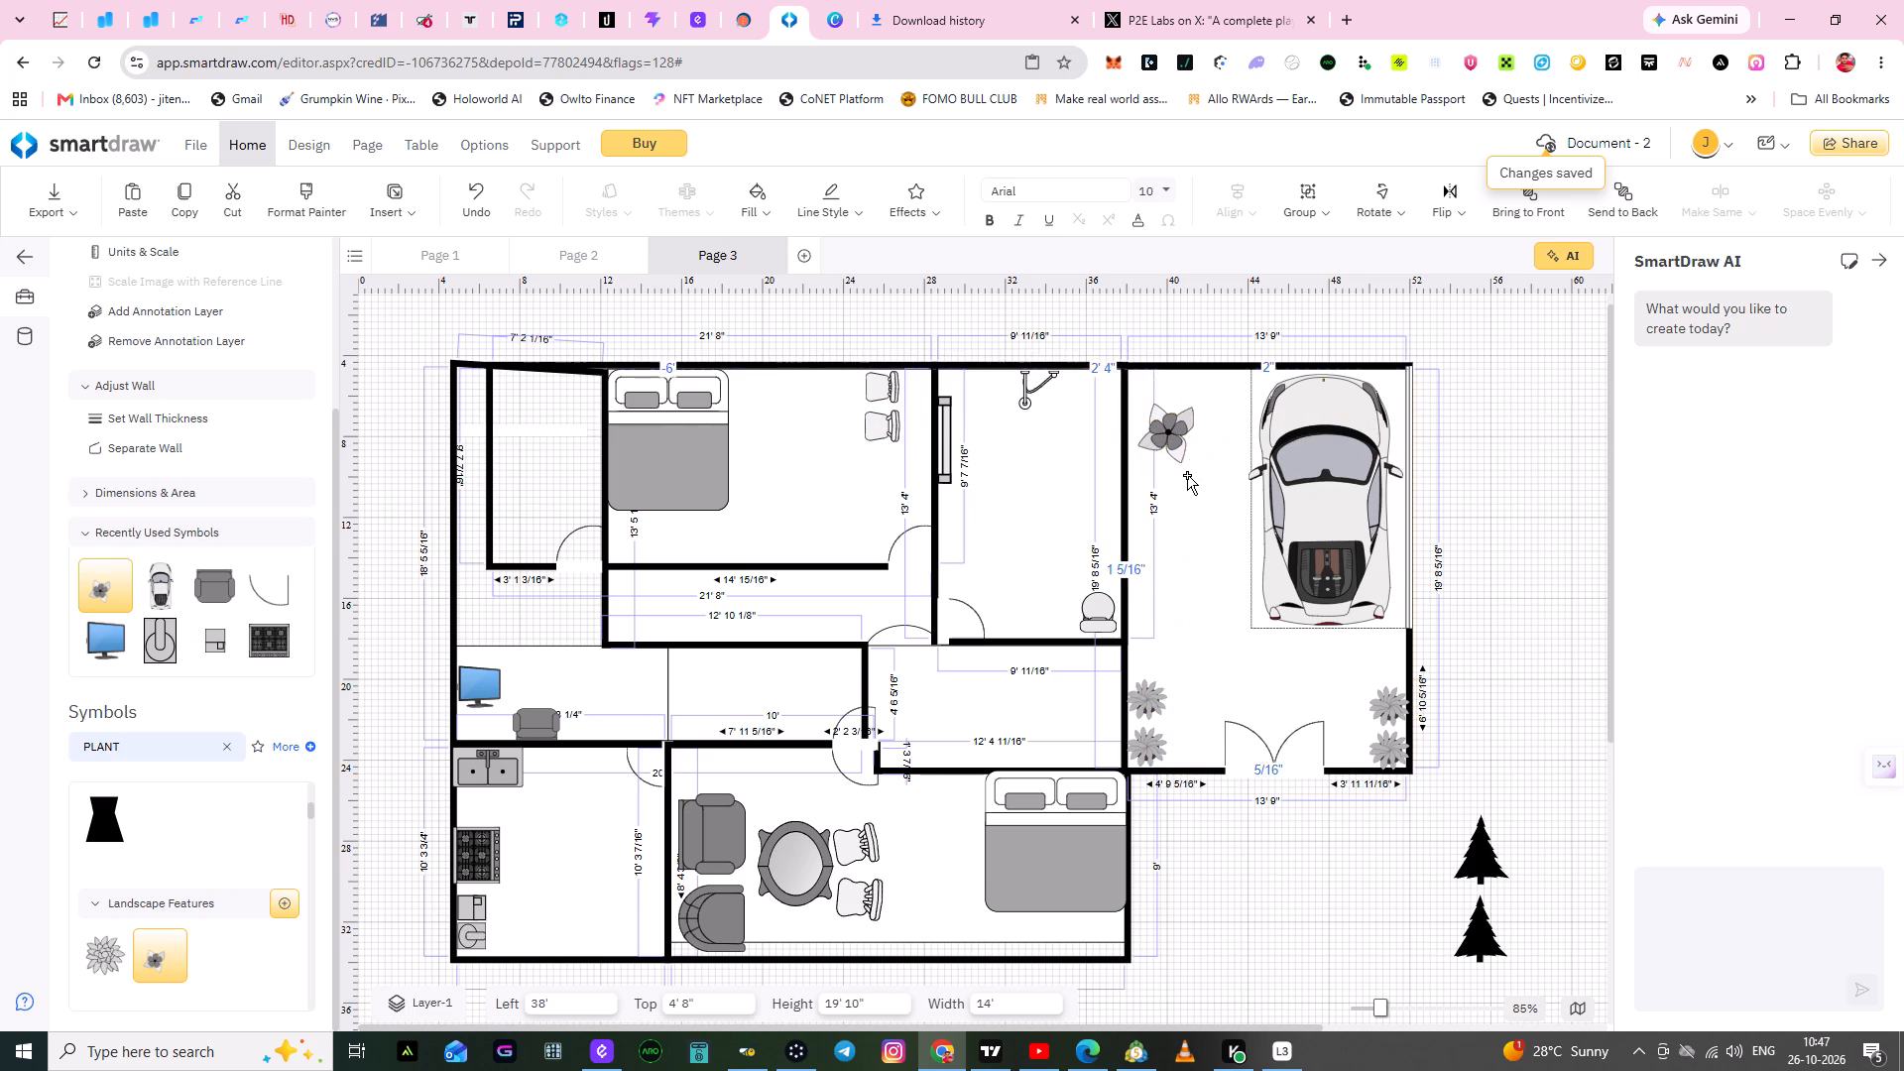
left_click_drag(1174, 445, 1153, 408)
left_click(1190, 554)
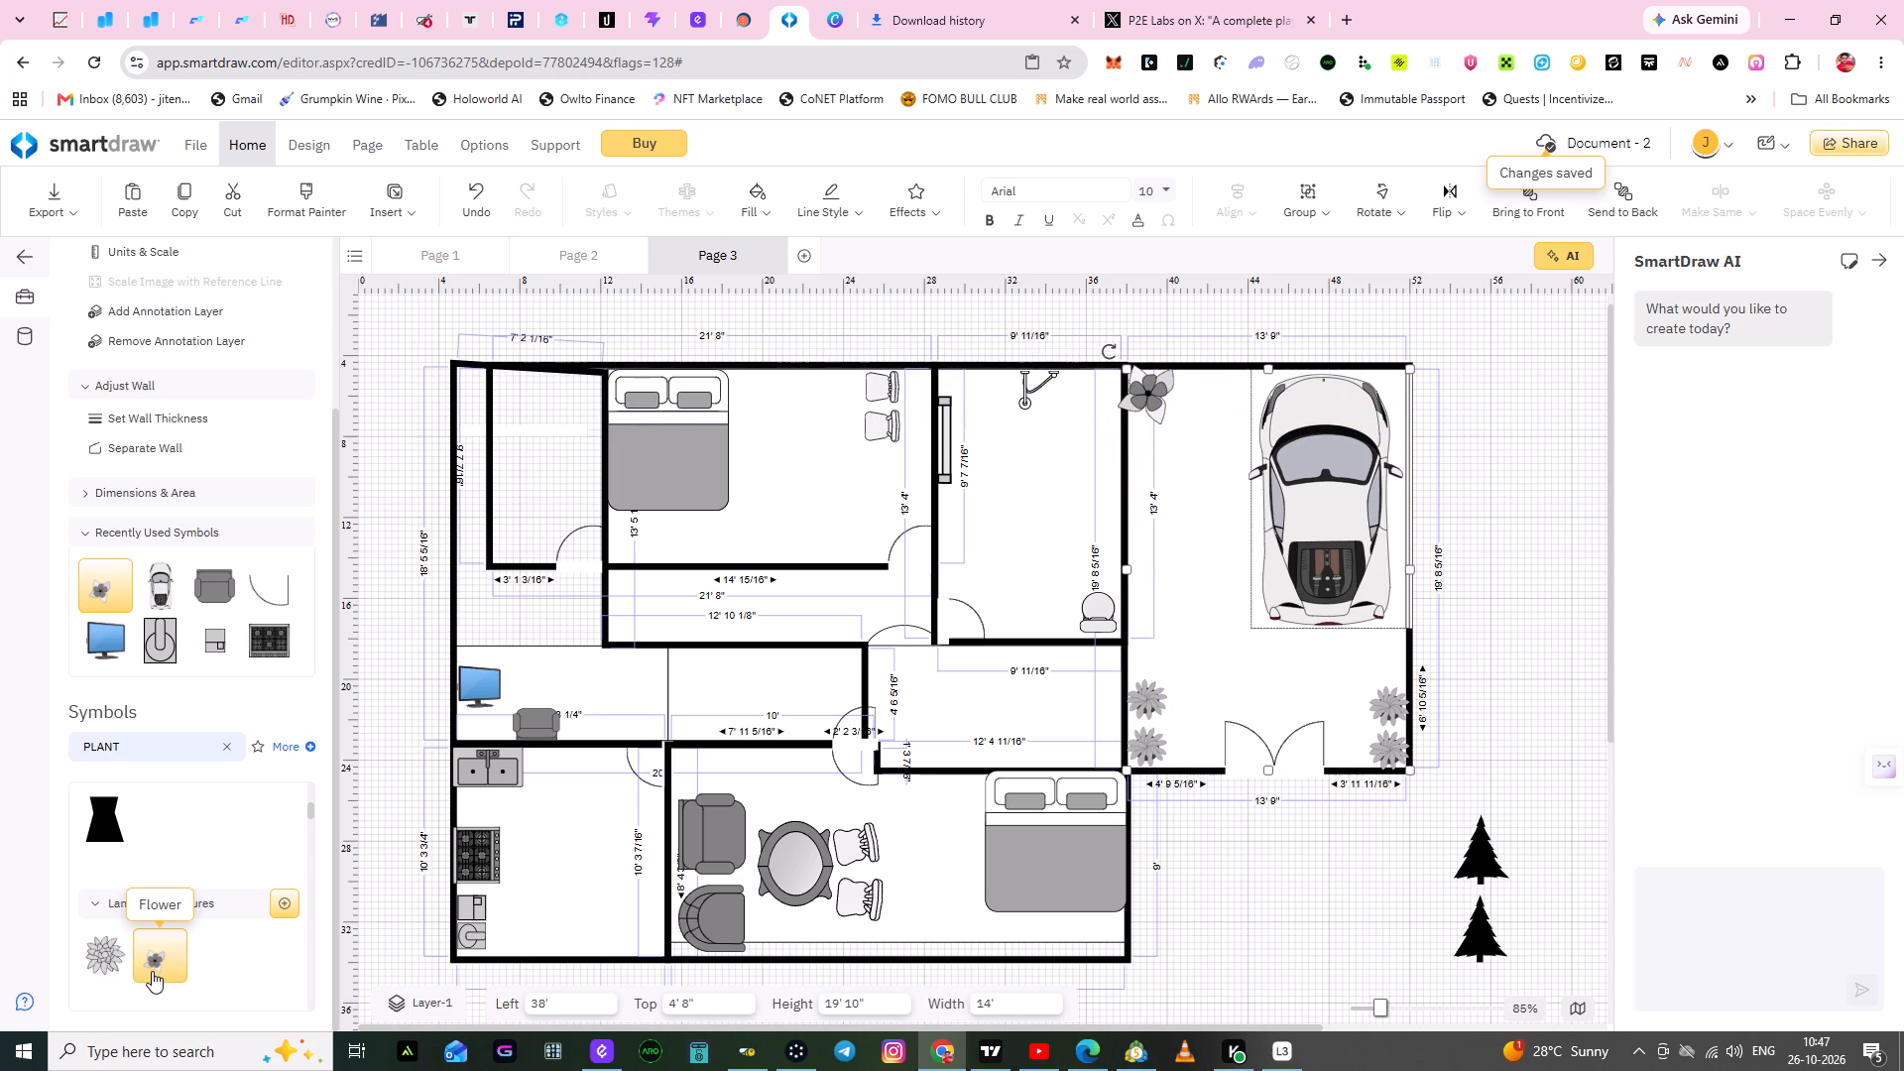
Place a second Flower against the garage's left wall below the first, about 8' 3" from the top.
left_click_drag(152, 971, 1149, 469)
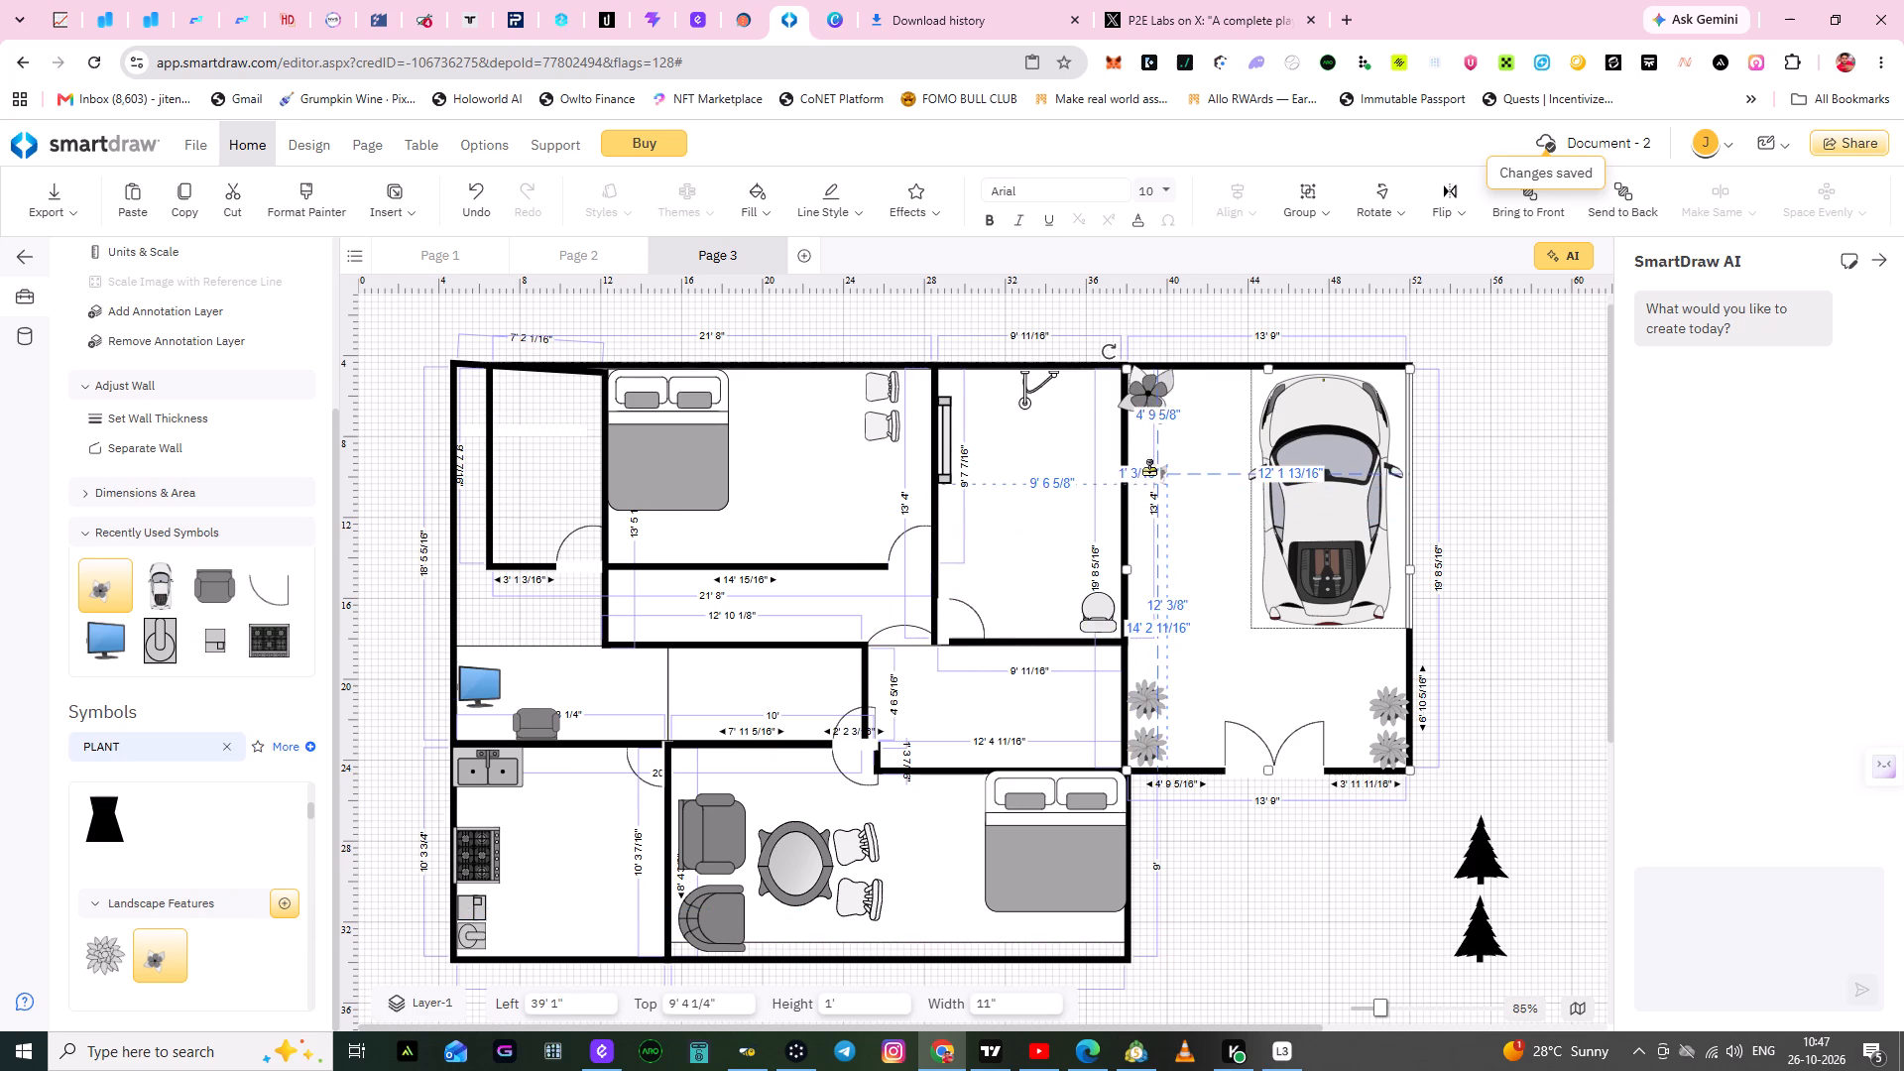
left_click_drag(1149, 469, 1135, 451)
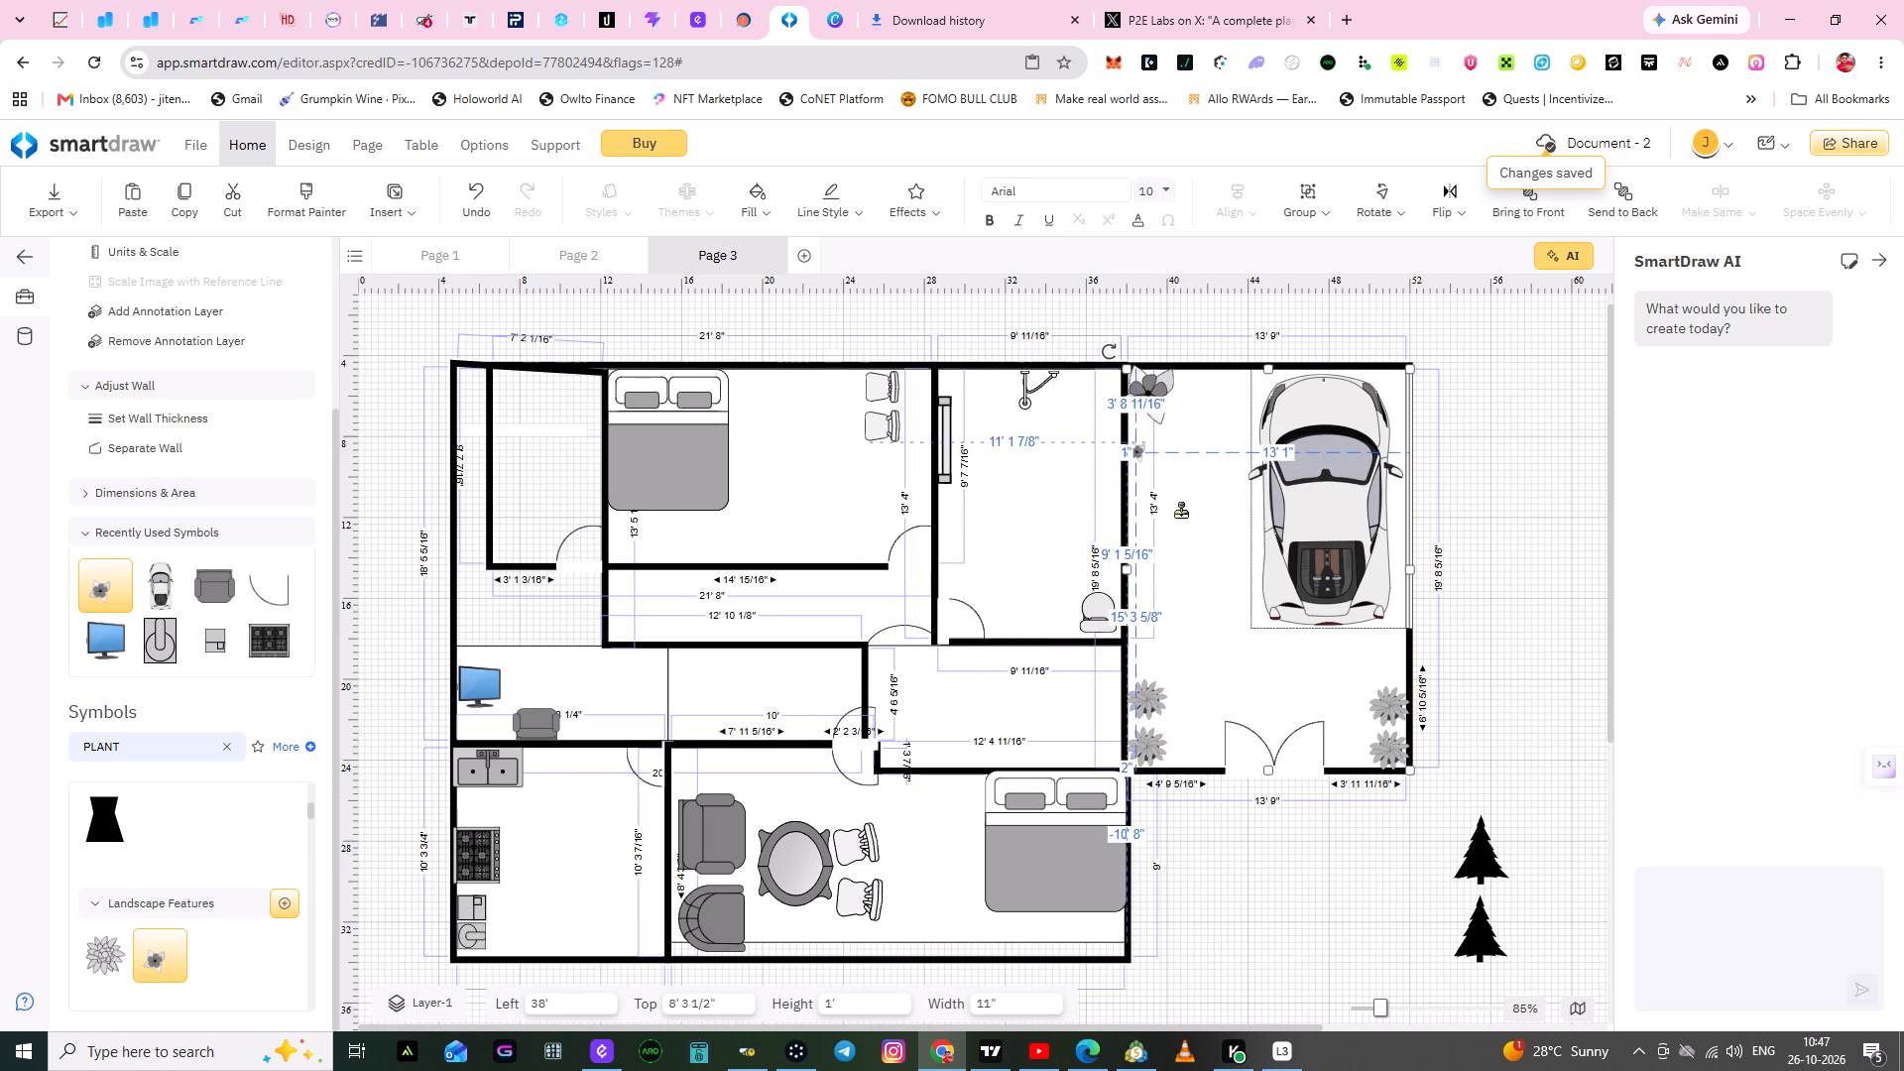
left_click(1204, 535)
Enlarge the second flower to about 2' 1" wide by 1' 11" high and set it about 7' 5" from the top, against the wall.
left_click(1133, 449)
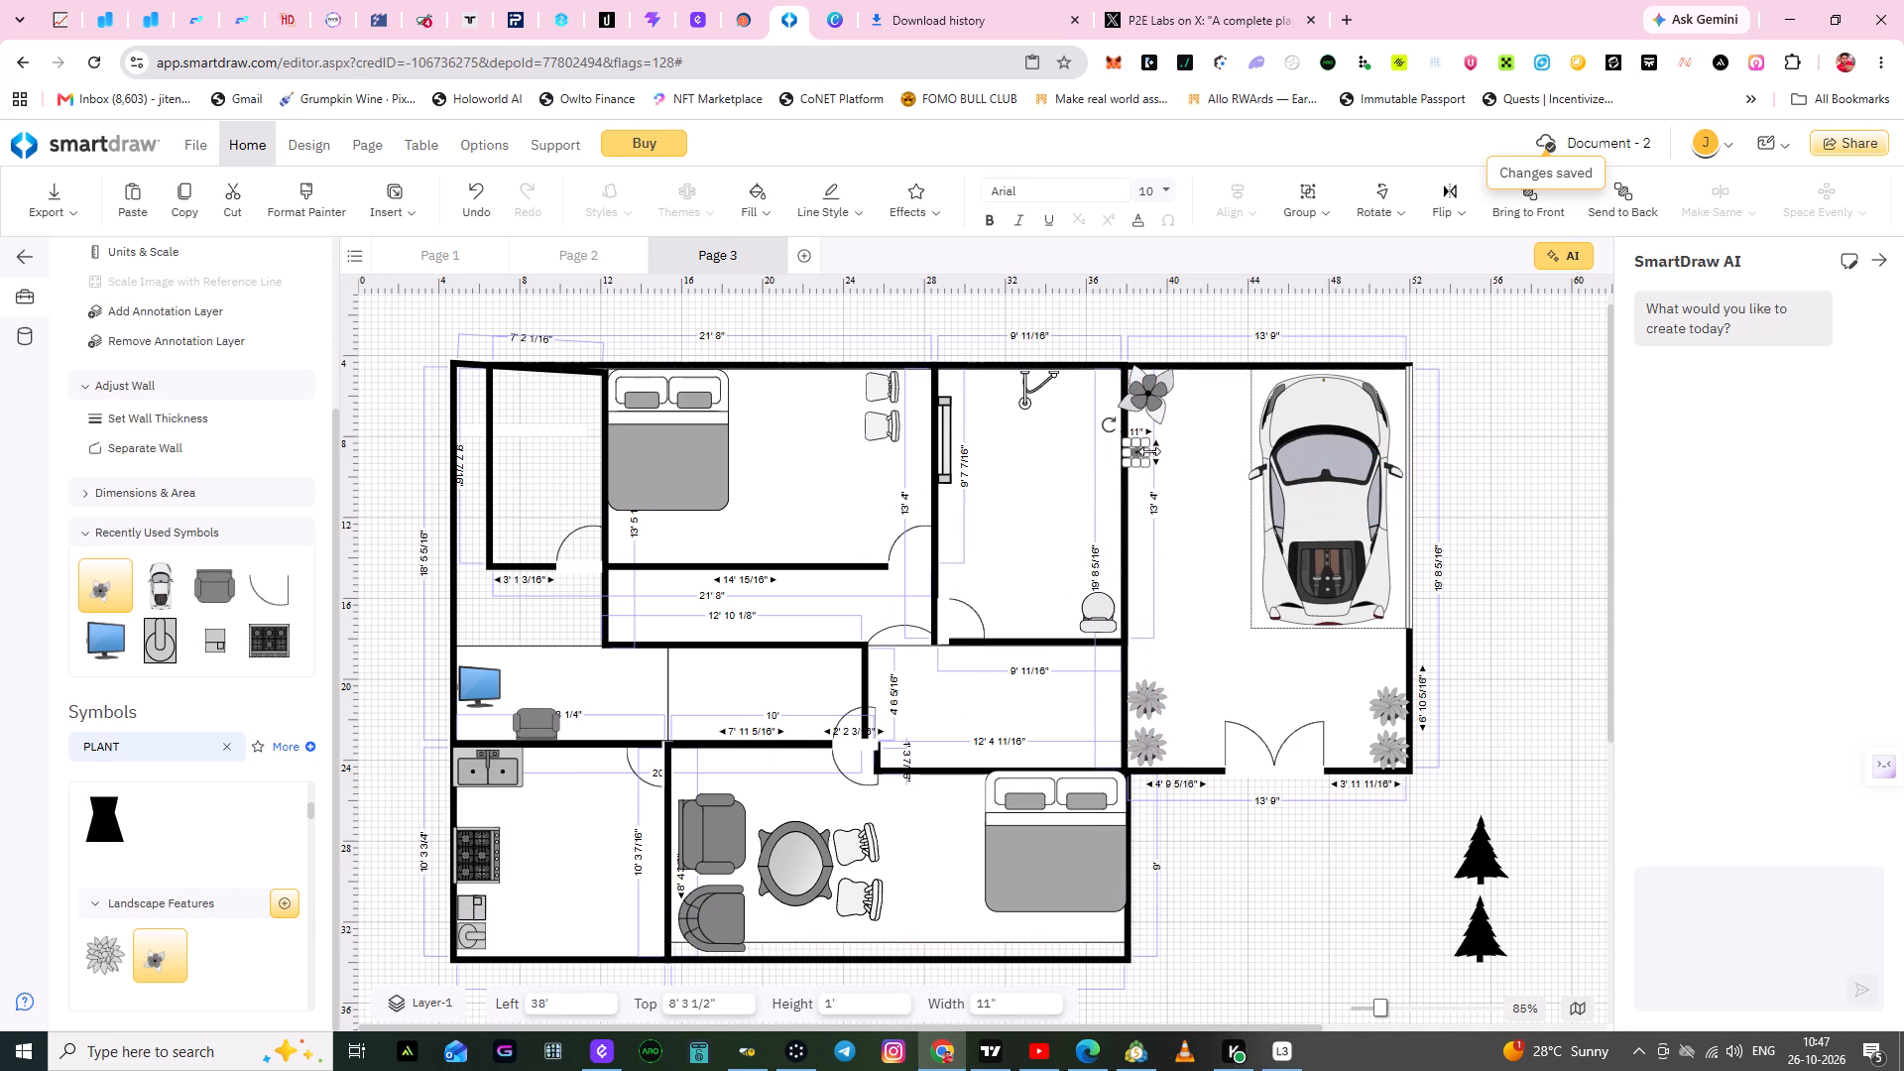
left_click_drag(1149, 451, 1184, 454)
left_click(1161, 521)
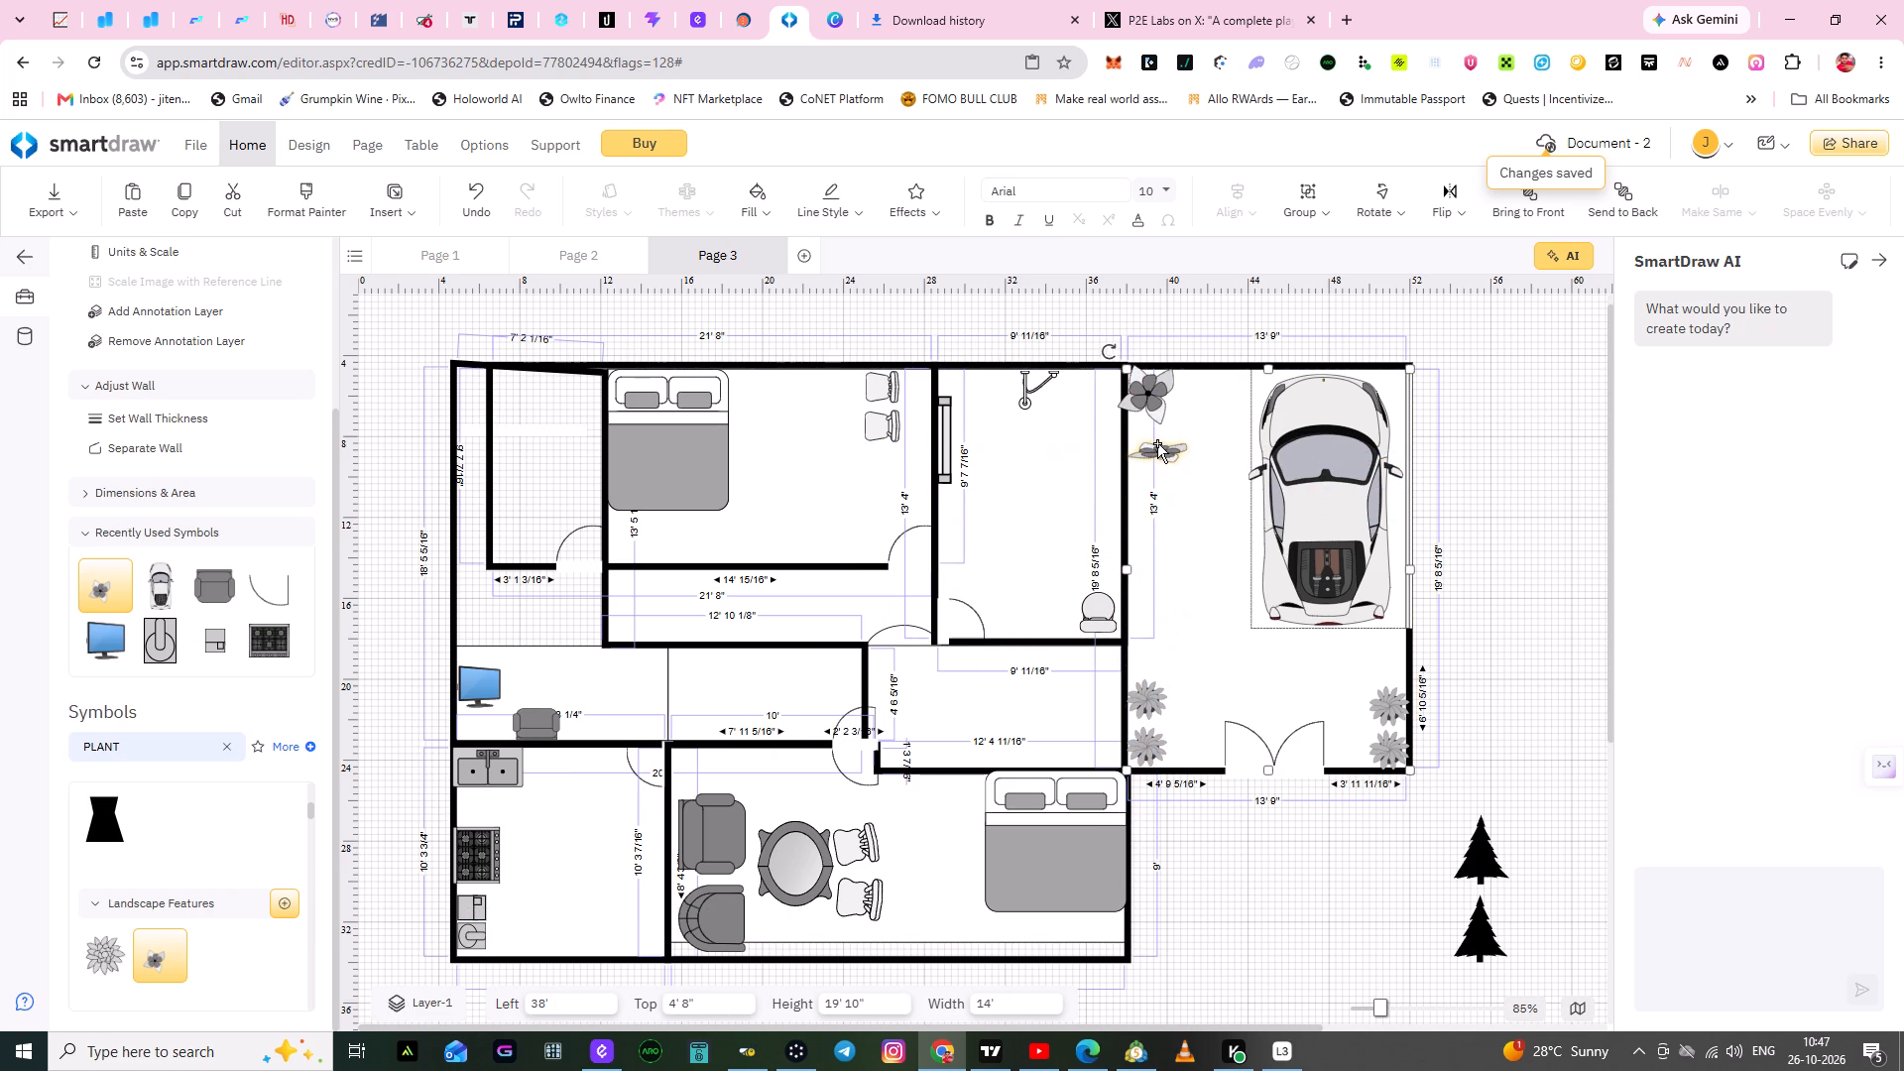
left_click(1157, 443)
left_click_drag(1157, 442, 1158, 421)
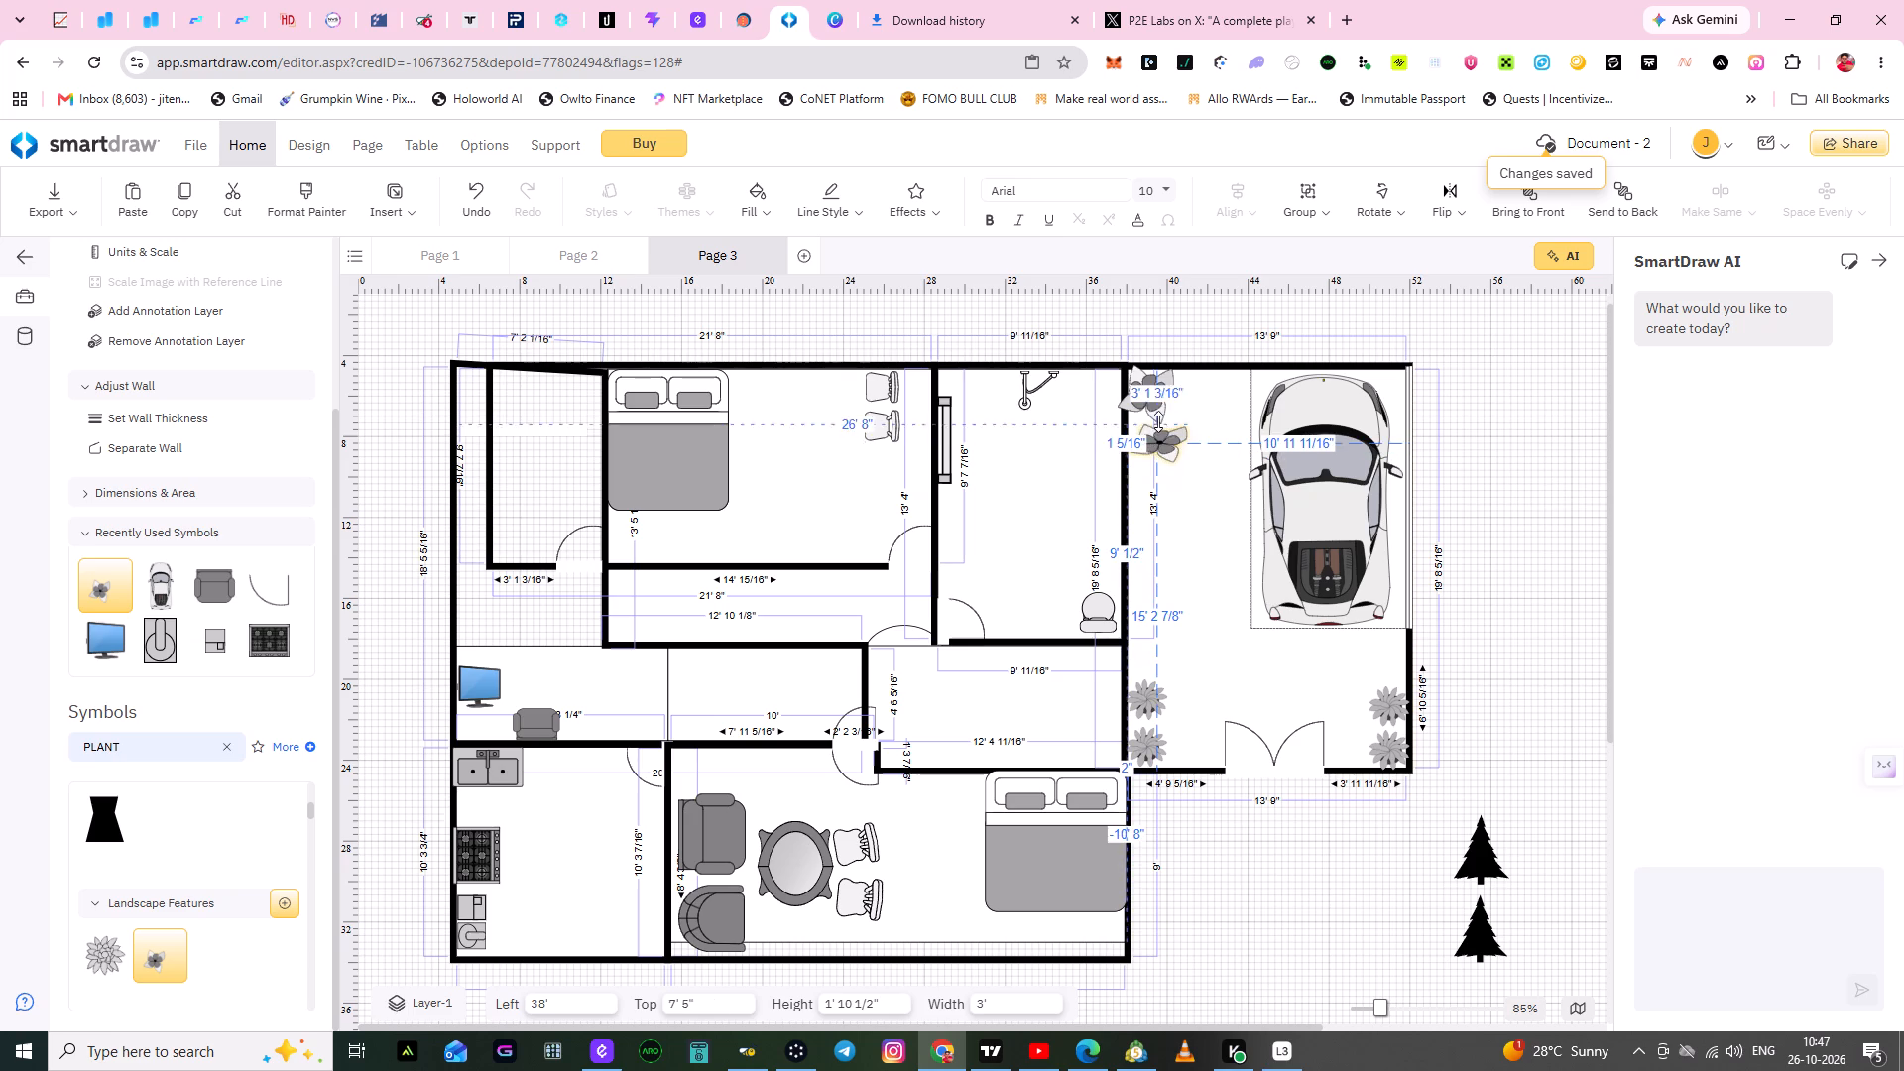
left_click_drag(1158, 421, 1159, 416)
left_click_drag(1163, 452, 1153, 455)
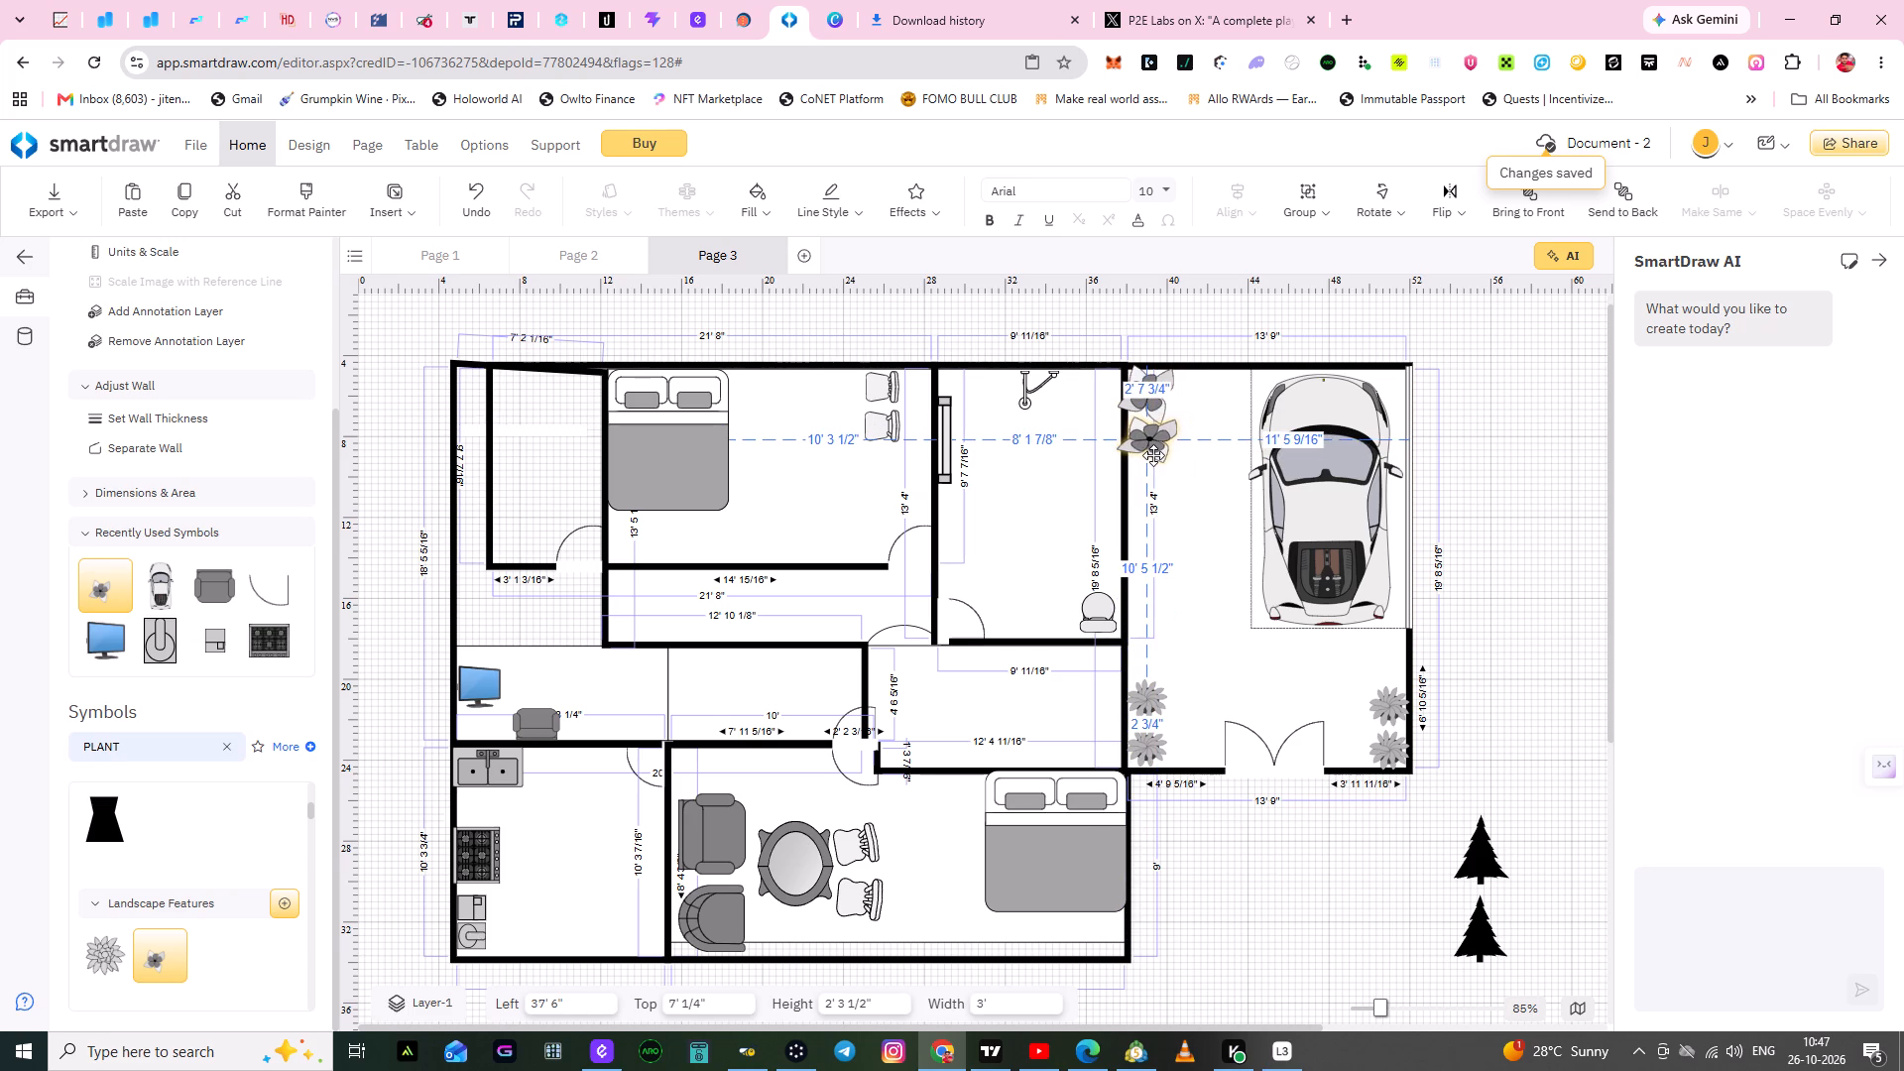
left_click_drag(1153, 455, 1159, 467)
left_click(1160, 464)
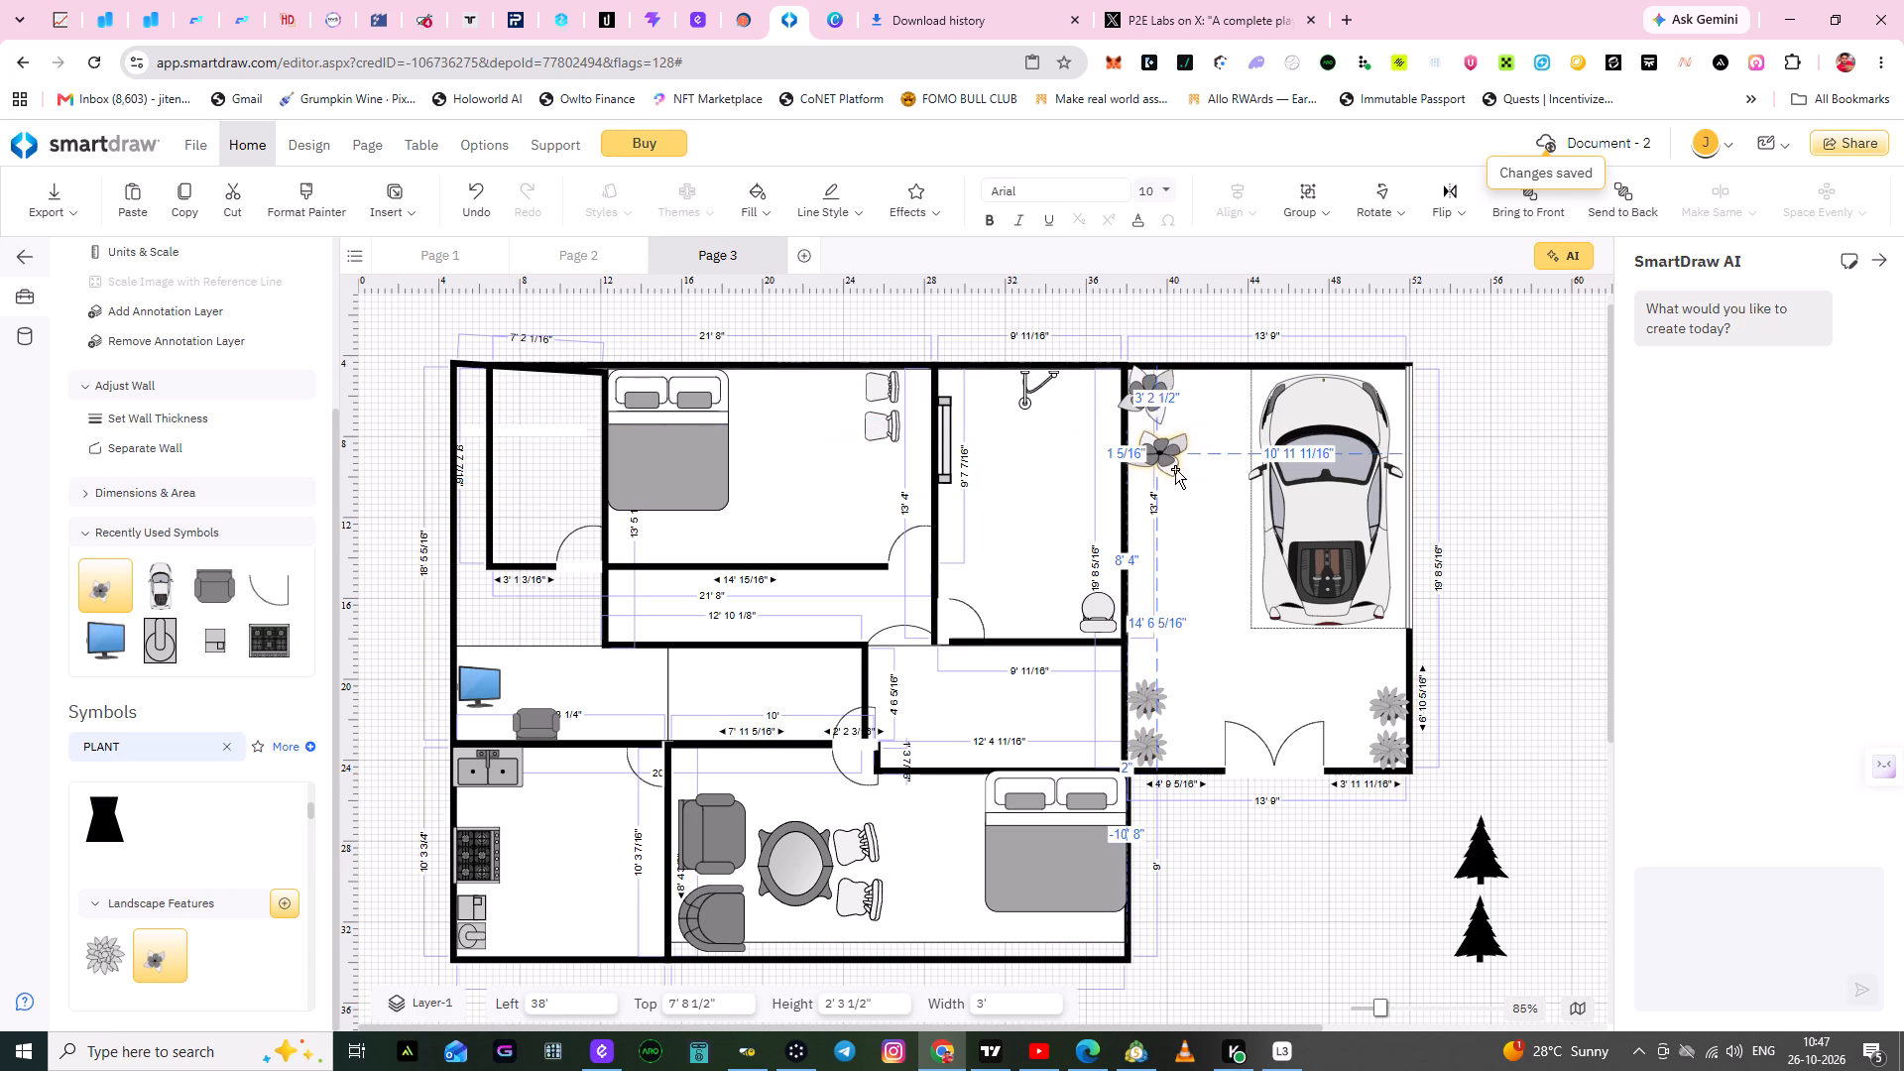
left_click_drag(1186, 476, 1171, 470)
left_click(1201, 500)
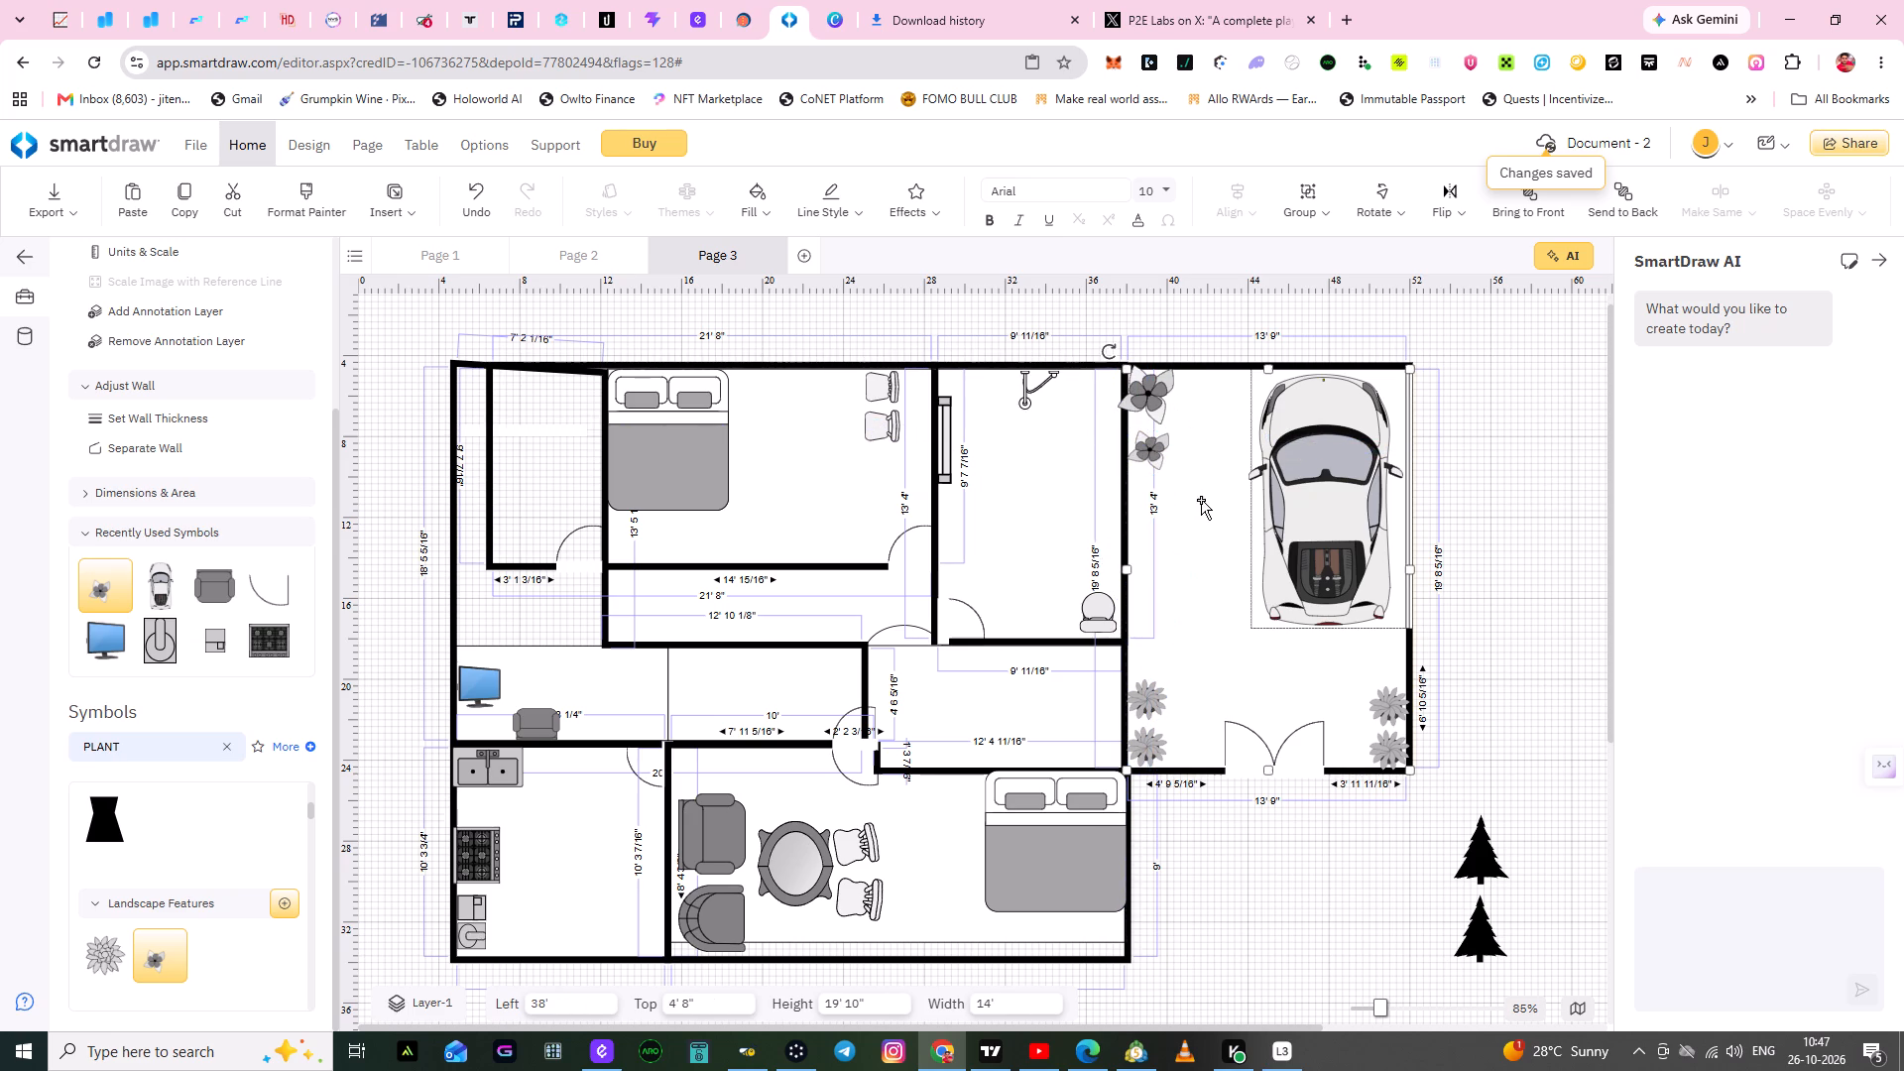
left_click(1157, 464)
left_click(1198, 501)
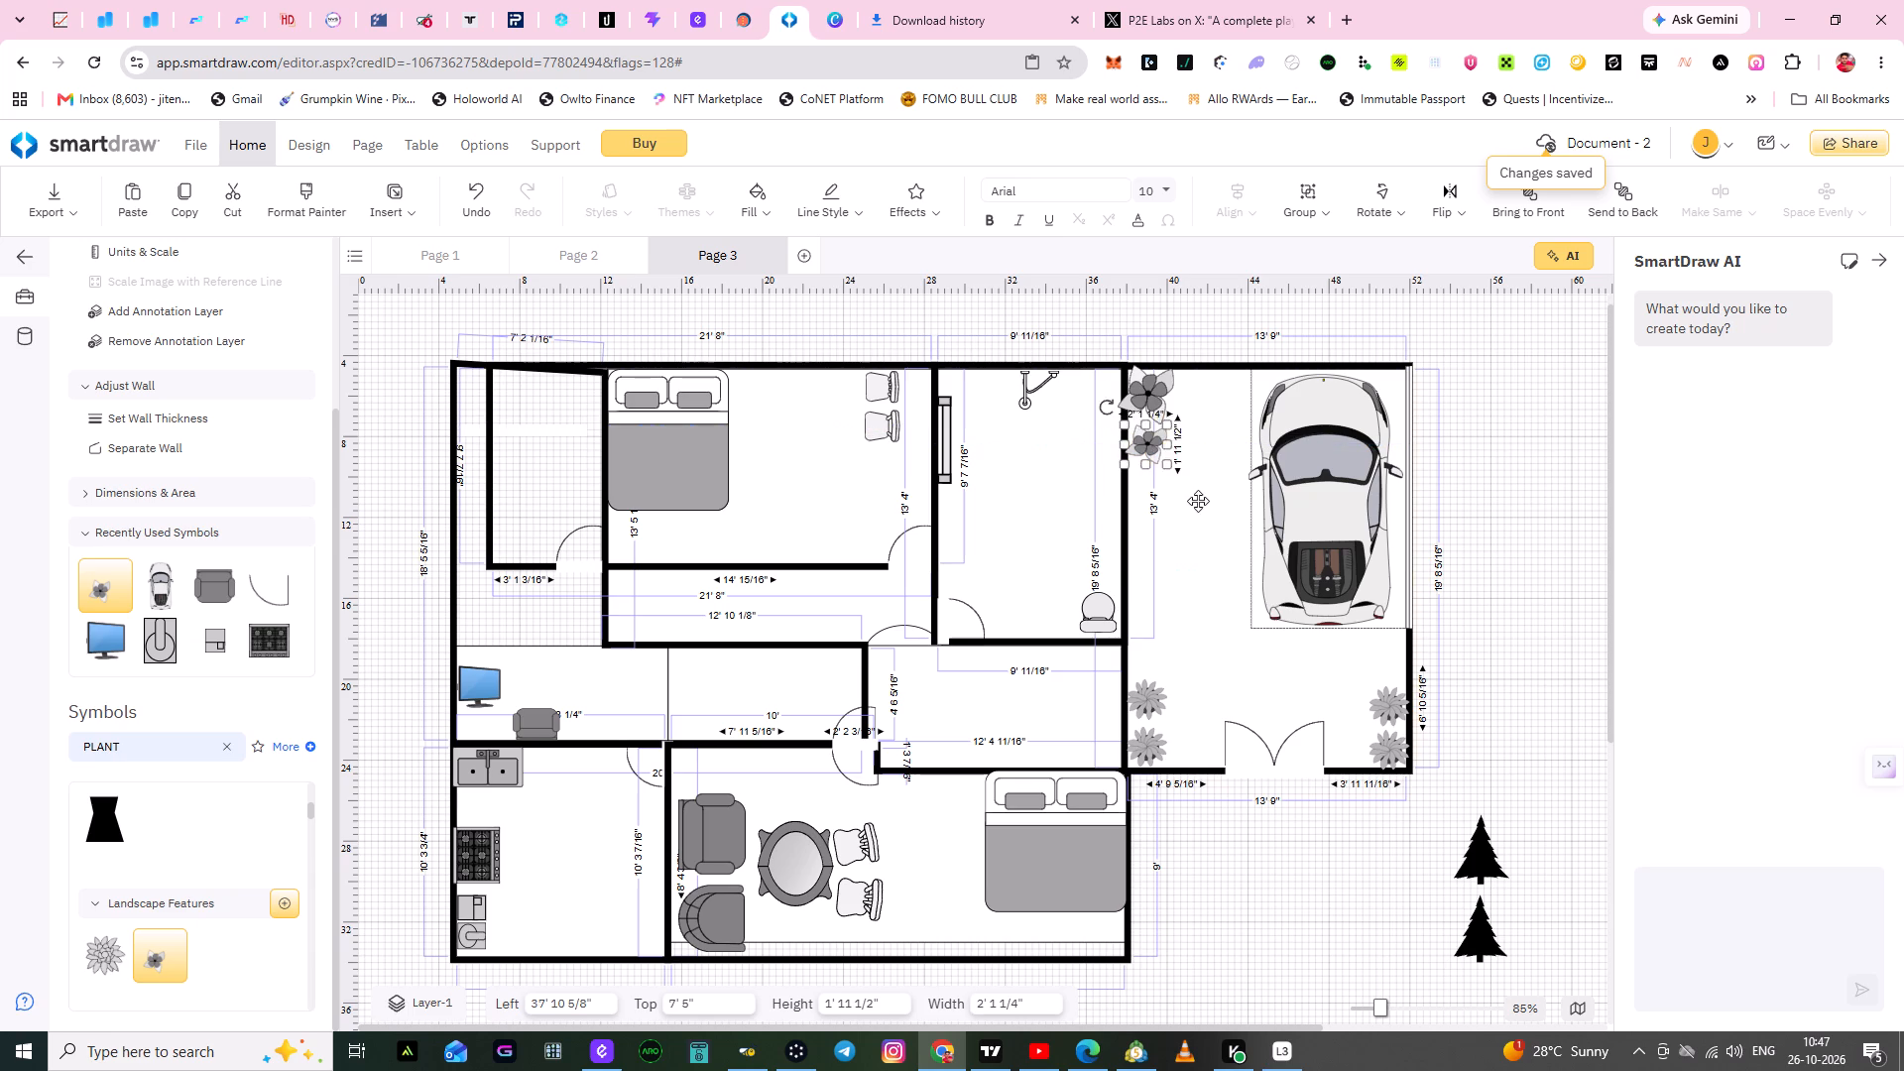
Shrink the corner flower to about 2' 3" high, narrow it to match the second flower, and set it about 4' 11" from the top.
left_click(1156, 393)
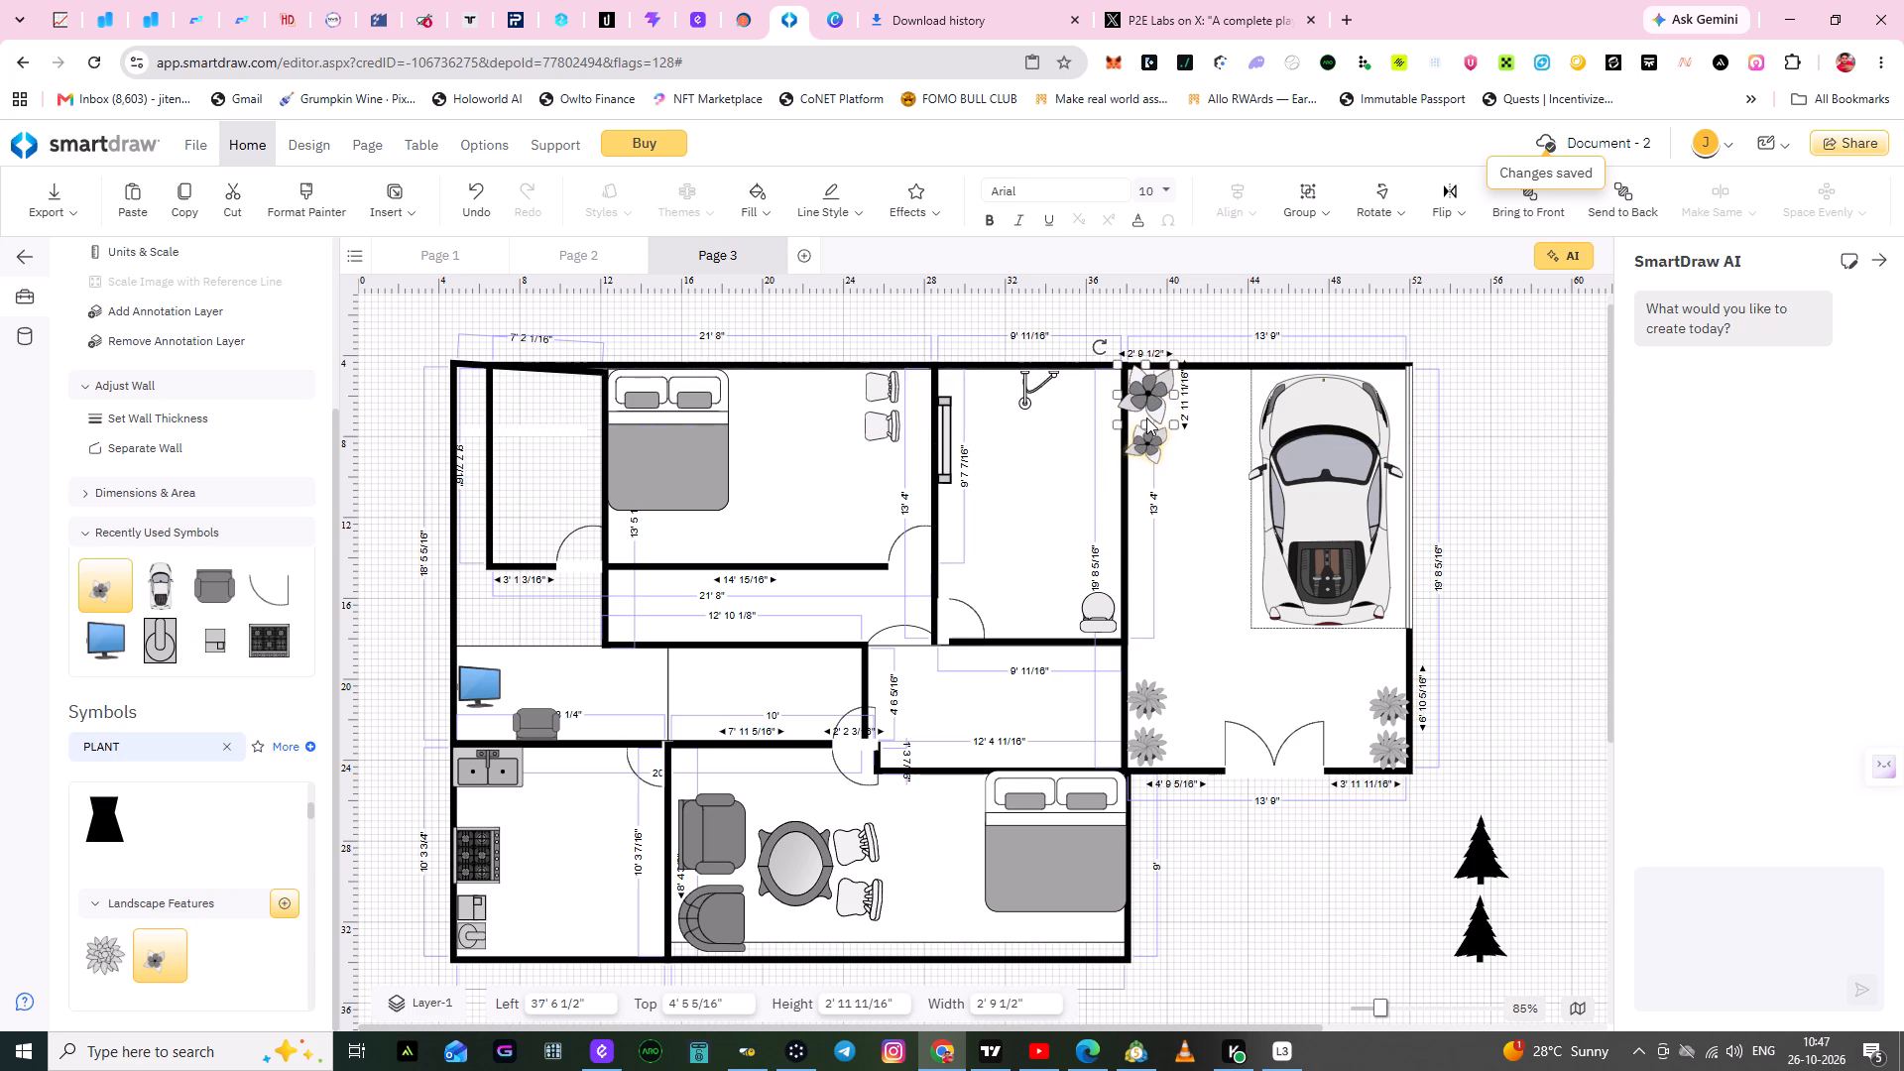
left_click_drag(1172, 421, 1172, 406)
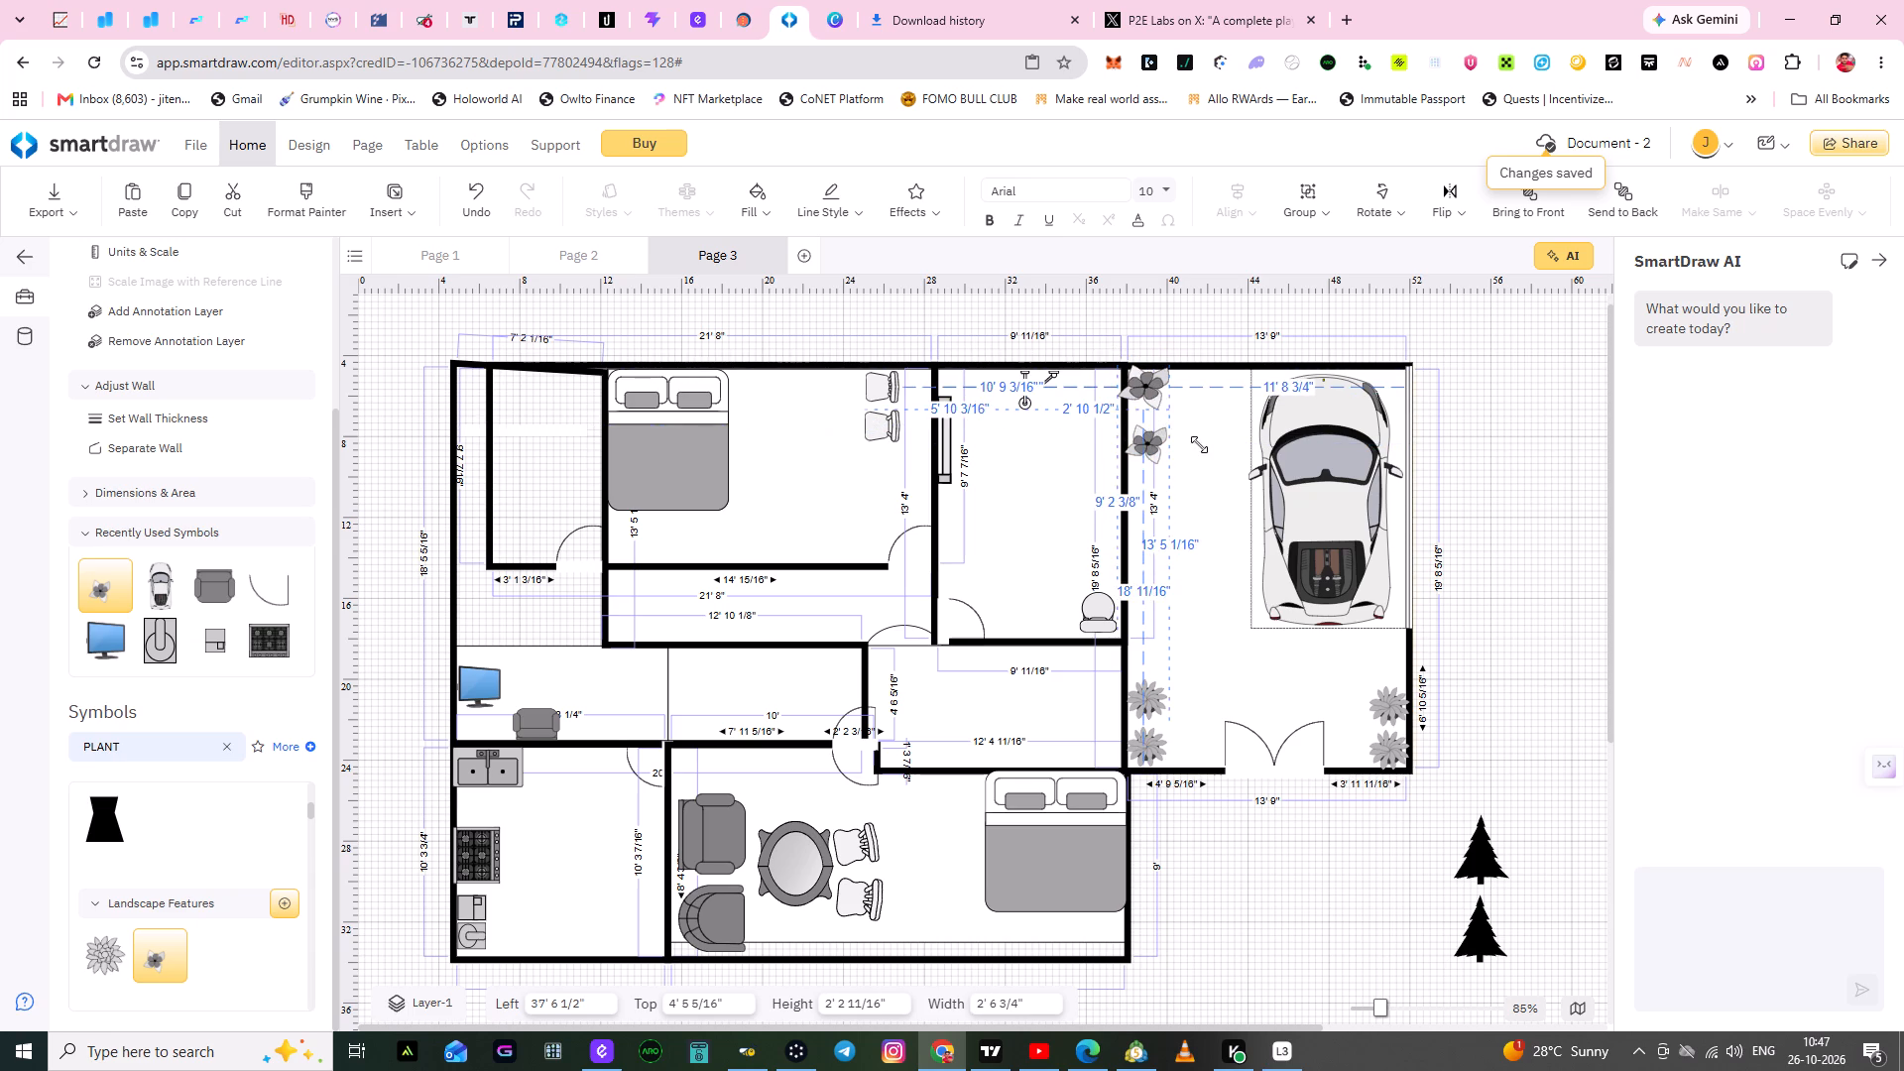
left_click(1205, 448)
left_click_drag(1147, 398, 1160, 403)
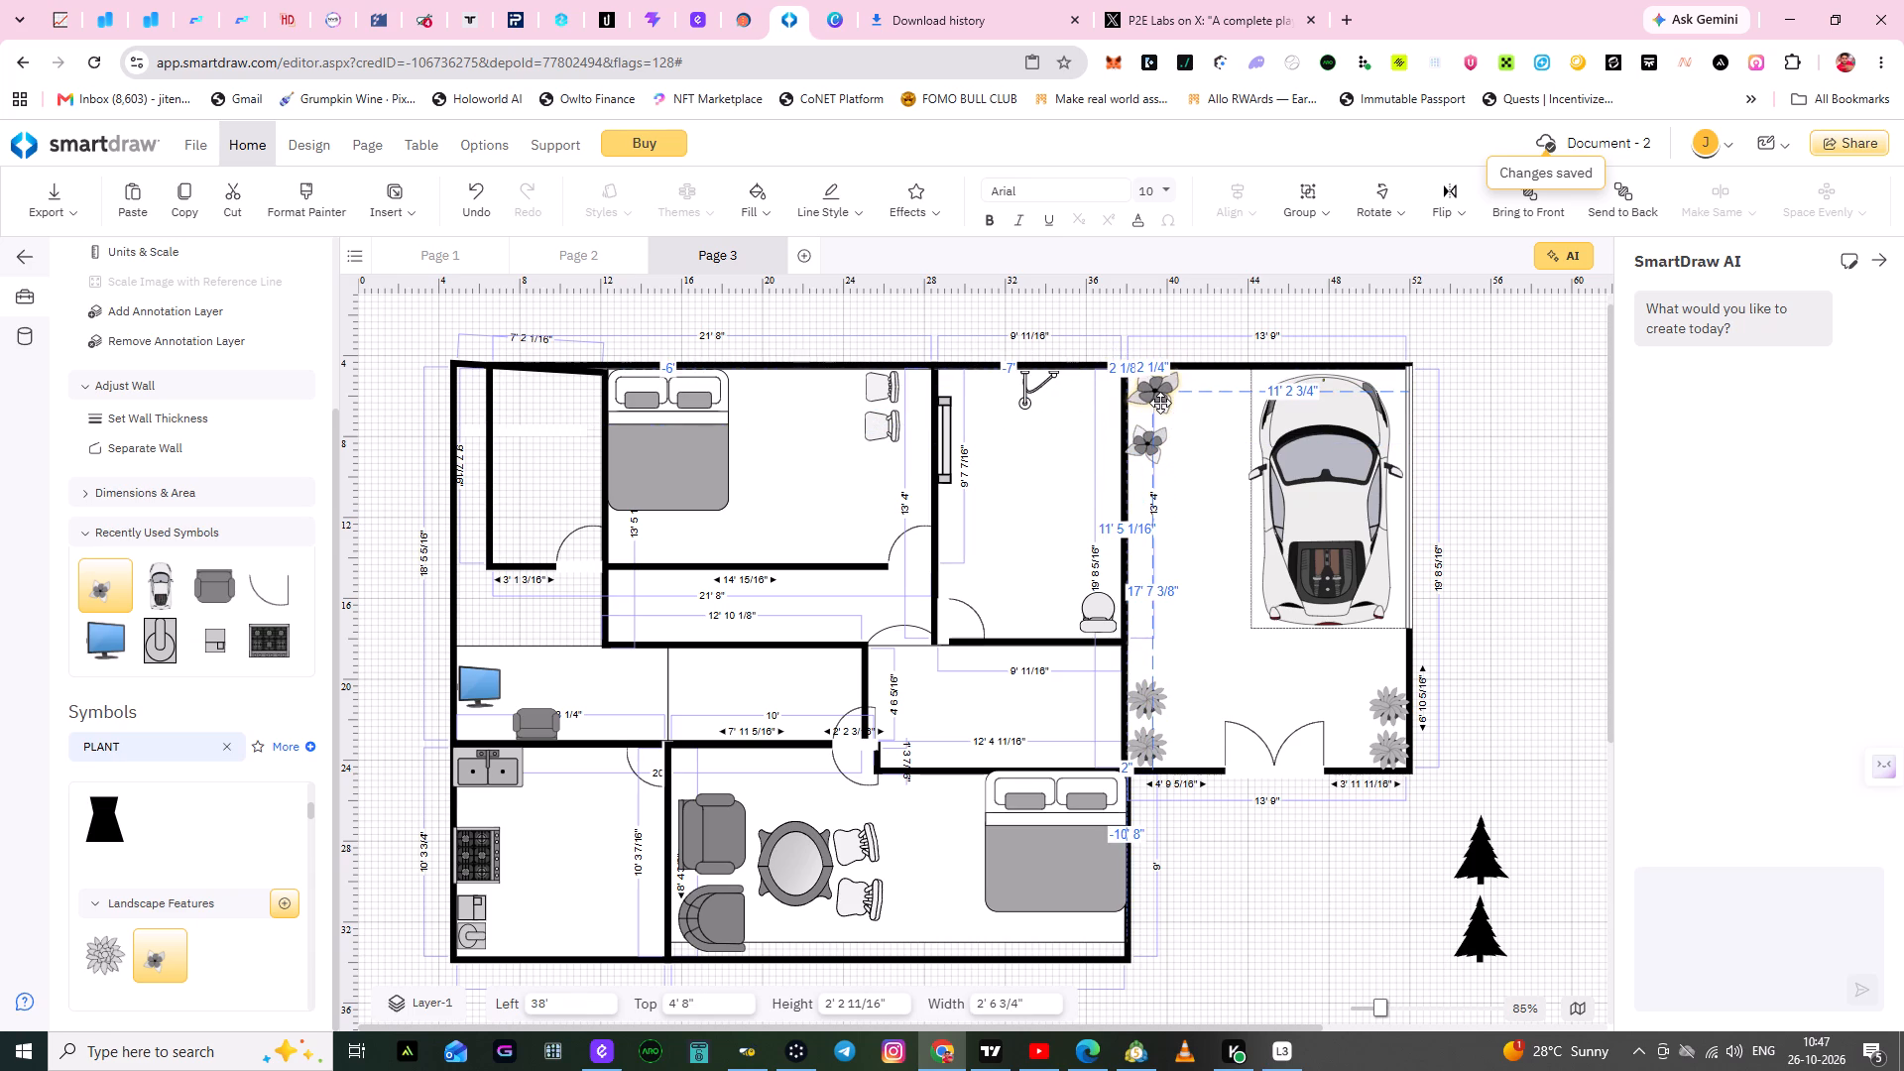
left_click_drag(1160, 403, 1158, 406)
left_click(1201, 441)
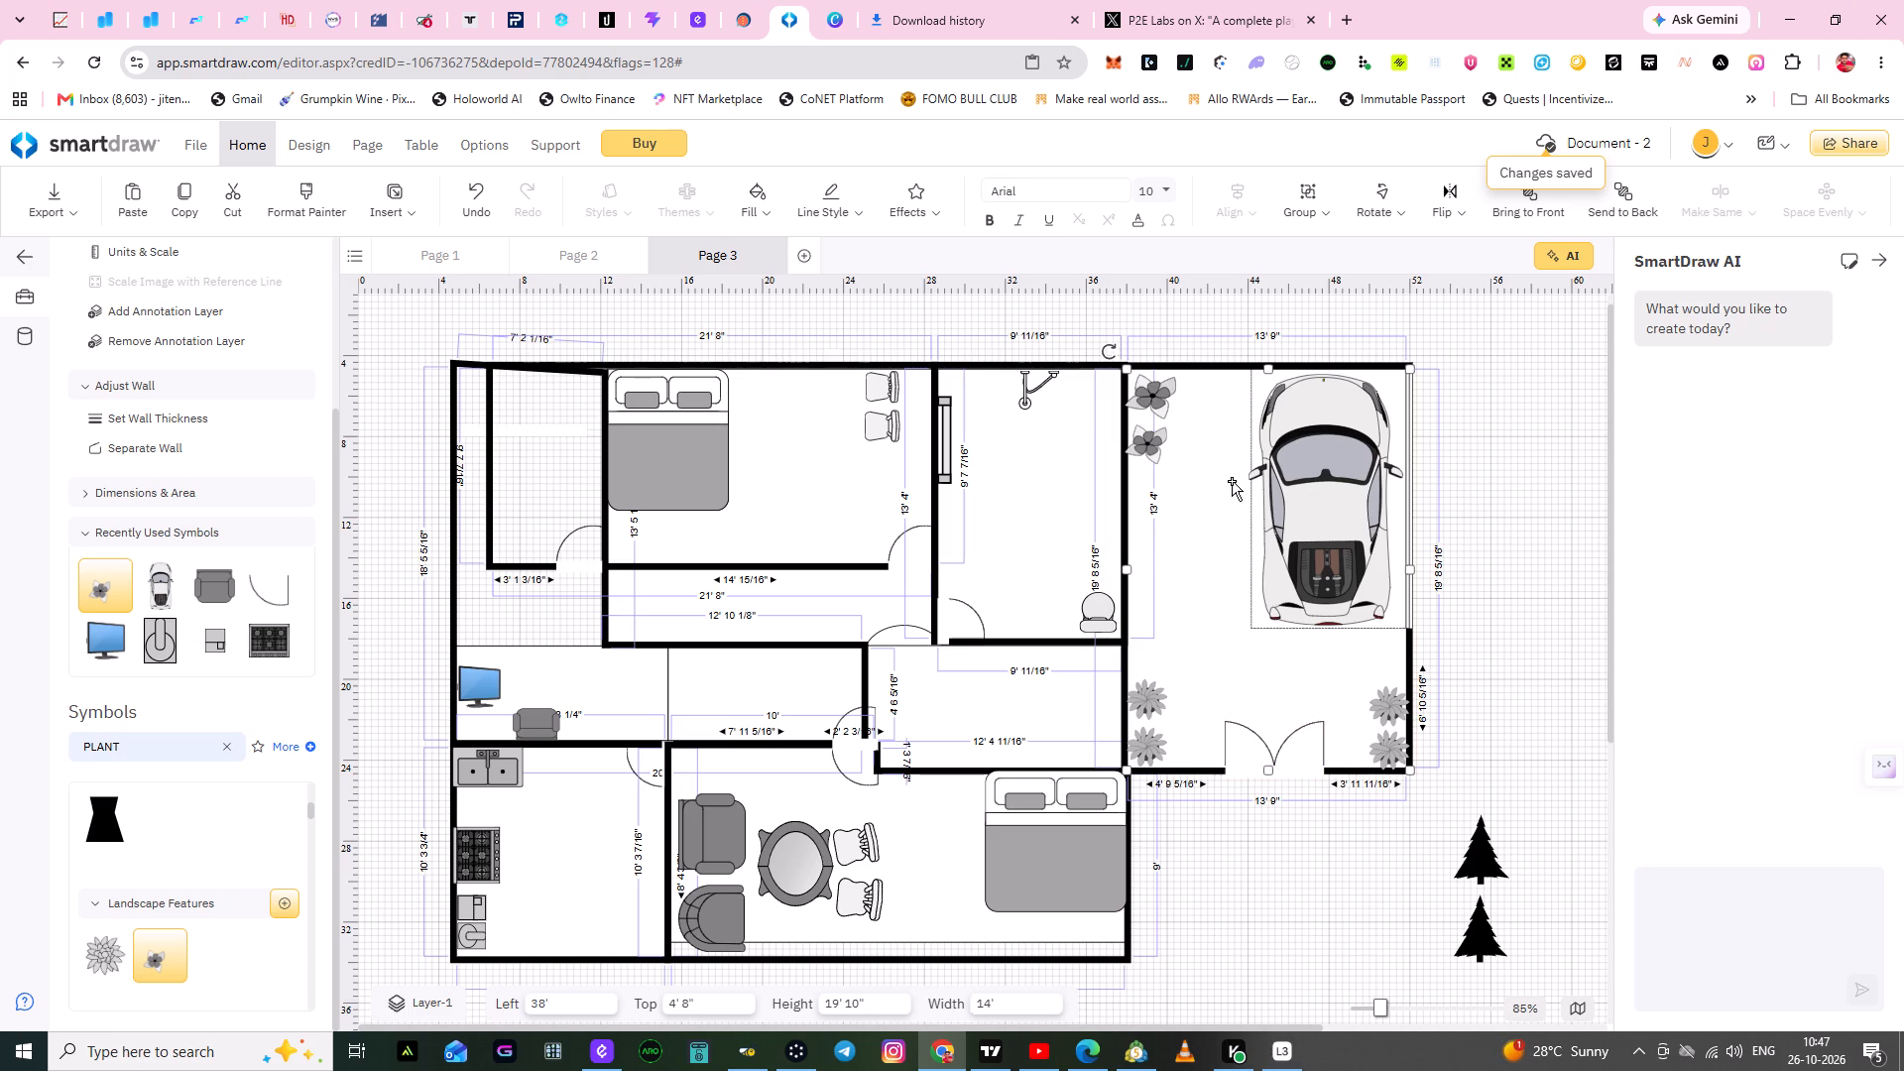
left_click(1149, 388)
left_click(1176, 398)
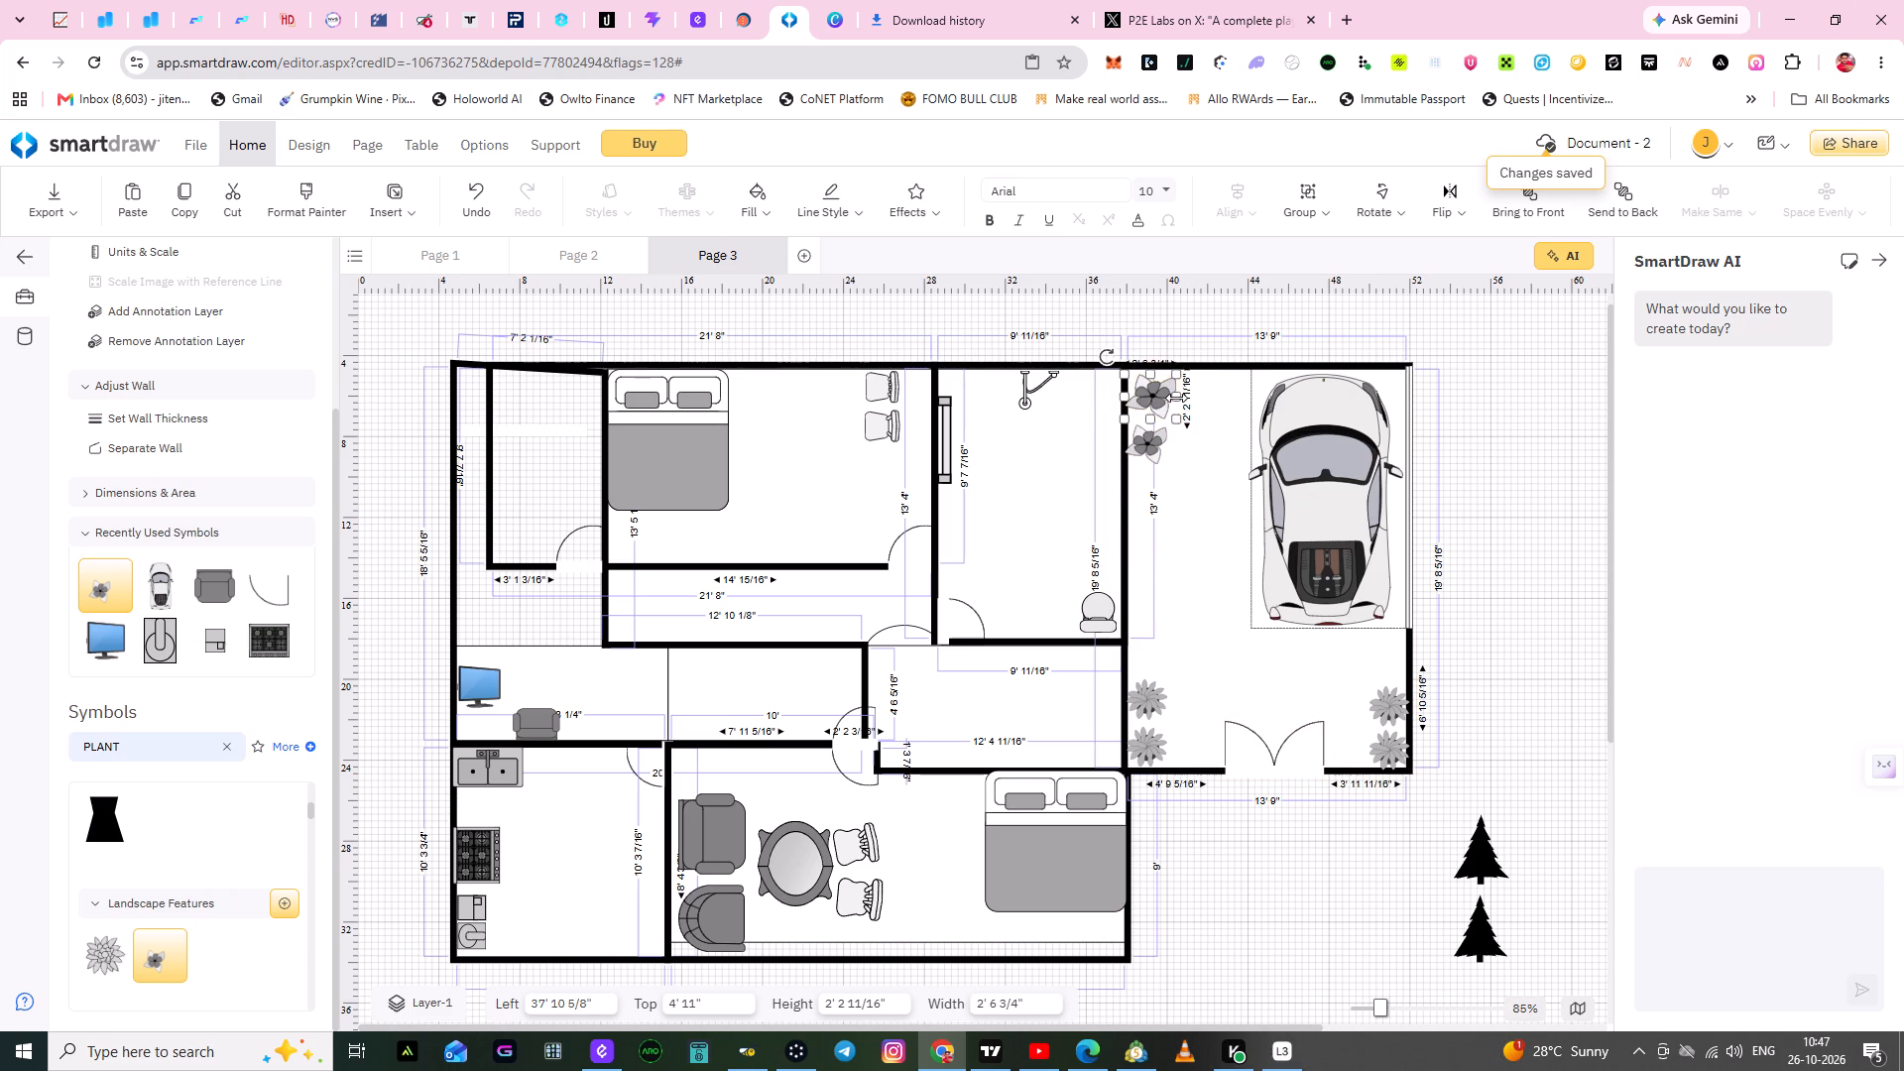
left_click(1216, 427)
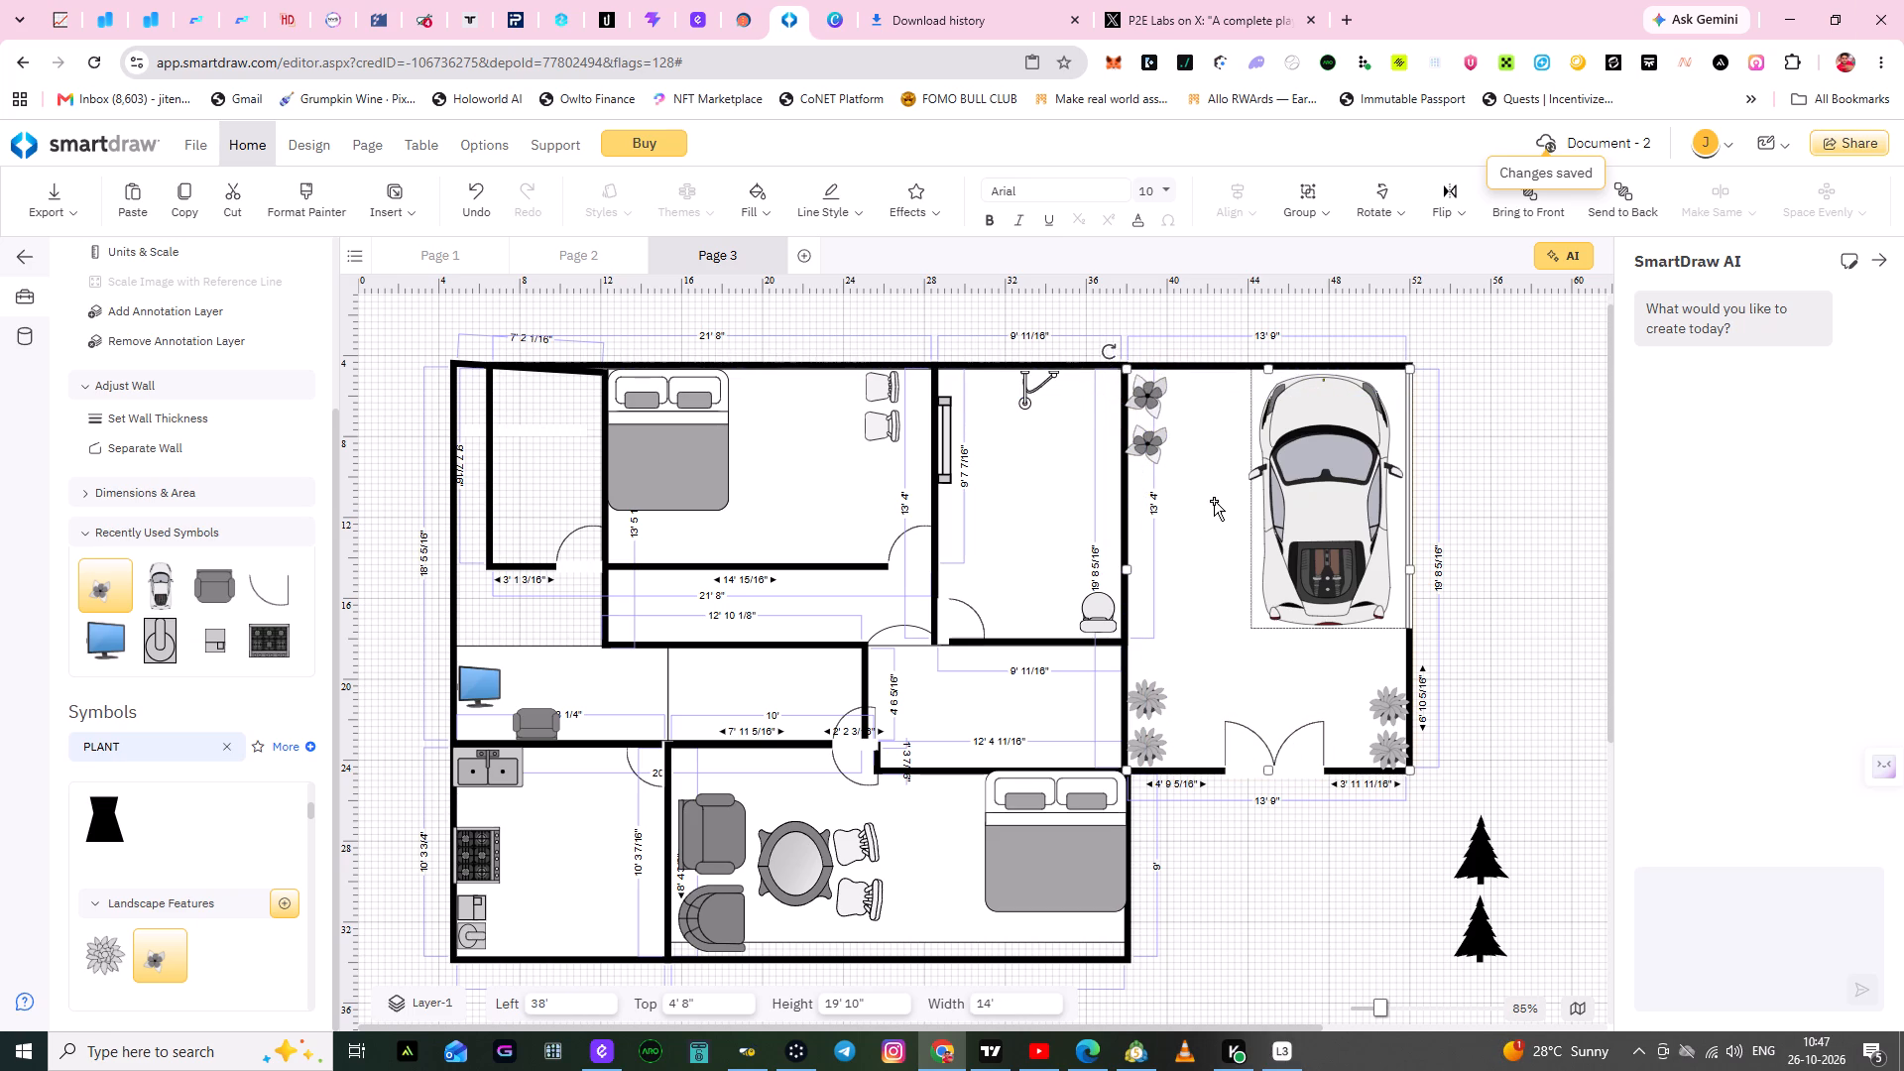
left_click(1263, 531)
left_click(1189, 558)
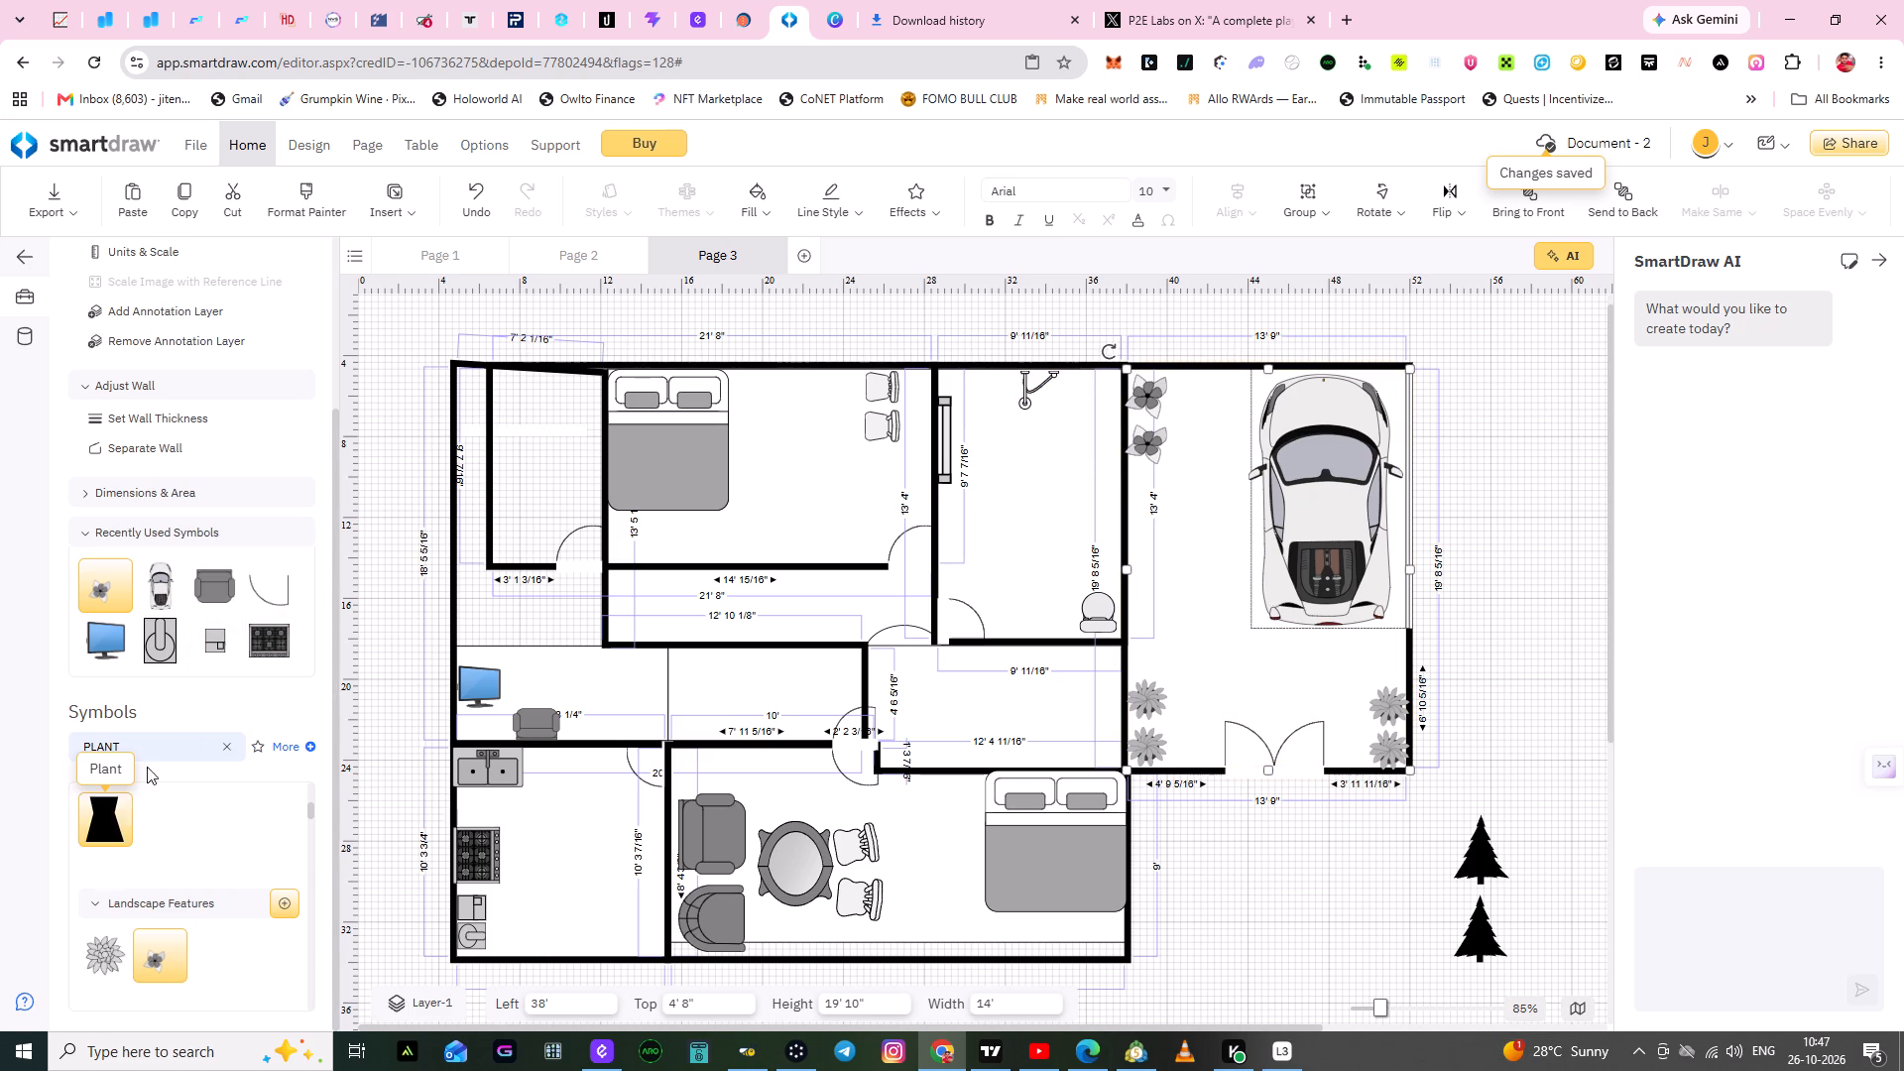
Replace the previous symbol search with a search of the symbol library for music.
left_click(227, 753)
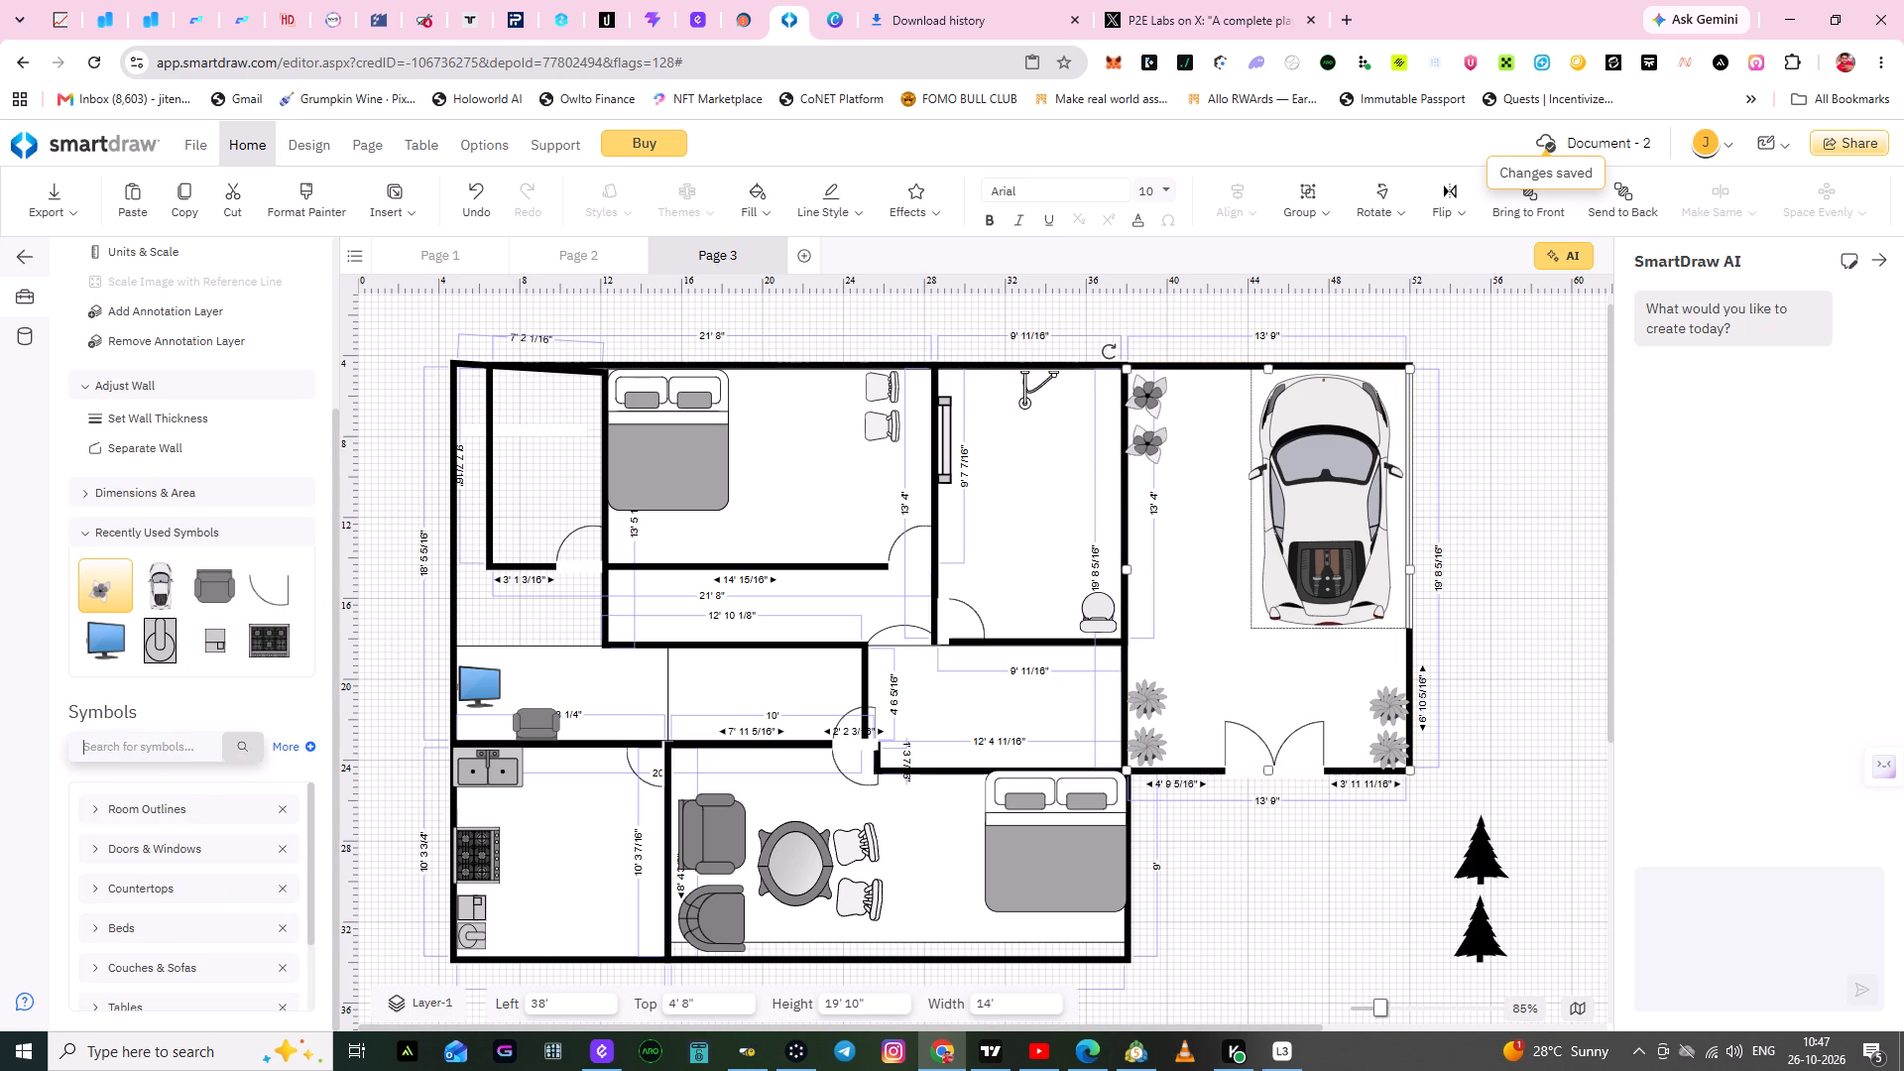
left_click(124, 744)
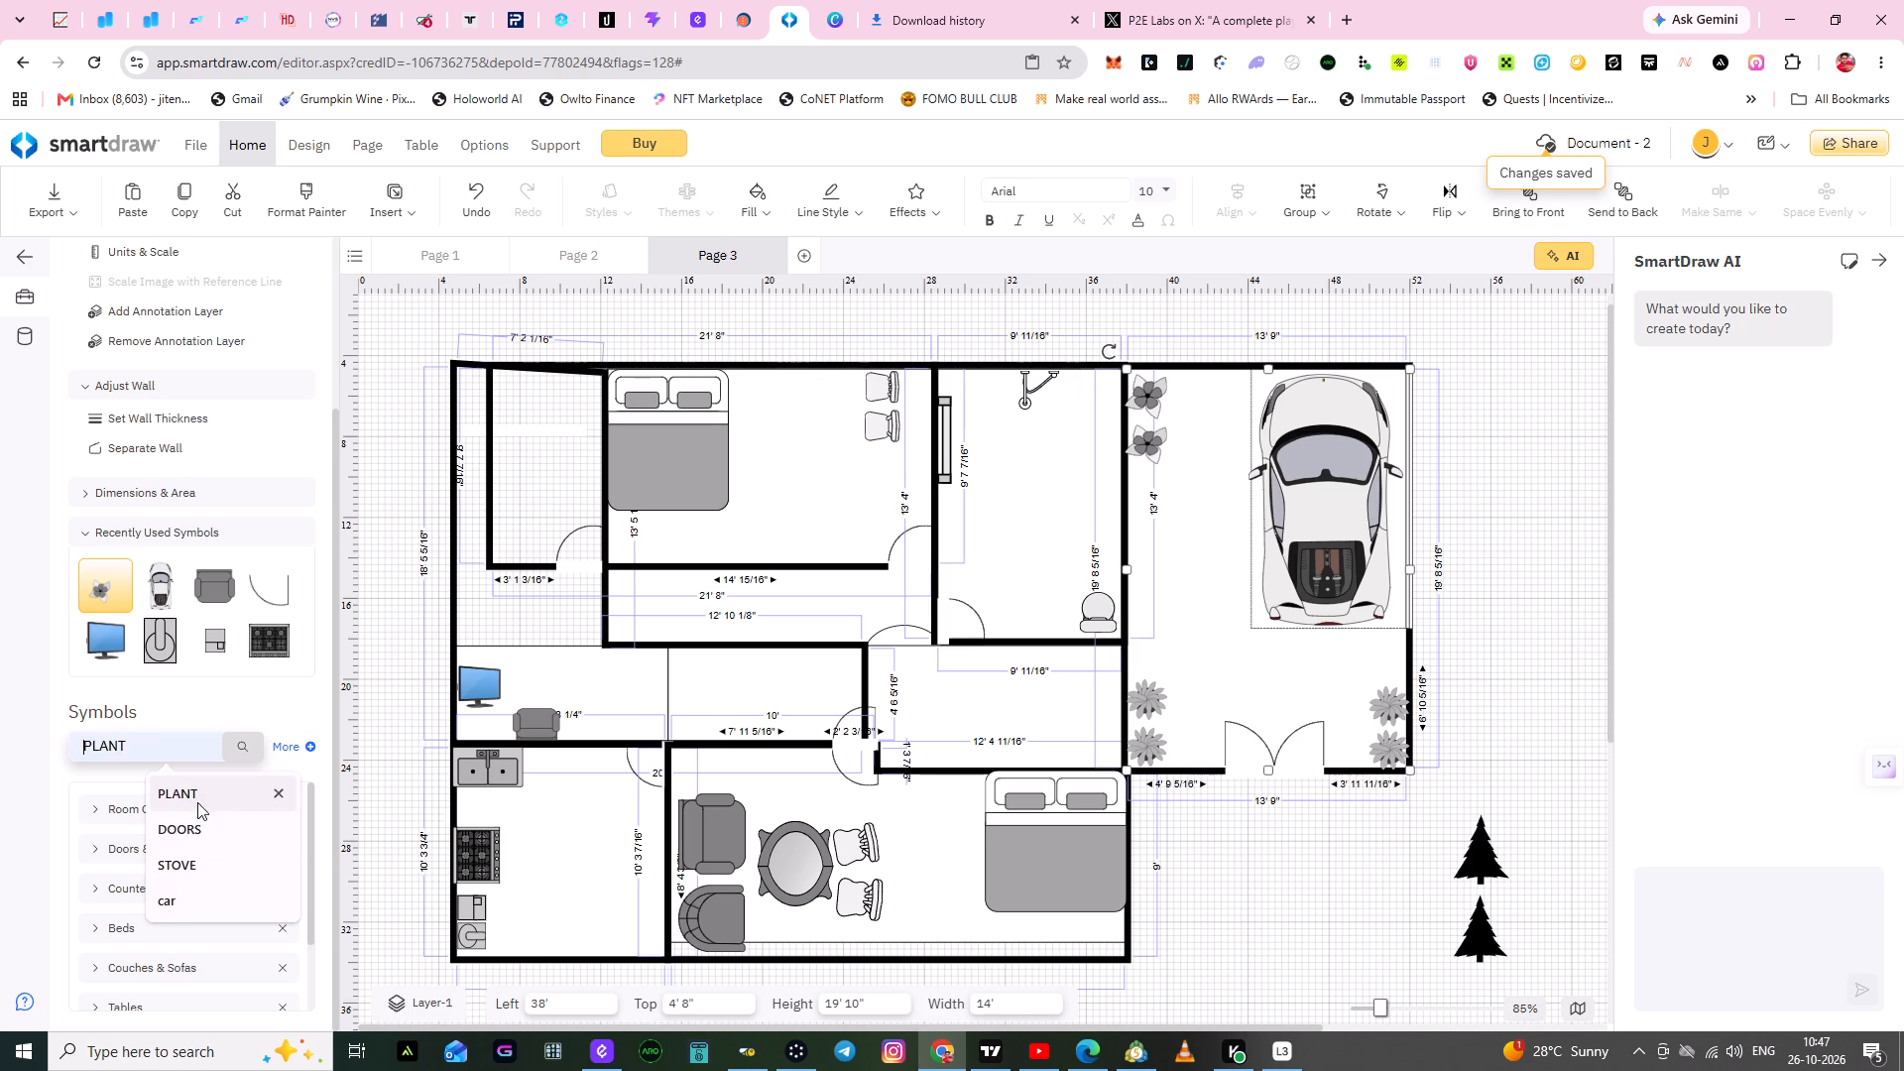
left_click(114, 749)
type("music")
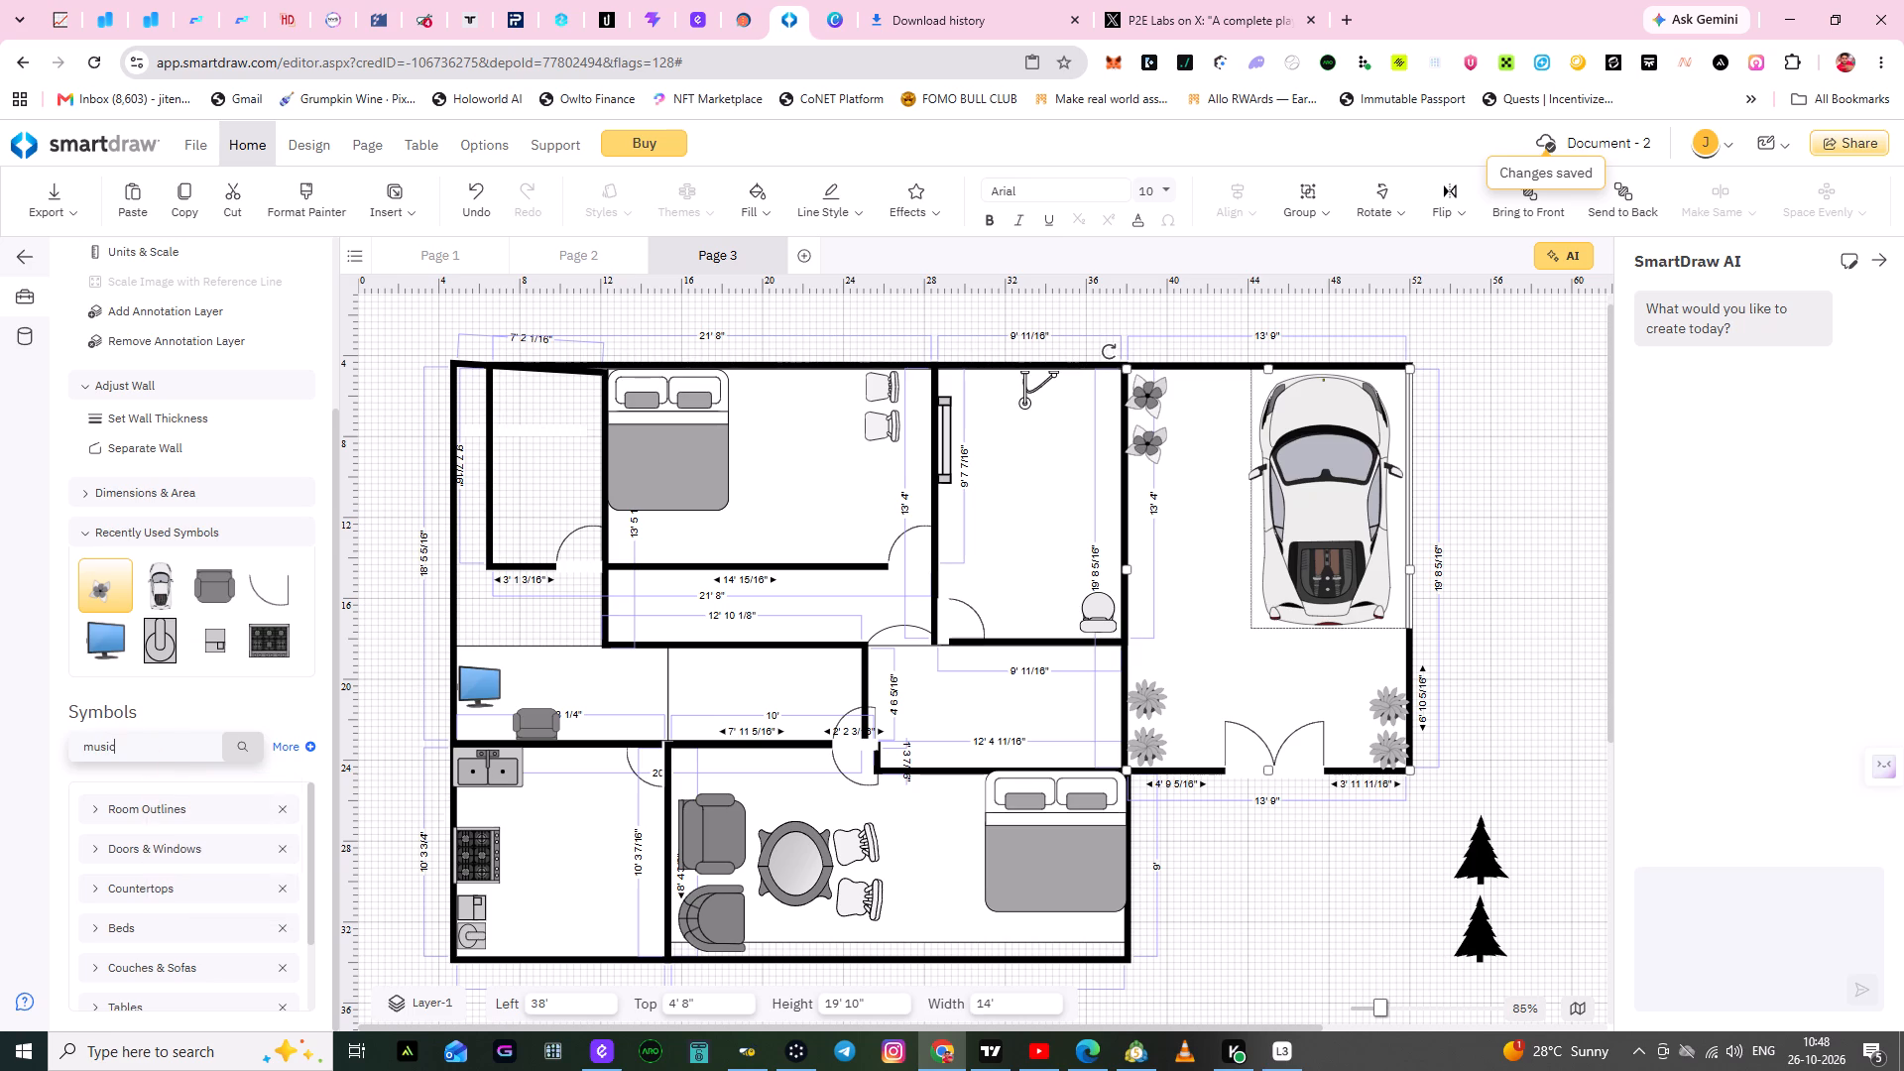
left_click(232, 747)
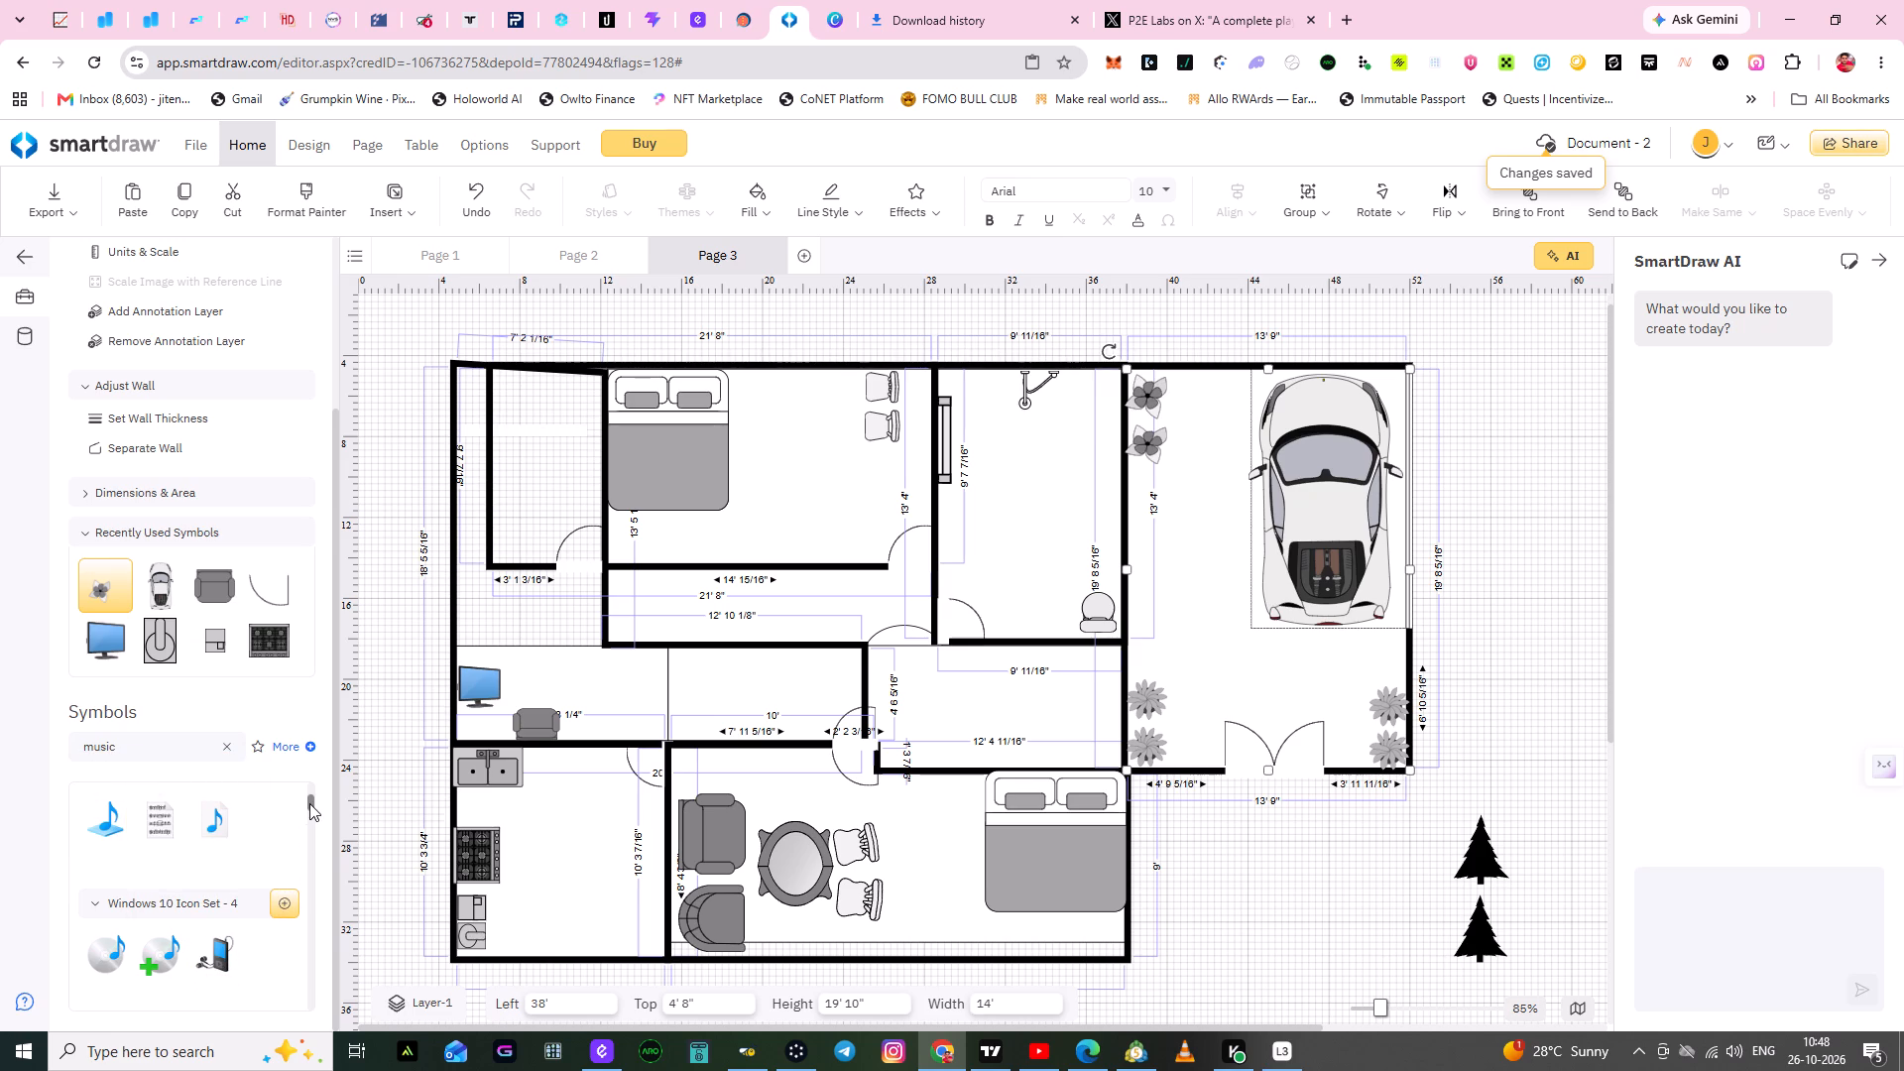
Look through the music results, including the audio and Entertainment categories, for a suitable symbol, and clear the search.
left_click_drag(309, 803, 311, 819)
left_click_drag(311, 819, 310, 839)
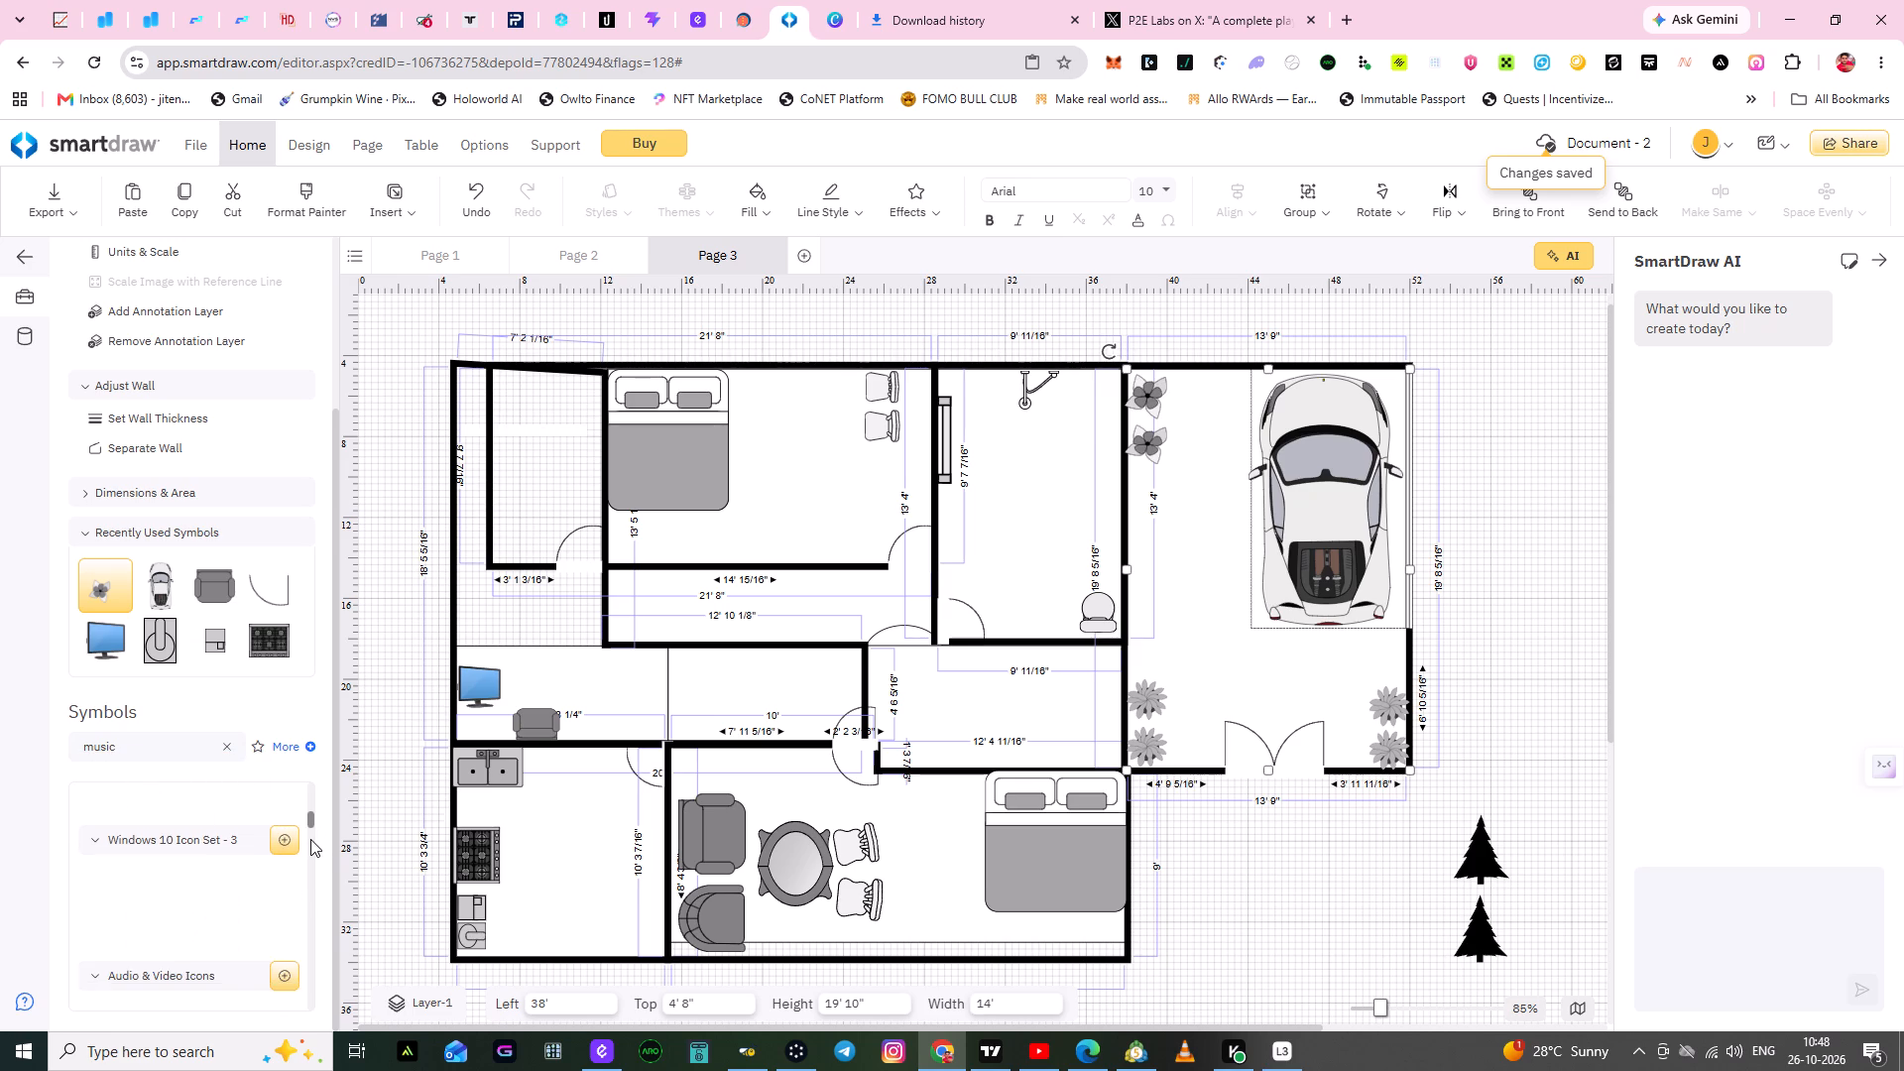
left_click_drag(310, 839, 313, 831)
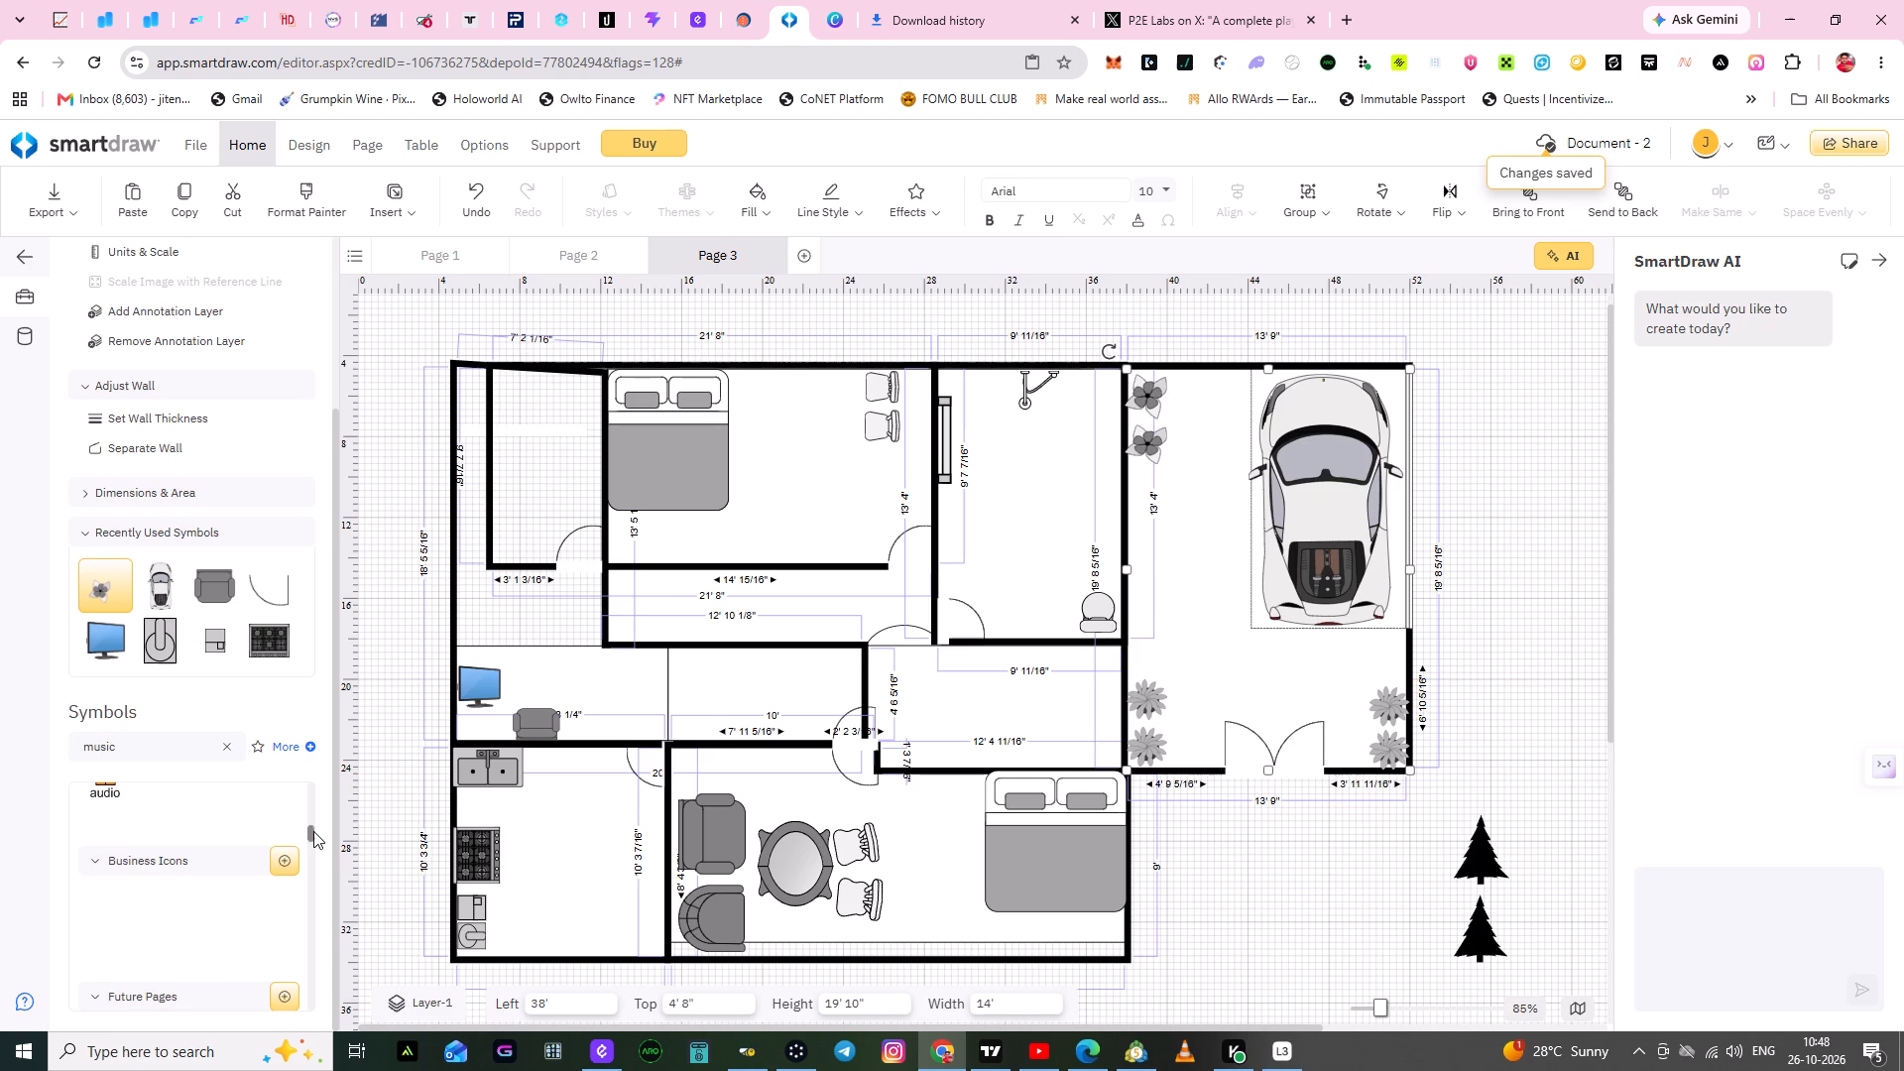
left_click_drag(313, 831, 314, 824)
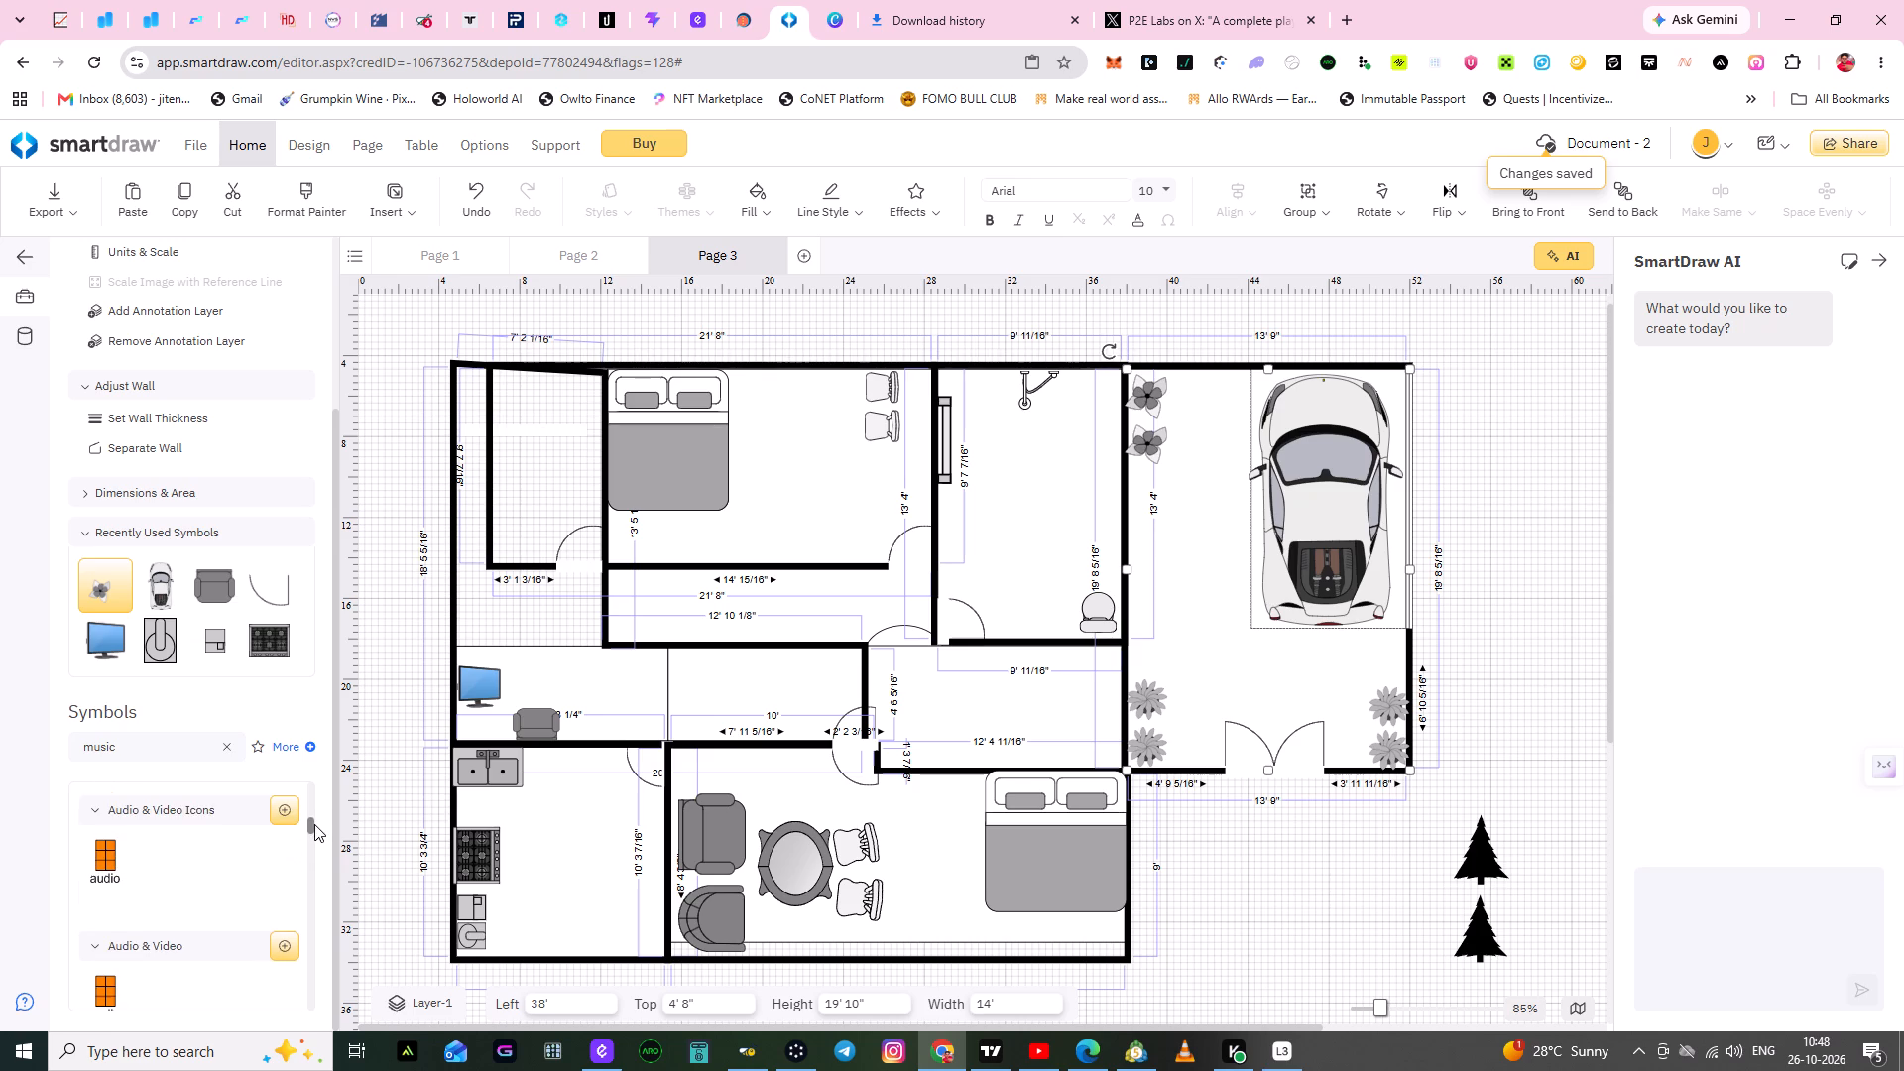
left_click_drag(314, 824, 311, 876)
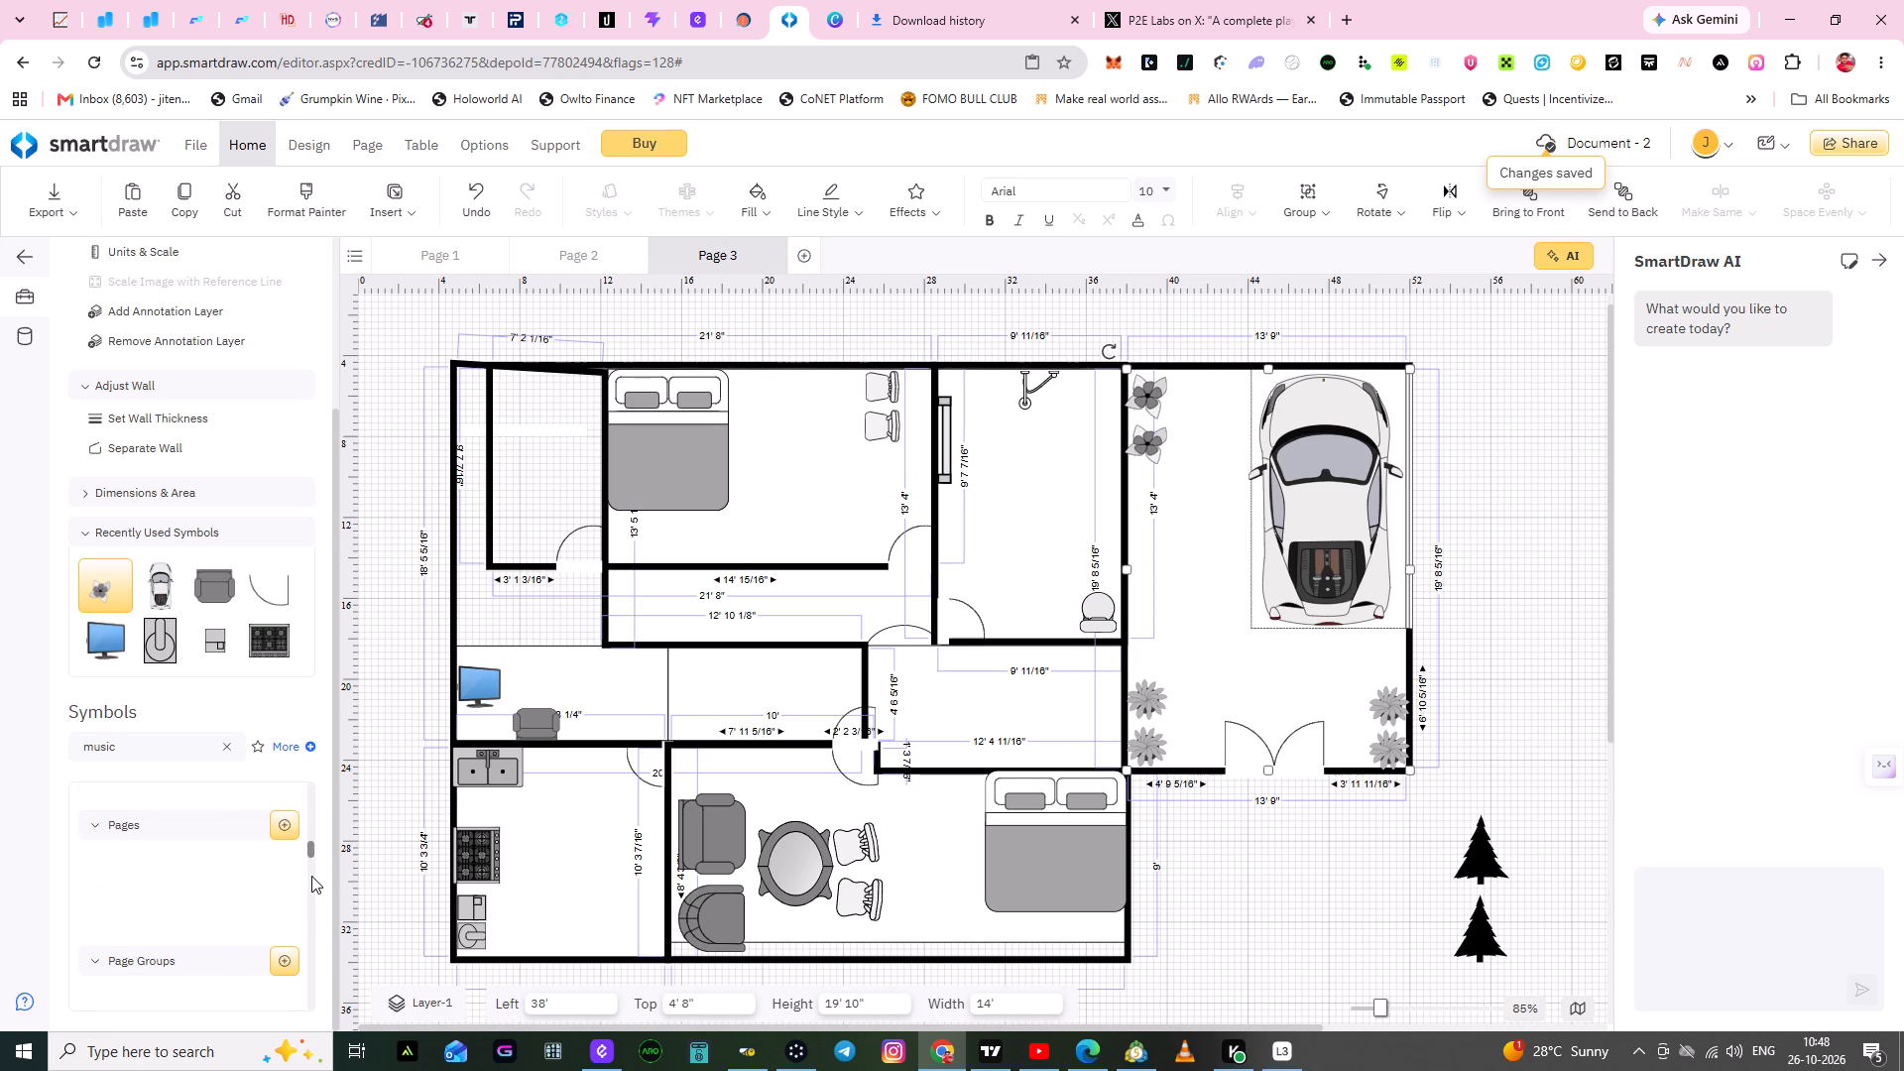
left_click_drag(311, 876, 311, 878)
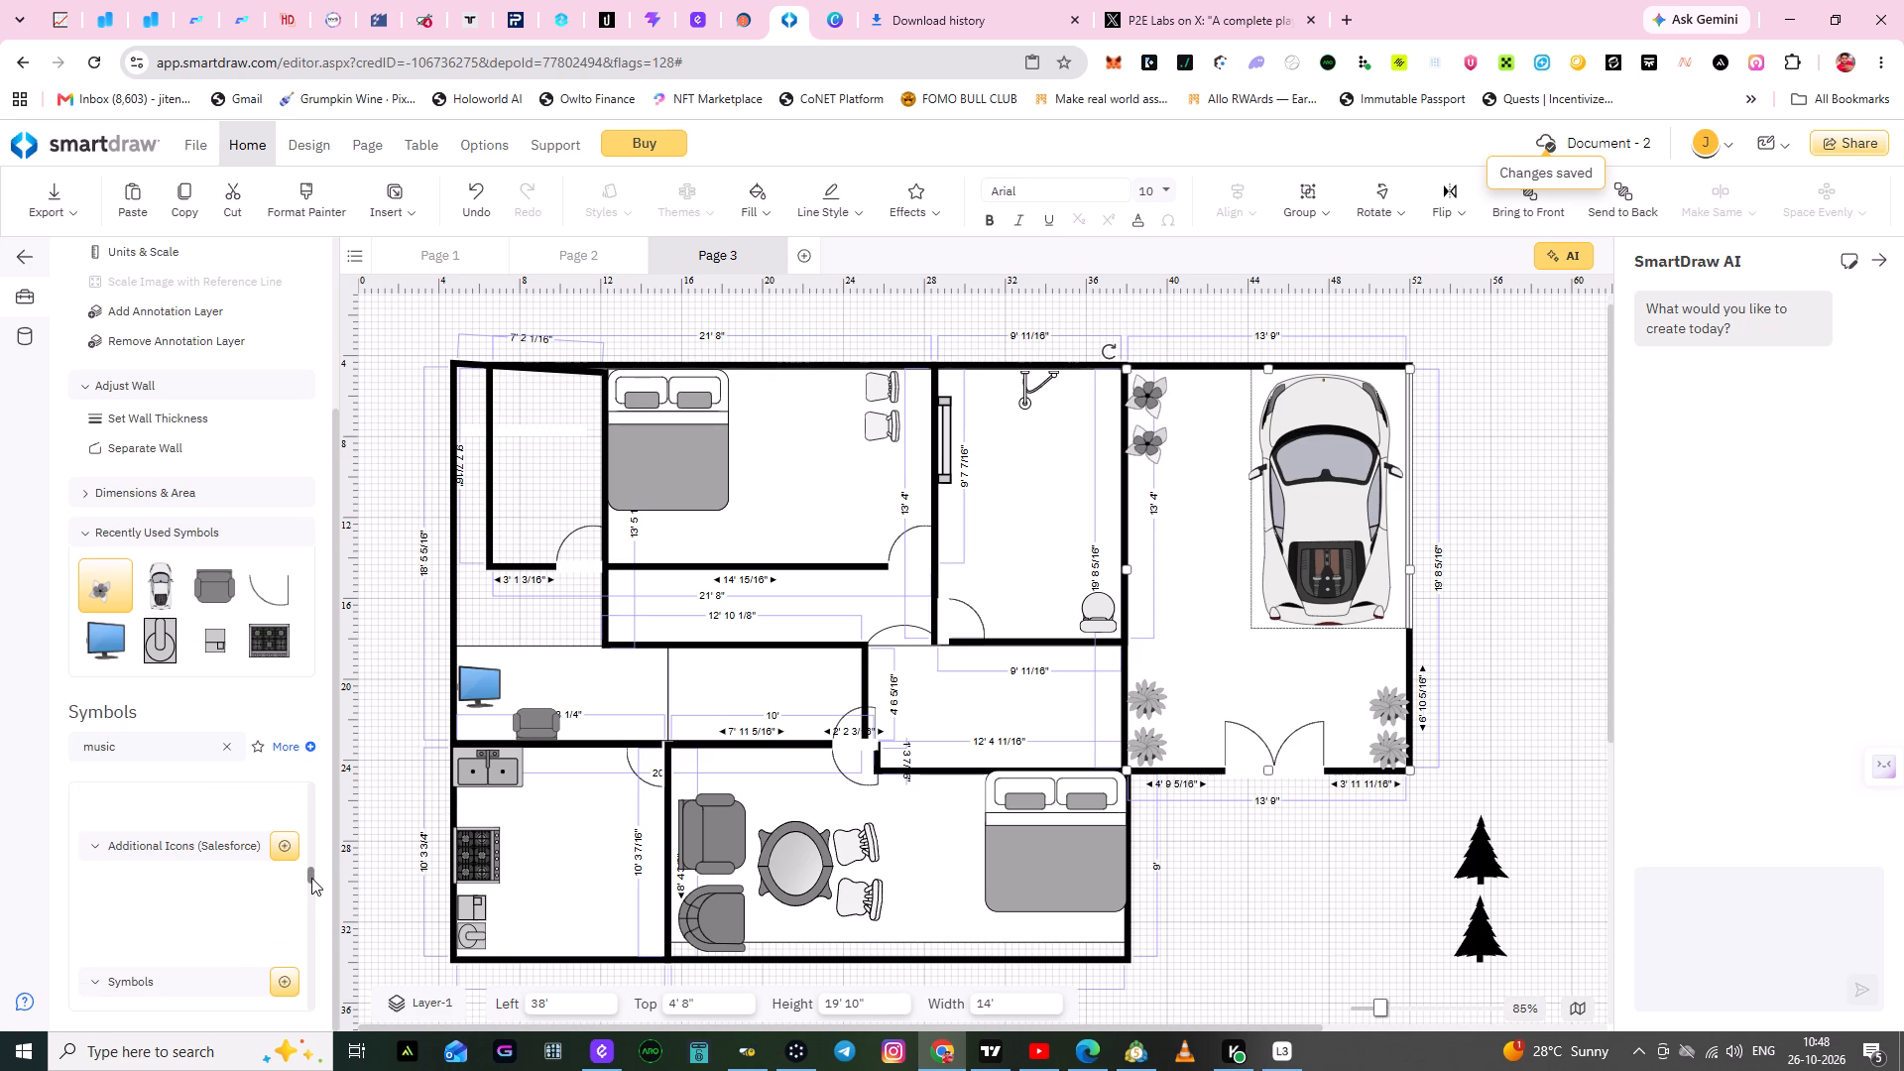
left_click_drag(311, 878, 311, 884)
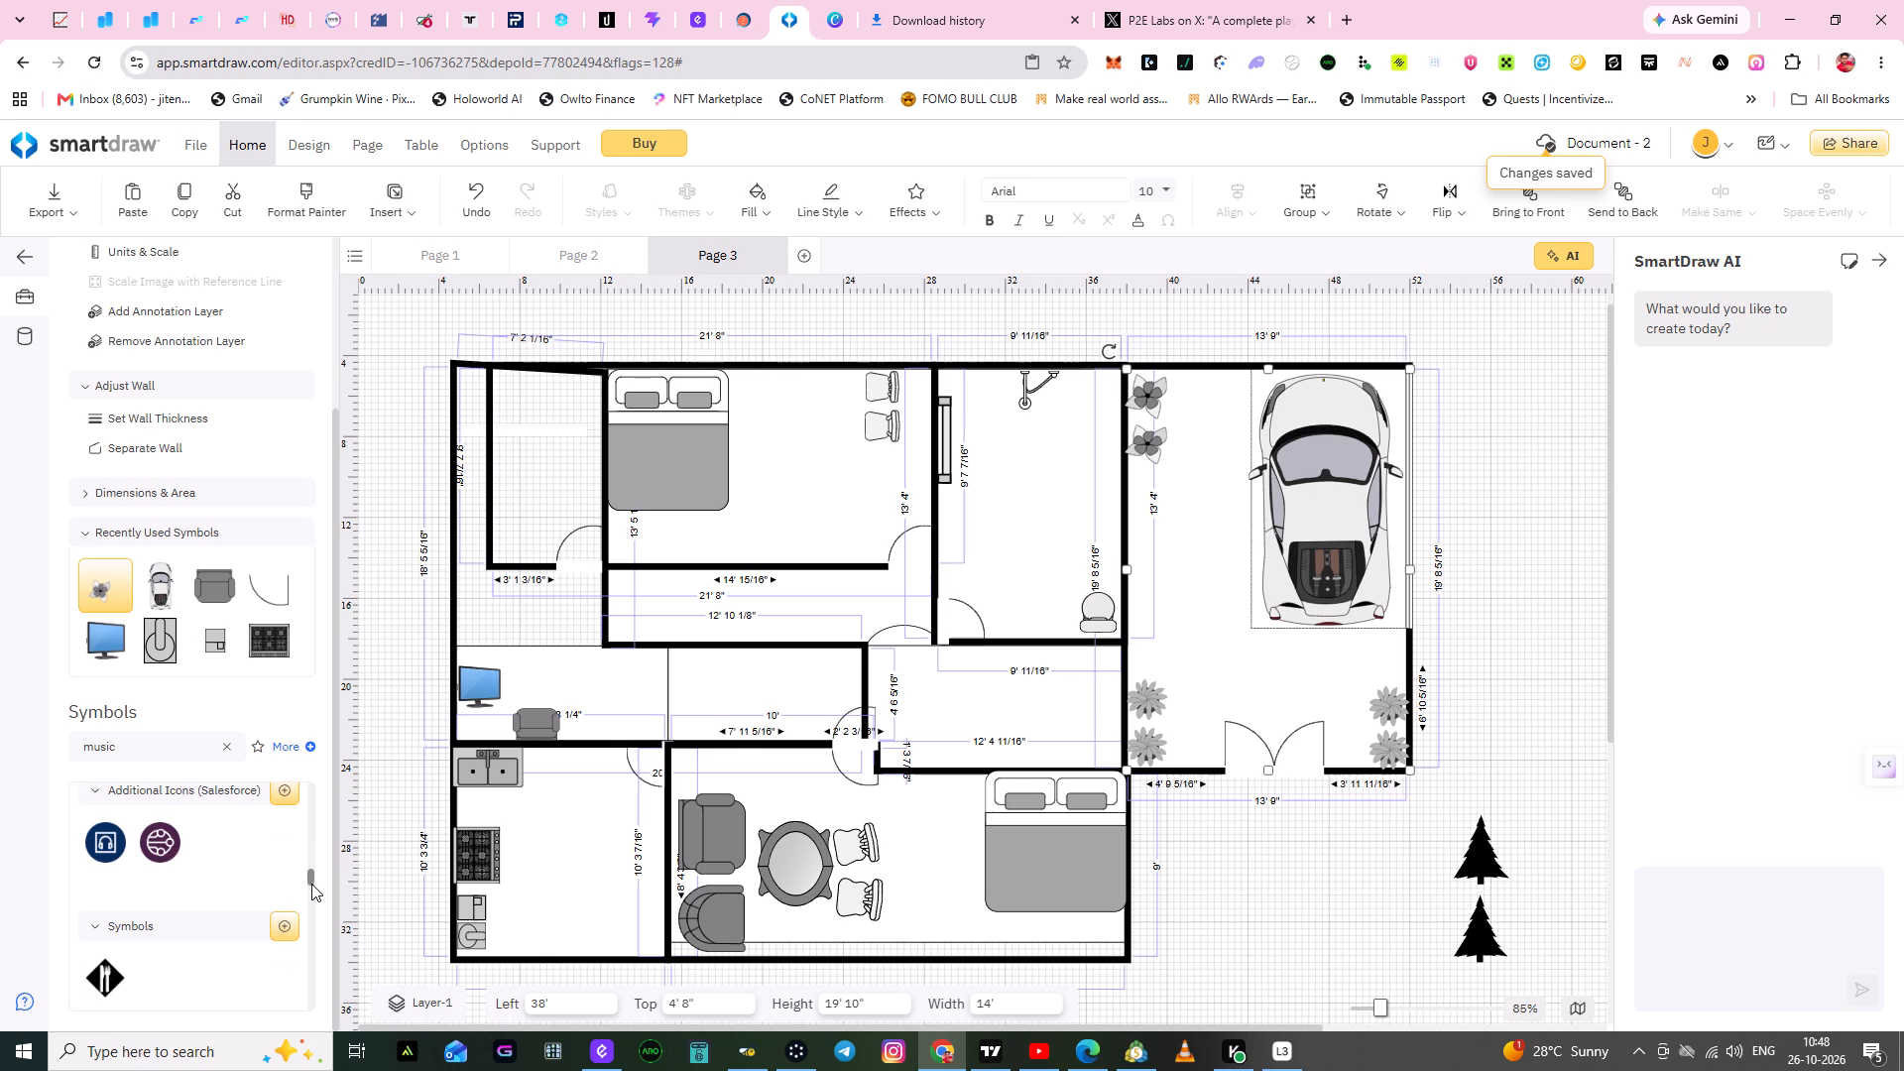
left_click_drag(311, 884, 311, 890)
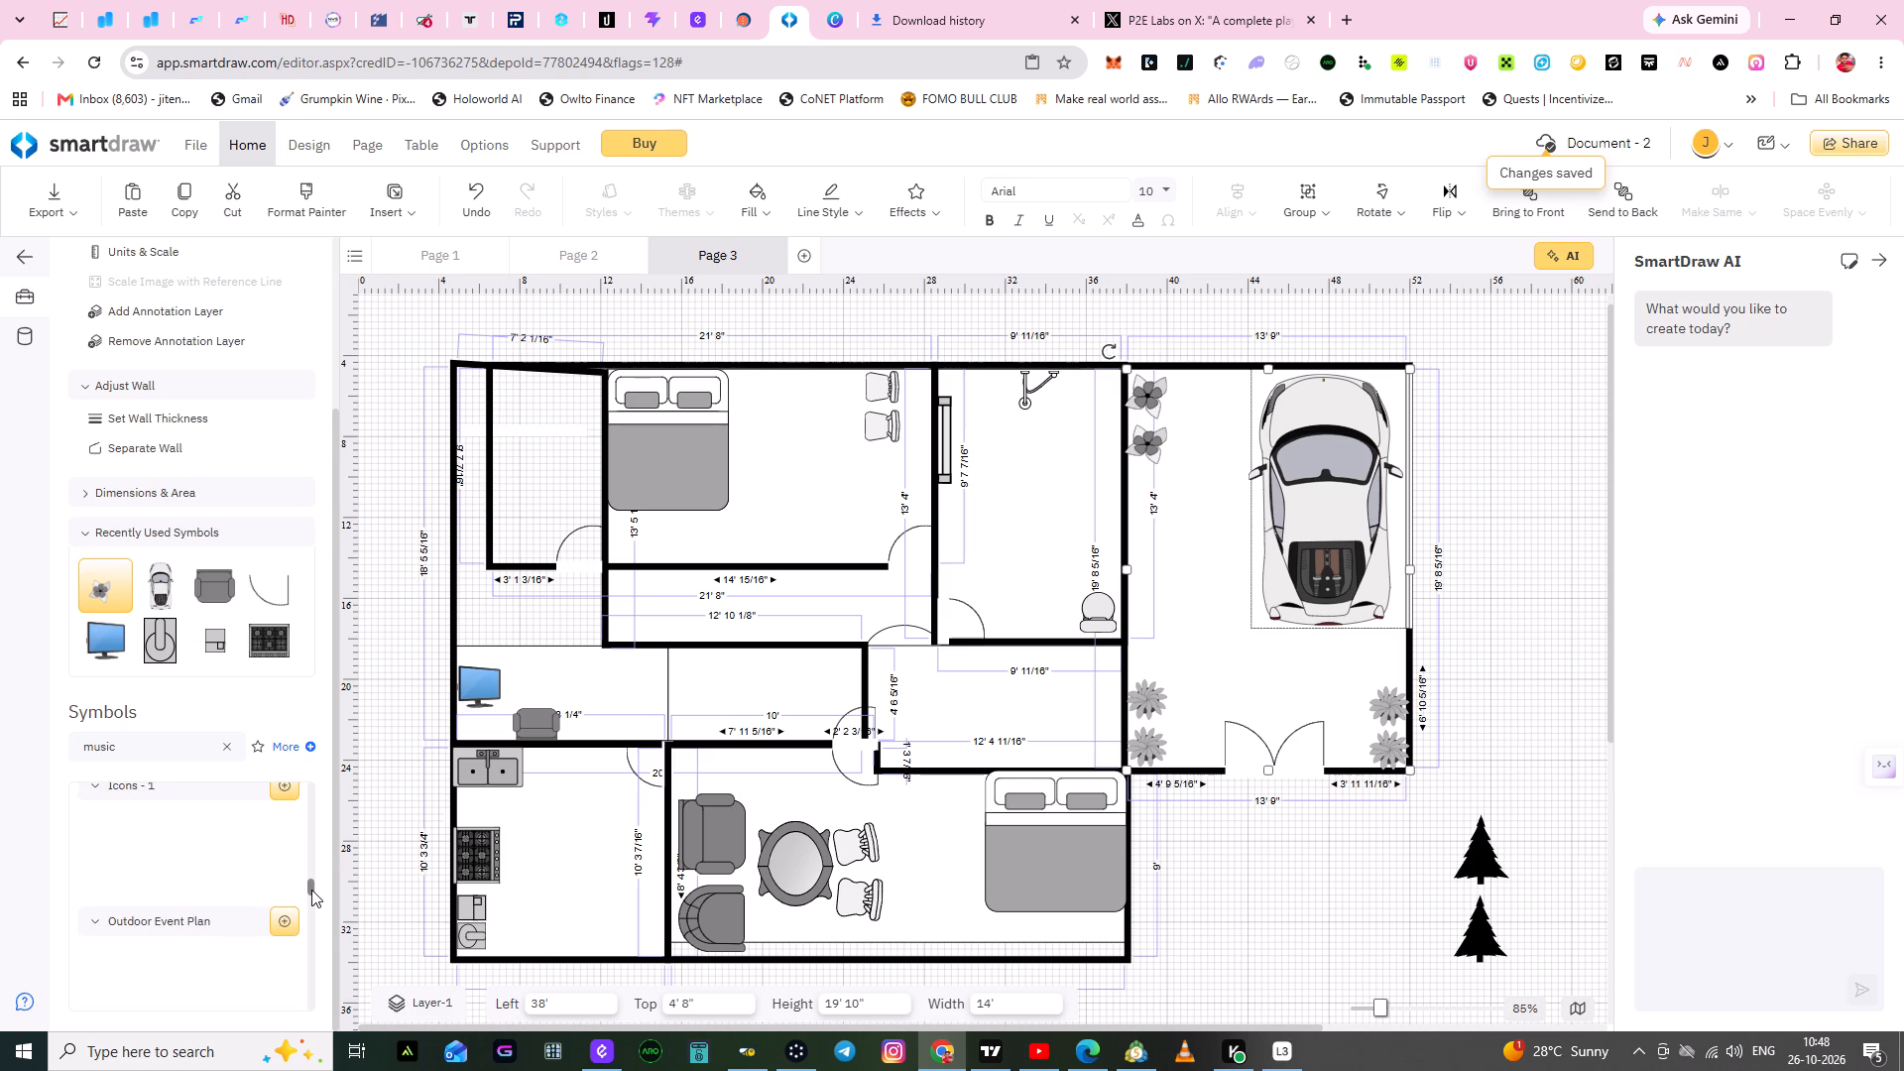
left_click_drag(311, 890, 311, 902)
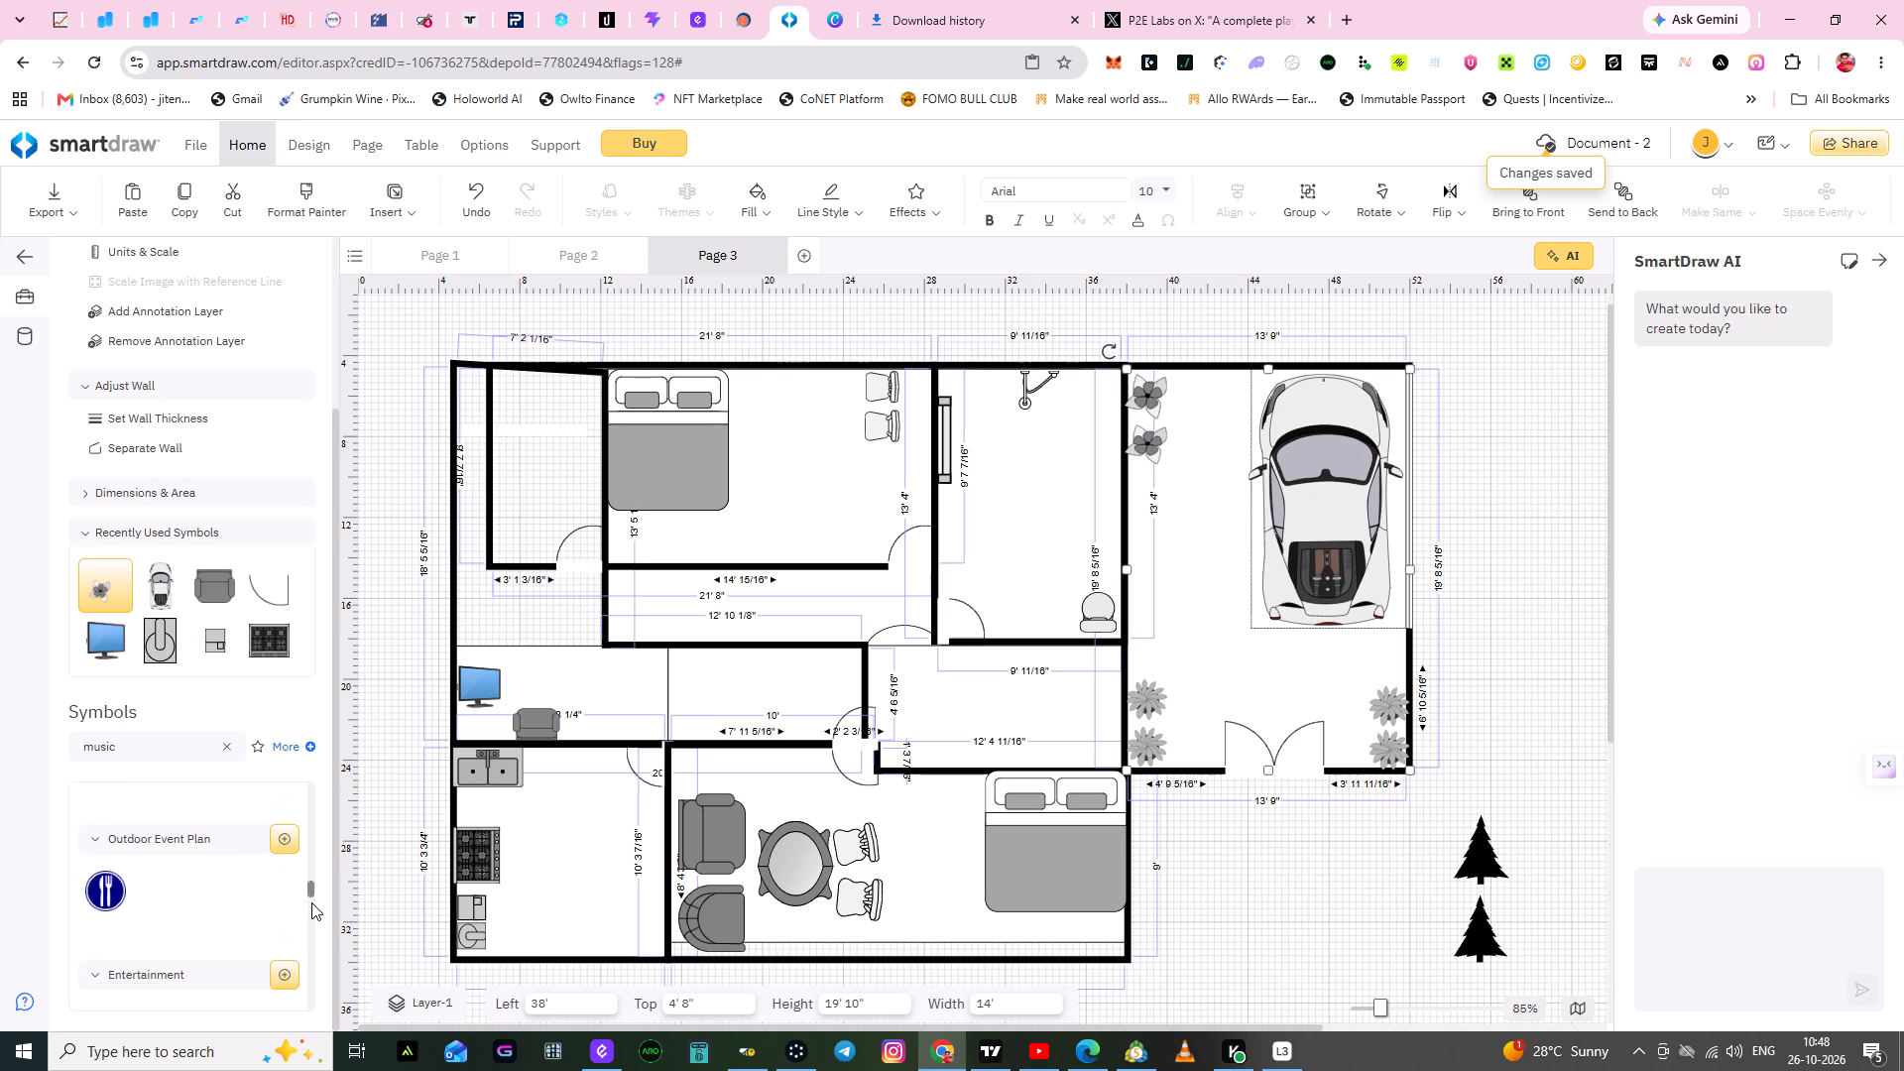
left_click_drag(311, 902, 311, 908)
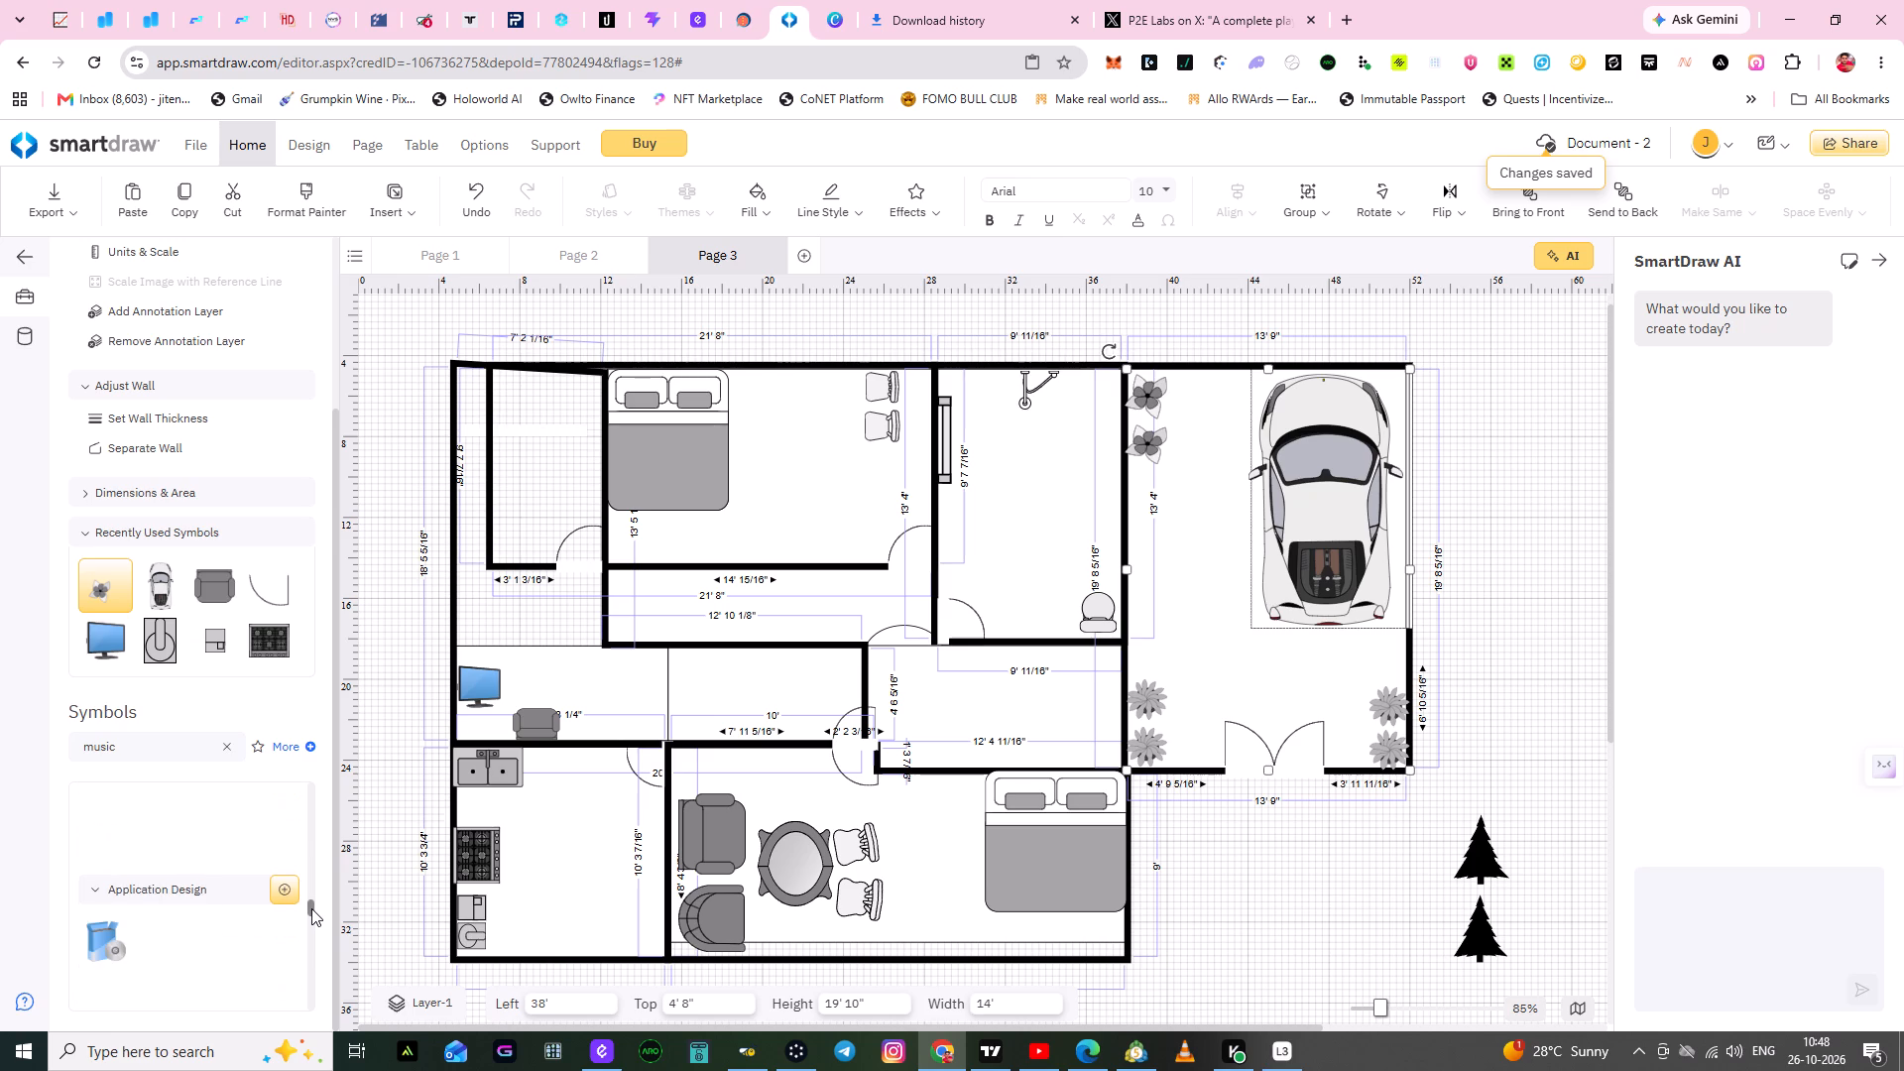
left_click_drag(311, 908, 311, 894)
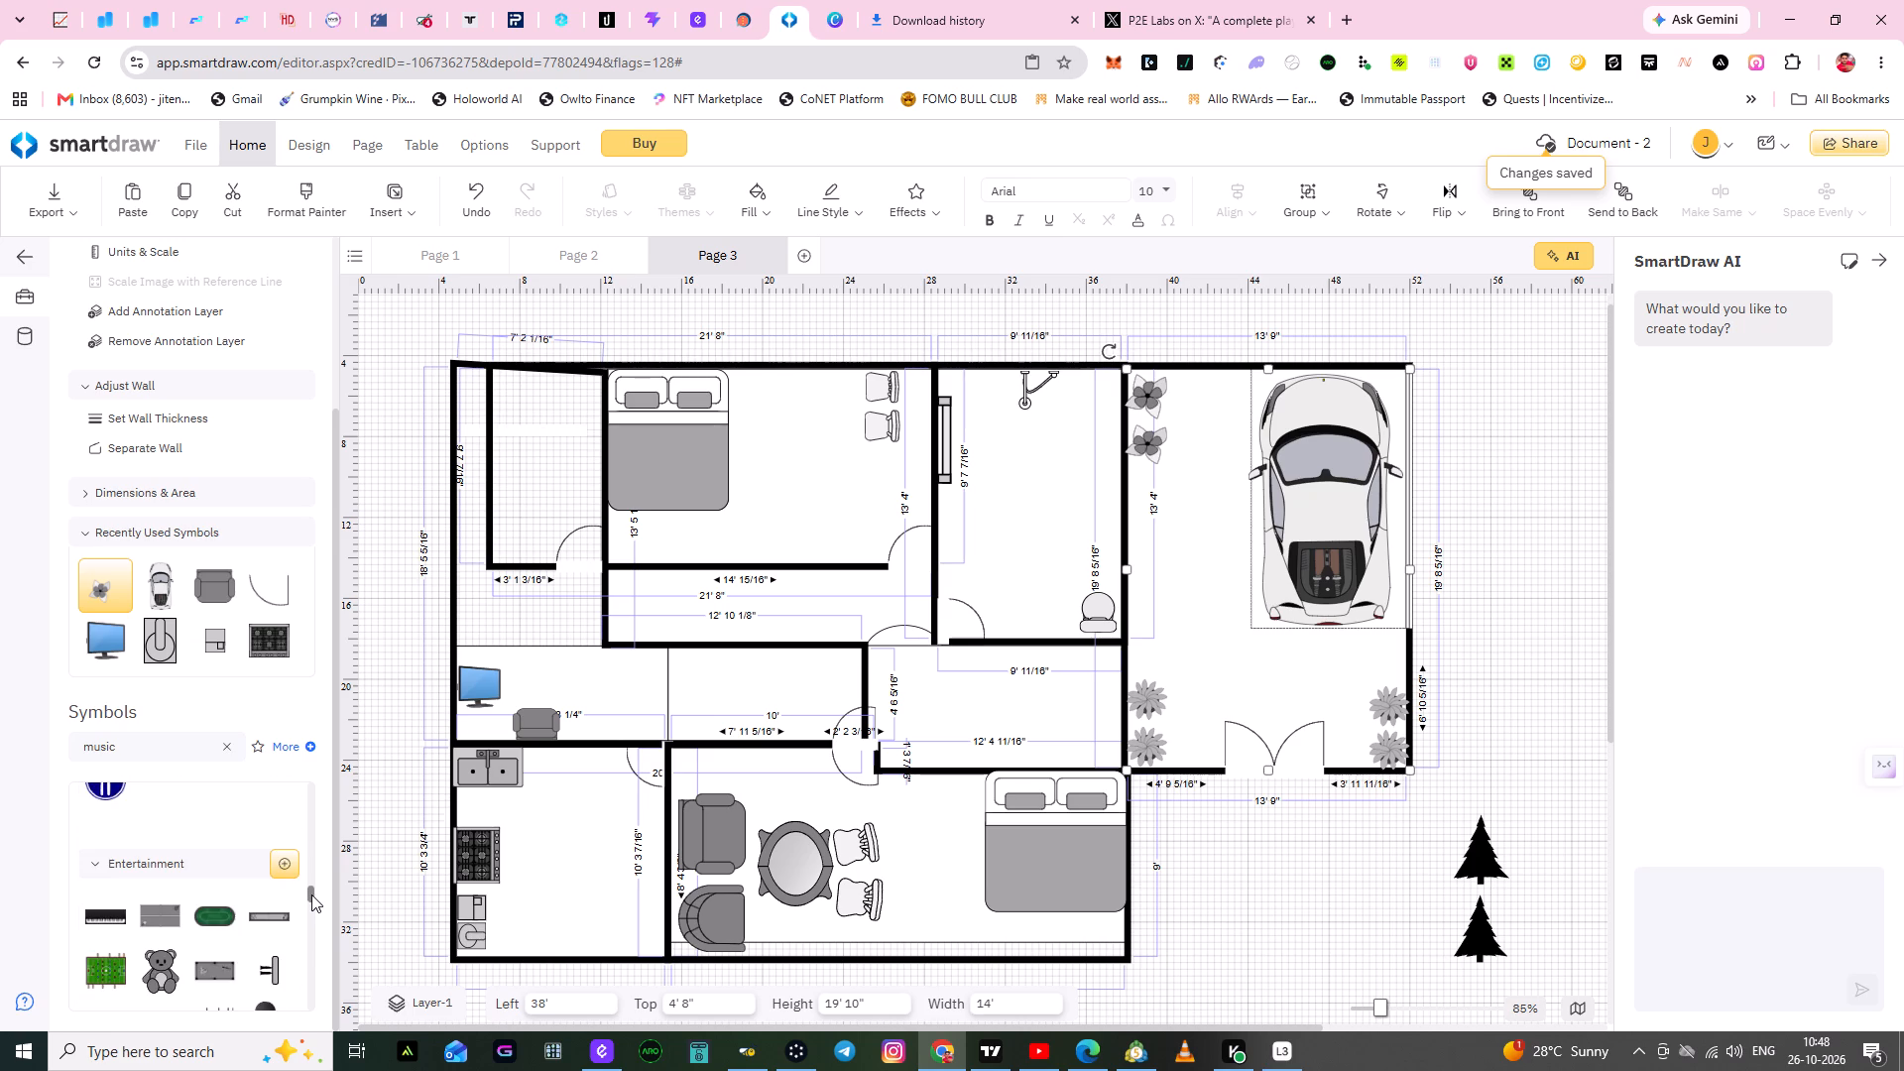
left_click_drag(311, 894, 307, 915)
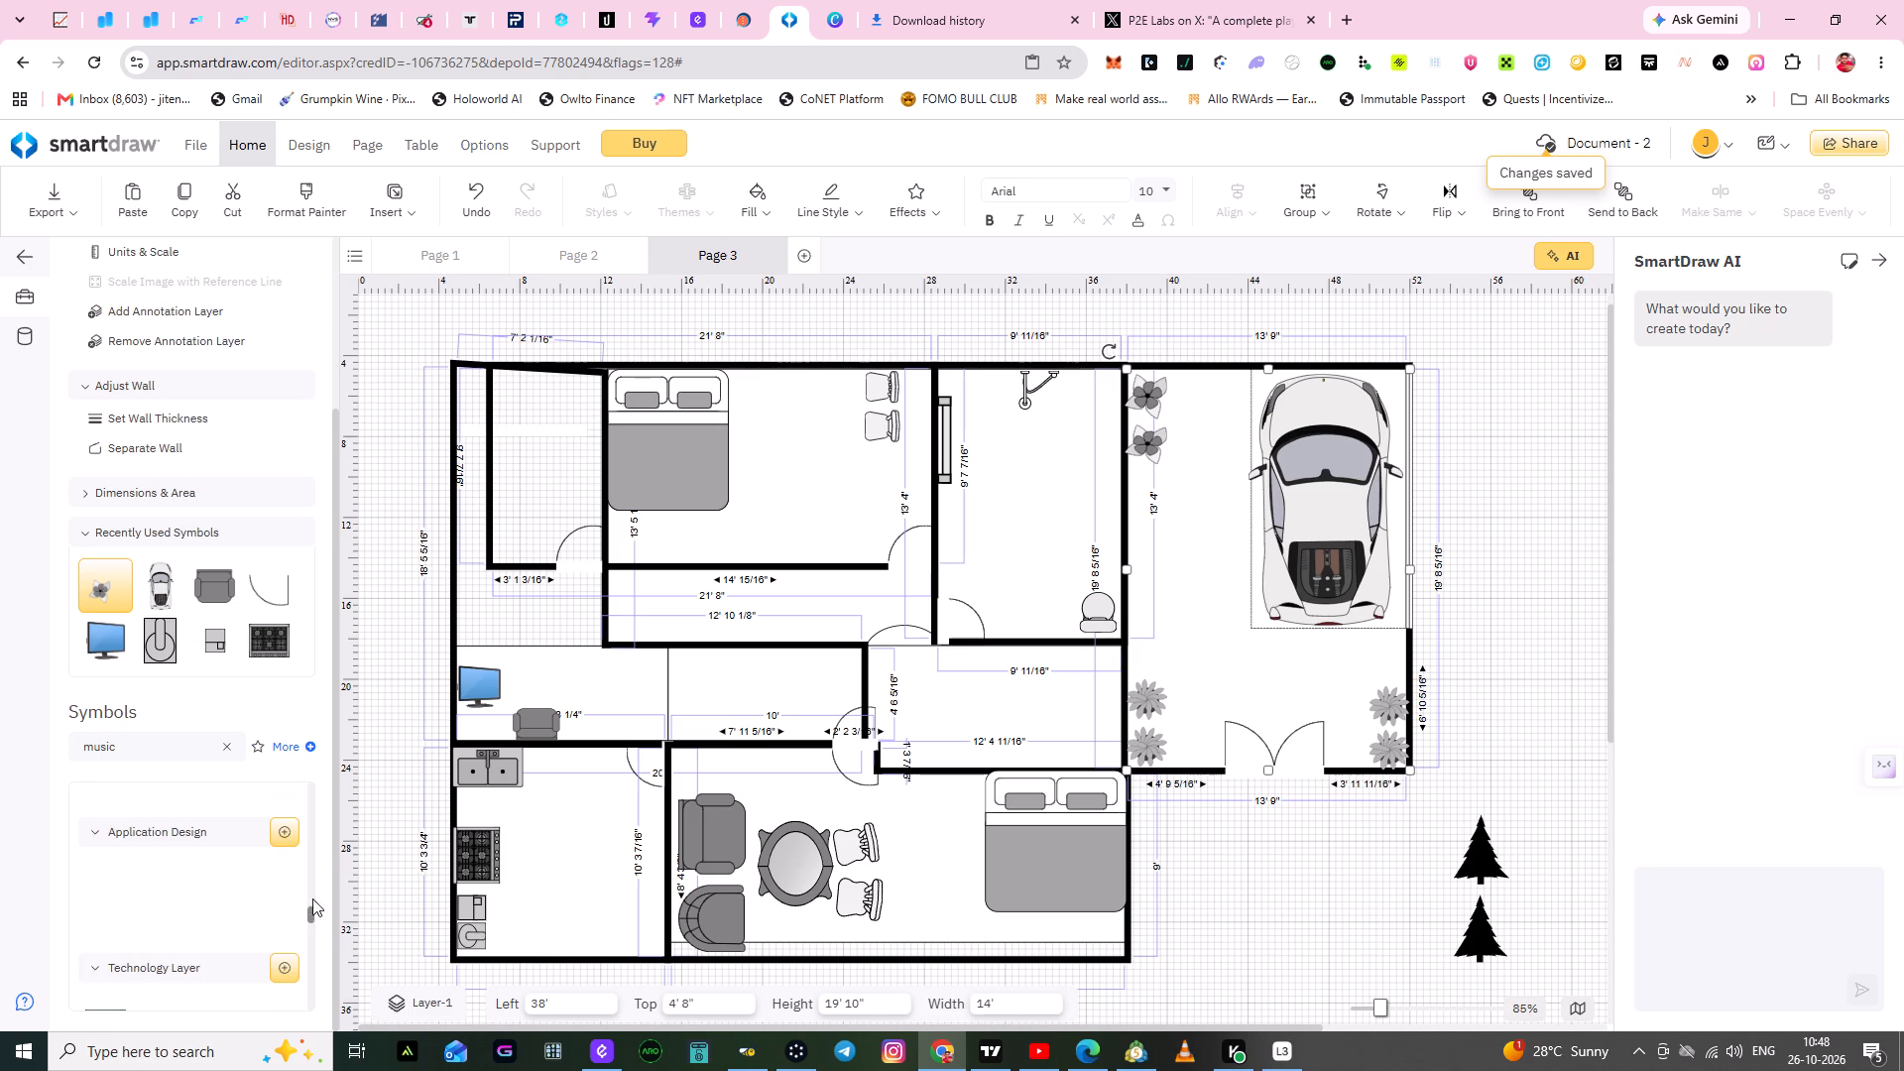
left_click_drag(307, 920, 308, 912)
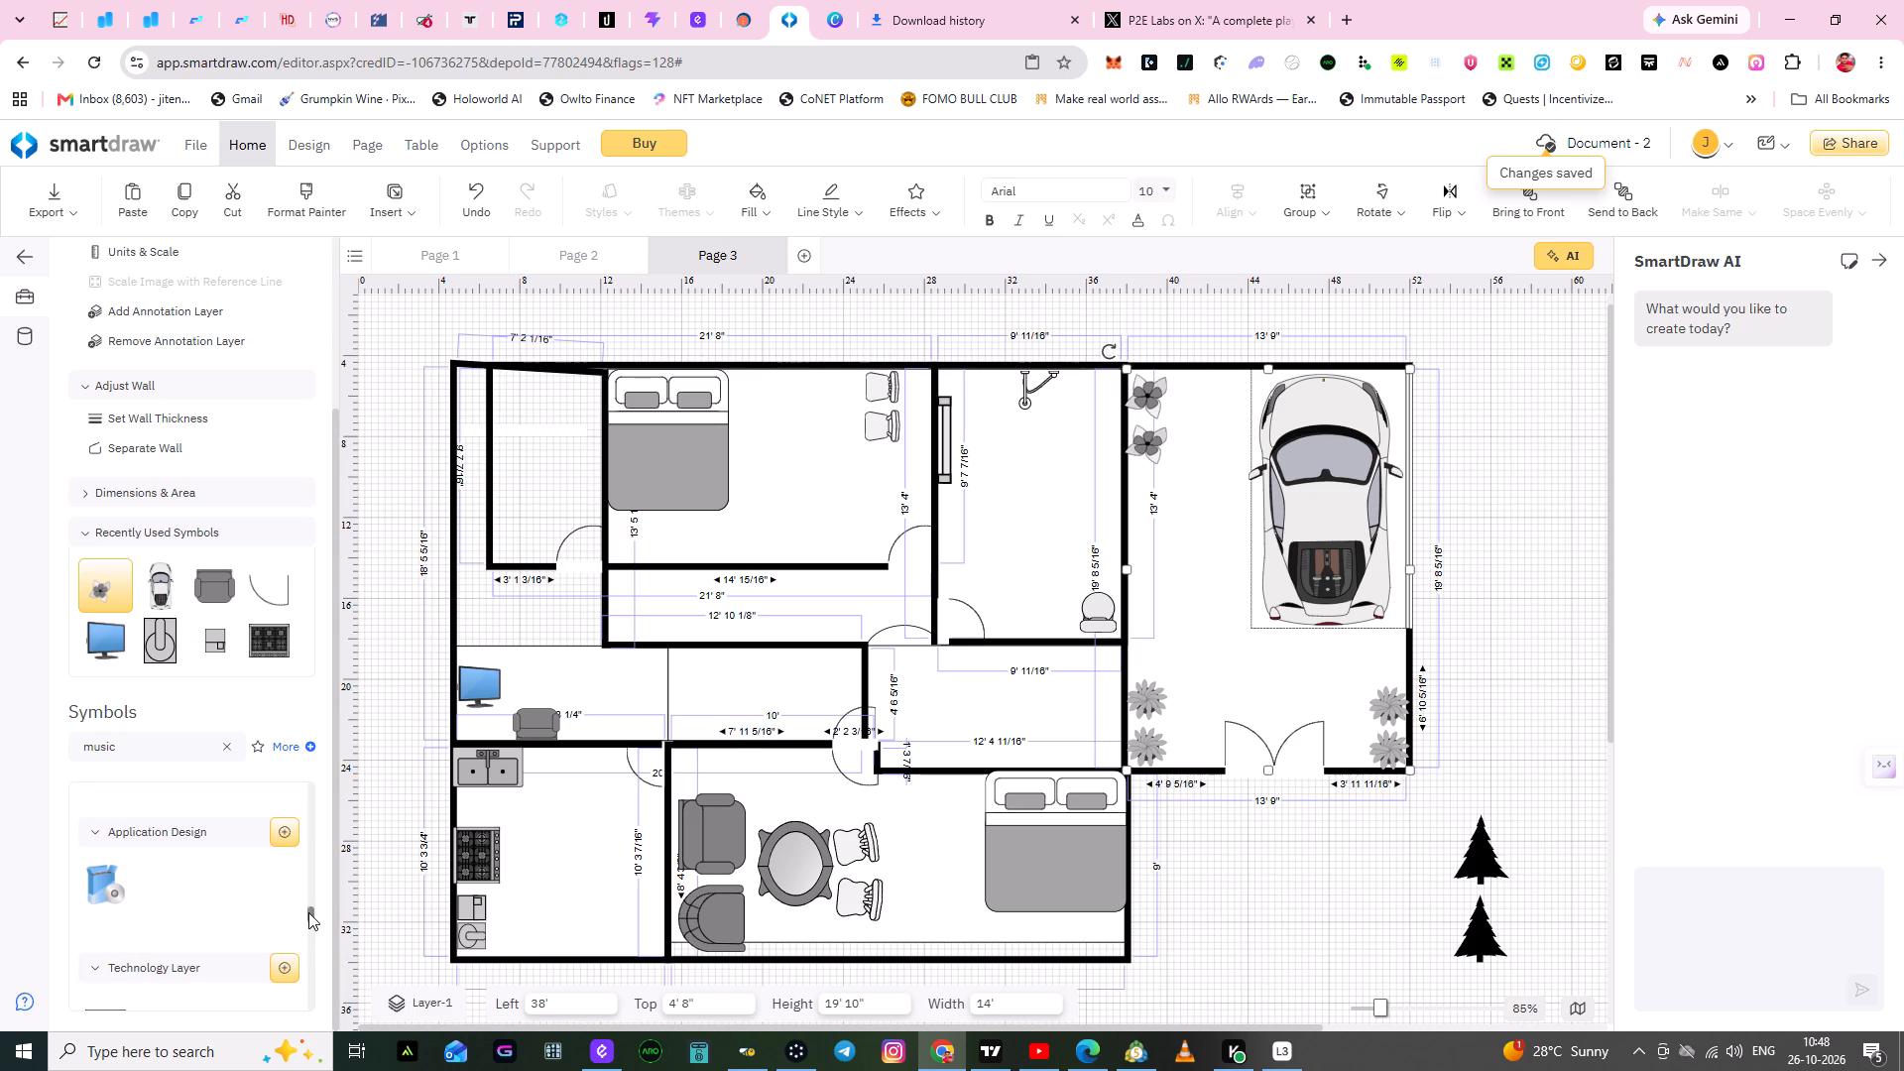
left_click_drag(308, 912, 312, 891)
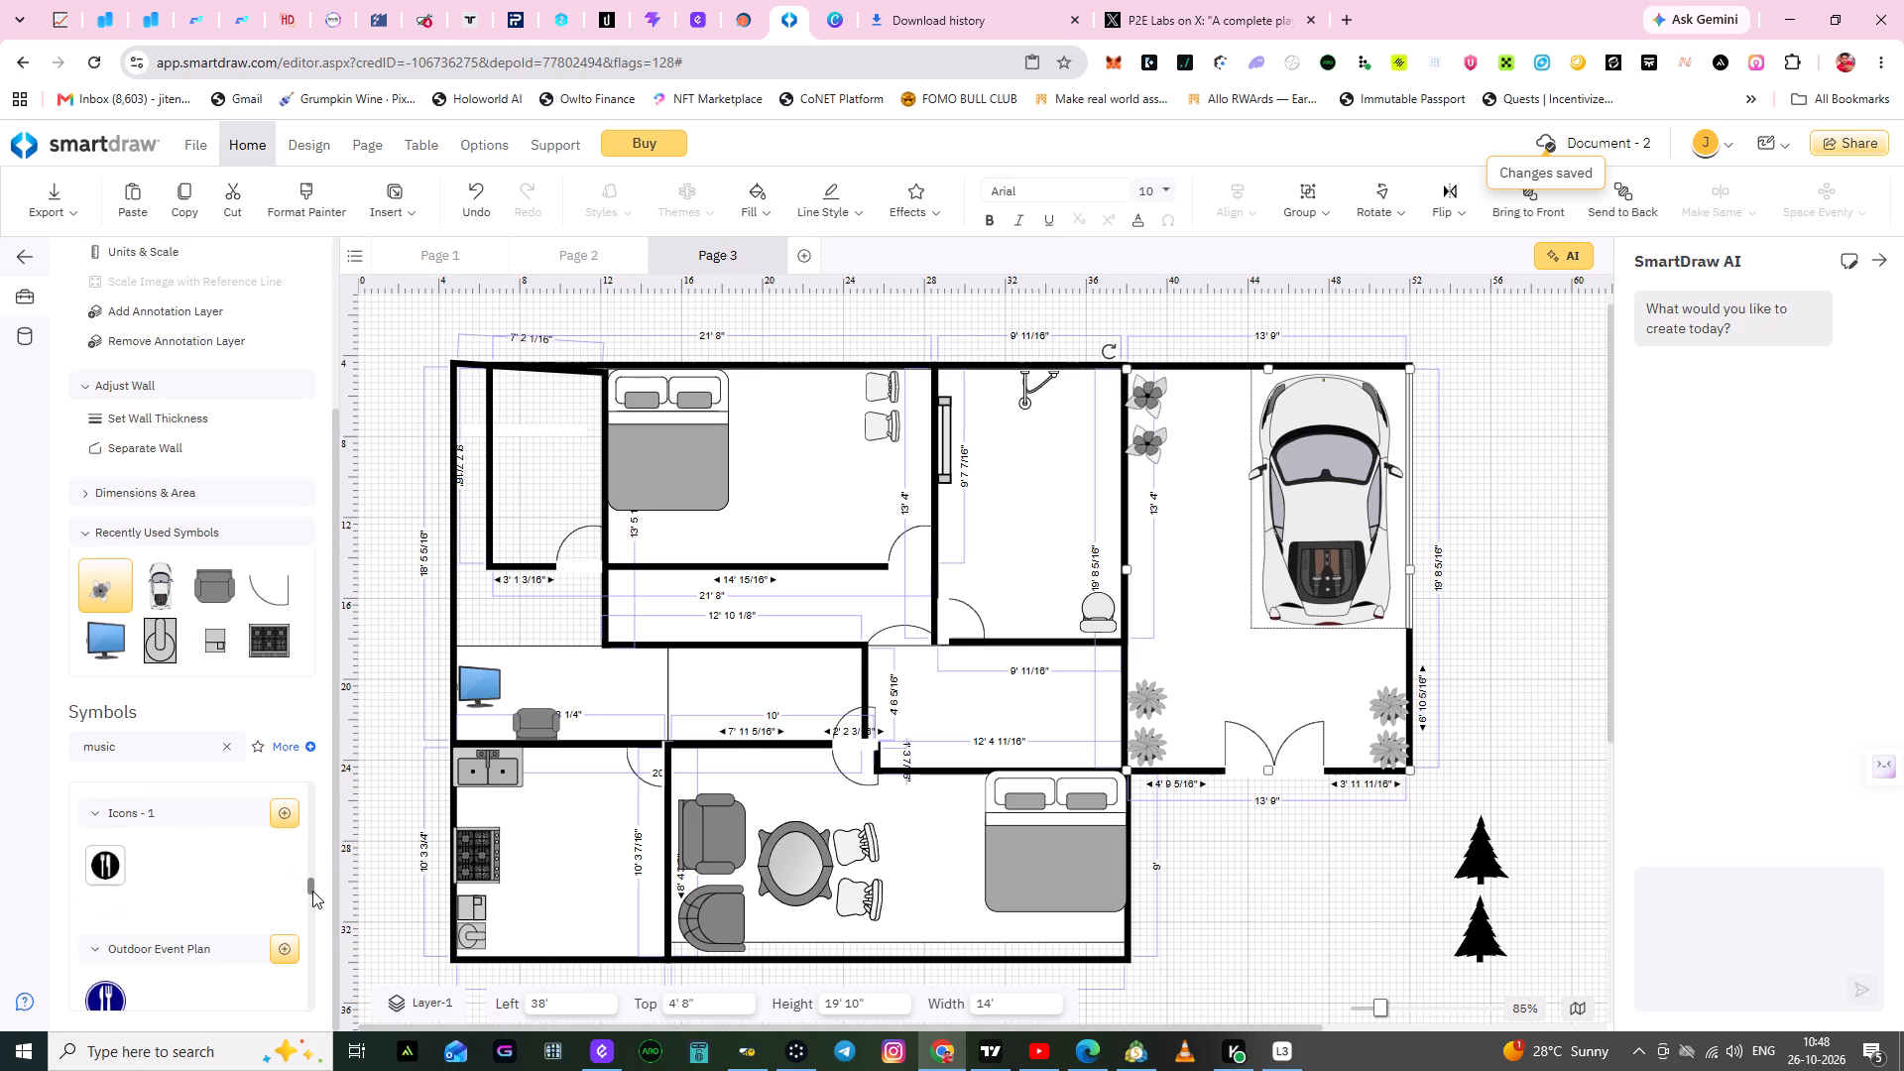
left_click_drag(310, 883, 312, 892)
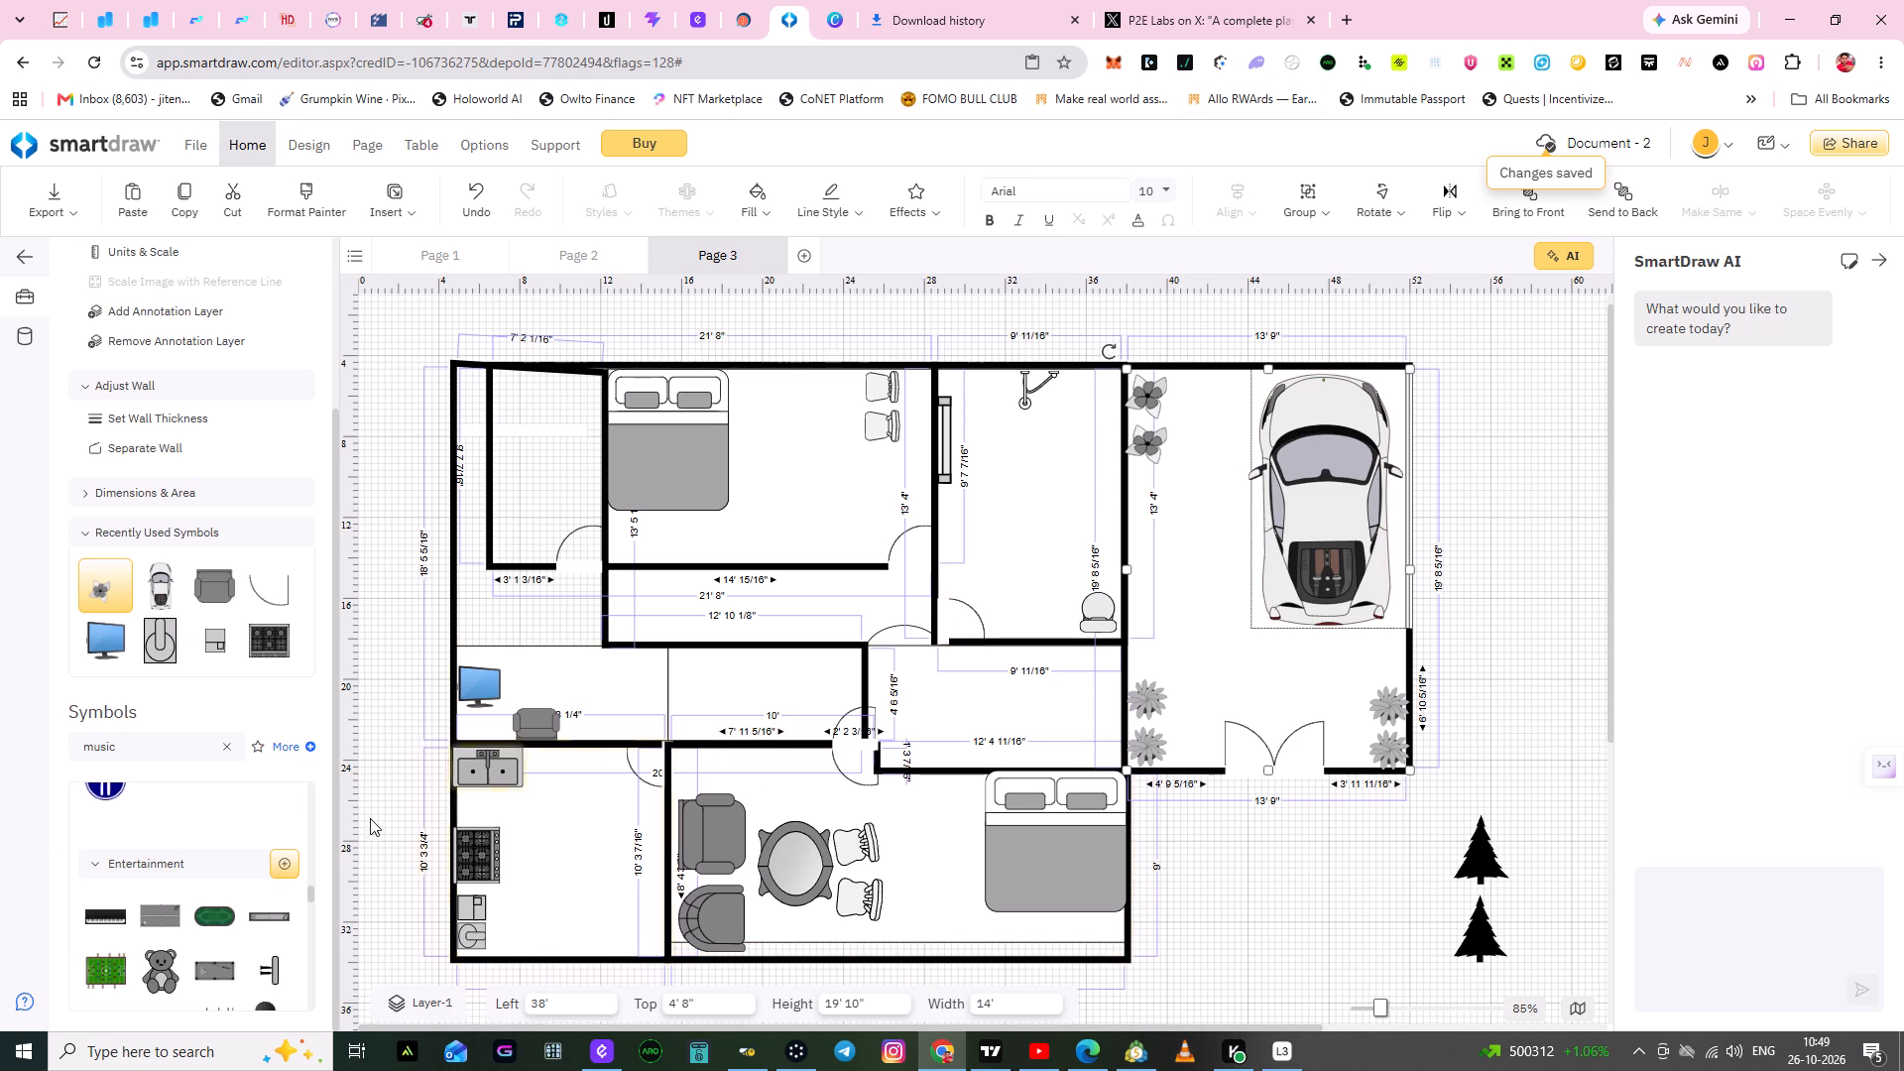
left_click(309, 894)
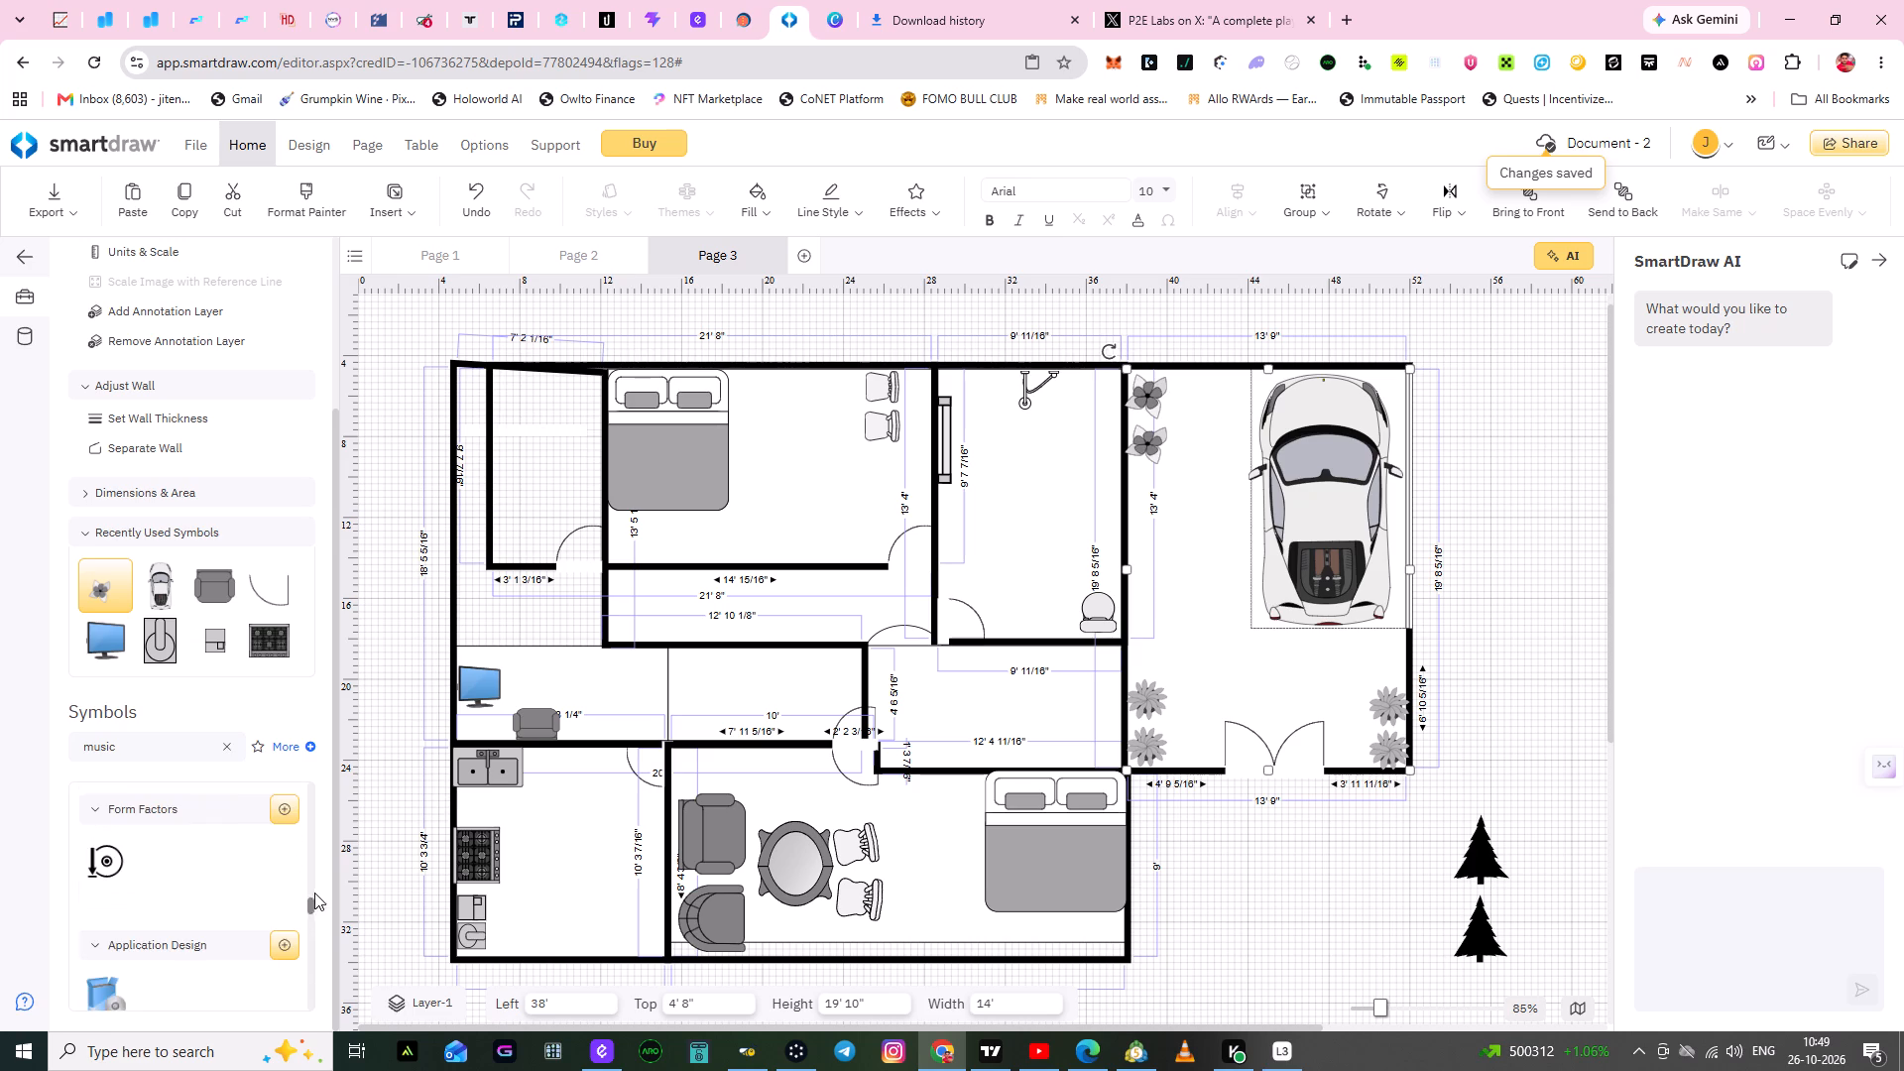
left_click(224, 751)
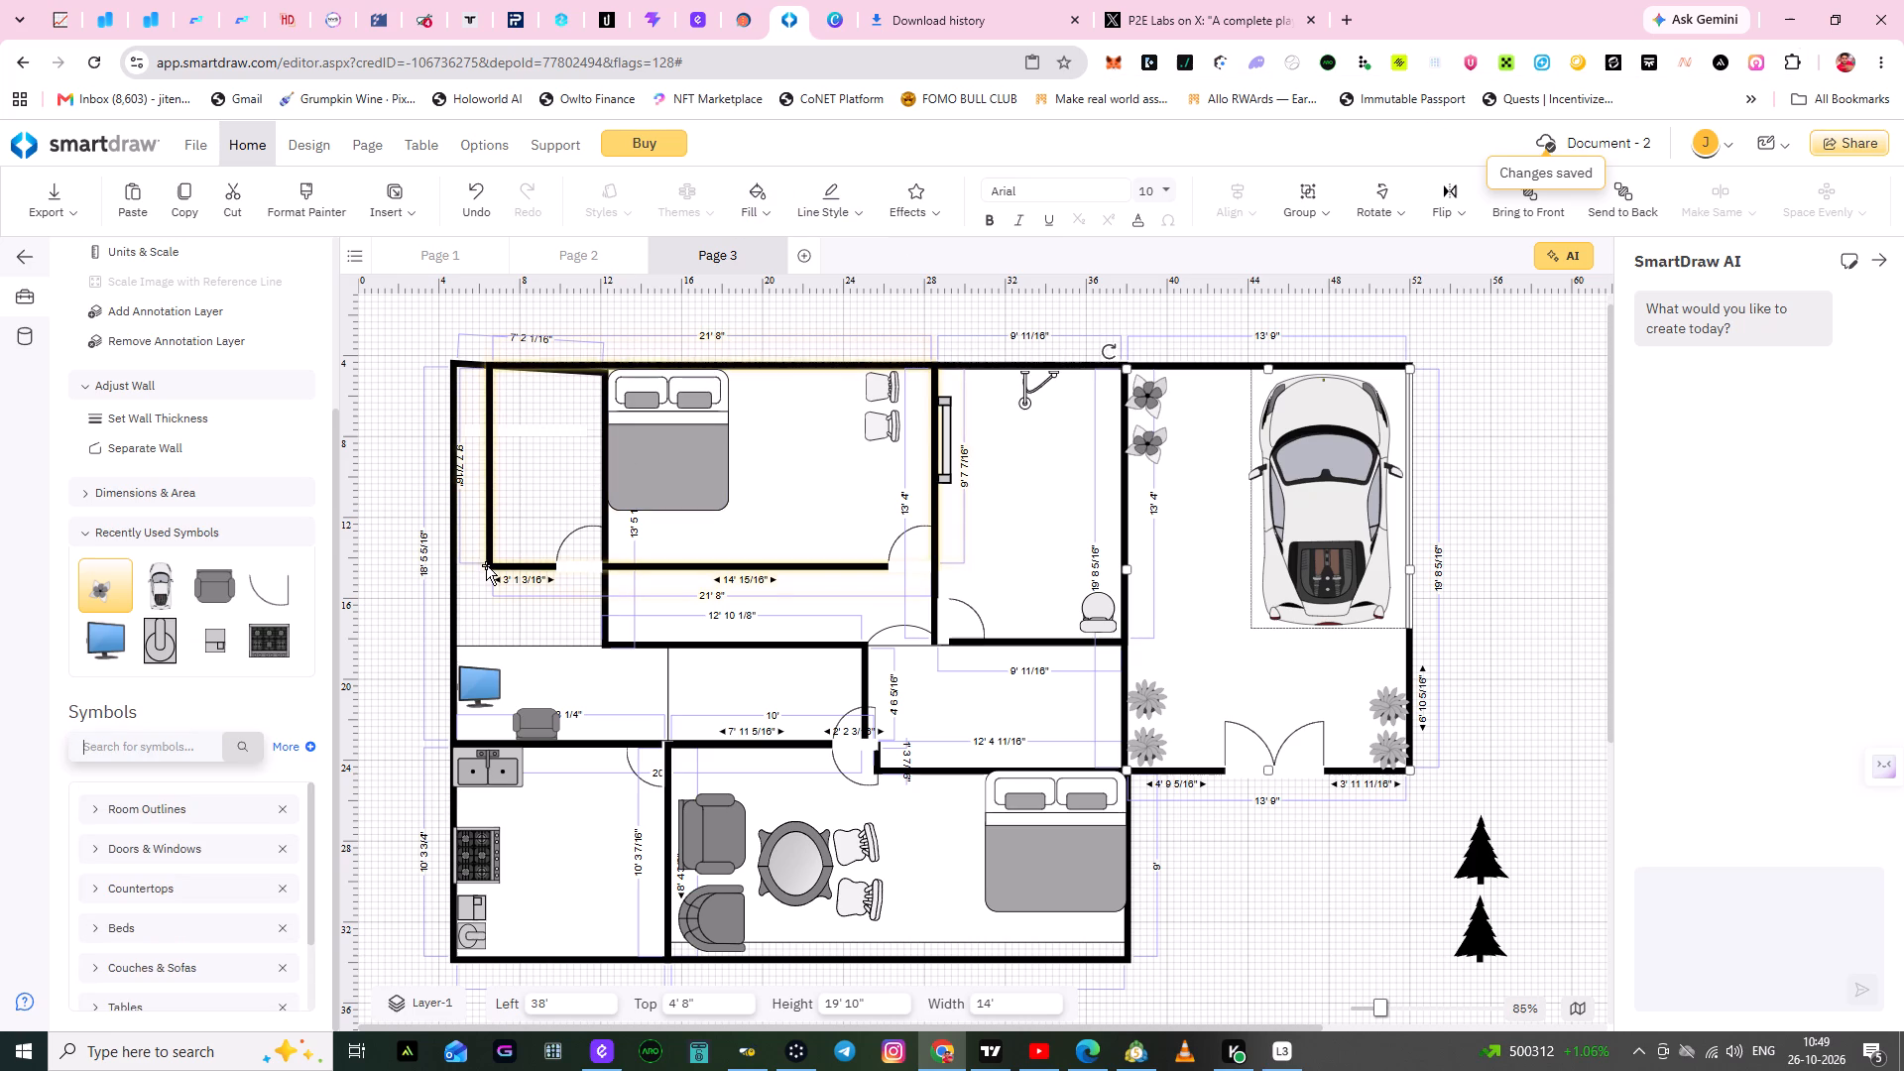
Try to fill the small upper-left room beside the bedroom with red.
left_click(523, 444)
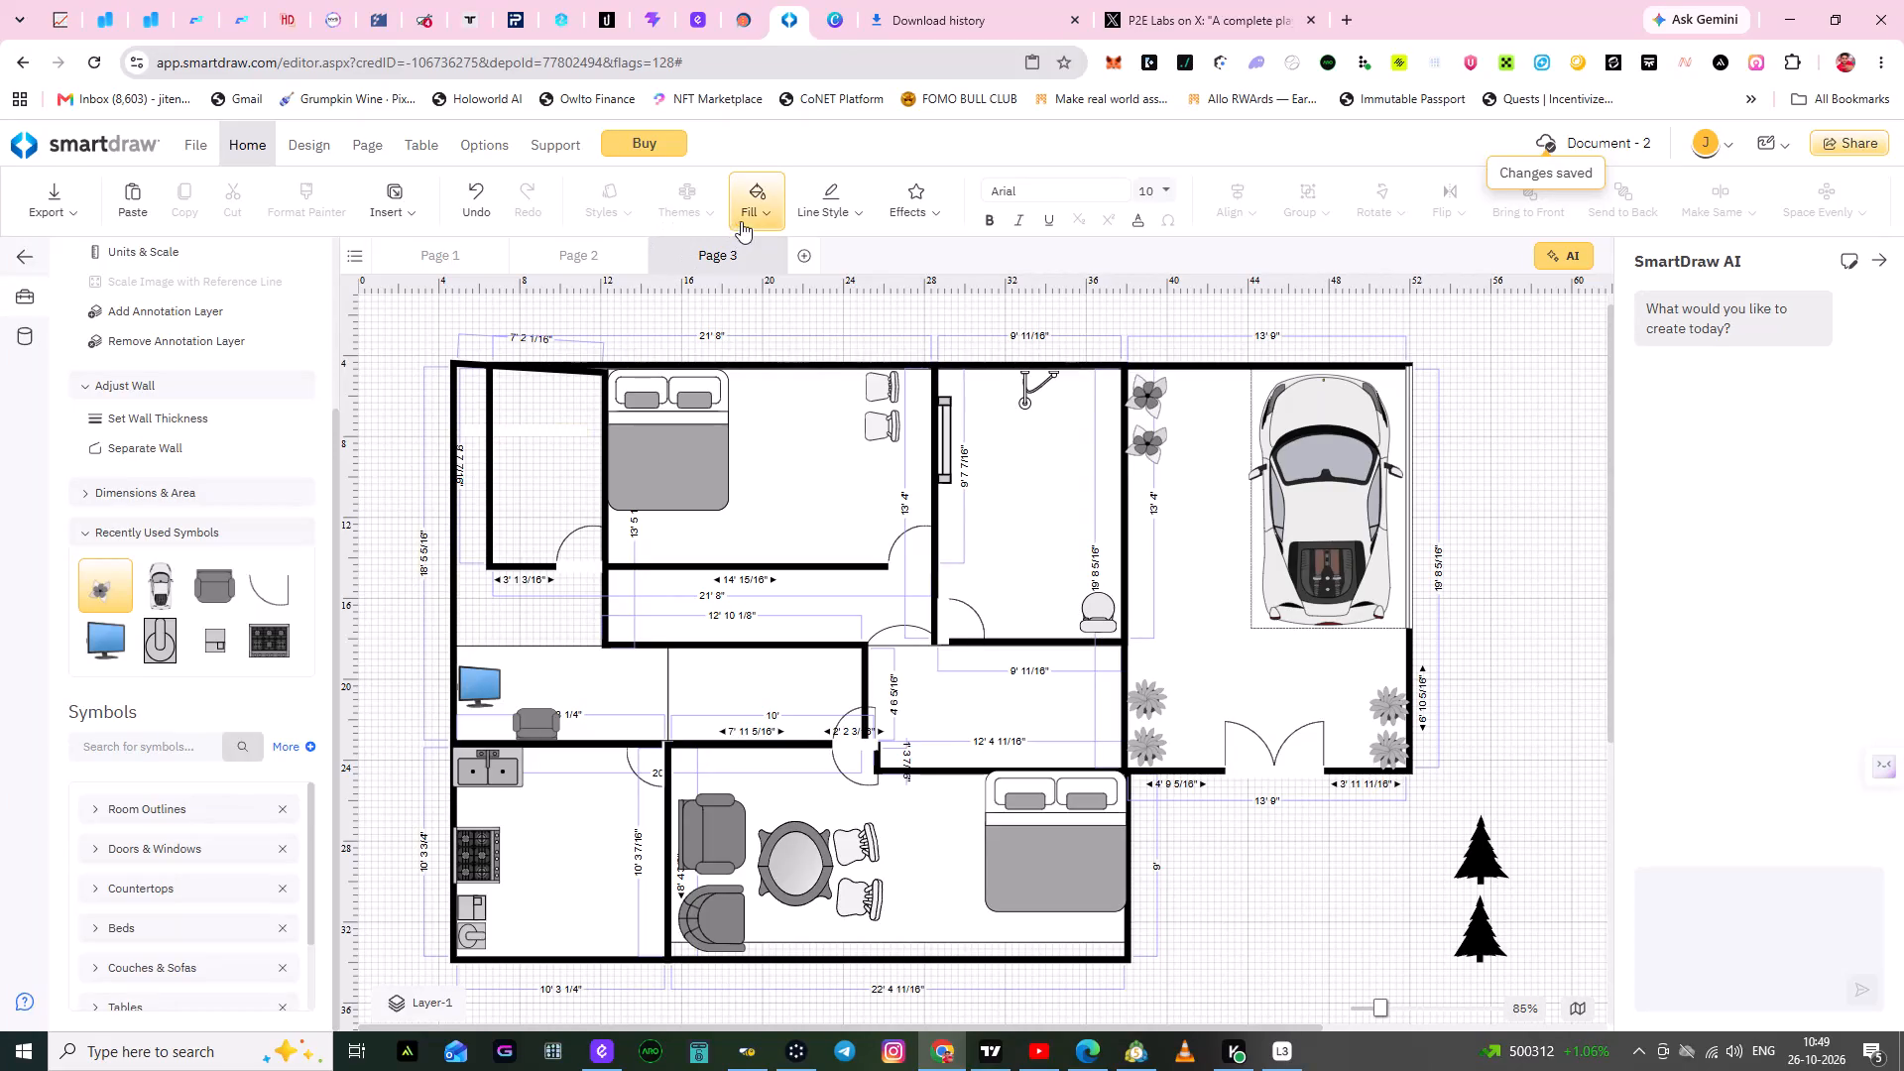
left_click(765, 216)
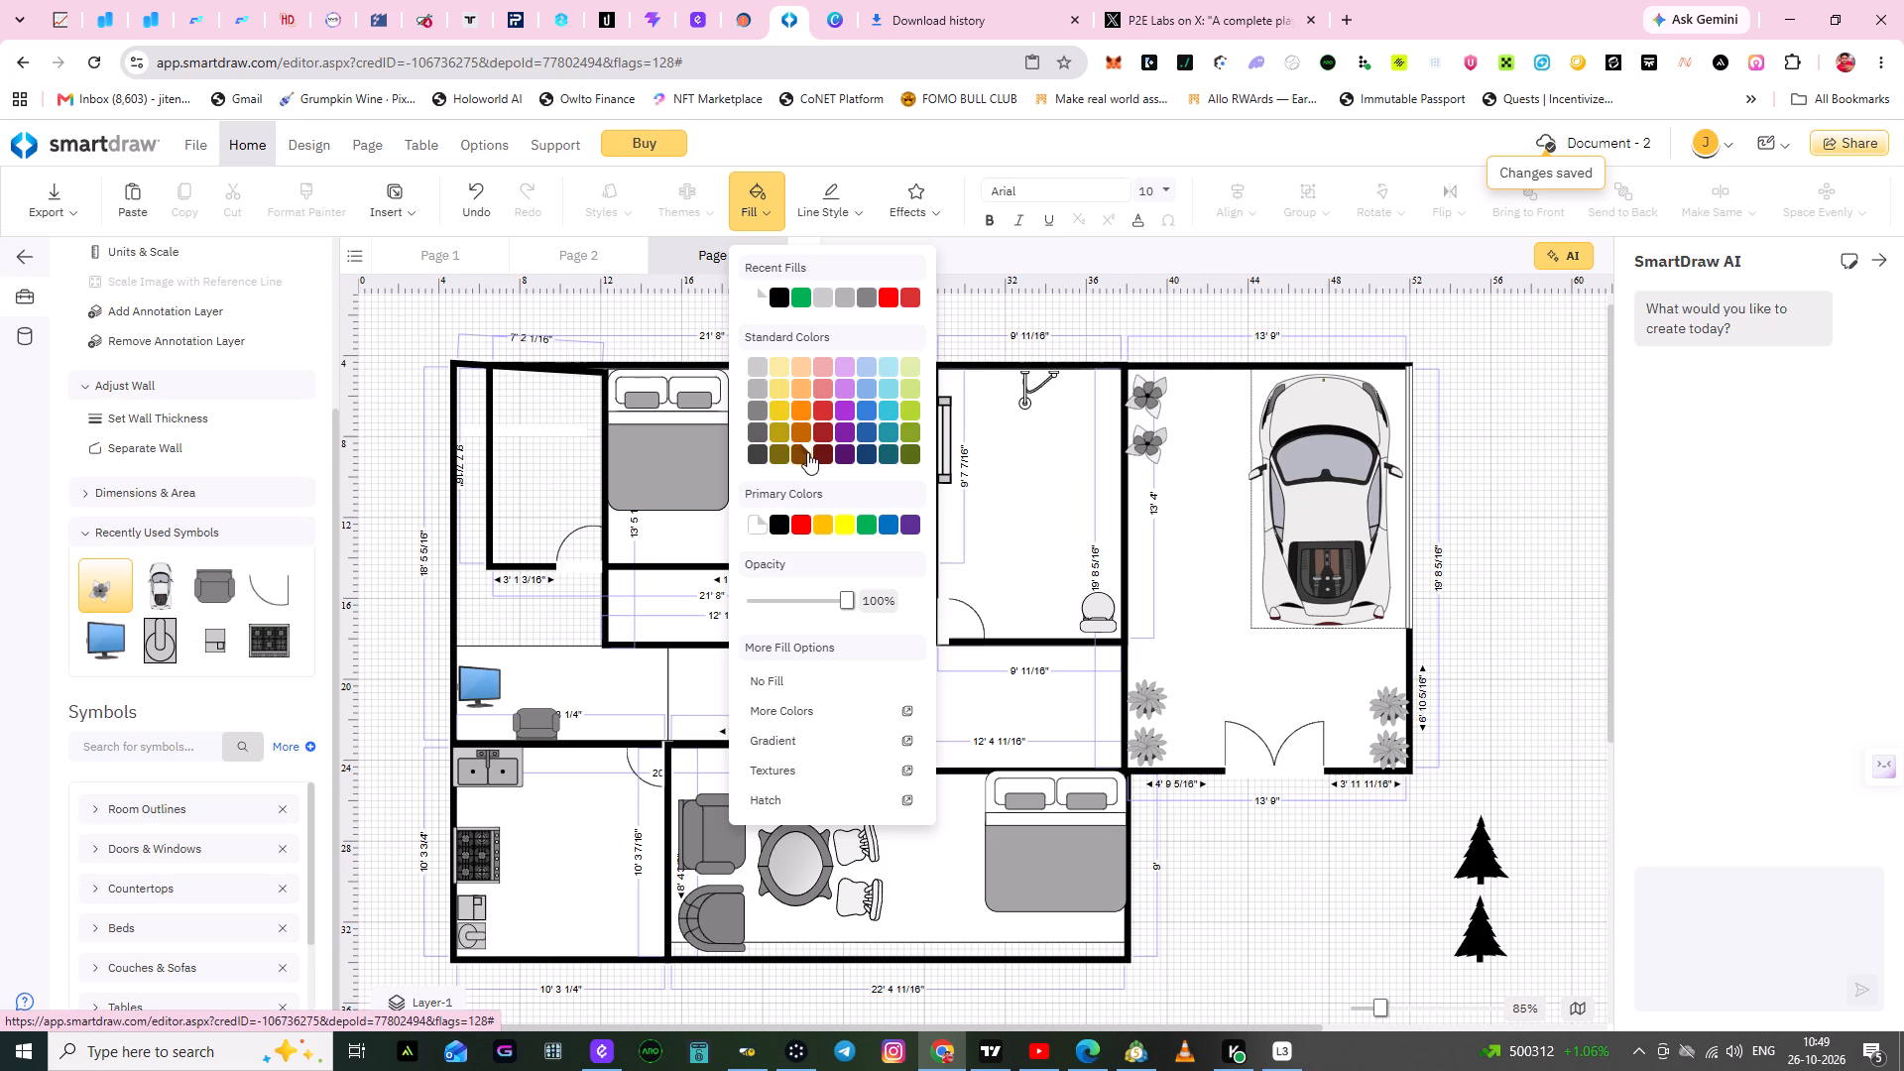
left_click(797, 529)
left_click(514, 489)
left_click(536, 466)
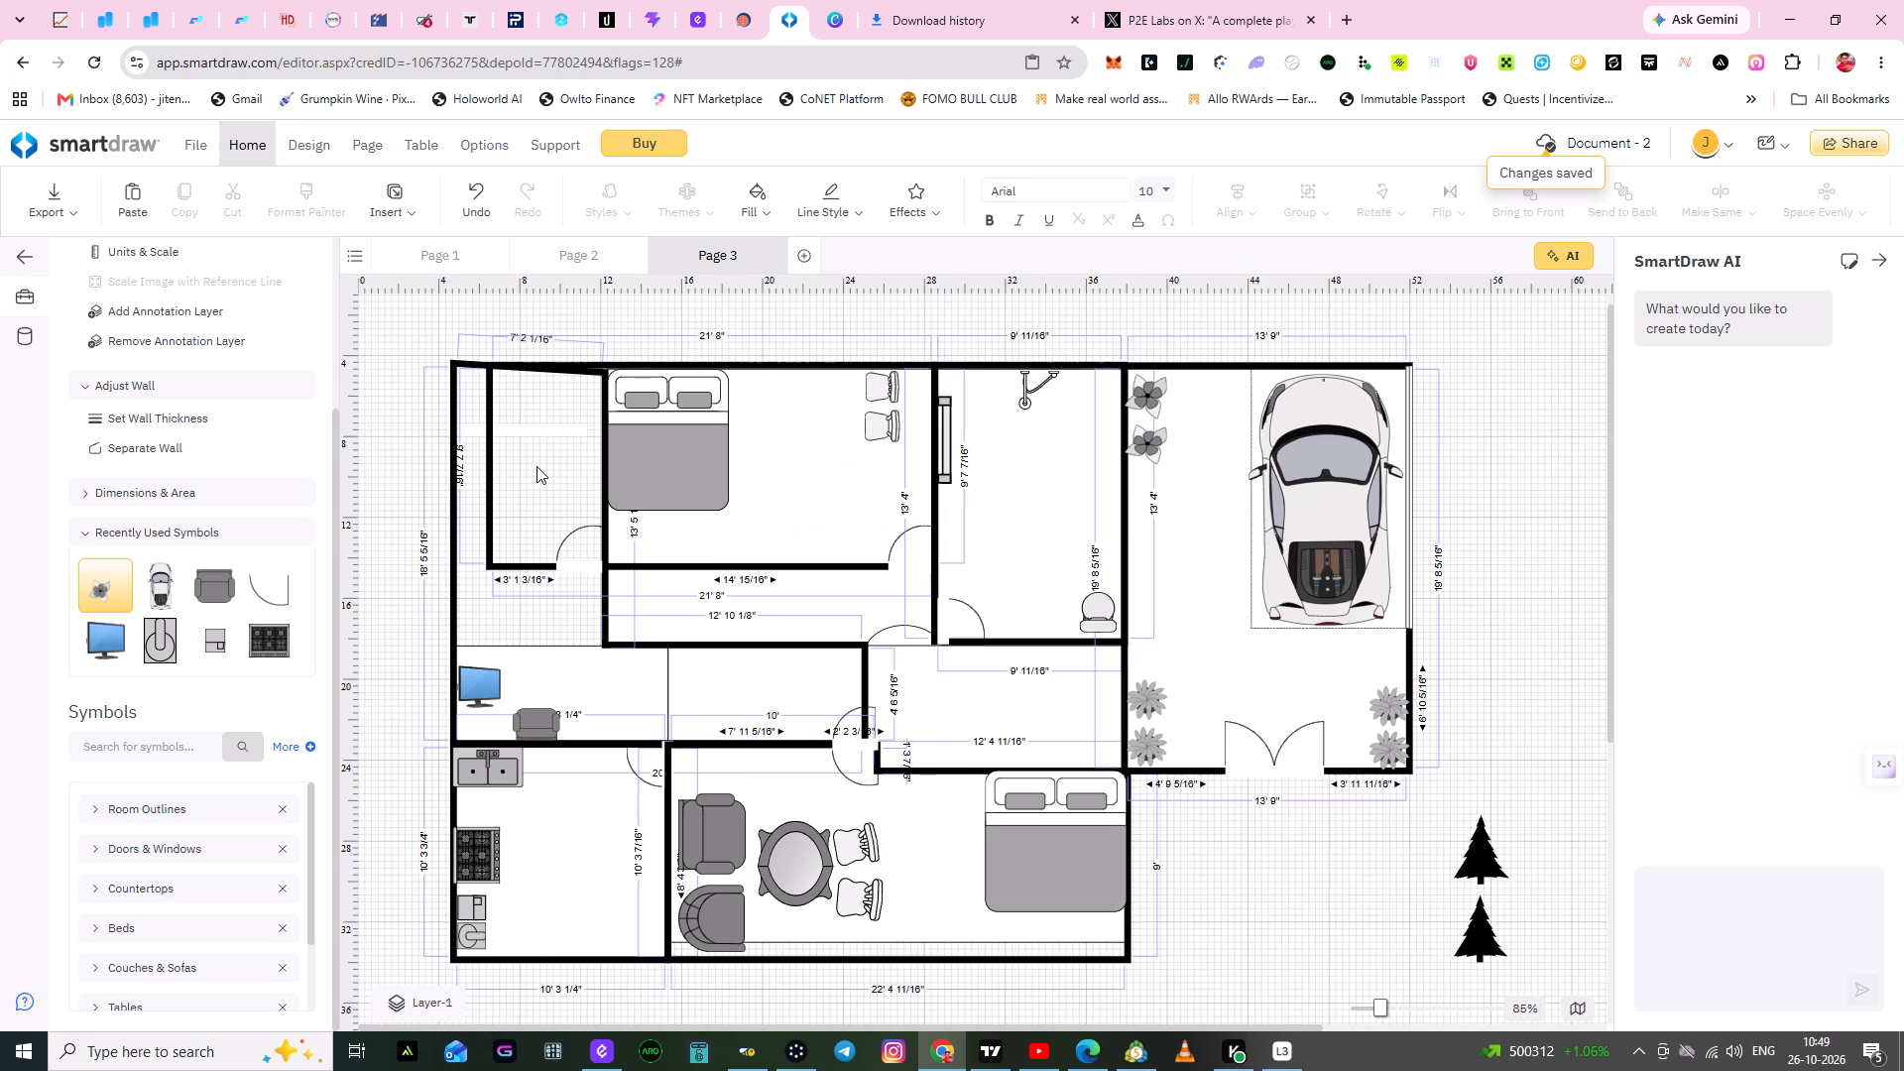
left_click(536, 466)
Move the thin white strip, 6' 4" wide and 7" high, from the small upper-left room to the garage, just below the car.
left_click(520, 429)
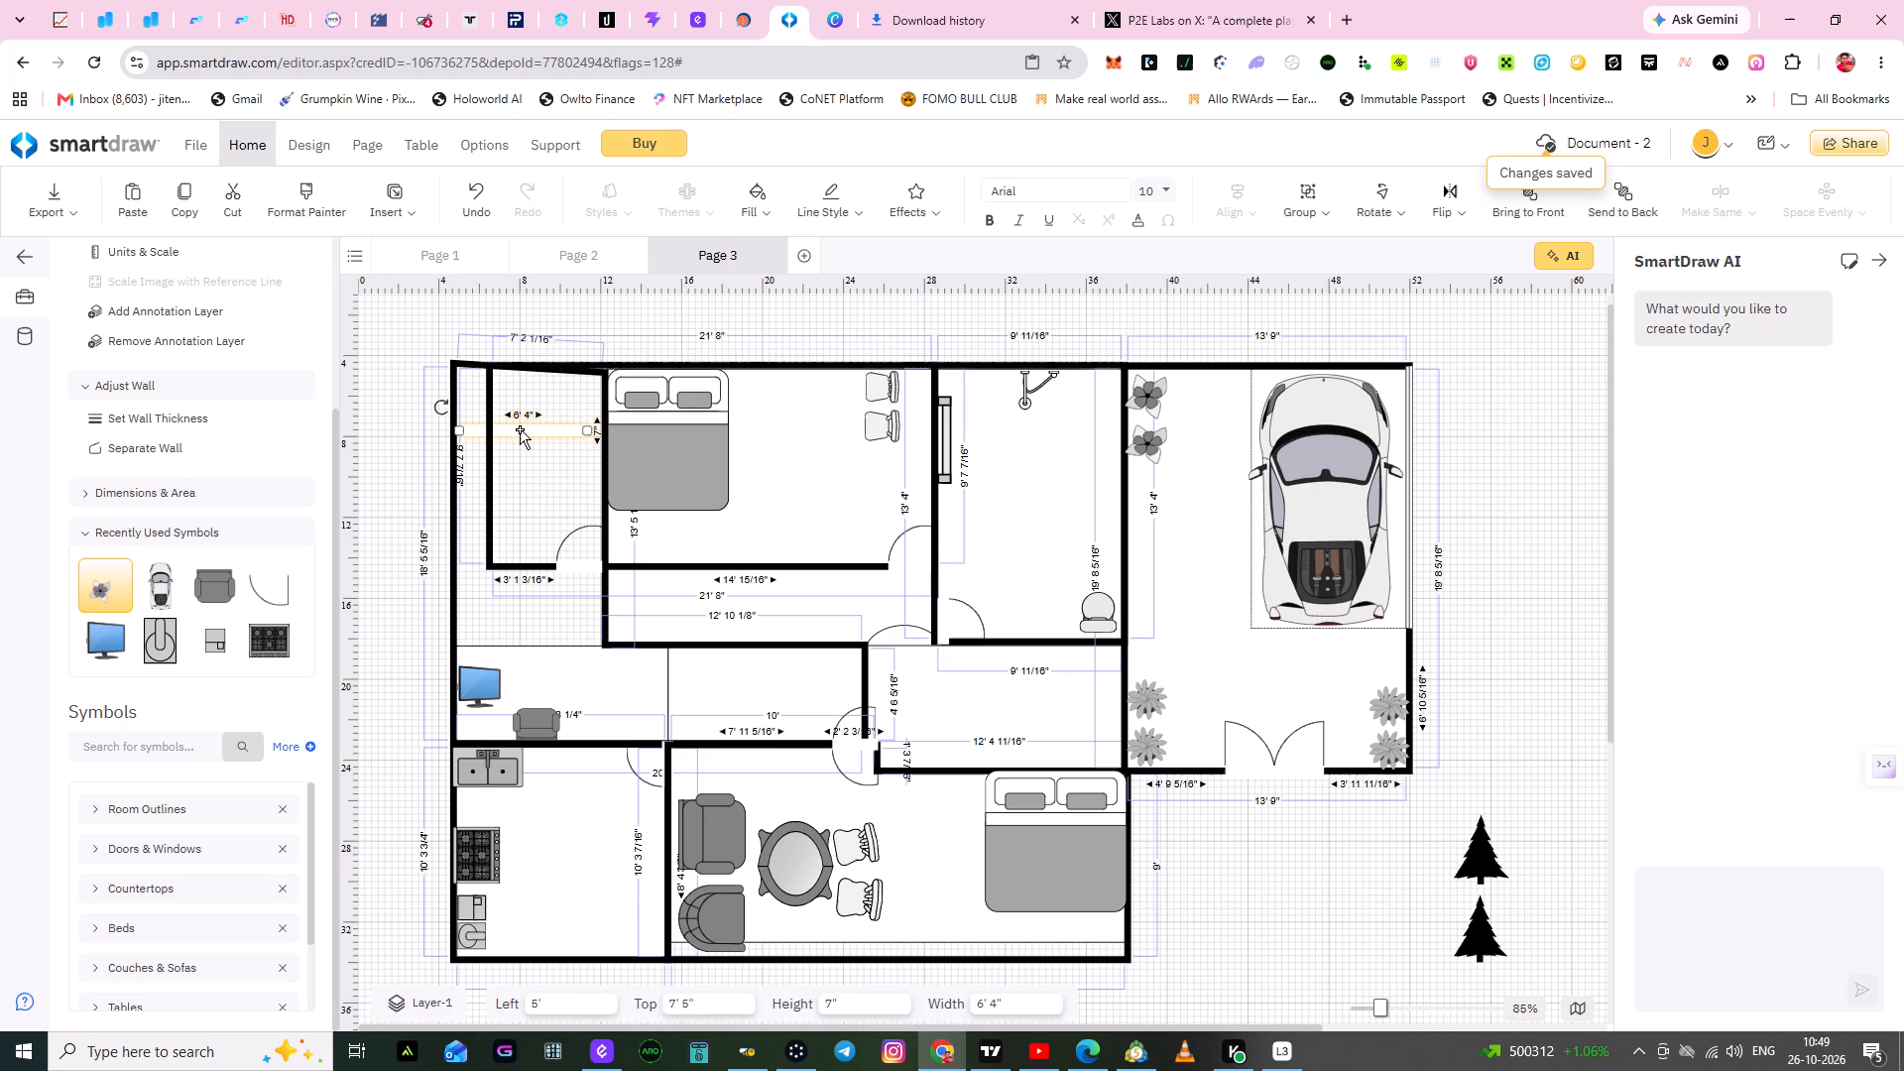
left_click_drag(549, 427, 564, 450)
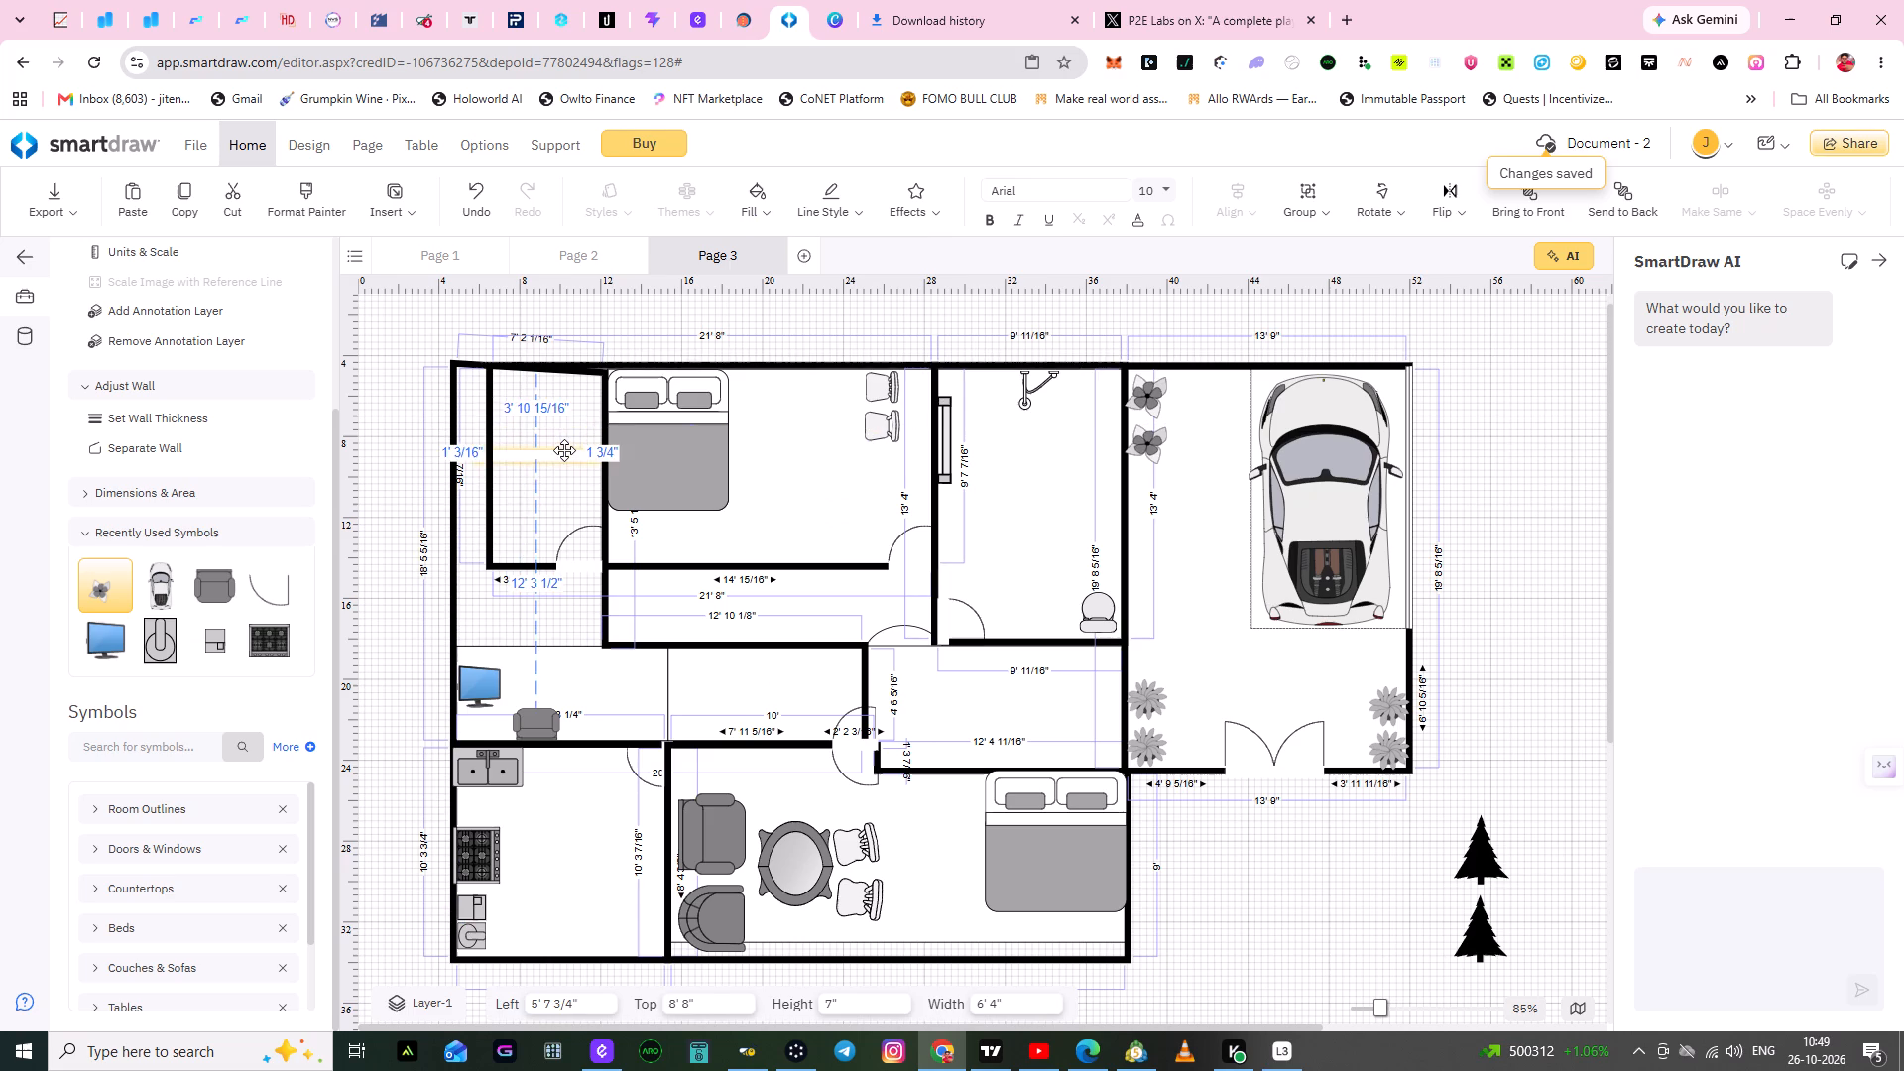
left_click_drag(564, 450, 576, 374)
left_click(541, 475)
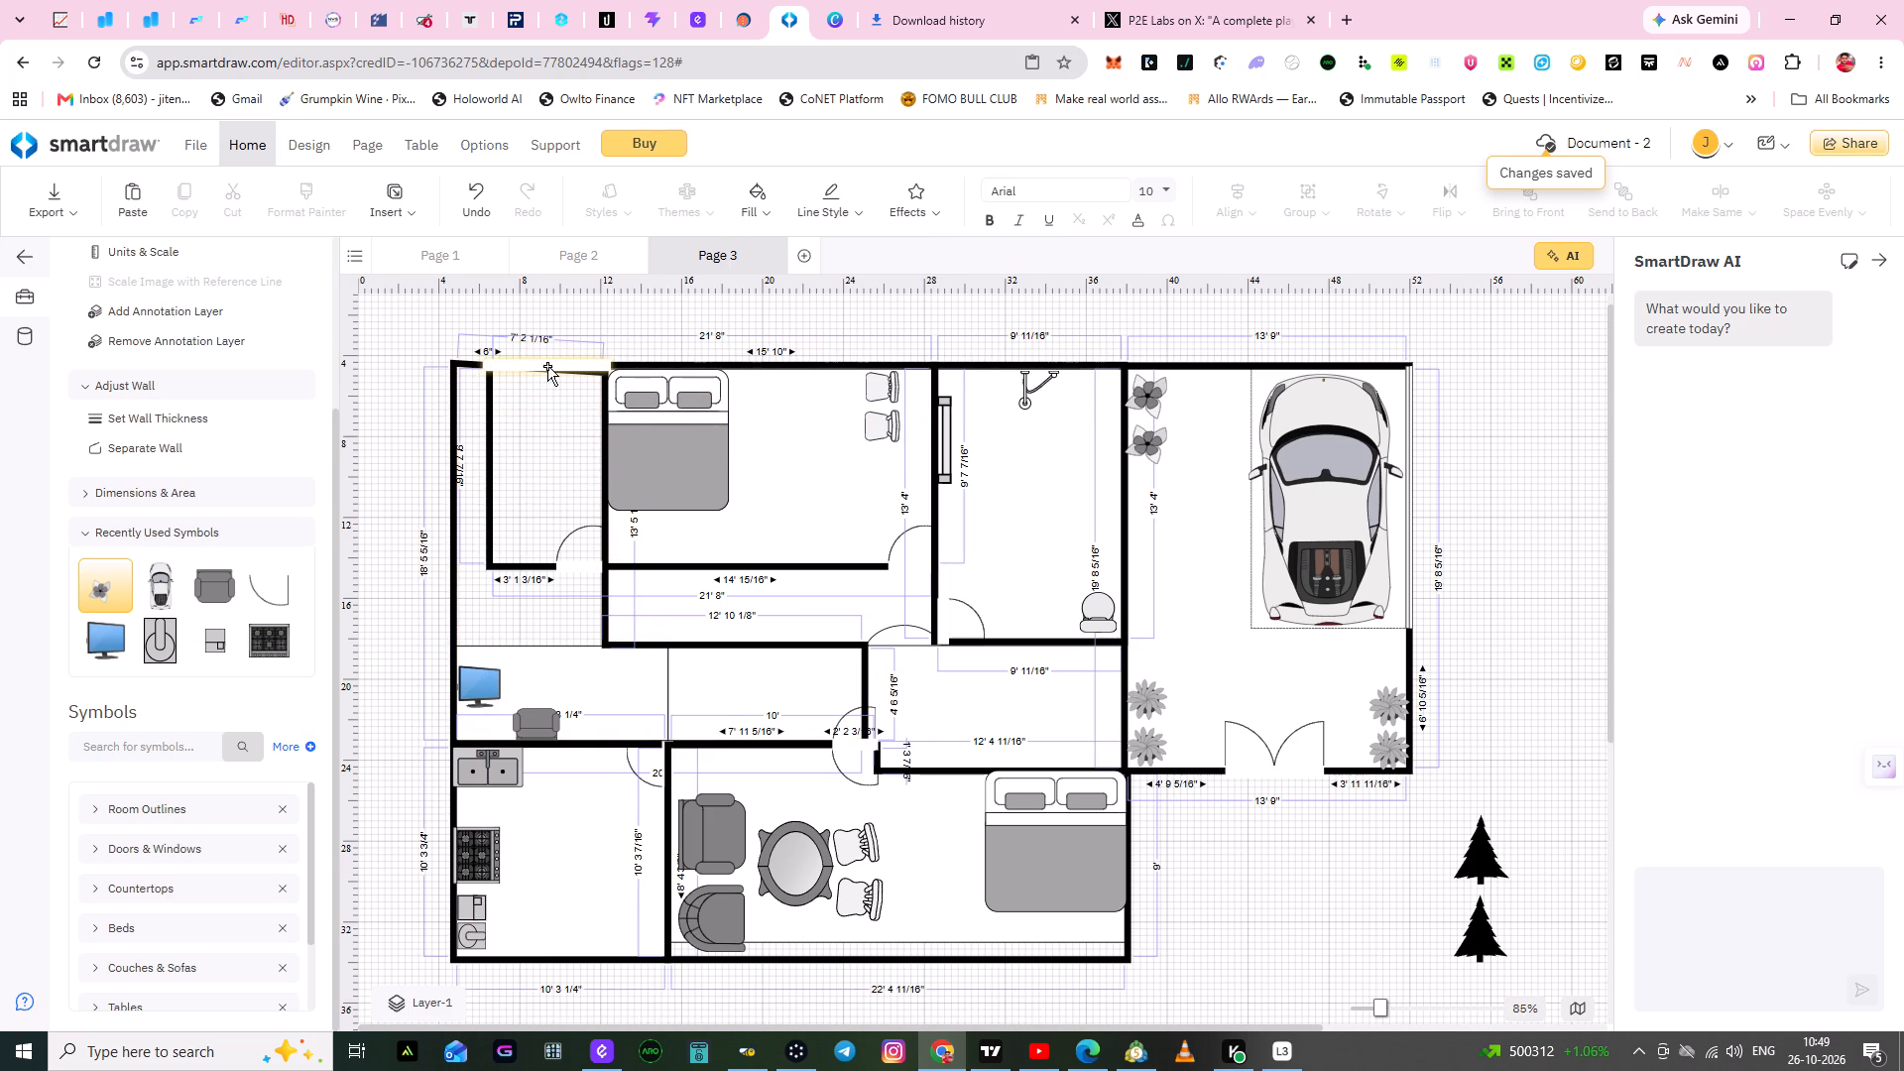
left_click(547, 366)
left_click_drag(547, 365, 551, 491)
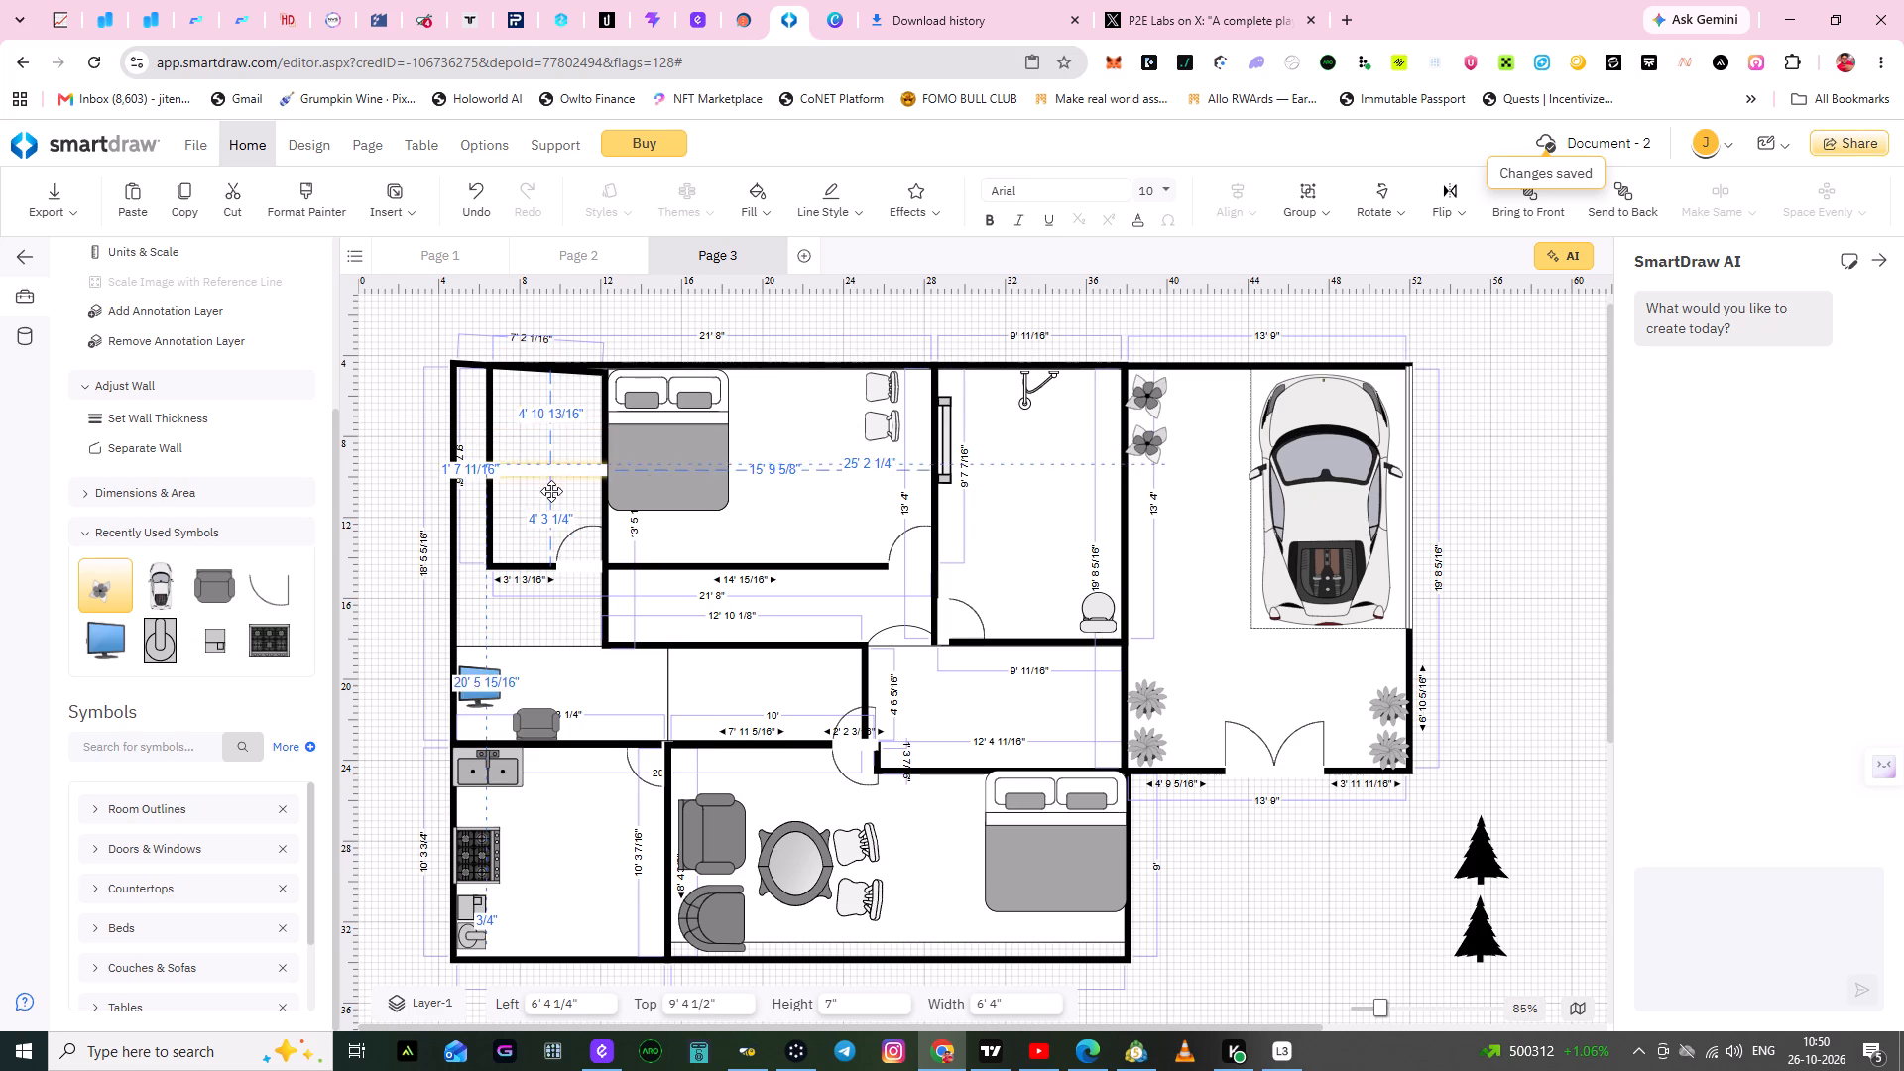
left_click_drag(551, 491, 556, 538)
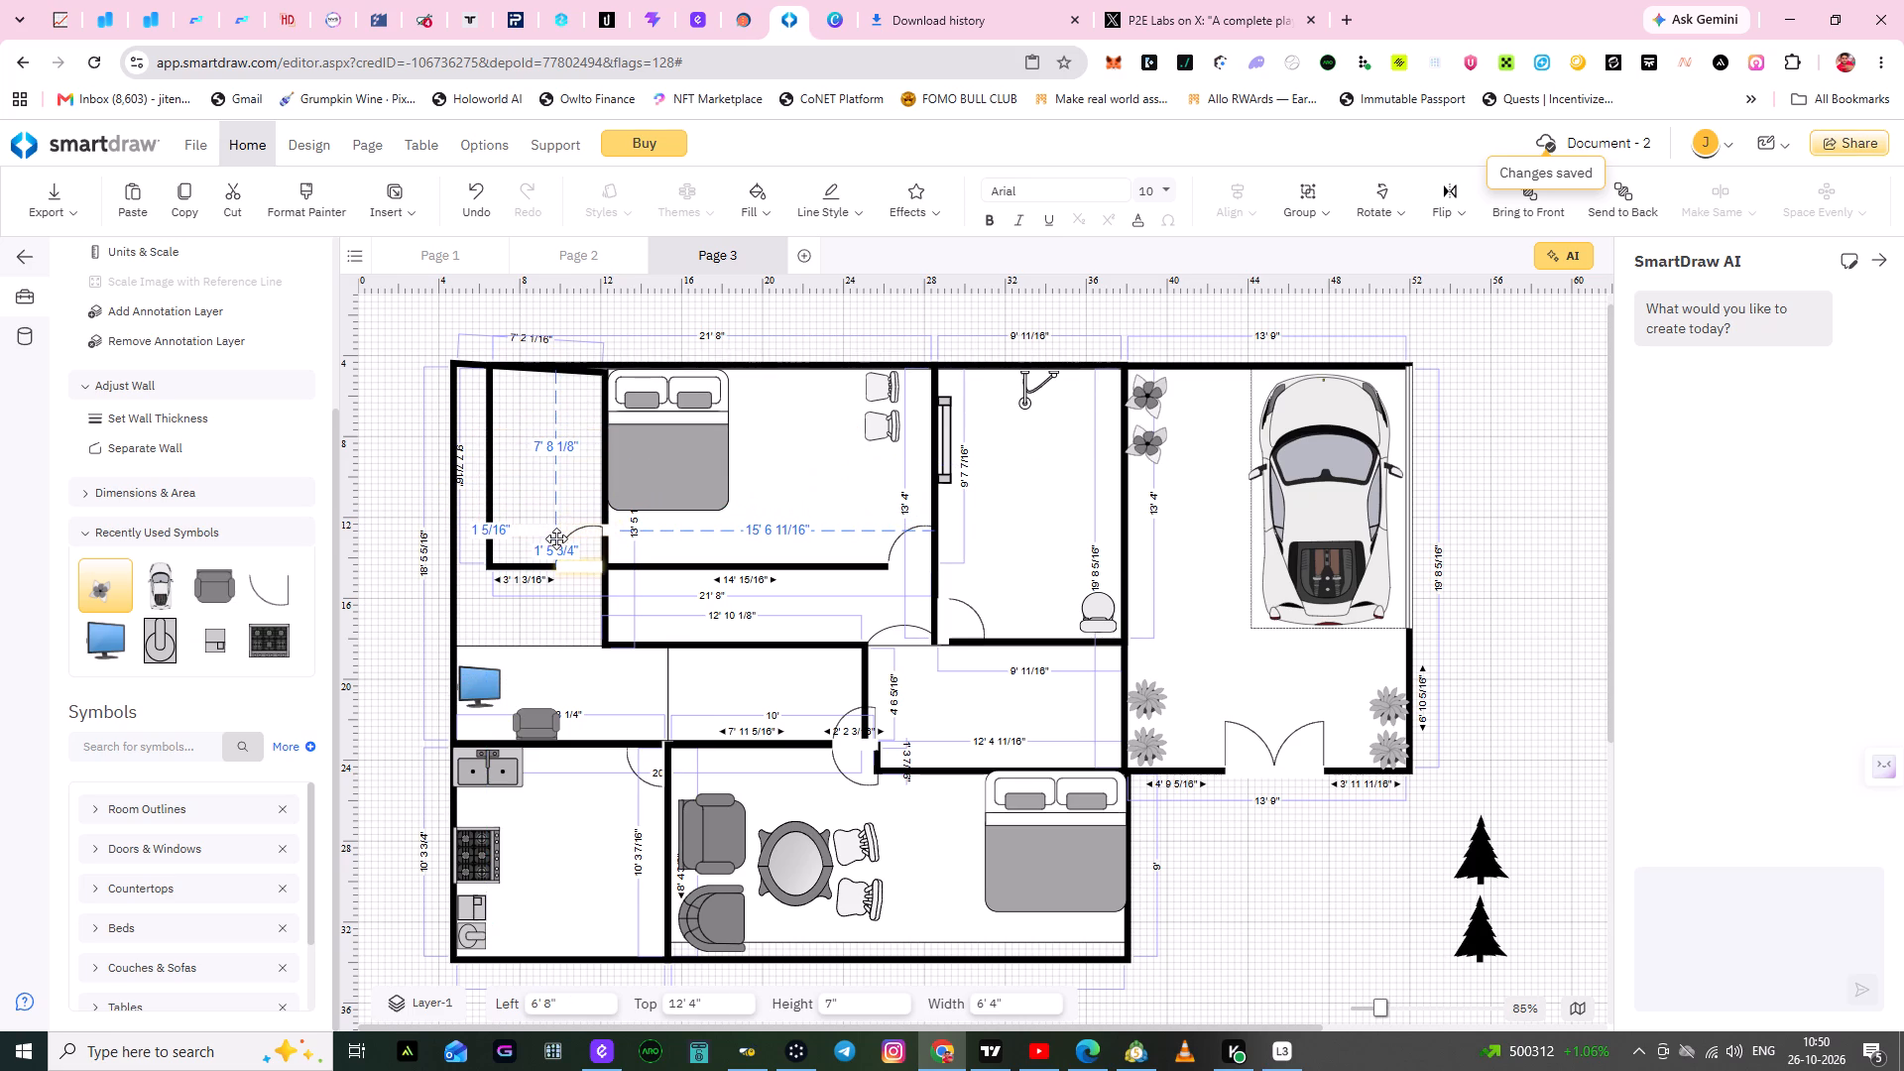
left_click_drag(556, 538, 1343, 665)
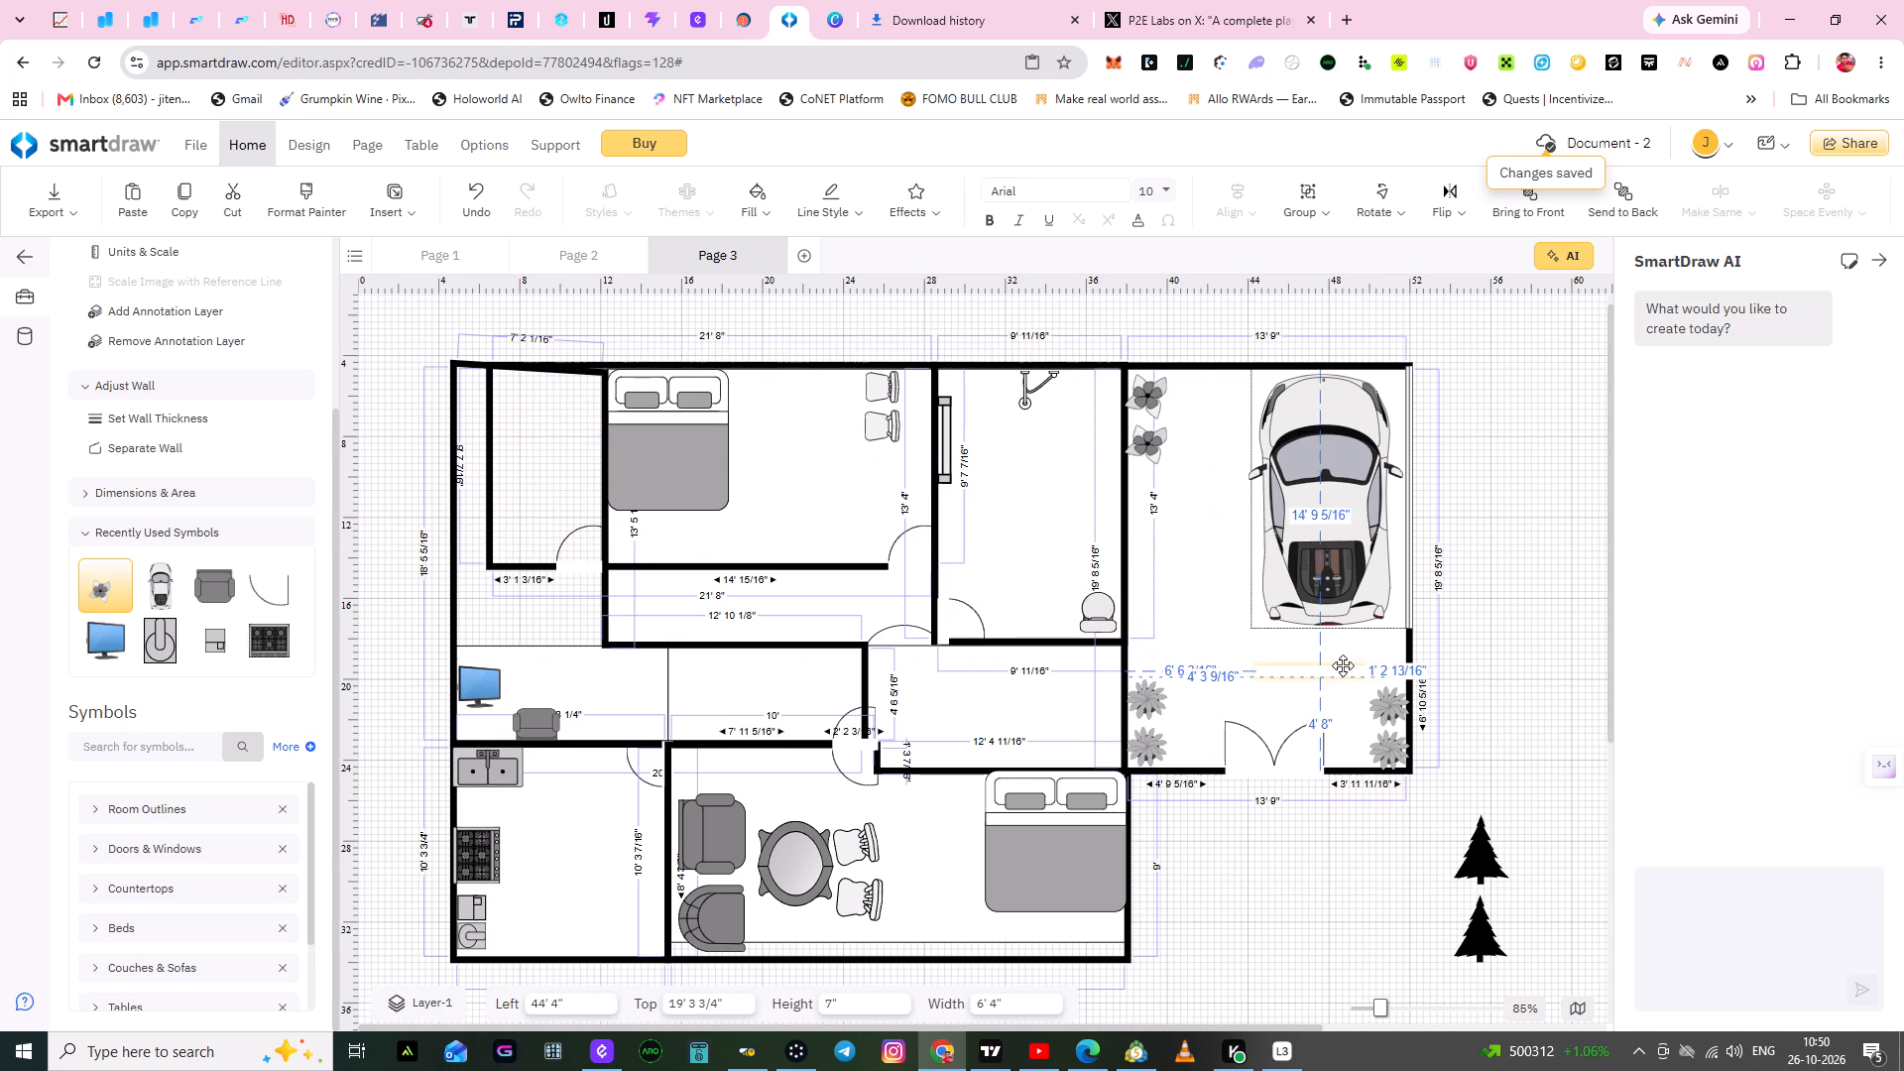
left_click_drag(1343, 665, 1340, 643)
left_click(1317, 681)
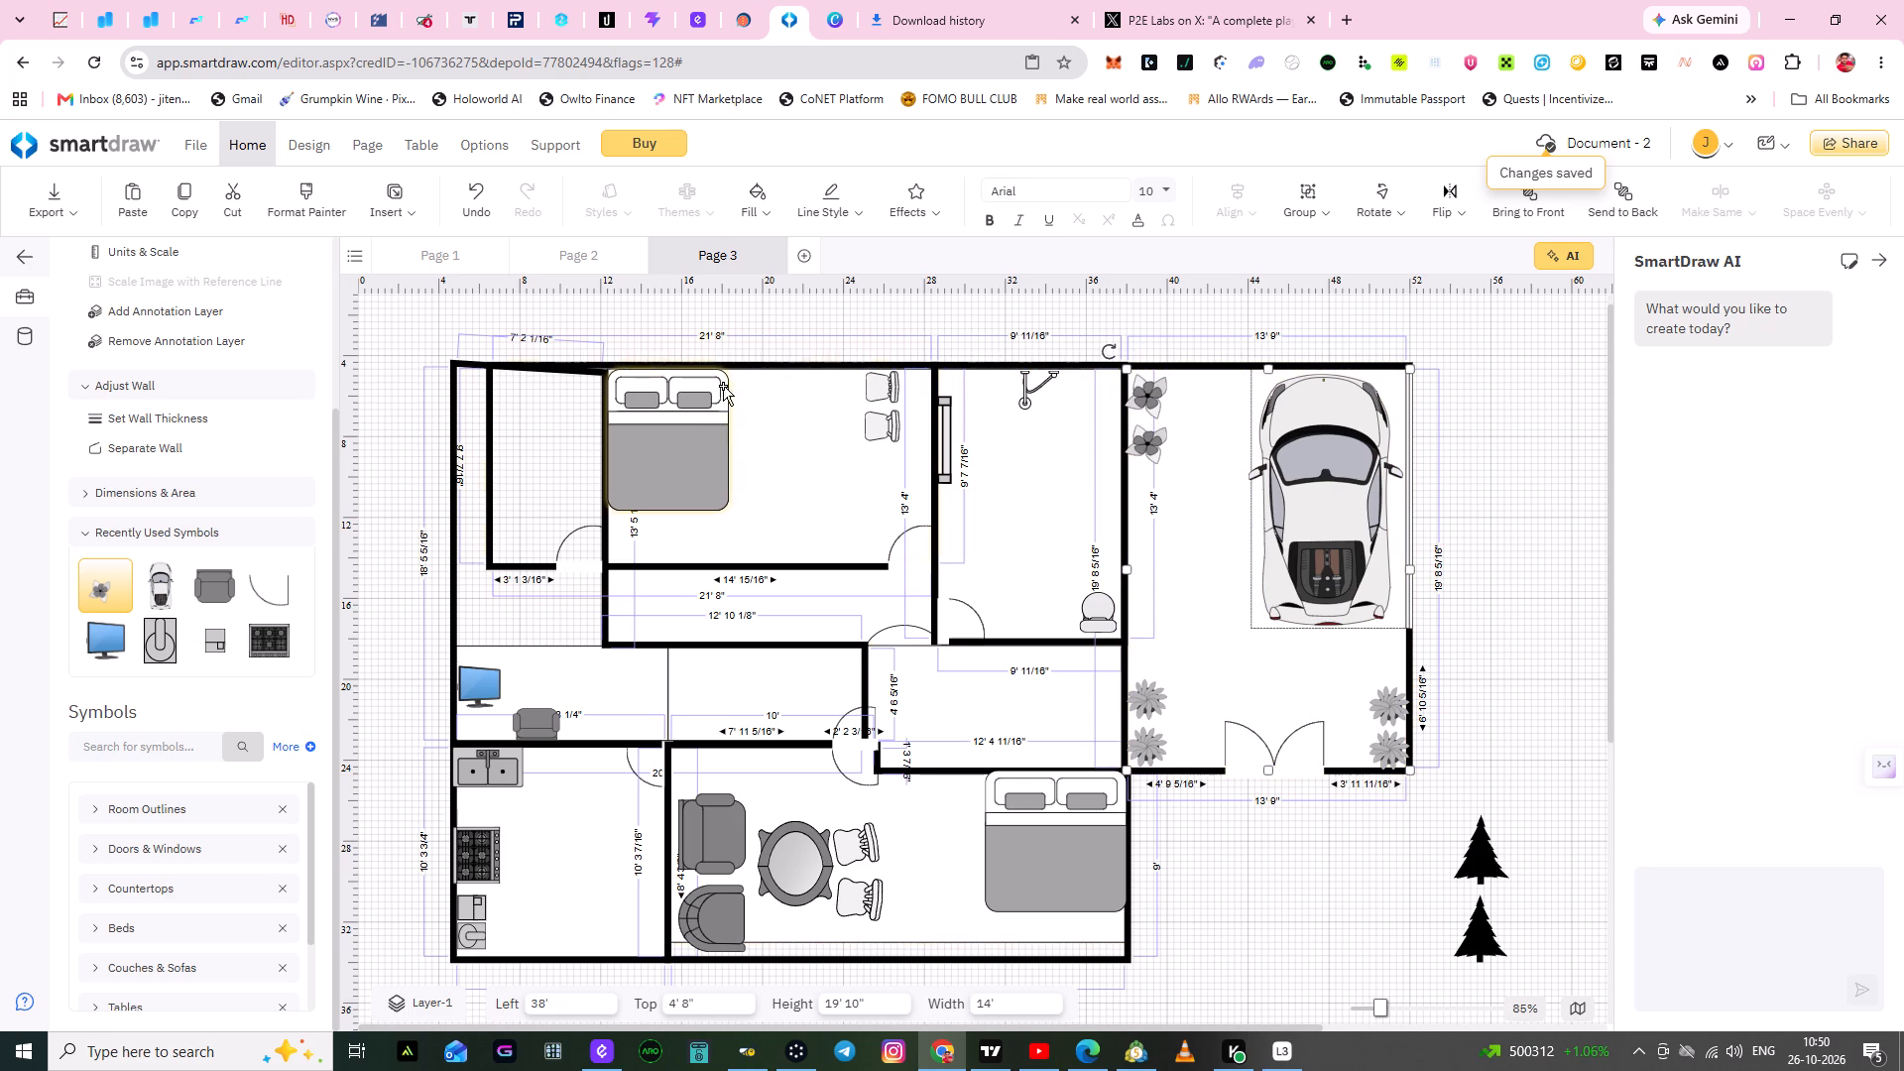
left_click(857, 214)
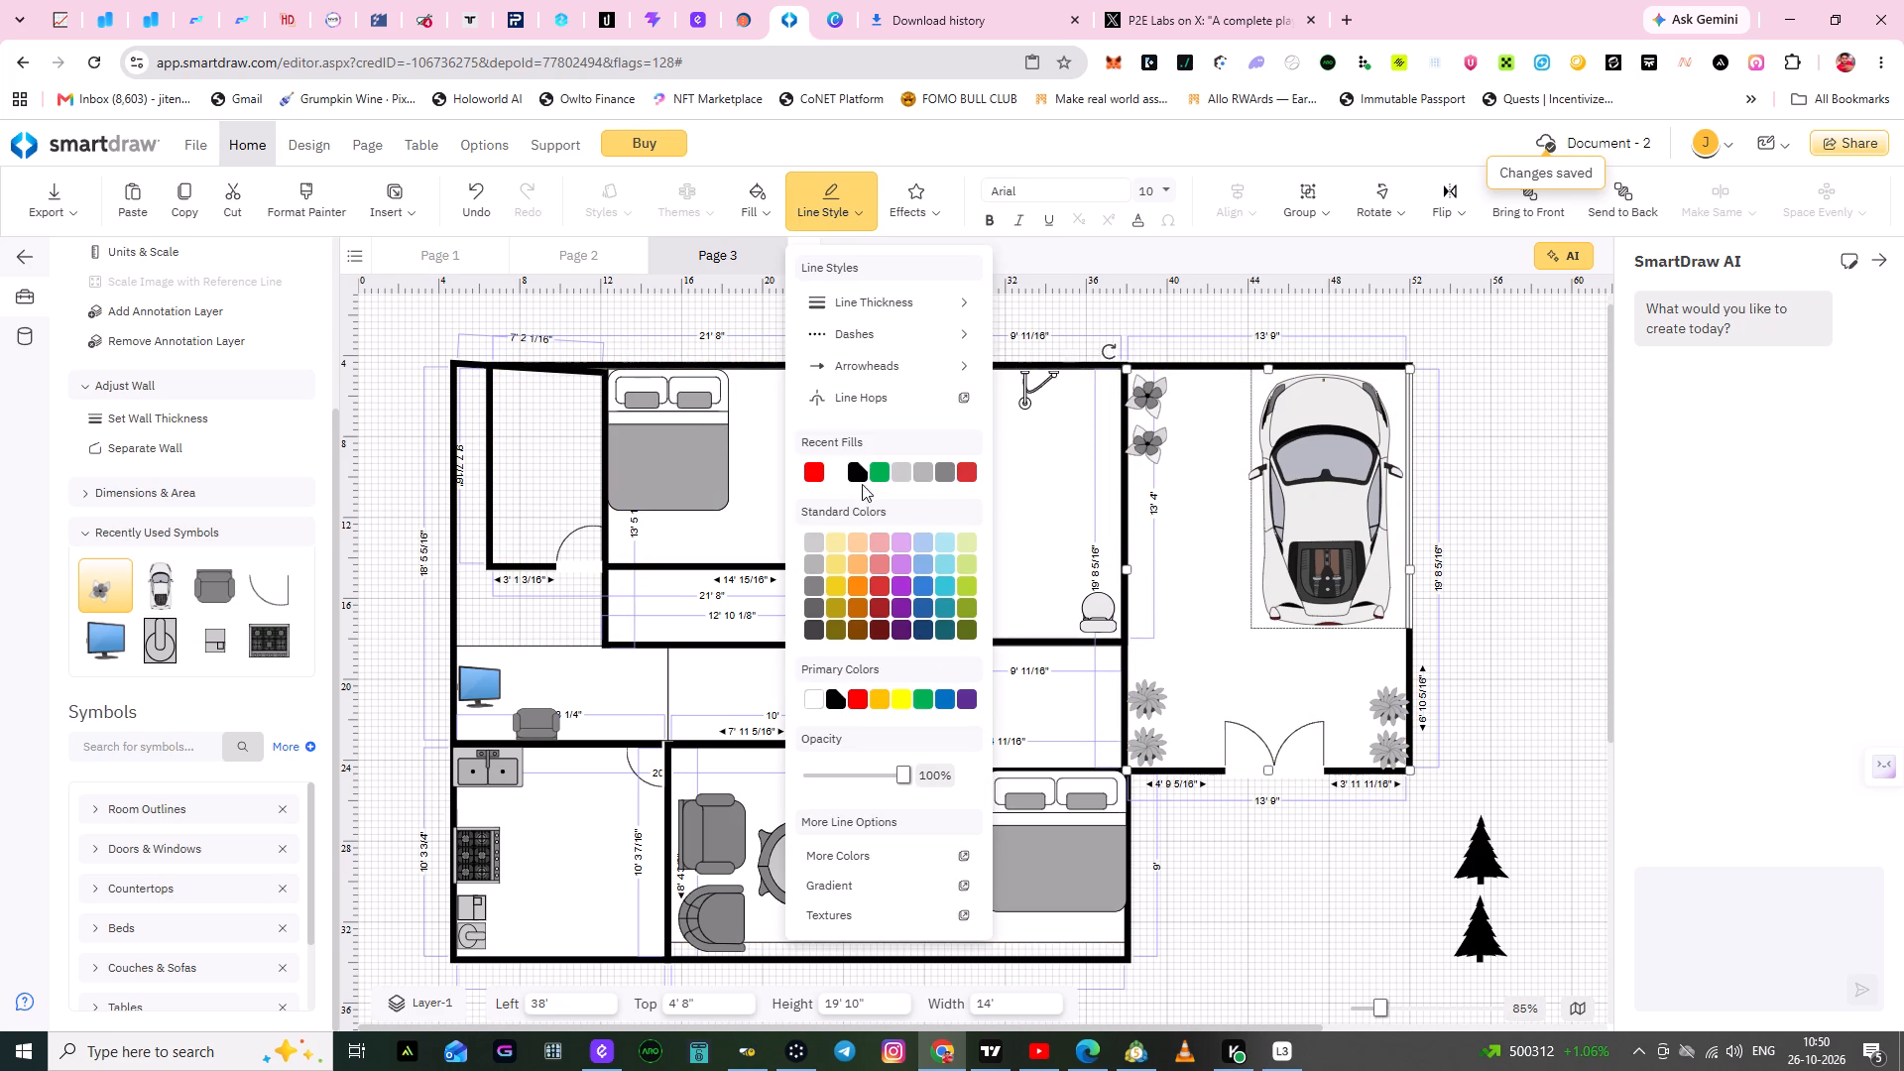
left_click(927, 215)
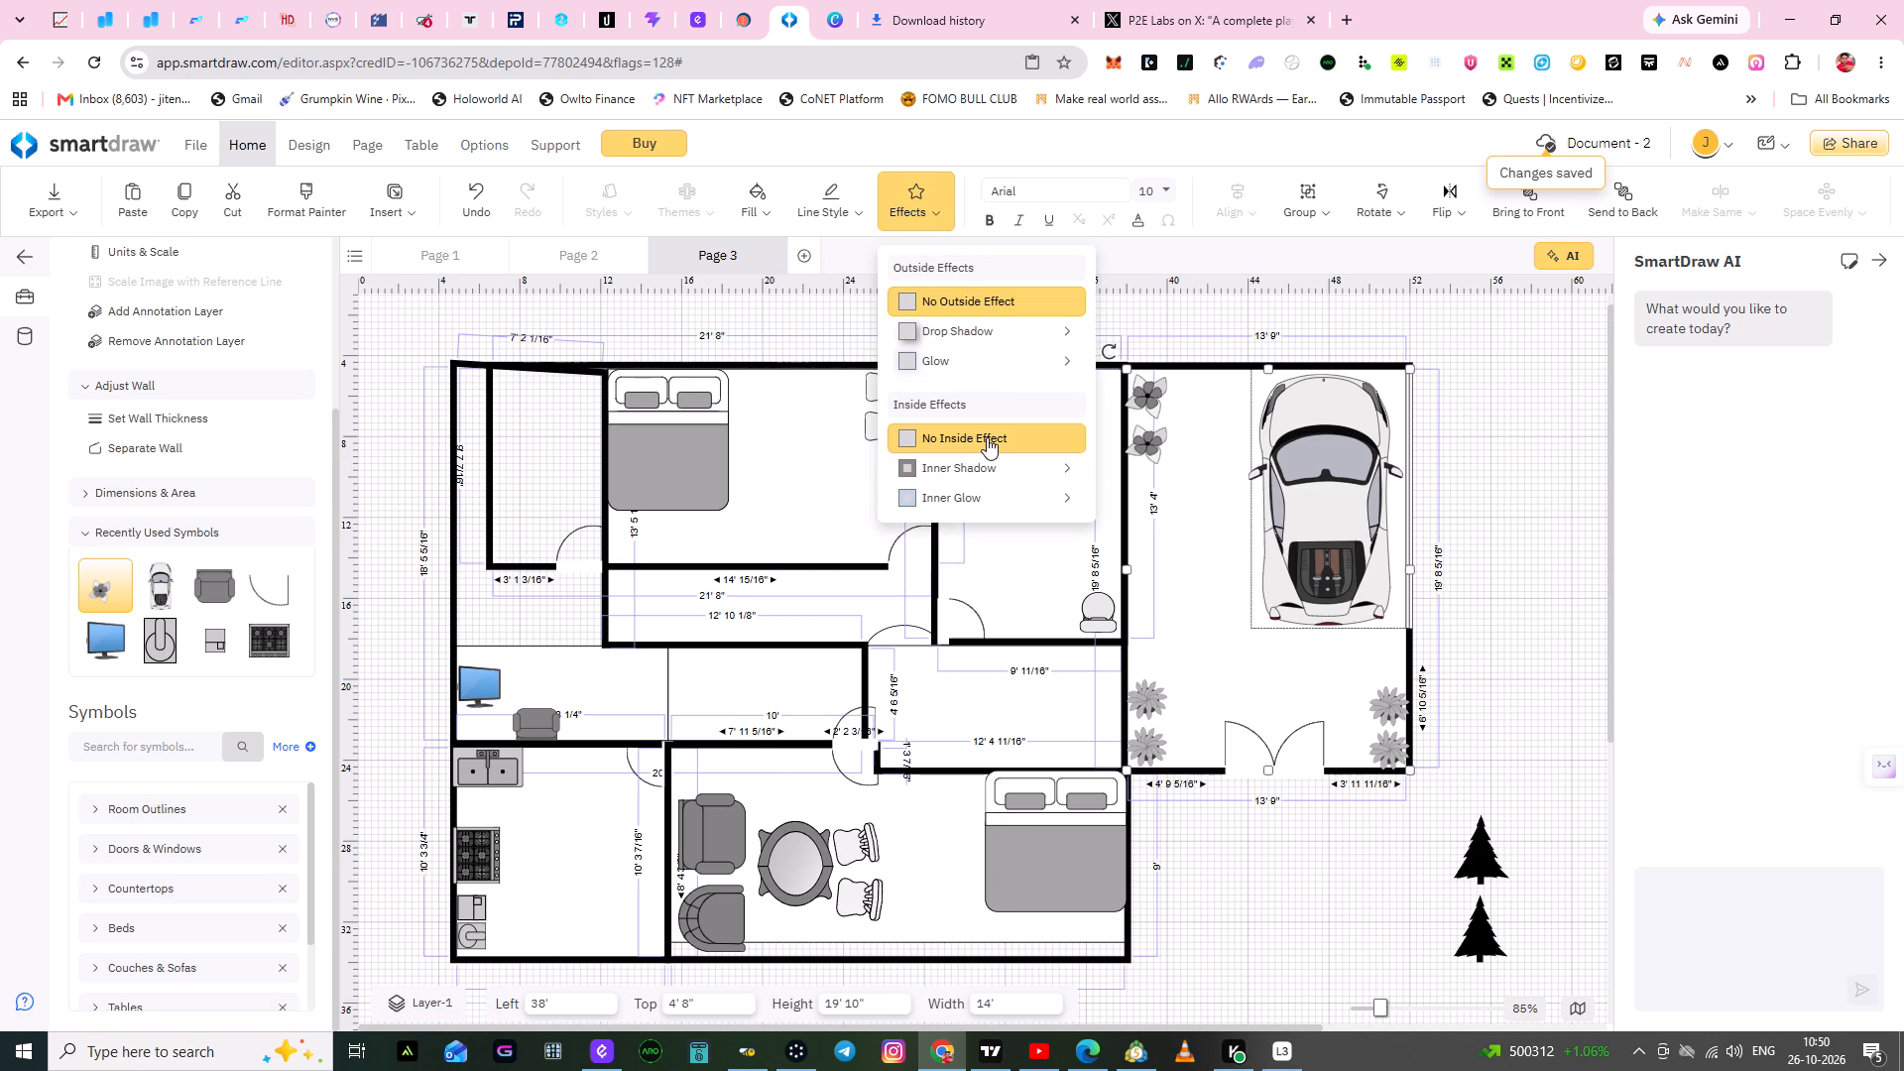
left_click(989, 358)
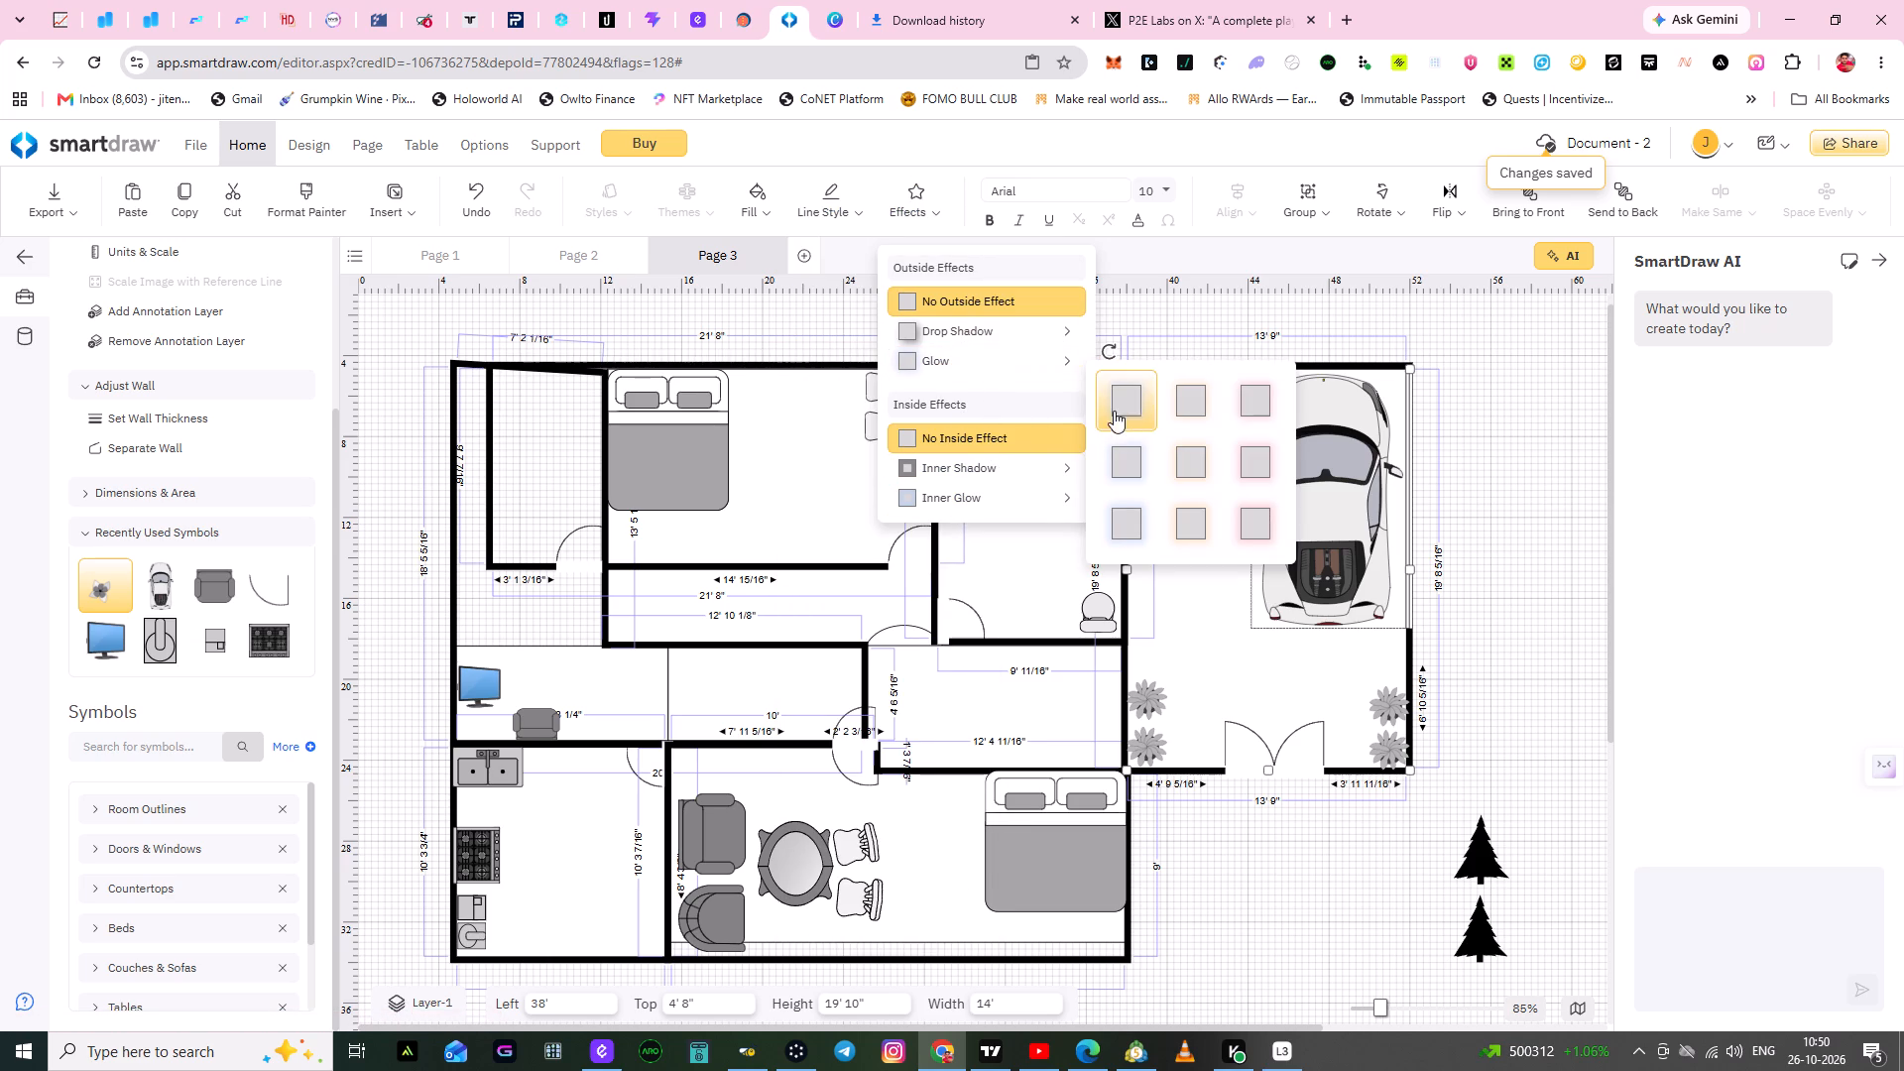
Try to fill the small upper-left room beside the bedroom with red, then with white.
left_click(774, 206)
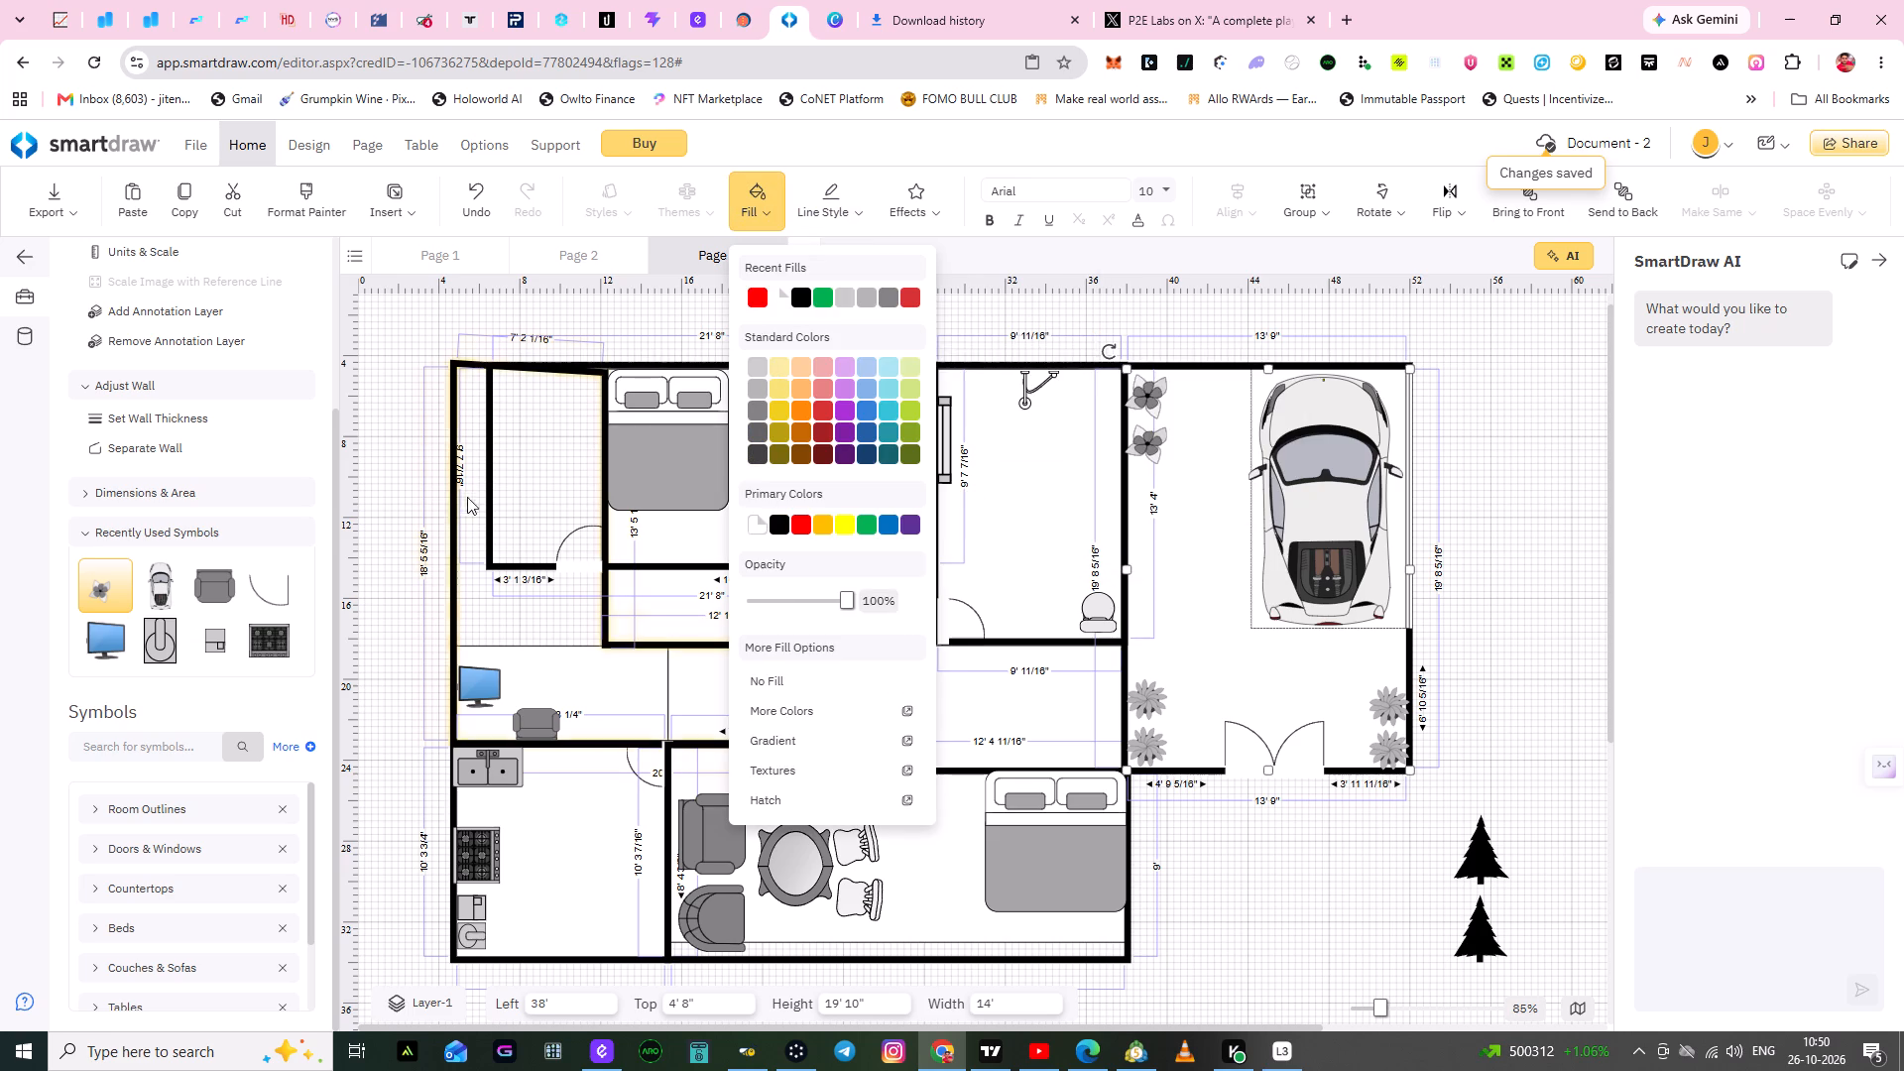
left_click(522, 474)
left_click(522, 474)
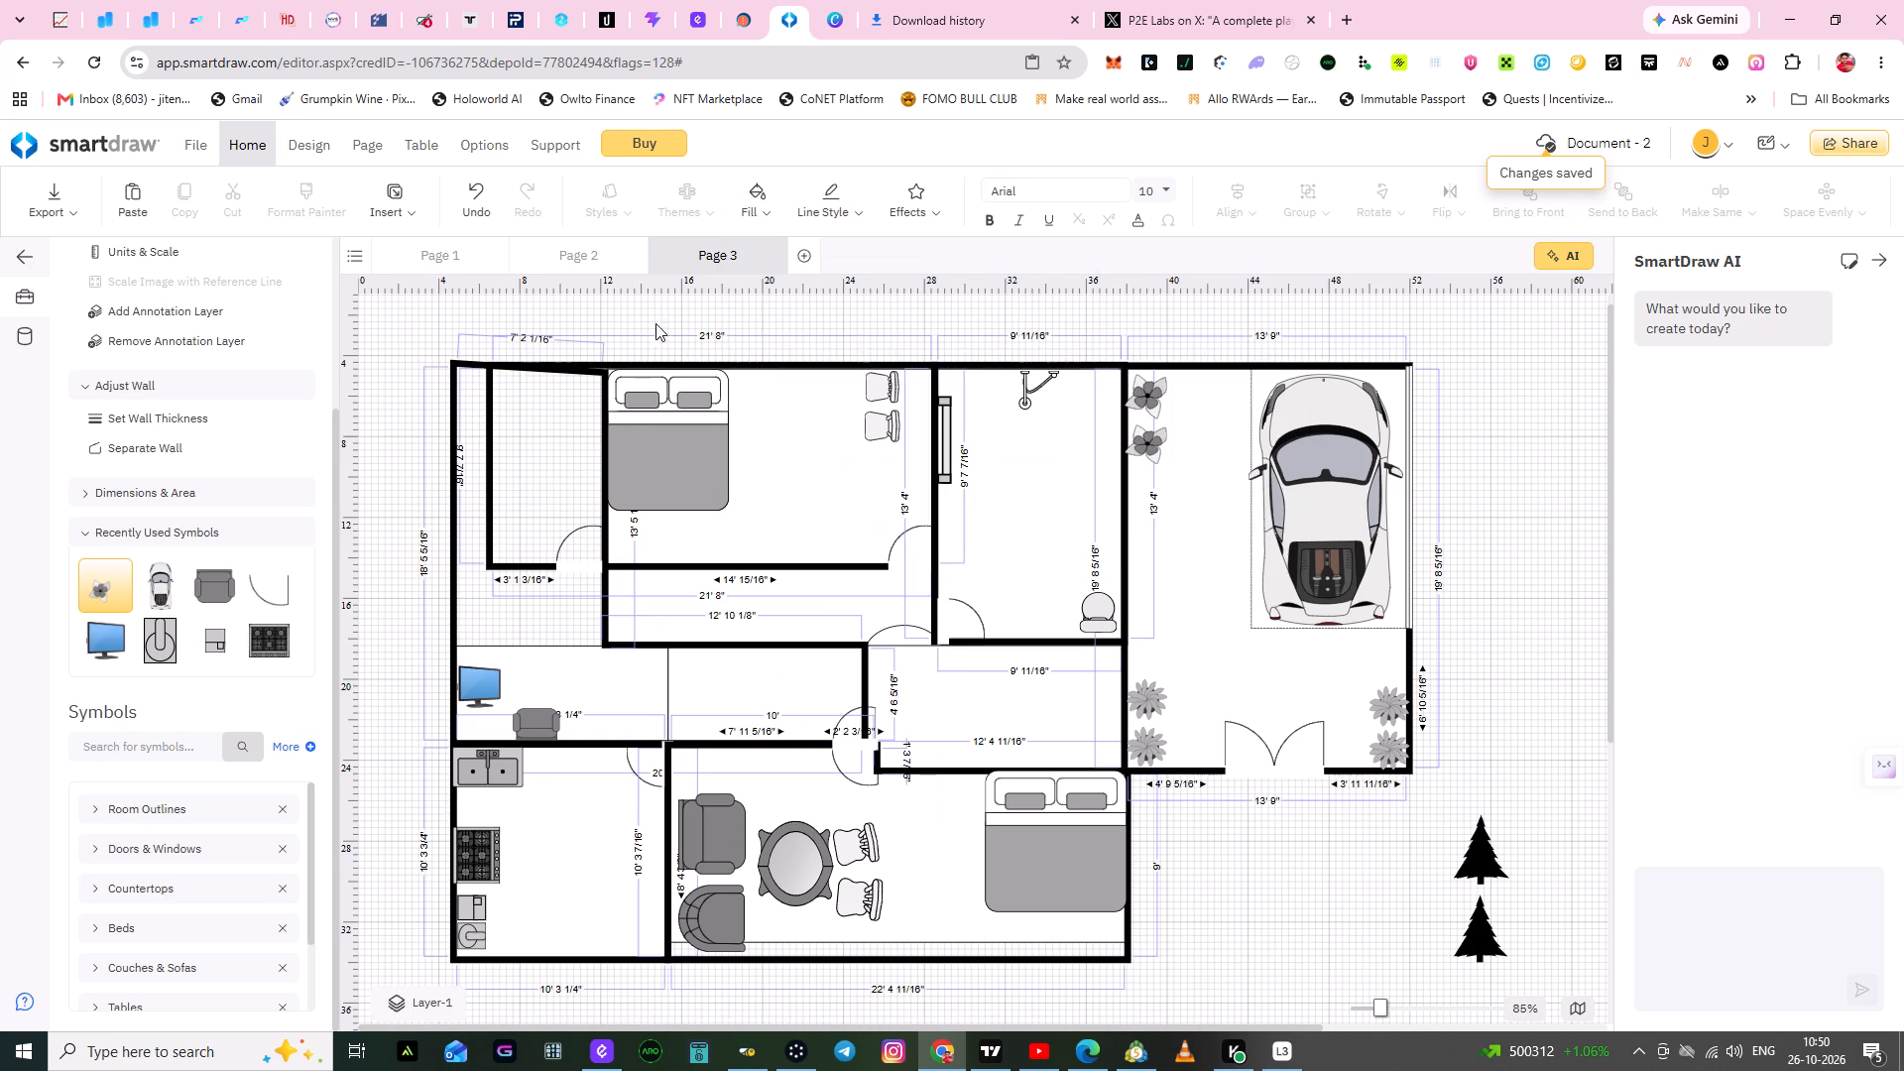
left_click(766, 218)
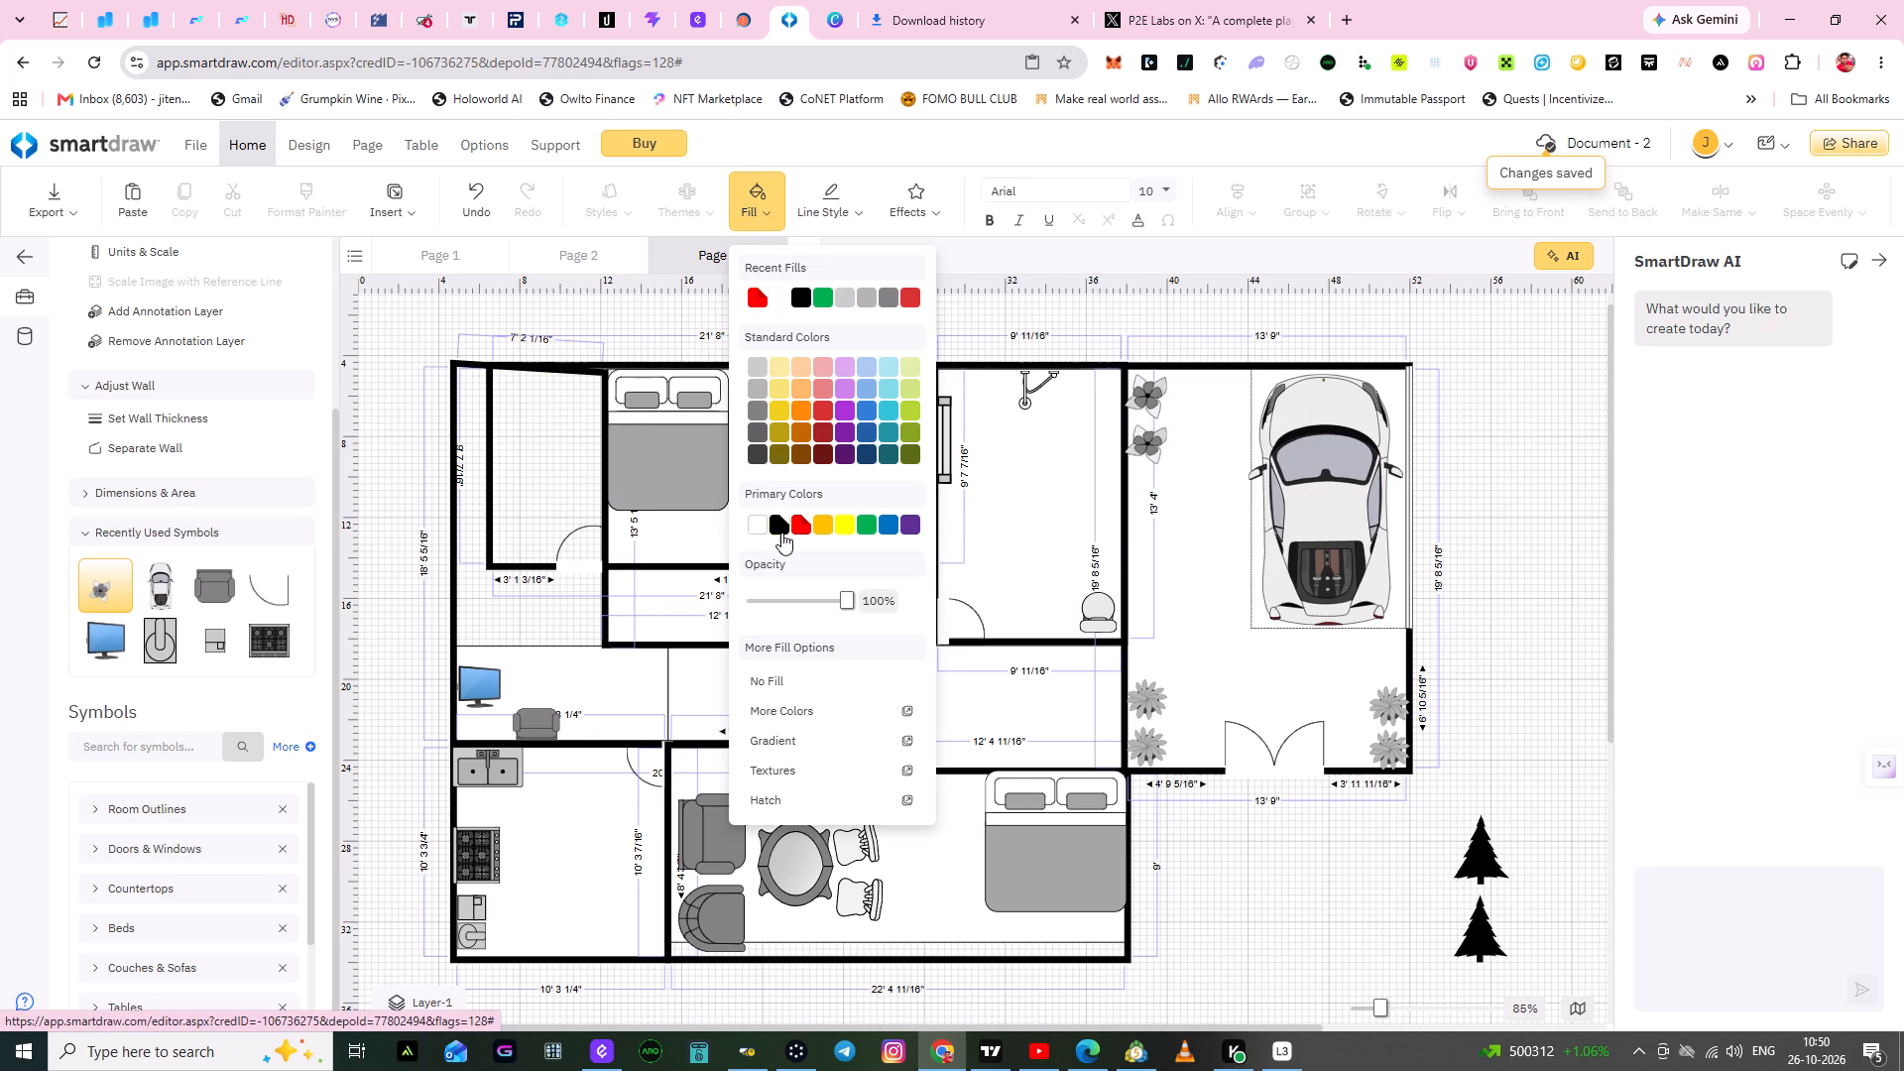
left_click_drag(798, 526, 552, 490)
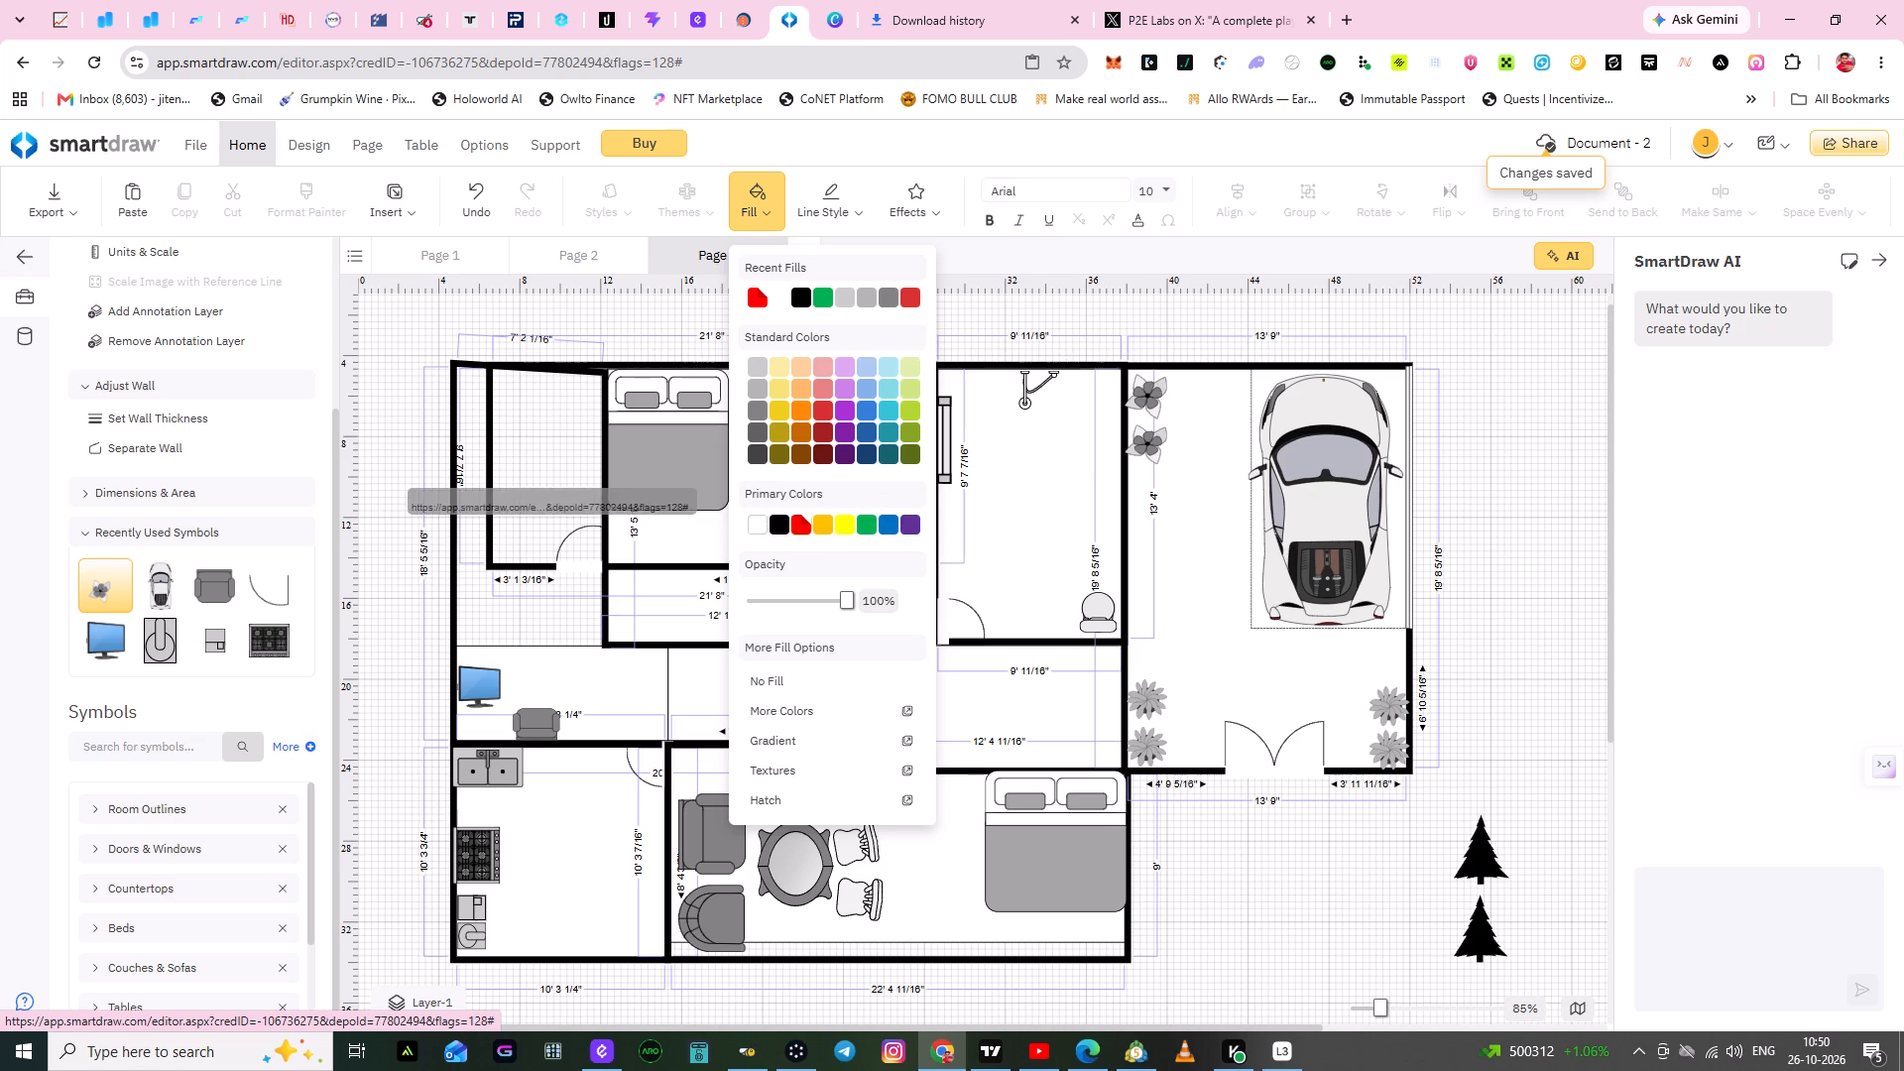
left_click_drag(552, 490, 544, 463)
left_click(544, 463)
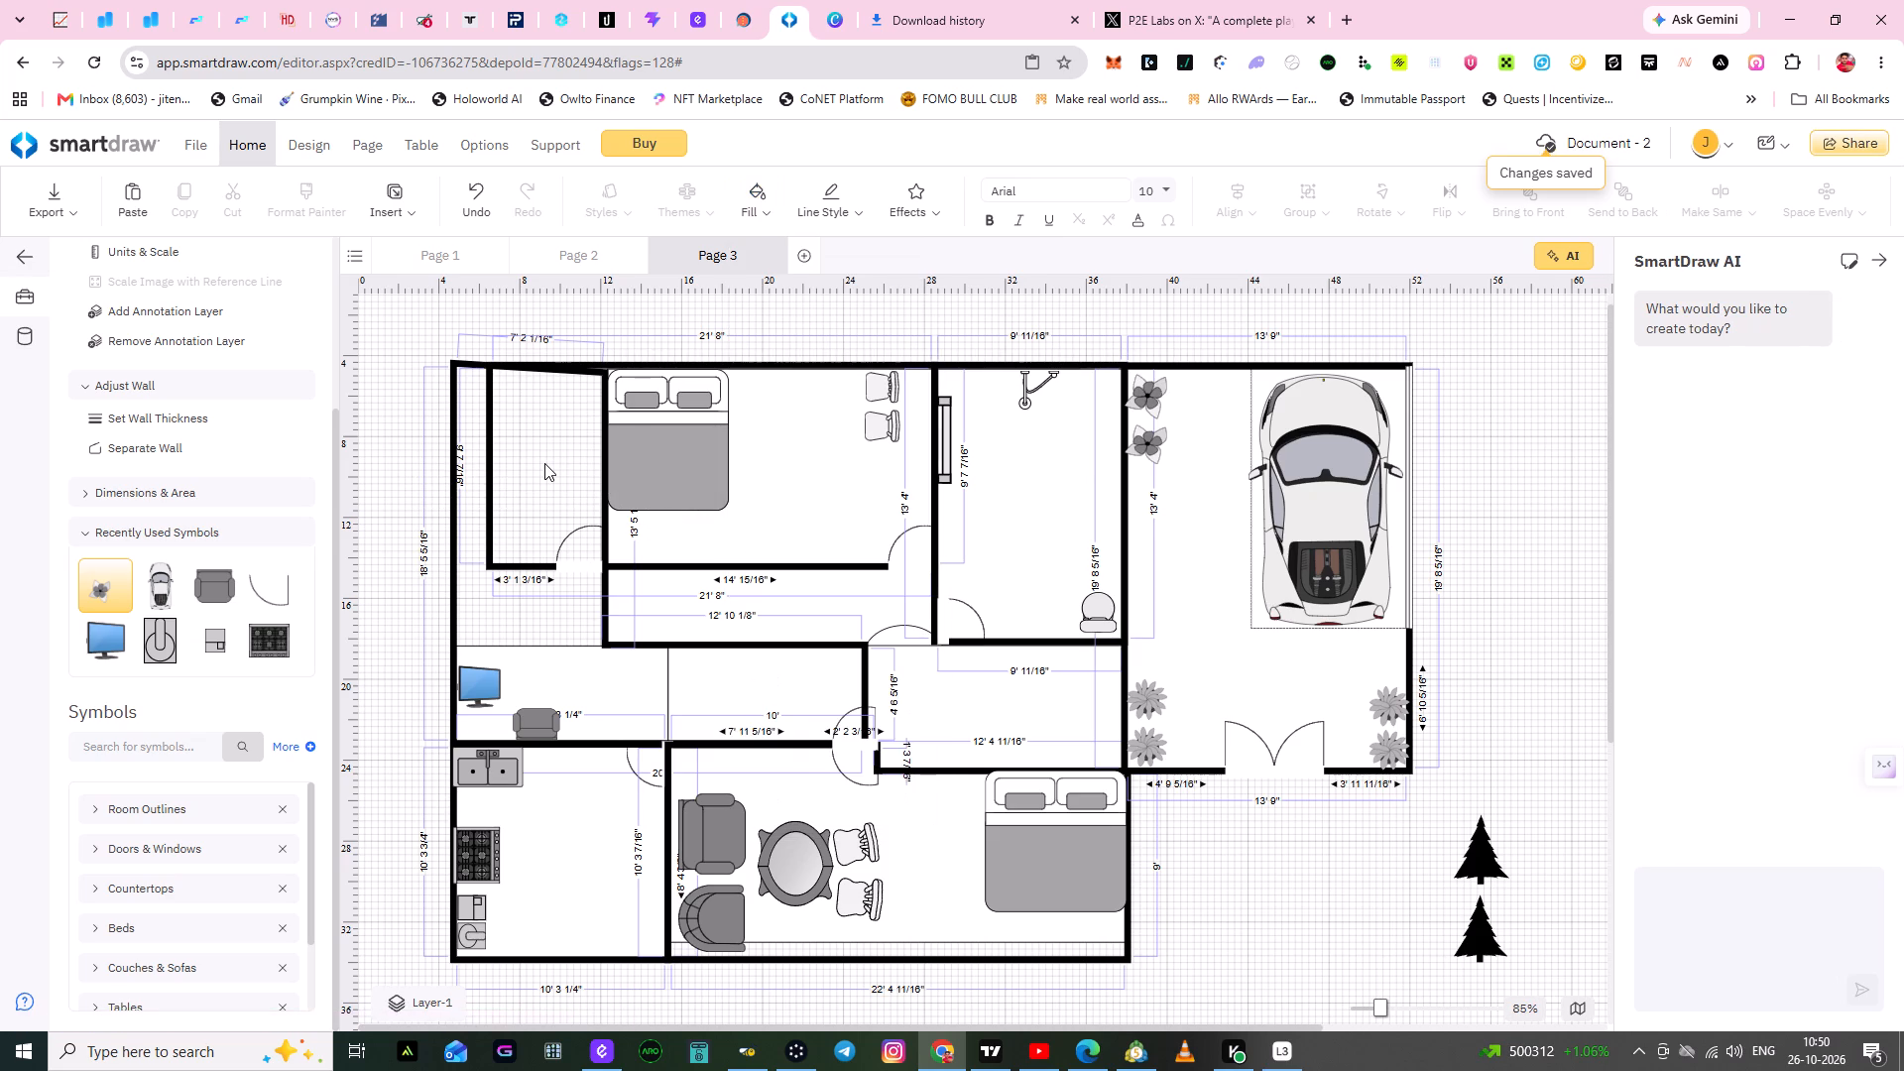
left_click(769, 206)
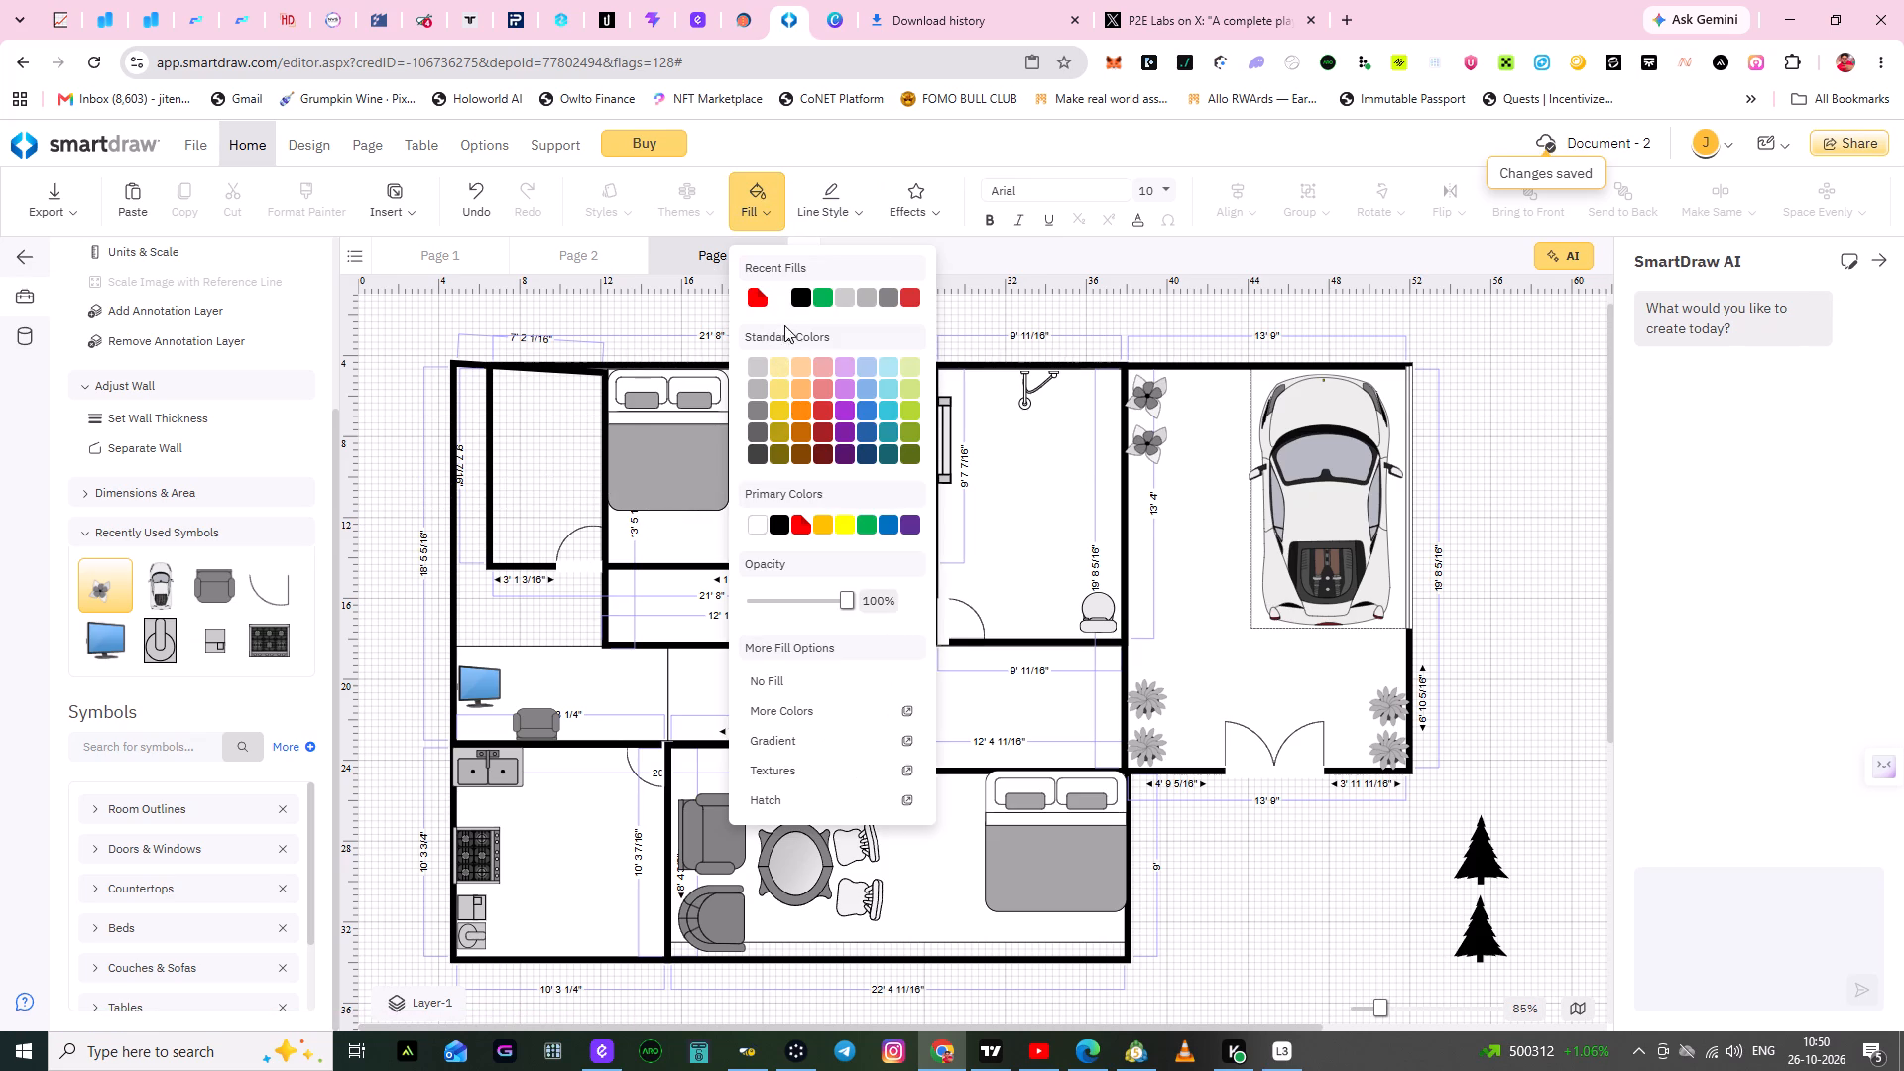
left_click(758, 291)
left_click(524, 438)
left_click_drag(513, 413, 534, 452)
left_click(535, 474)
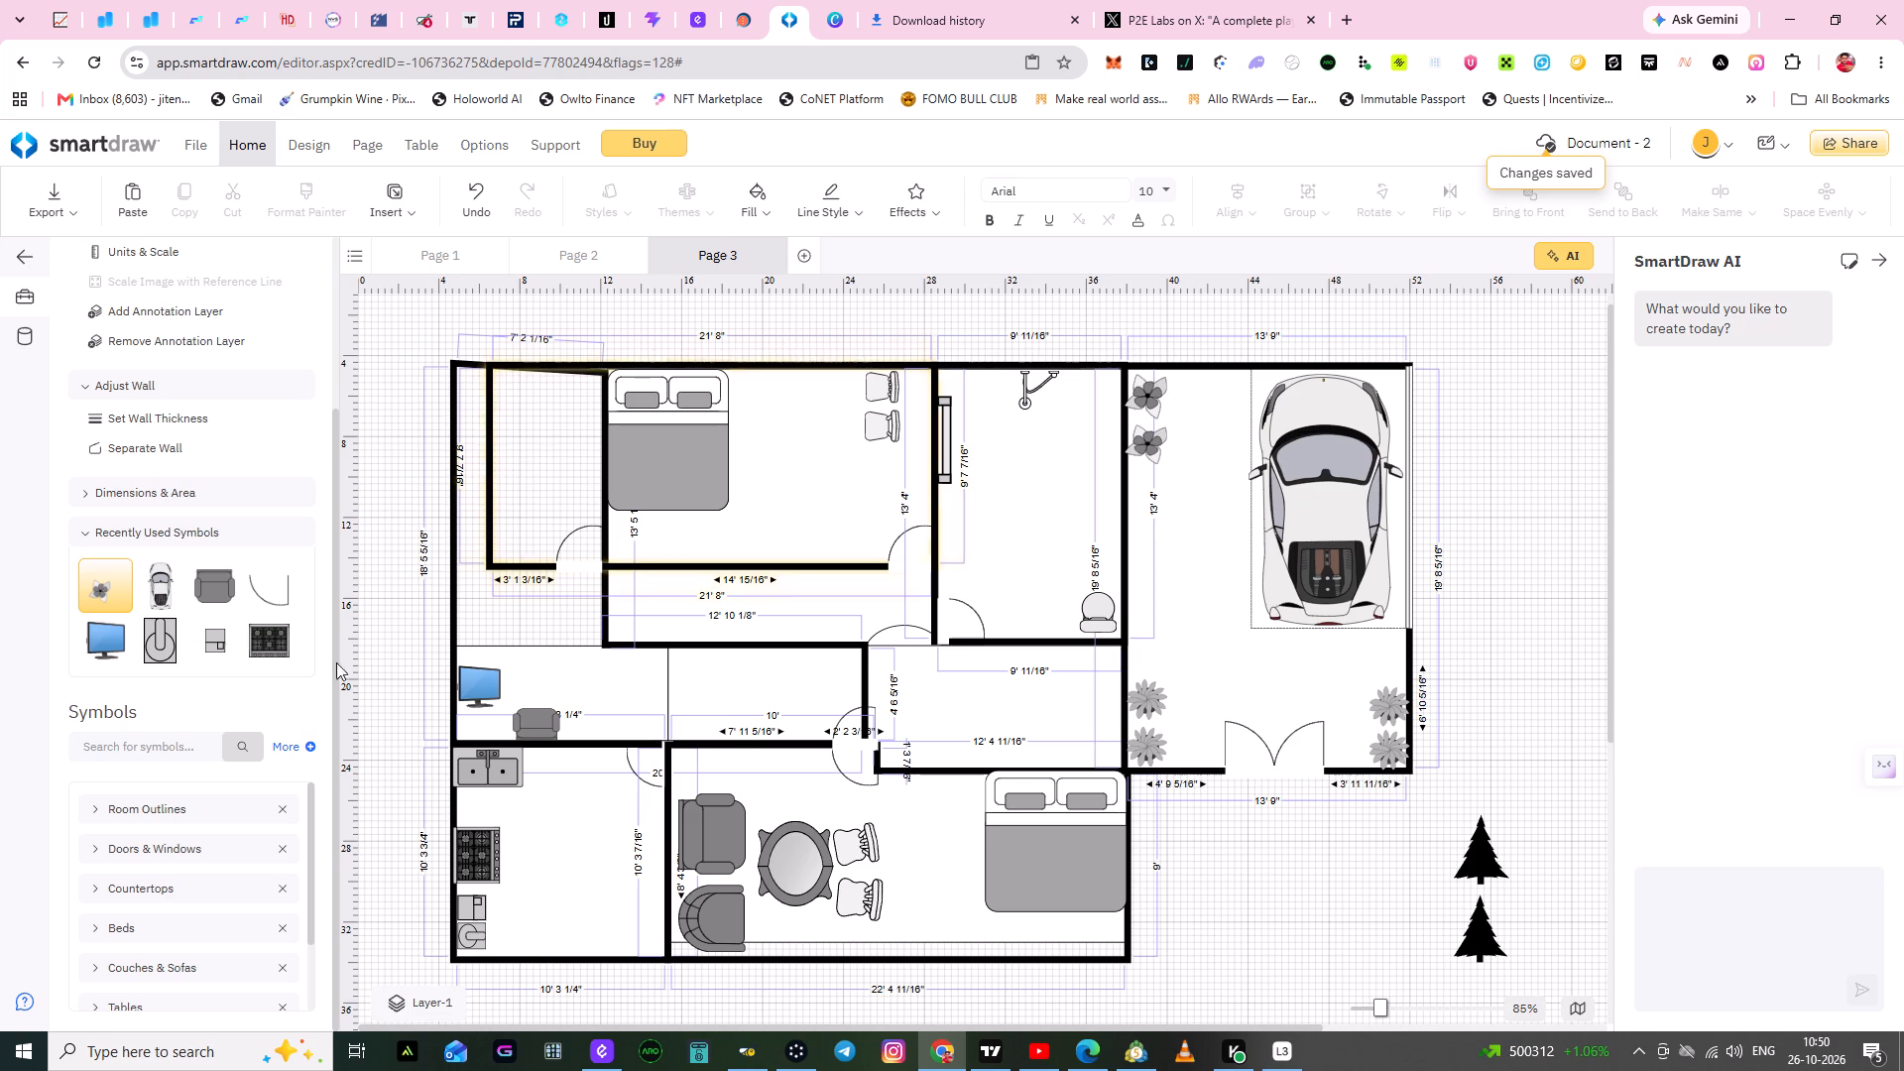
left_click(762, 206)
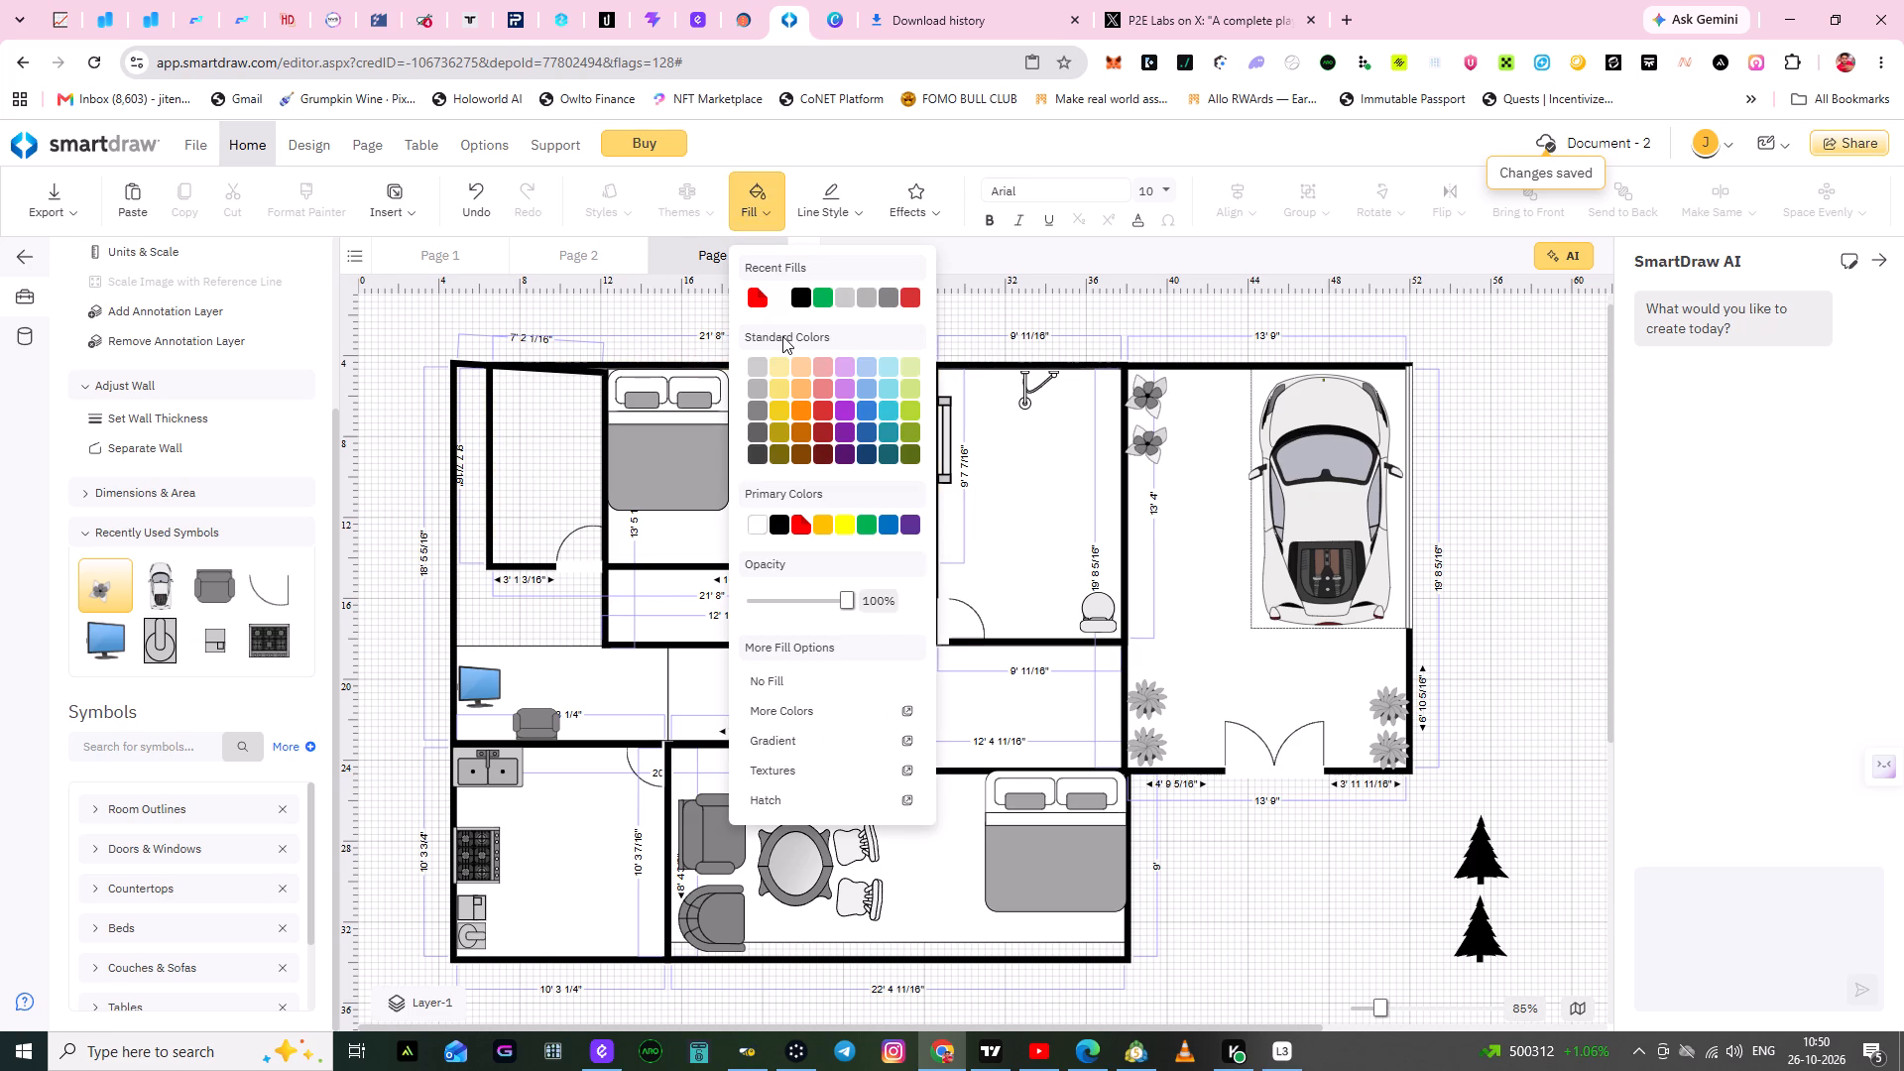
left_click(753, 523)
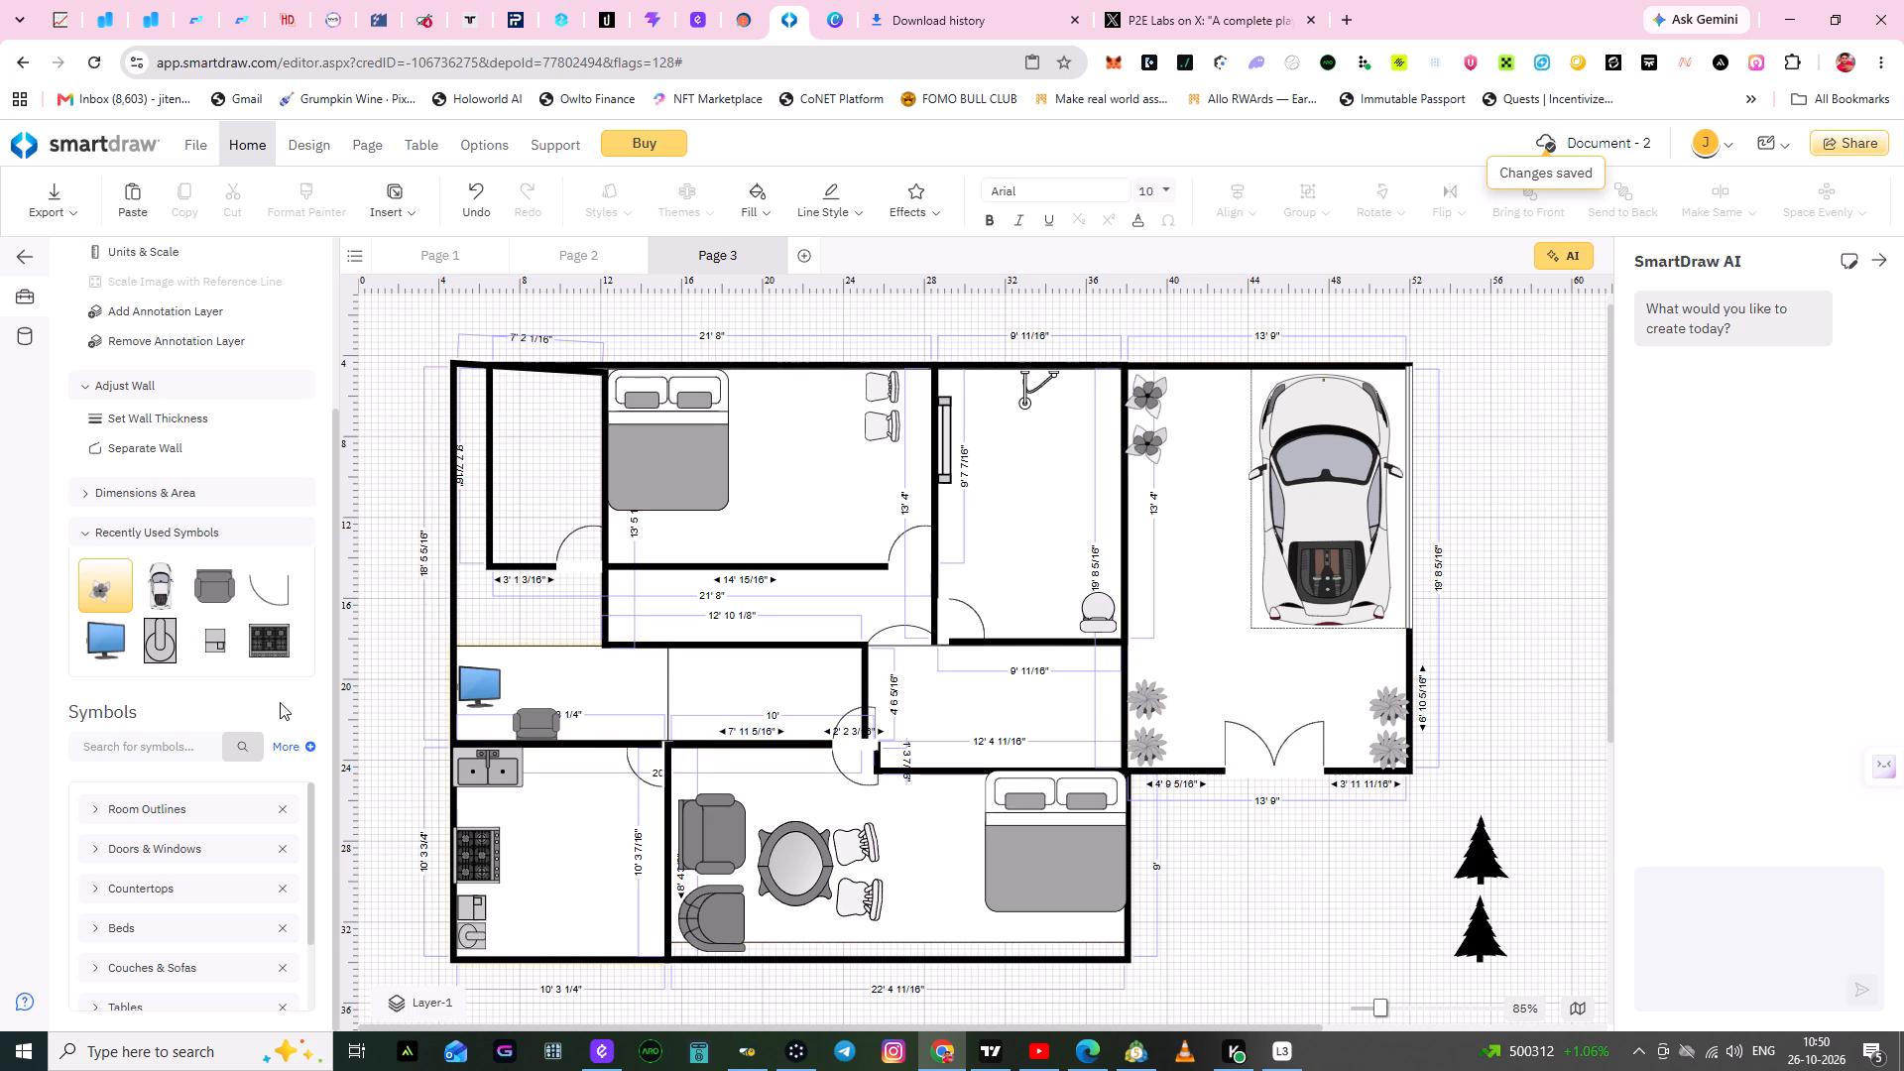
Place an ellipse 6' wide and 3' high across the wall between the hallway and the garage.
left_click_drag(311, 793, 315, 776)
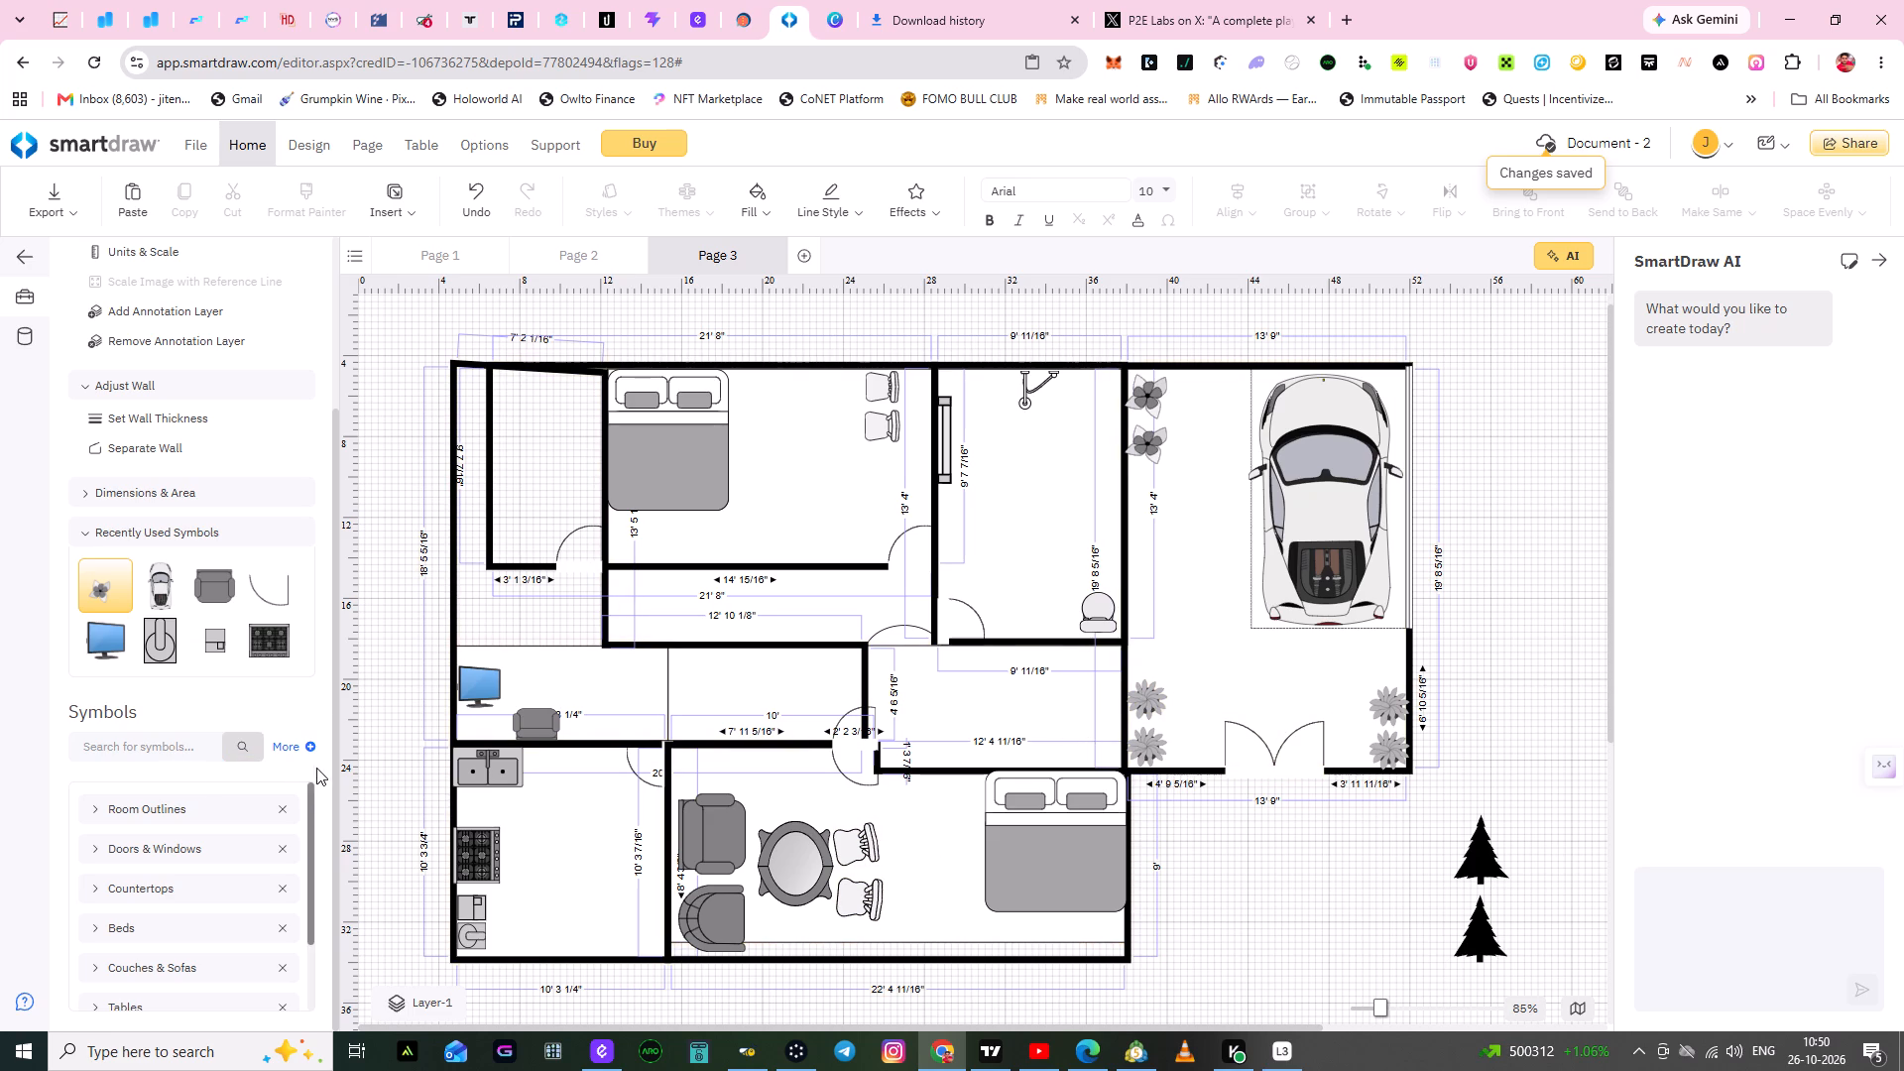
scroll(273, 668, "up", 5)
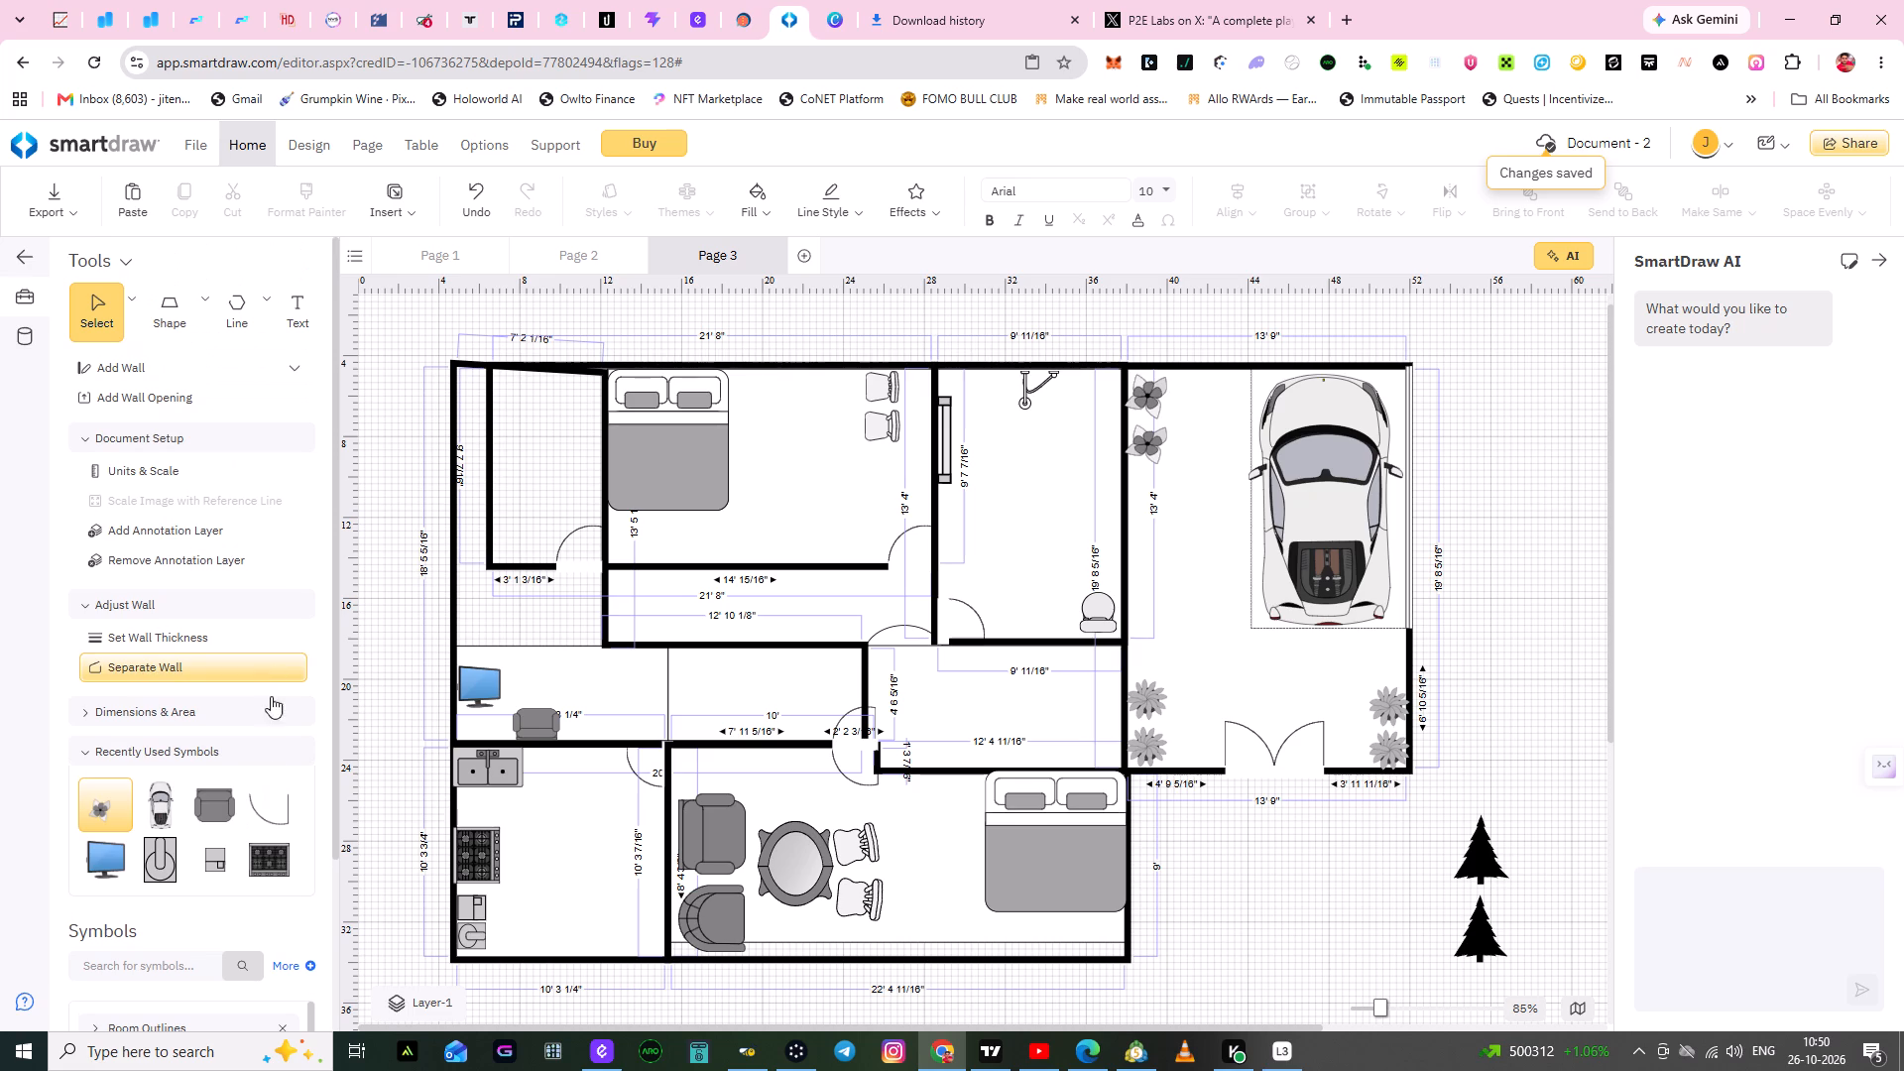
left_click(260, 306)
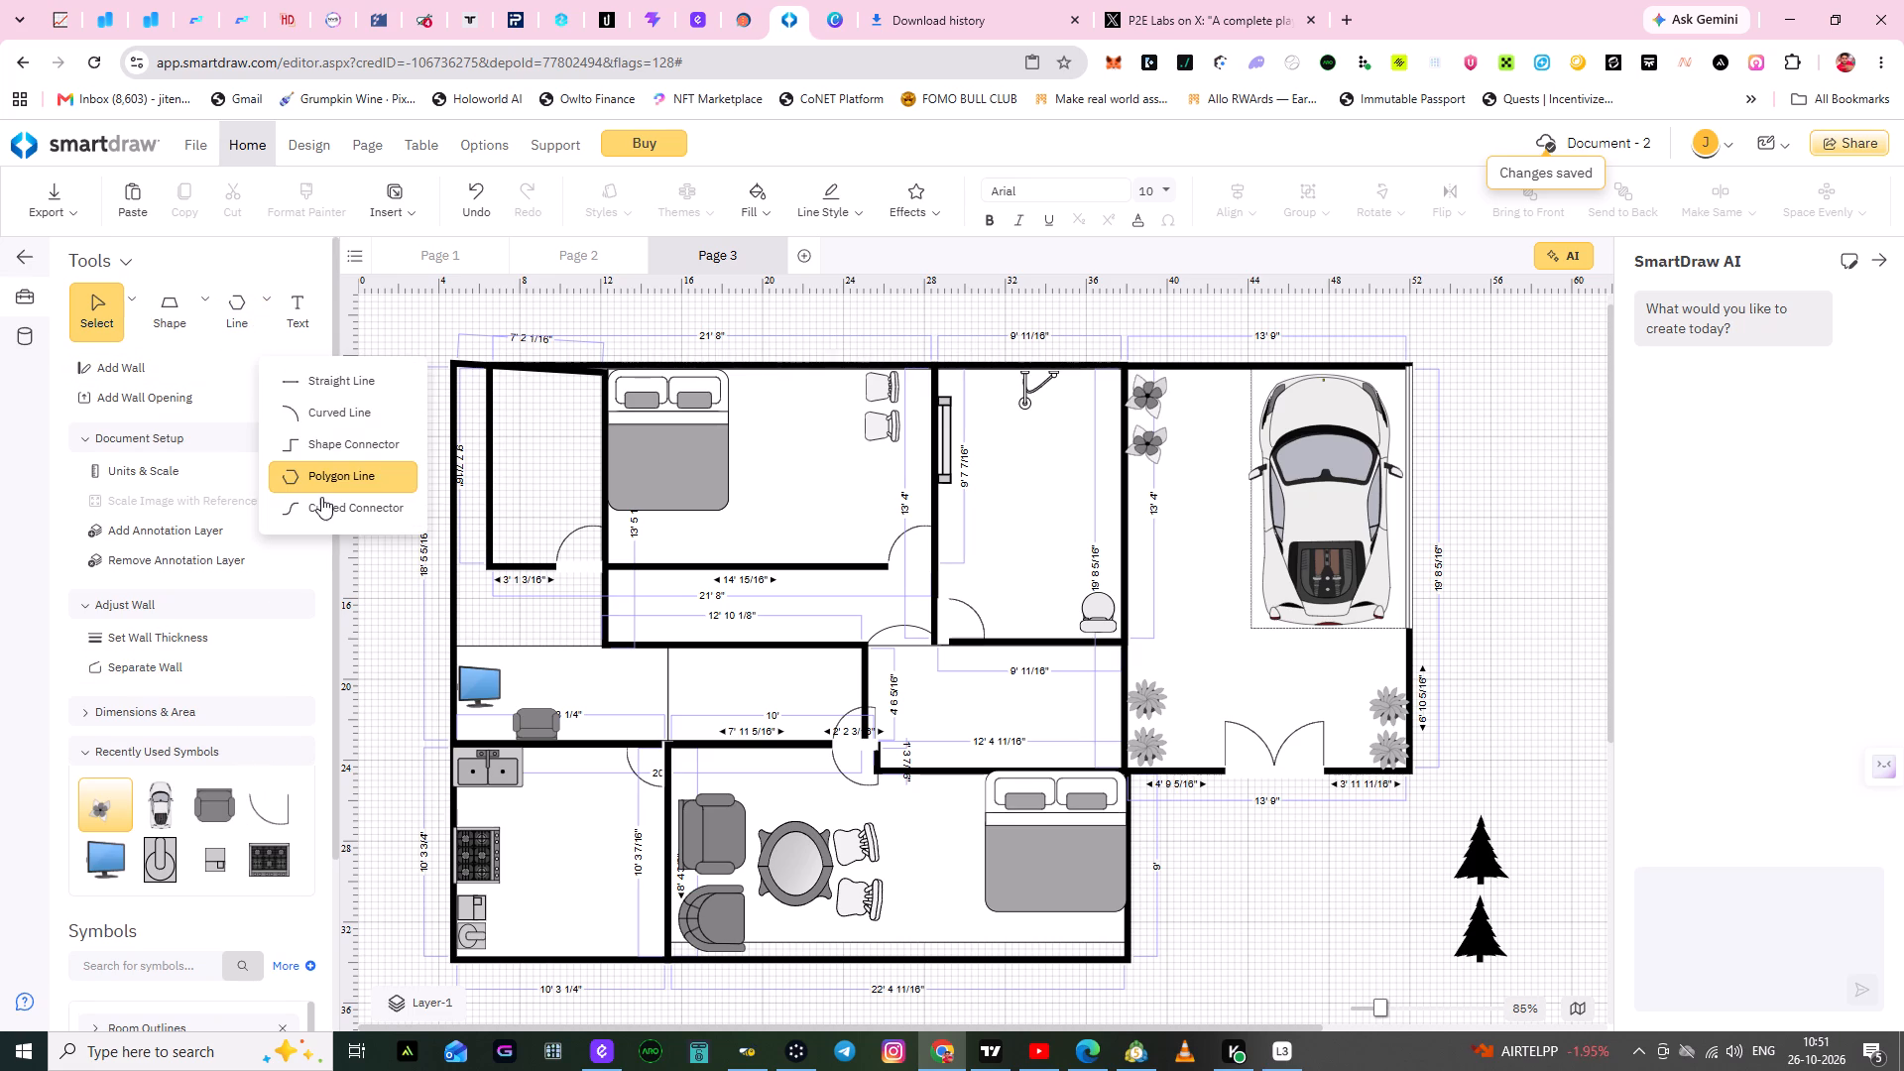
left_click(200, 309)
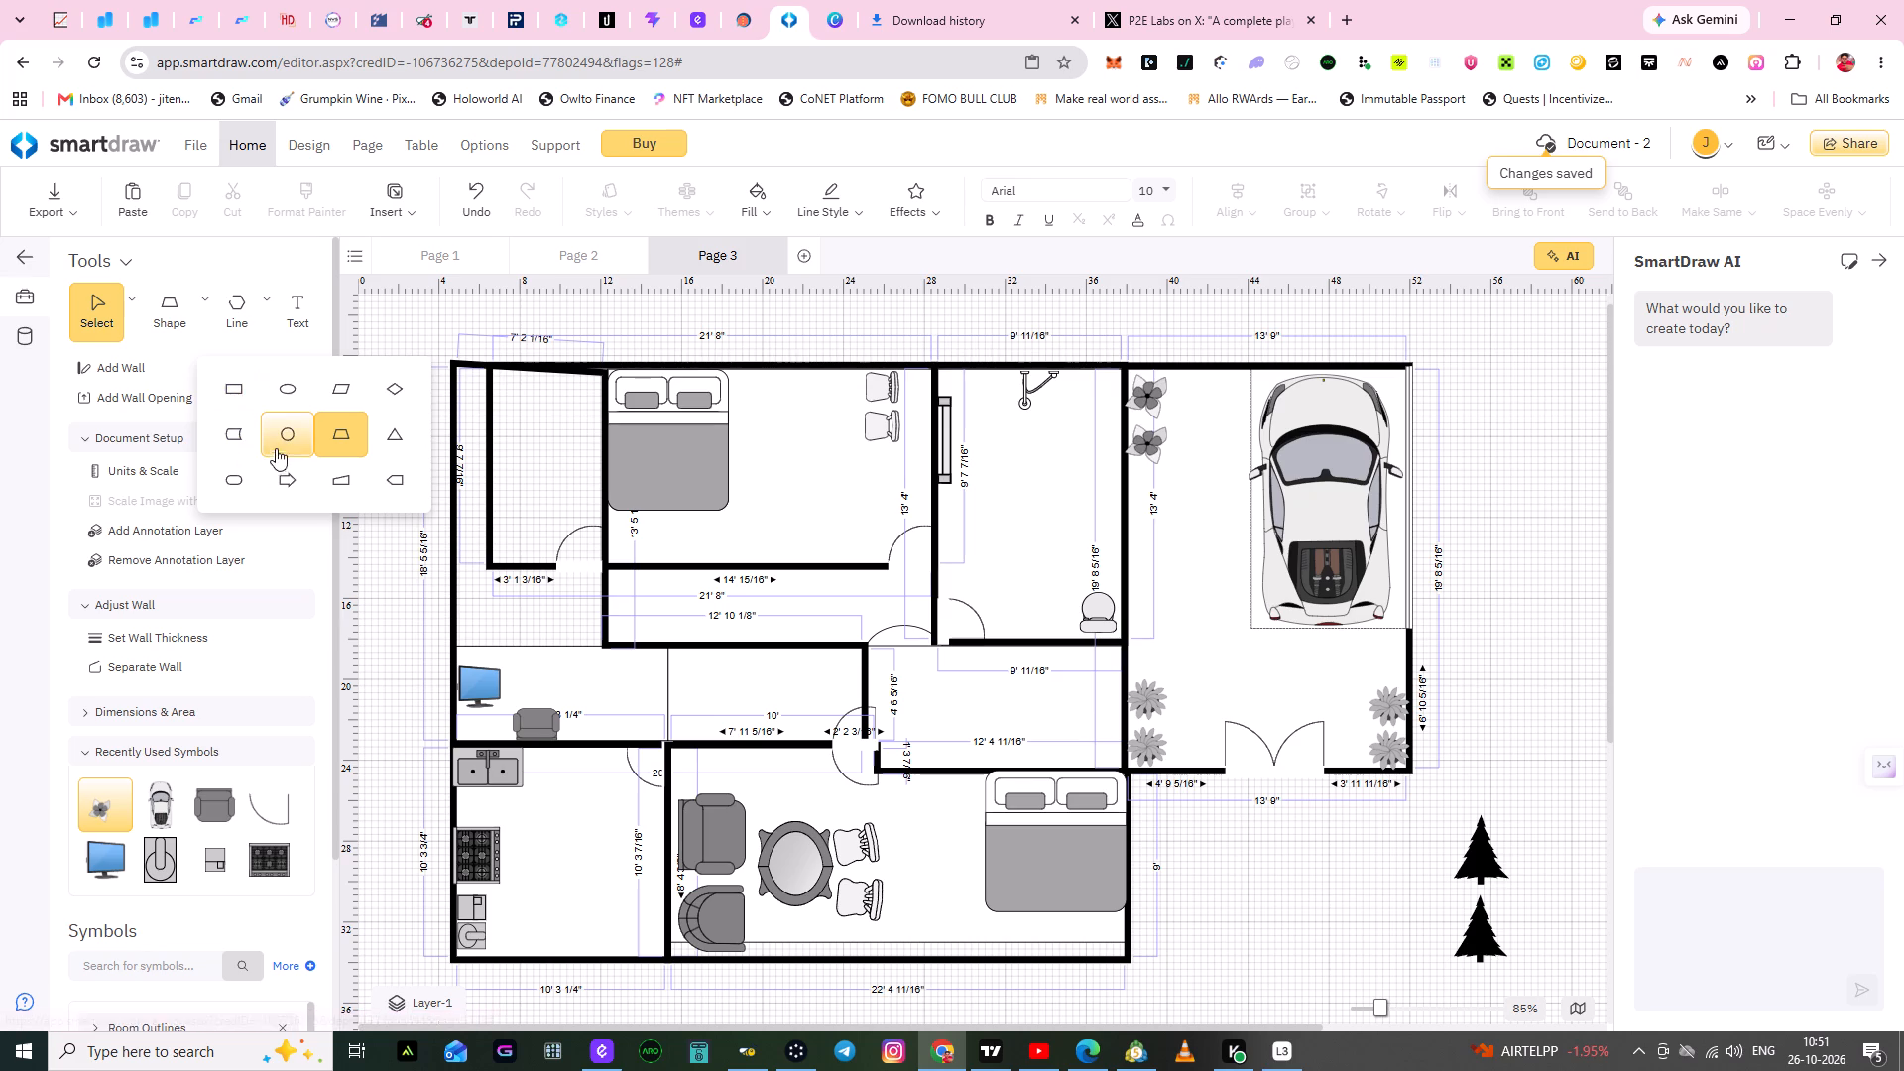
left_click_drag(296, 392, 1112, 704)
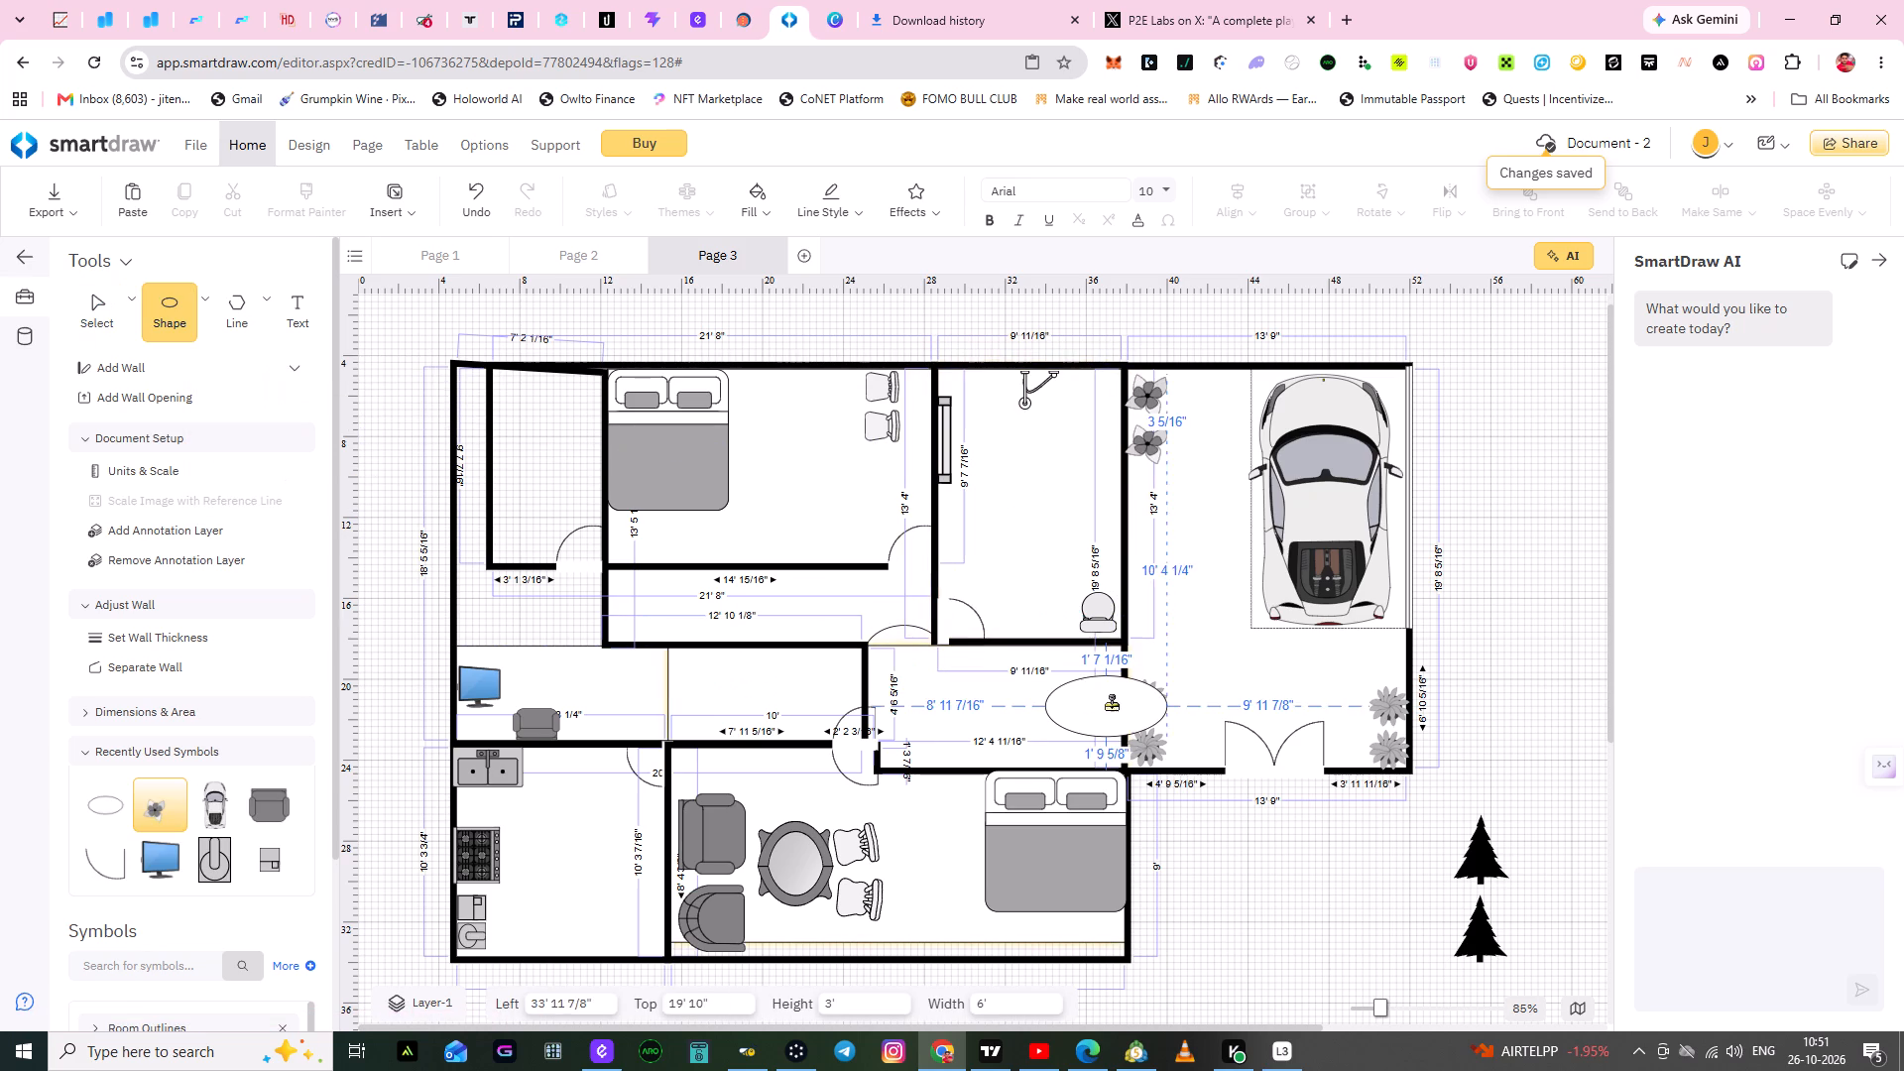
left_click_drag(1112, 704, 1116, 702)
left_click(1172, 644)
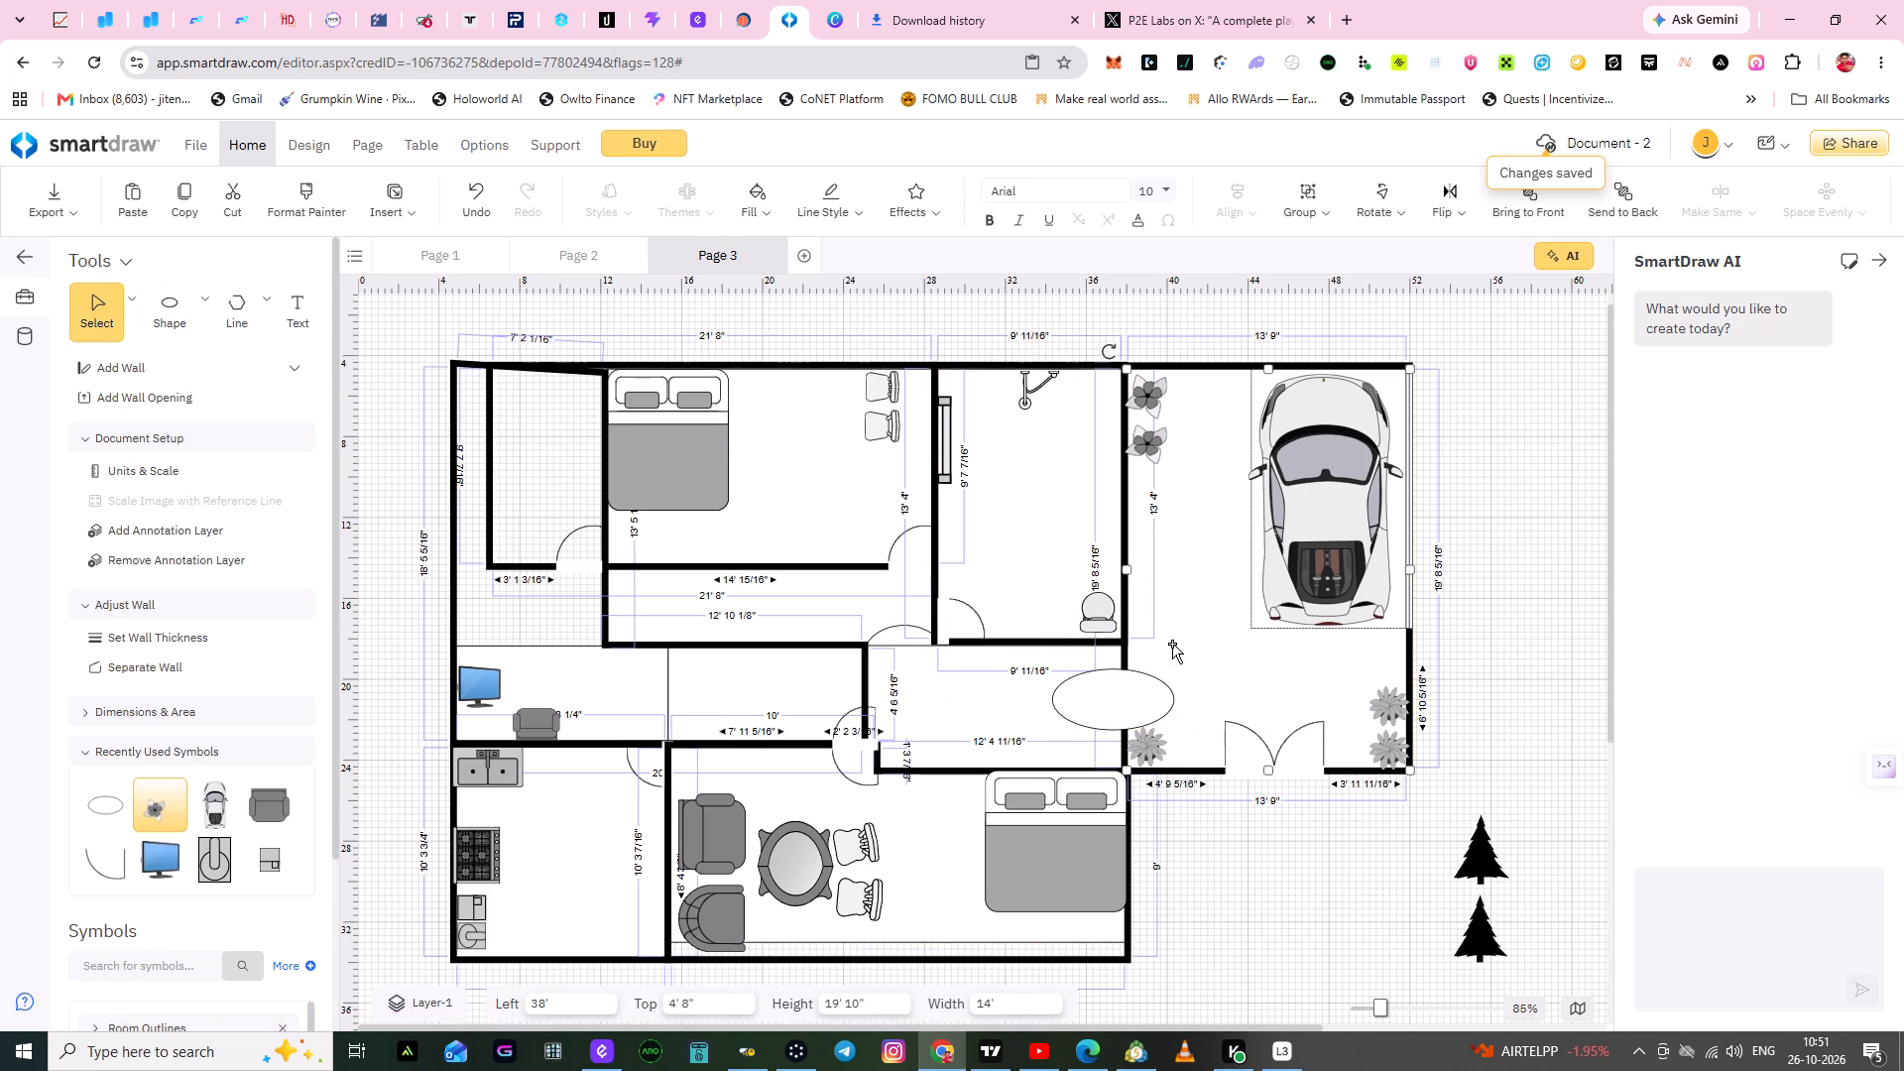
Rotate the ellipse on the garage wall to 90° so it stands upright.
left_click(1133, 700)
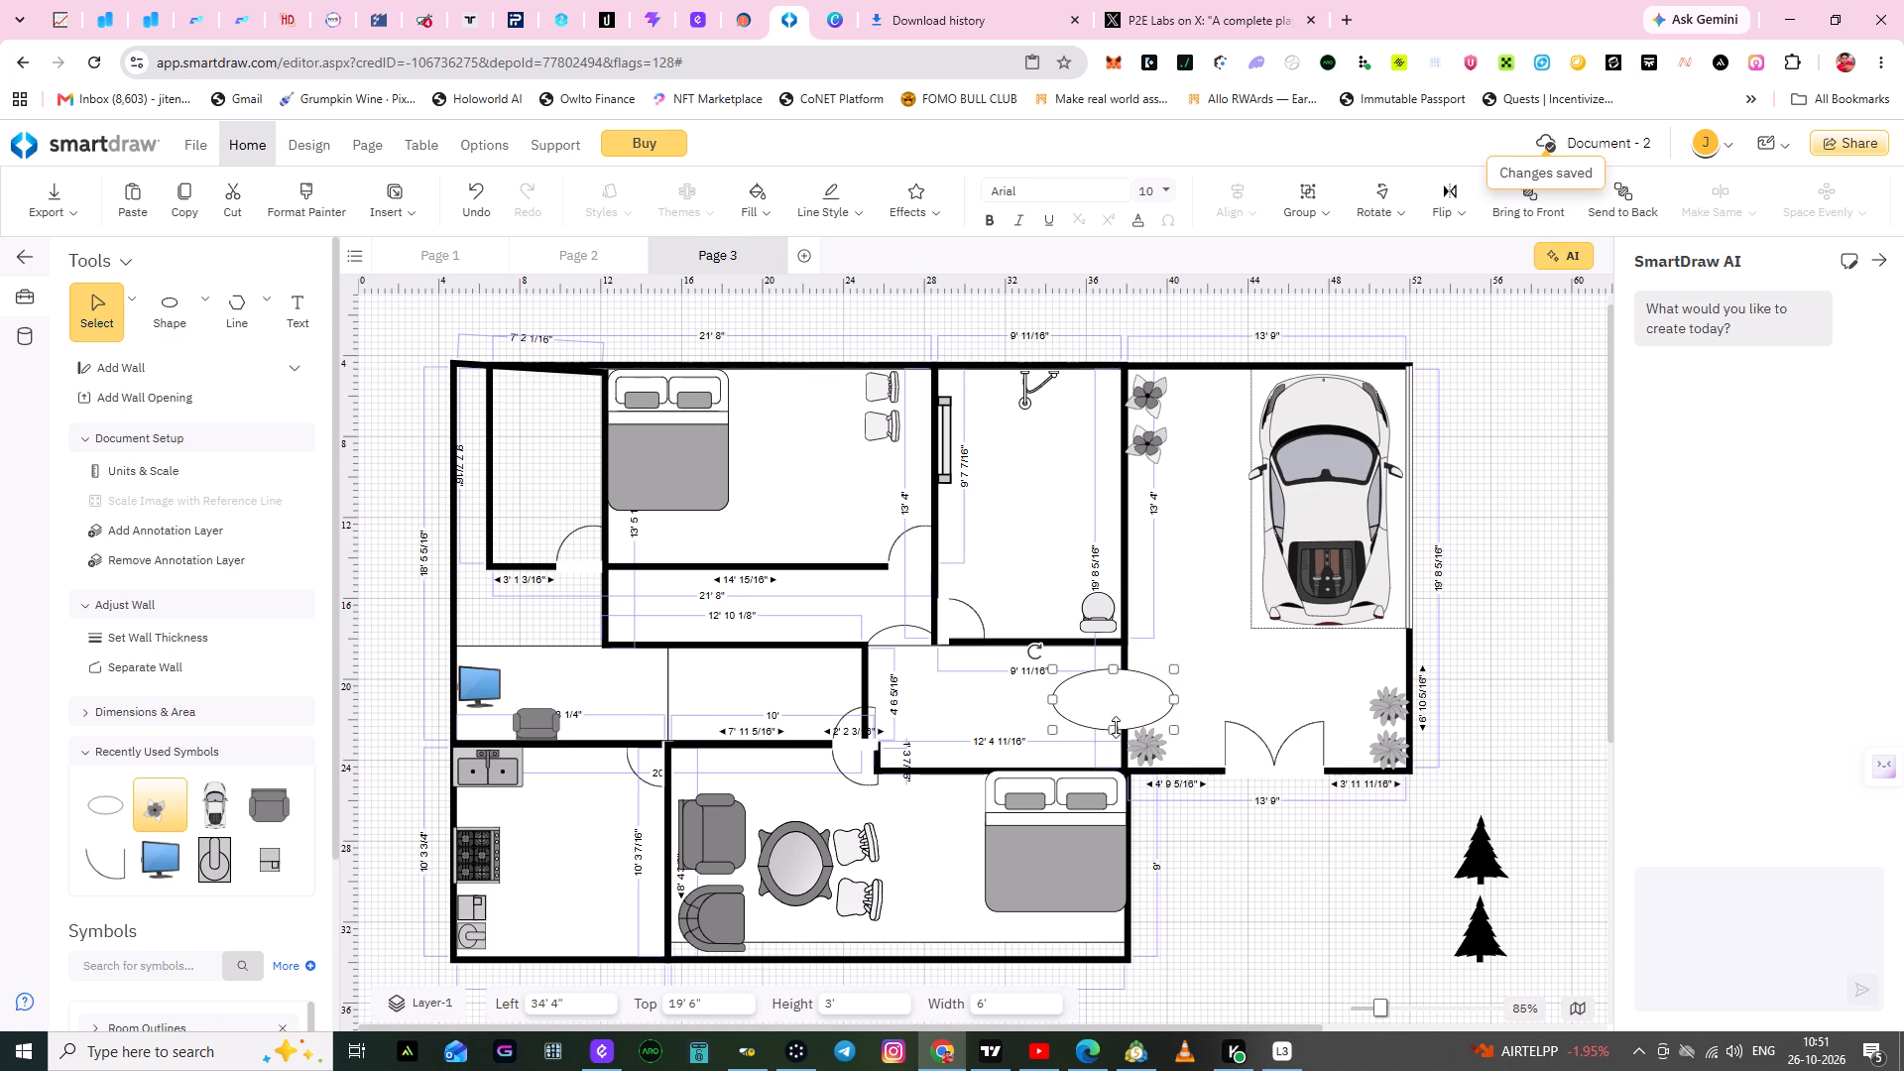
left_click_drag(1033, 651, 1034, 680)
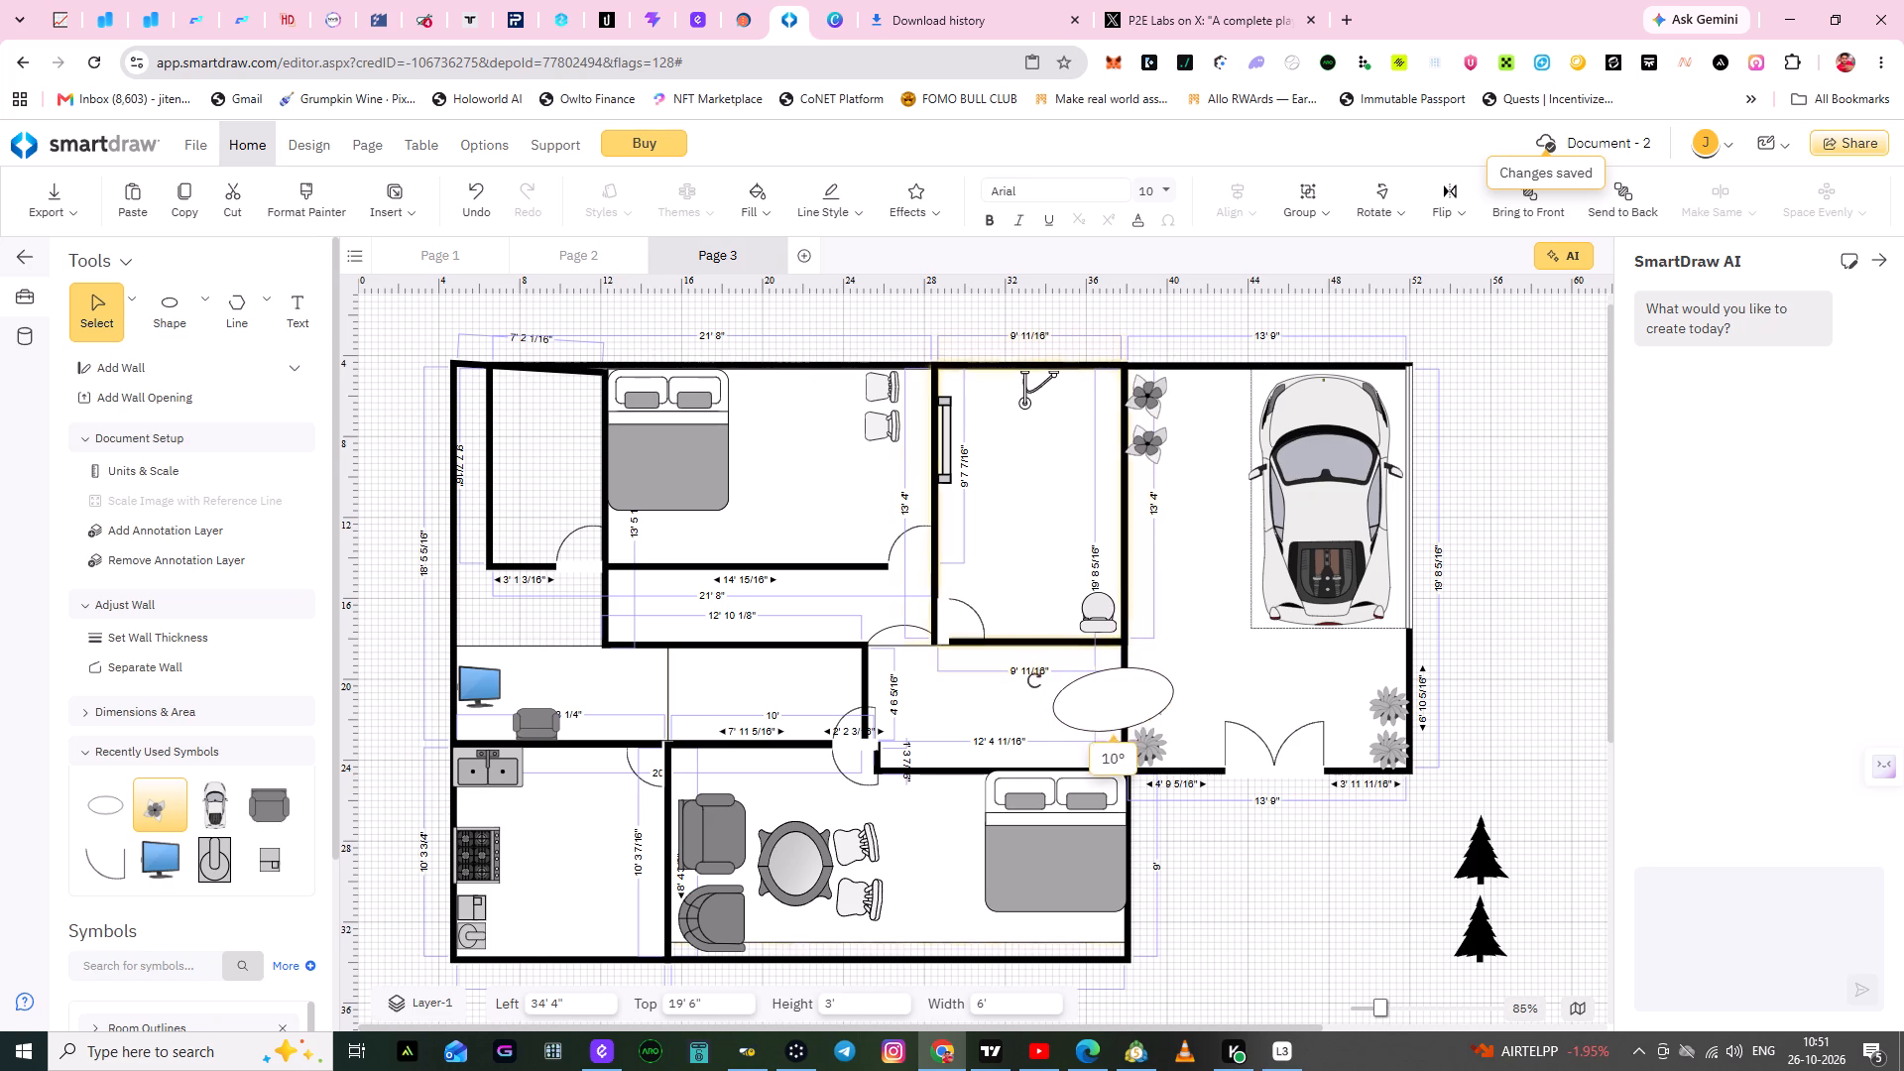
left_click_drag(1034, 680, 1087, 735)
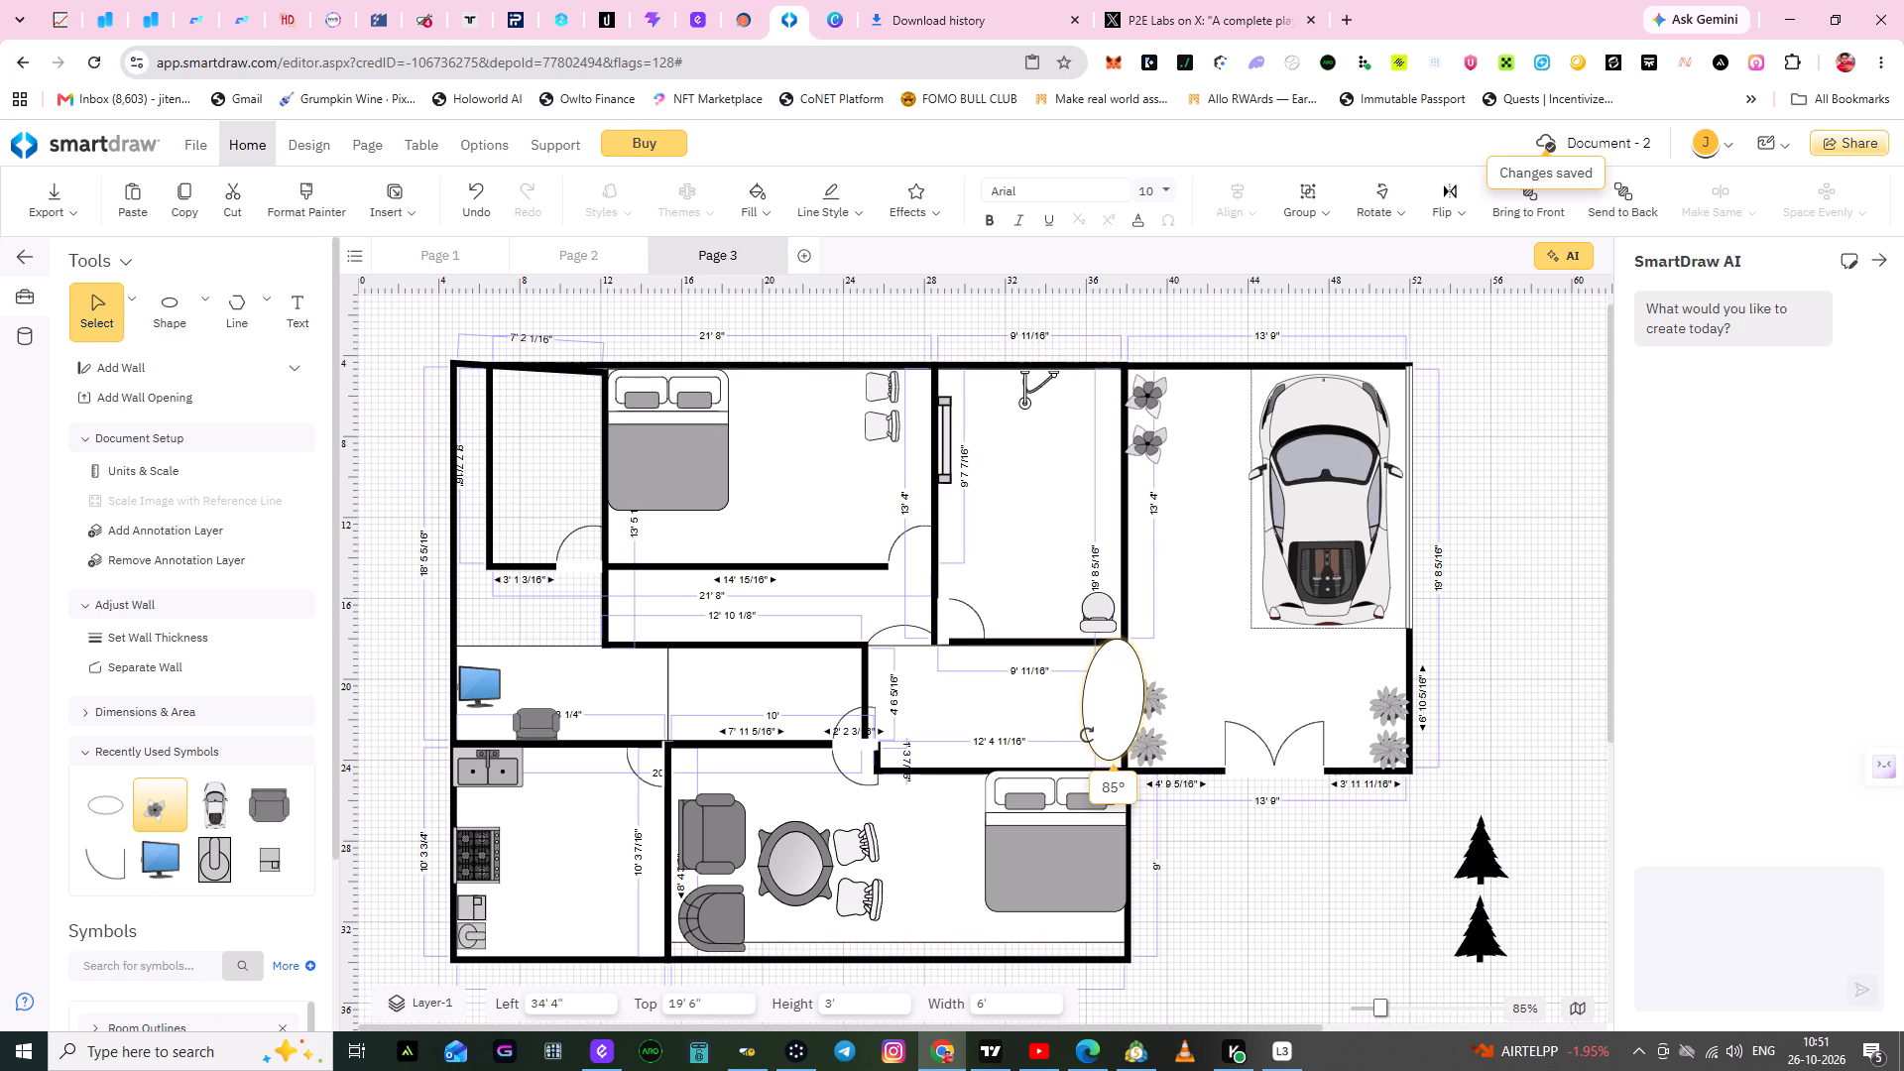
left_click_drag(1087, 735, 1088, 740)
left_click(1204, 691)
Move the upright ellipse into the hallway's end against the garage wall, to about 33' 6" left and 19' 11" top.
left_click_drag(1125, 704, 1100, 712)
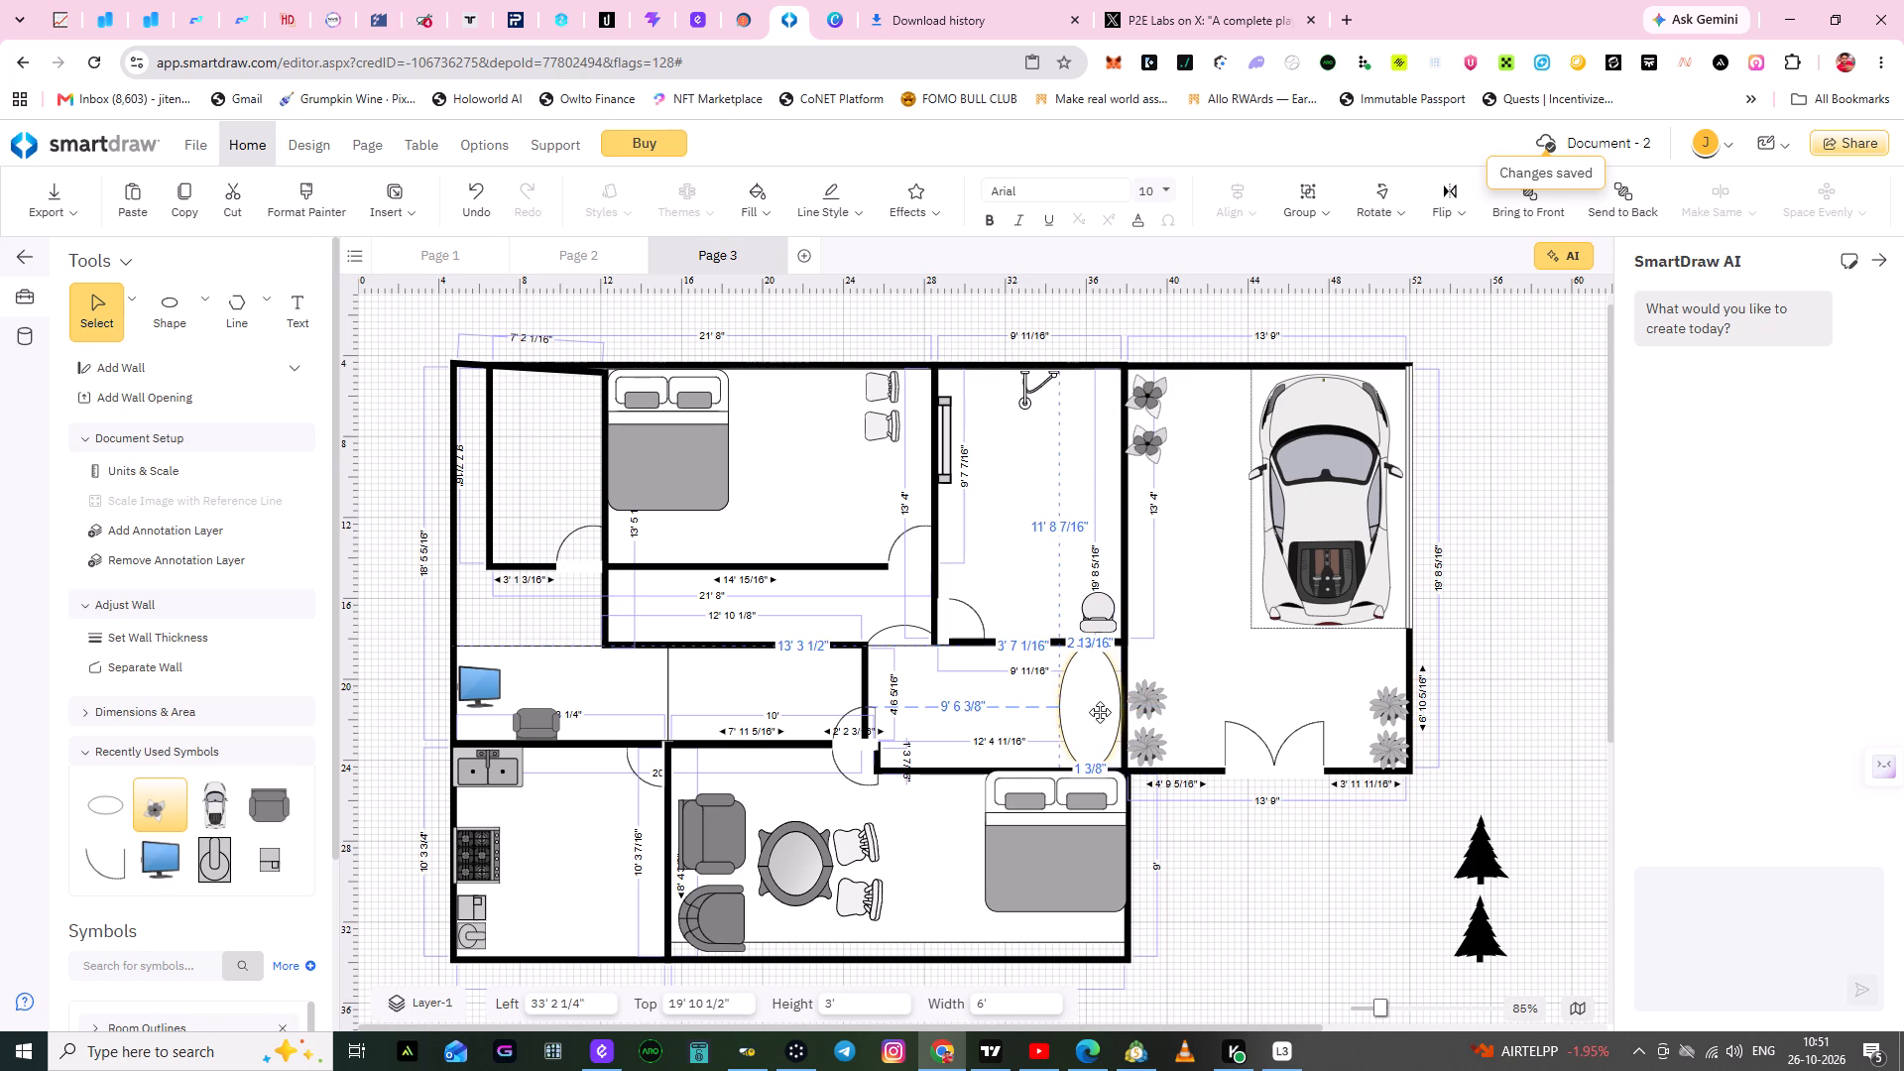
left_click_drag(1100, 712, 1107, 714)
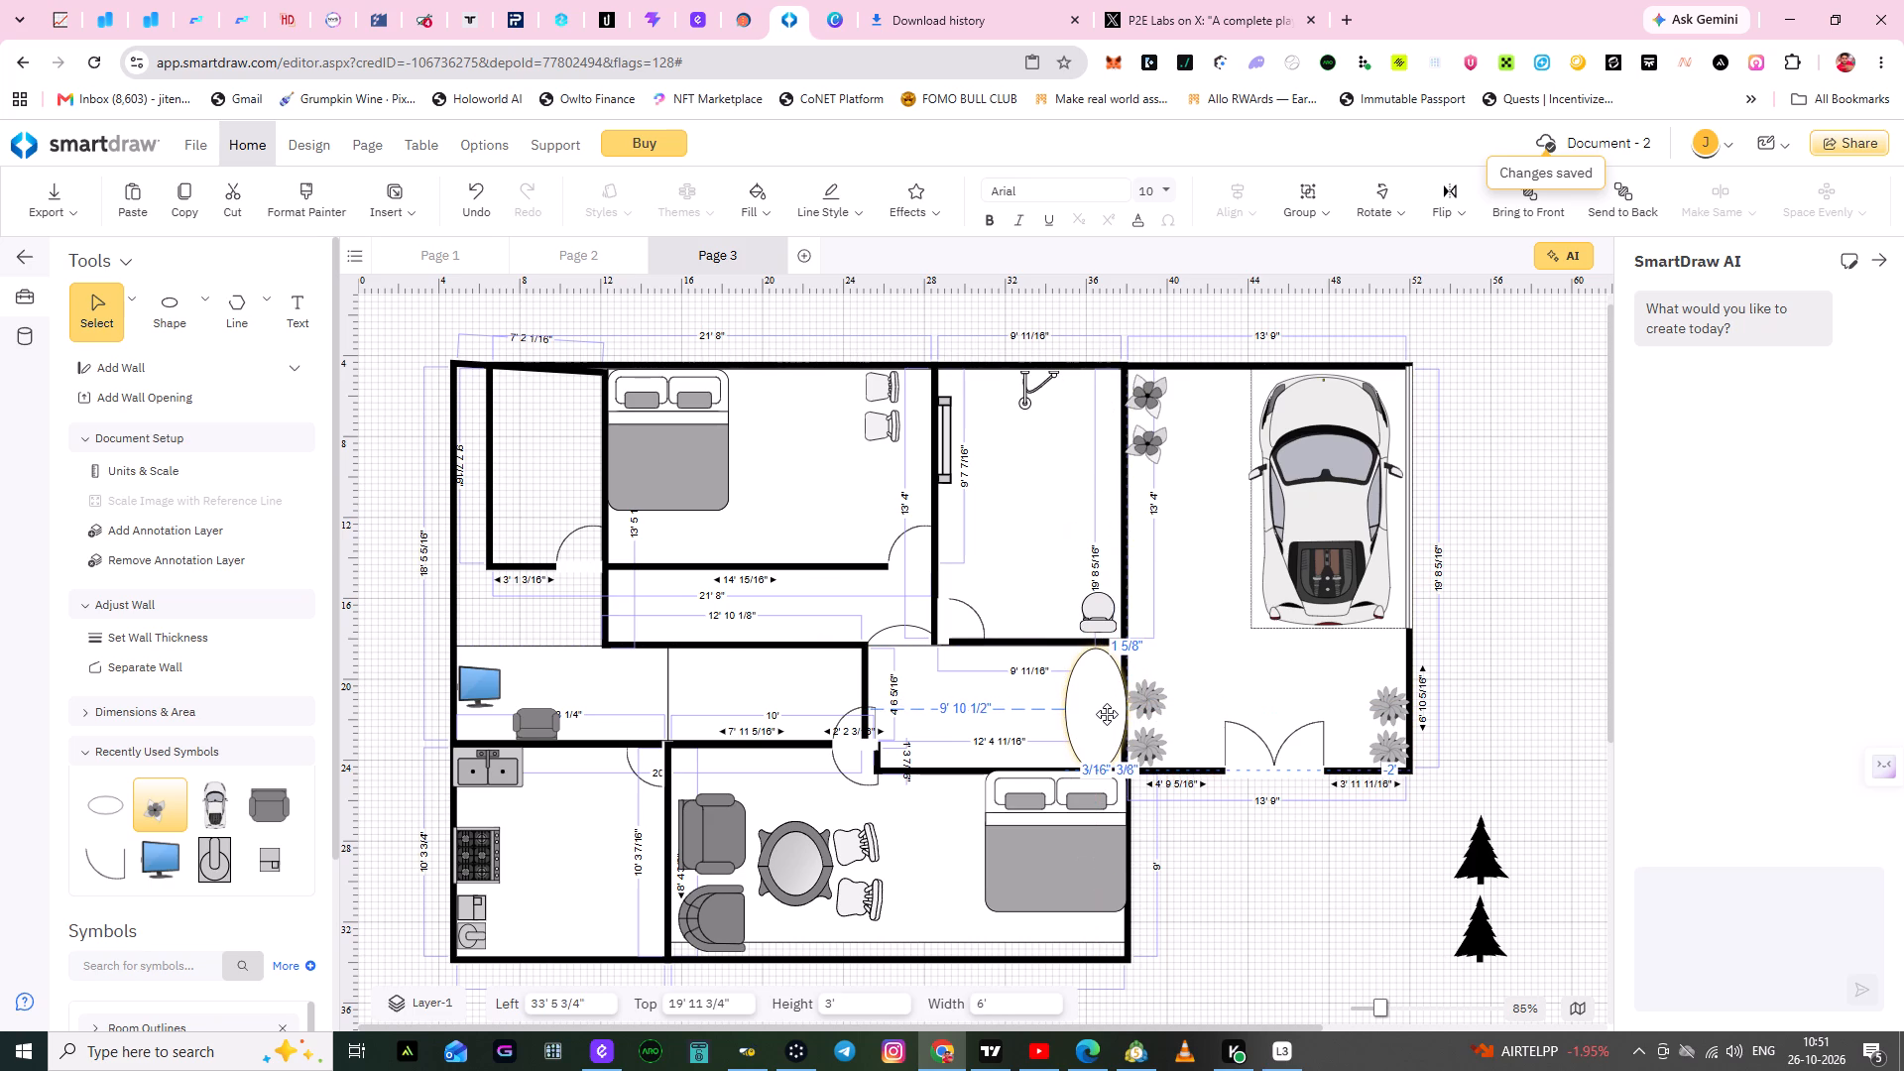
left_click_drag(1107, 714, 1107, 713)
left_click(1218, 644)
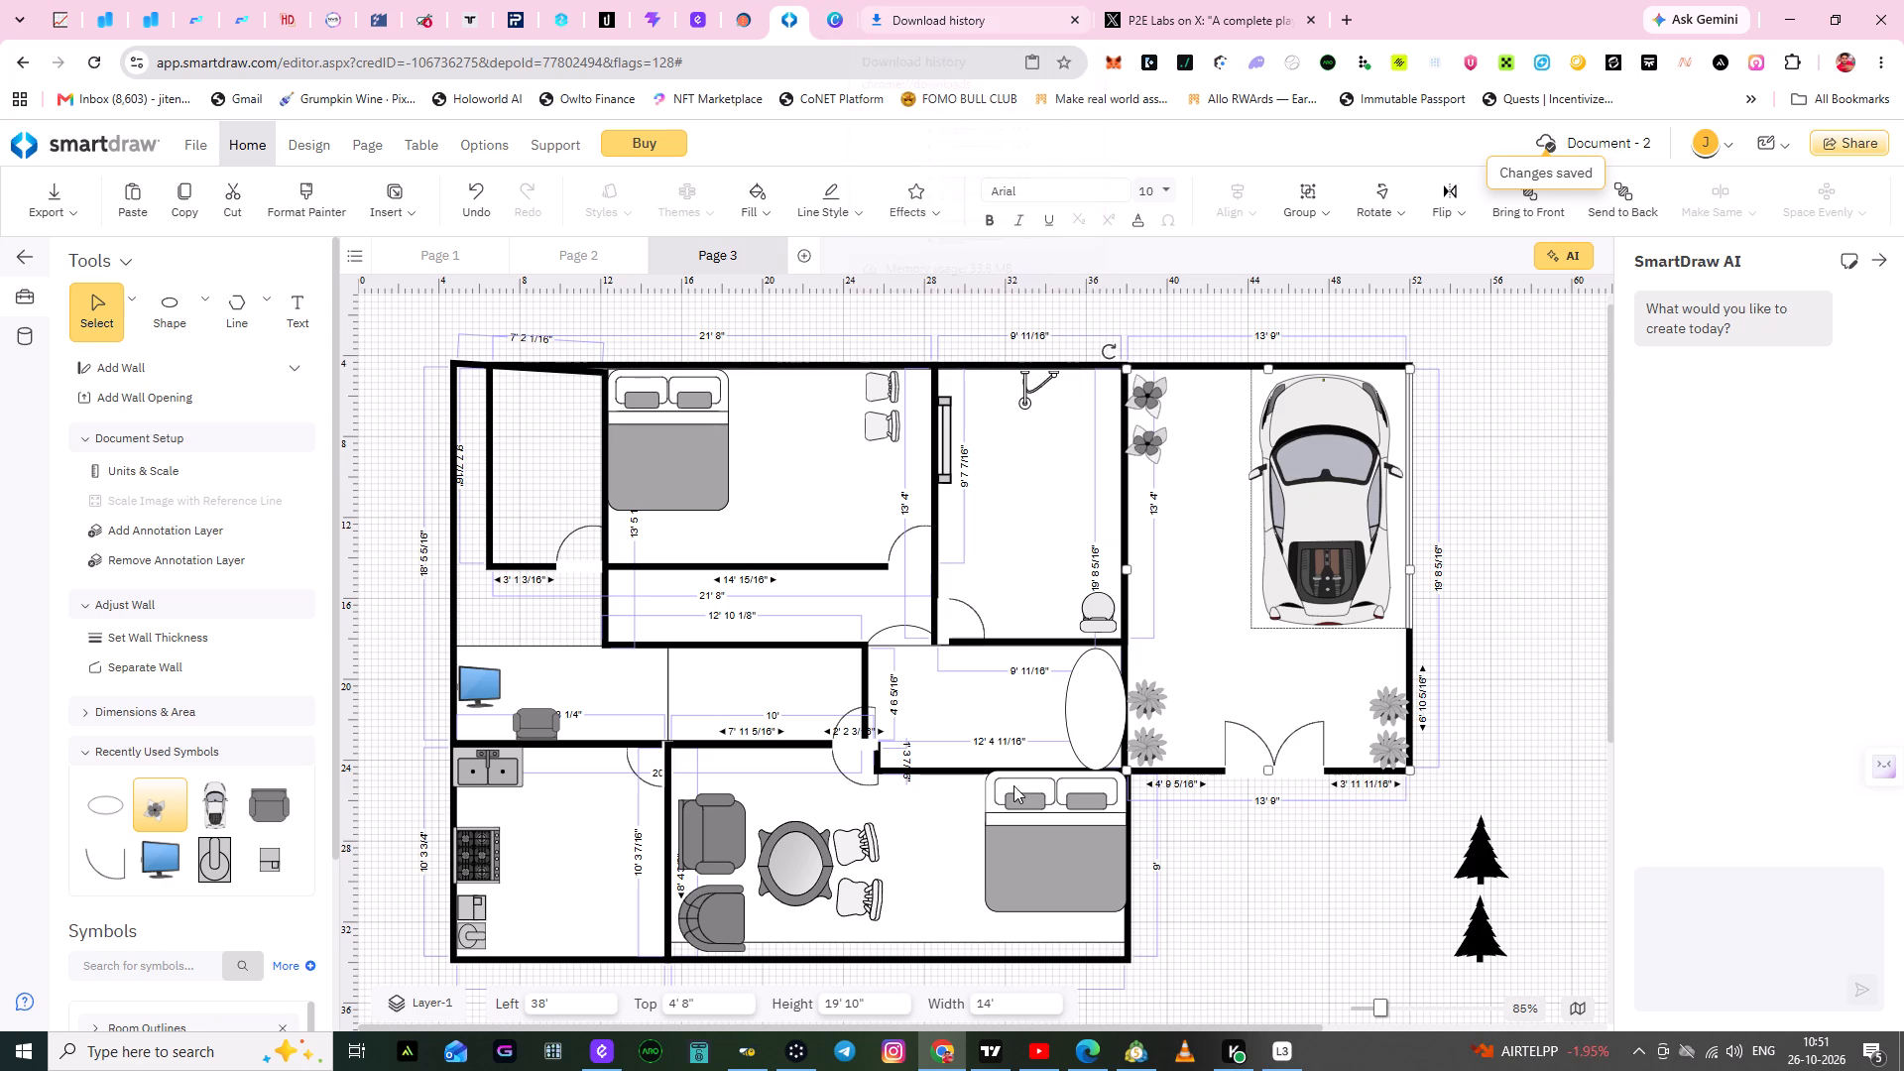
Resize the ellipse at the hallway's end to a height of about 3' 1/4".
left_click(1101, 696)
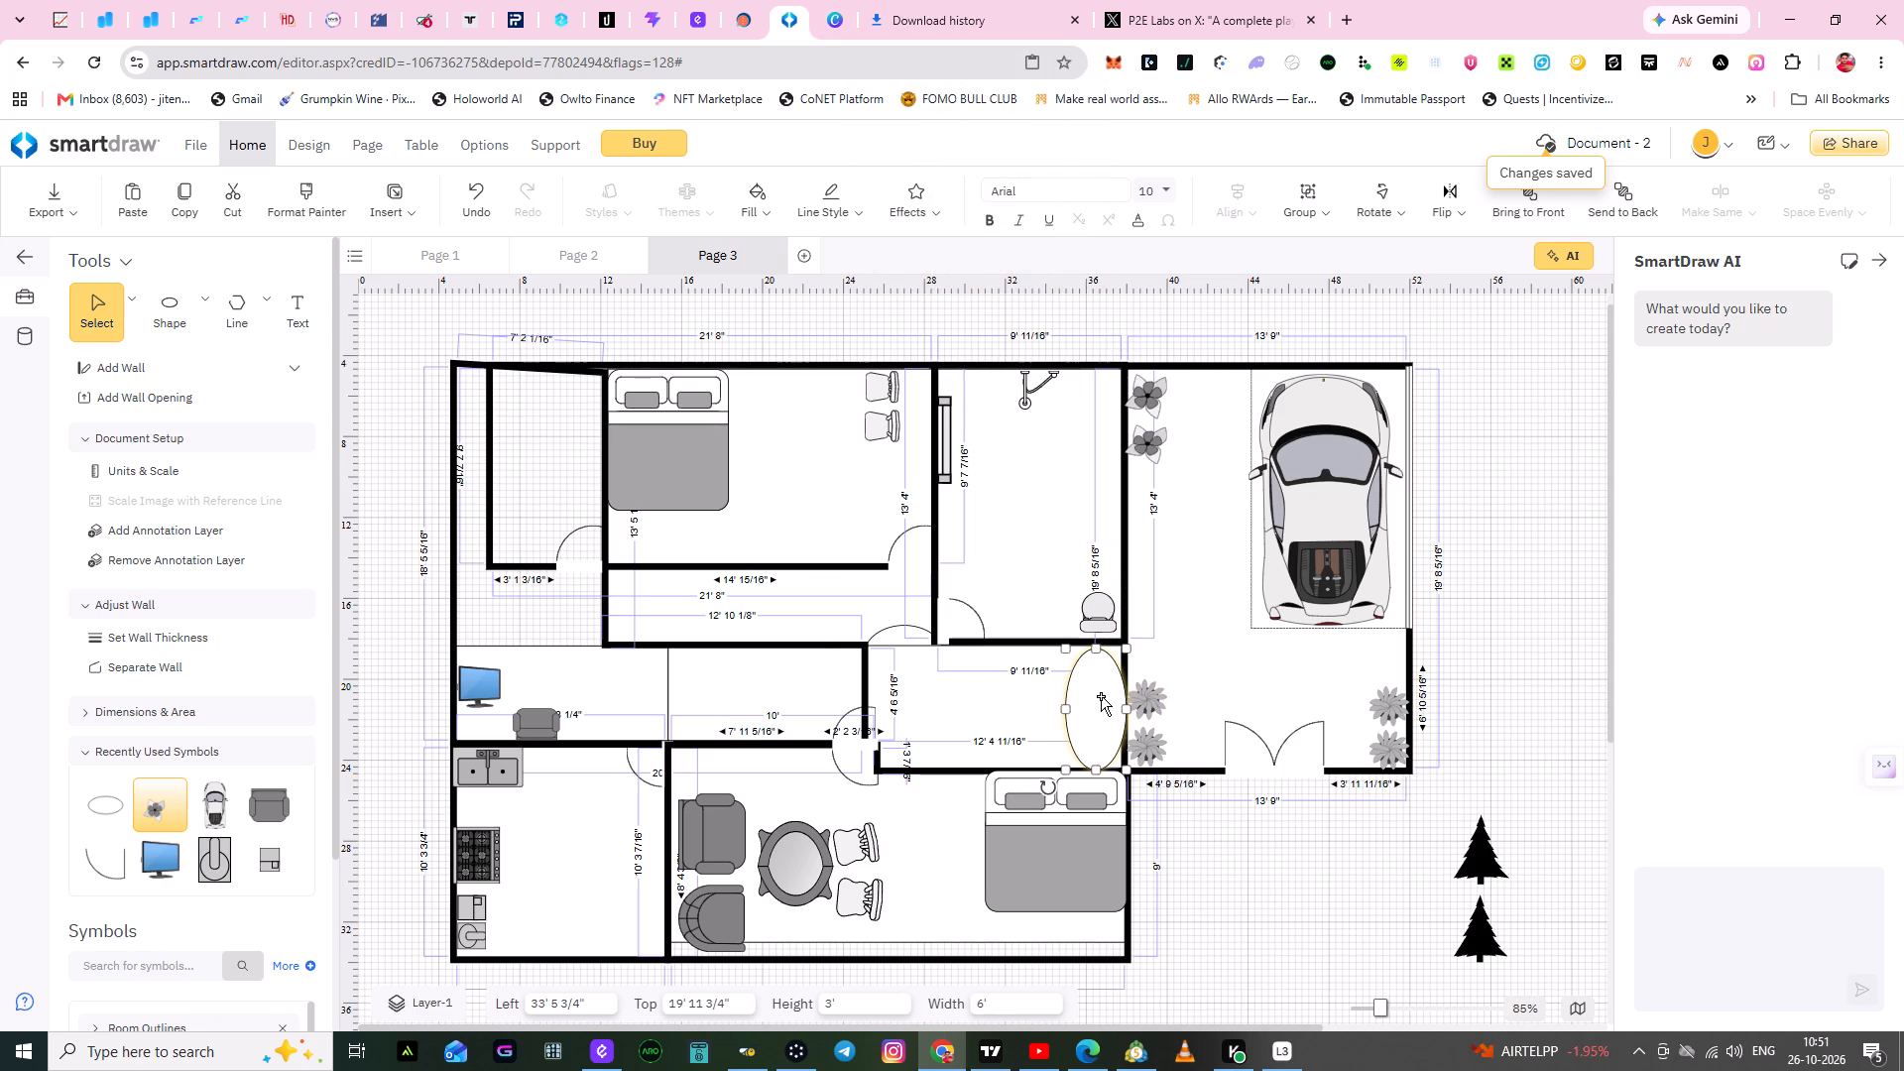
left_click(1127, 711)
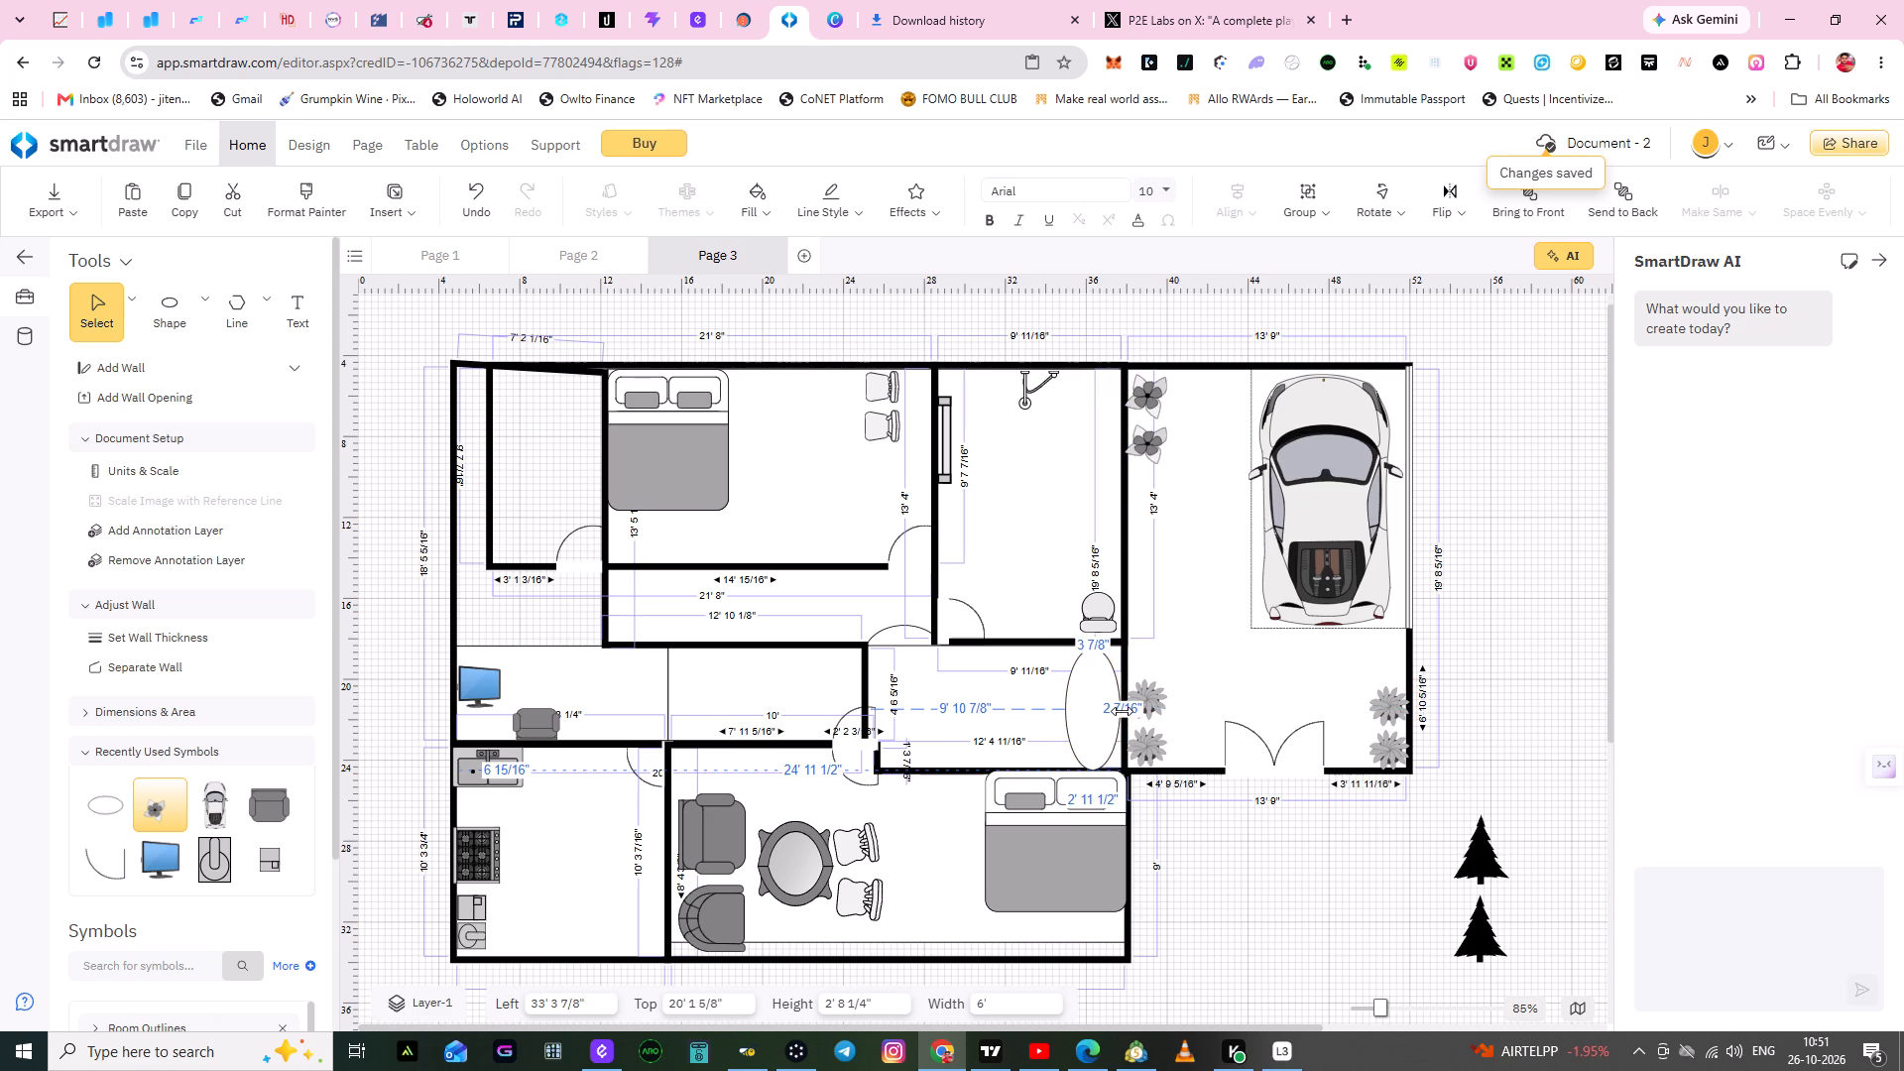
left_click(1254, 911)
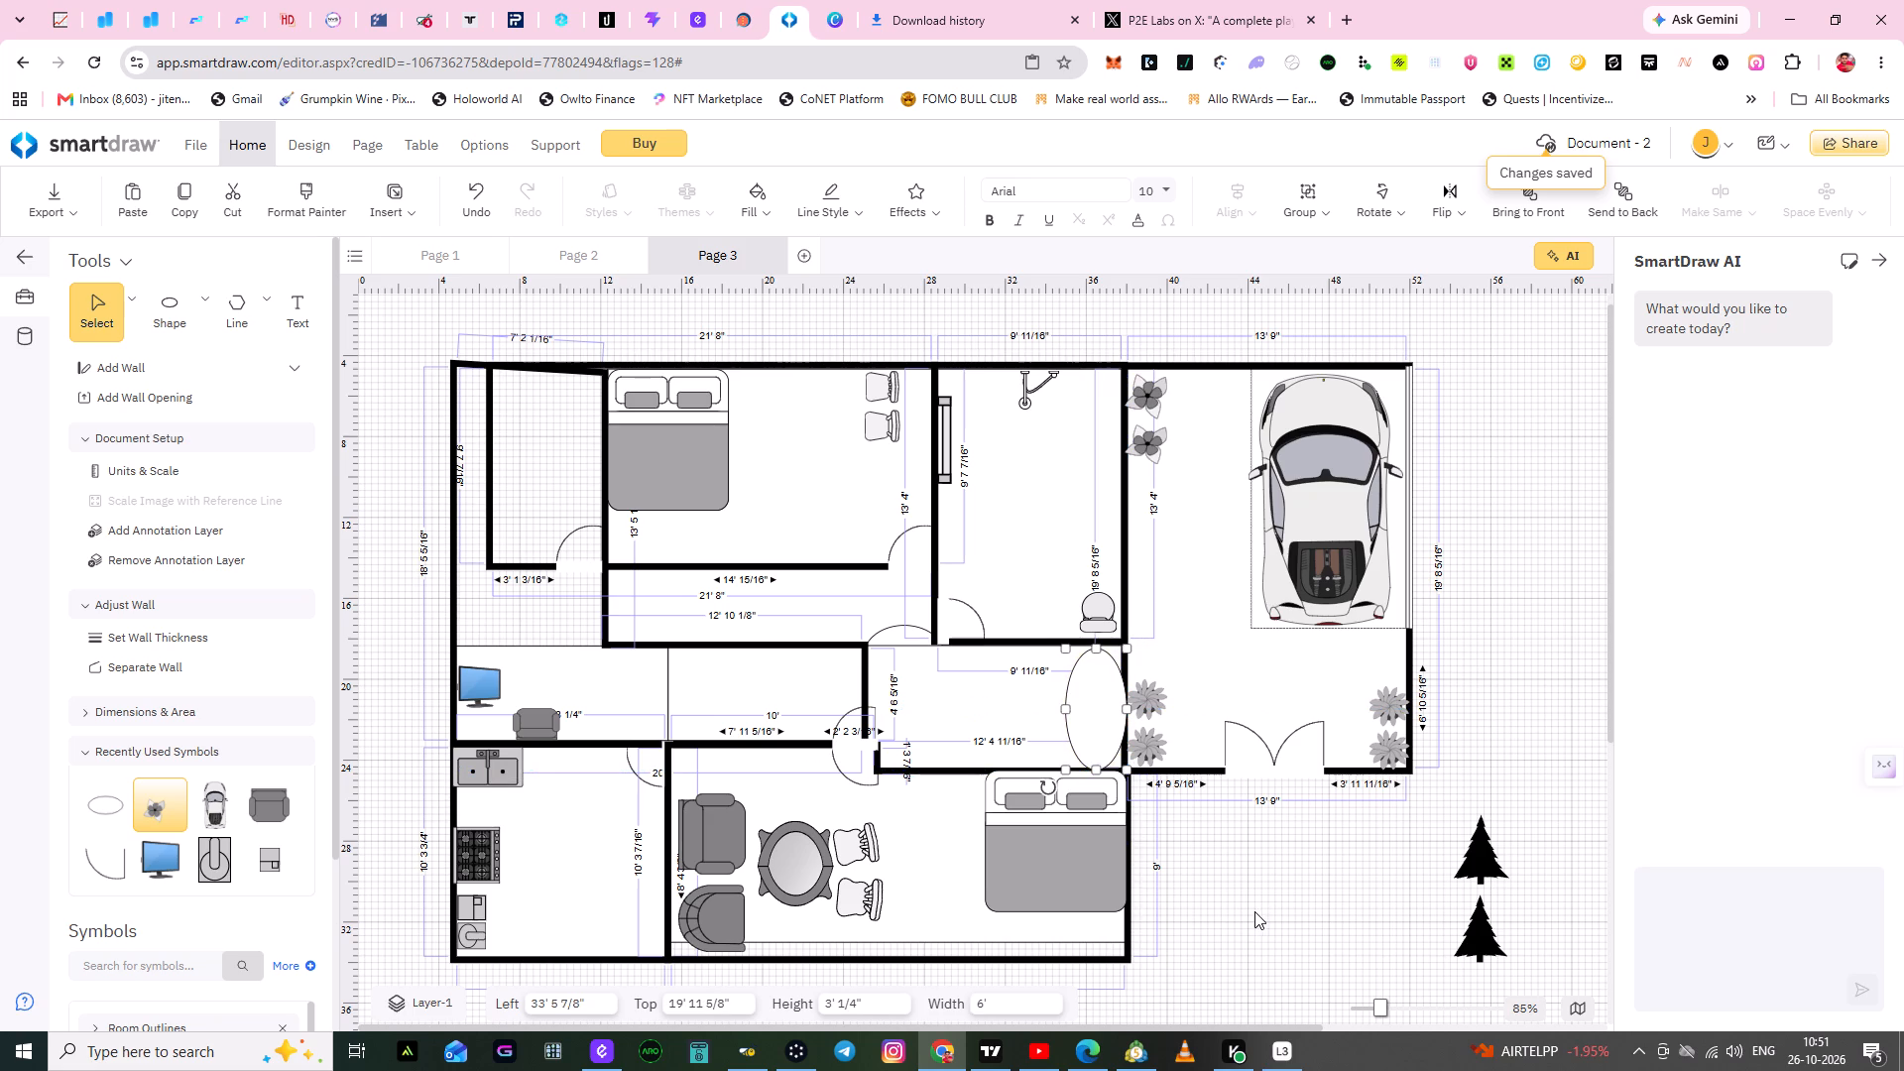
Move the upper plant beside the ellipse up along the garage's inner wall to about 12' 11" from the top.
left_click_drag(1152, 702, 1173, 698)
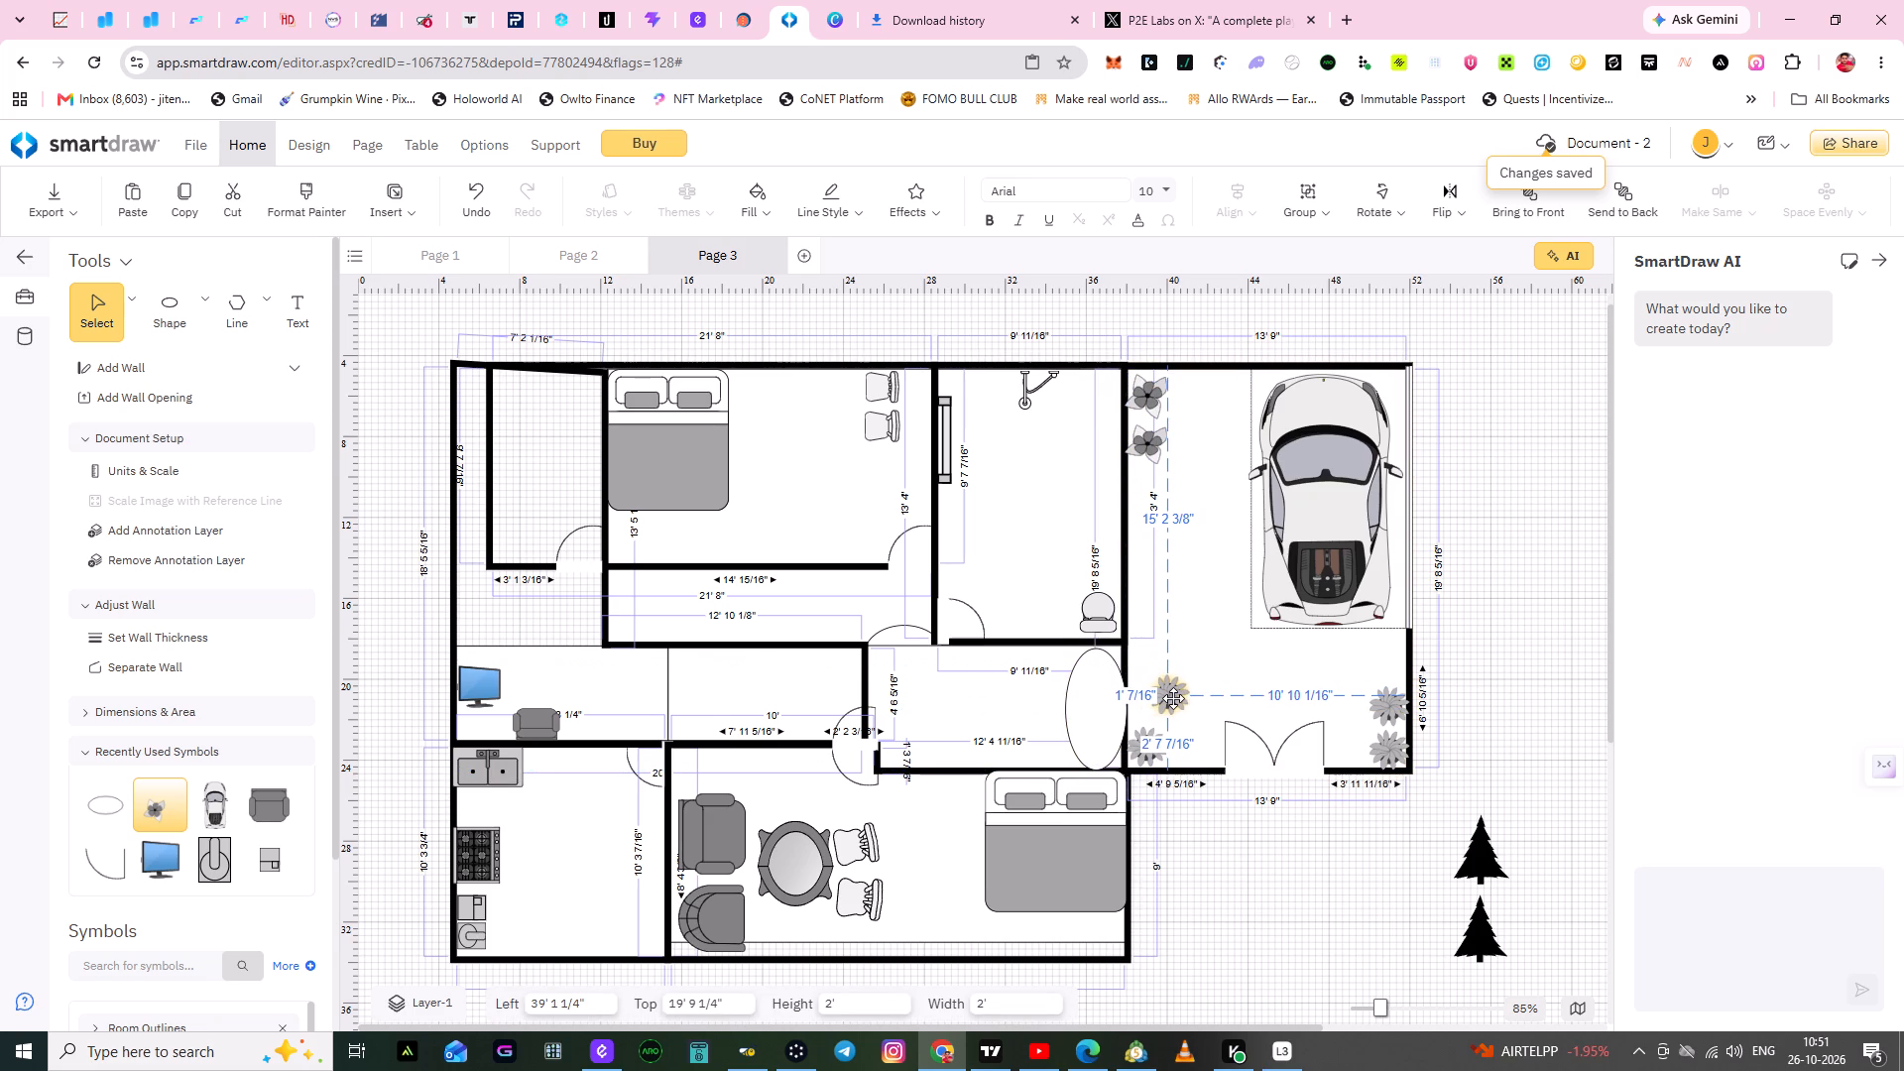
left_click_drag(1173, 698, 1153, 589)
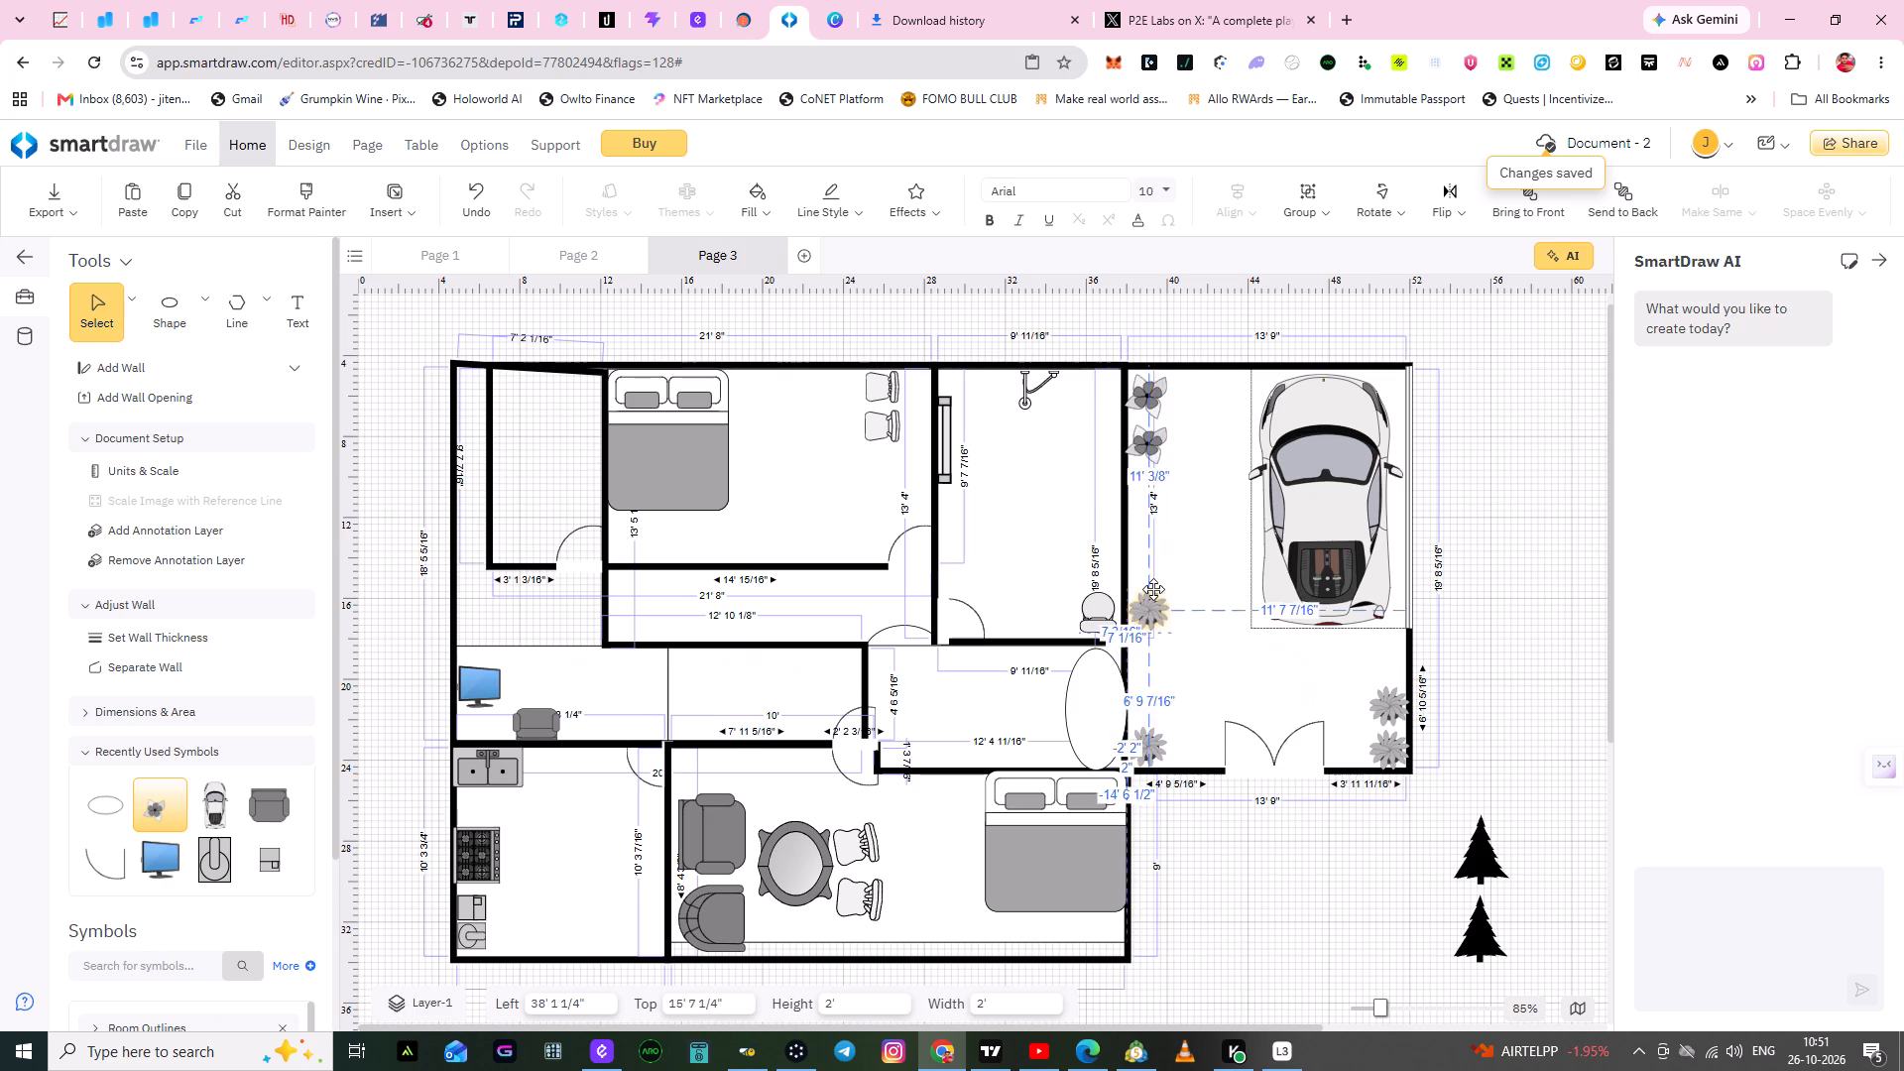
left_click_drag(1153, 589, 1147, 557)
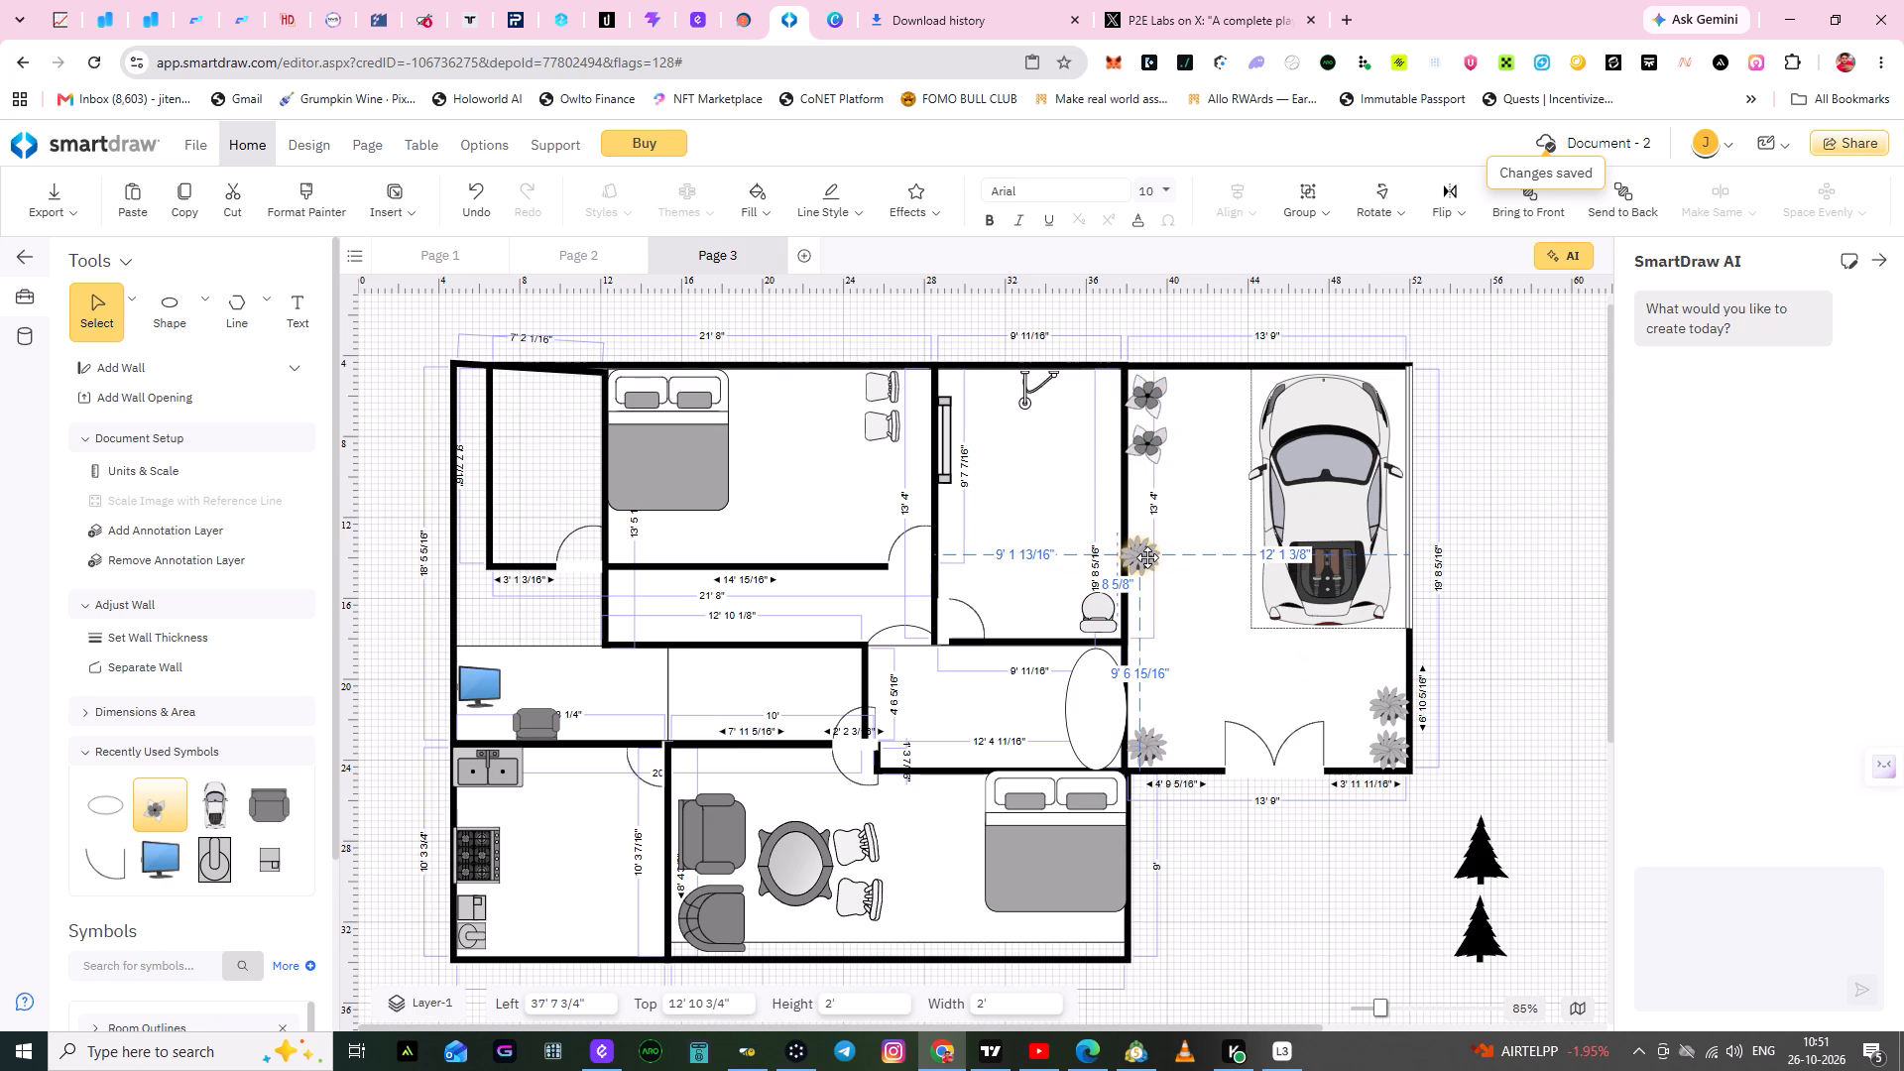
left_click_drag(1147, 557, 1148, 557)
left_click(1199, 687)
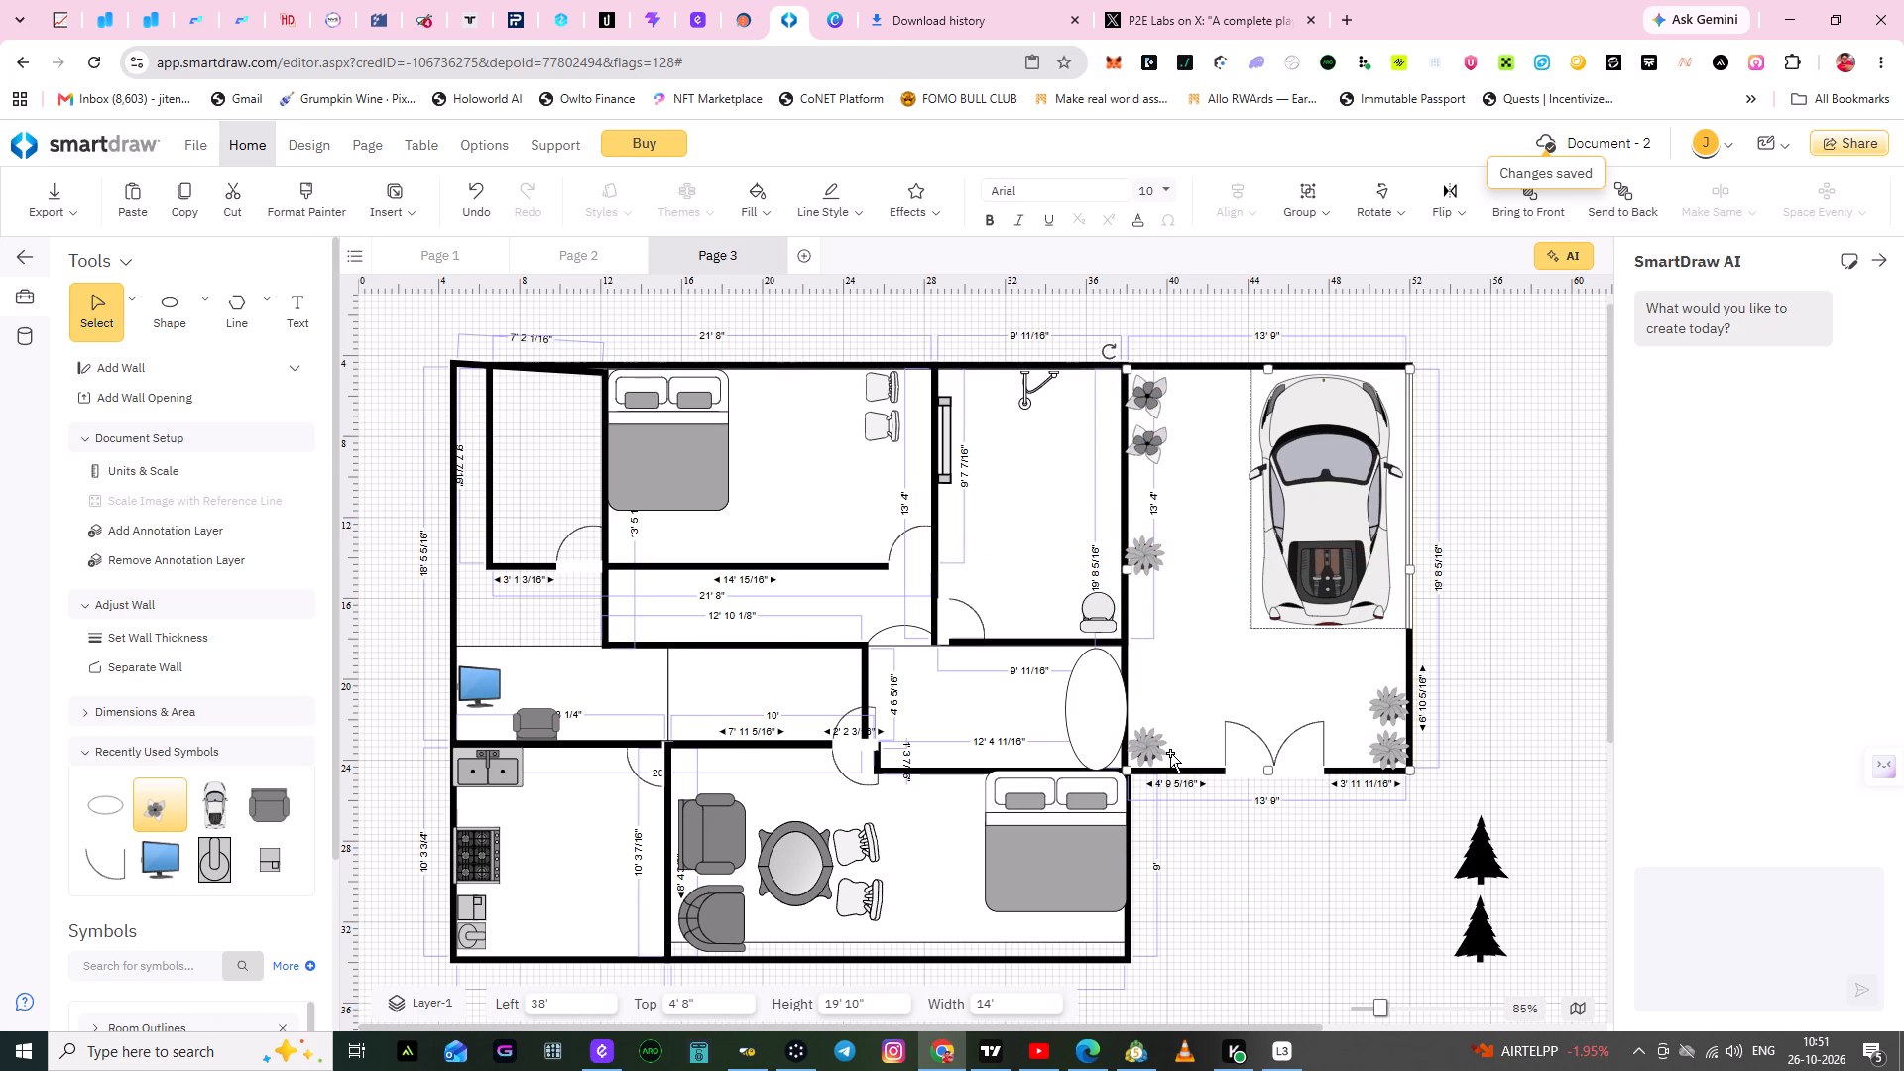
Move the plant beside the ellipse up along the garage's inner wall to about 38' left and 15' 8" top.
left_click_drag(1151, 752, 1168, 629)
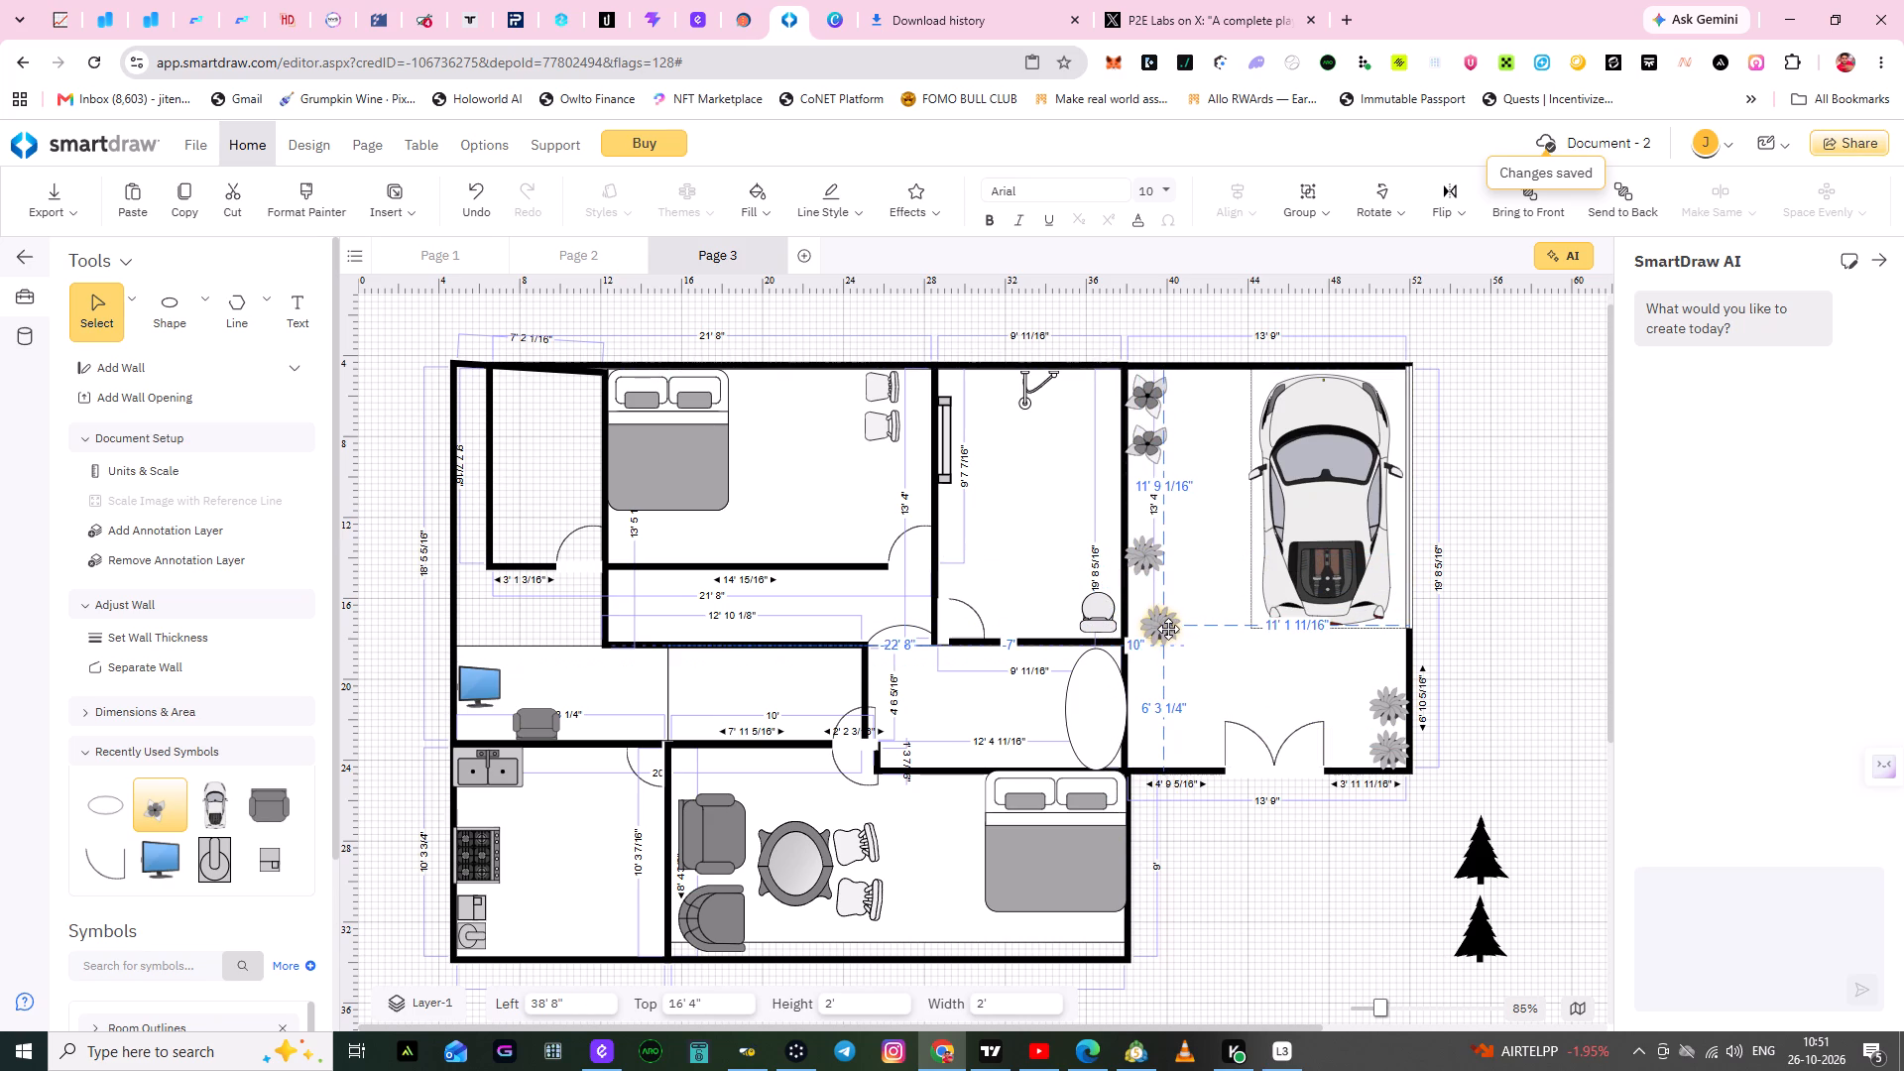
left_click_drag(1168, 629, 1152, 619)
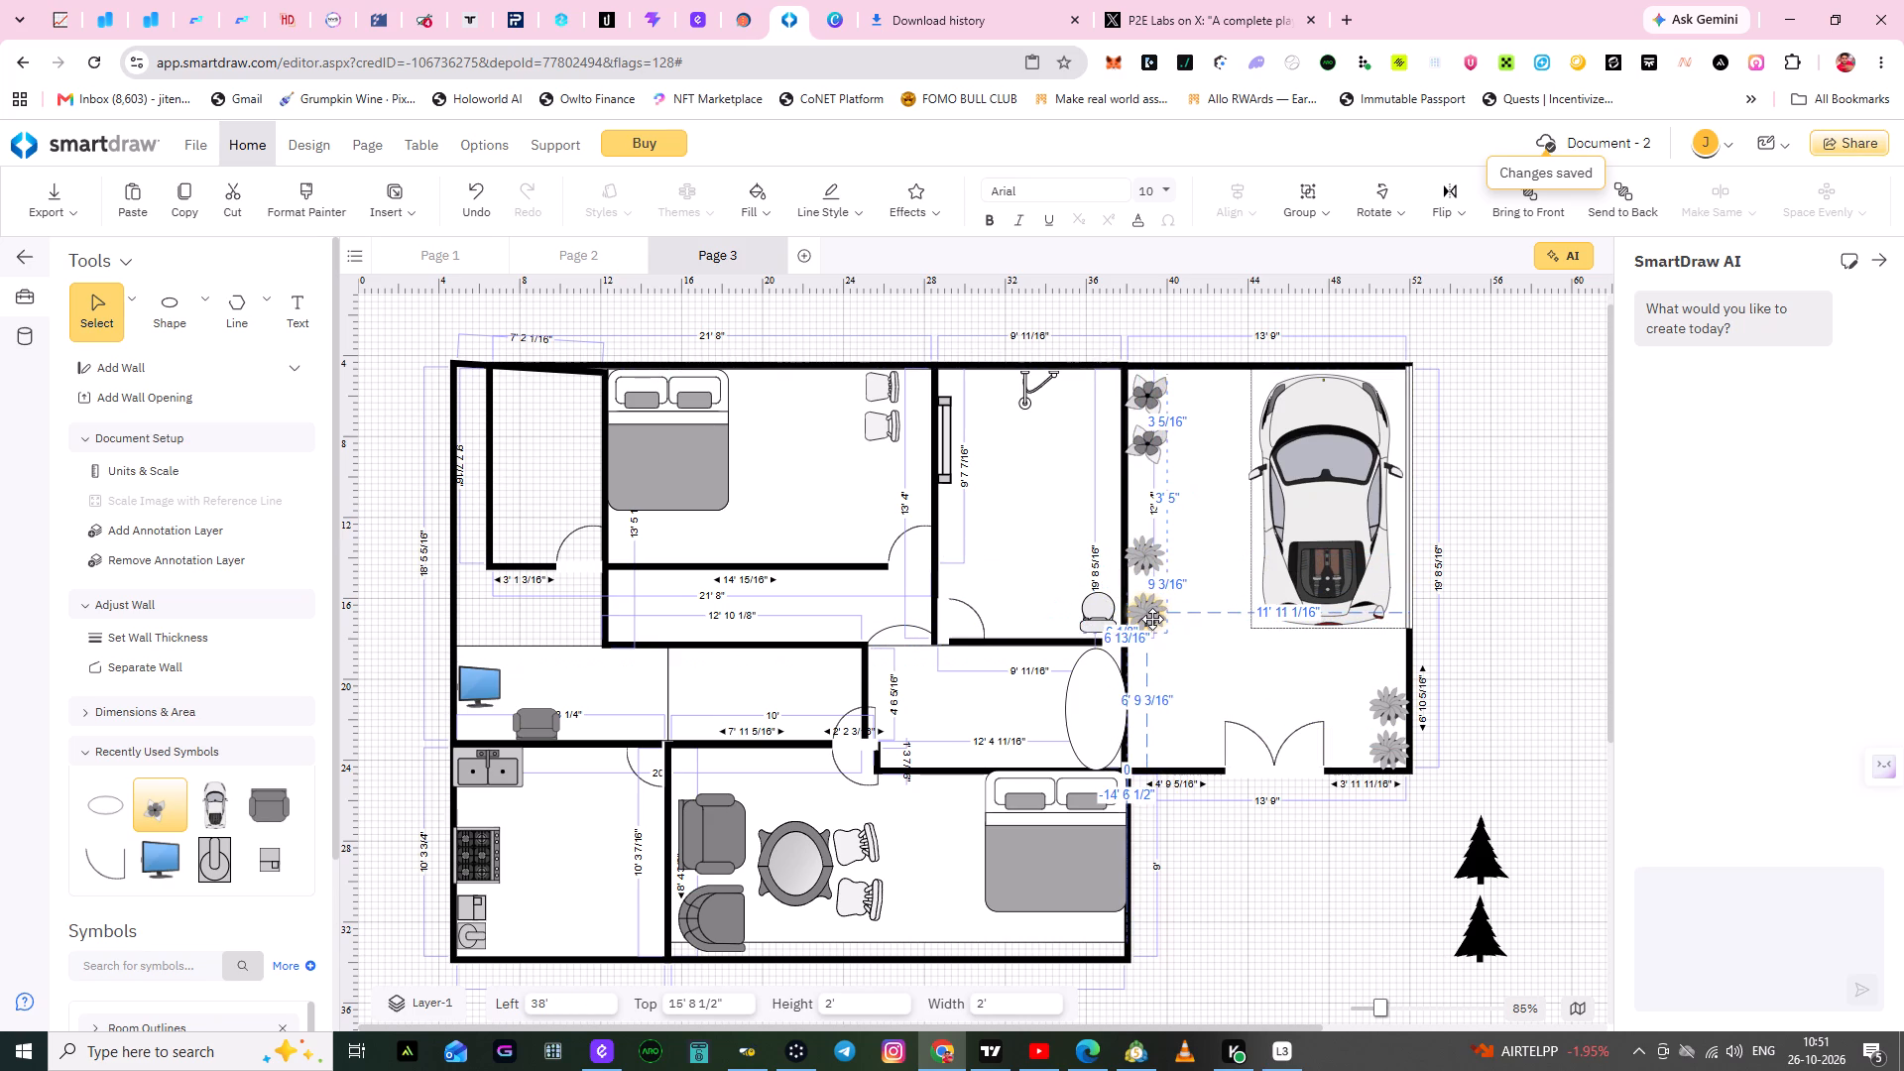
left_click_drag(1152, 619, 1149, 617)
left_click(1140, 697)
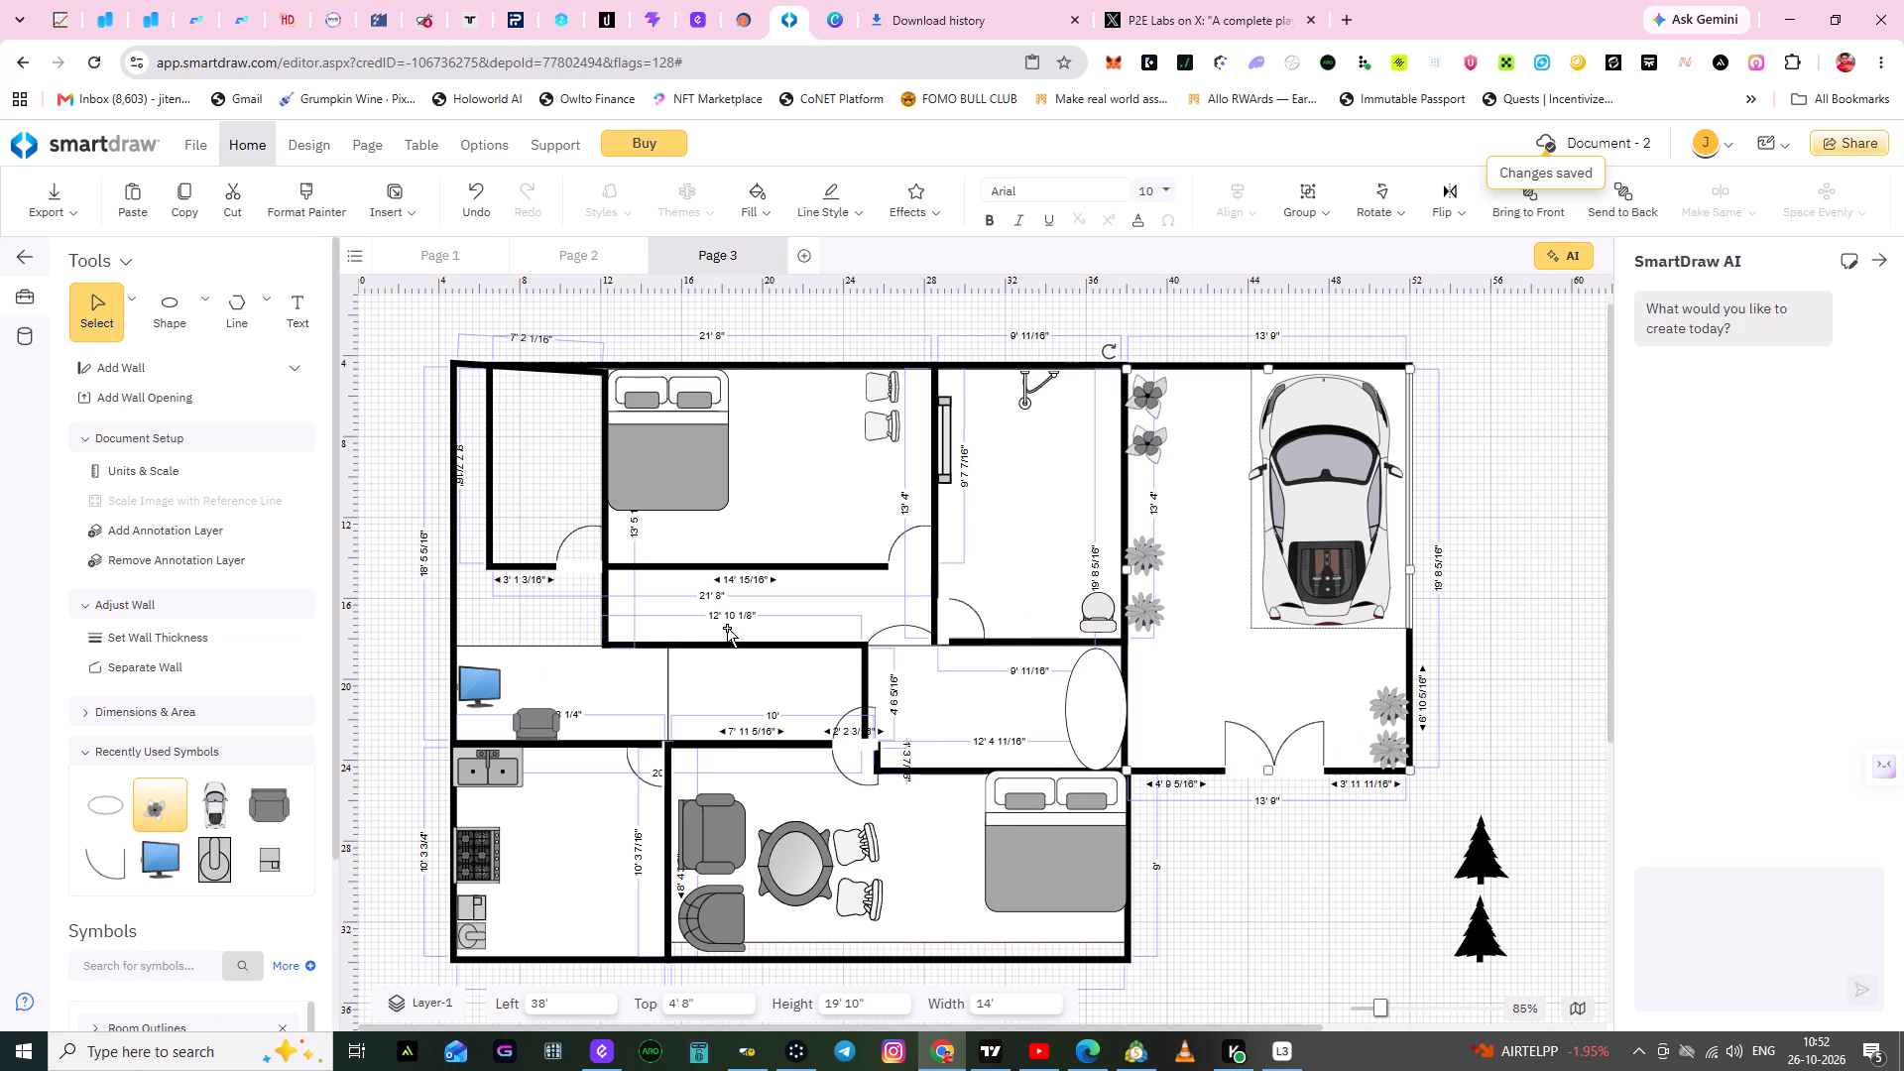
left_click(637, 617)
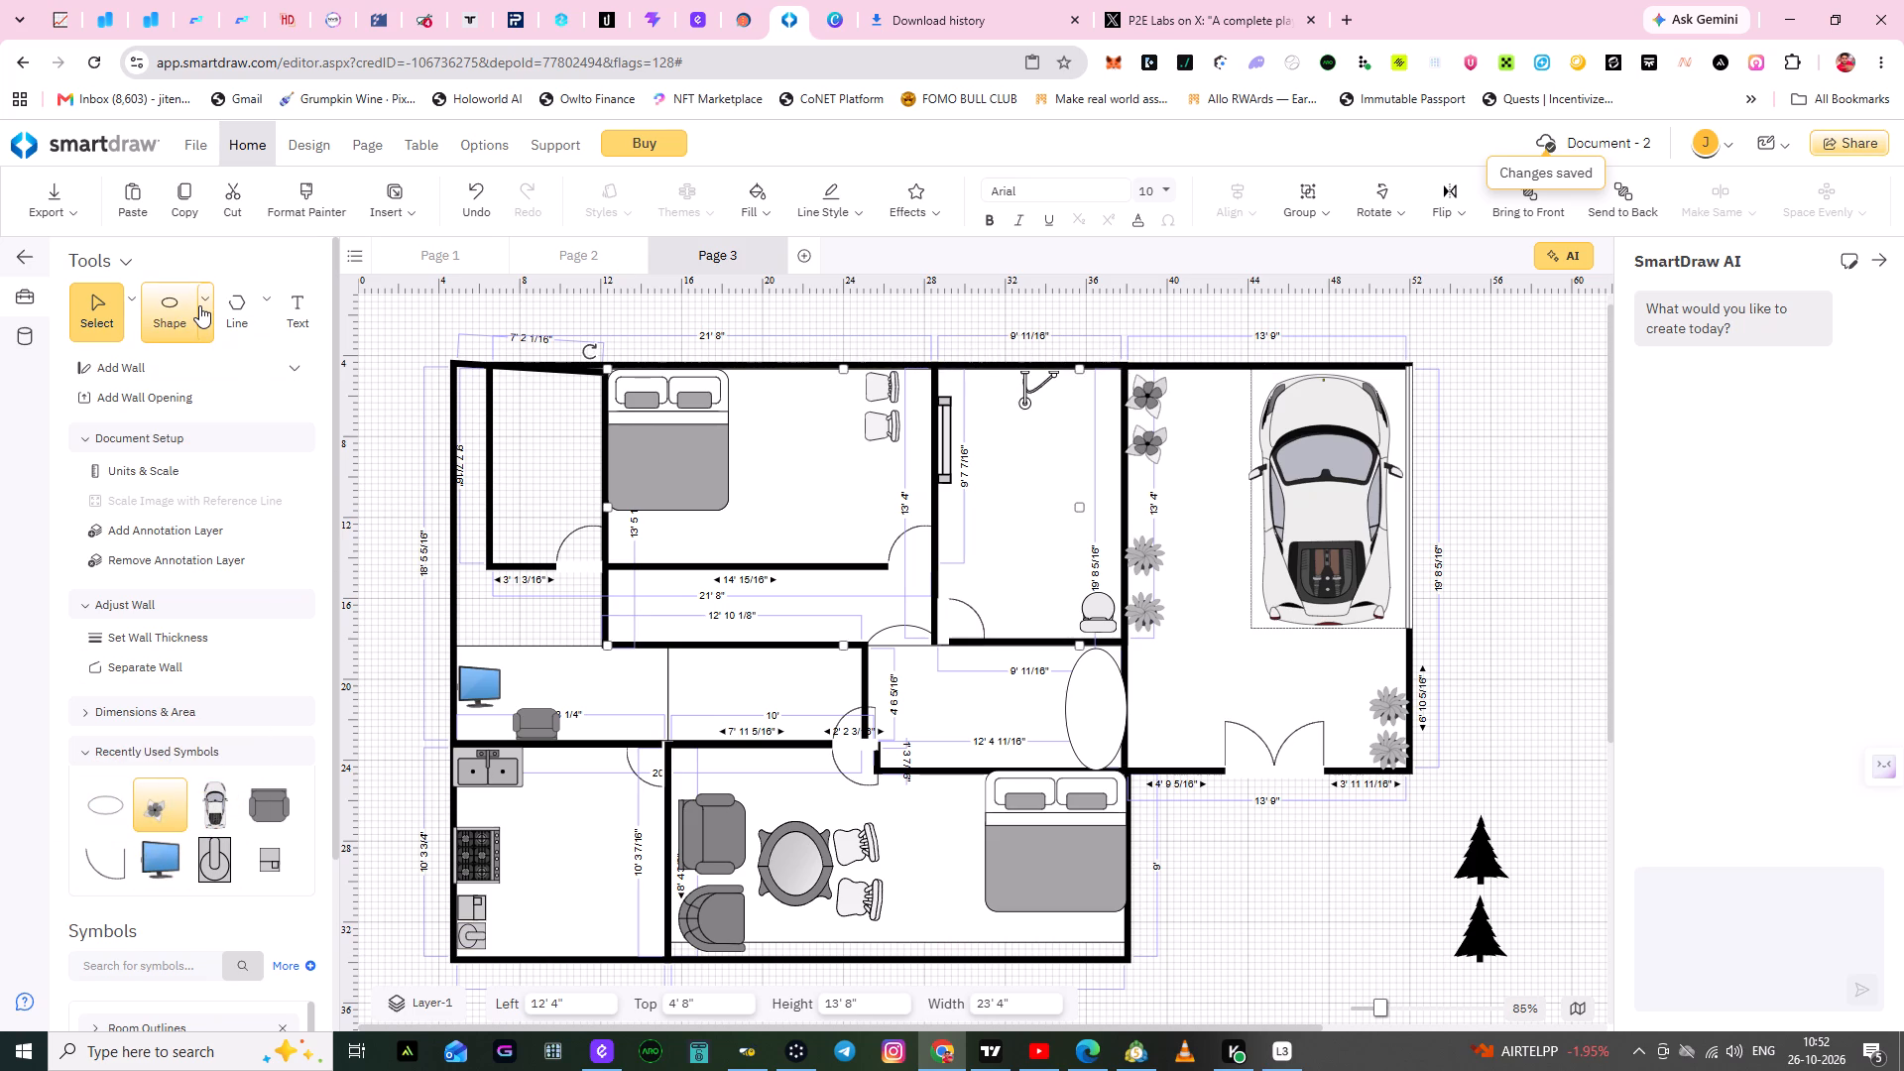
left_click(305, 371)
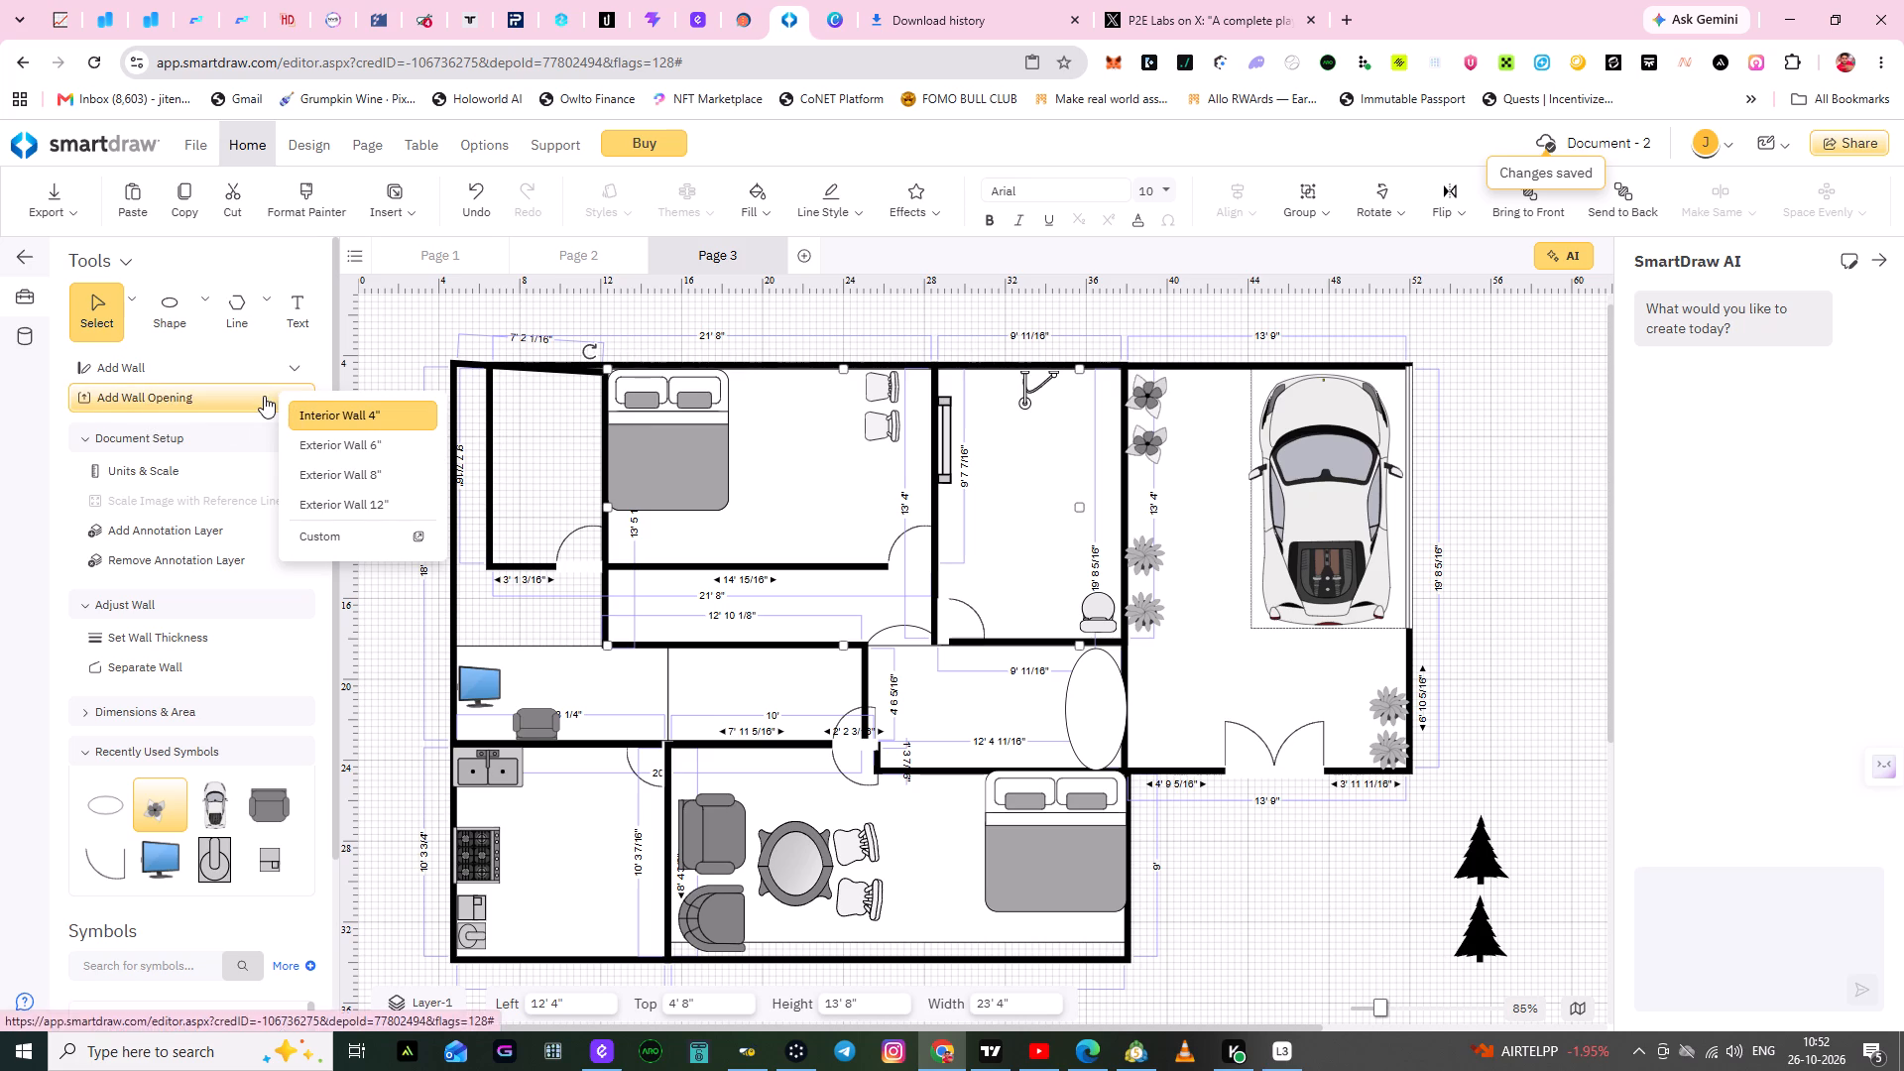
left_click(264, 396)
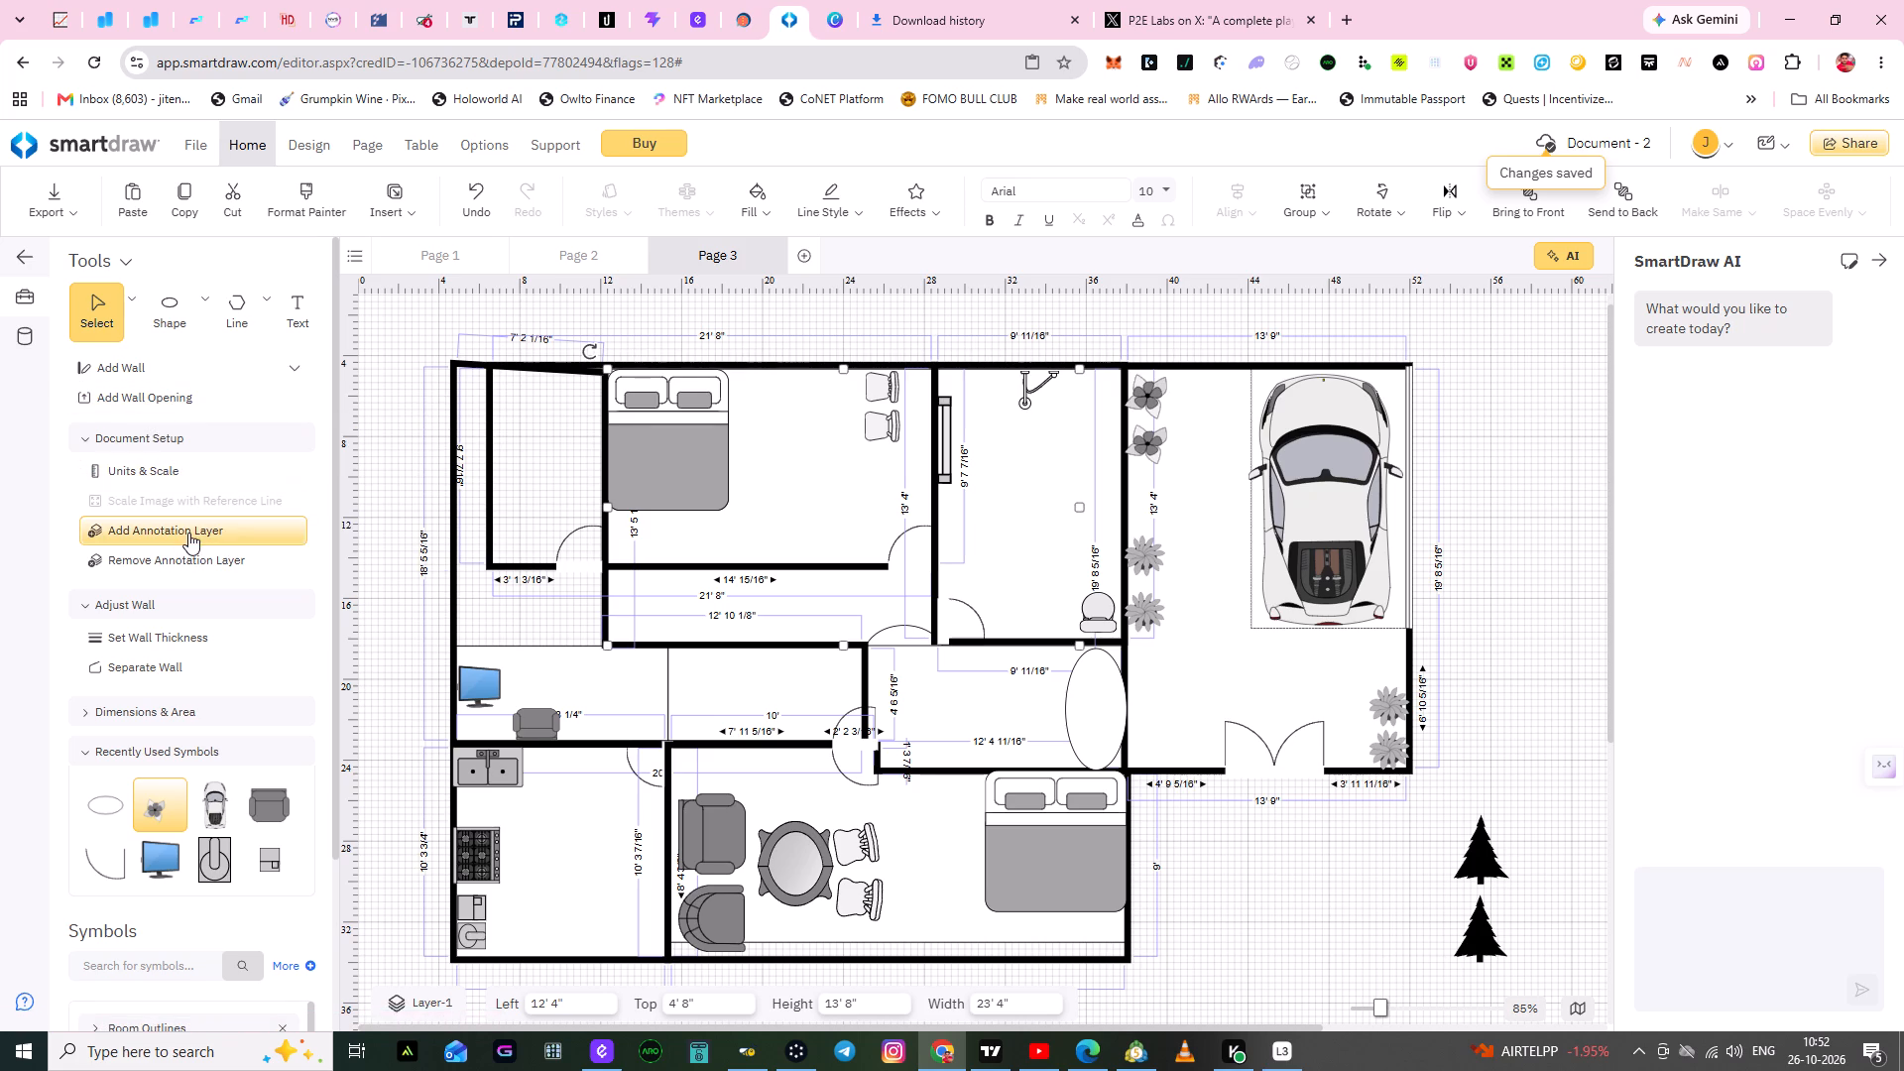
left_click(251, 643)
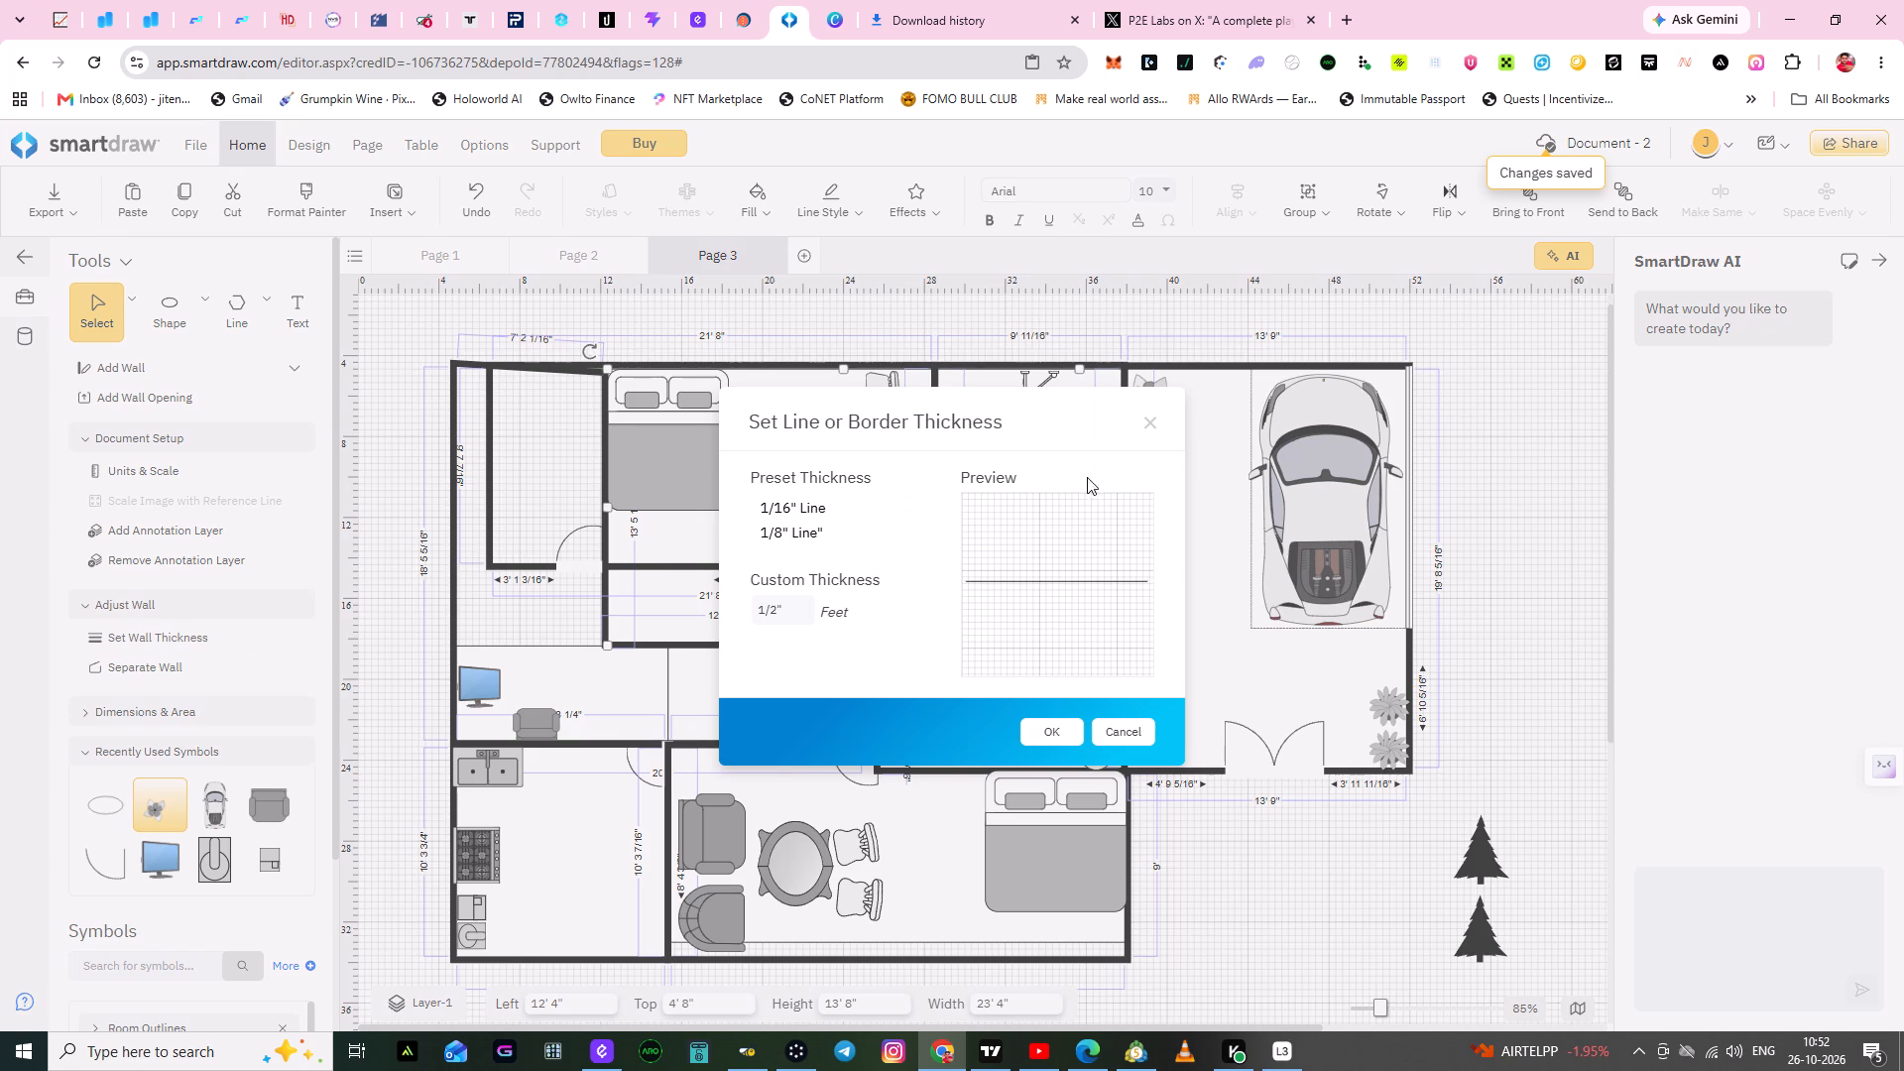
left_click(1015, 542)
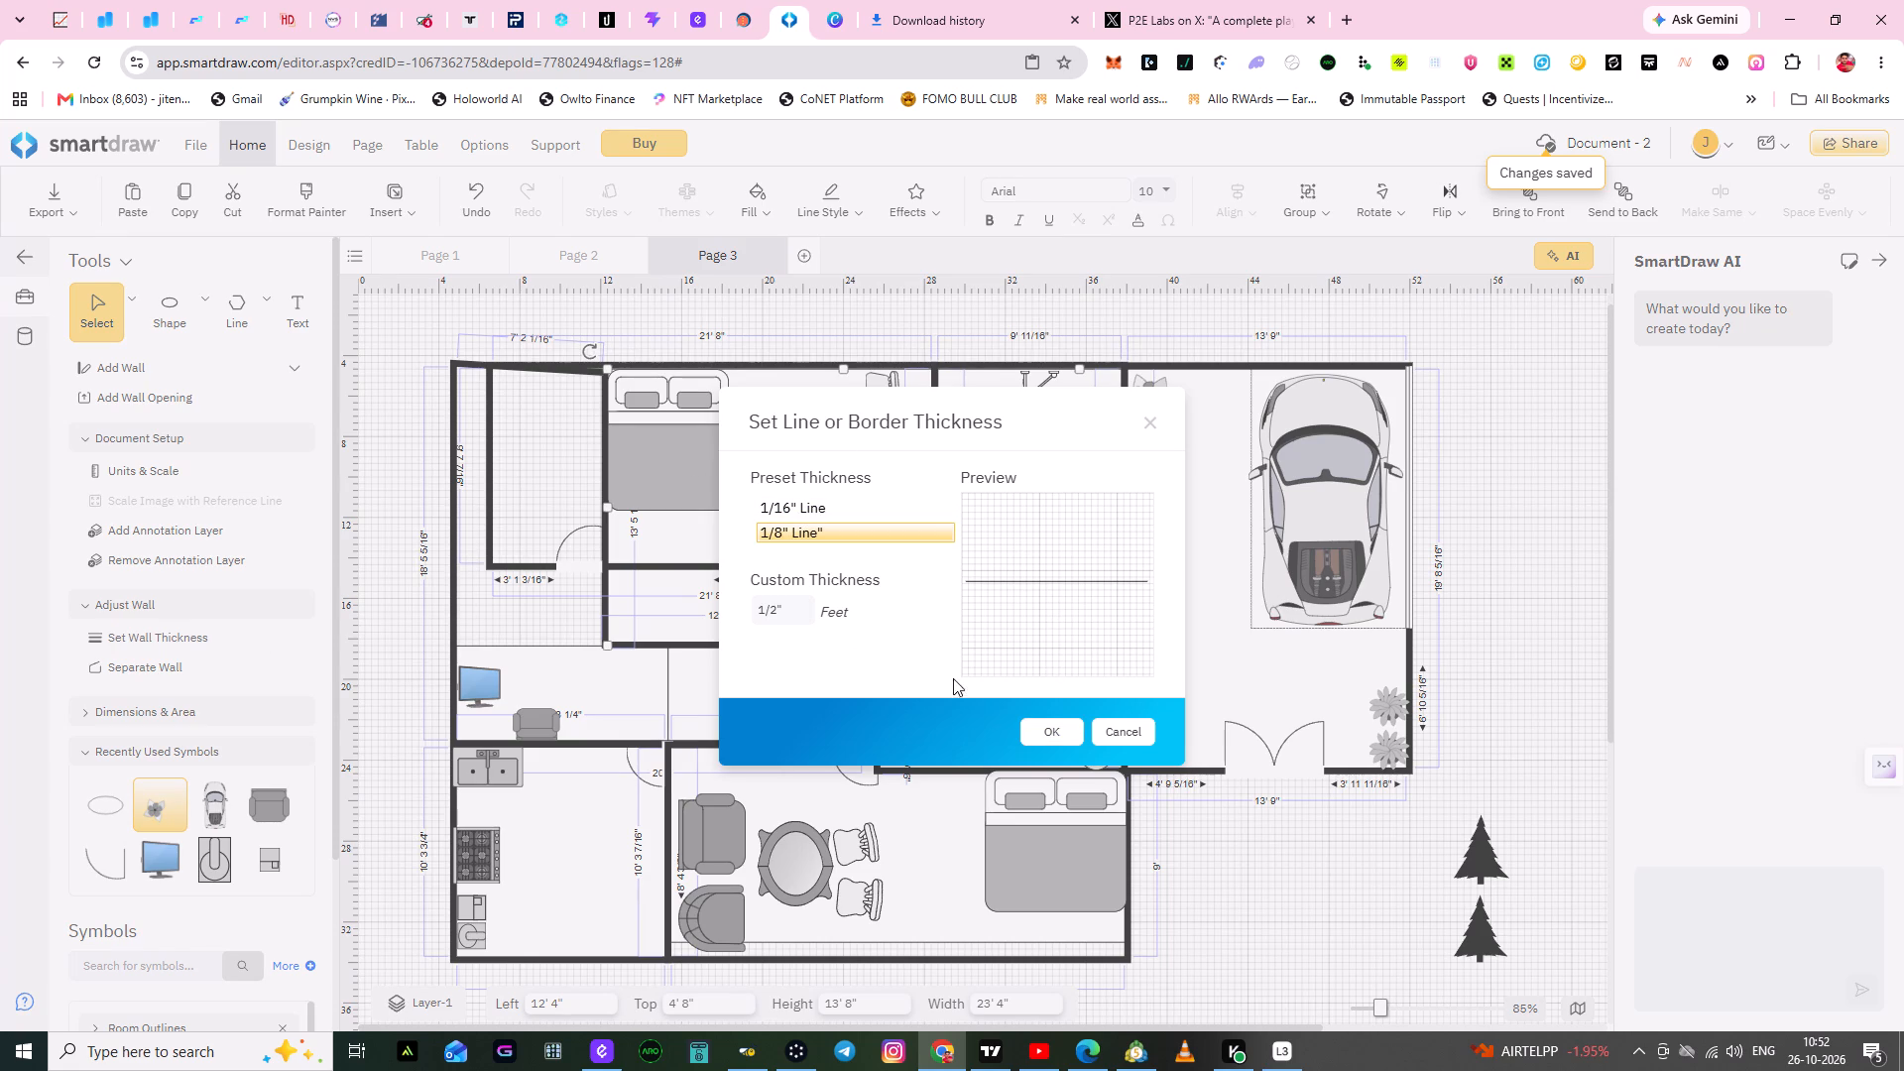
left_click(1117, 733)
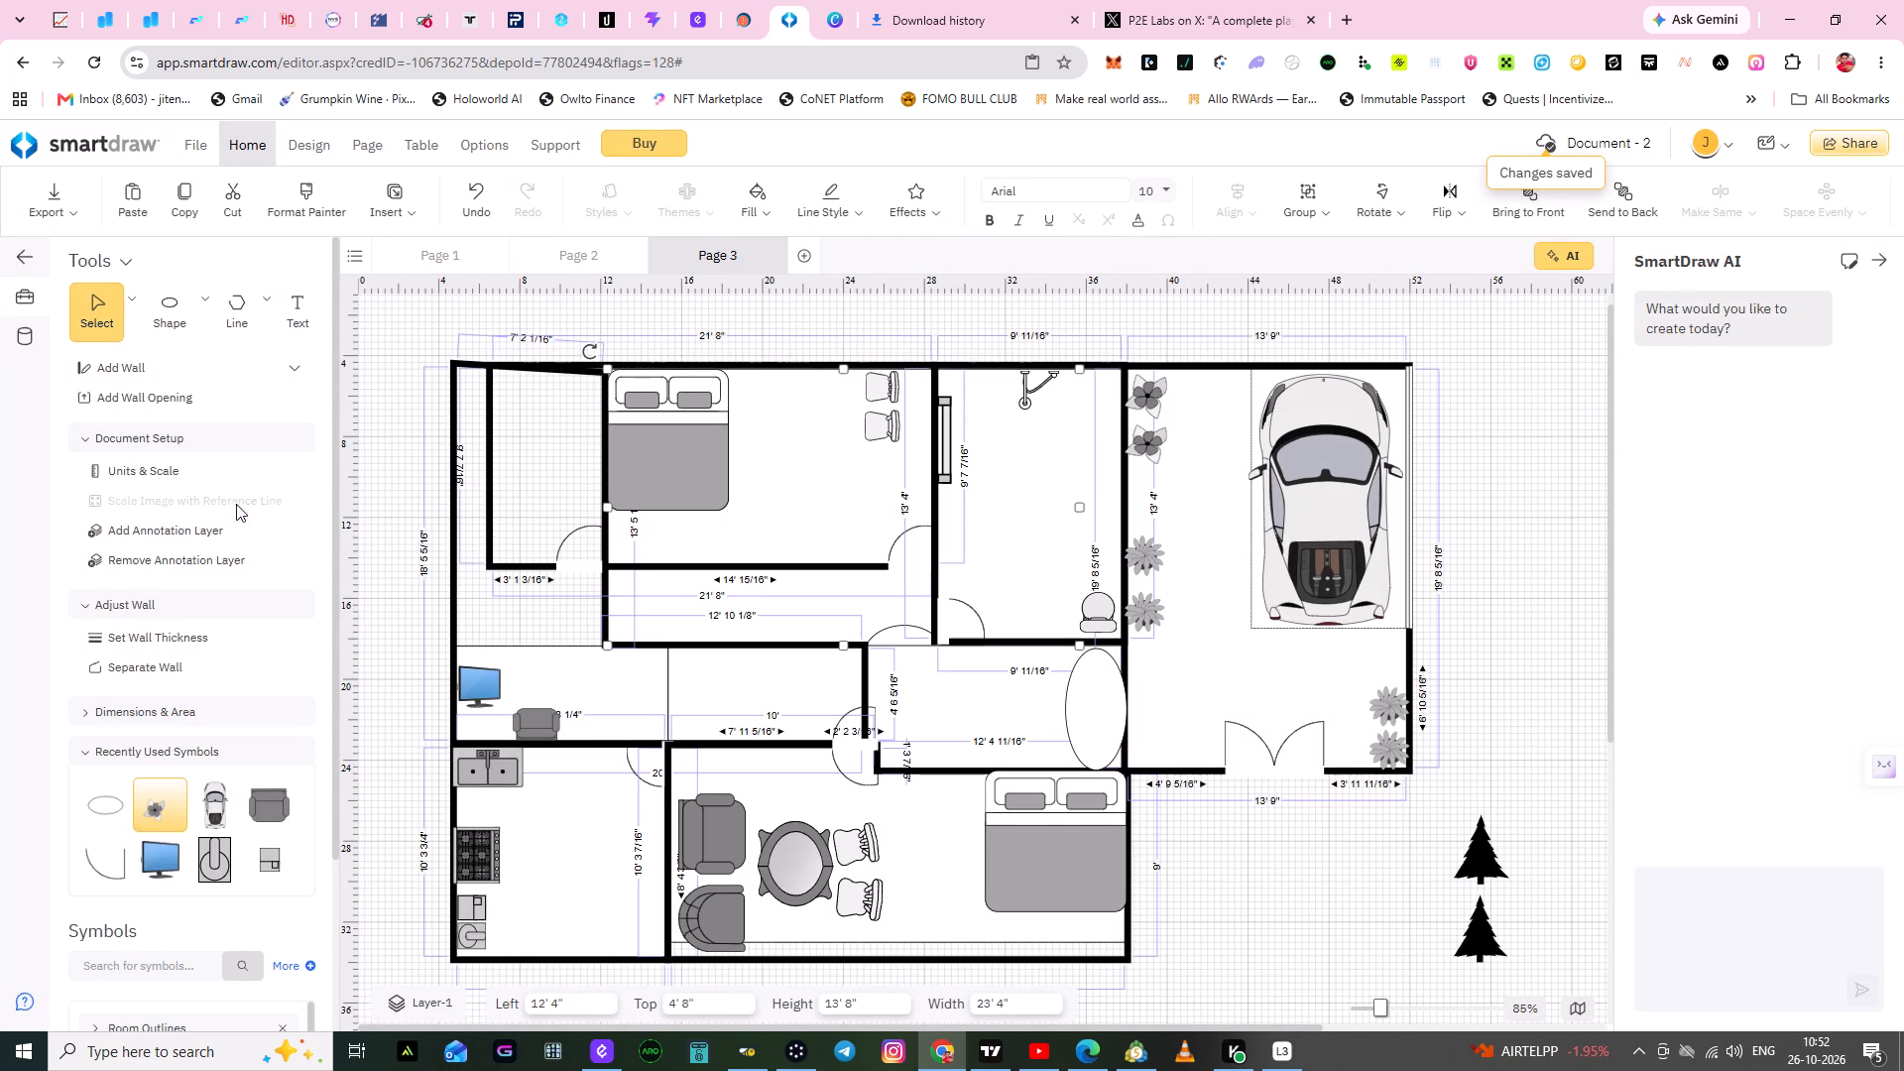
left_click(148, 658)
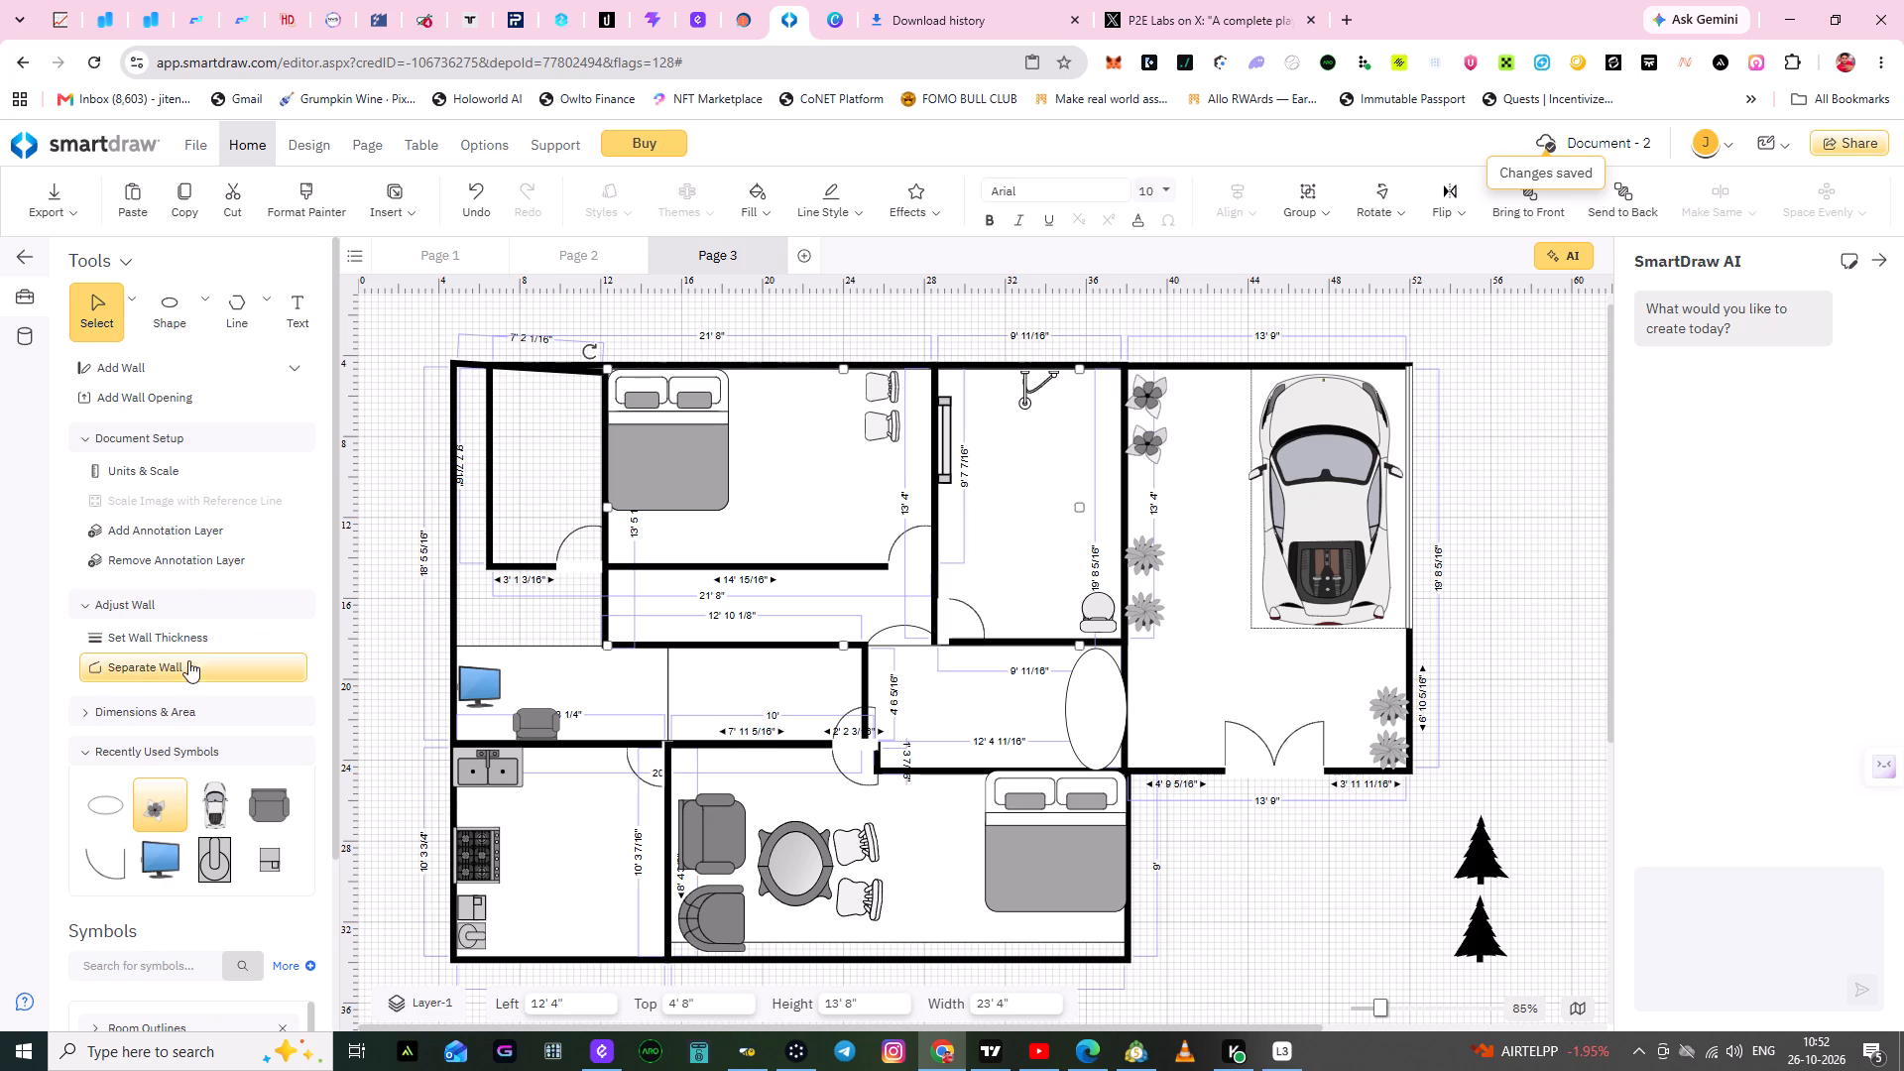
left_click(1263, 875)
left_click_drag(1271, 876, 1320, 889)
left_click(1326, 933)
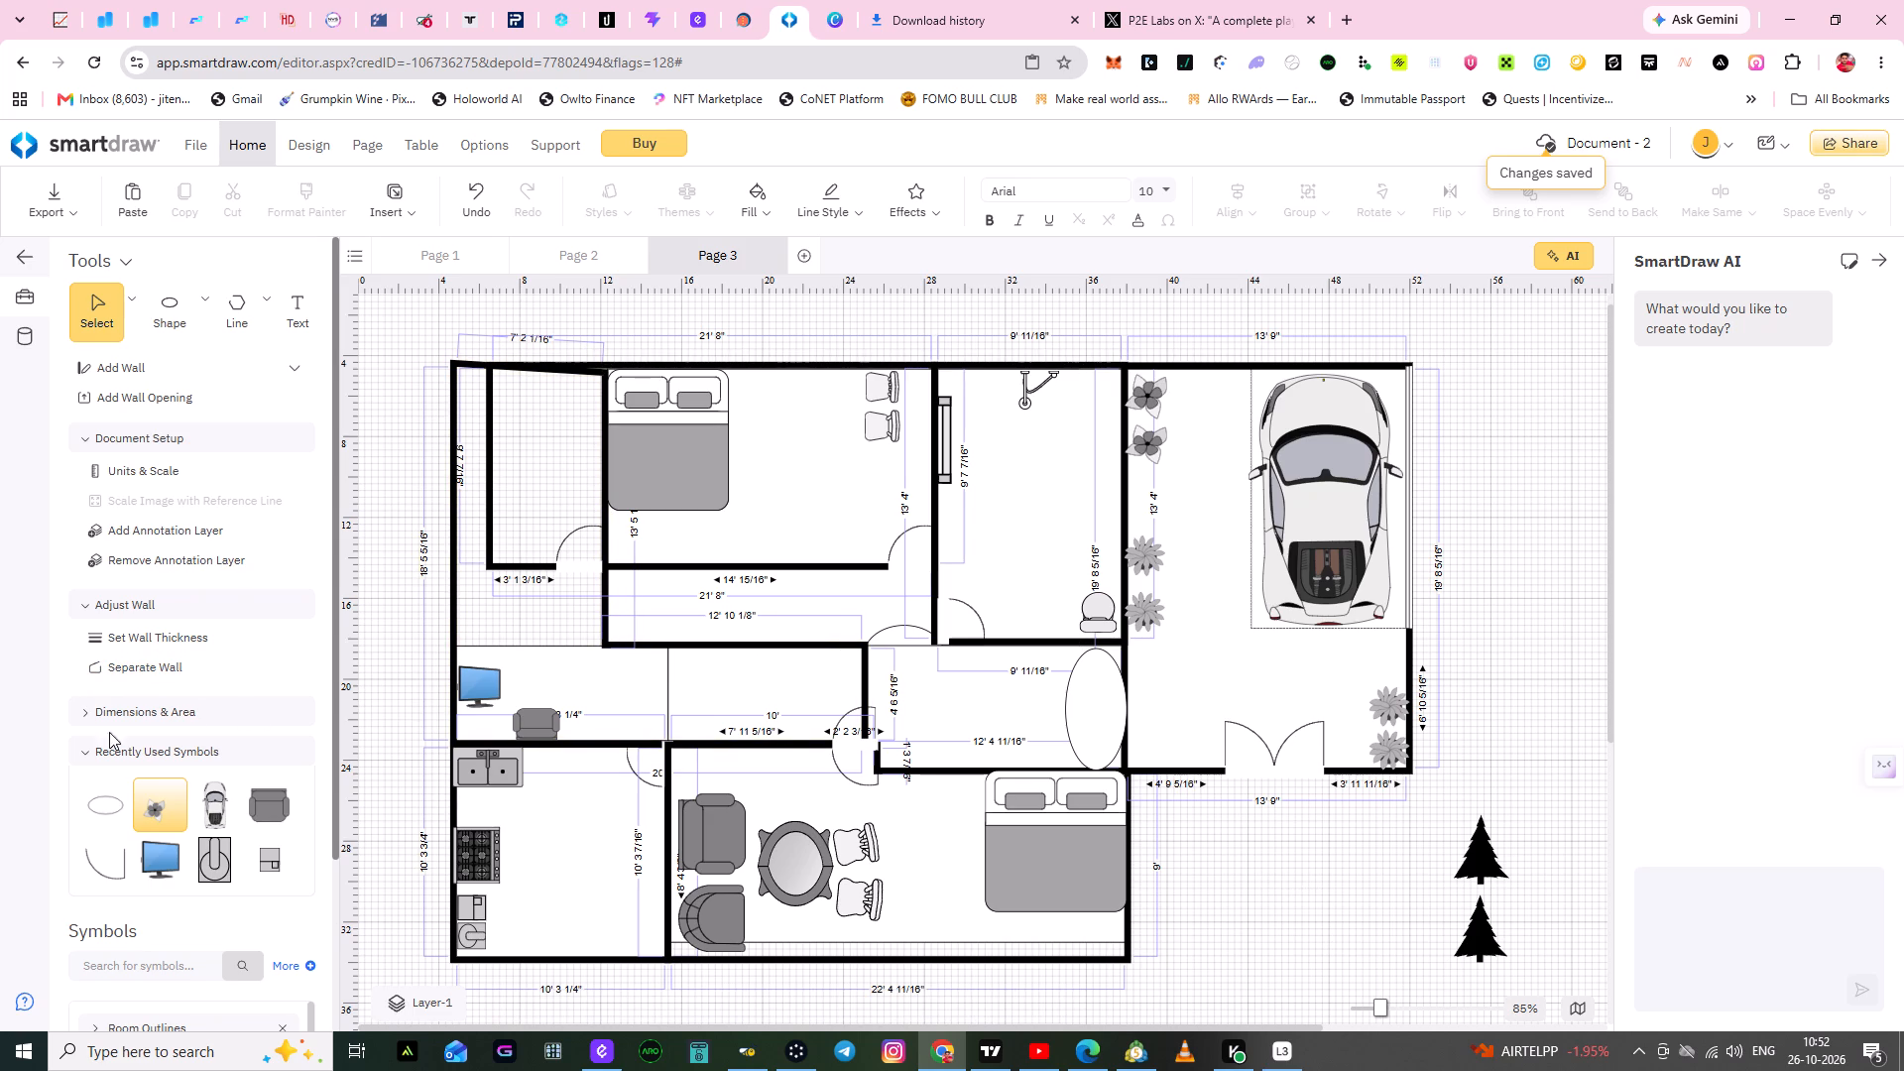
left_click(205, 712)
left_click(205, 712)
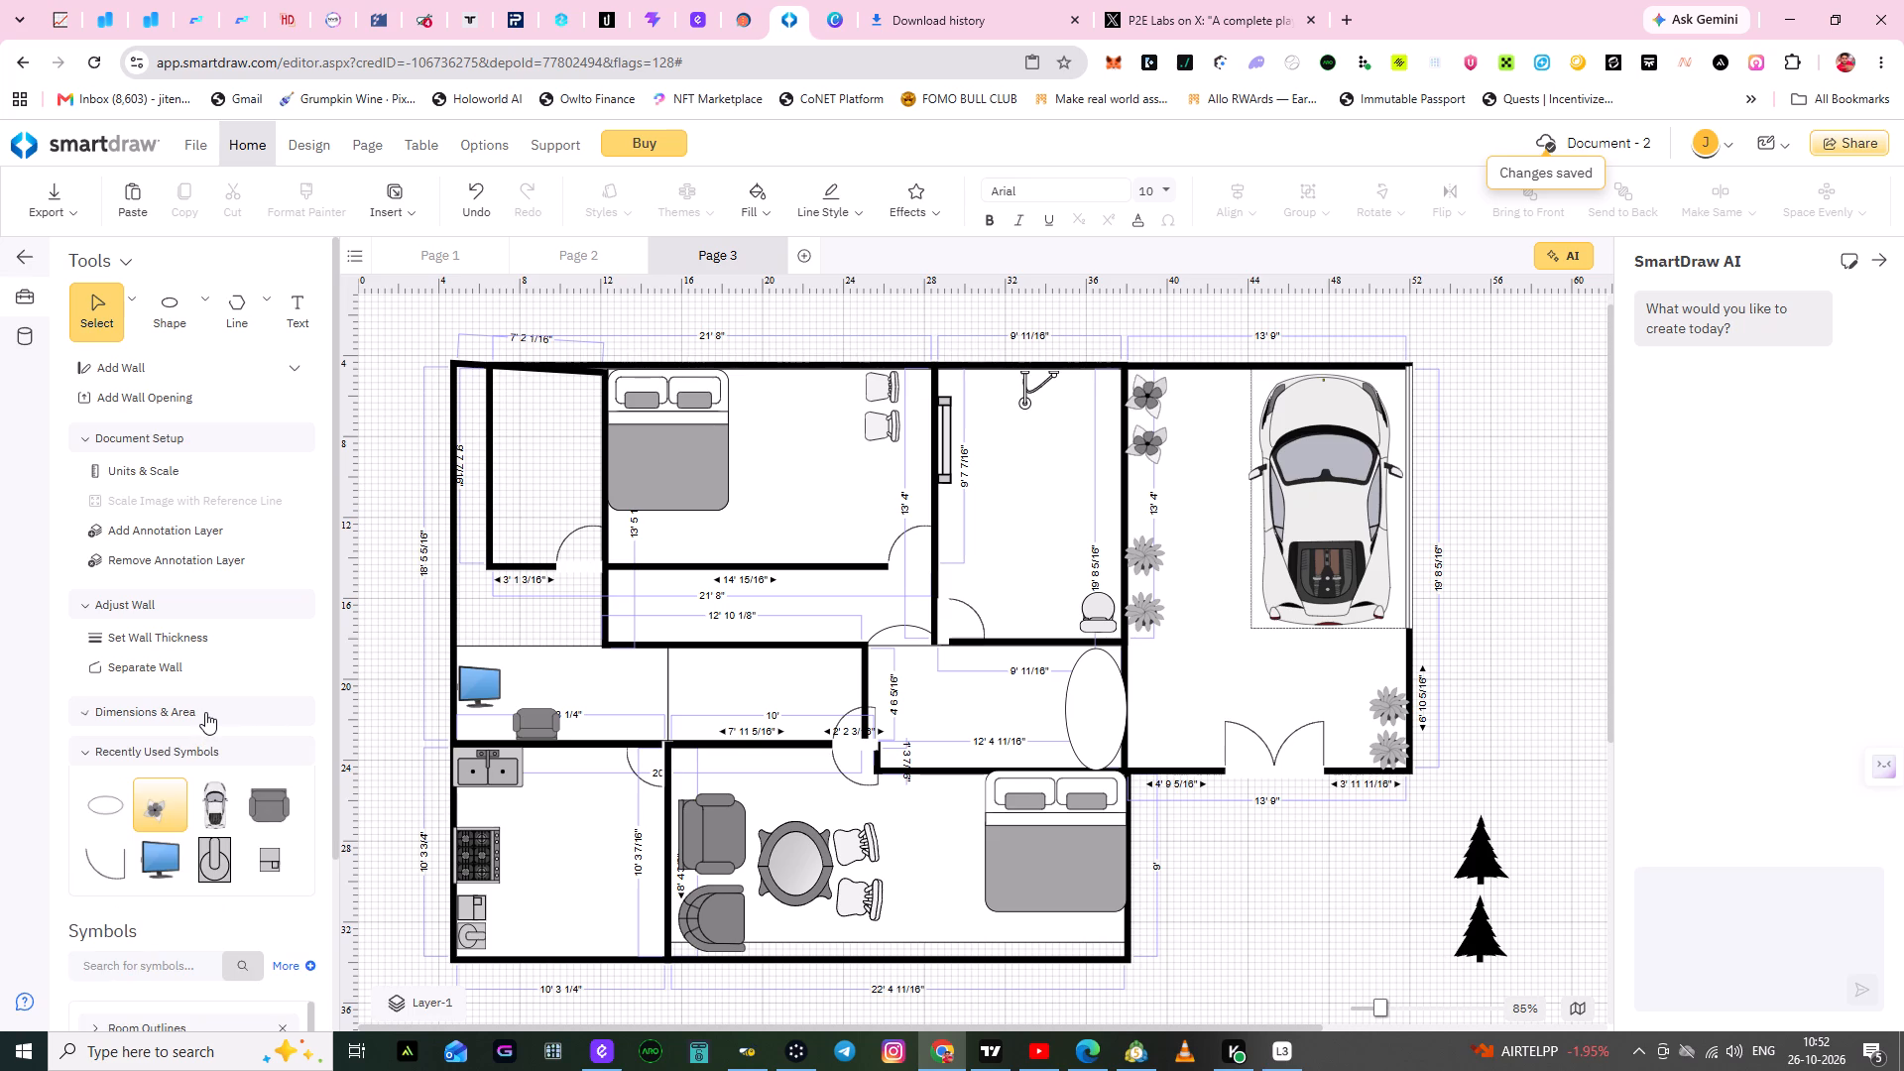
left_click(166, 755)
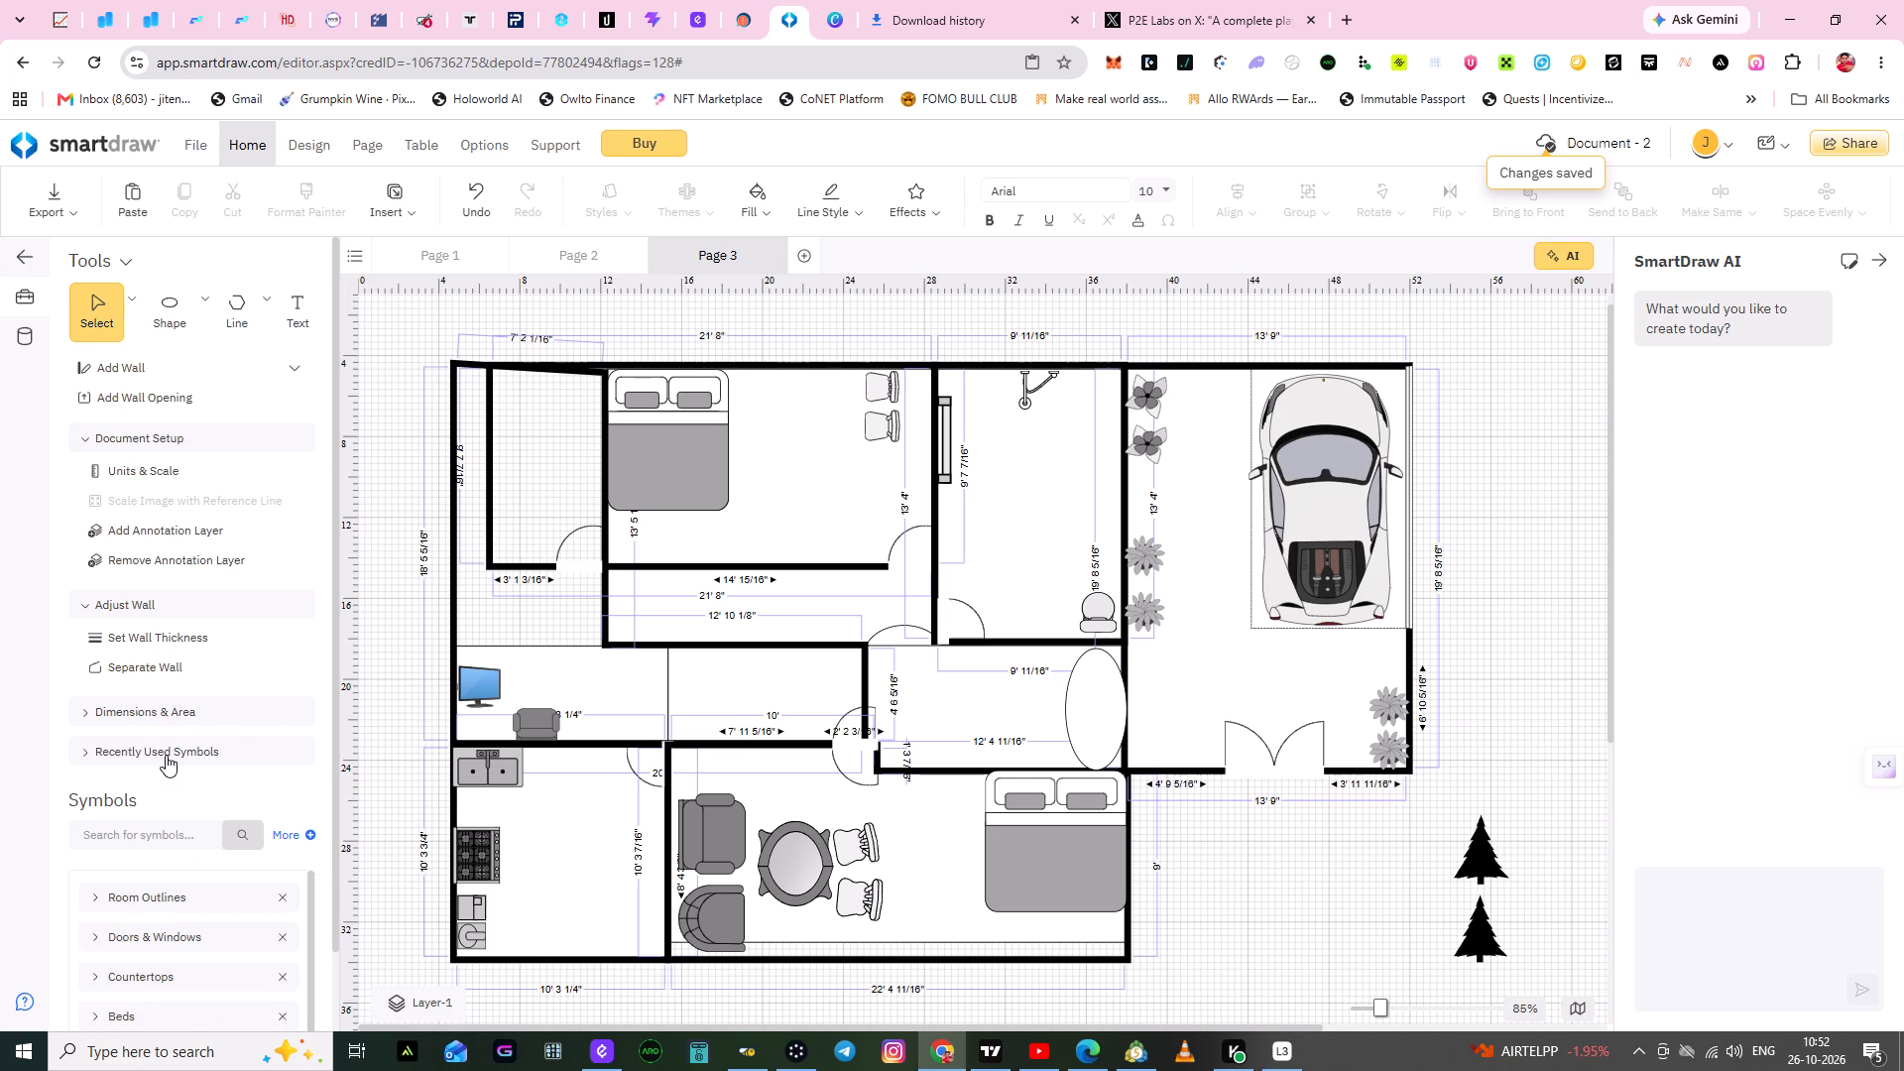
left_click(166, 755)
Browse the symbol library's Room Outlines category for shapes to use in the plan.
scroll(284, 669, "down", 3)
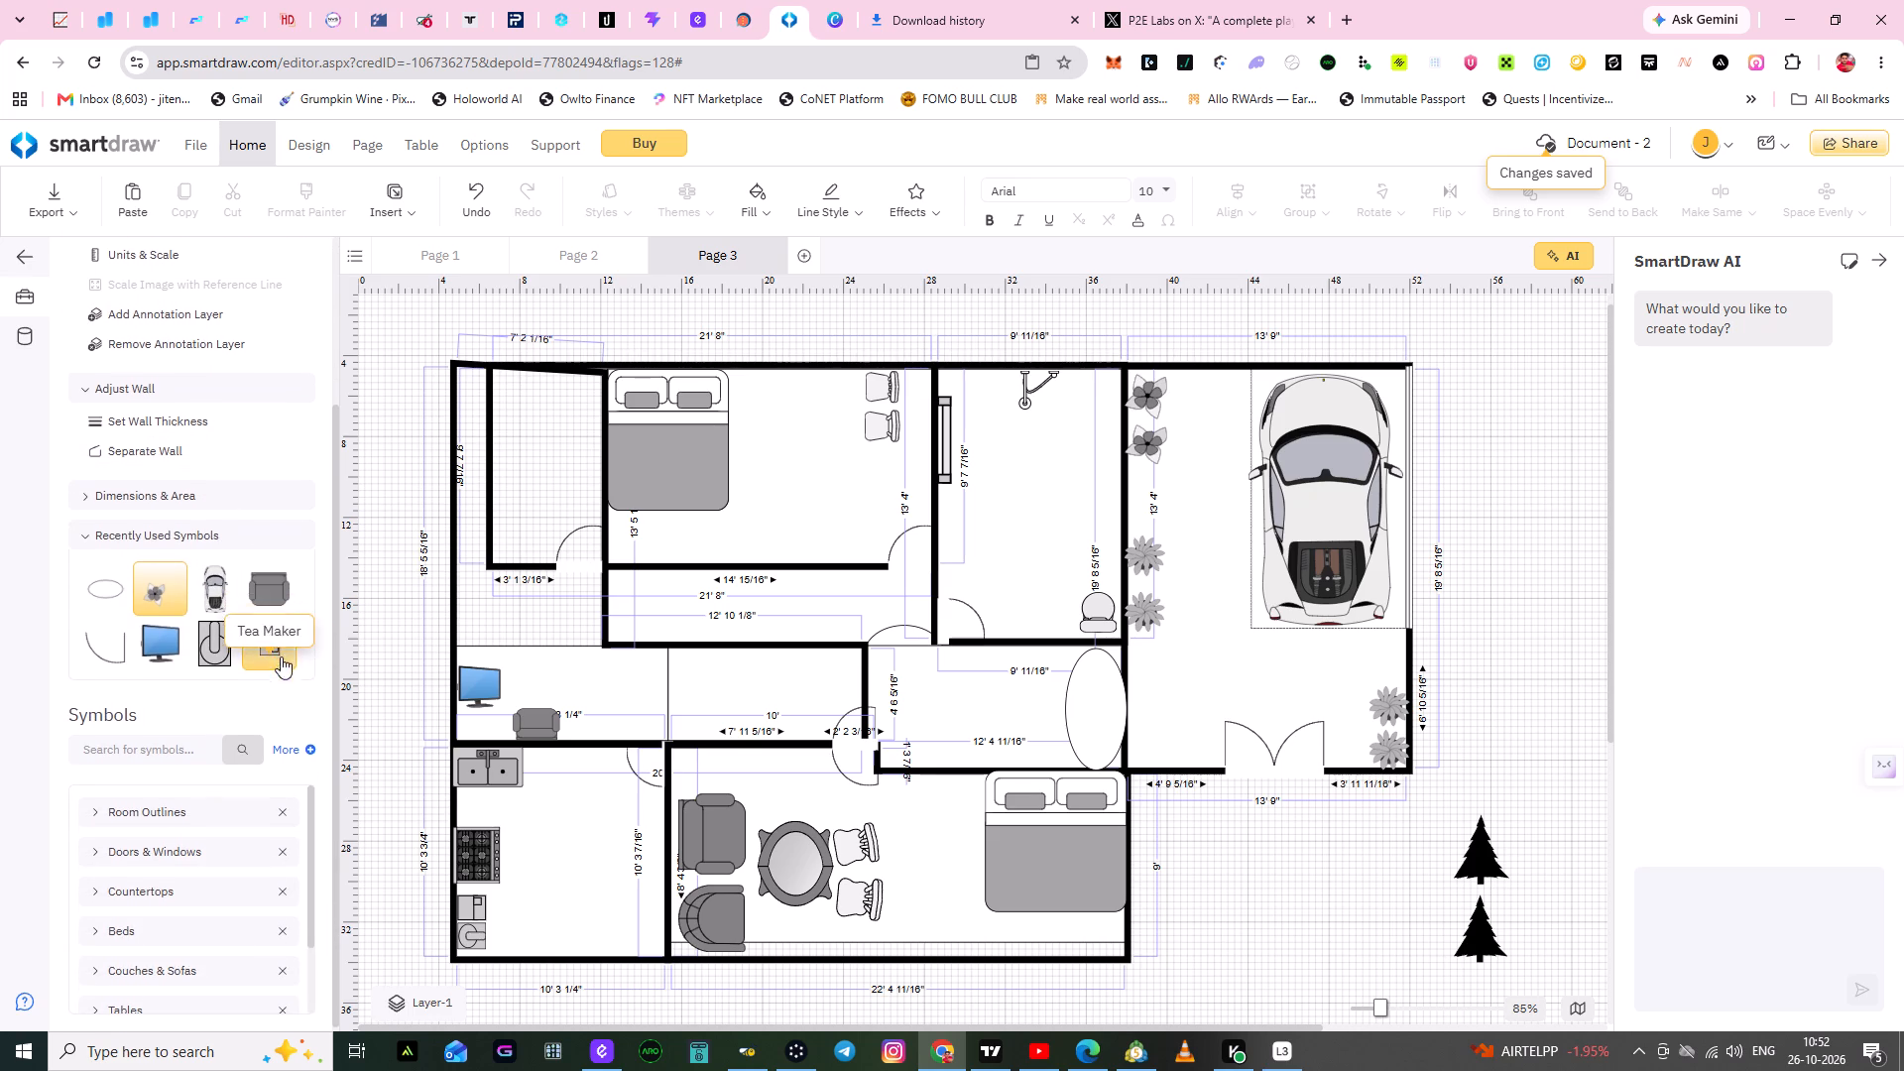
scroll(281, 656, "down", 1)
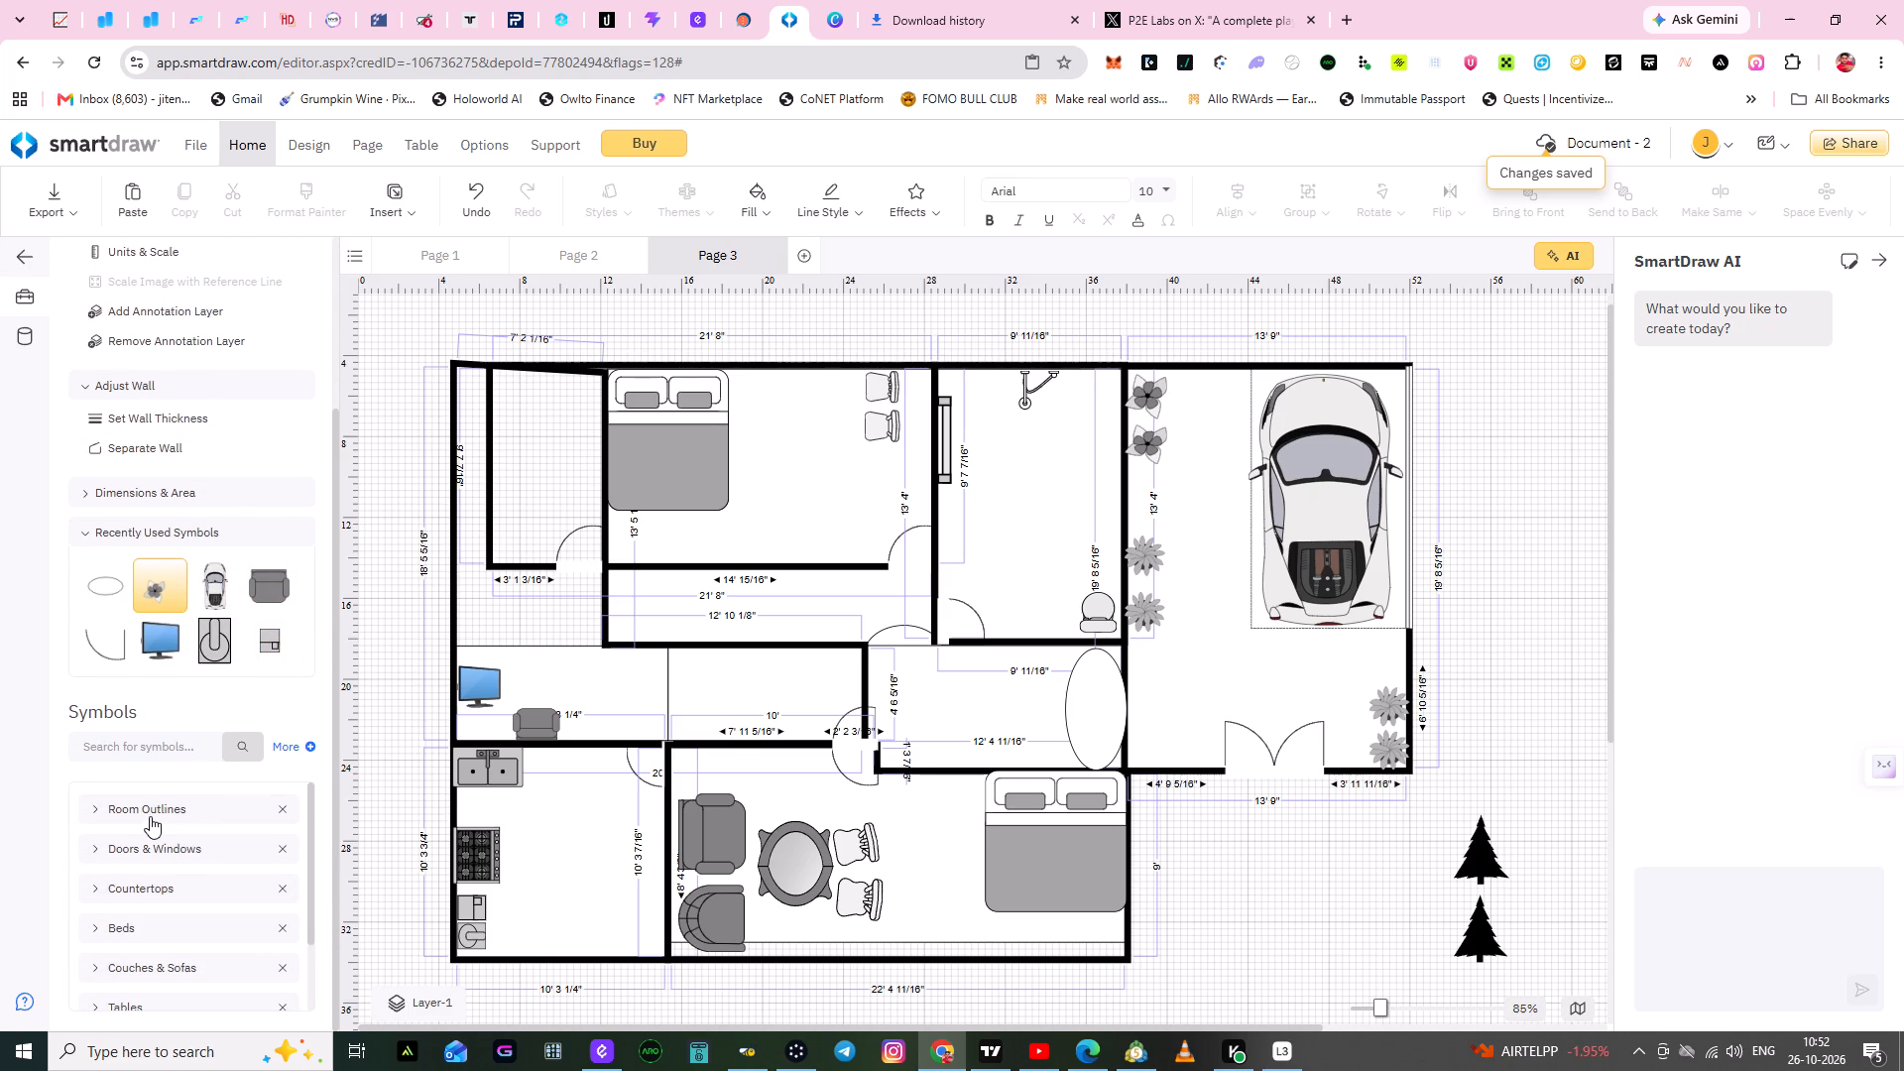
left_click(150, 815)
left_click(90, 807)
scroll(218, 816, "down", 1)
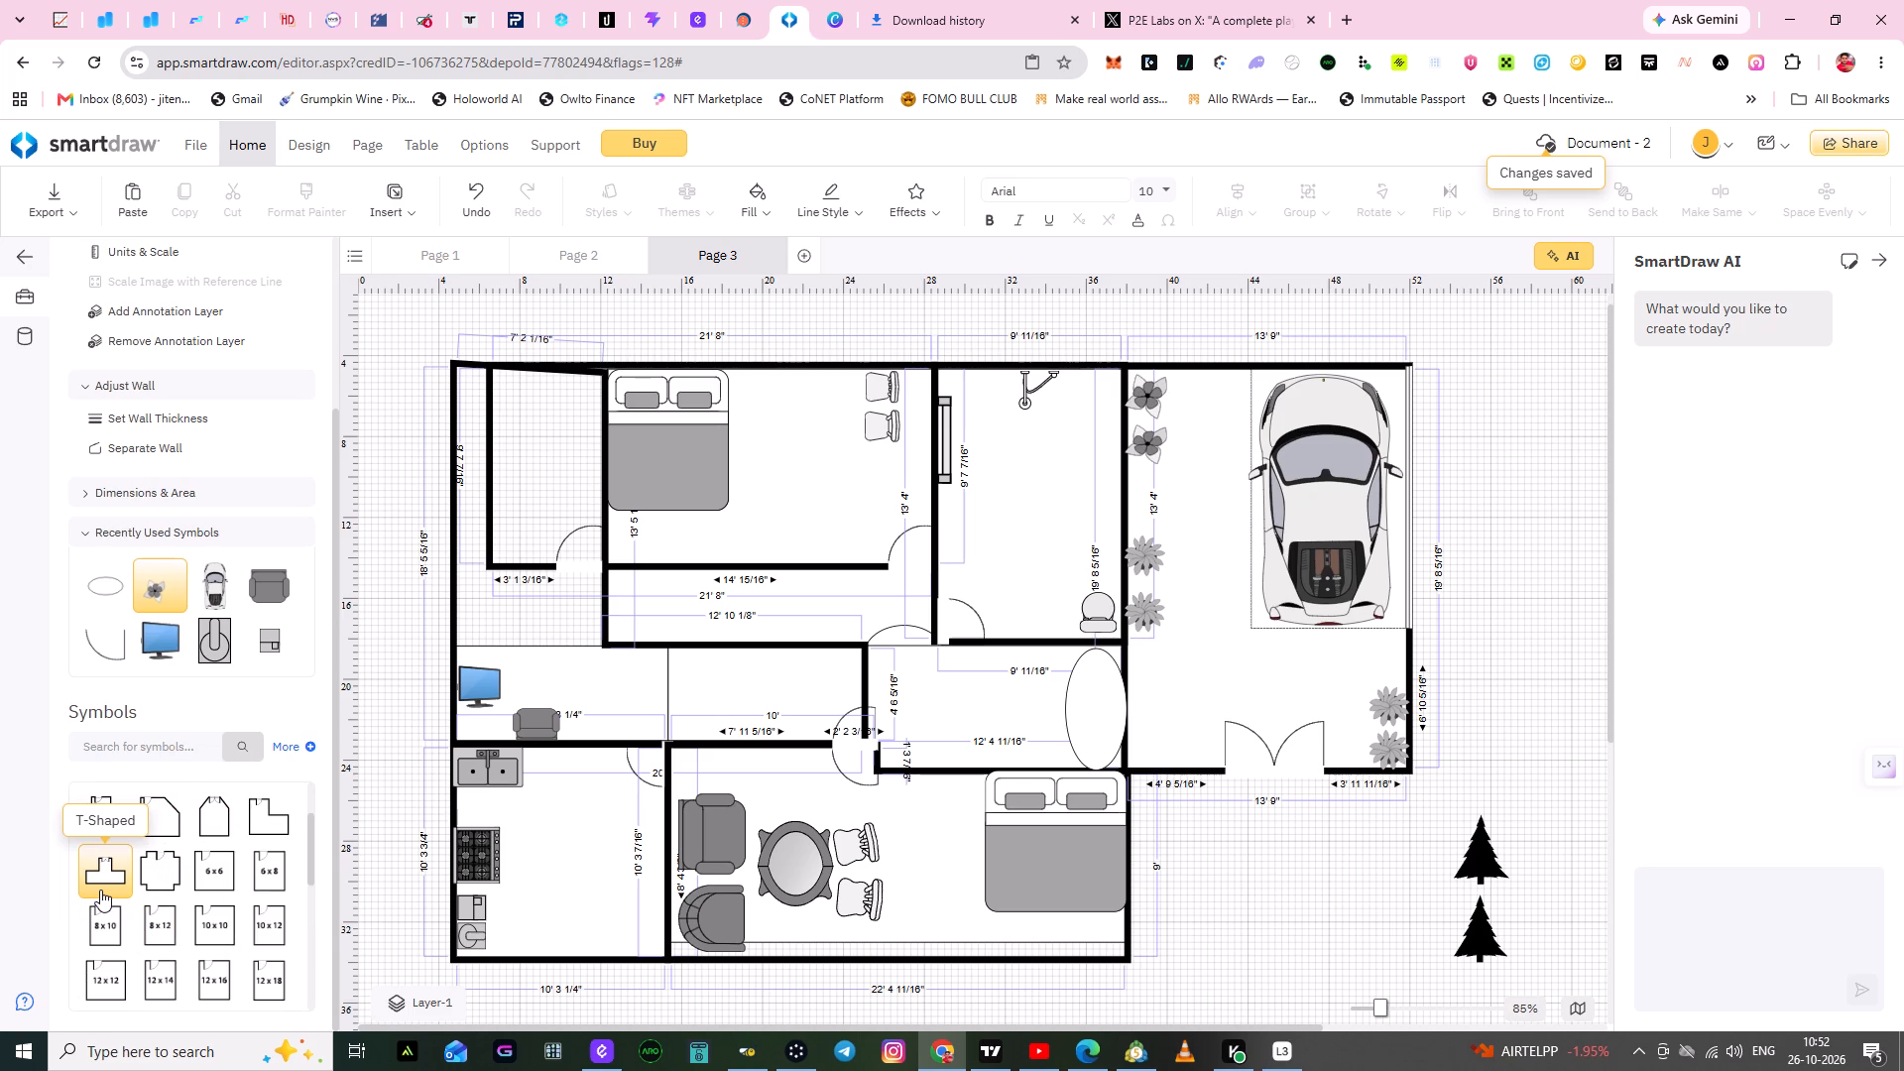
scroll(212, 905, "down", 2)
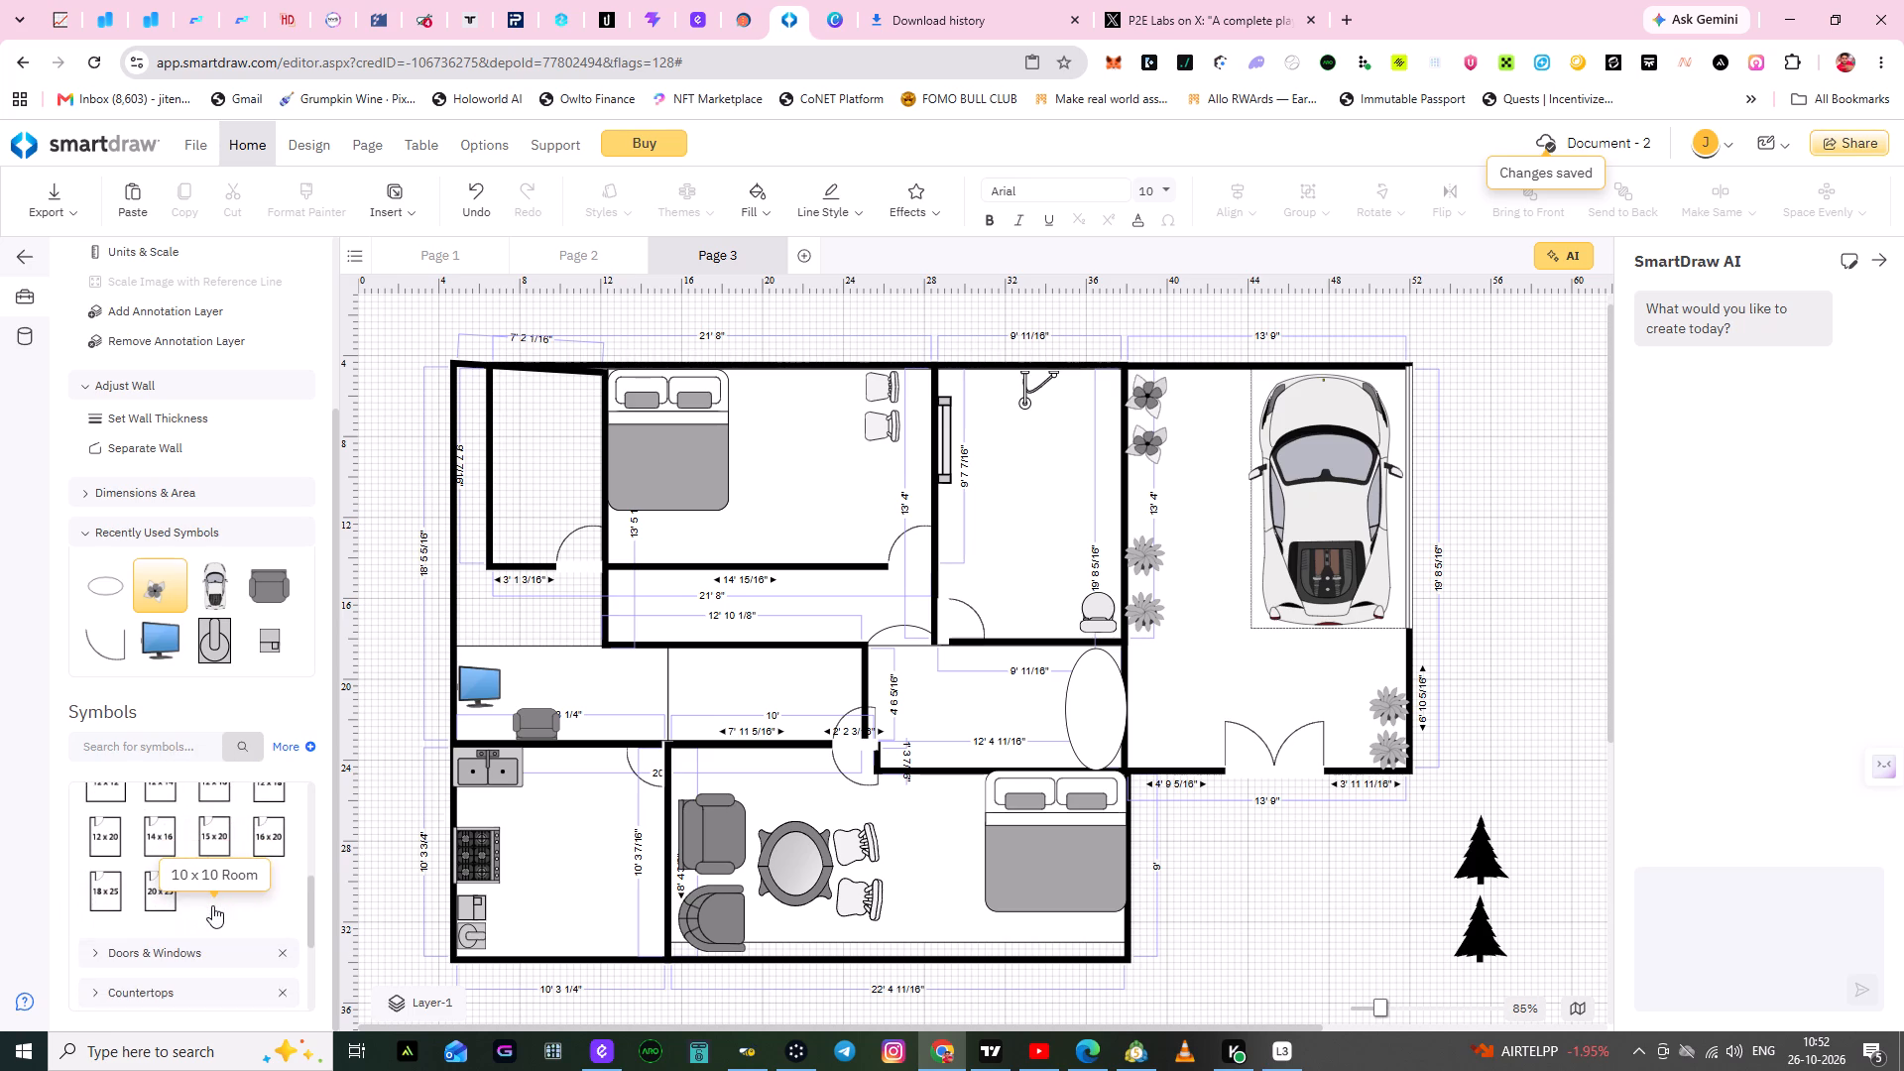
scroll(221, 886, "down", 1)
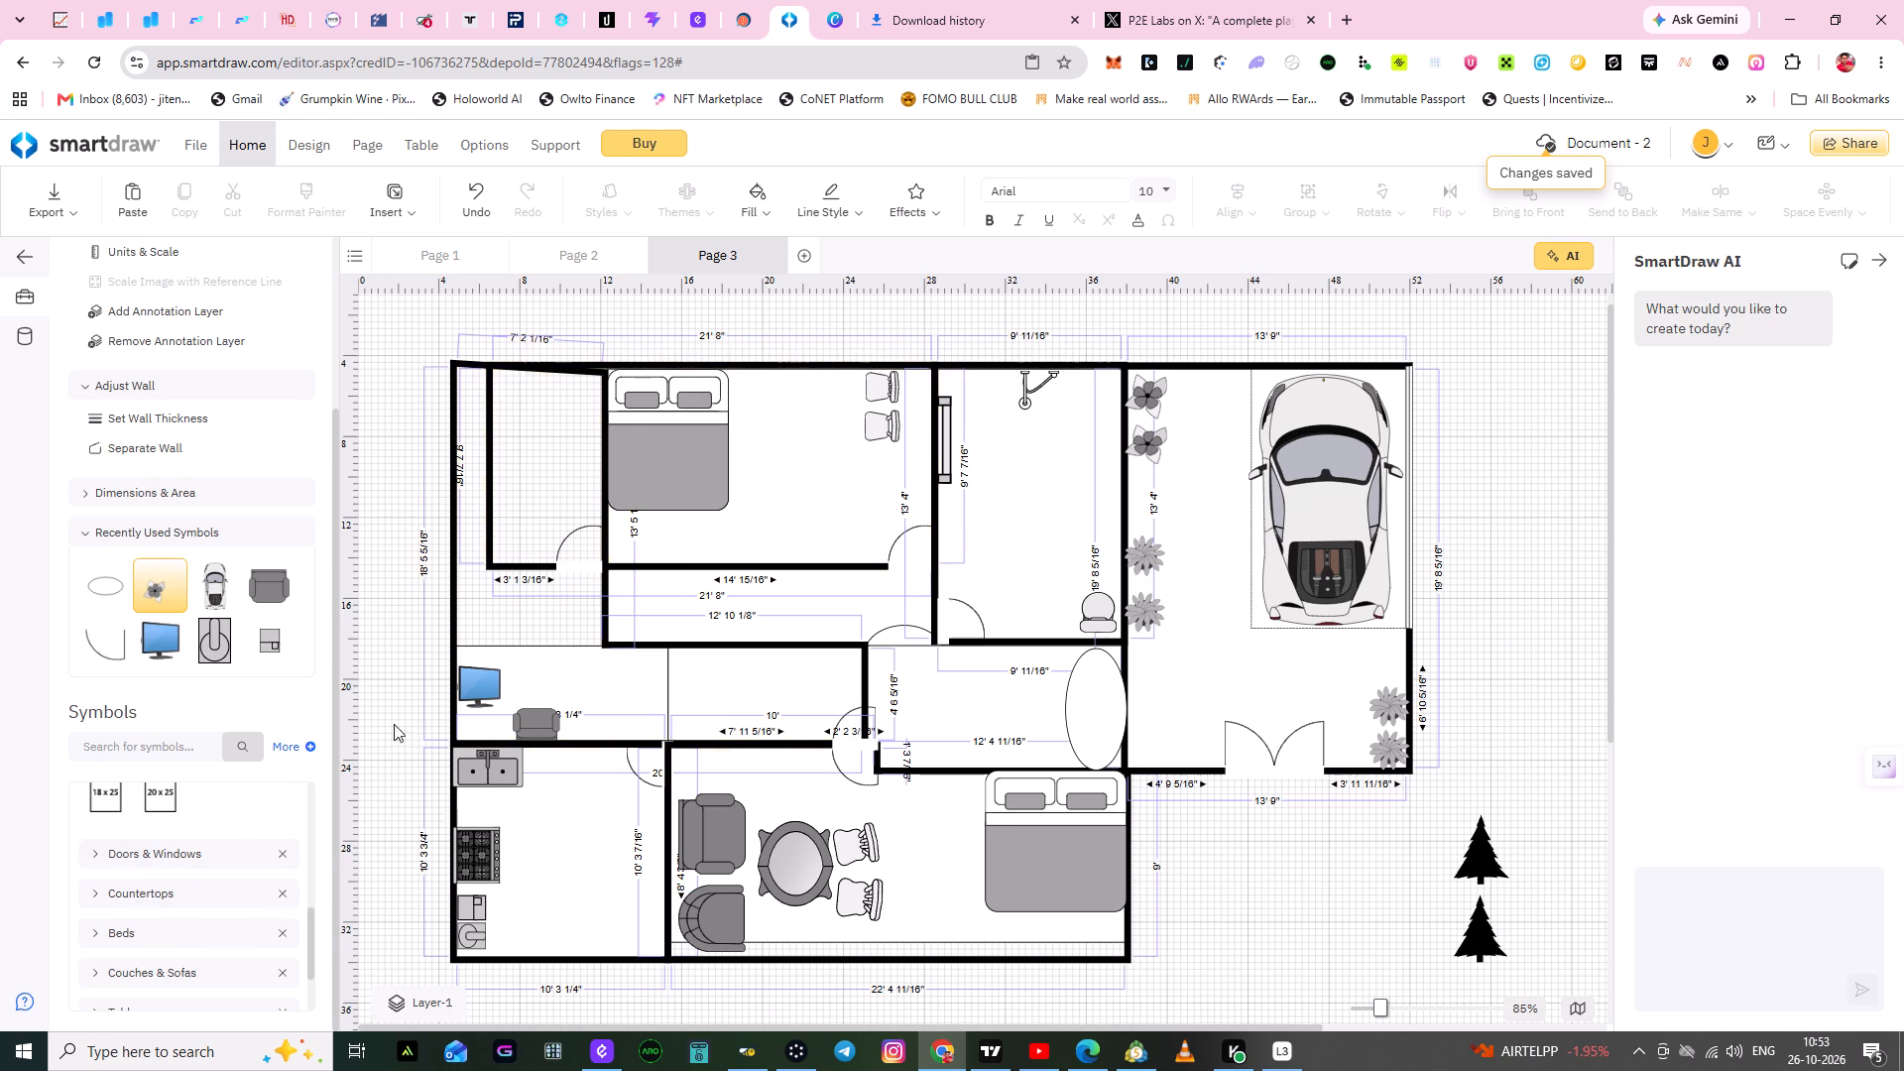
Search the symbol library for "pino" and look through the matching symbol categories.
left_click(156, 749)
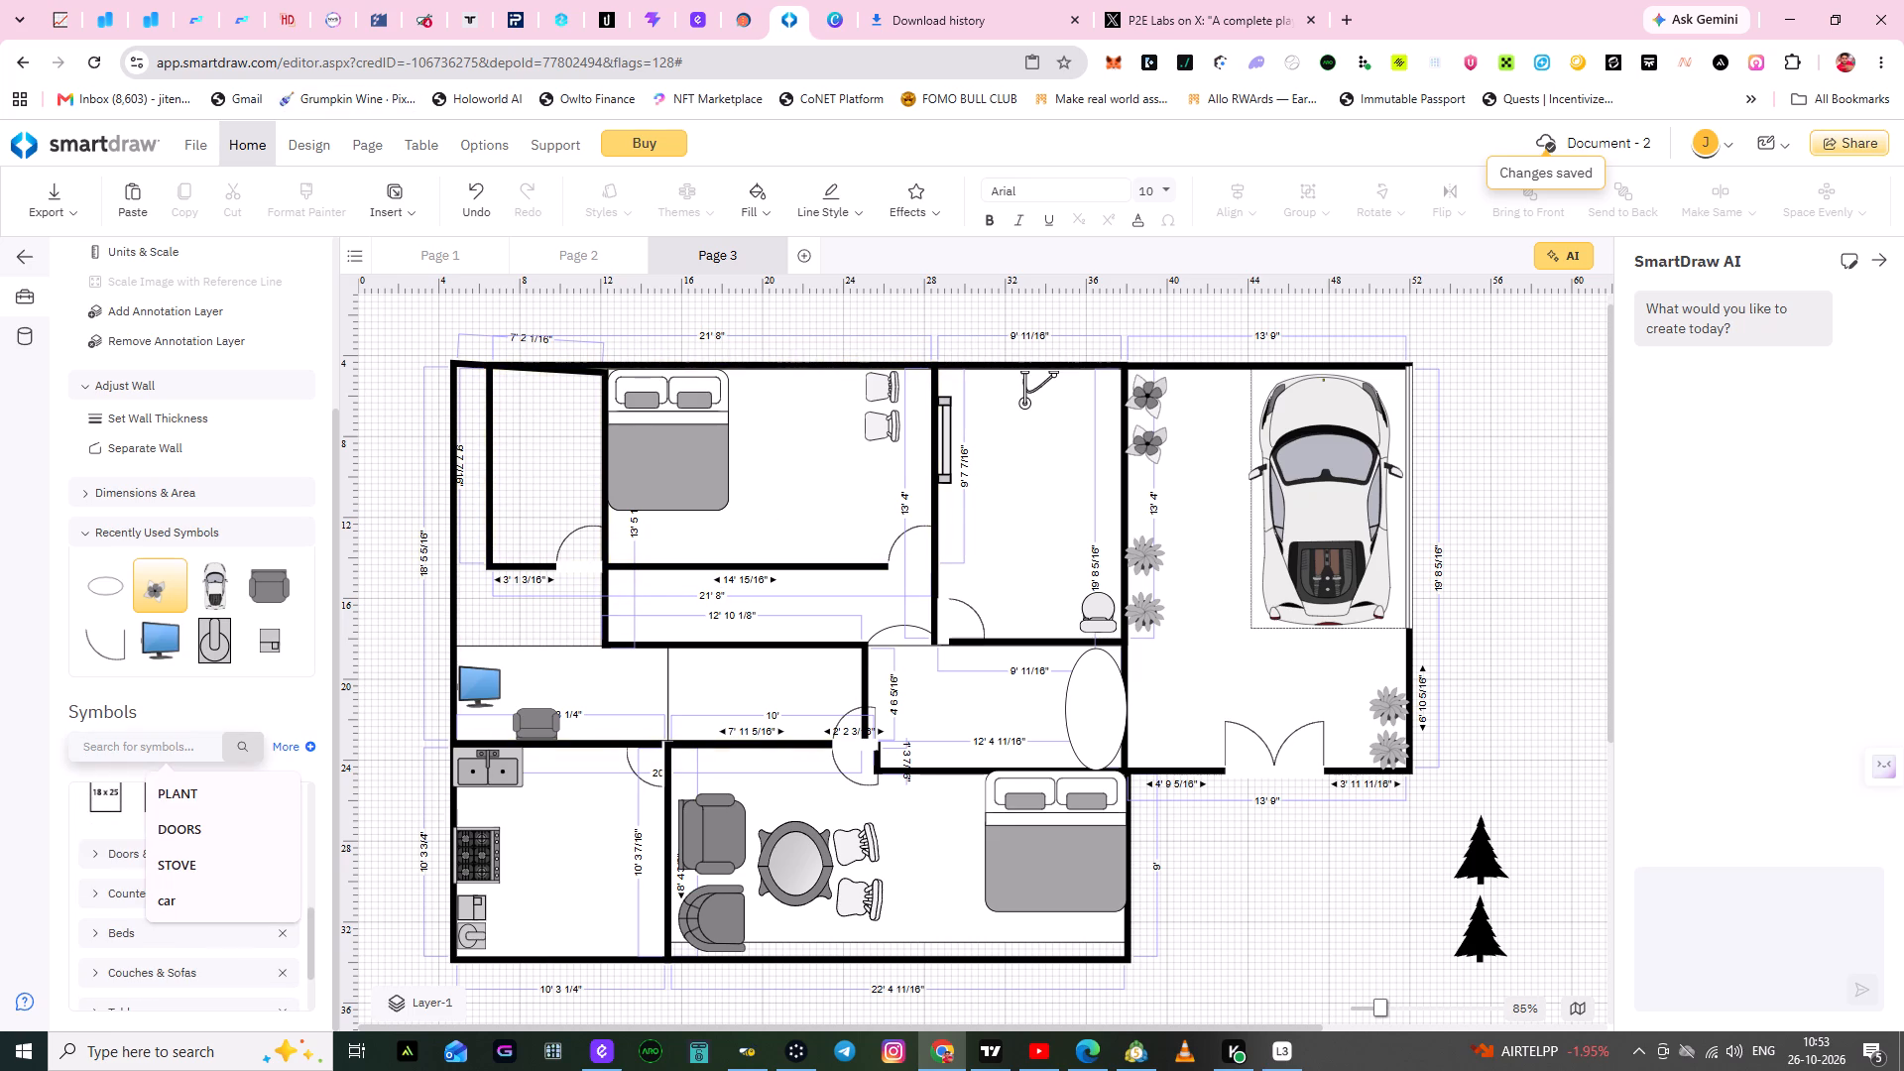
type("pino")
left_click(241, 751)
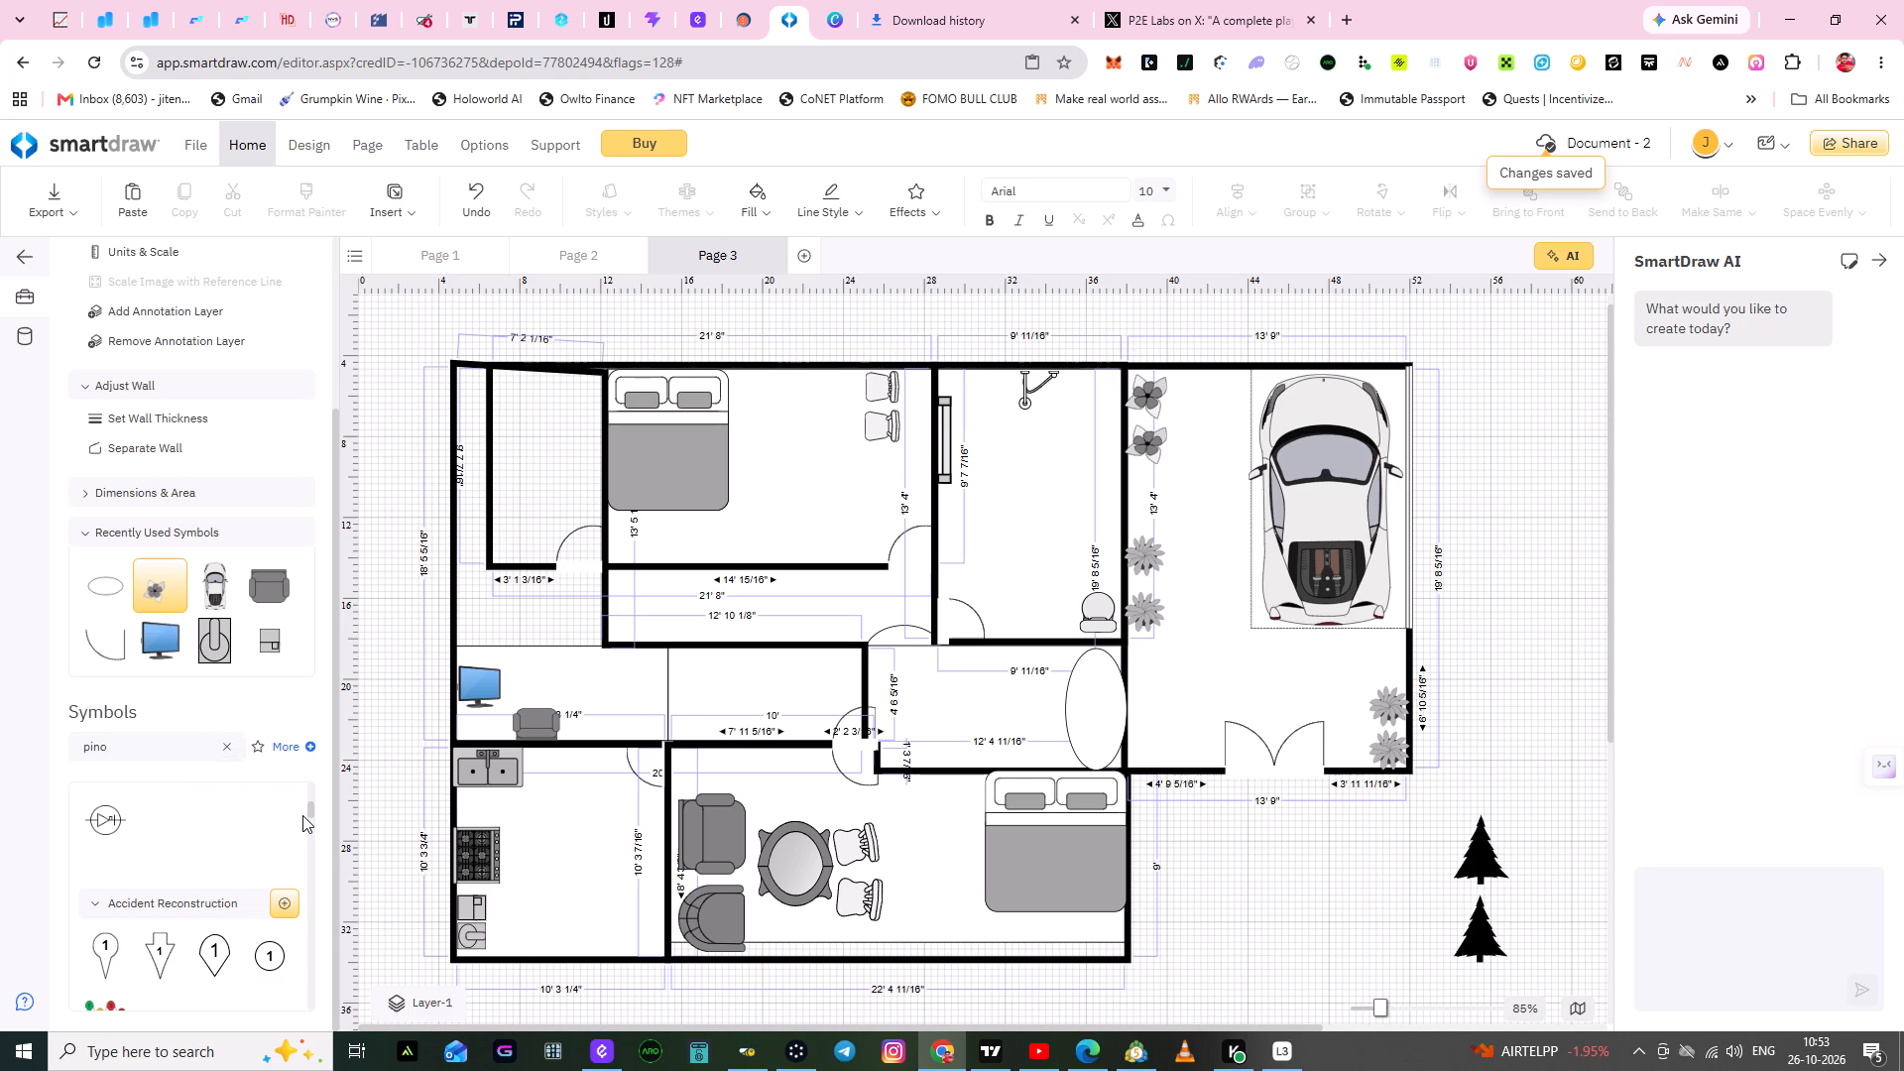
left_click_drag(312, 814, 314, 845)
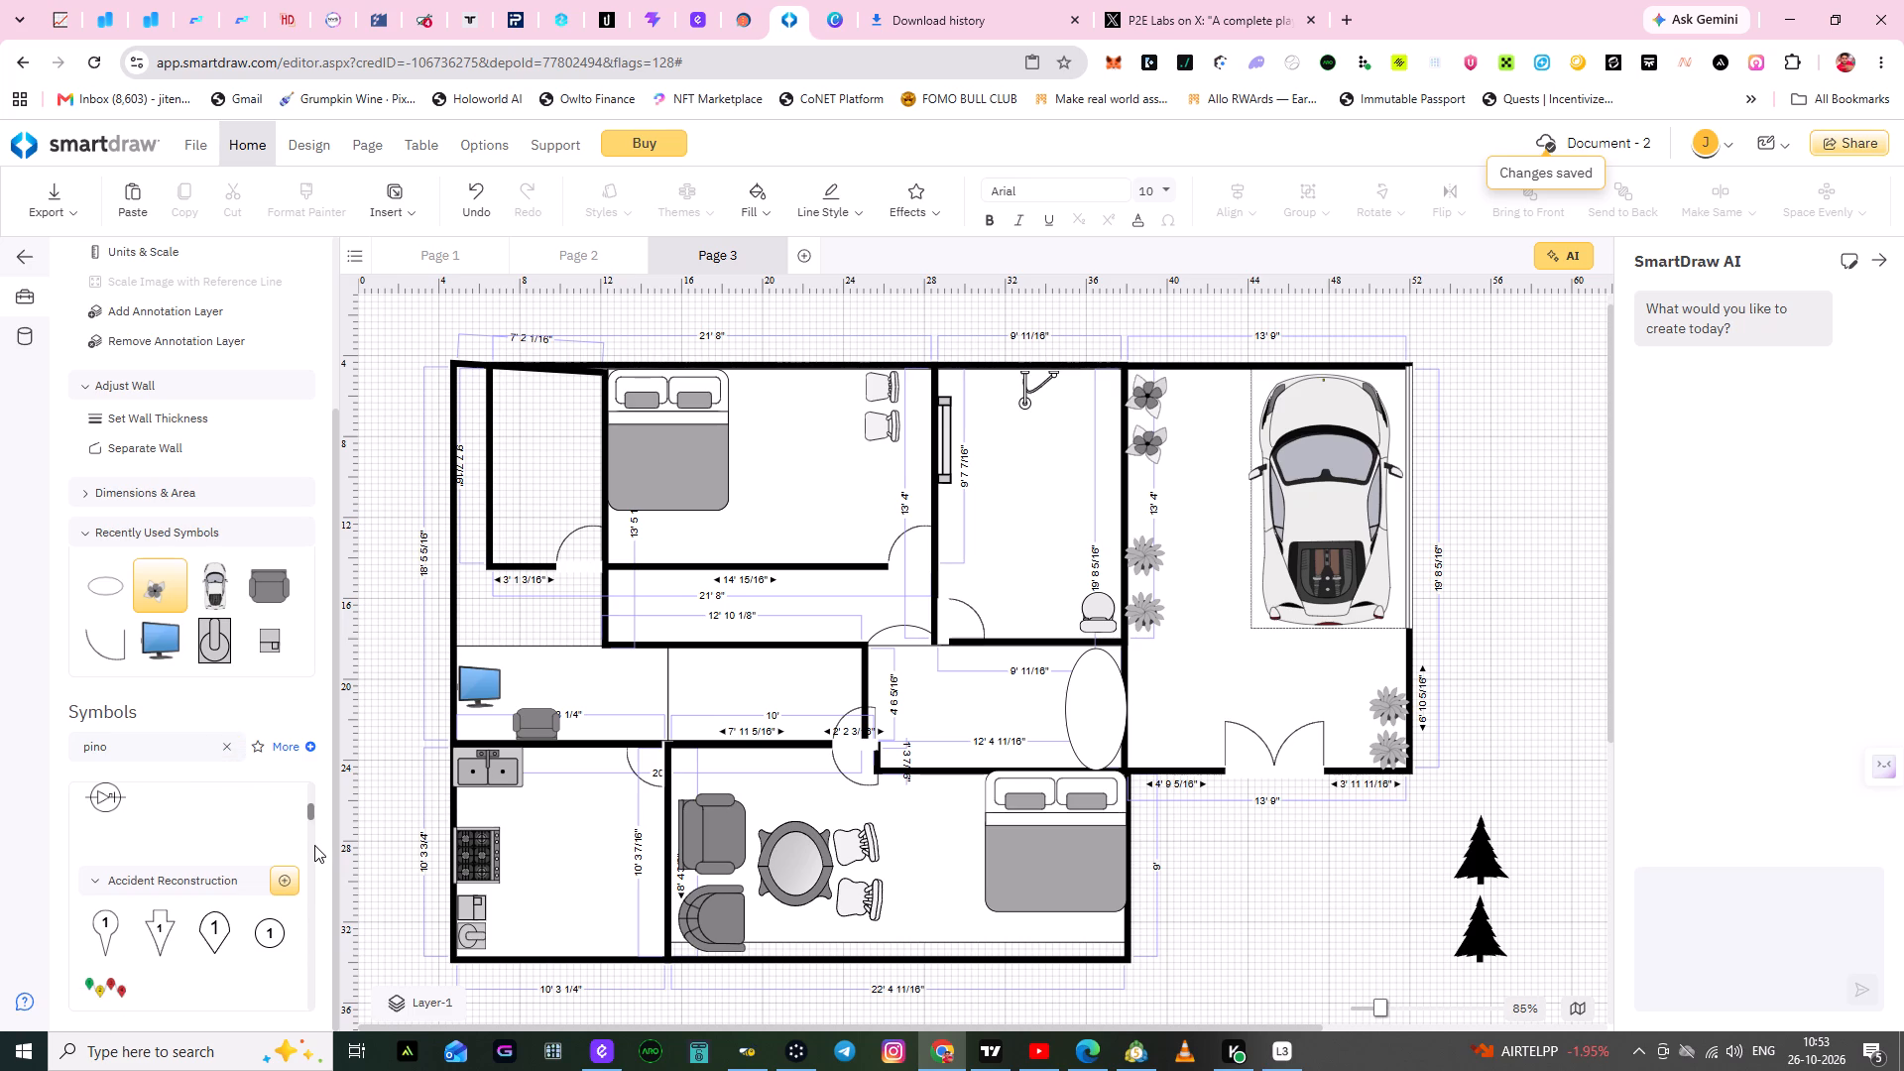
left_click_drag(314, 845, 314, 848)
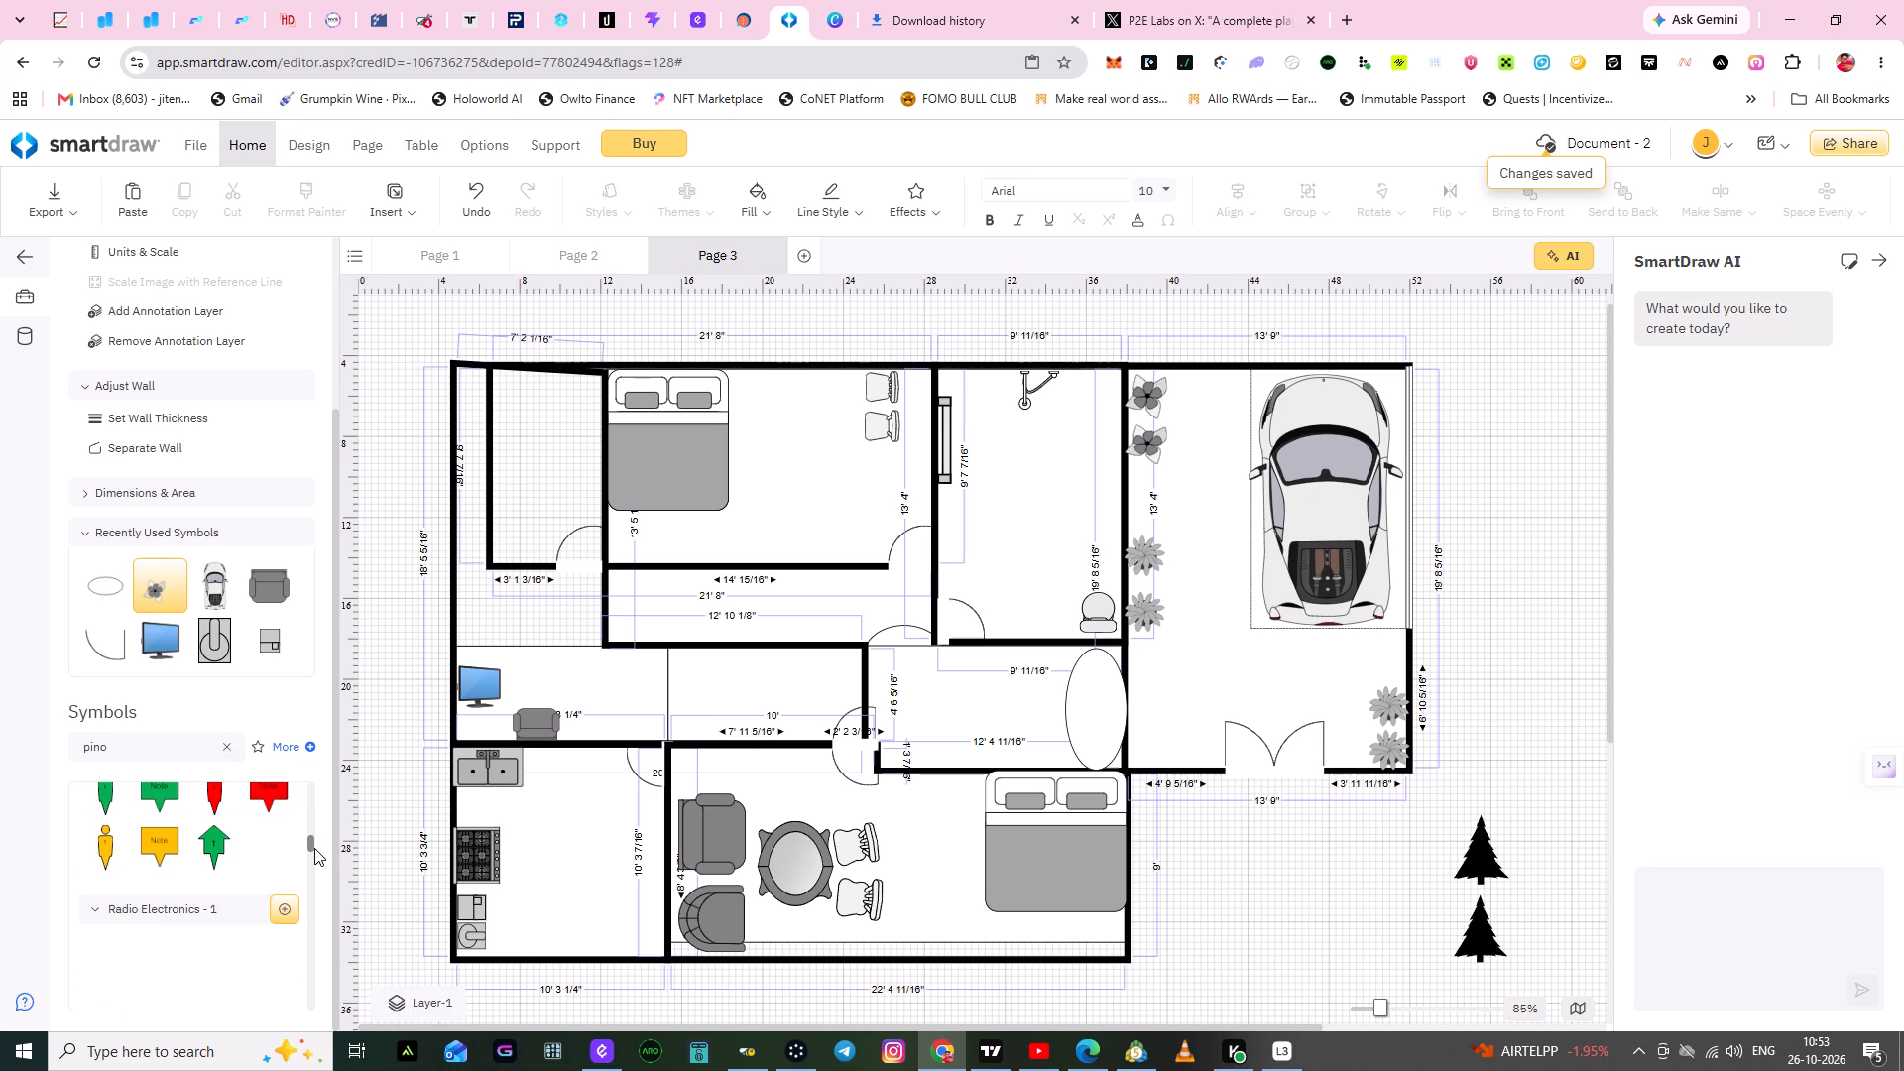
left_click_drag(314, 848, 309, 872)
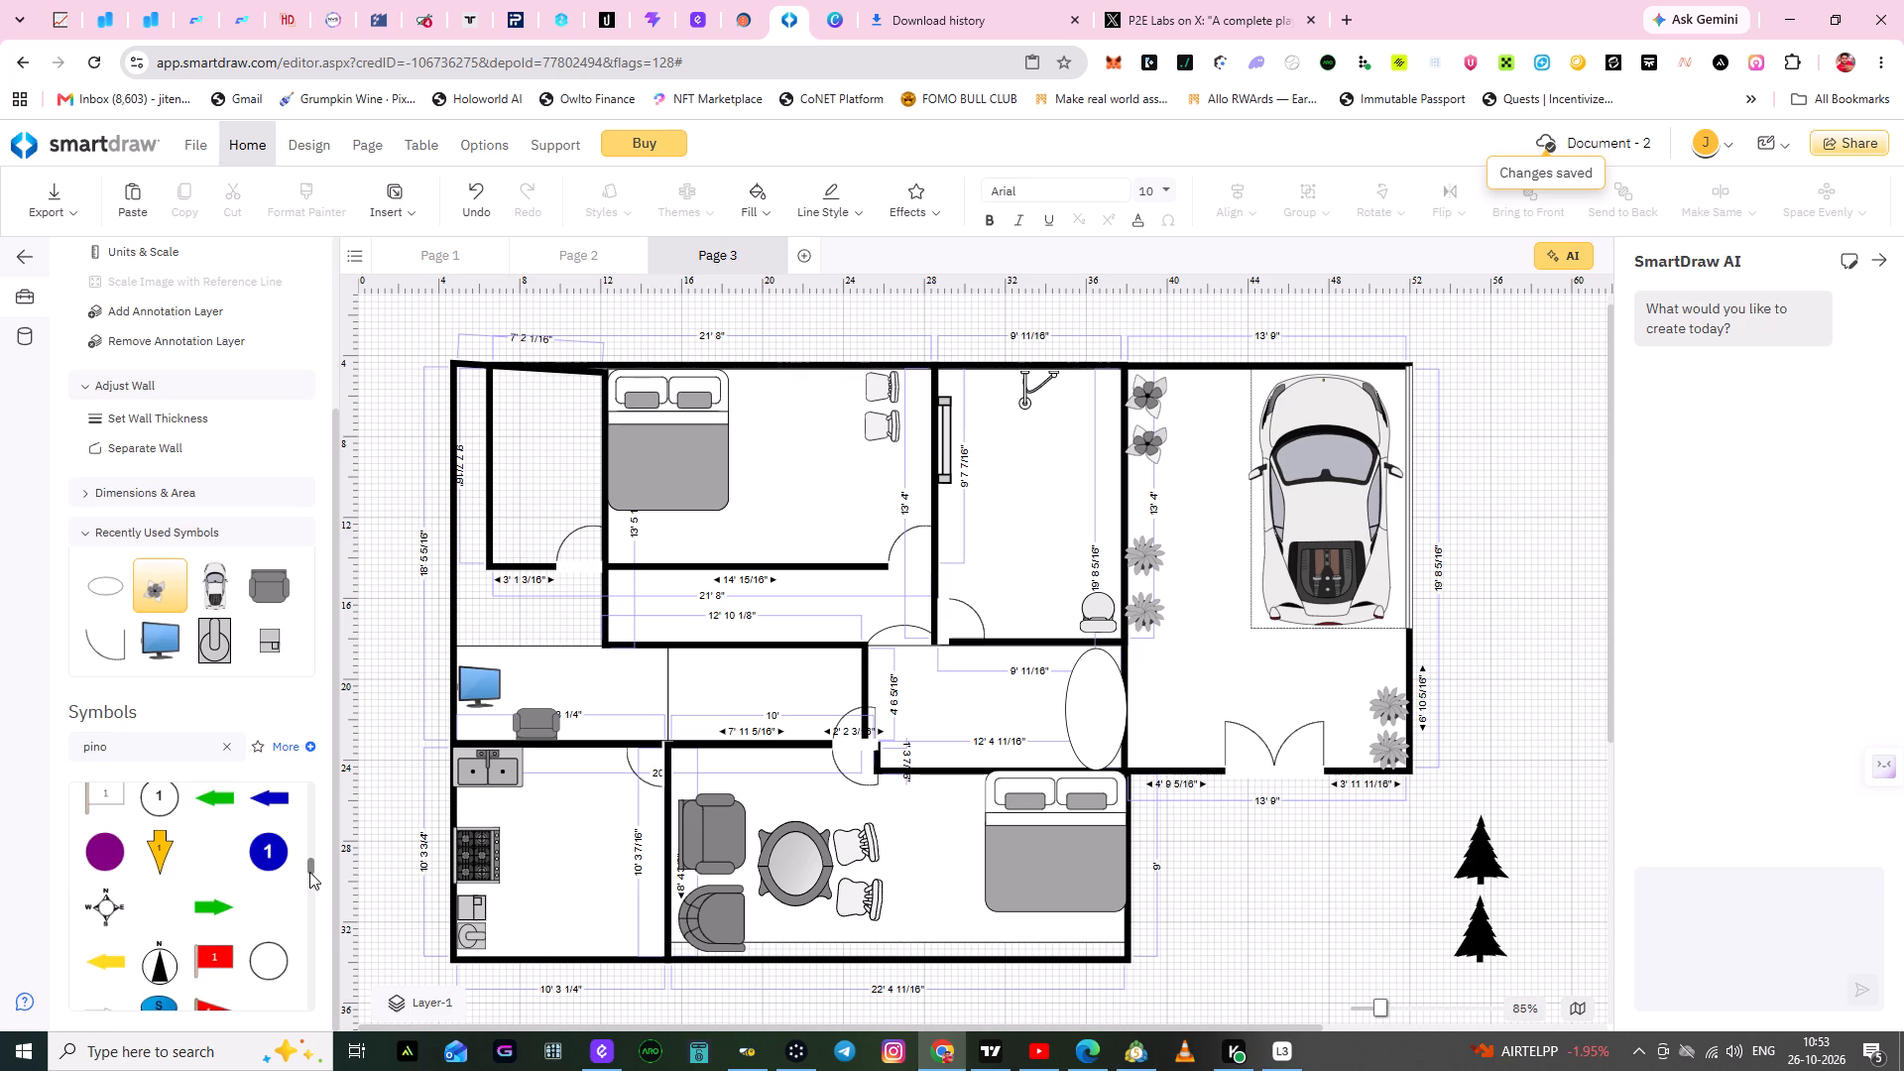
left_click_drag(309, 872, 314, 906)
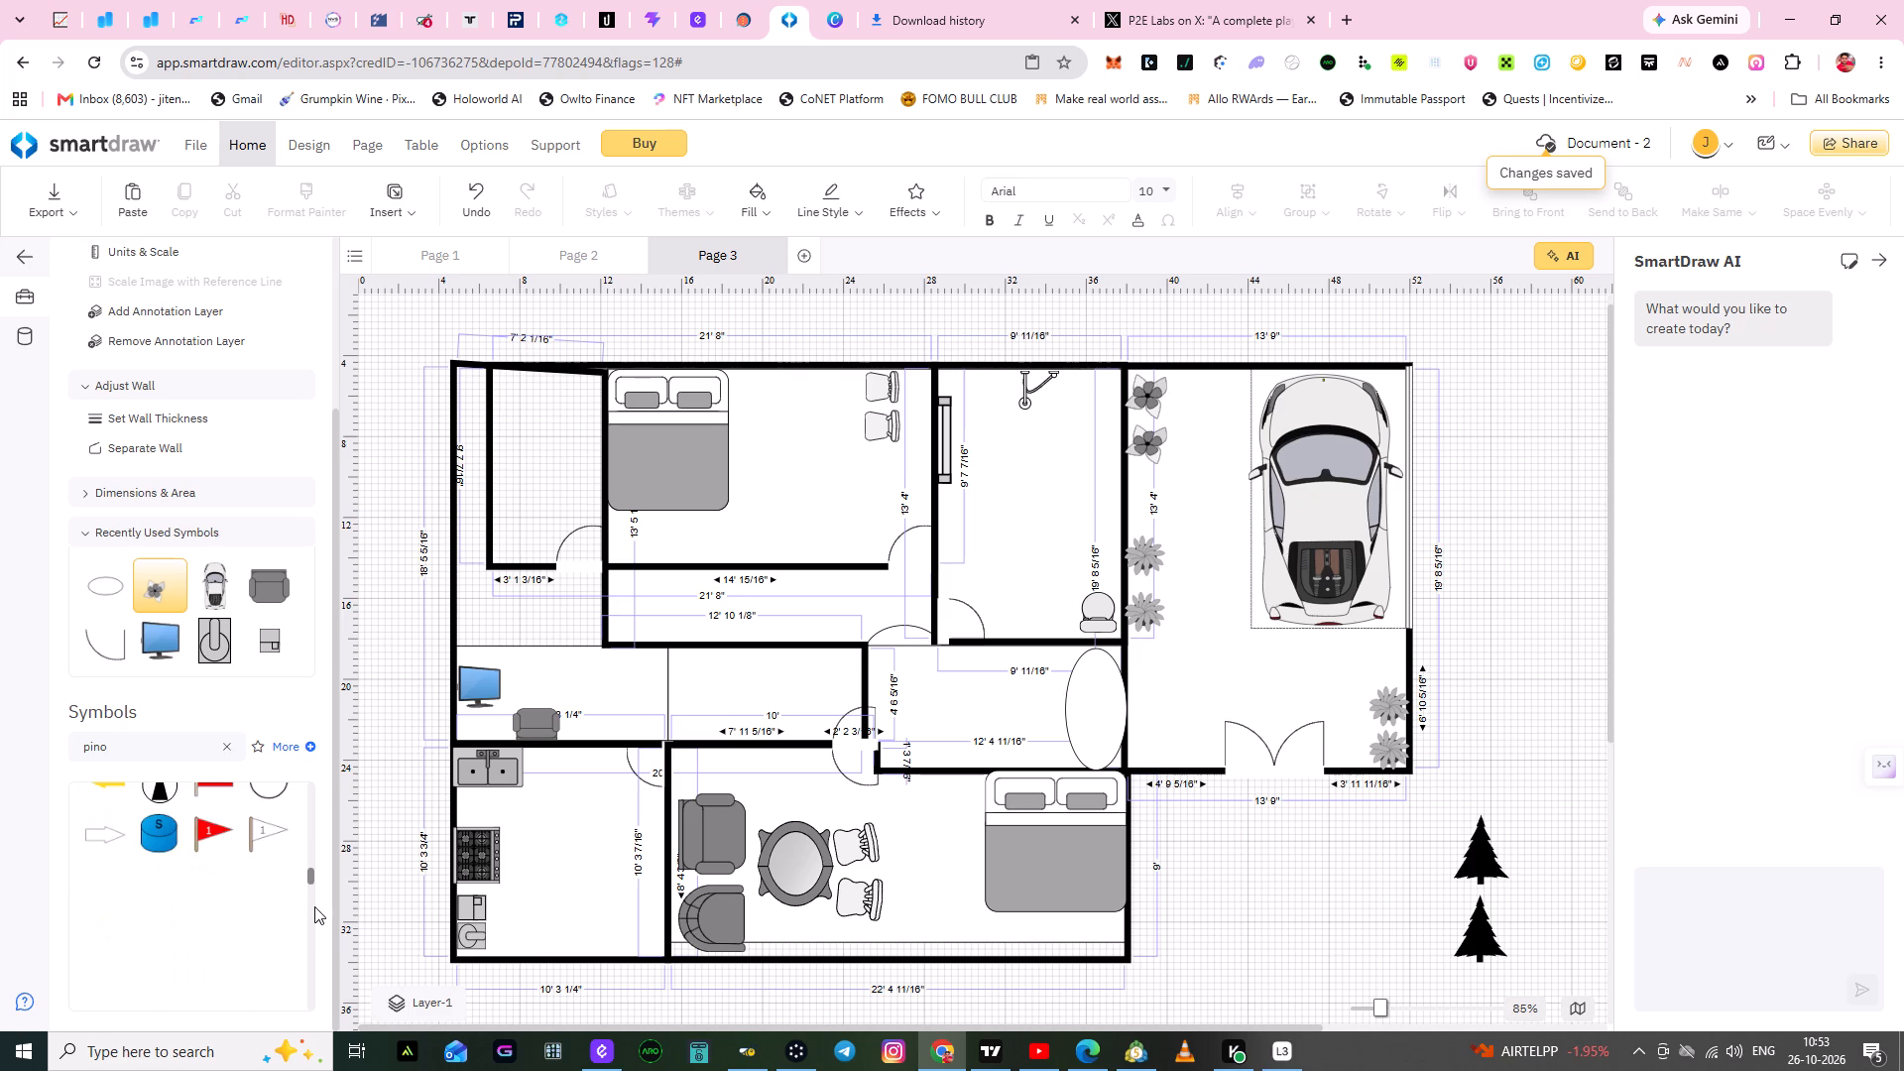
left_click_drag(314, 906, 314, 912)
left_click_drag(312, 906, 312, 913)
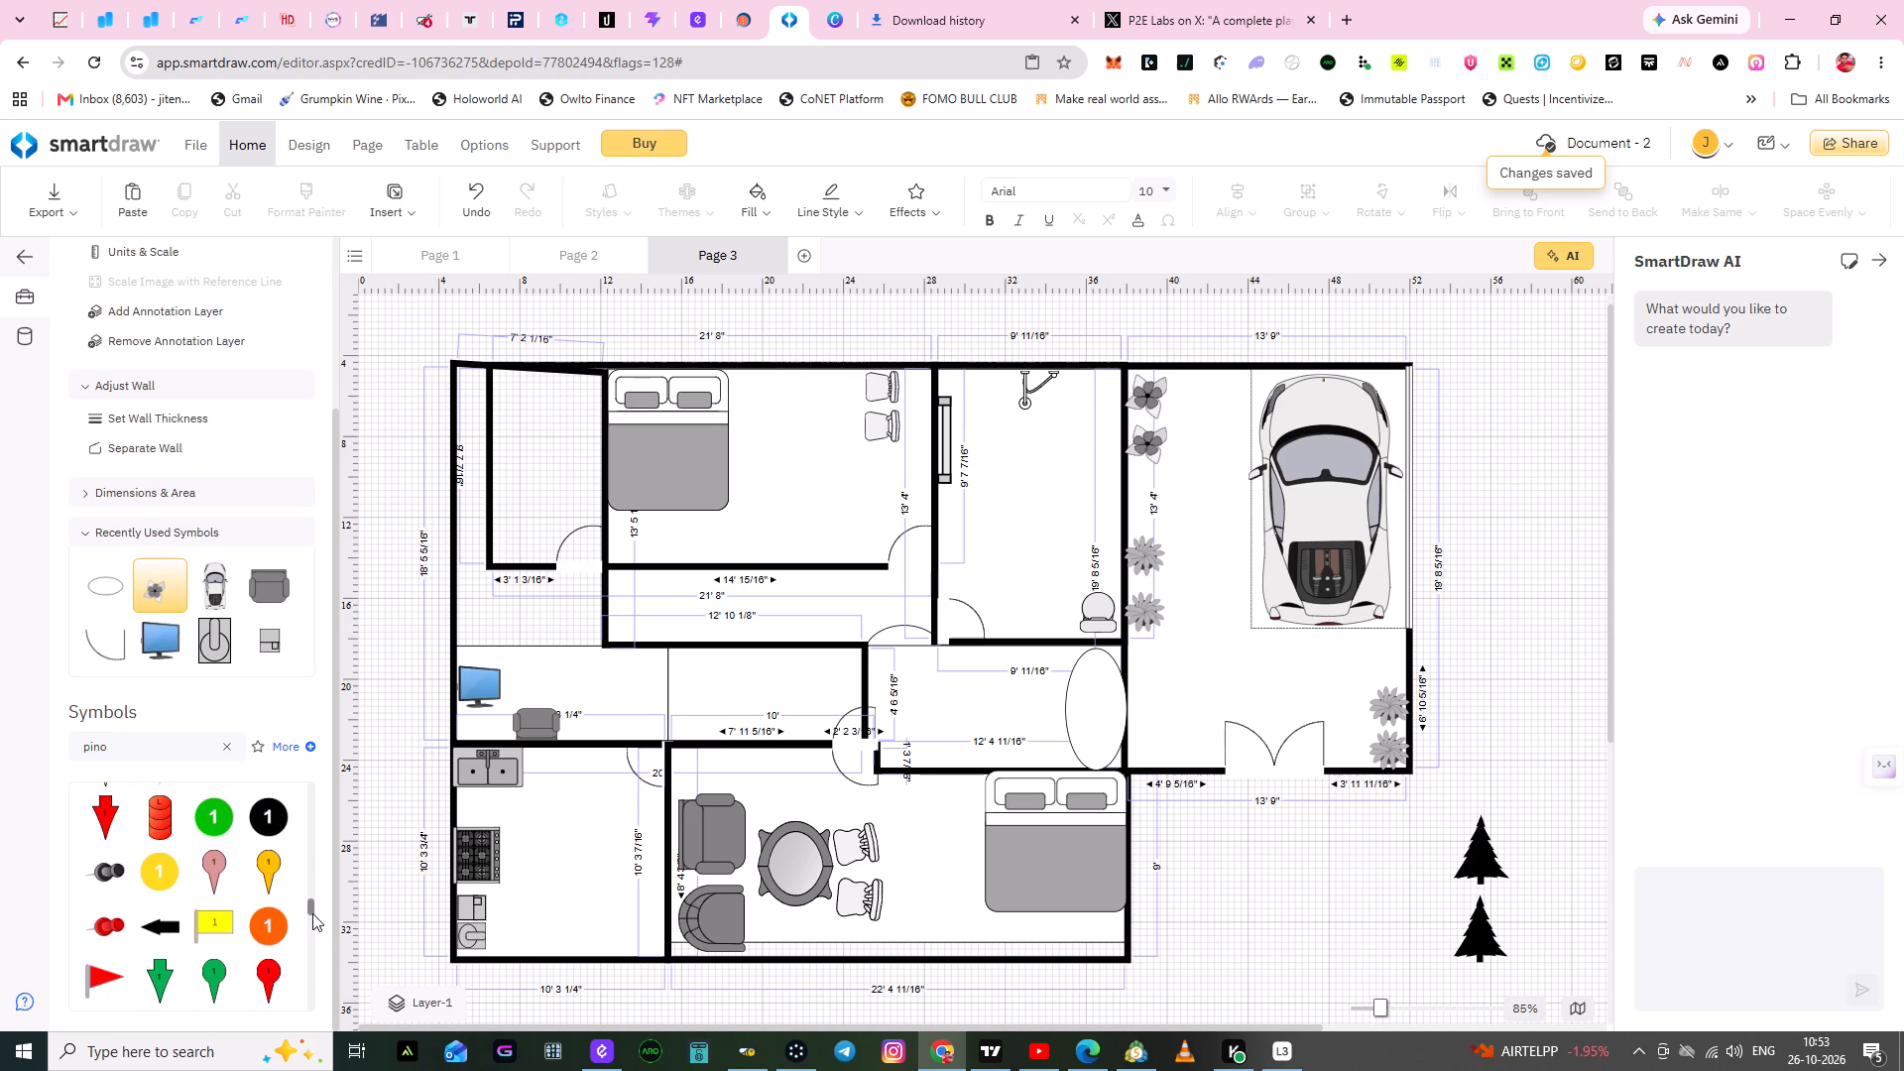
left_click_drag(312, 913, 314, 926)
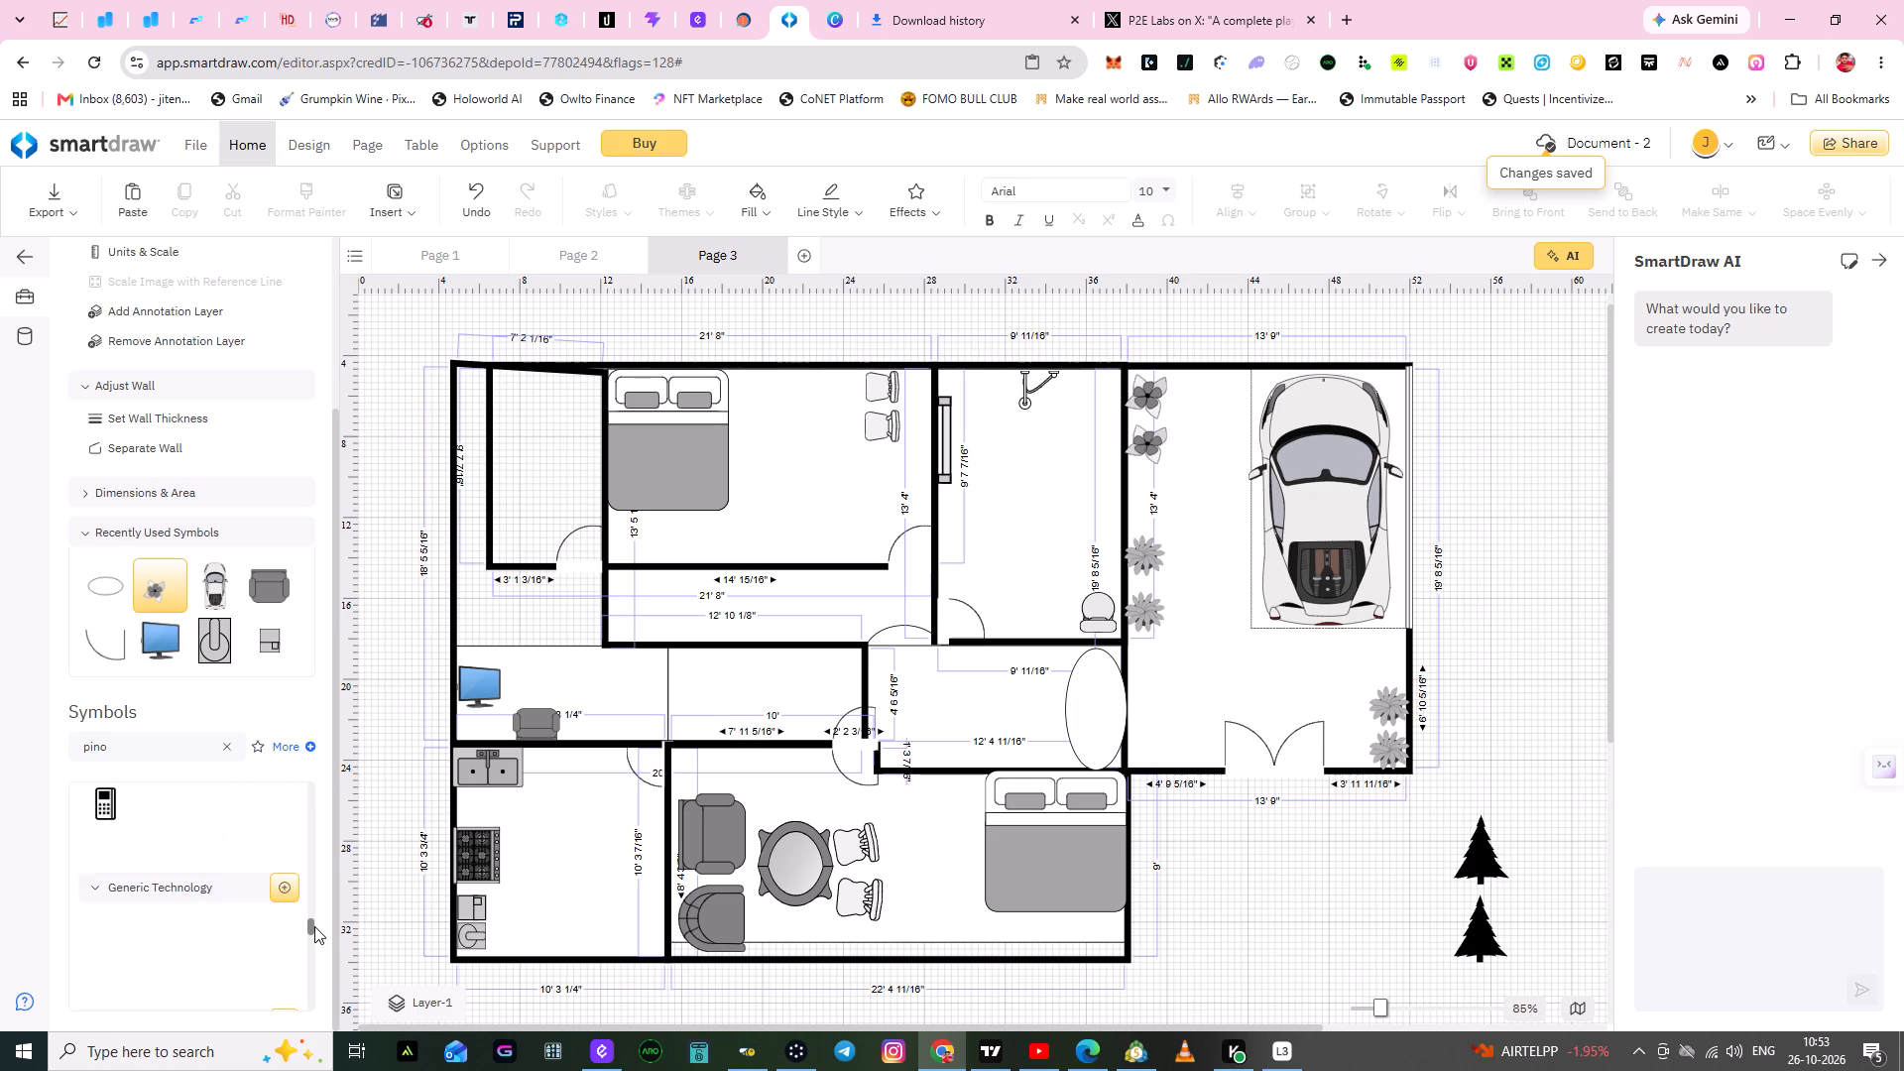
left_click_drag(314, 926, 314, 938)
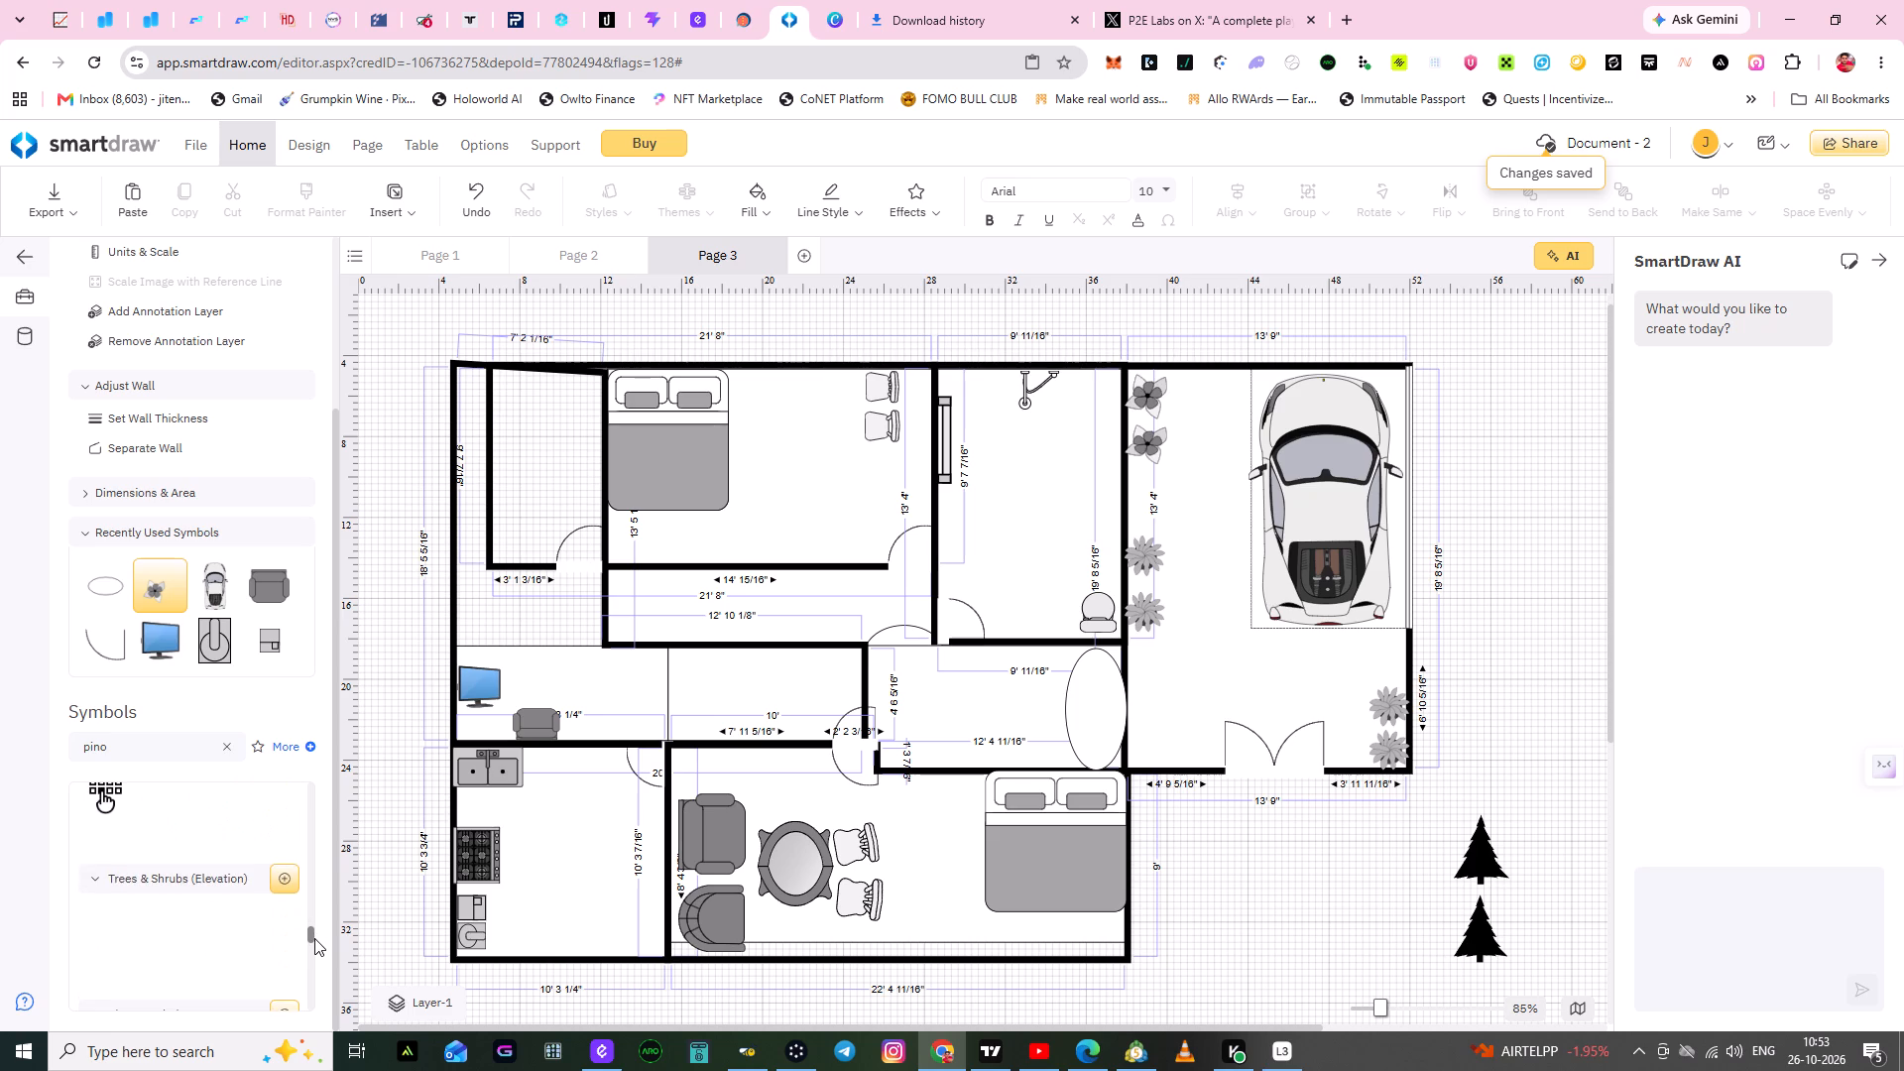
left_click_drag(314, 938, 314, 940)
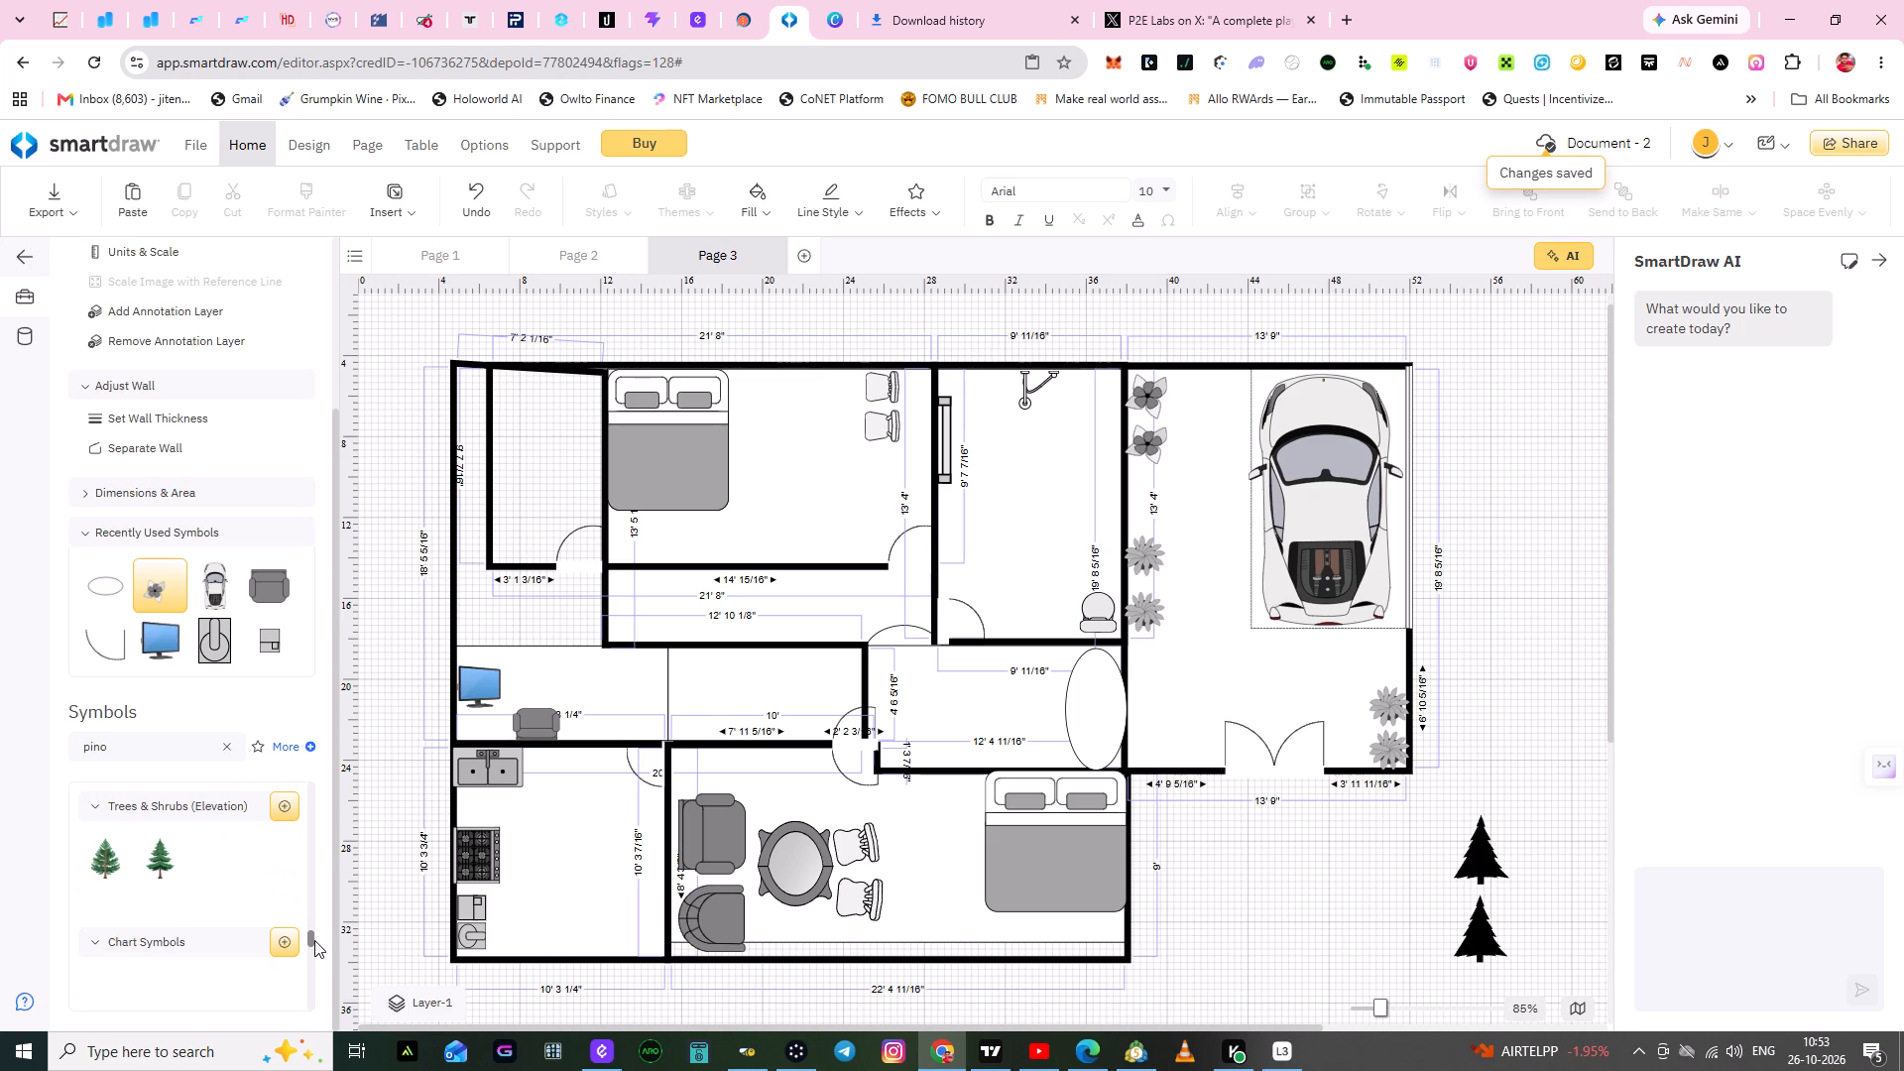
left_click_drag(314, 940, 317, 943)
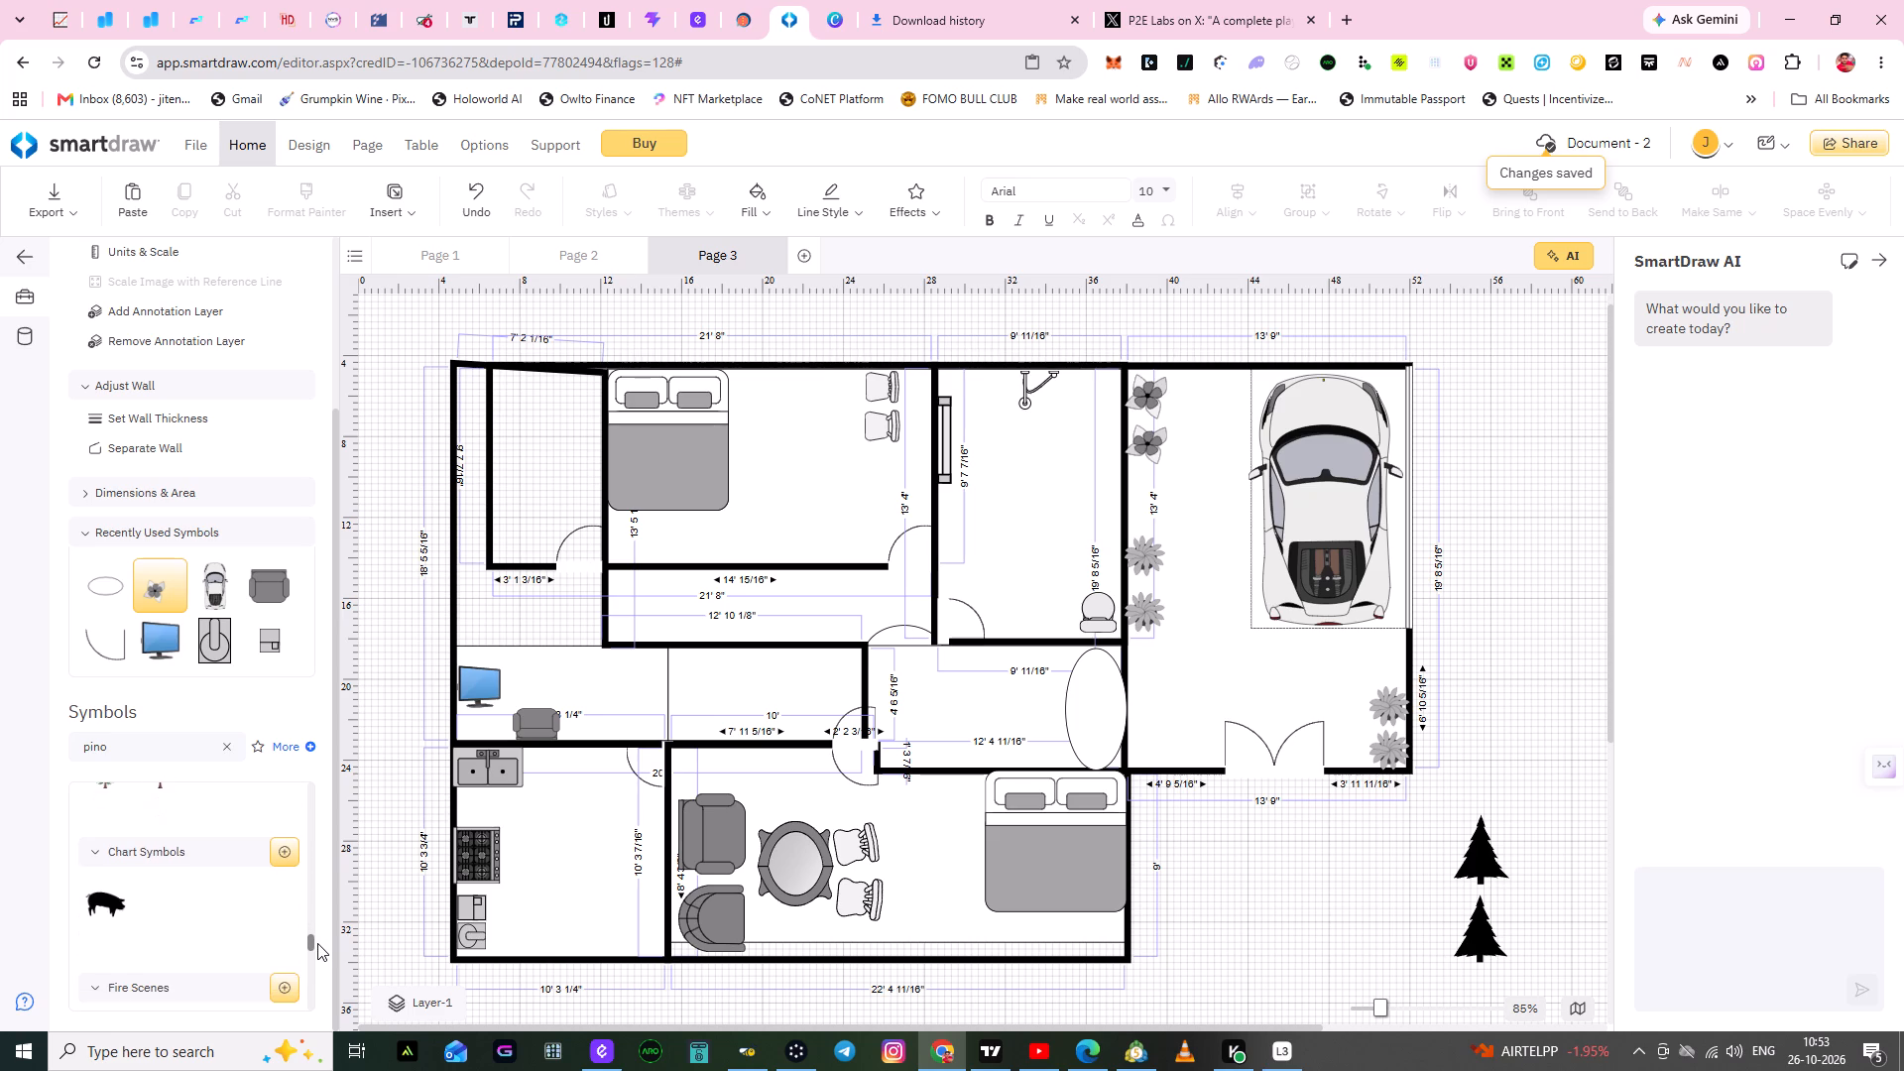
left_click_drag(317, 943, 317, 954)
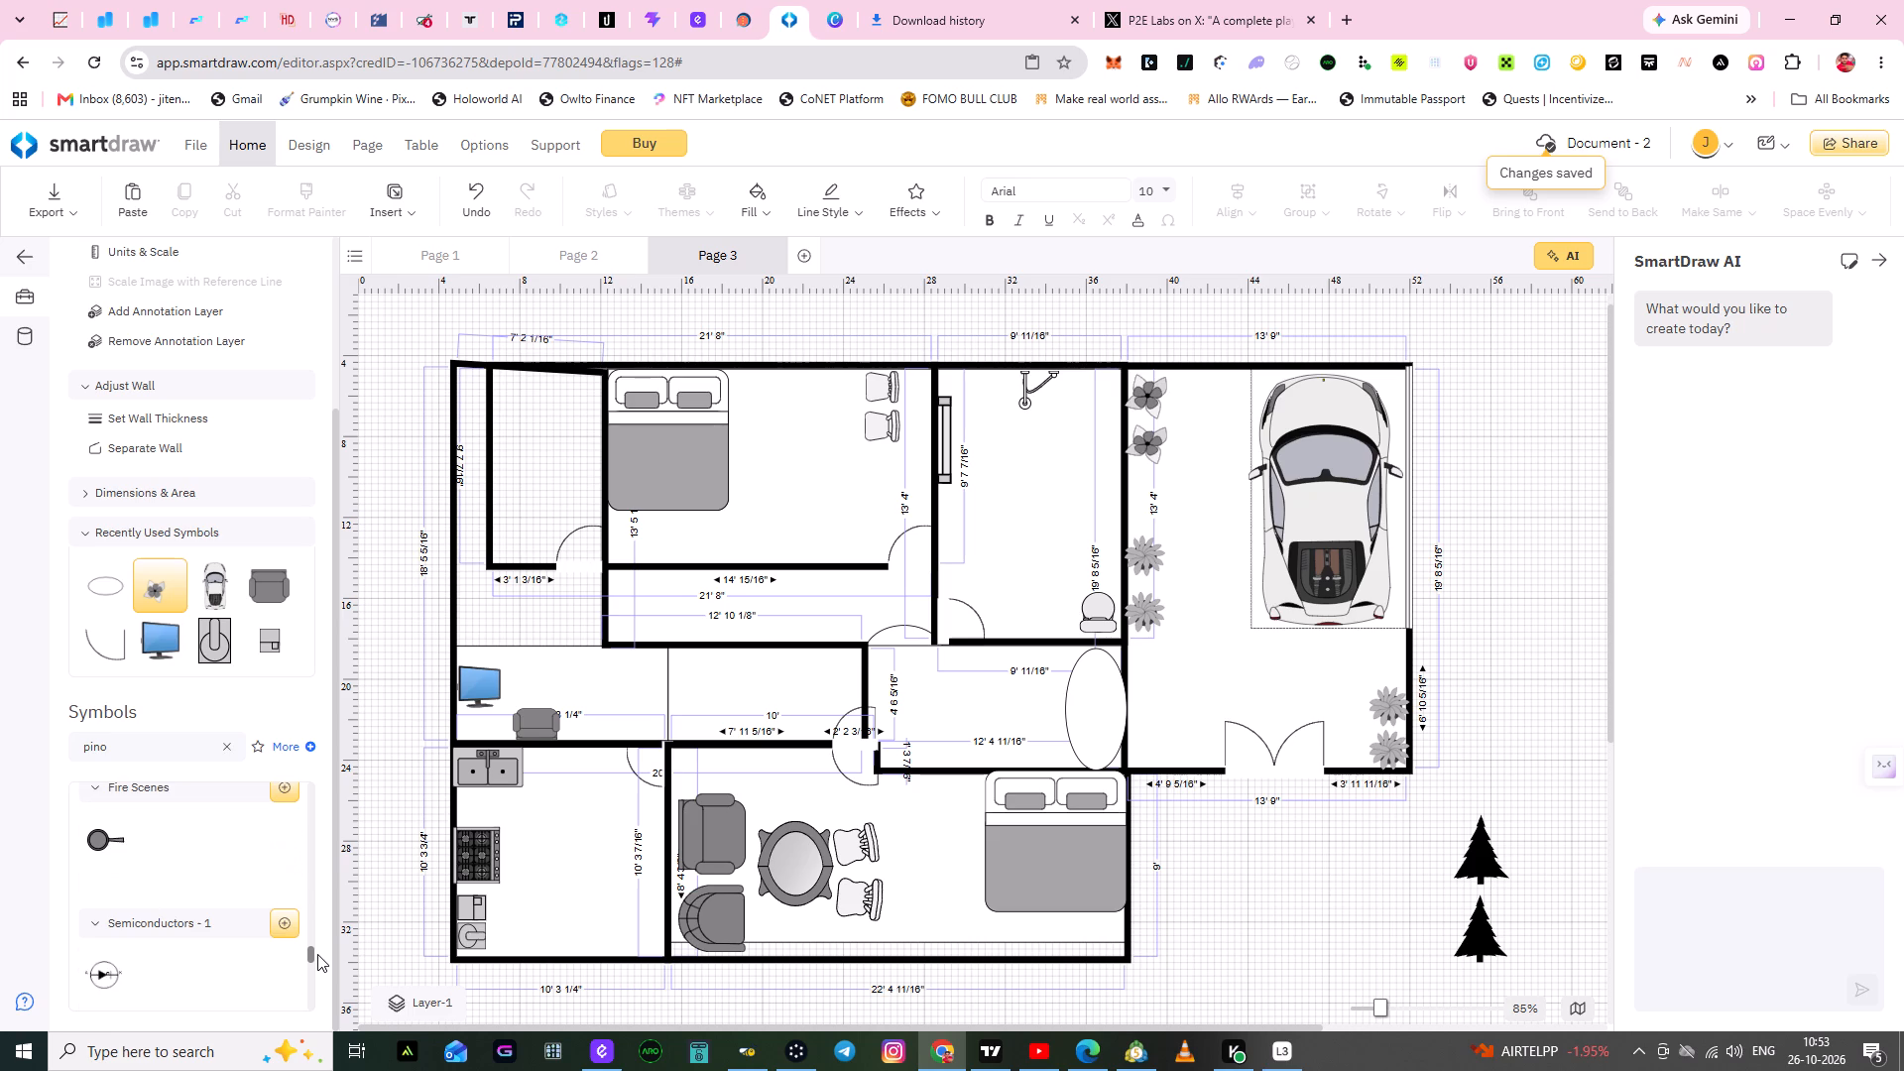
left_click_drag(317, 954, 318, 962)
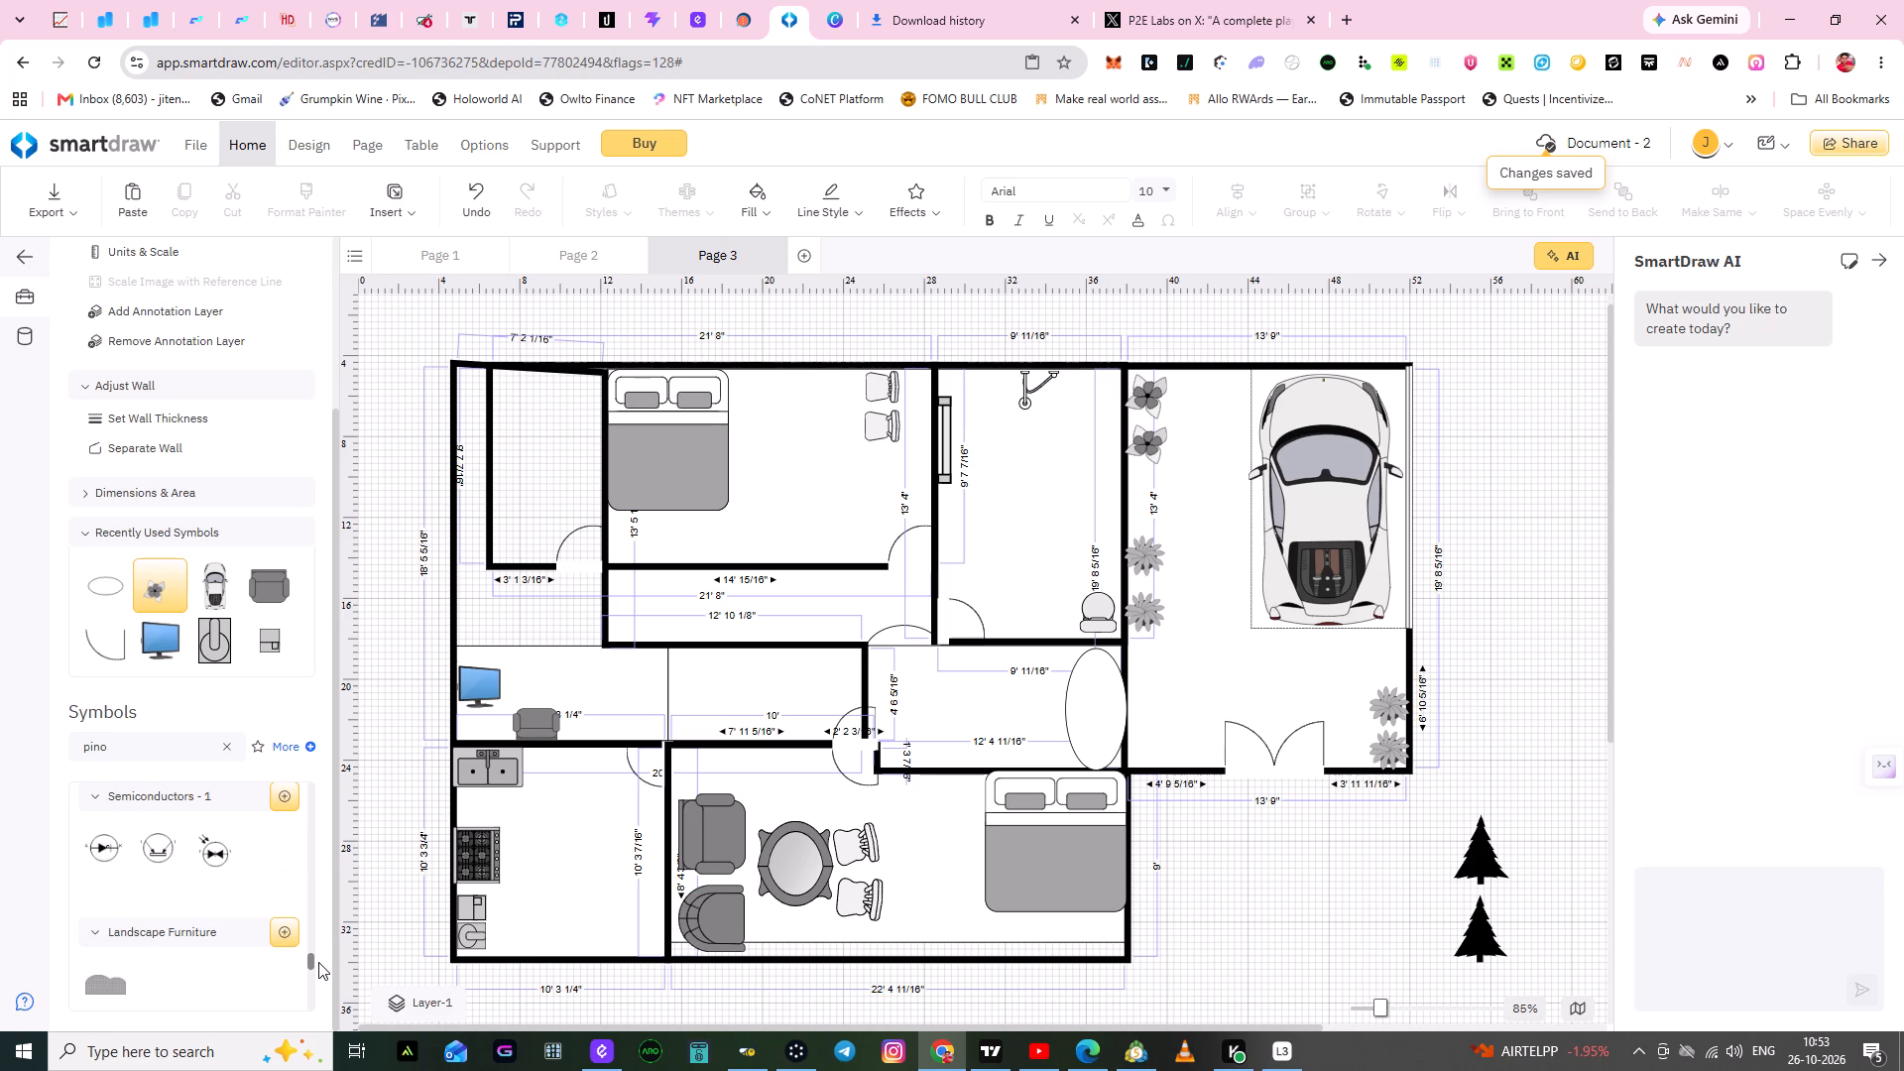
left_click_drag(318, 962, 318, 978)
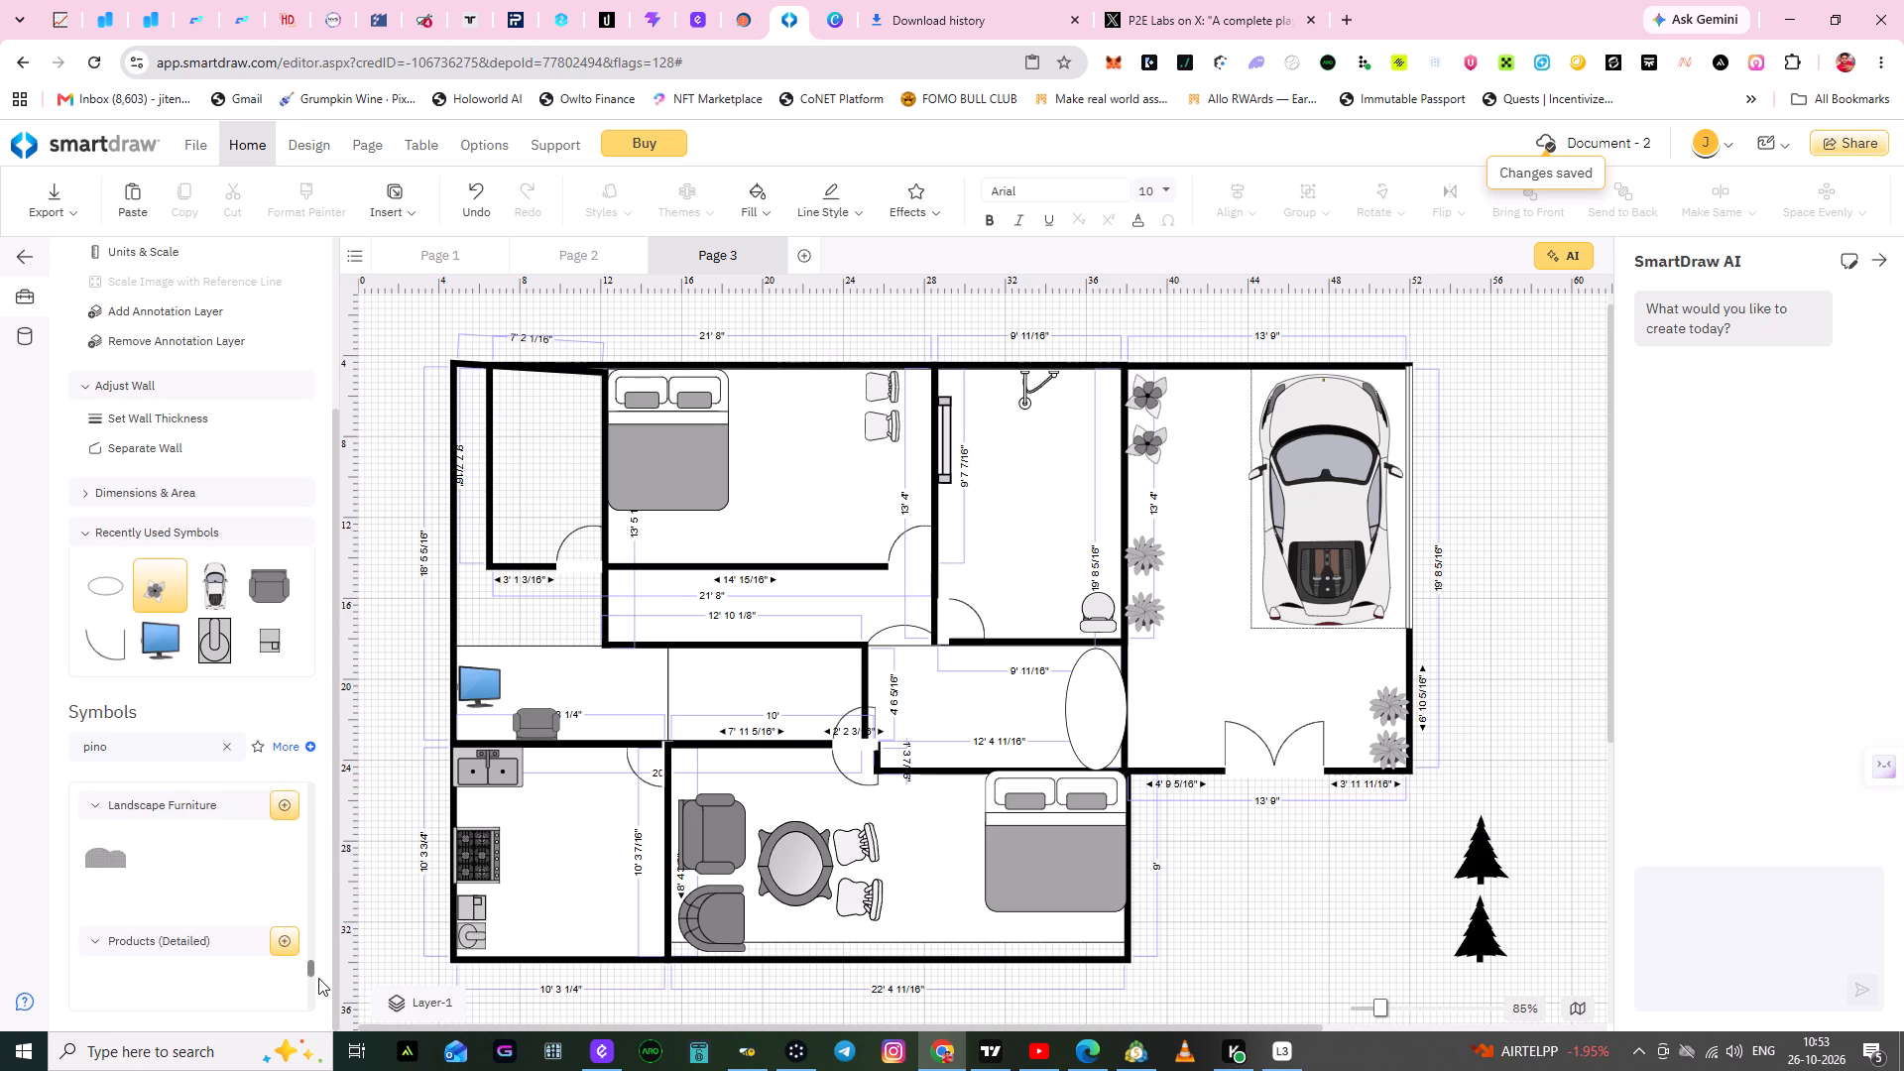
left_click_drag(318, 978, 316, 990)
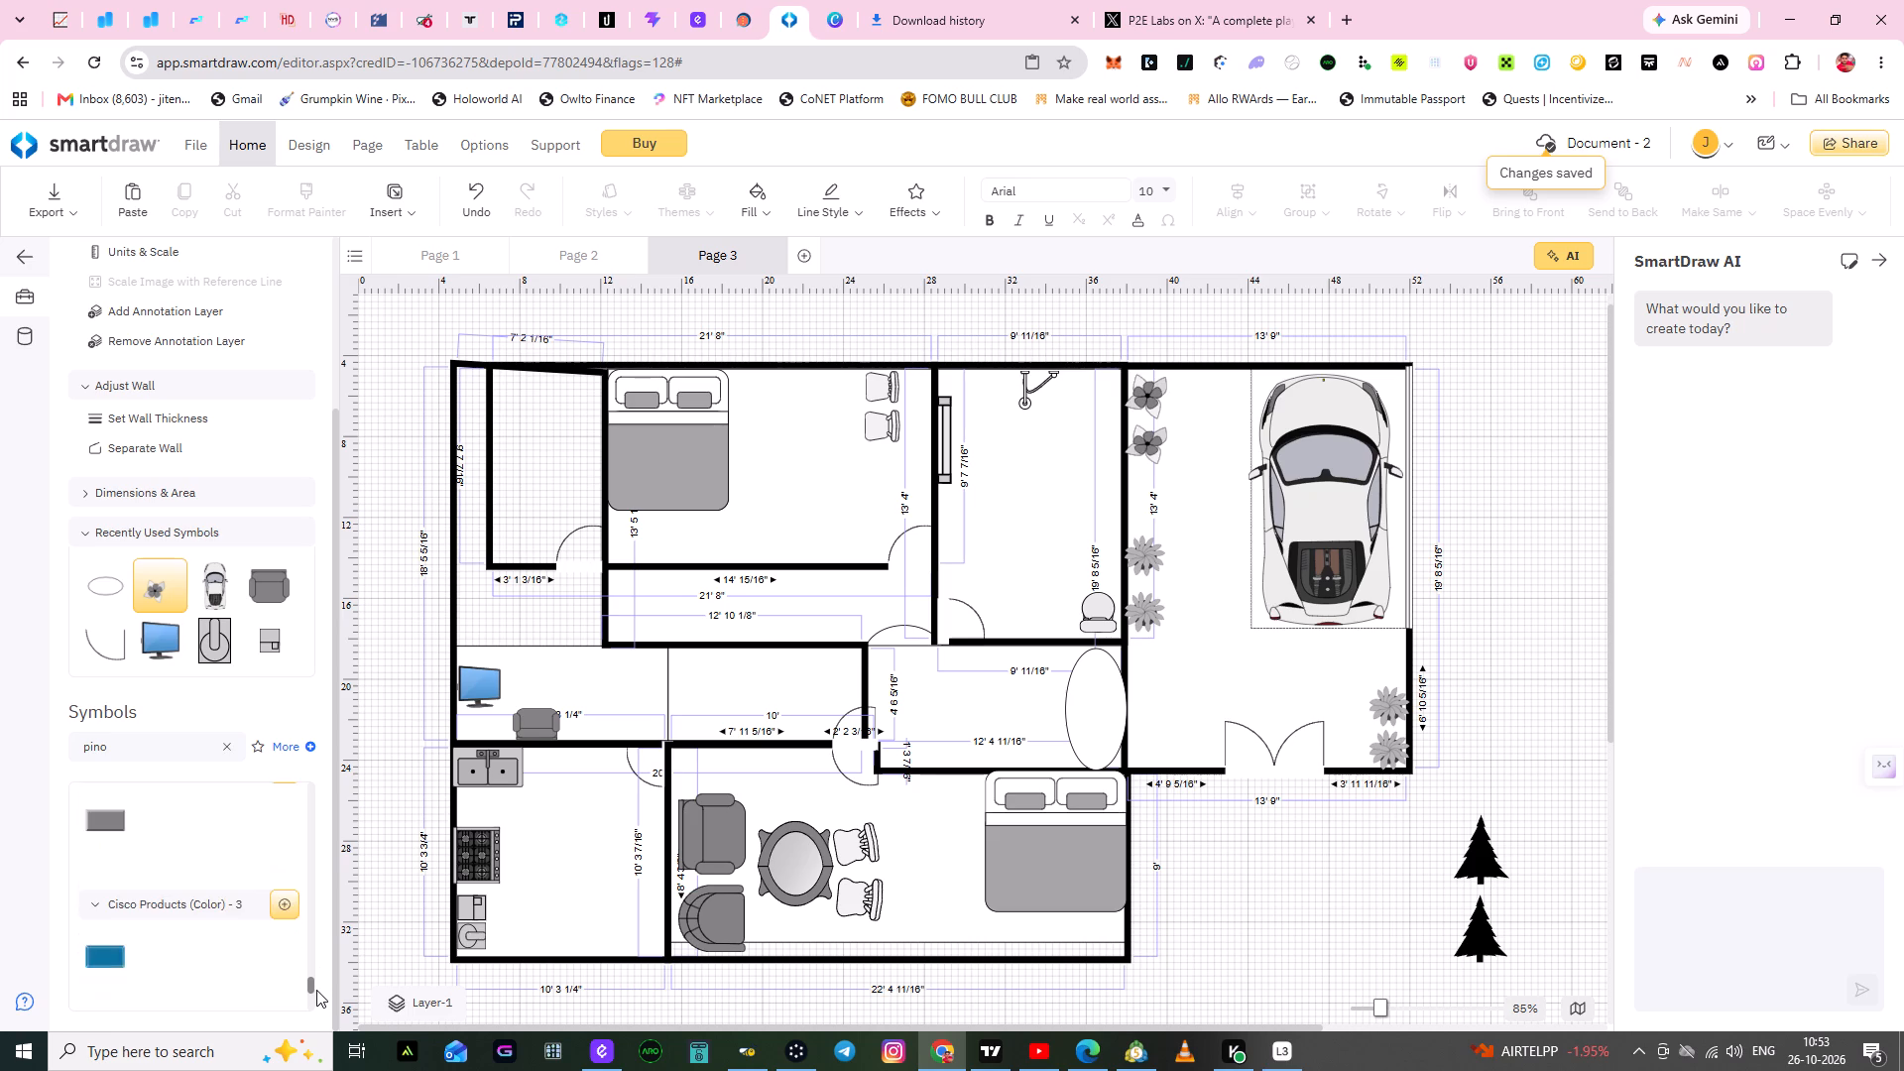
left_click_drag(316, 990, 316, 1001)
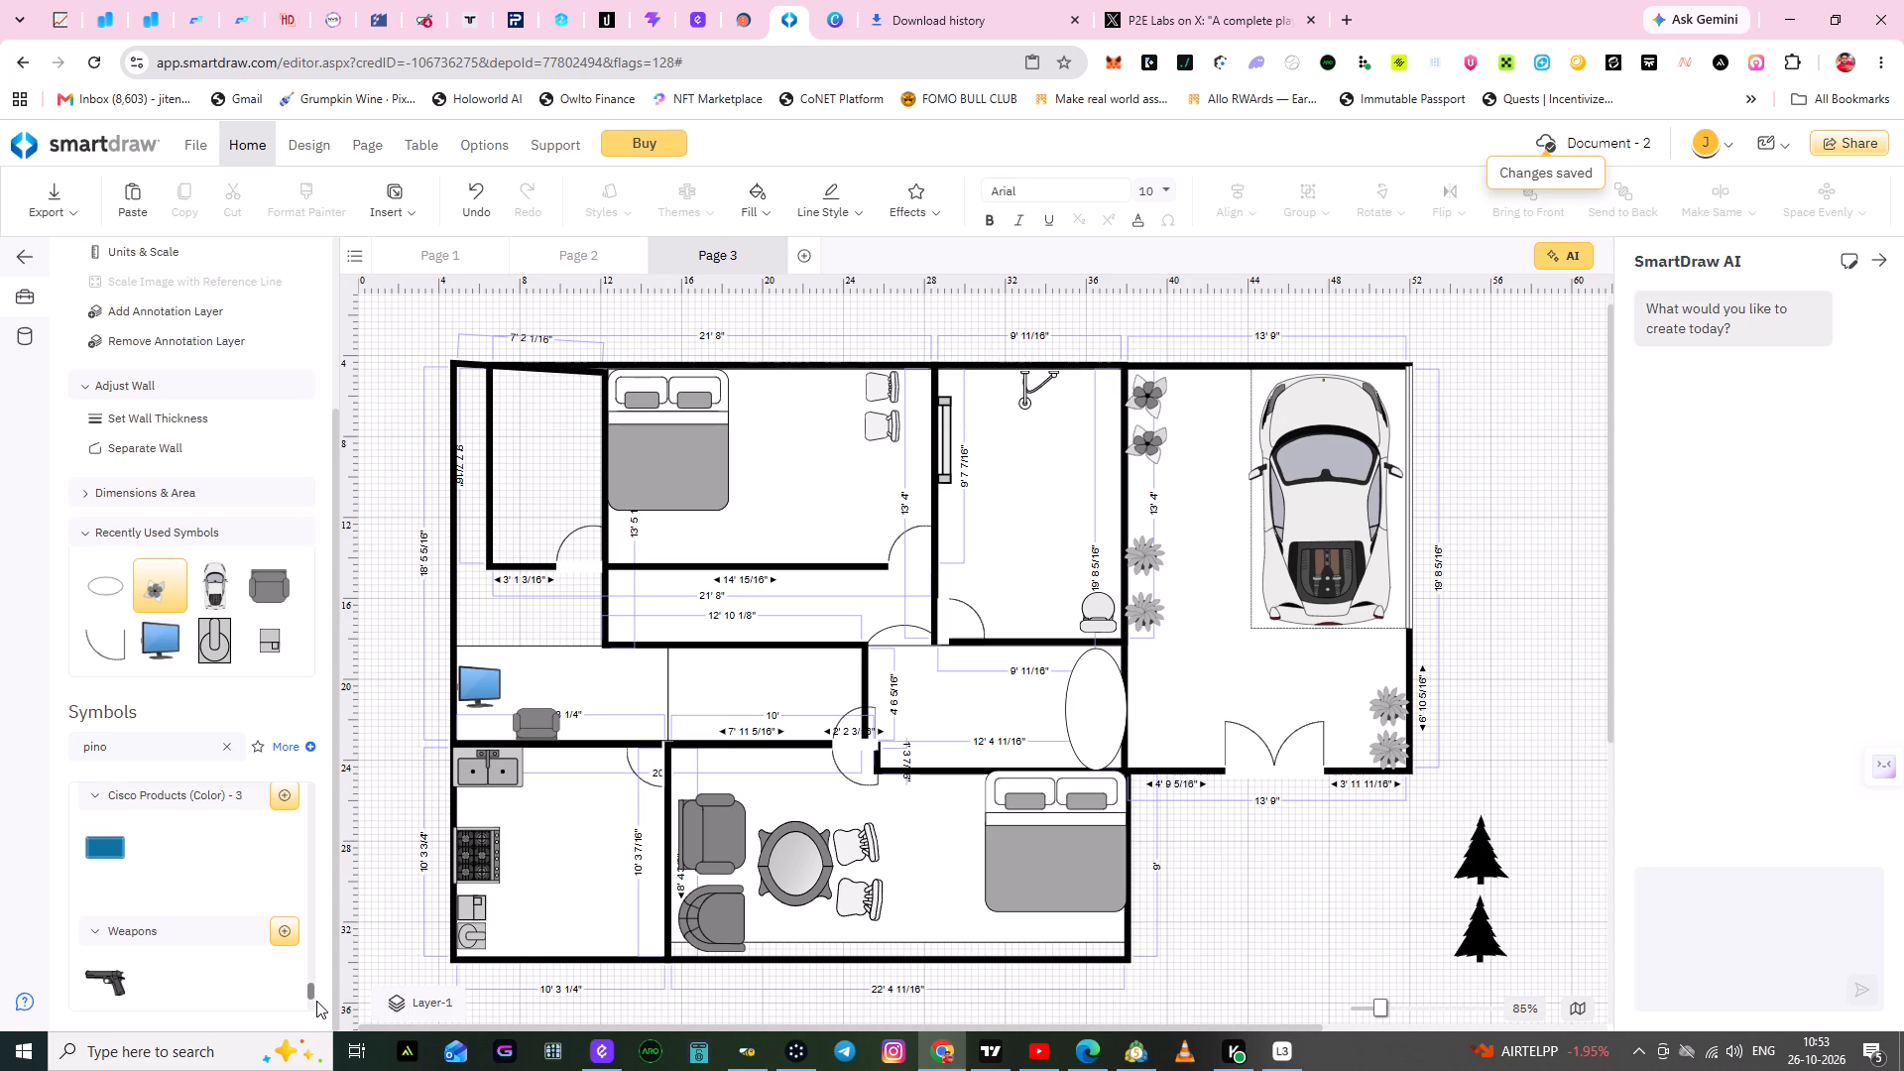
left_click_drag(316, 1001, 316, 1003)
Replace the symbol search term with "home heater" and run the search.
left_click(123, 746)
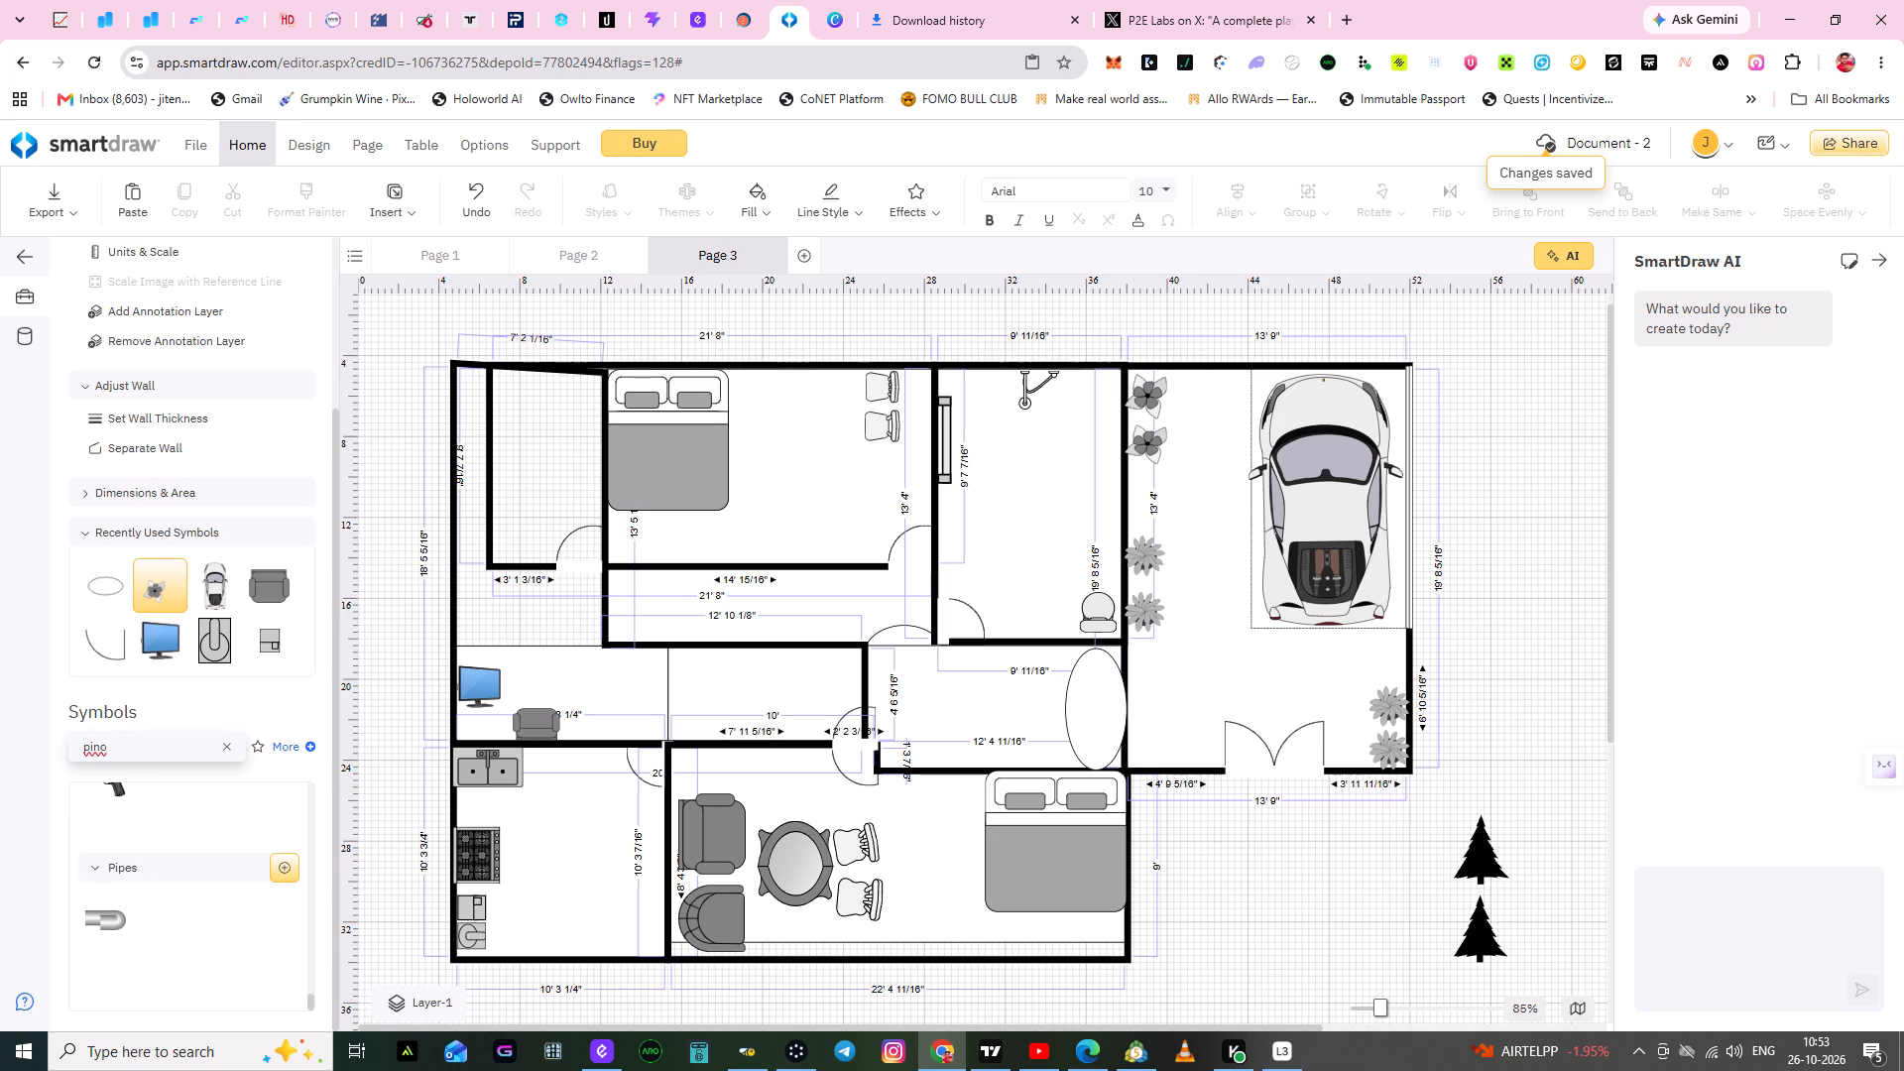
key("BackSpace")
key("BackSpace")
key("BackSpace")
key("BackSpace")
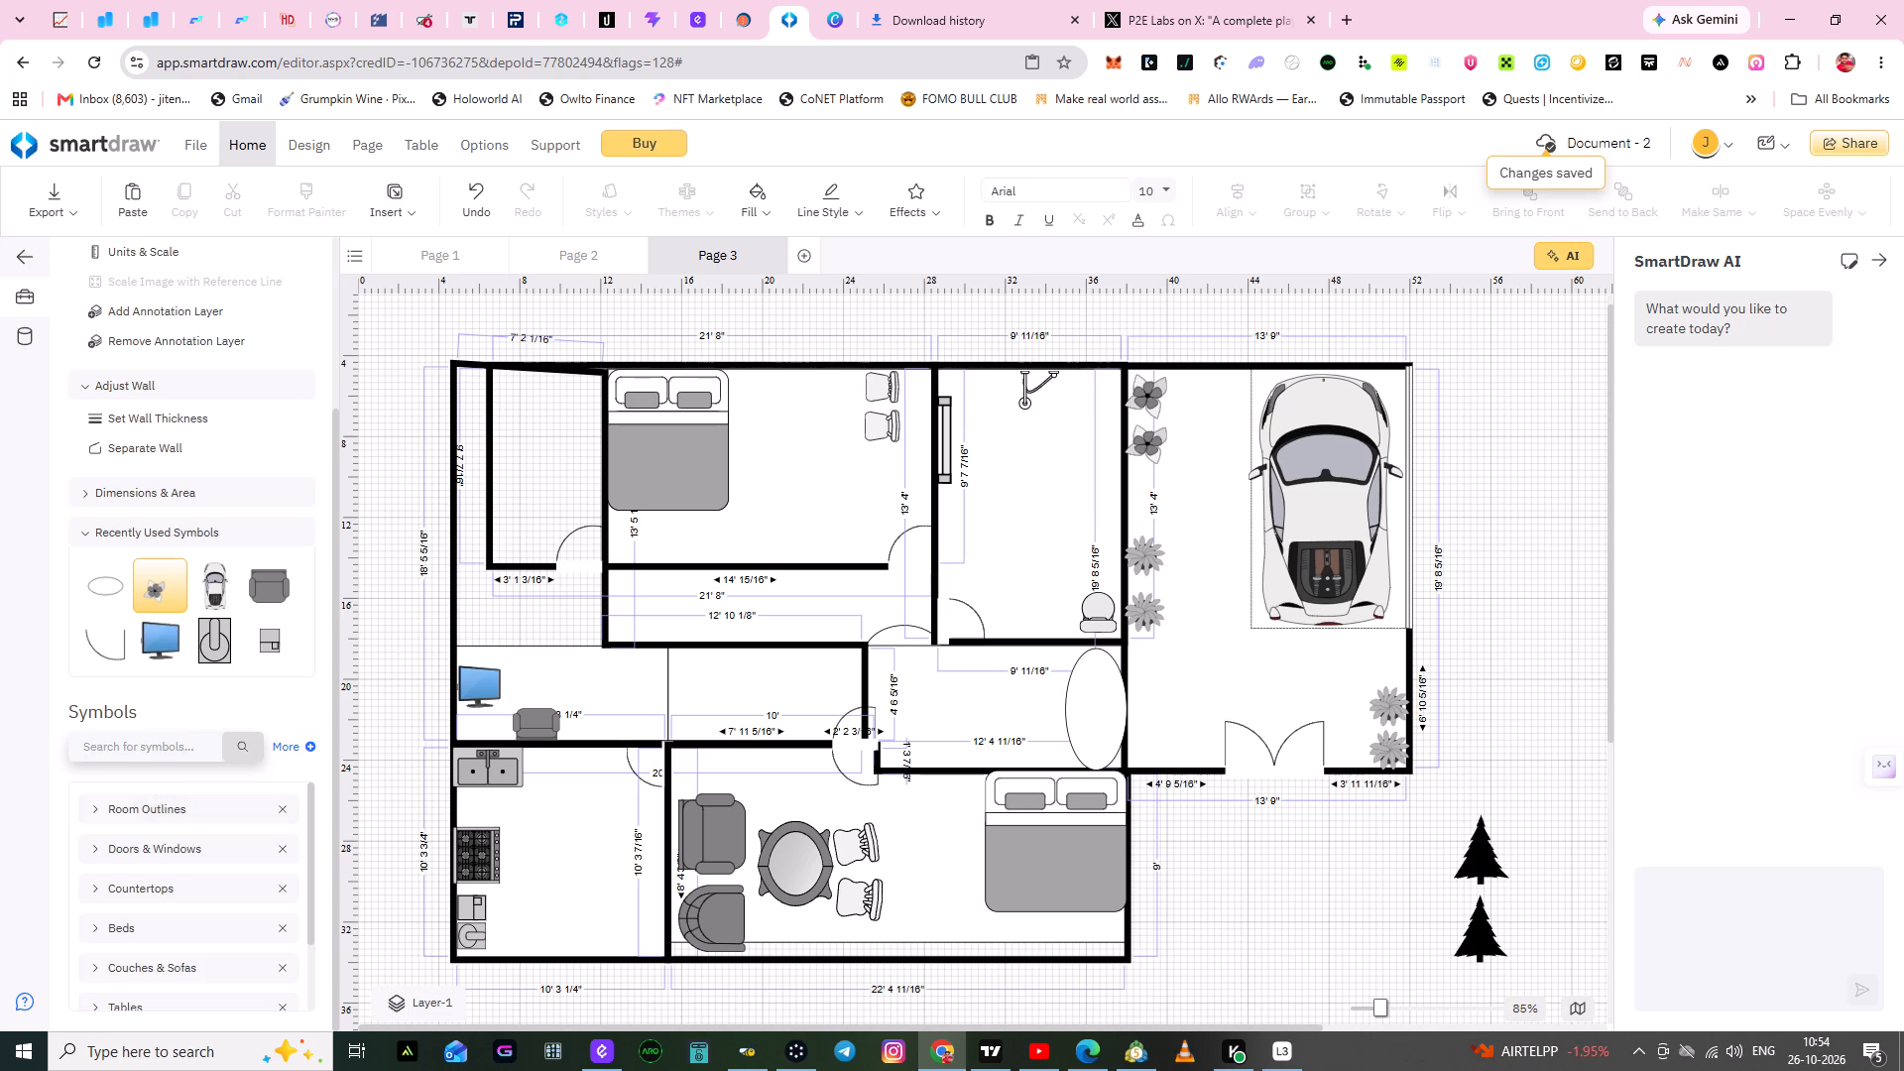
type("home")
key("space")
type("heater")
left_click(246, 745)
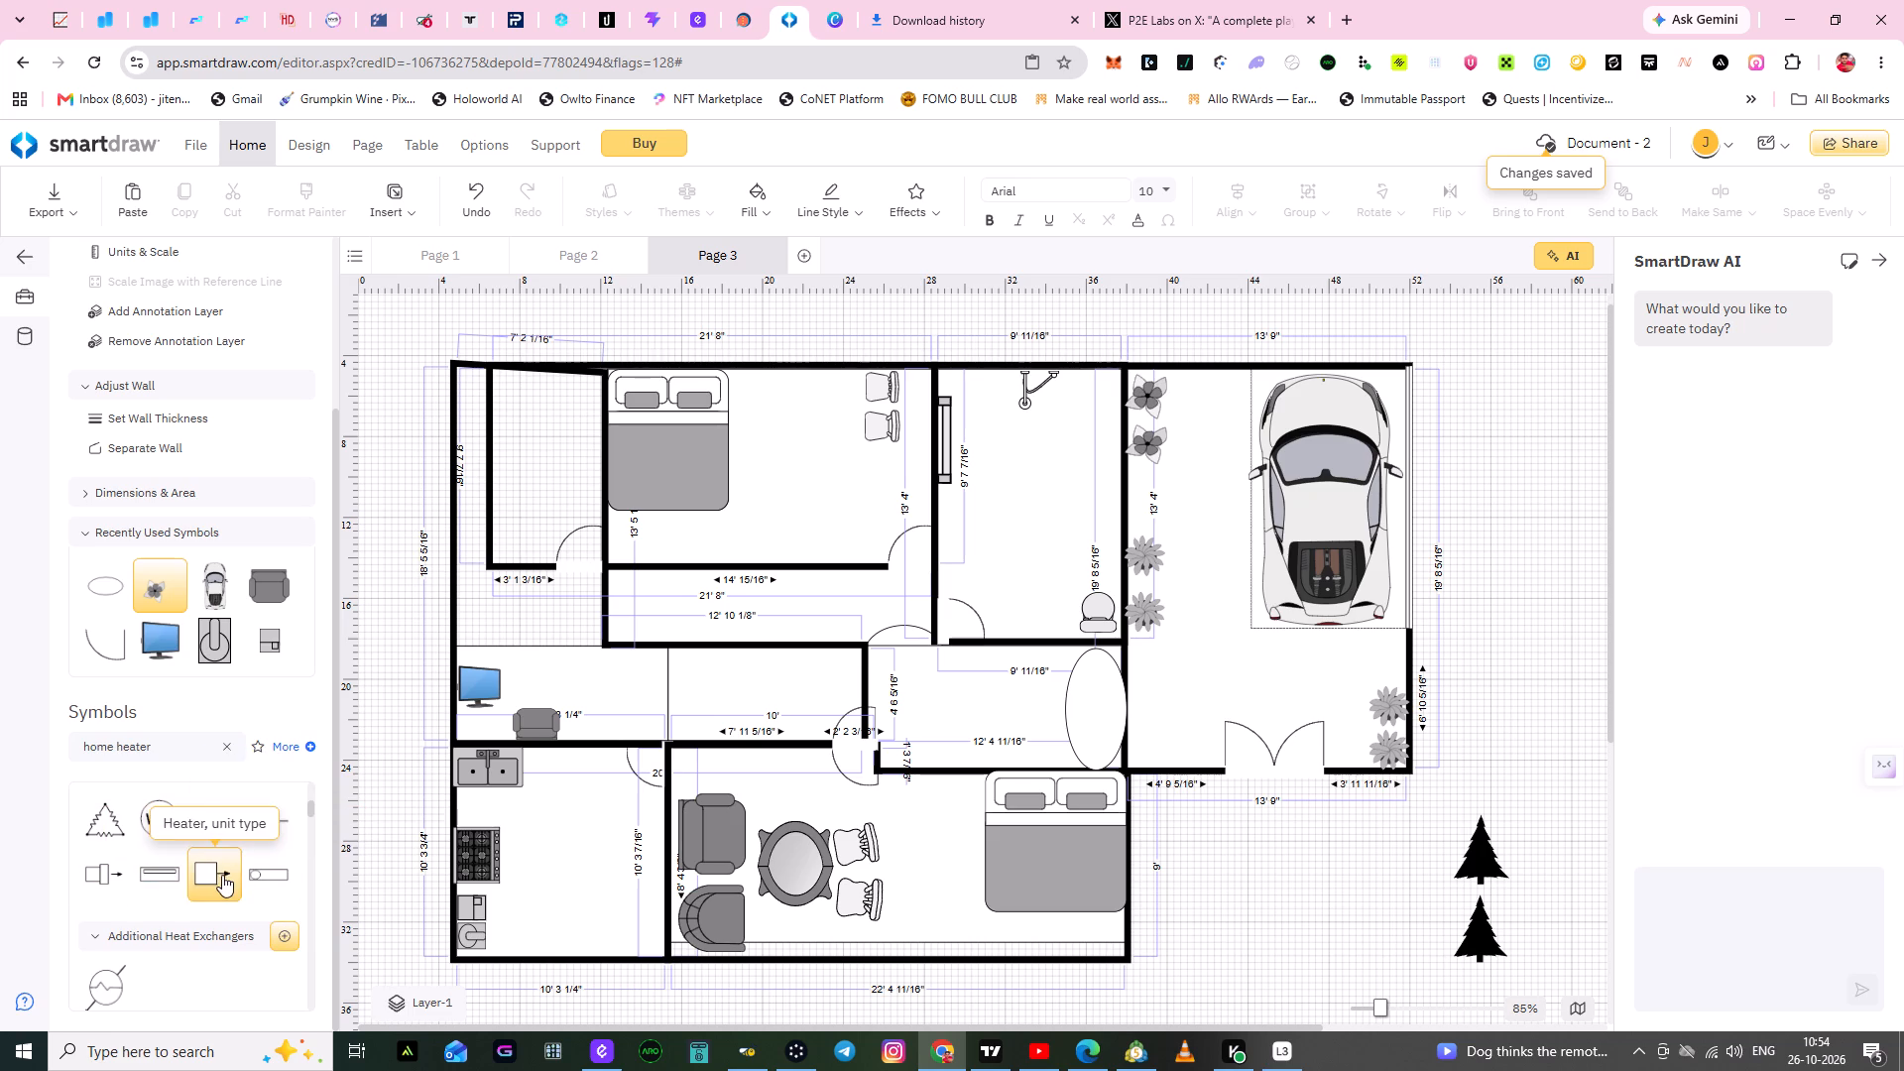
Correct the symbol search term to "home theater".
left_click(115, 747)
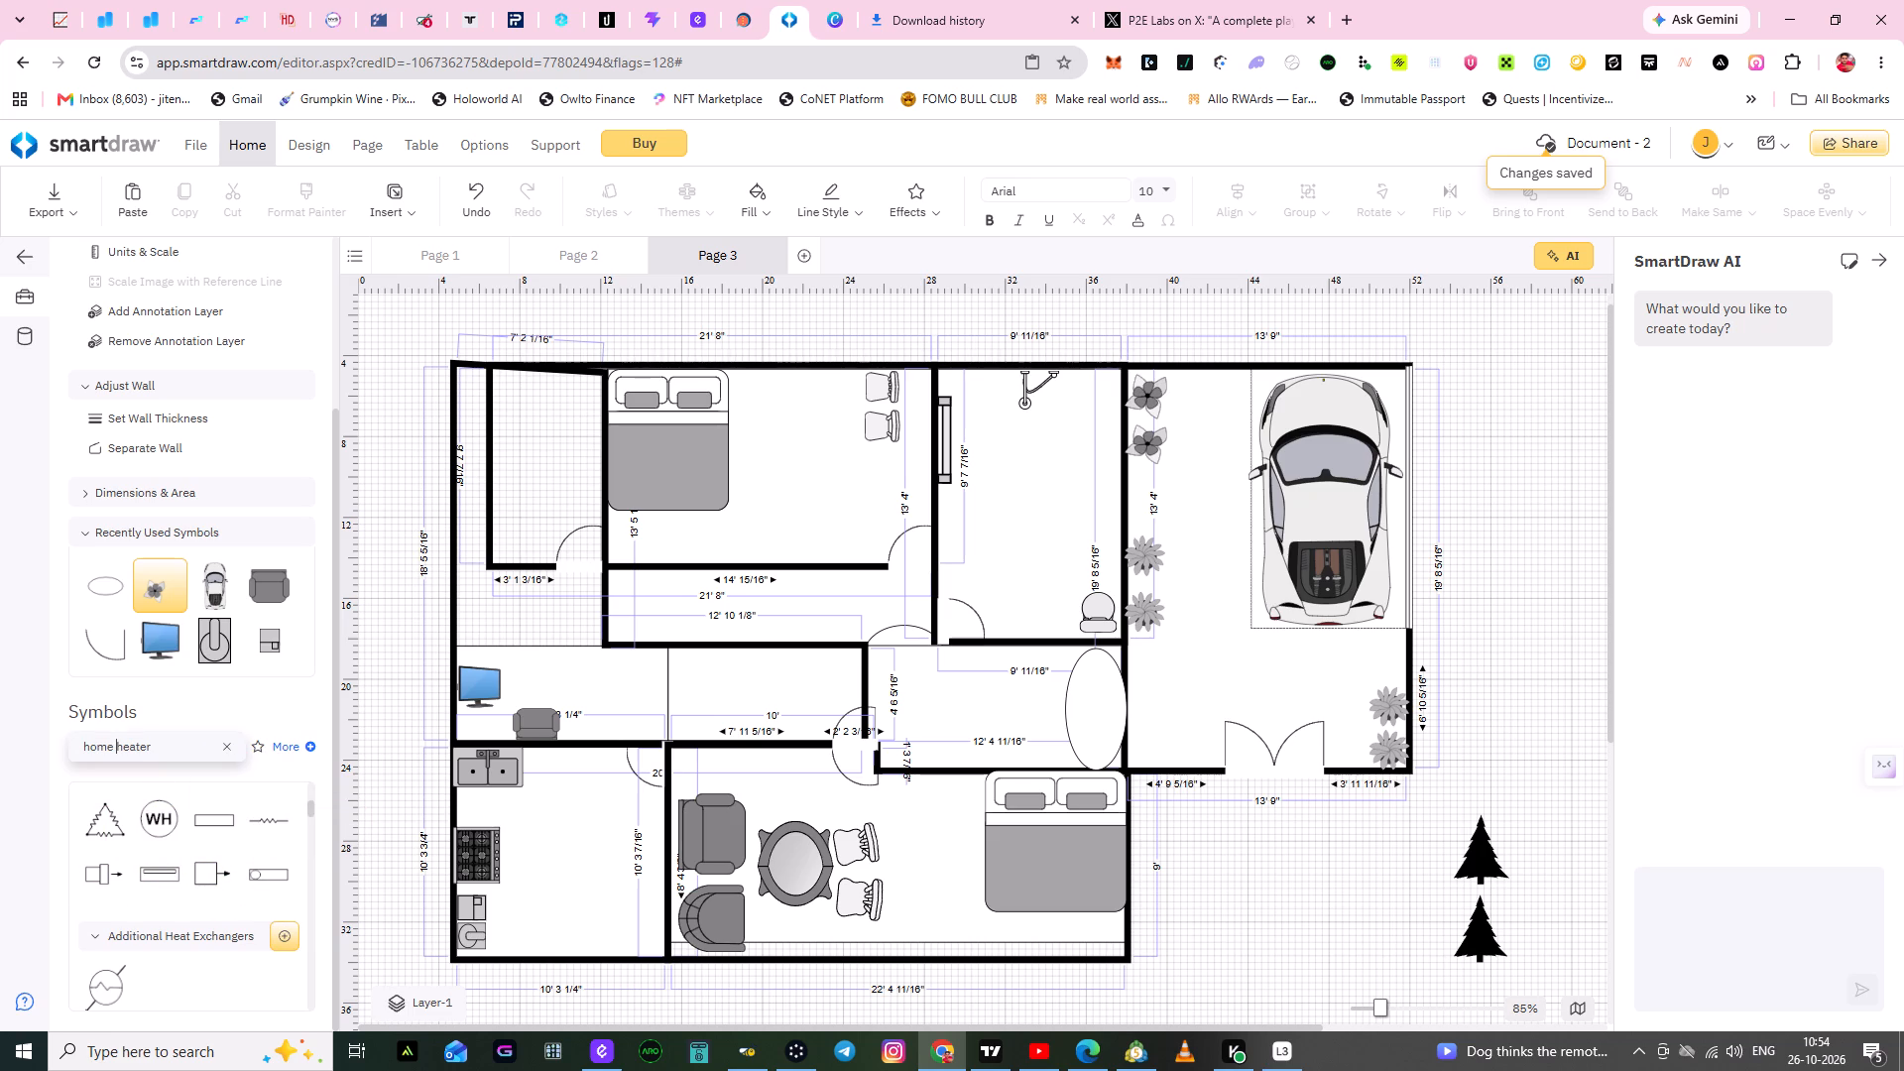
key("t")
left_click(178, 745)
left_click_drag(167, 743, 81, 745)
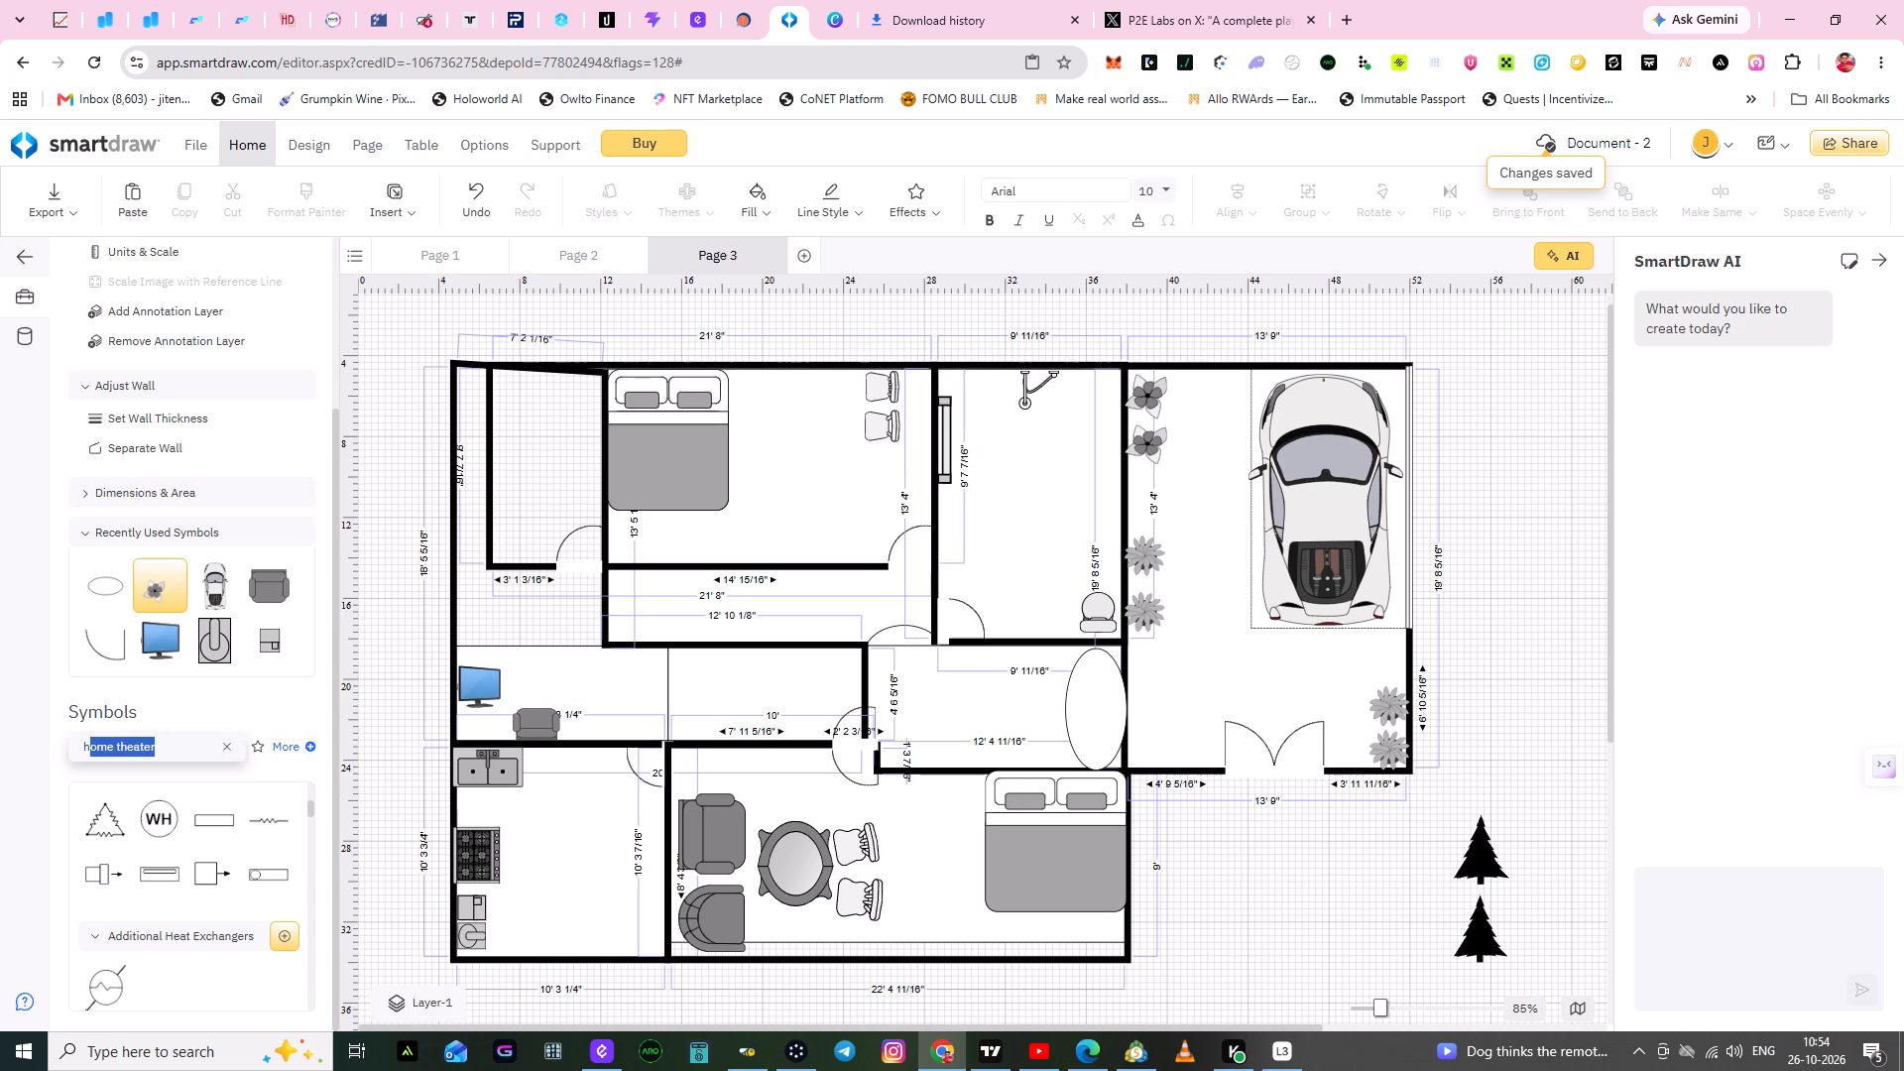
Clear the symbol search and search the symbol library again for "home theater".
left_click(228, 754)
left_click(135, 745)
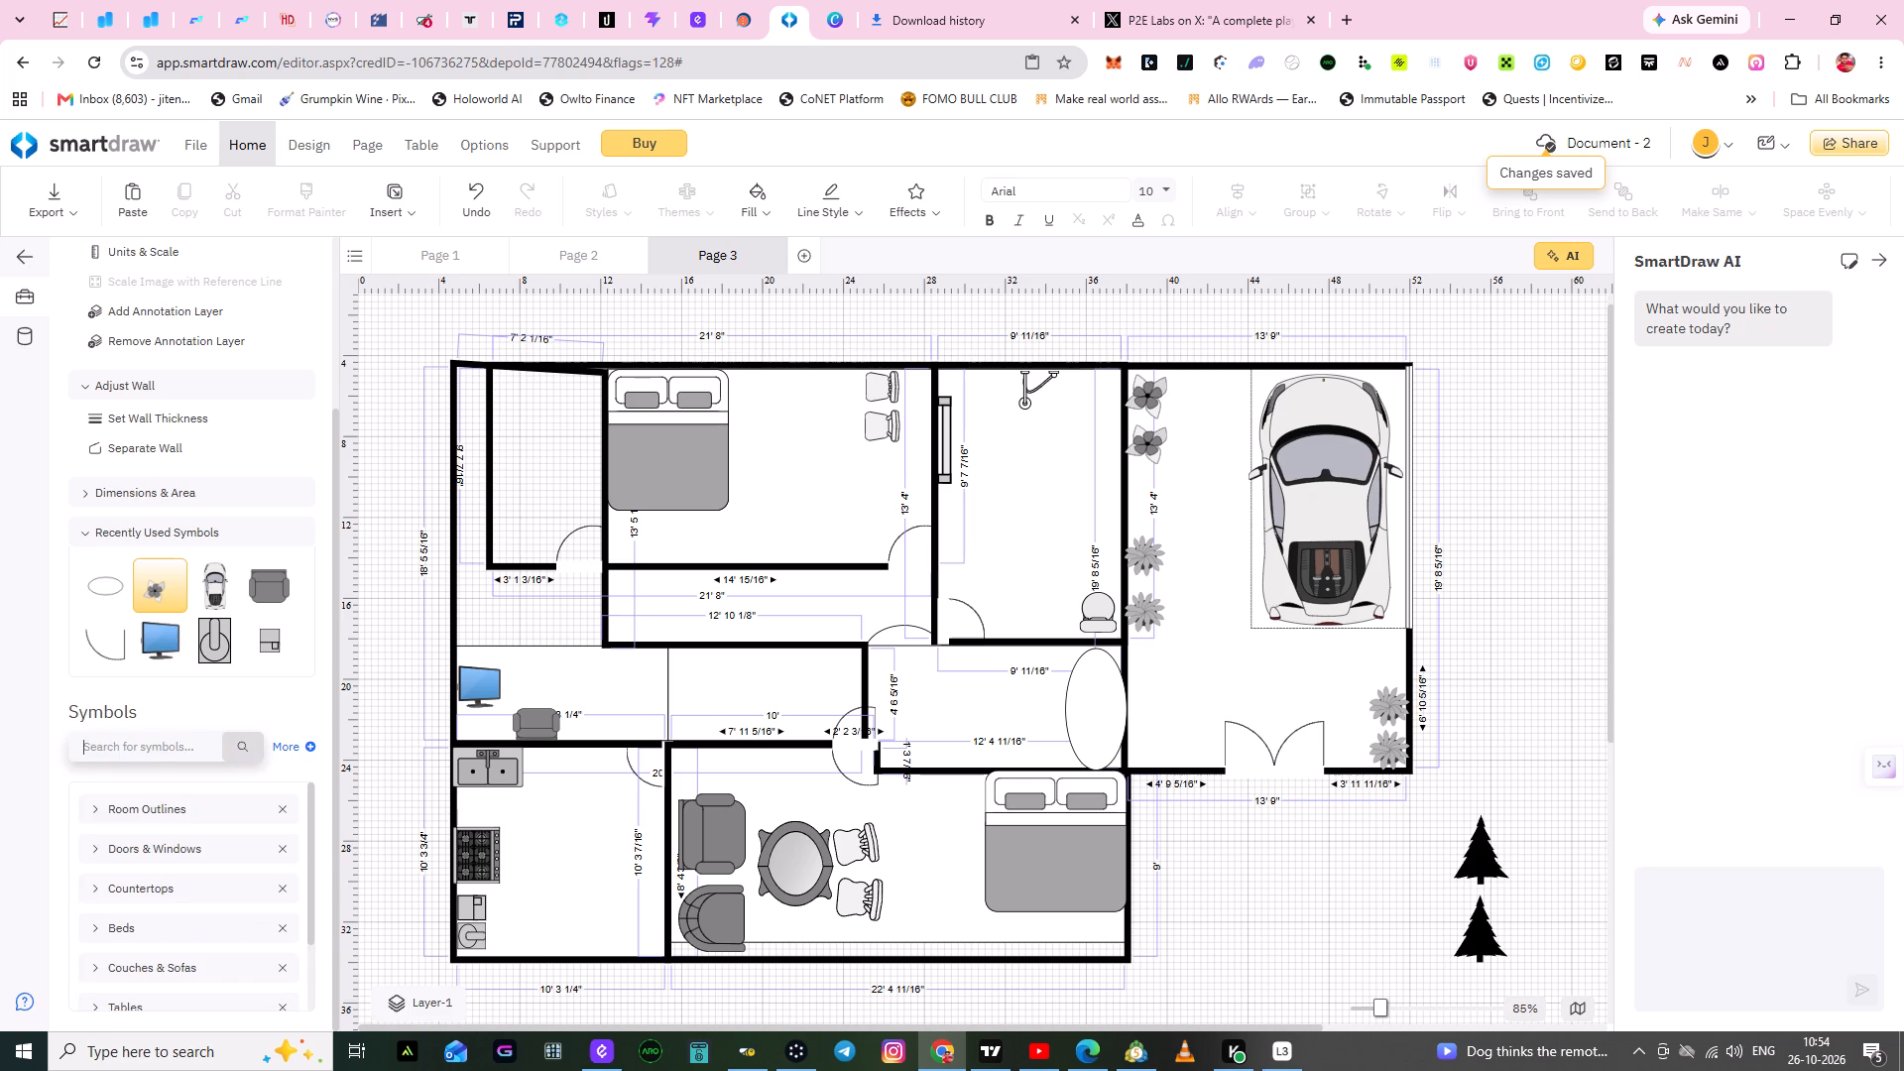
type("hom")
key("e")
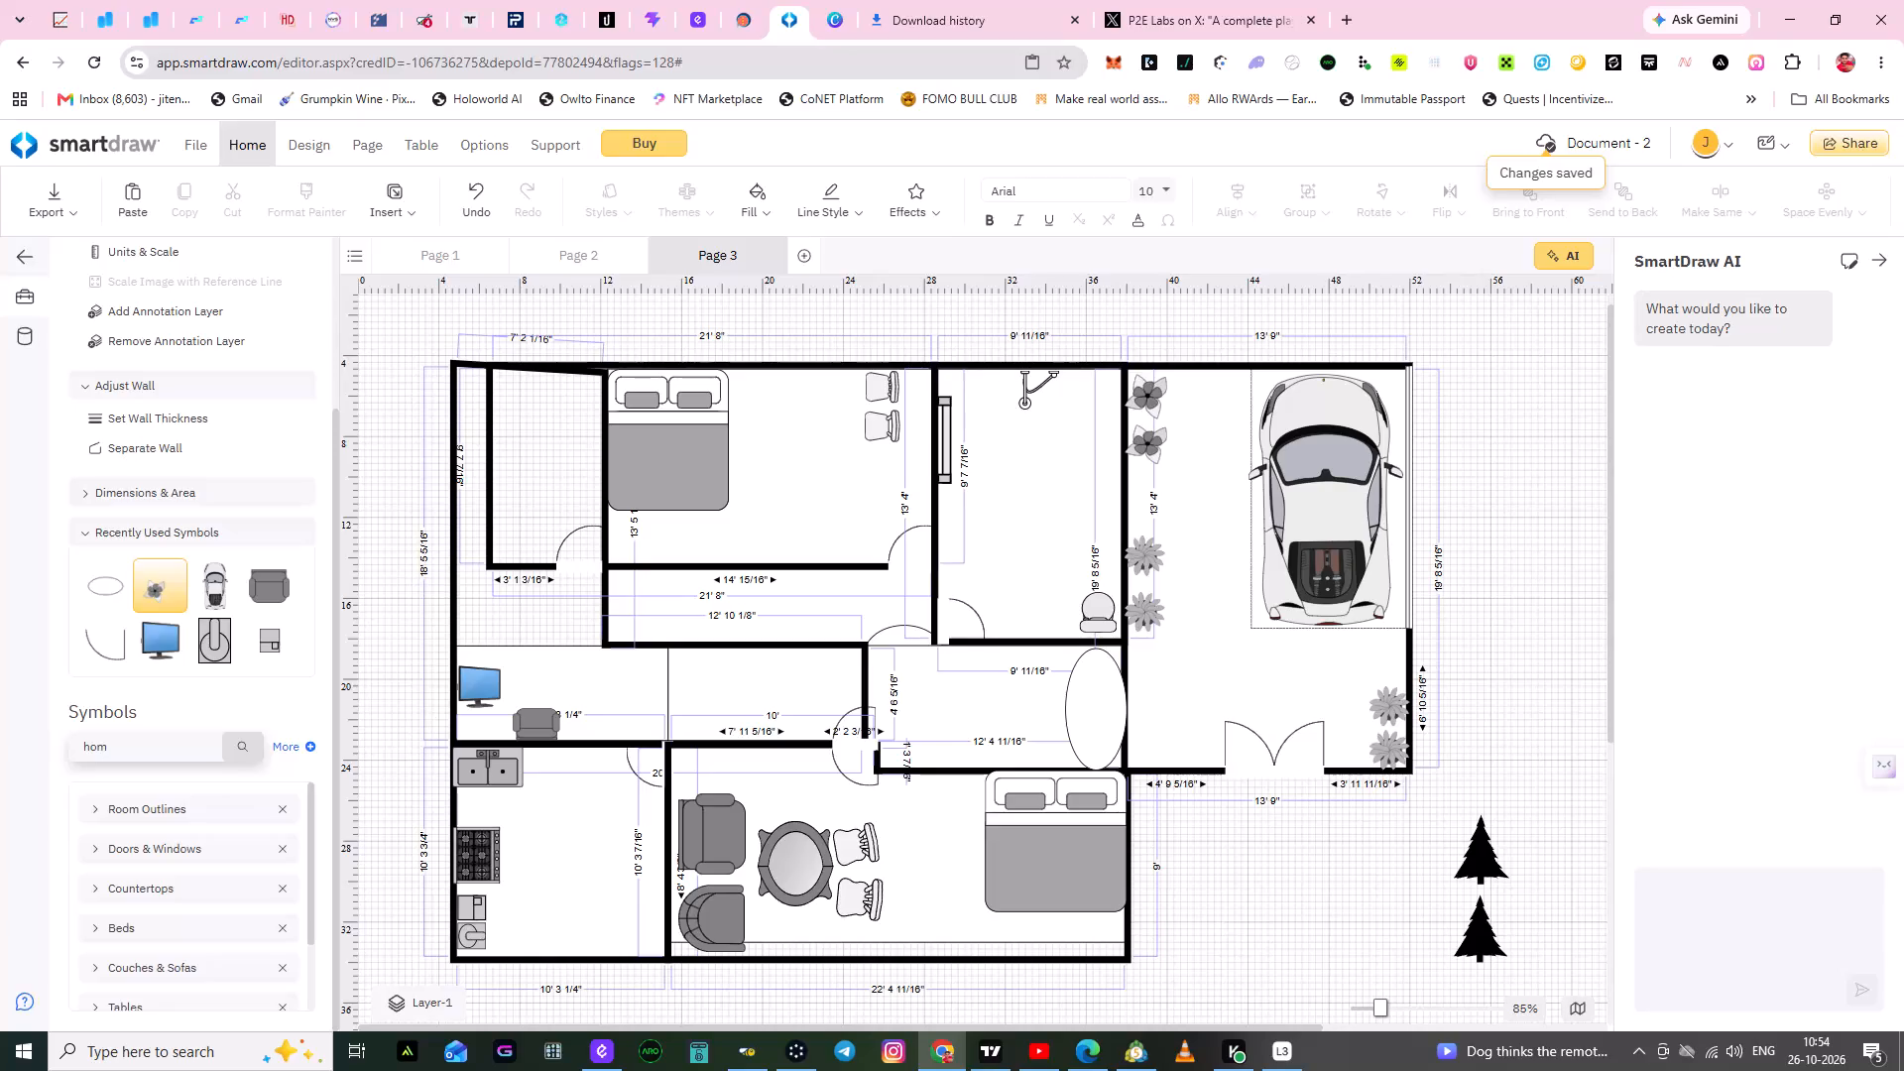
left_click(108, 740)
left_click(119, 743)
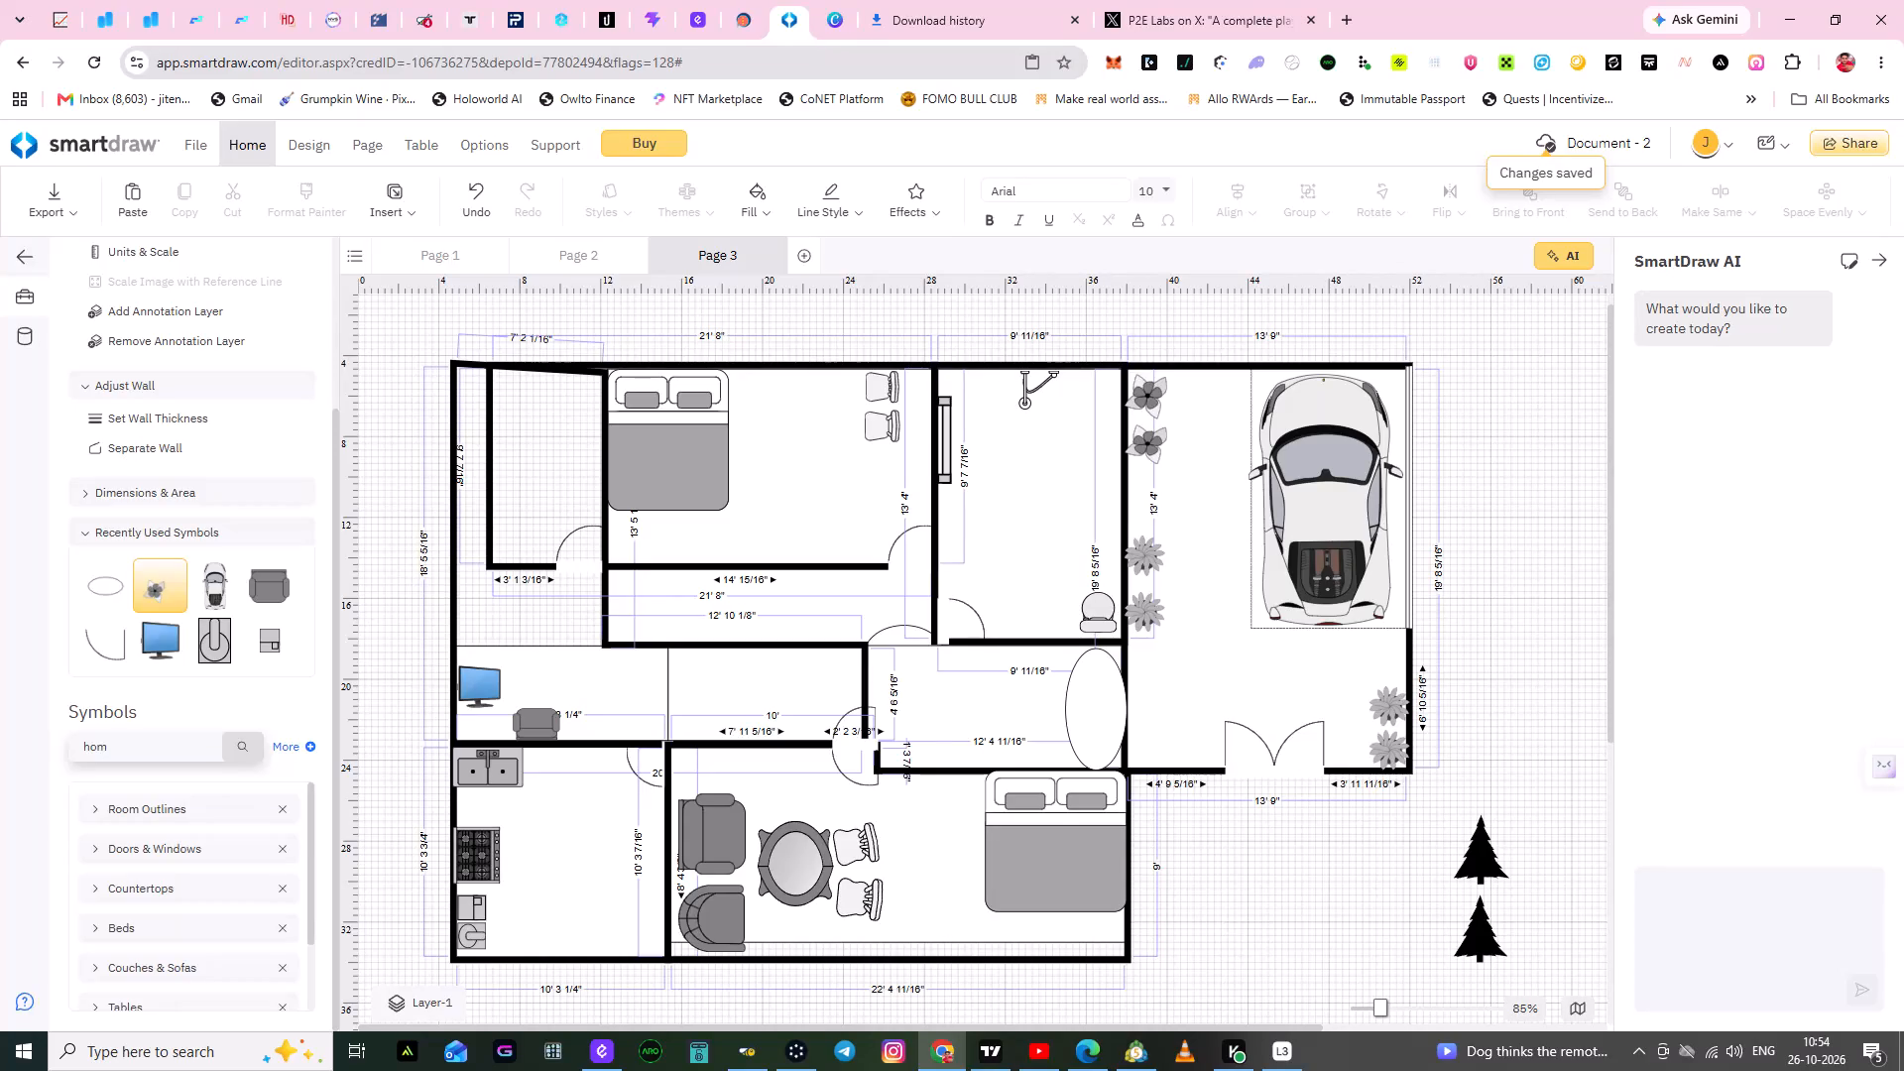
left_click(119, 743)
key("e")
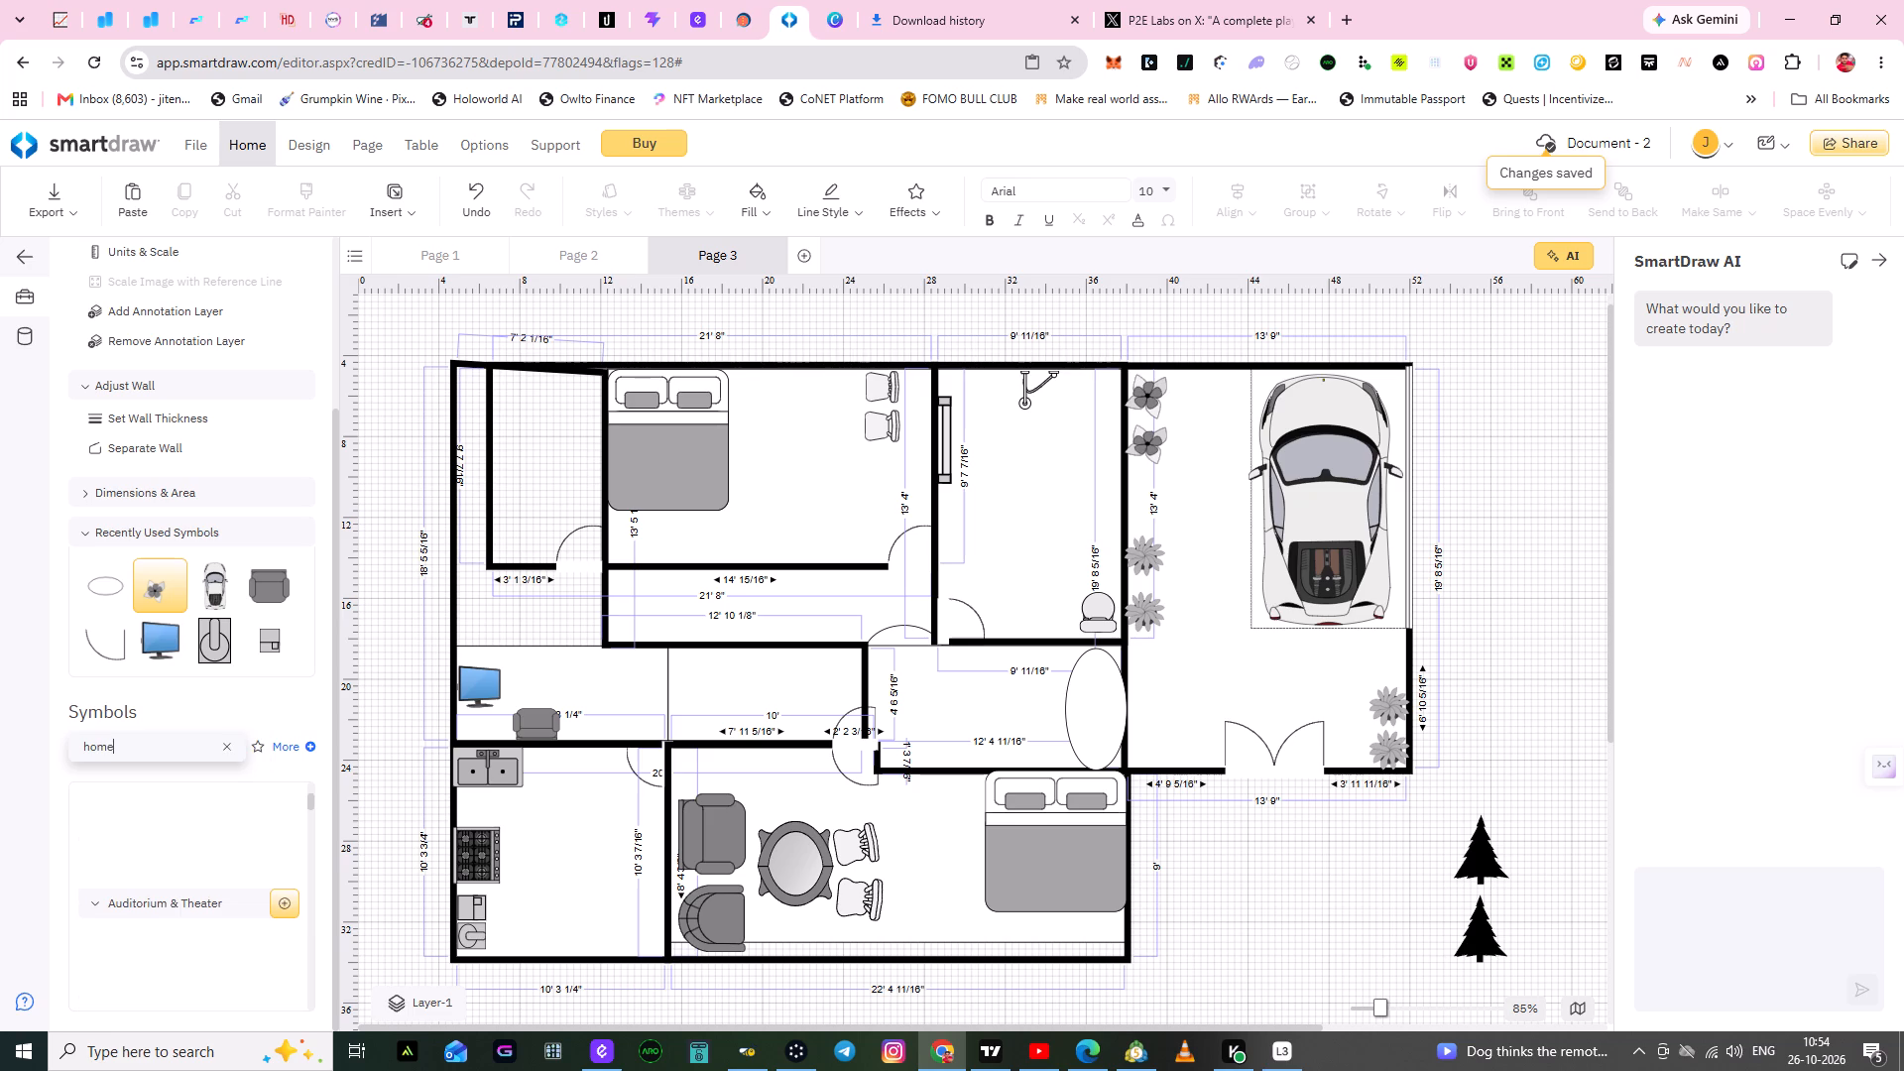
key("space")
type("theater")
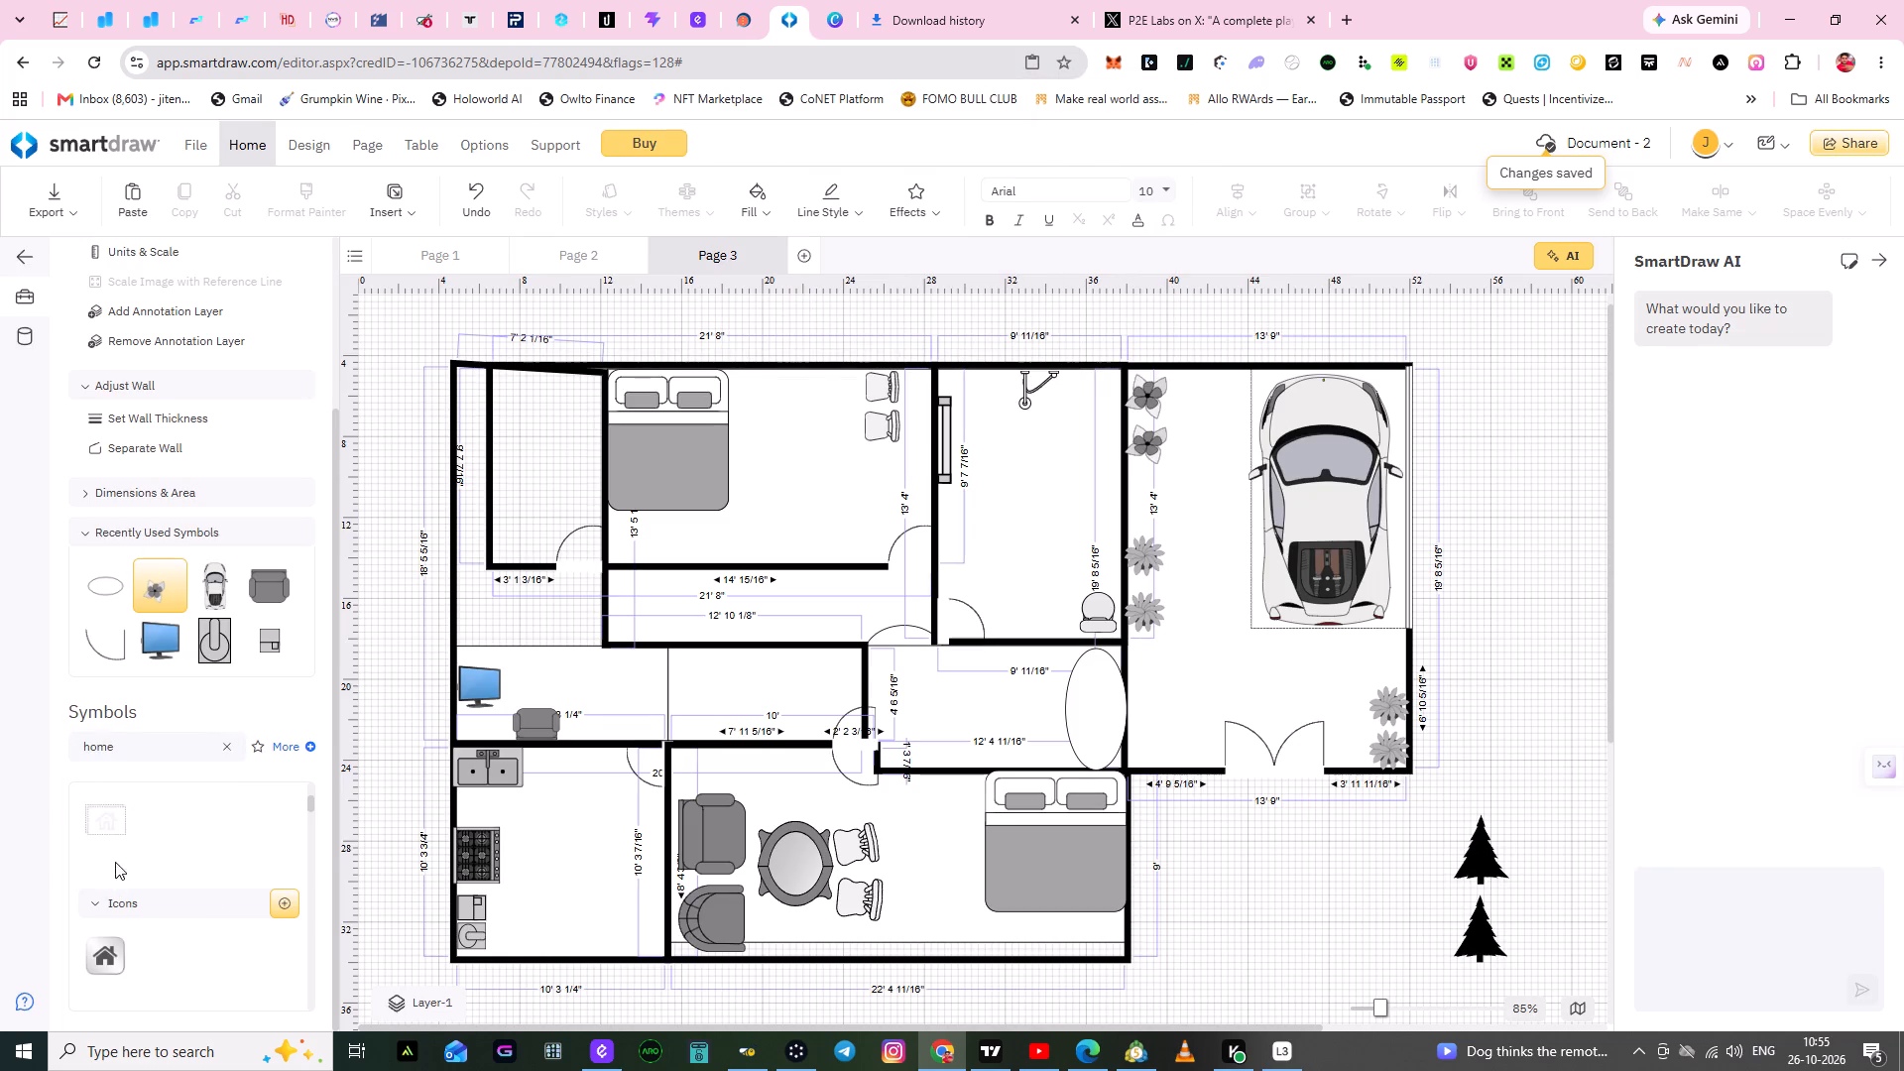
left_click(139, 746)
scroll(277, 724, "down", 3)
scroll(277, 724, "up", 1)
scroll(277, 724, "down", 3)
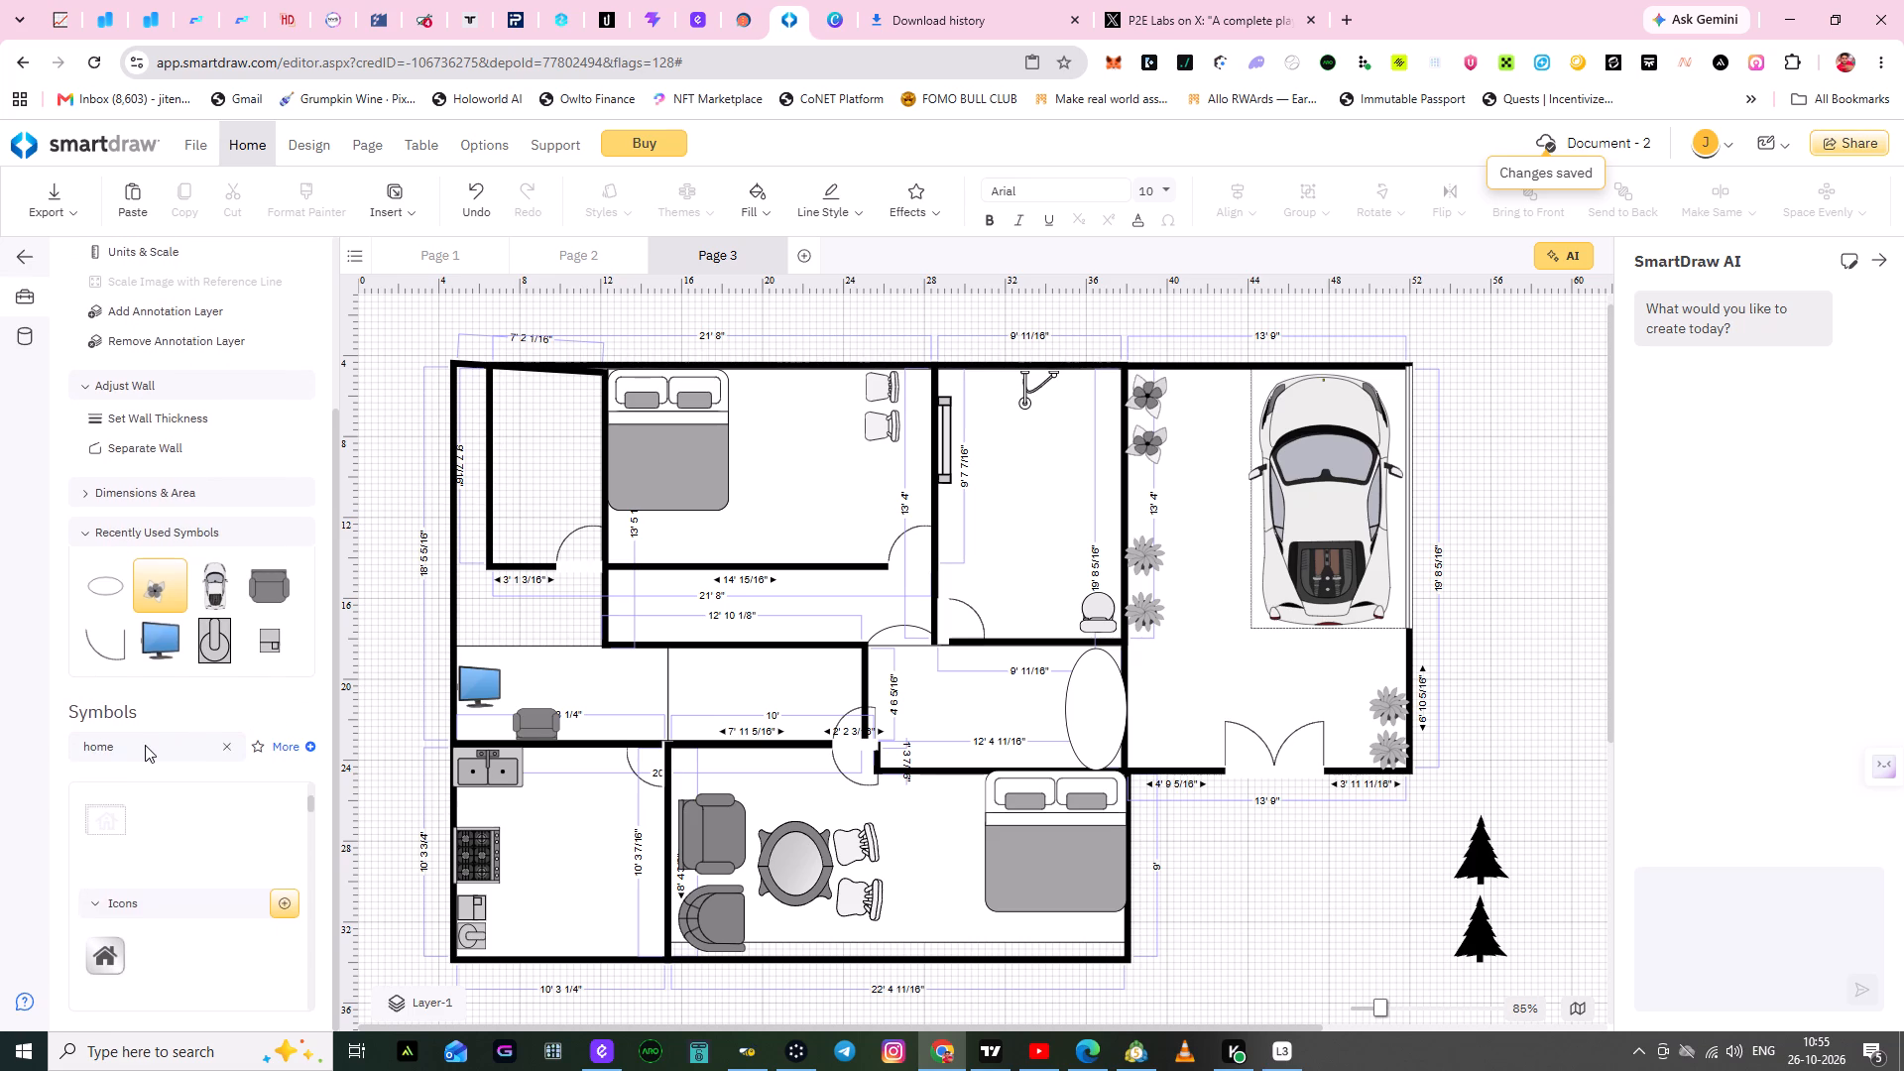
left_click(145, 746)
Clear the symbol search and keep waiting for the unresponsive page.
left_click(534, 487)
left_click(225, 746)
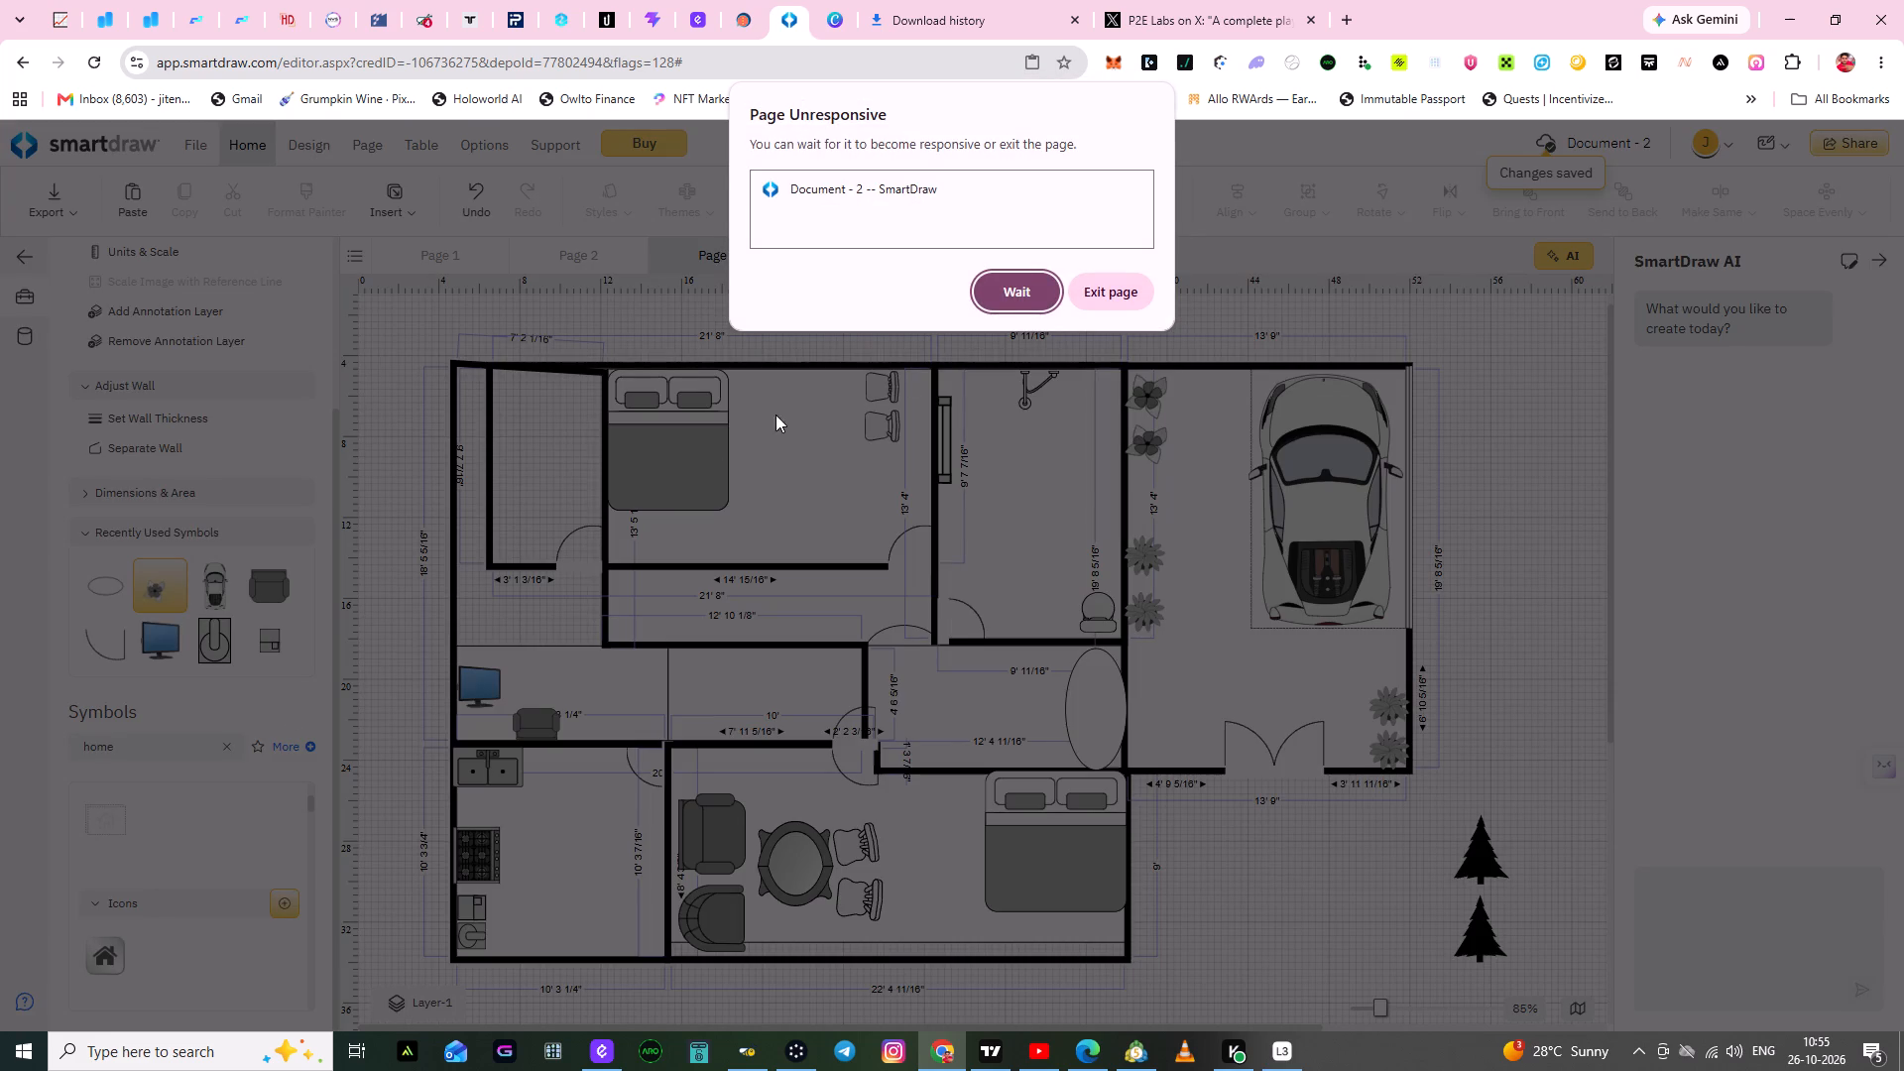
left_click(1030, 298)
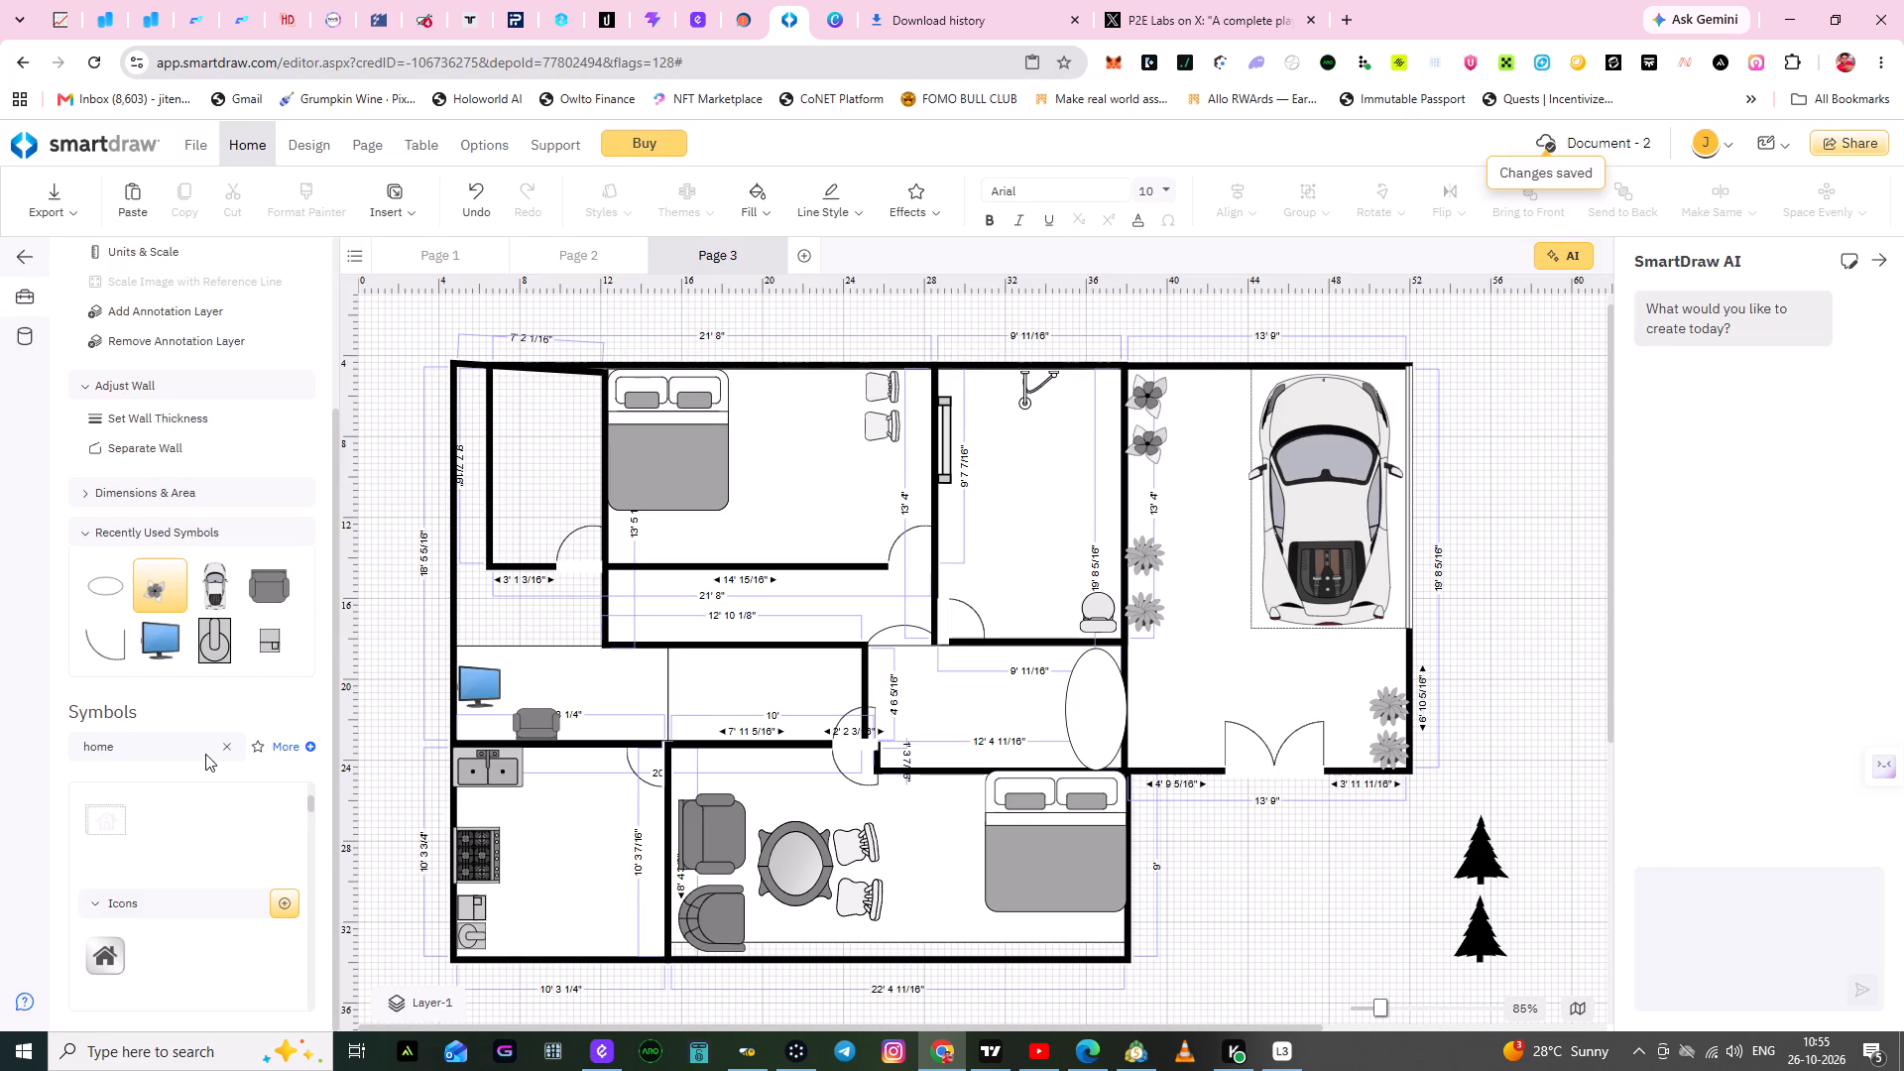
left_click(376, 565)
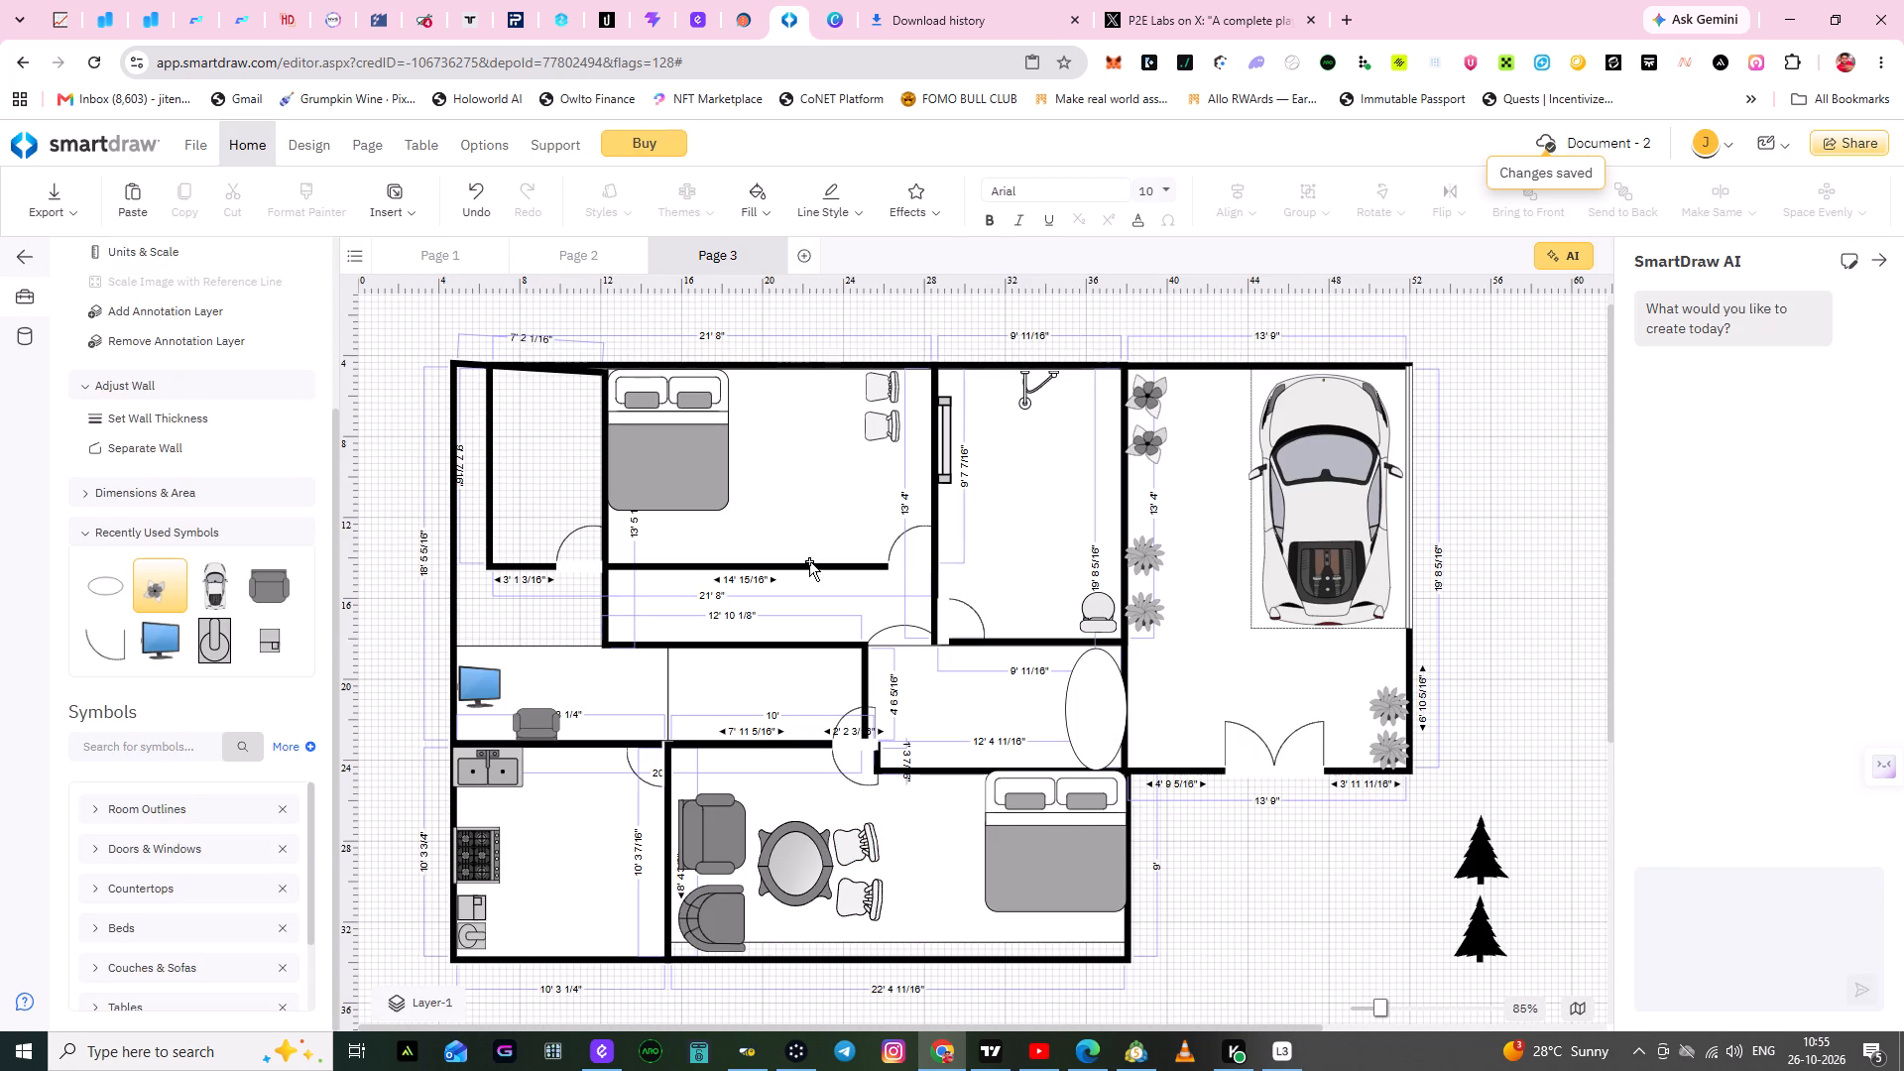
Save a copy of the floor plan named "Document - 2" as a SmartDraw Document in My Files.
left_click(193, 146)
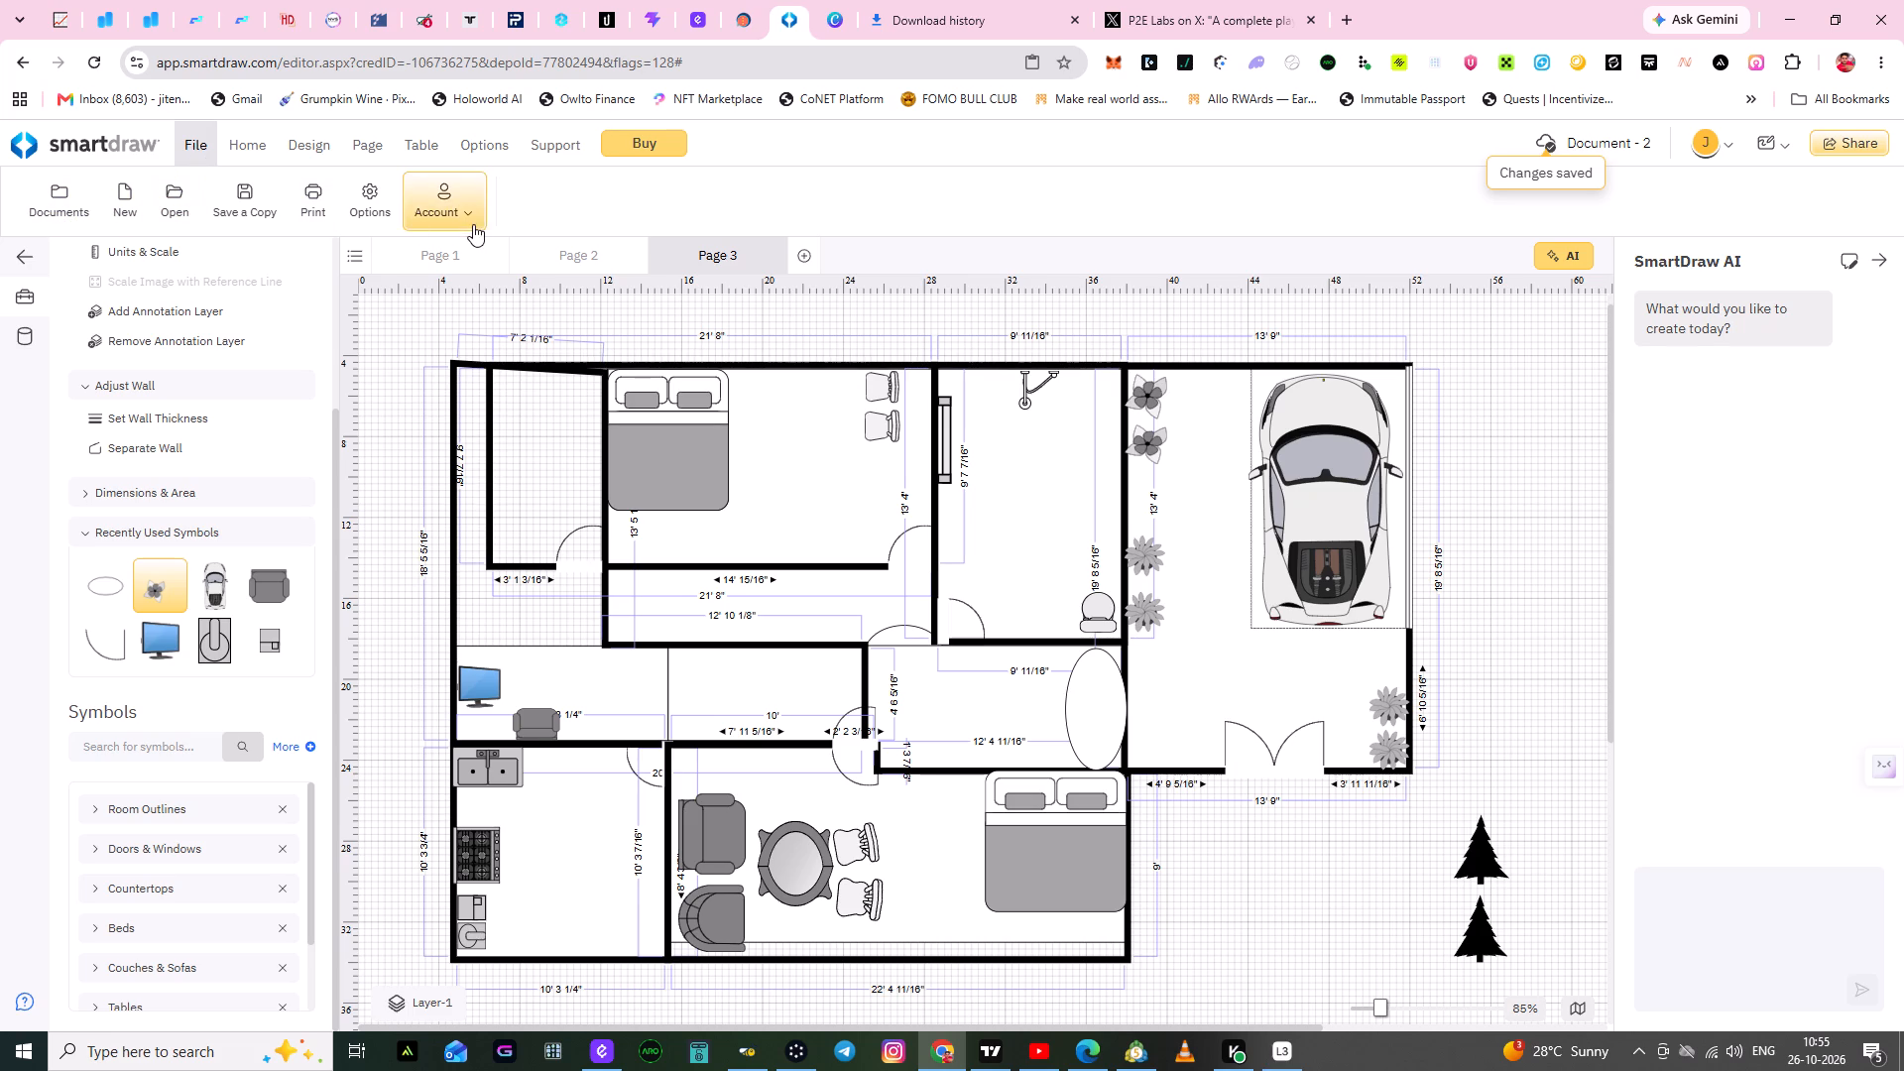
left_click(239, 204)
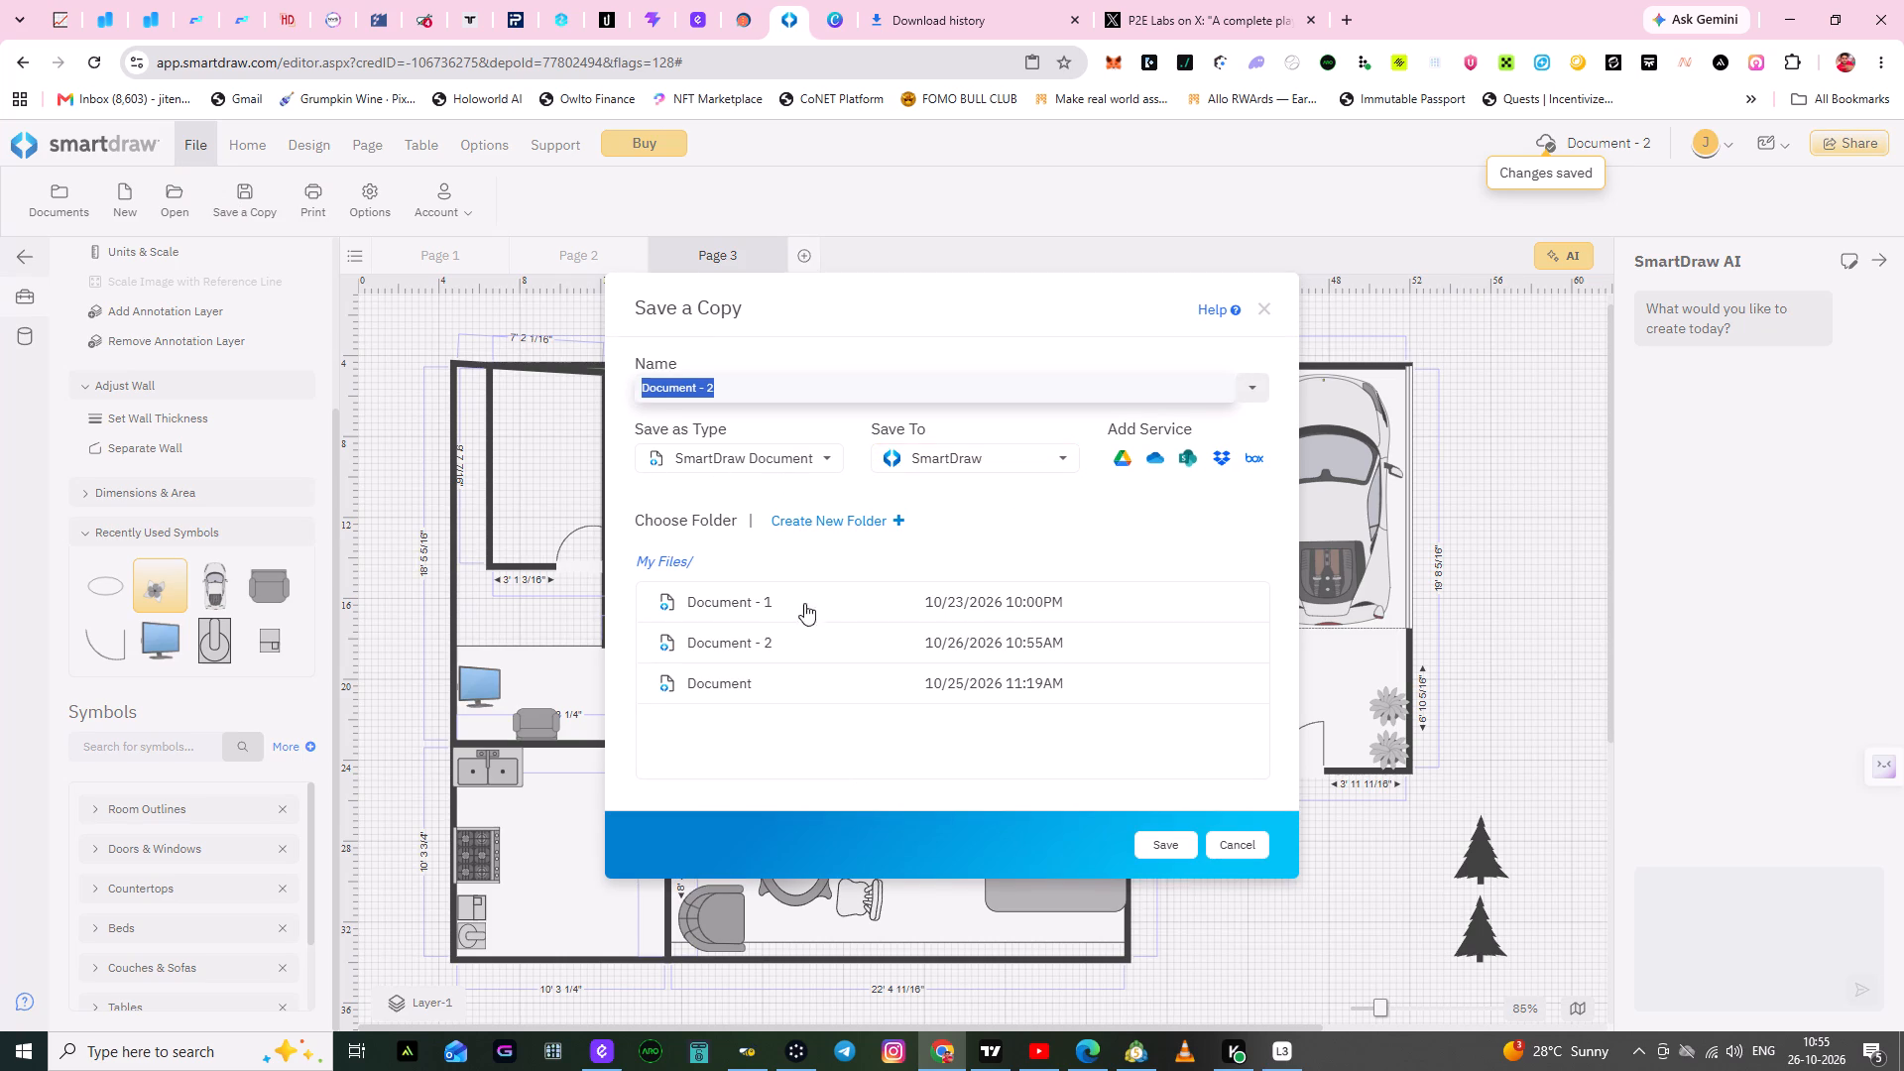
left_click(1165, 845)
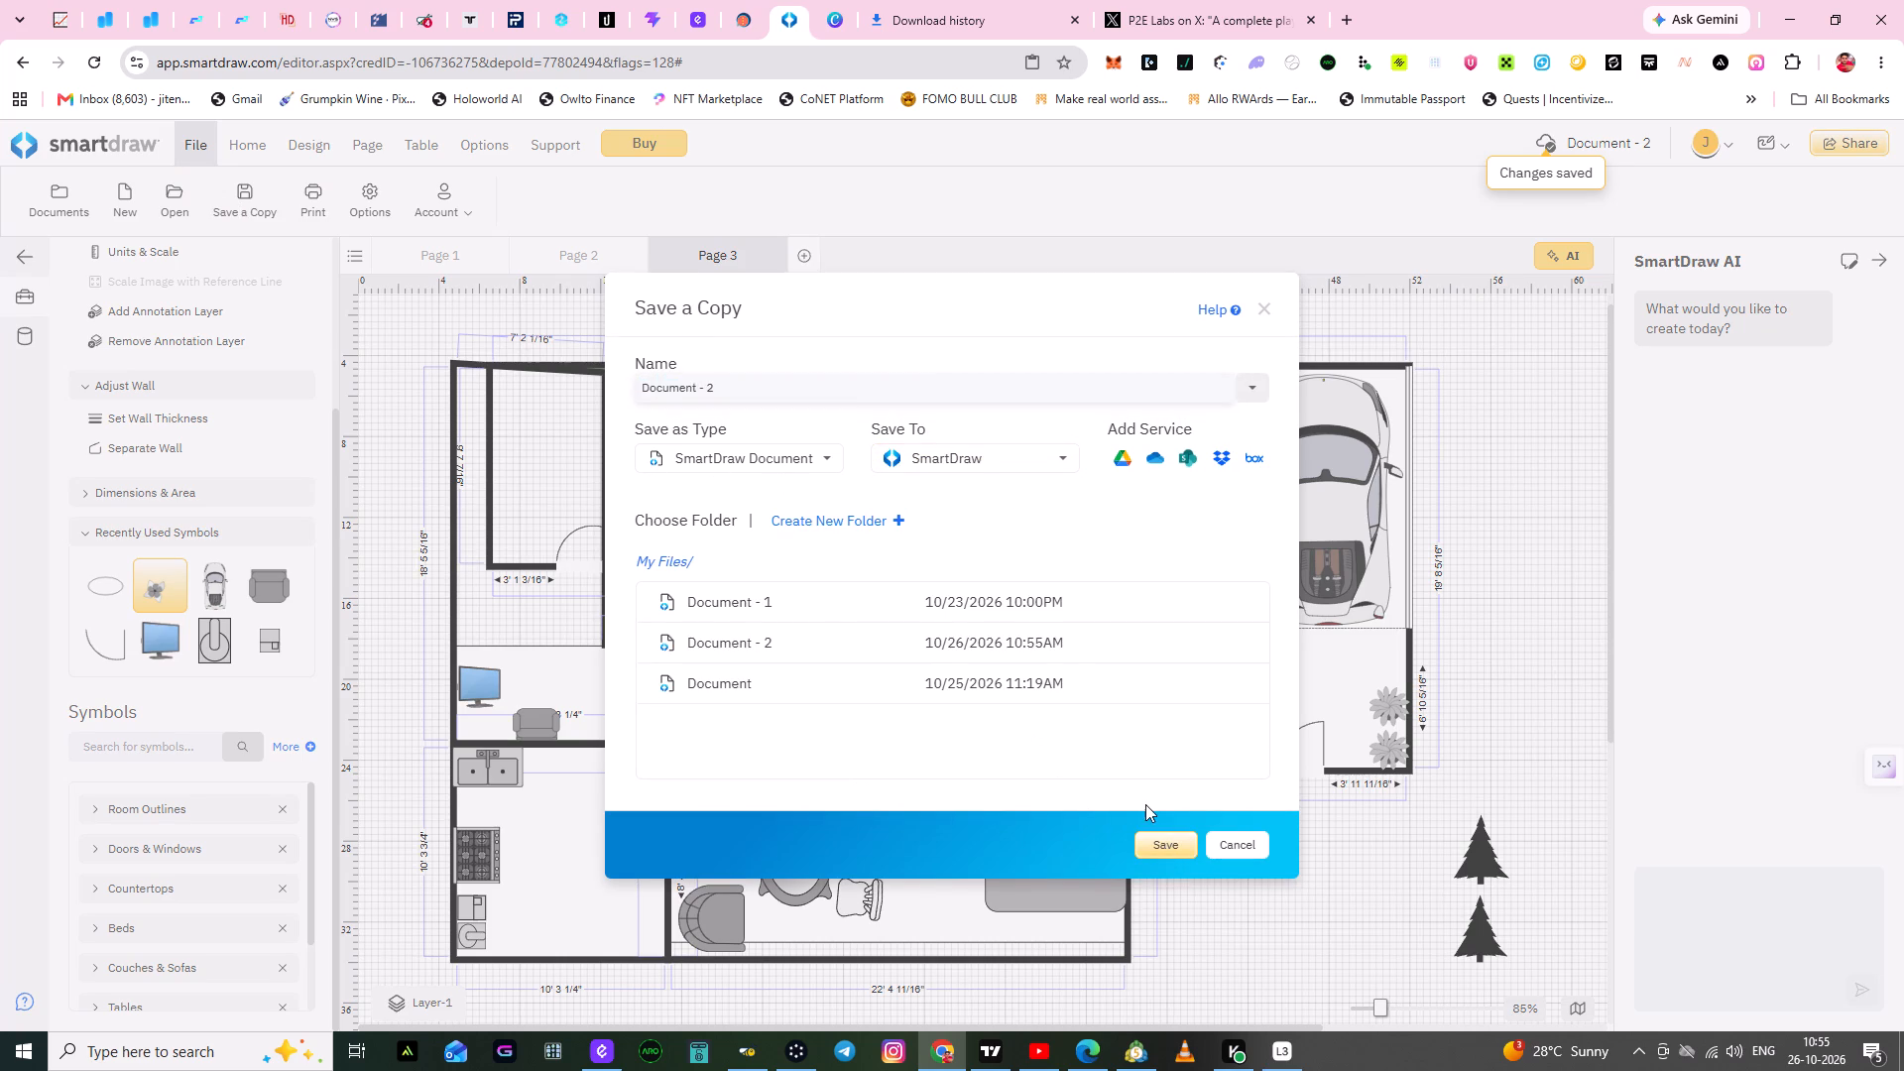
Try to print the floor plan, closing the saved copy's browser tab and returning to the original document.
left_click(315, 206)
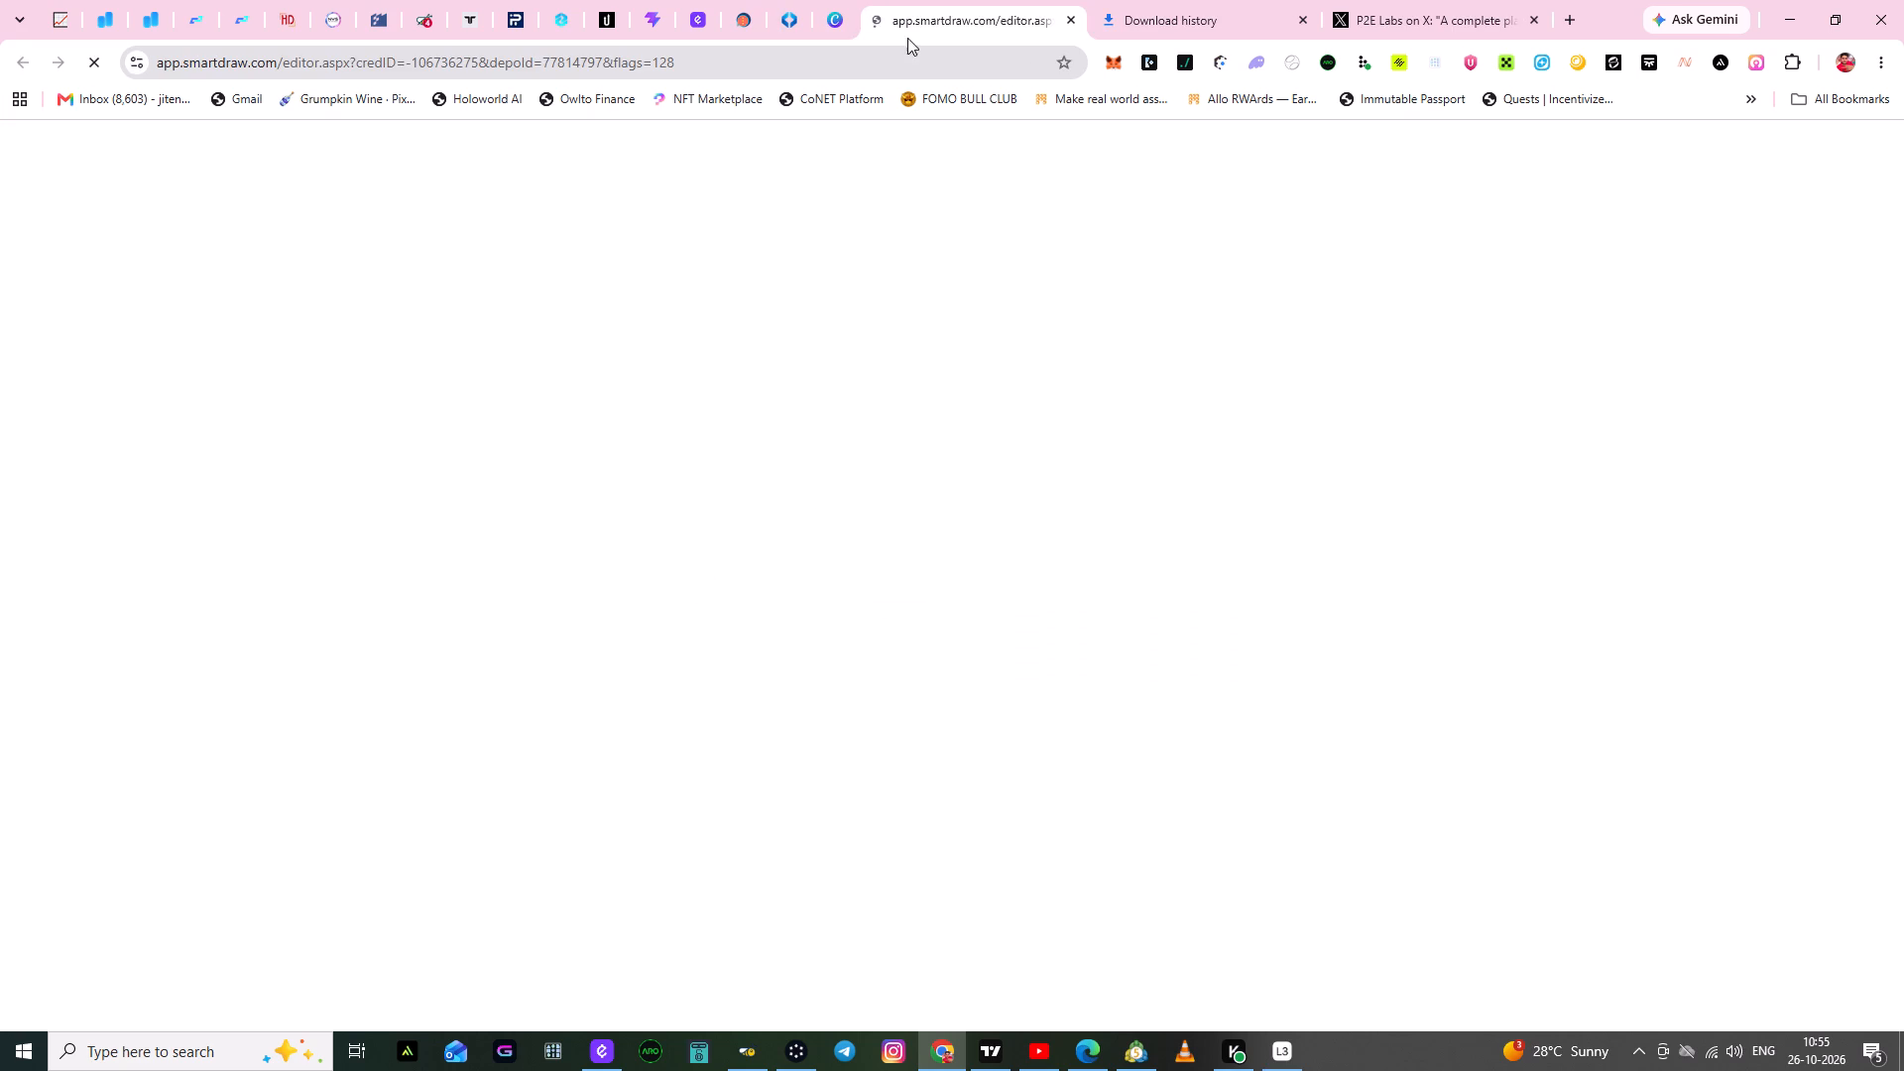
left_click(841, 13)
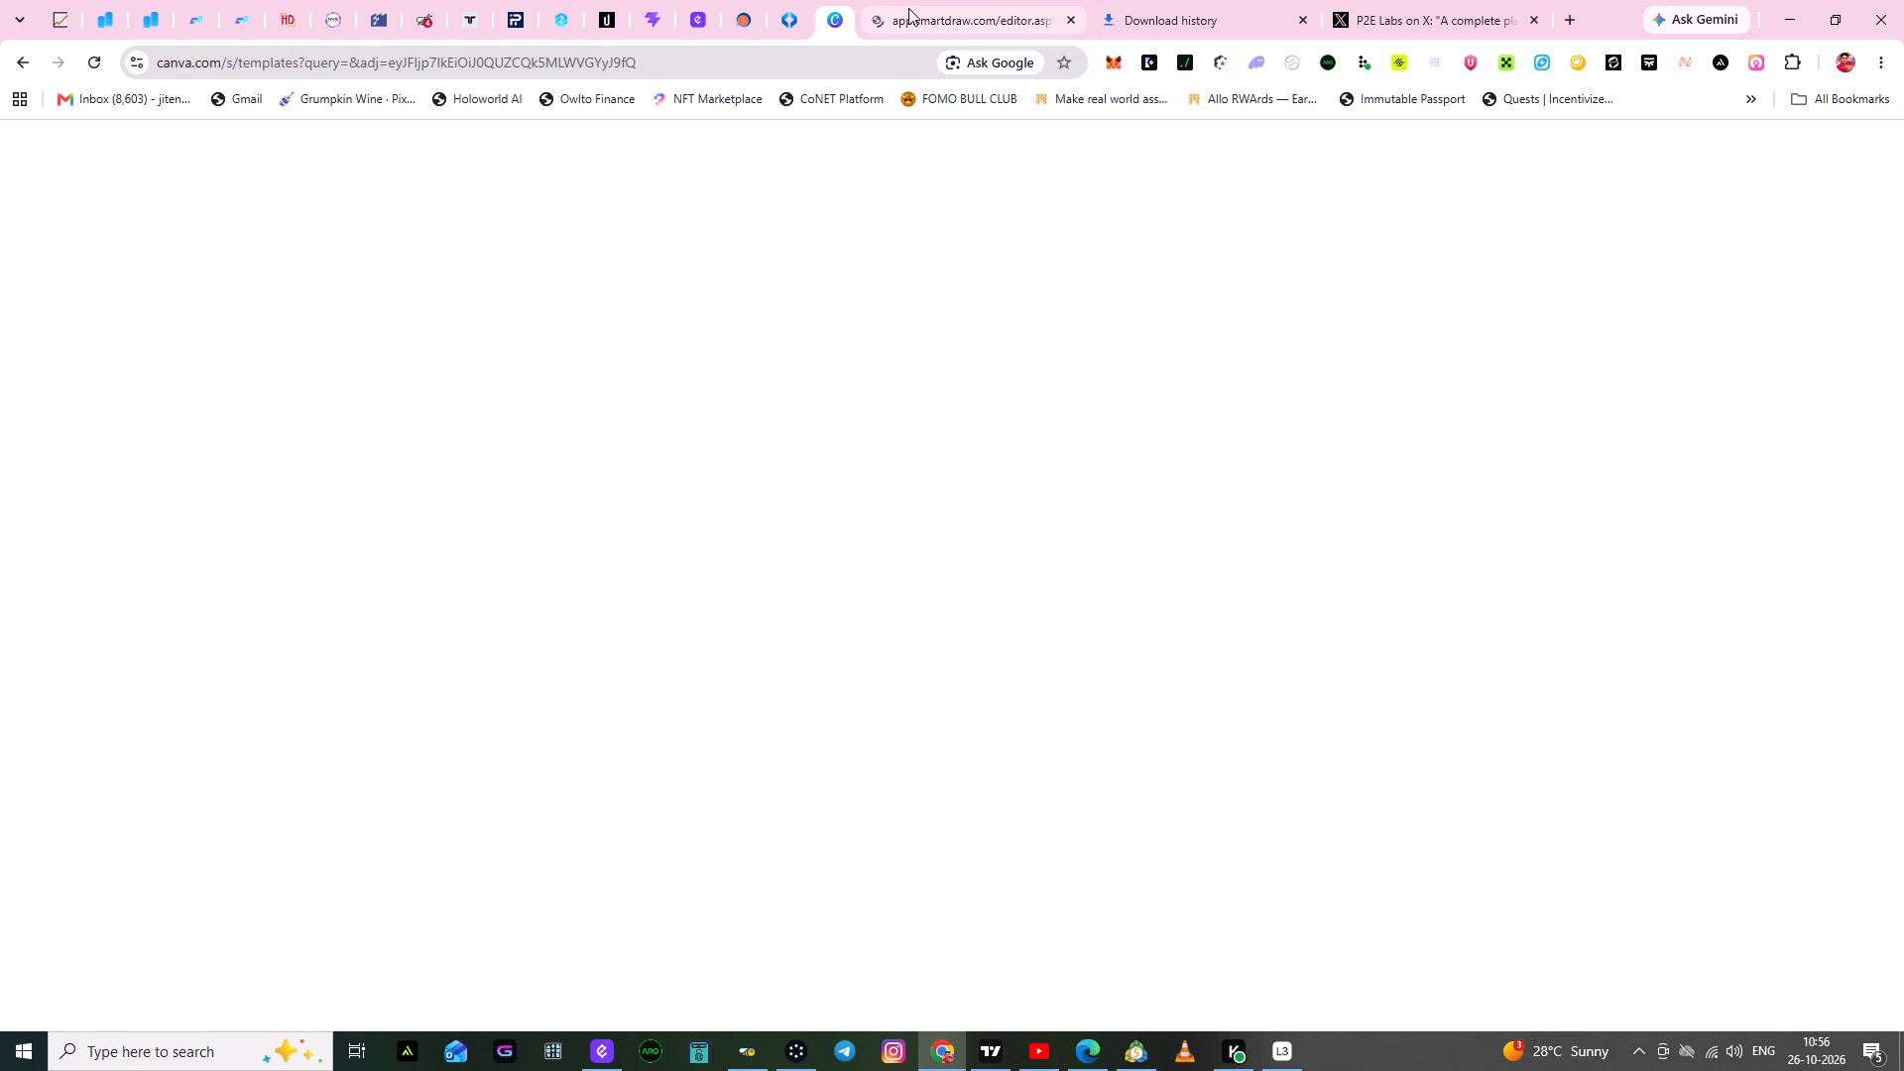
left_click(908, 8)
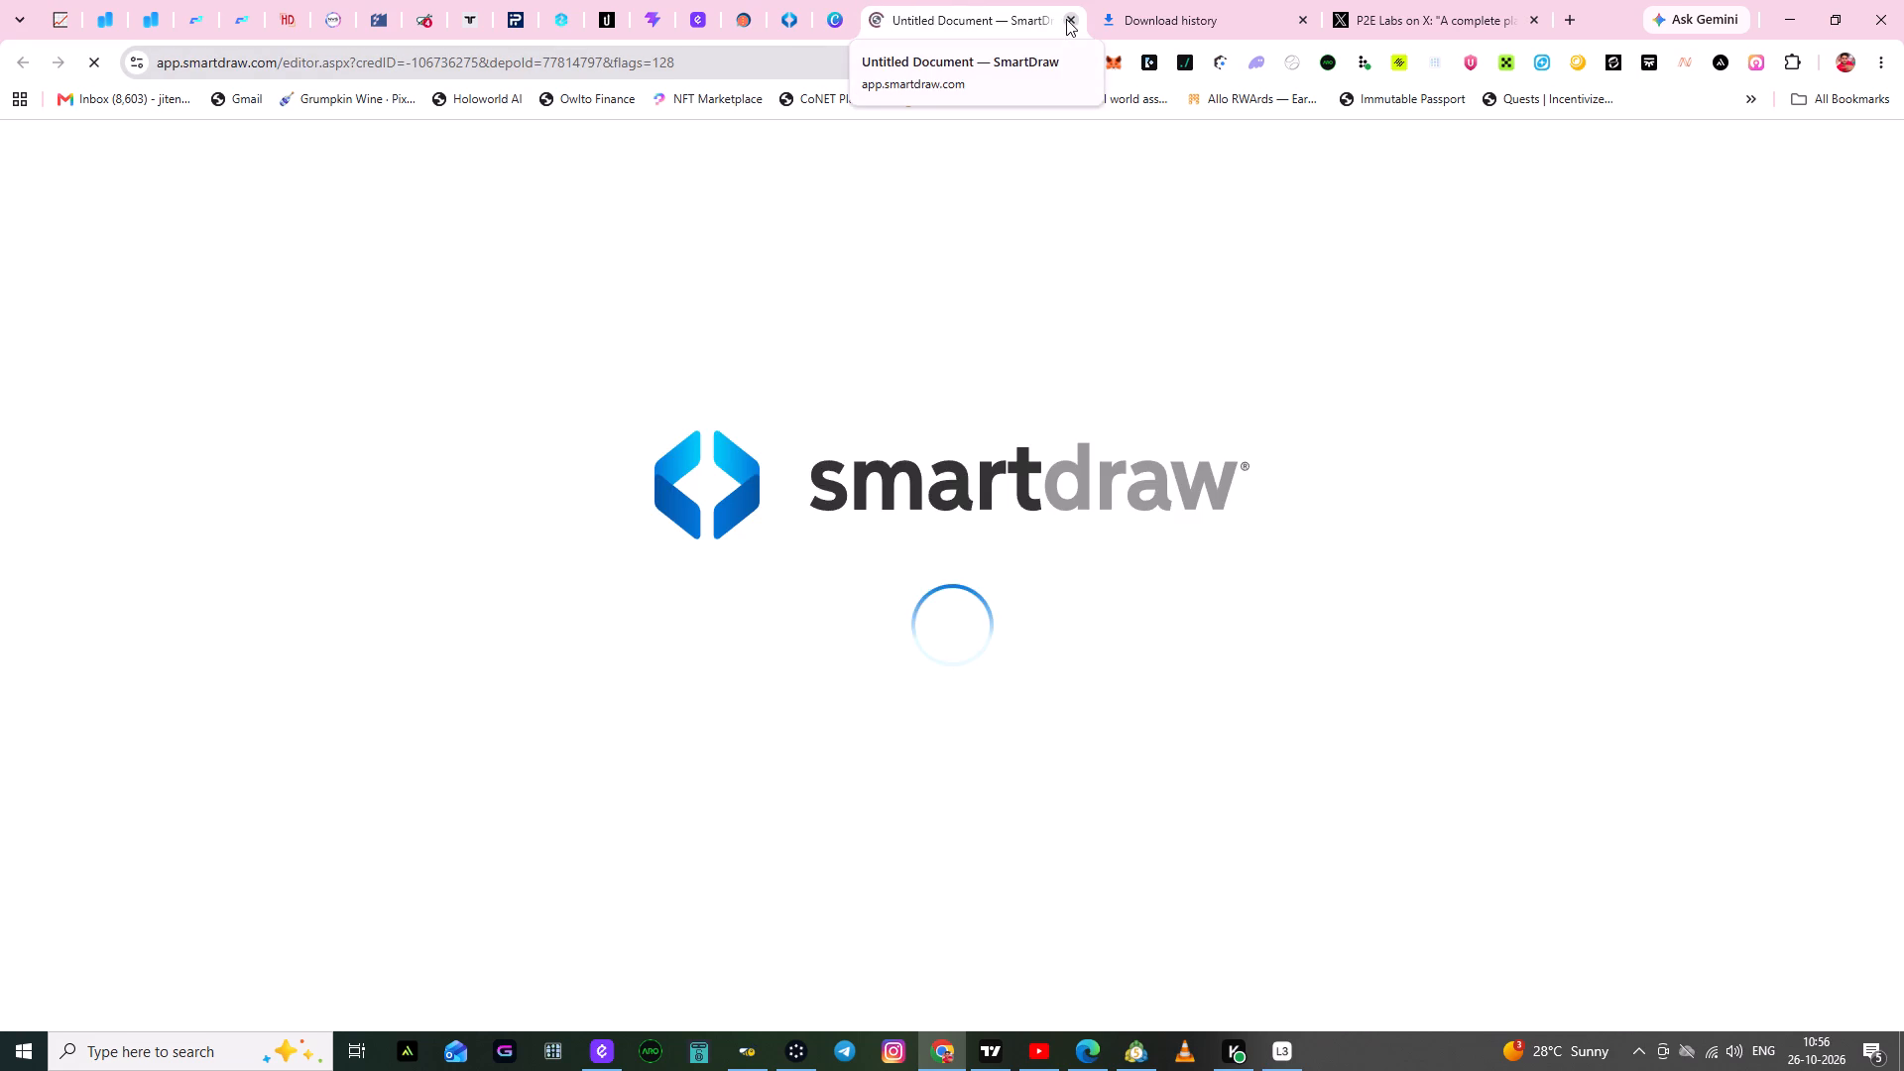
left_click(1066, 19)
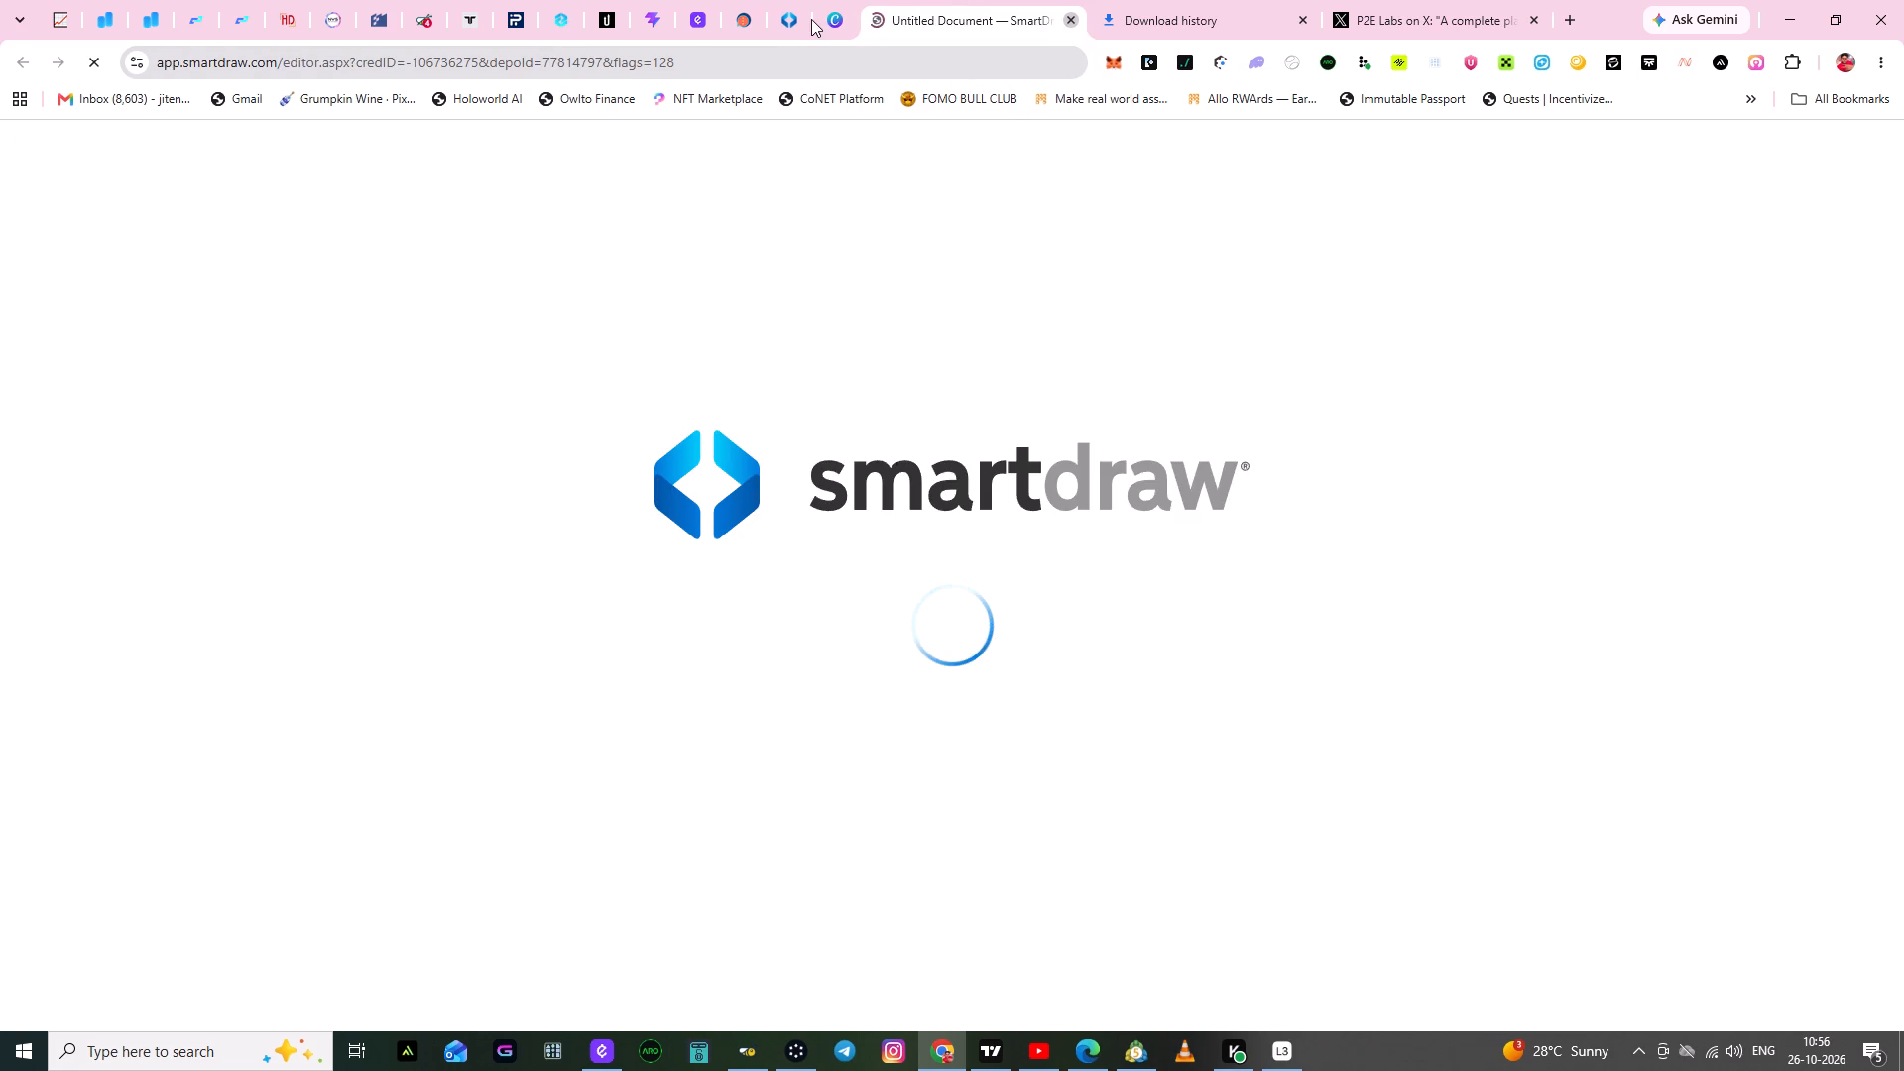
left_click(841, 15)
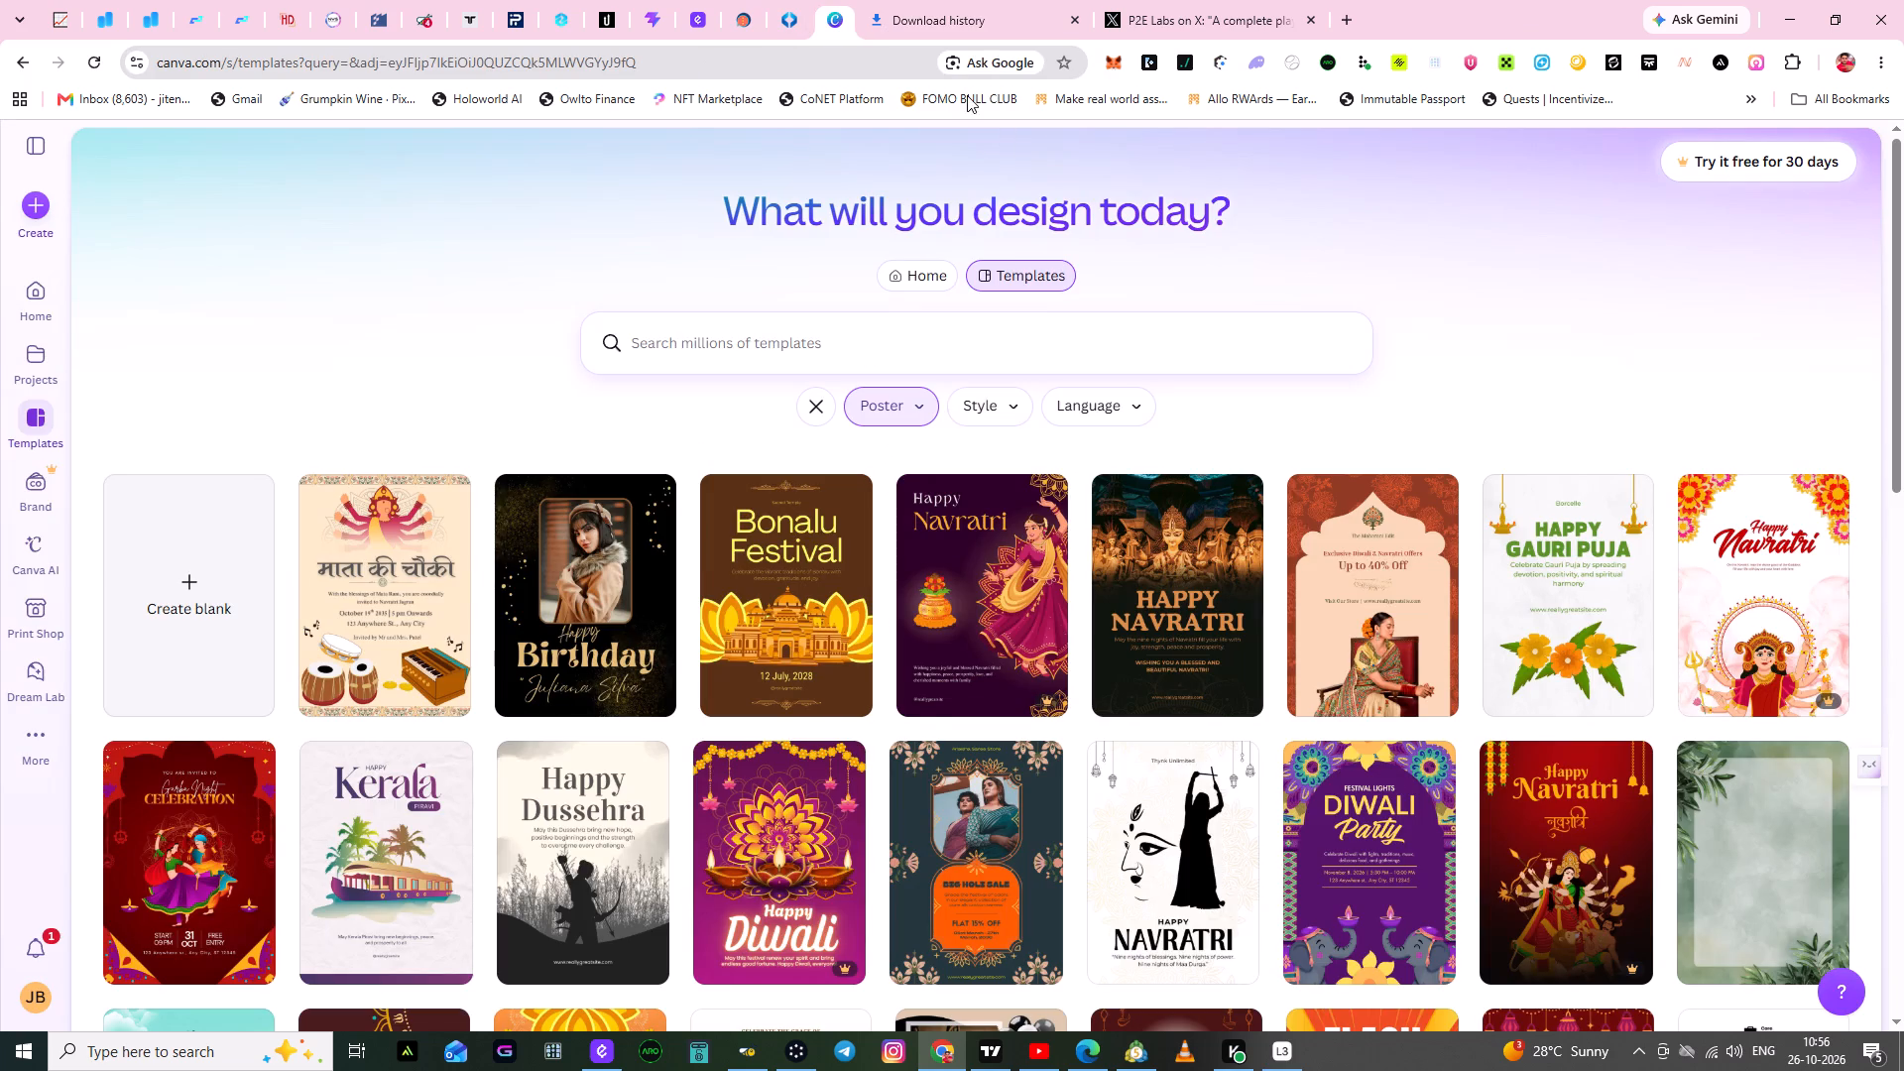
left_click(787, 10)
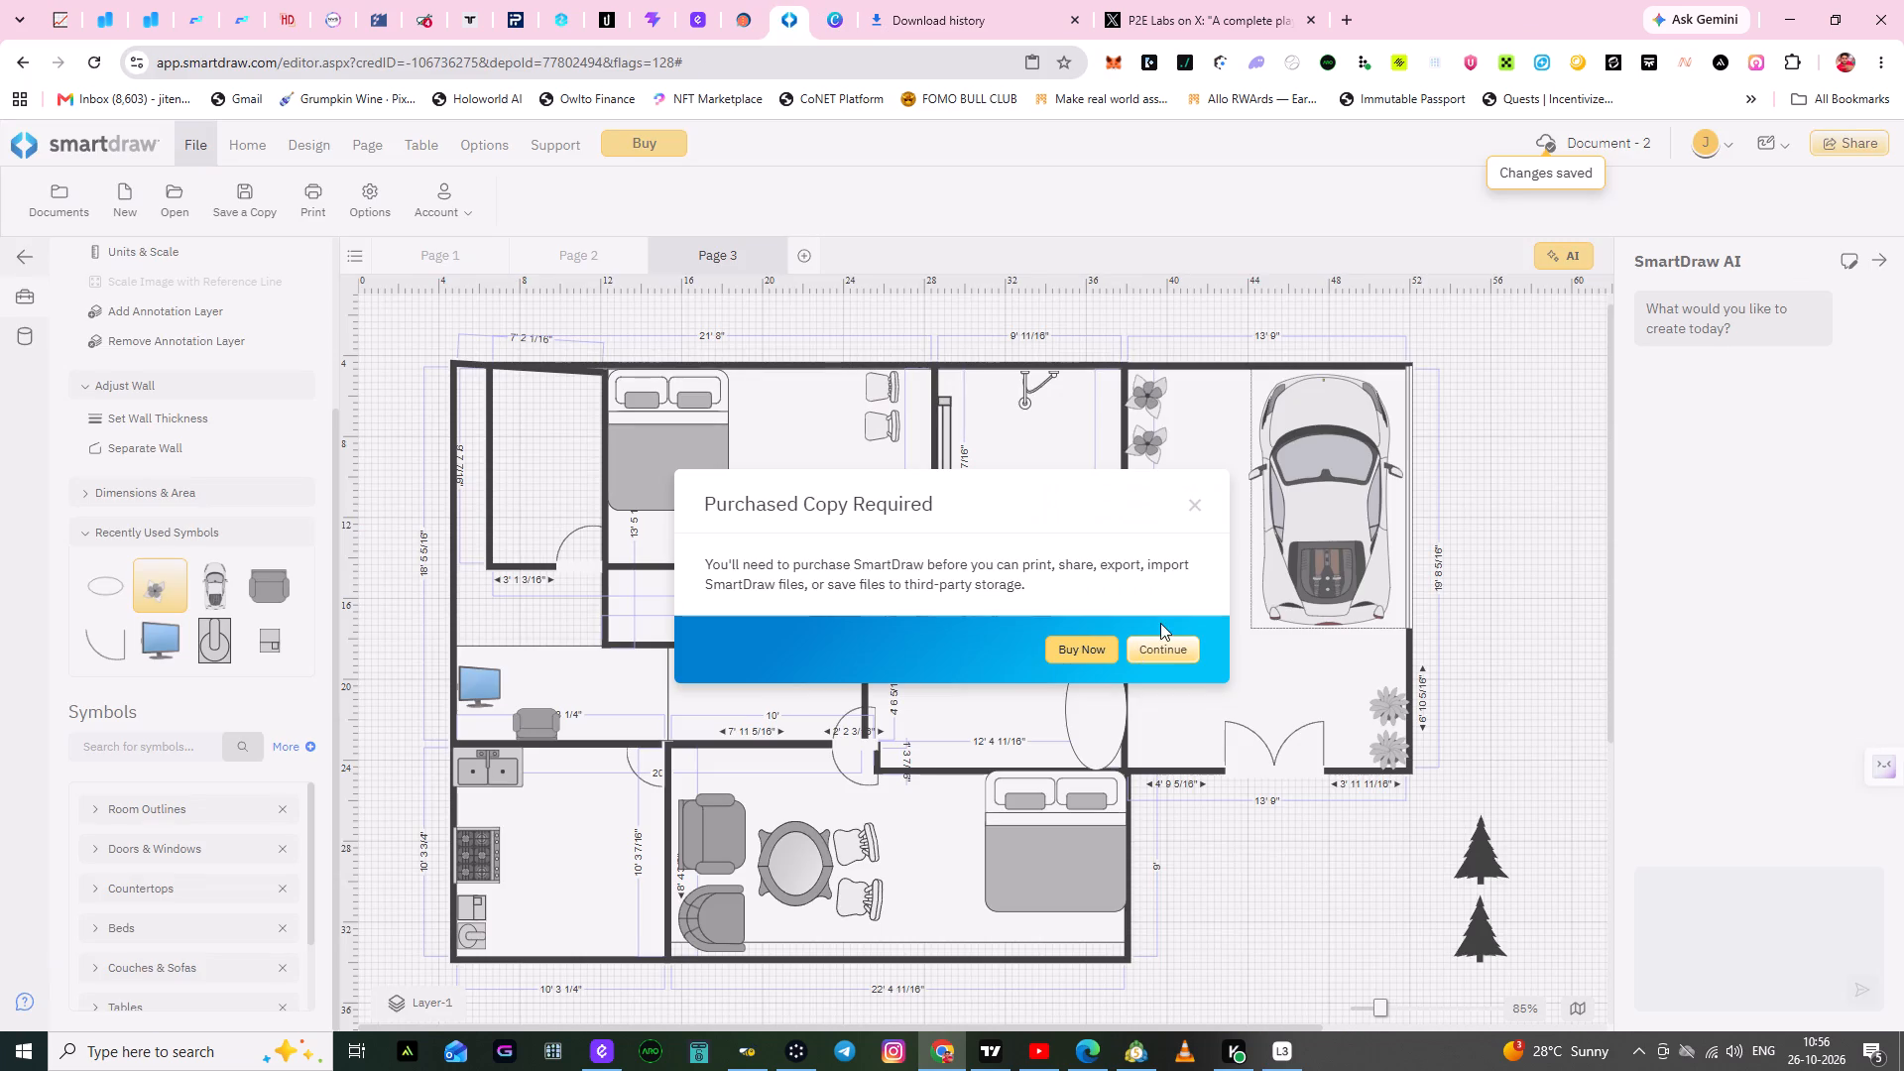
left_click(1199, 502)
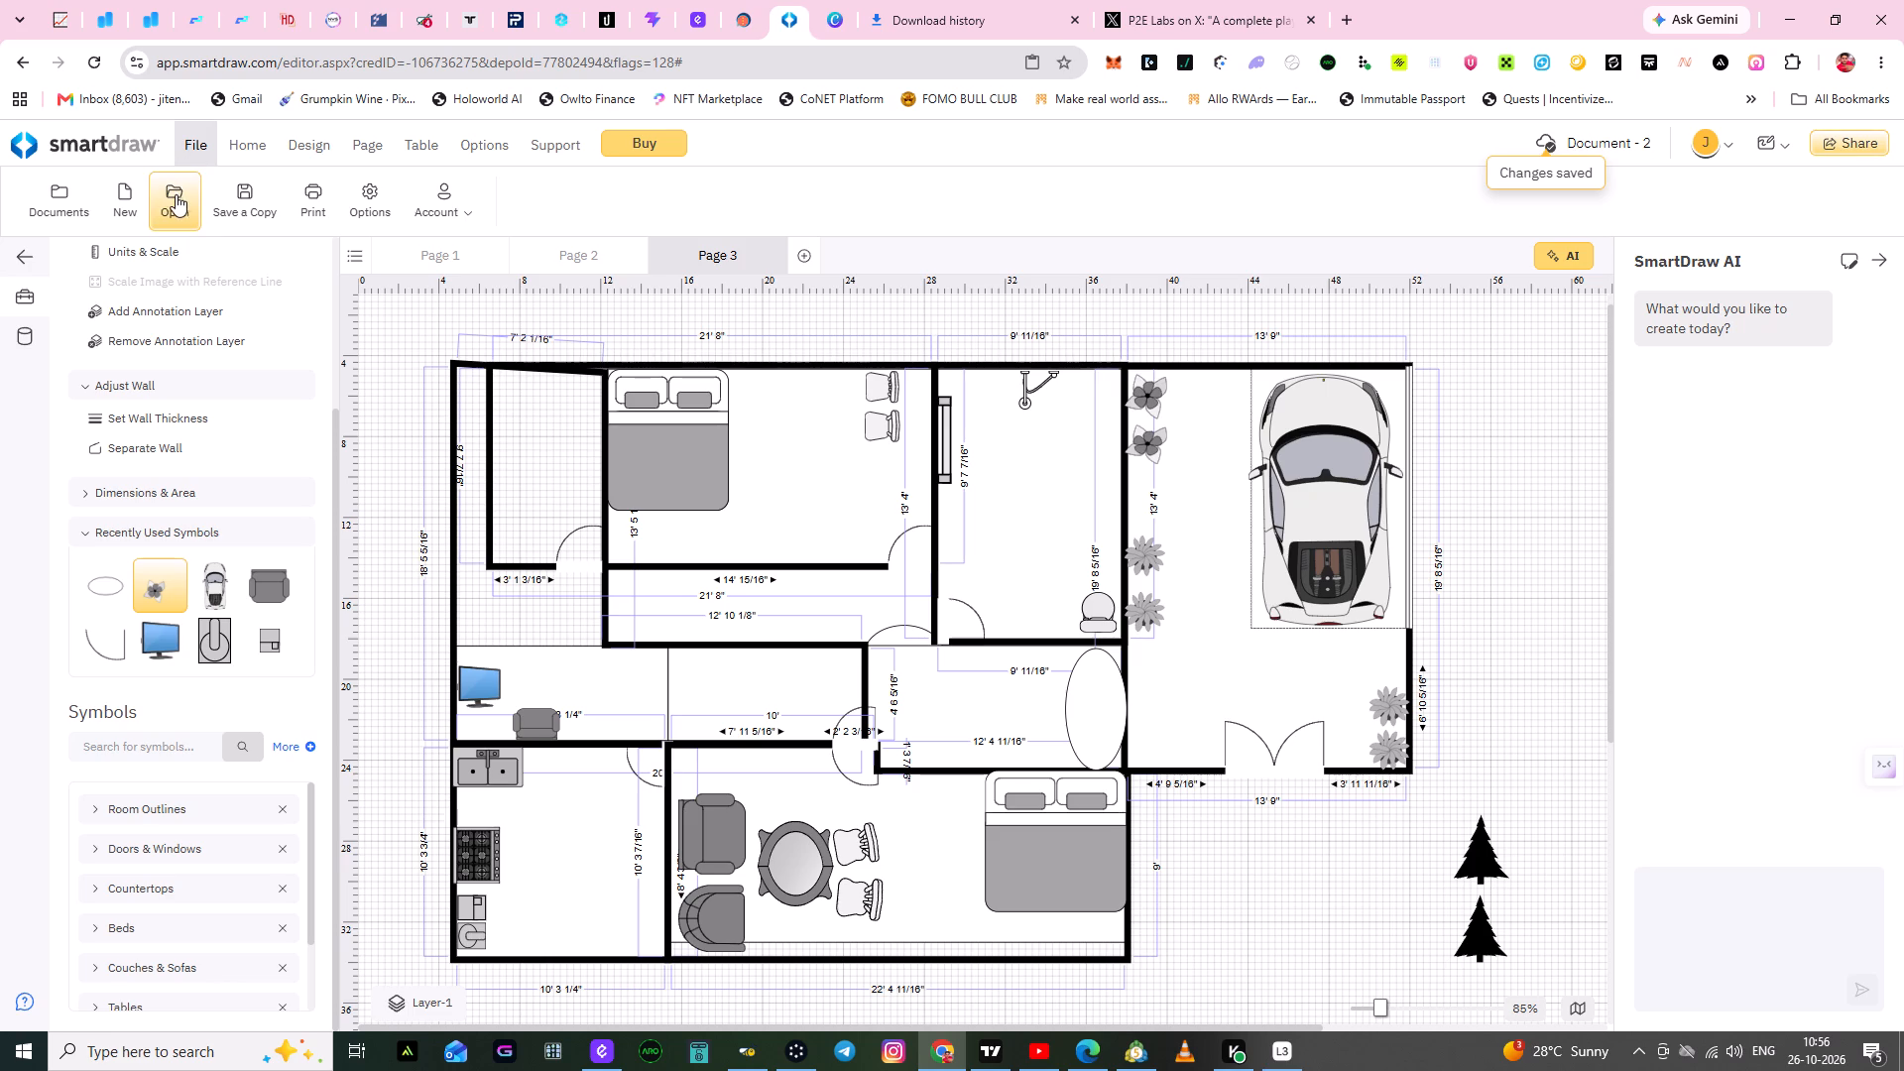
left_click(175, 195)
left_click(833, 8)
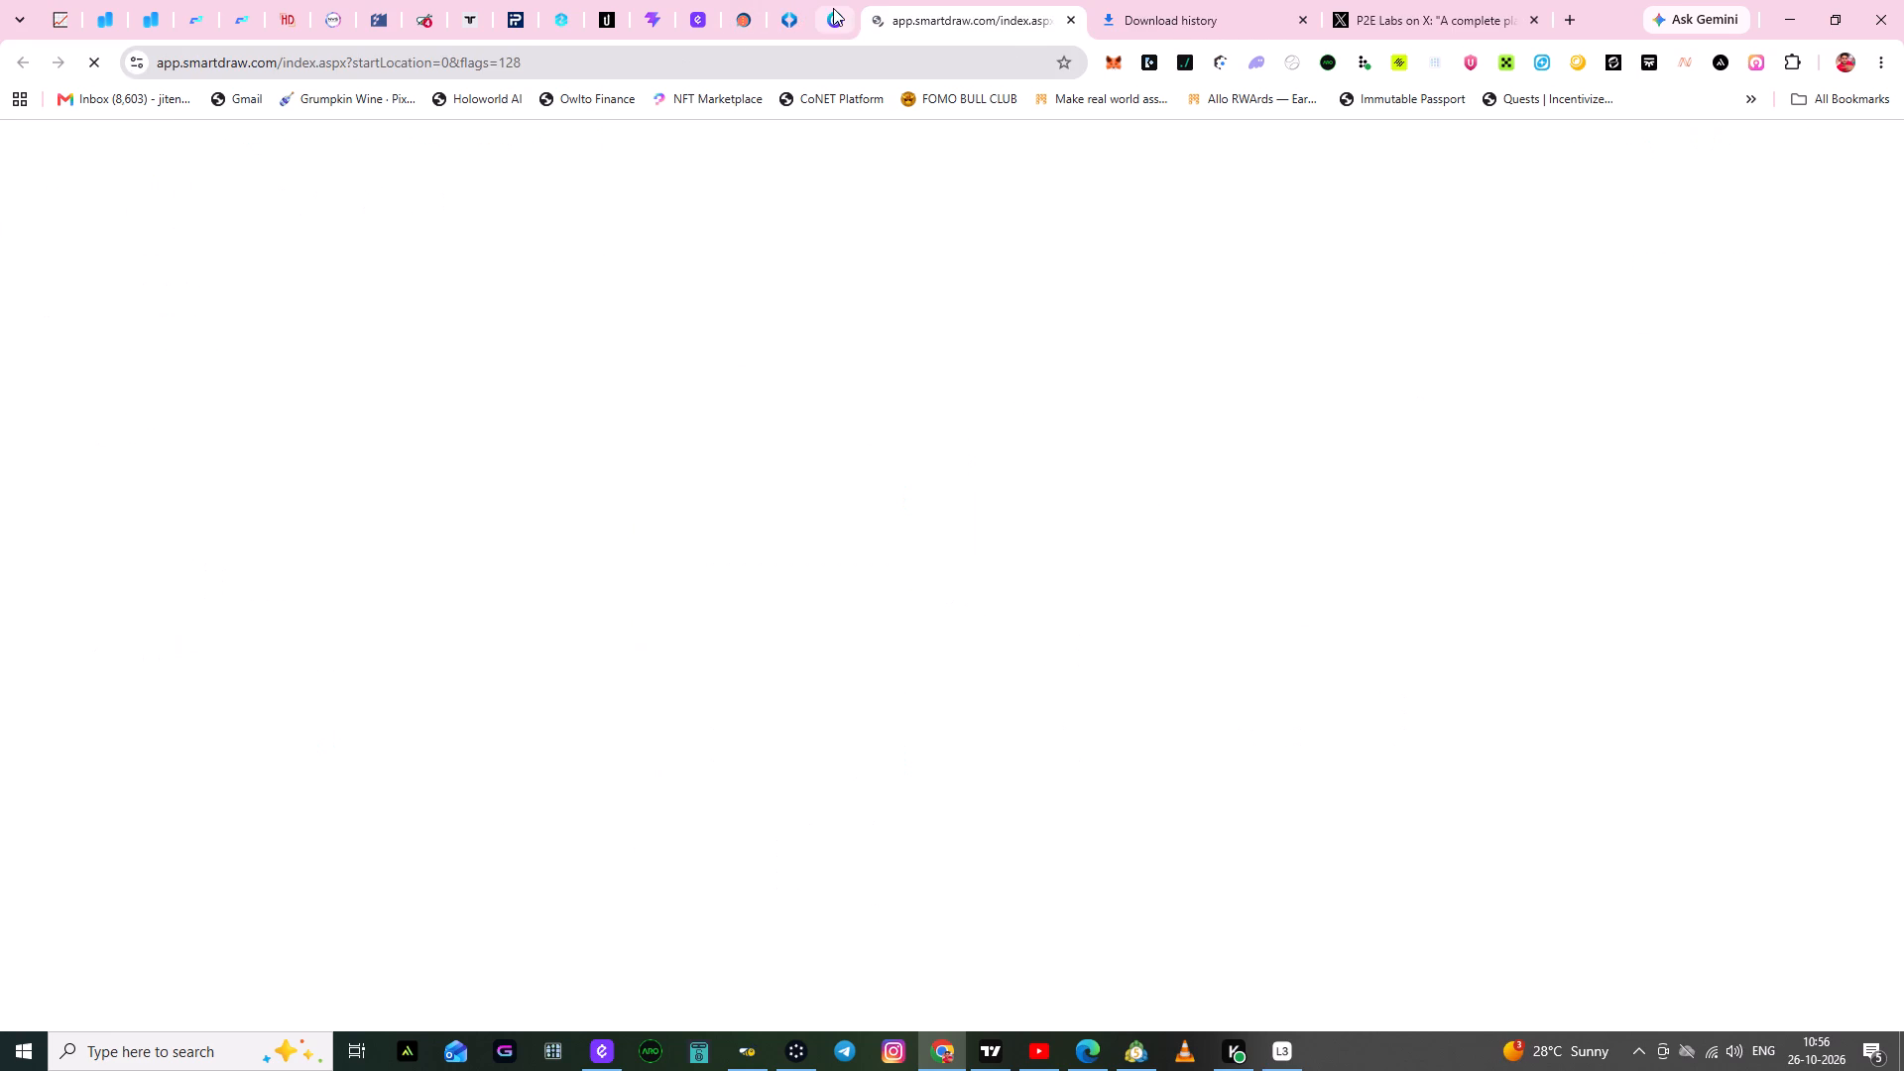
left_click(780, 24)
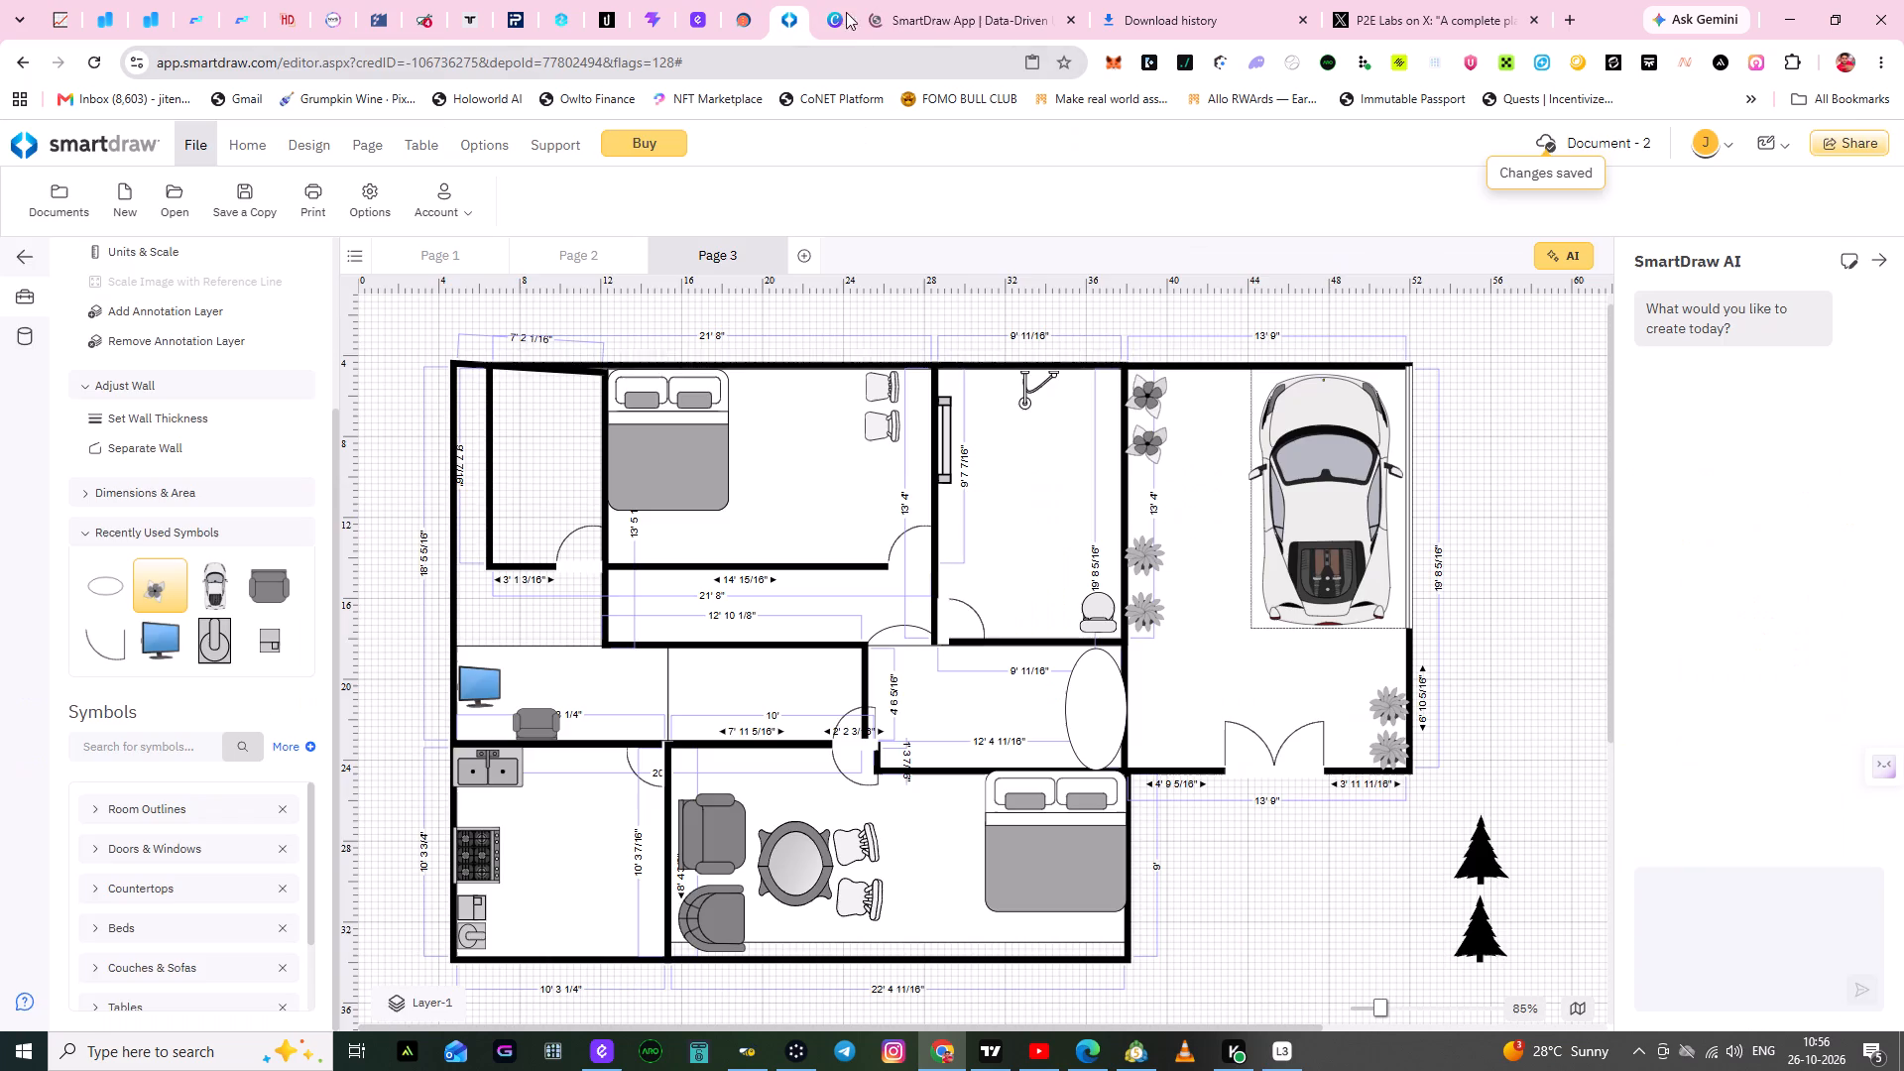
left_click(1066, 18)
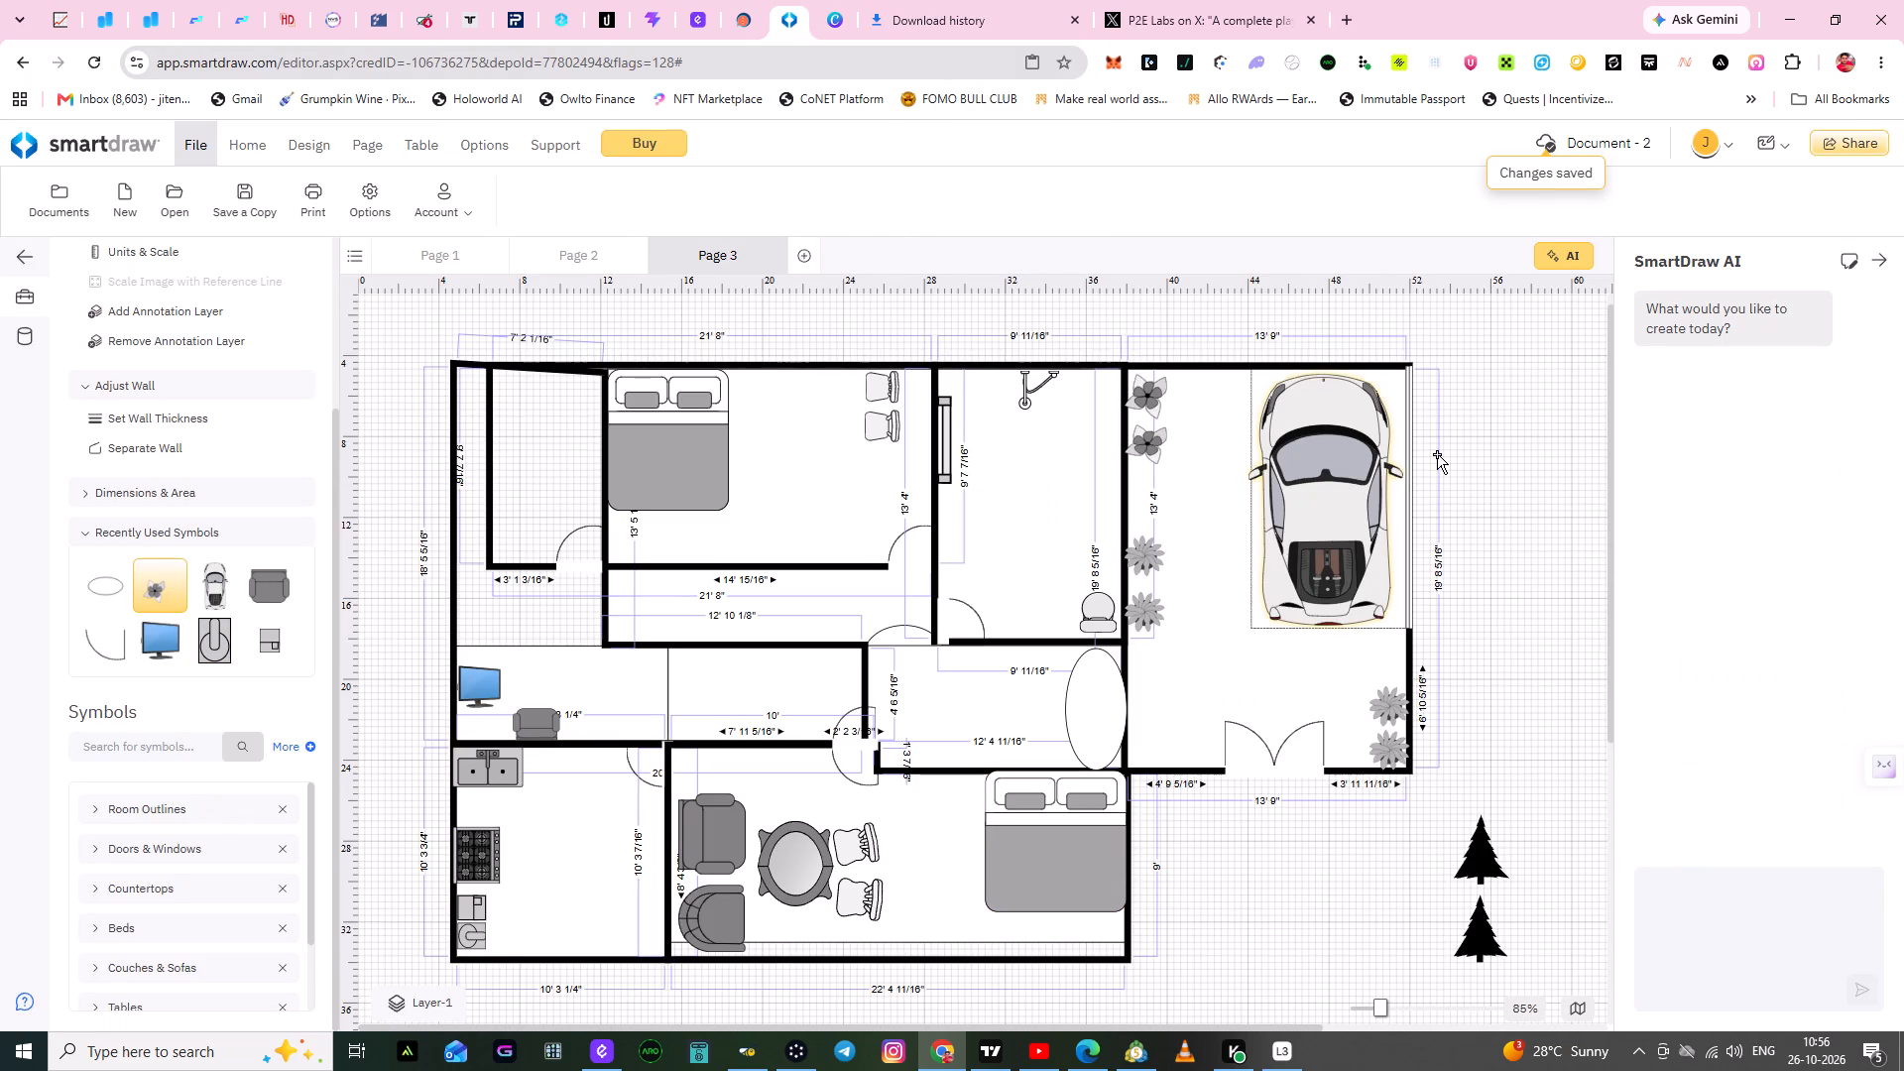
Open the new-document page in a separate tab and return to the floor plan.
left_click(141, 205)
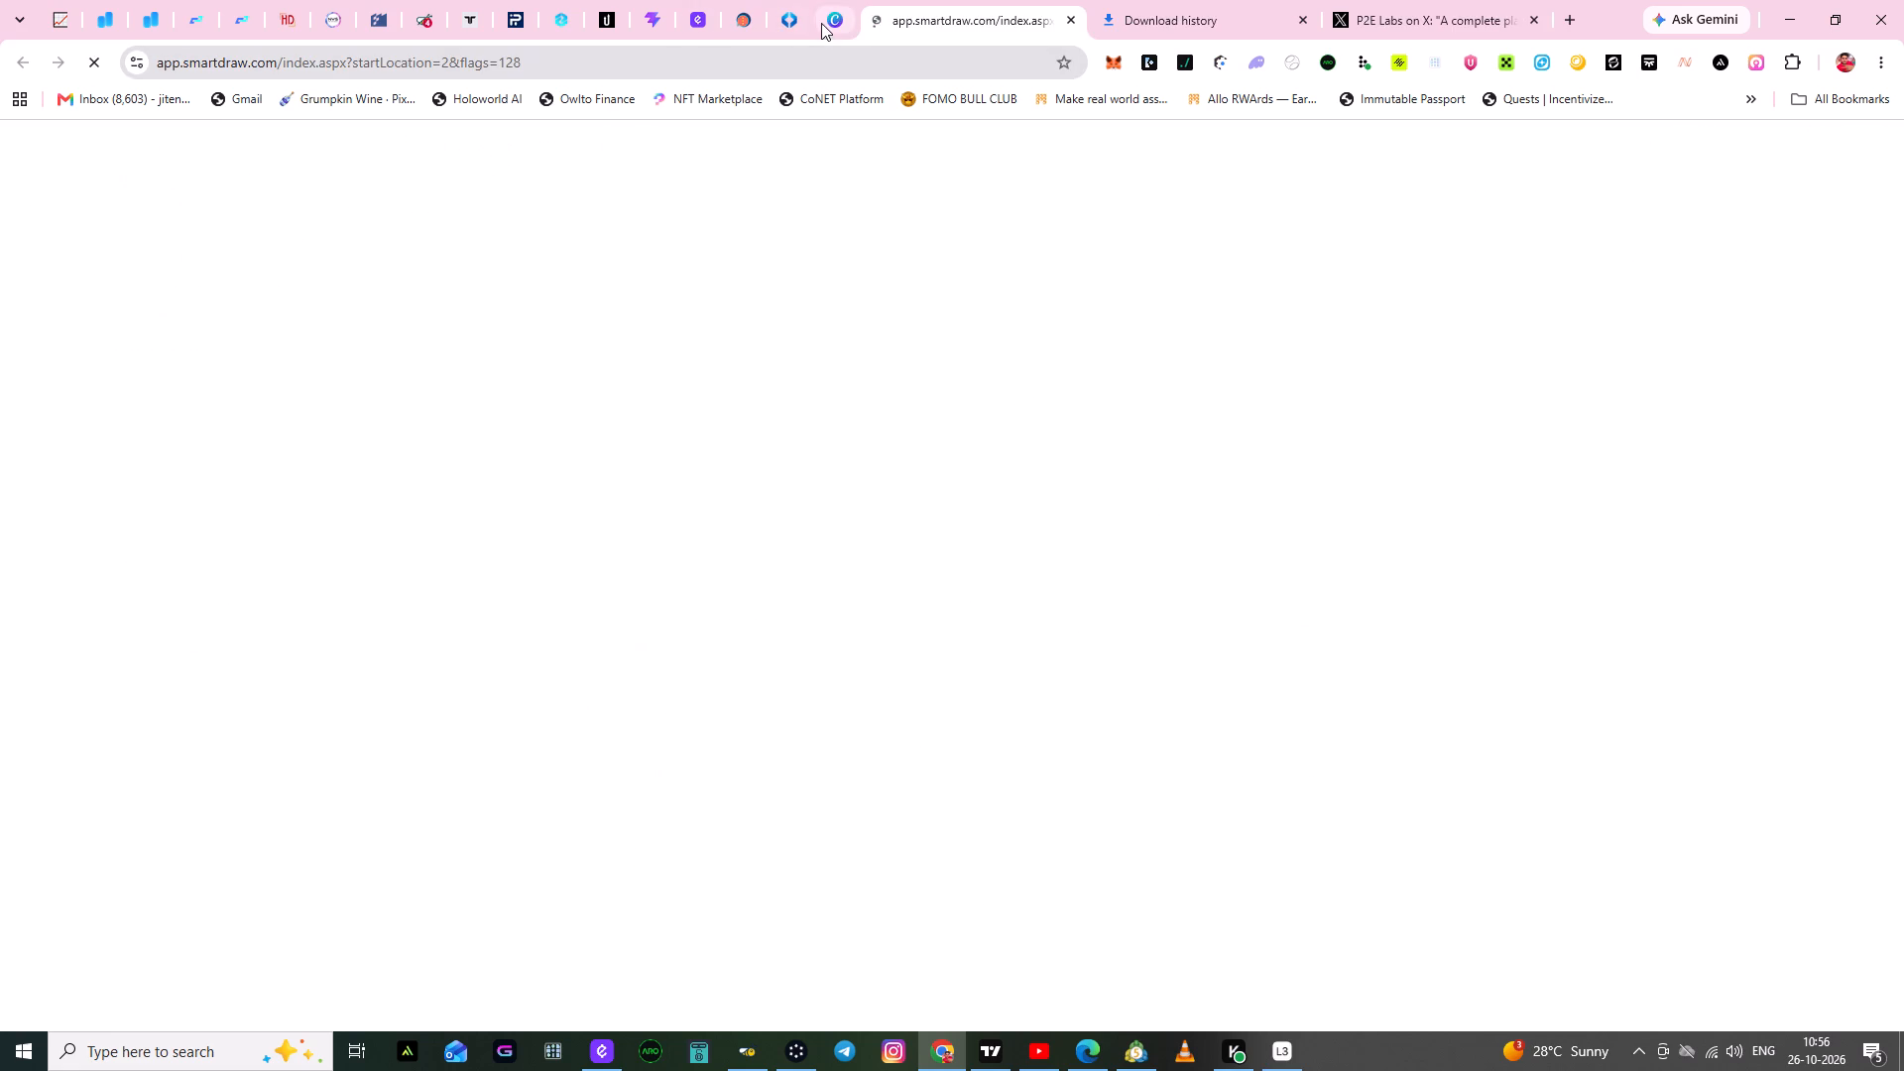
left_click(789, 19)
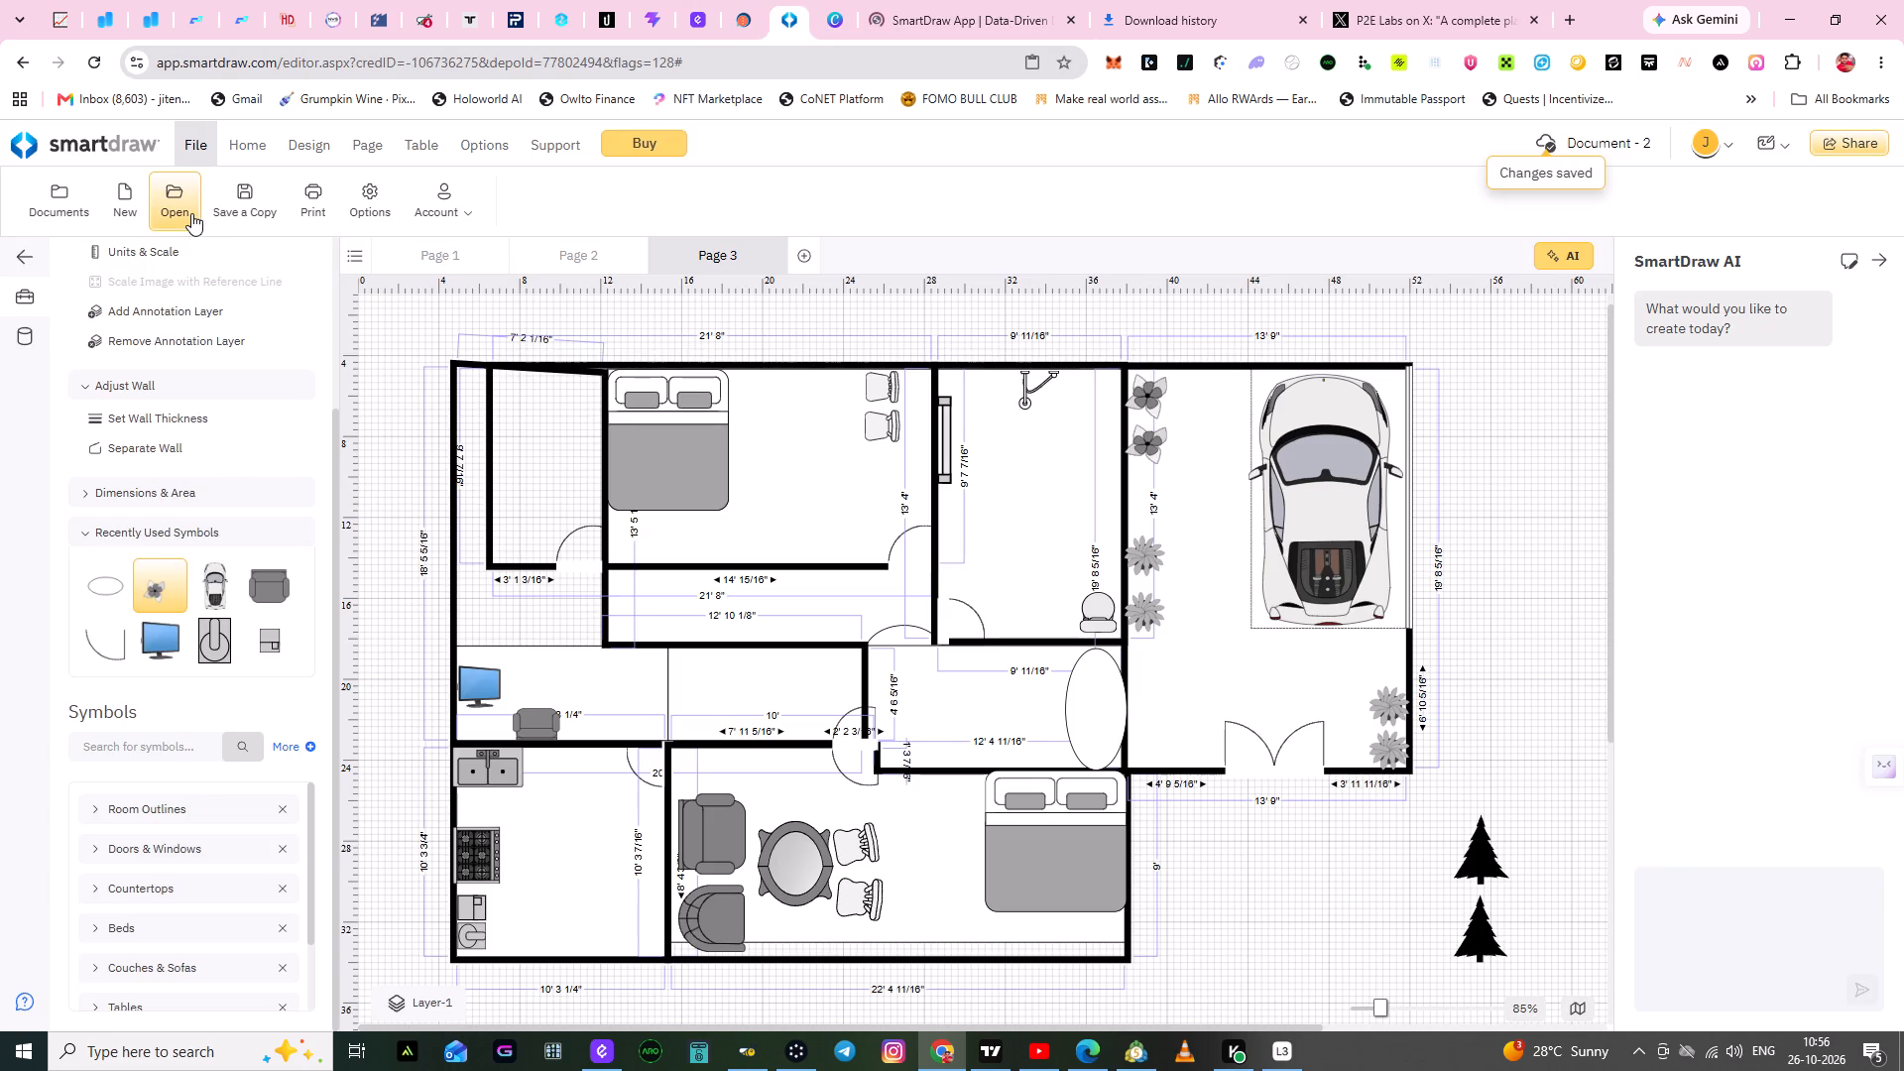
Save another copy of the floor plan named "home 2" as a SmartDraw Document in My Files.
left_click(234, 209)
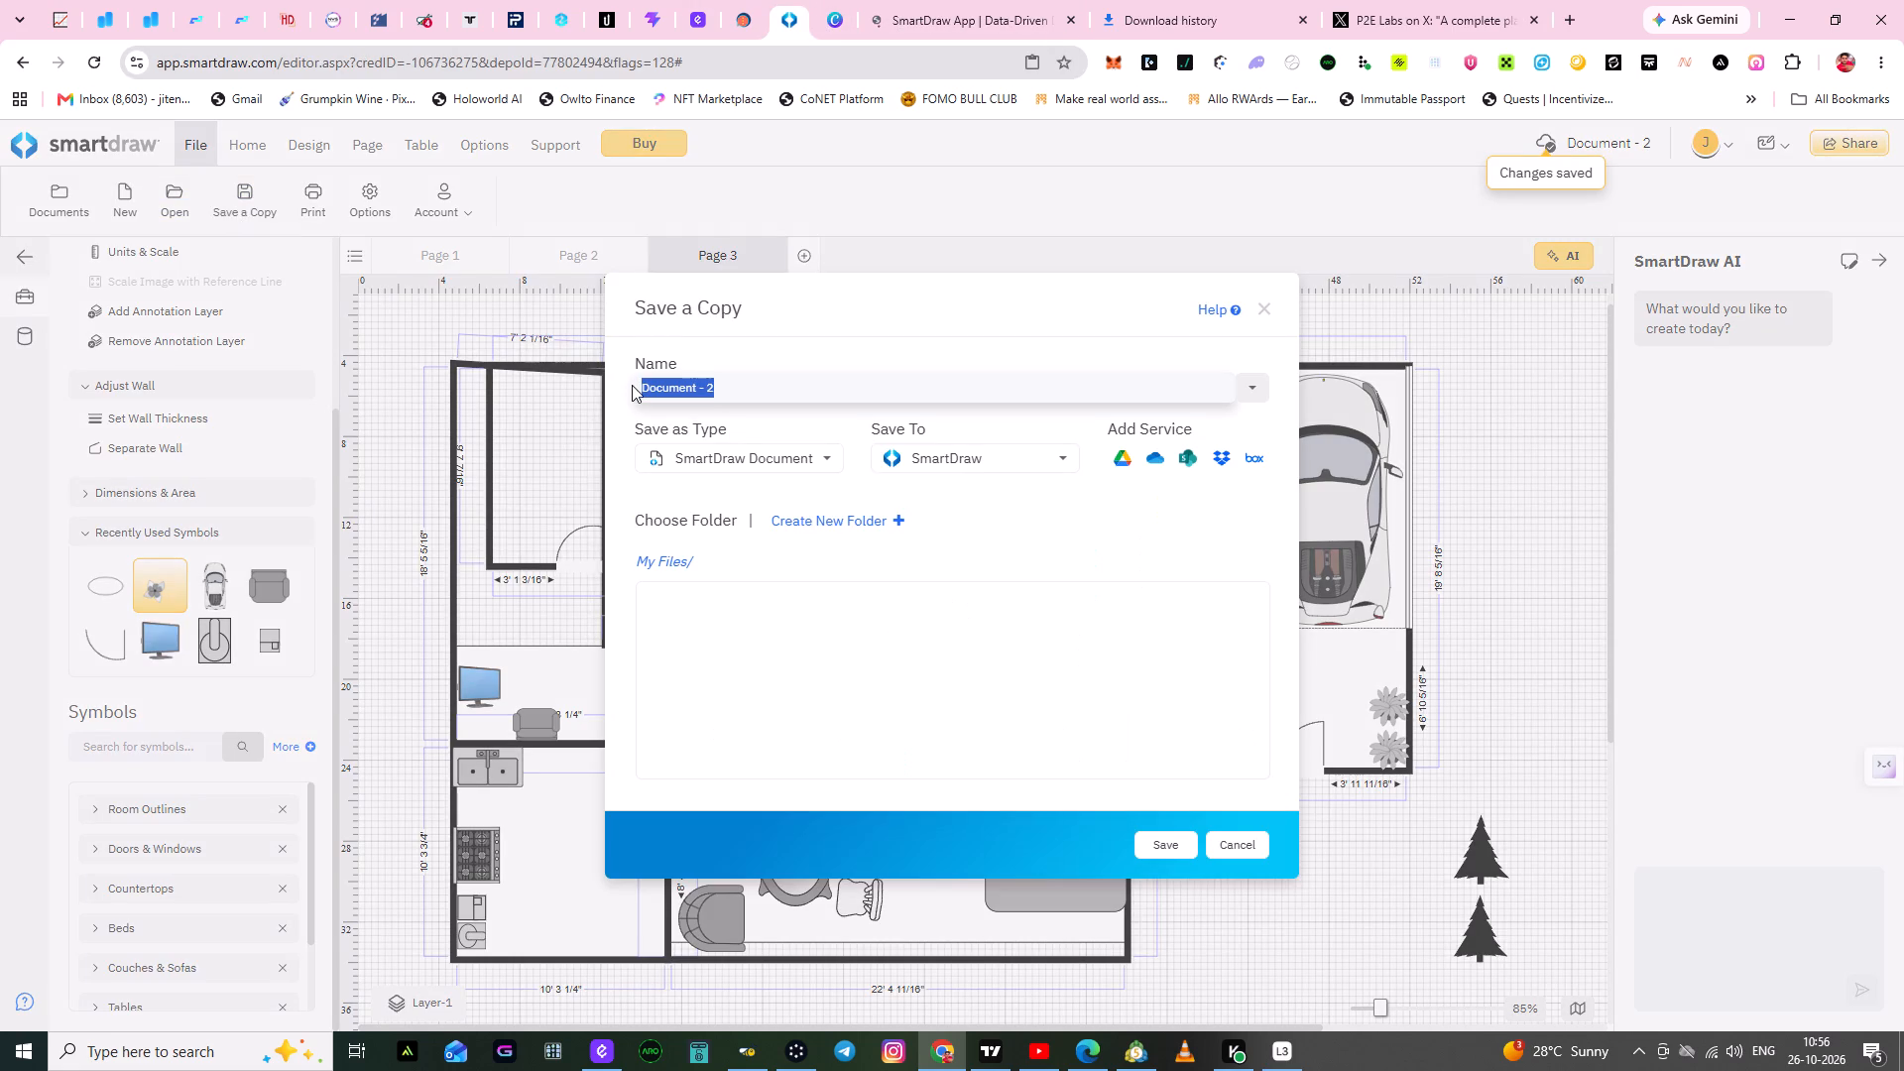
left_click(714, 381)
left_click_drag(714, 389, 644, 393)
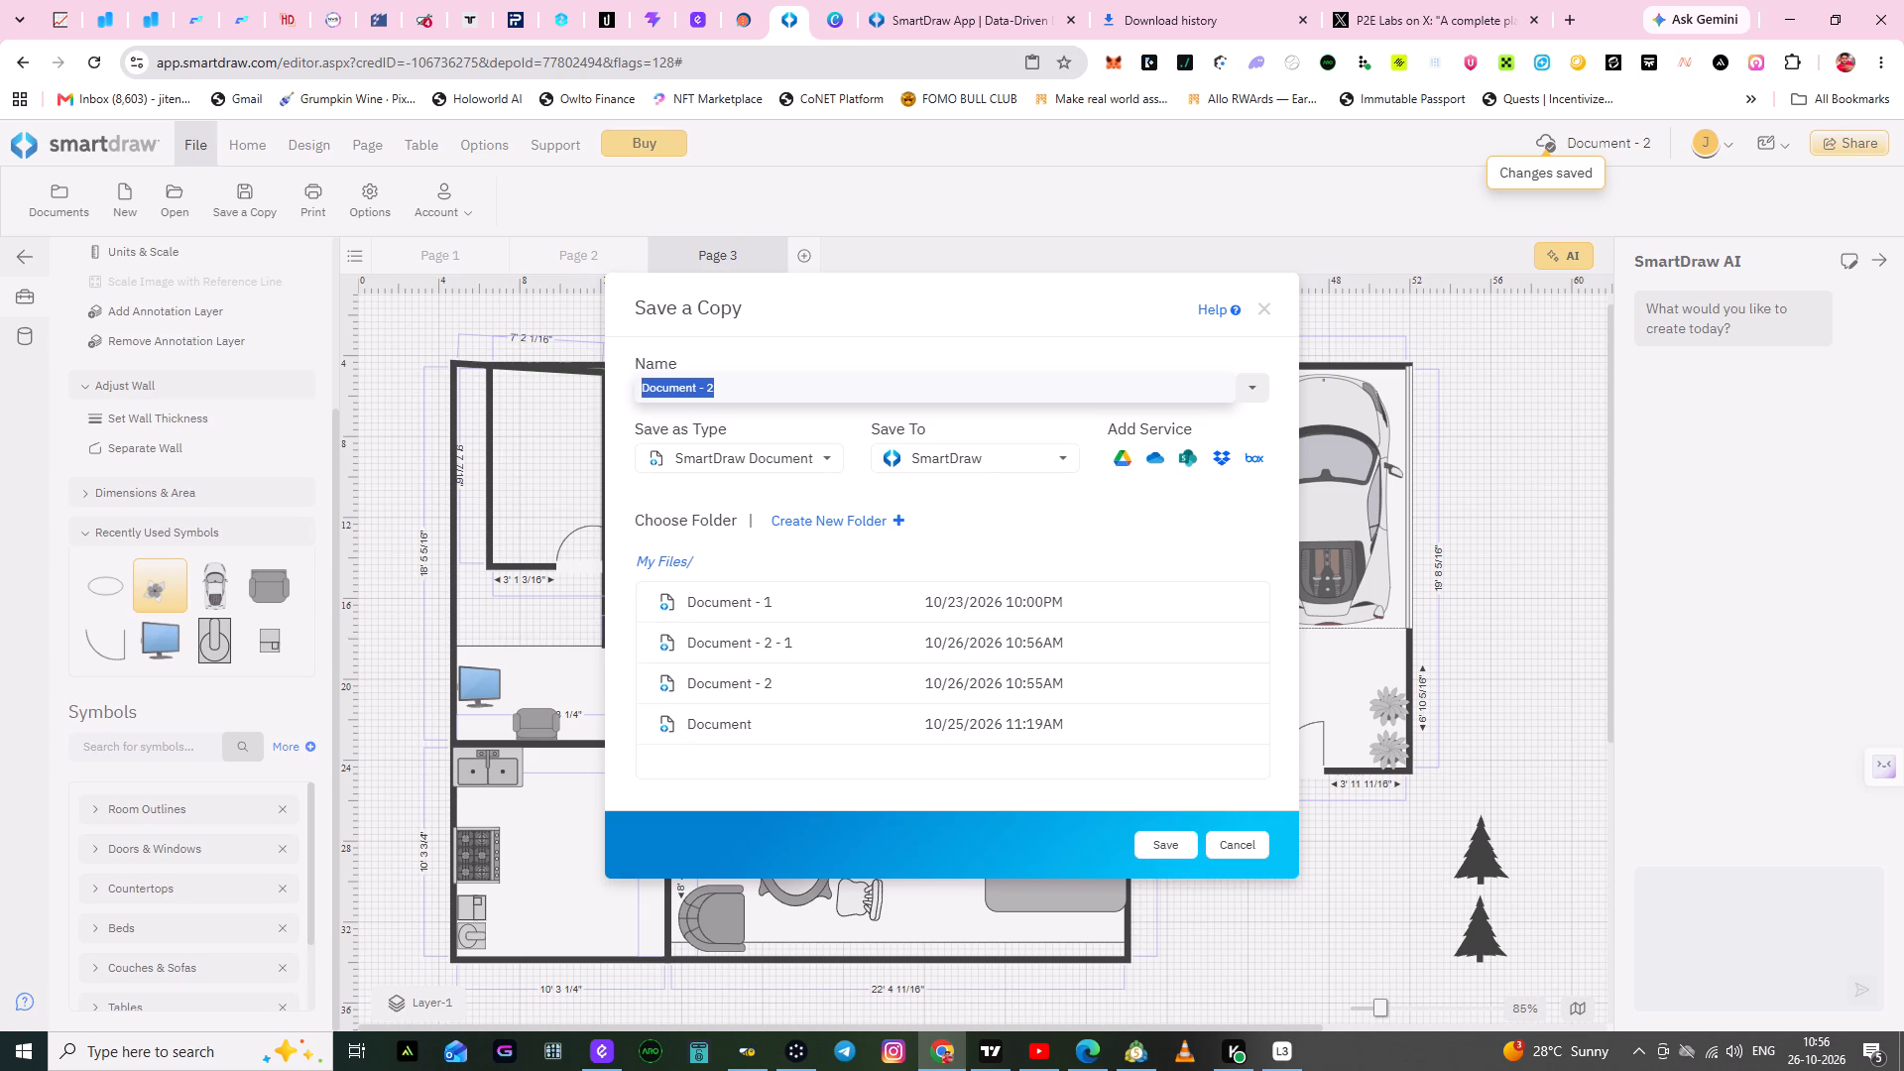
type("home")
key("space")
key("2")
left_click(1149, 839)
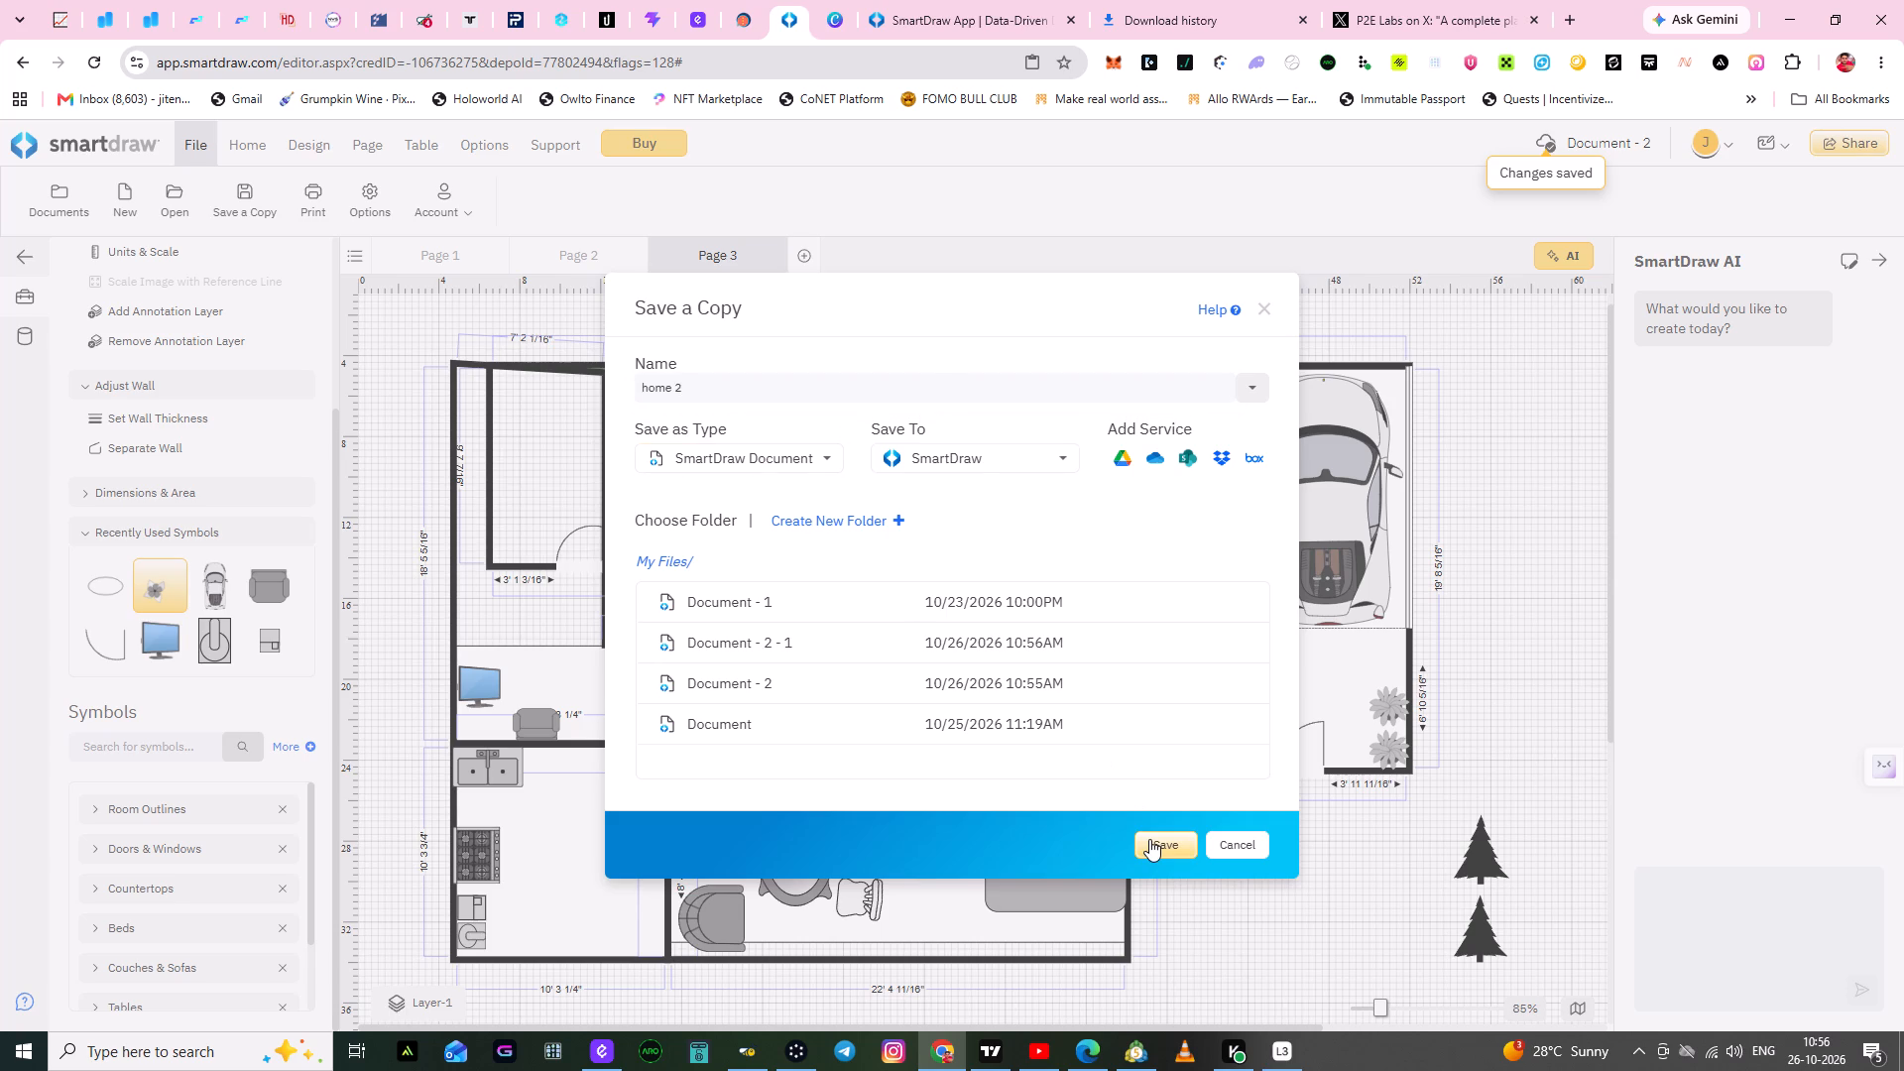